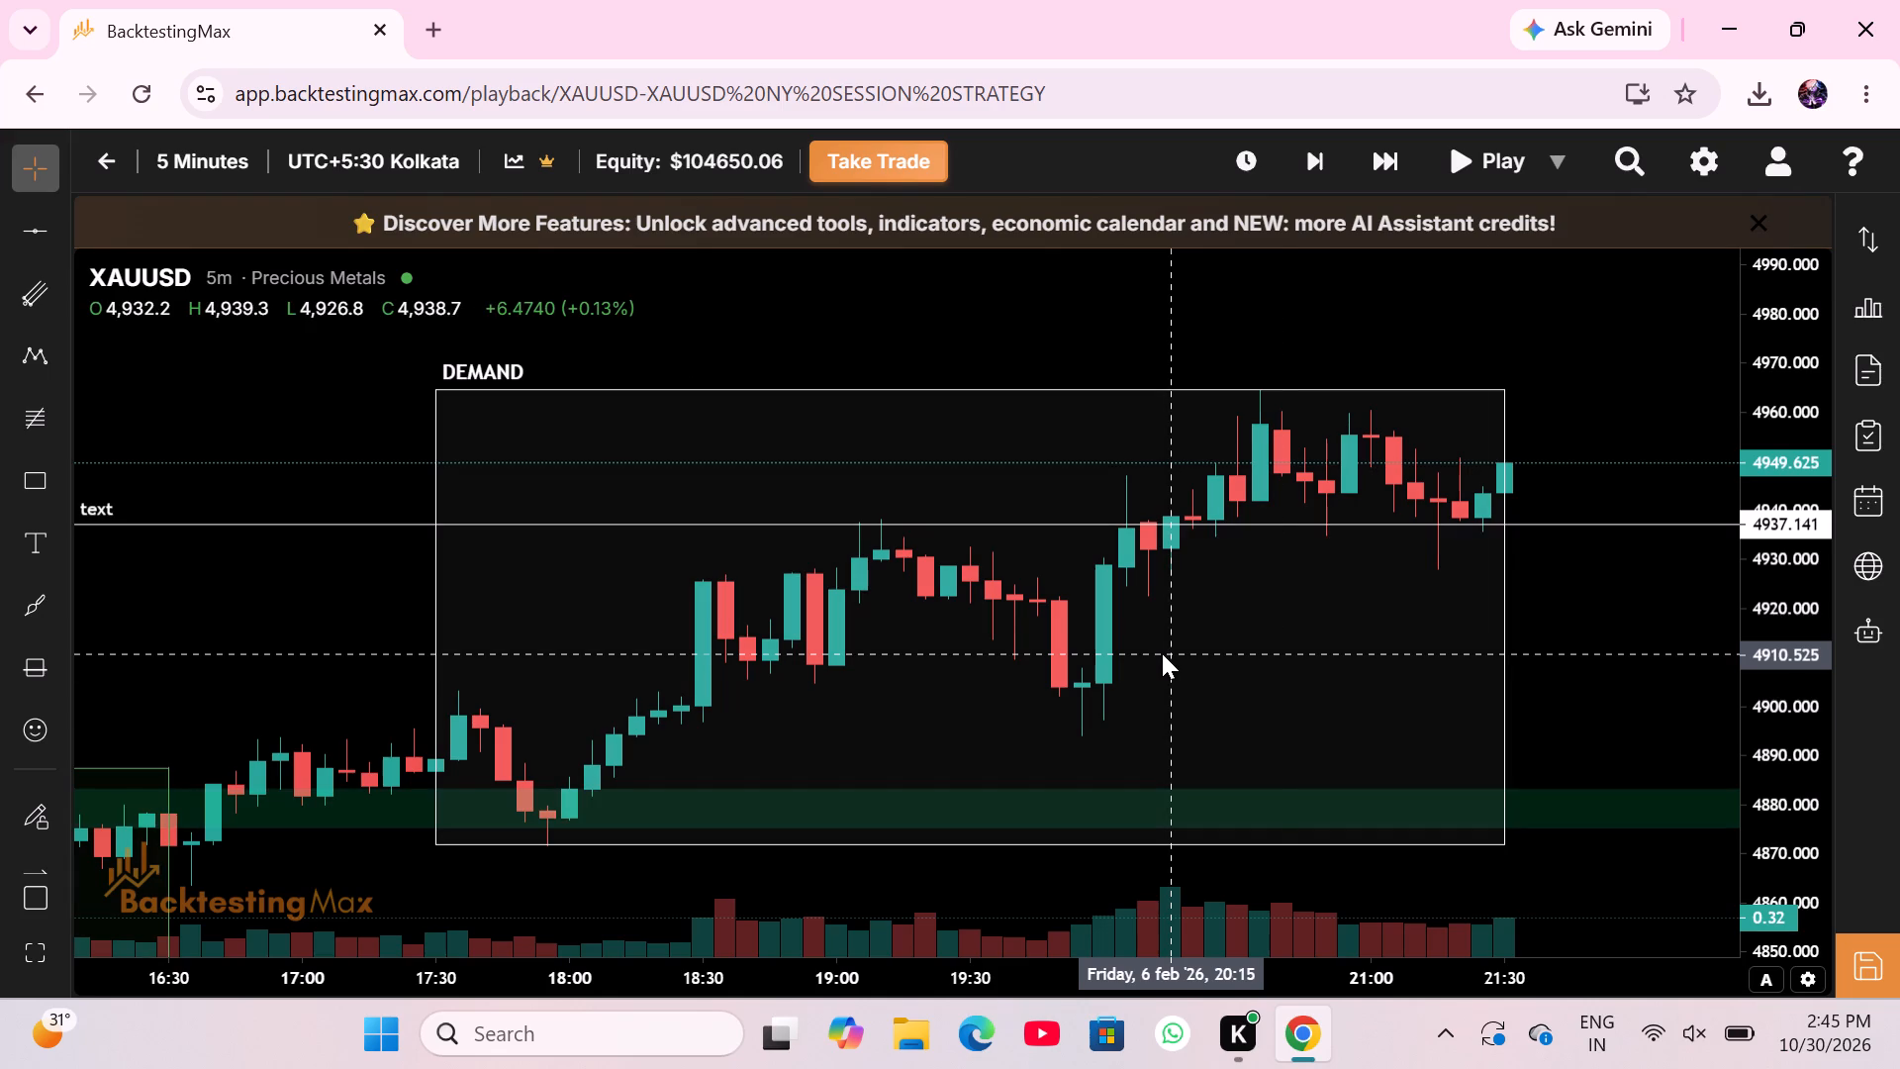
Dismiss the promotional banner and show the XAUUSD chart in full screen.
drag(1761, 836, 1762, 789)
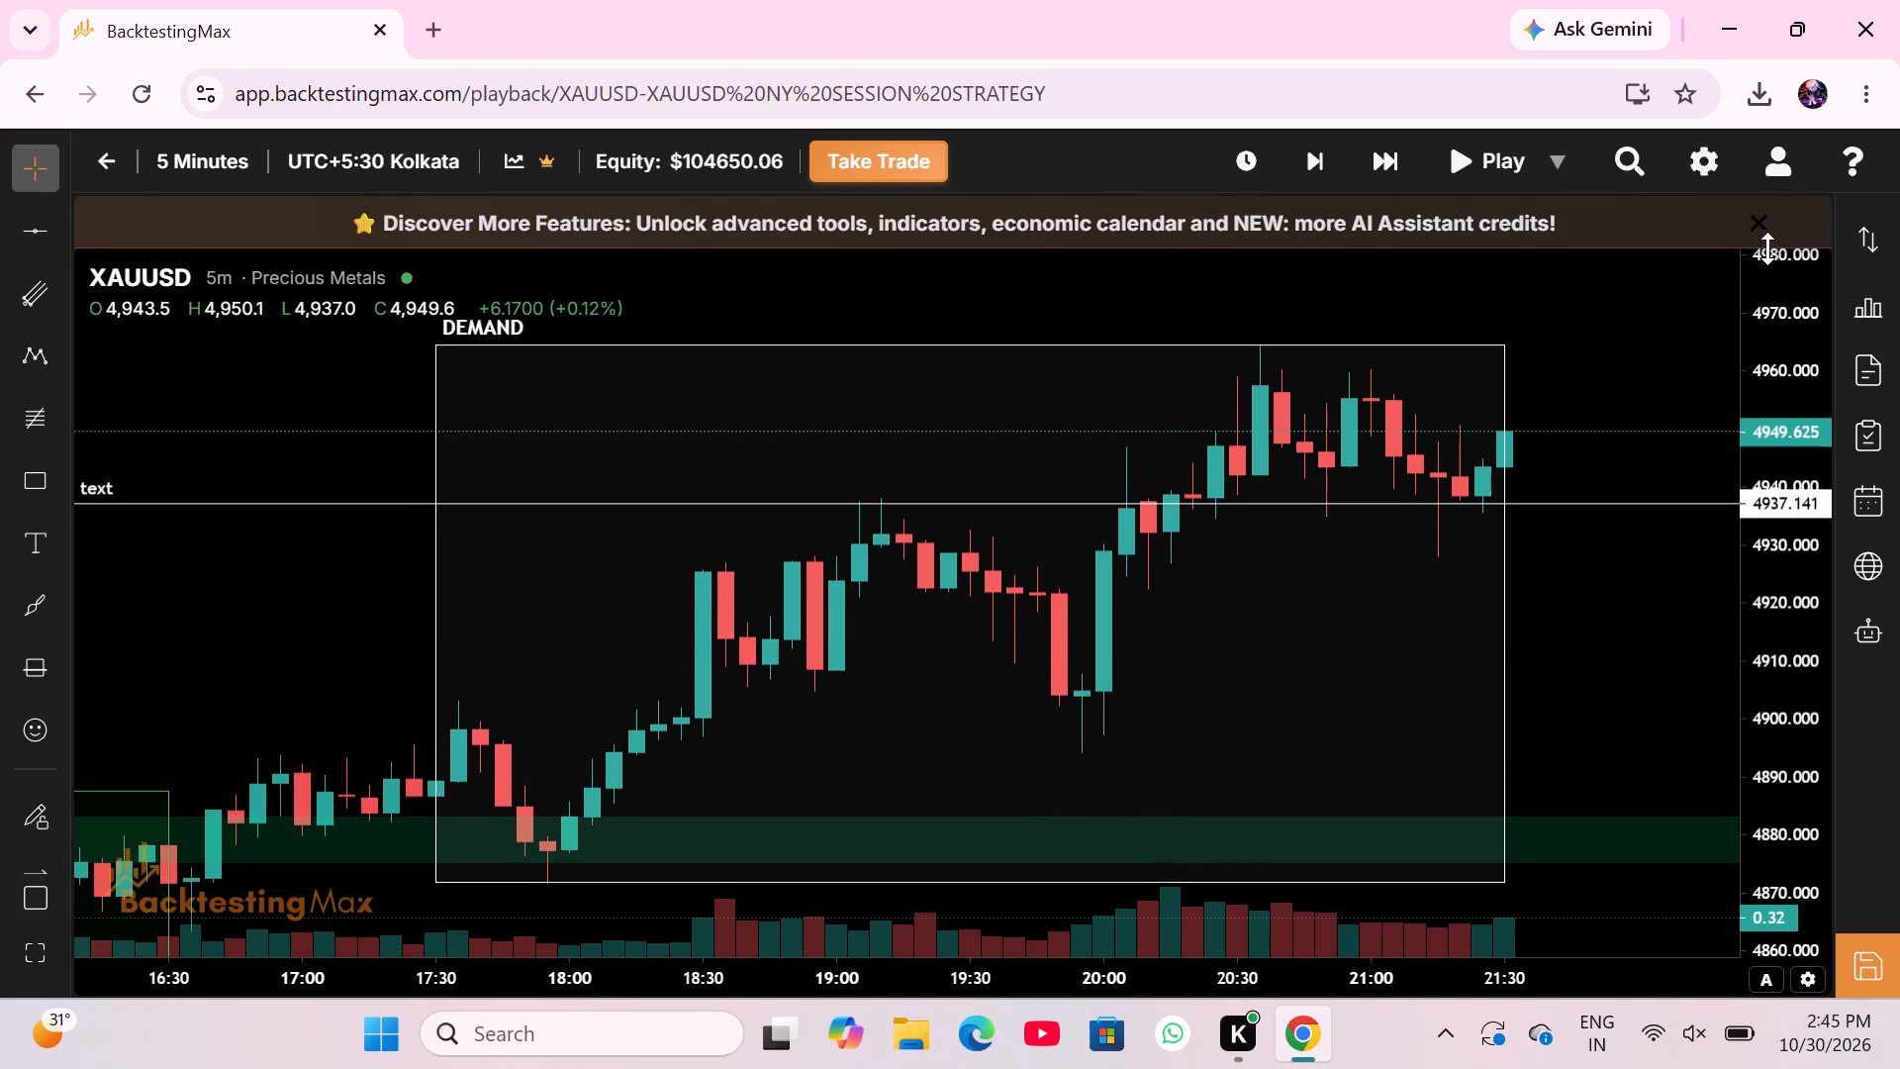
click(1757, 233)
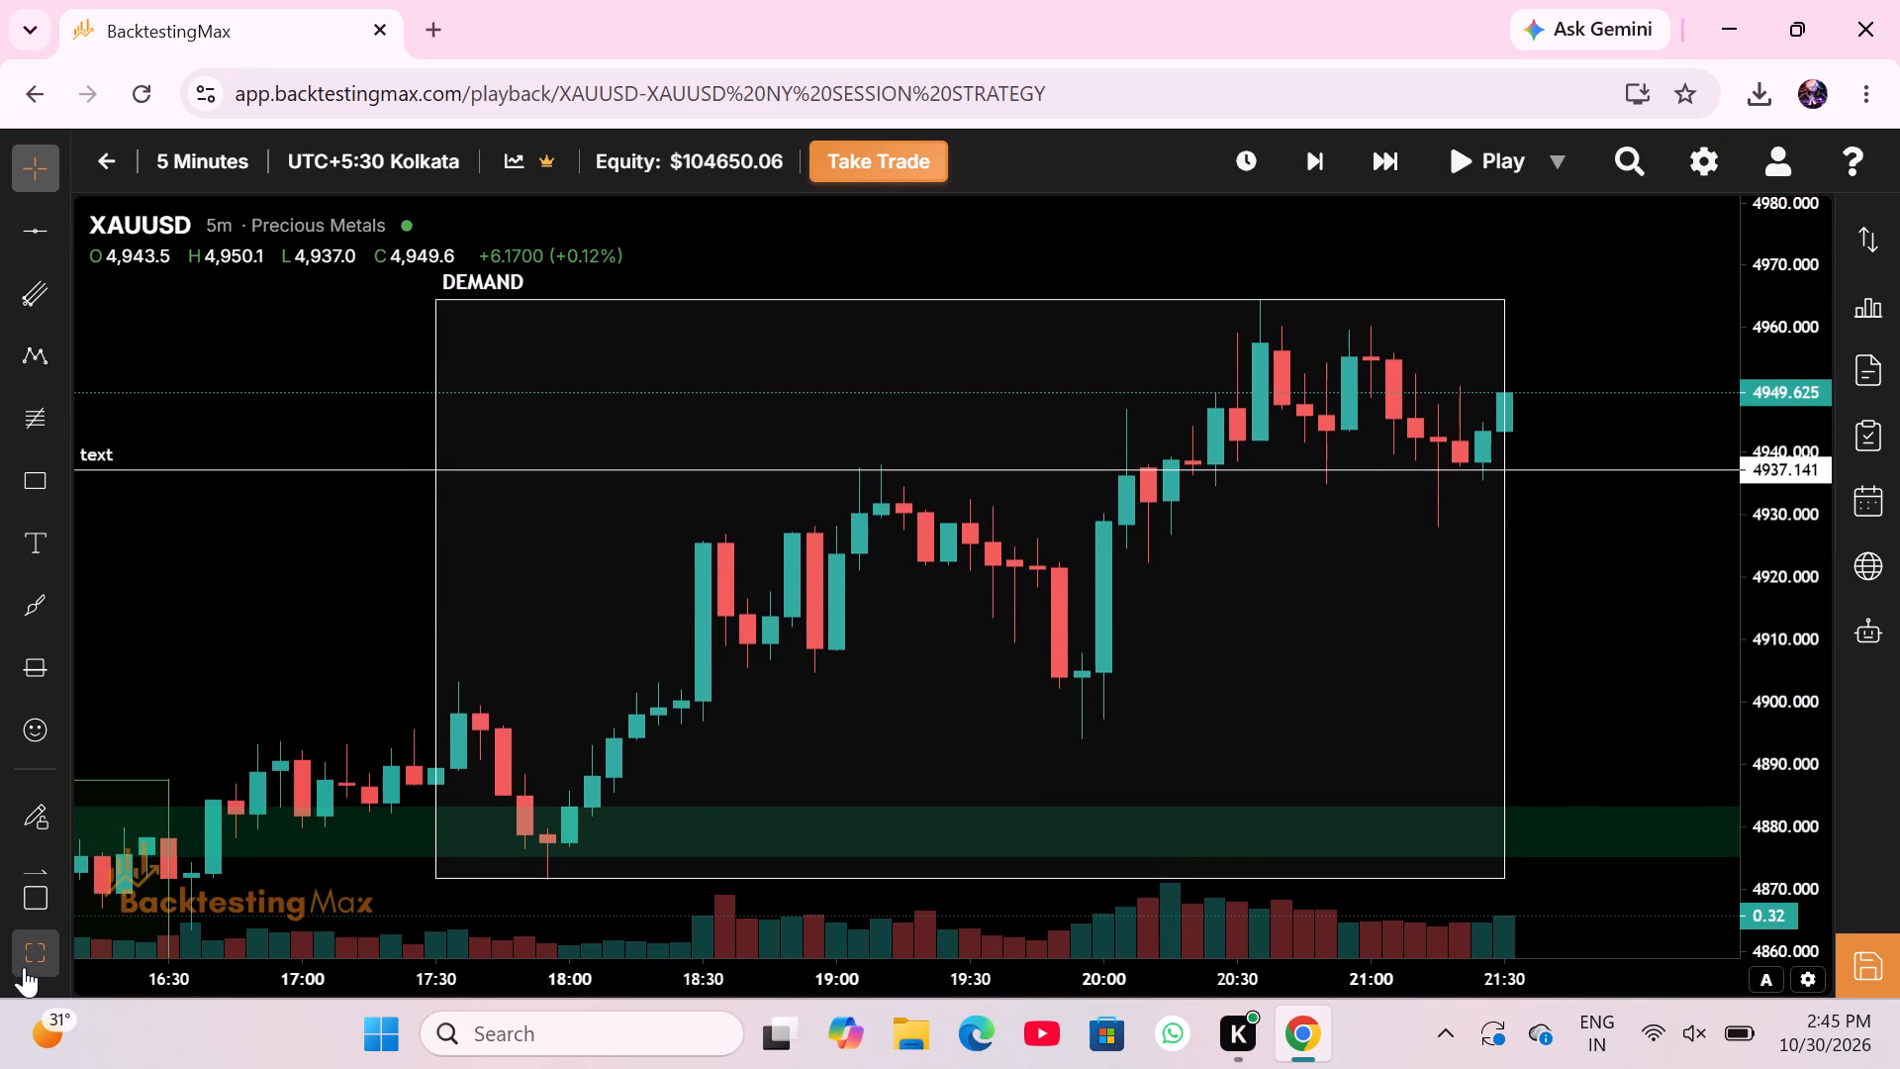
click(24, 967)
Advance the XAUUSD 5-minute replay by one bar, and further in five-bar skips, to about 01:40 on 7 Feb.
drag(1270, 711, 664, 670)
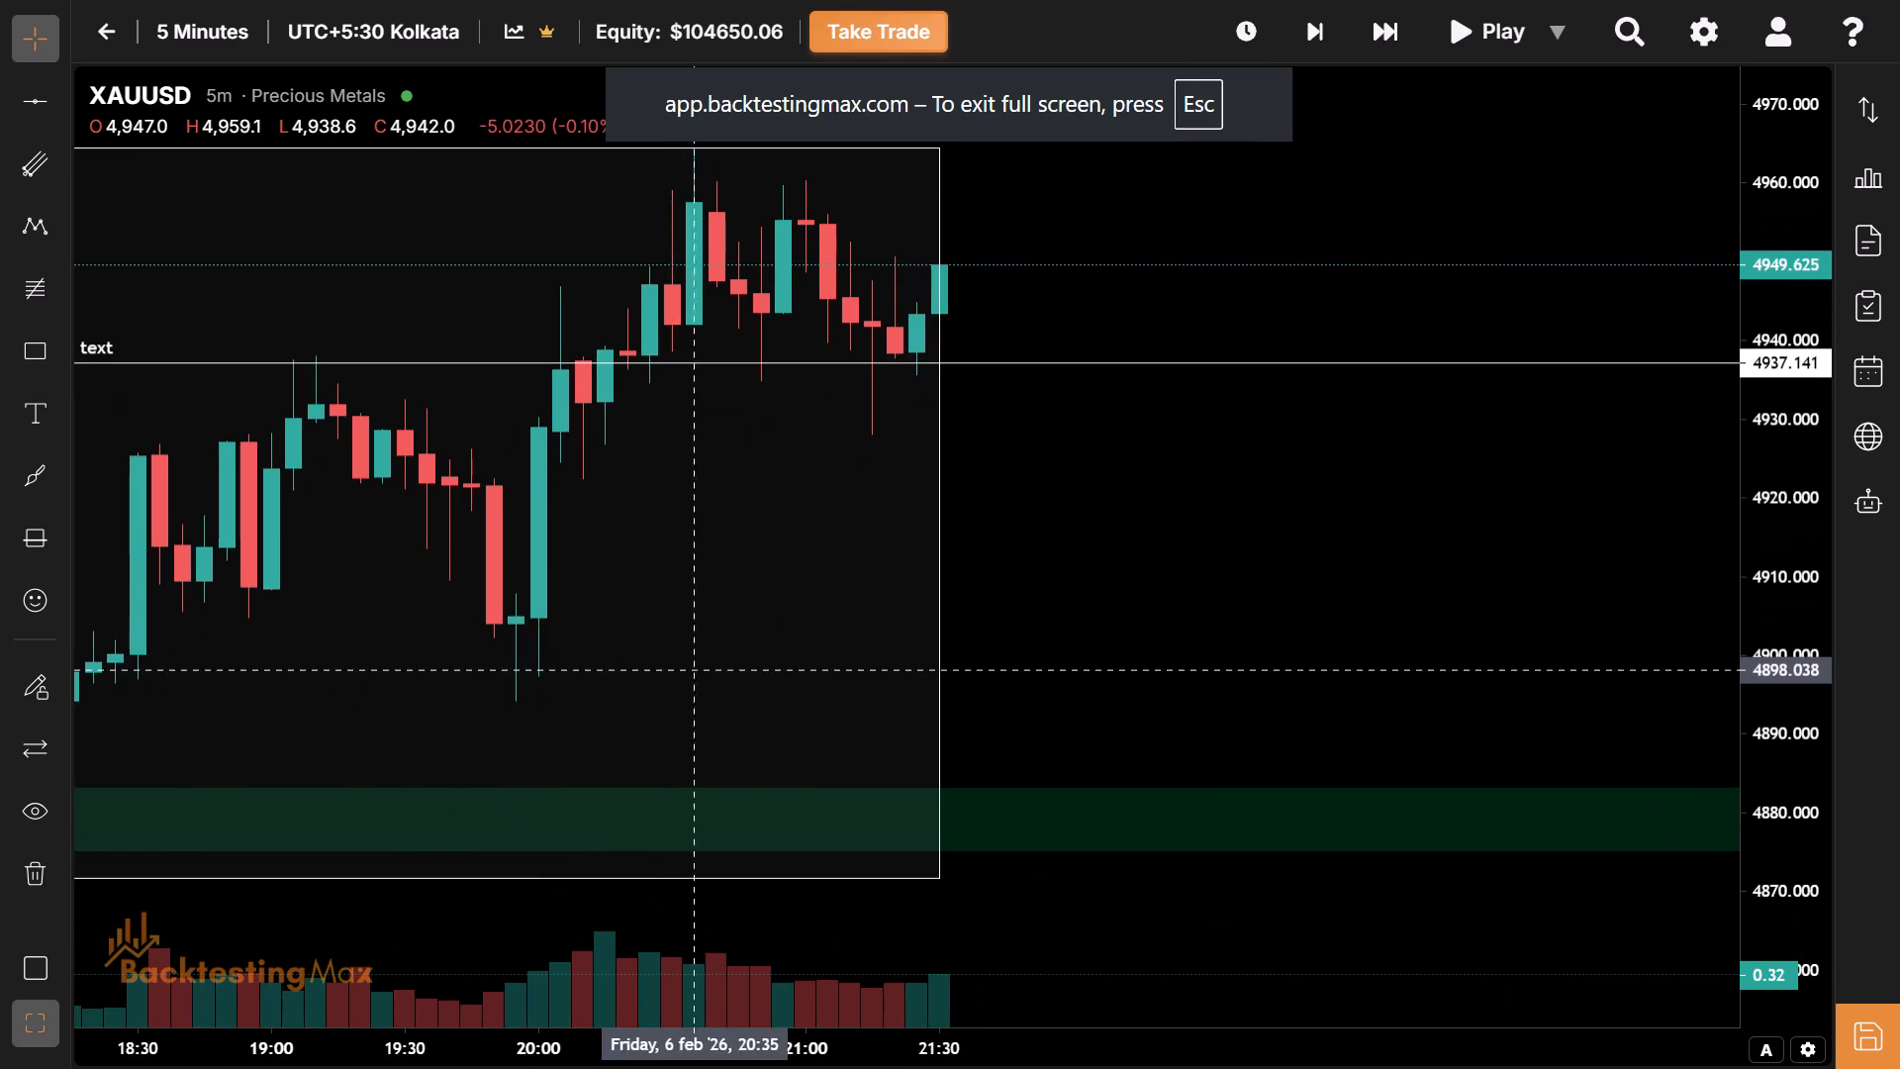
drag(548, 710, 1350, 621)
drag(912, 614, 875, 544)
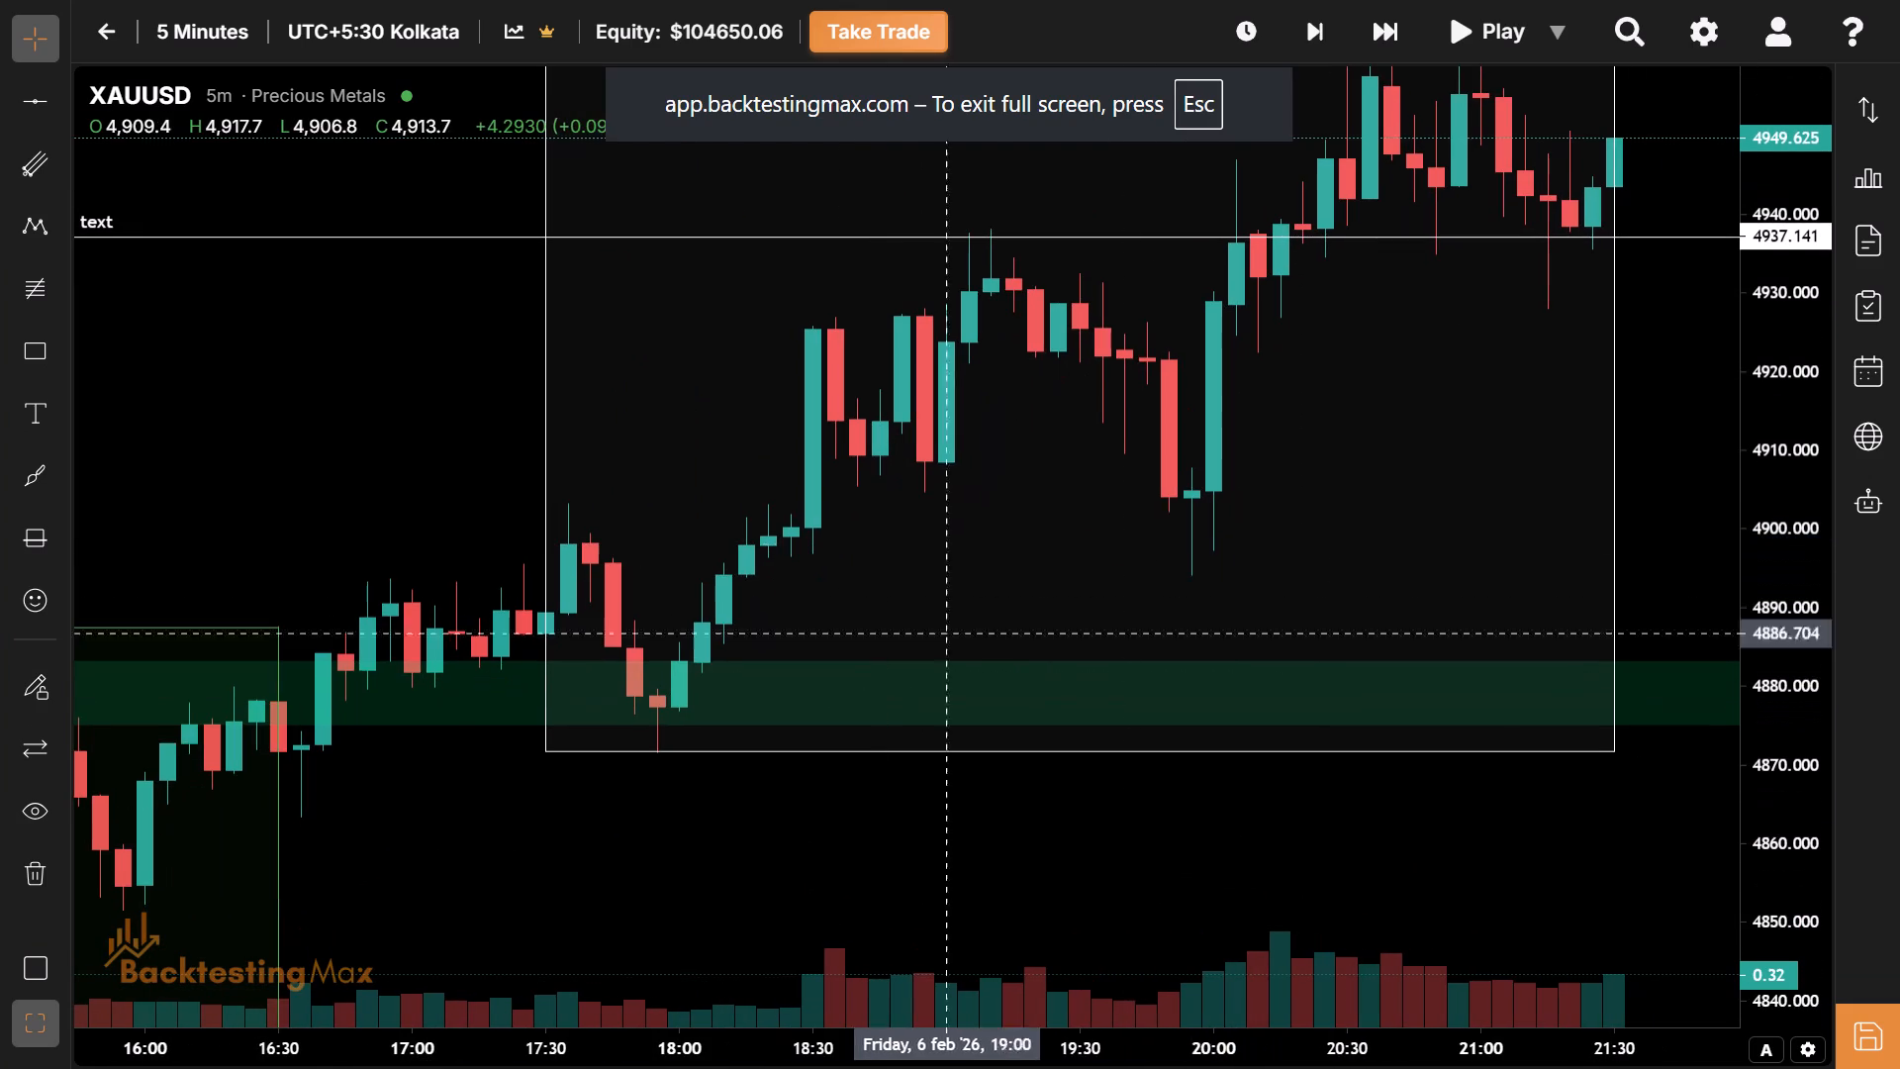
drag(1149, 1067, 1109, 1067)
drag(1109, 1067, 1085, 1056)
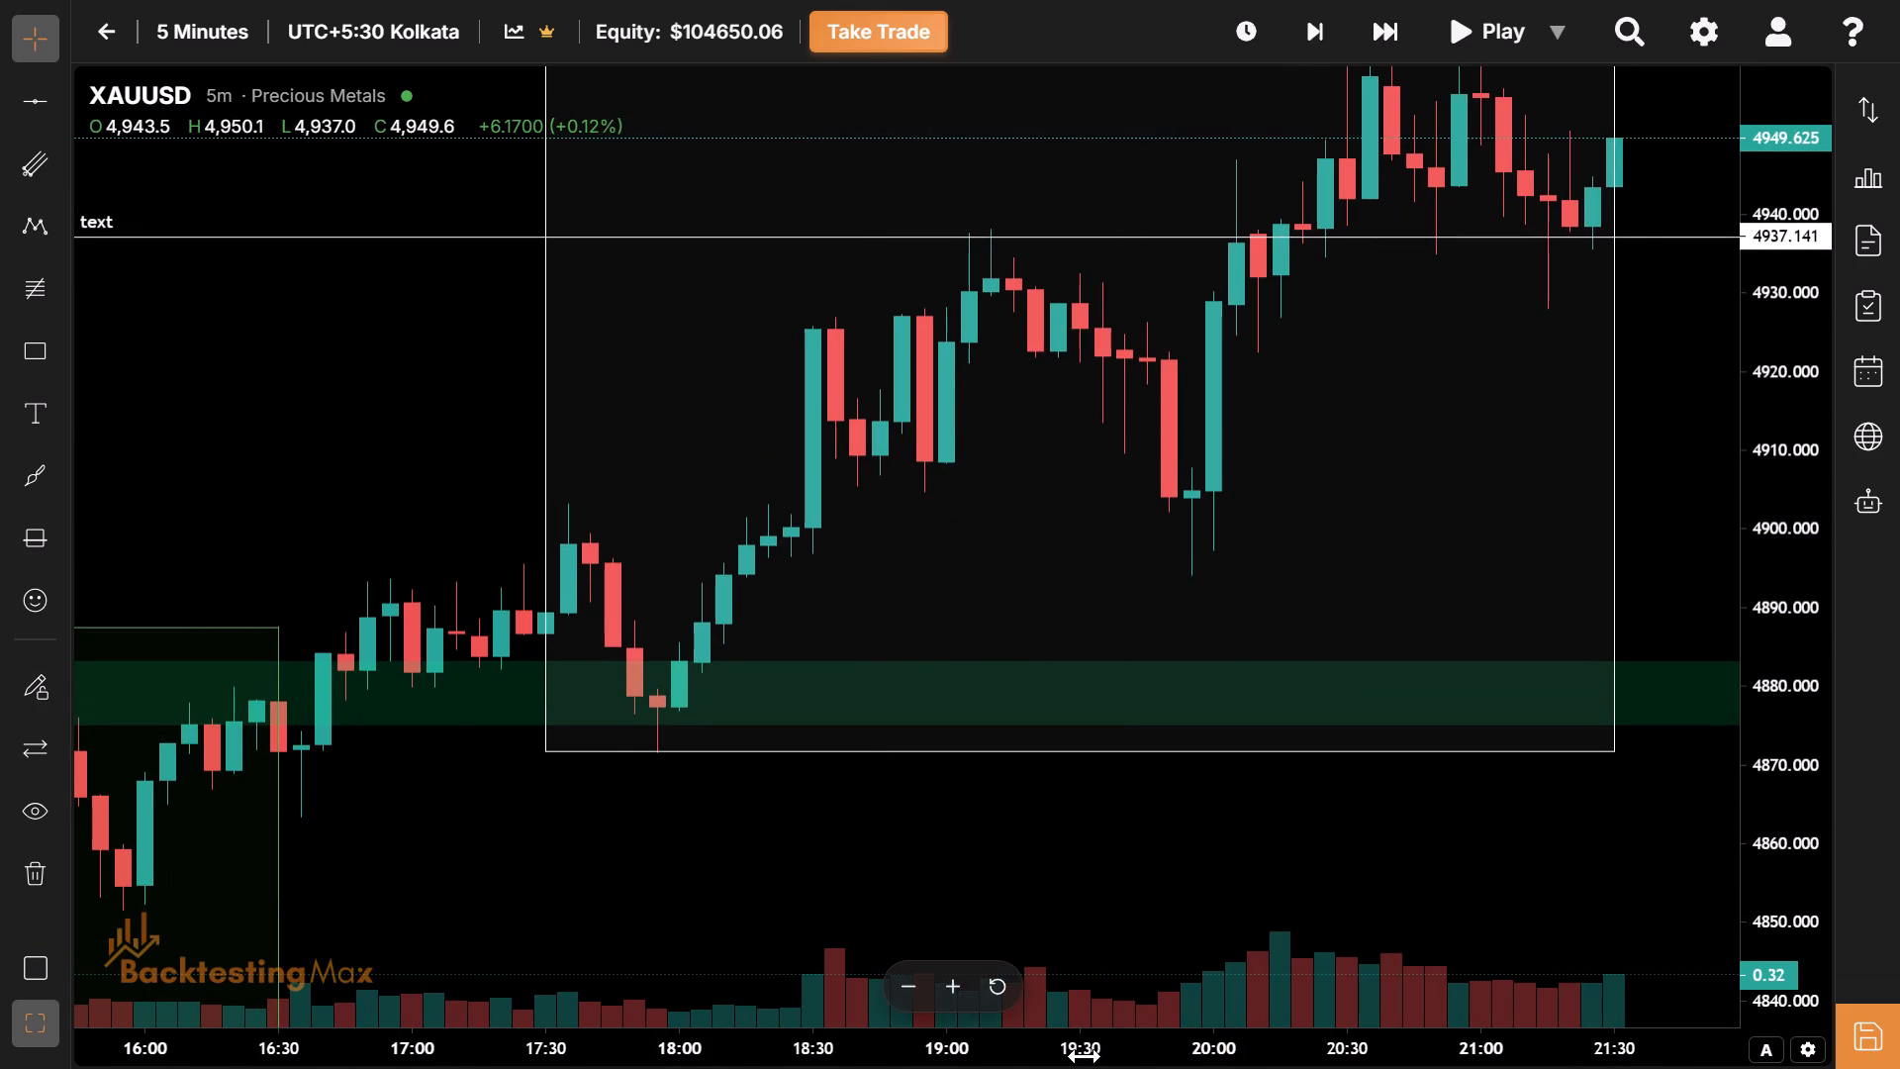
drag(1085, 1056, 1320, 1068)
drag(1507, 175, 975, 452)
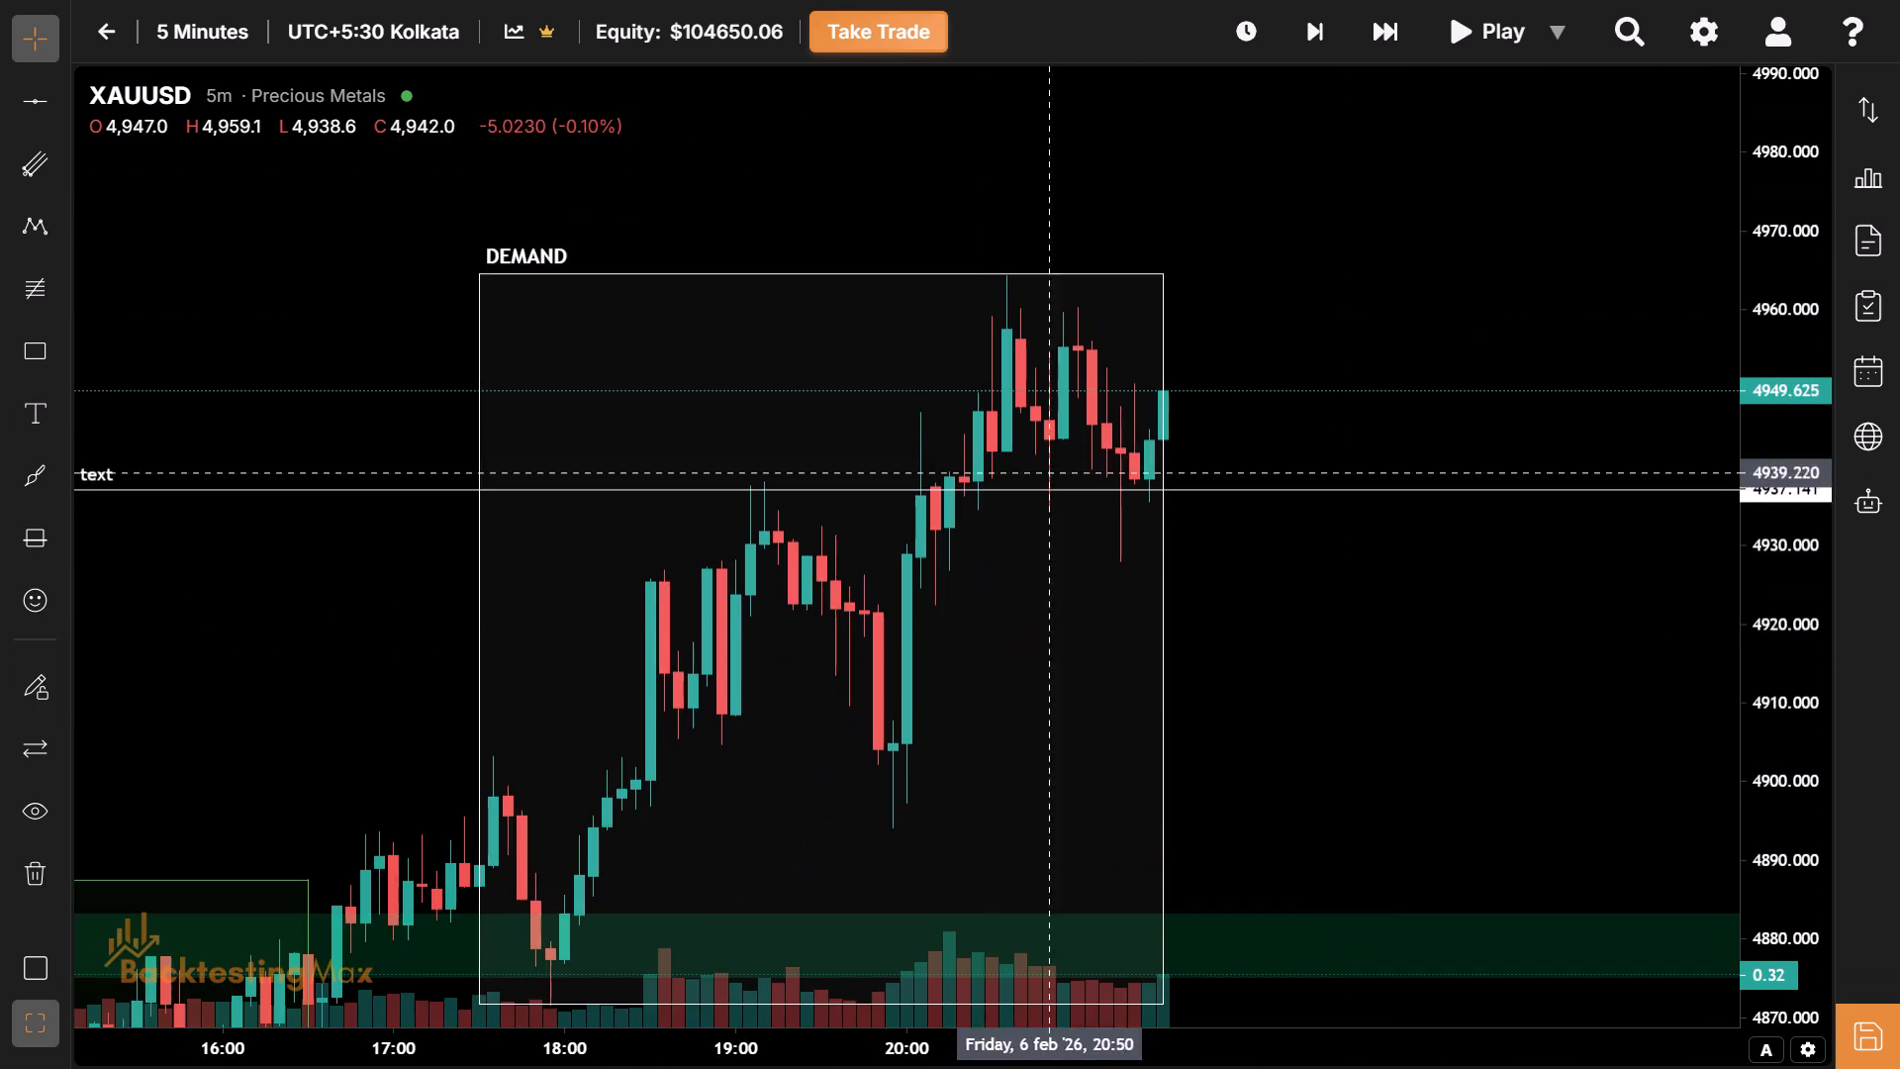
drag(1410, 617, 1108, 659)
click(1320, 45)
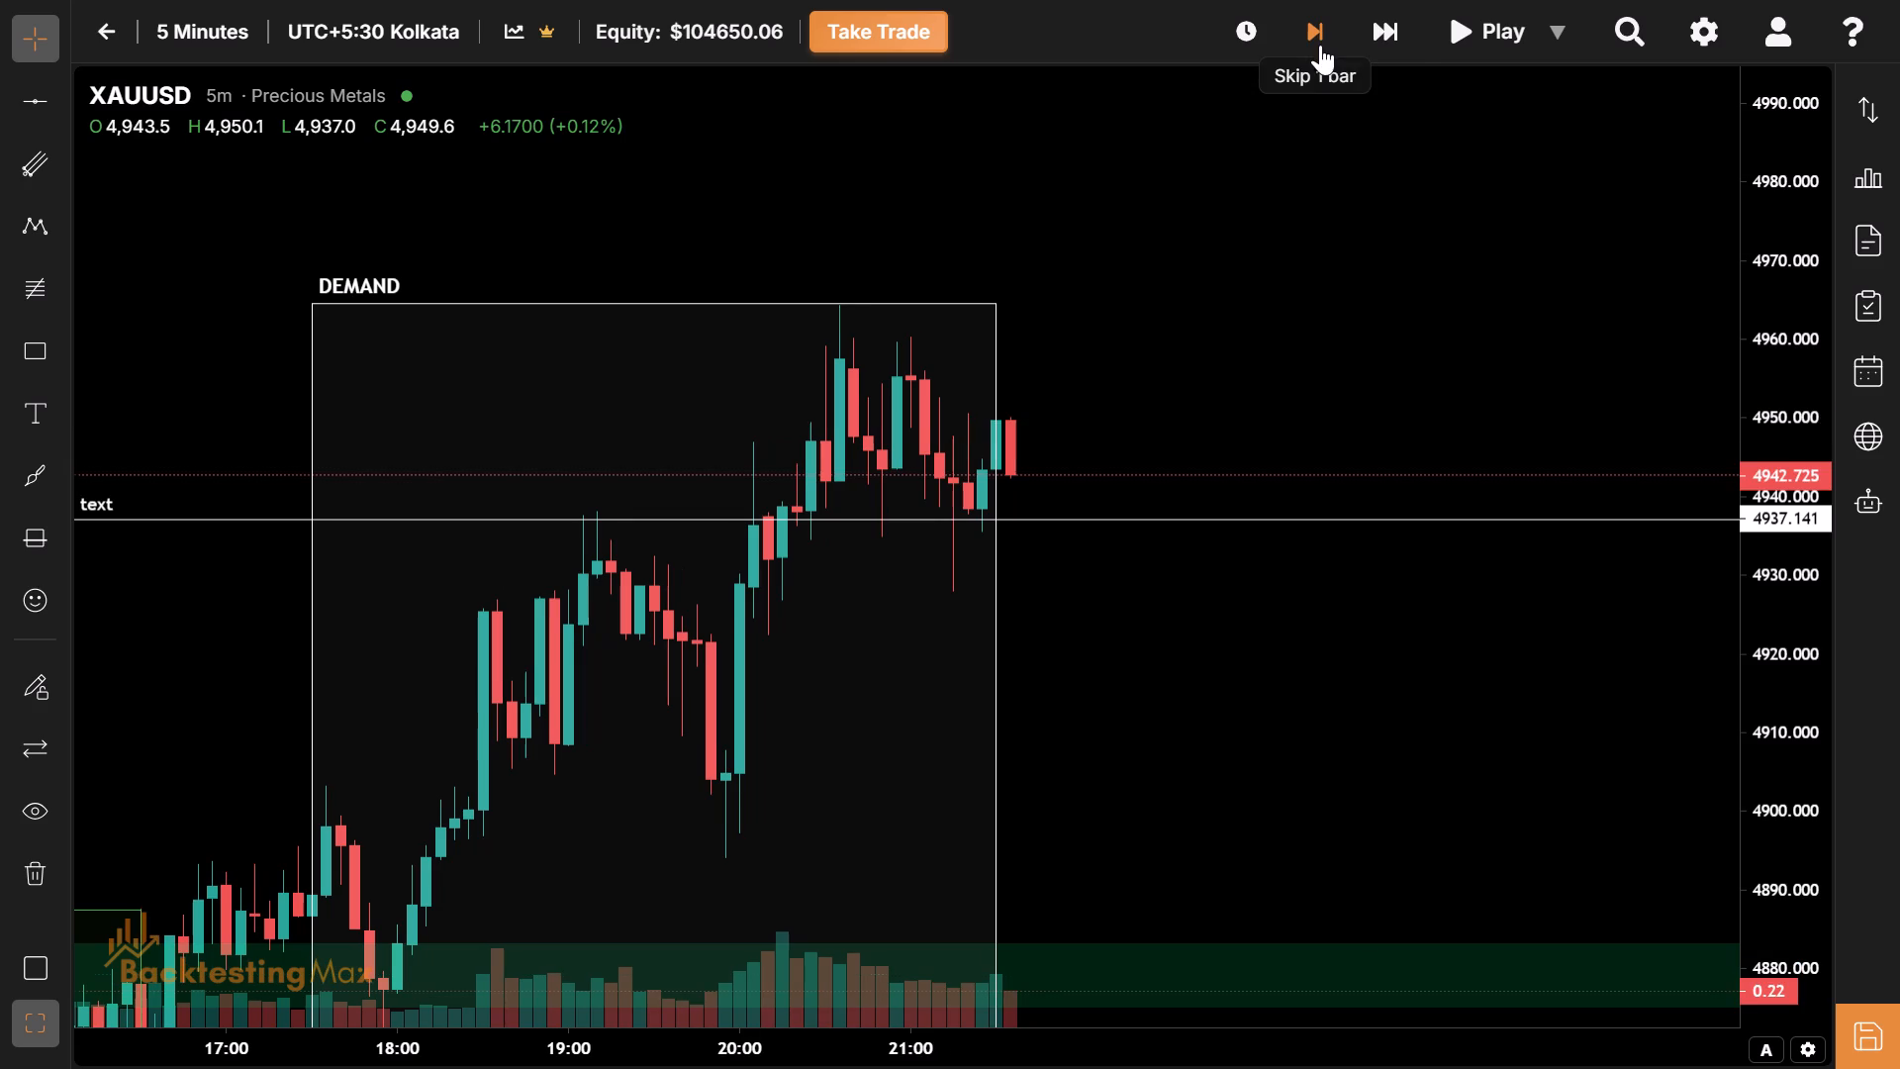
triple_click(1376, 34)
triple_click(1376, 34)
triple_click(1376, 34)
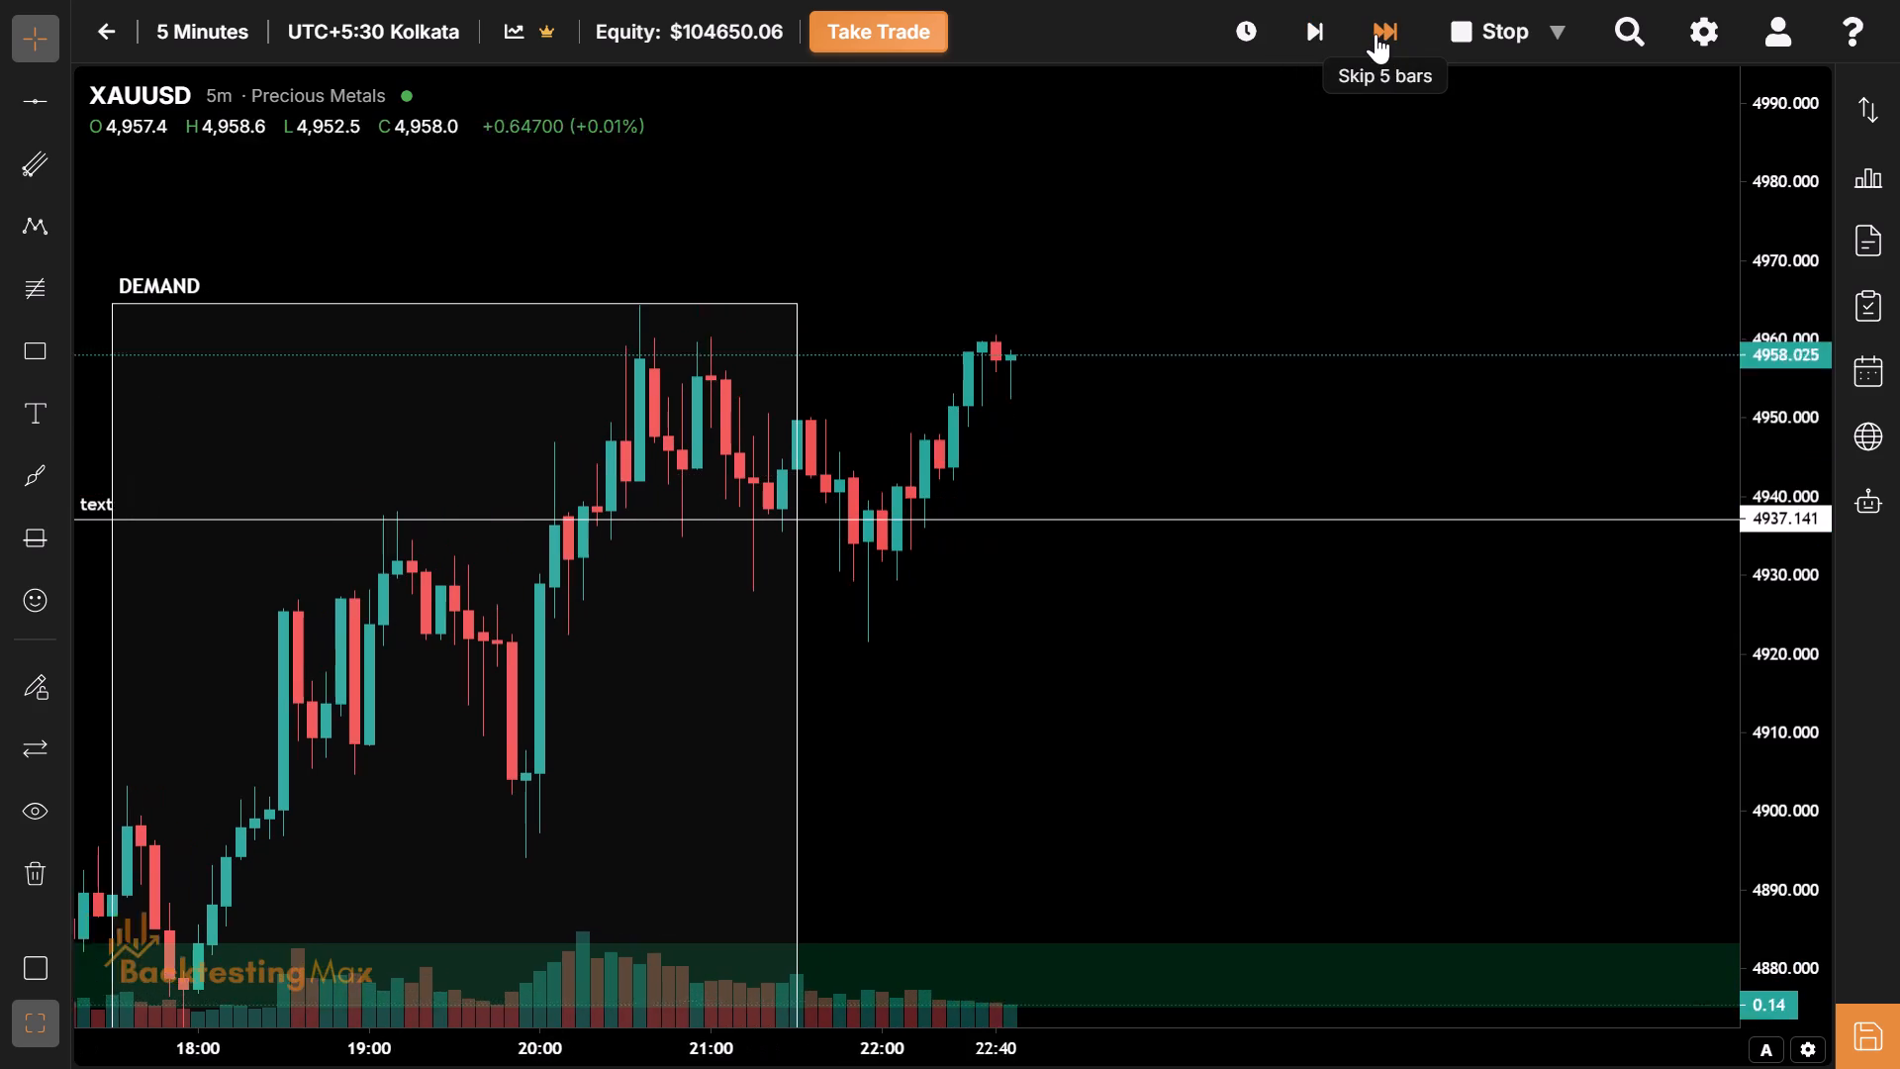
triple_click(1376, 34)
triple_click(1376, 34)
triple_click(1376, 34)
triple_click(1376, 34)
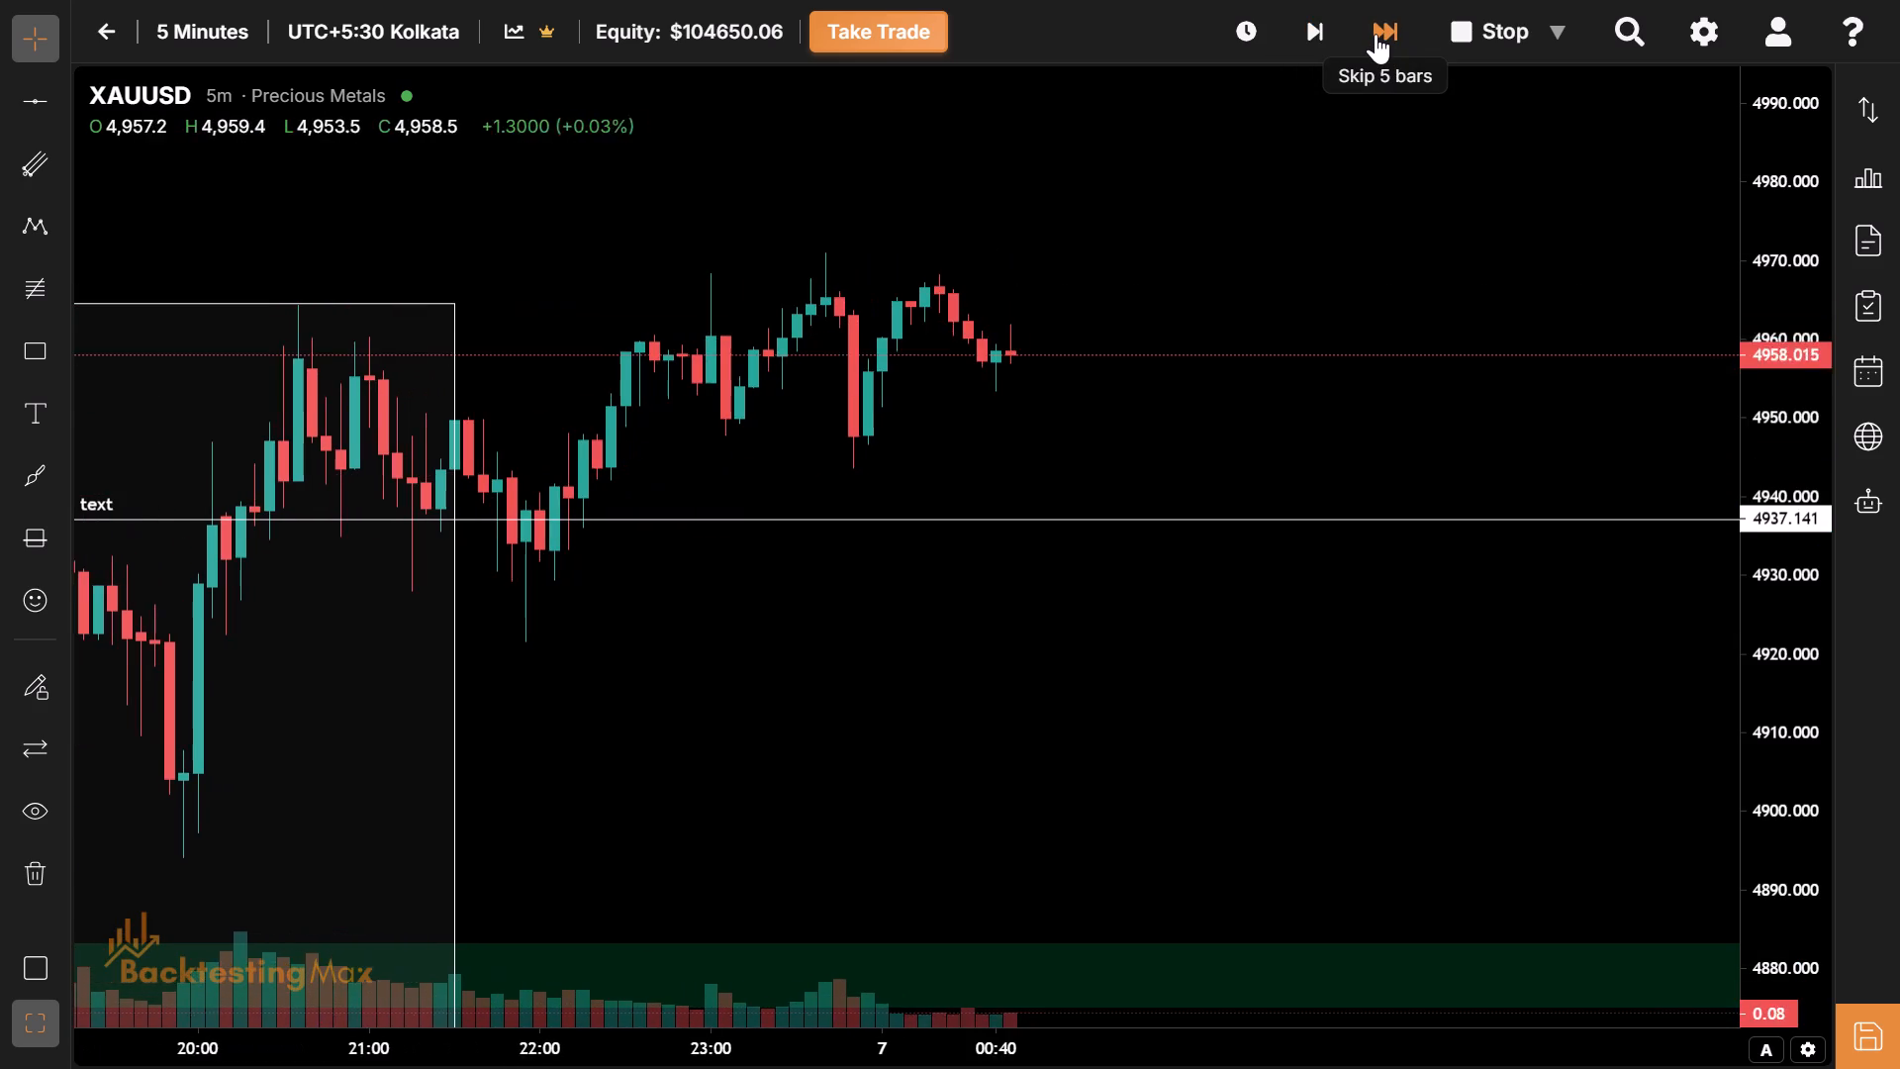
double_click(1376, 34)
Examine the price action from the DEMAND box through 01:40 on 7 Feb relative to the 4937.141 line.
drag(1376, 34, 296, 407)
click(296, 407)
drag(296, 407, 327, 428)
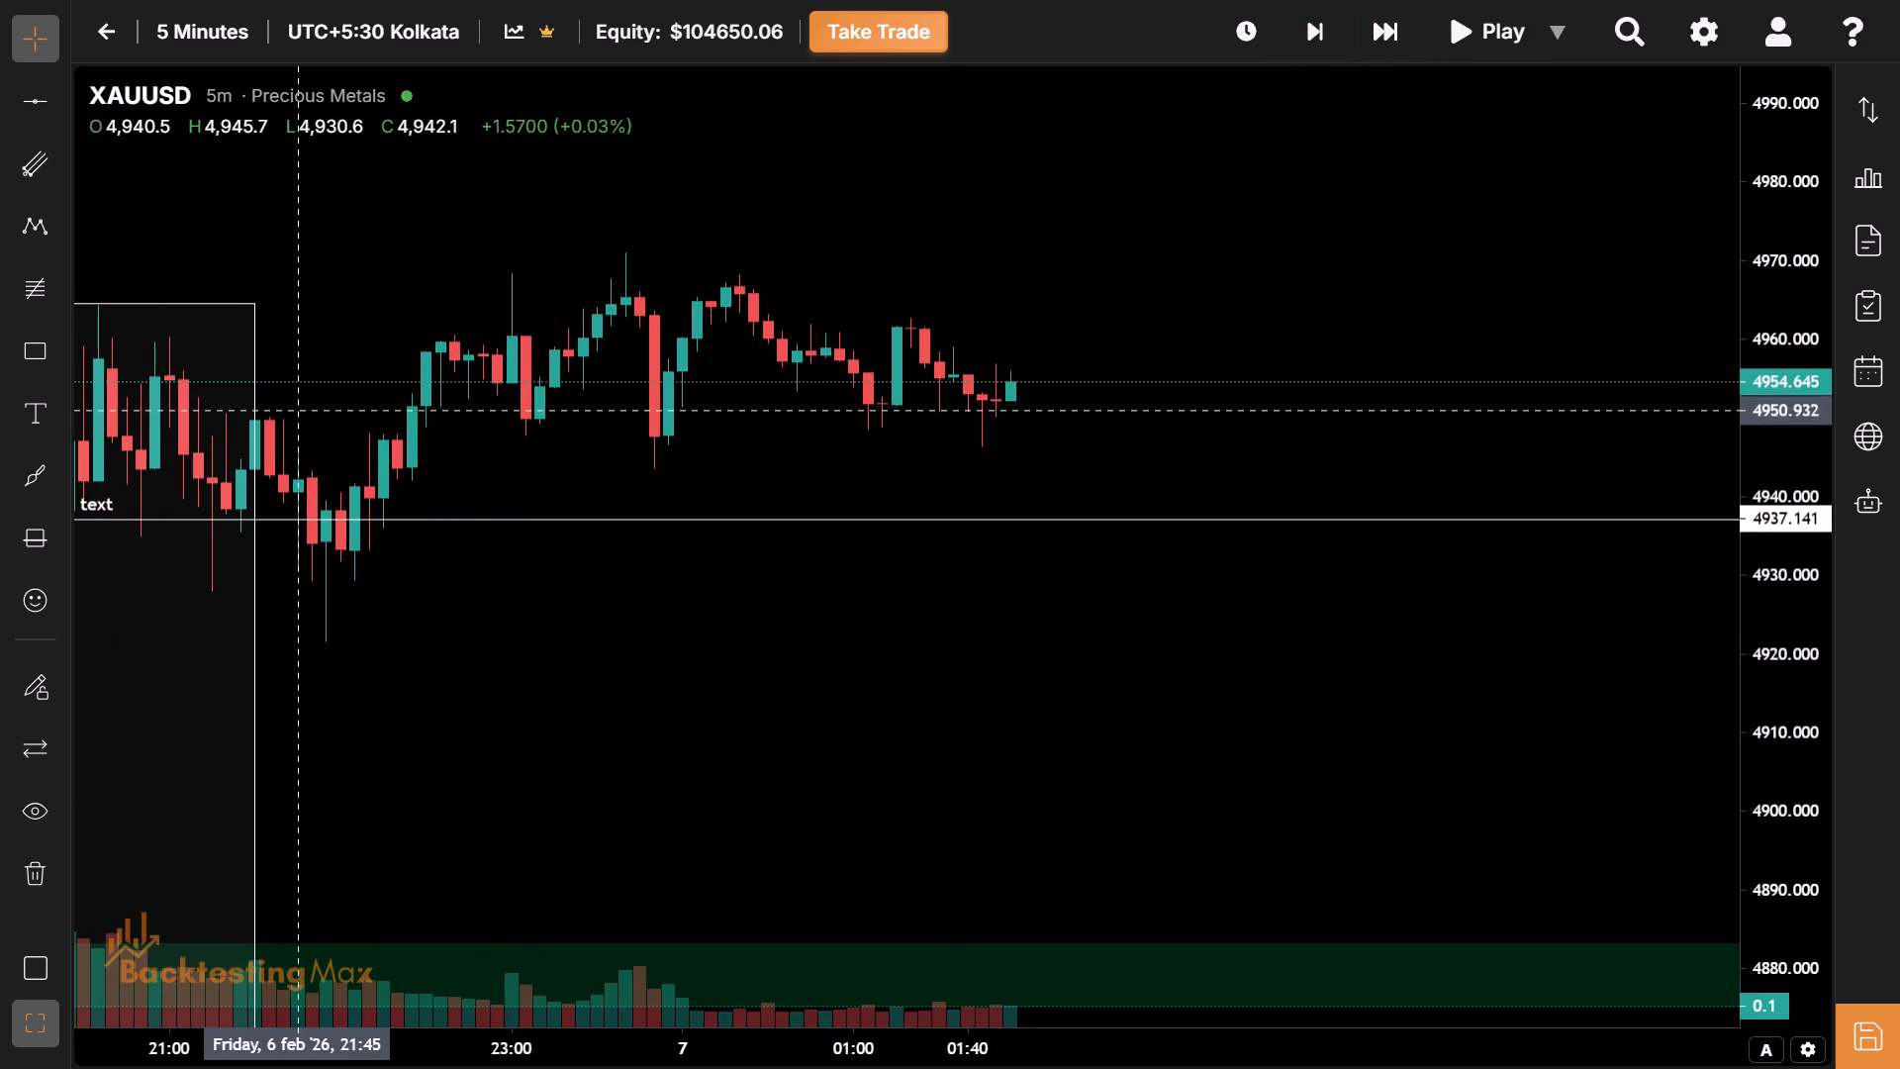
drag(327, 428, 597, 555)
drag(586, 446, 1202, 437)
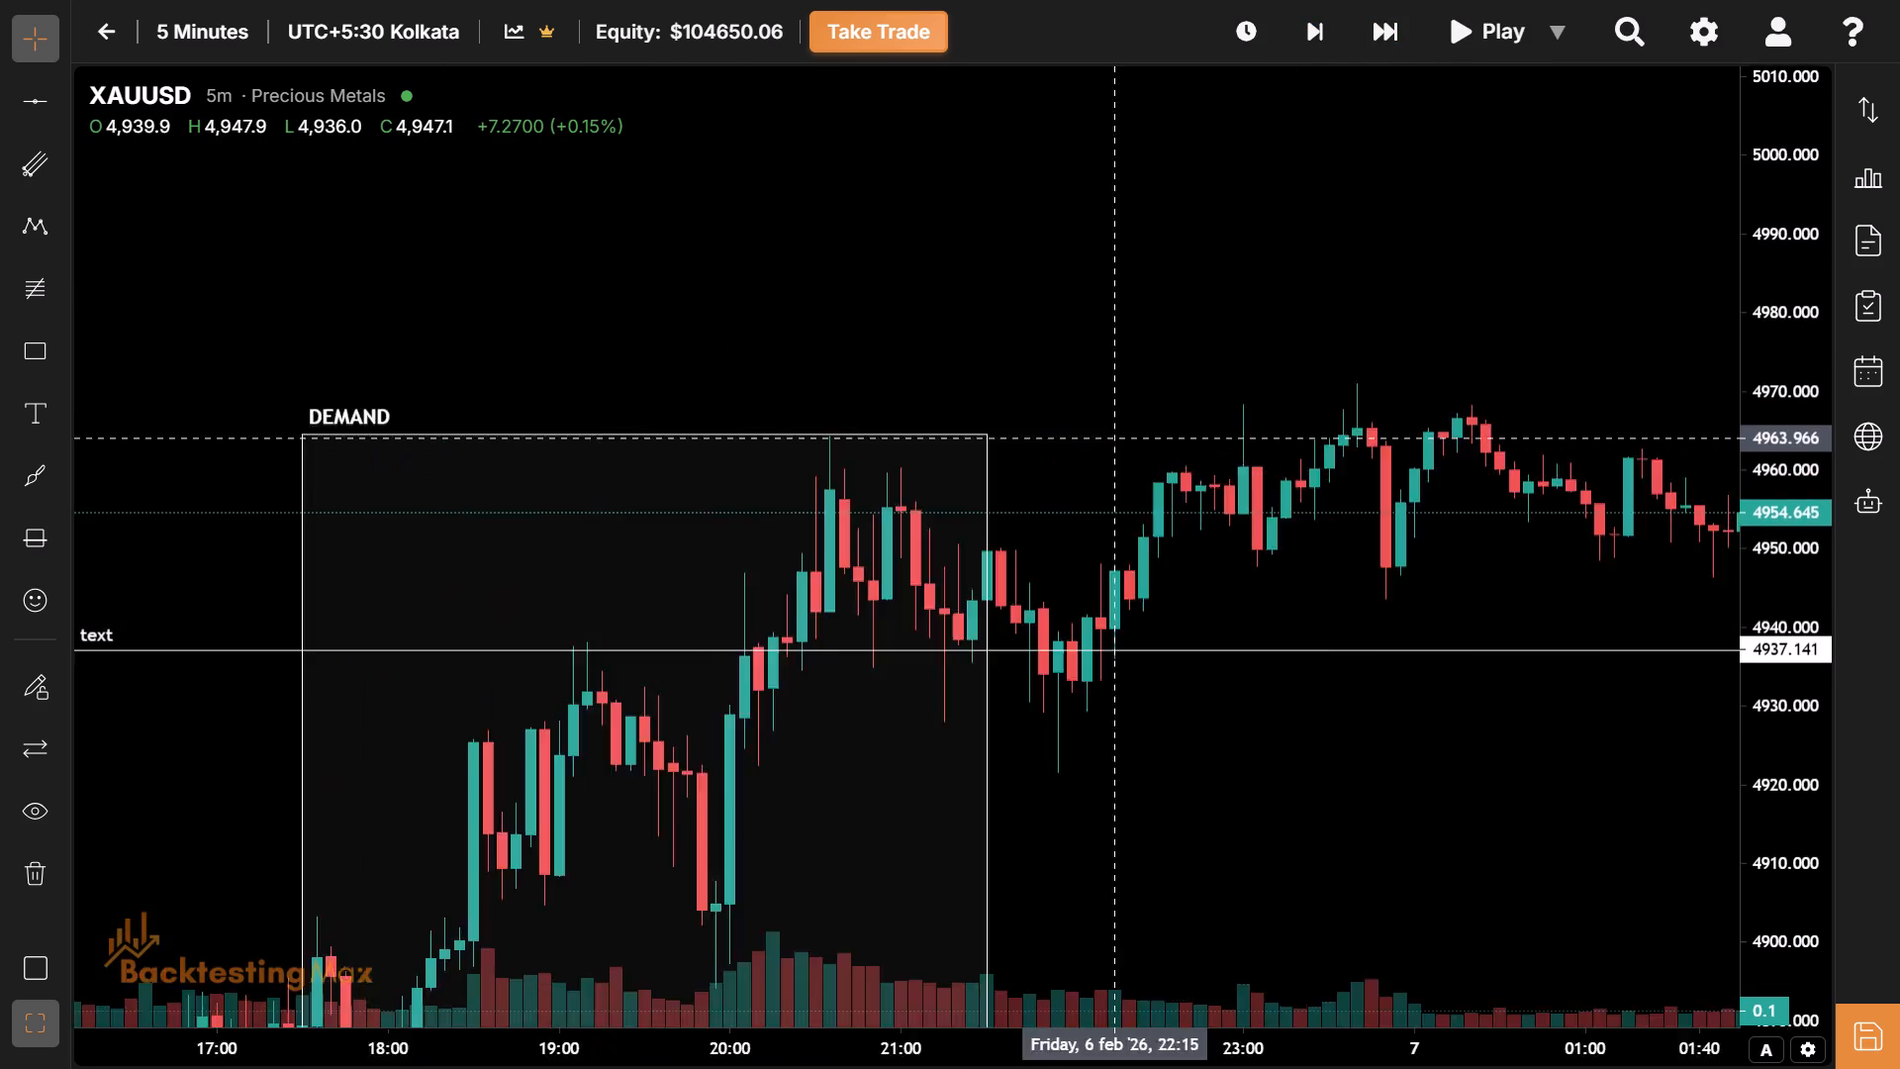
drag(1202, 437, 550, 394)
drag(550, 394, 550, 417)
click(550, 417)
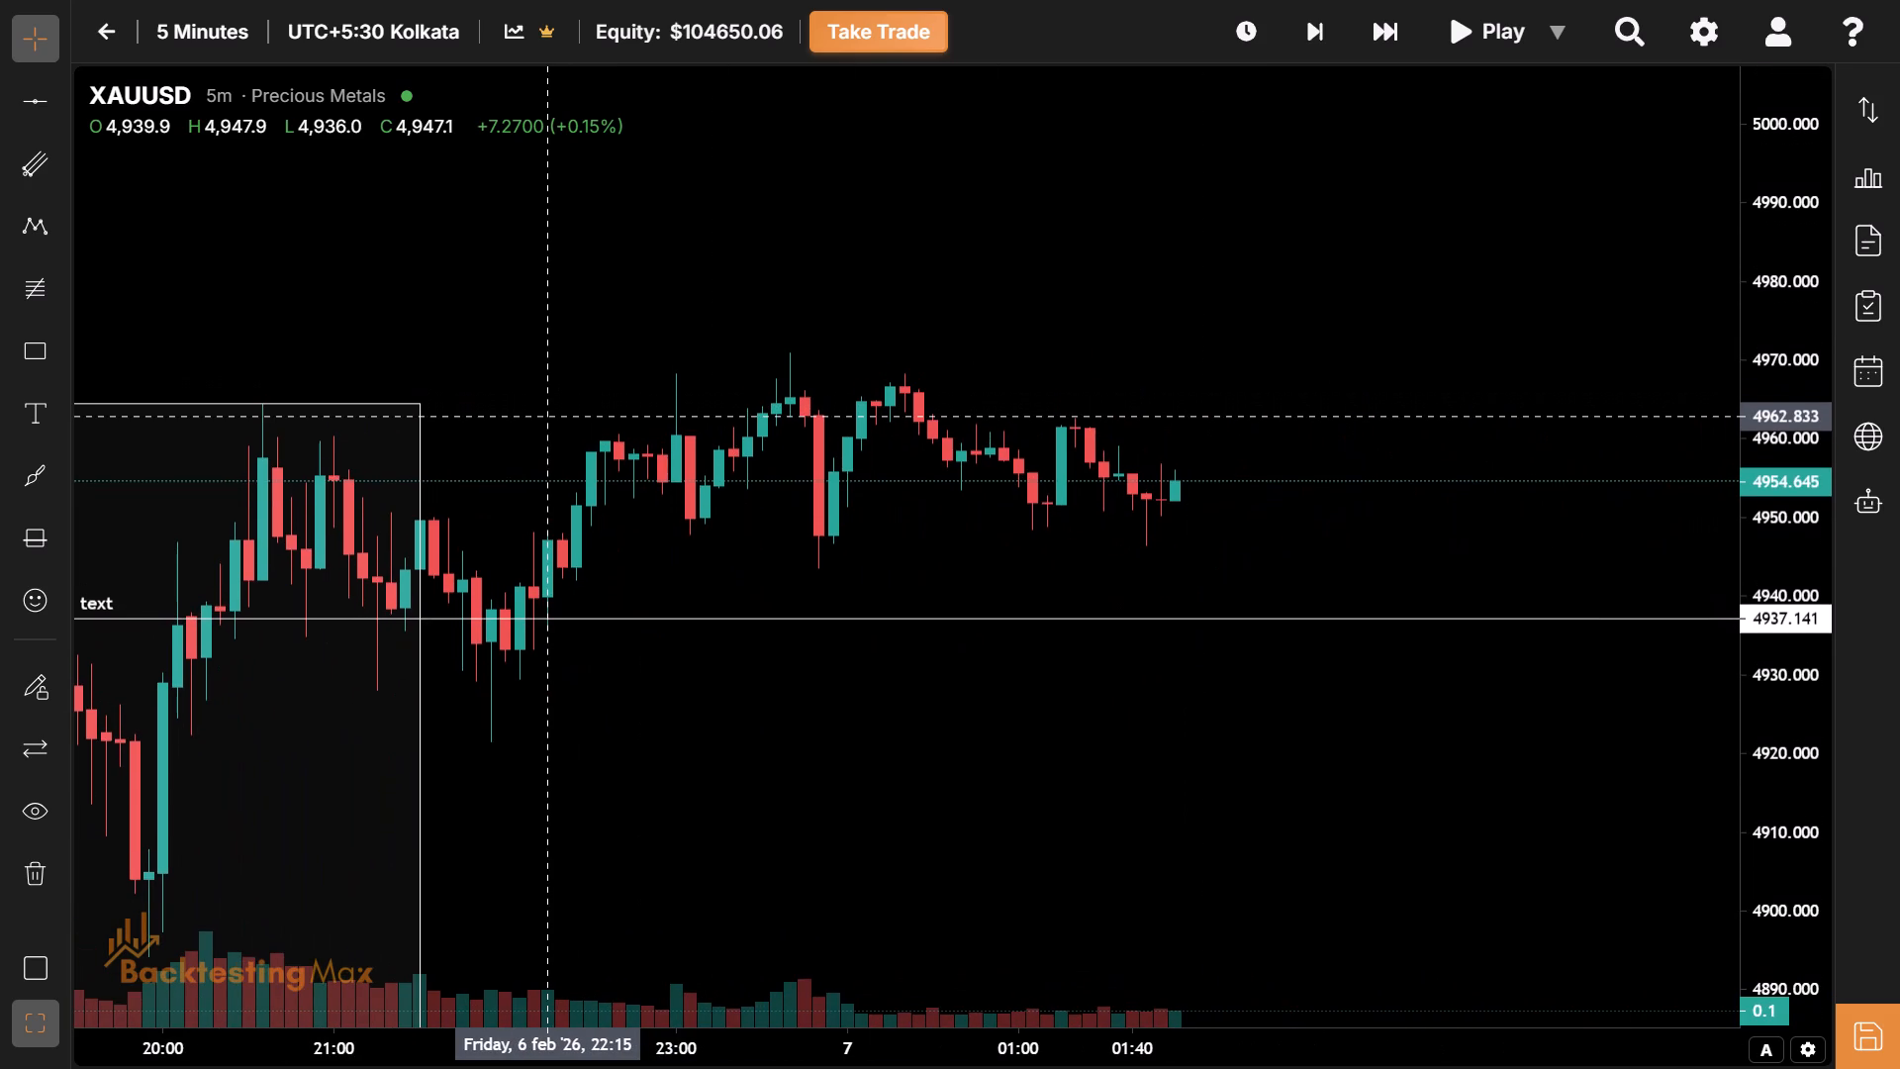
drag(944, 545, 732, 545)
click(732, 545)
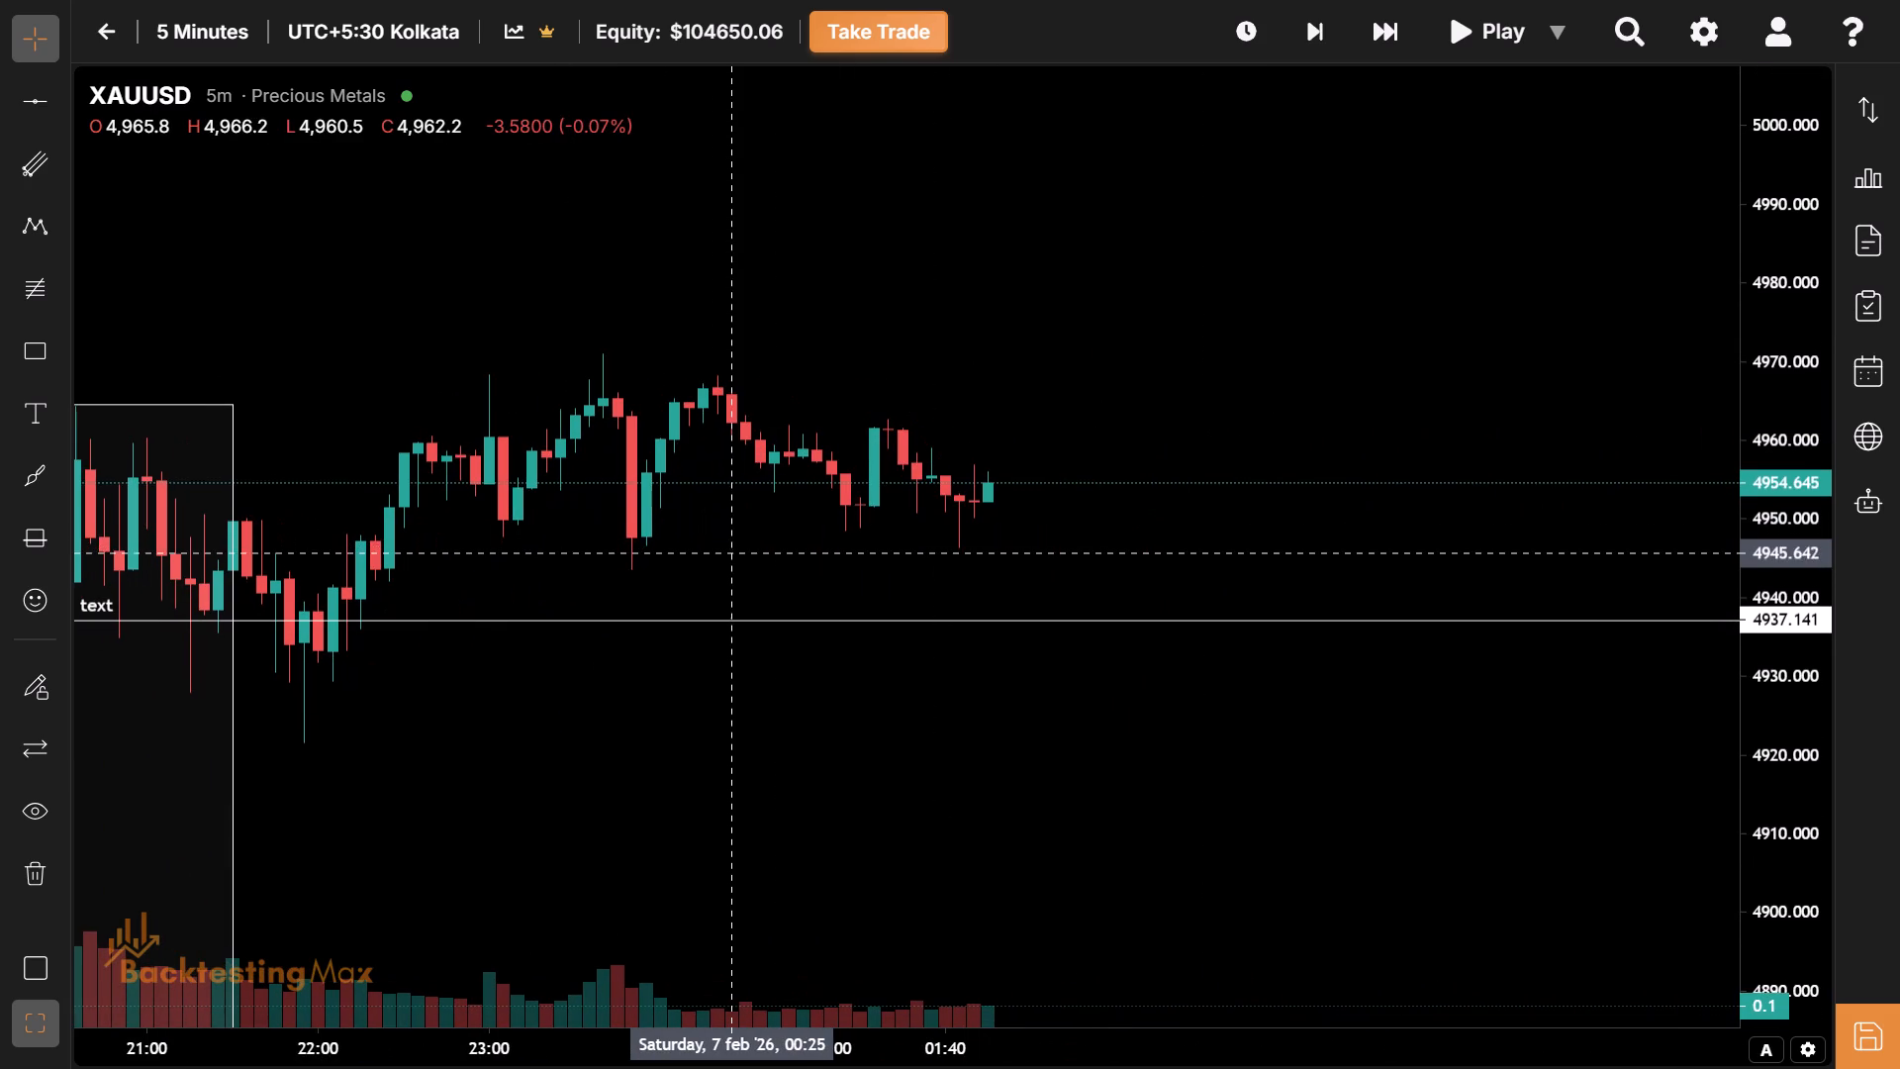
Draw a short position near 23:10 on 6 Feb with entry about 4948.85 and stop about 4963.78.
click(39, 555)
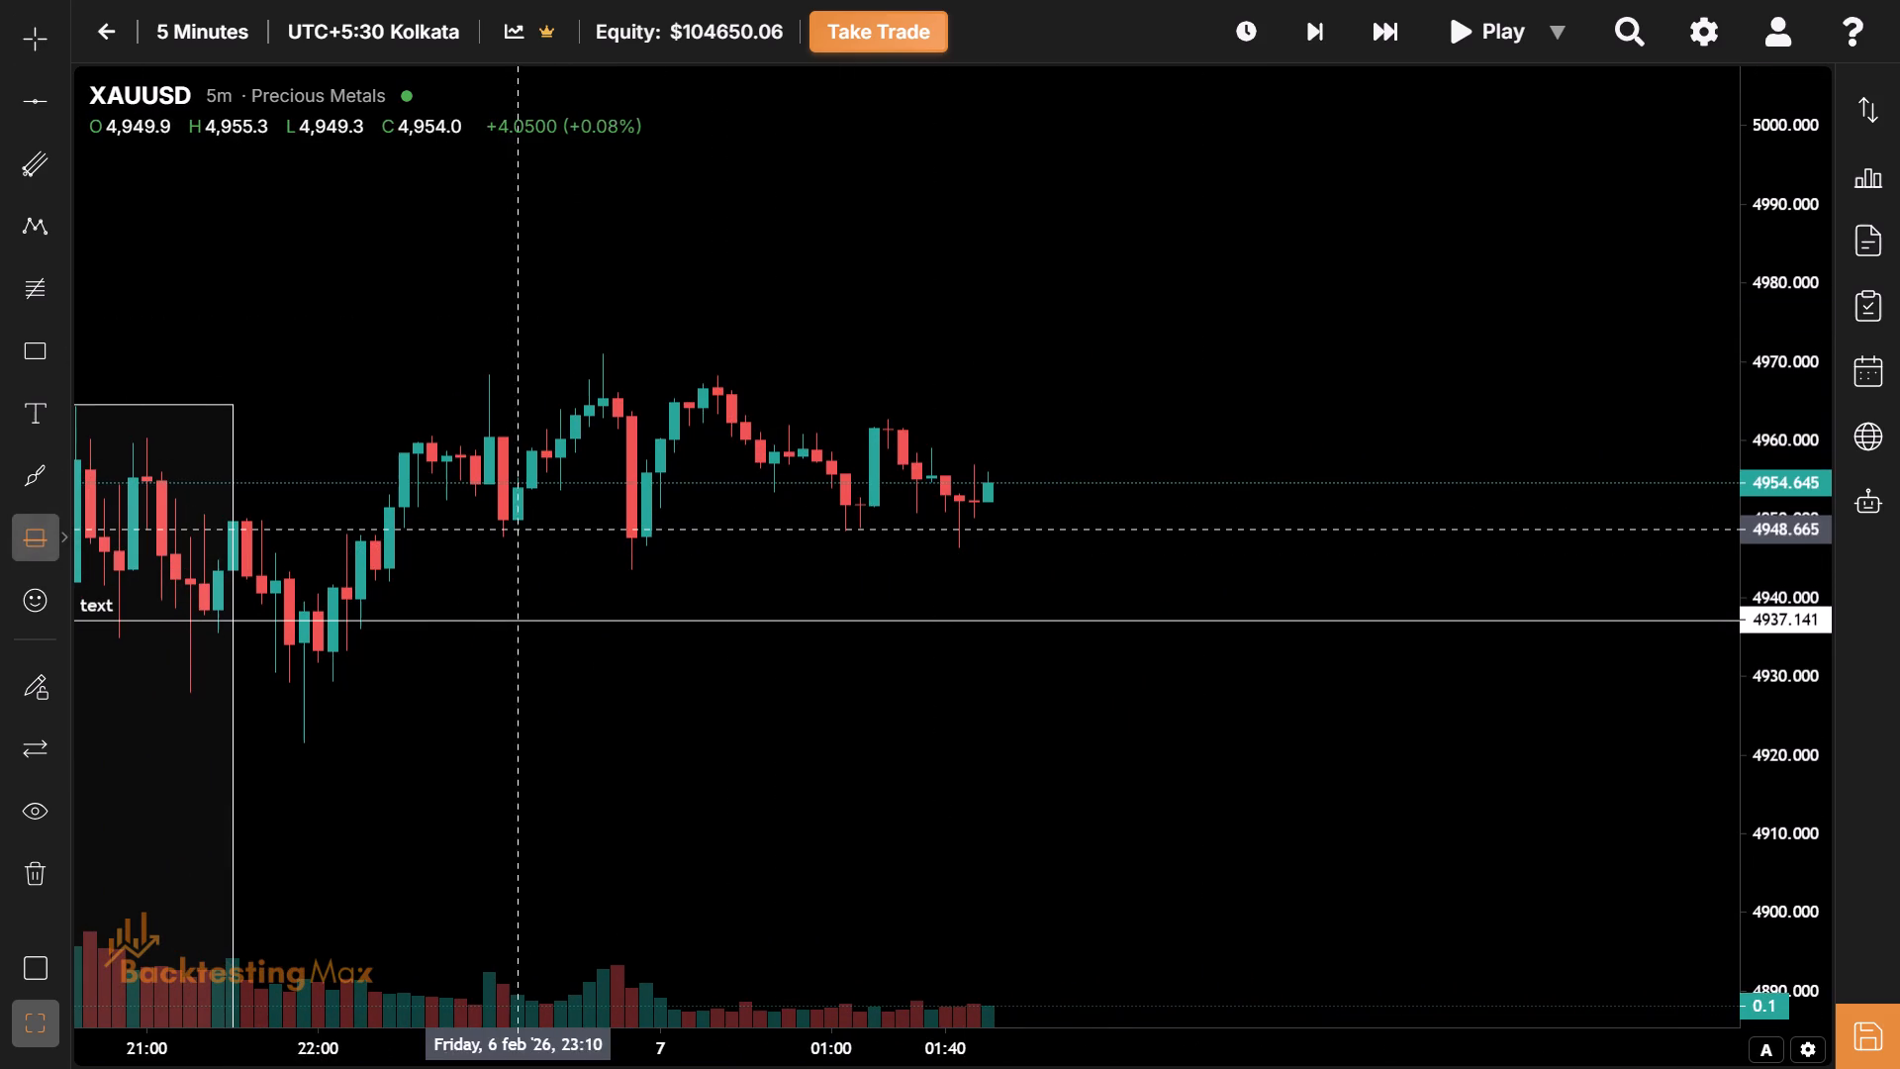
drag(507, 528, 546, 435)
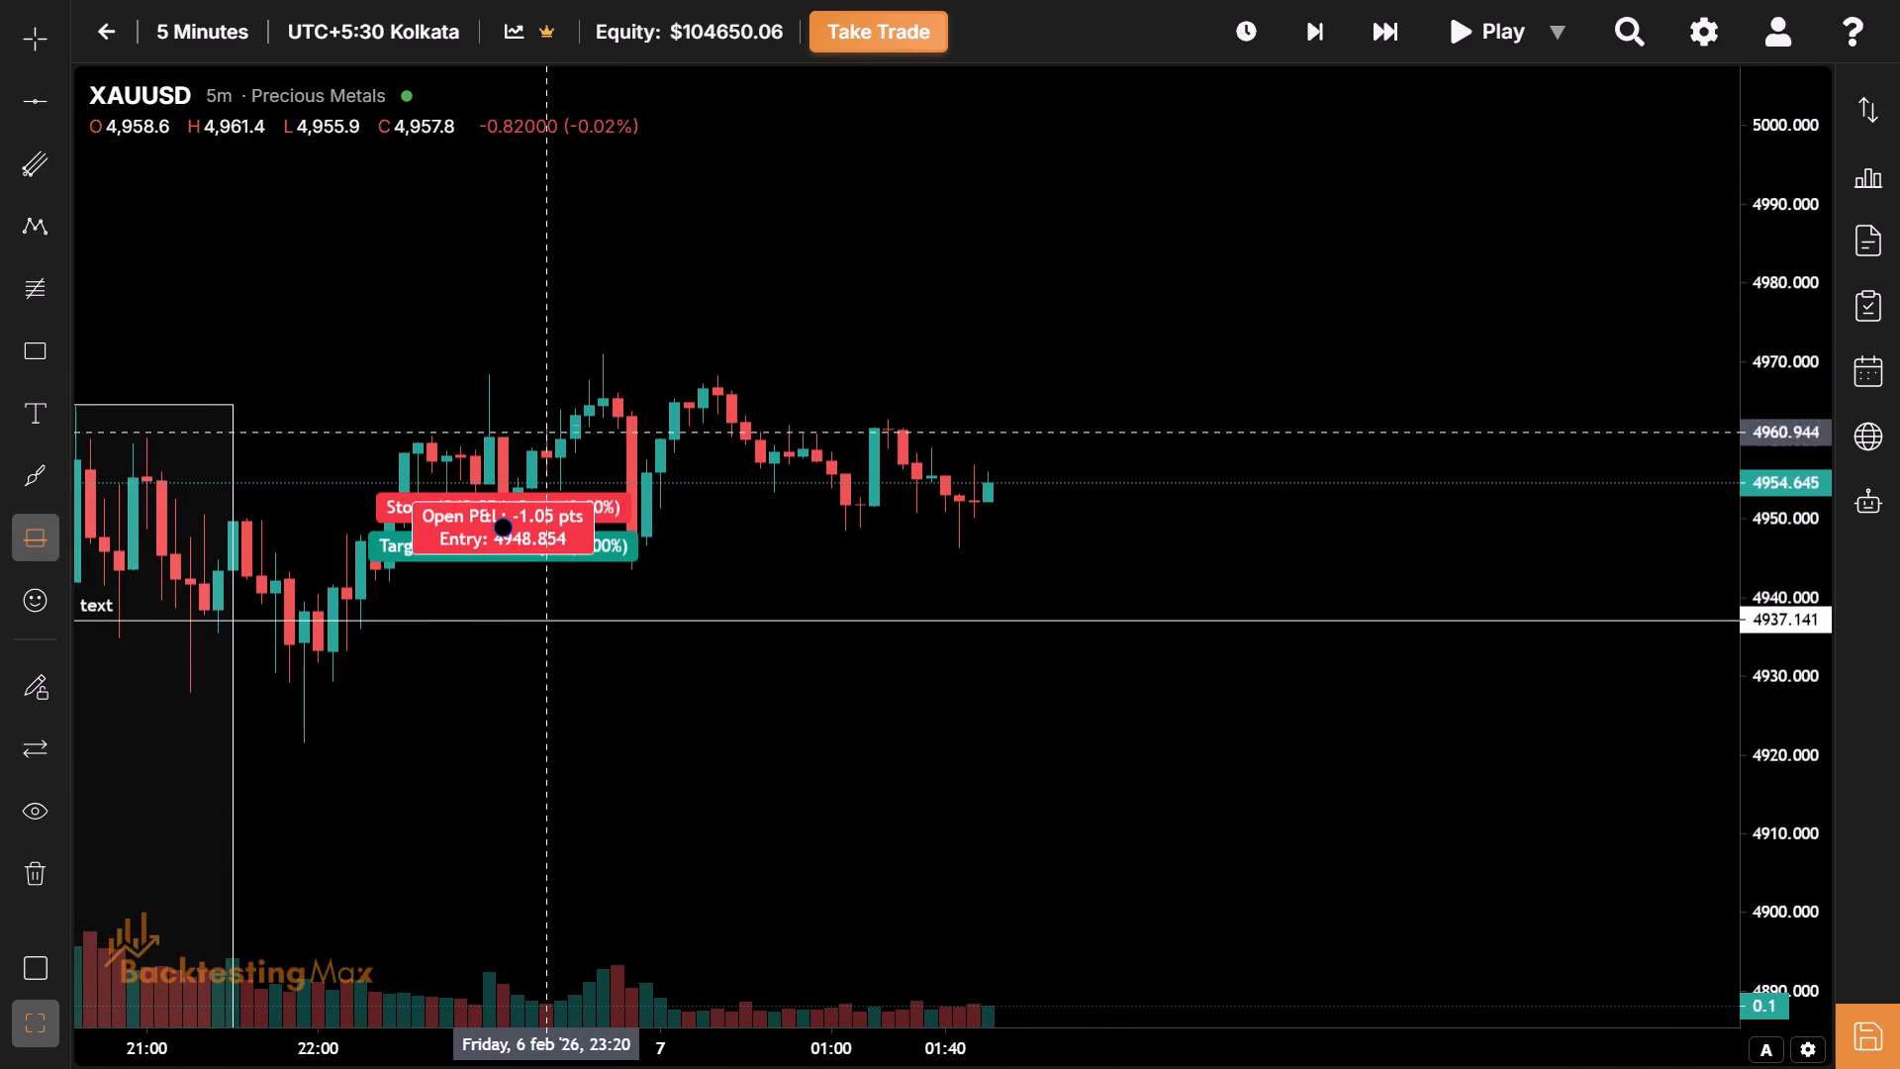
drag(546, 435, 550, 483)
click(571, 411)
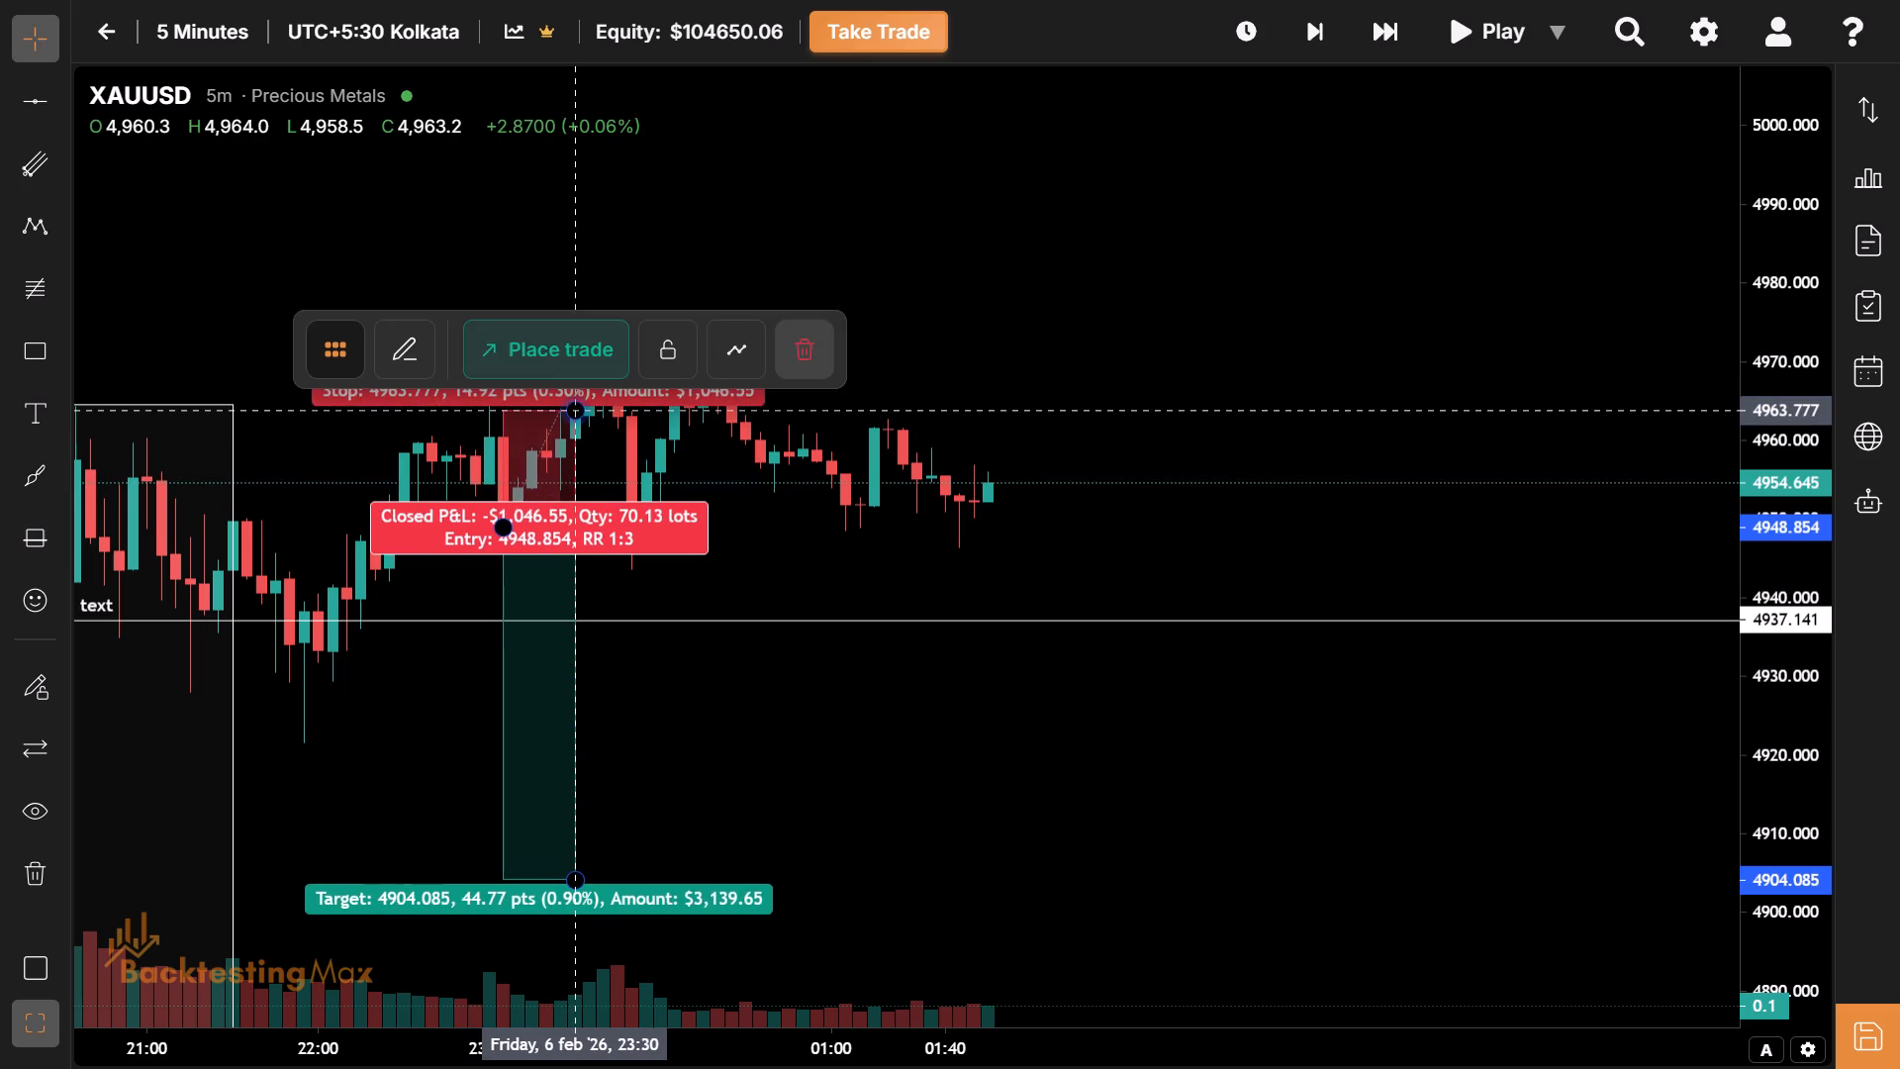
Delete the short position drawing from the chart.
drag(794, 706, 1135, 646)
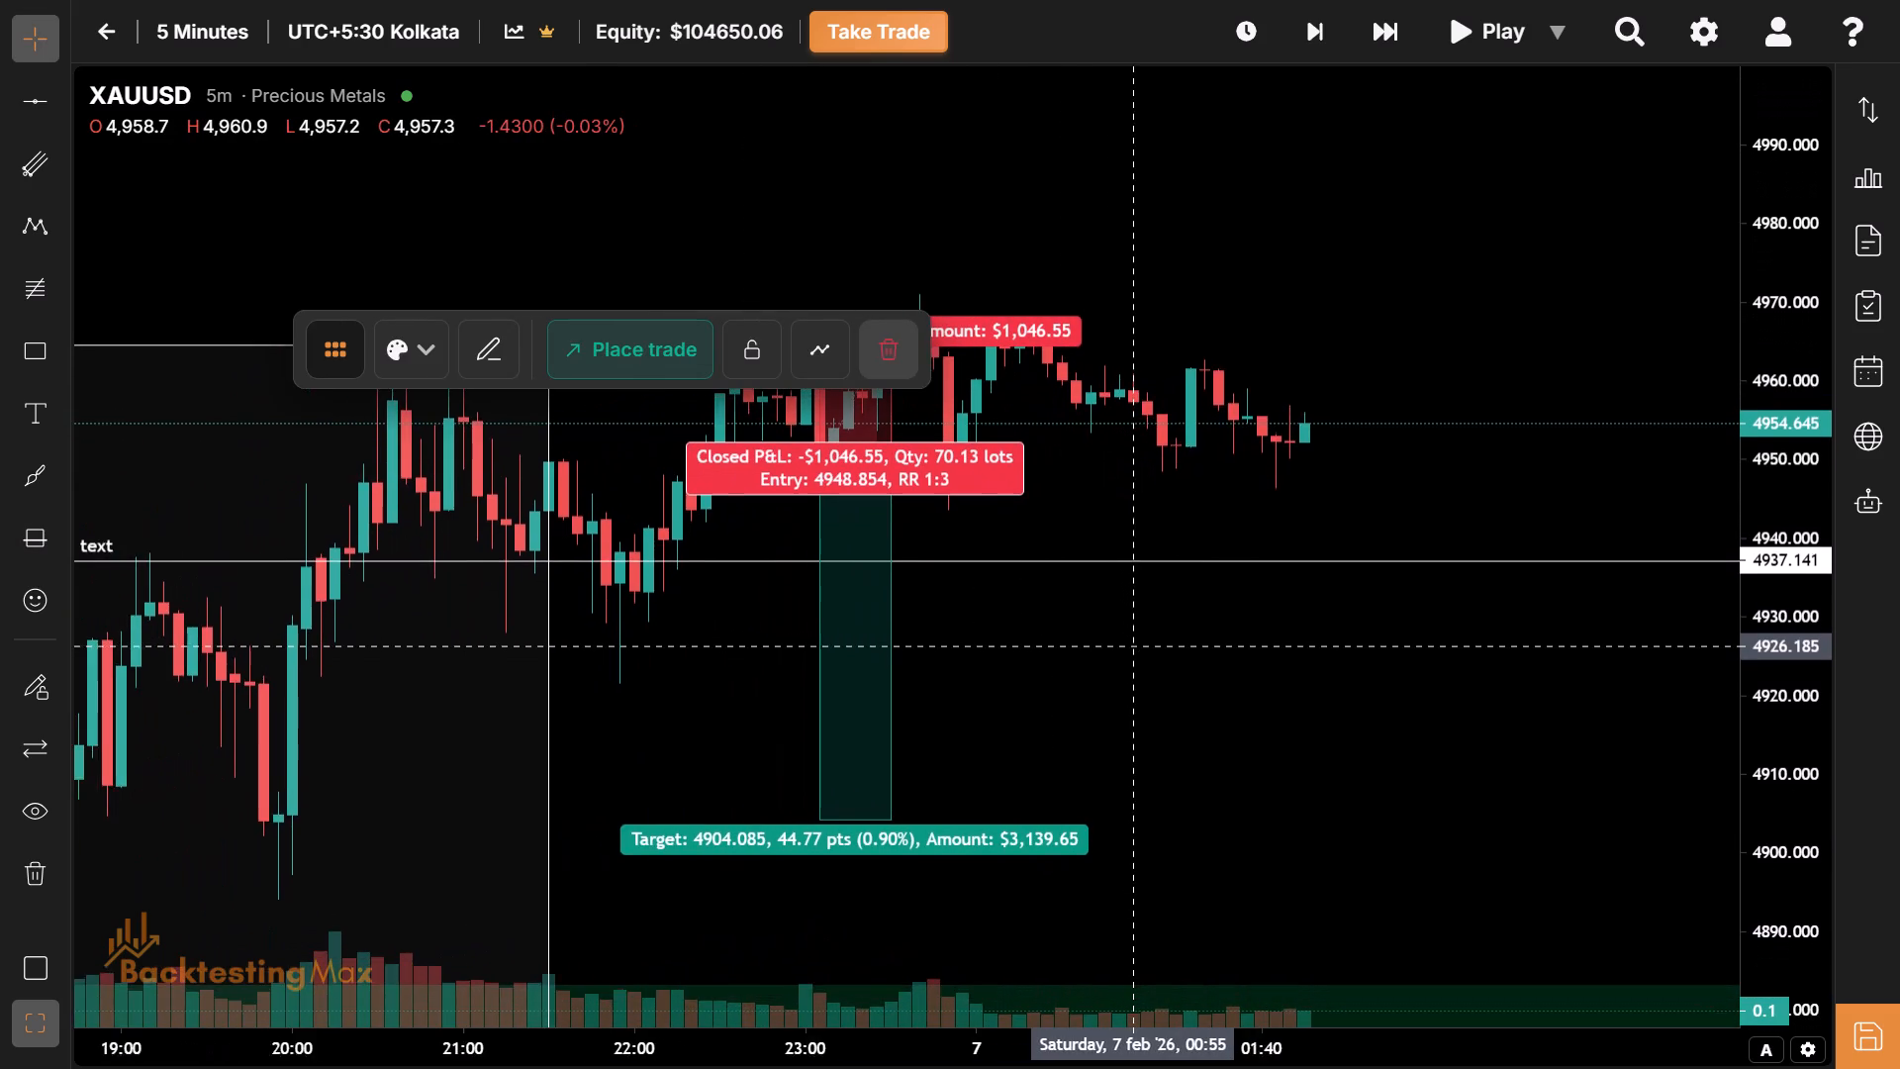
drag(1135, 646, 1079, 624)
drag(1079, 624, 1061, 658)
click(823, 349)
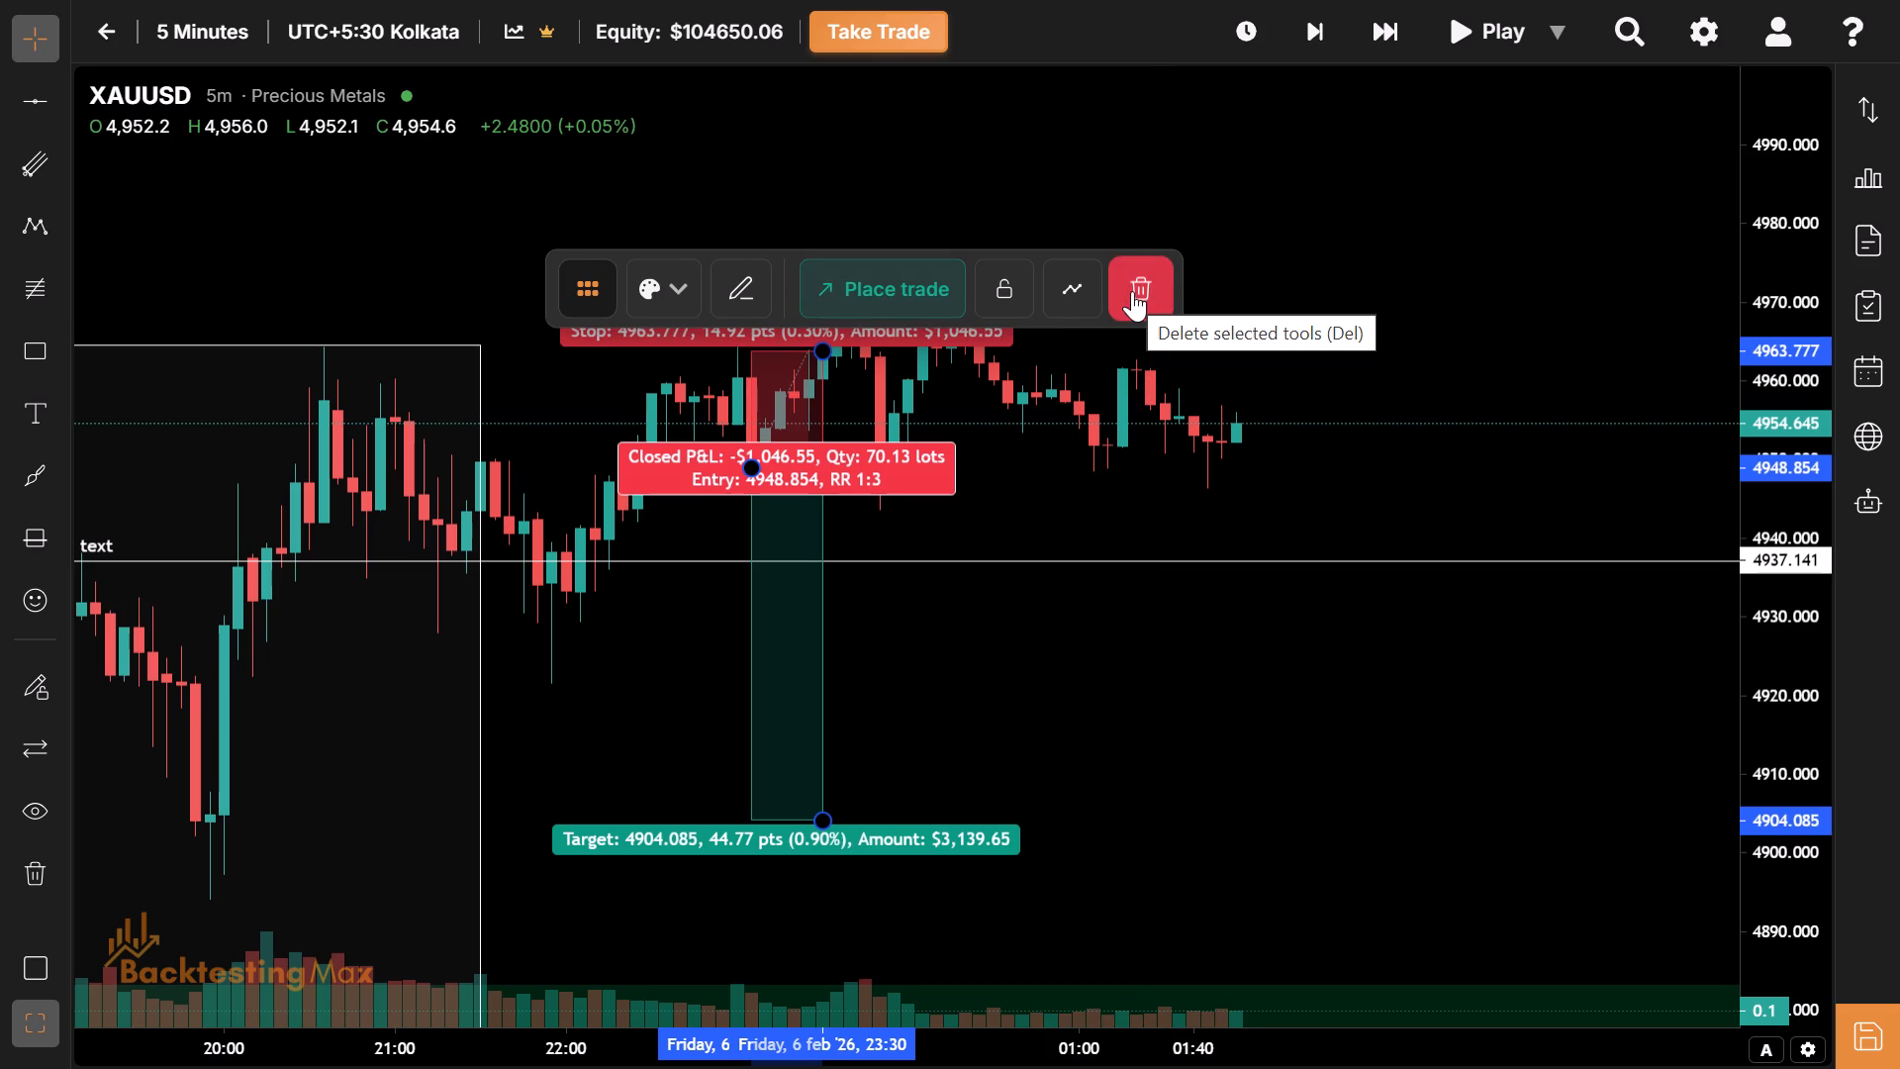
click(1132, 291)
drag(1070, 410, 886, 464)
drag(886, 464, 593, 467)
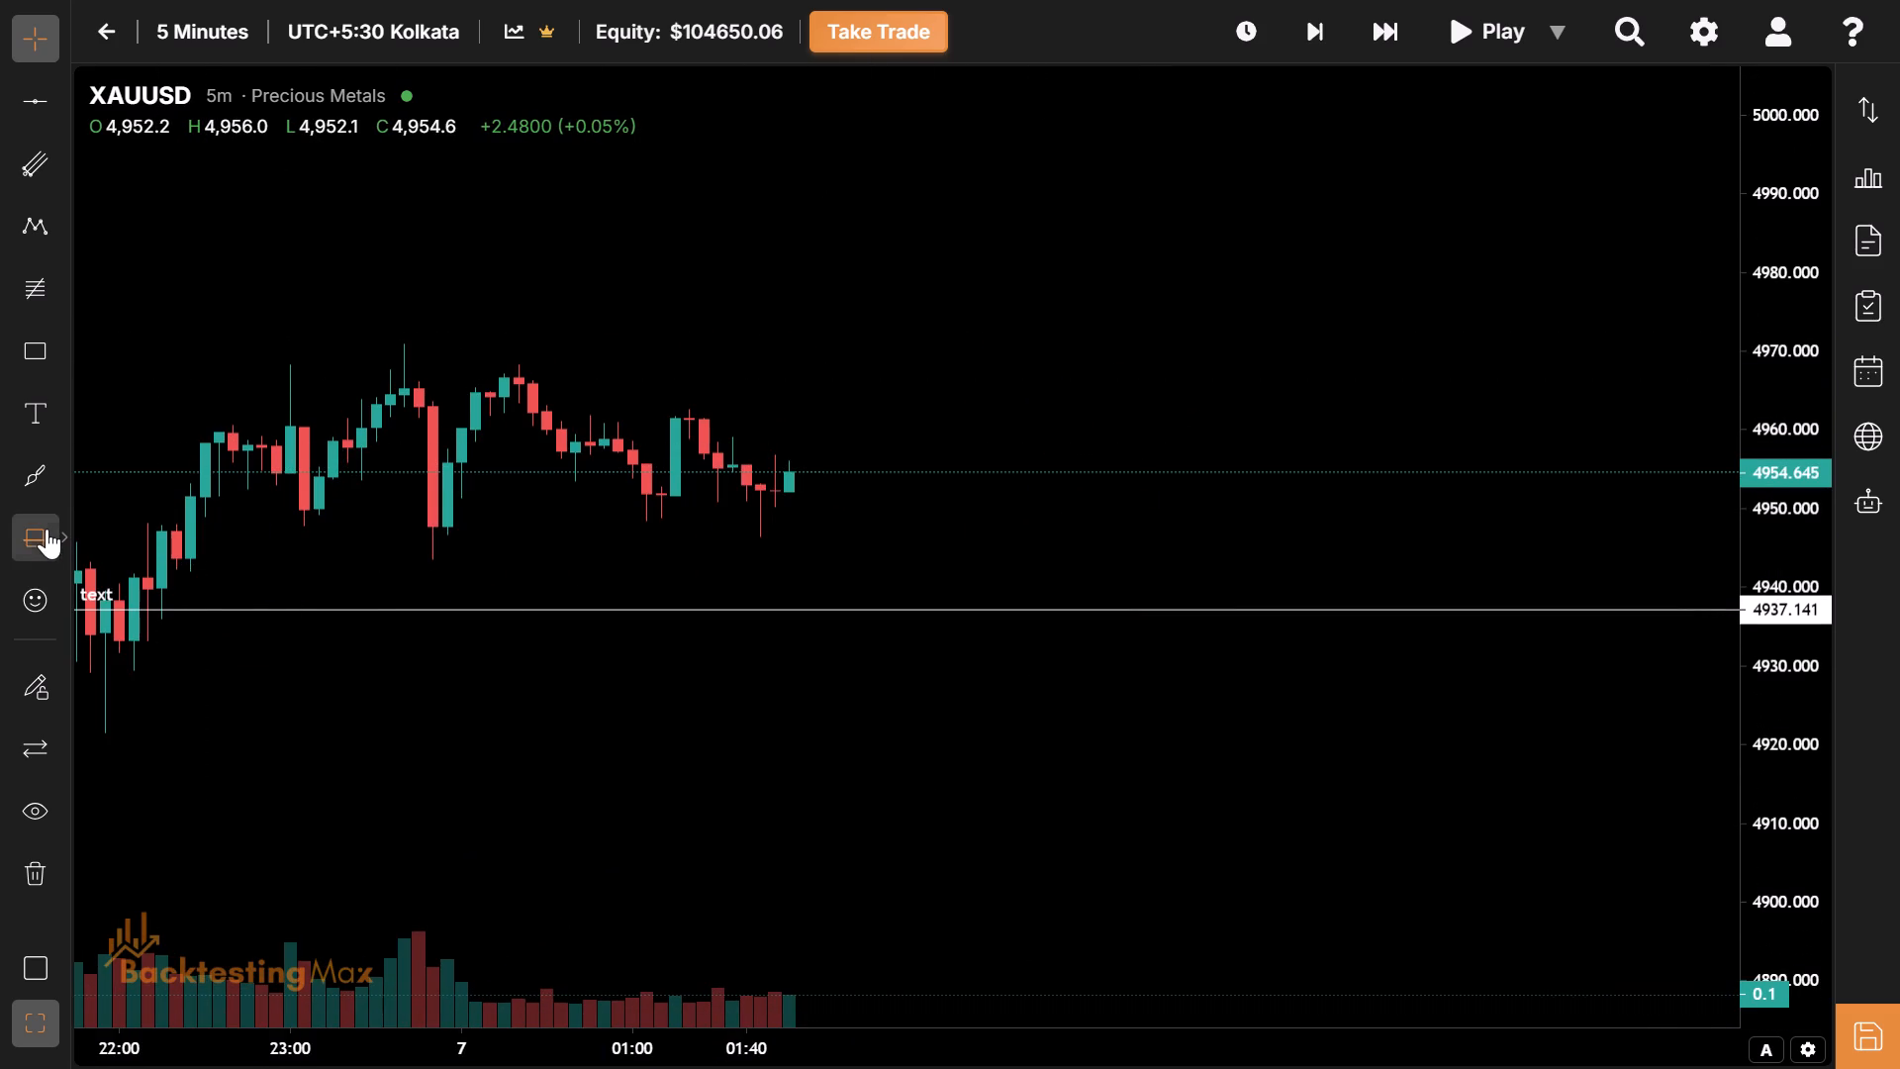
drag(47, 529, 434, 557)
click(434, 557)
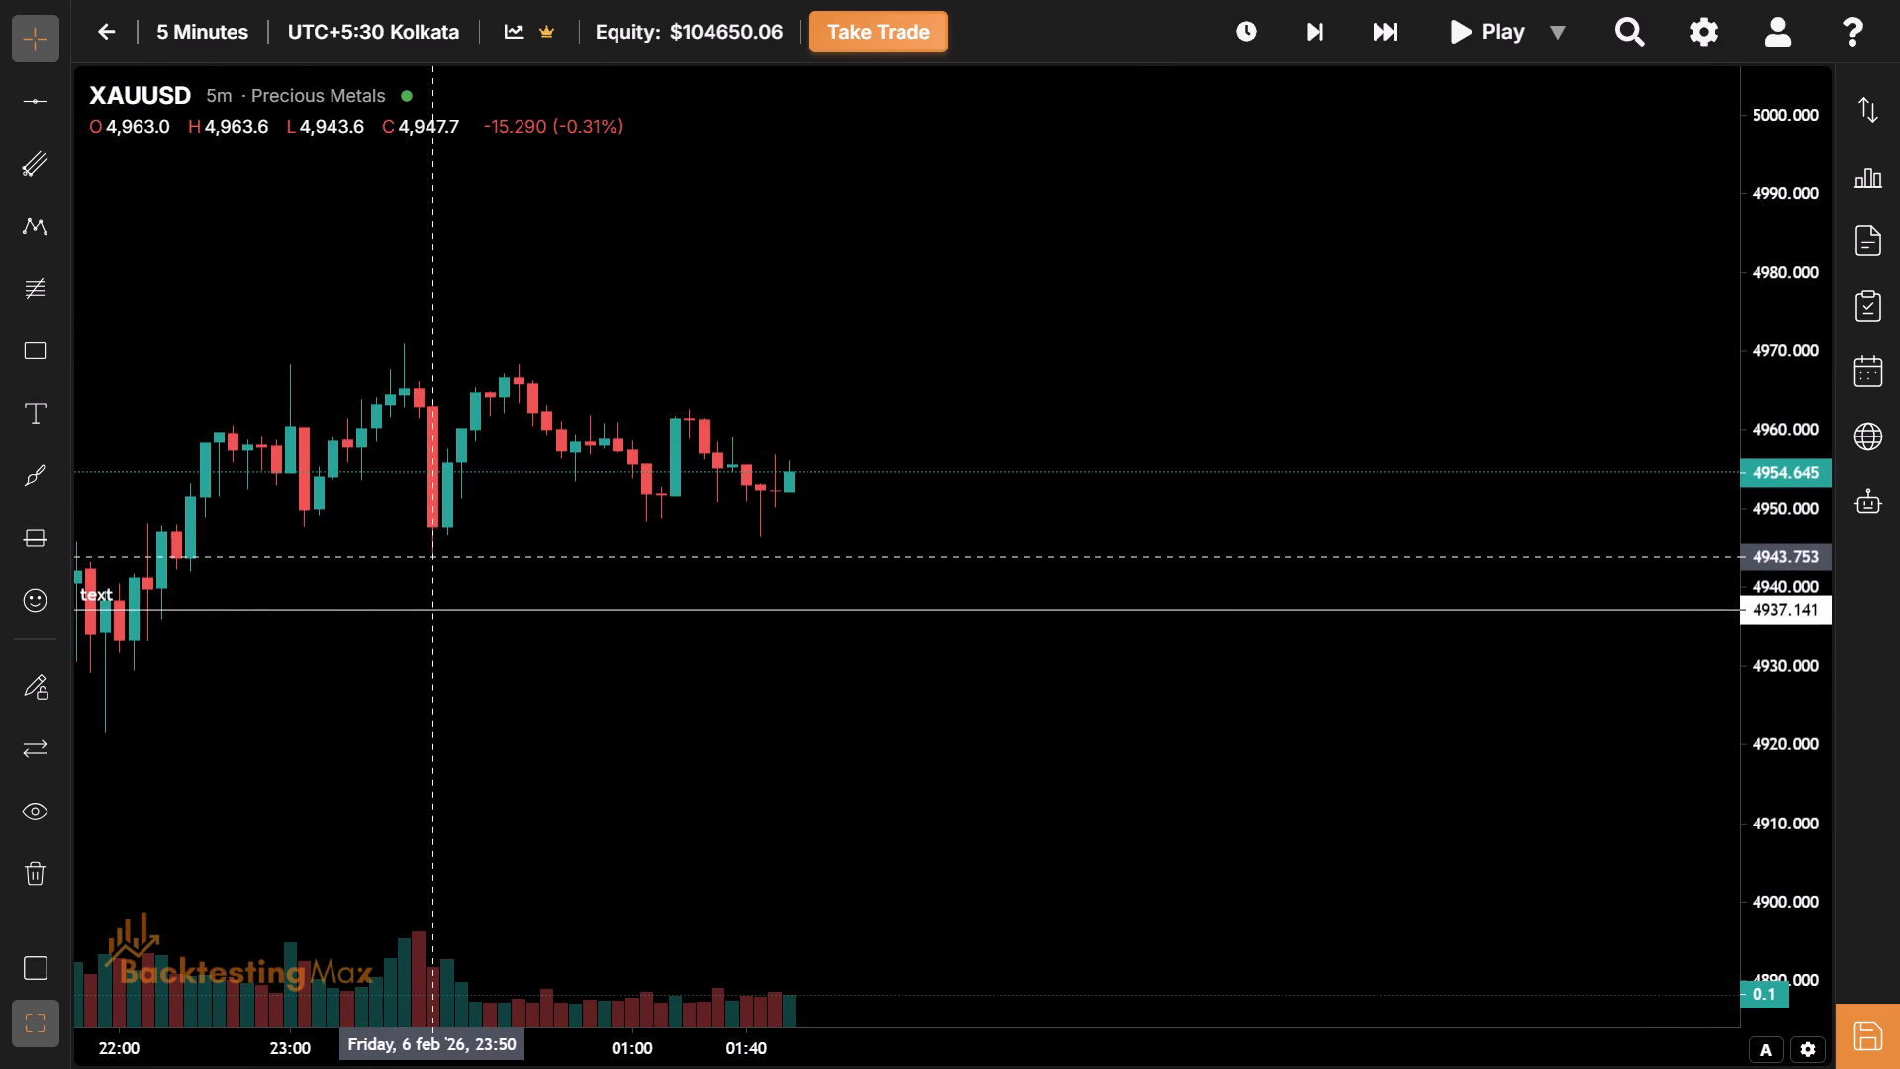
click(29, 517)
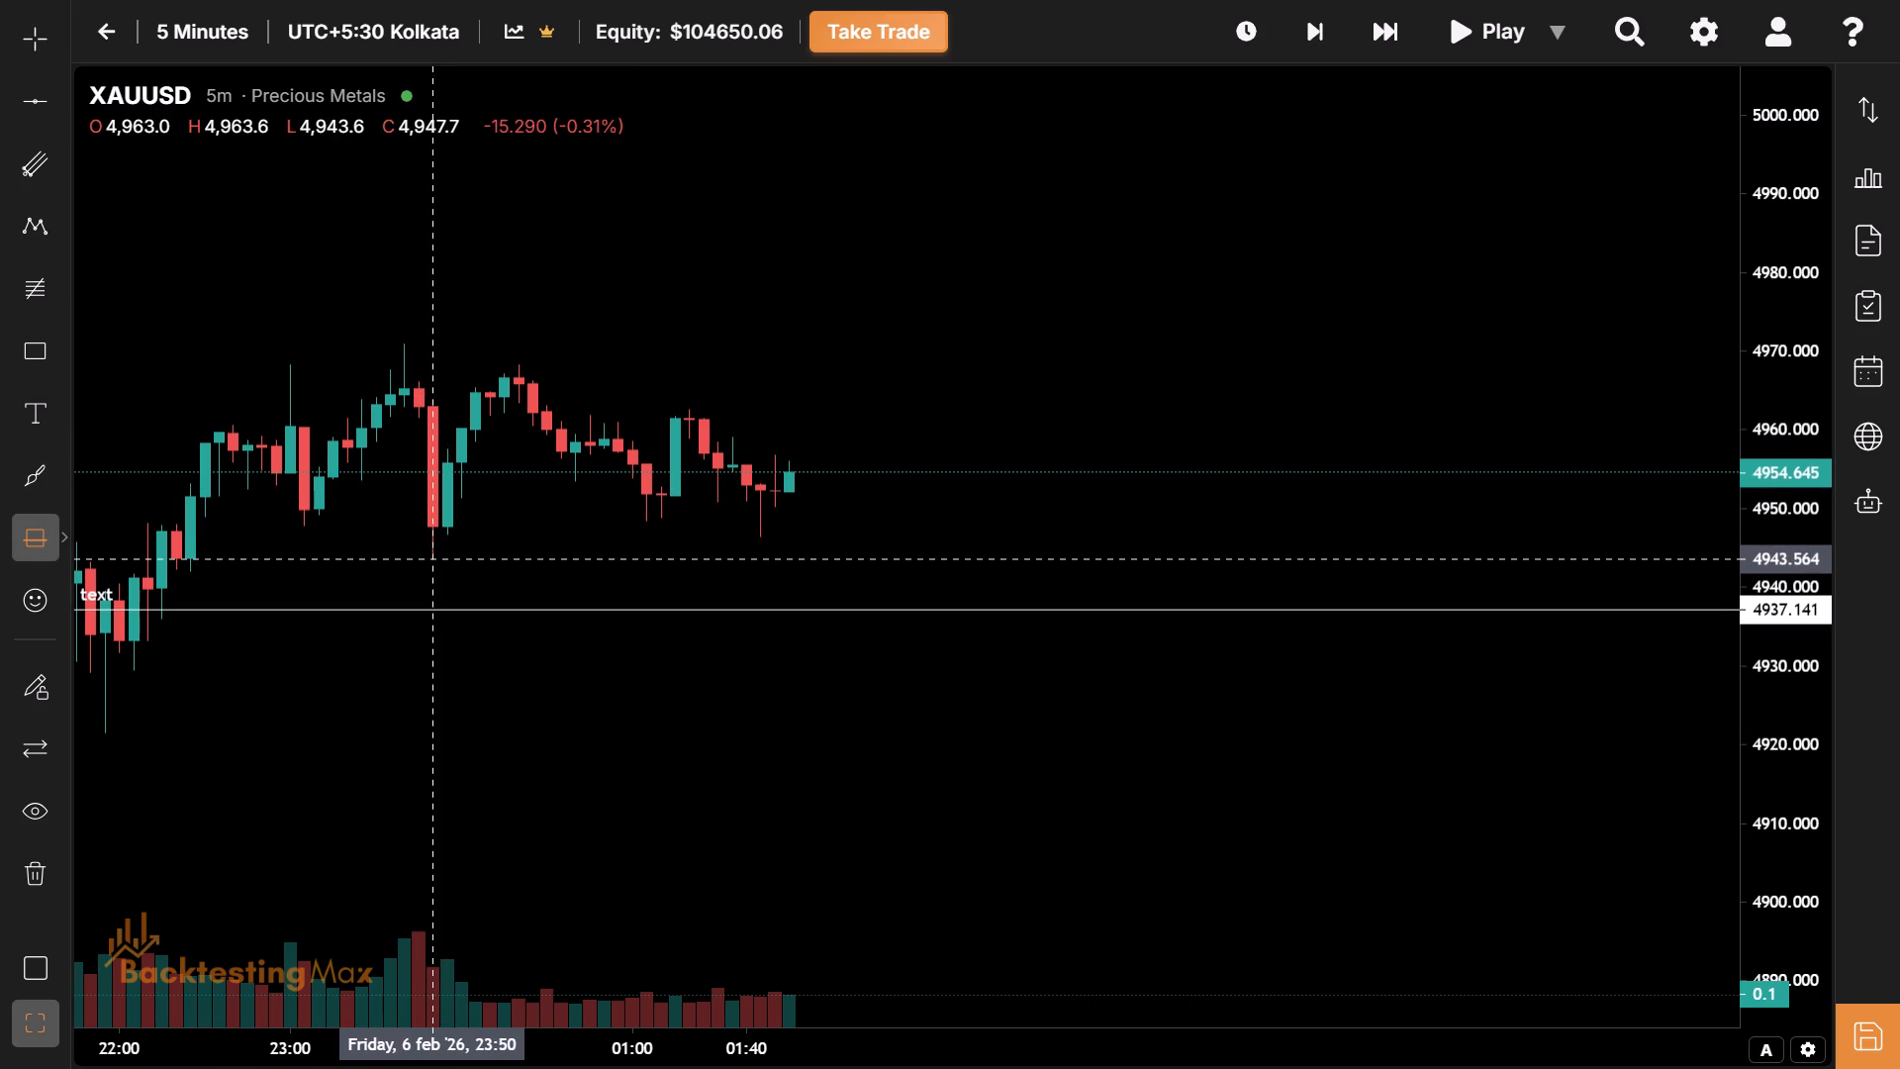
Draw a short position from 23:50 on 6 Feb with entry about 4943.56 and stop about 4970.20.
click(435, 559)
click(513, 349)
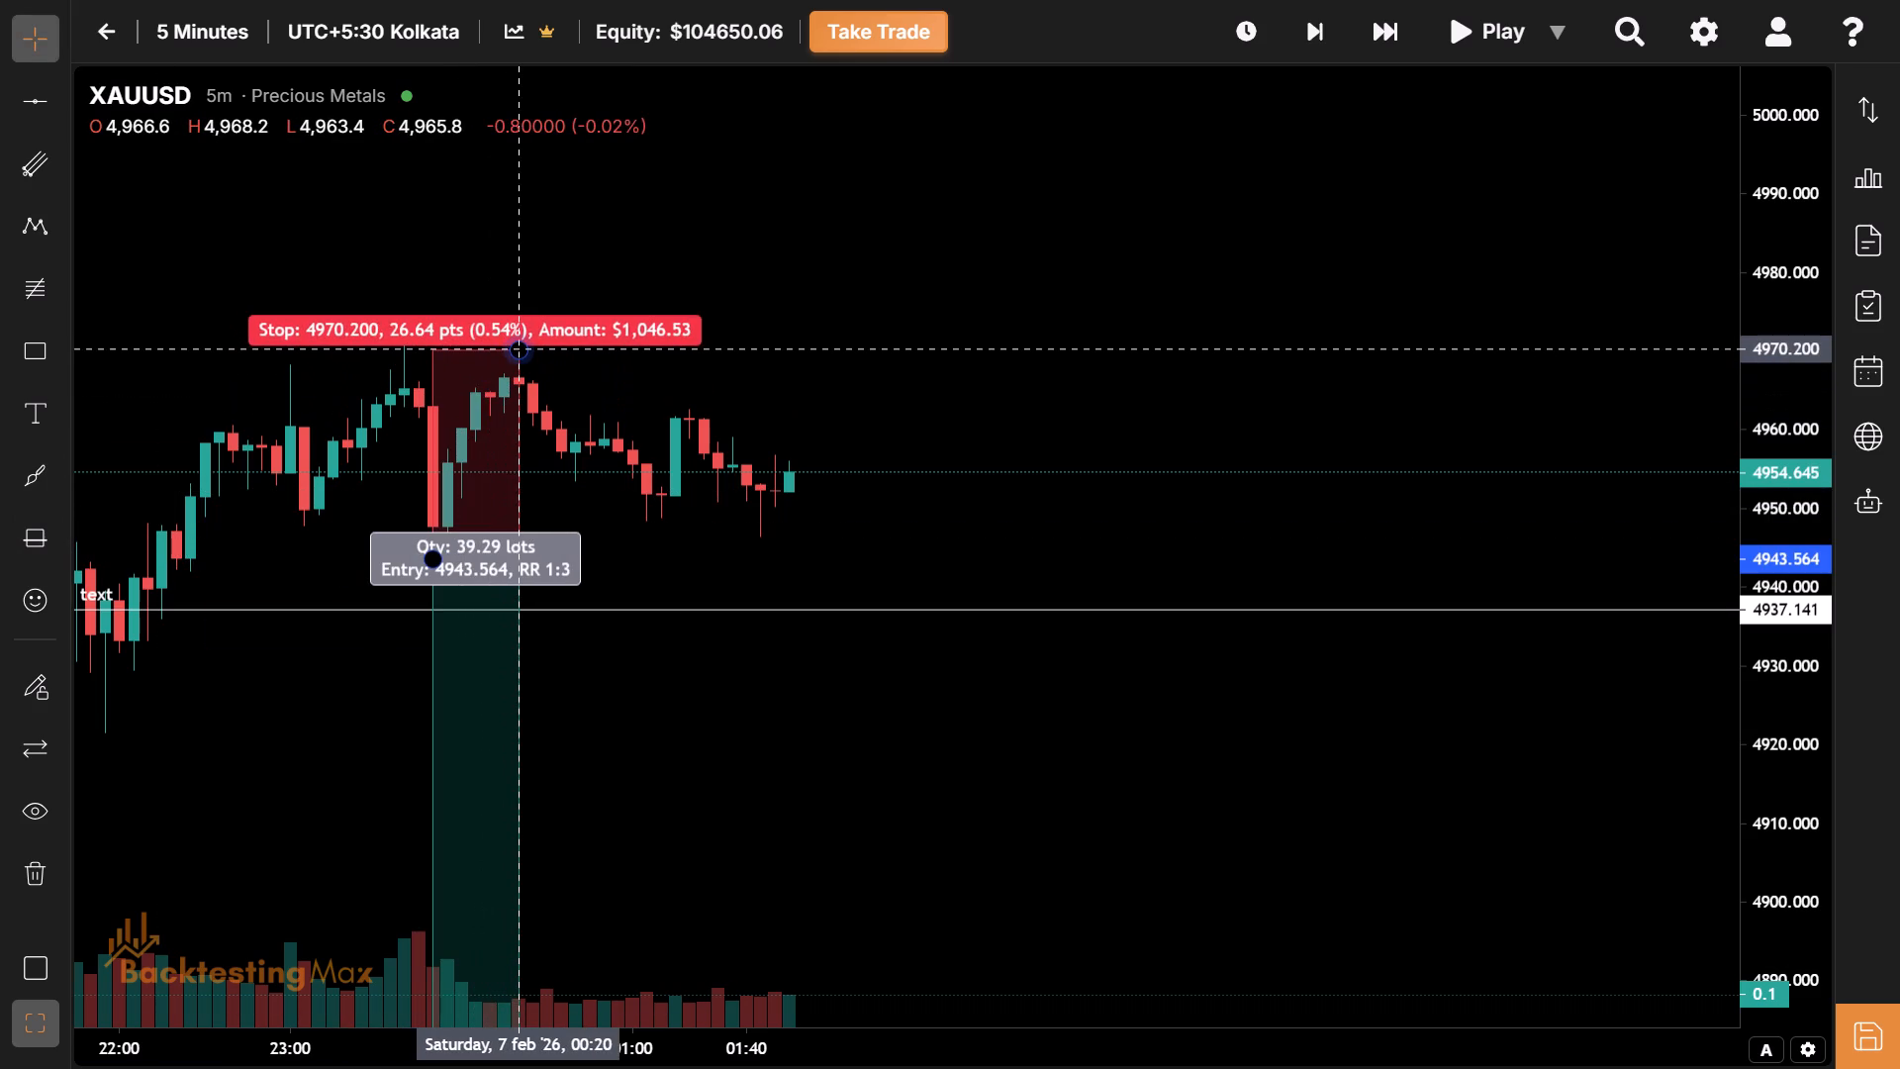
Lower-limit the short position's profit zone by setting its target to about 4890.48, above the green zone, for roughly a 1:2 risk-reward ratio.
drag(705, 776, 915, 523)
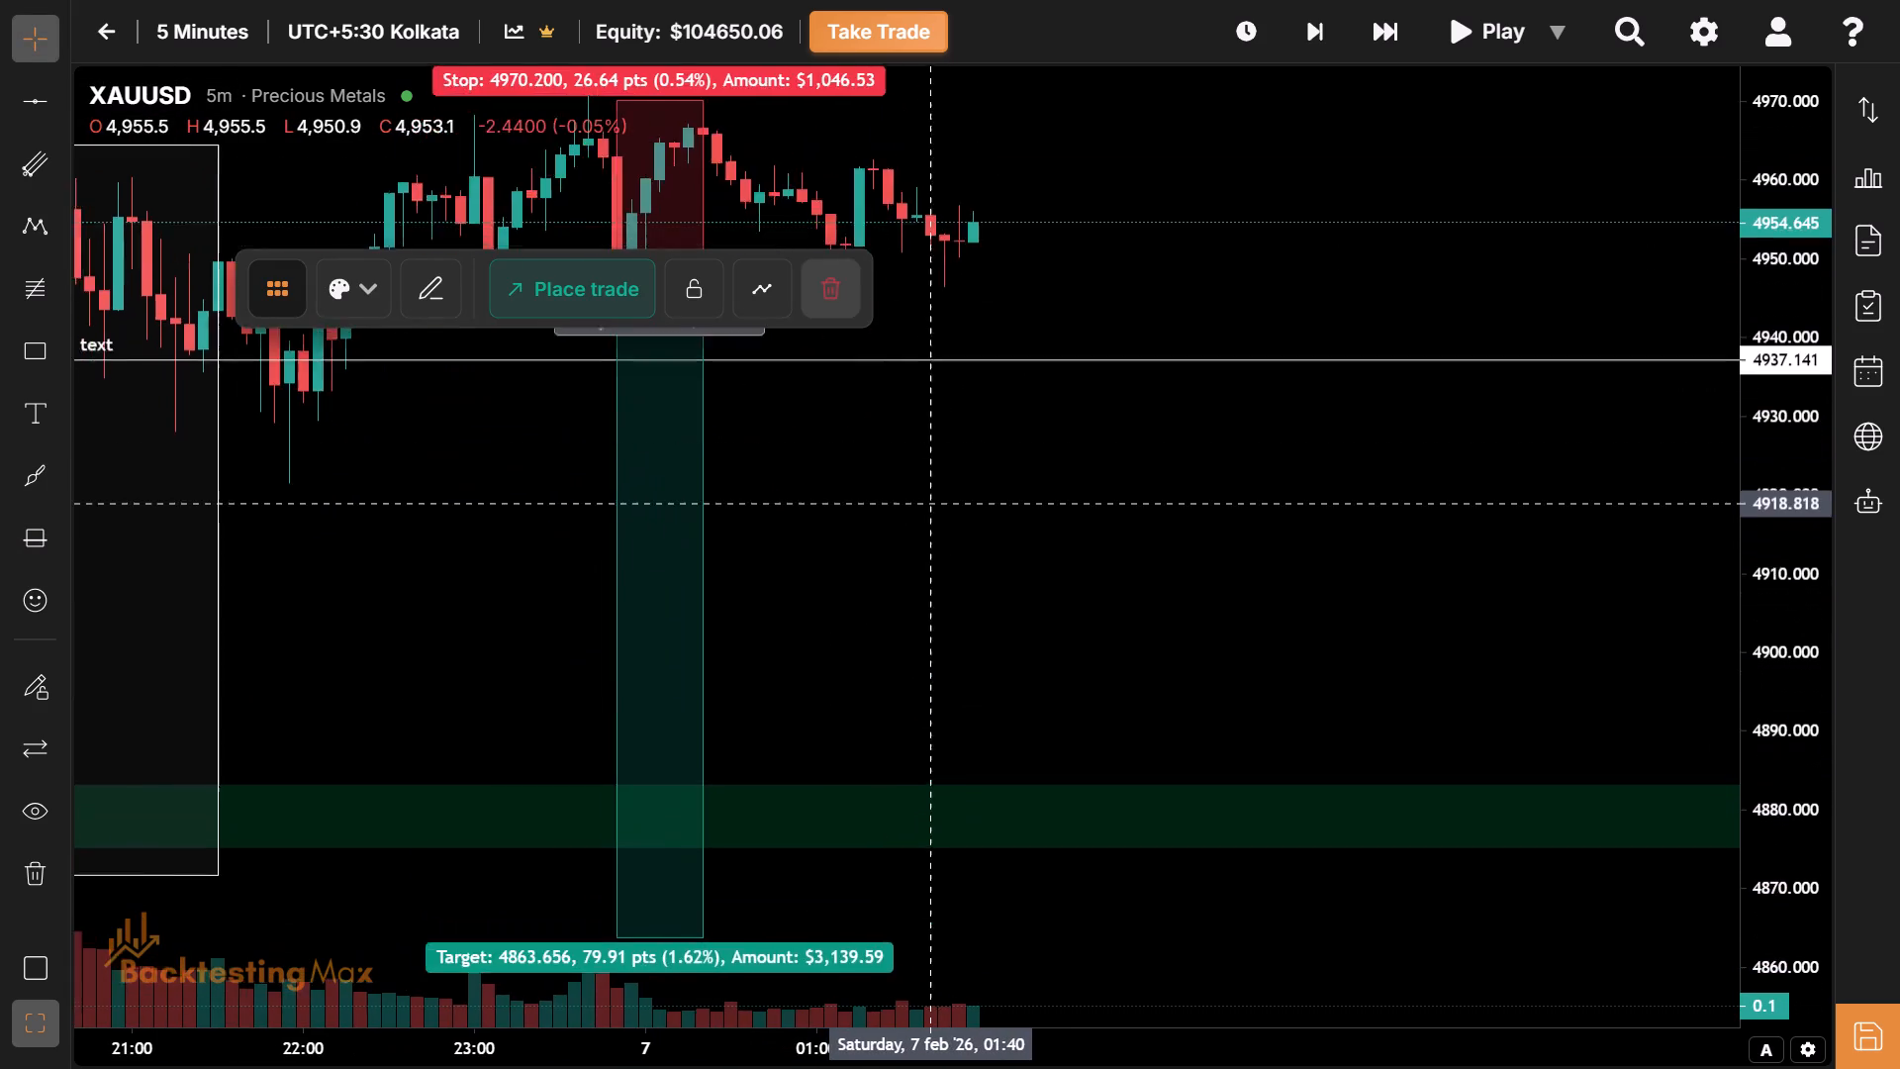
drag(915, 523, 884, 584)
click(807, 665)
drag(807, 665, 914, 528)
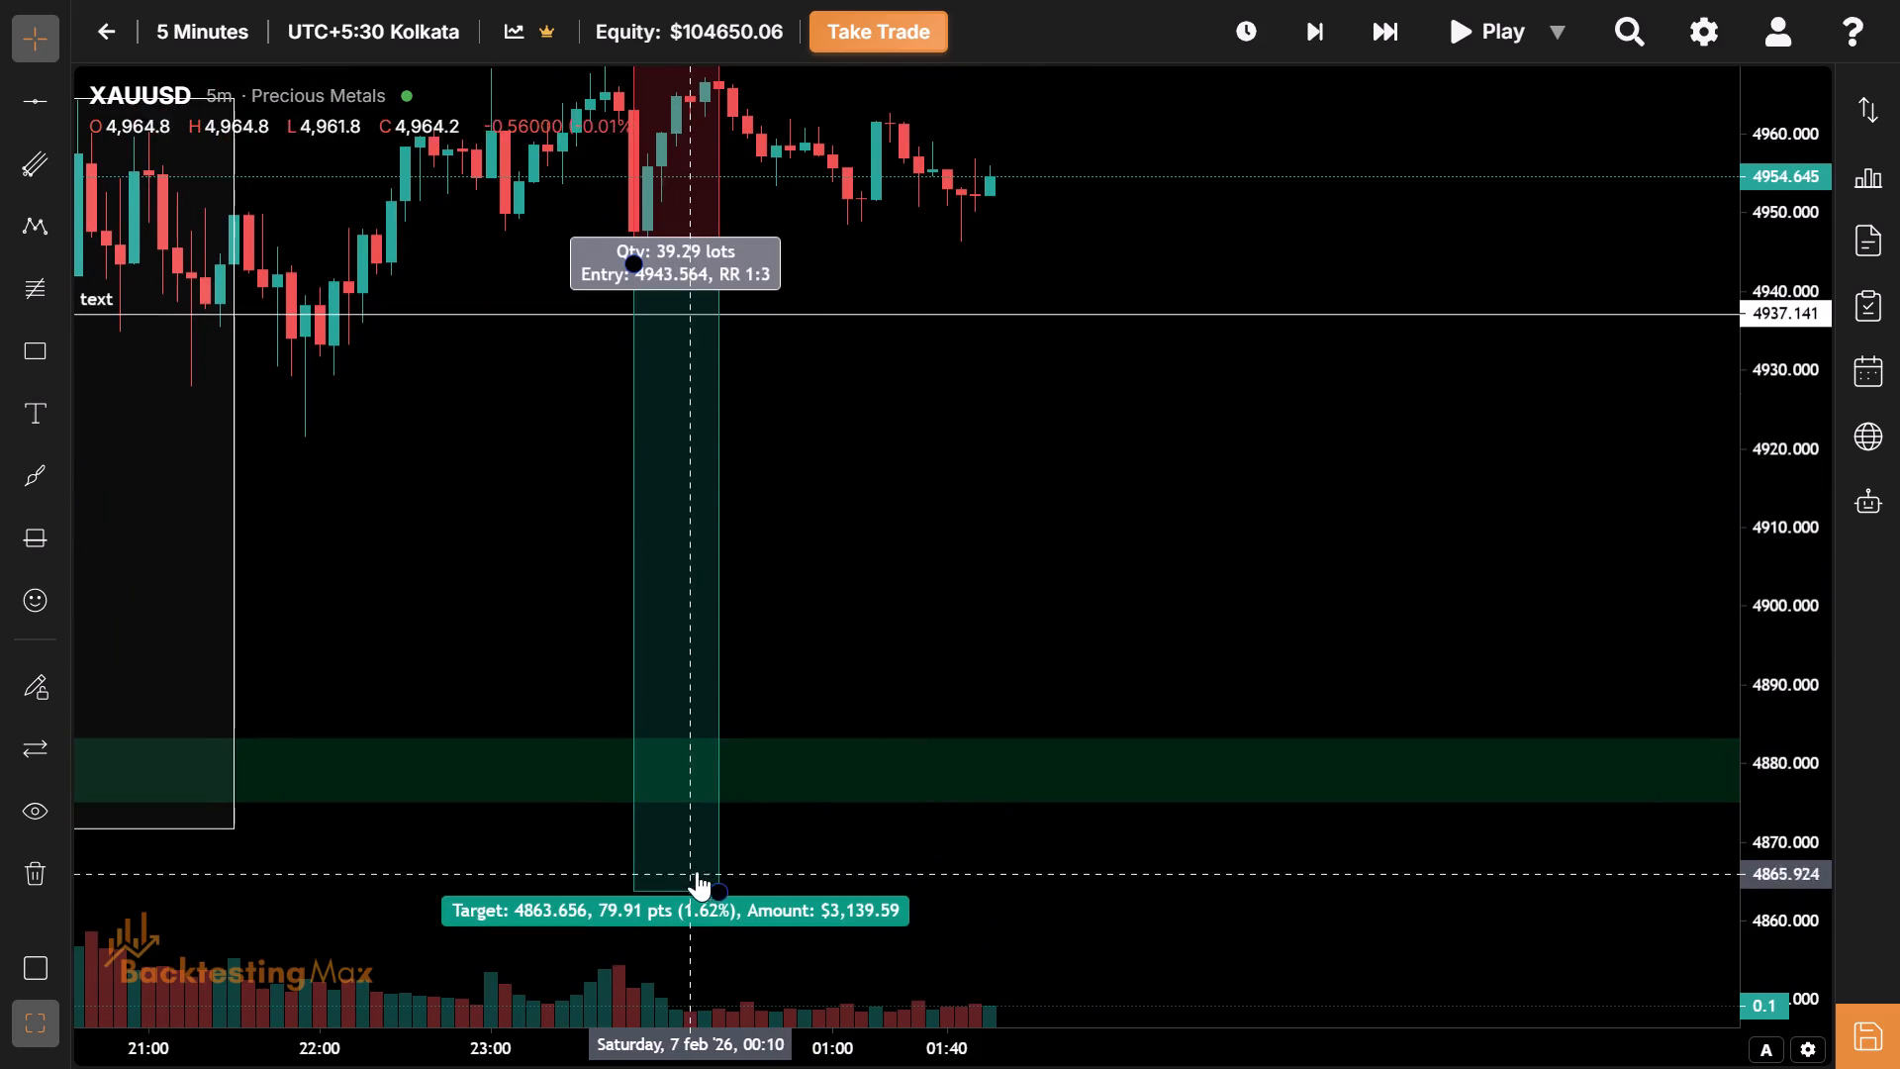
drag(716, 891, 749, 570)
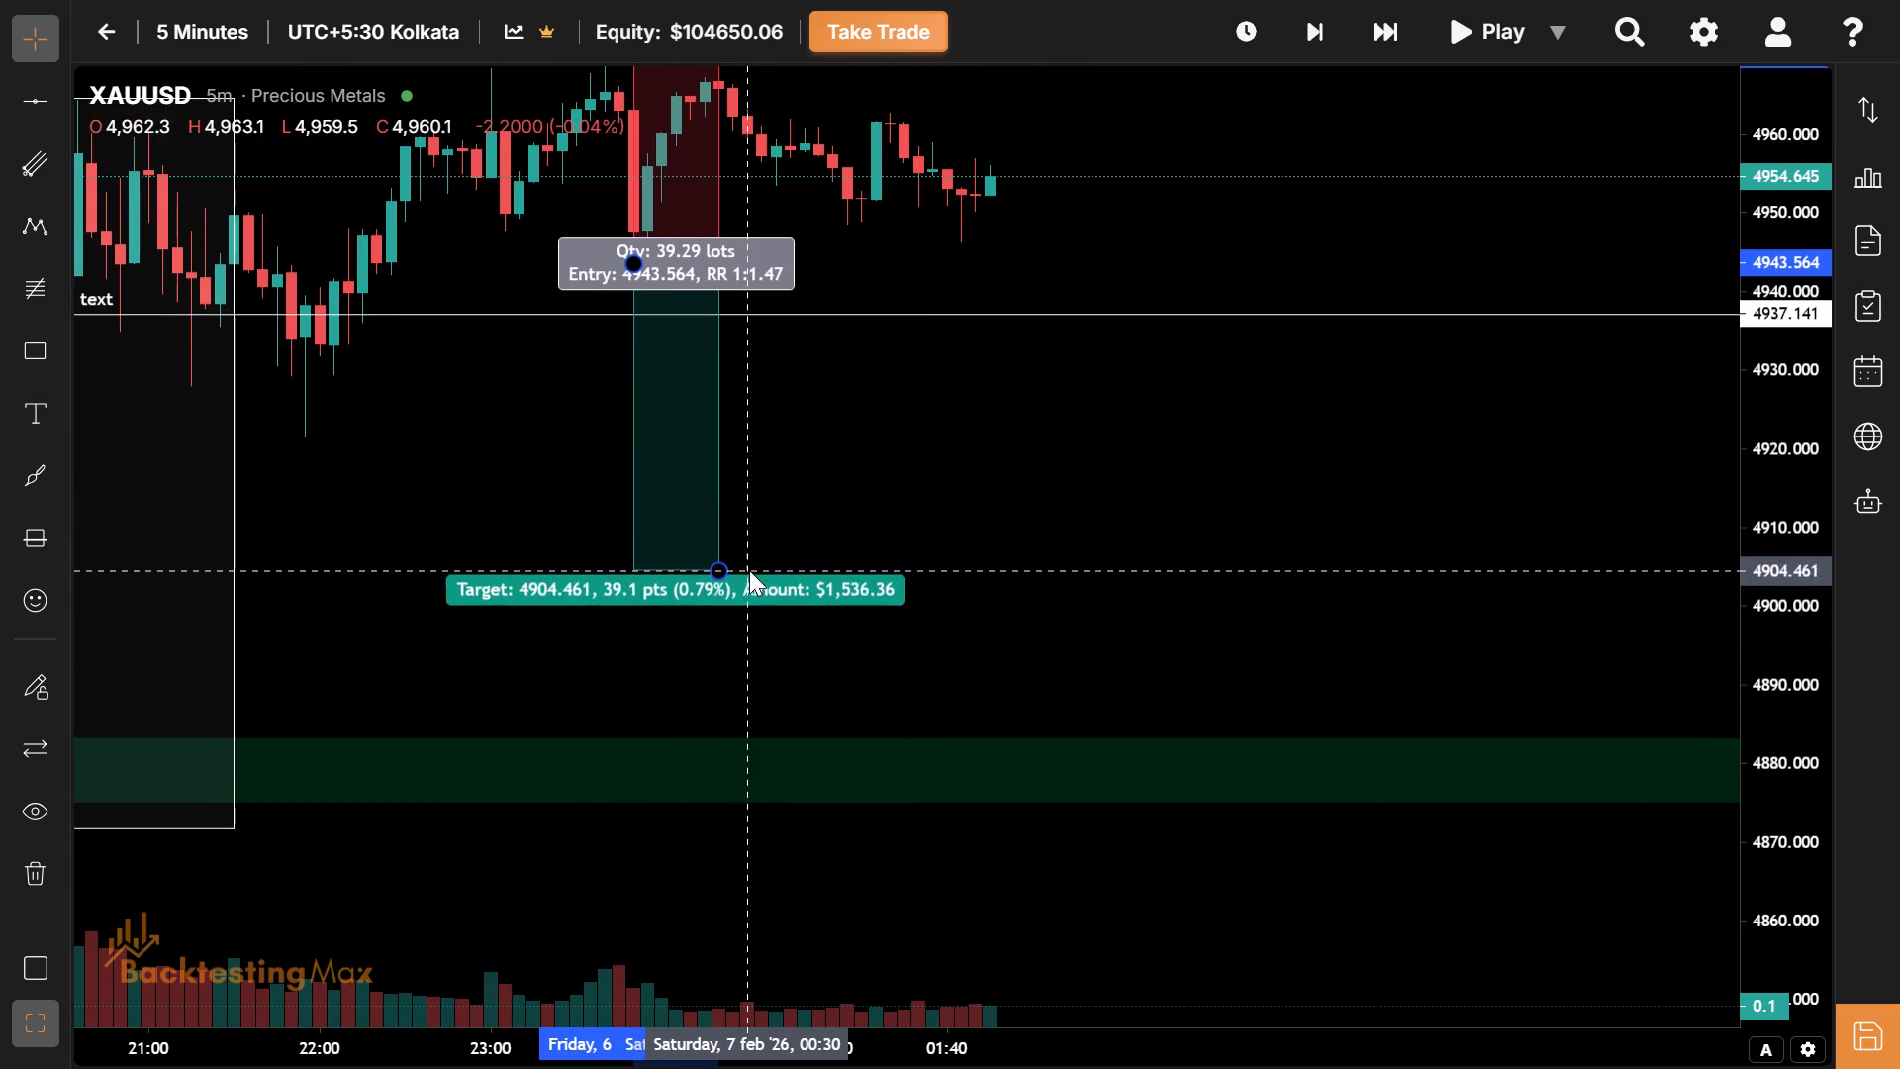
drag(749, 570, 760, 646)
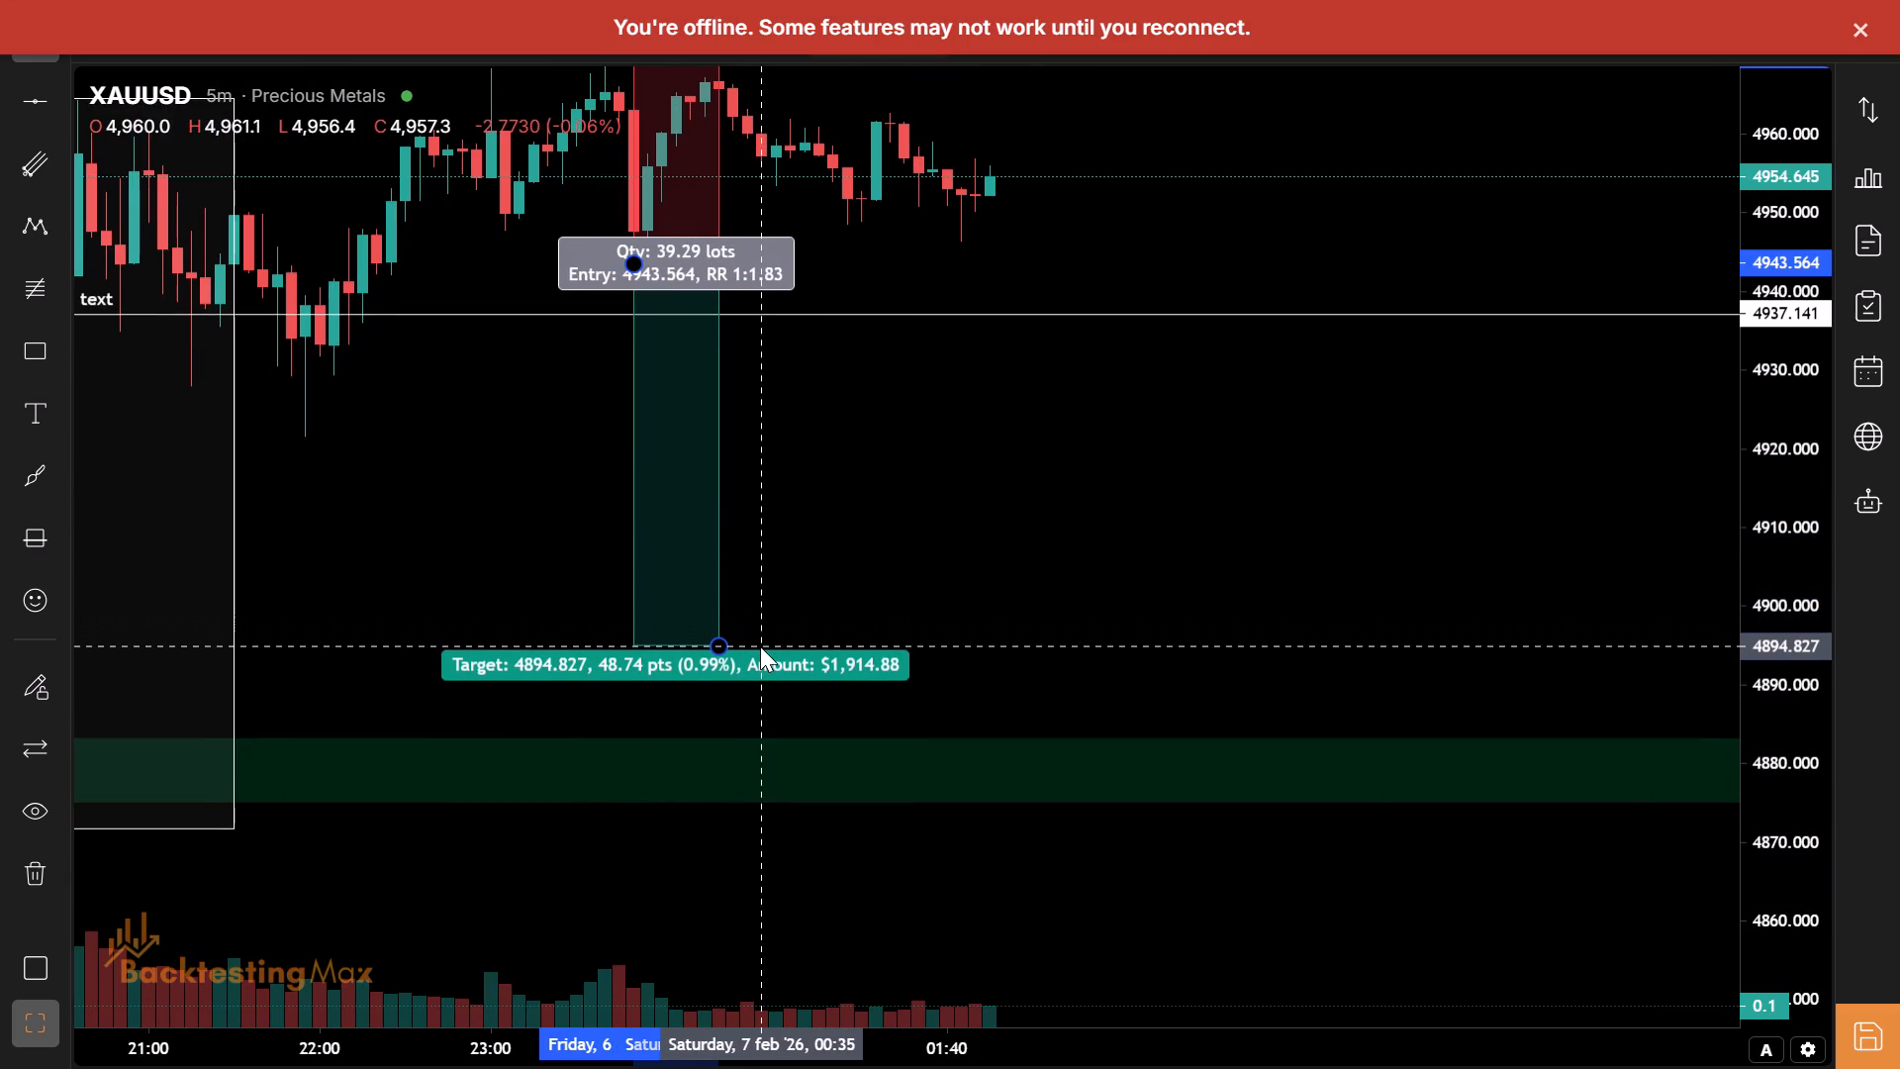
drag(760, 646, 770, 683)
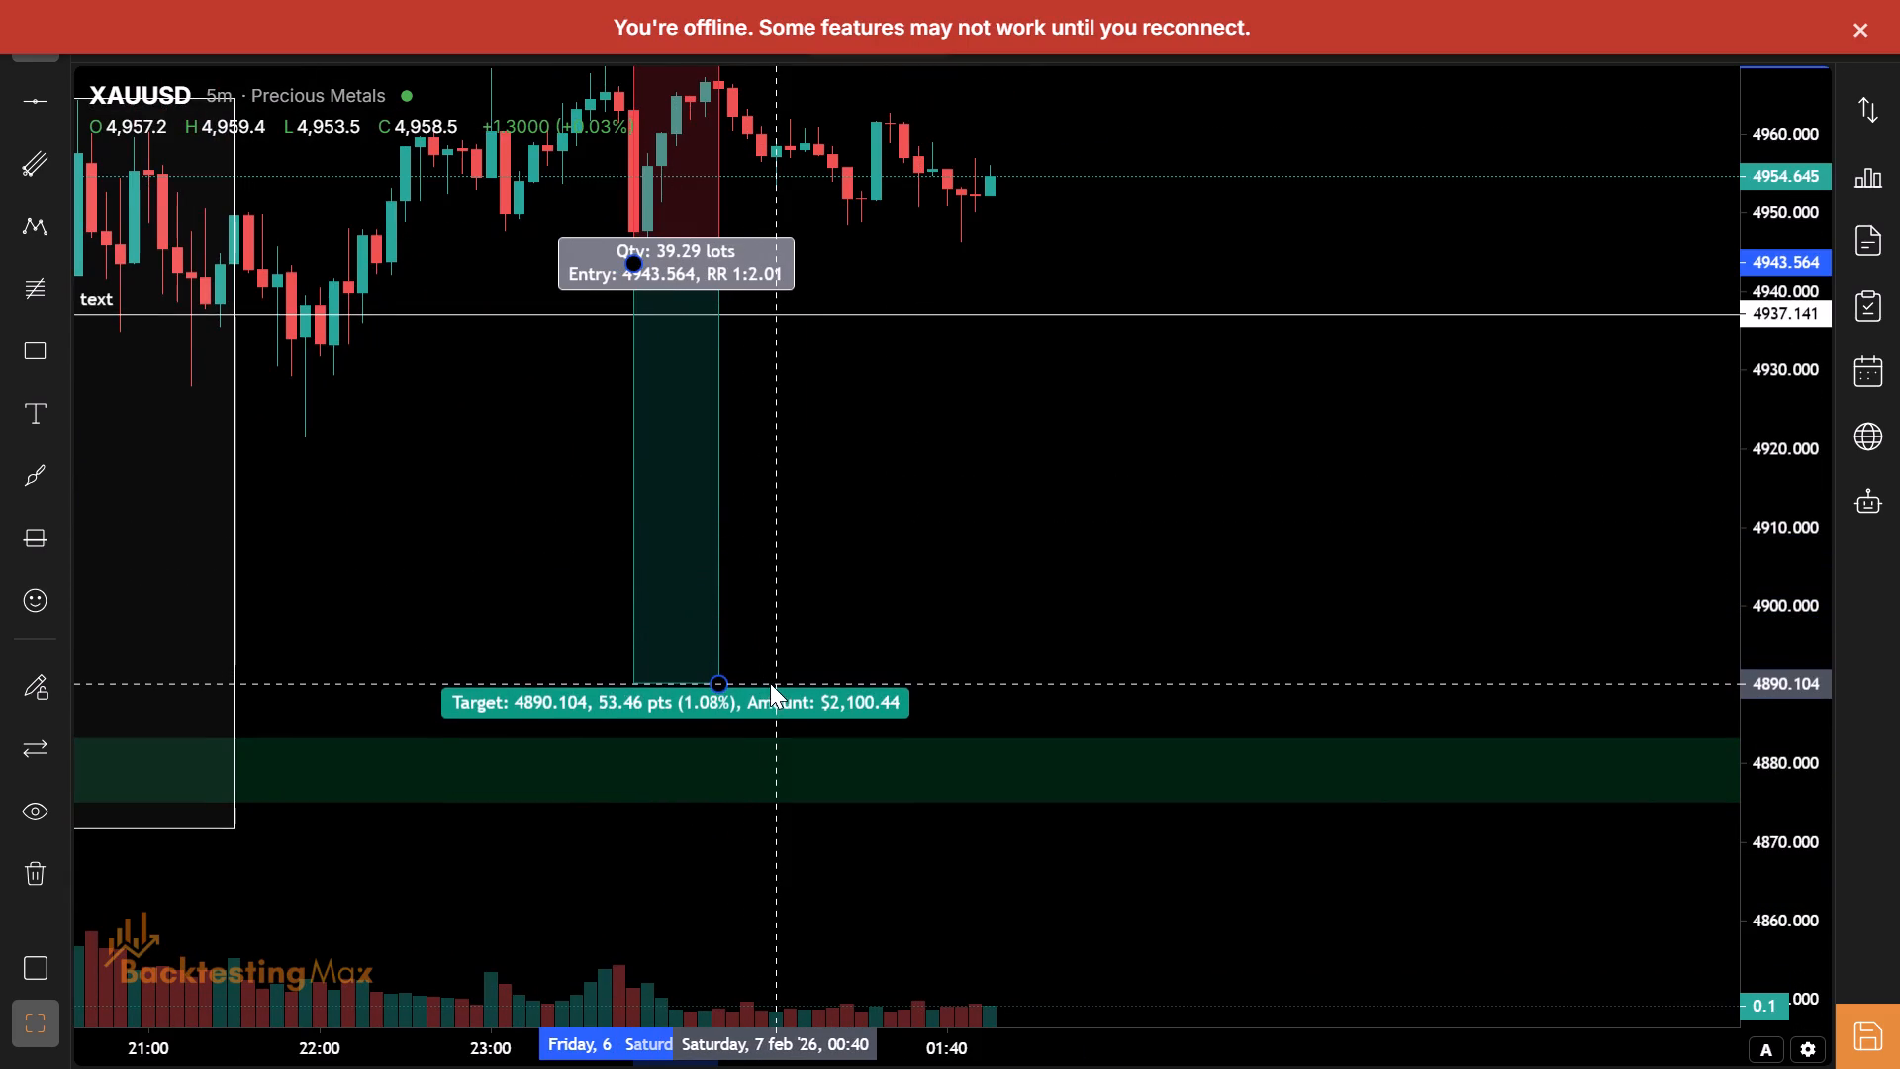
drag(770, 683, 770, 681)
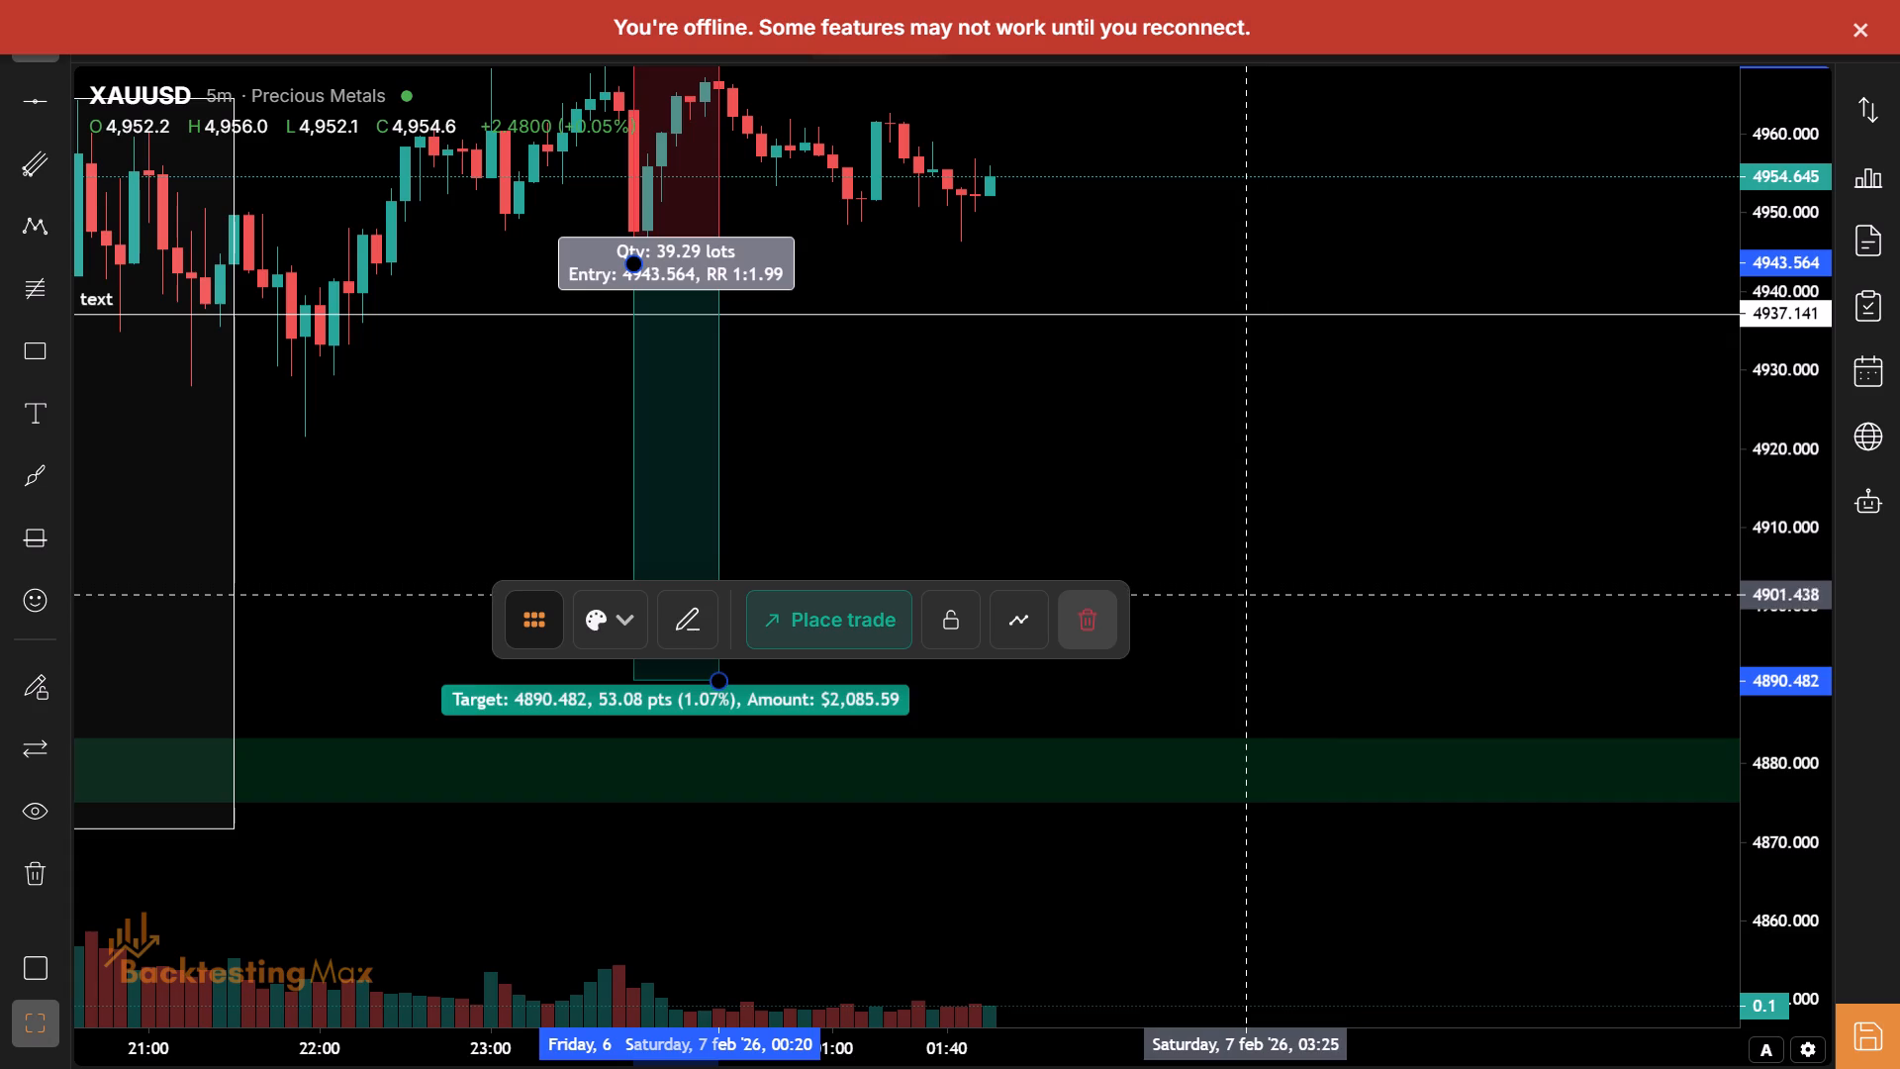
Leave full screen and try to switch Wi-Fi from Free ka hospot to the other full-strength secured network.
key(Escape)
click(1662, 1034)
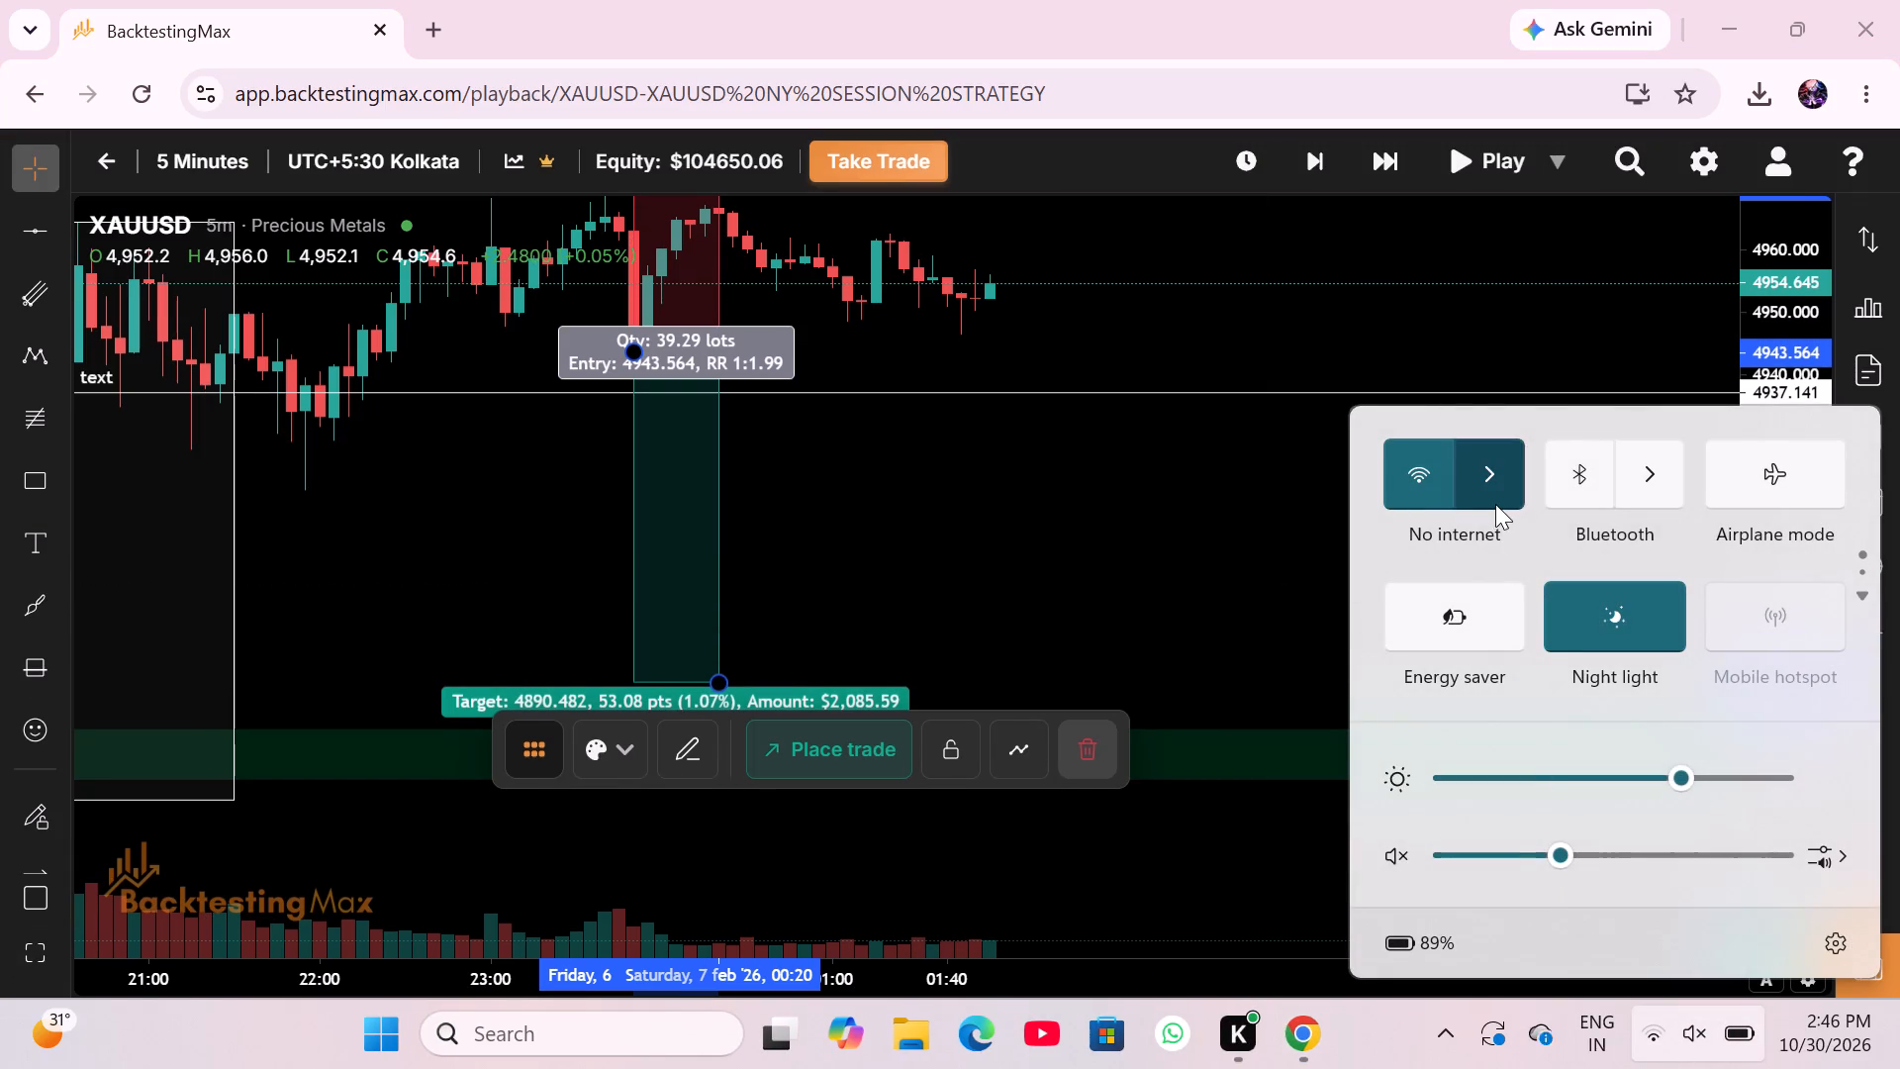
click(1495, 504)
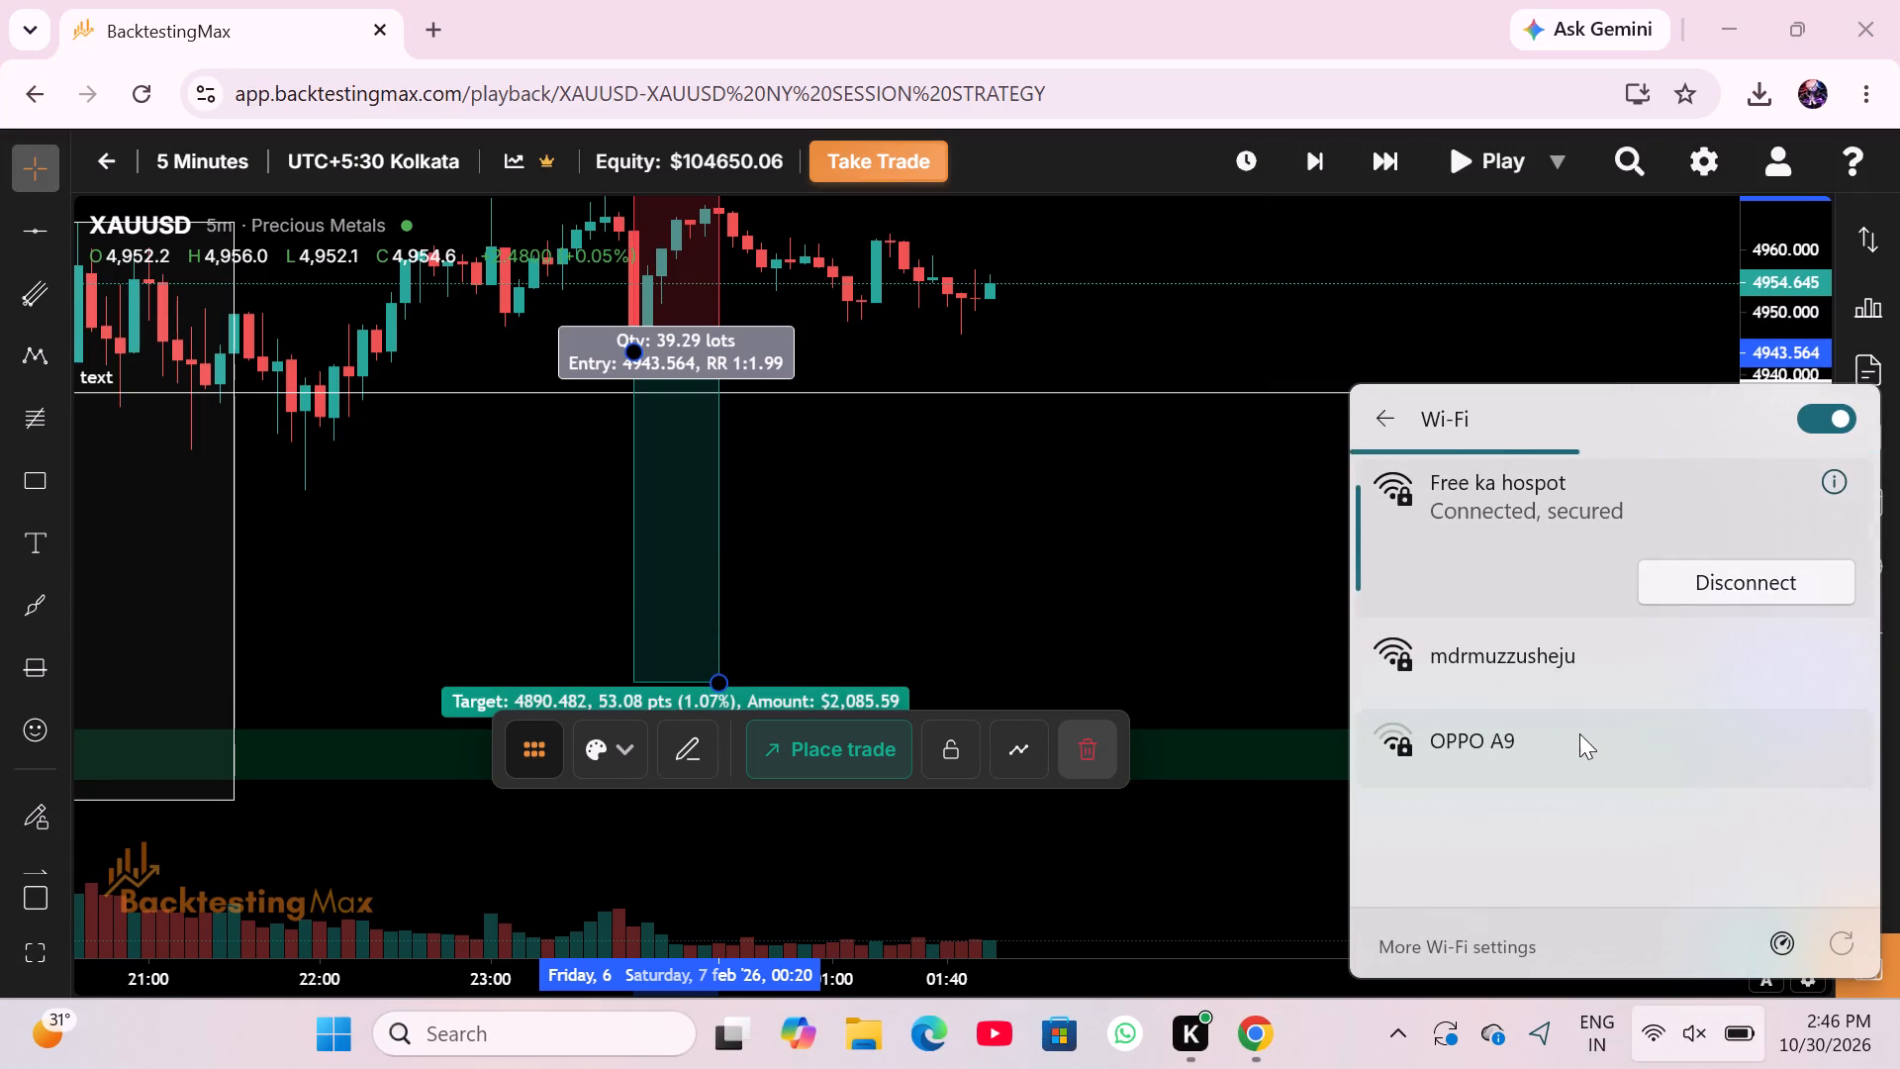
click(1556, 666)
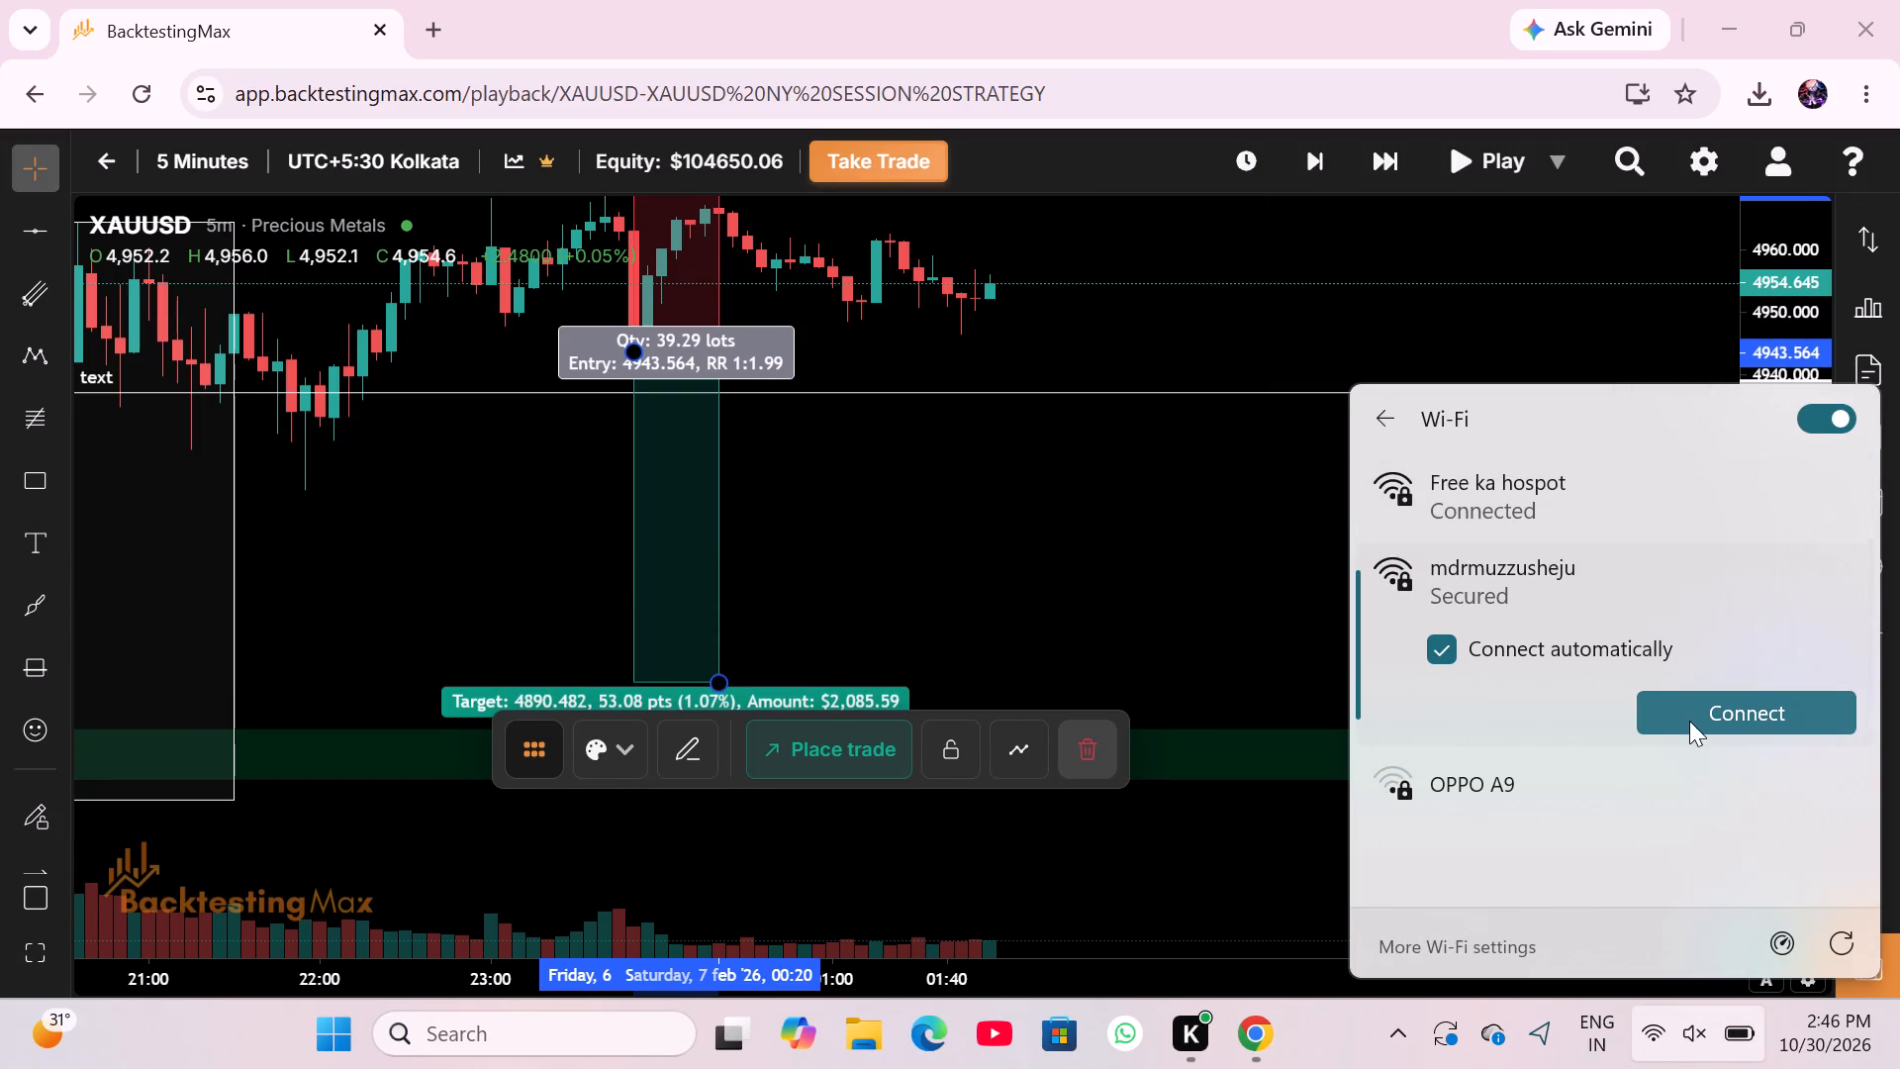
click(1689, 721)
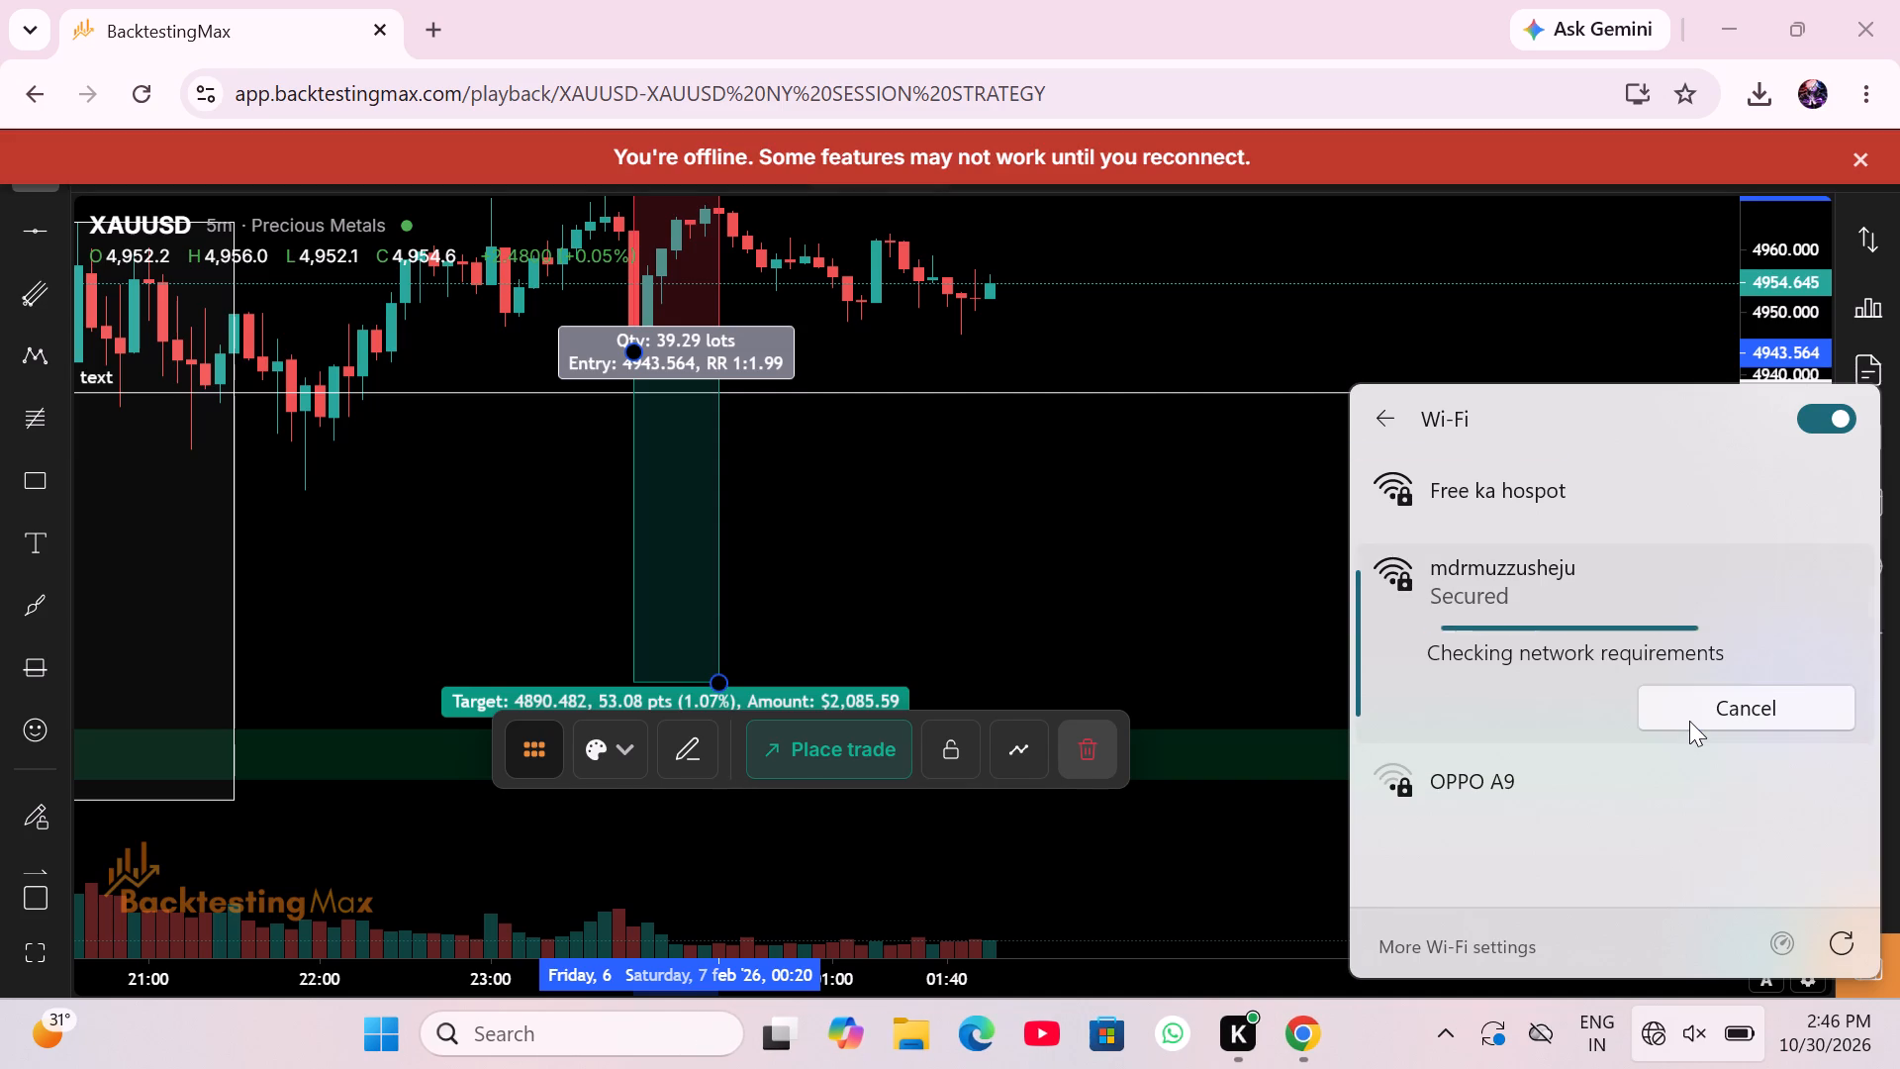
Move the short position's floating controls away from the target area to just below the XAUUSD price read-out.
drag(543, 736, 437, 667)
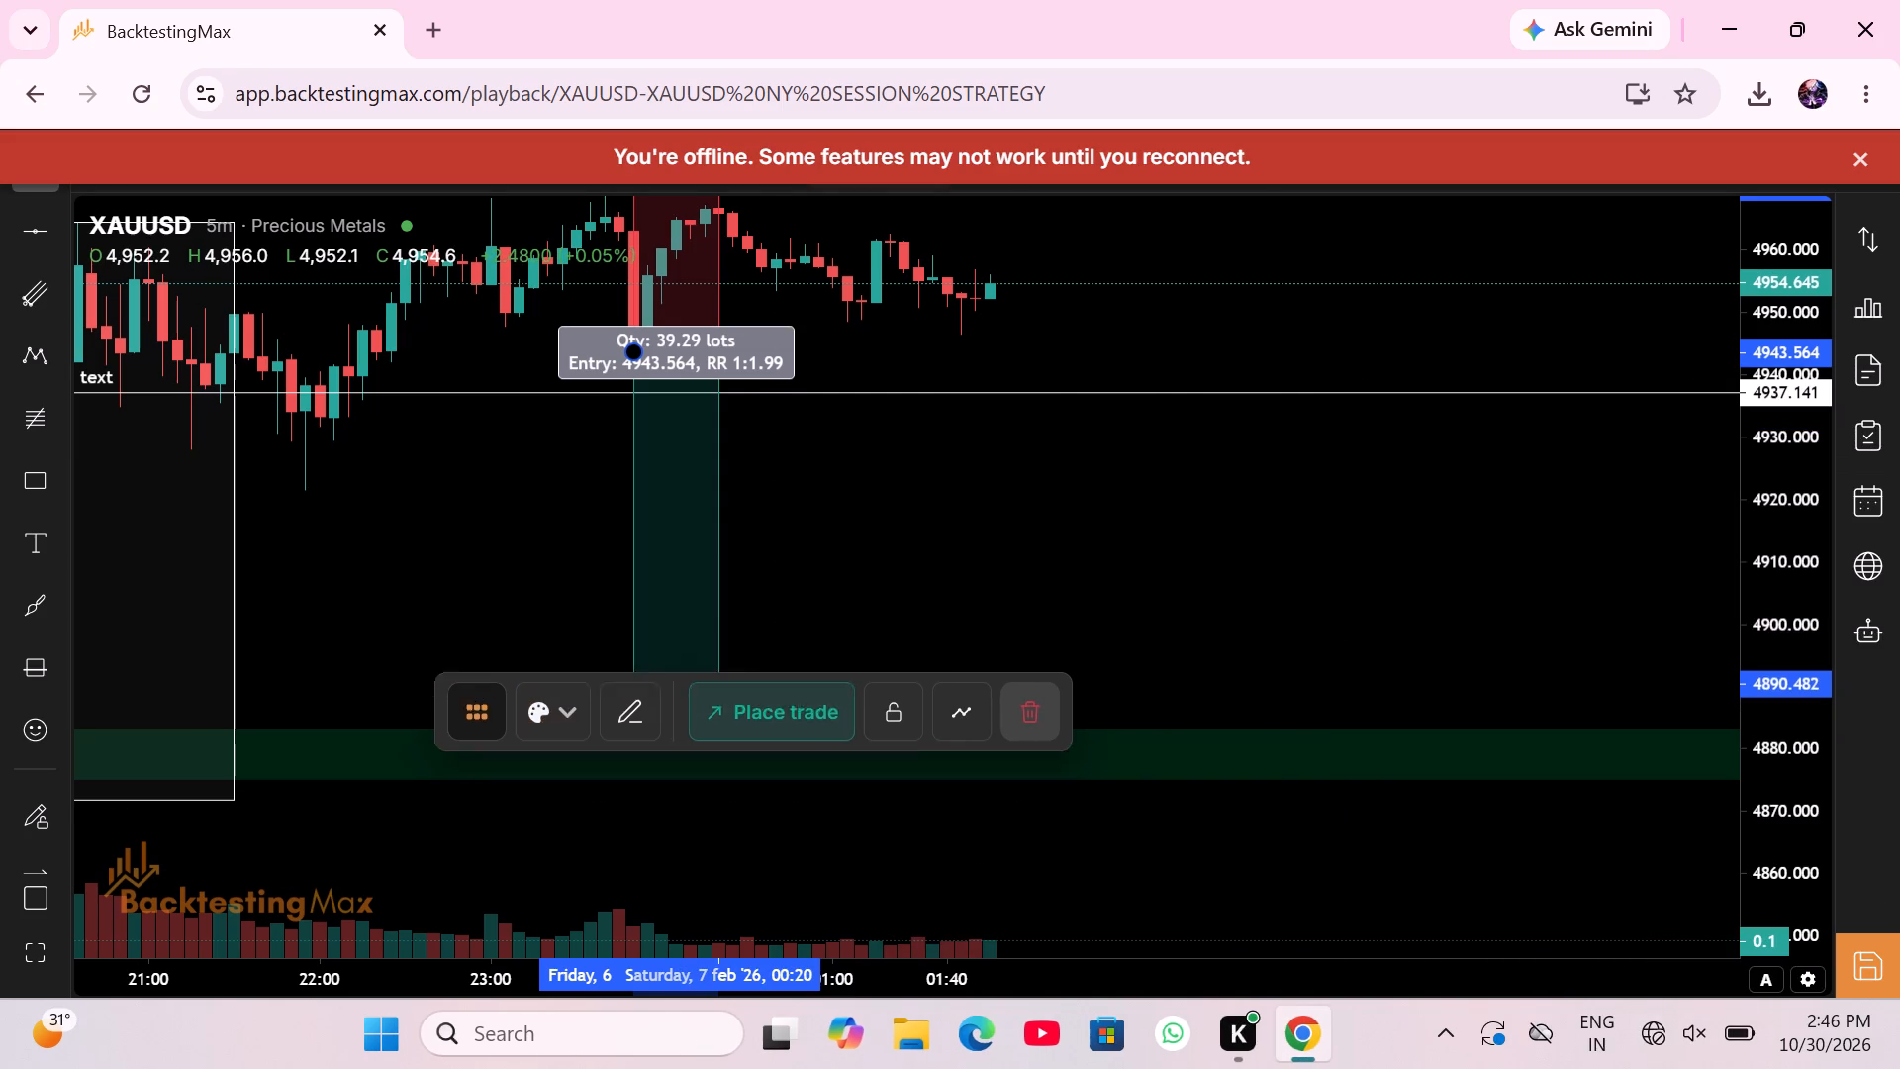
drag(437, 667, 134, 309)
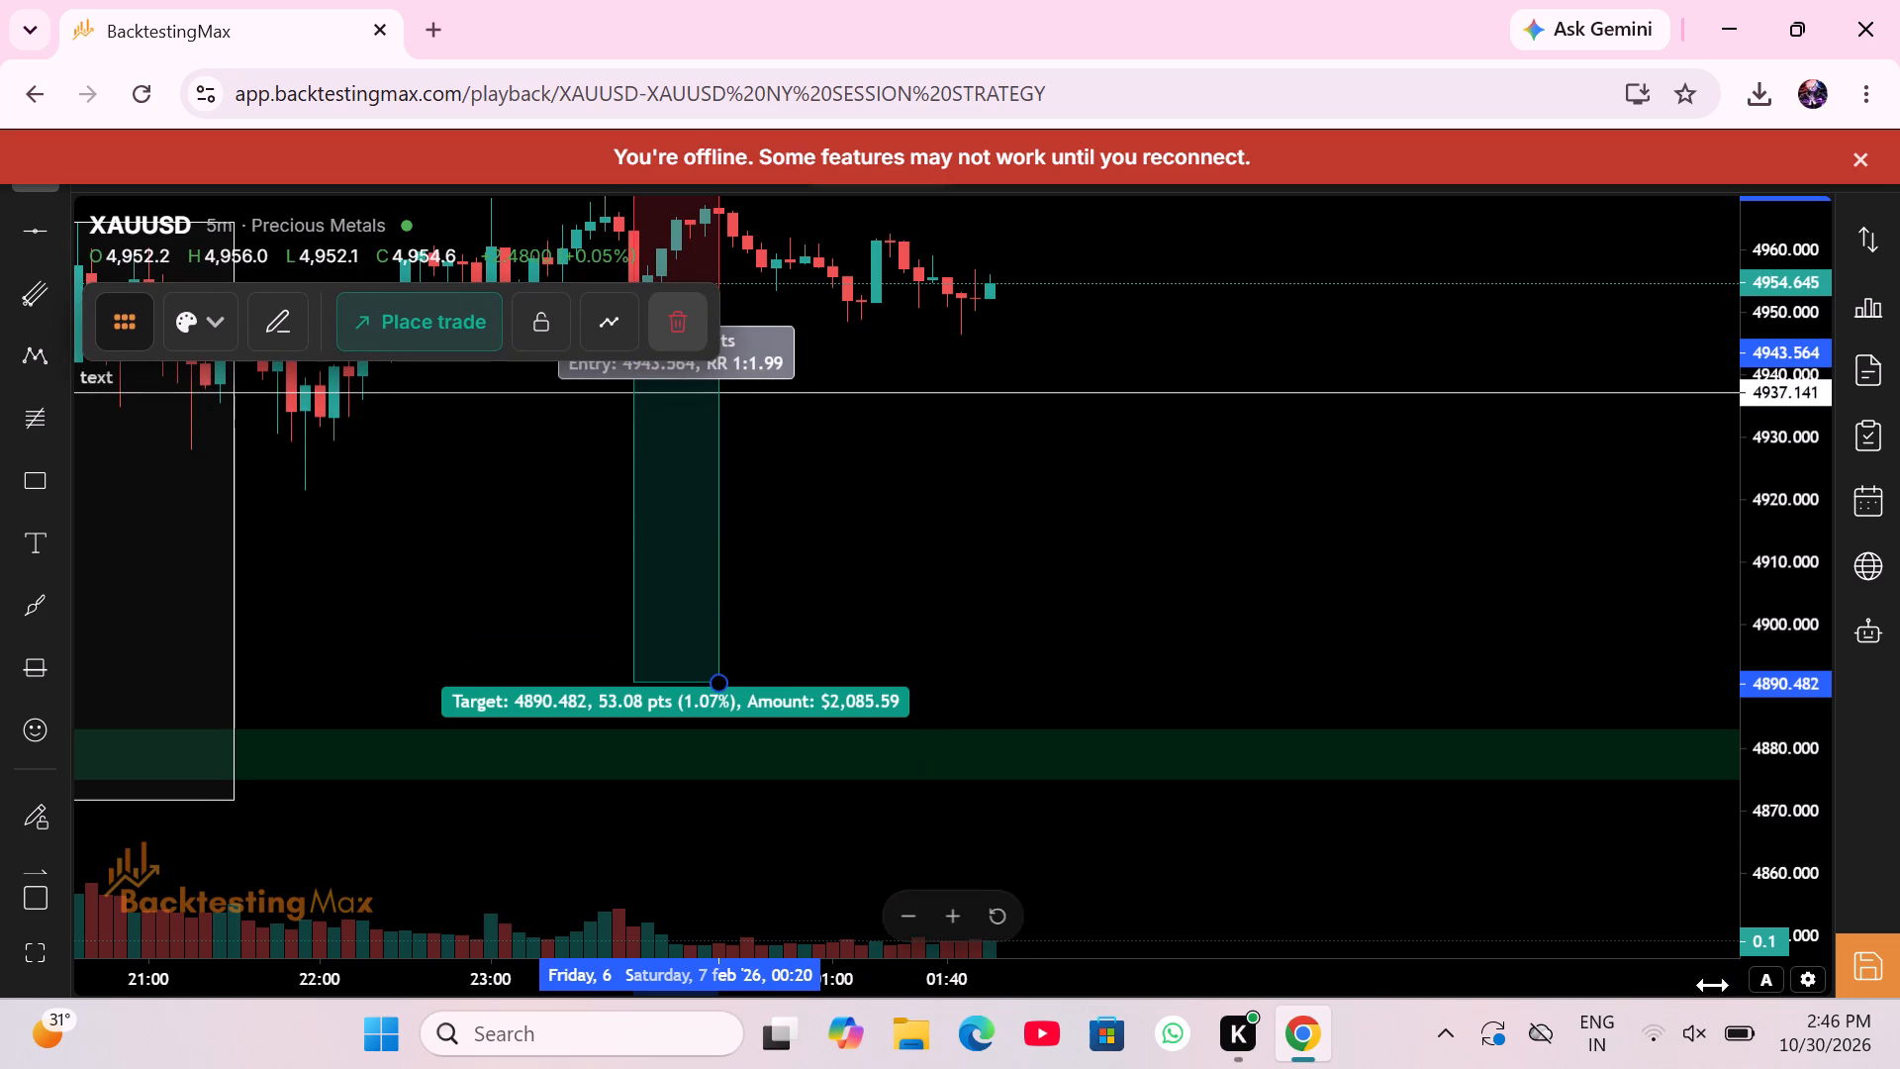
Check the Wi-Fi connection status and the available networks.
click(1644, 1039)
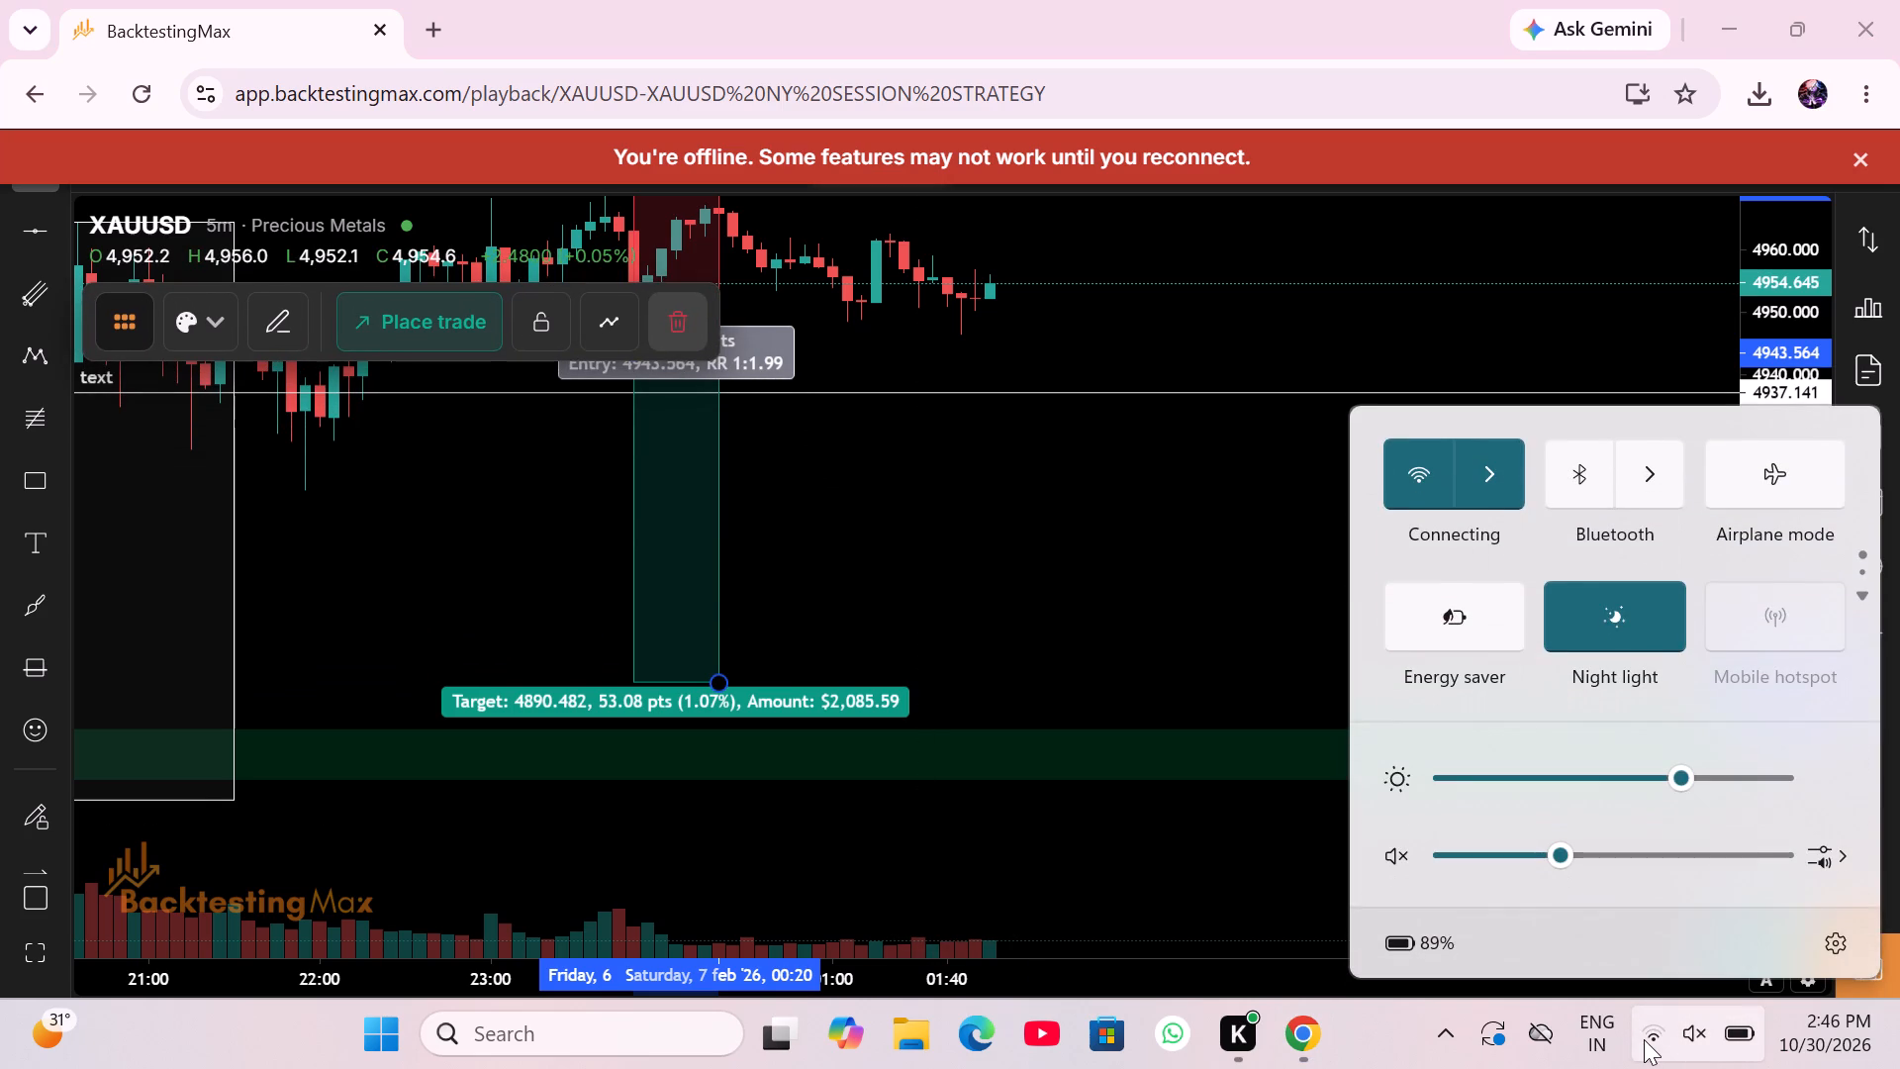
click(1510, 491)
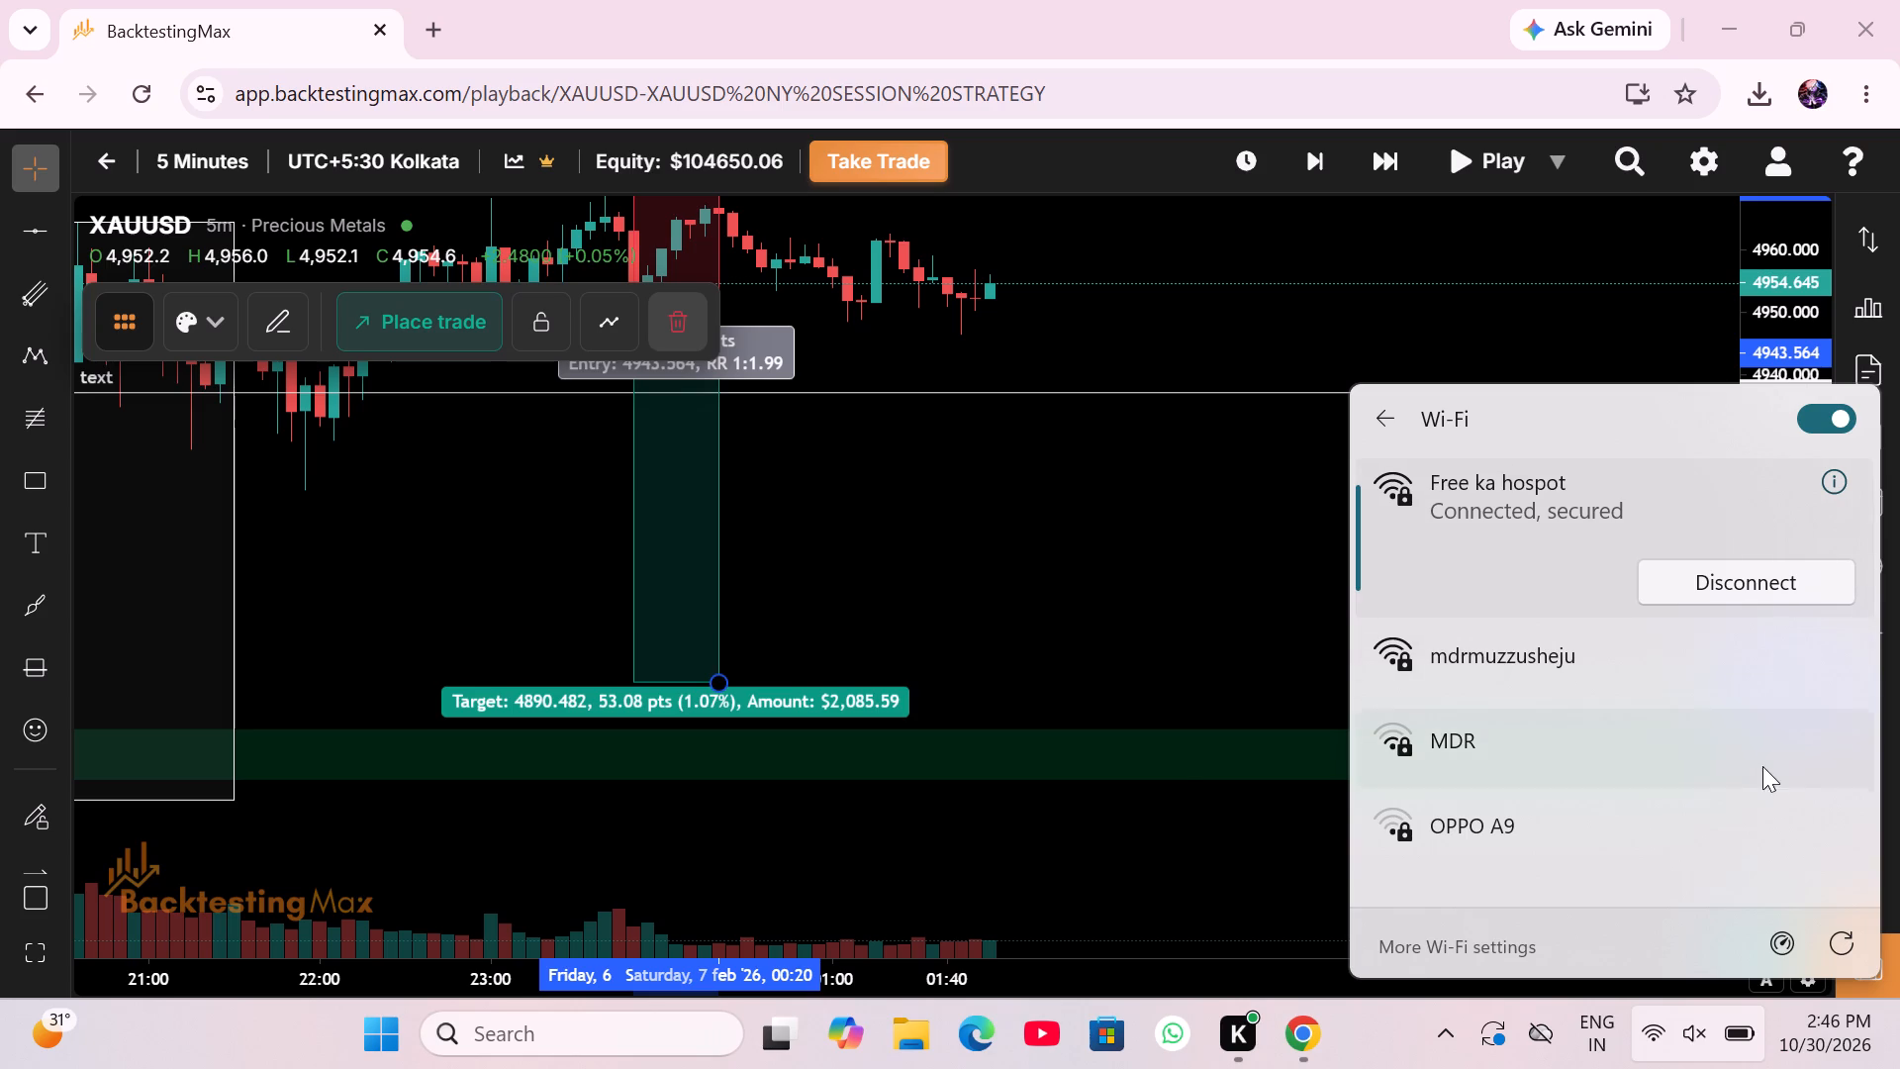
click(1181, 483)
Return the replay chart to full screen.
drag(1089, 500, 1275, 588)
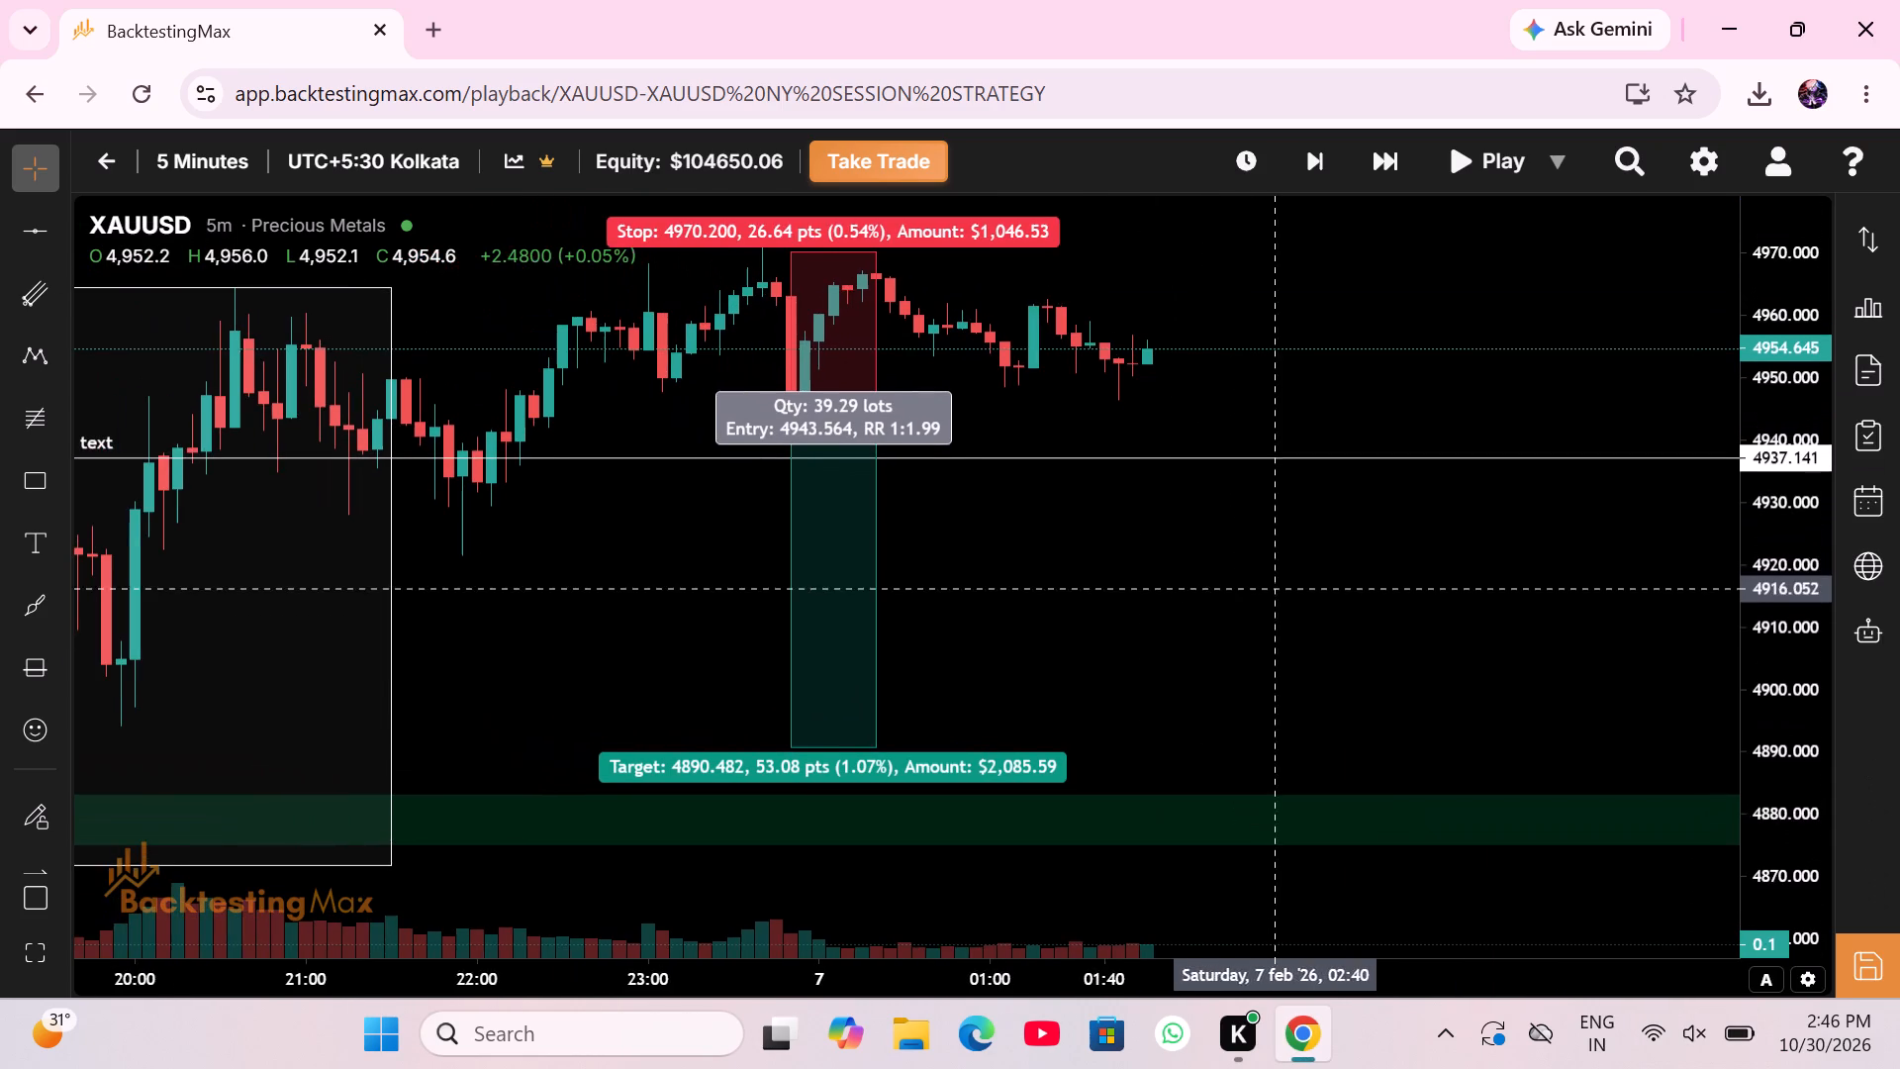
click(31, 954)
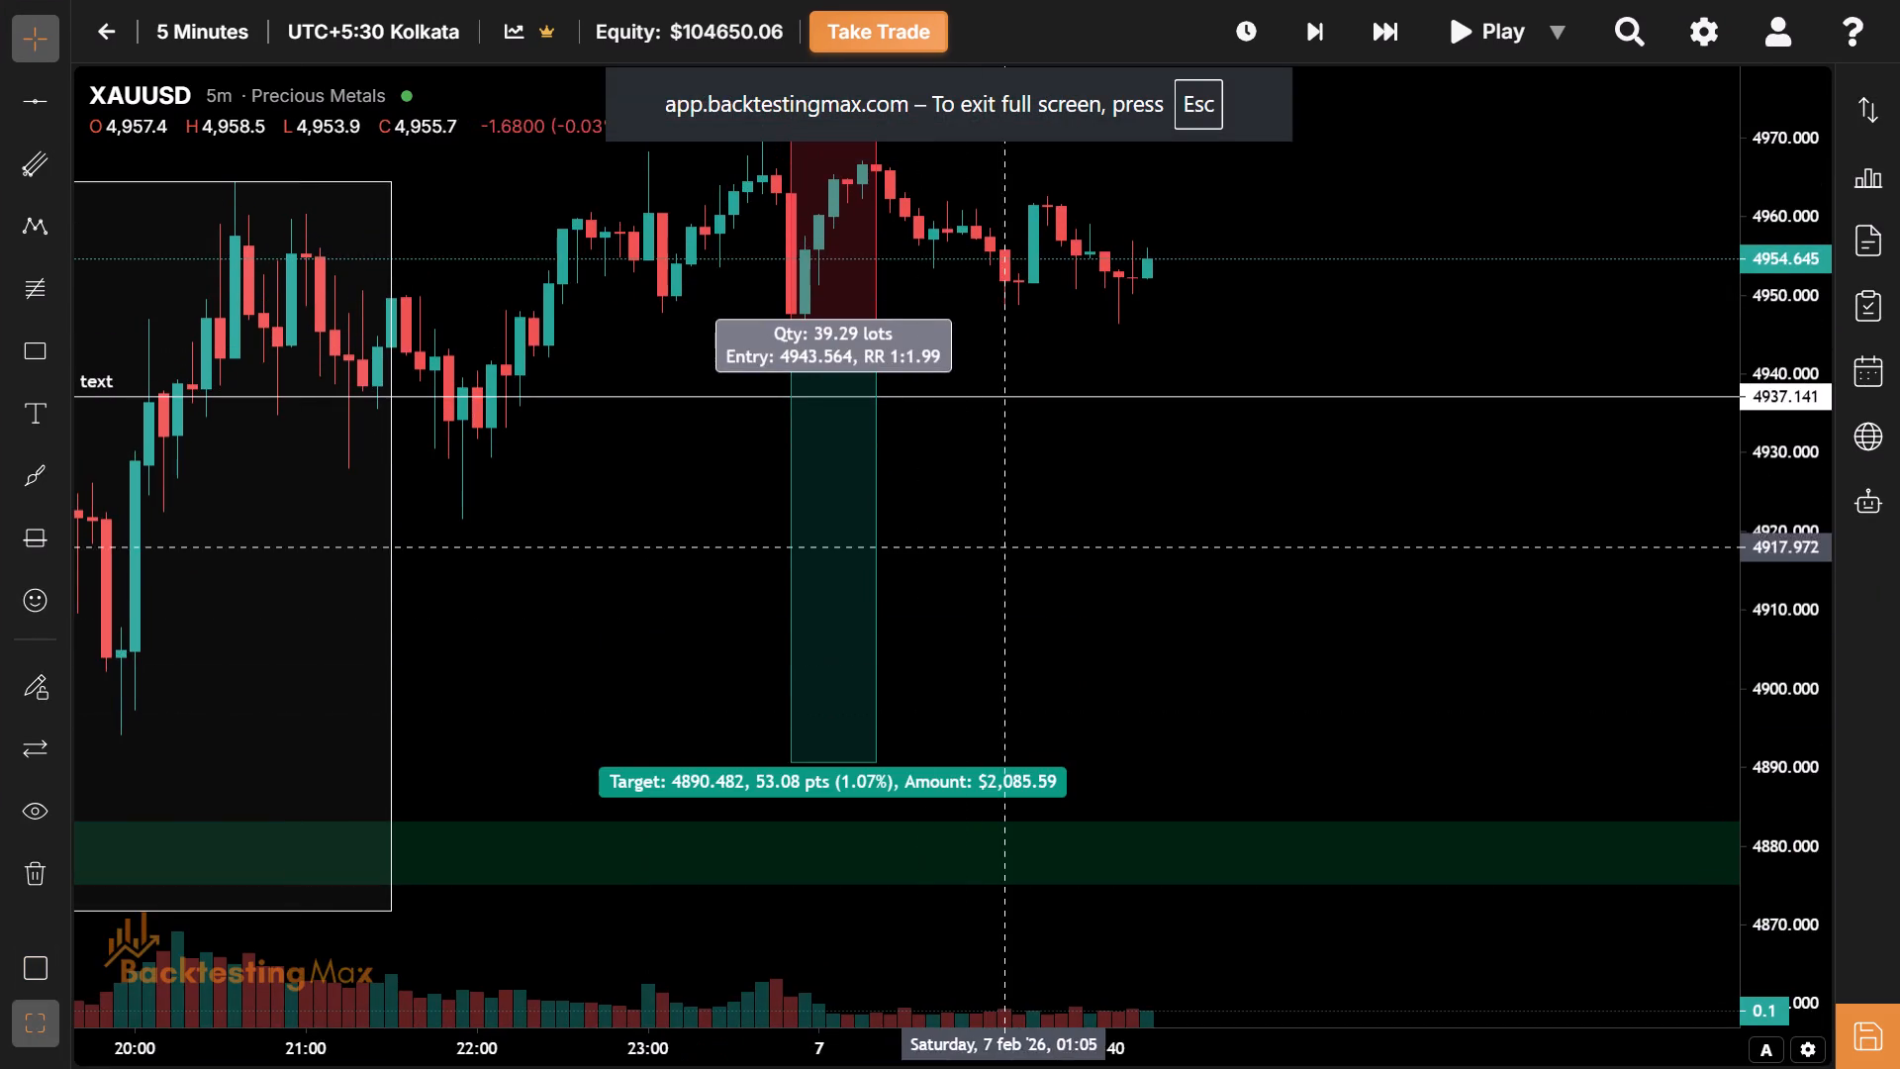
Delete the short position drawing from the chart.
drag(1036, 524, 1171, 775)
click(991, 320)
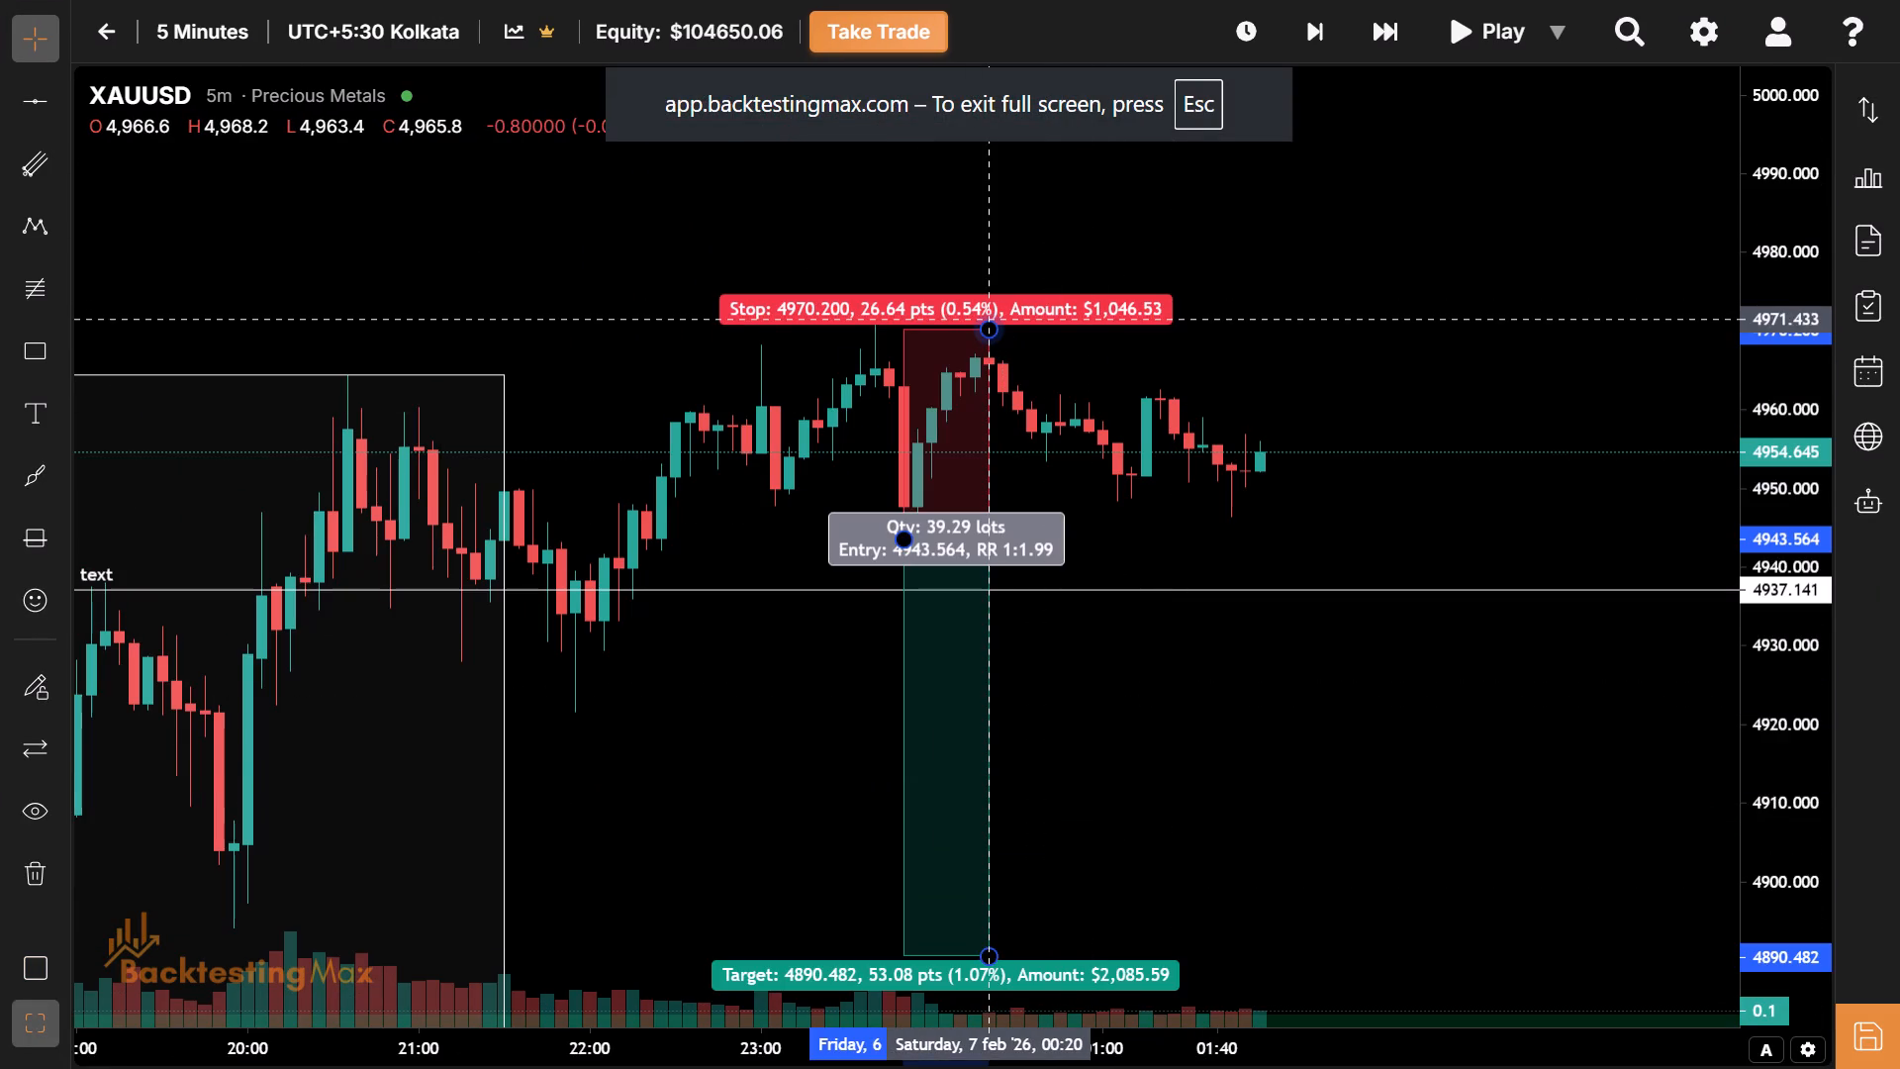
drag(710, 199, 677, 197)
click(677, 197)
Advance the XAUUSD 5-minute replay in multi-bar skips to about 02:30 on 7 Feb.
drag(1064, 456, 526, 485)
drag(738, 512, 639, 531)
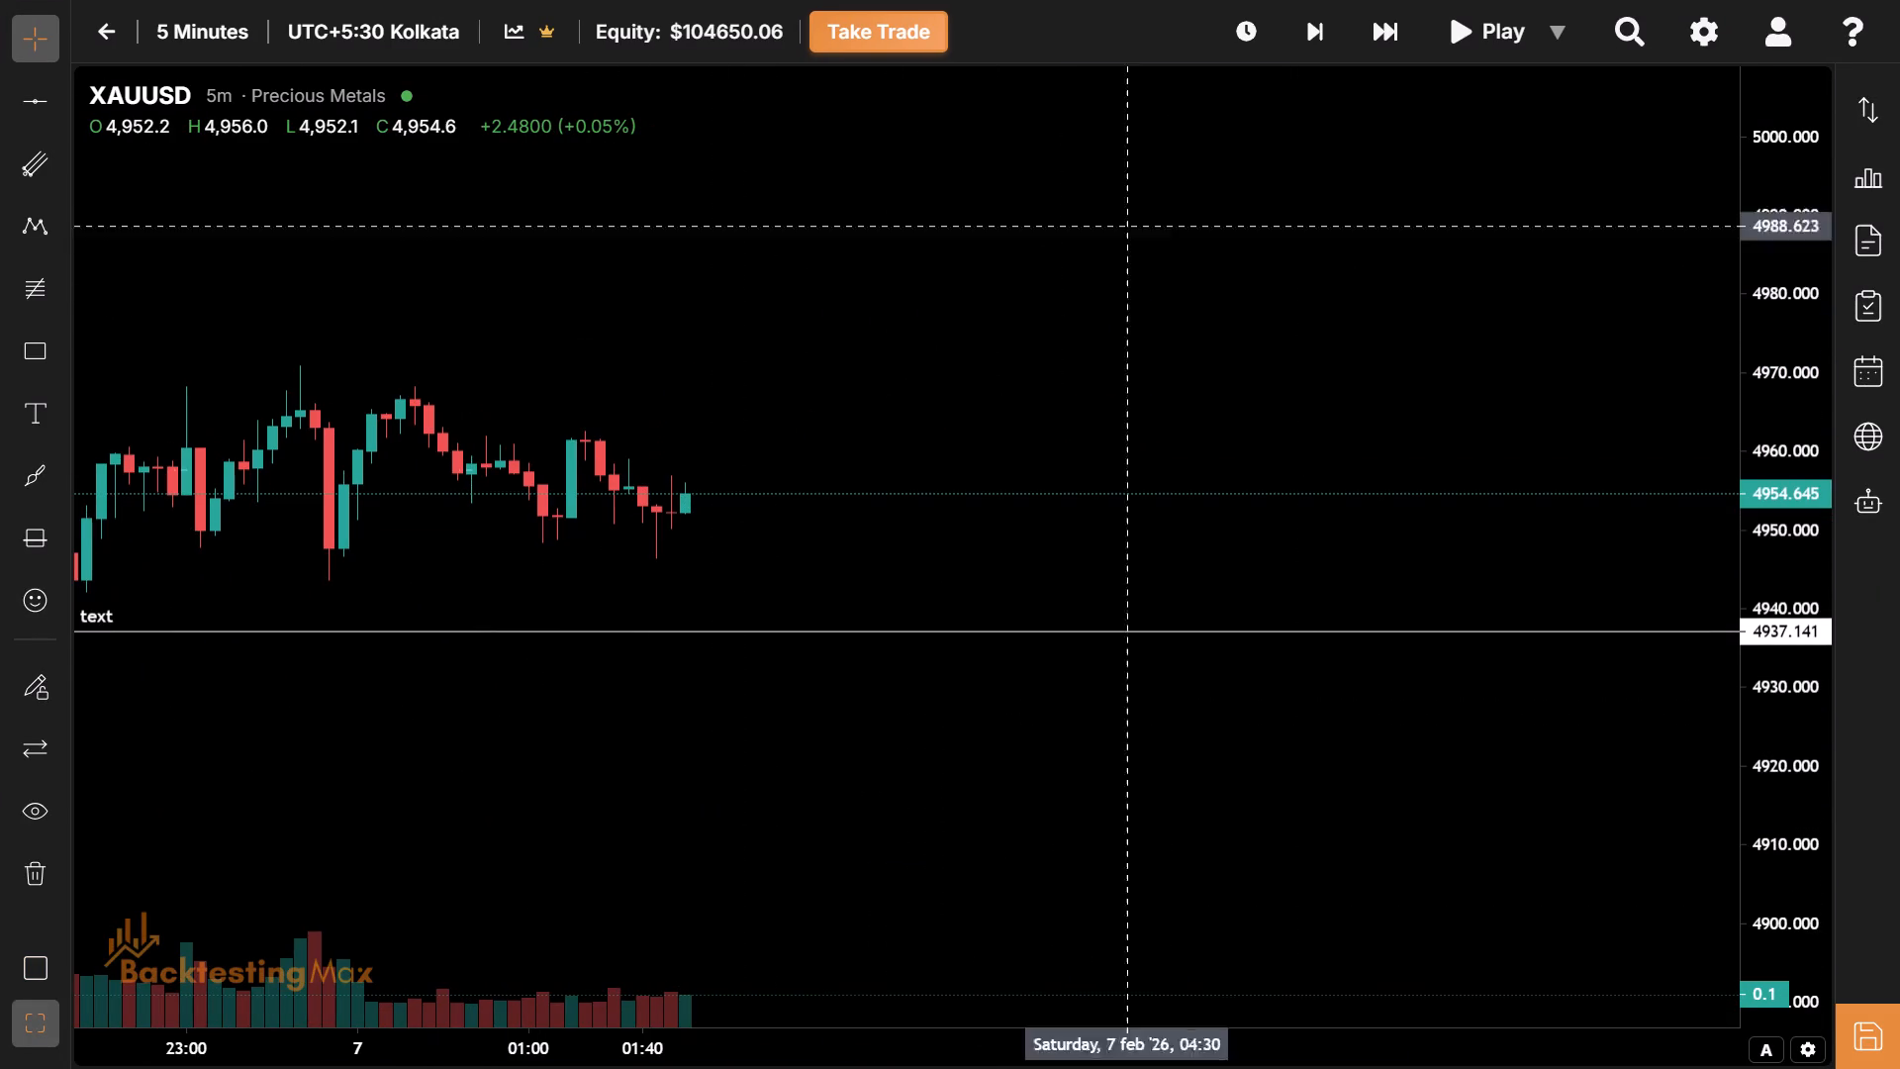
double_click(1373, 31)
drag(1373, 31, 1754, 1007)
click(1754, 1007)
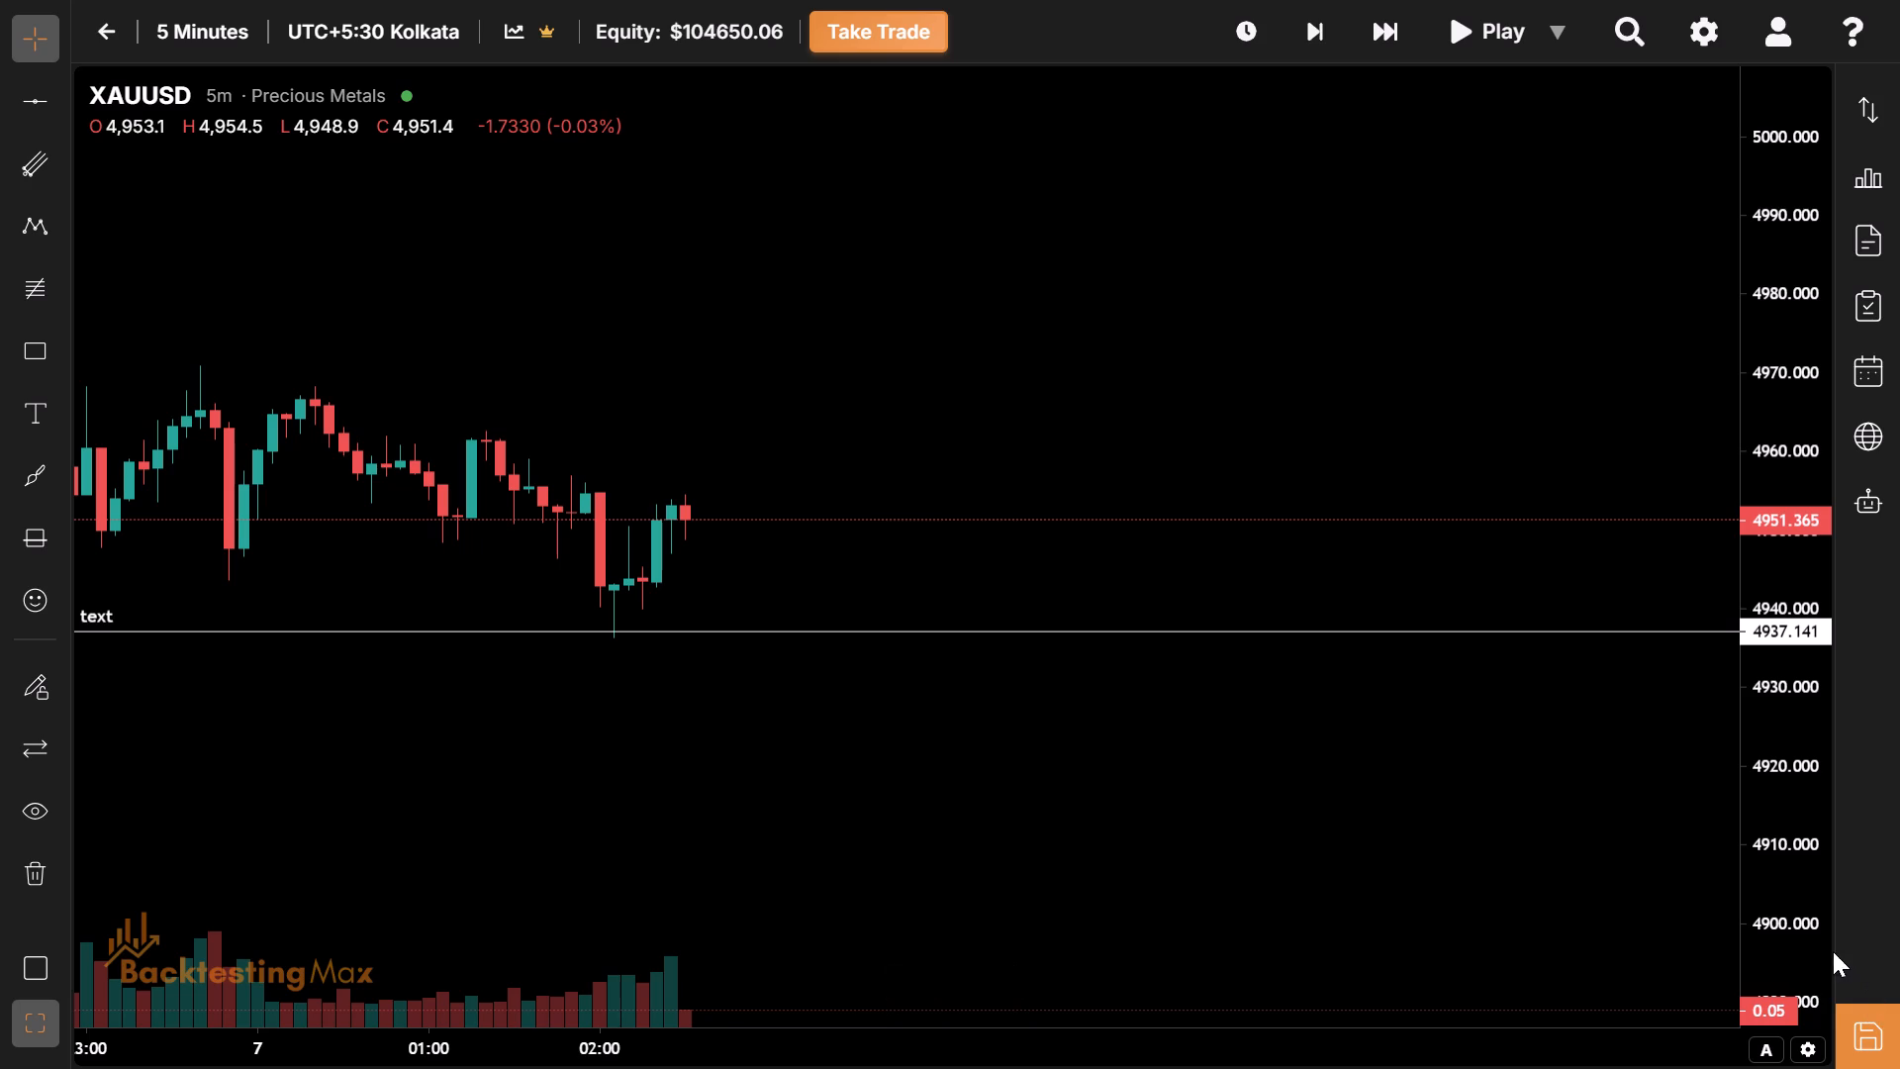
Advance the replay in five-bar skips from 7 Feb to about 05:25 on Monday 9 Feb.
click(1833, 951)
drag(1826, 951, 1786, 710)
drag(691, 324, 774, 366)
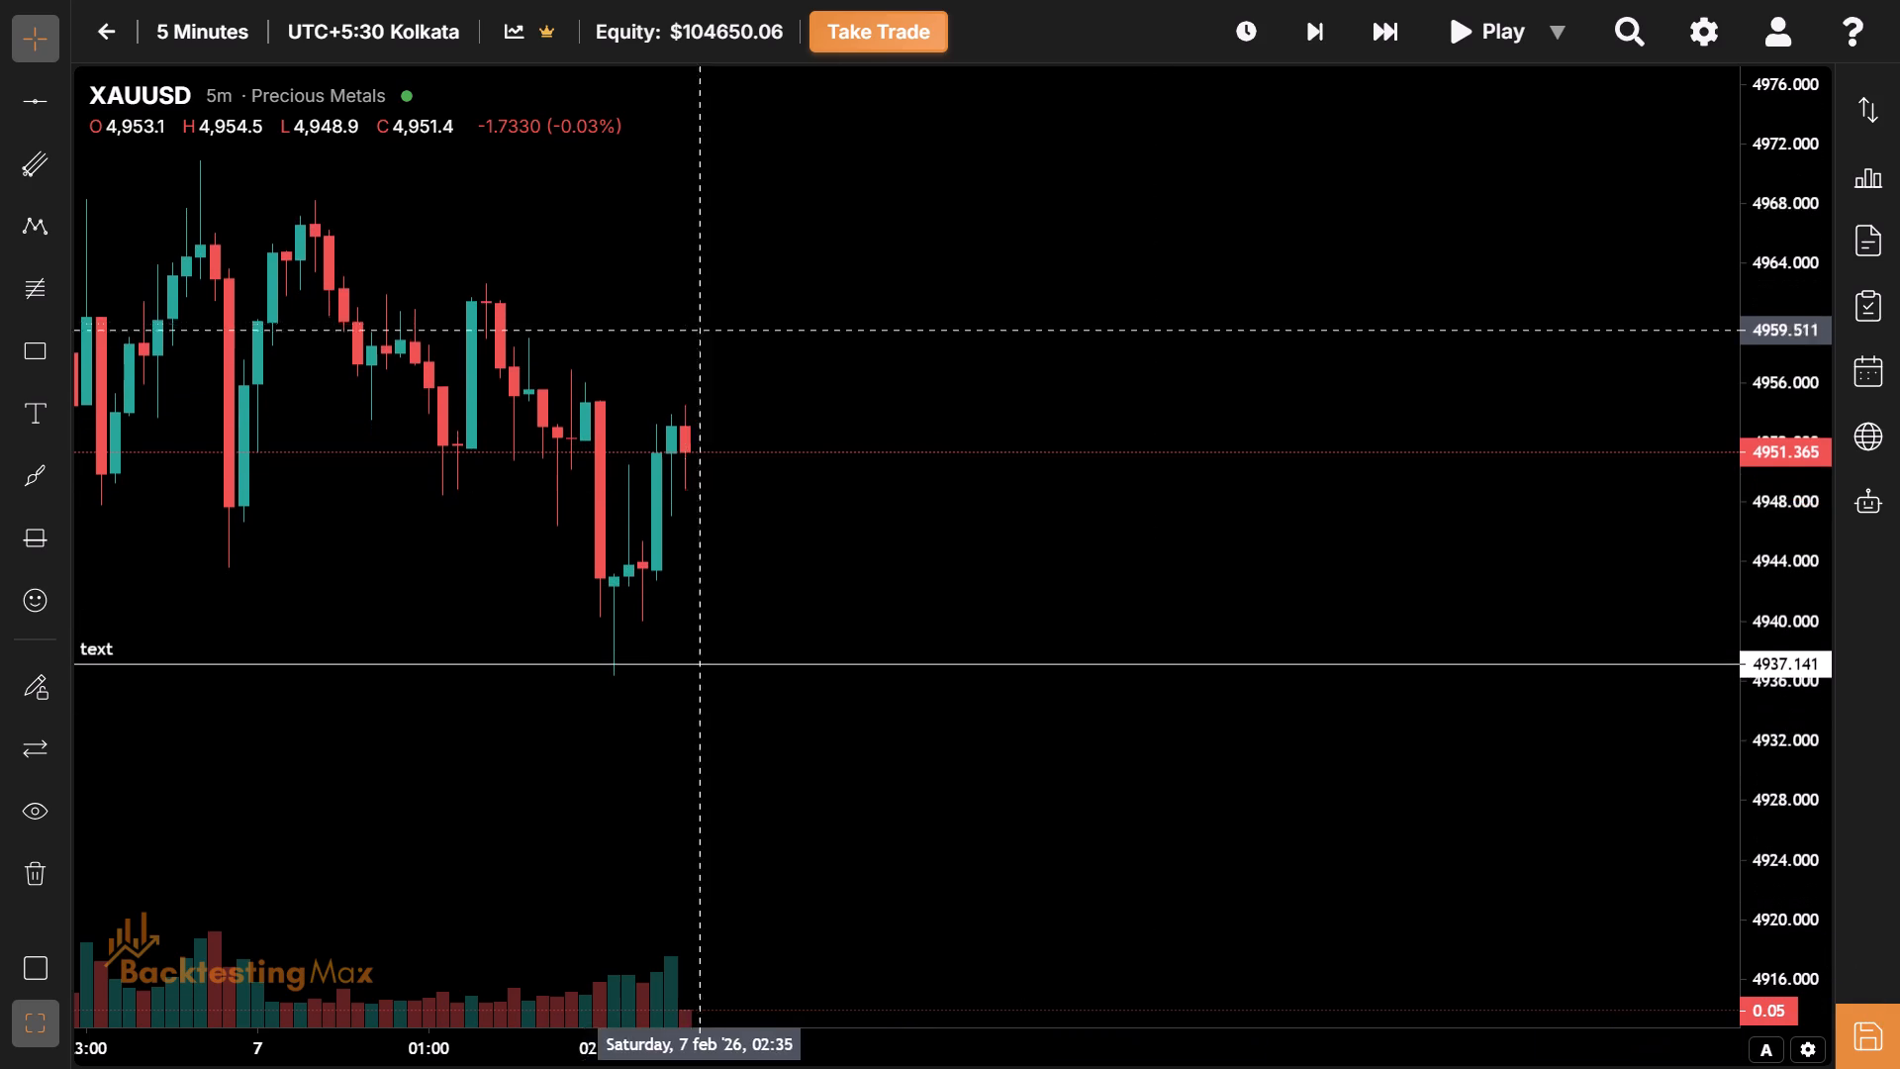
drag(774, 366, 1137, 446)
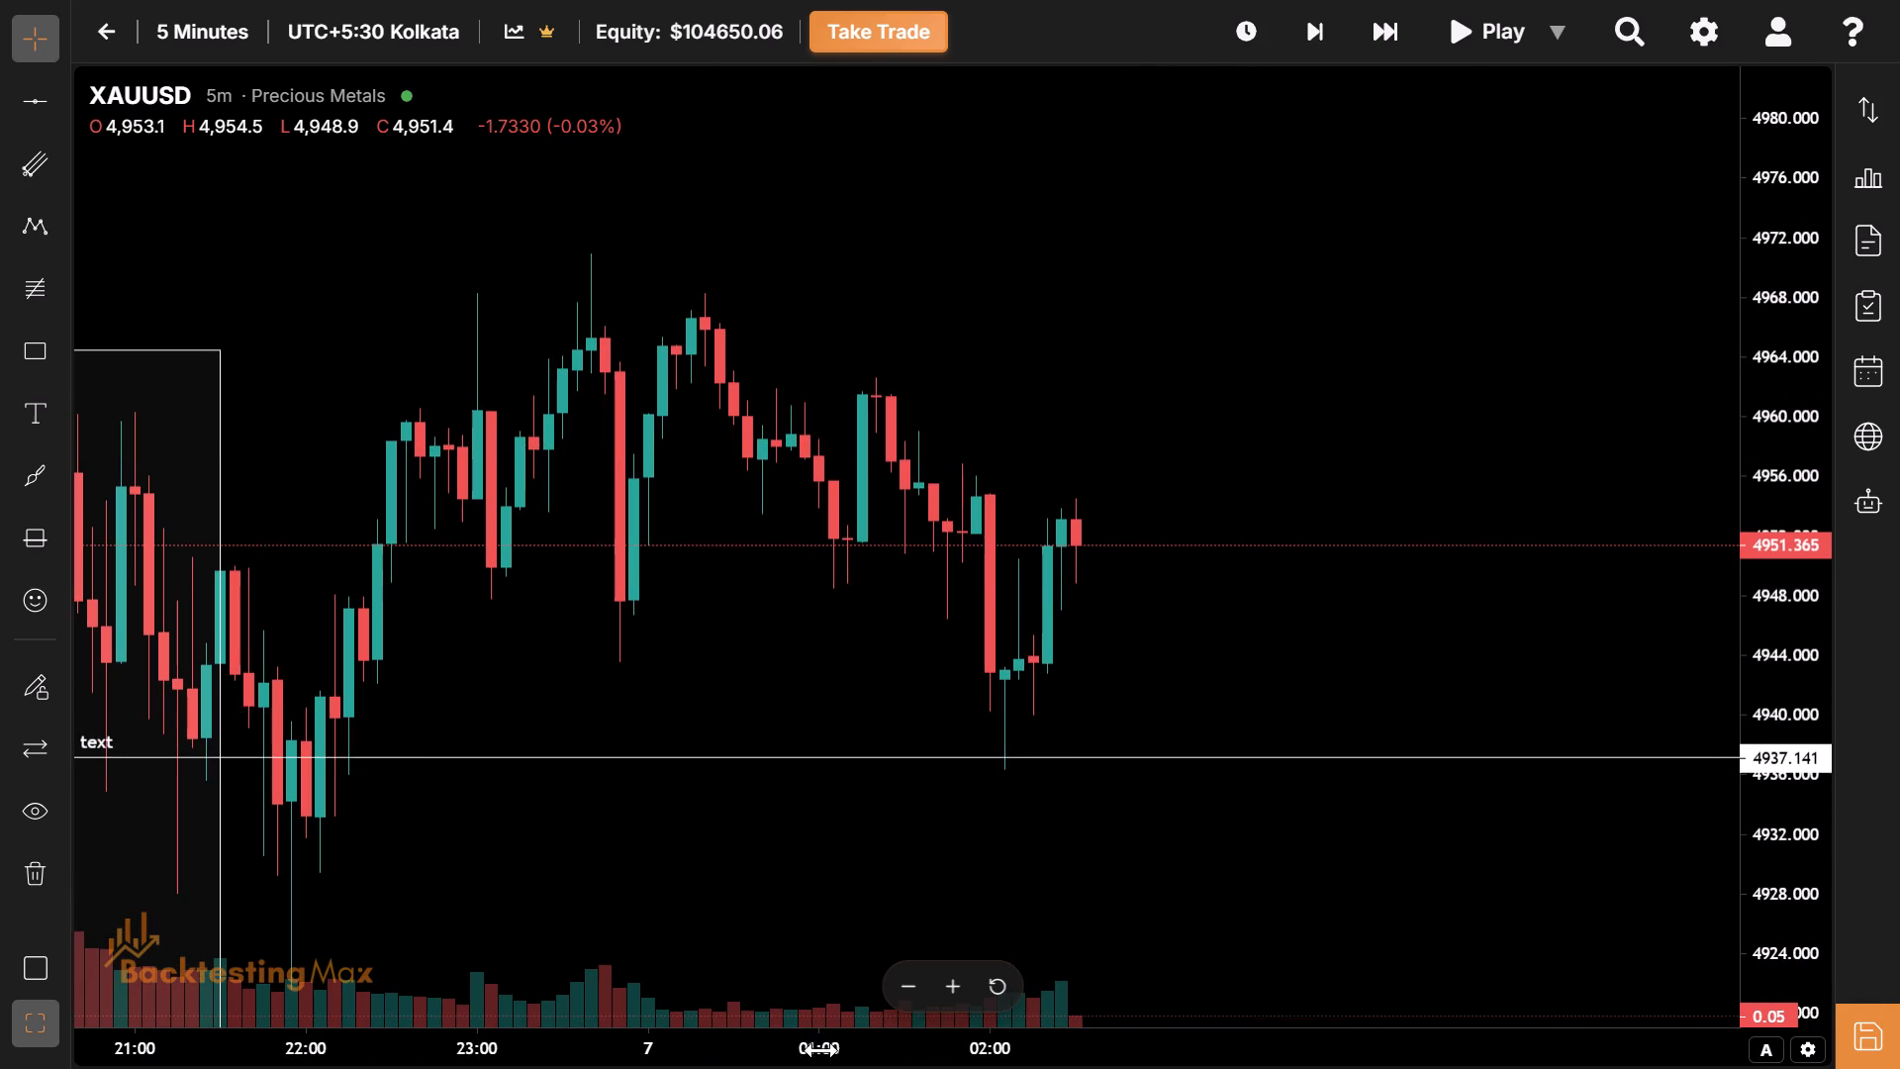
drag(822, 1054, 701, 1059)
triple_click(1381, 49)
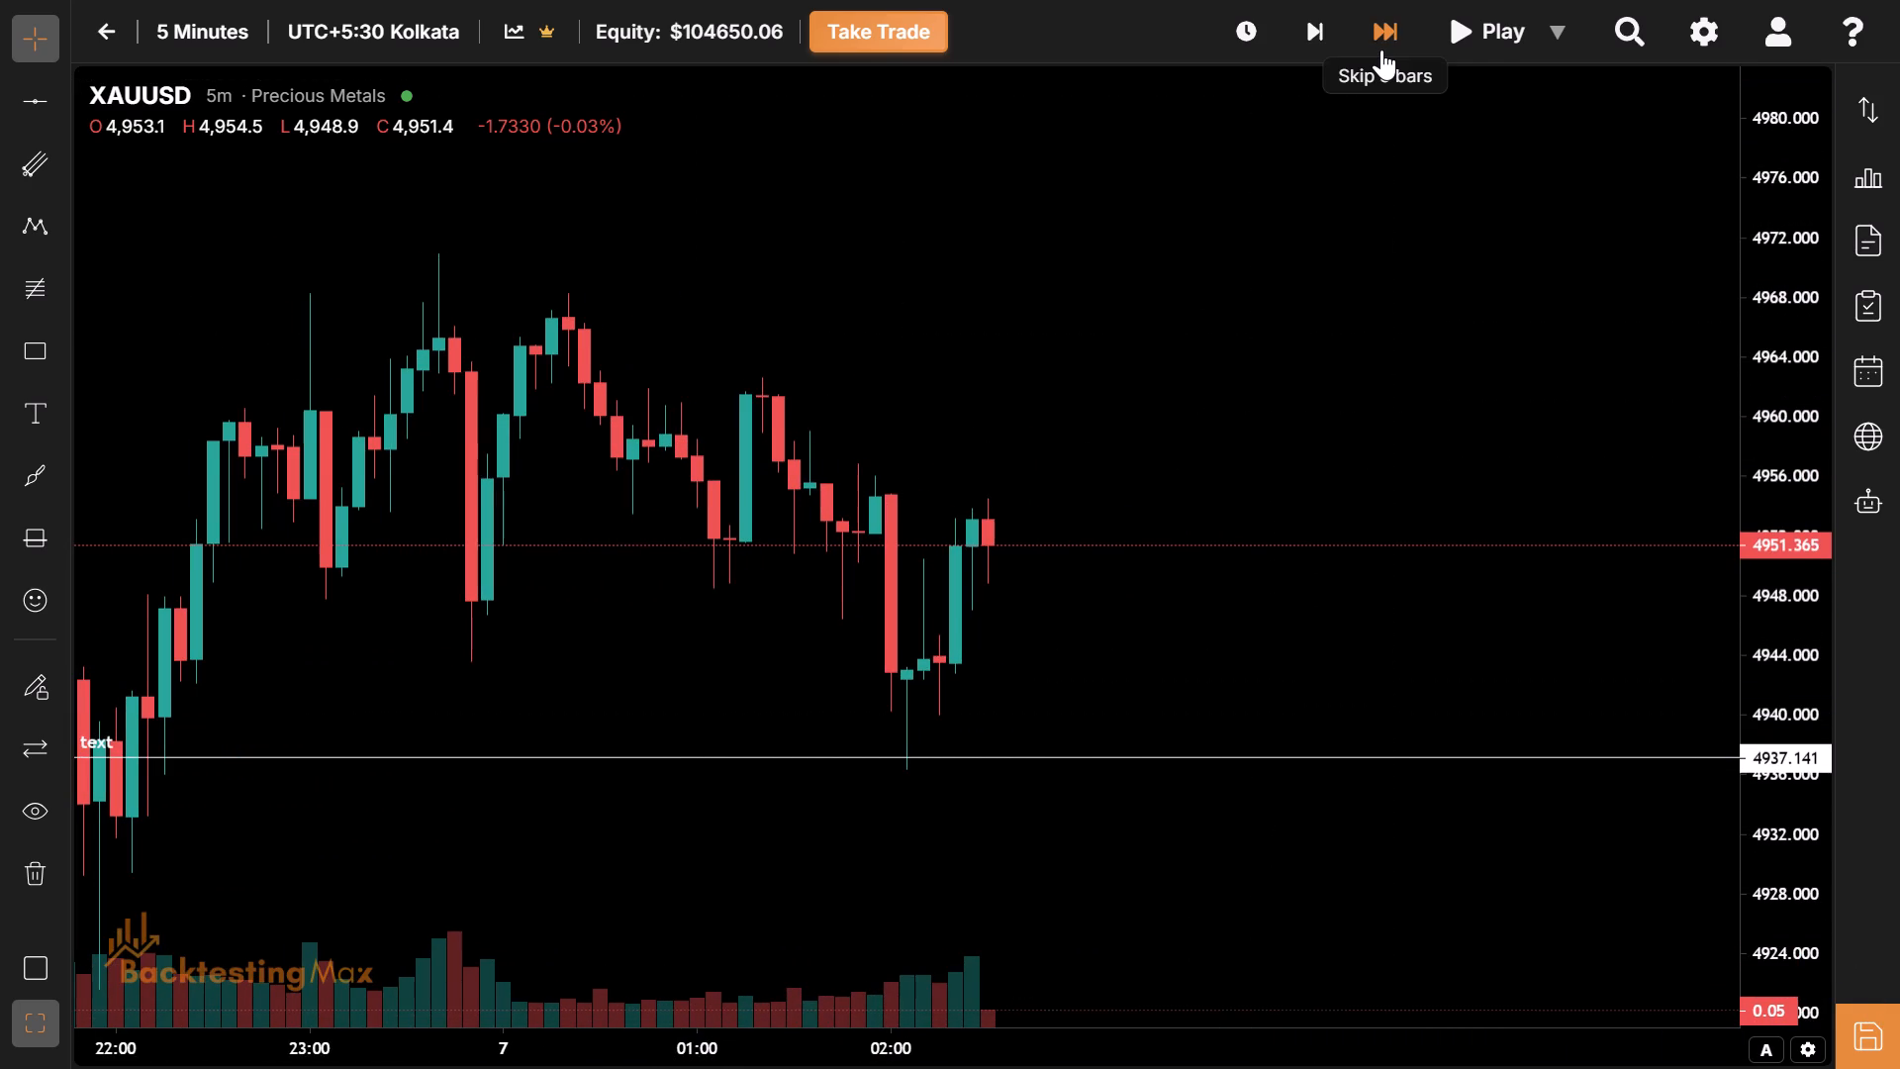
triple_click(1381, 49)
triple_click(1381, 49)
click(1381, 49)
Apply the Support/Demand template to the red supply zone between about 5027 and 5032.
drag(1381, 49, 1105, 185)
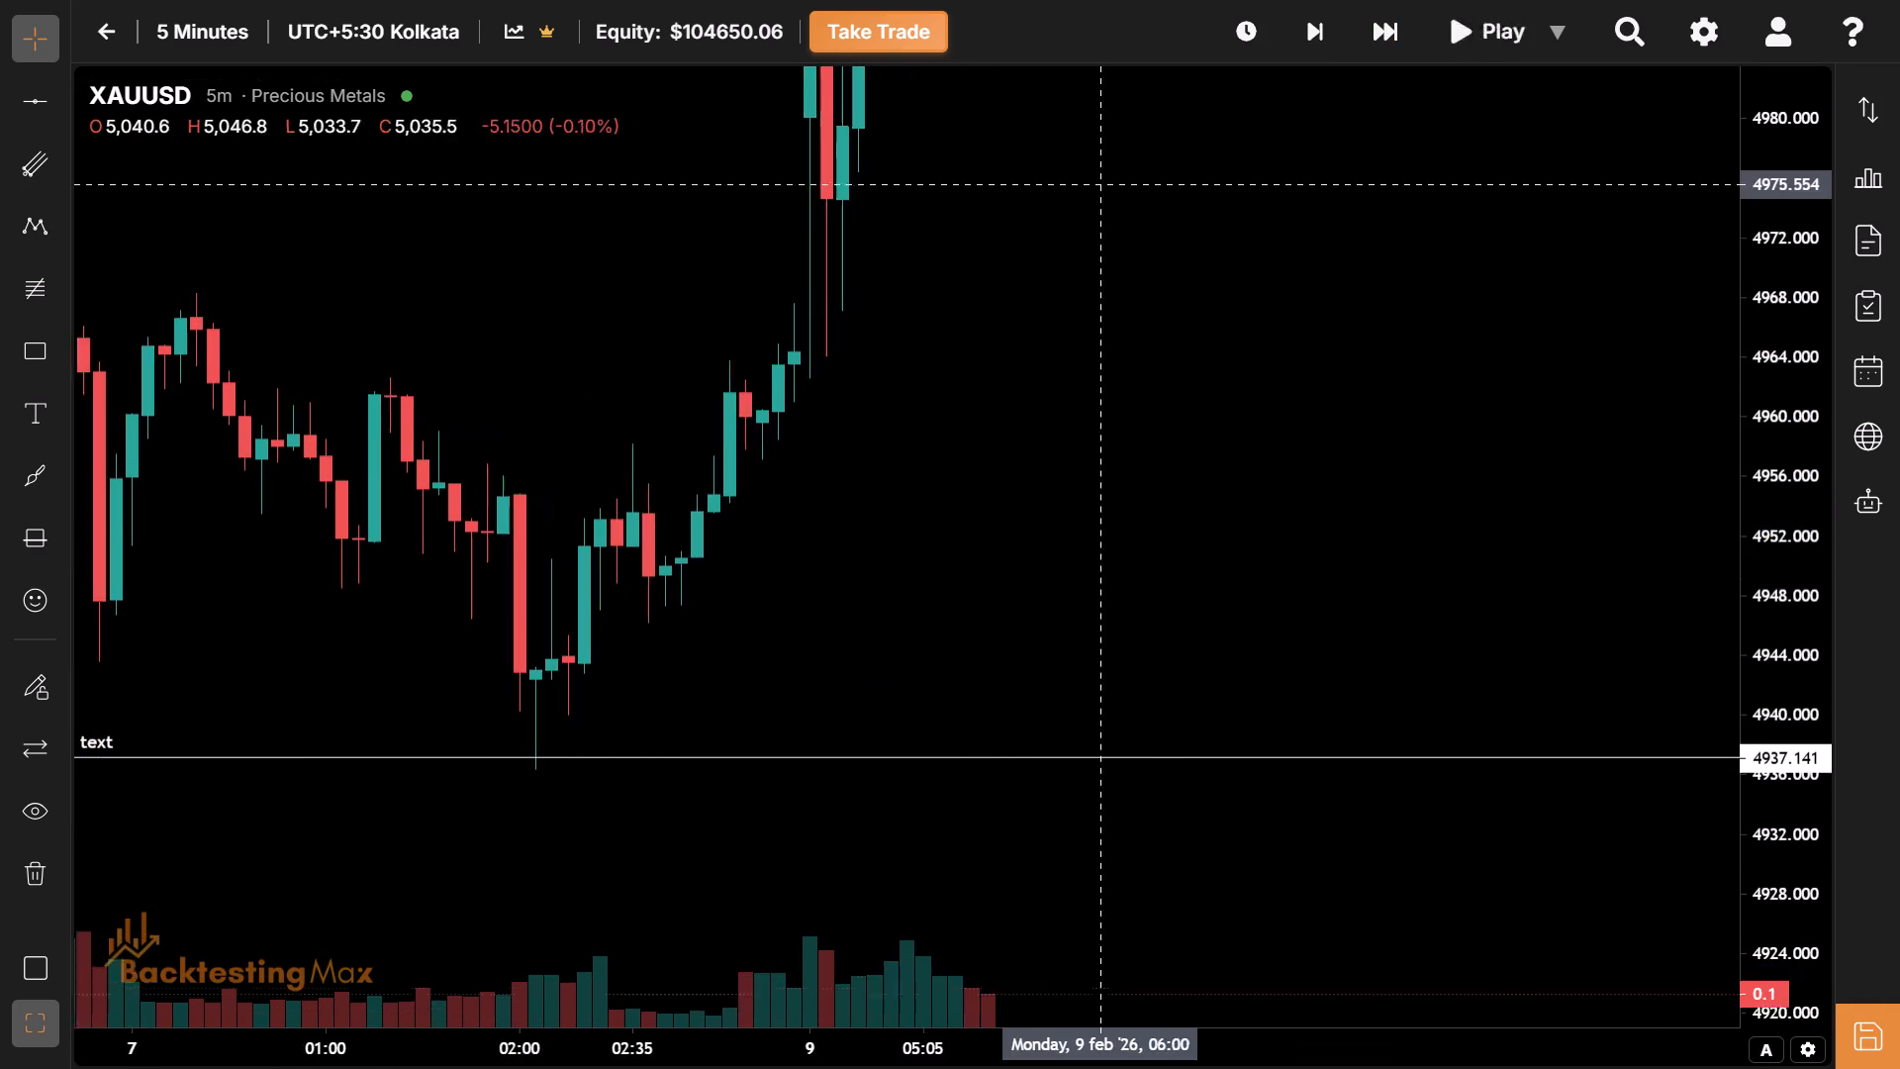
click(1105, 185)
drag(1093, 269, 967, 741)
drag(1078, 261, 914, 934)
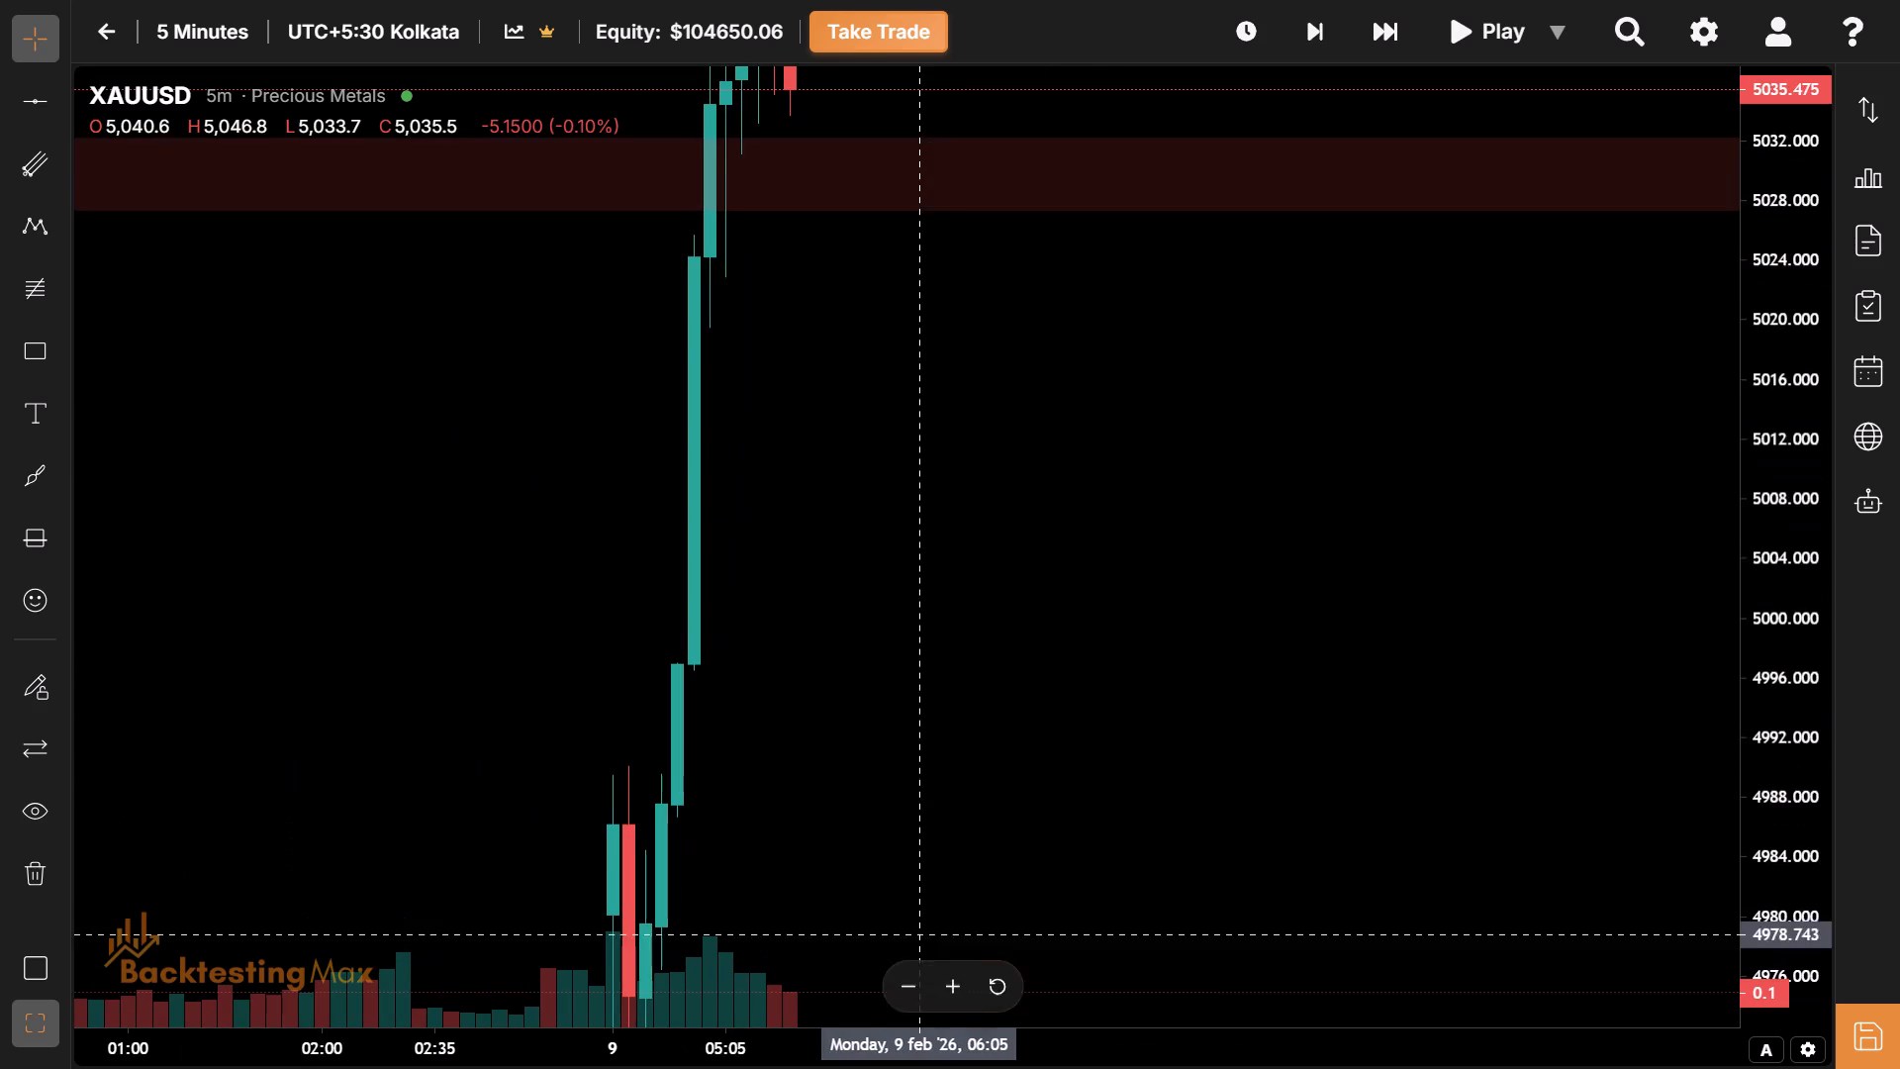
drag(1029, 449, 821, 992)
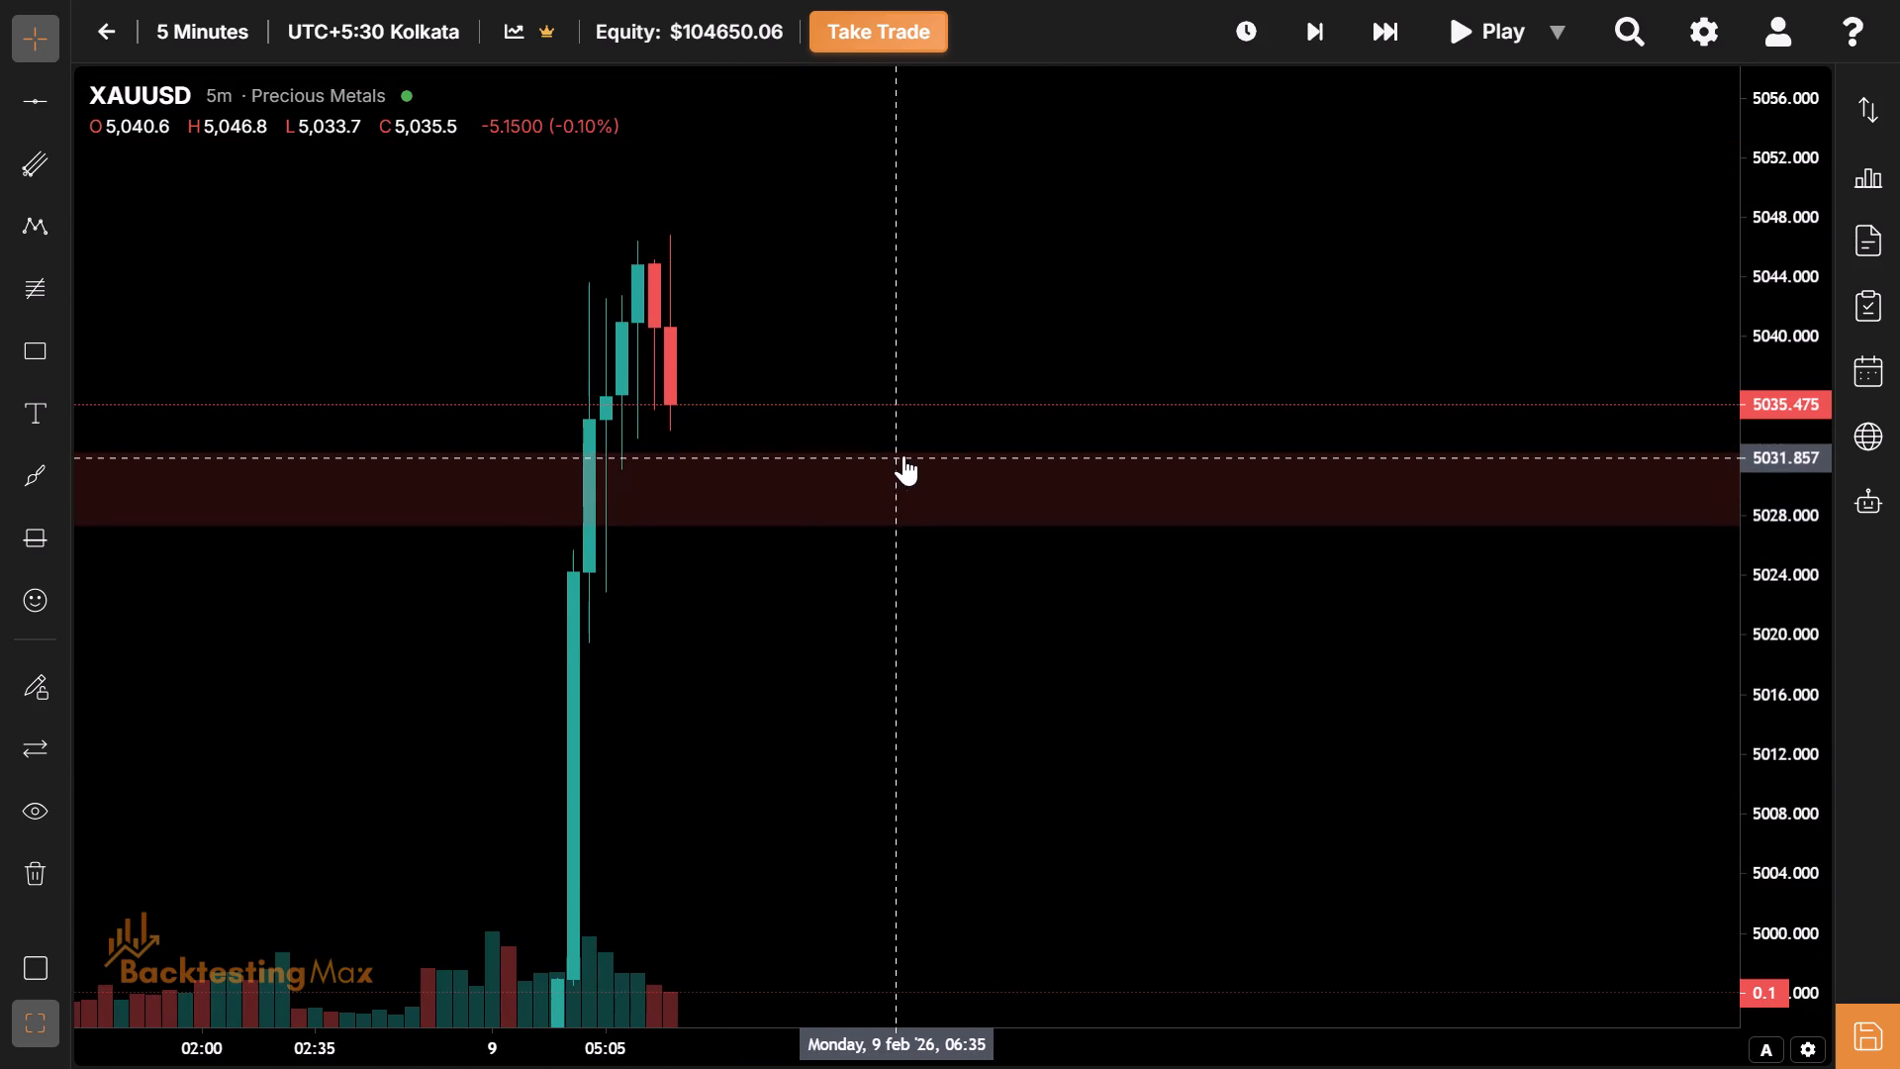
click(928, 449)
click(202, 204)
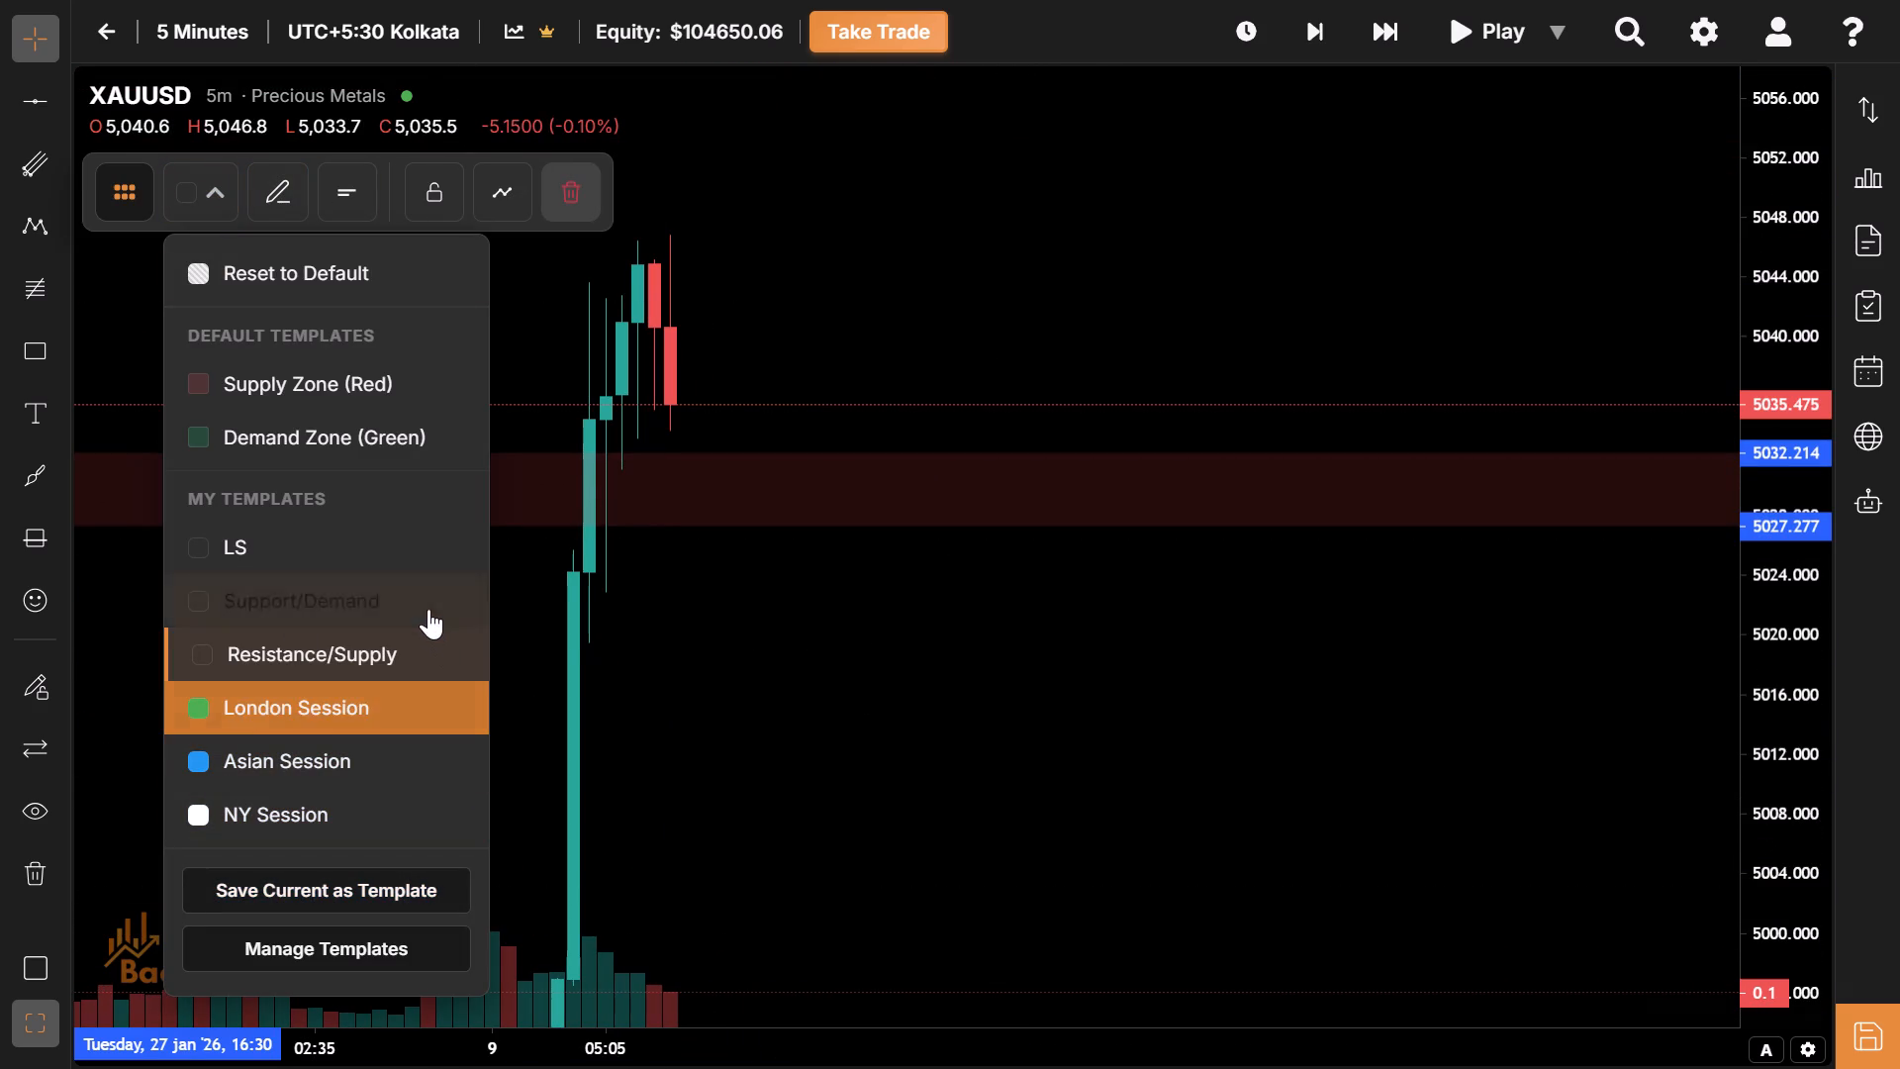
click(428, 609)
Advance the replay bar by bar to about 06:10 on 9 Feb, around the recoloured demand zone.
drag(790, 711, 717, 804)
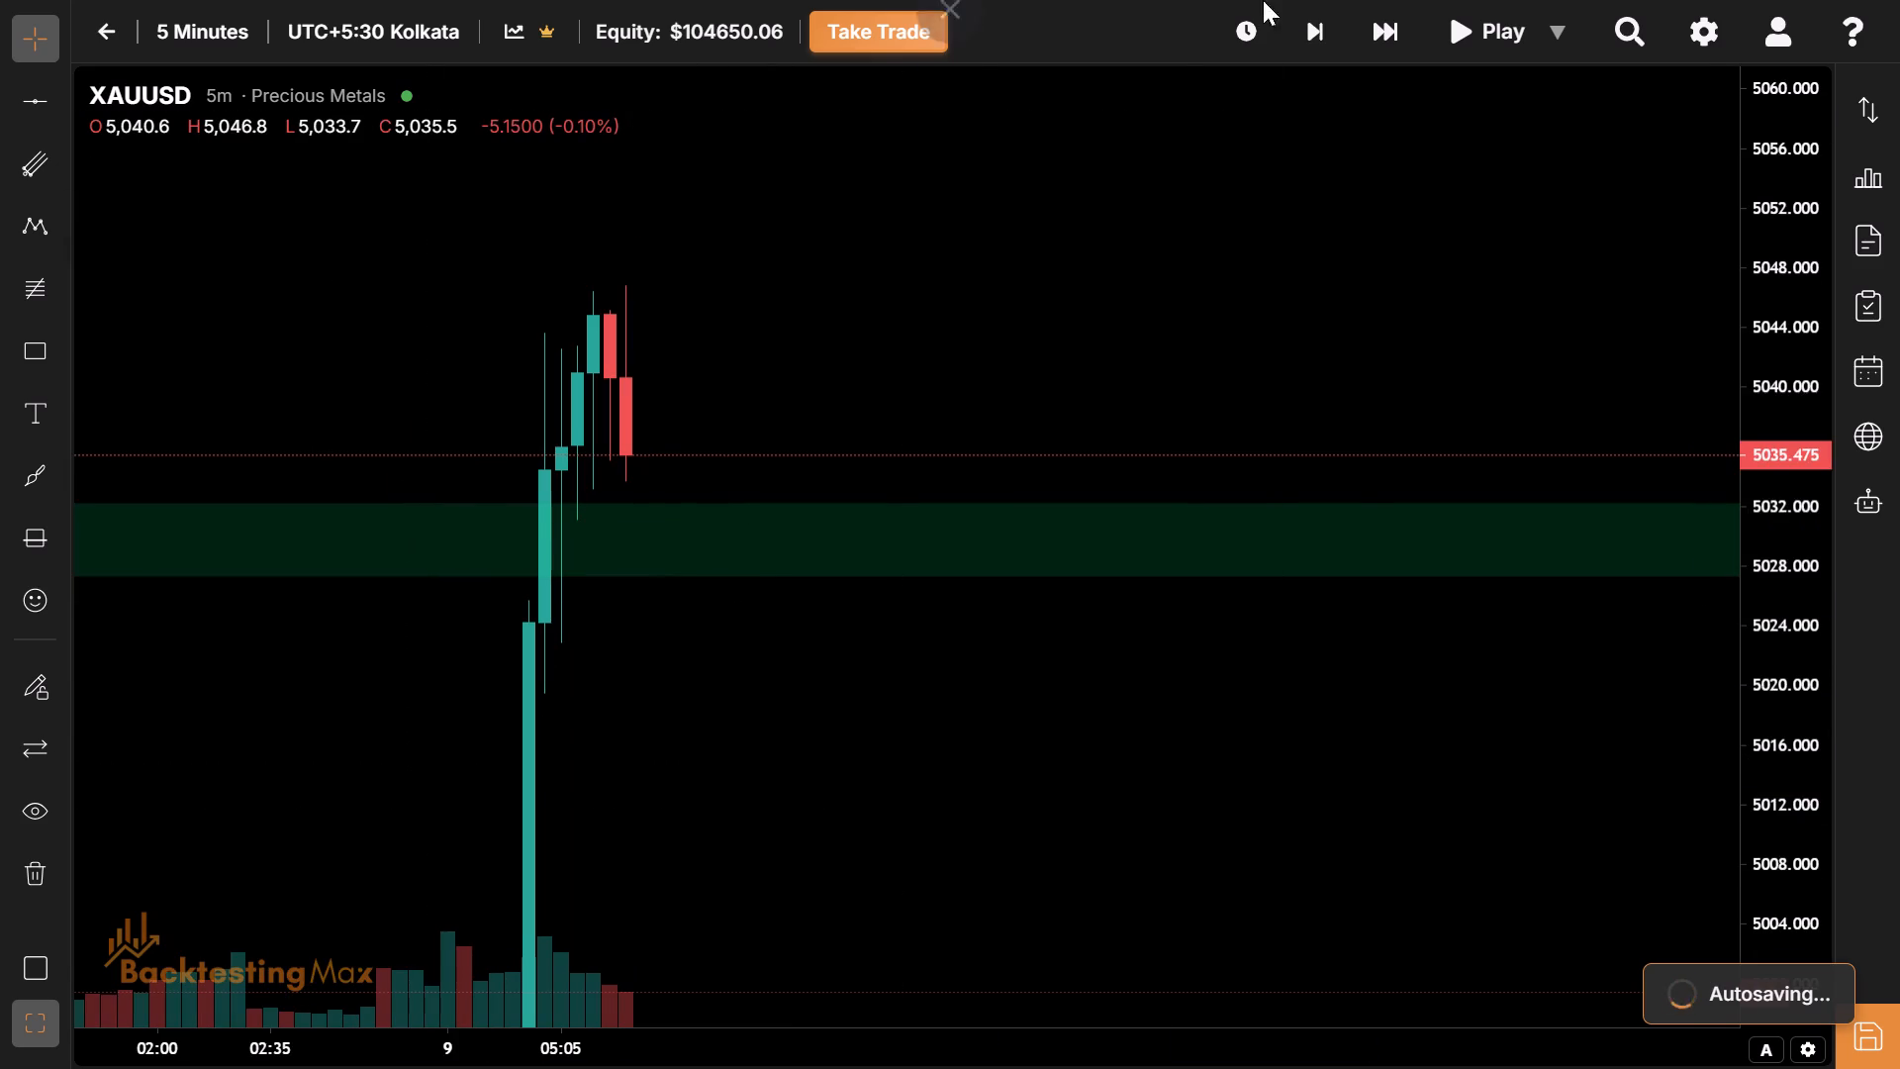
click(1319, 20)
click(1319, 20)
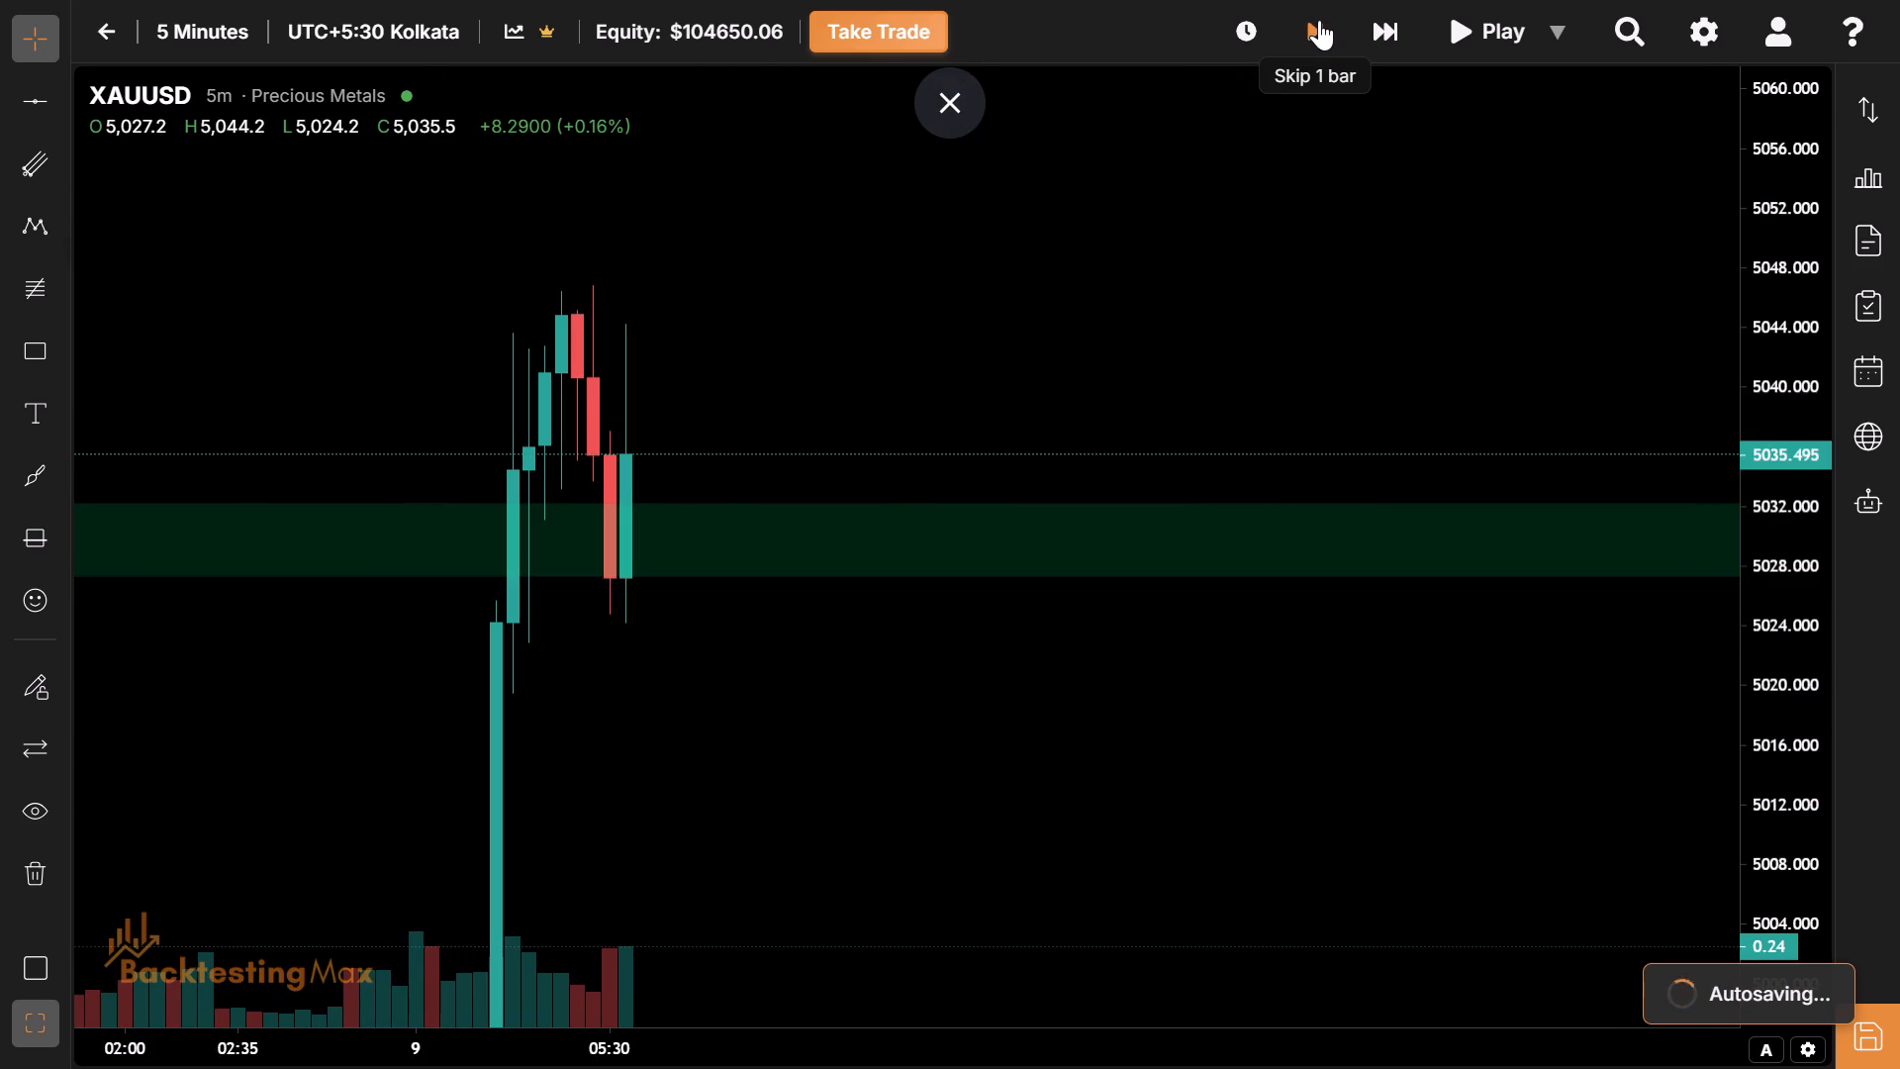
click(1319, 20)
click(1319, 20)
click(1319, 20)
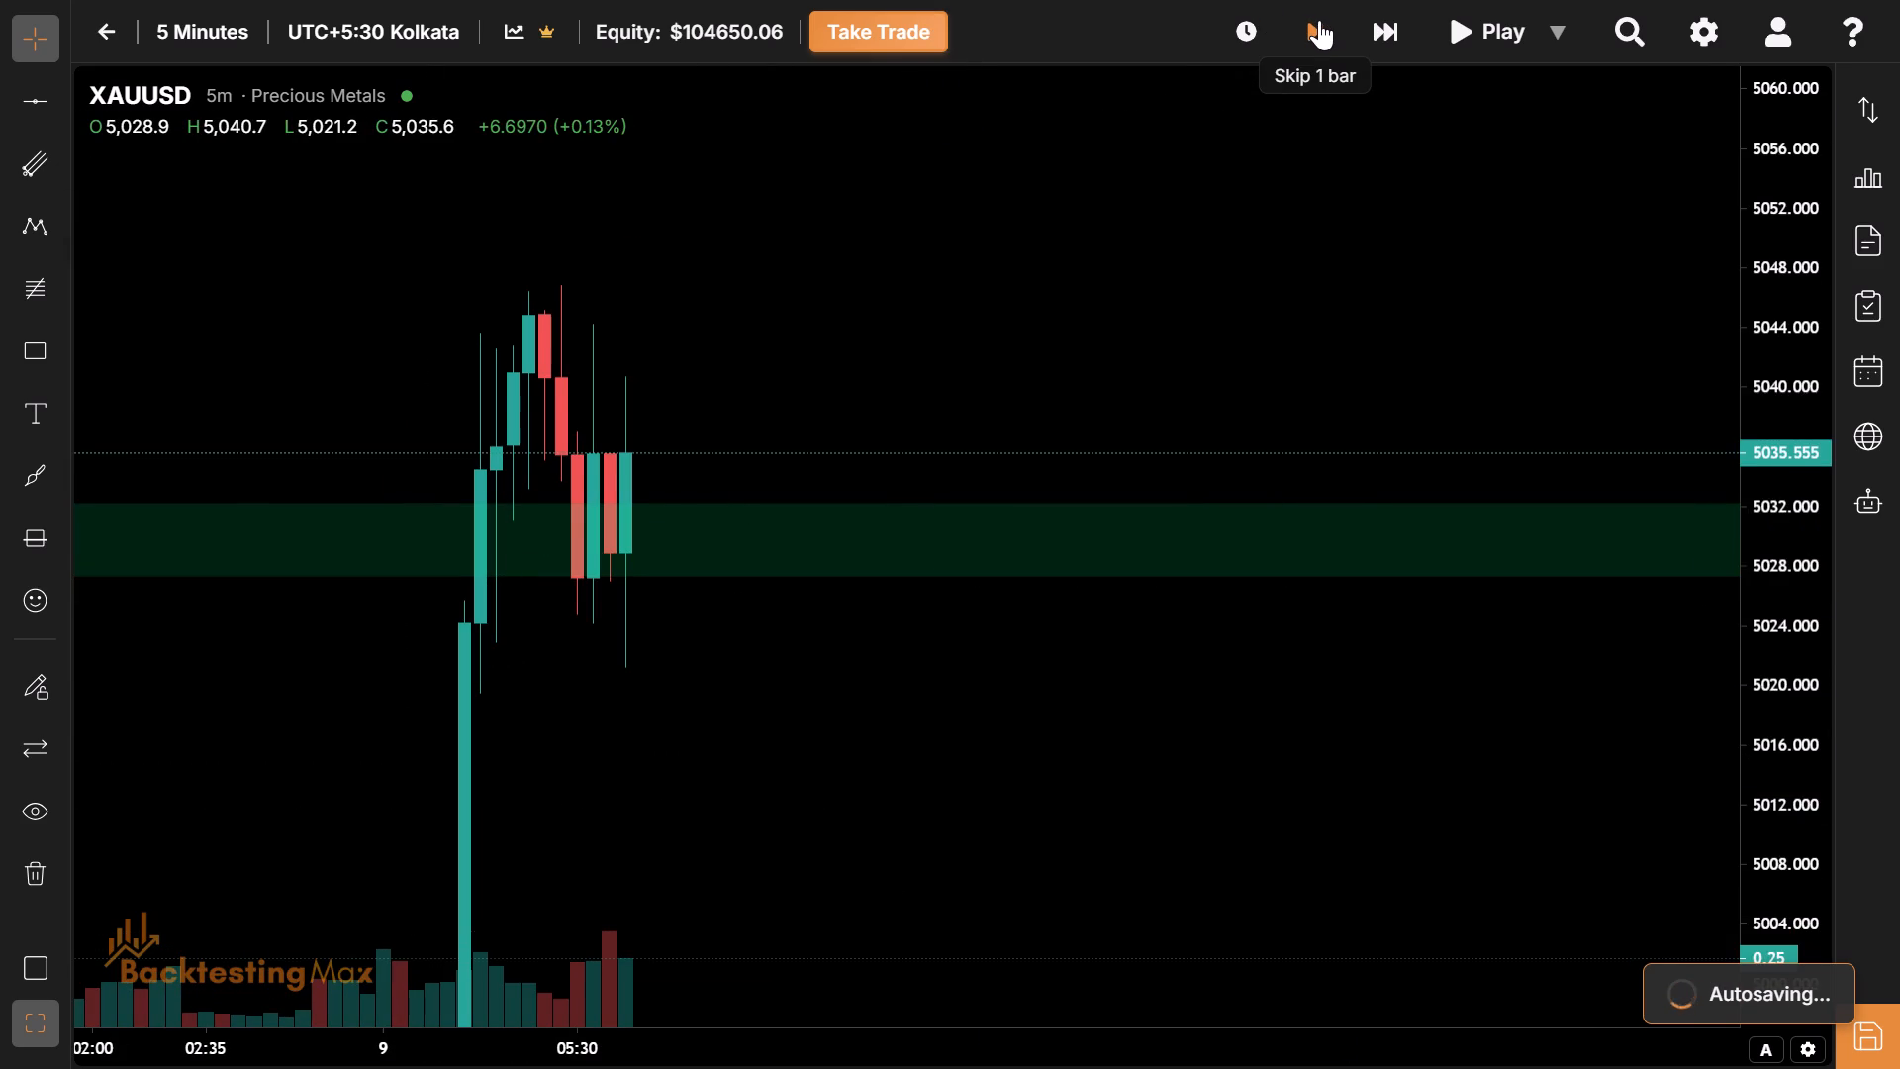
click(1319, 20)
click(1319, 20)
click(1319, 20)
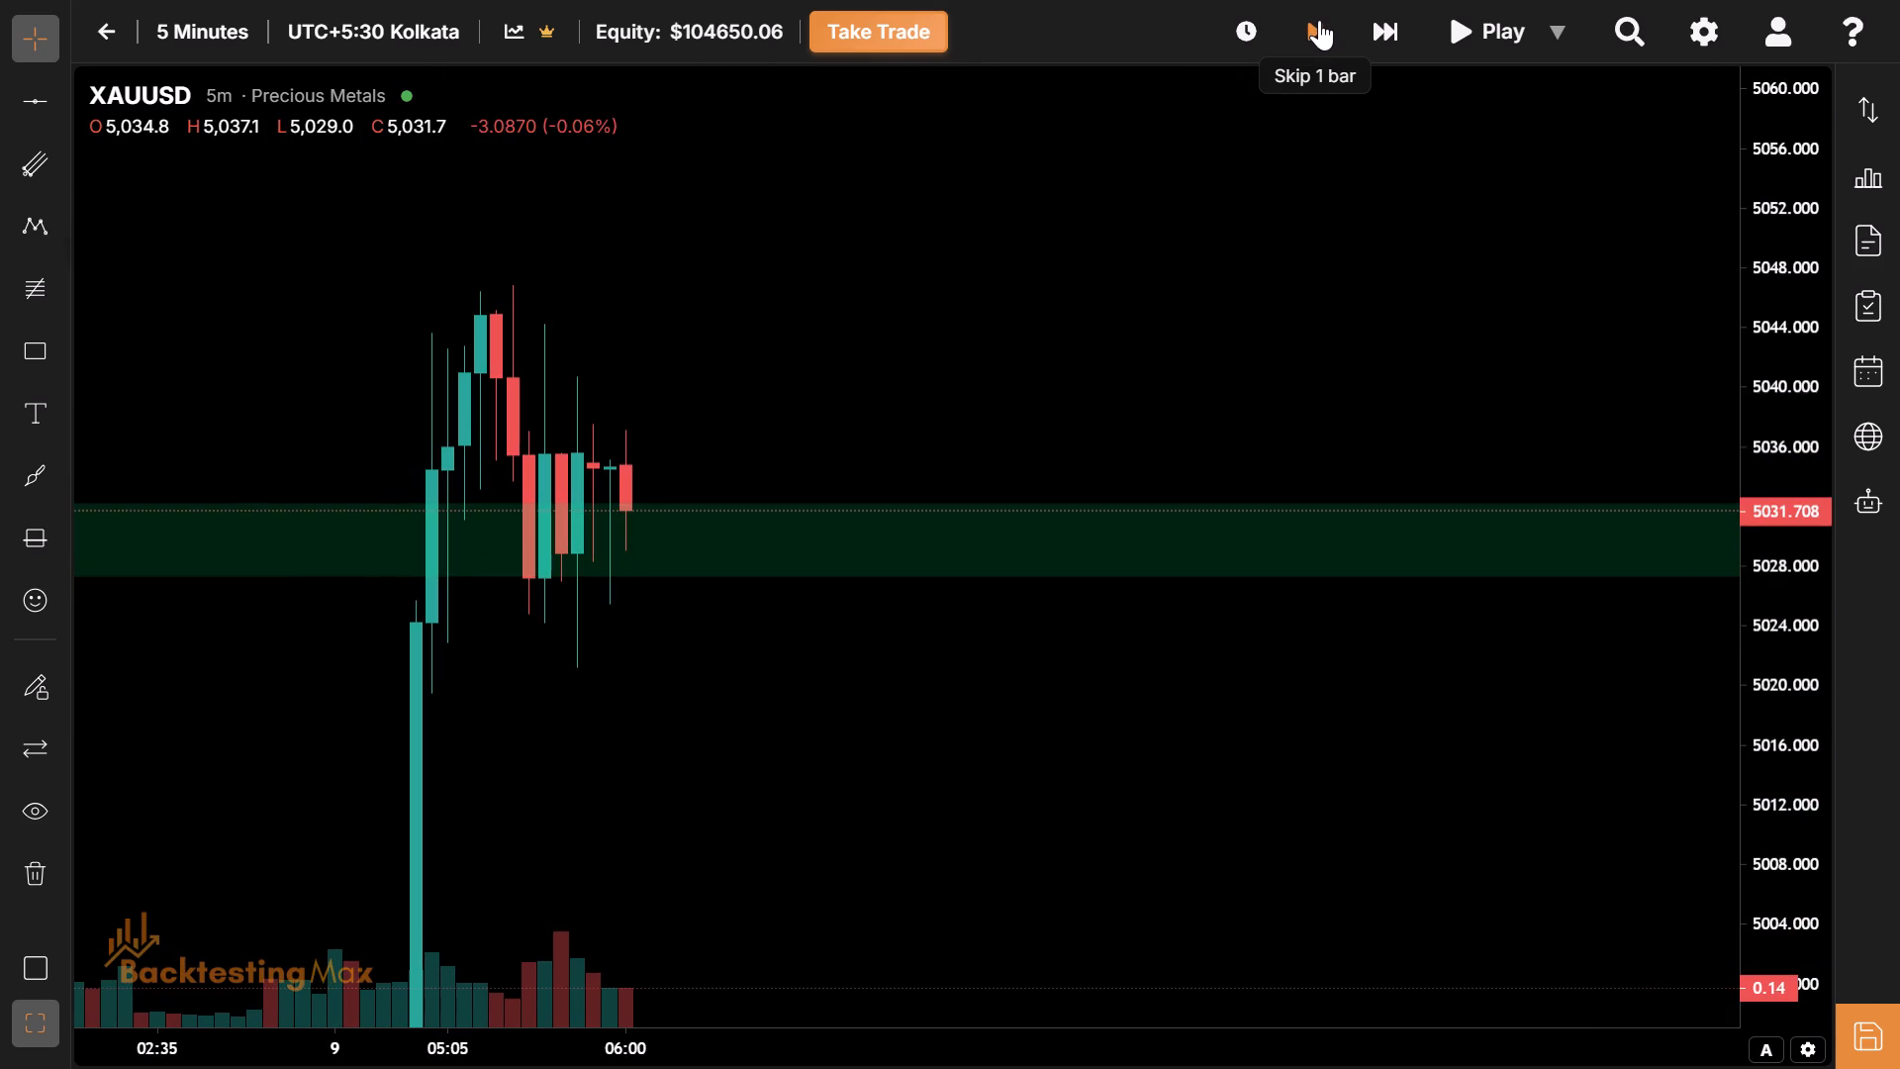
click(1319, 20)
Draw a rectangle over the 9 Feb session from 05:30 to 11:30, between about 5037 and 5009.
drag(644, 845, 1254, 816)
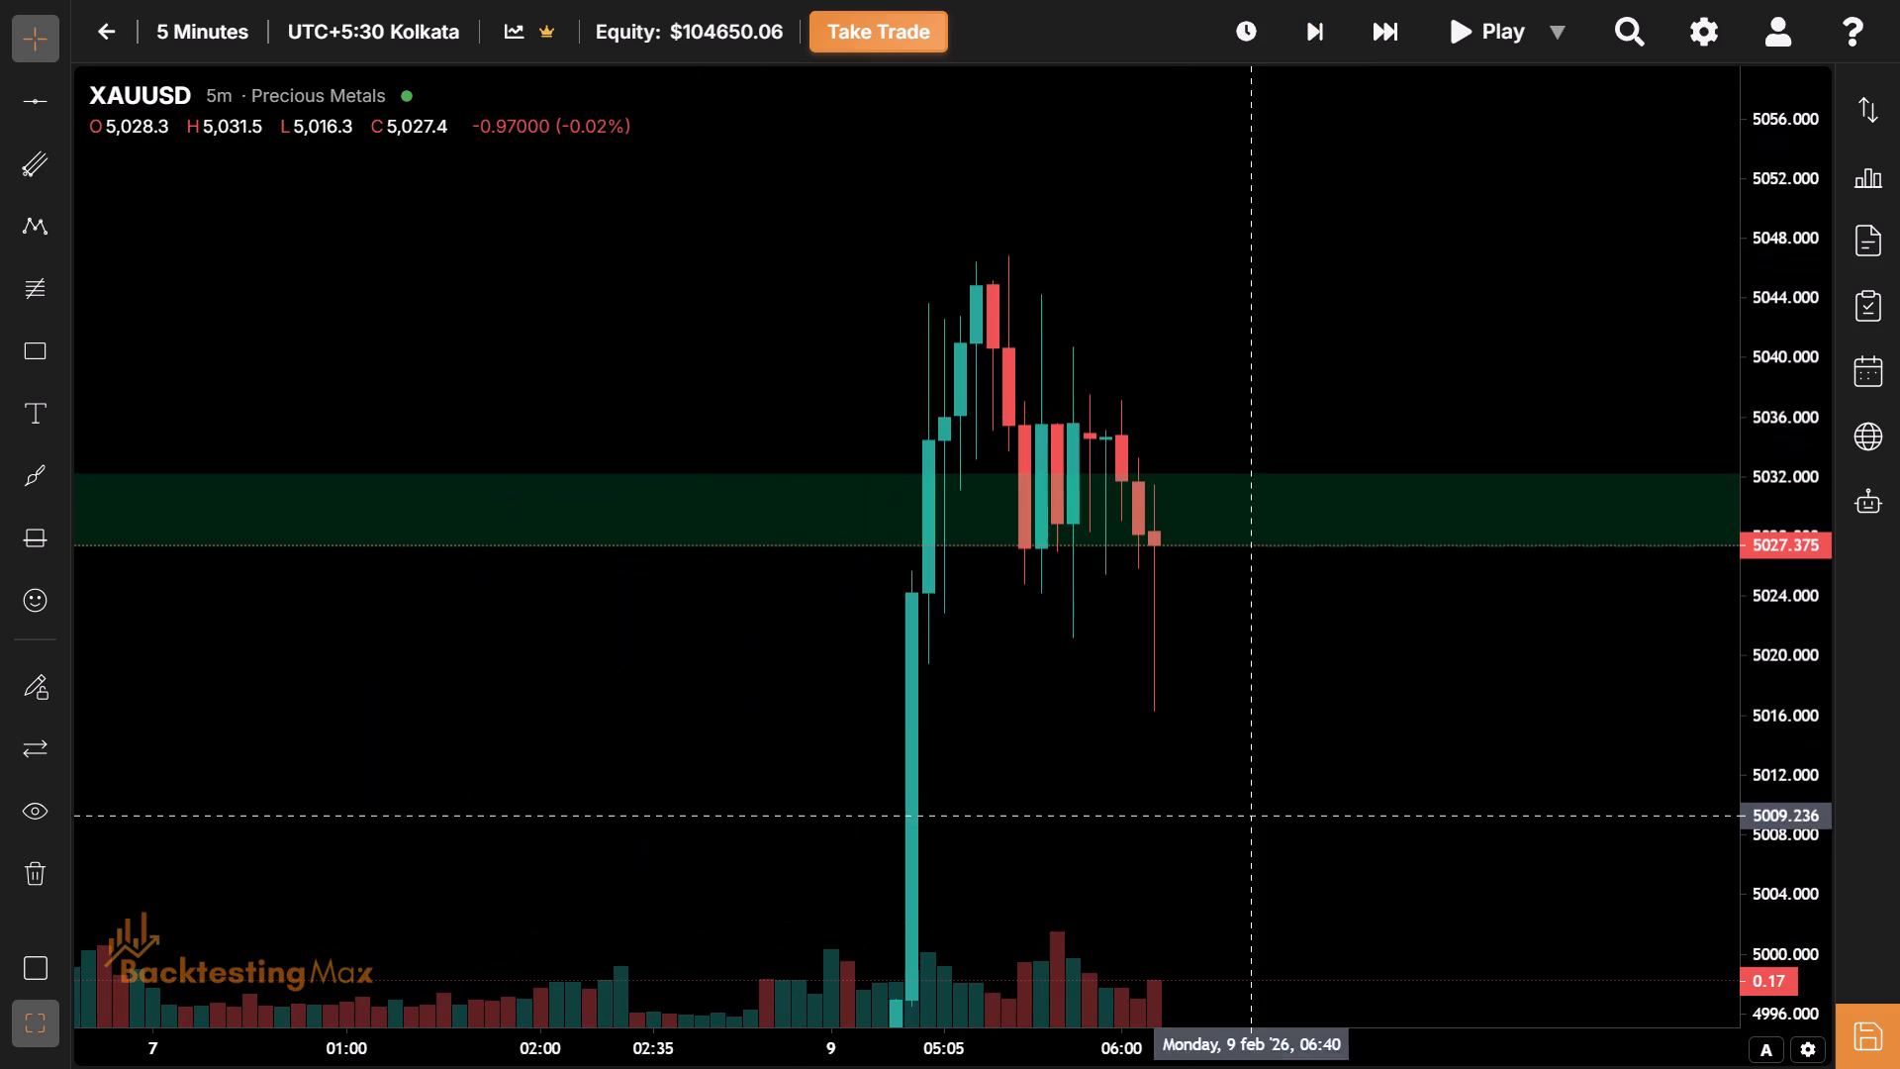
drag(1037, 767, 776, 744)
drag(918, 666, 476, 743)
click(56, 356)
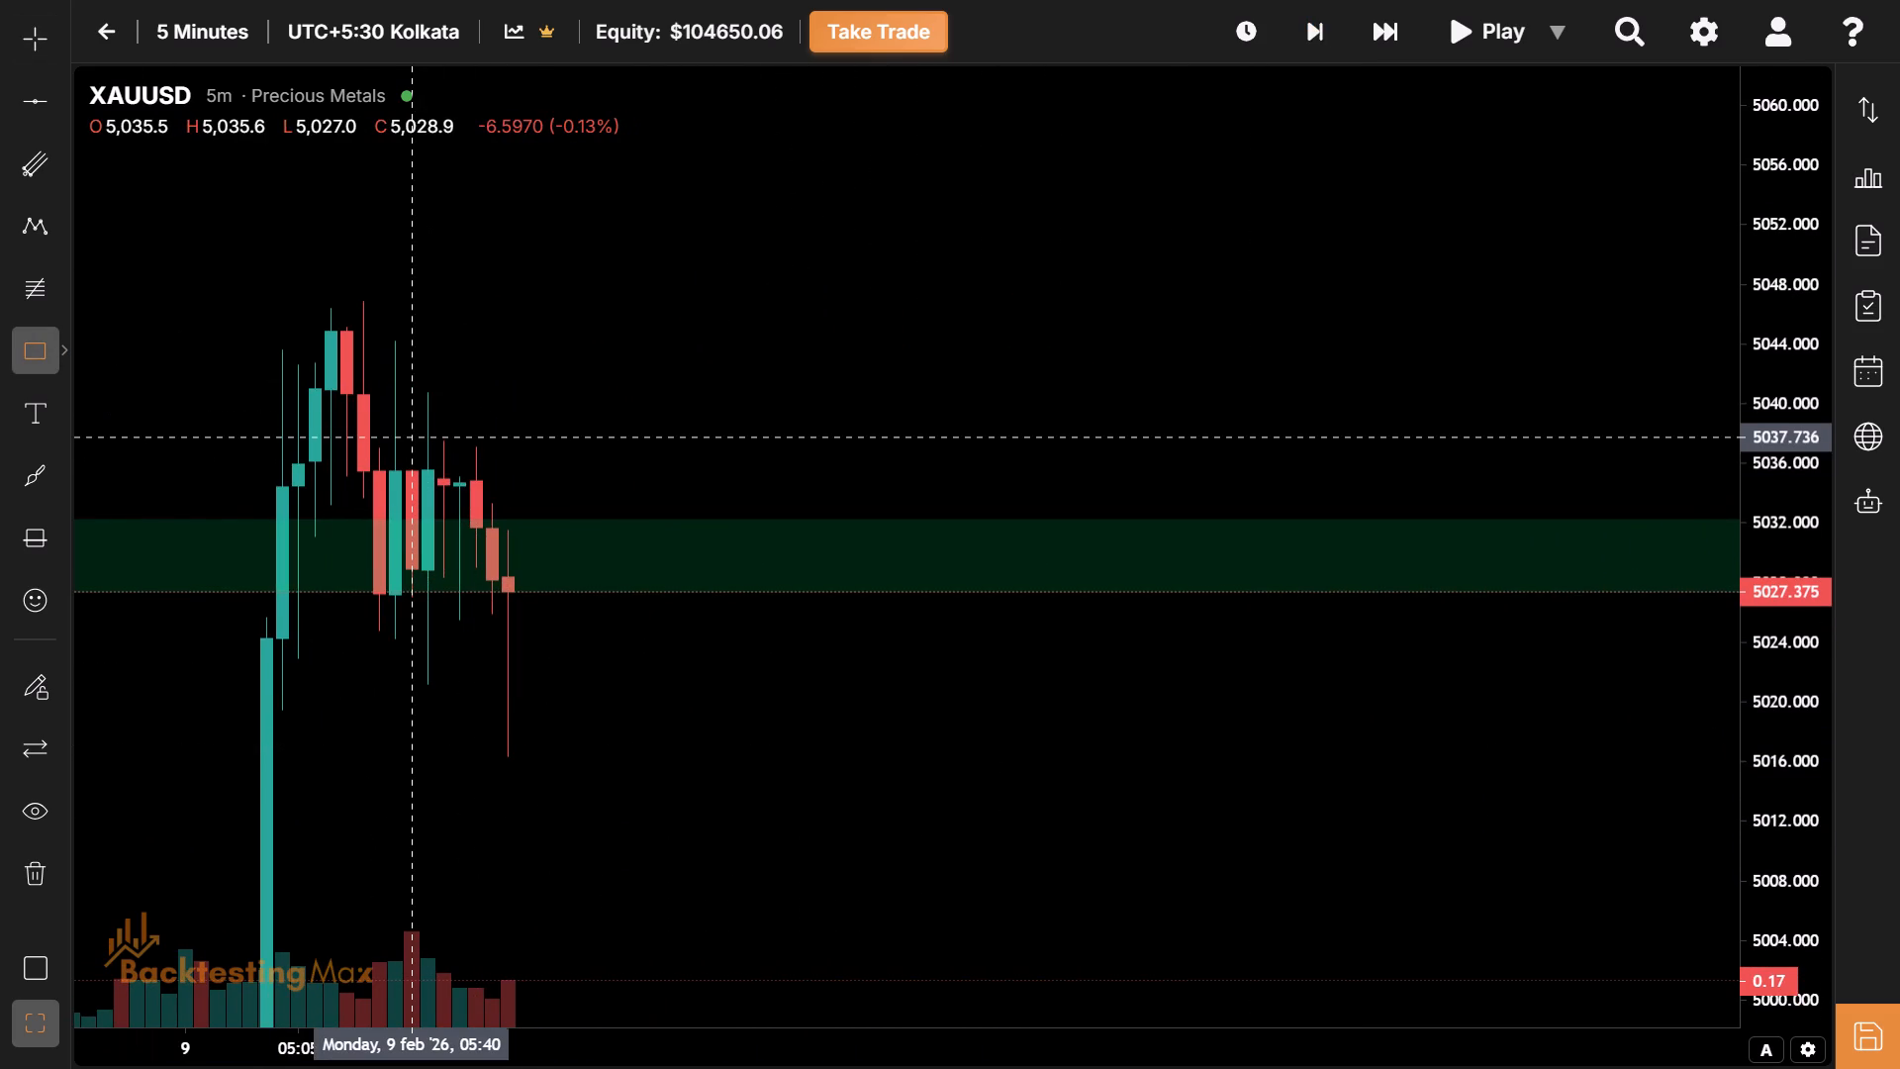
click(376, 446)
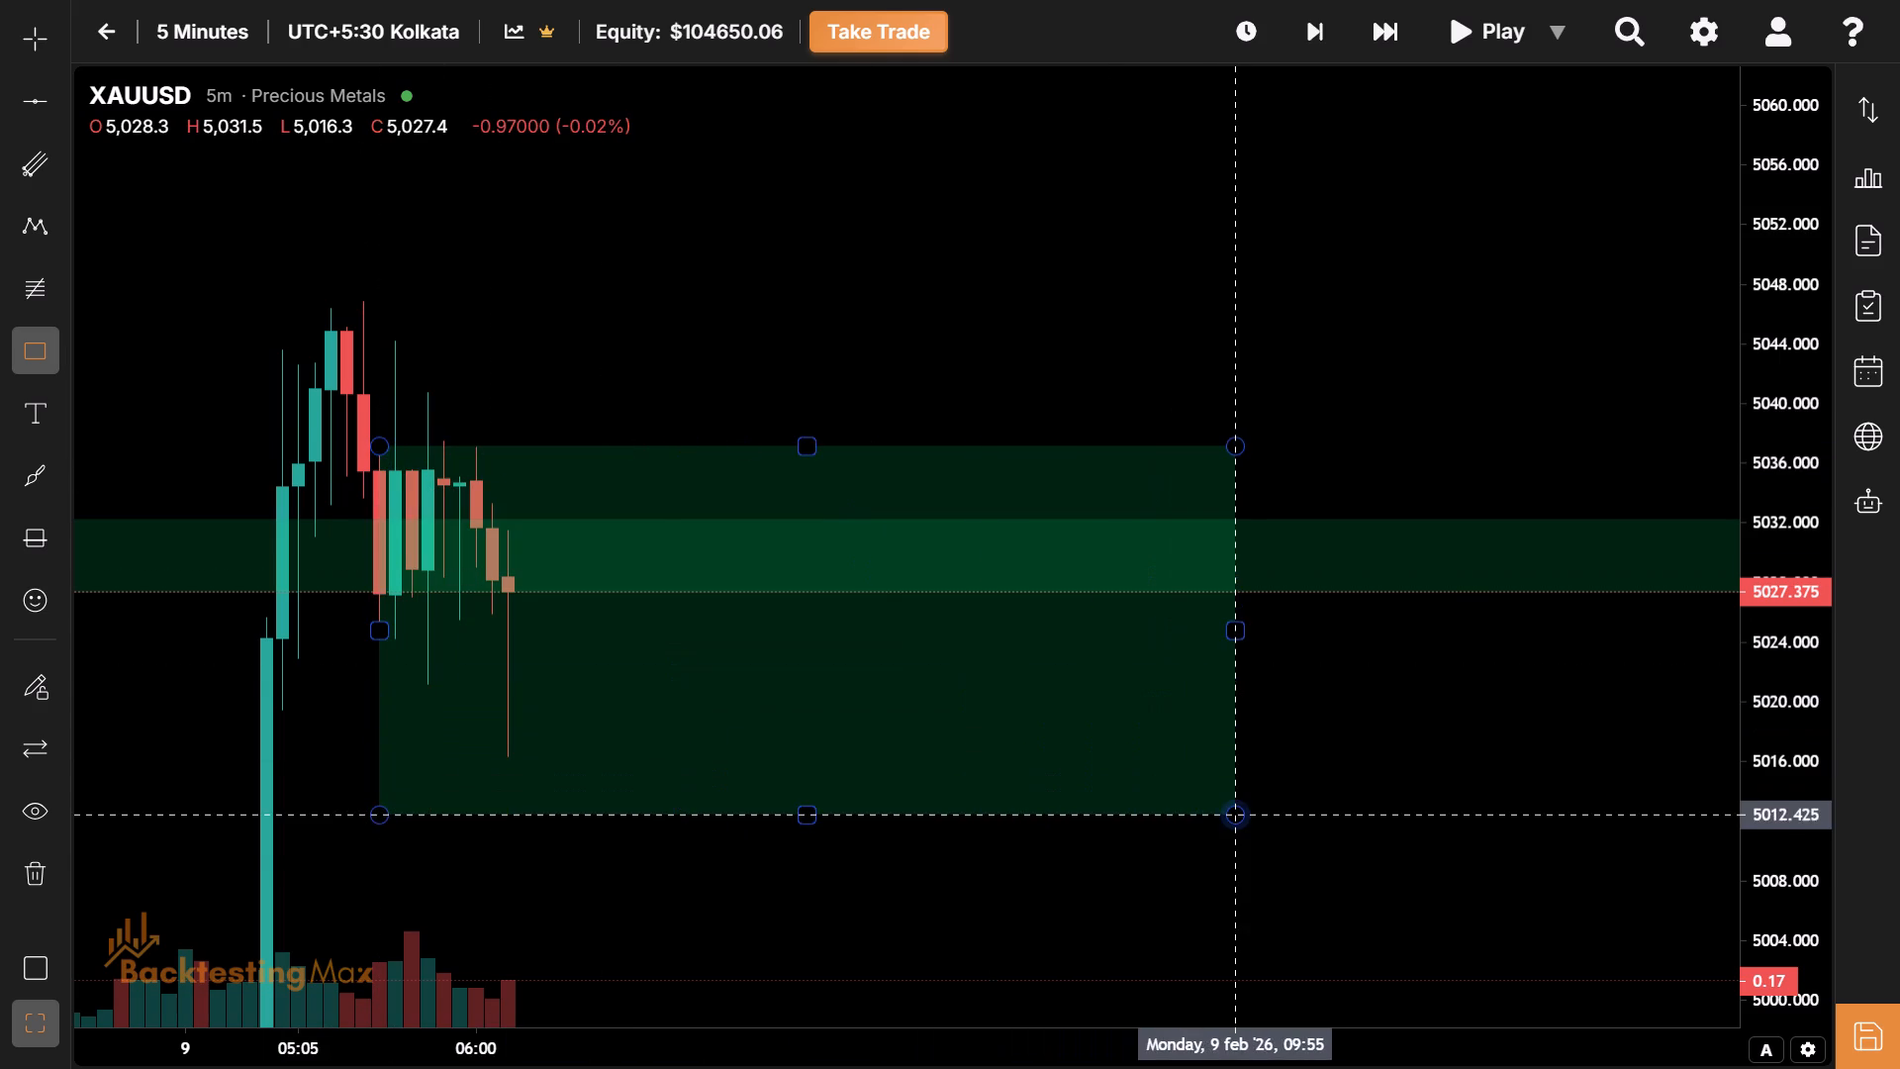
click(1545, 865)
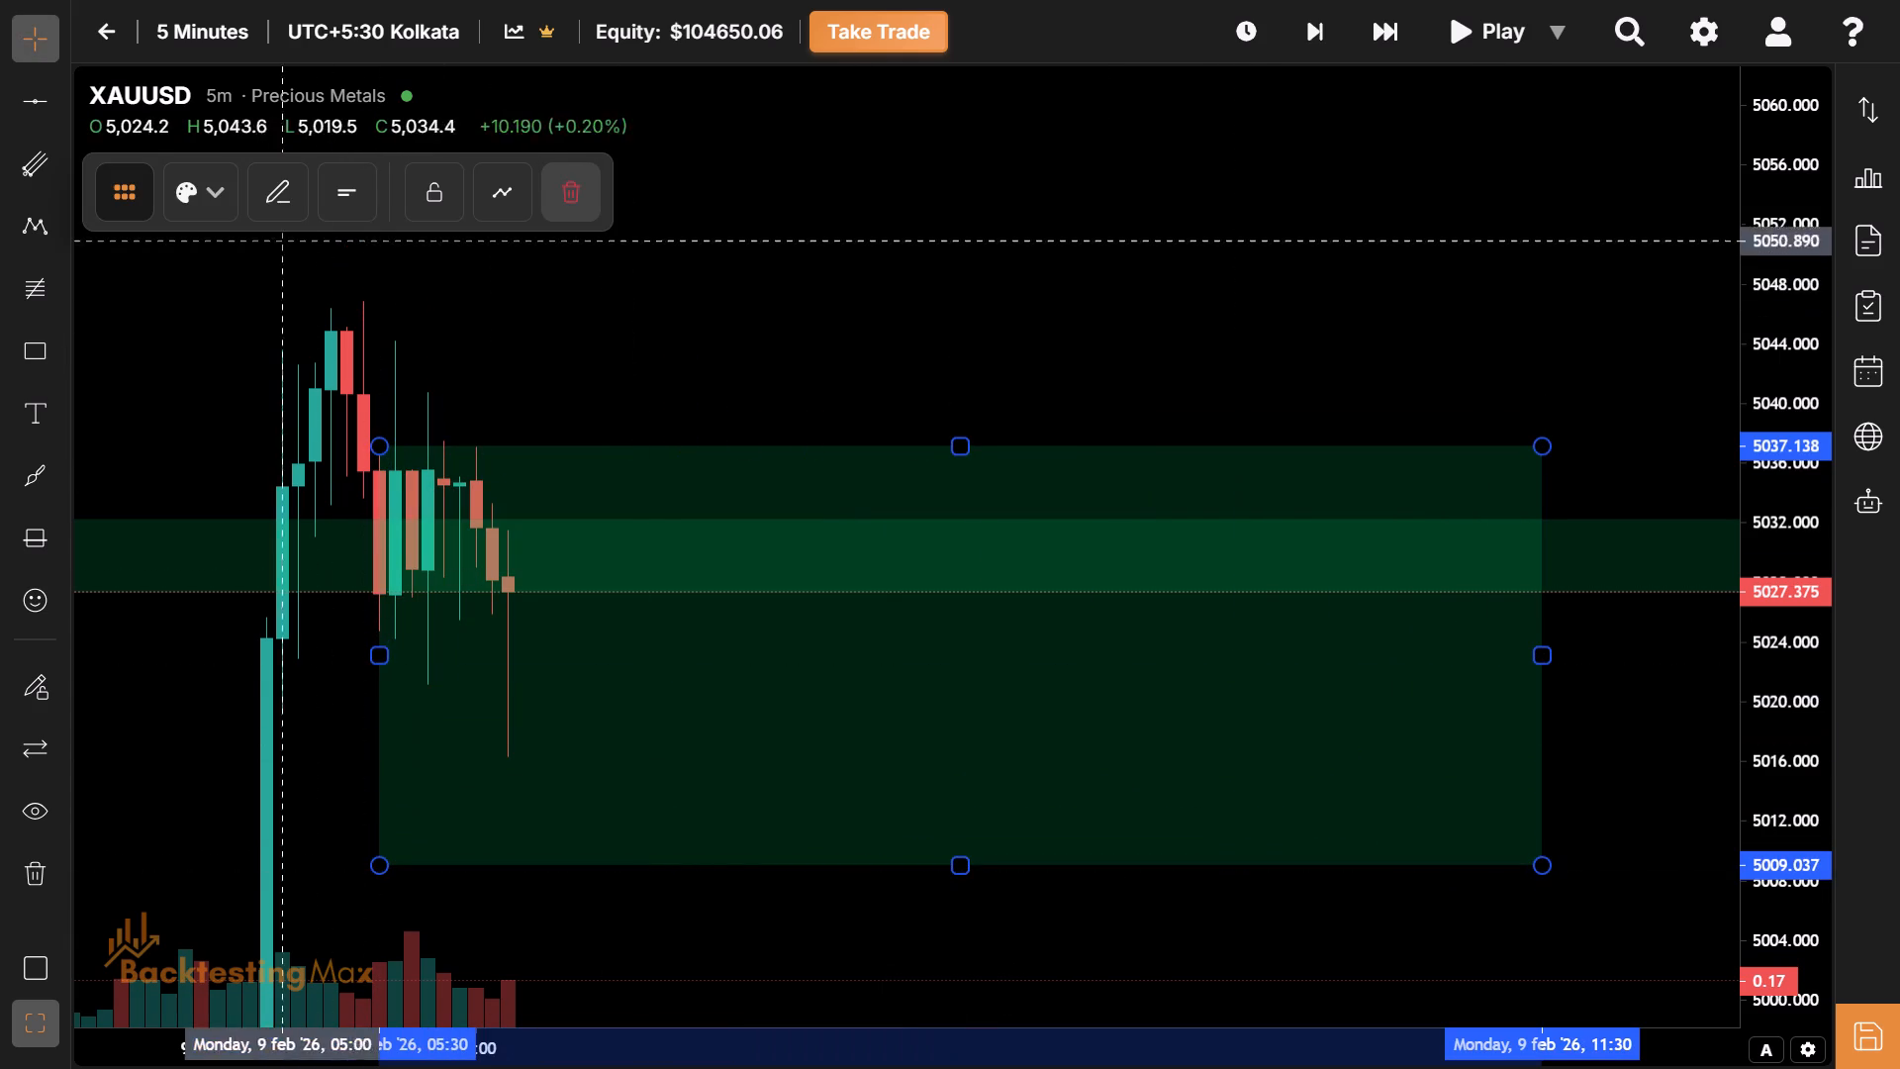
Apply the Asian Session template to the new session rectangle.
click(222, 215)
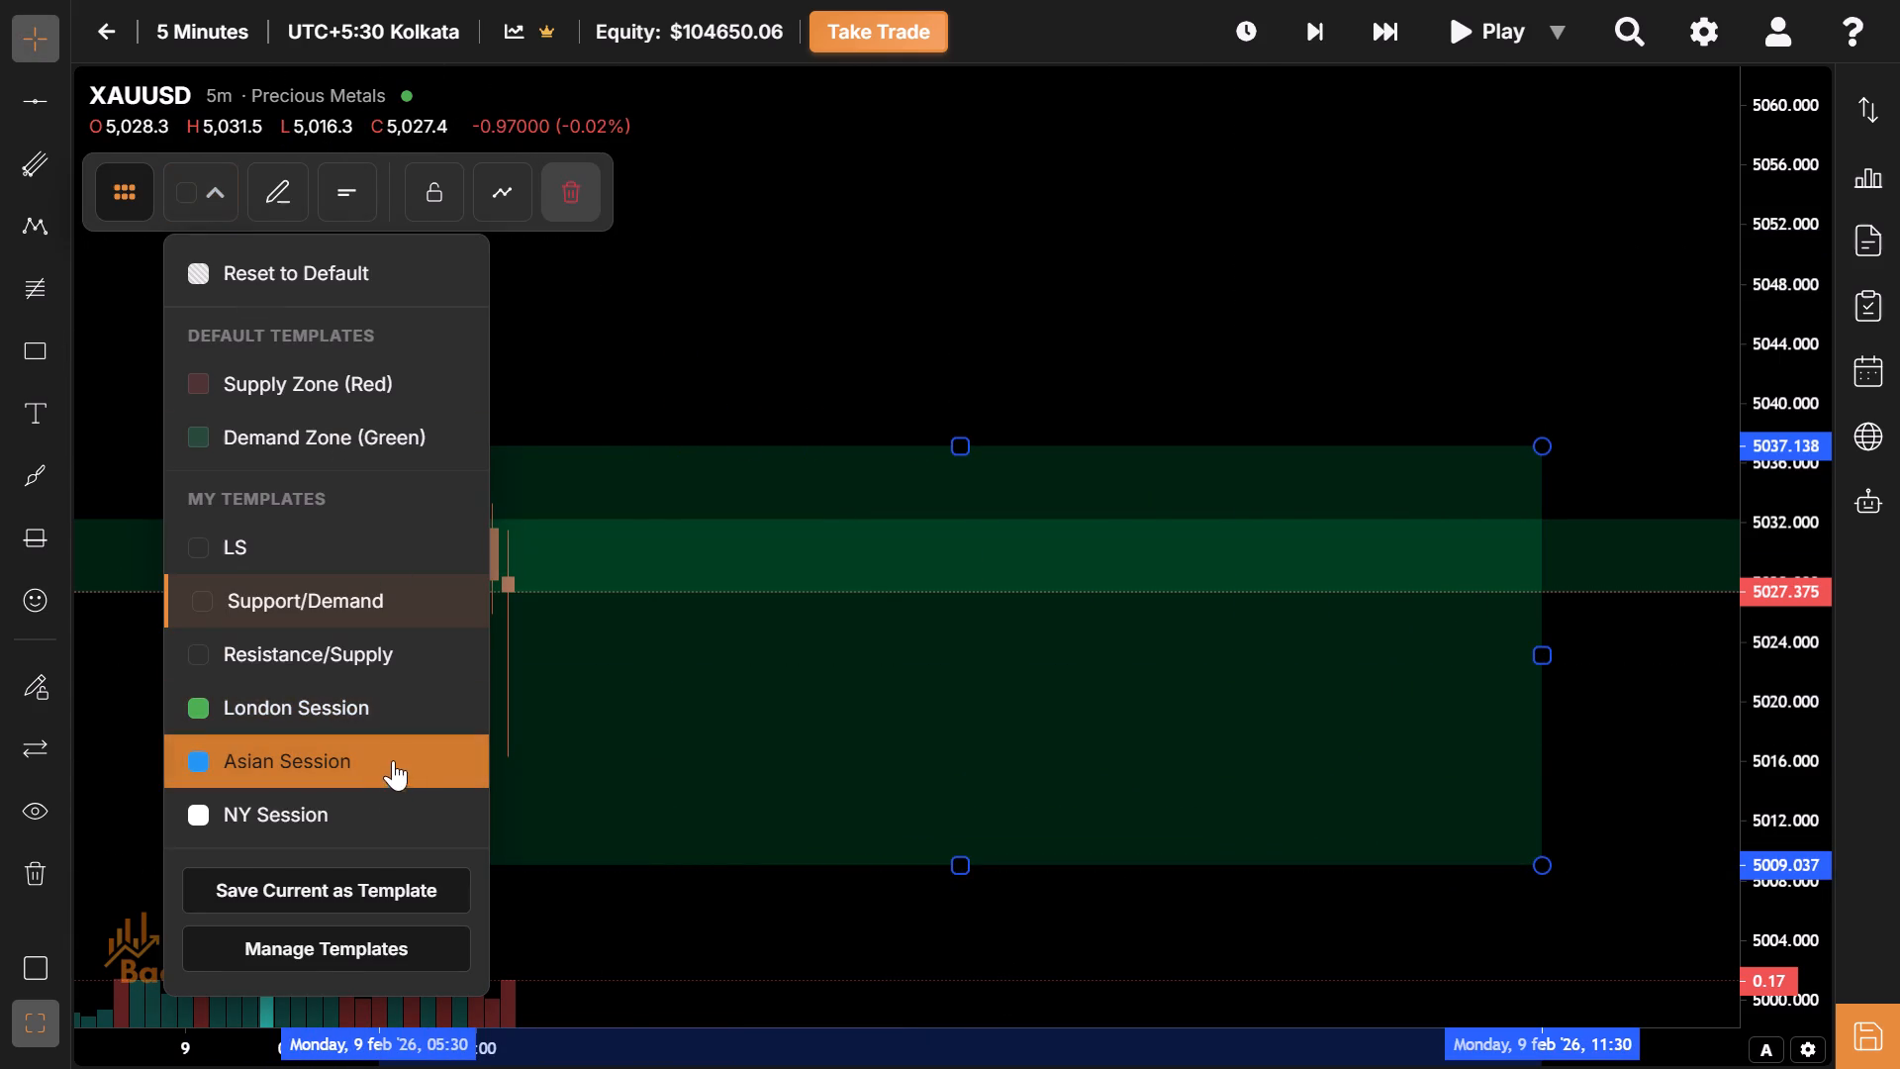
click(399, 757)
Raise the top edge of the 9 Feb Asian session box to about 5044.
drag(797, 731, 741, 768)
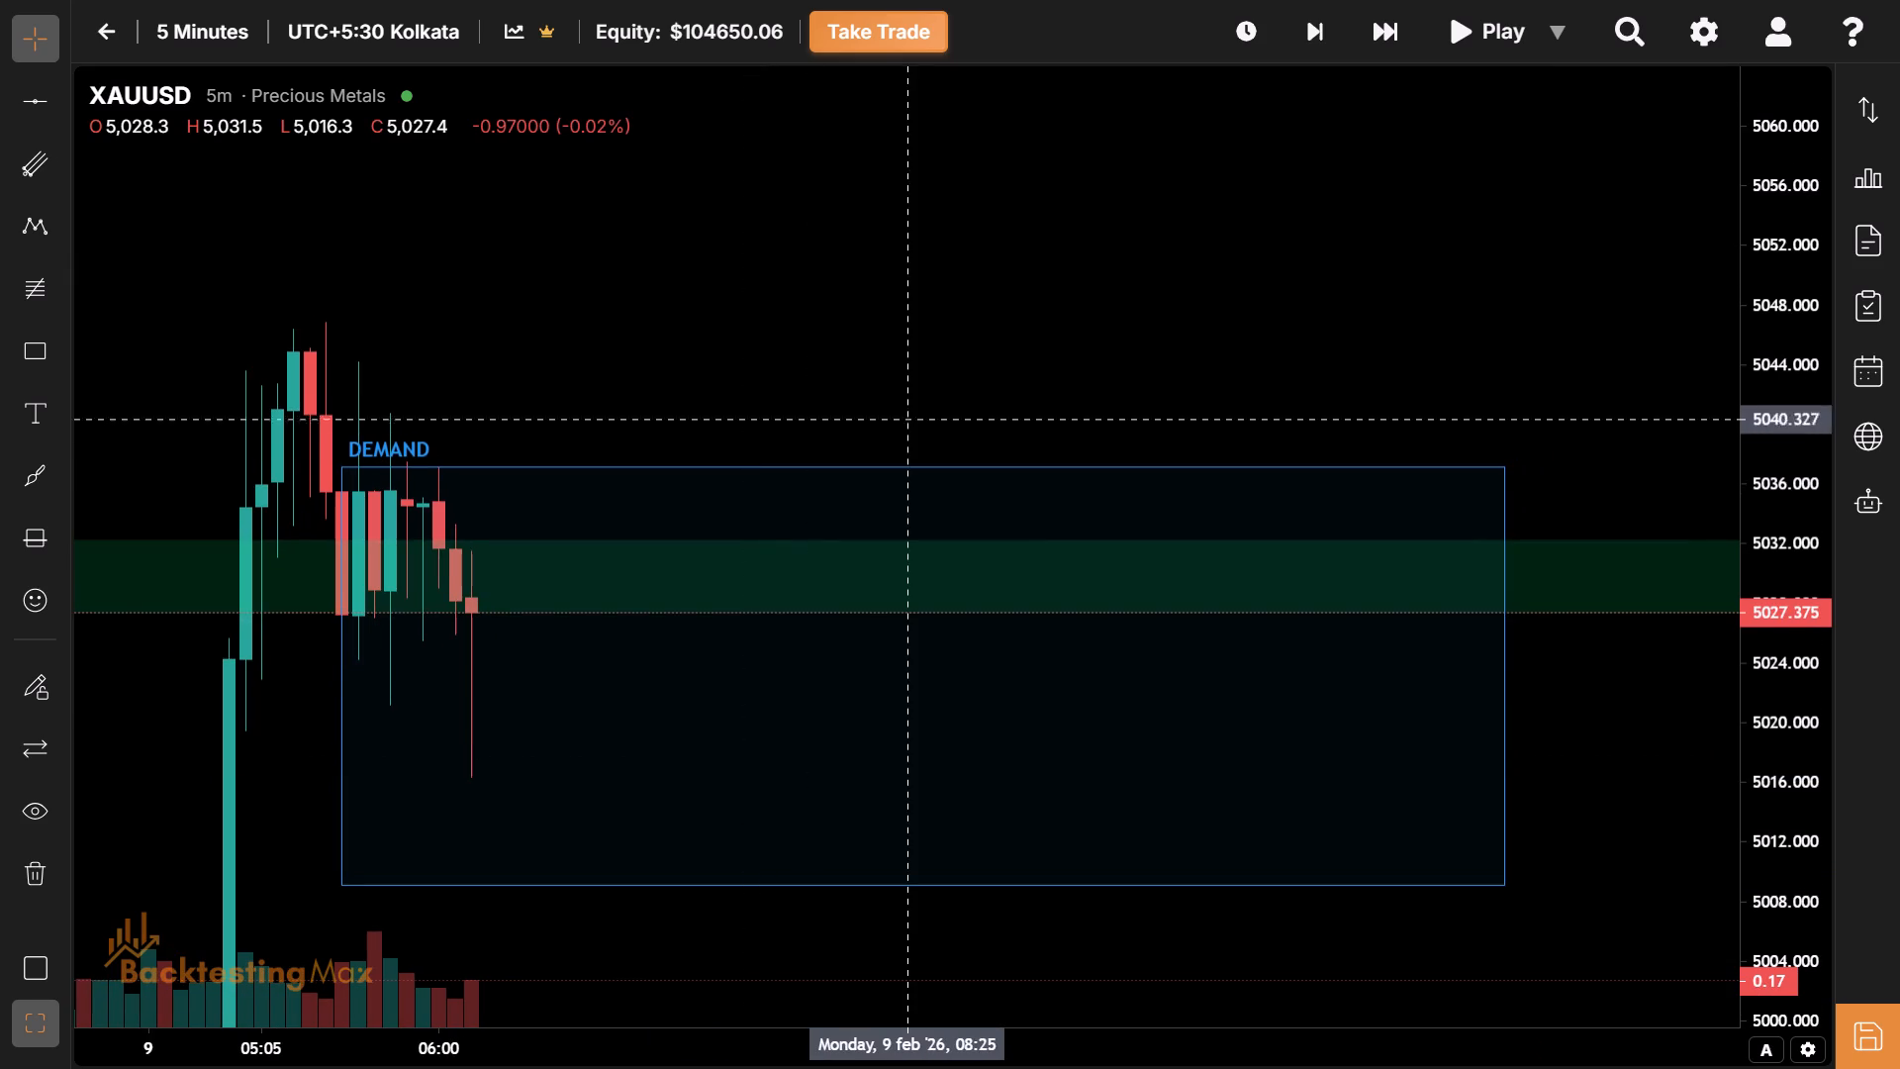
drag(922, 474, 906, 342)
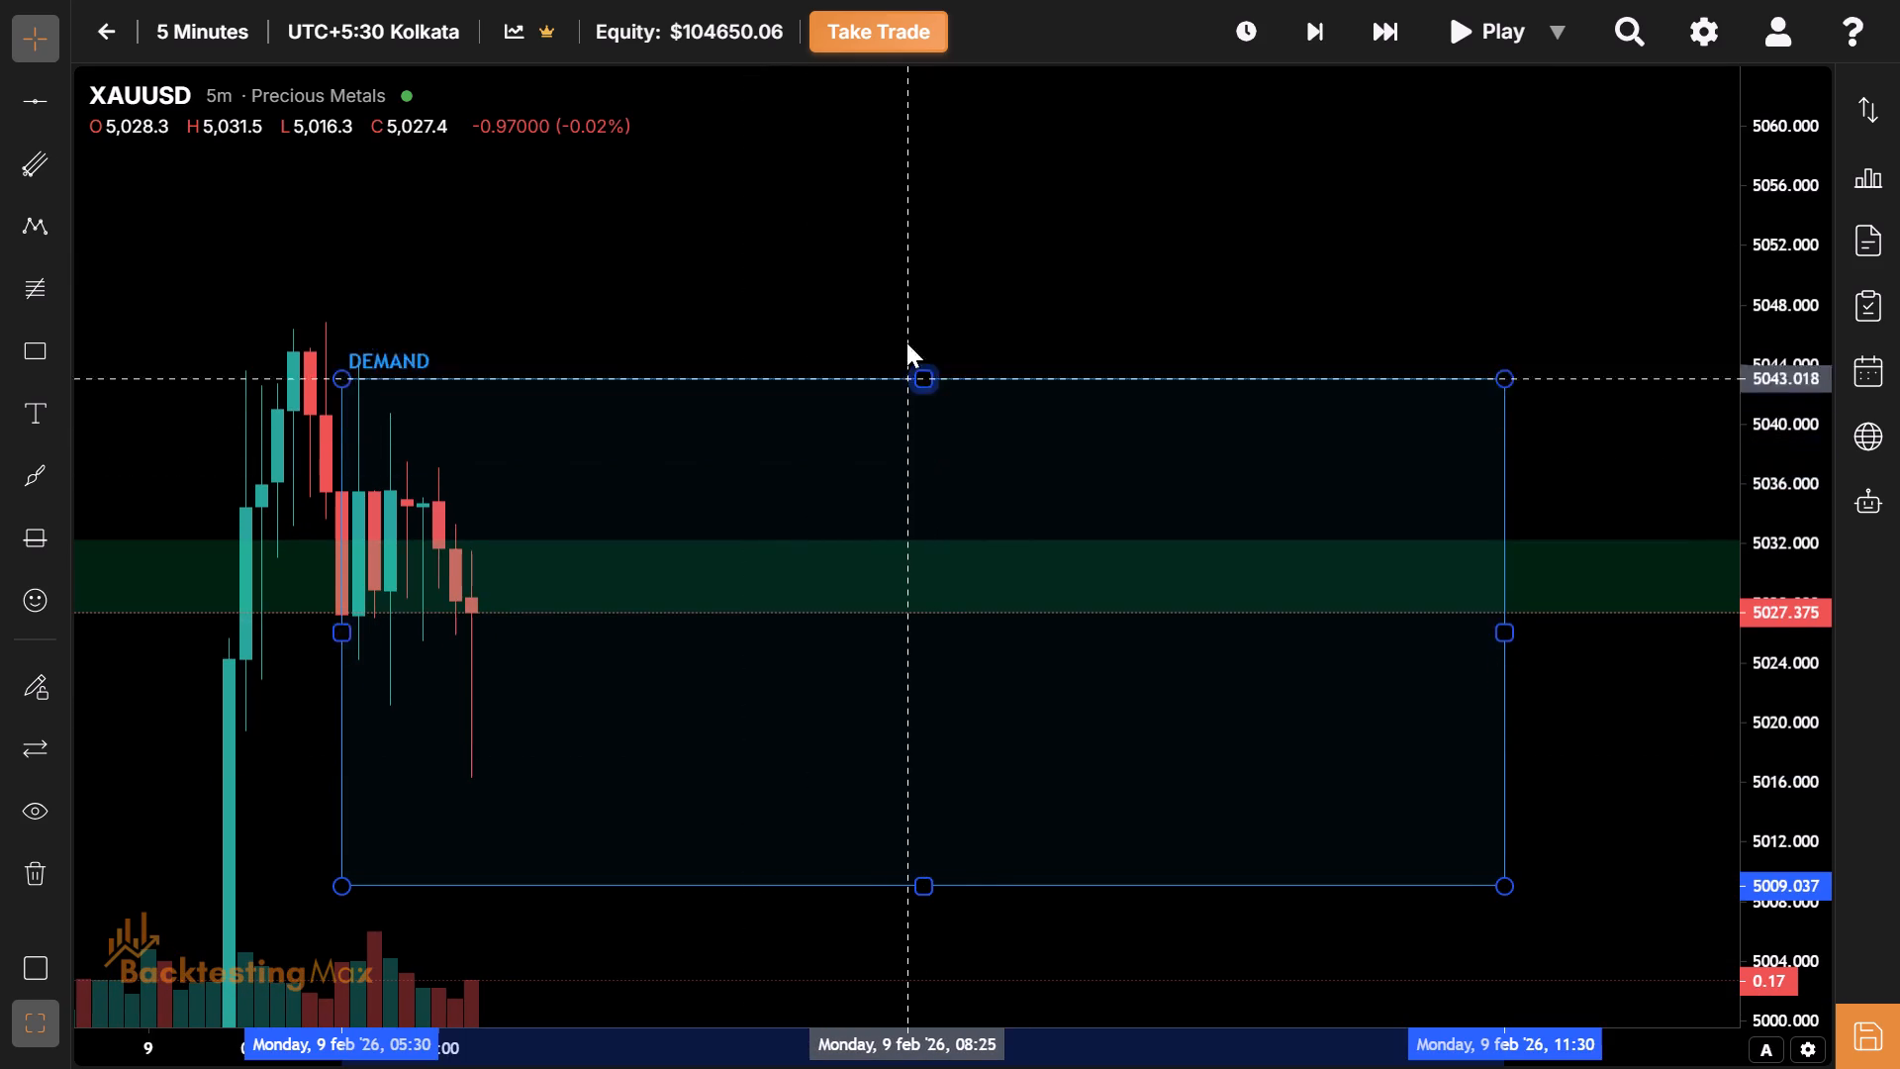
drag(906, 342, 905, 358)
Advance the replay in five-bar skips to about 11:35 on 9 Feb, just past the end of the Asian session box.
drag(879, 721, 894, 516)
click(1386, 27)
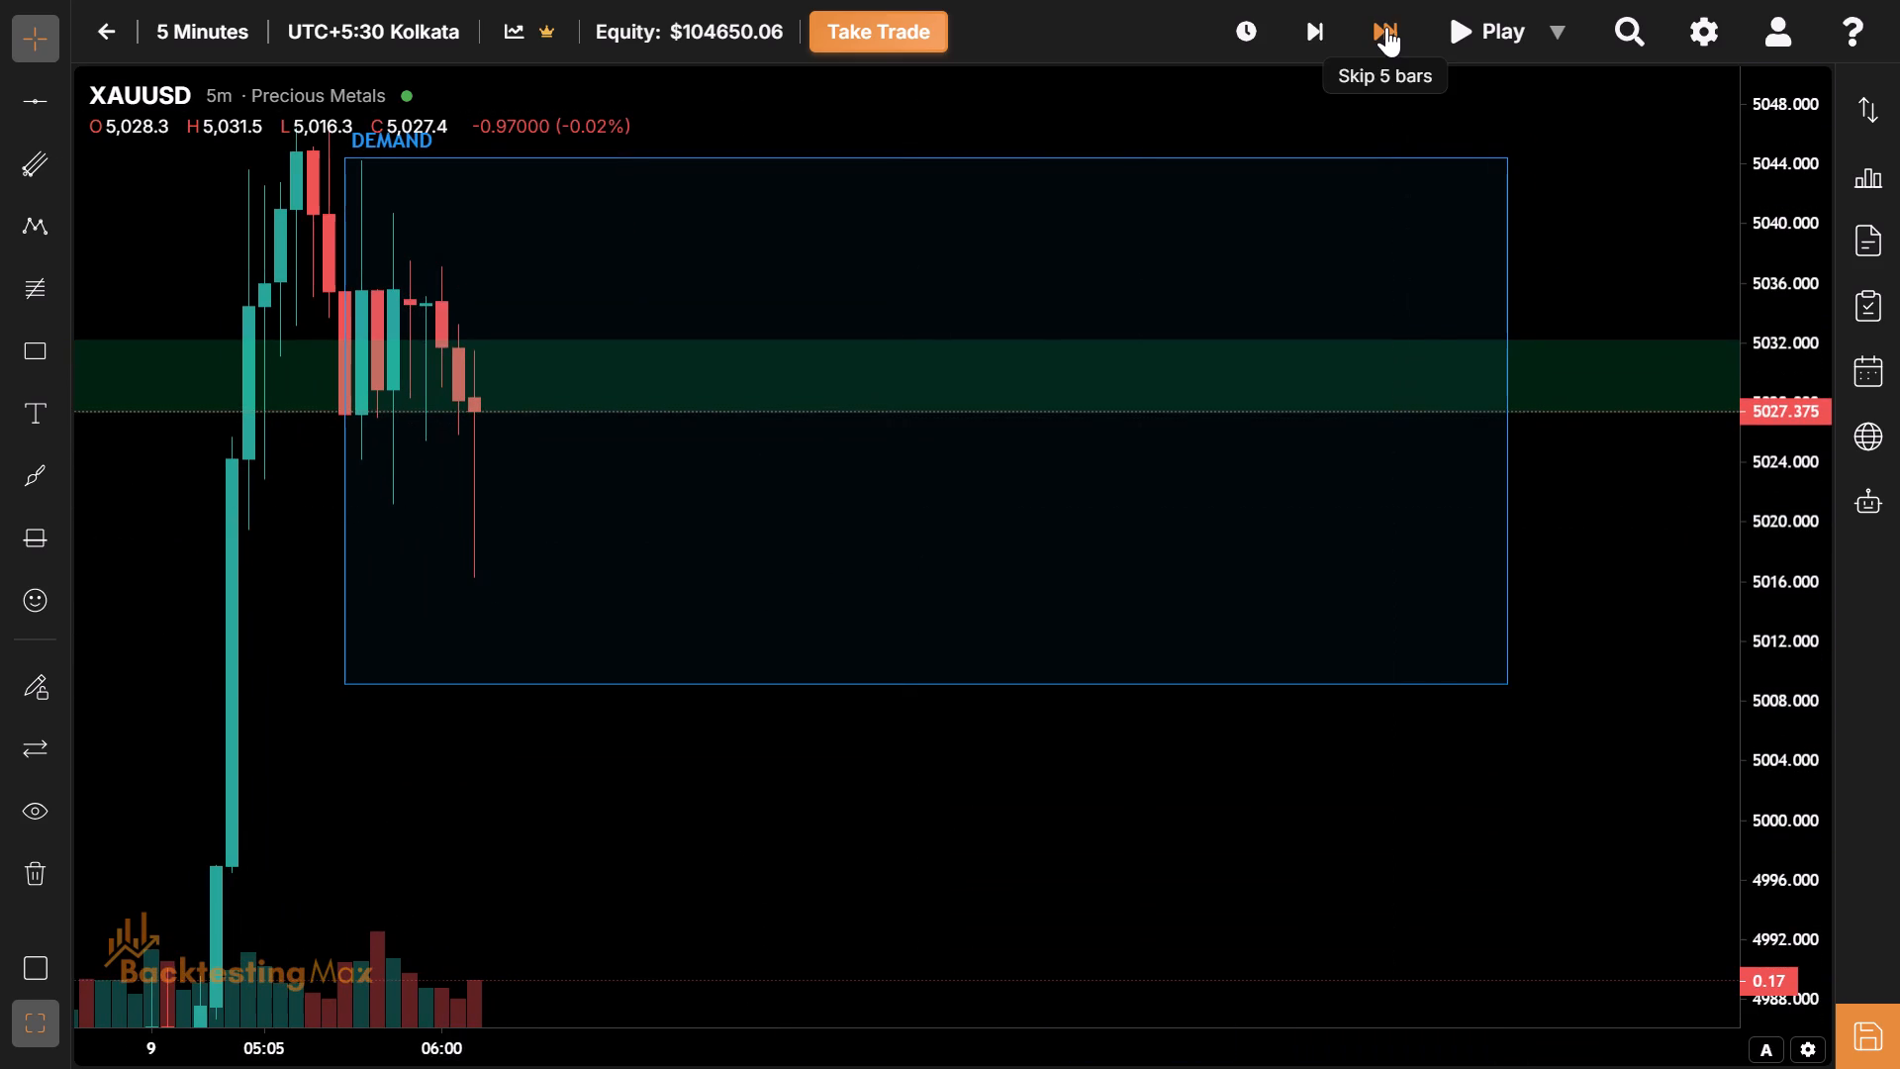
triple_click(1386, 27)
triple_click(1386, 27)
triple_click(1386, 27)
triple_click(1386, 27)
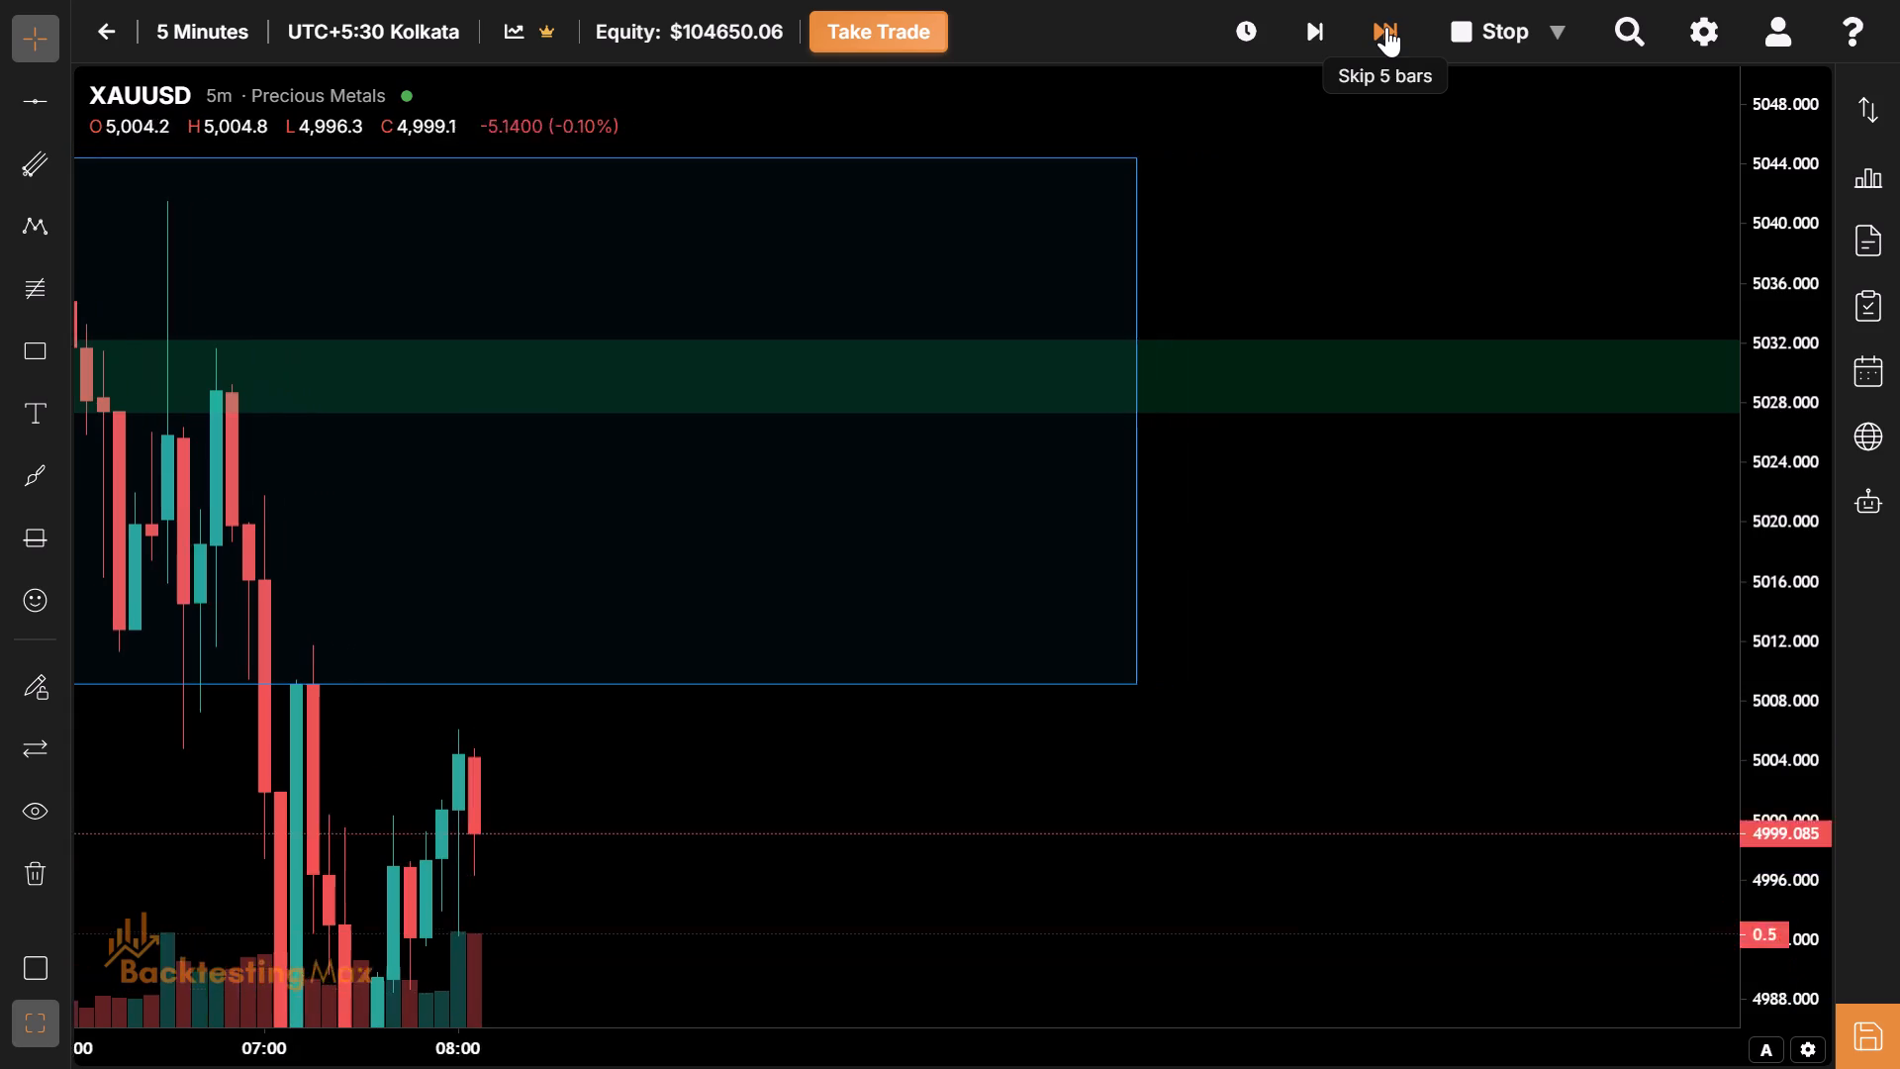
triple_click(1386, 27)
triple_click(1386, 27)
triple_click(1386, 27)
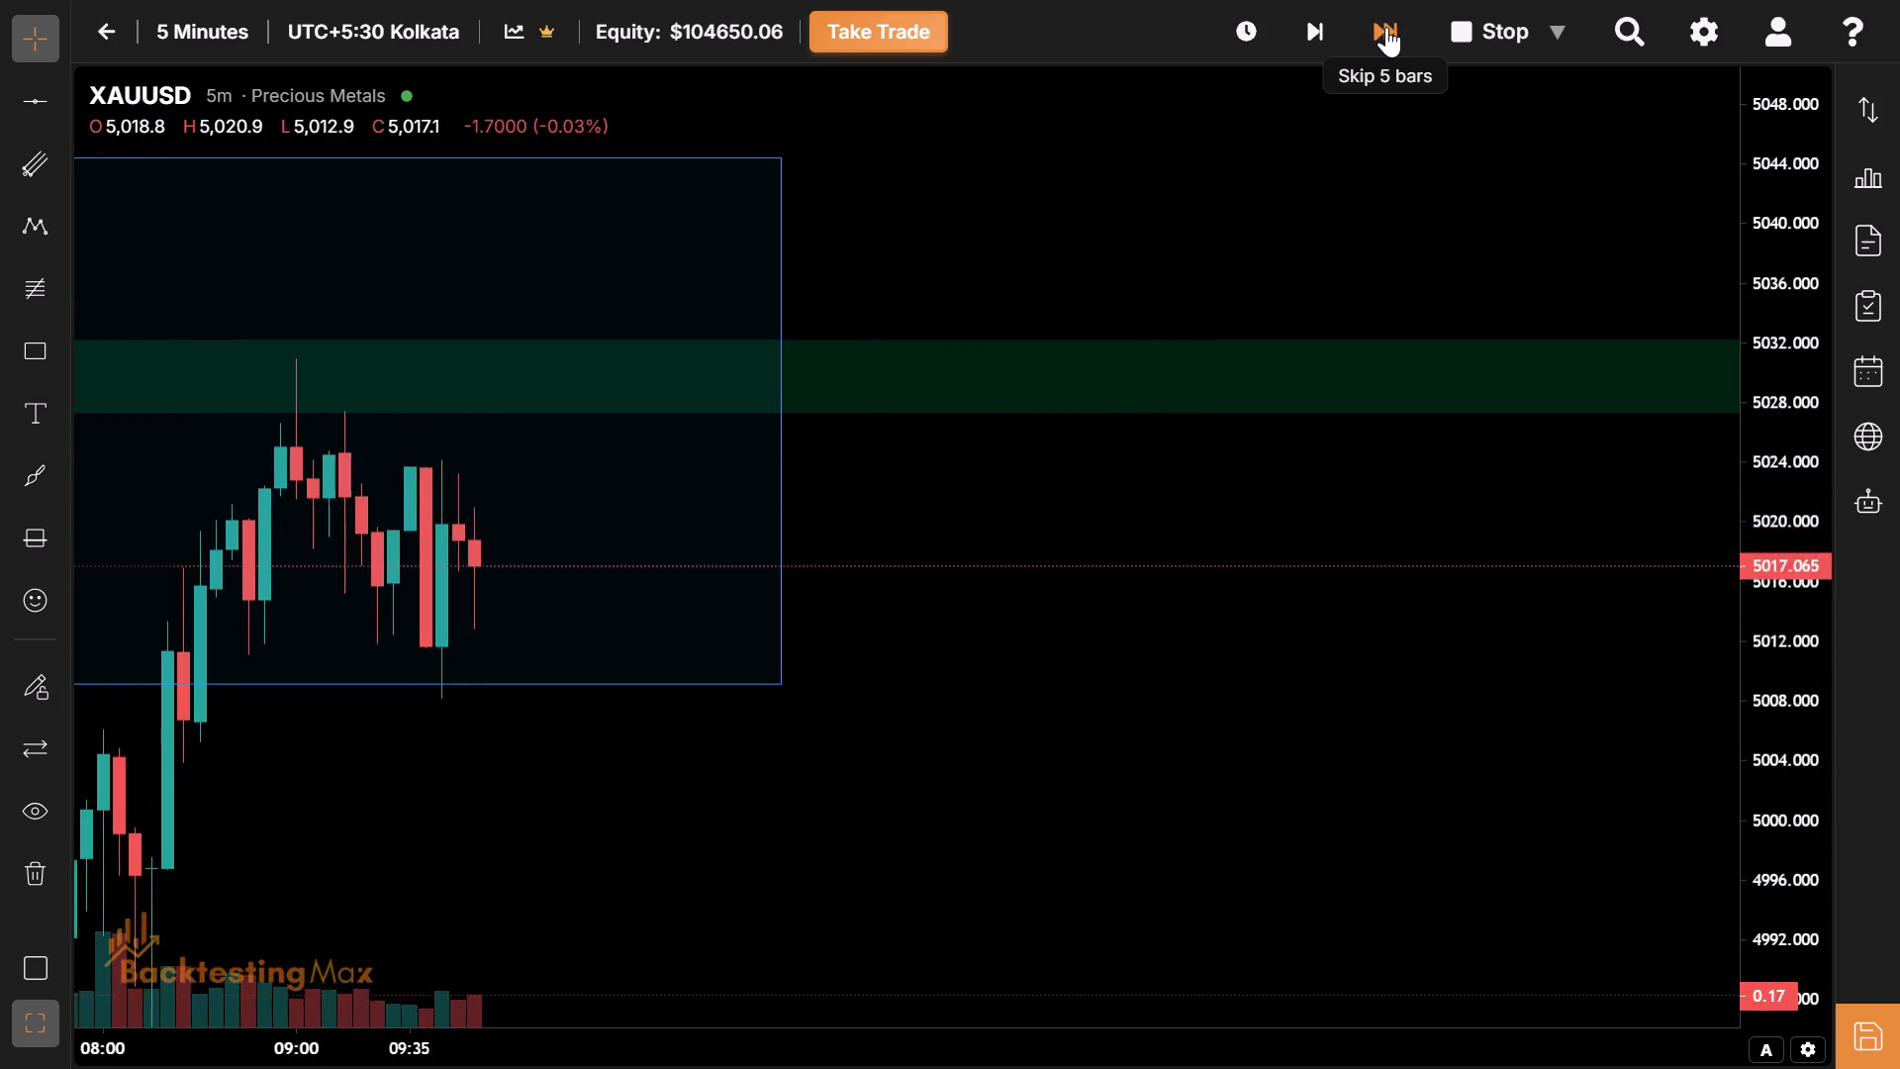
triple_click(1386, 27)
triple_click(1386, 27)
double_click(1386, 27)
drag(1386, 27, 911, 486)
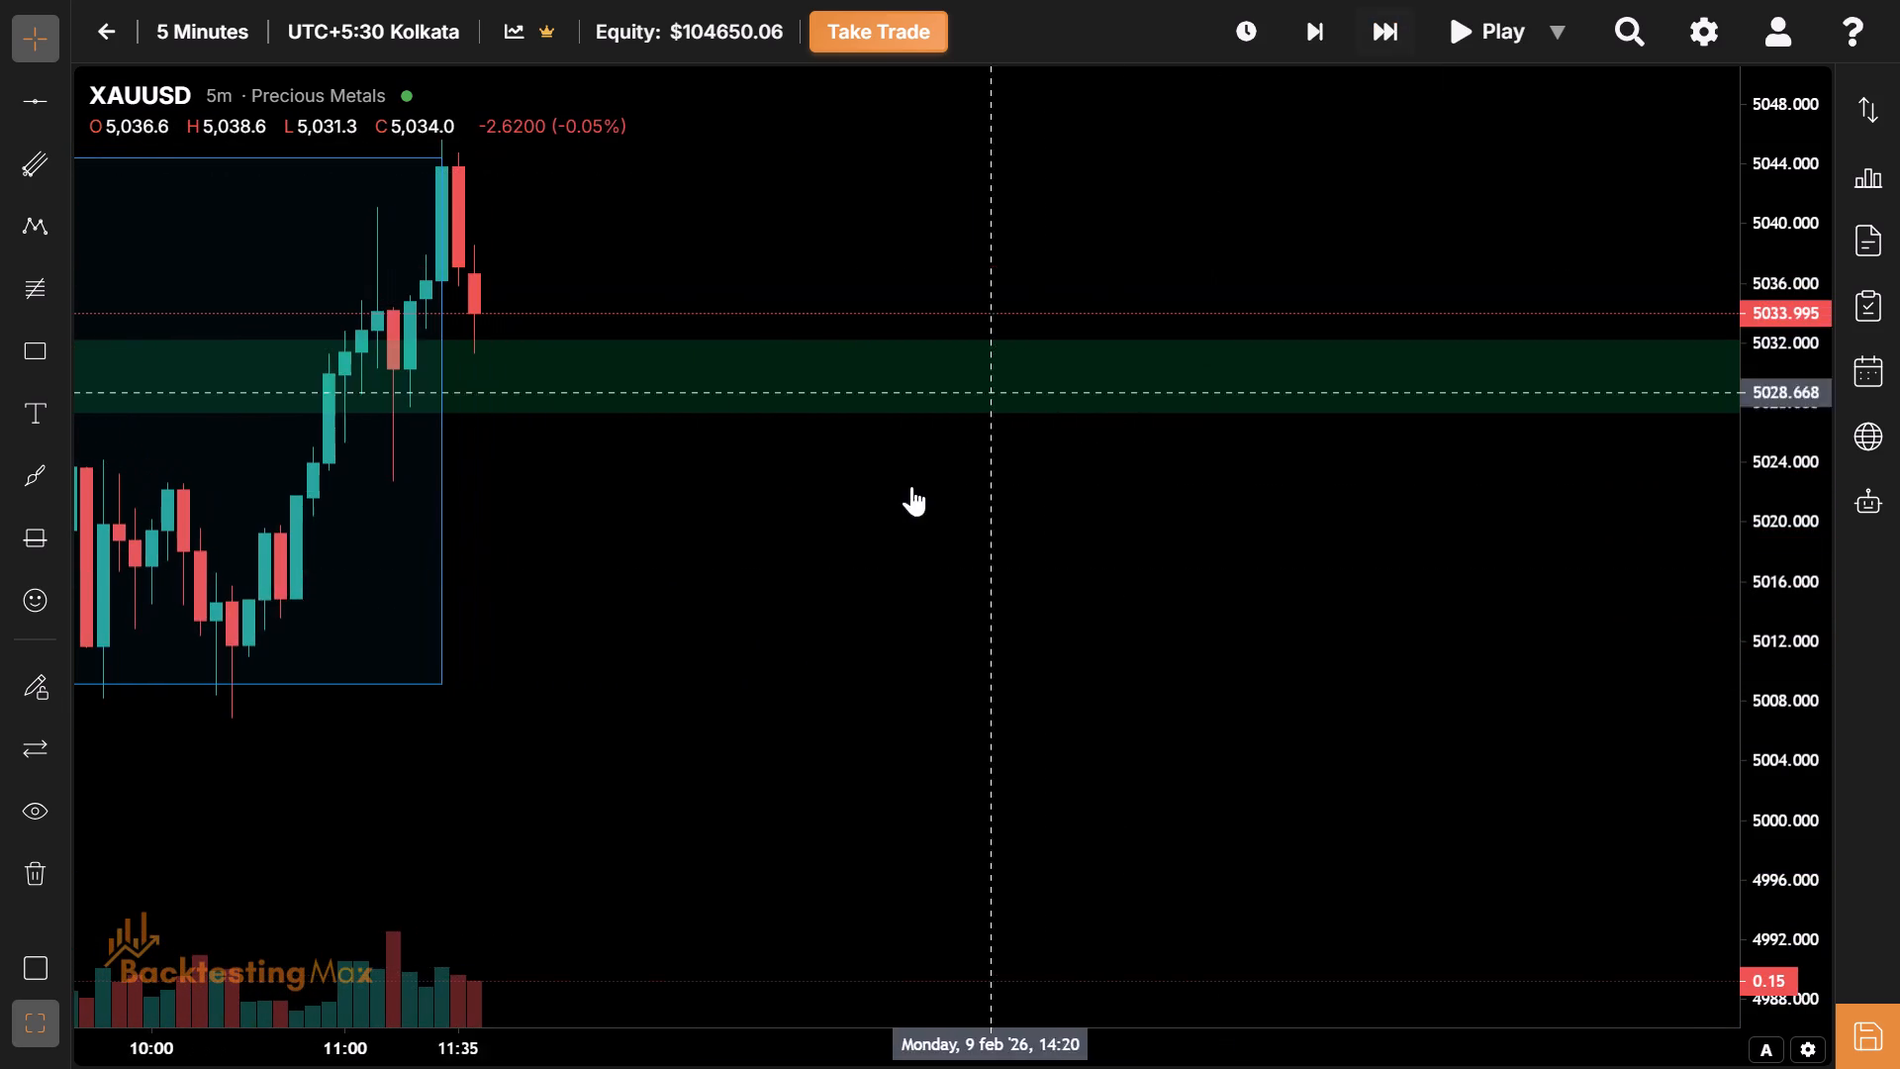
Examine the price structure and the marked supply, demand and session zones on the 4-hour timeframe, from December to 9 Feb.
drag(911, 486, 658, 623)
drag(658, 623, 849, 837)
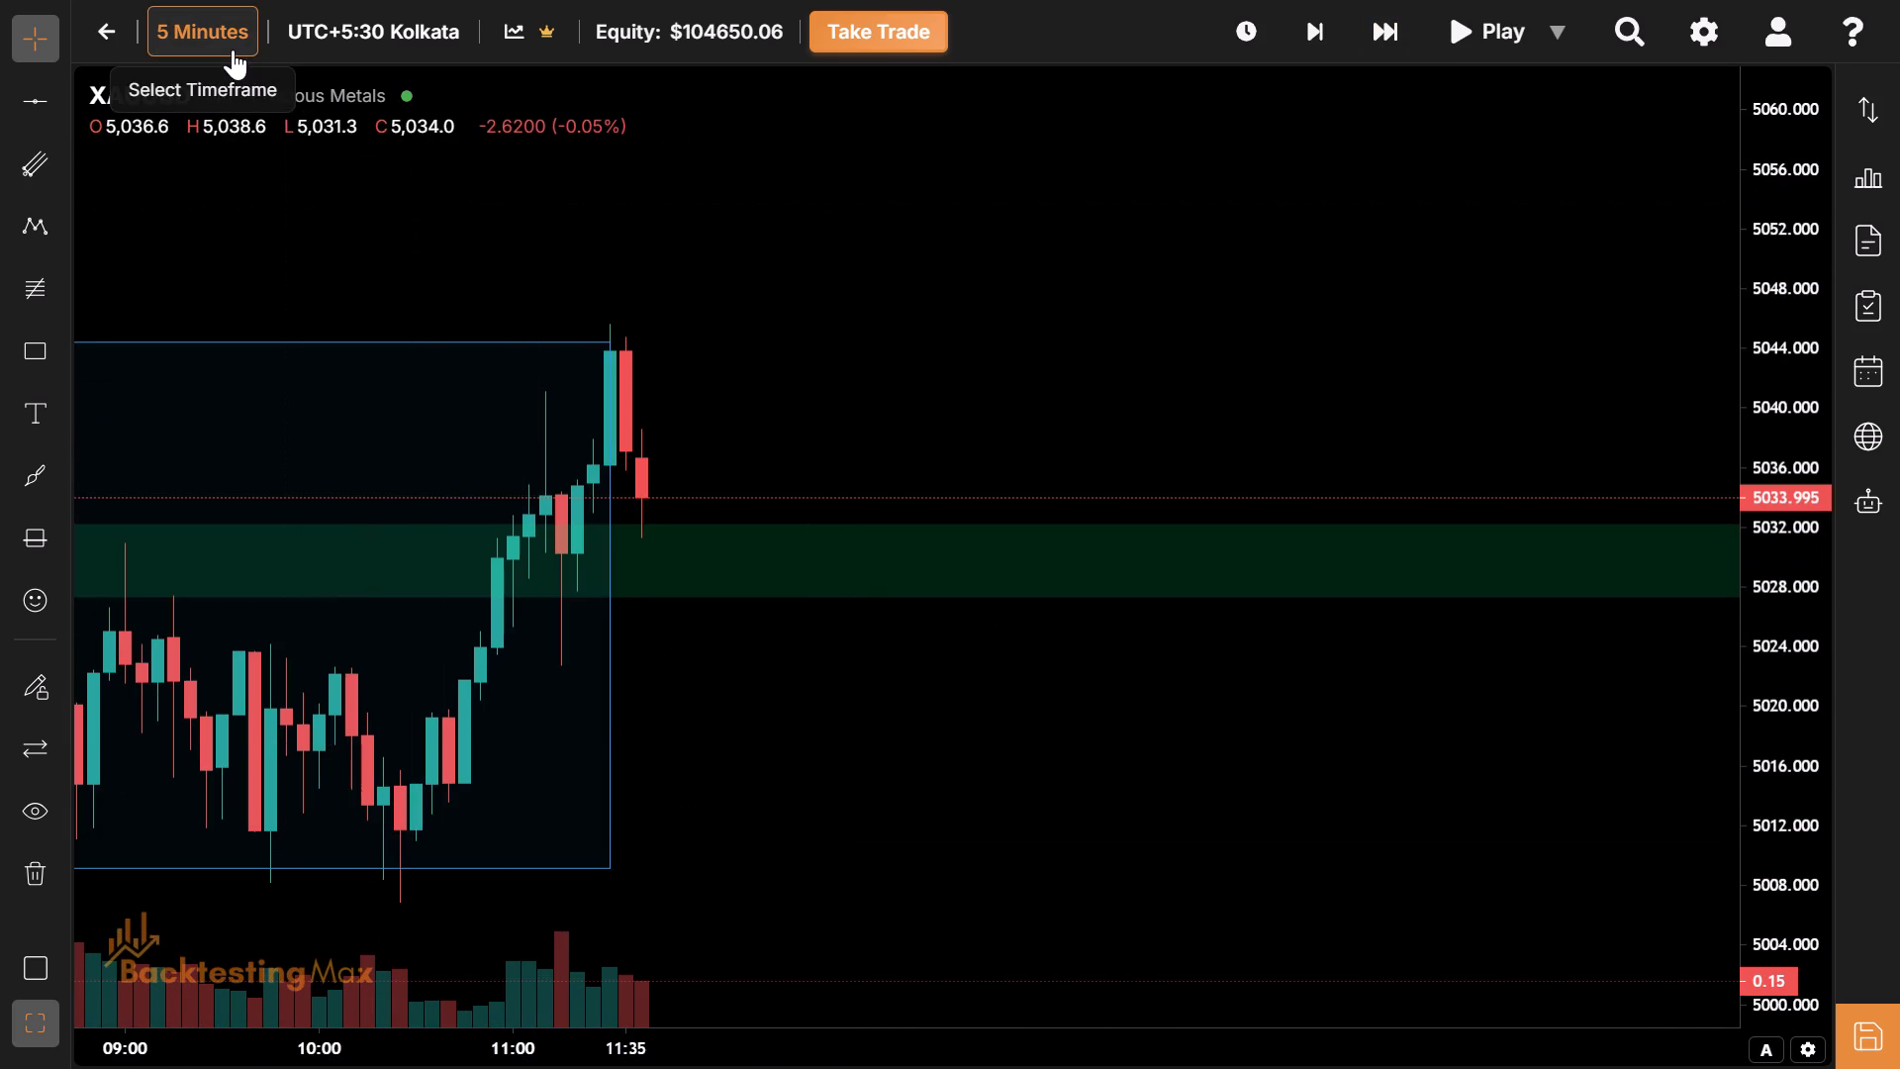
click(233, 49)
click(260, 533)
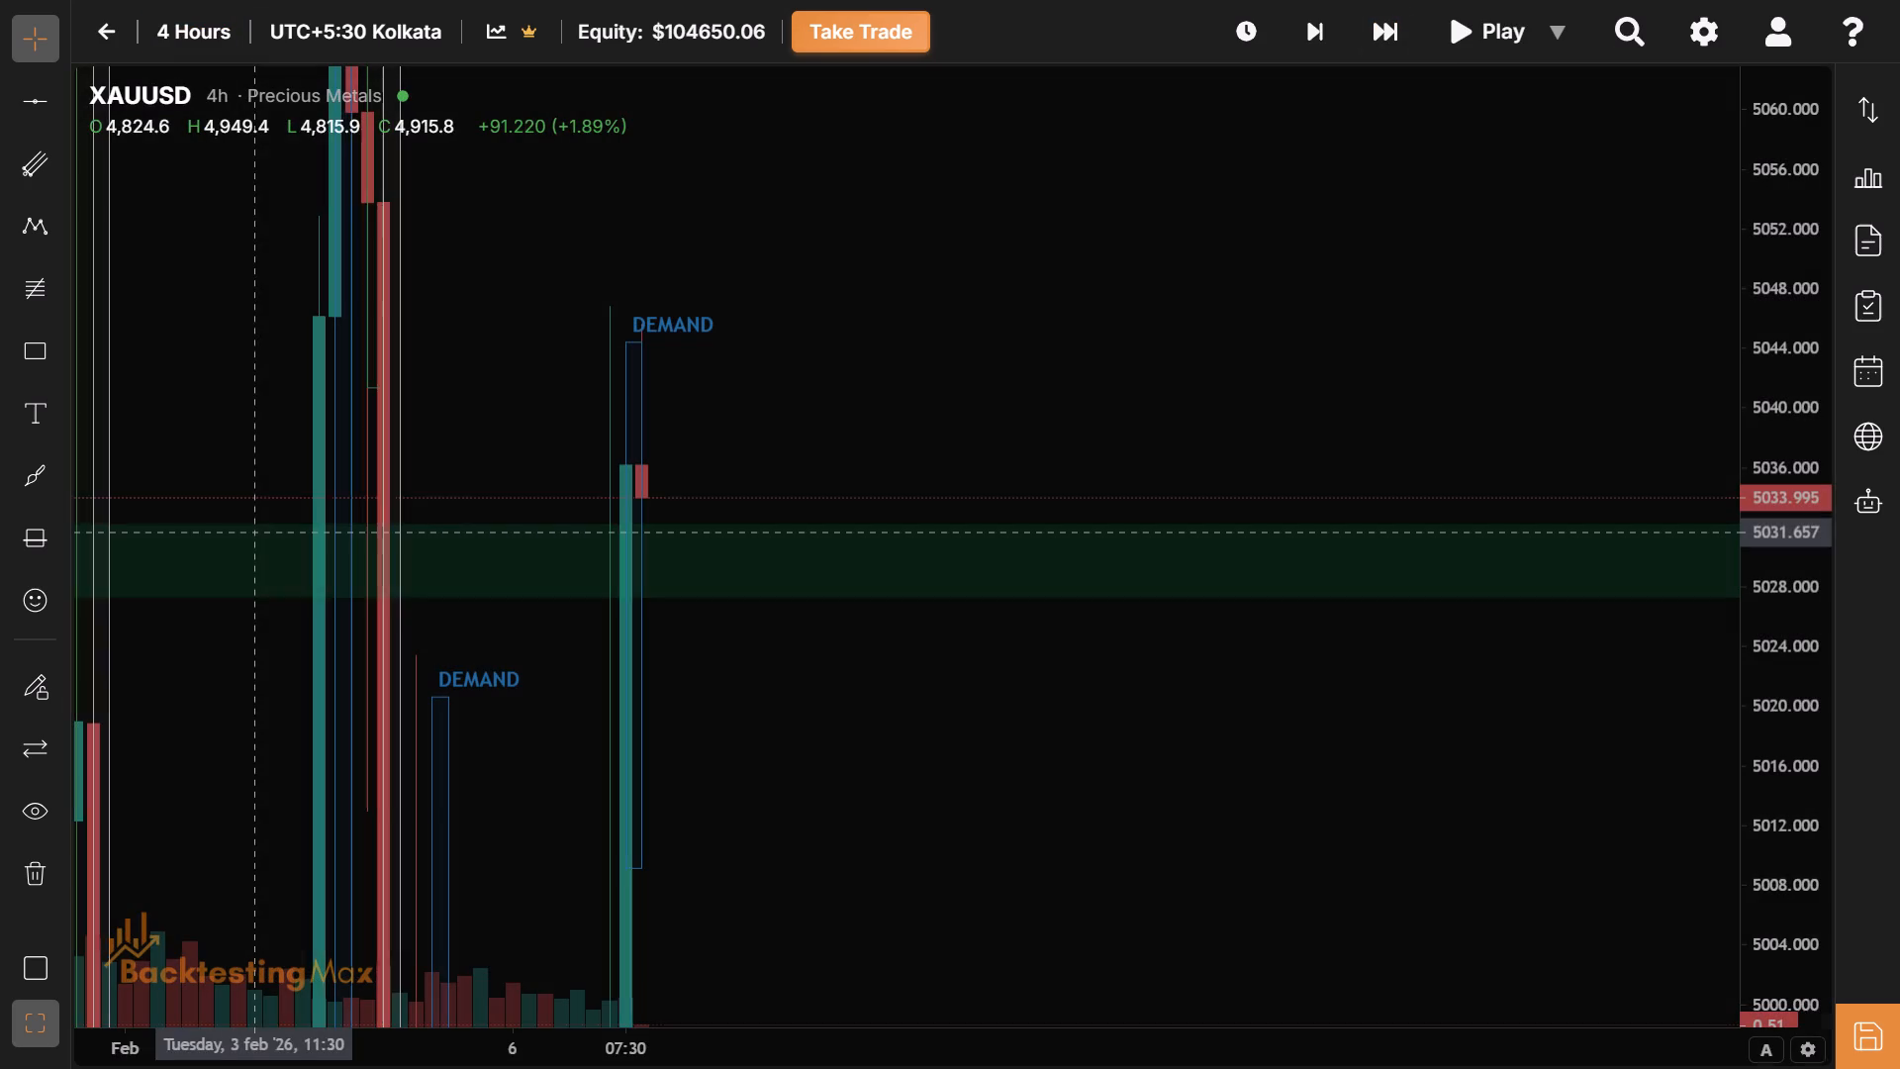
drag(1770, 114, 1822, 854)
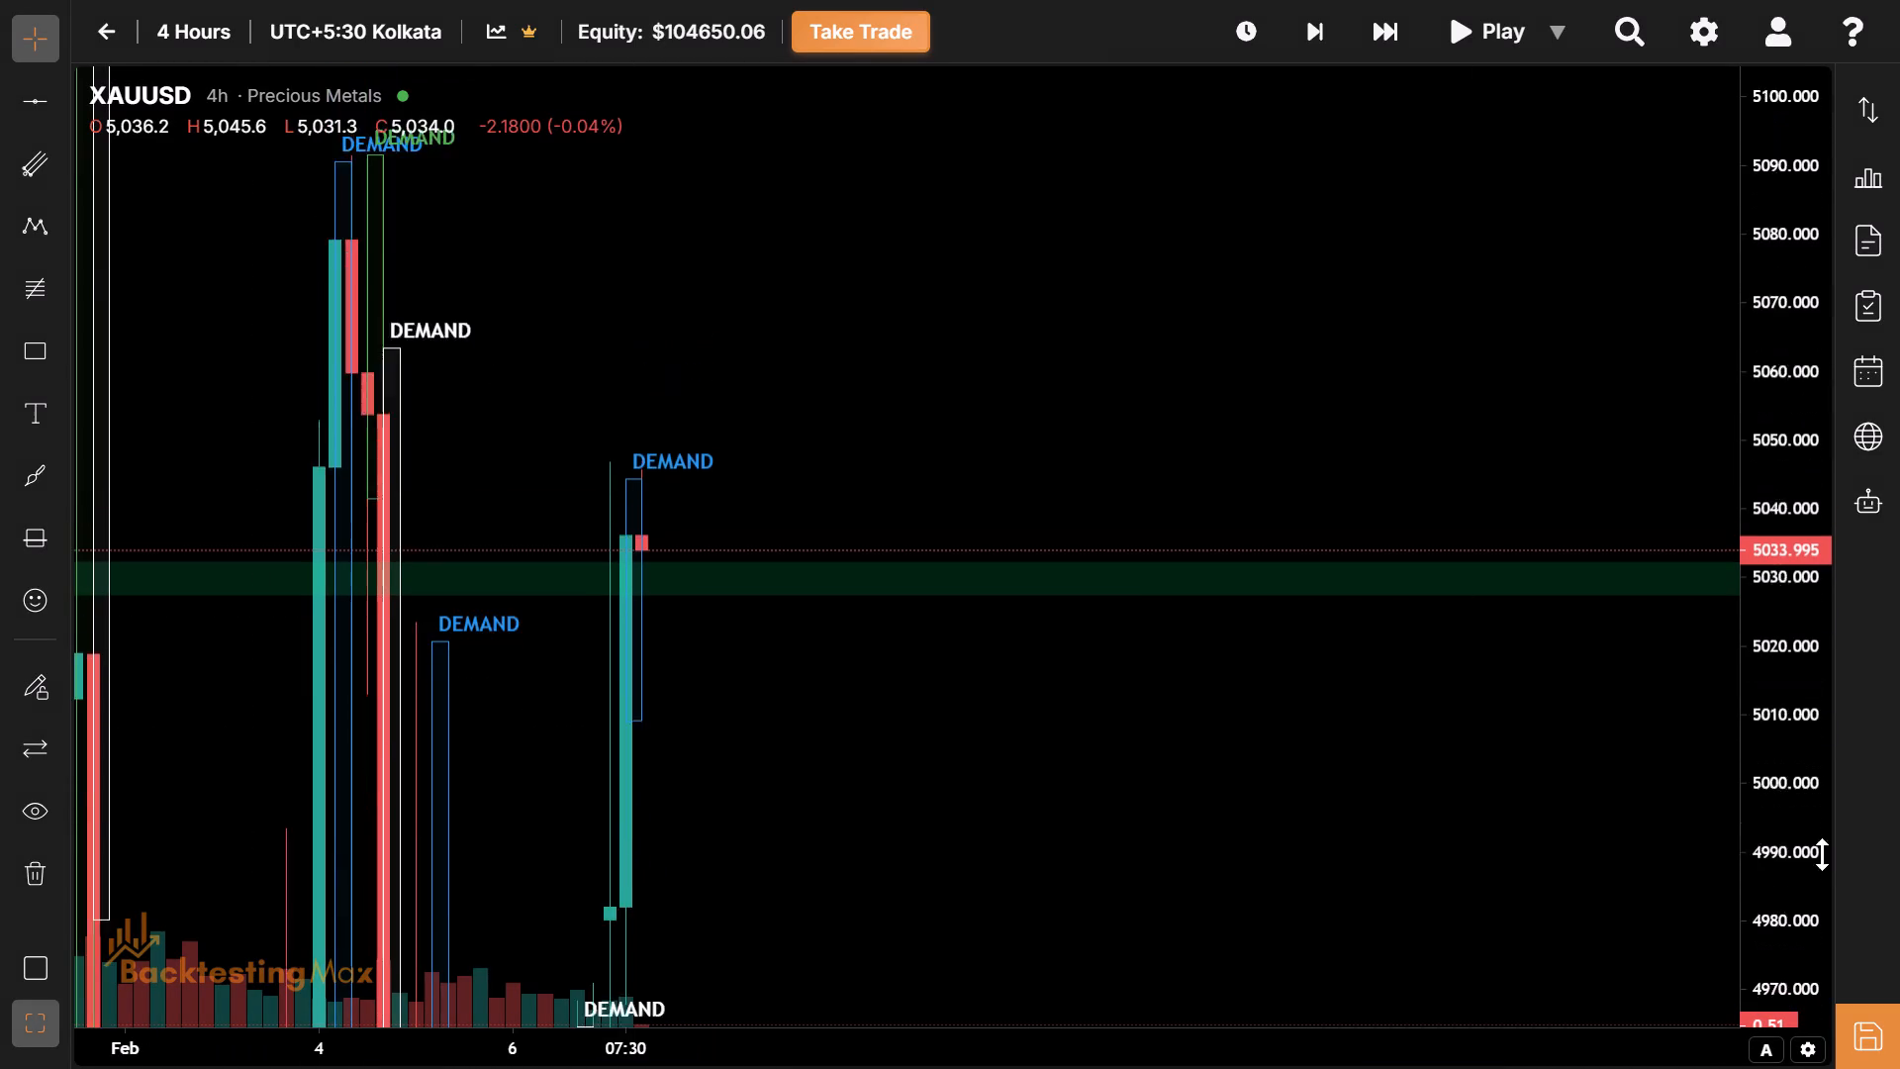
drag(1822, 854, 1808, 1021)
drag(980, 703, 1561, 602)
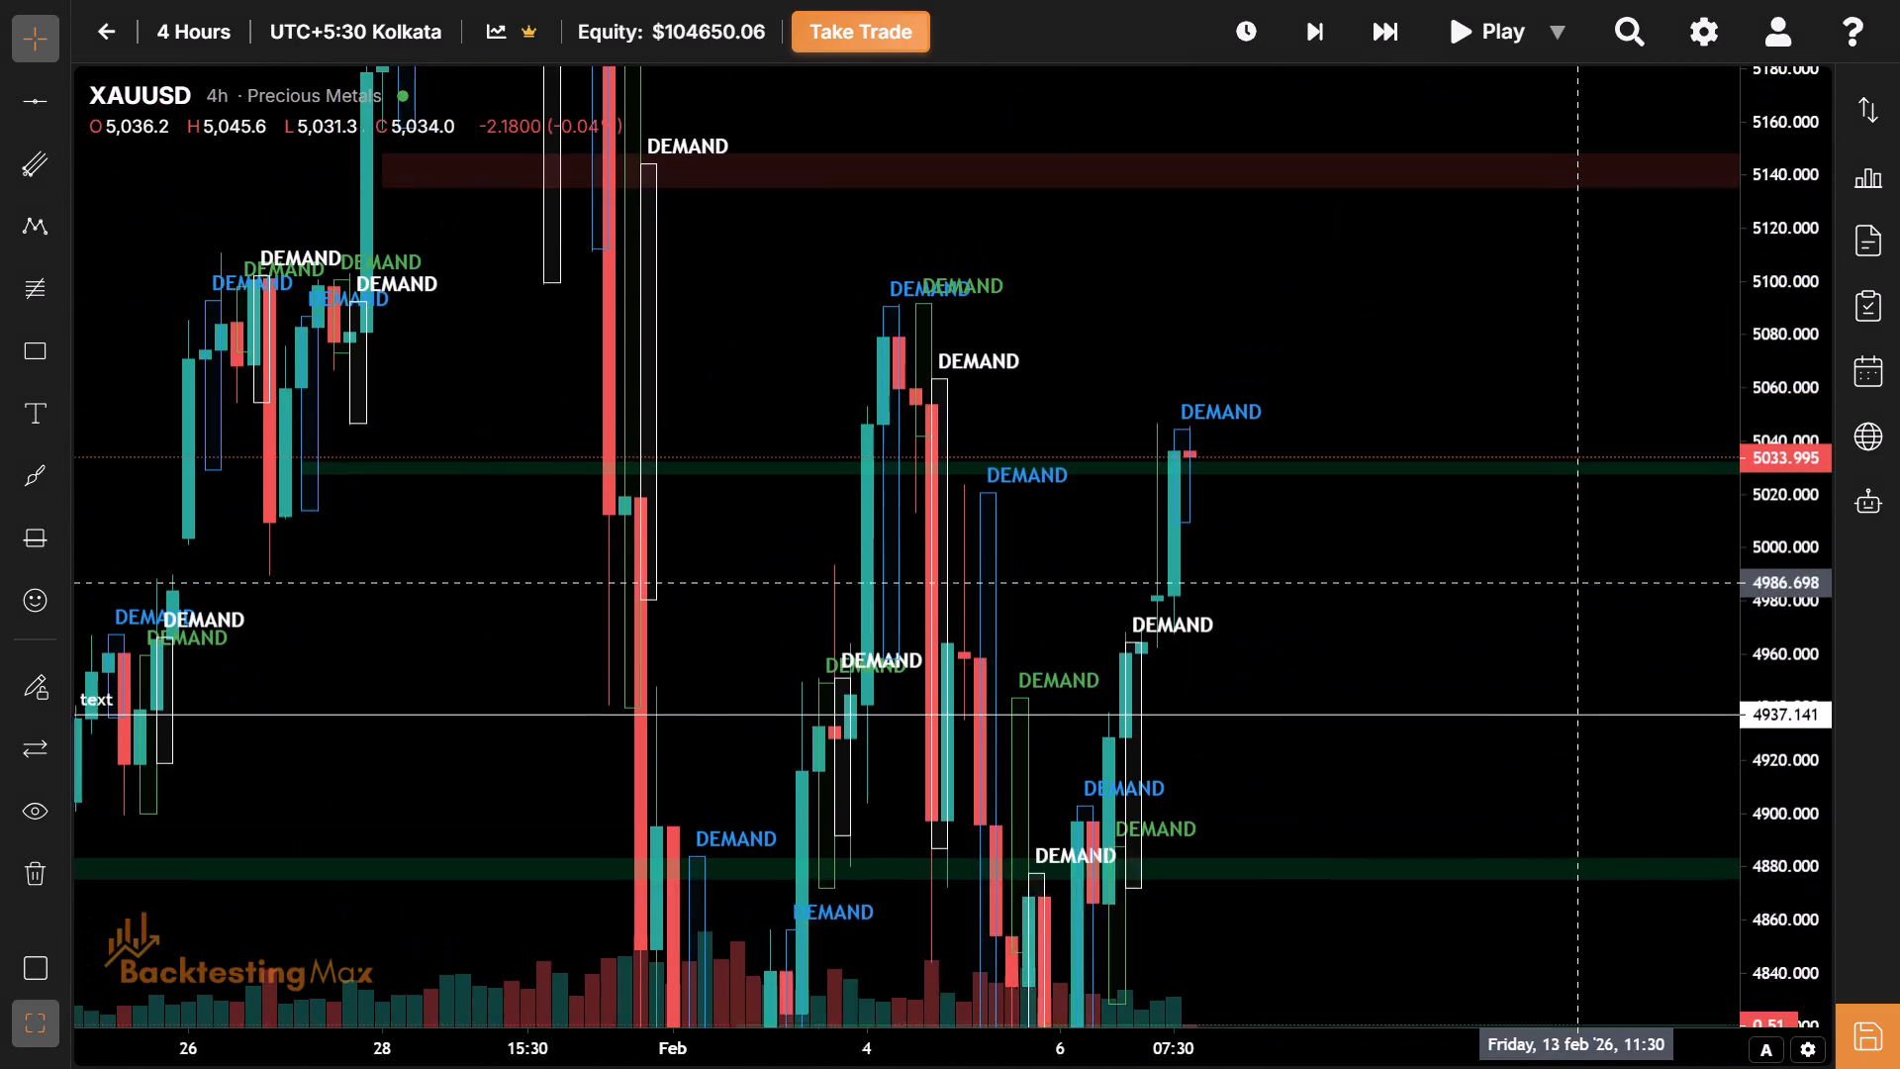
drag(1561, 602, 1560, 604)
drag(1790, 119, 1695, 780)
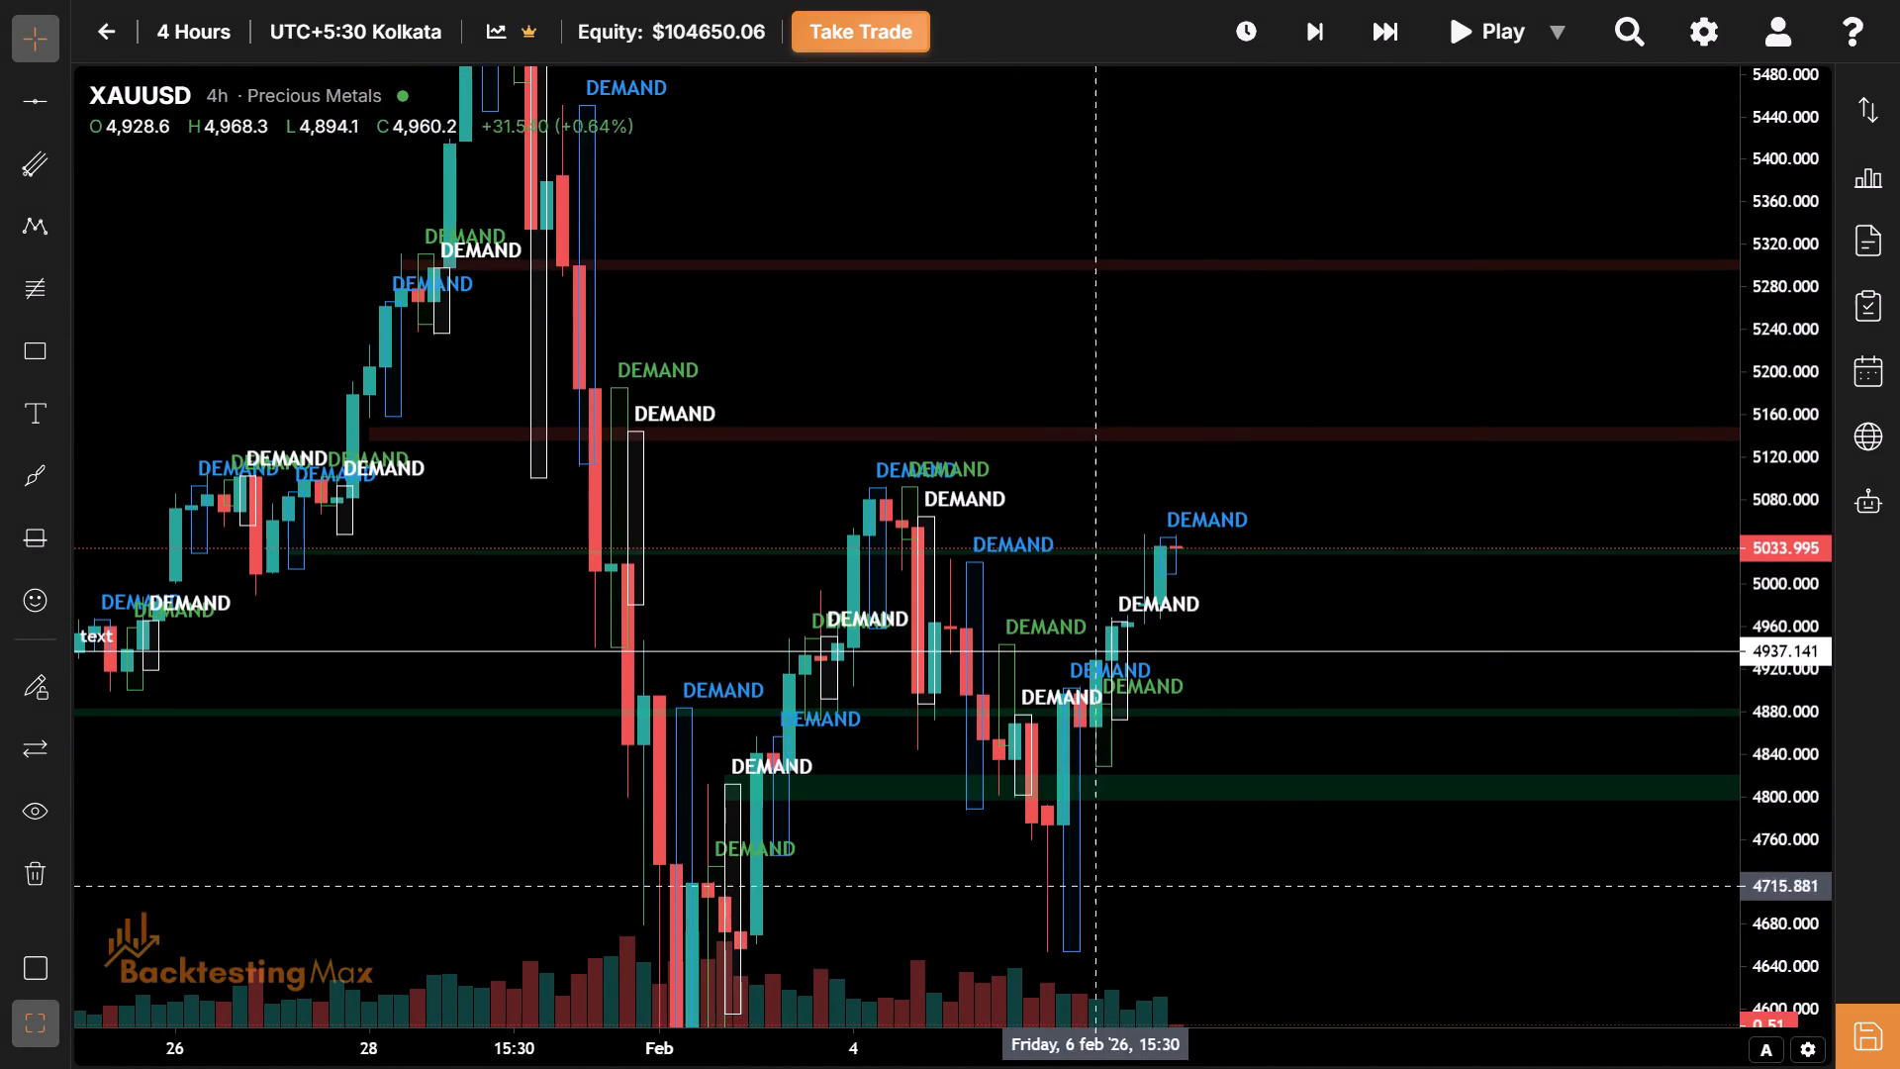
drag(973, 910, 1071, 974)
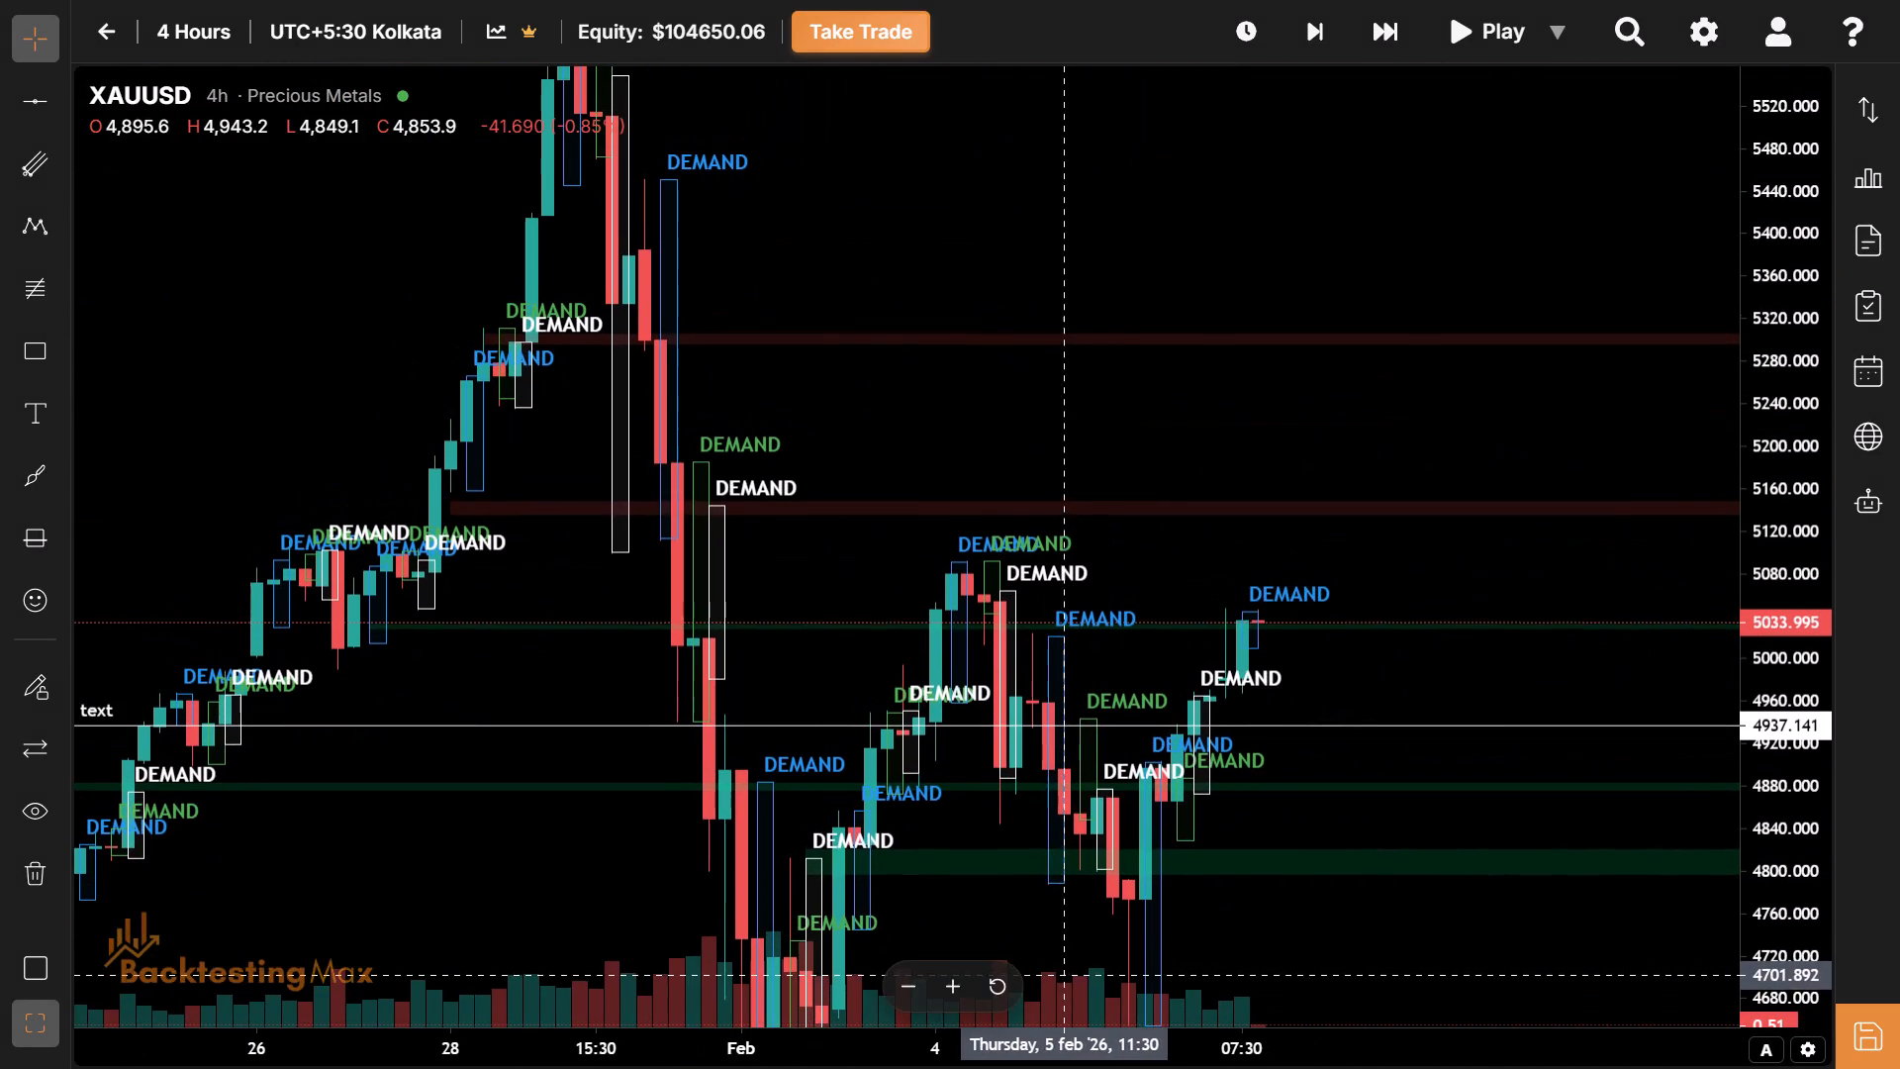
drag(1071, 974, 1071, 975)
drag(1492, 187, 1618, 75)
drag(690, 884, 870, 709)
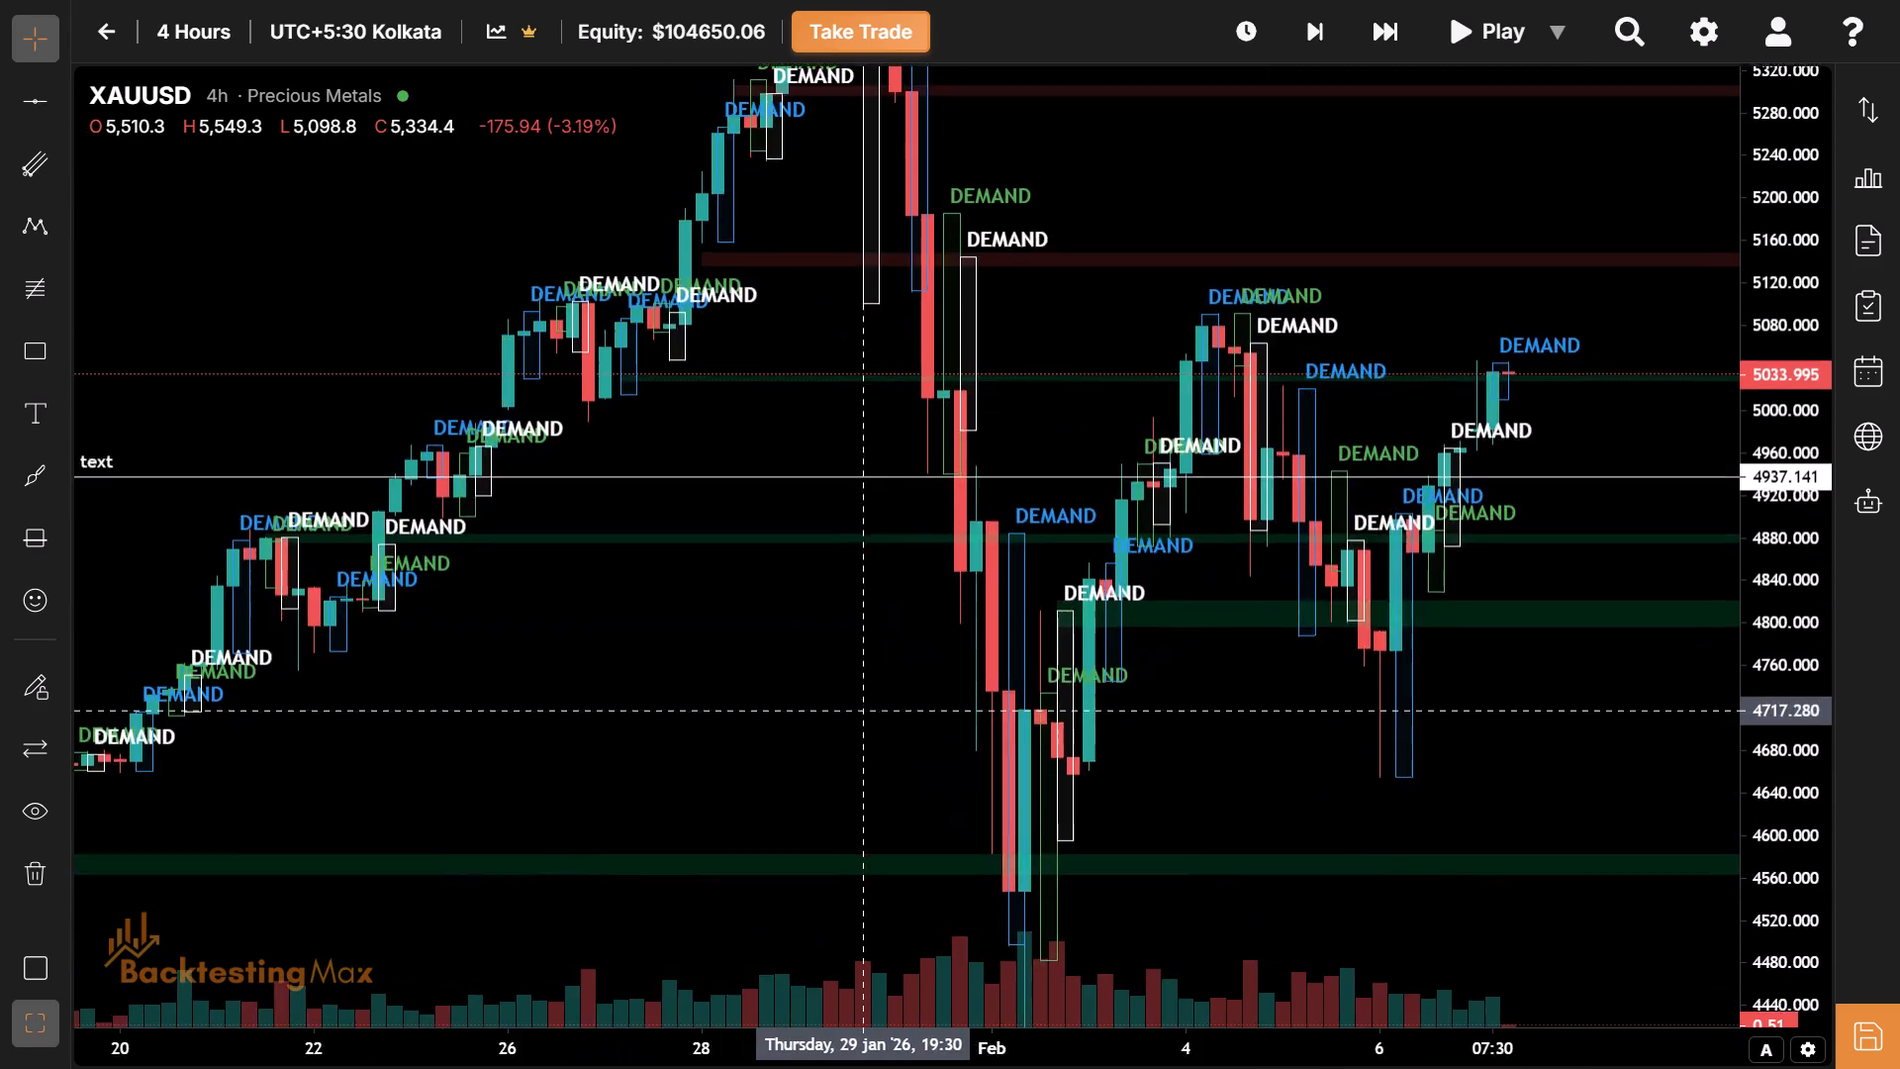
drag(870, 709, 1432, 437)
drag(683, 769, 1068, 832)
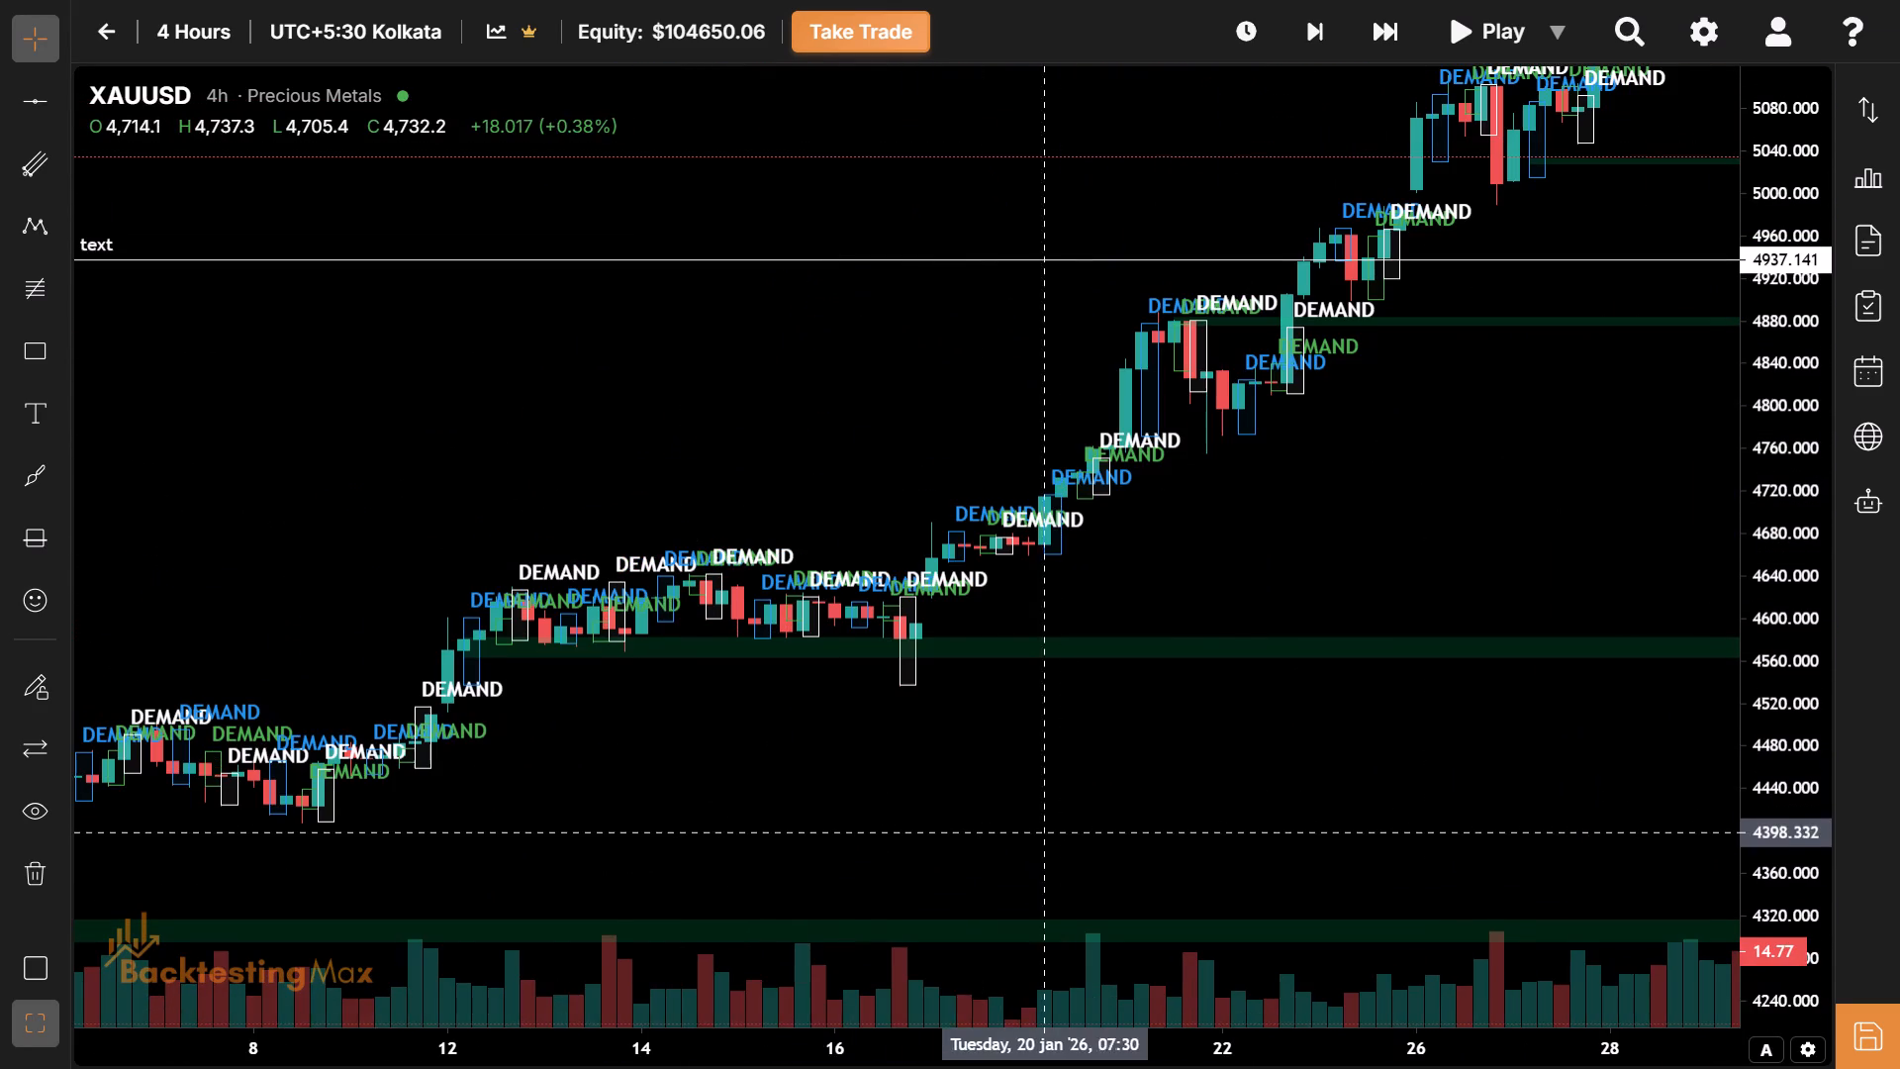
drag(597, 1048, 1097, 1068)
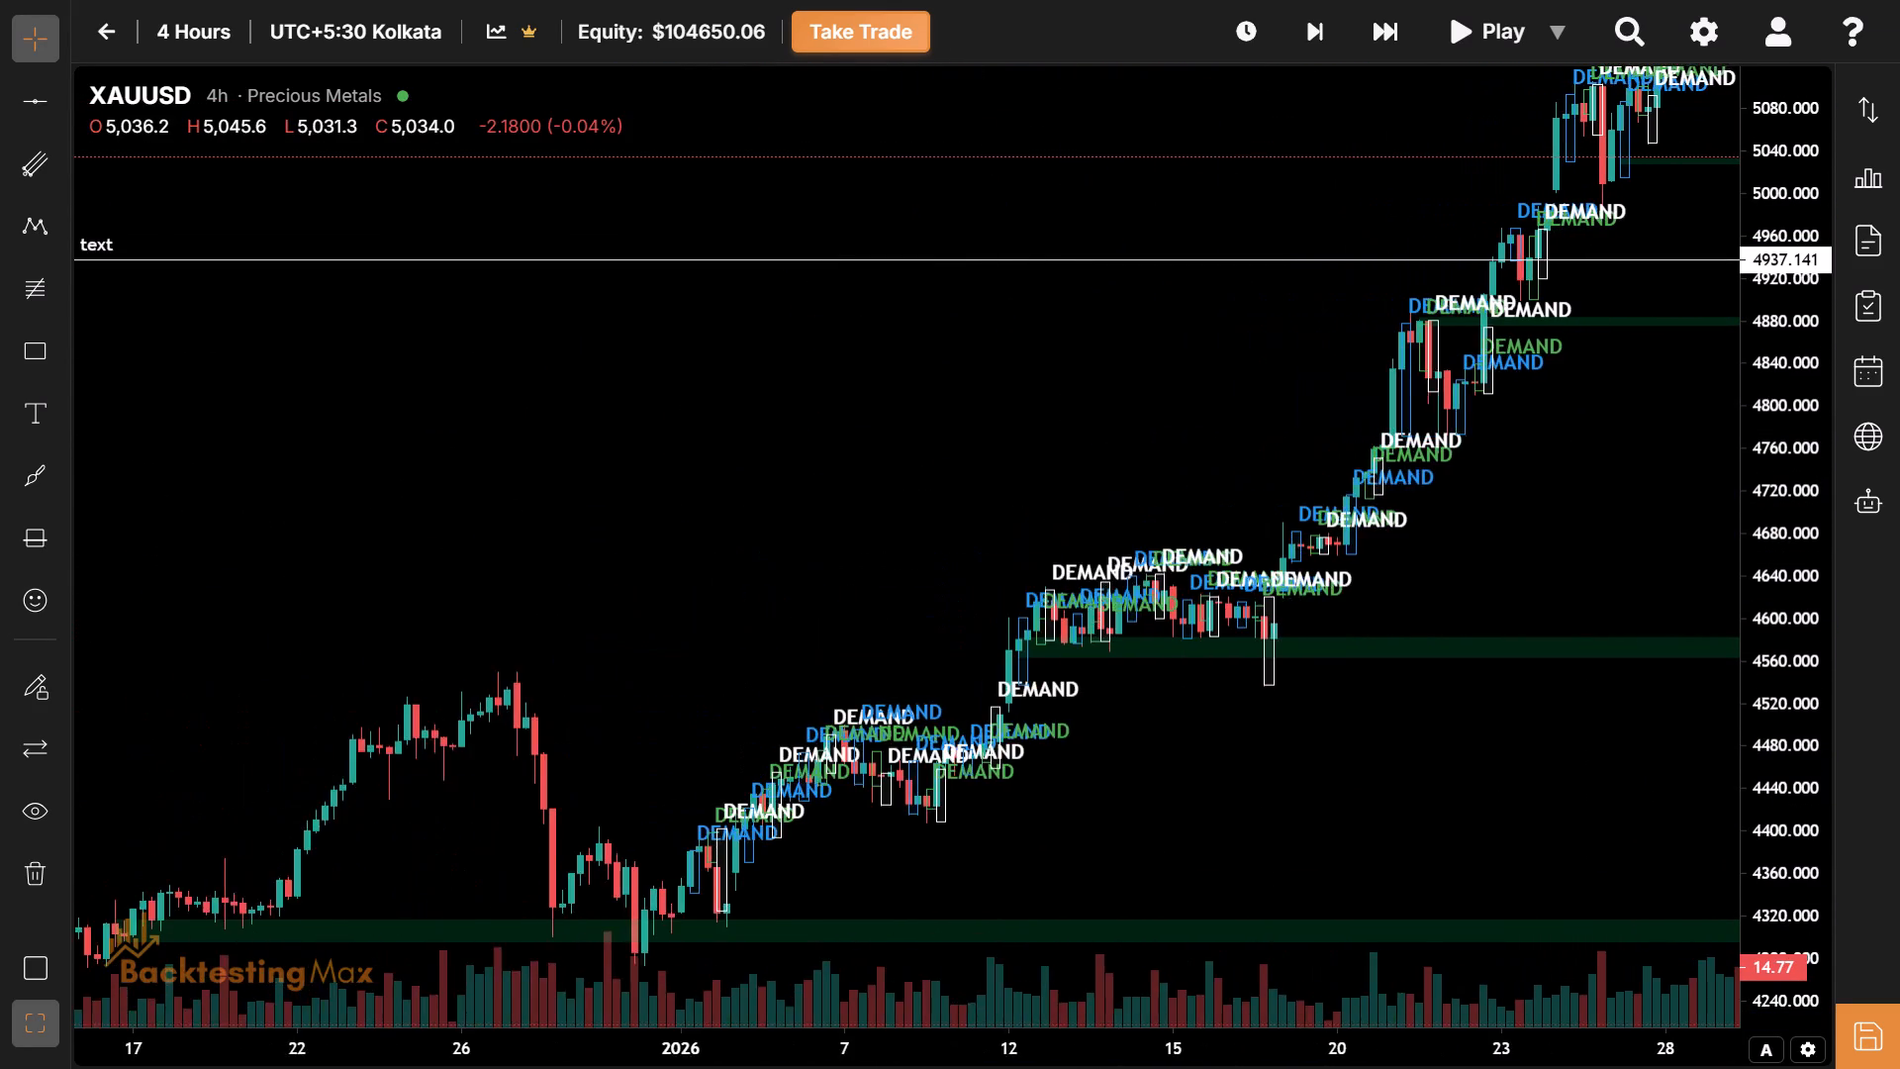
drag(1097, 1068, 1242, 1048)
drag(1808, 150, 1783, 455)
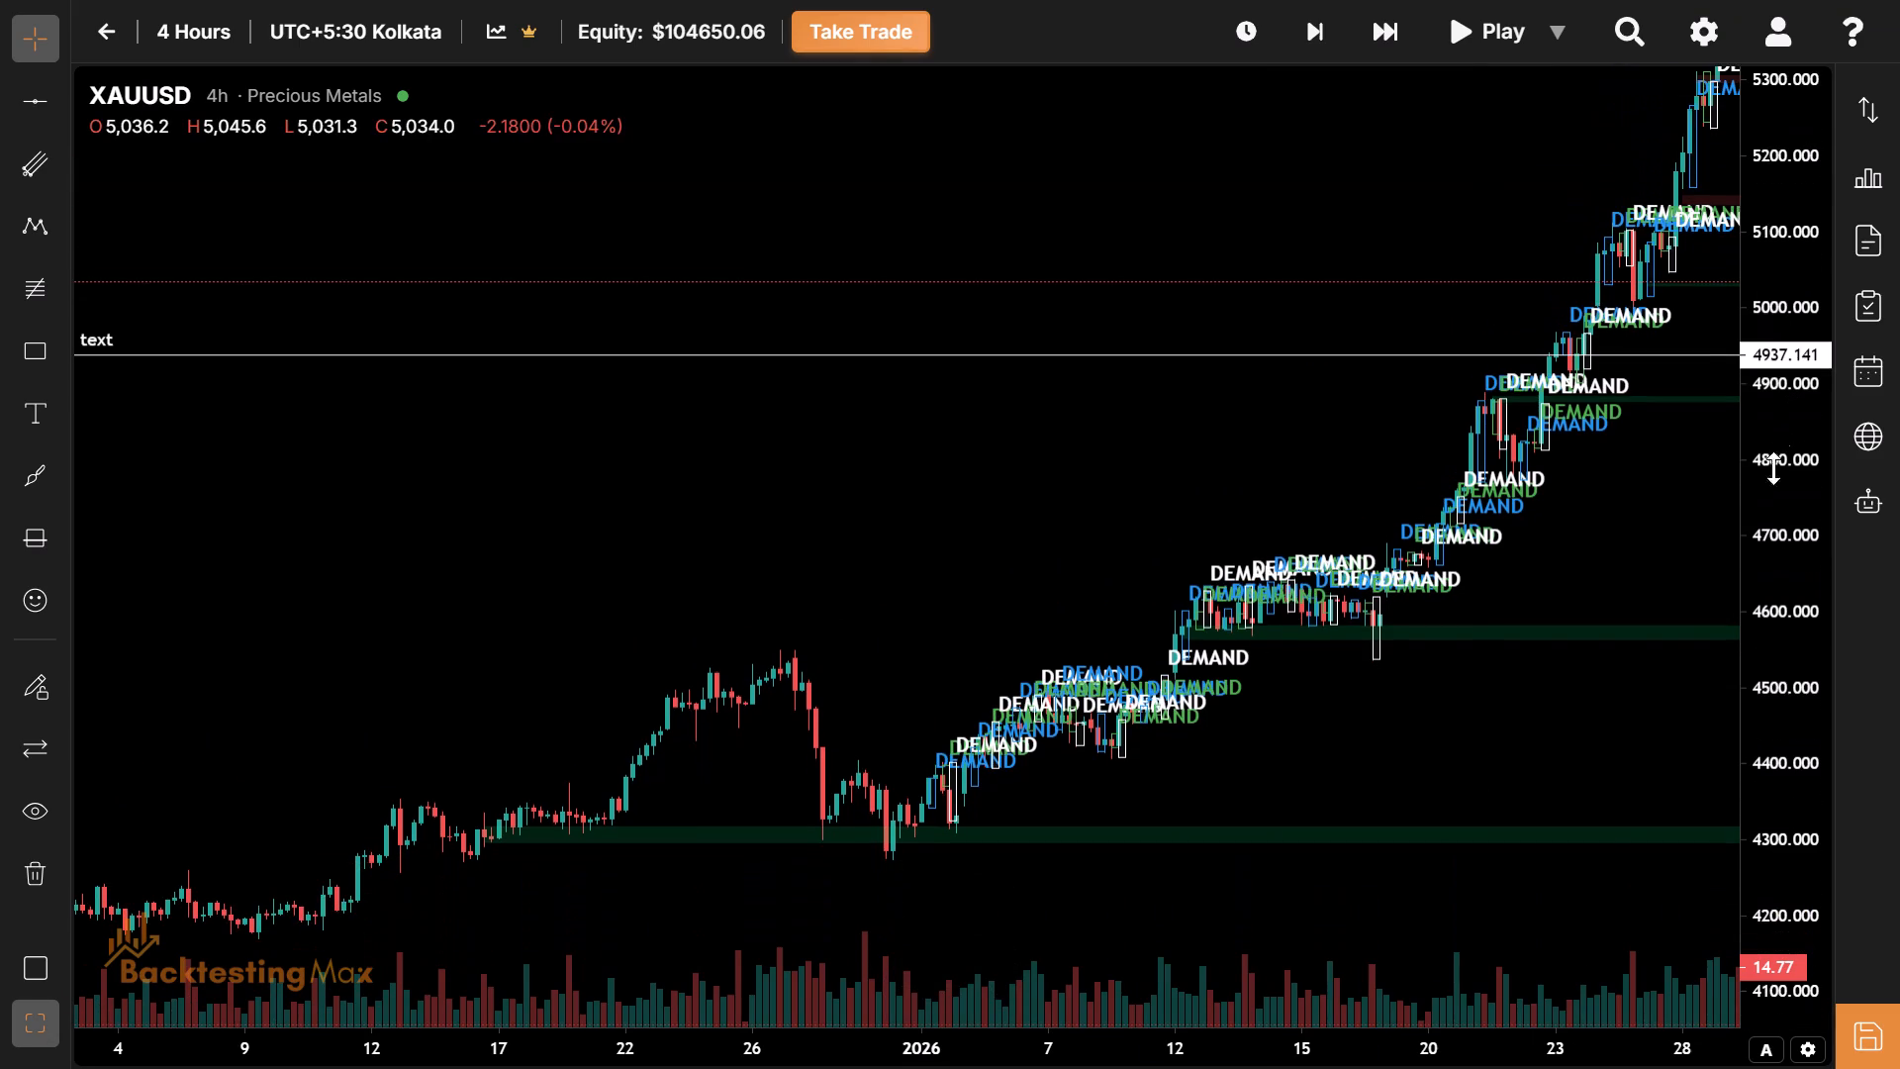
drag(1616, 696, 1054, 980)
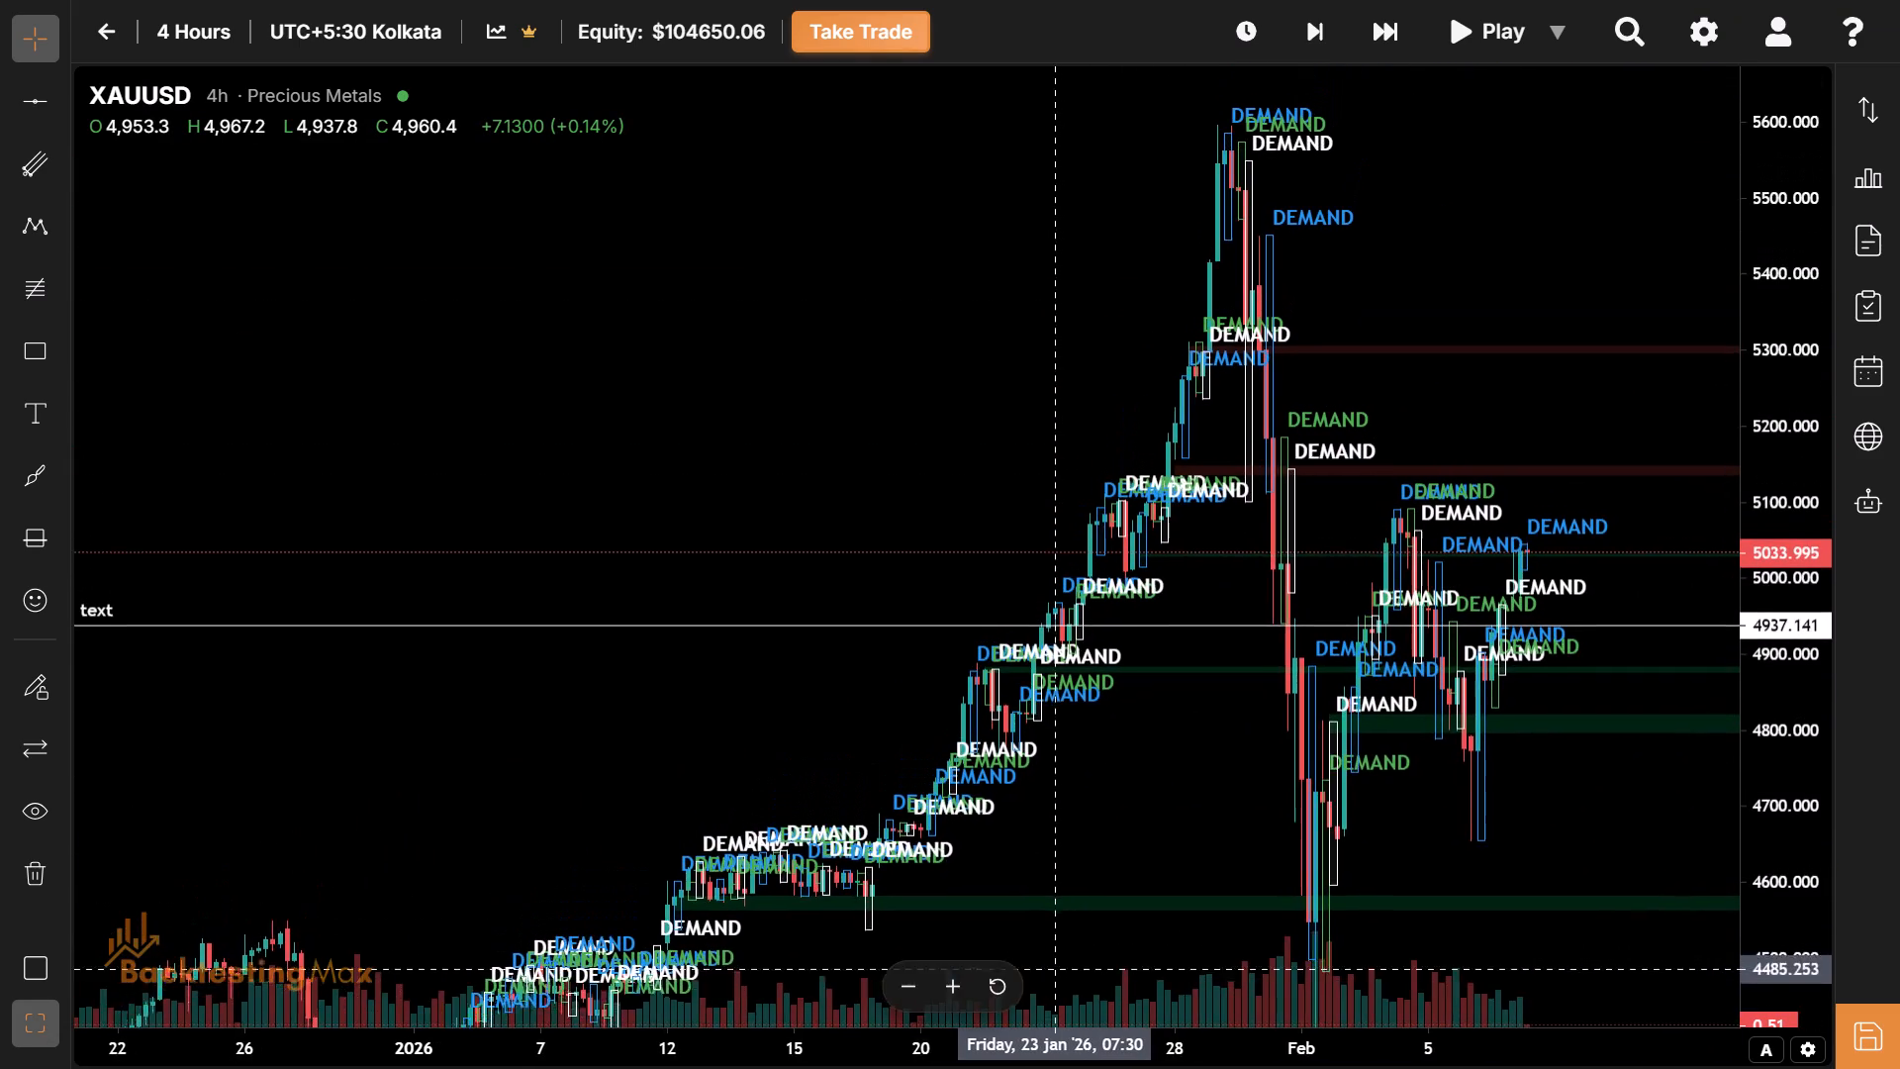
drag(1054, 980, 527, 842)
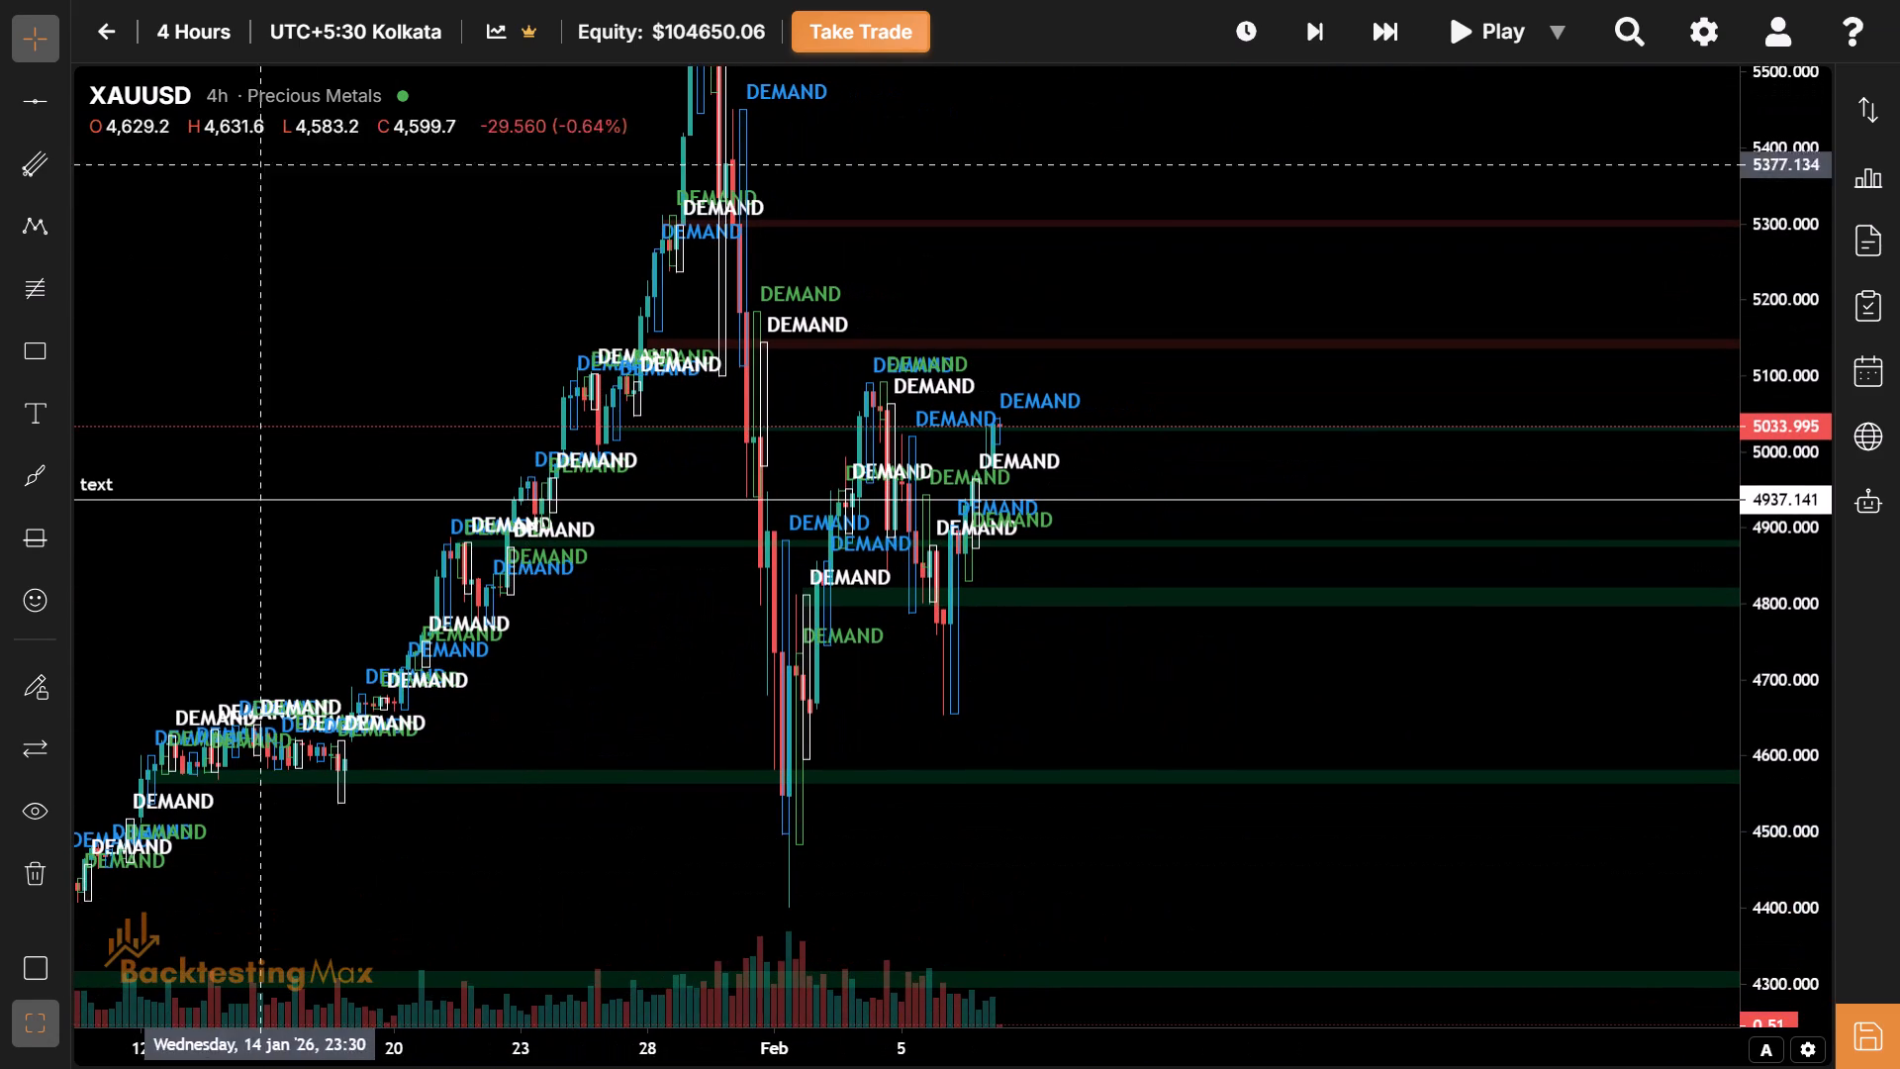
Return the chart to the 5-minute timeframe.
click(210, 26)
click(334, 324)
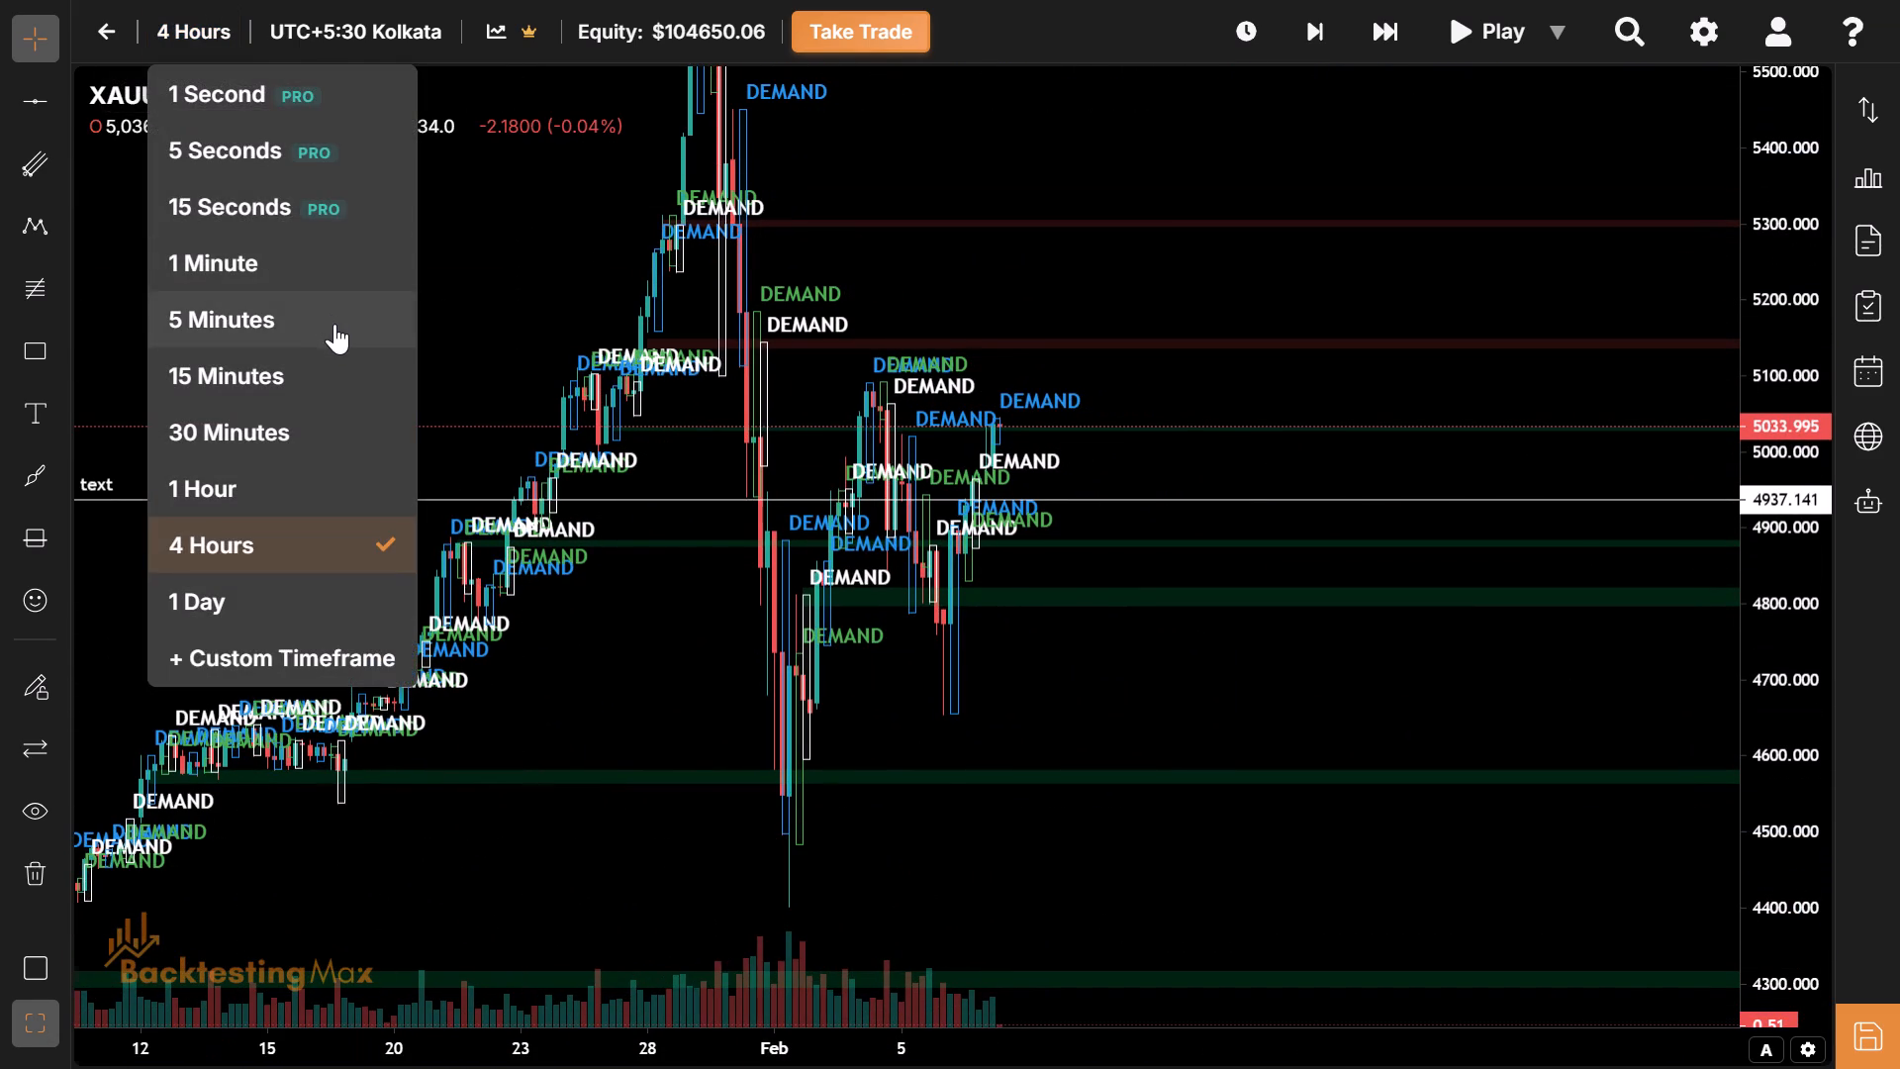
Lower the bottom edge of the 9 Feb Asian session box to the session low at about 4968.
drag(815, 668, 815, 864)
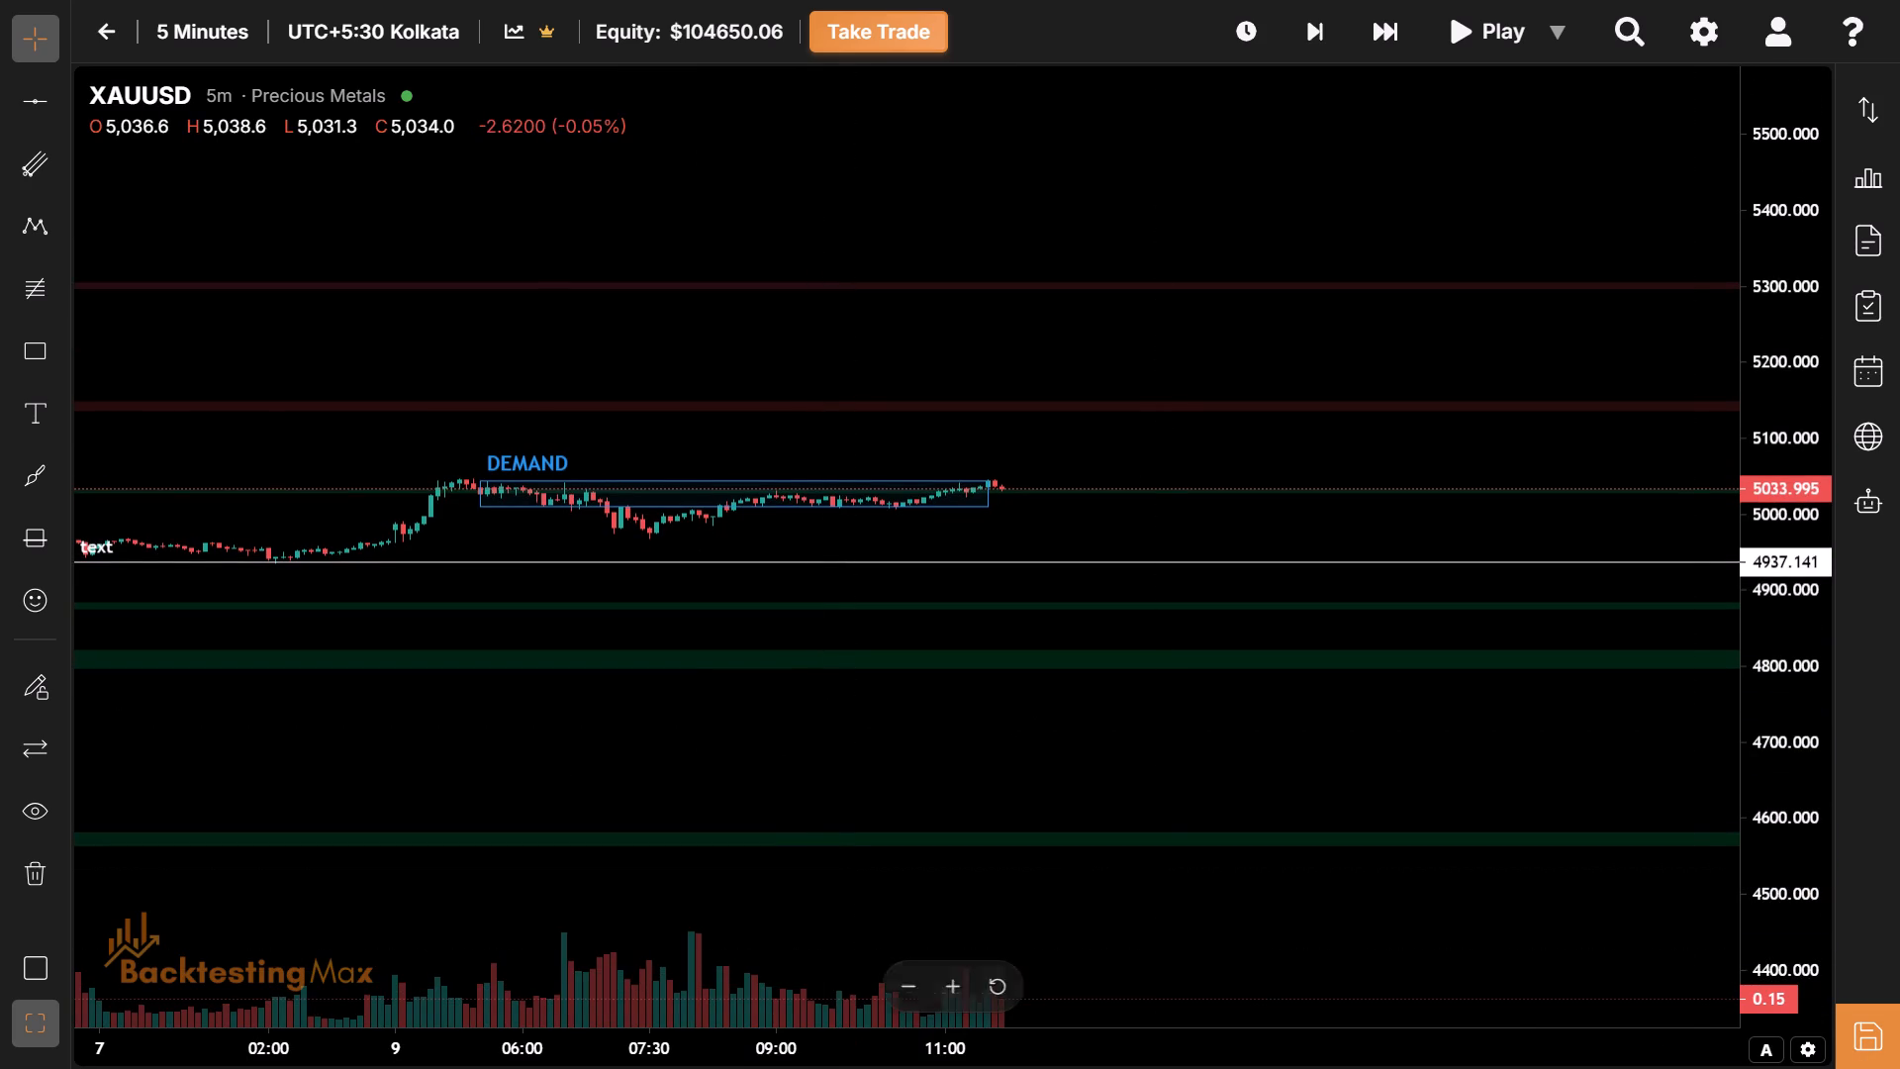
drag(1282, 771, 1278, 812)
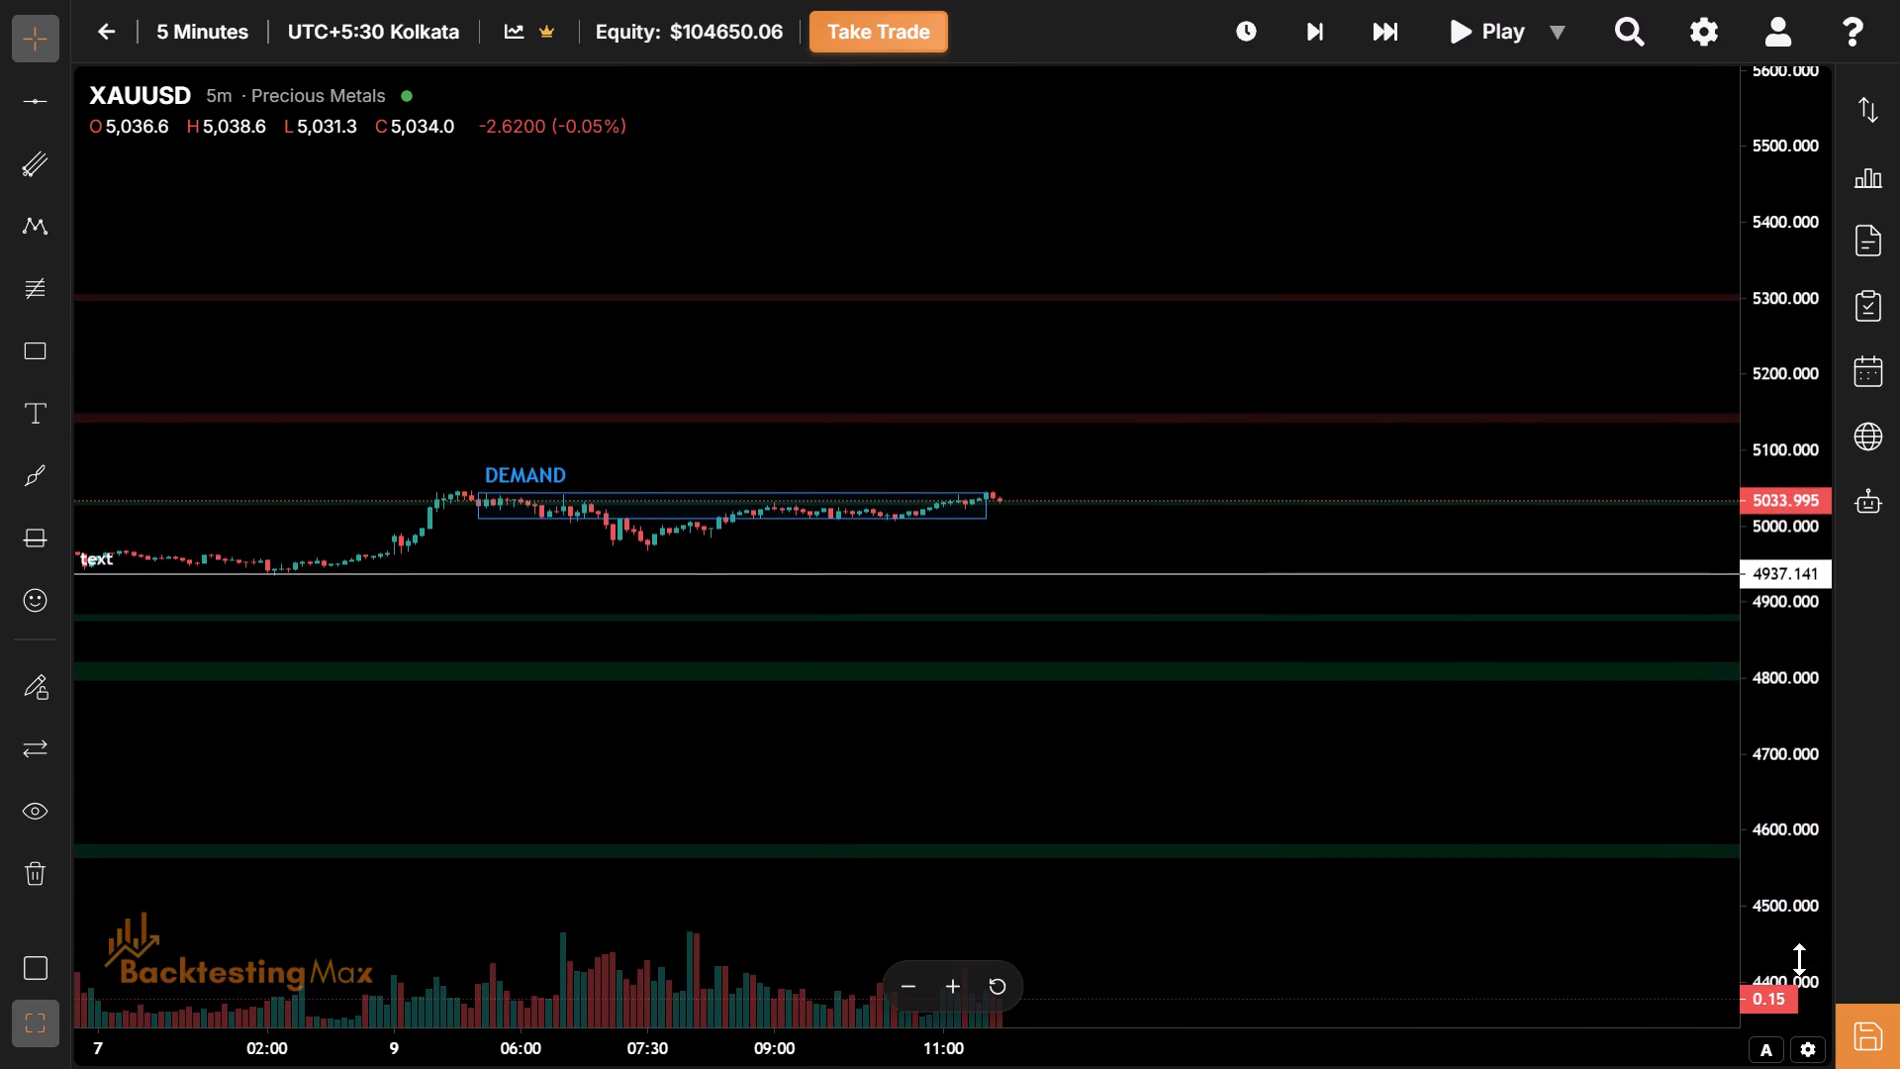
drag(1799, 959, 1783, 439)
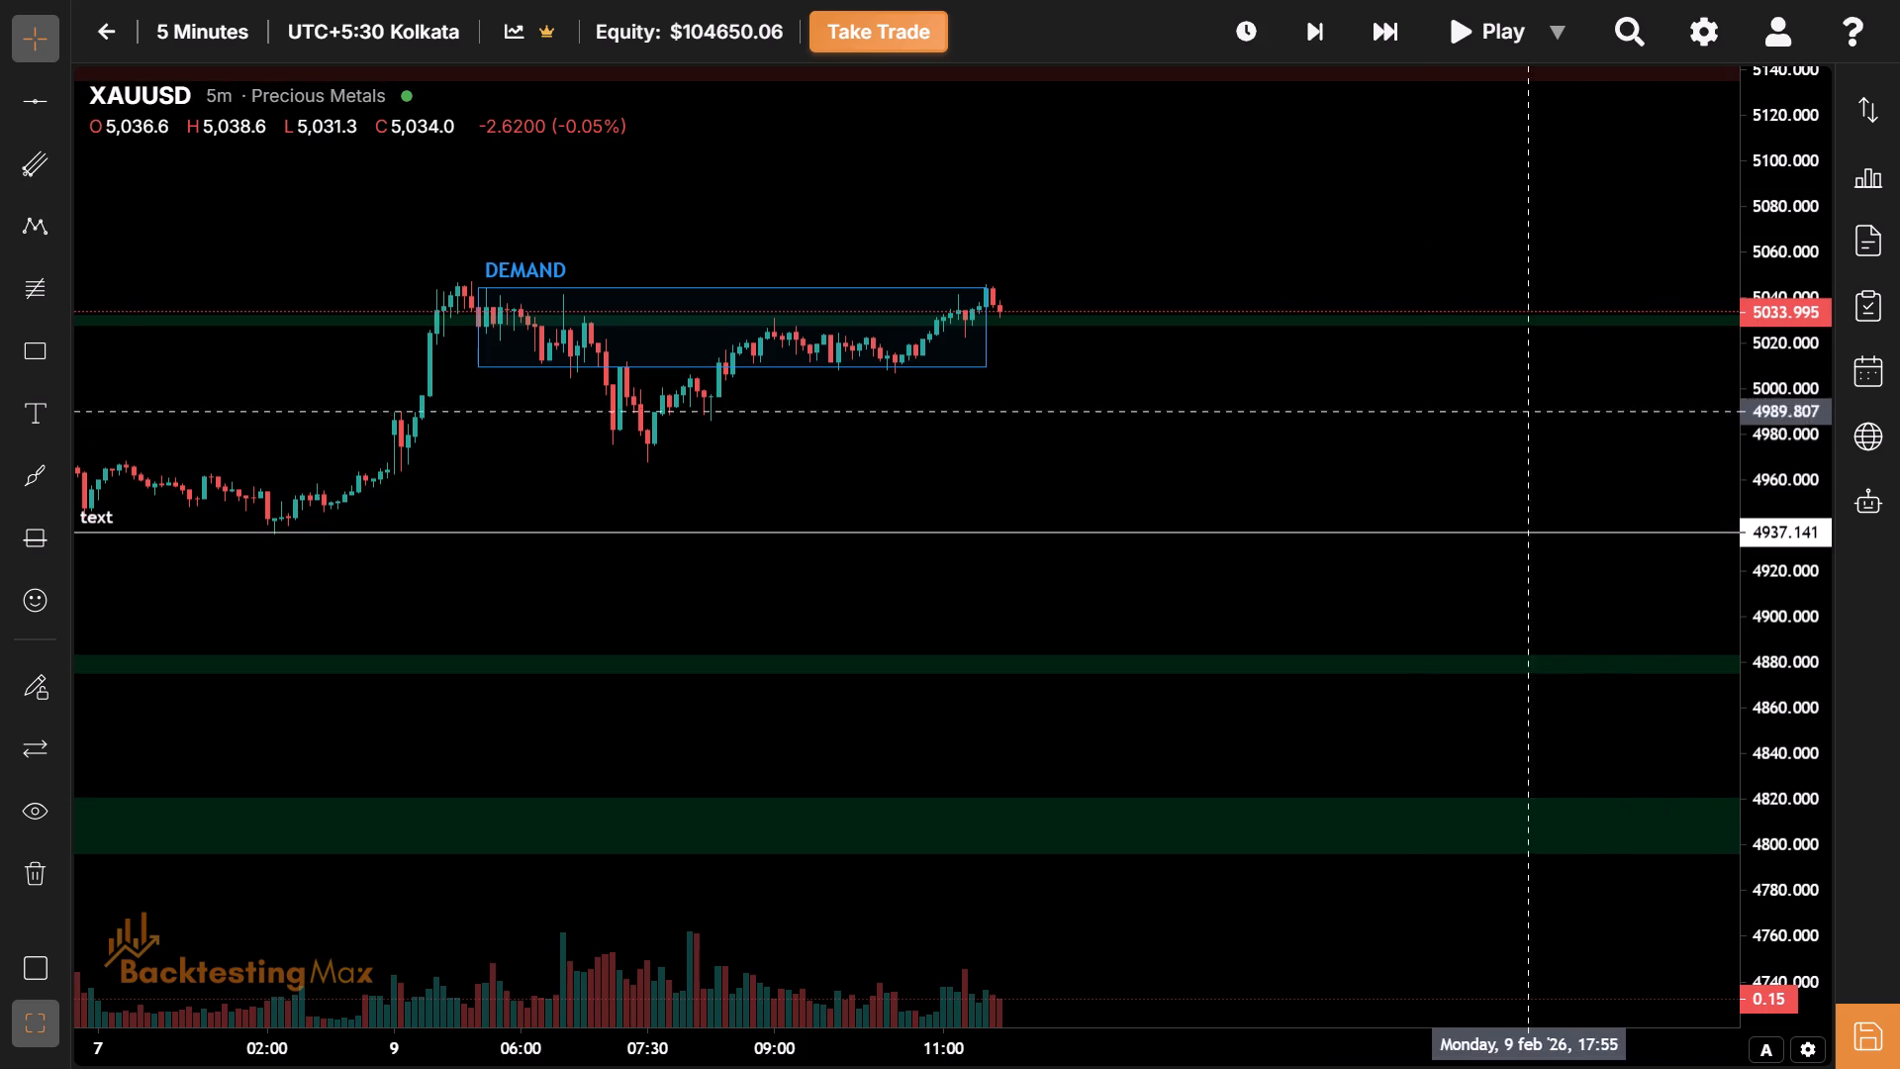
drag(1201, 455, 1161, 707)
drag(1828, 939, 1766, 319)
drag(1253, 393, 1230, 556)
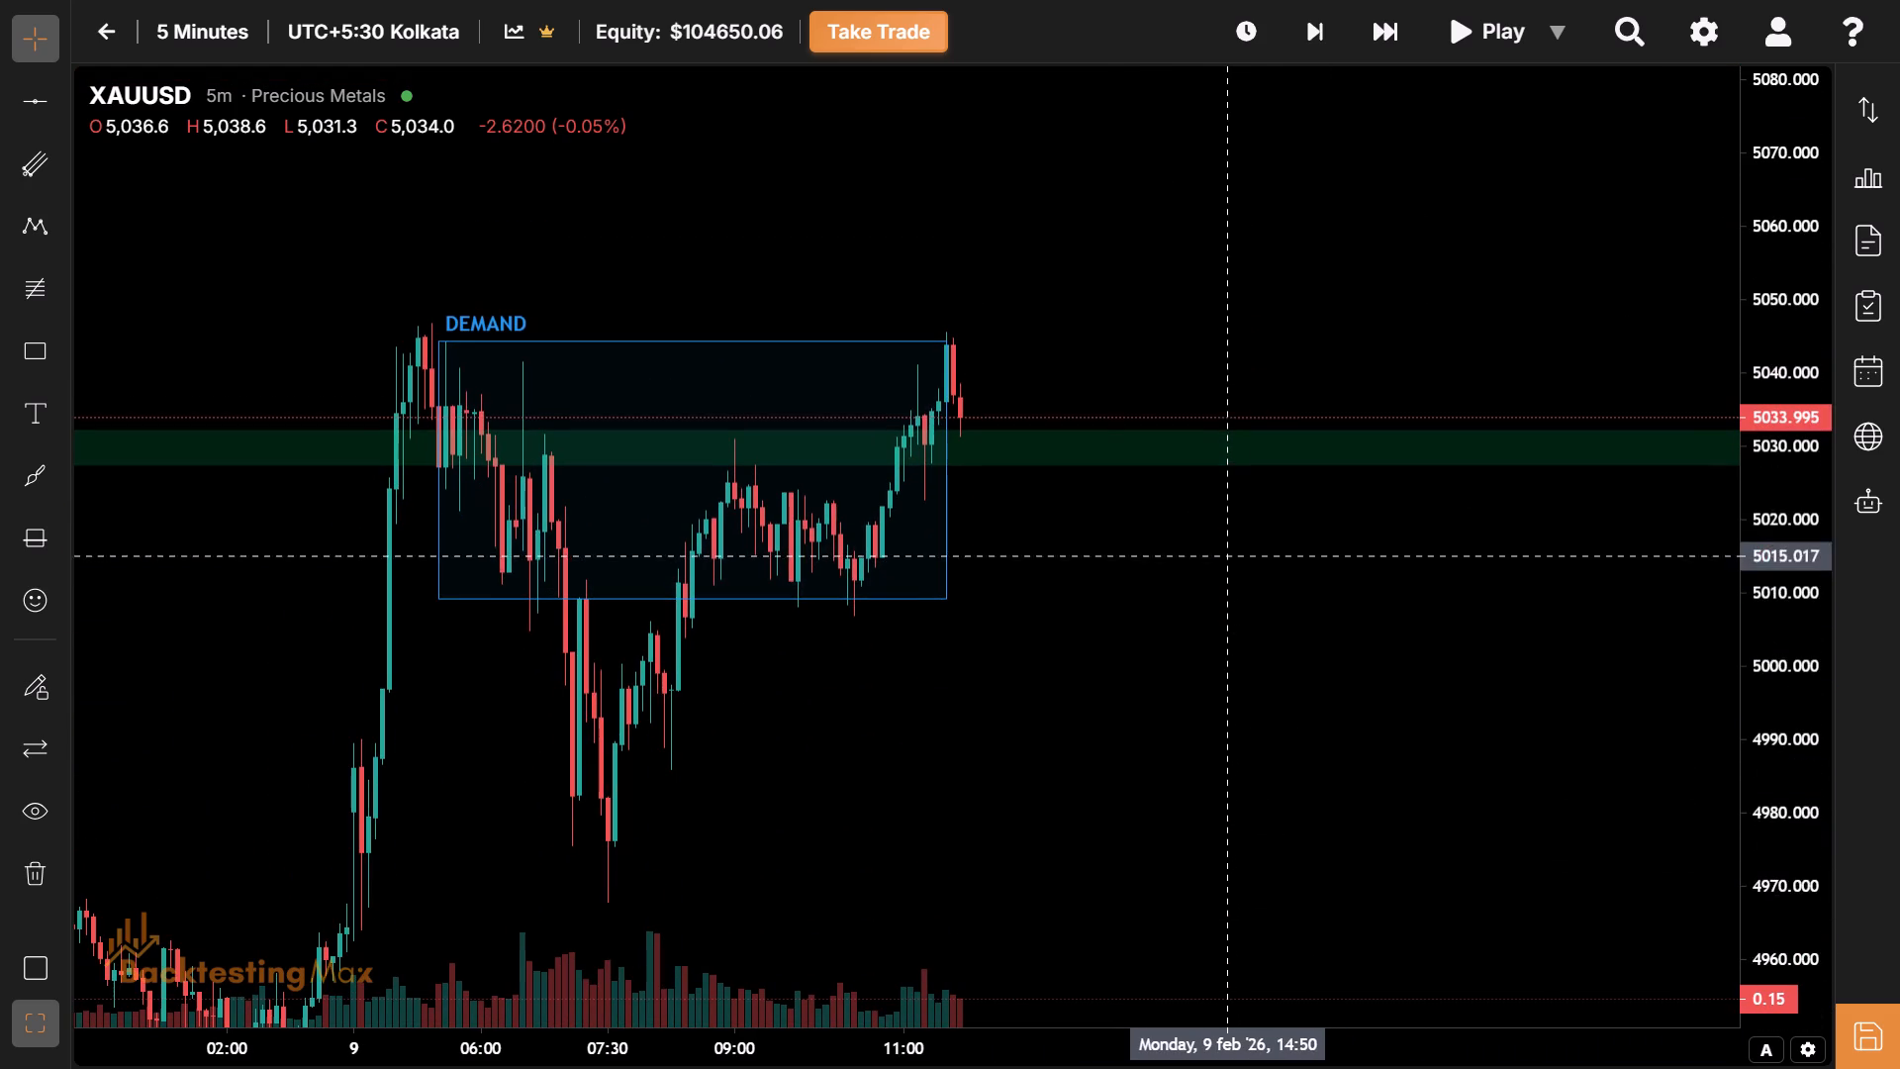
drag(926, 917, 1071, 710)
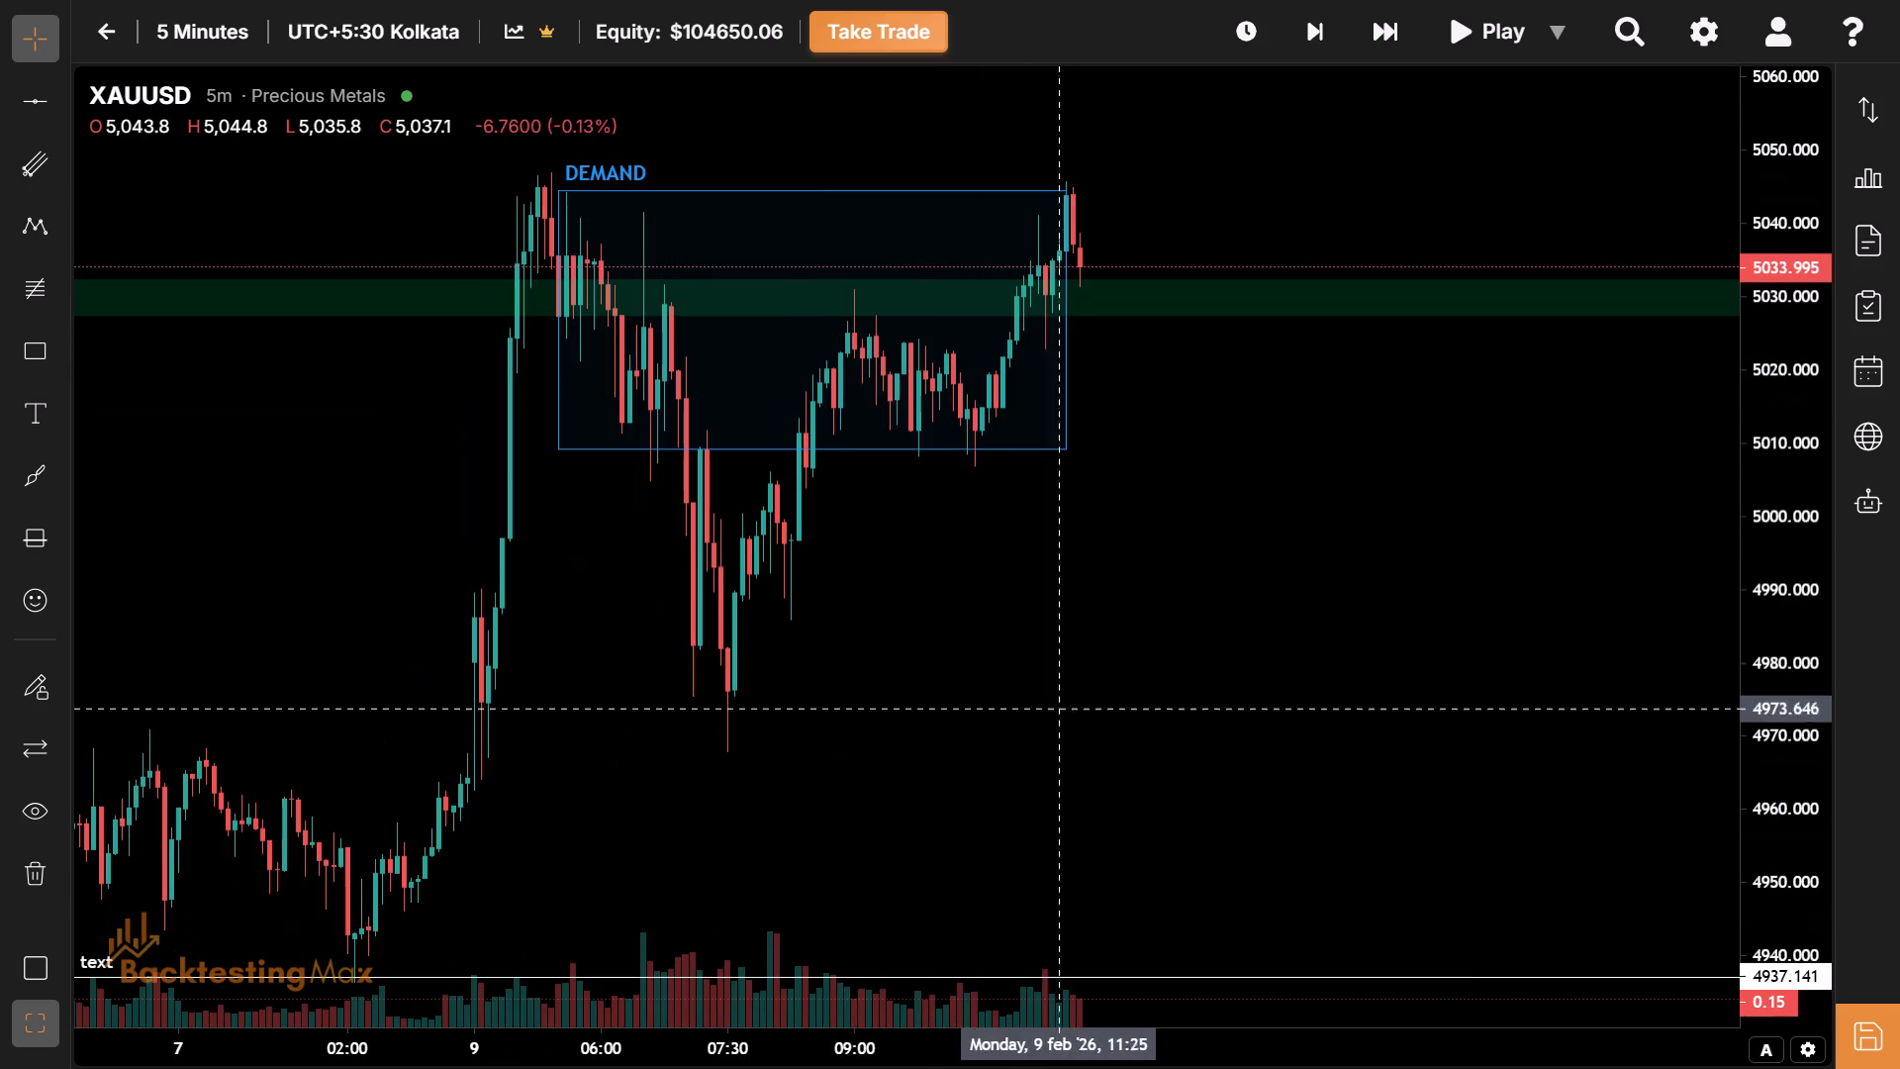
drag(812, 444, 1253, 792)
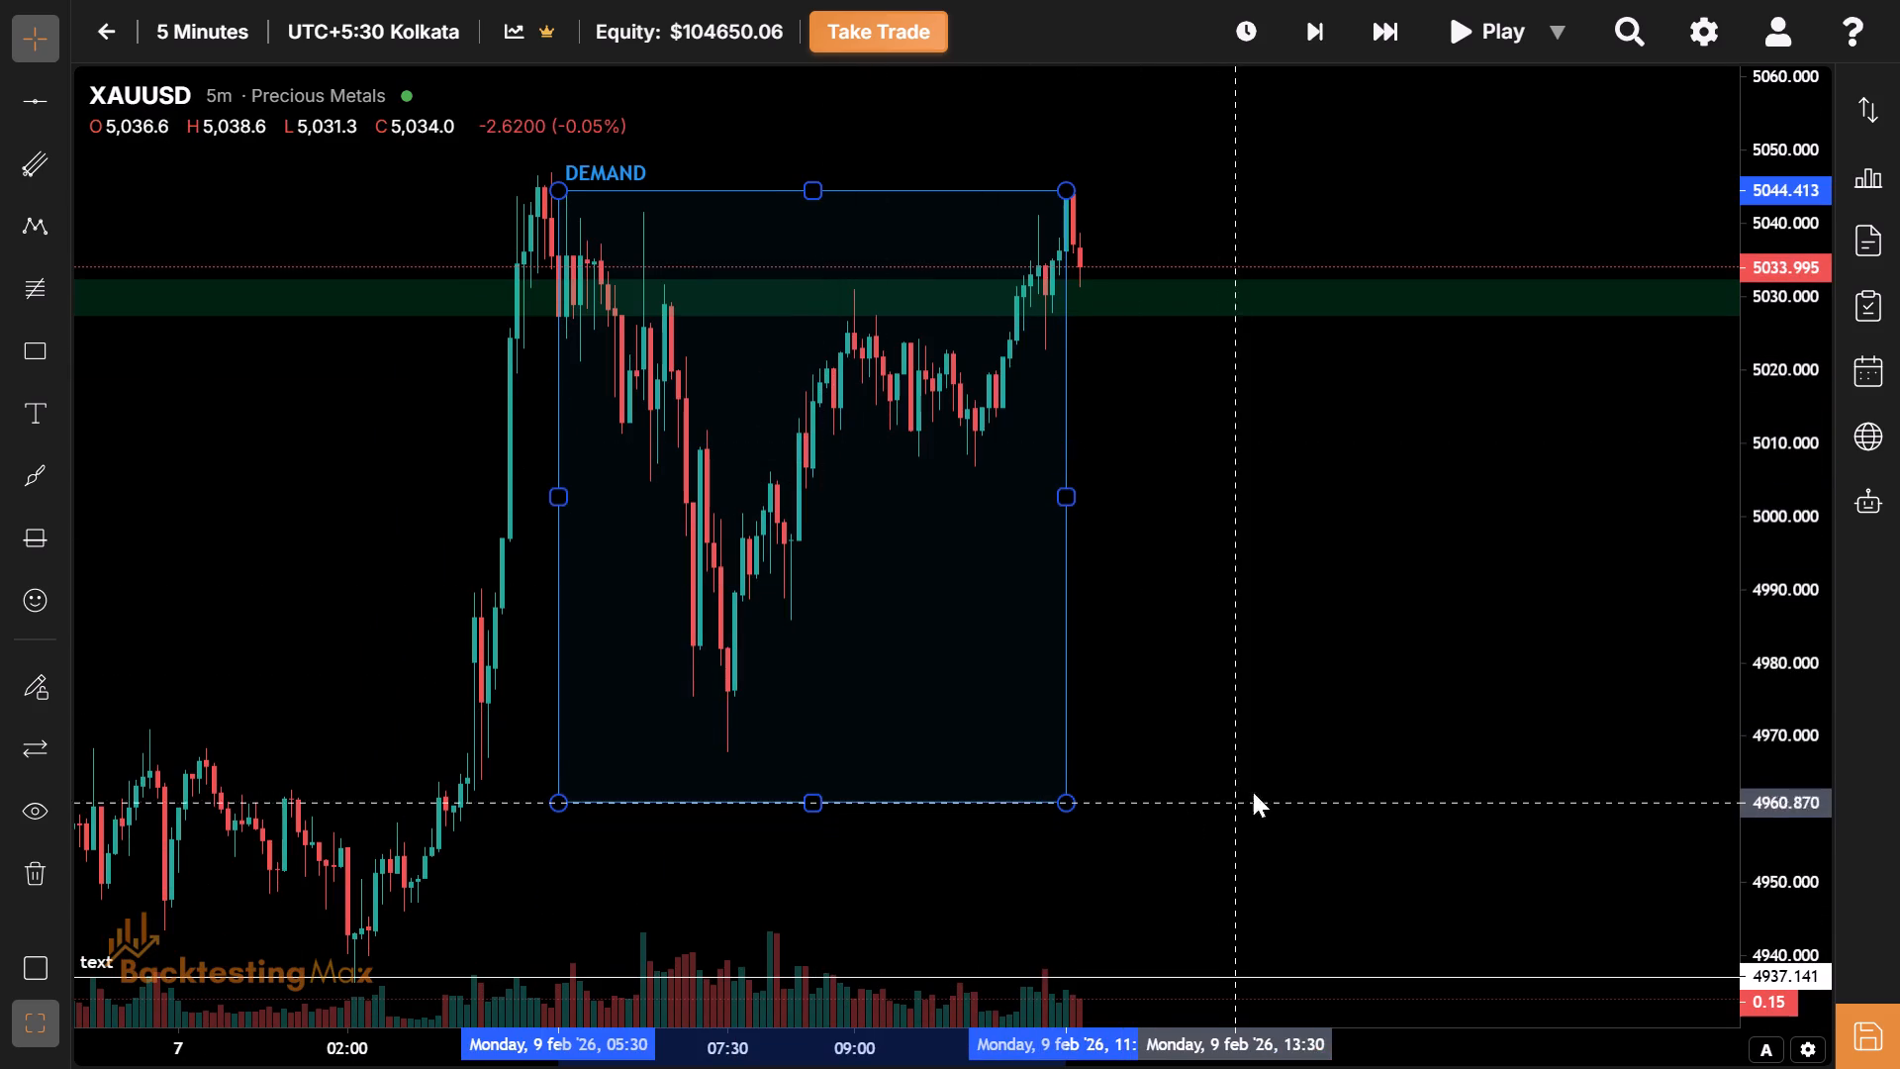
drag(1253, 792, 1277, 751)
Raise the top edge of the 9 Feb Asian session box to the session high at about 5045.6.
drag(1274, 615, 1237, 720)
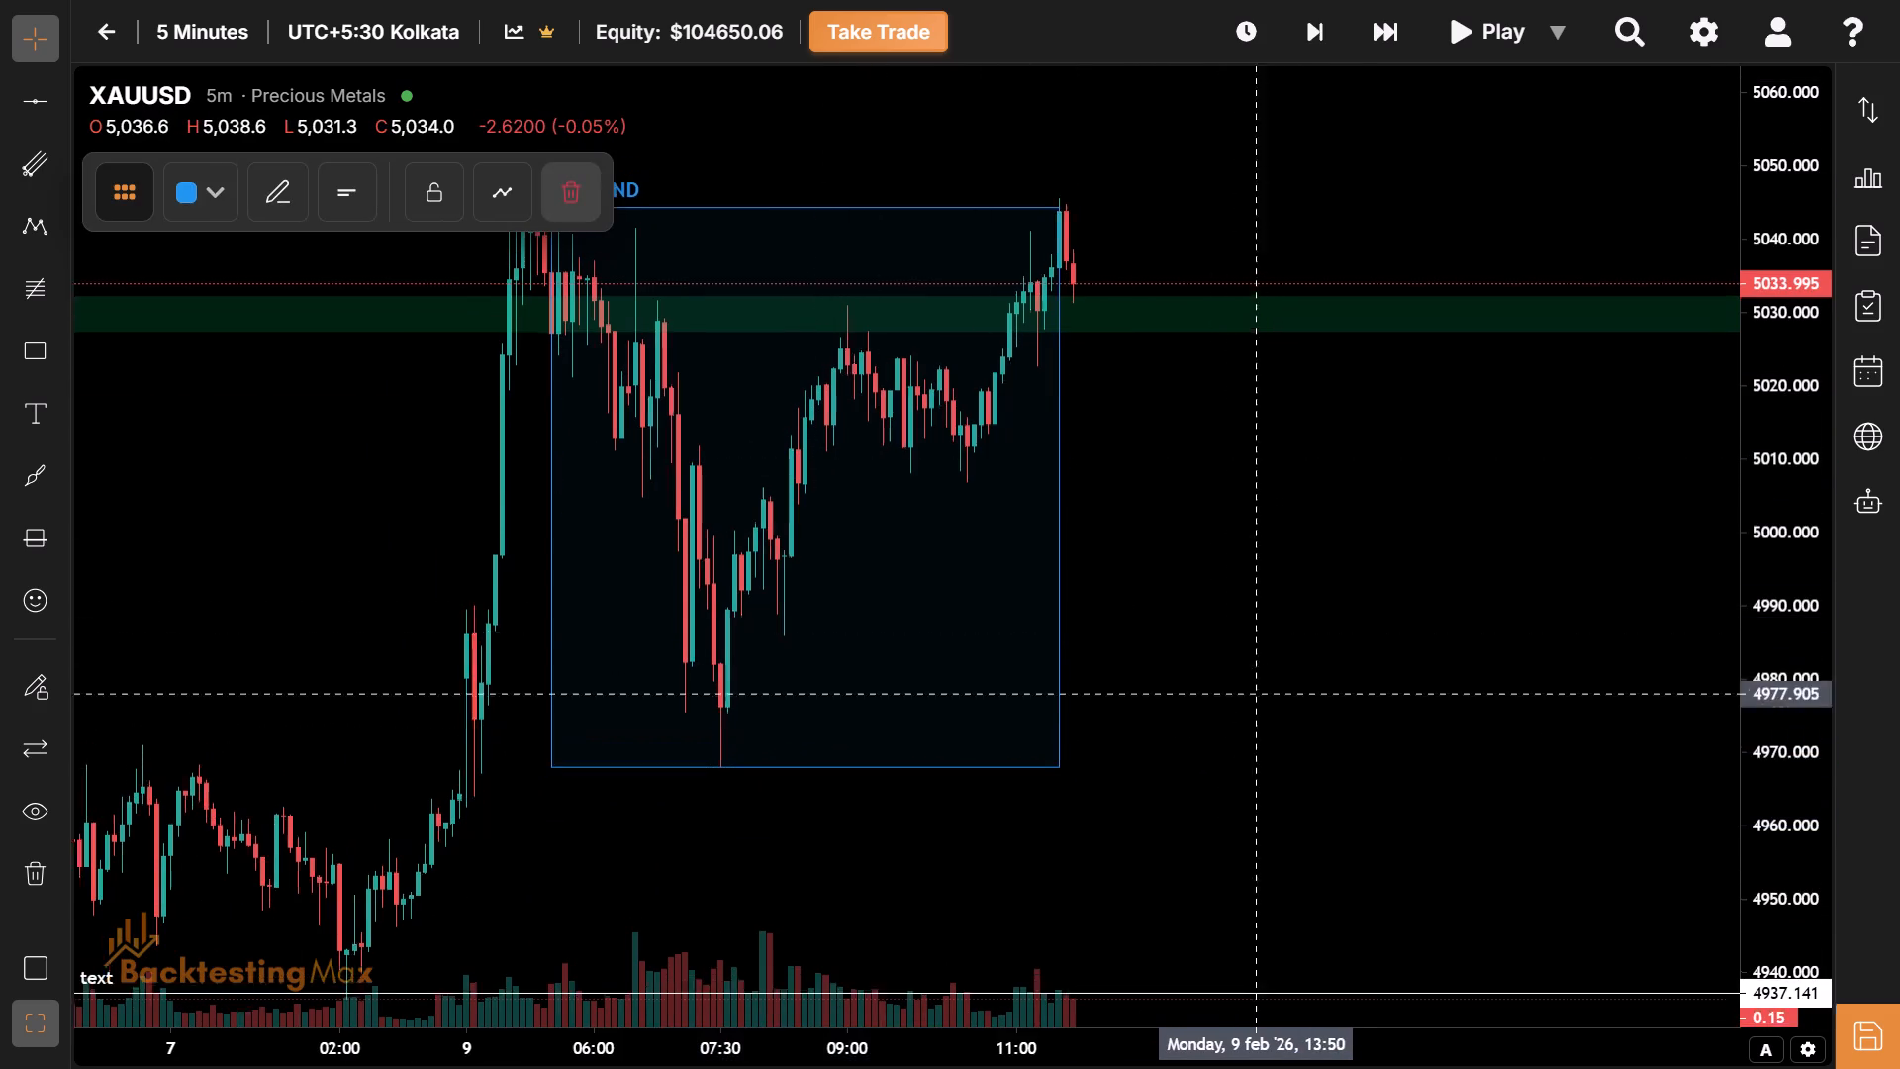
drag(1237, 720, 1198, 778)
drag(973, 1052, 613, 1046)
drag(713, 736, 1044, 793)
drag(901, 1056, 772, 1054)
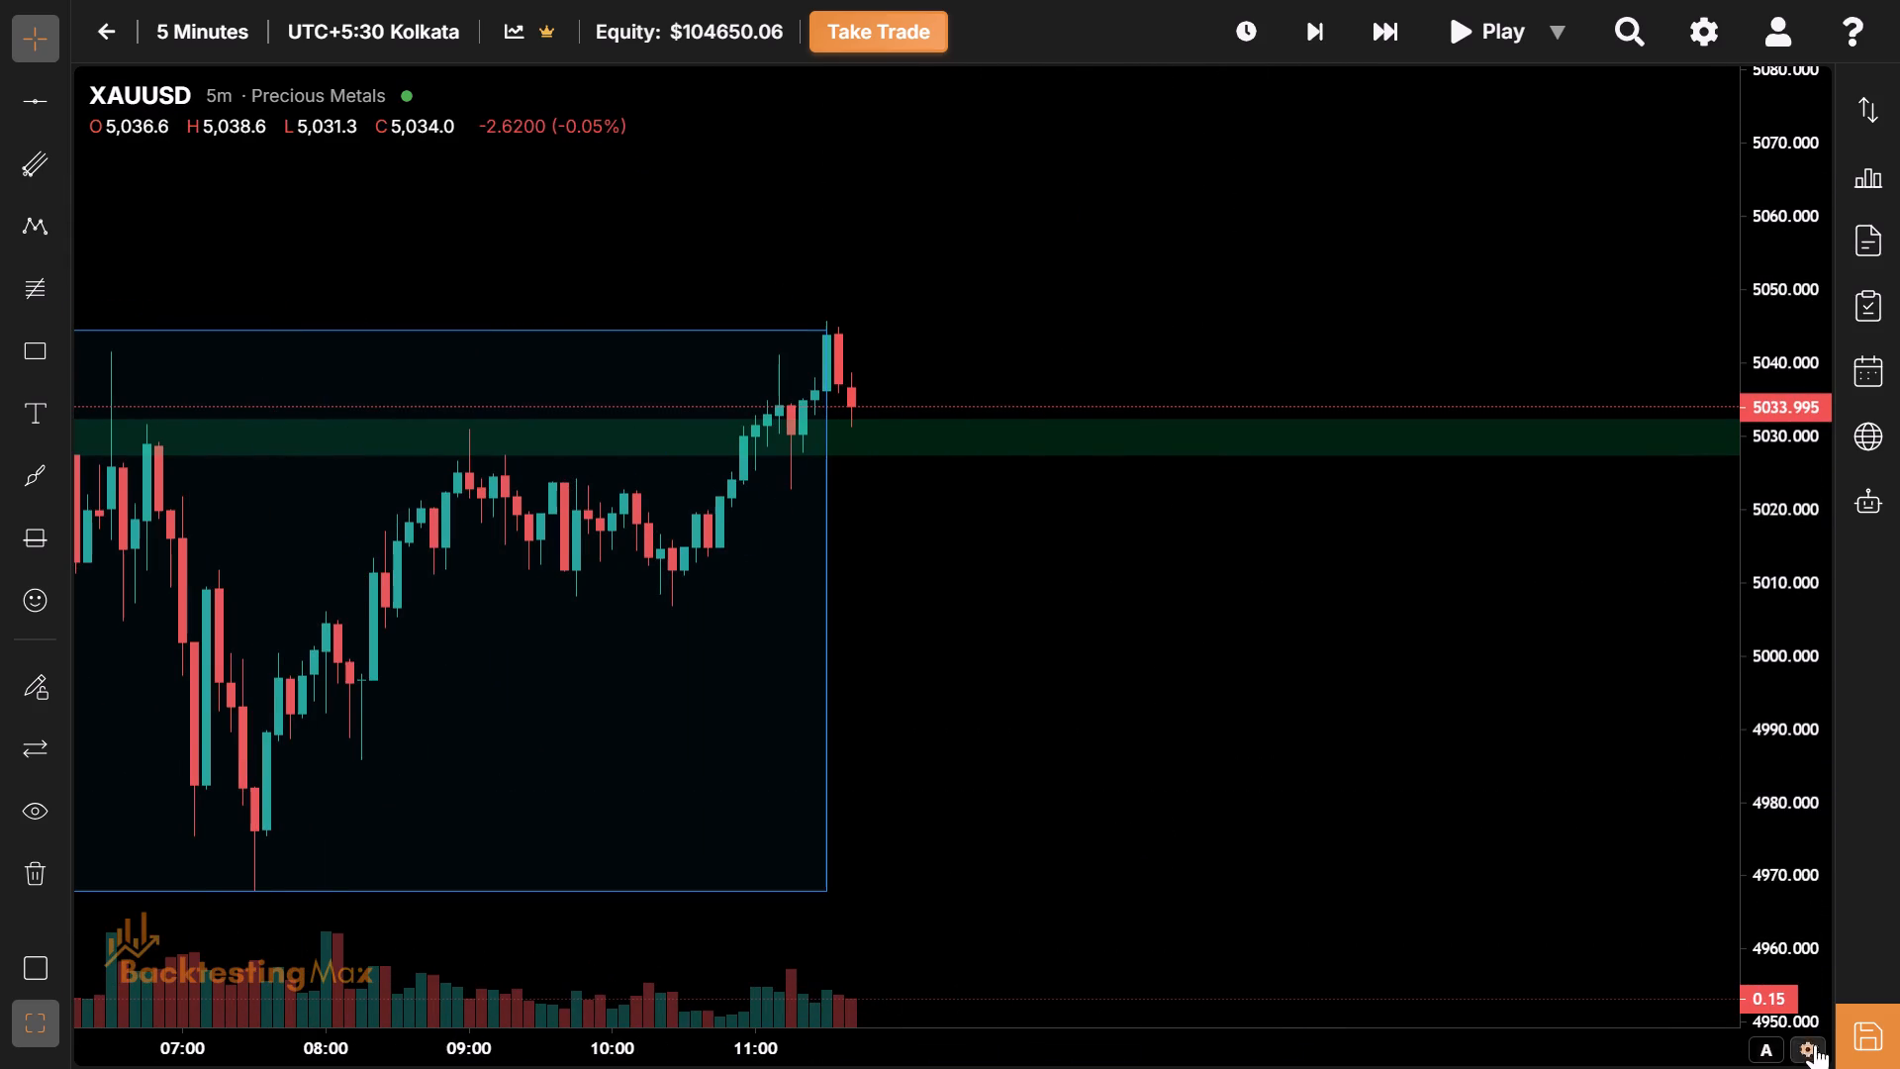
drag(1762, 887, 1765, 665)
drag(919, 586, 1091, 916)
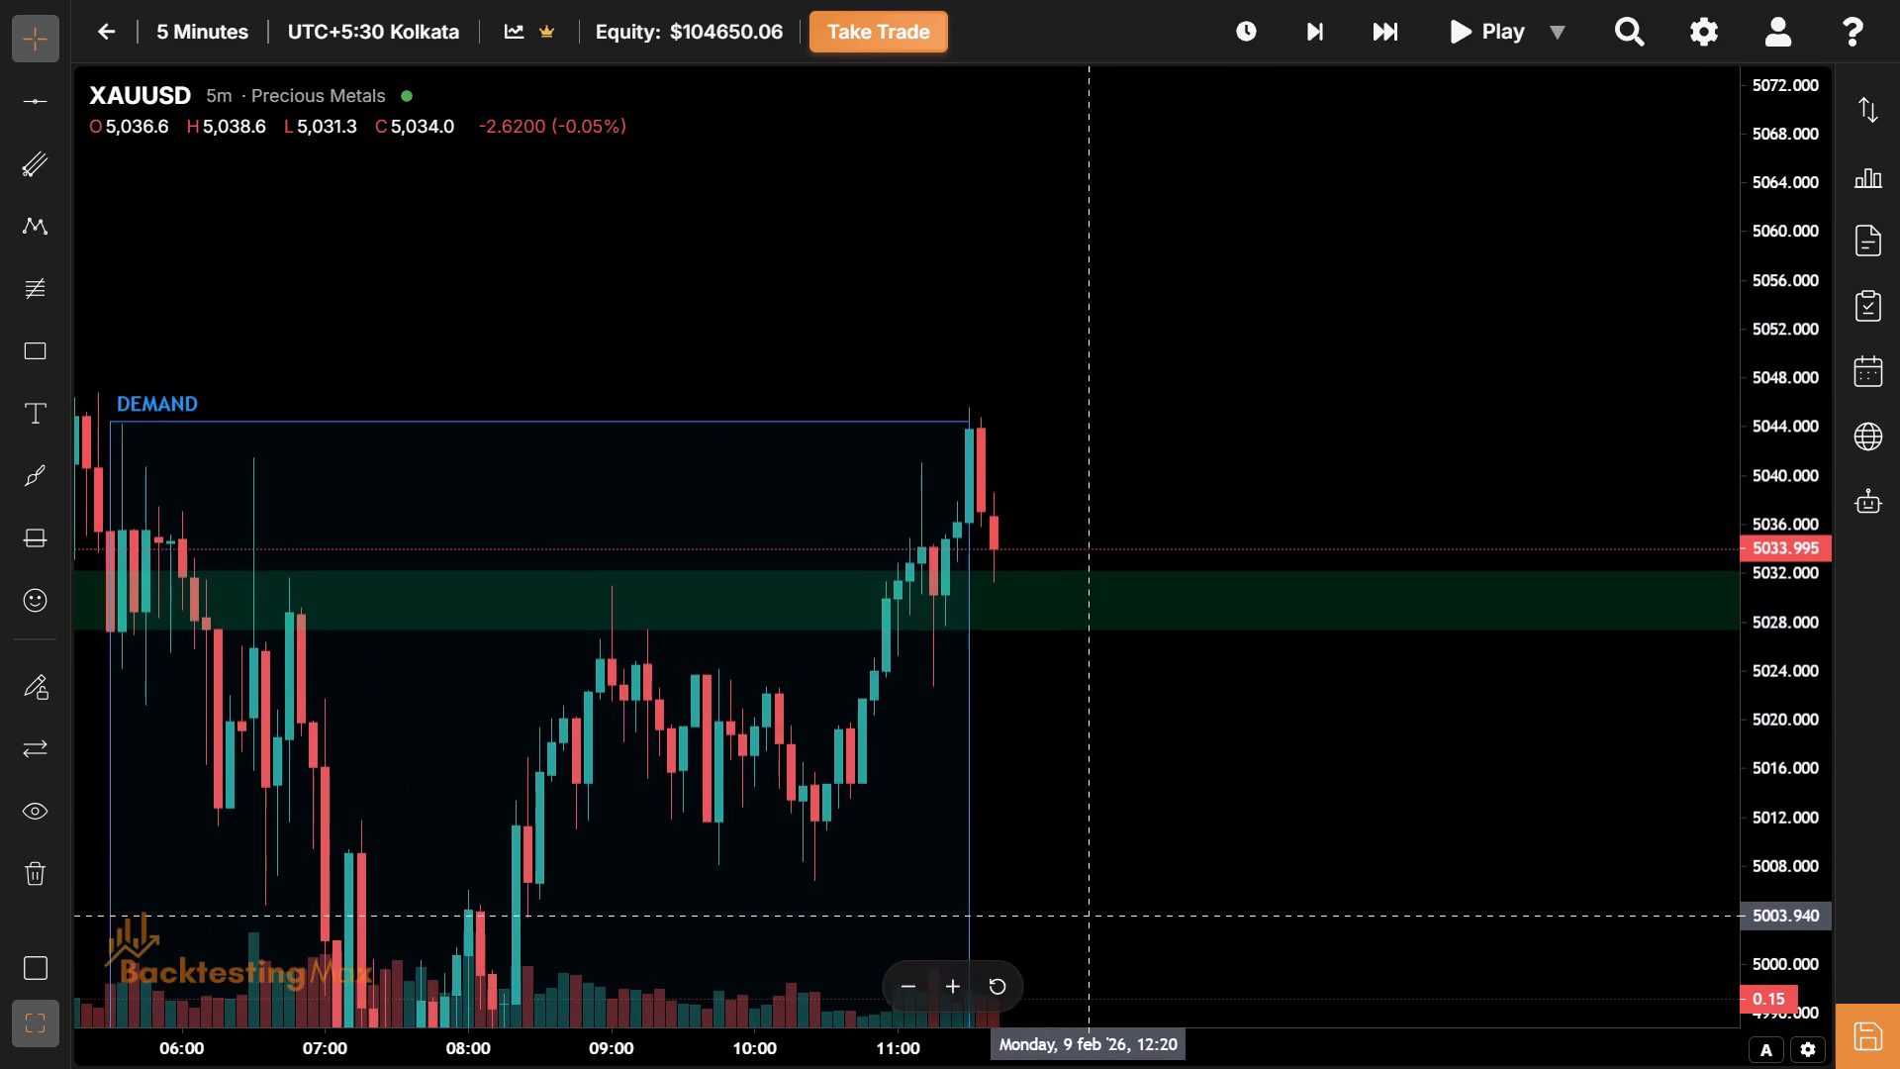
drag(1091, 916, 1280, 943)
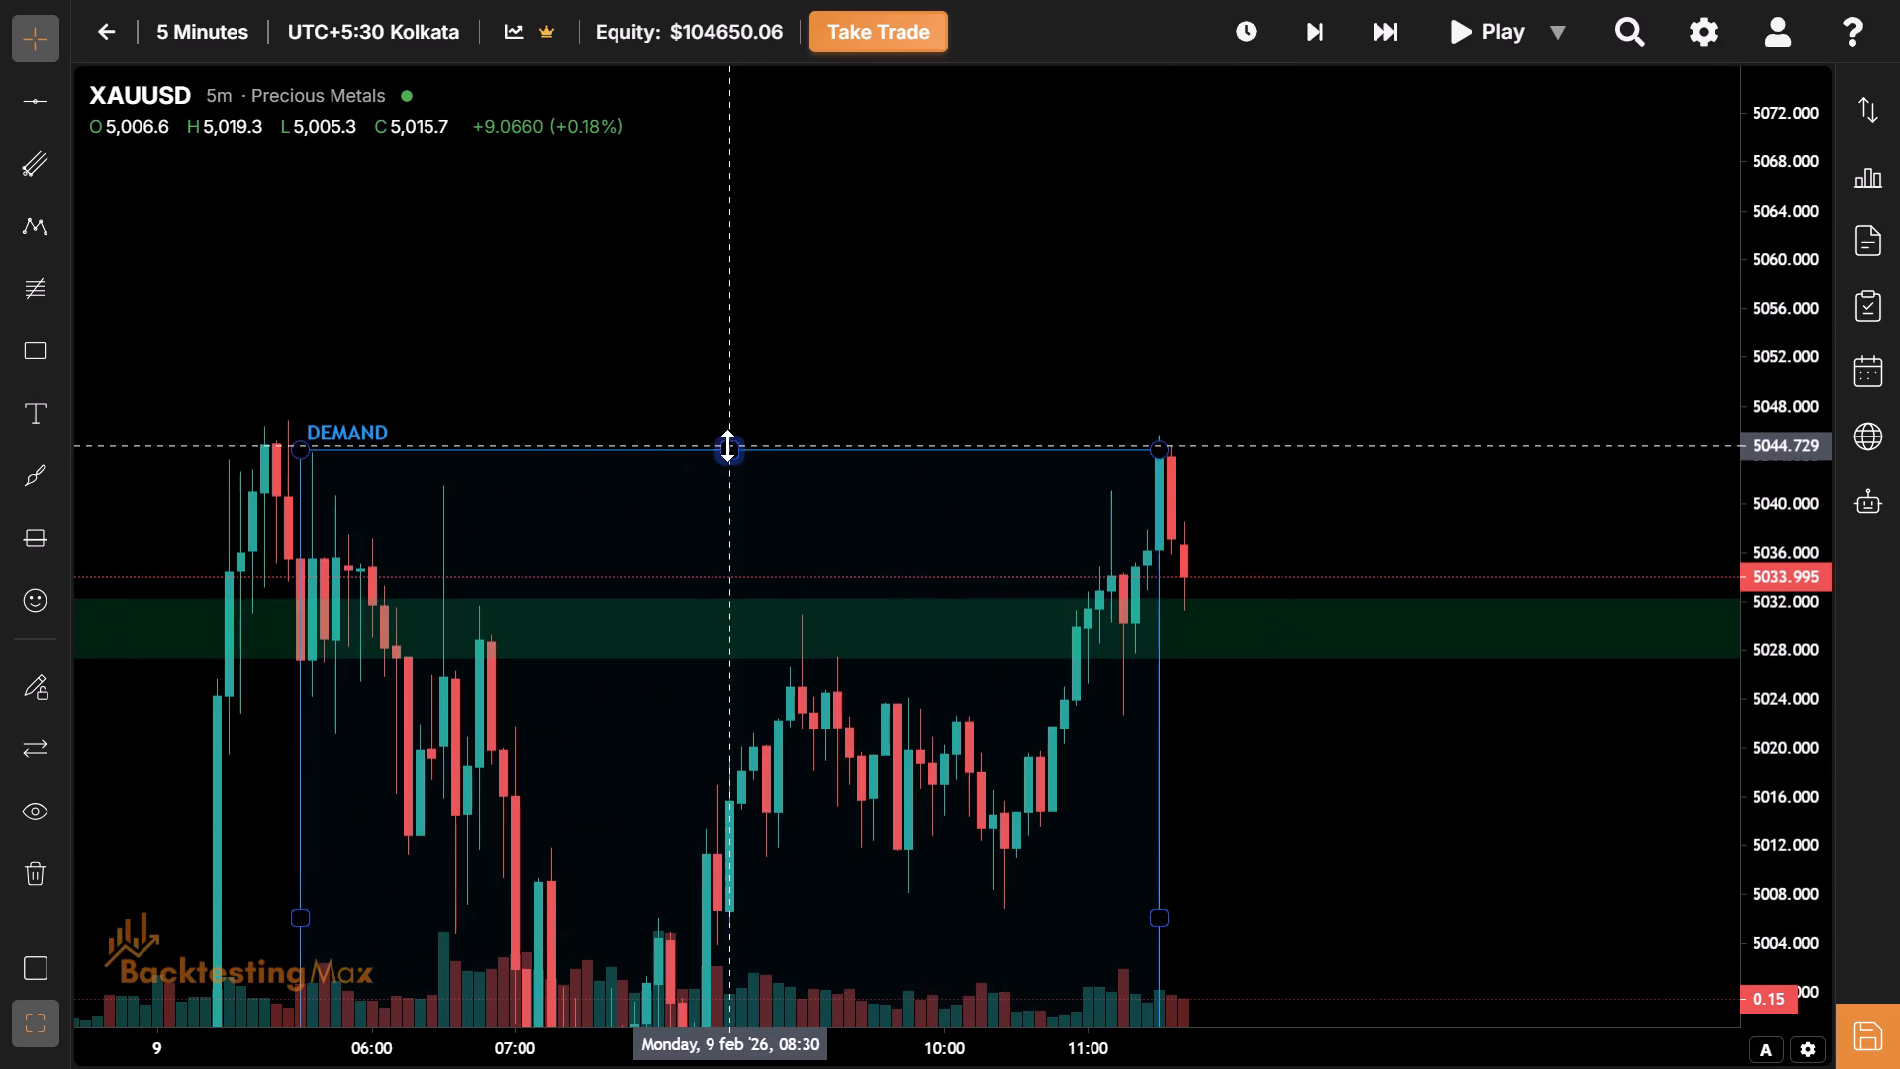
drag(726, 446, 805, 436)
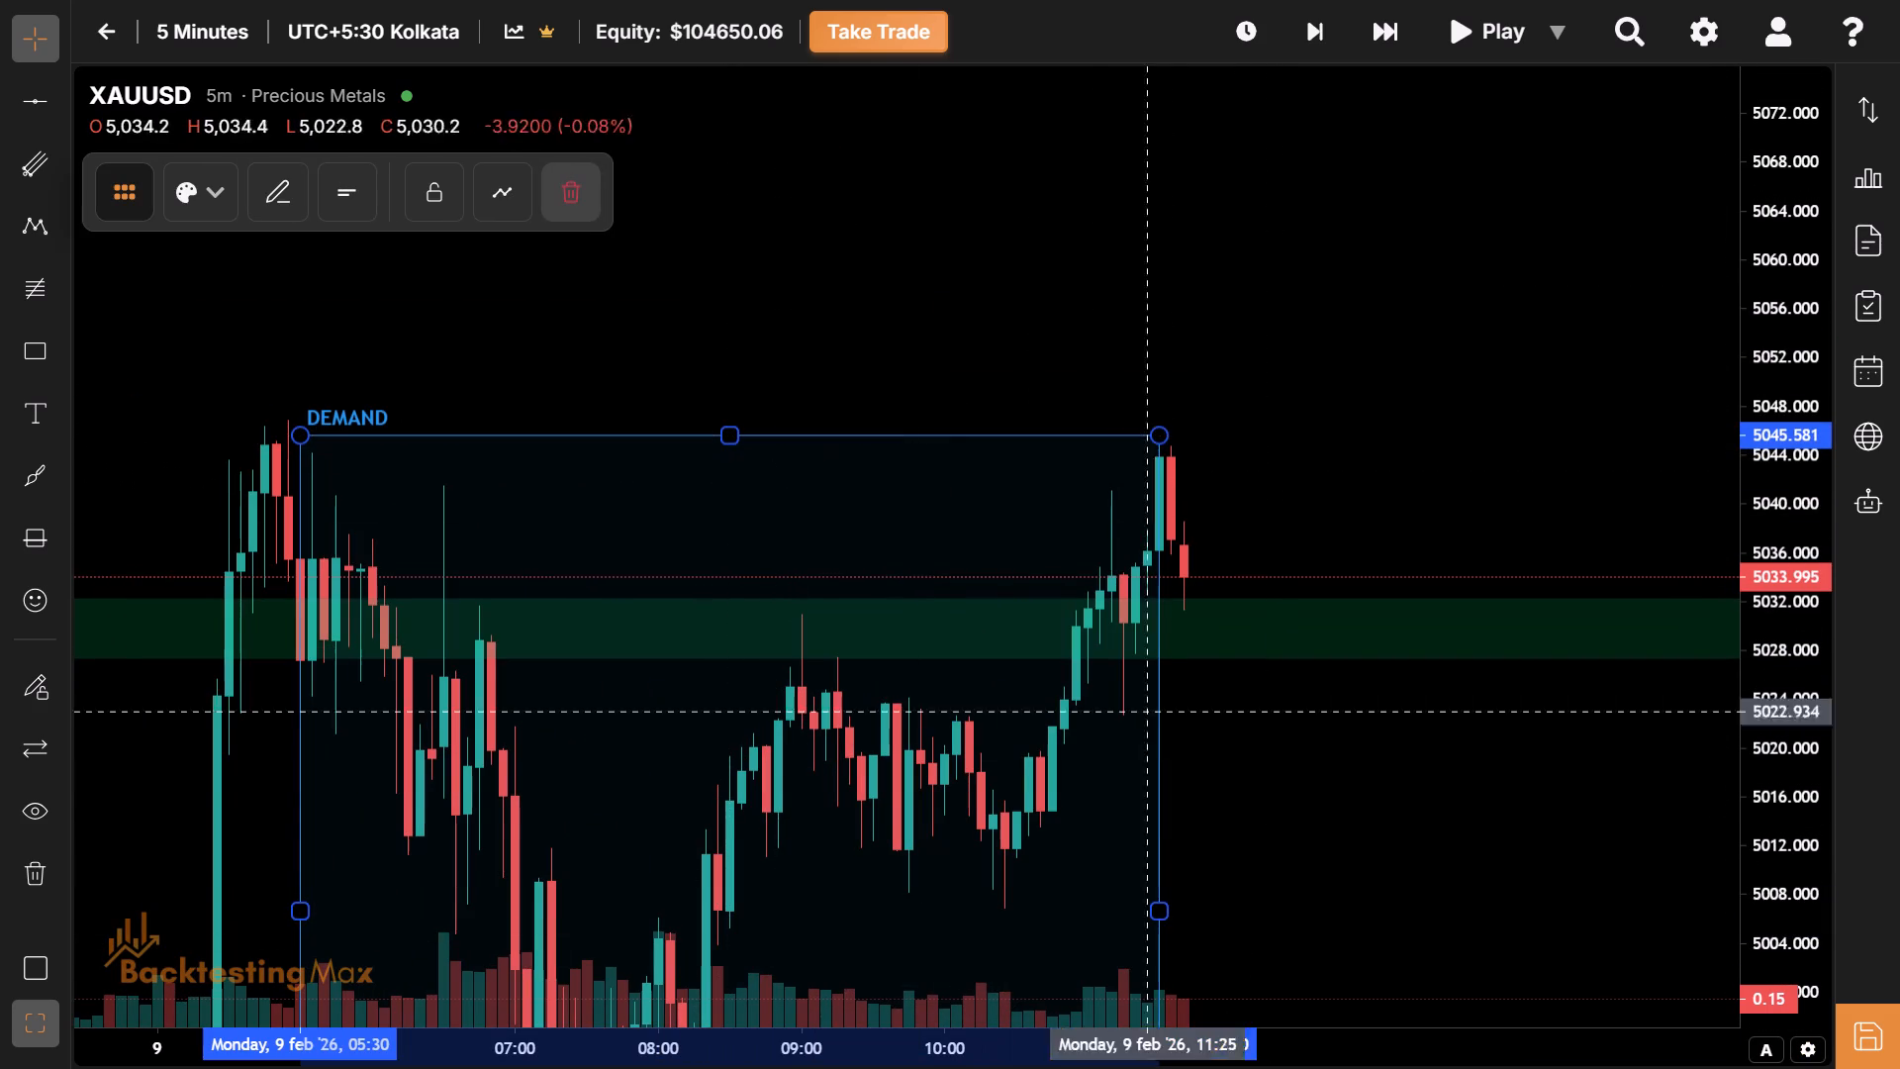
Advance the replay bar by bar from 11:40 to 12:45 on 9 Feb.
drag(1296, 809, 1139, 577)
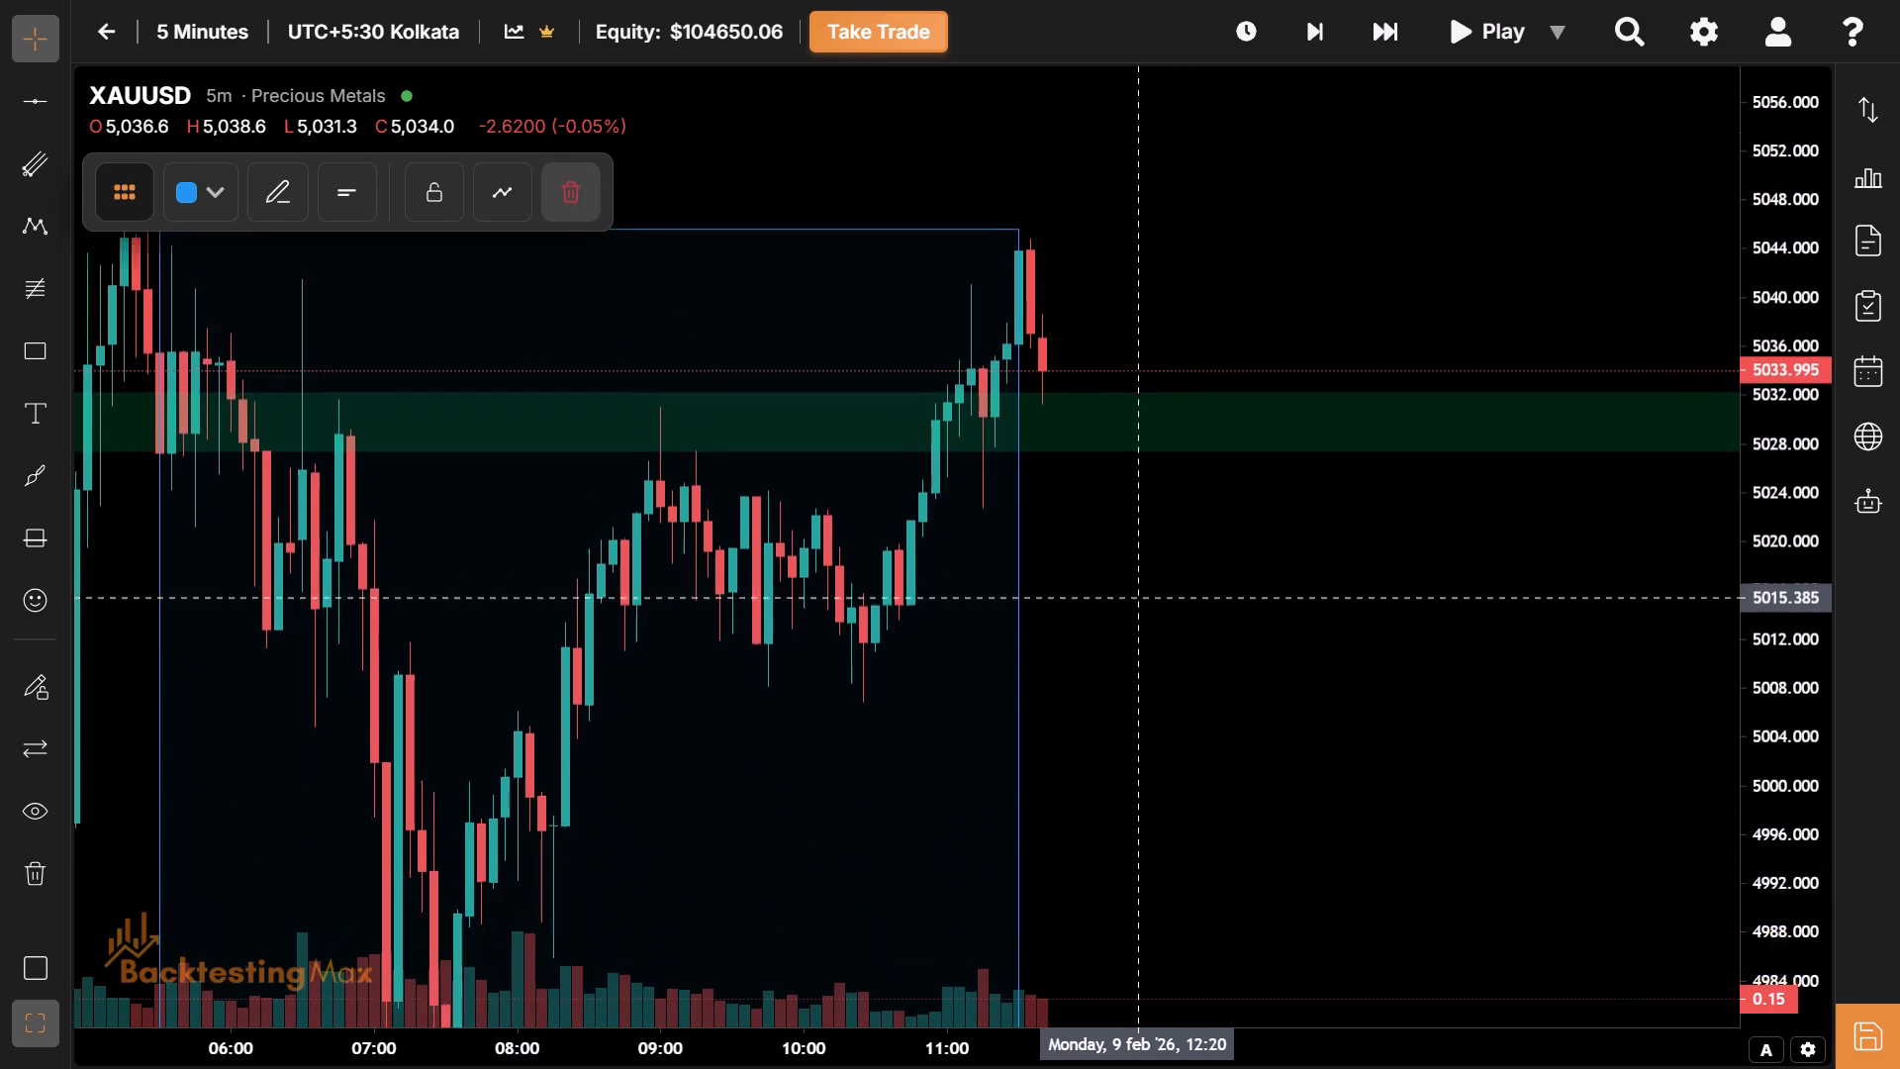
drag(1139, 577, 1077, 391)
drag(1162, 725, 971, 864)
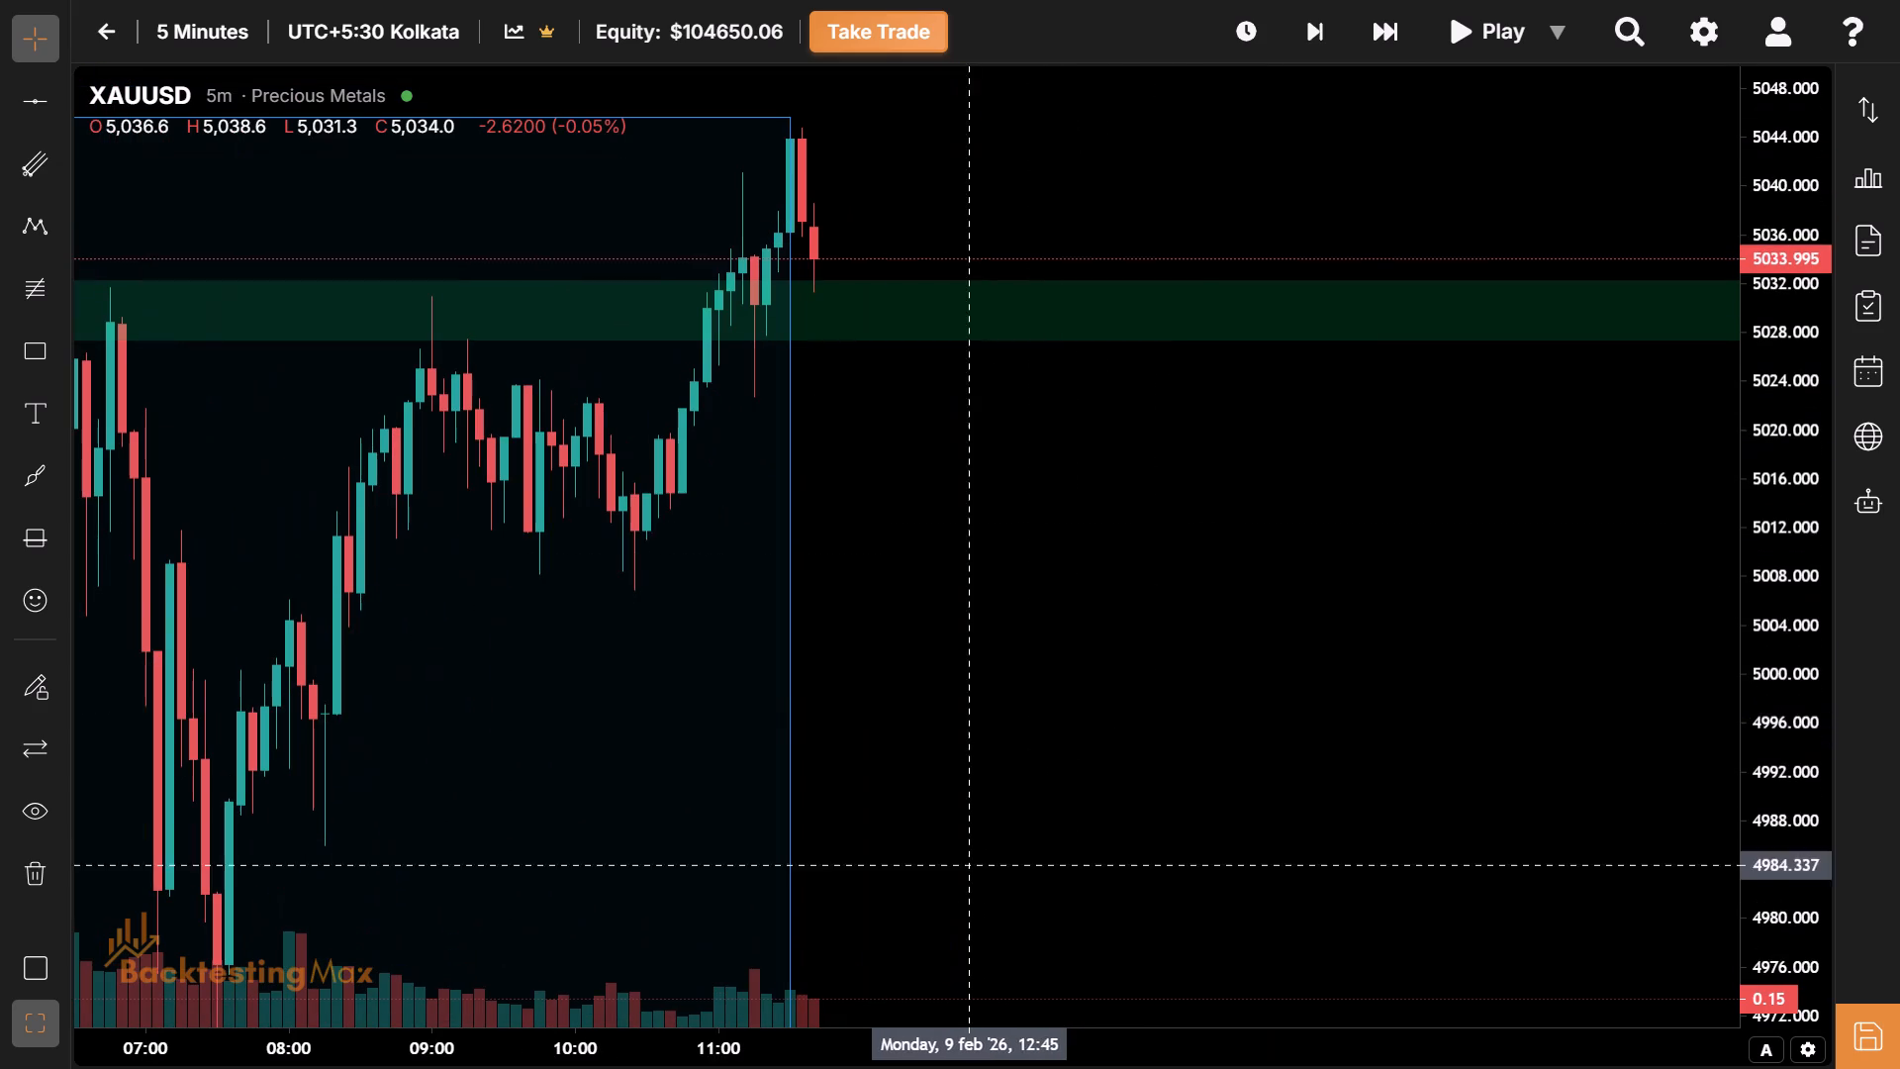
click(1321, 40)
click(1321, 40)
click(1321, 40)
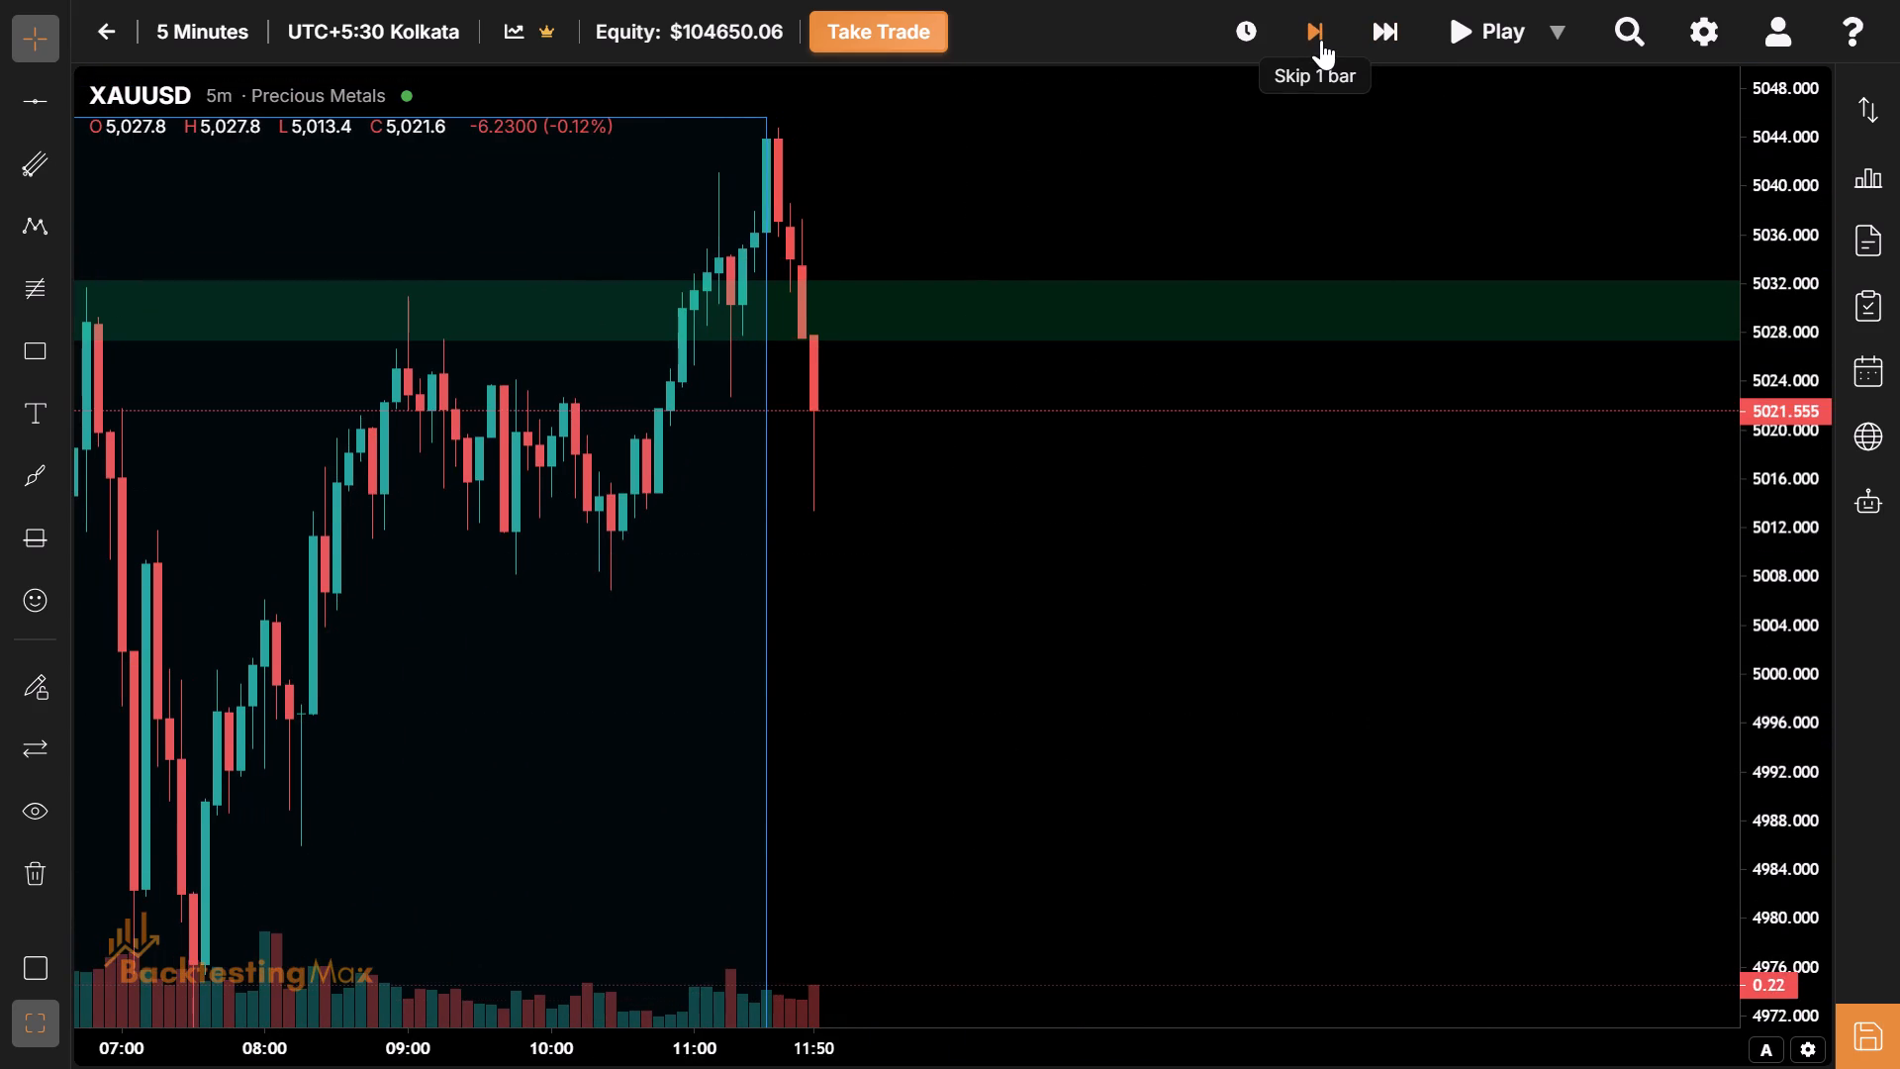
click(1321, 40)
click(1321, 40)
click(1321, 40)
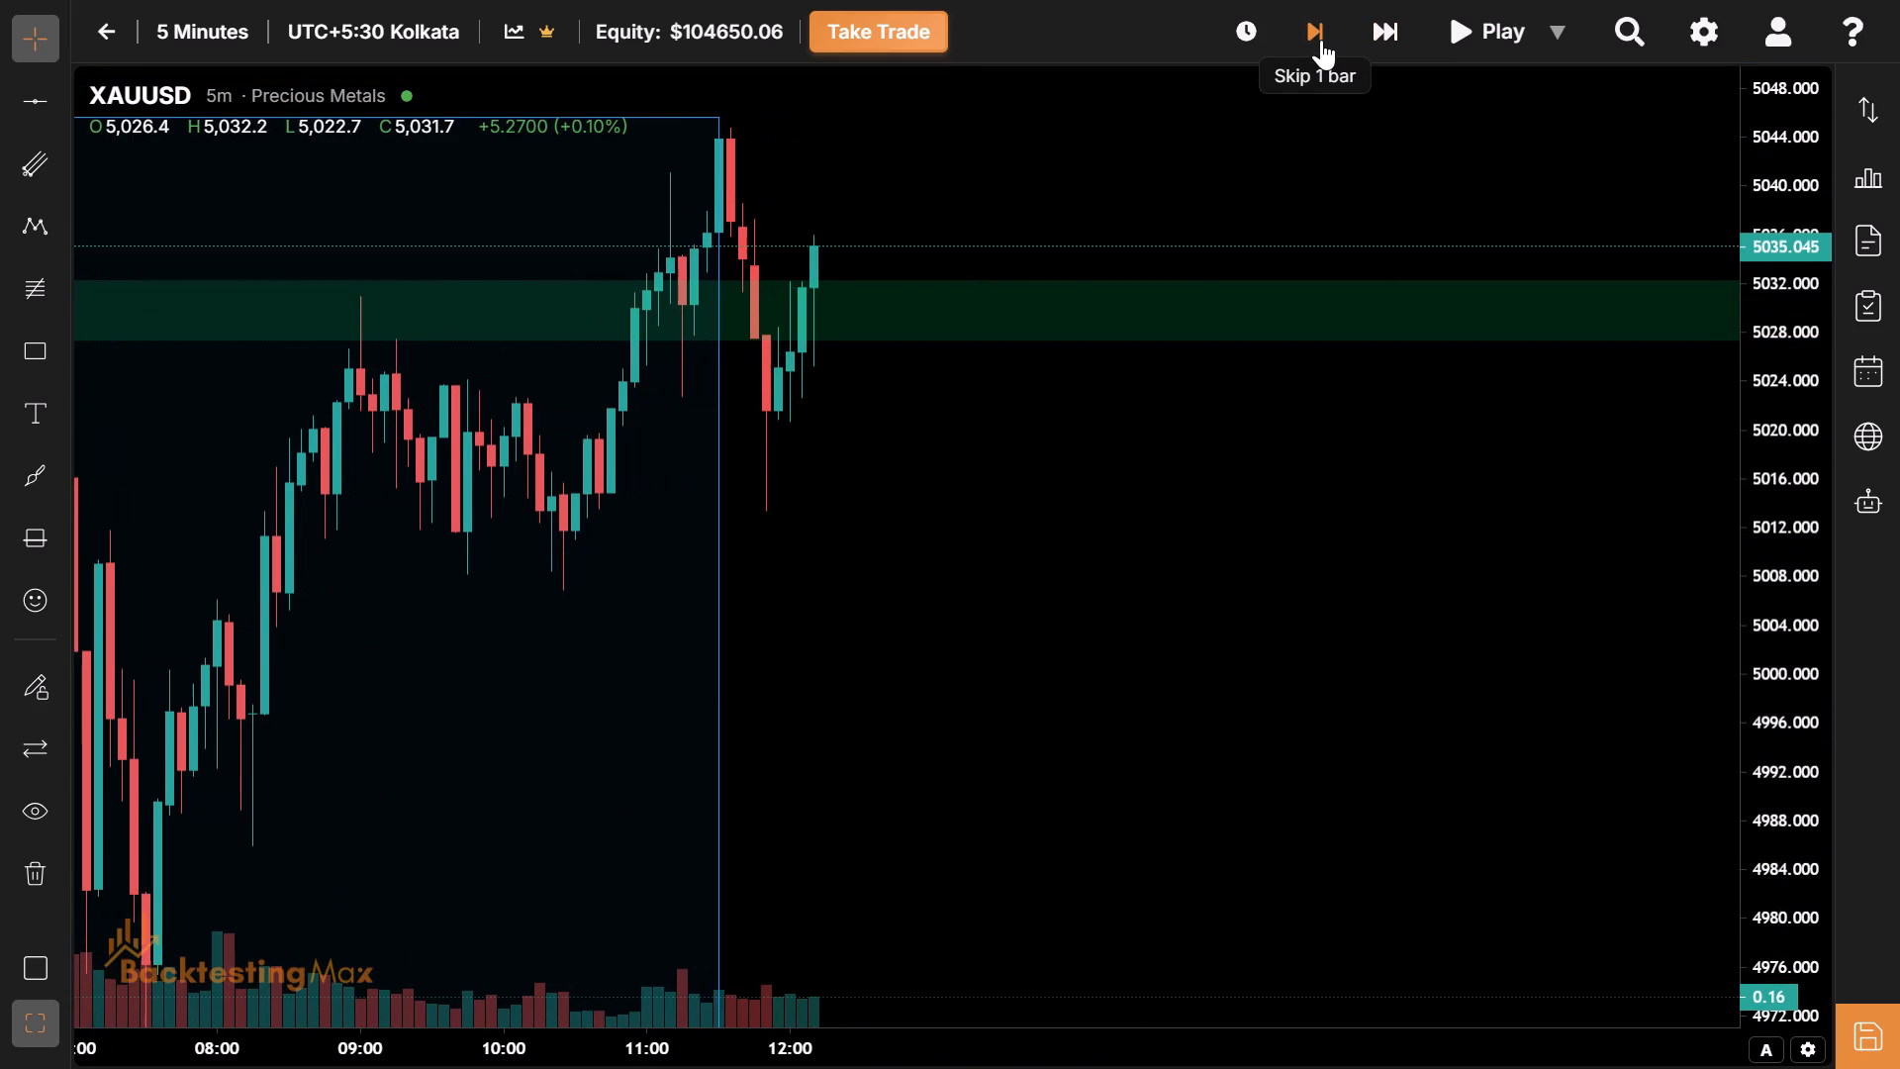
click(1321, 40)
click(1321, 40)
click(1321, 40)
drag(927, 673, 870, 878)
click(1329, 23)
click(1329, 23)
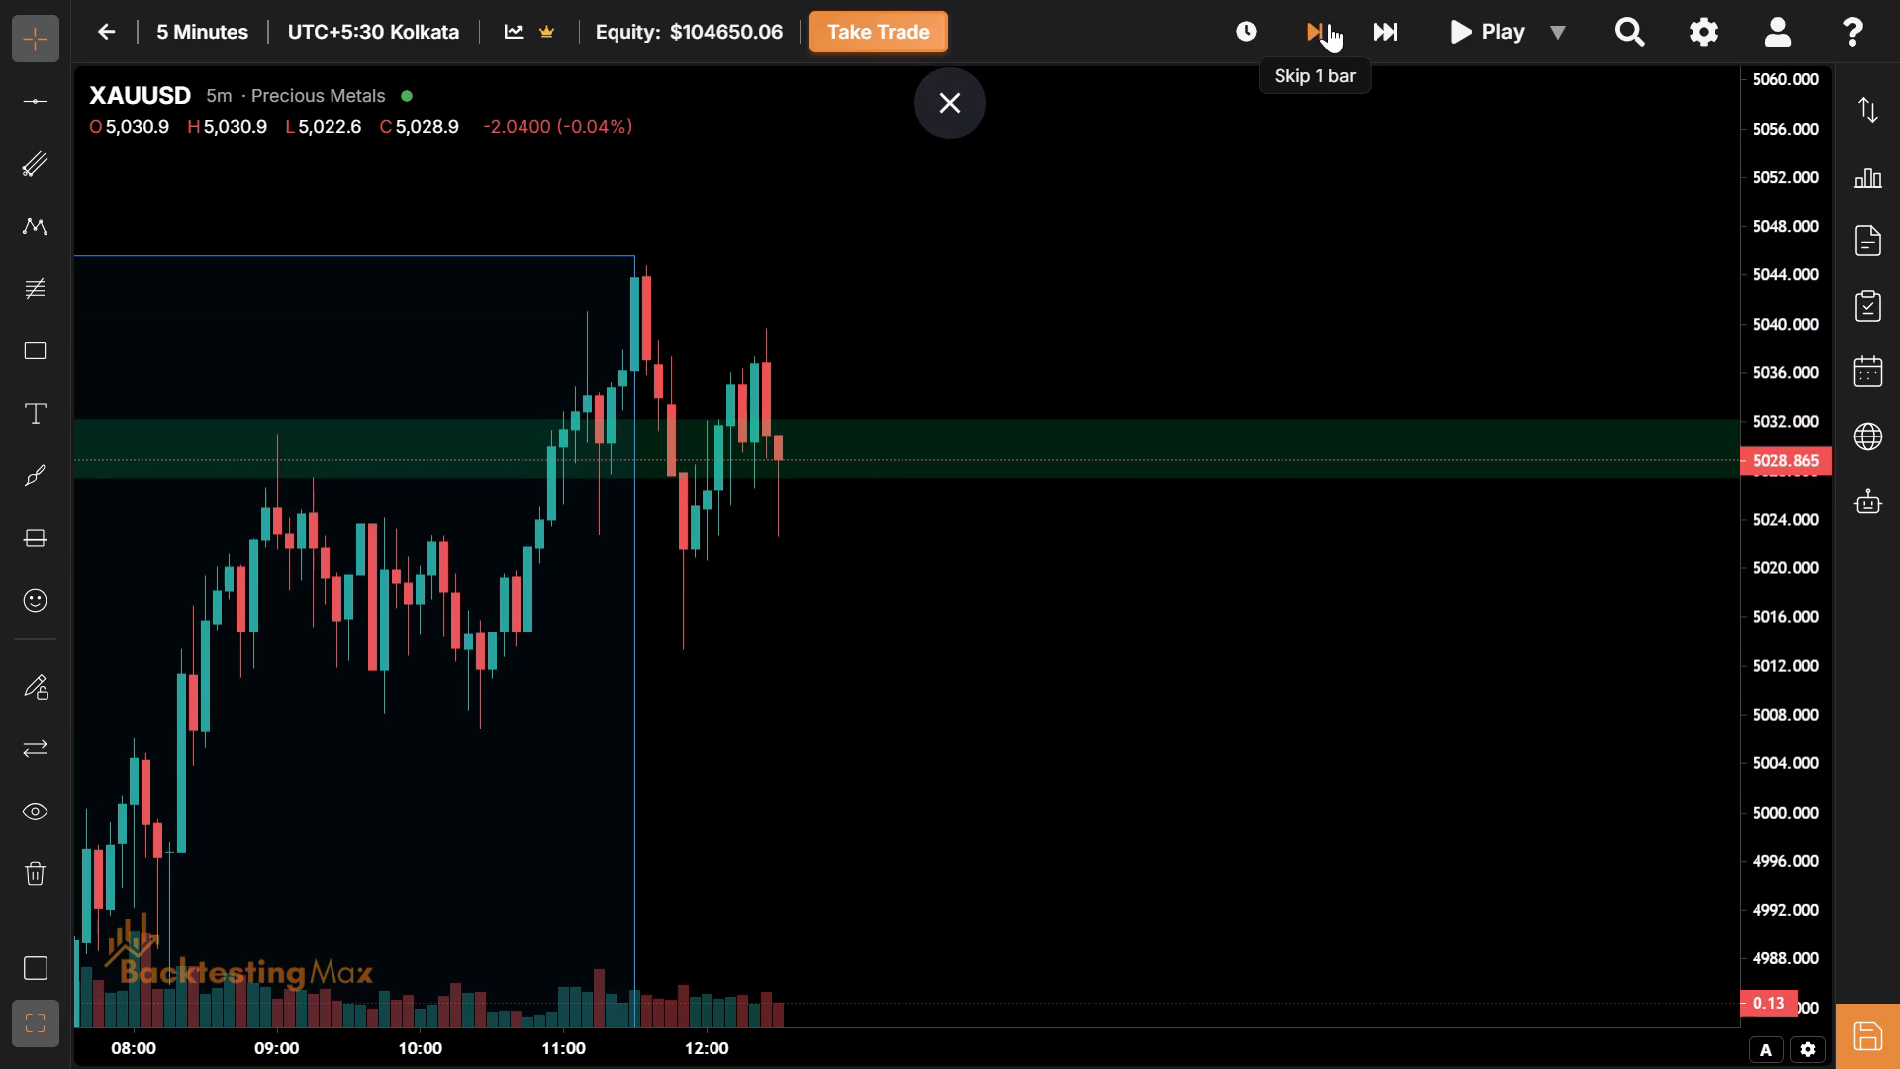
click(1329, 23)
click(1329, 23)
Change the green demand zone between about 5027 and 5032 to the Resistance/Supply template.
drag(1027, 694, 1052, 712)
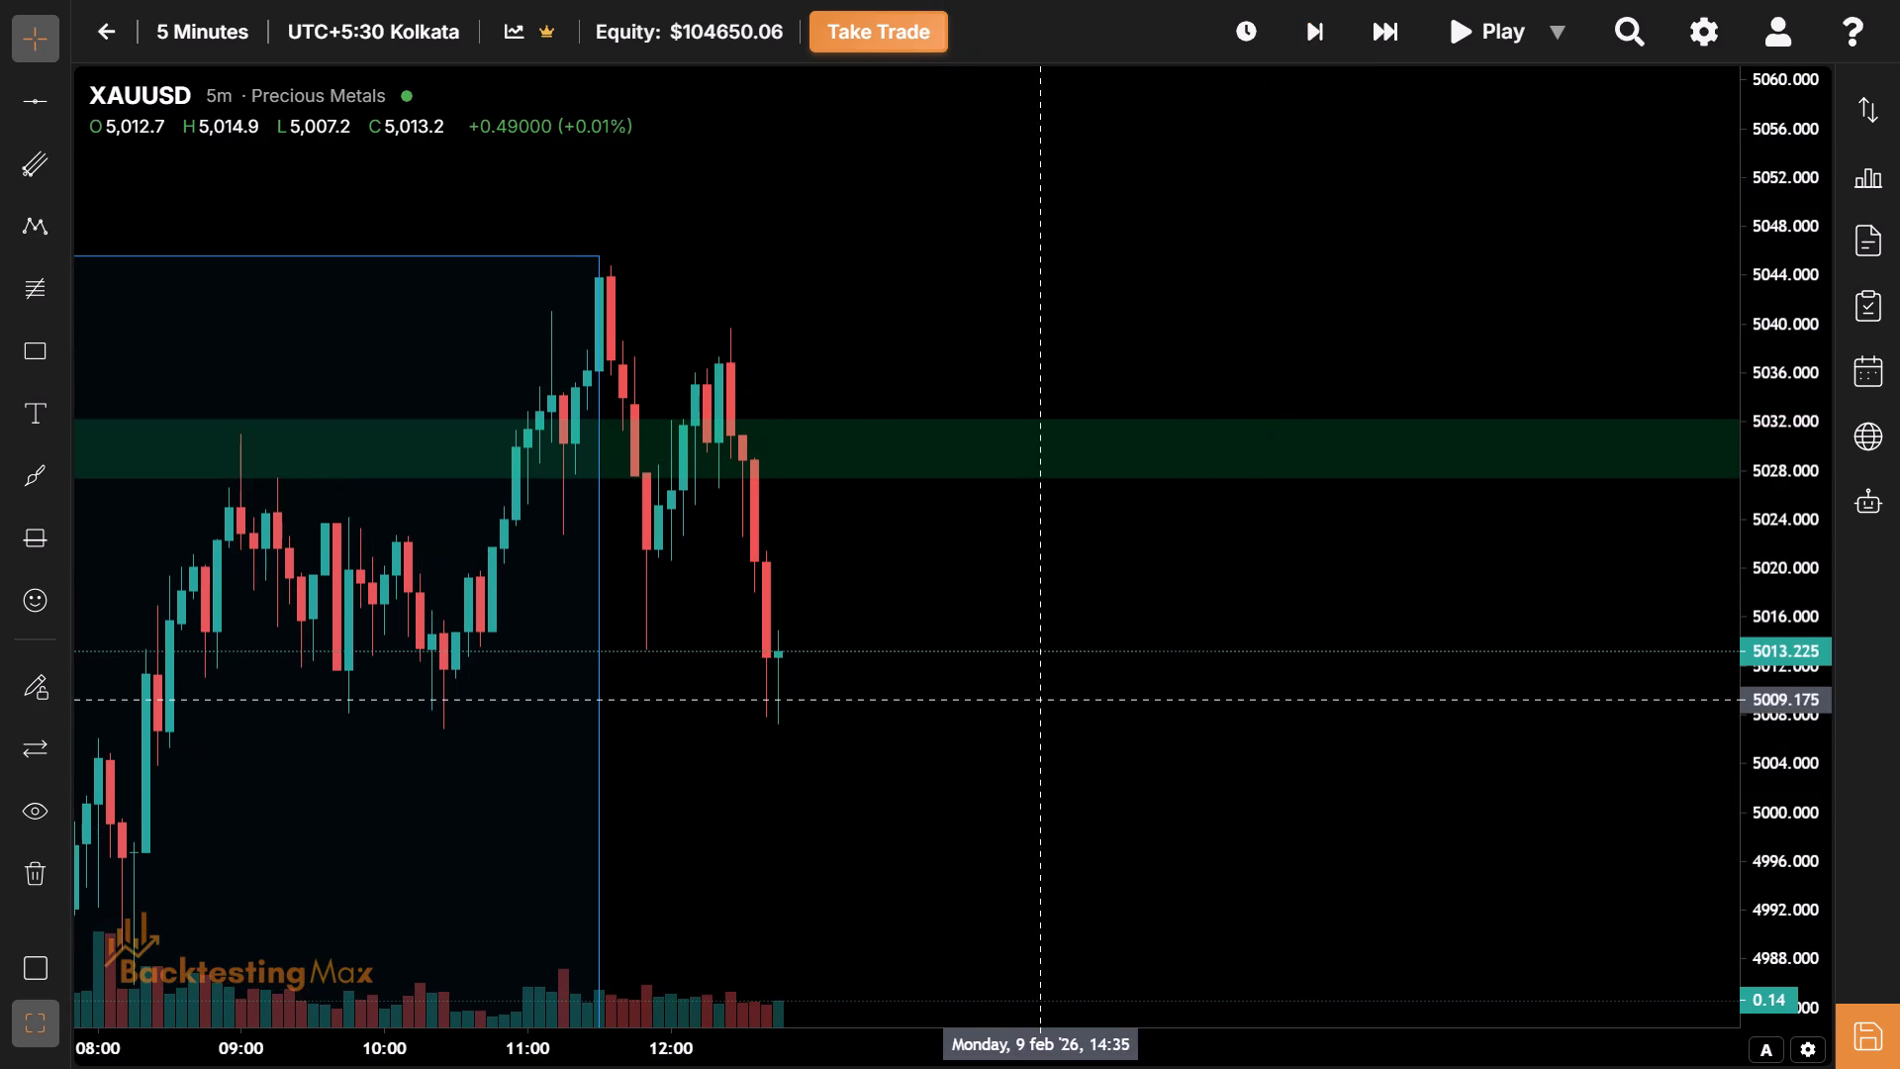
drag(1052, 712, 1242, 808)
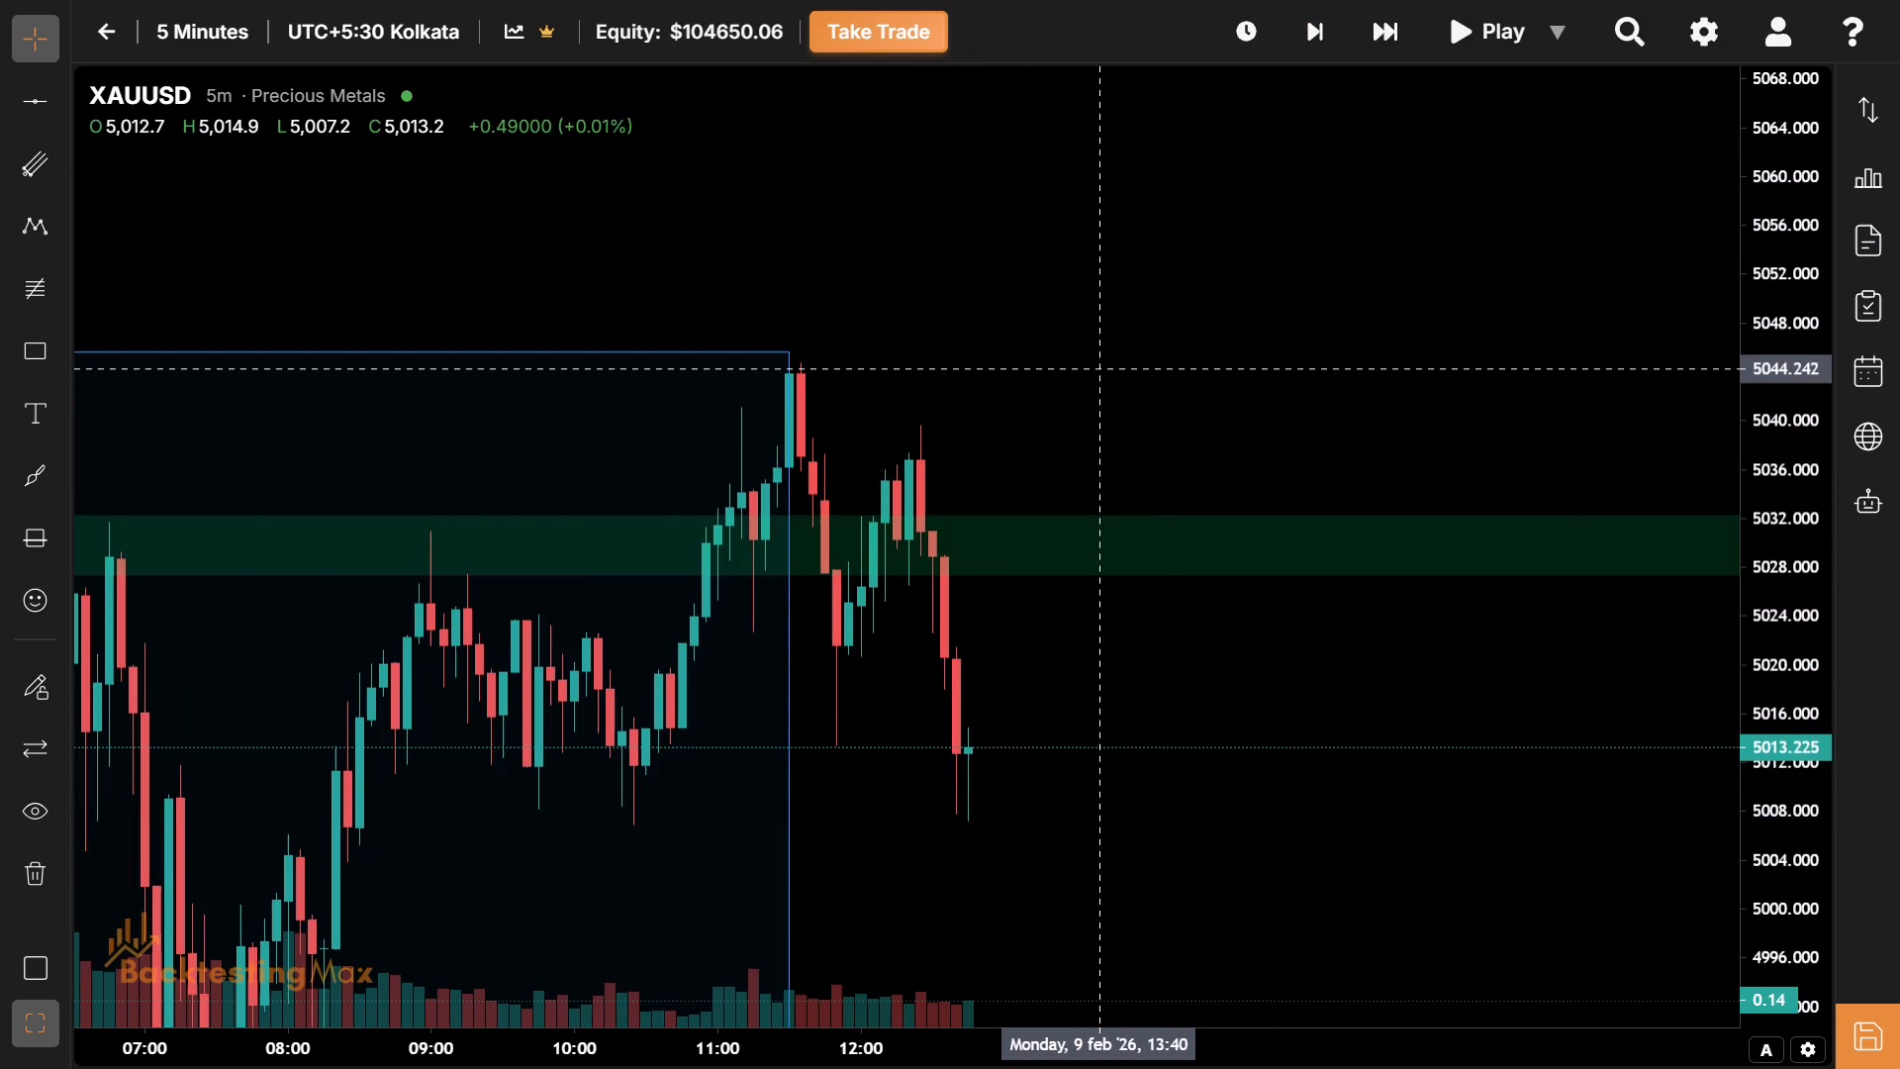
drag(1114, 693, 873, 566)
click(873, 566)
click(843, 478)
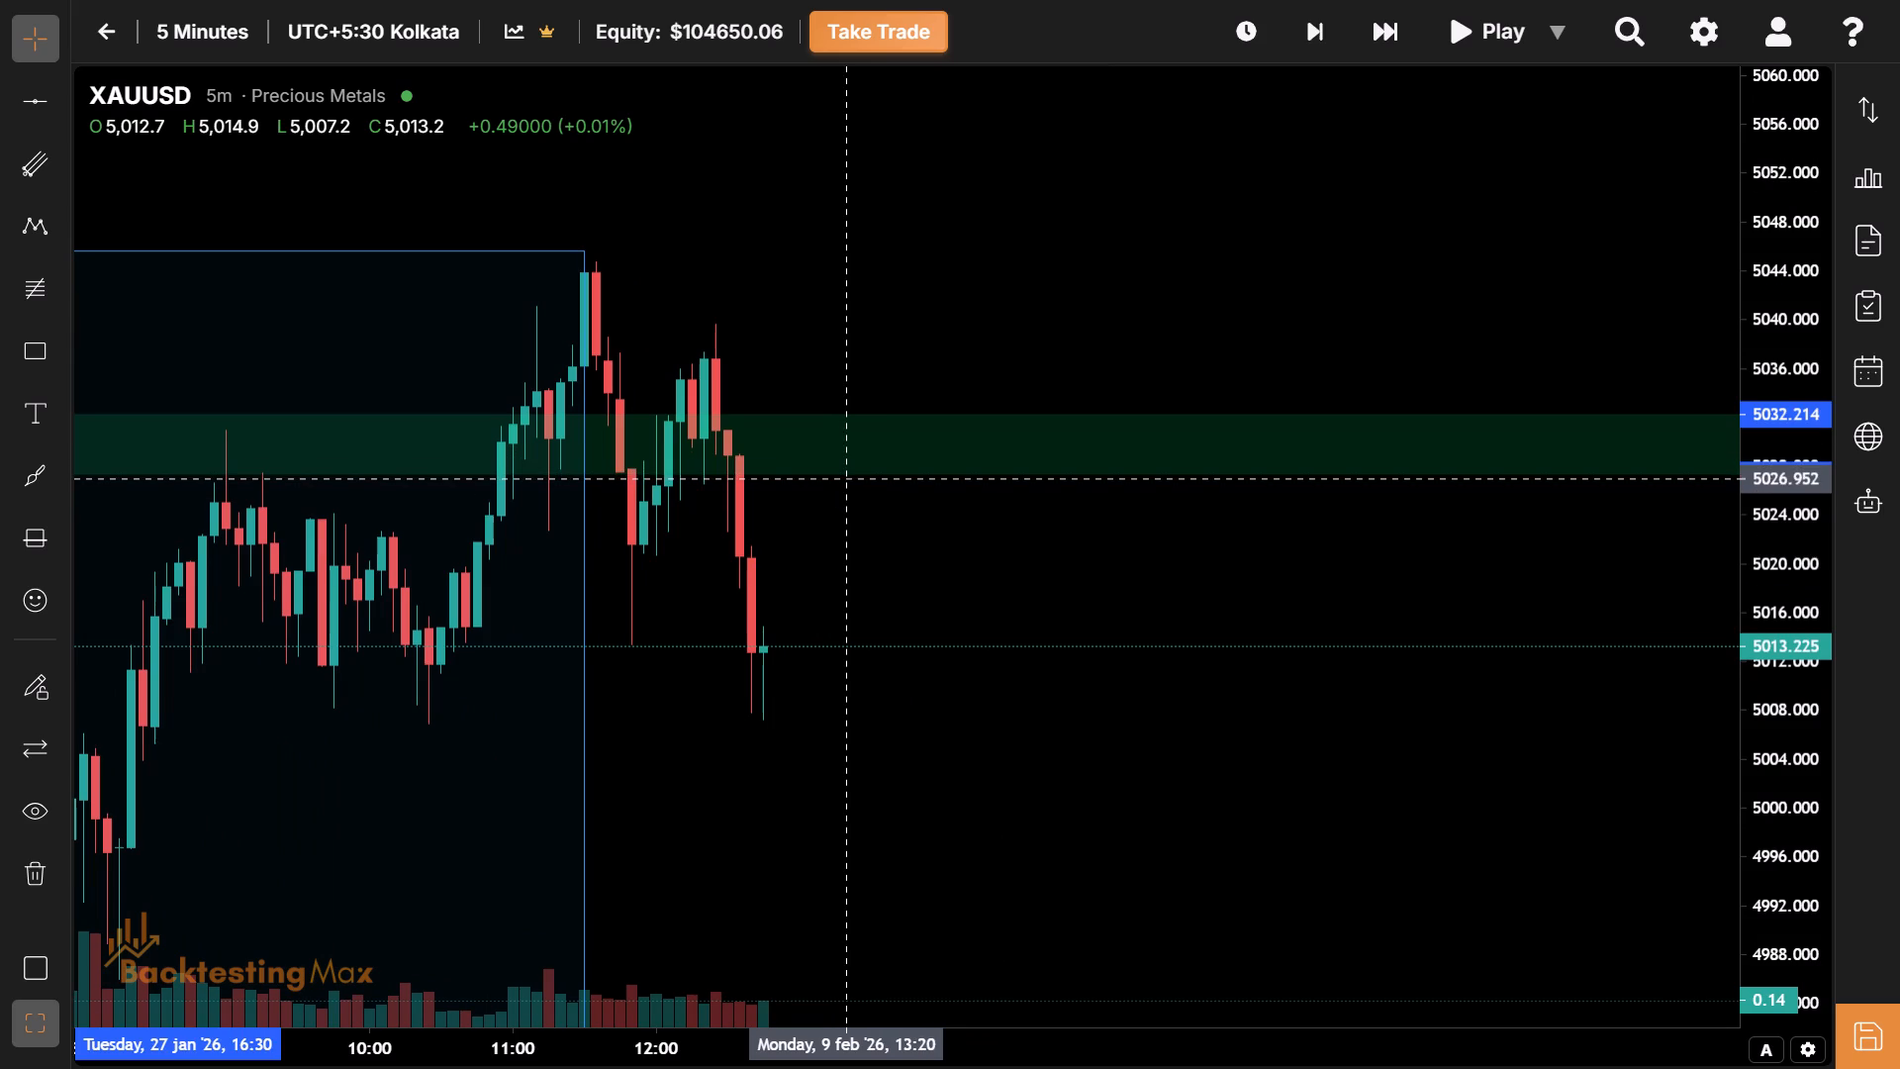
click(215, 199)
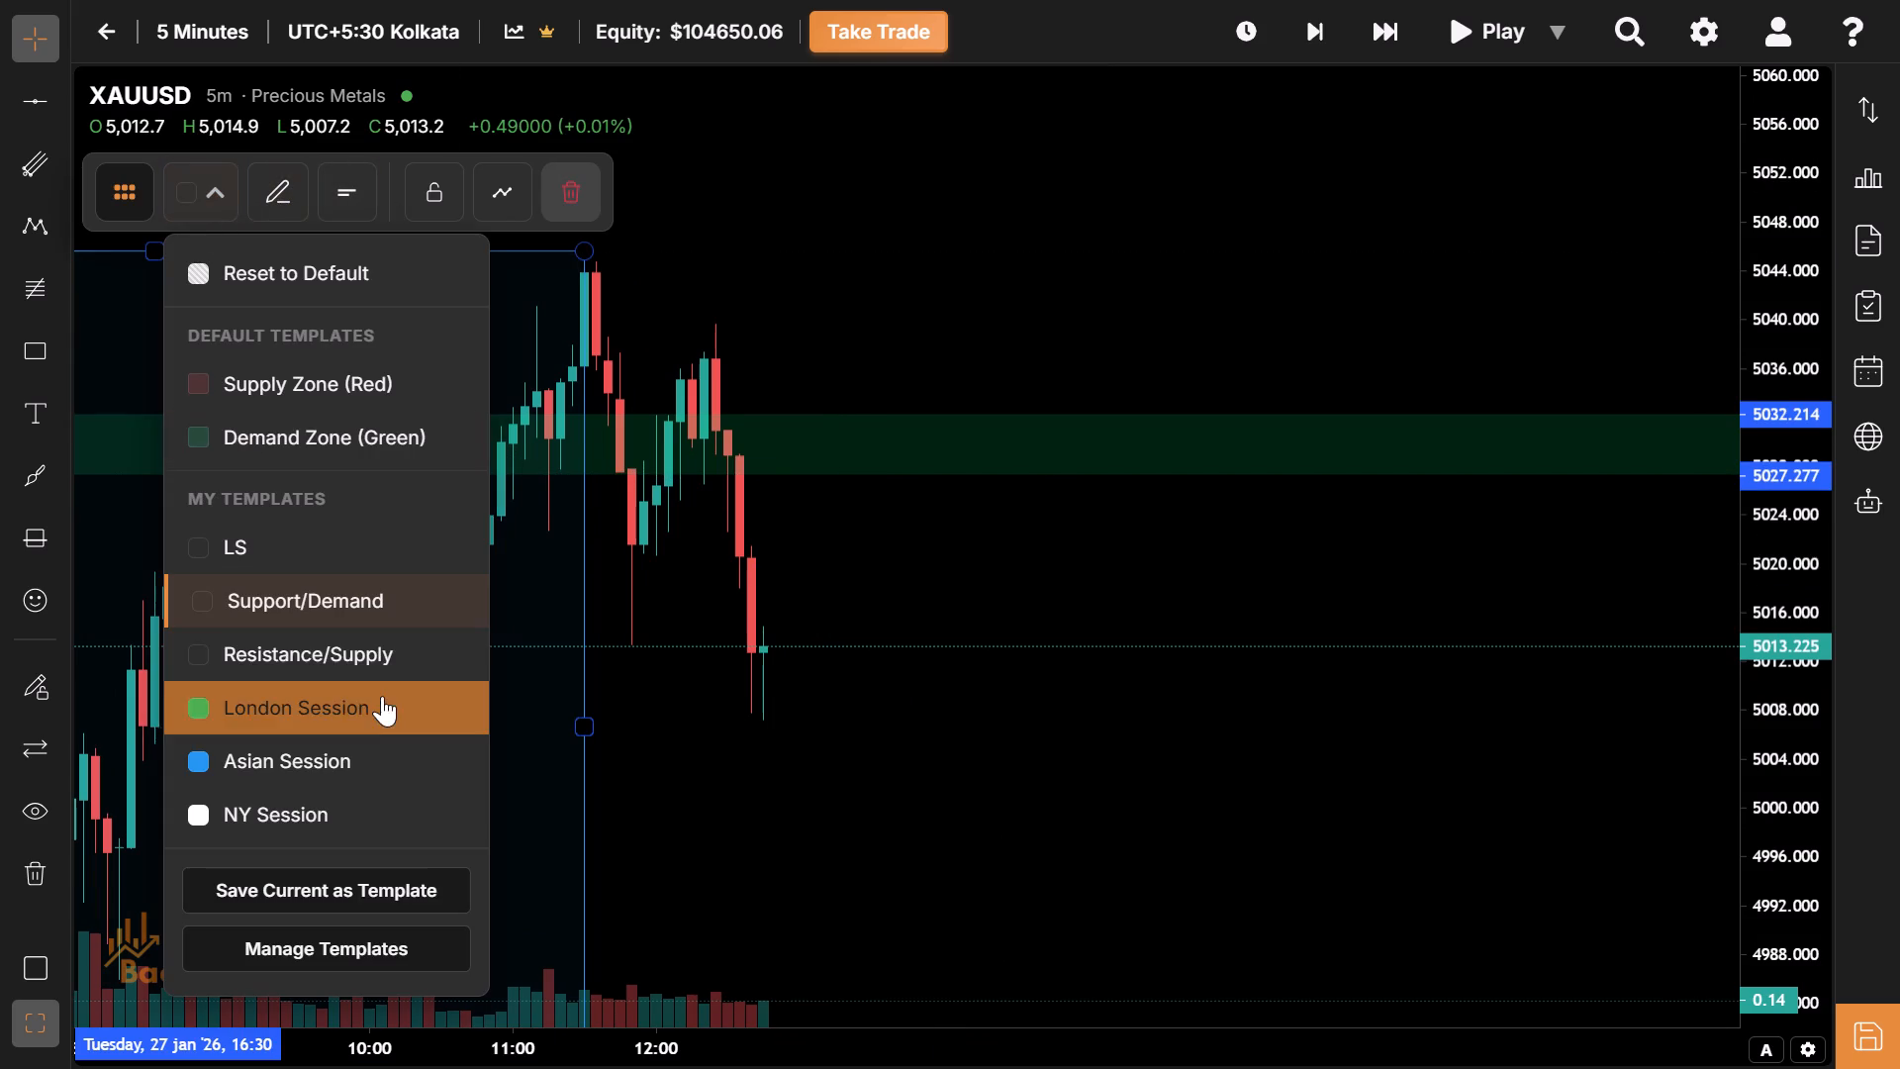
click(394, 669)
Advance the replay bar by bar to 13:10 on 9 Feb.
drag(675, 707, 619, 640)
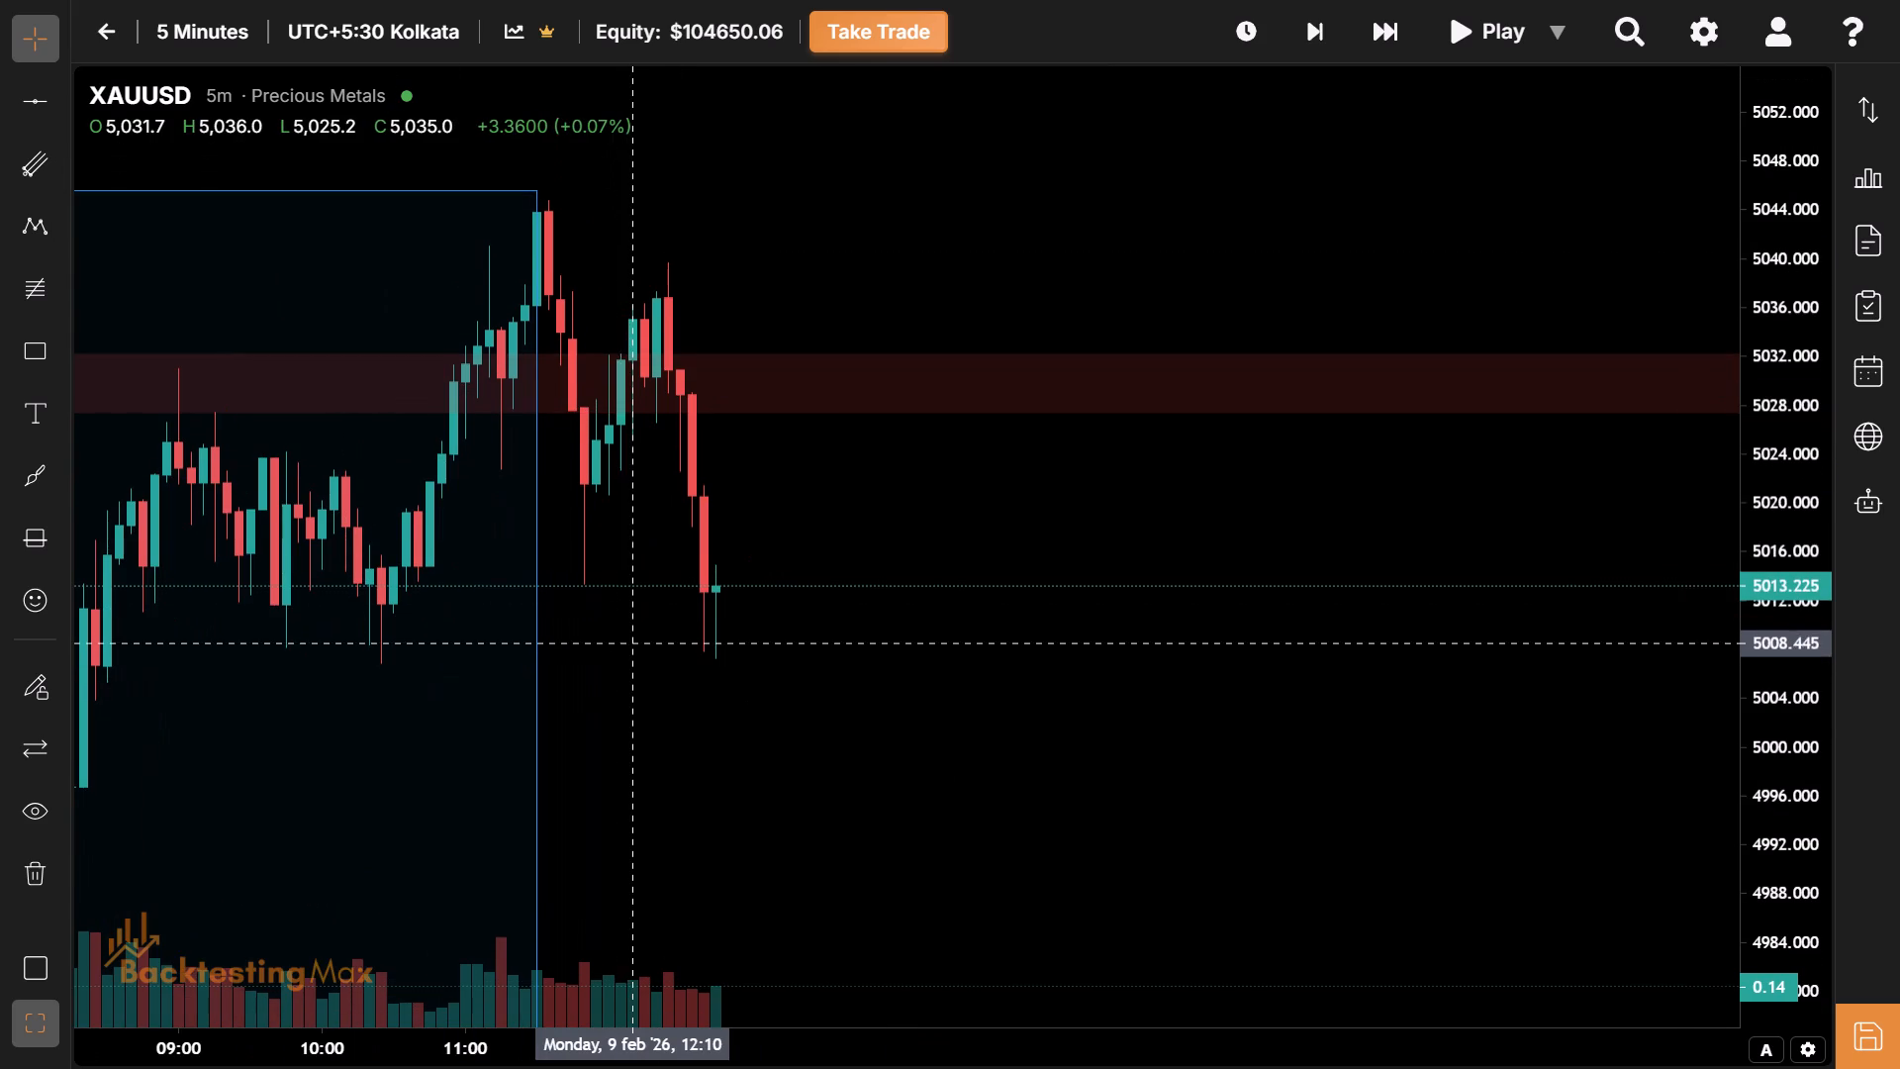
drag(633, 644, 591, 654)
click(1321, 21)
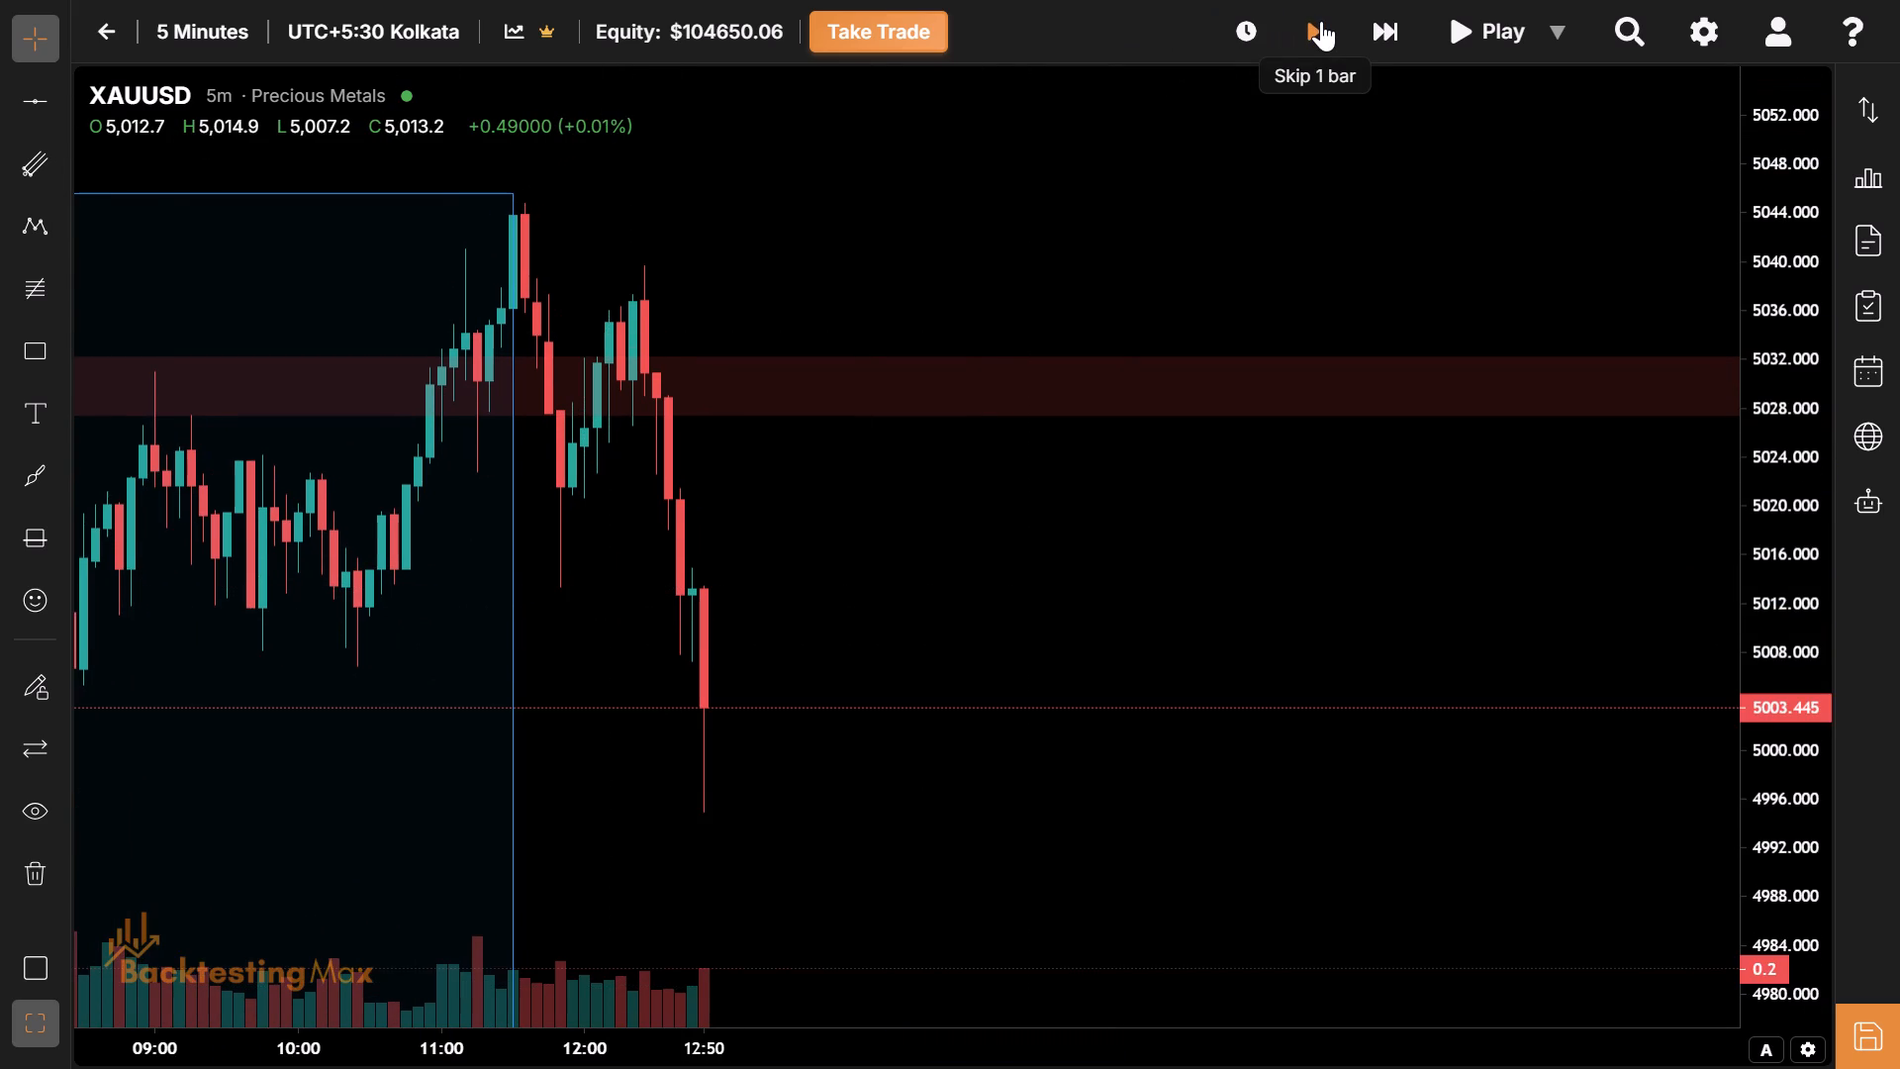
click(1321, 21)
click(1321, 21)
double_click(1321, 21)
Draw a 9 Feb rectangle from 12:30 to 16:30 between about 5031 and 4997, and apply the London Session template.
drag(1321, 21, 951, 340)
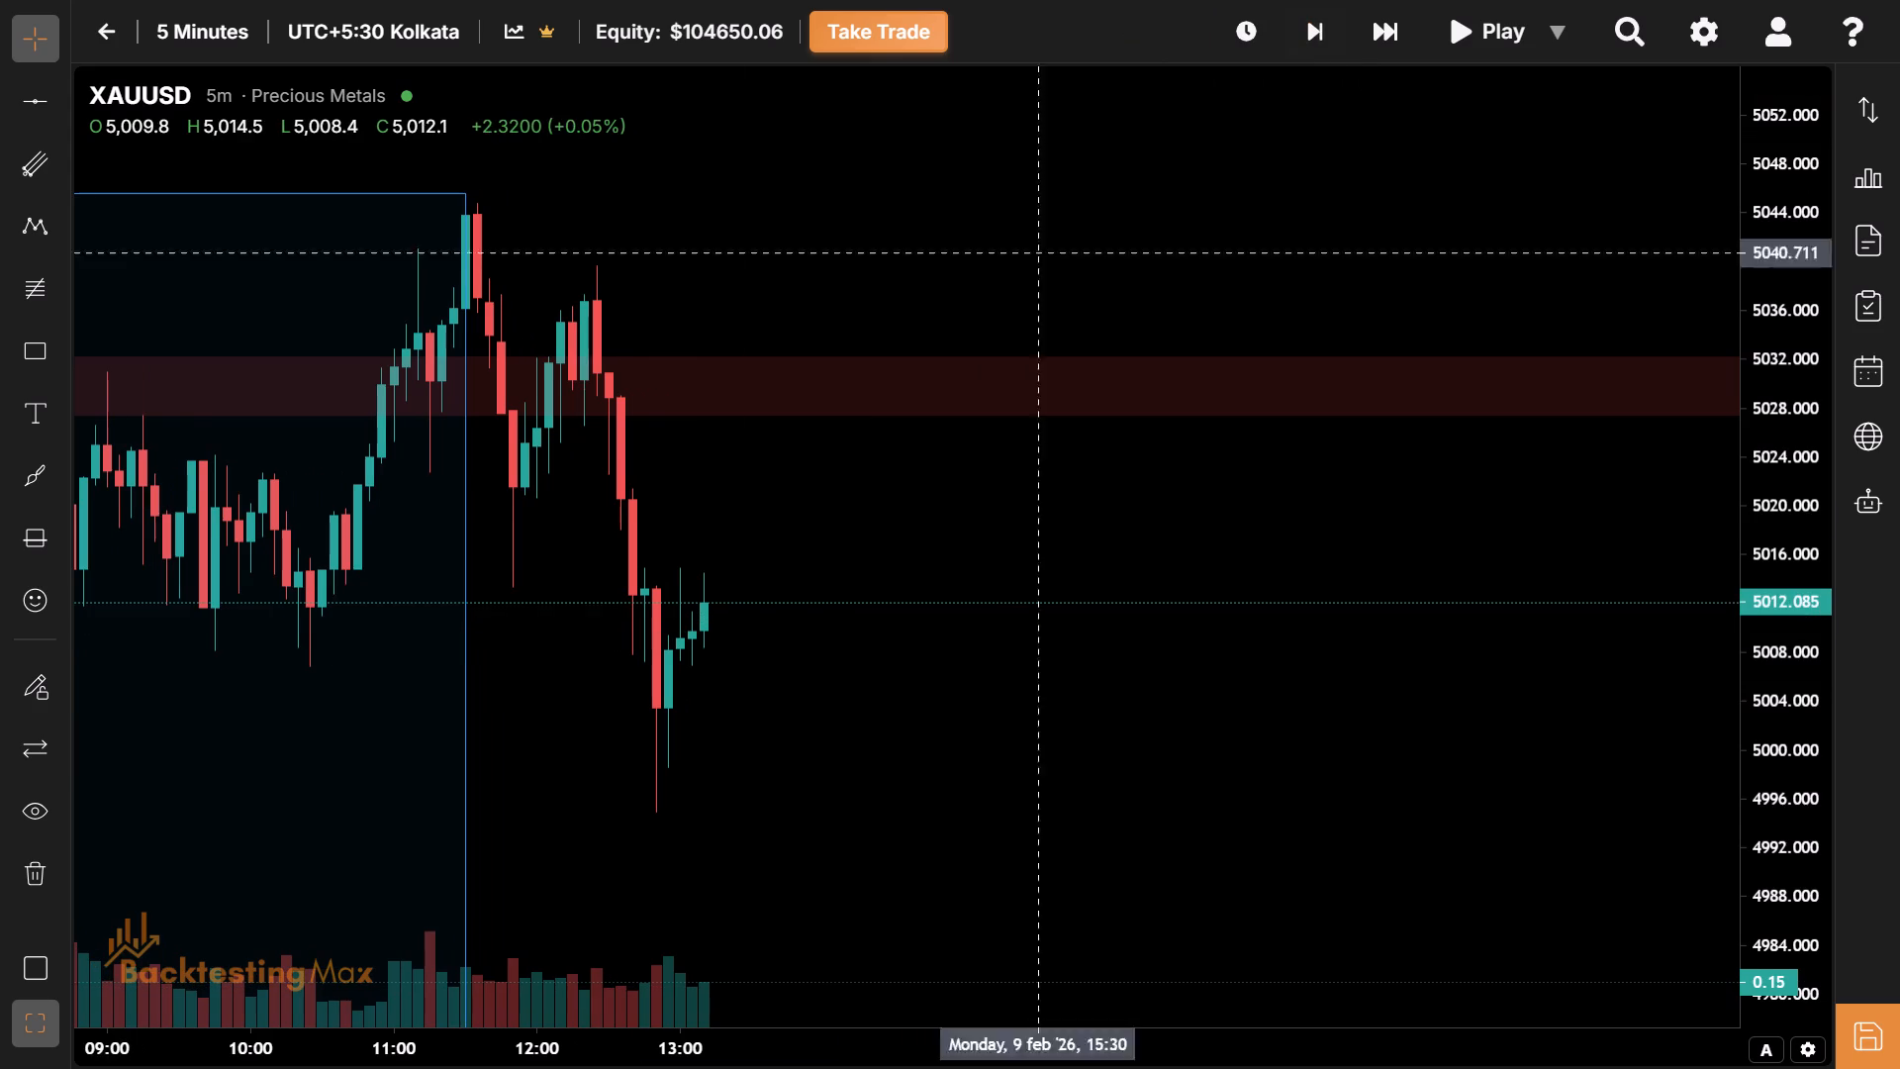
drag(951, 340, 647, 602)
drag(647, 602, 447, 607)
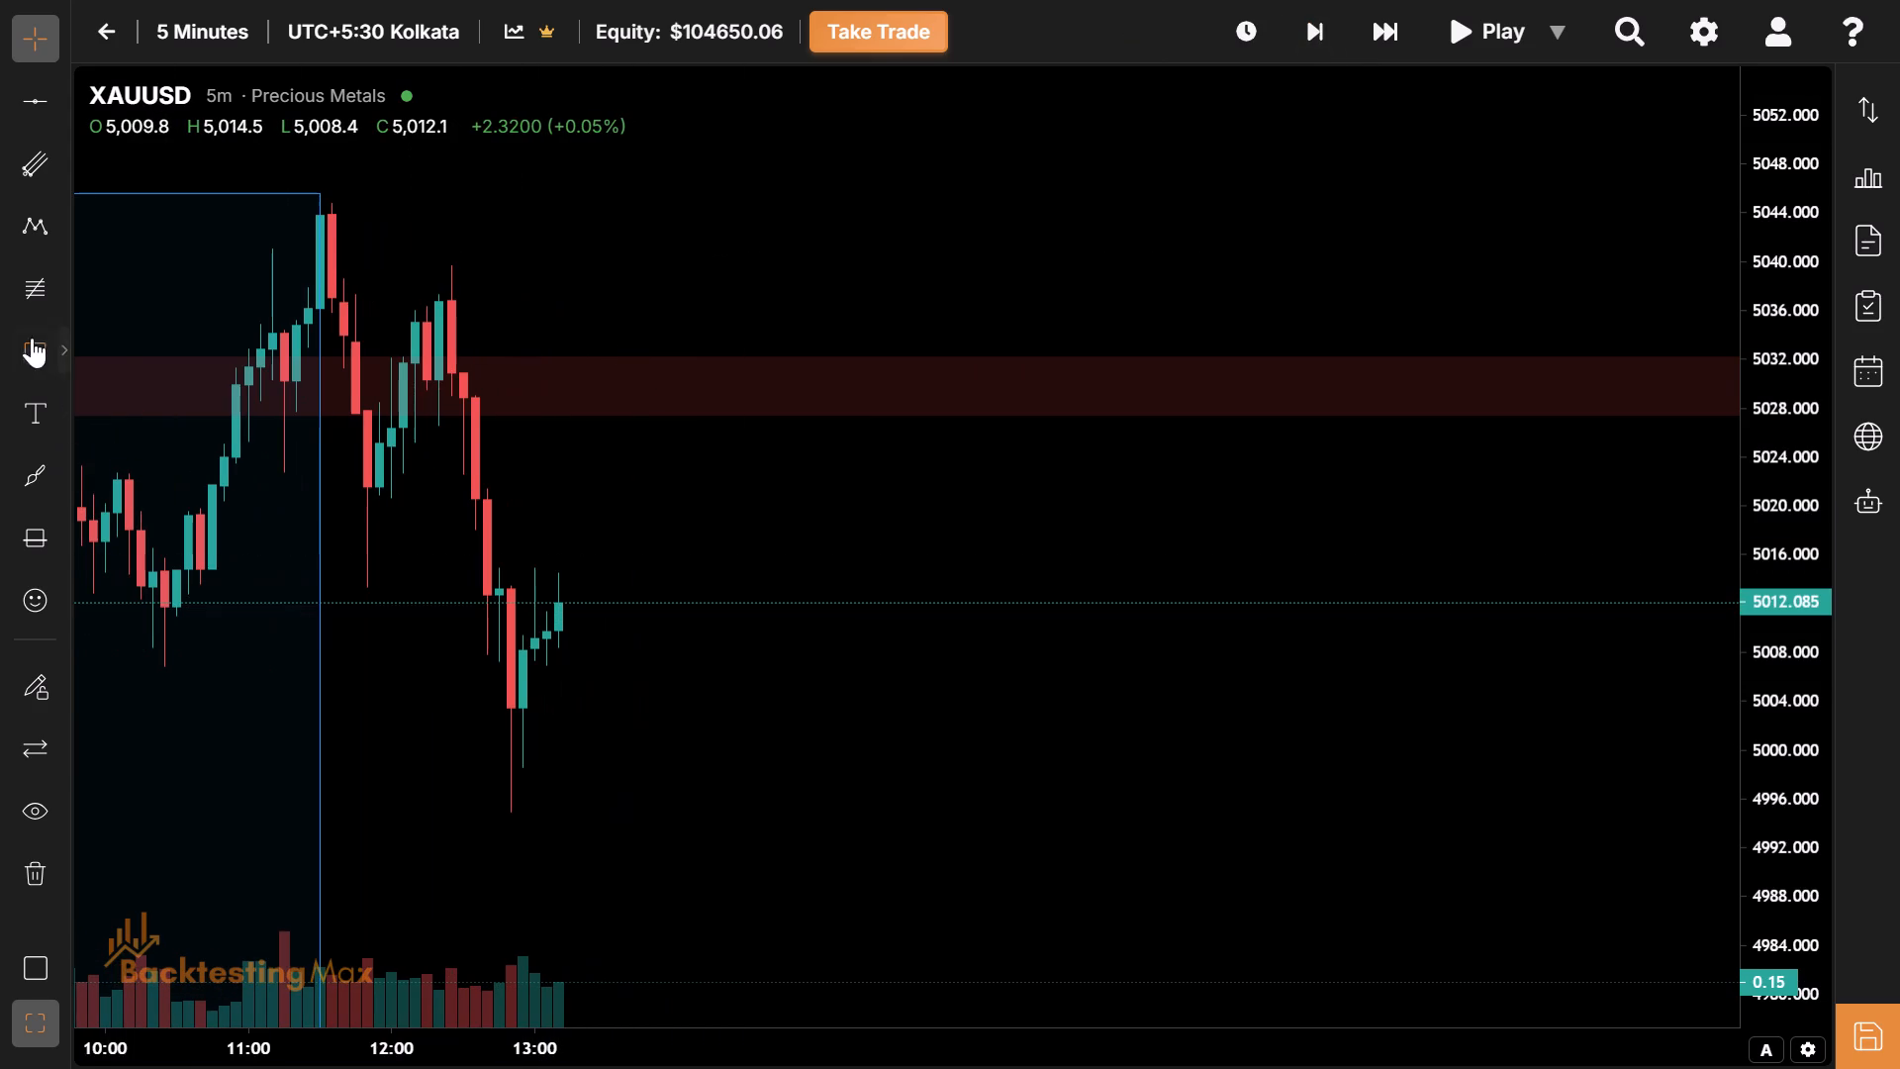
click(21, 335)
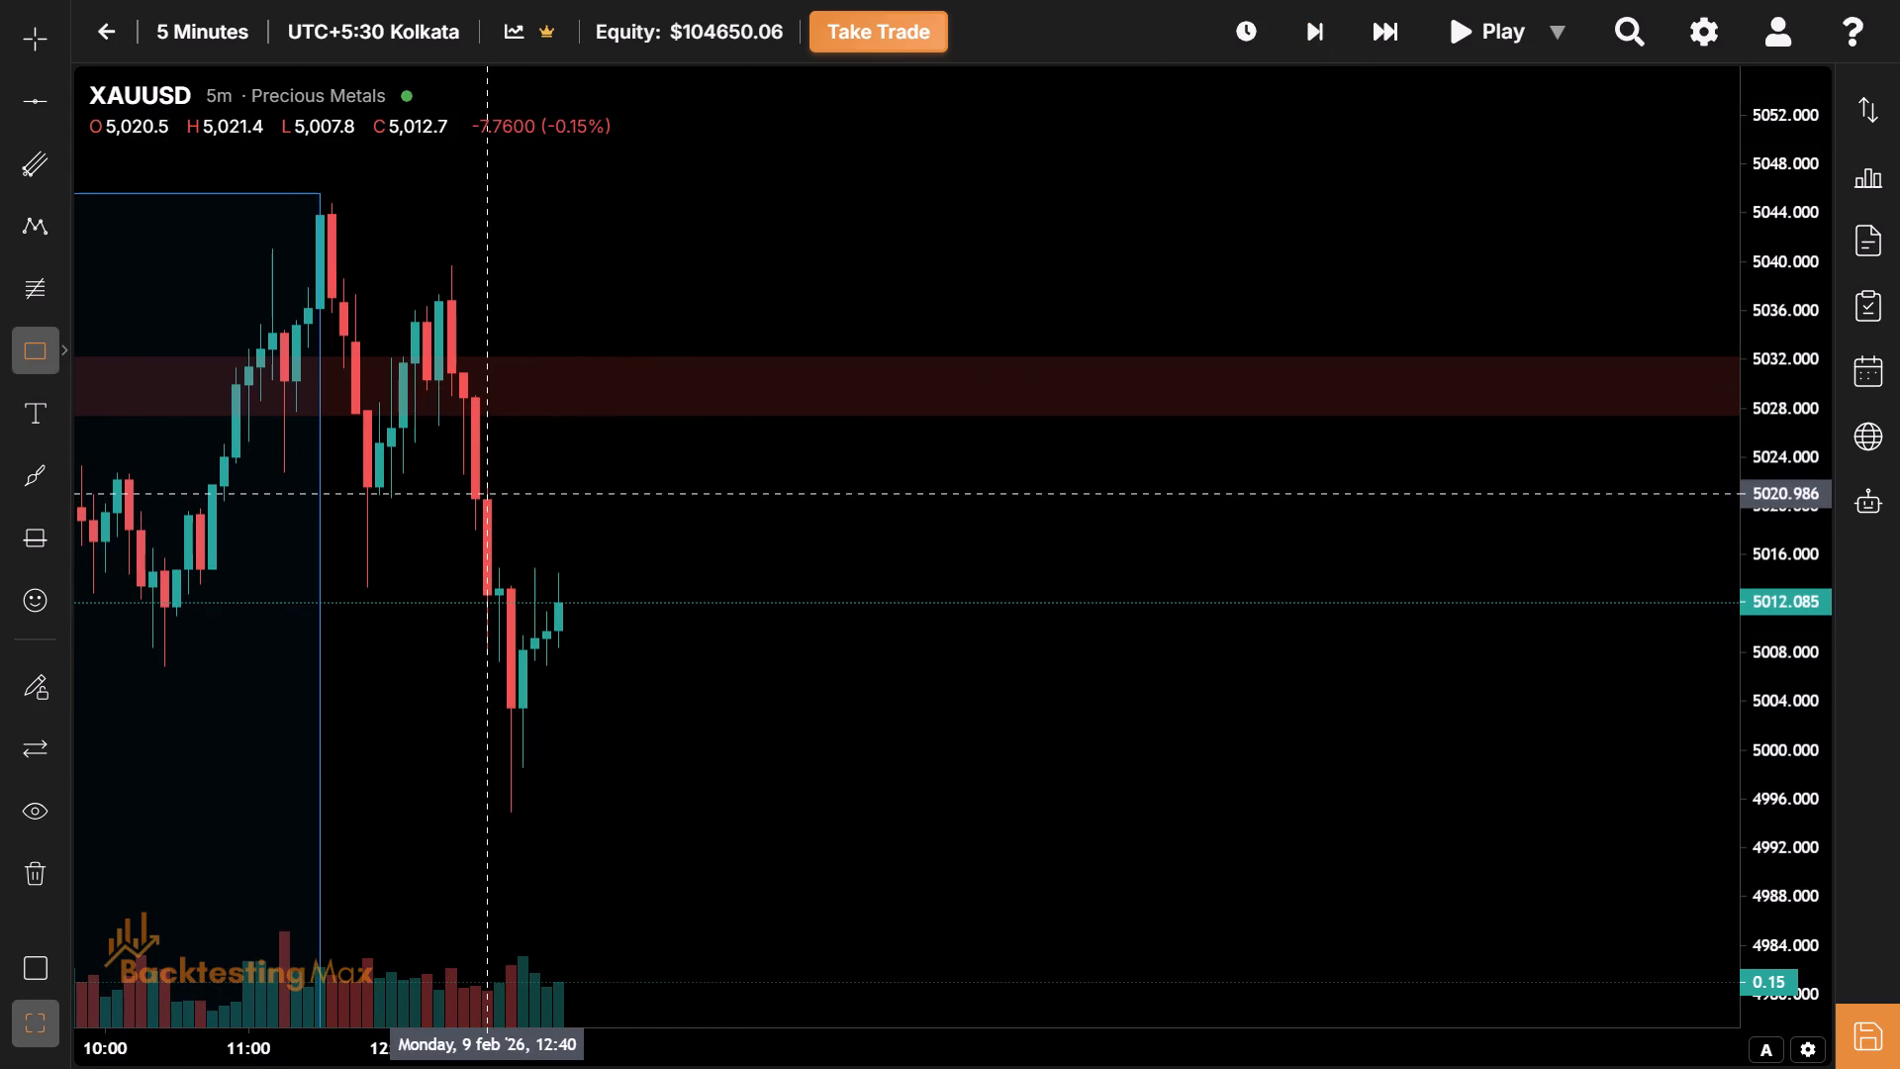
click(461, 371)
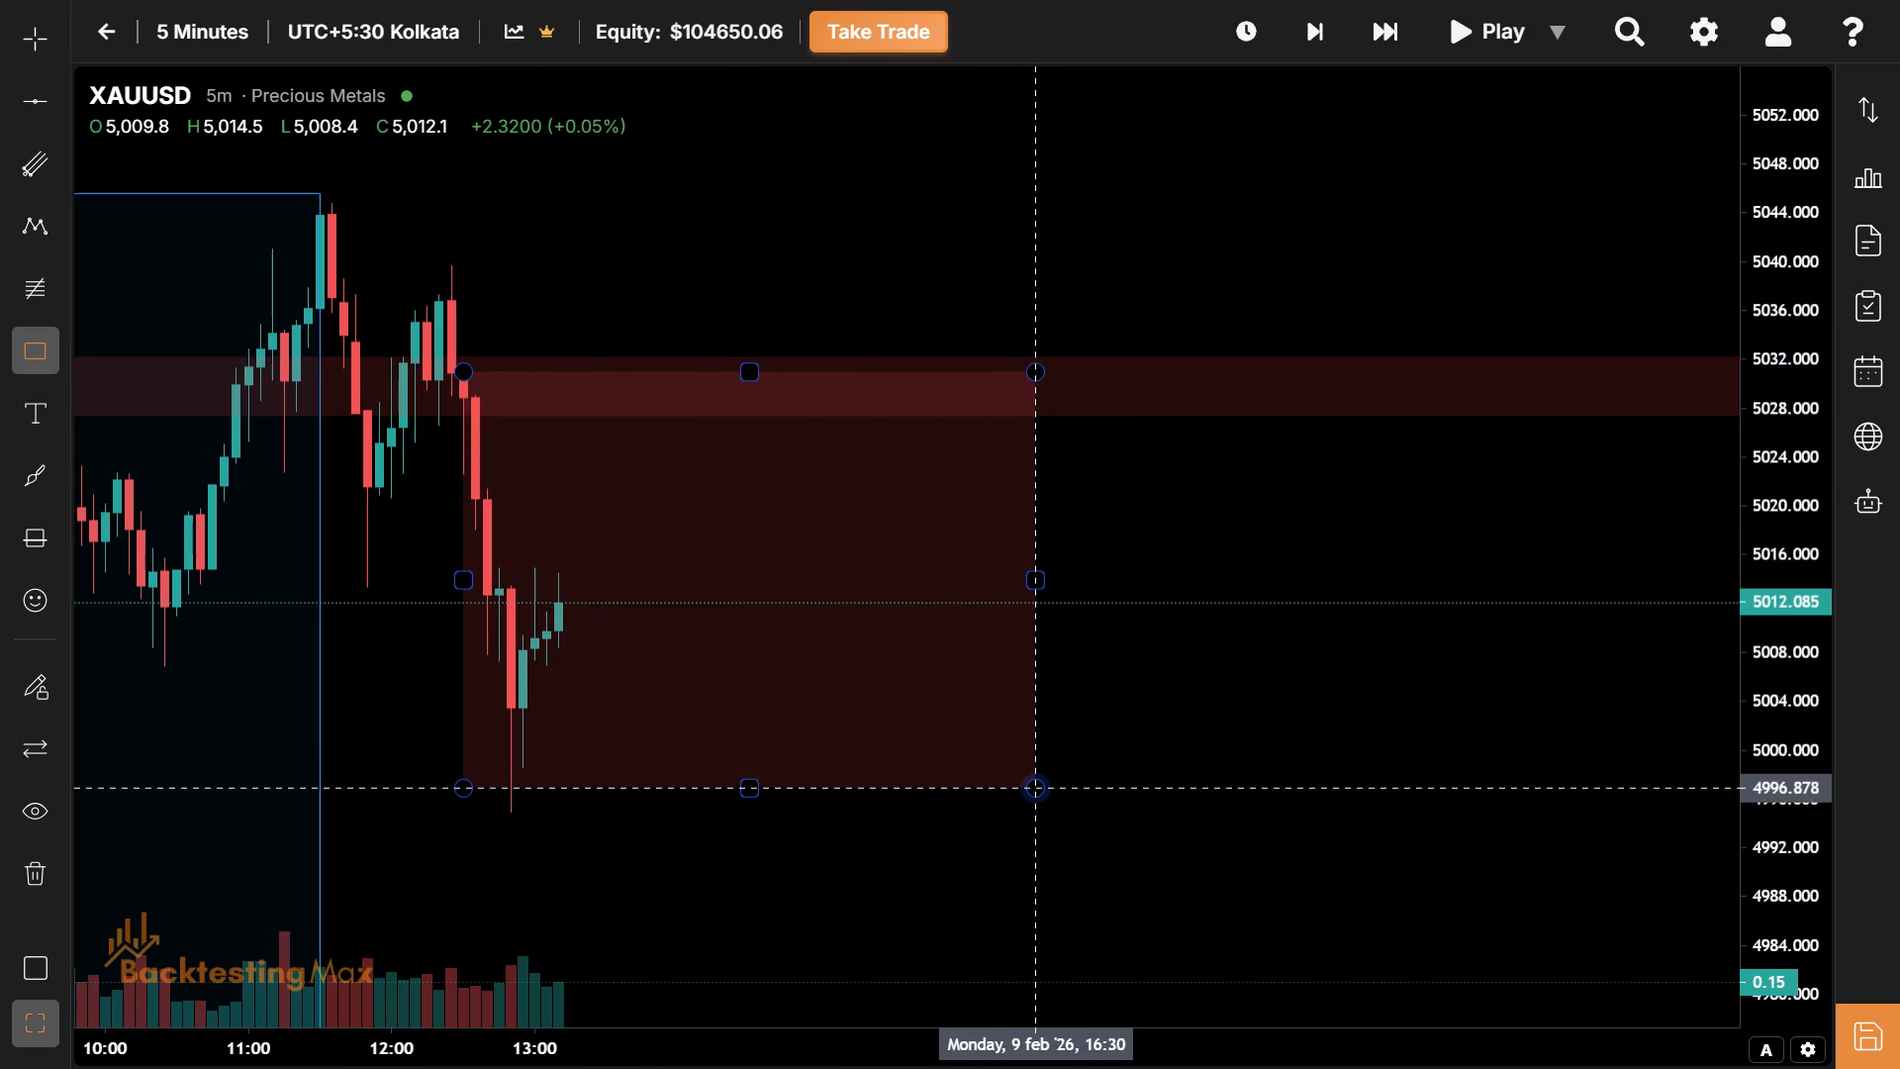
click(1040, 788)
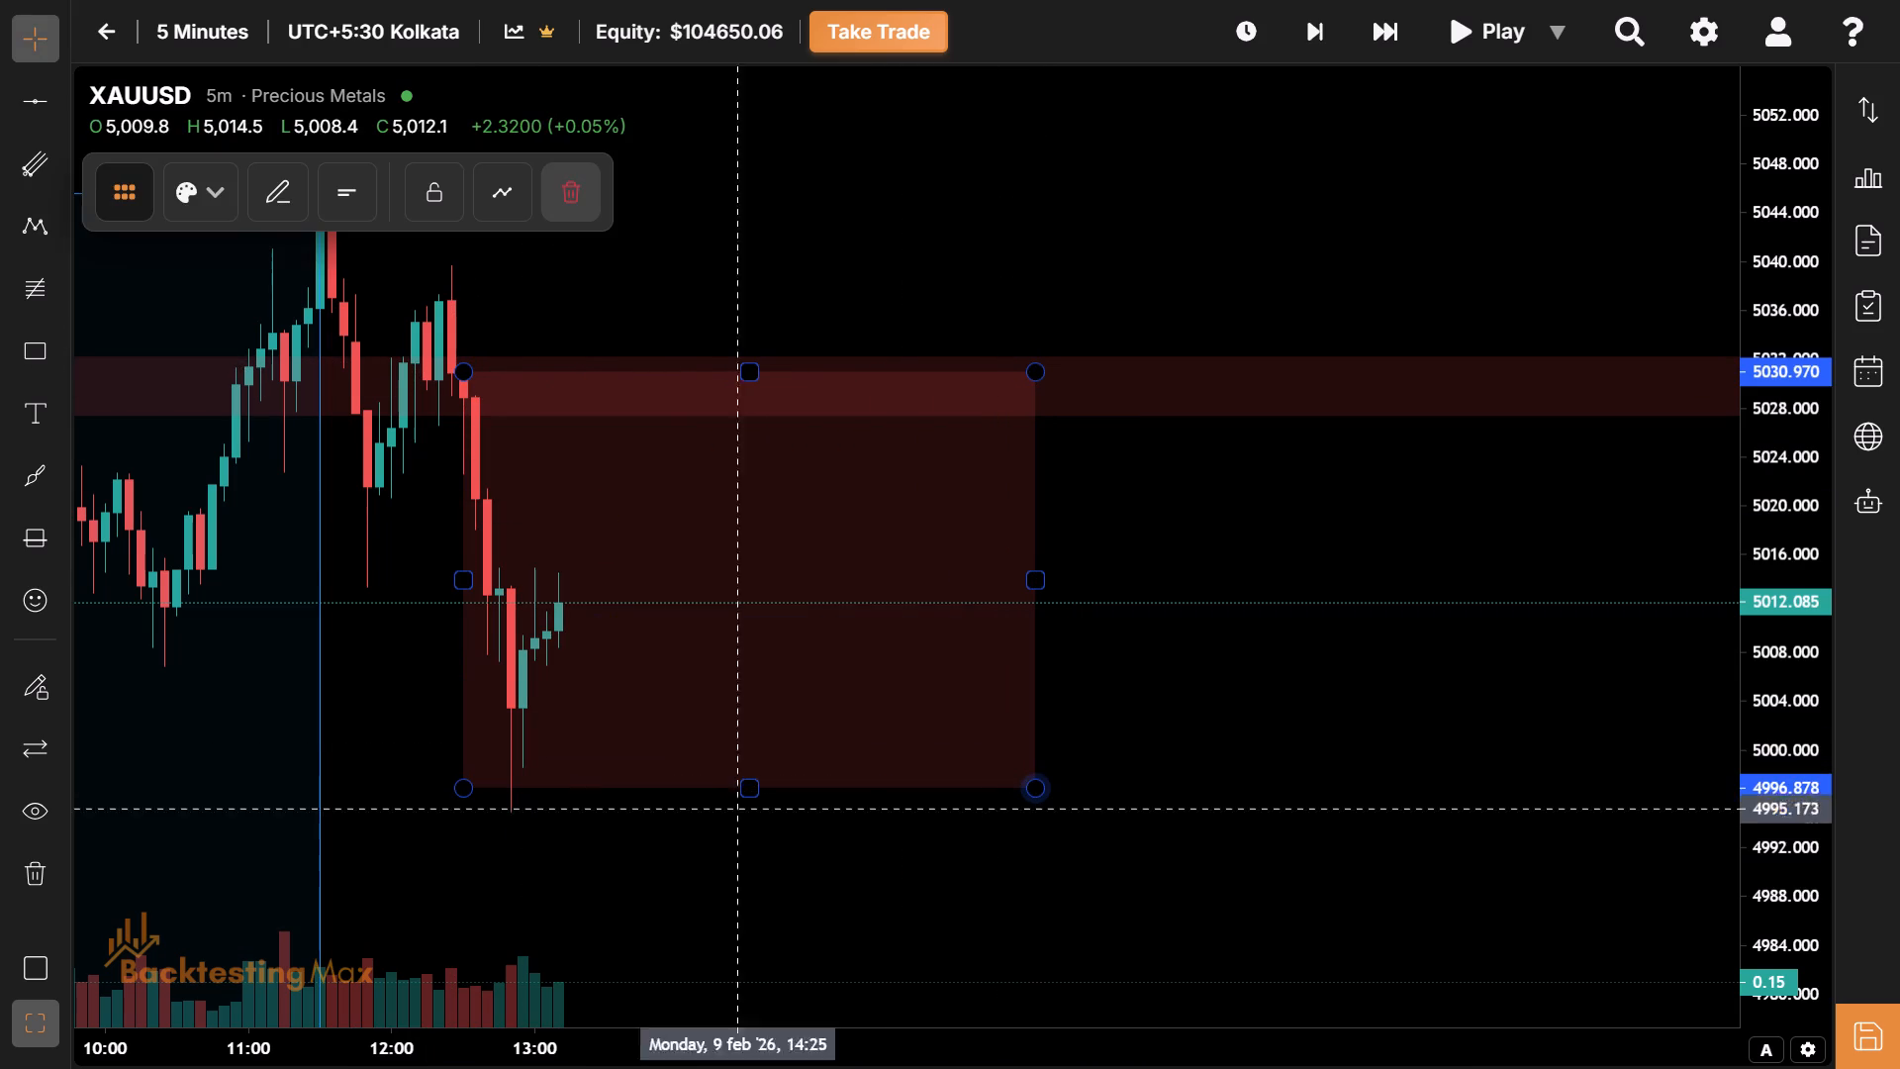
click(182, 181)
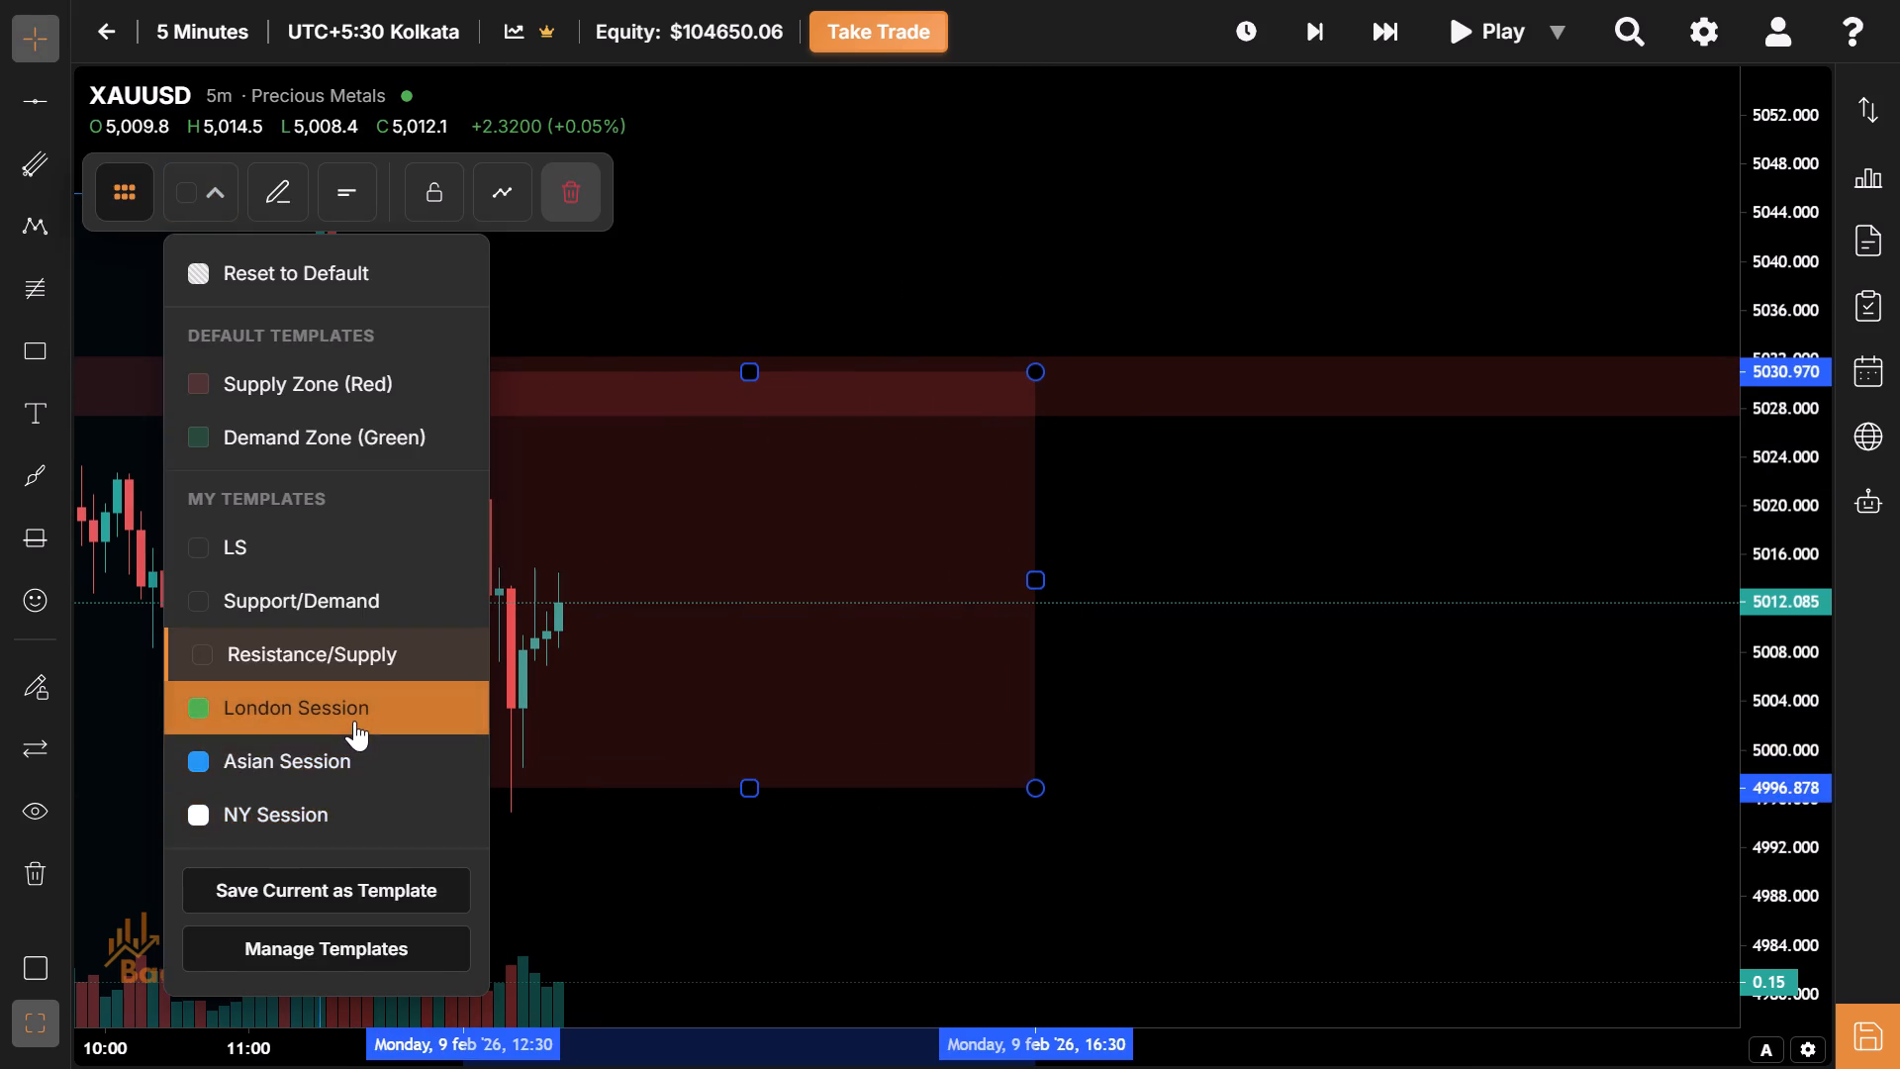
click(354, 721)
Lower the bottom edge of the 9 Feb London session box to the session low at about 4995.
drag(836, 571, 822, 612)
drag(808, 681, 832, 512)
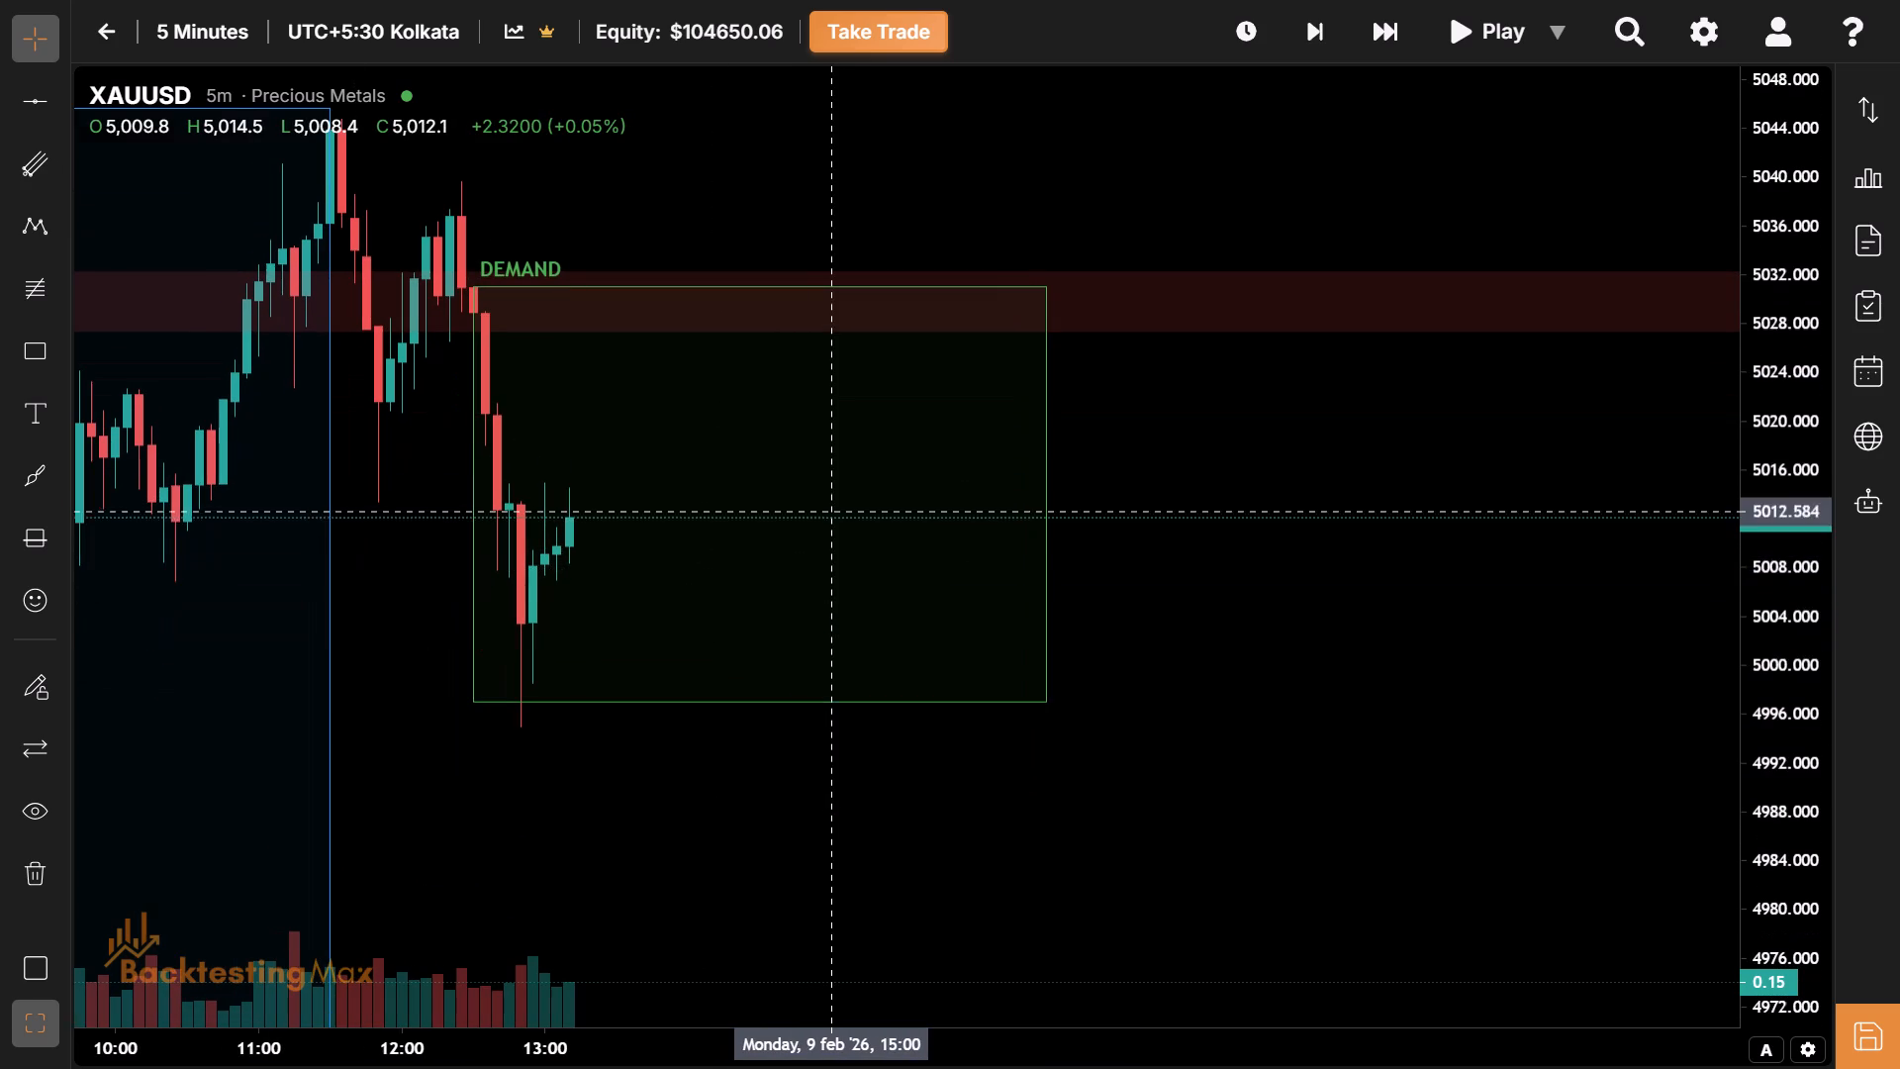
drag(759, 708, 806, 734)
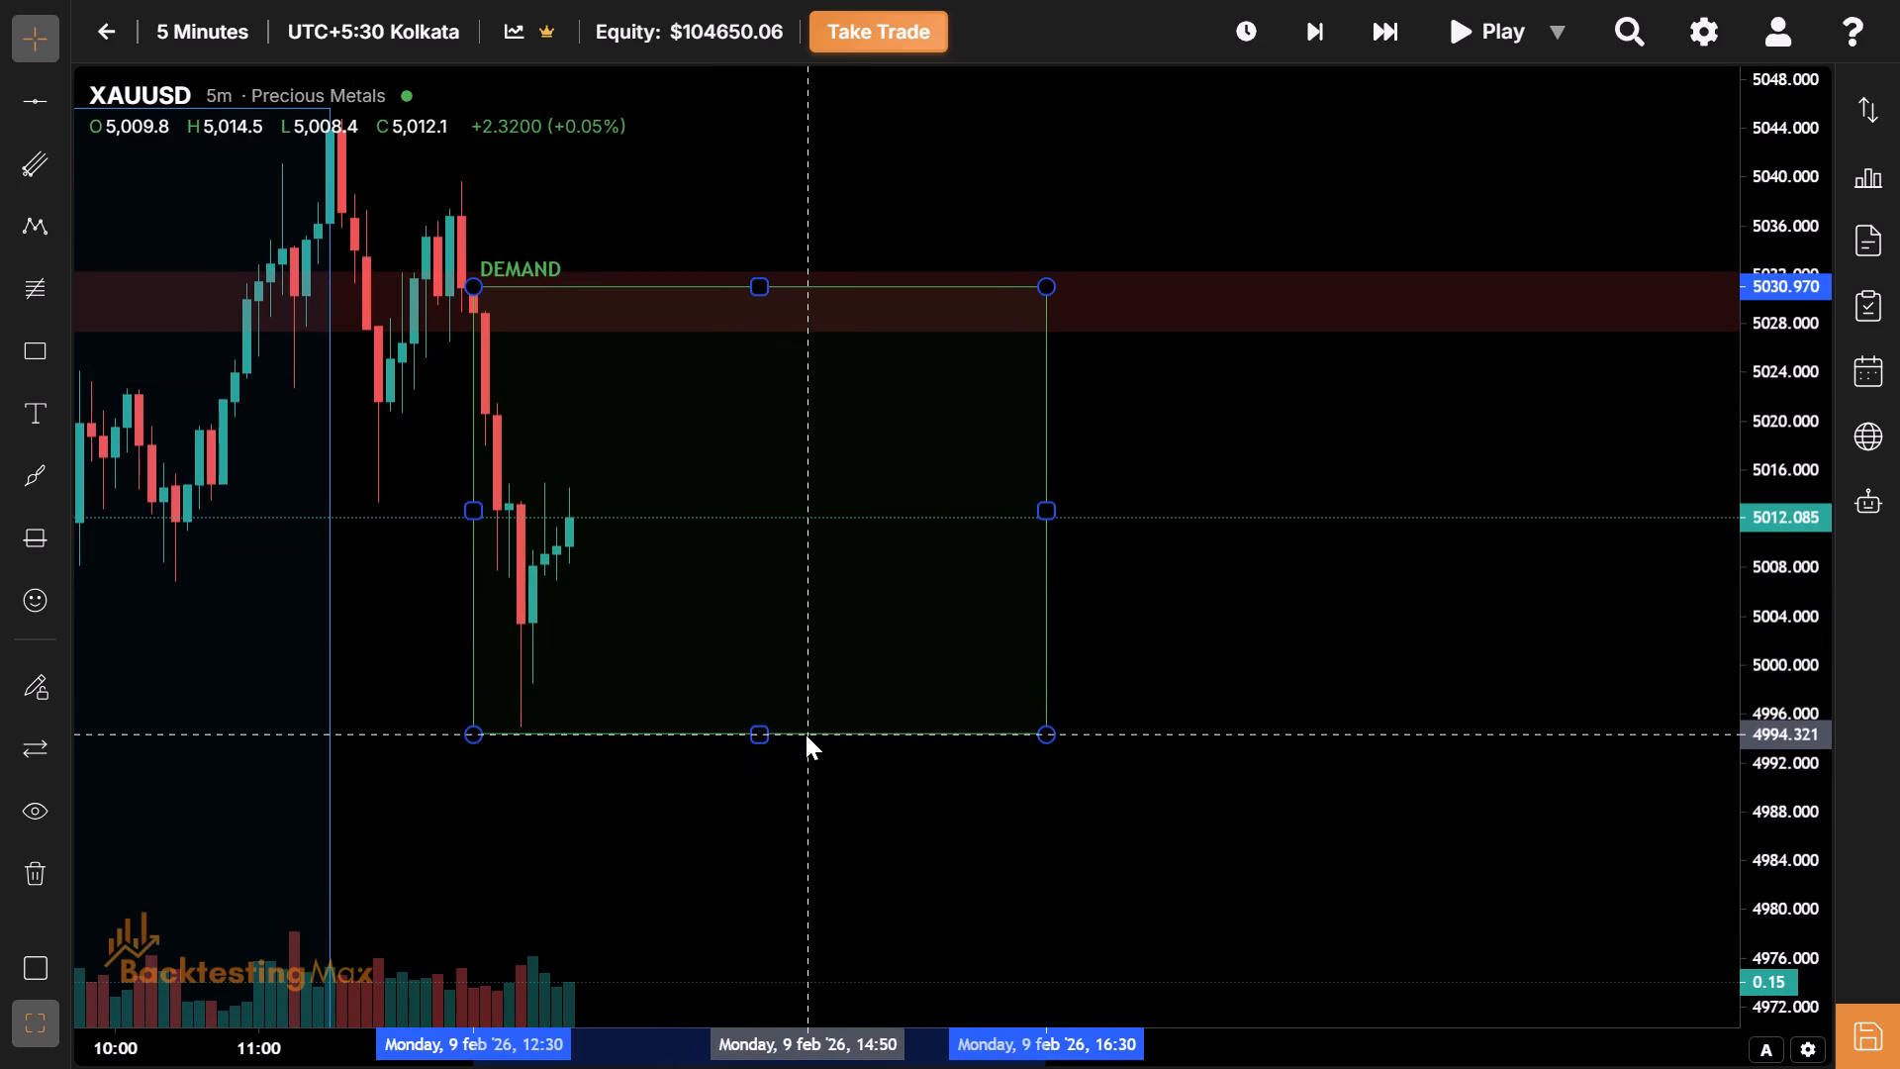
drag(806, 734, 891, 725)
Examine the price structure and the marked session boxes from 5 Feb to 9 Feb on the 5-minute chart.
drag(683, 691, 1536, 611)
drag(877, 786, 1286, 517)
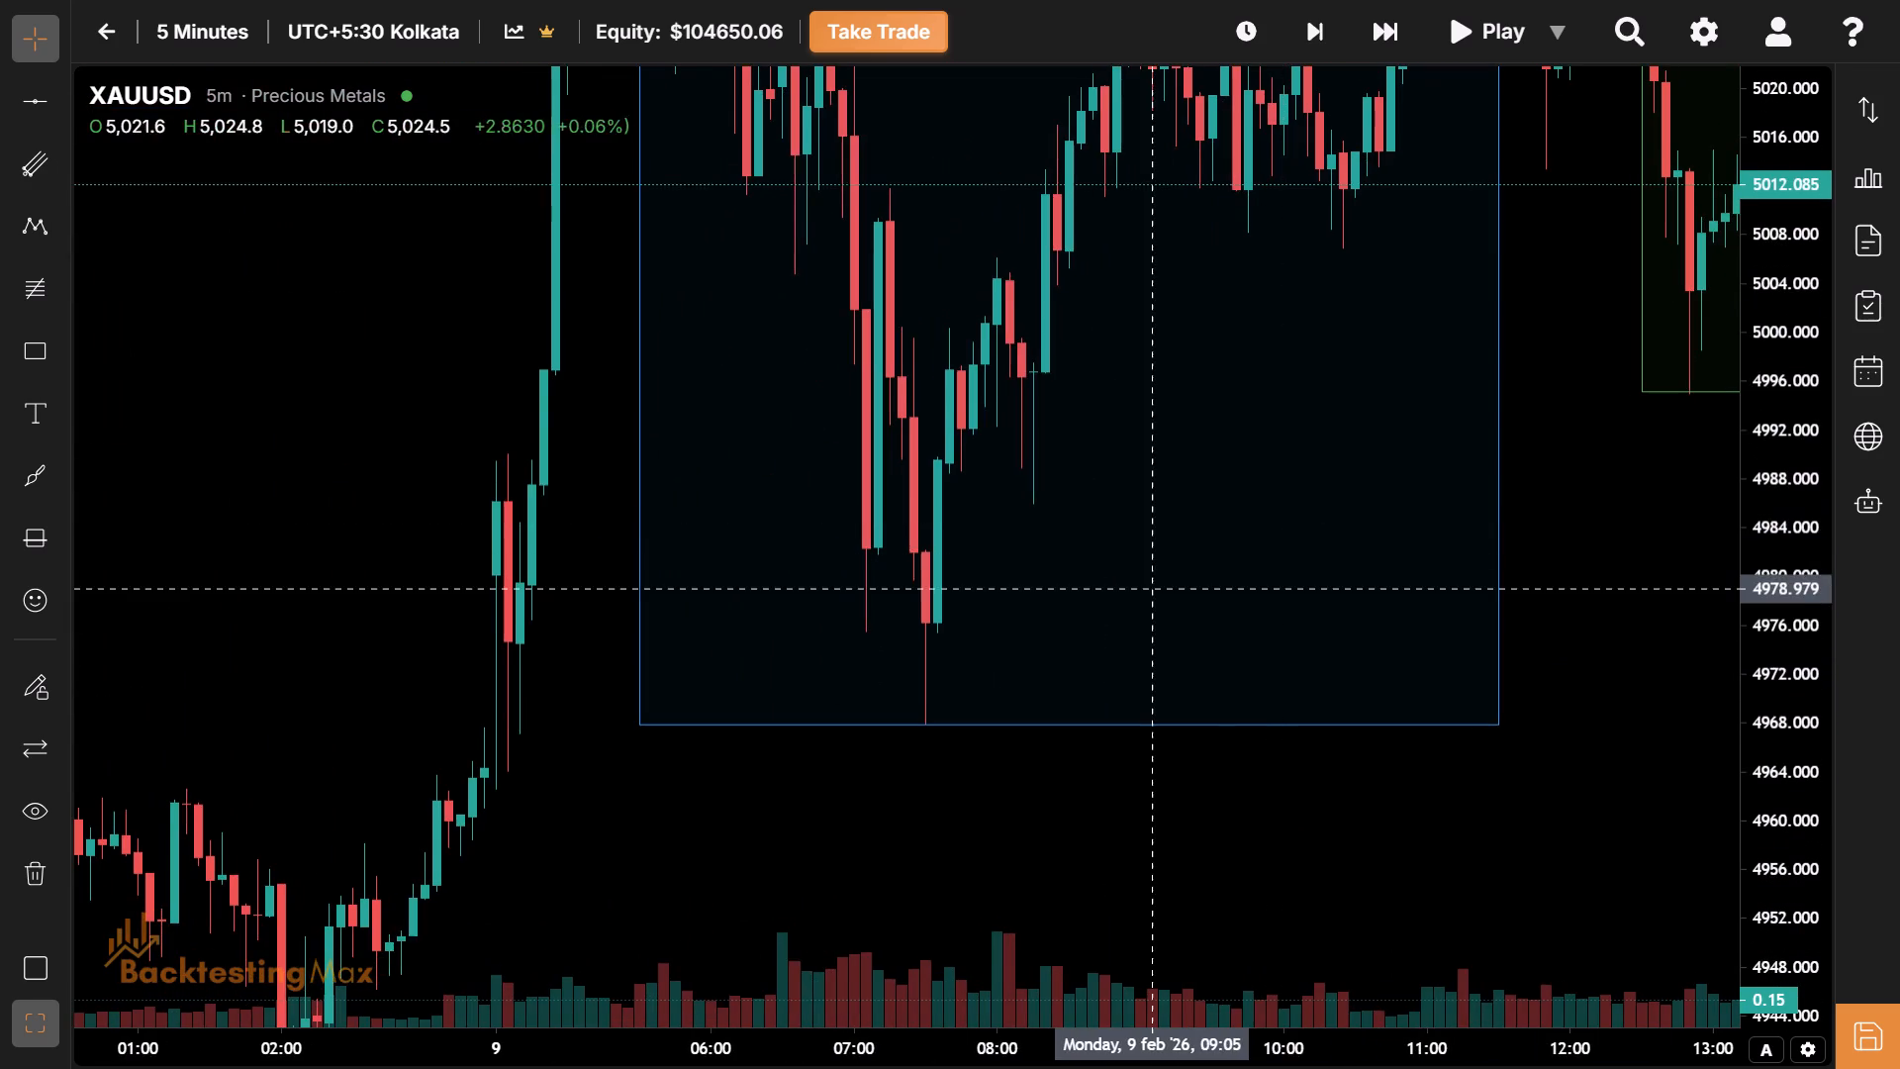
drag(1152, 589, 1043, 610)
drag(900, 1042, 1187, 1068)
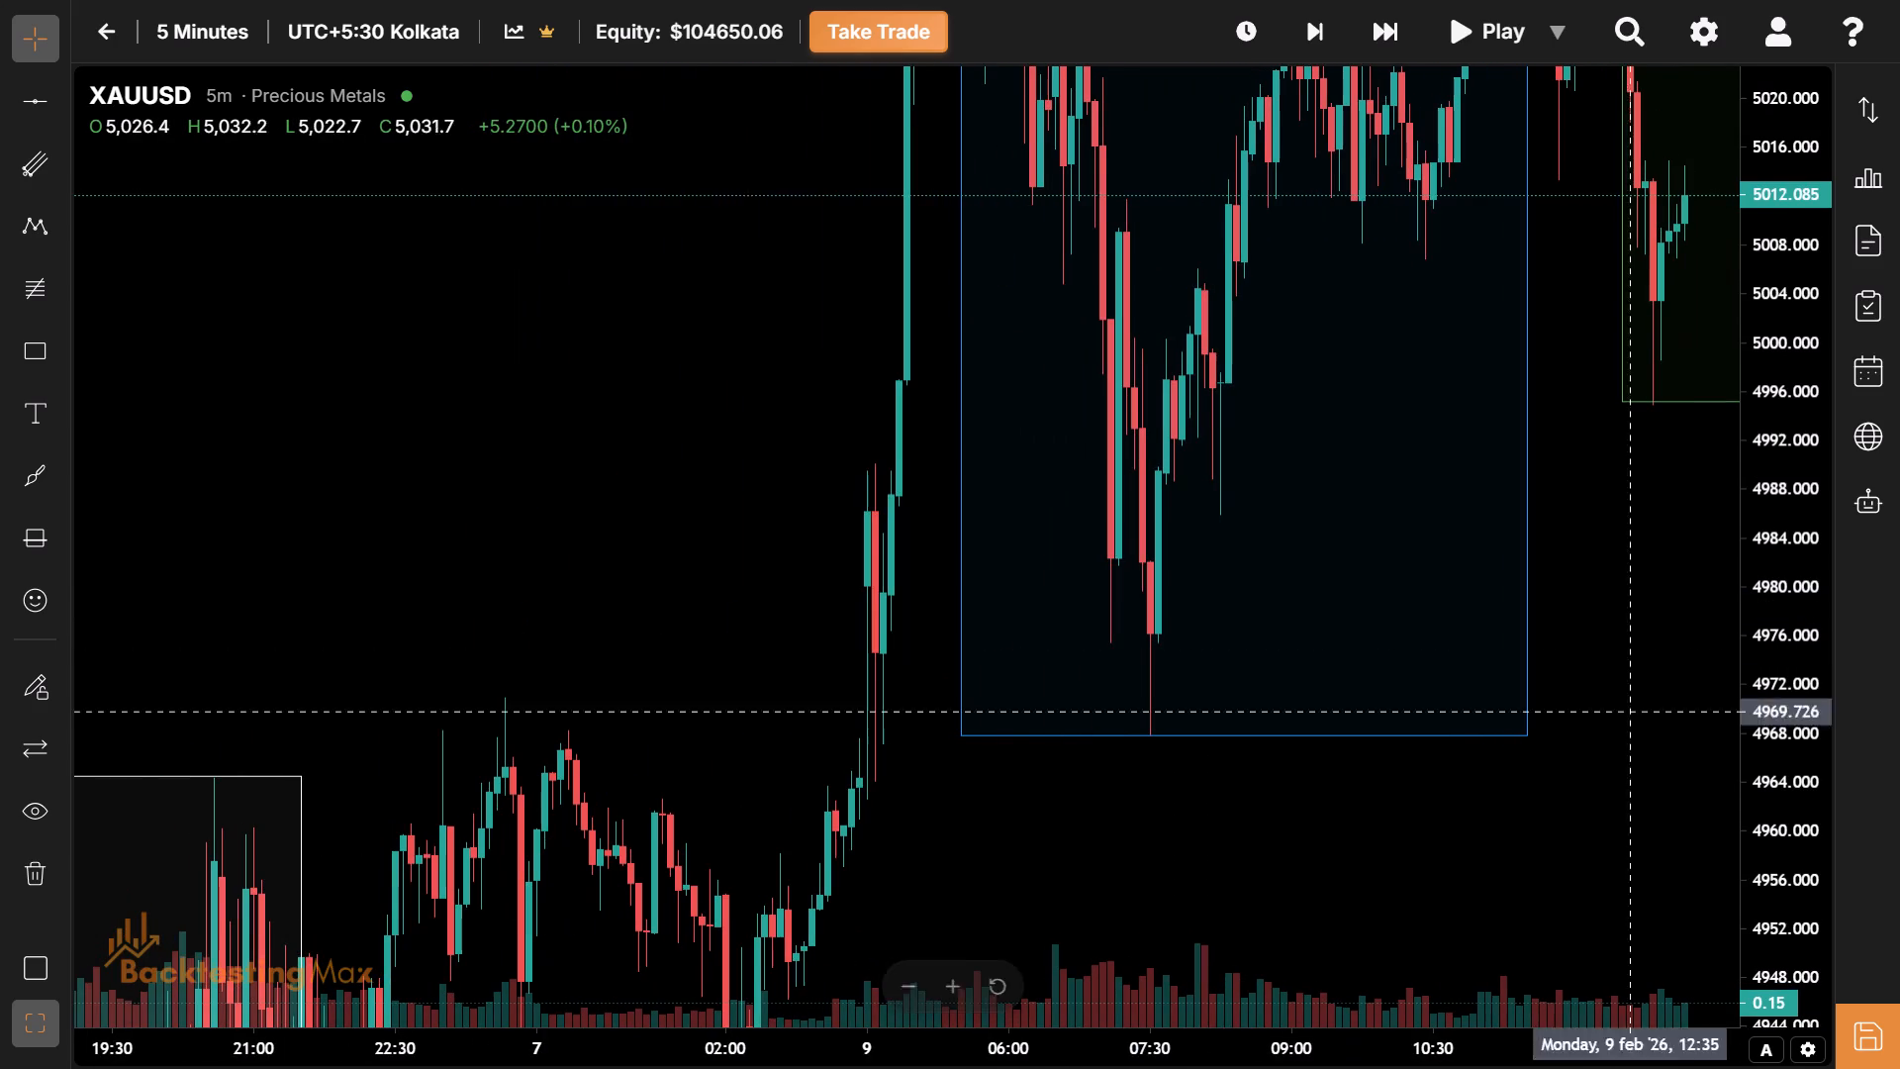
drag(1790, 211, 1791, 695)
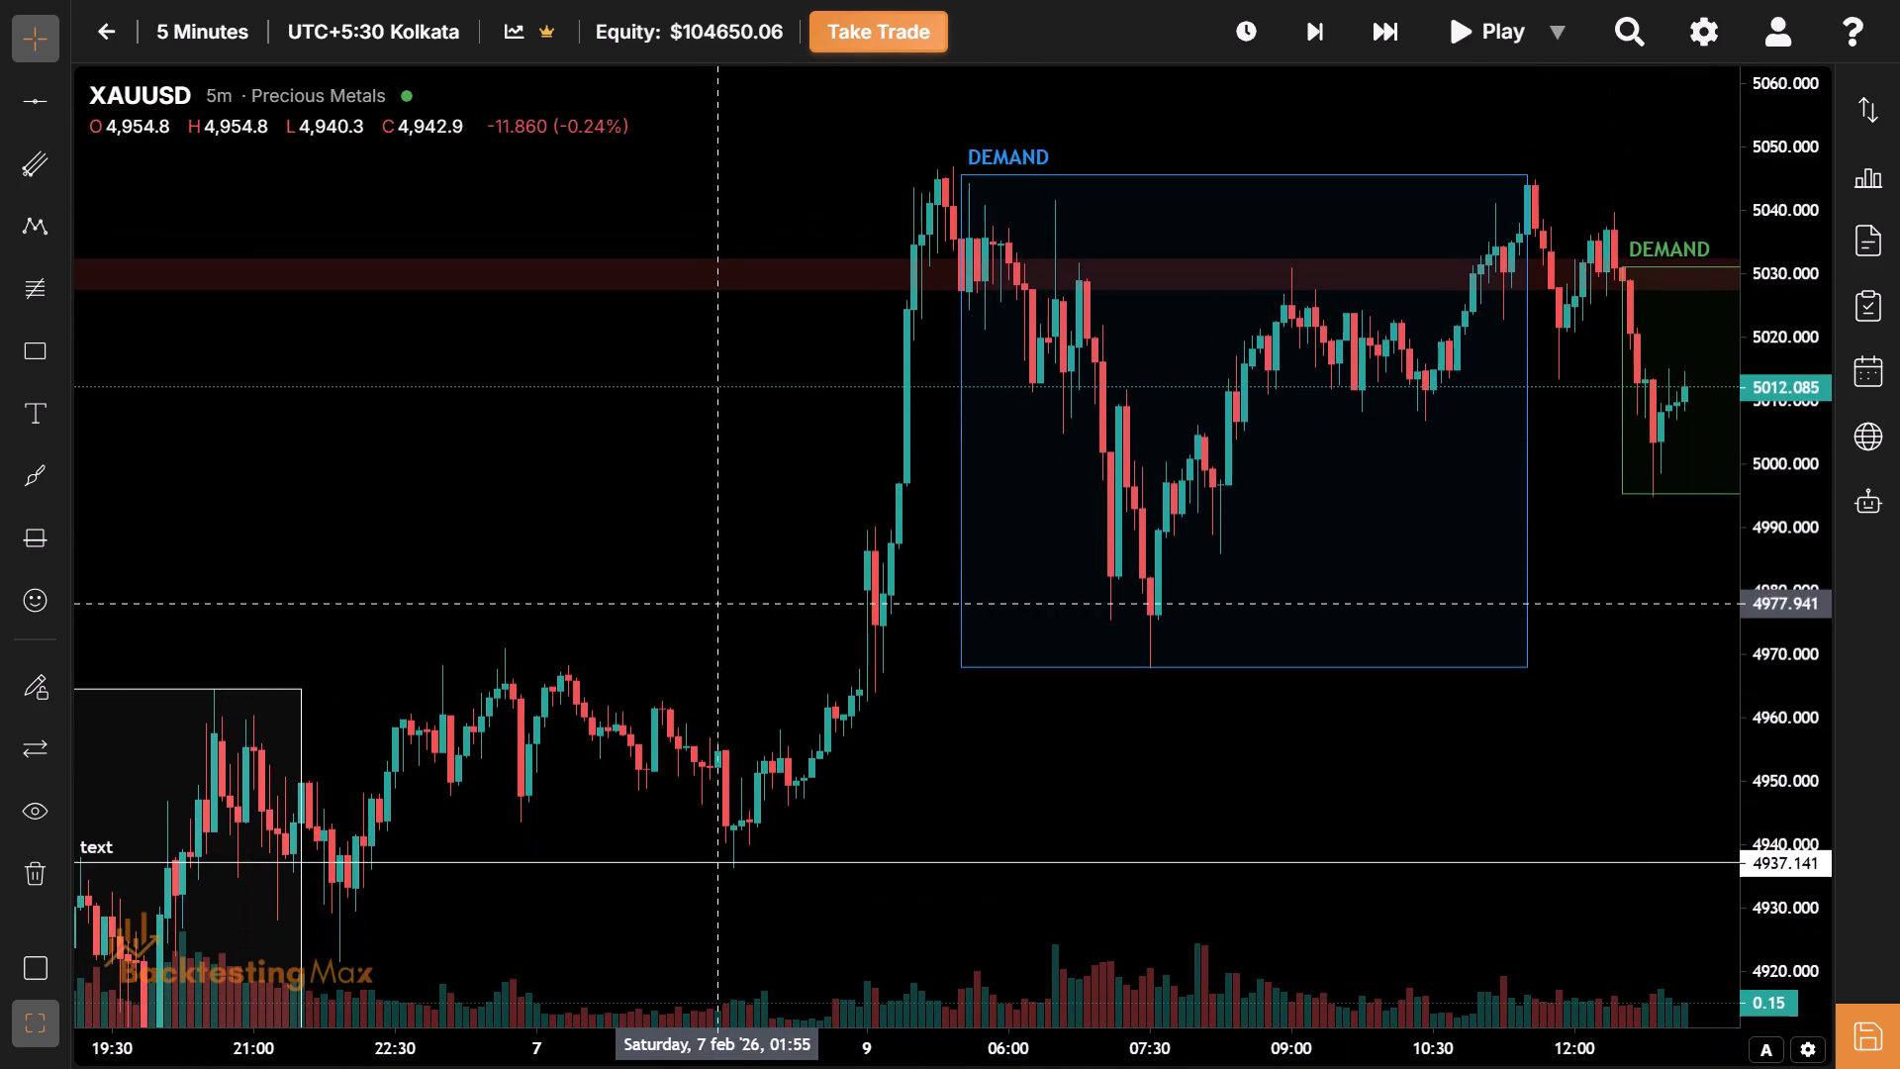
drag(670, 660, 243, 671)
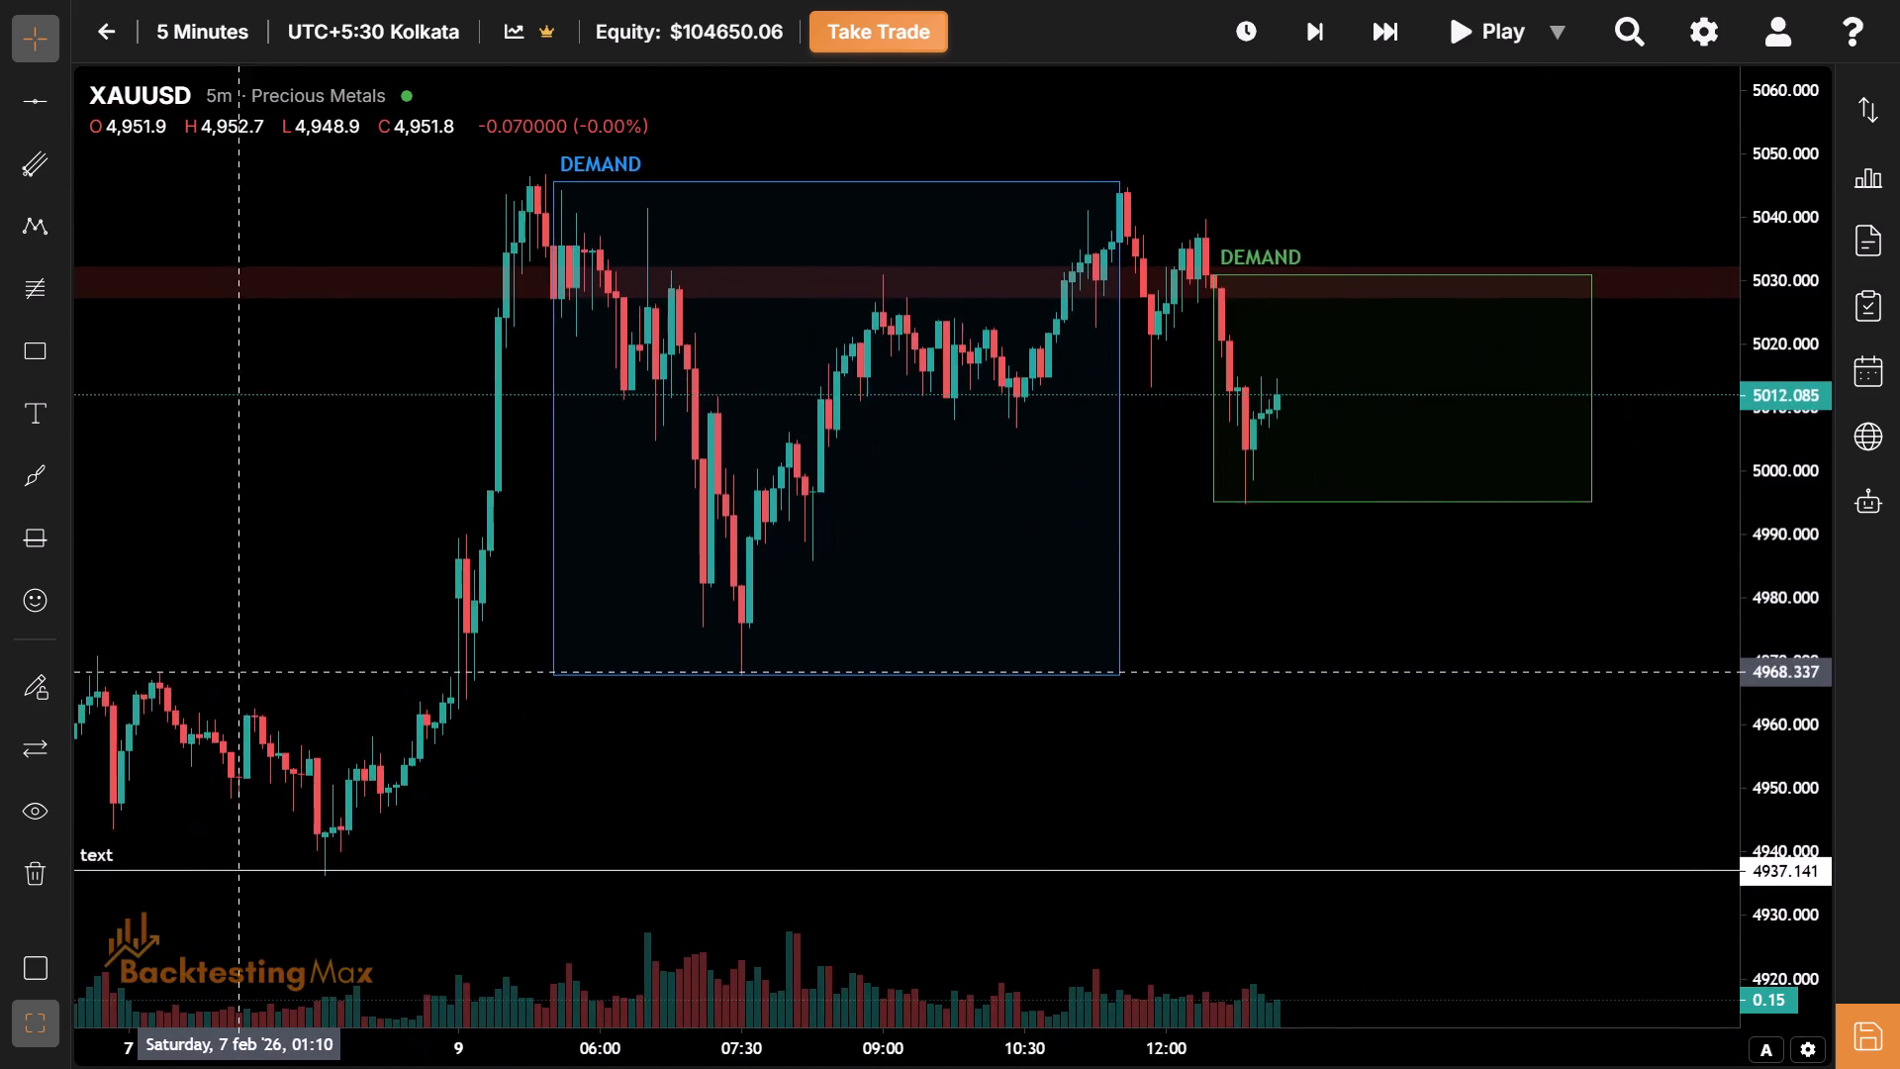
drag(243, 671, 1283, 621)
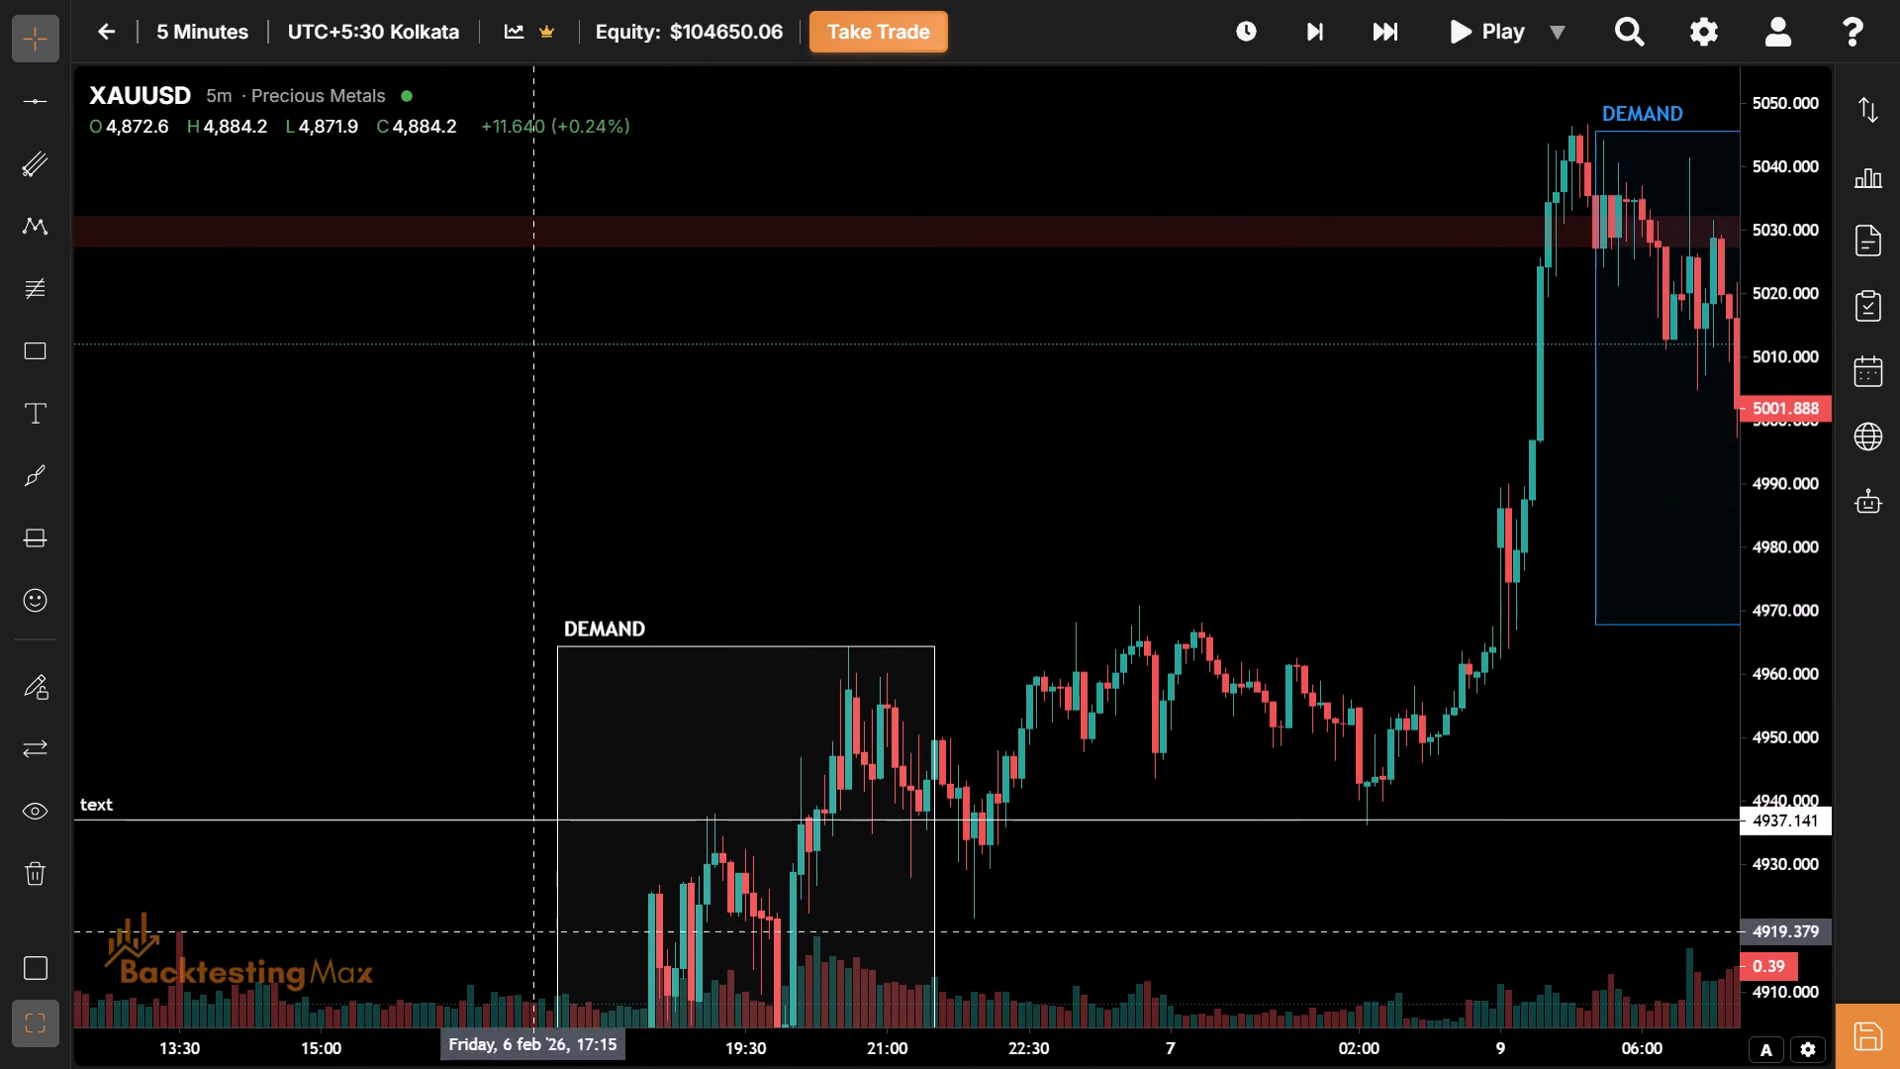
drag(609, 1019, 601, 1046)
click(601, 1046)
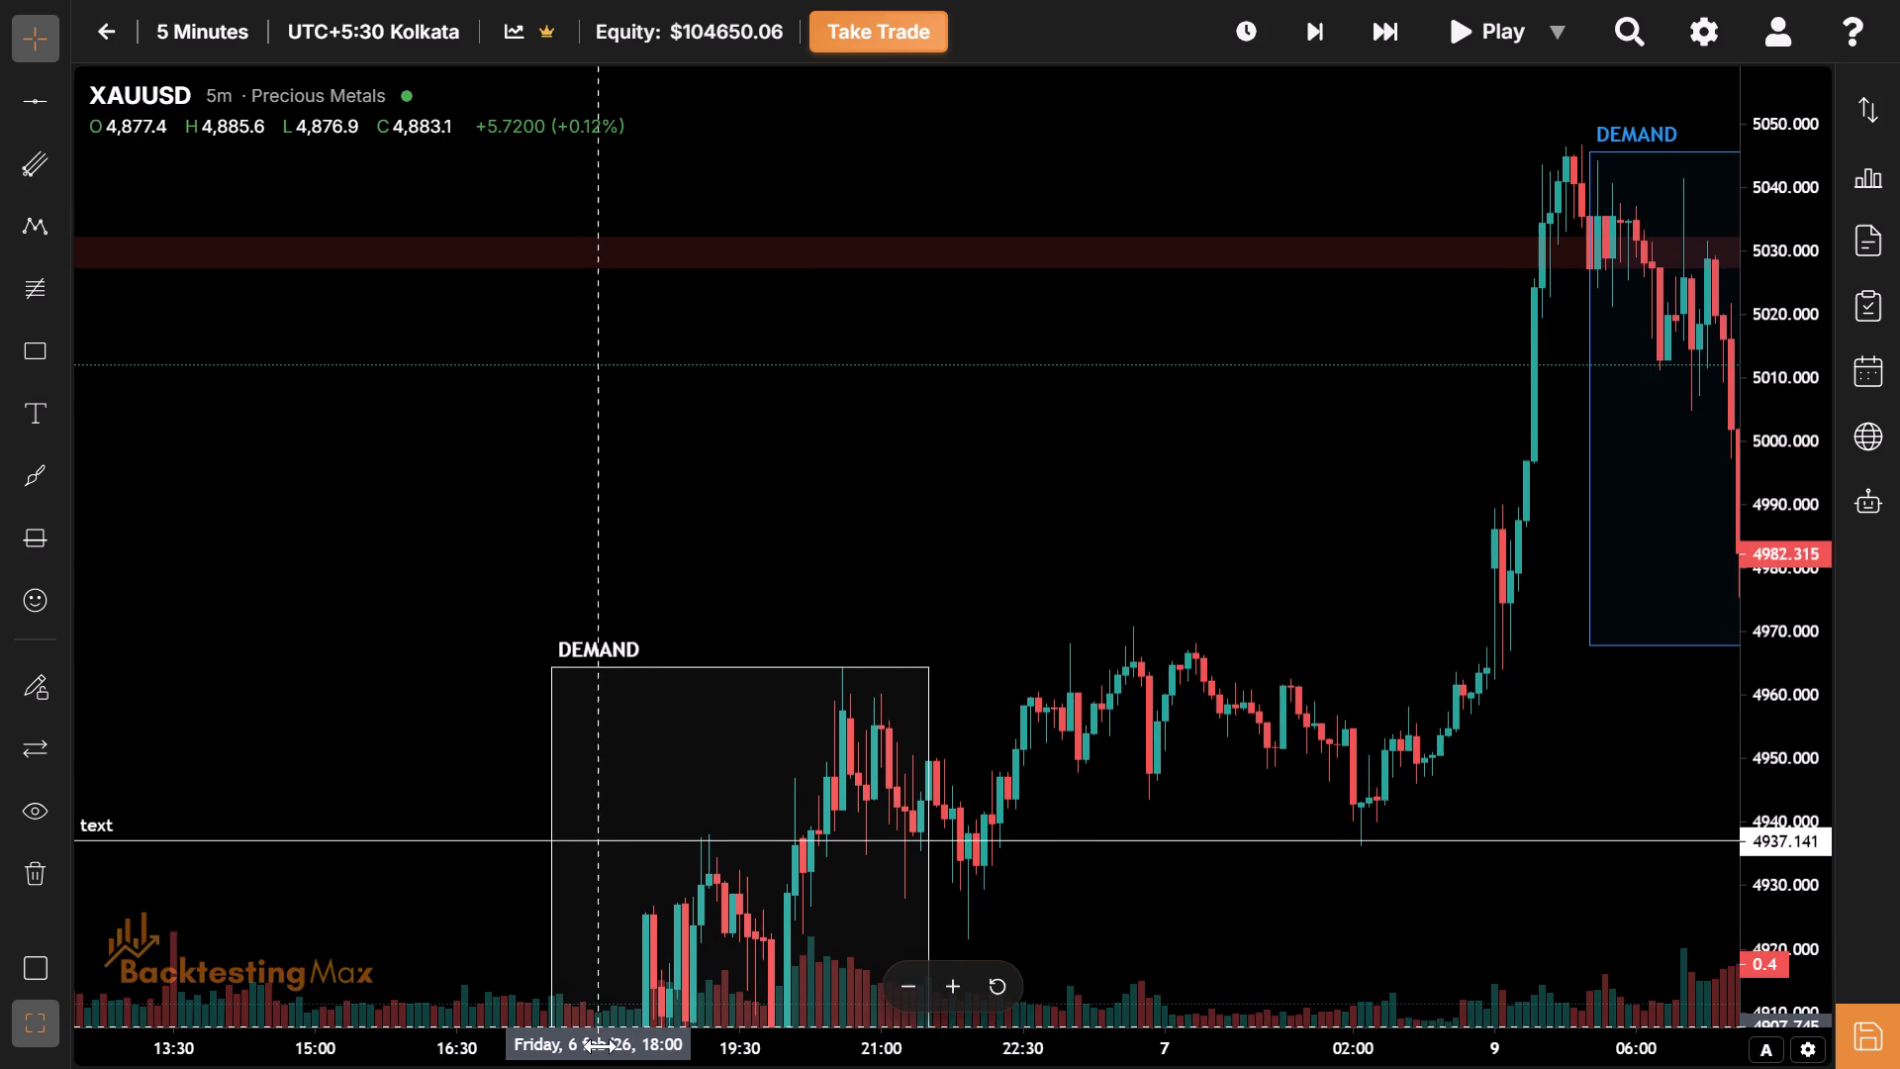
drag(601, 1046, 1258, 1068)
click(1258, 1068)
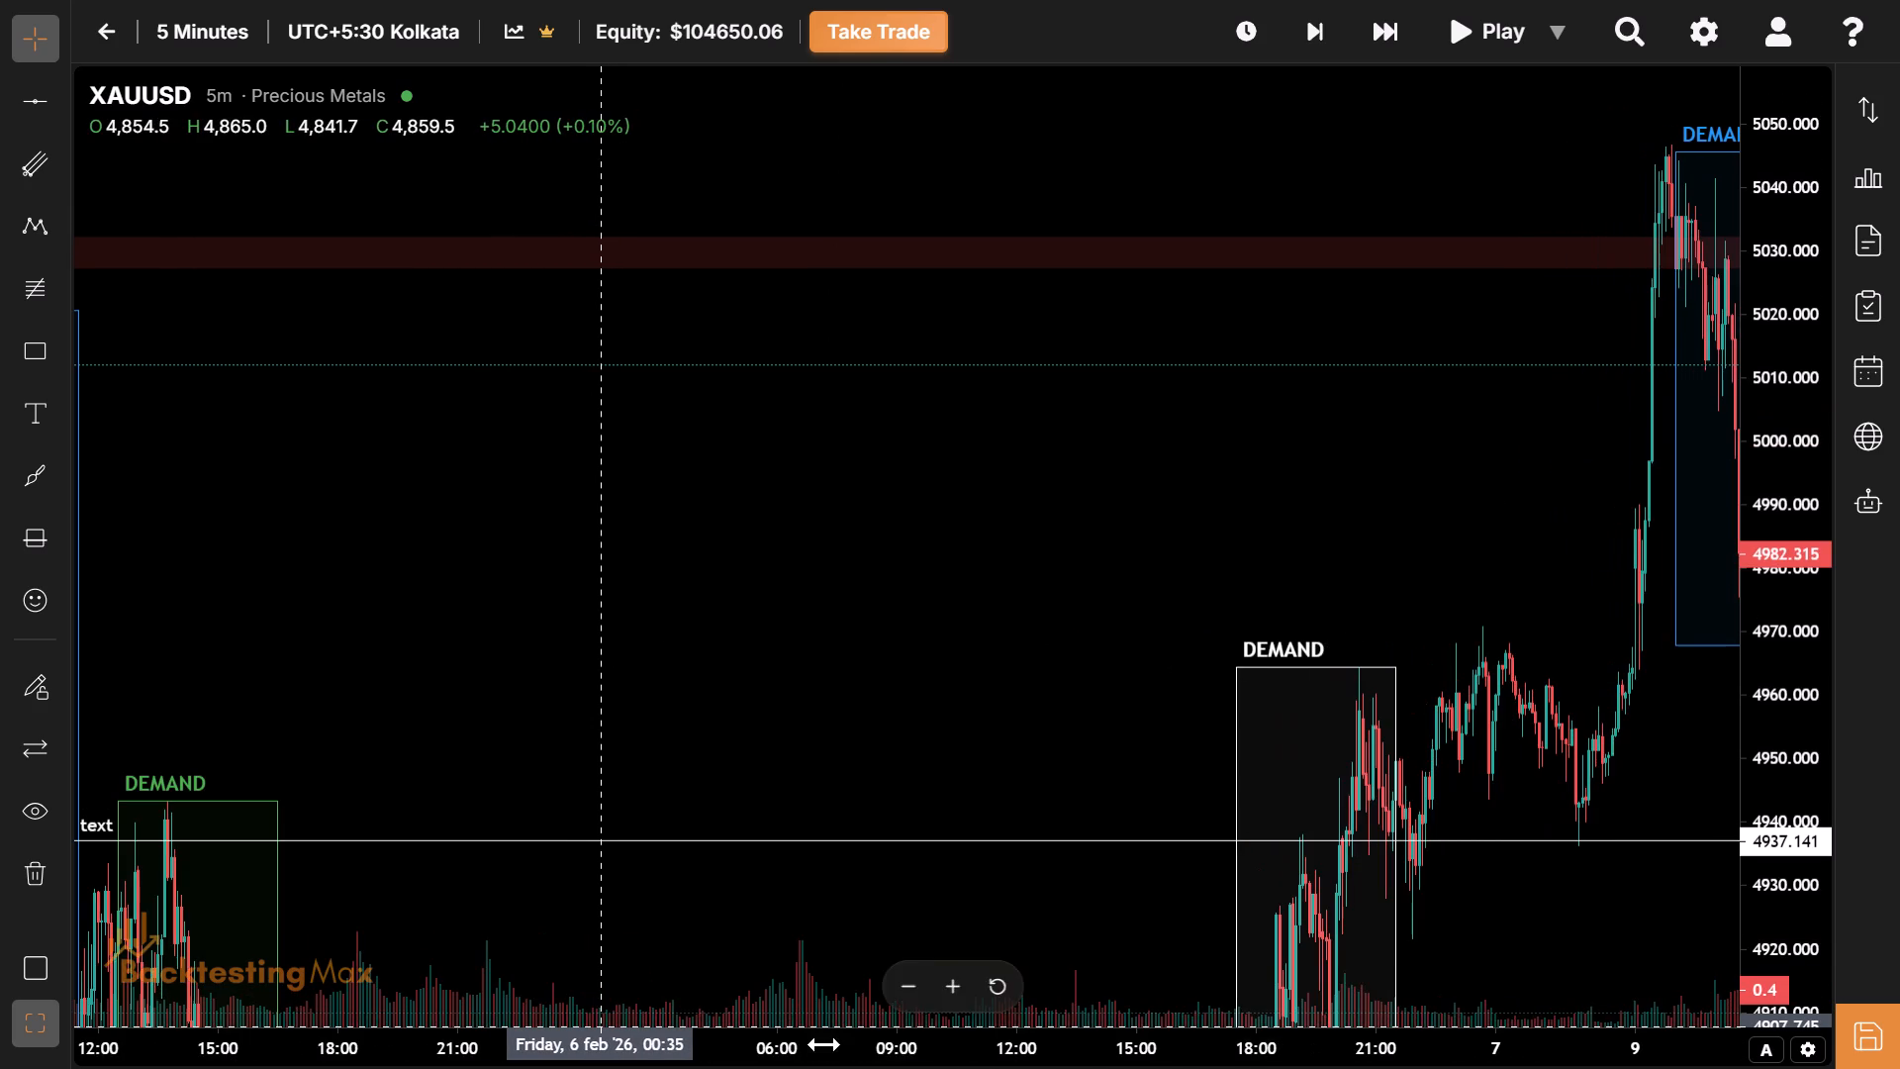
drag(736, 1050, 869, 1068)
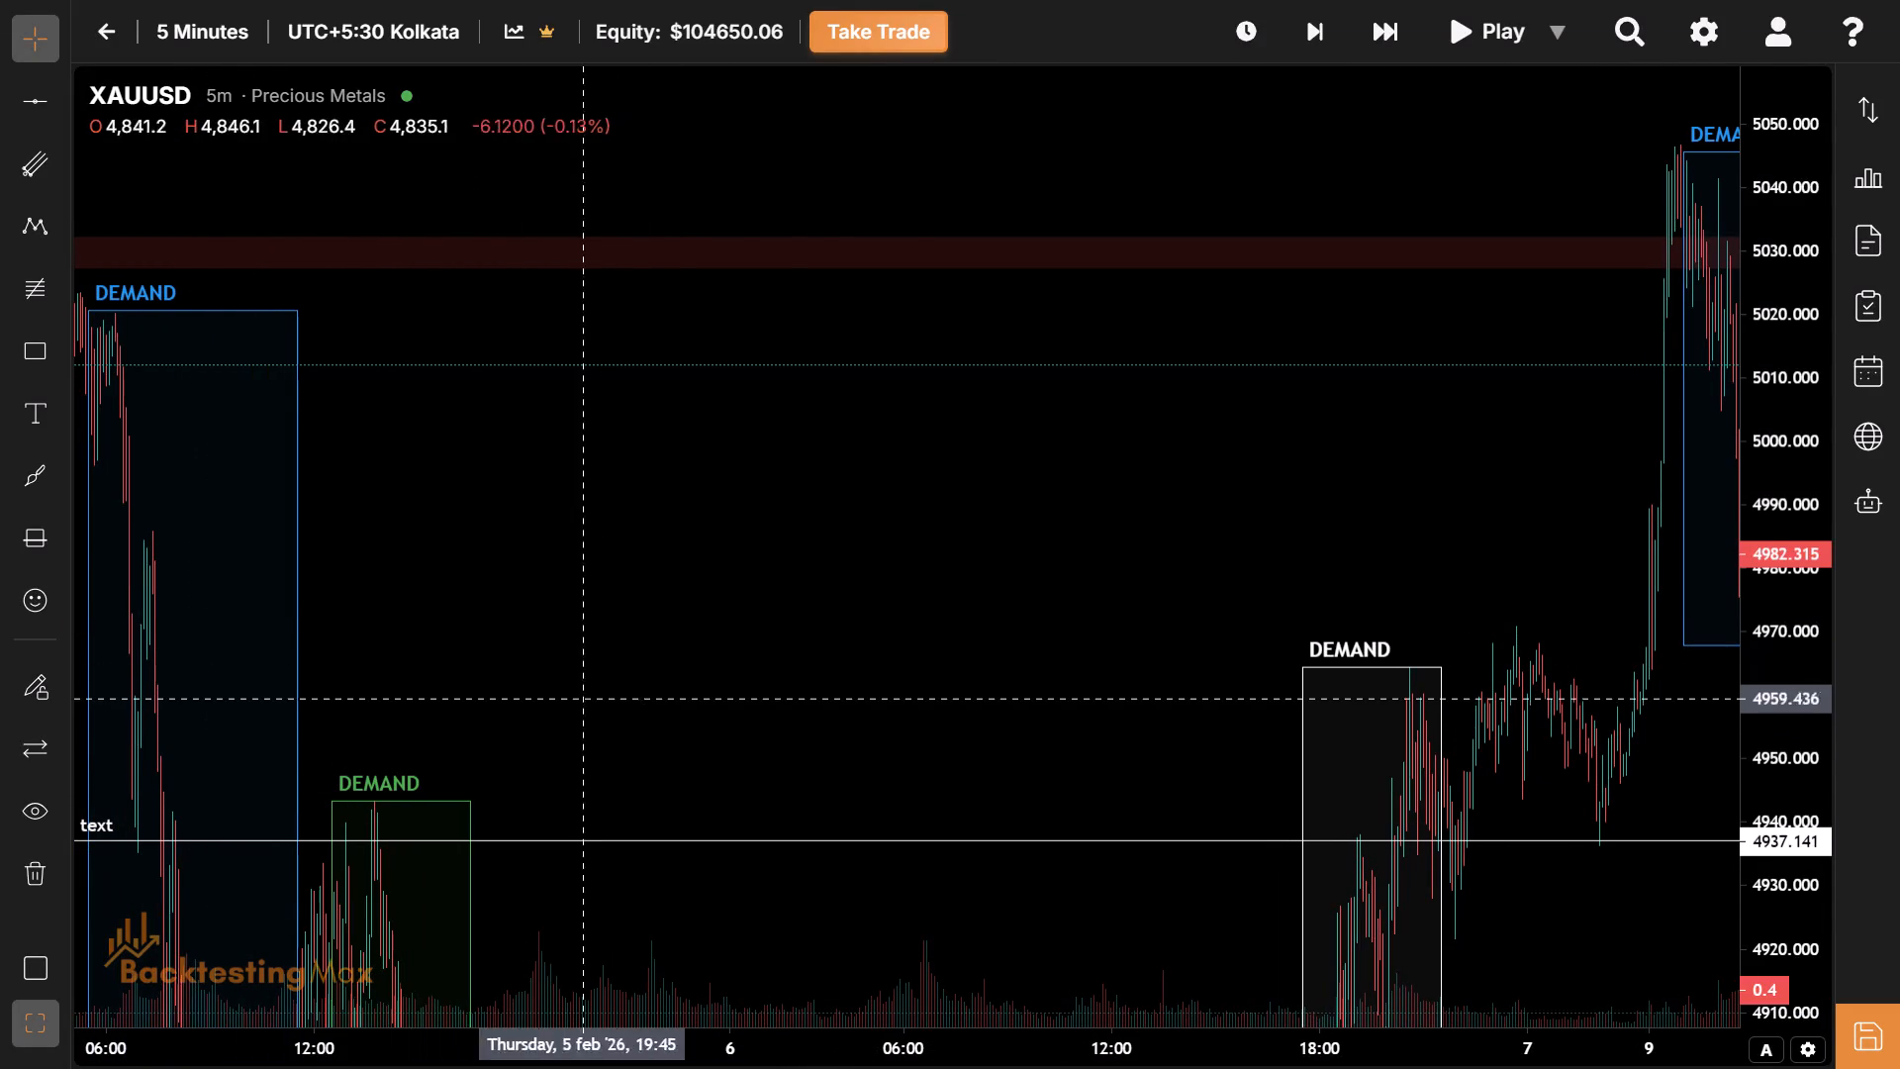
drag(905, 707, 186, 606)
drag(1089, 629, 907, 747)
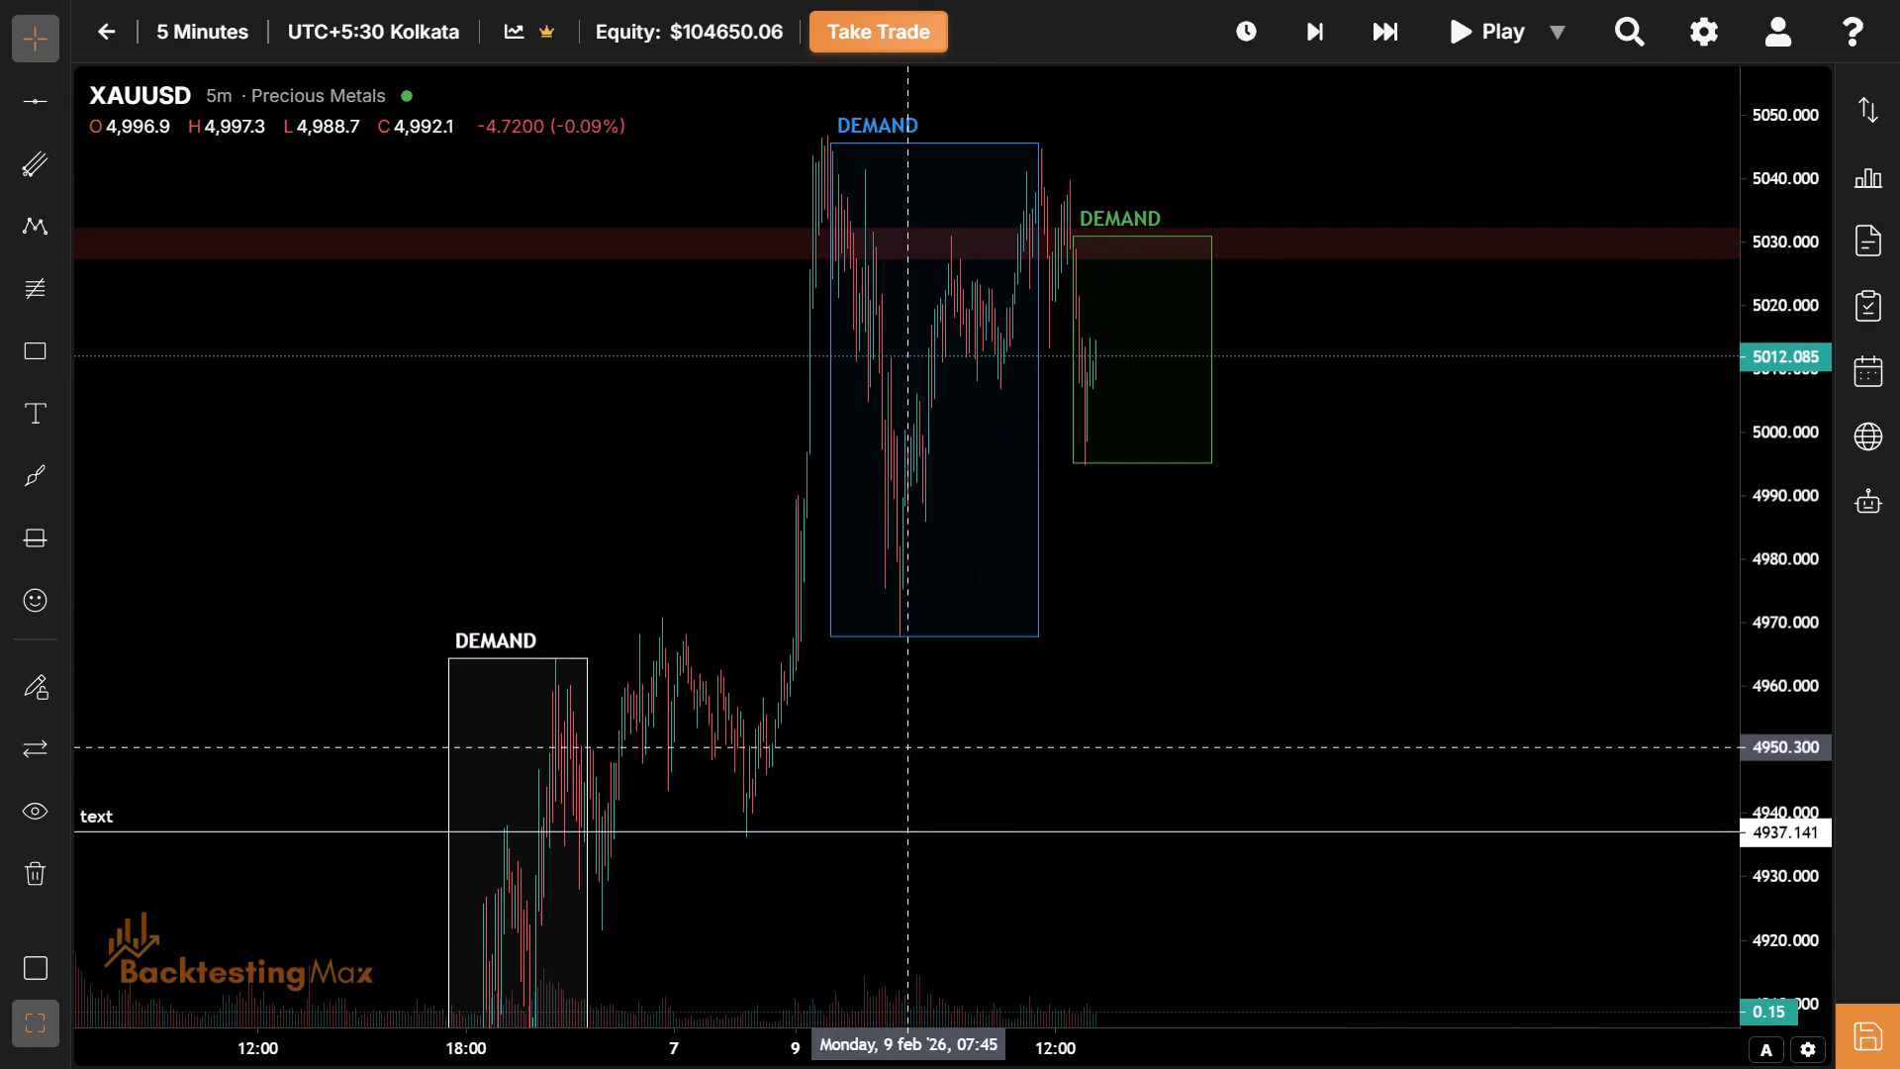
drag(1034, 1068, 787, 1066)
drag(1002, 1022, 1006, 1035)
drag(1006, 1035, 471, 1022)
drag(500, 739, 1148, 752)
drag(1144, 1058, 862, 1056)
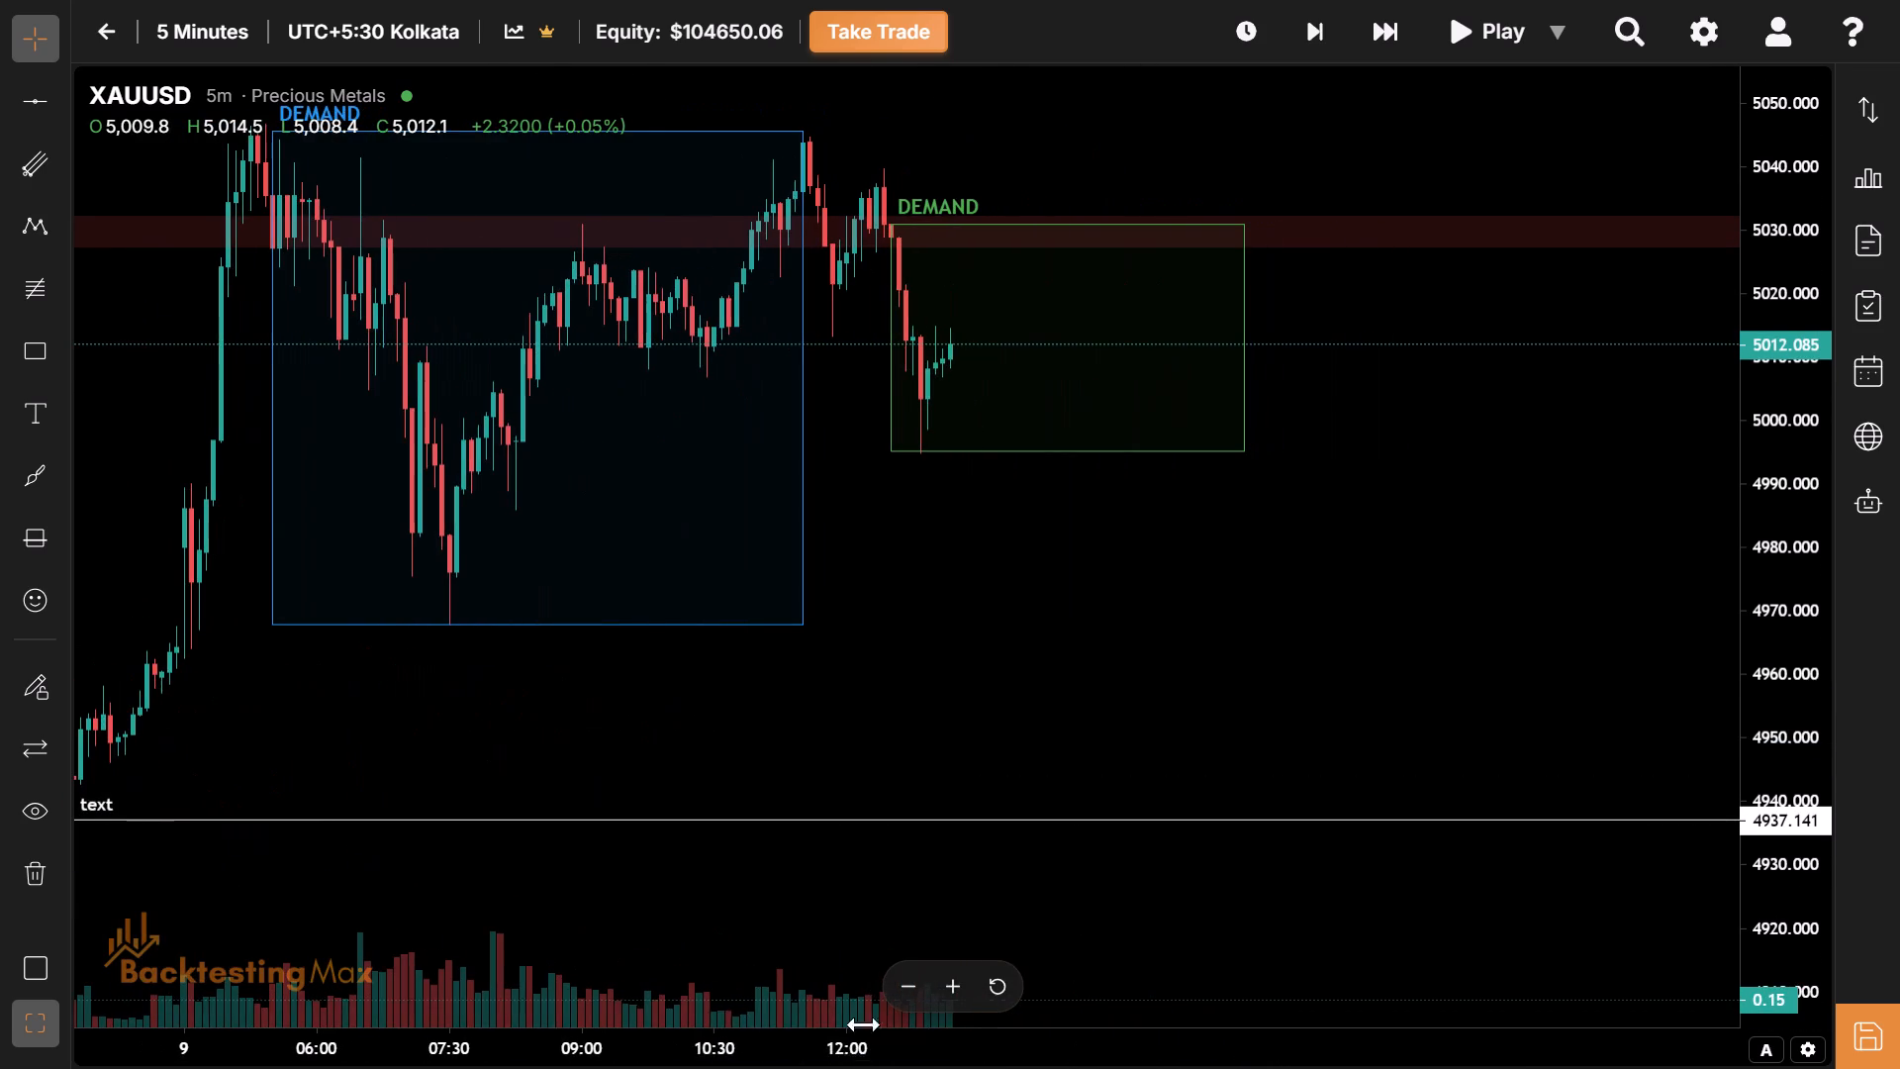
click(631, 673)
drag(631, 673, 1241, 691)
drag(1424, 1058, 1351, 1066)
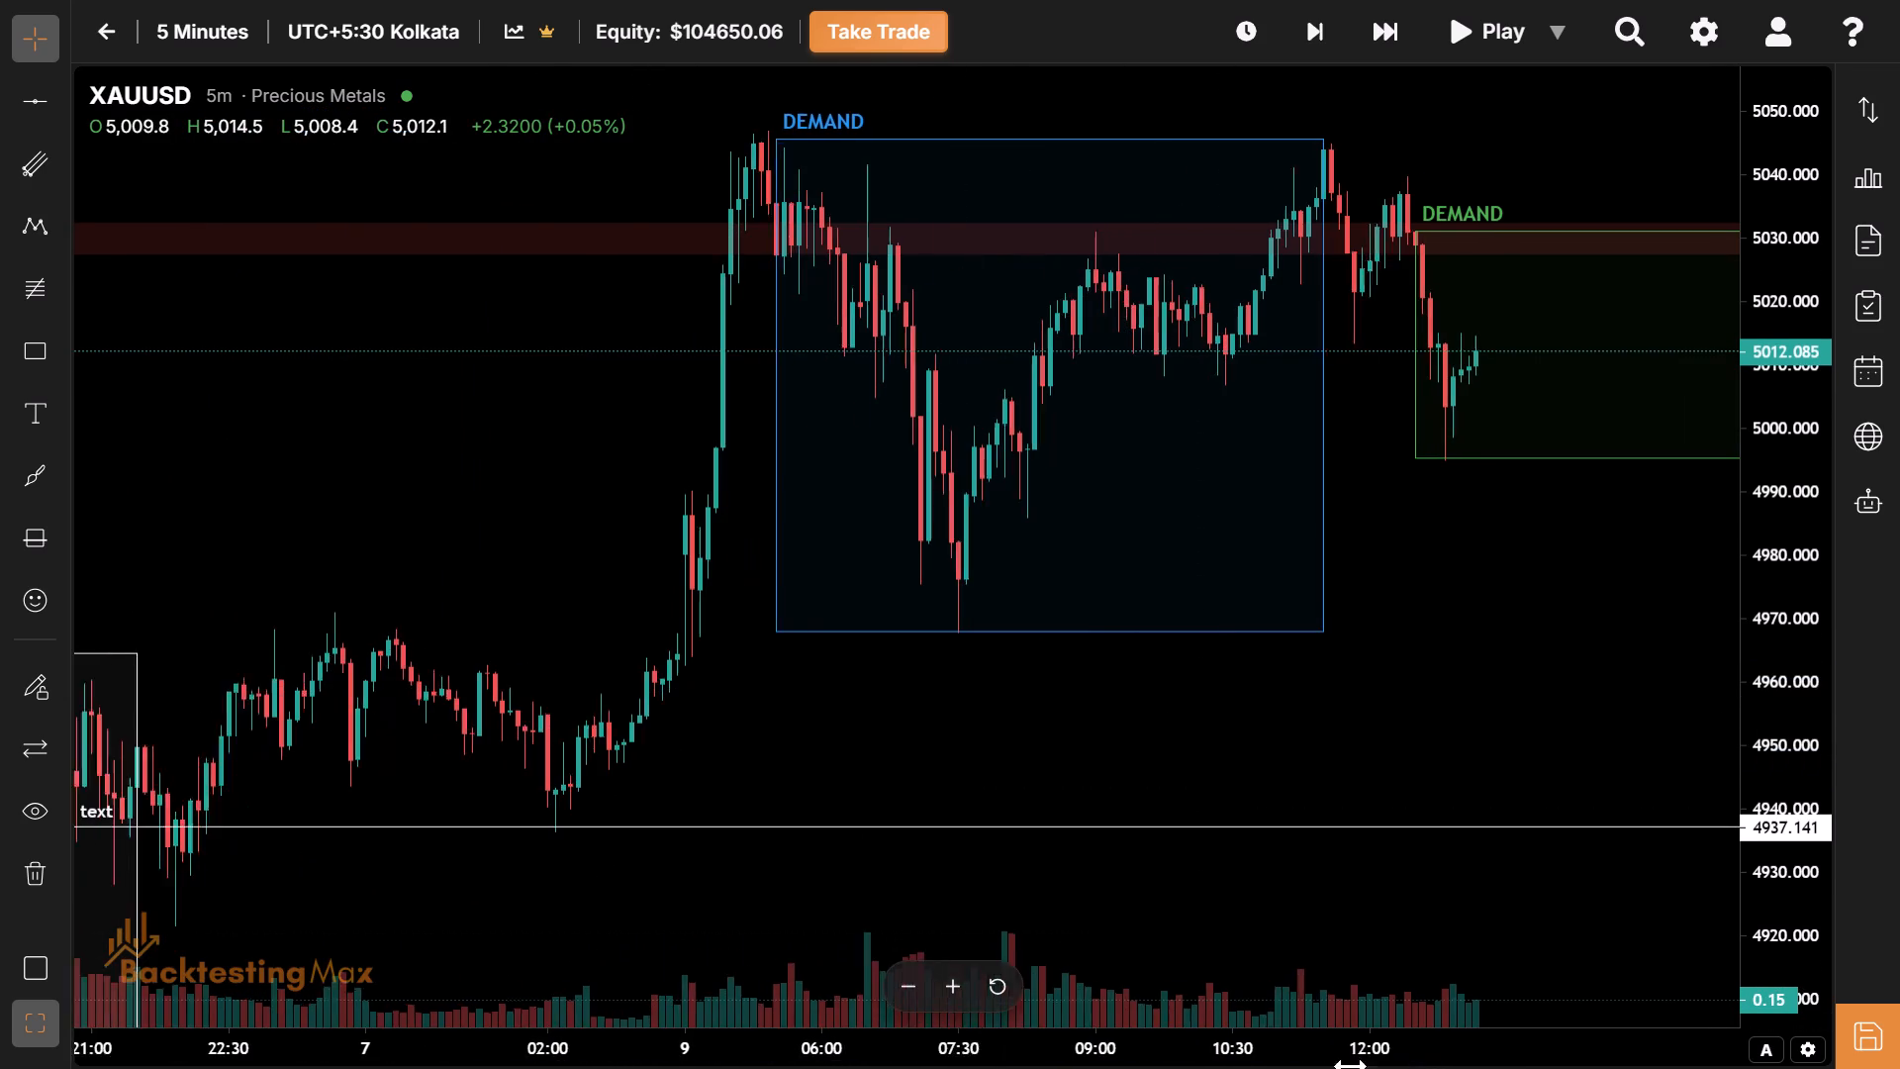
drag(1351, 1066, 1277, 1068)
drag(781, 761, 1129, 788)
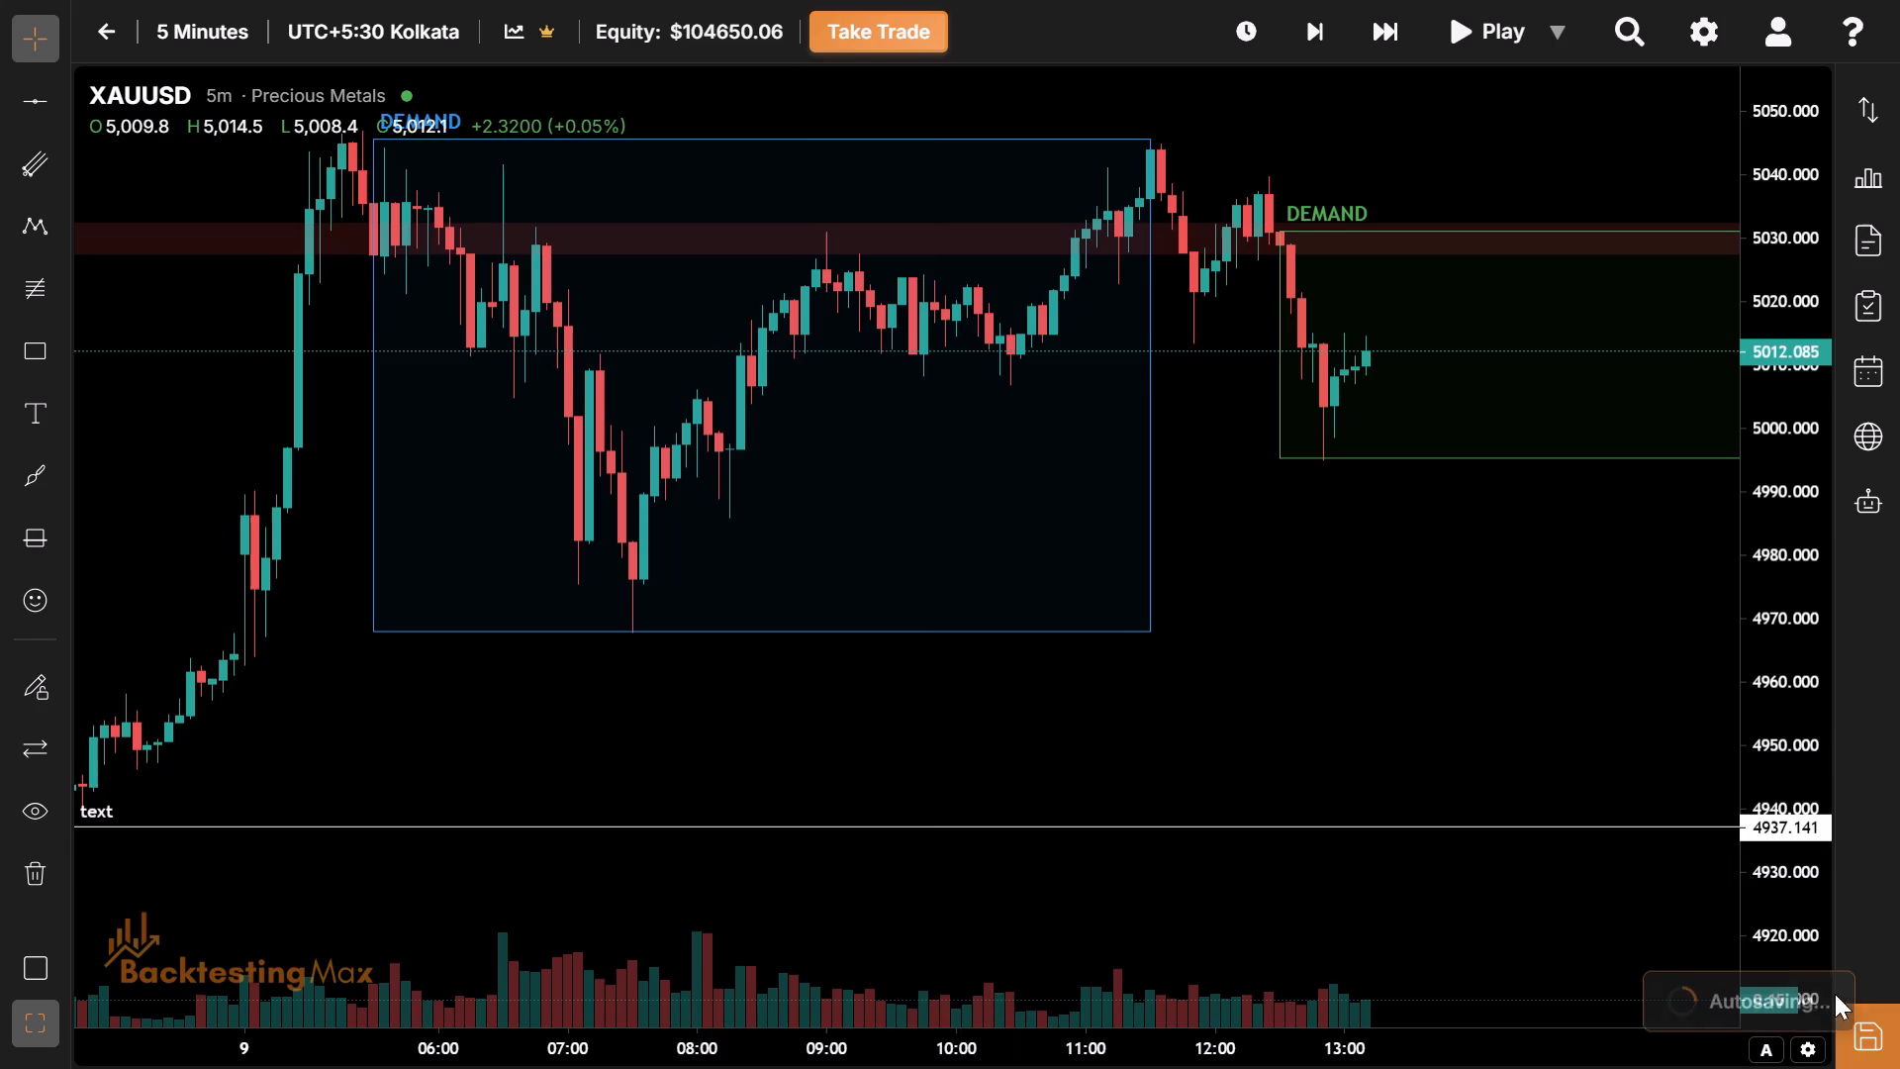
Add a horizontal line at about 4968.7, near the 6 Feb late-evening highs and the Asian session low.
drag(1808, 951, 1777, 783)
drag(1047, 780, 1141, 765)
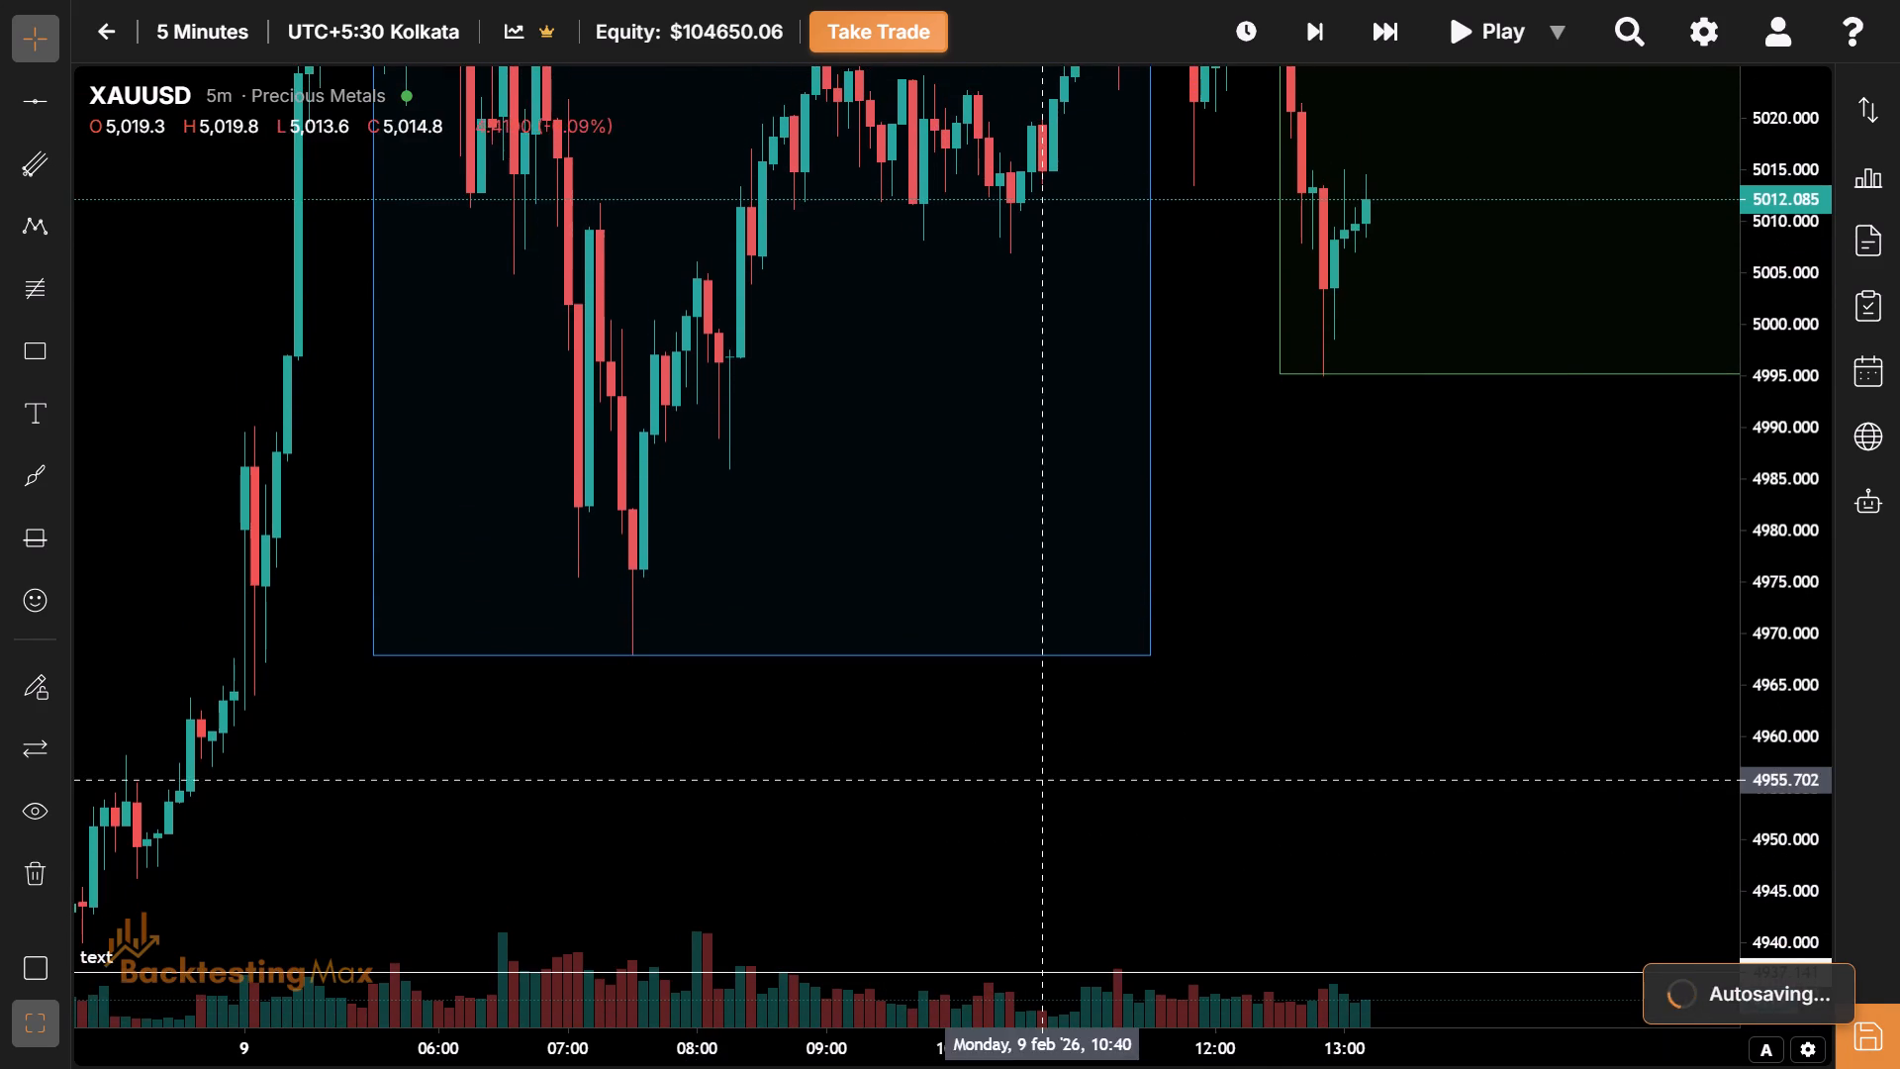
drag(1141, 765, 1757, 647)
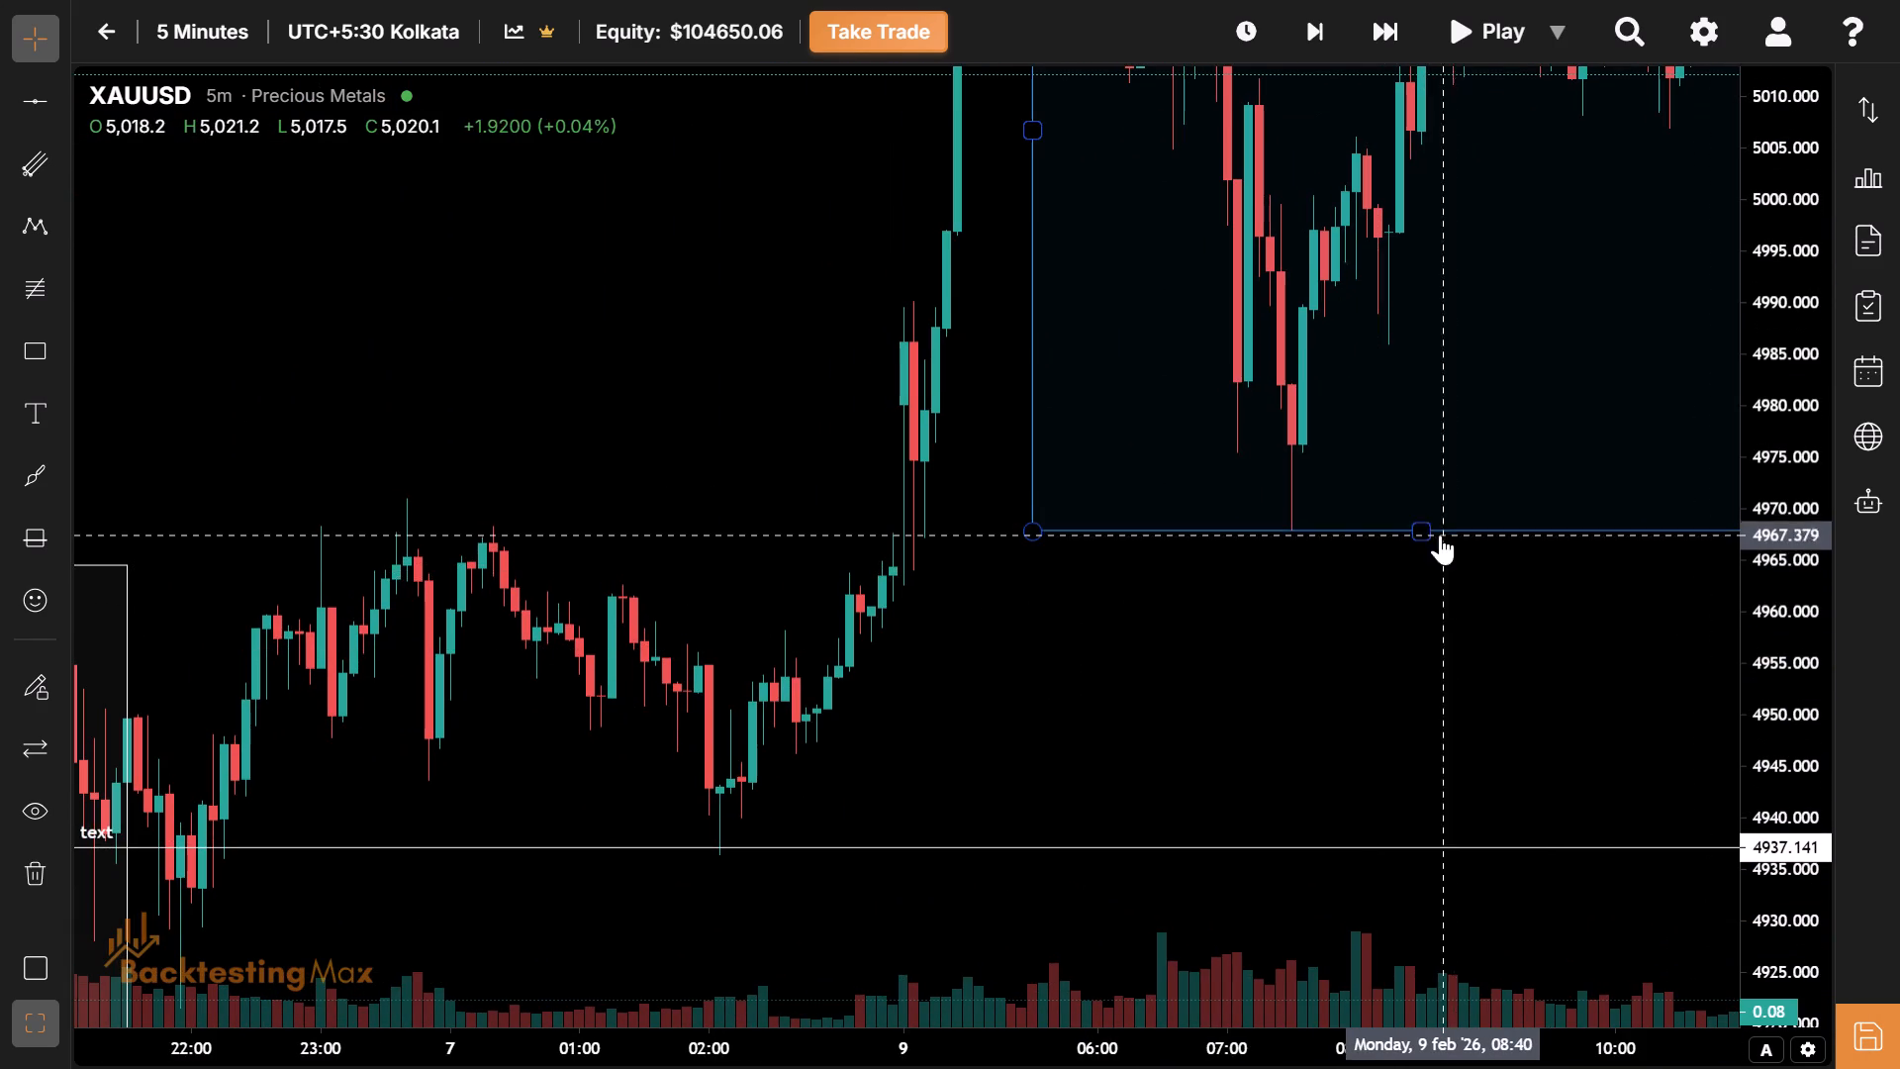
drag(49, 100, 232, 533)
click(232, 533)
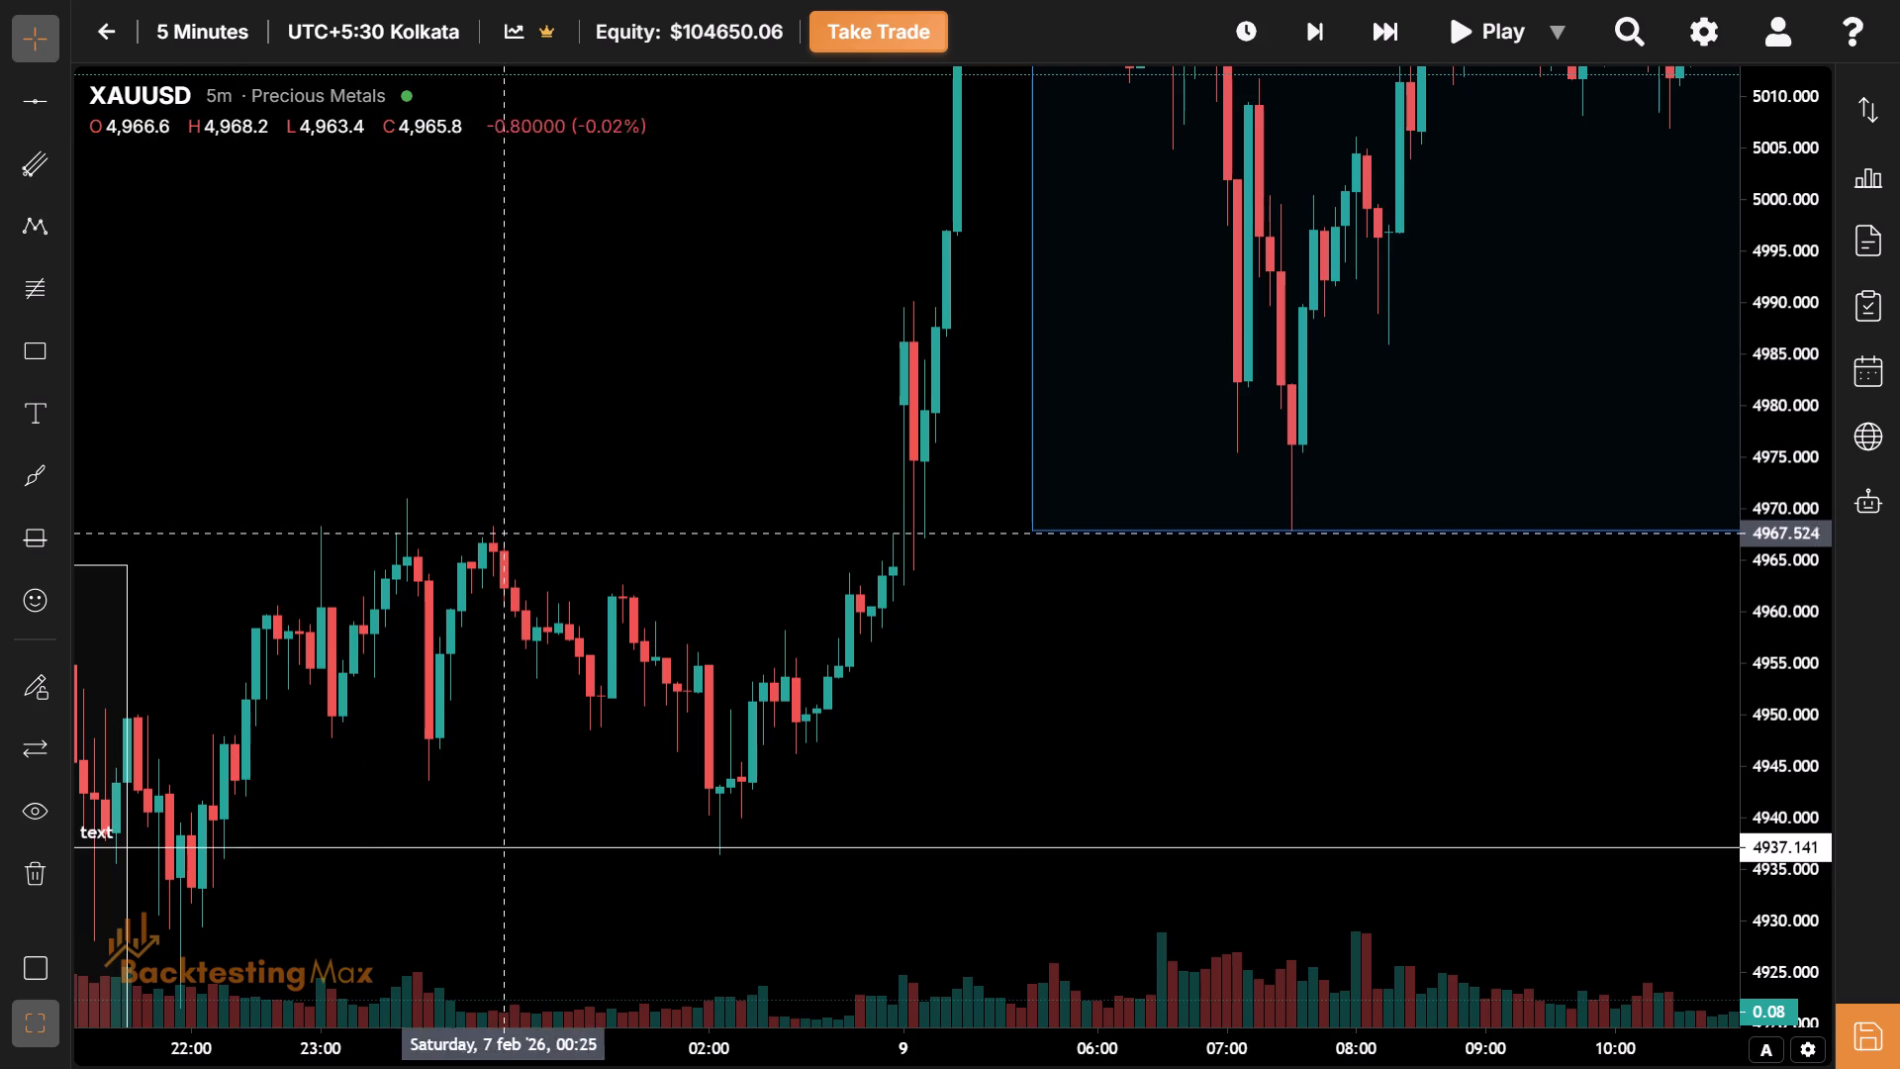
click(42, 86)
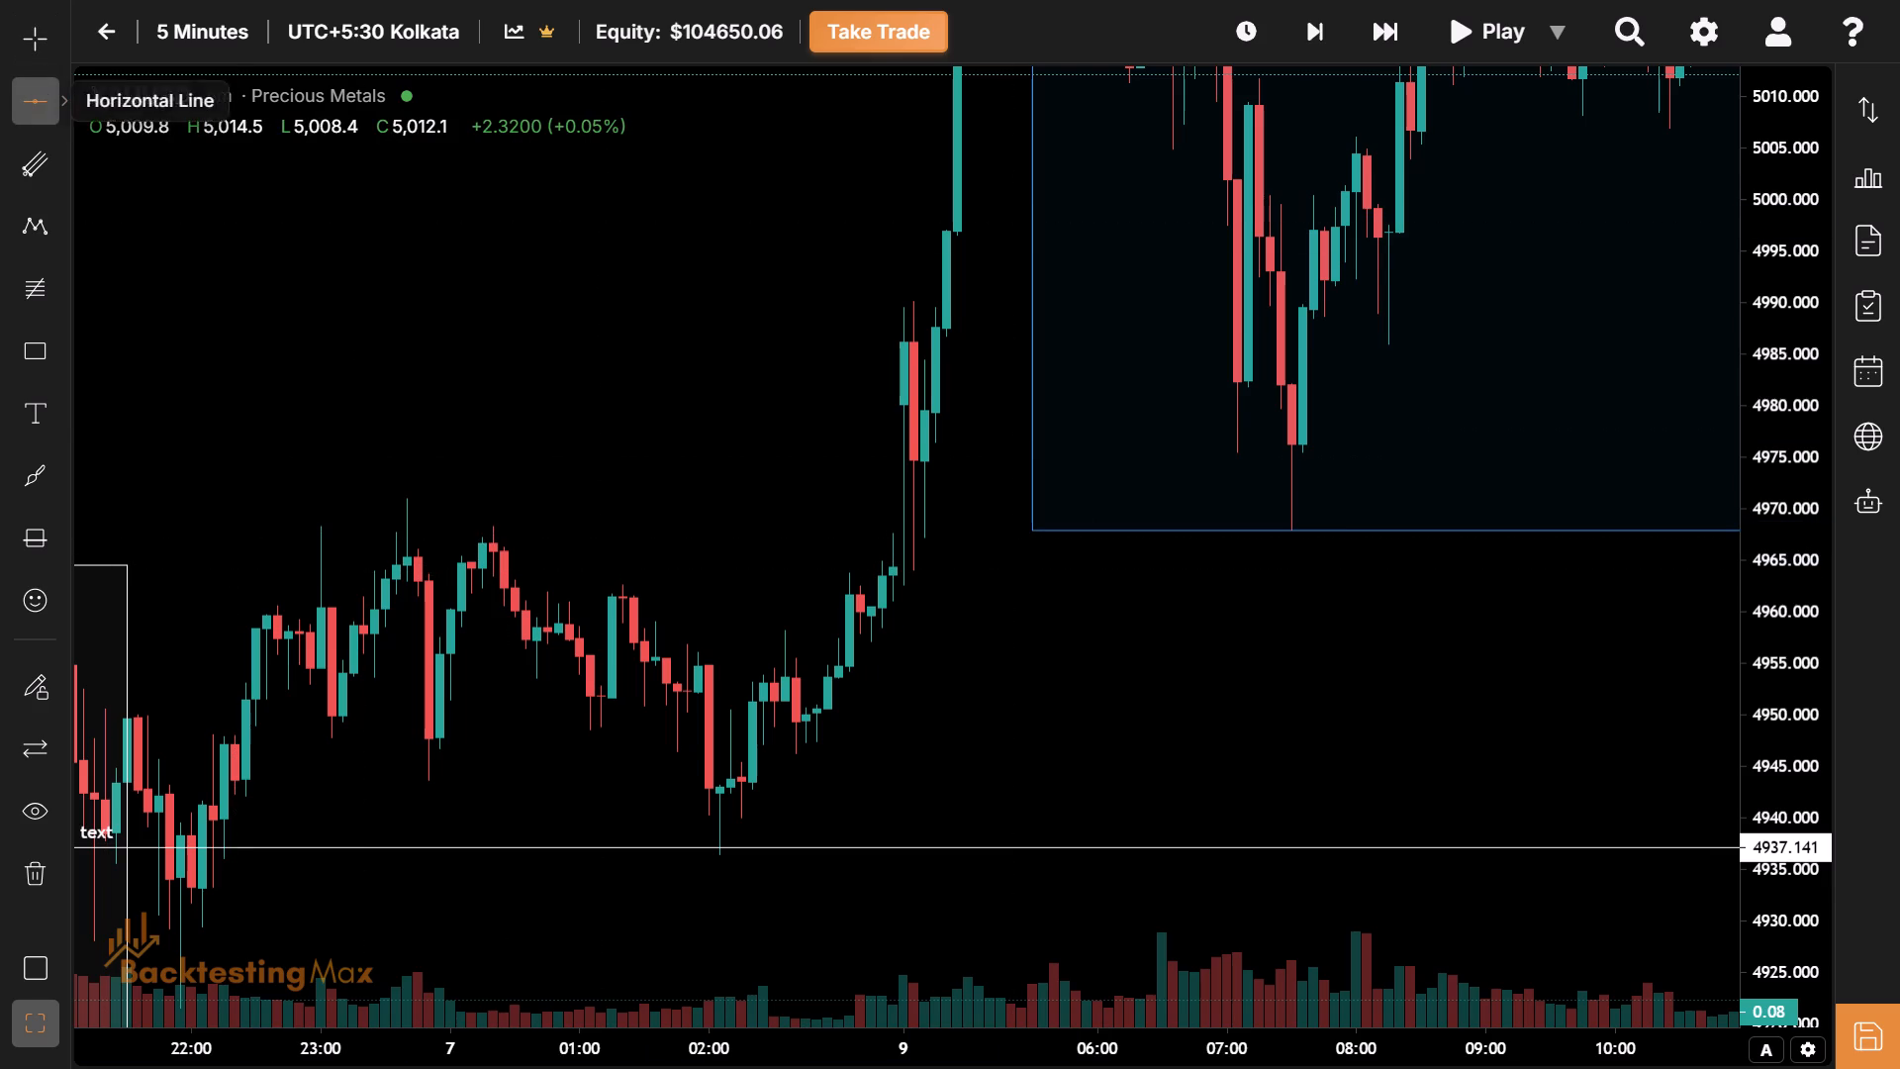
click(333, 522)
Advance the replay bar by bar to 16:20 on 9 Feb.
drag(1276, 666, 796, 763)
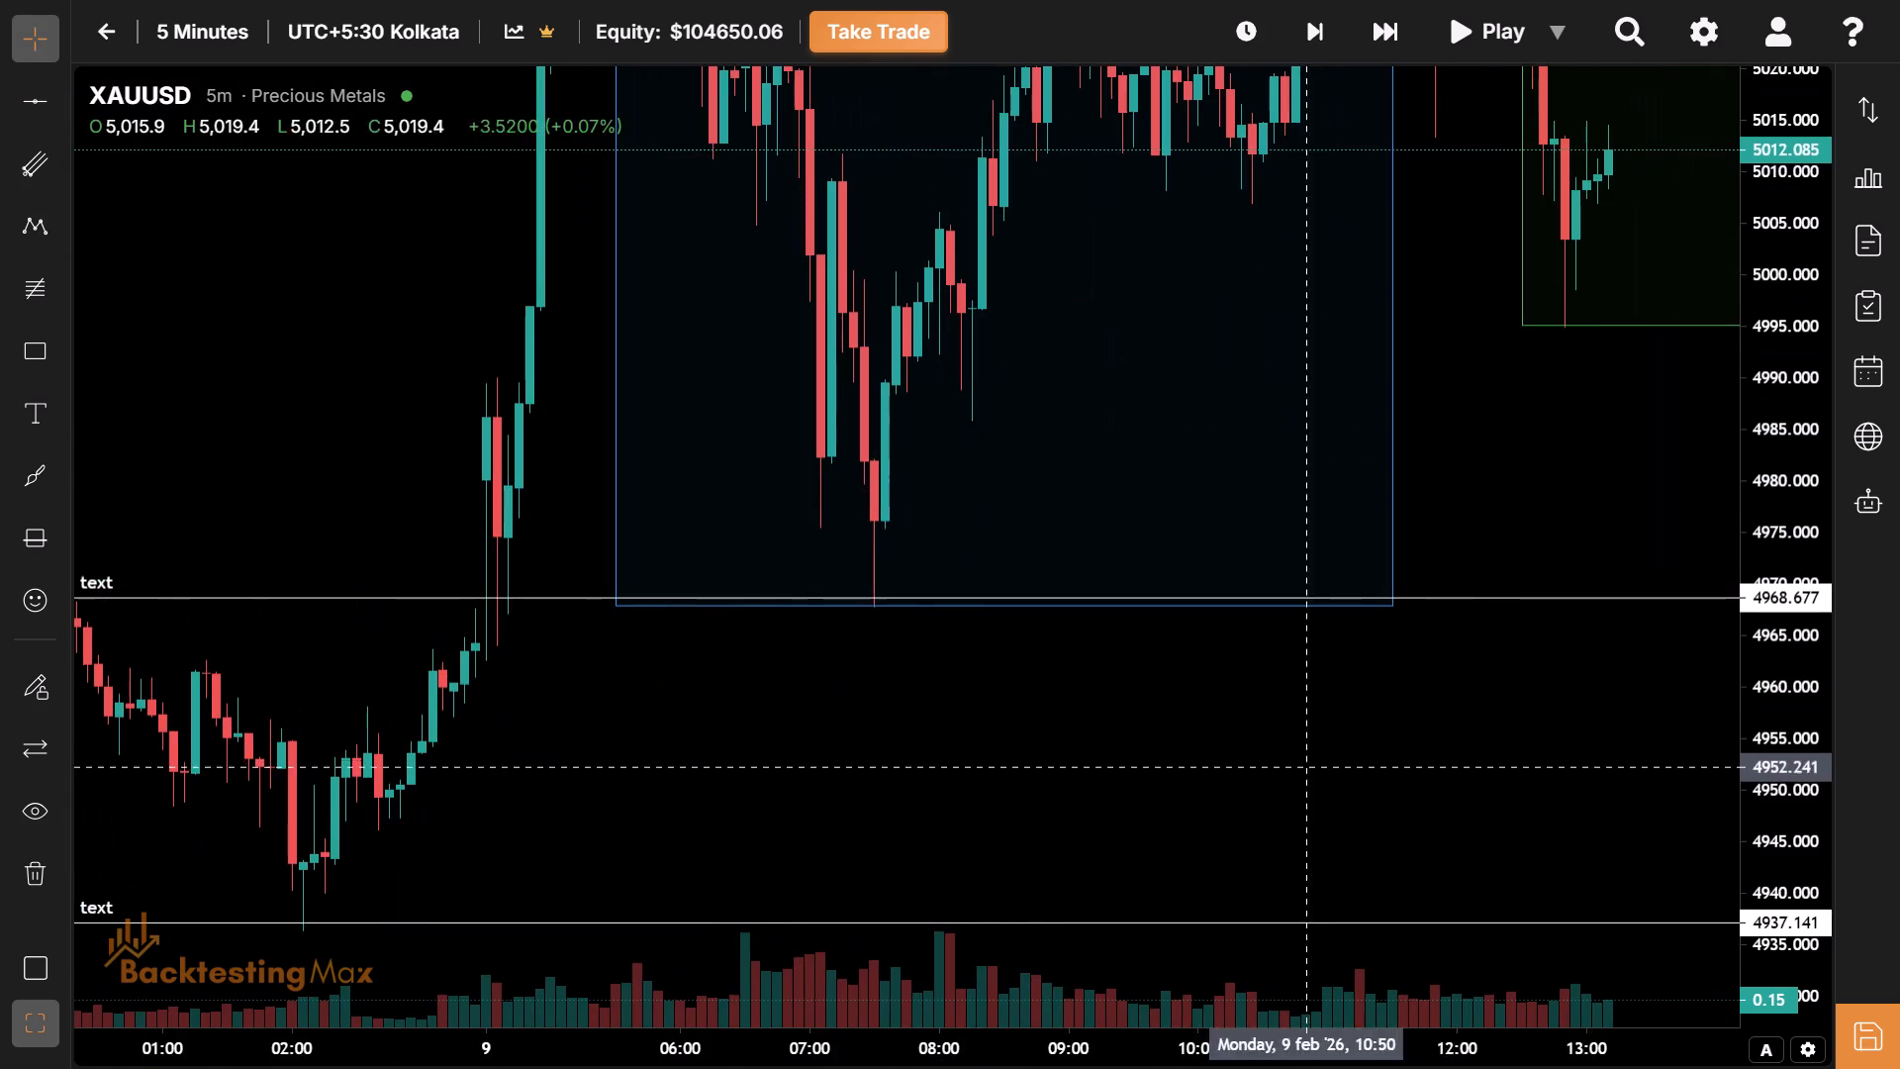
drag(1489, 730, 823, 810)
drag(1403, 402, 991, 808)
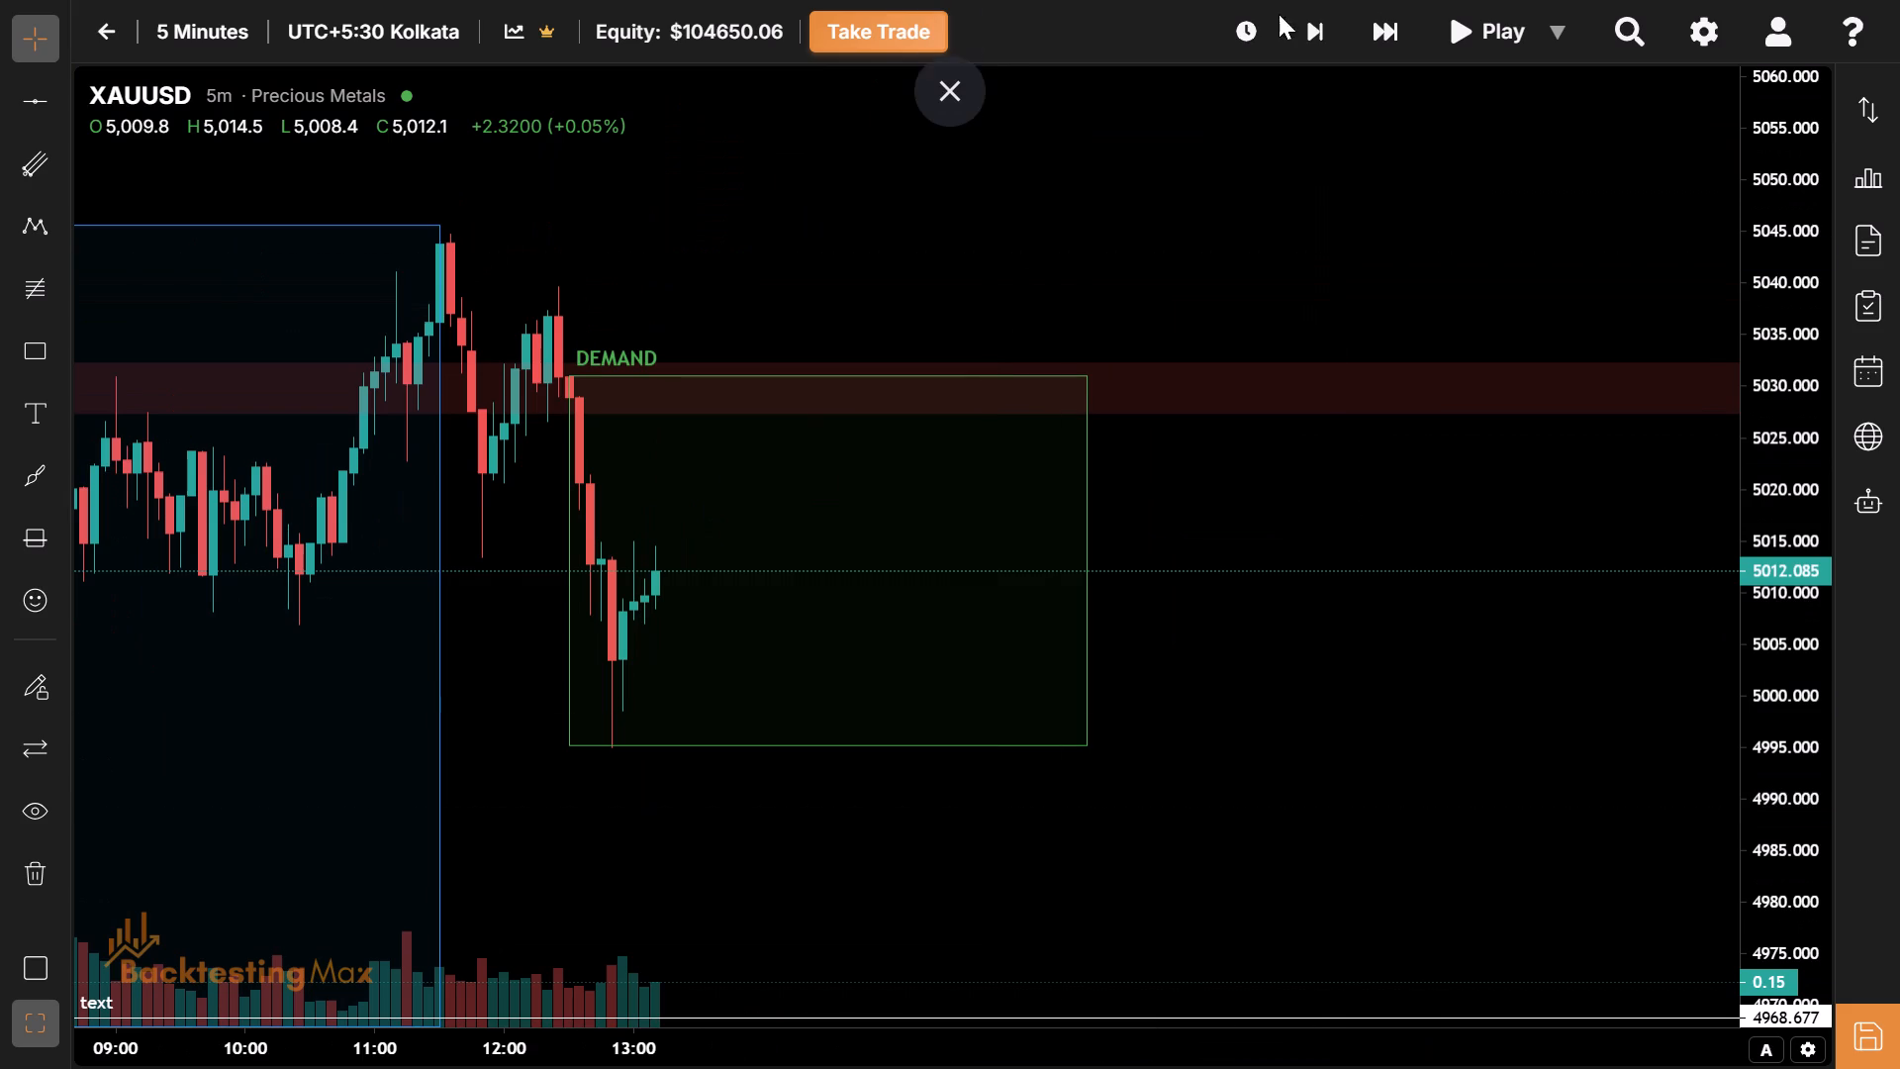
click(1327, 22)
click(1327, 22)
click(1327, 22)
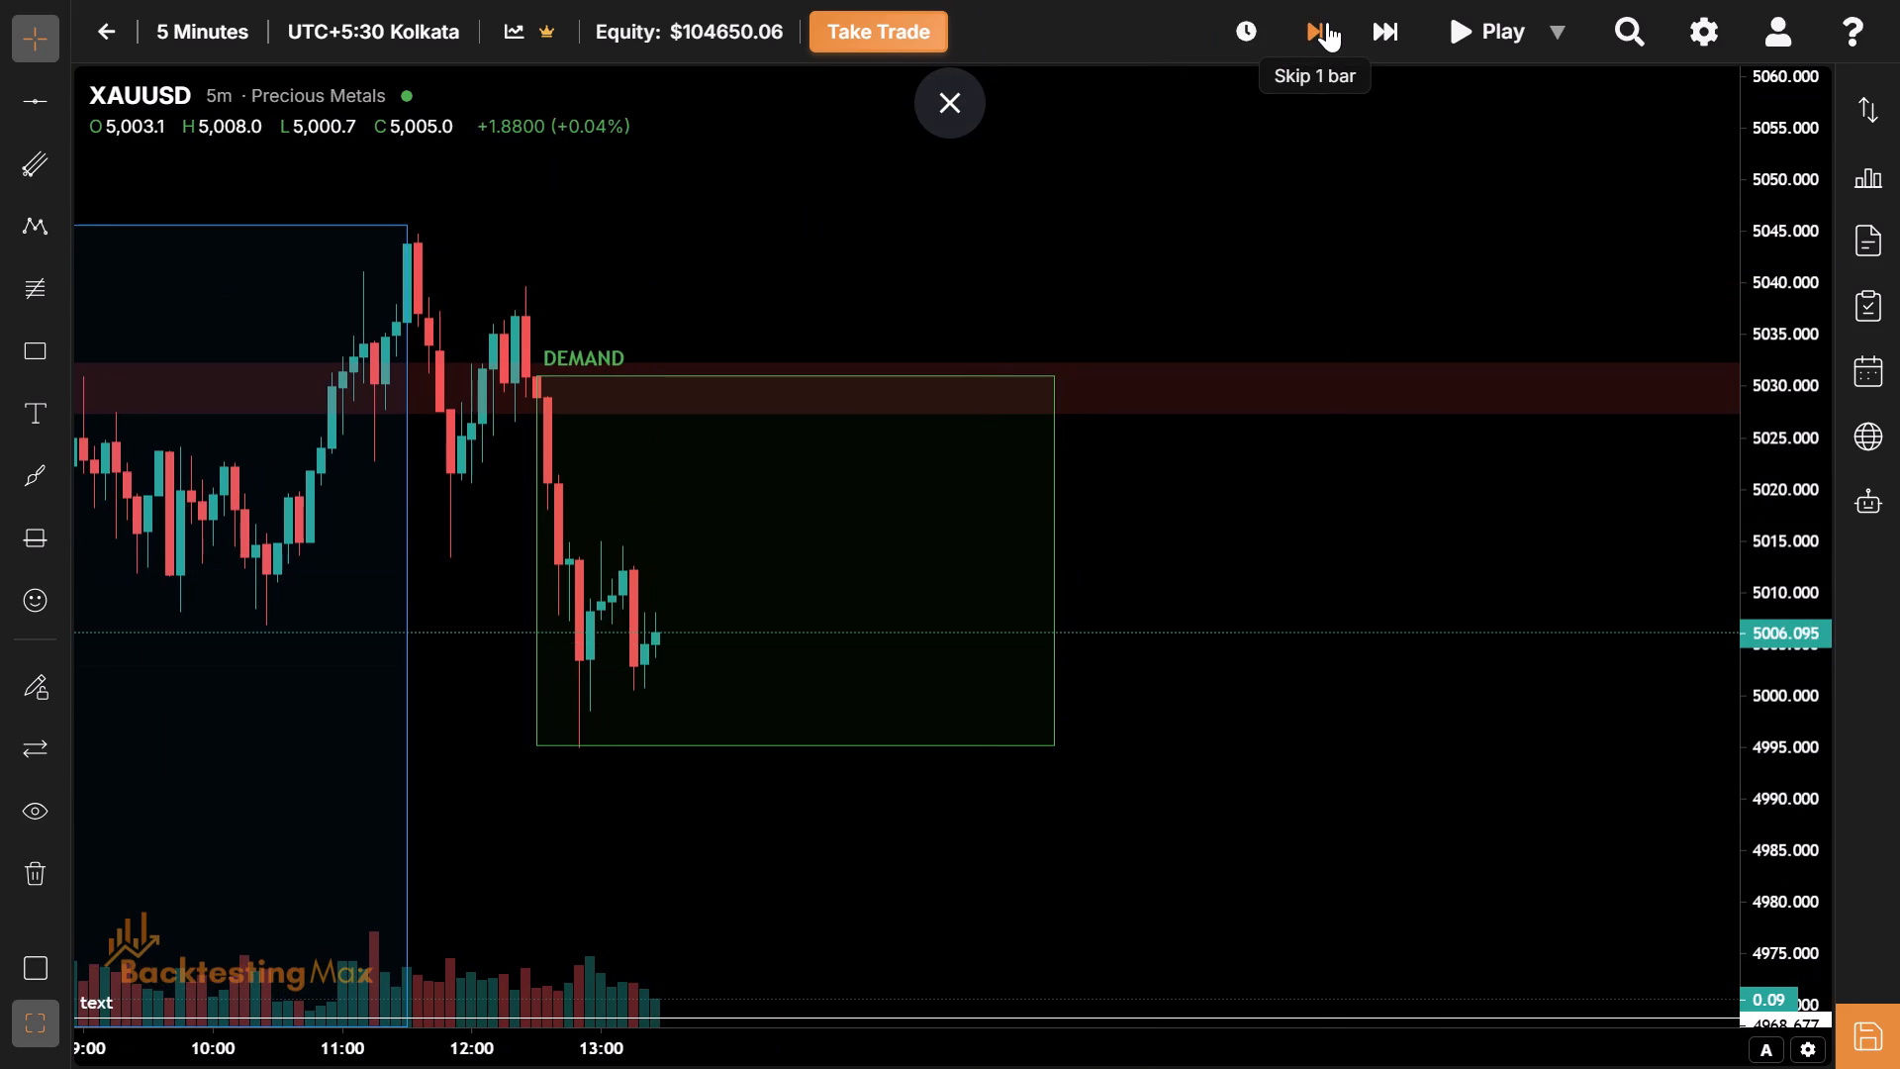
double_click(1327, 22)
triple_click(1327, 22)
triple_click(1327, 22)
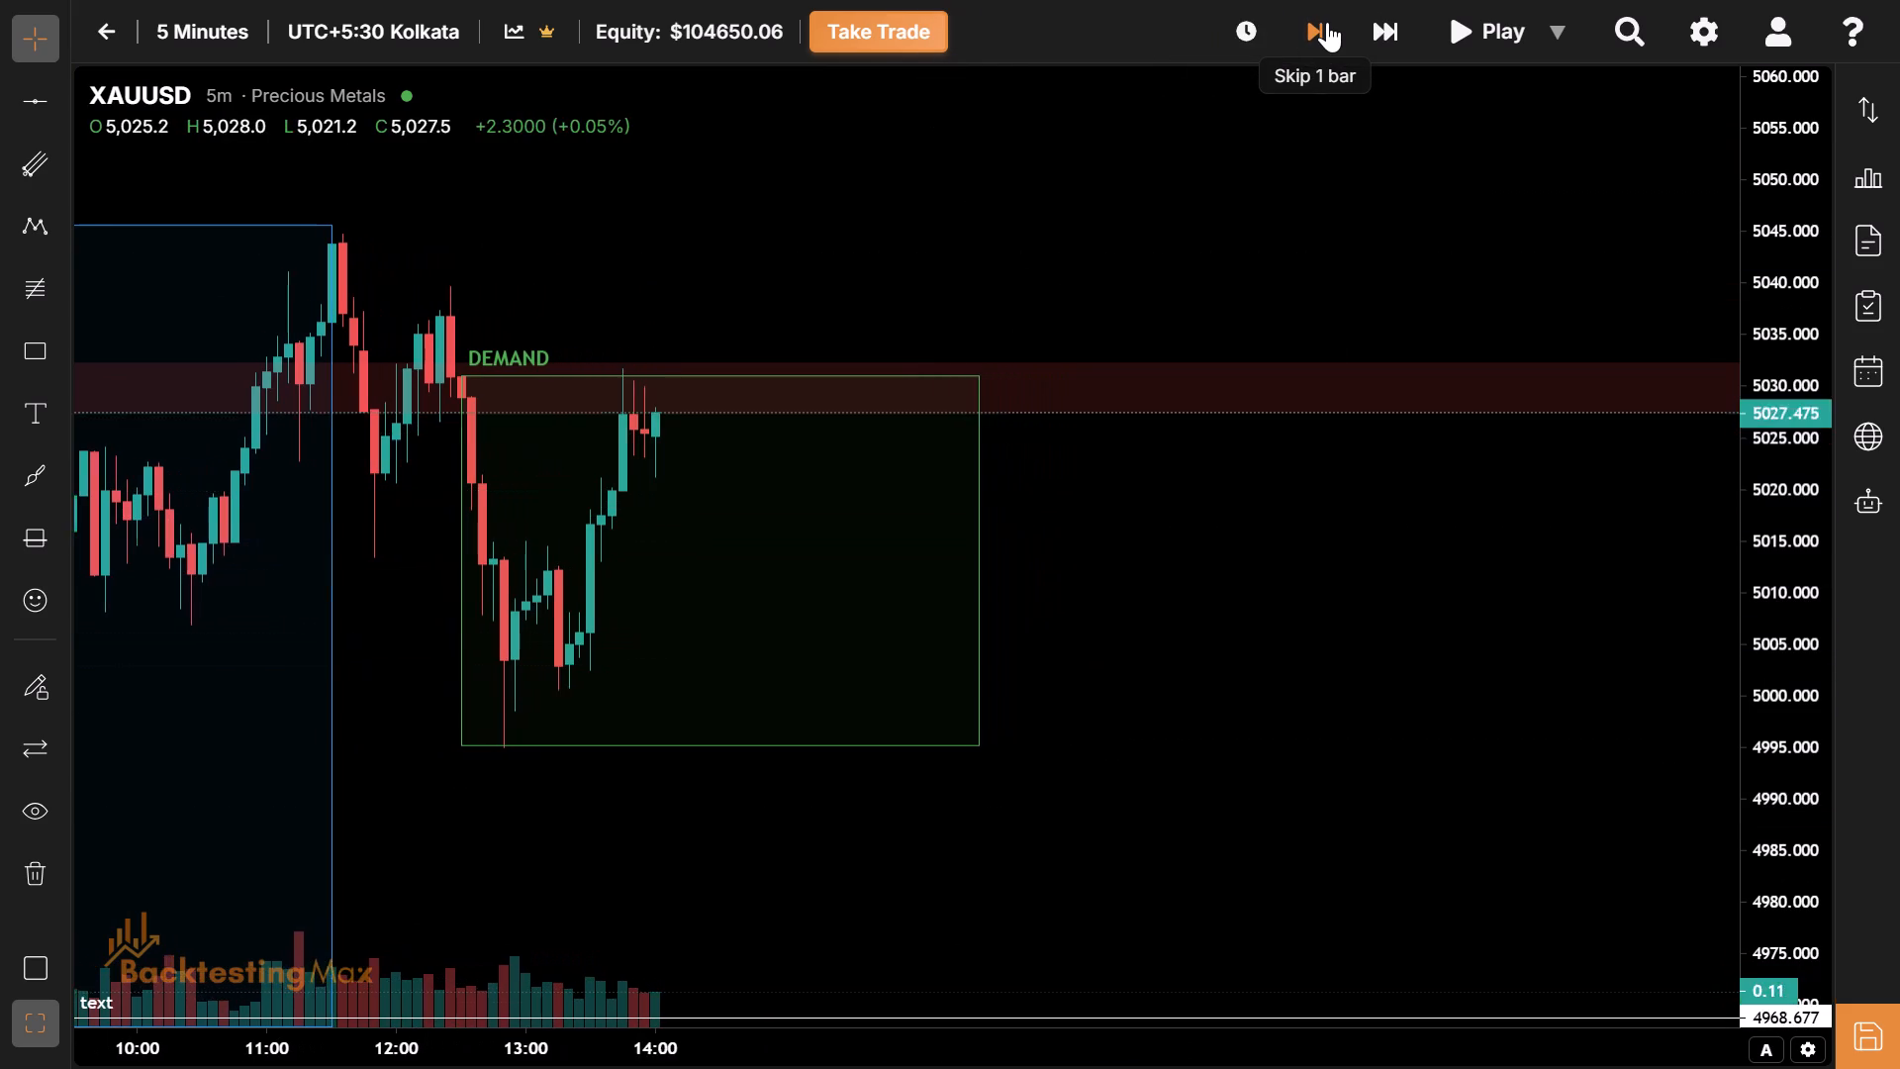
double_click(1327, 22)
triple_click(1327, 22)
triple_click(1327, 22)
triple_click(1327, 22)
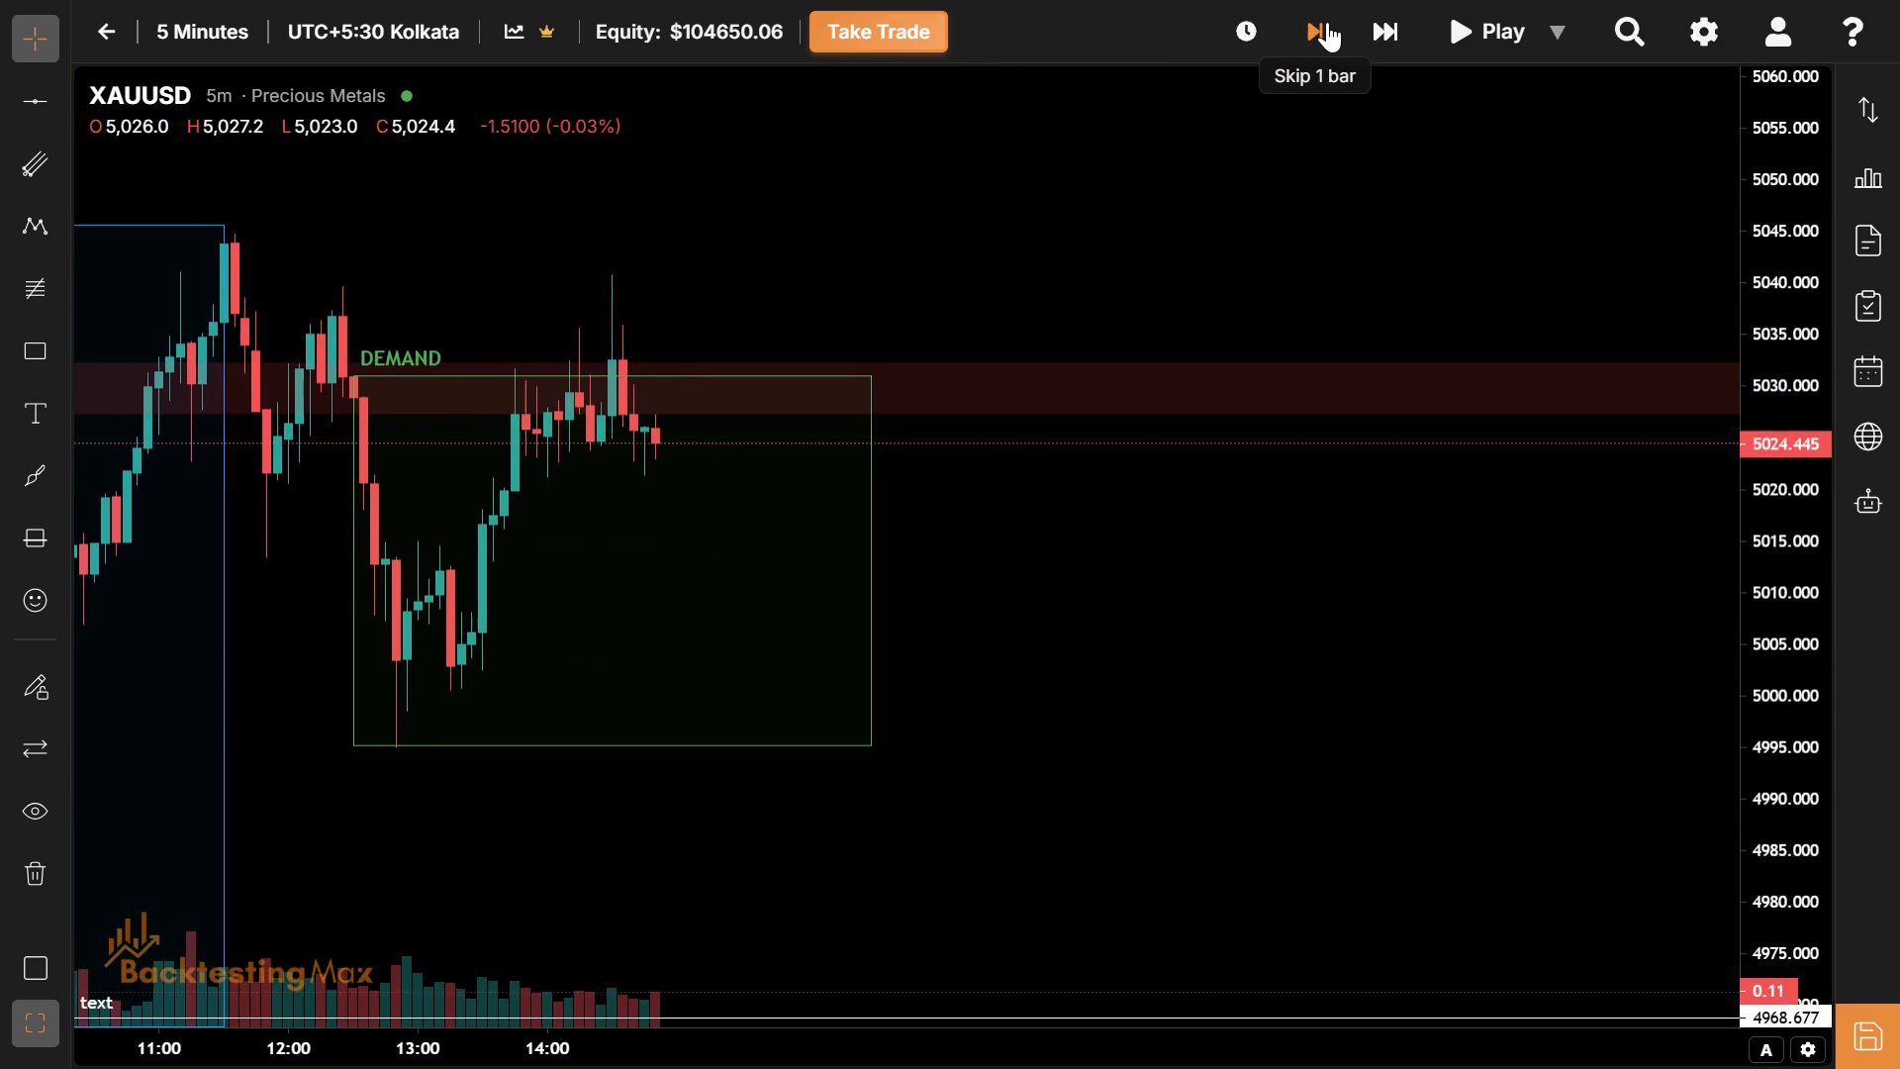
triple_click(1327, 22)
triple_click(1327, 22)
triple_click(1327, 22)
triple_click(1327, 22)
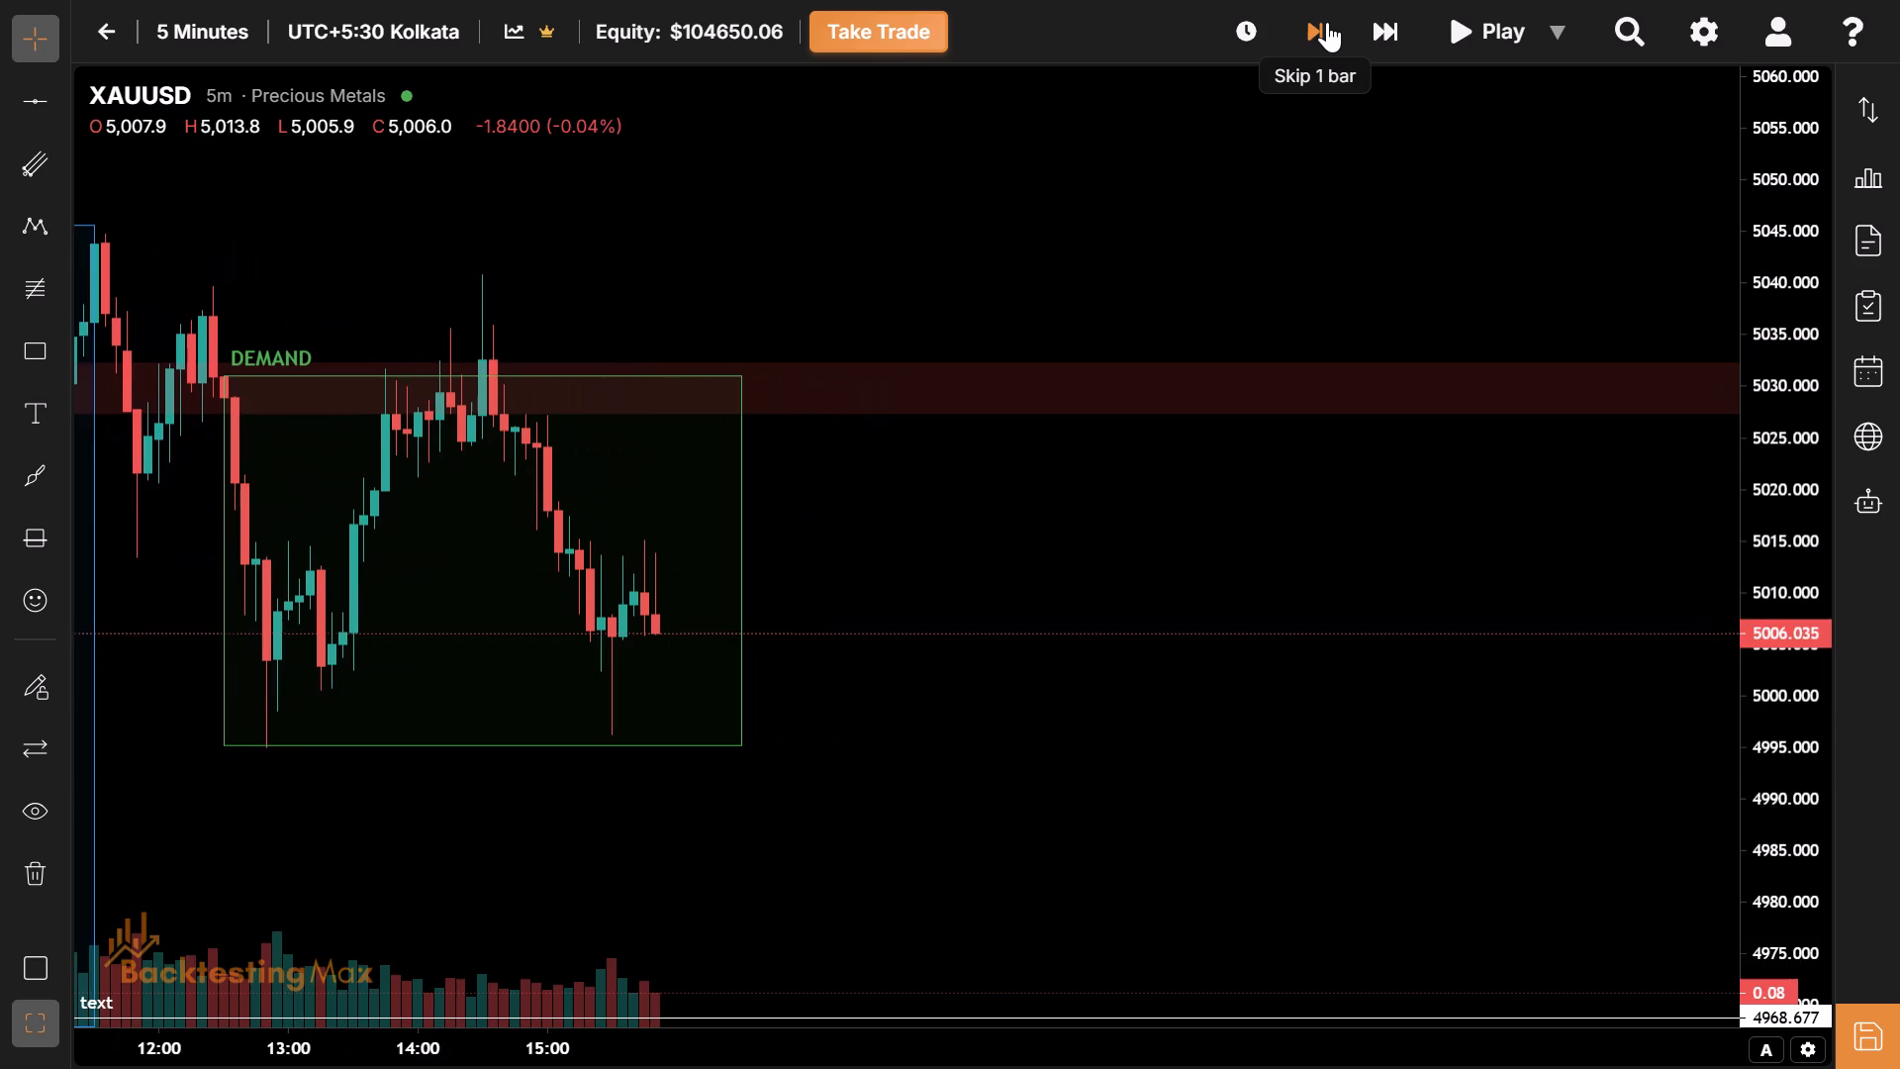
triple_click(1327, 22)
click(1327, 22)
Extend the 9 Feb London session box down to the session low at about 4982 and up to its high at about 5041.
drag(958, 827, 1468, 538)
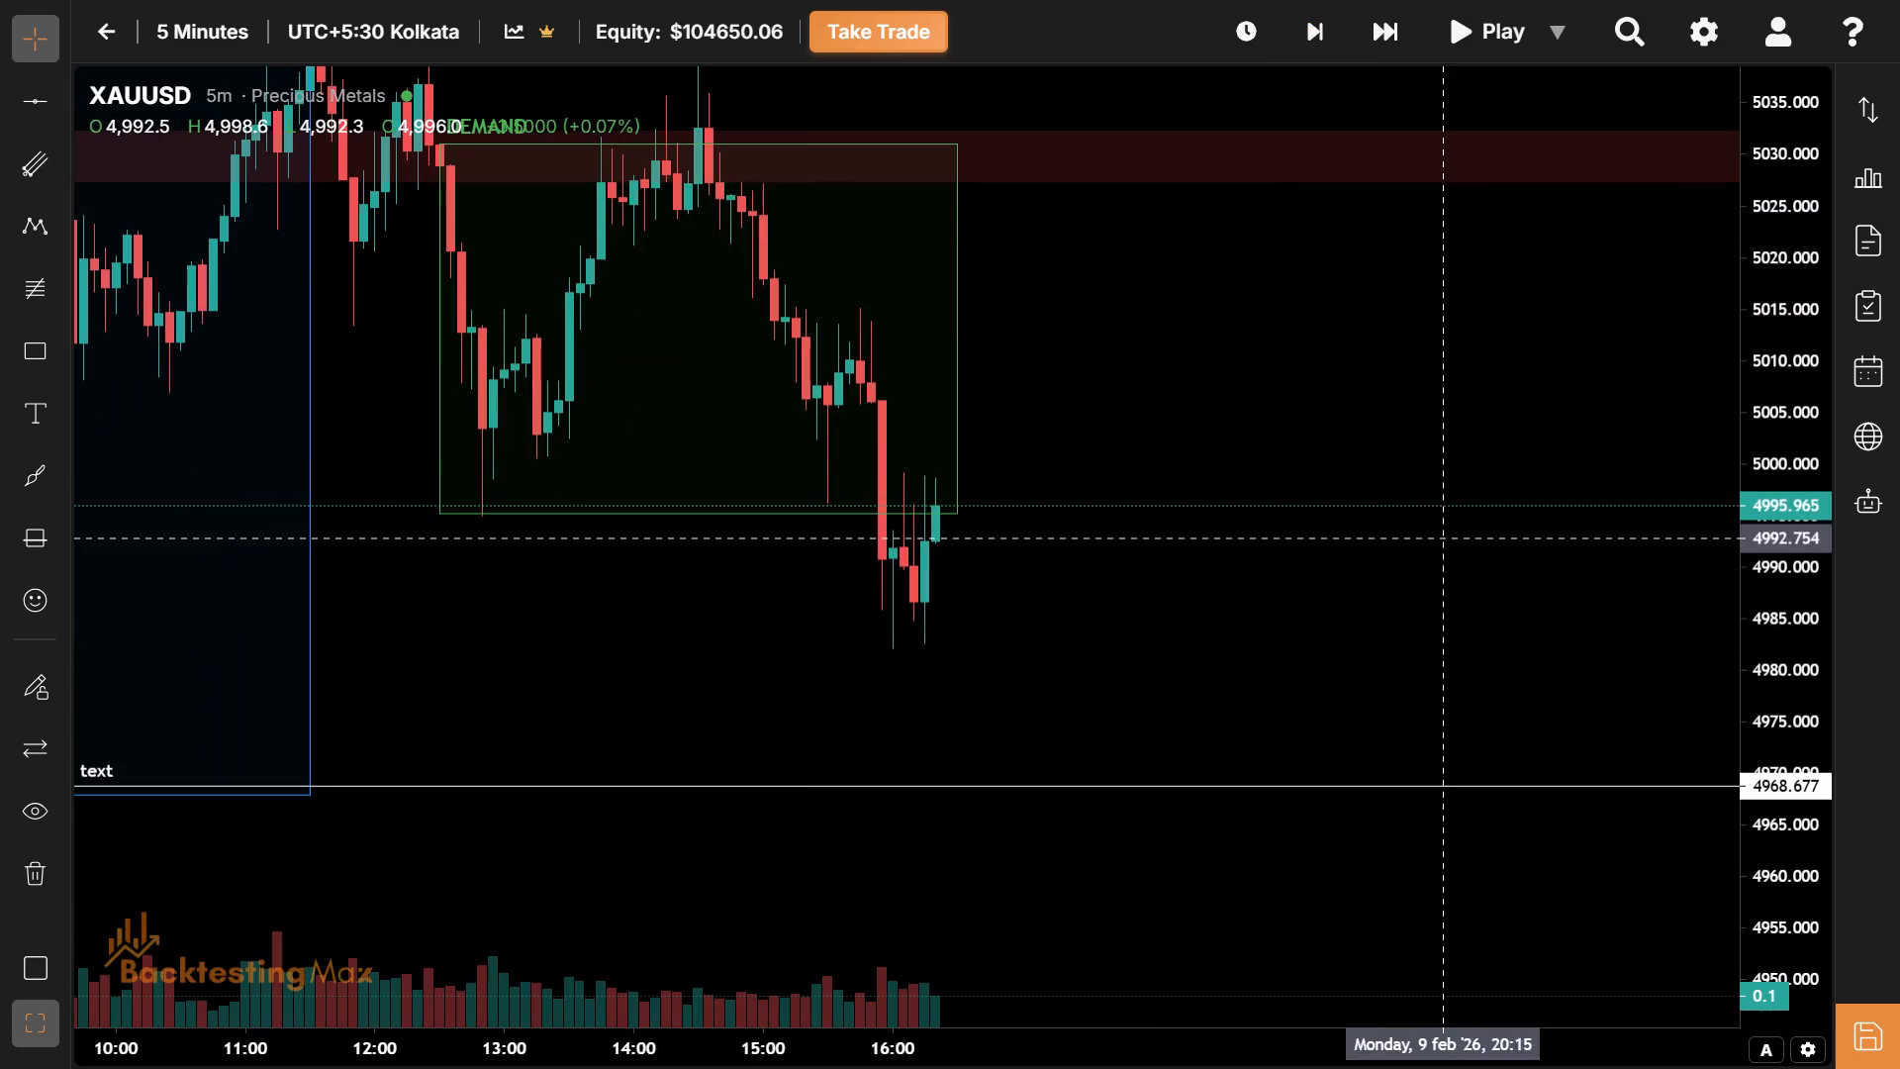
drag(697, 512, 1680, 611)
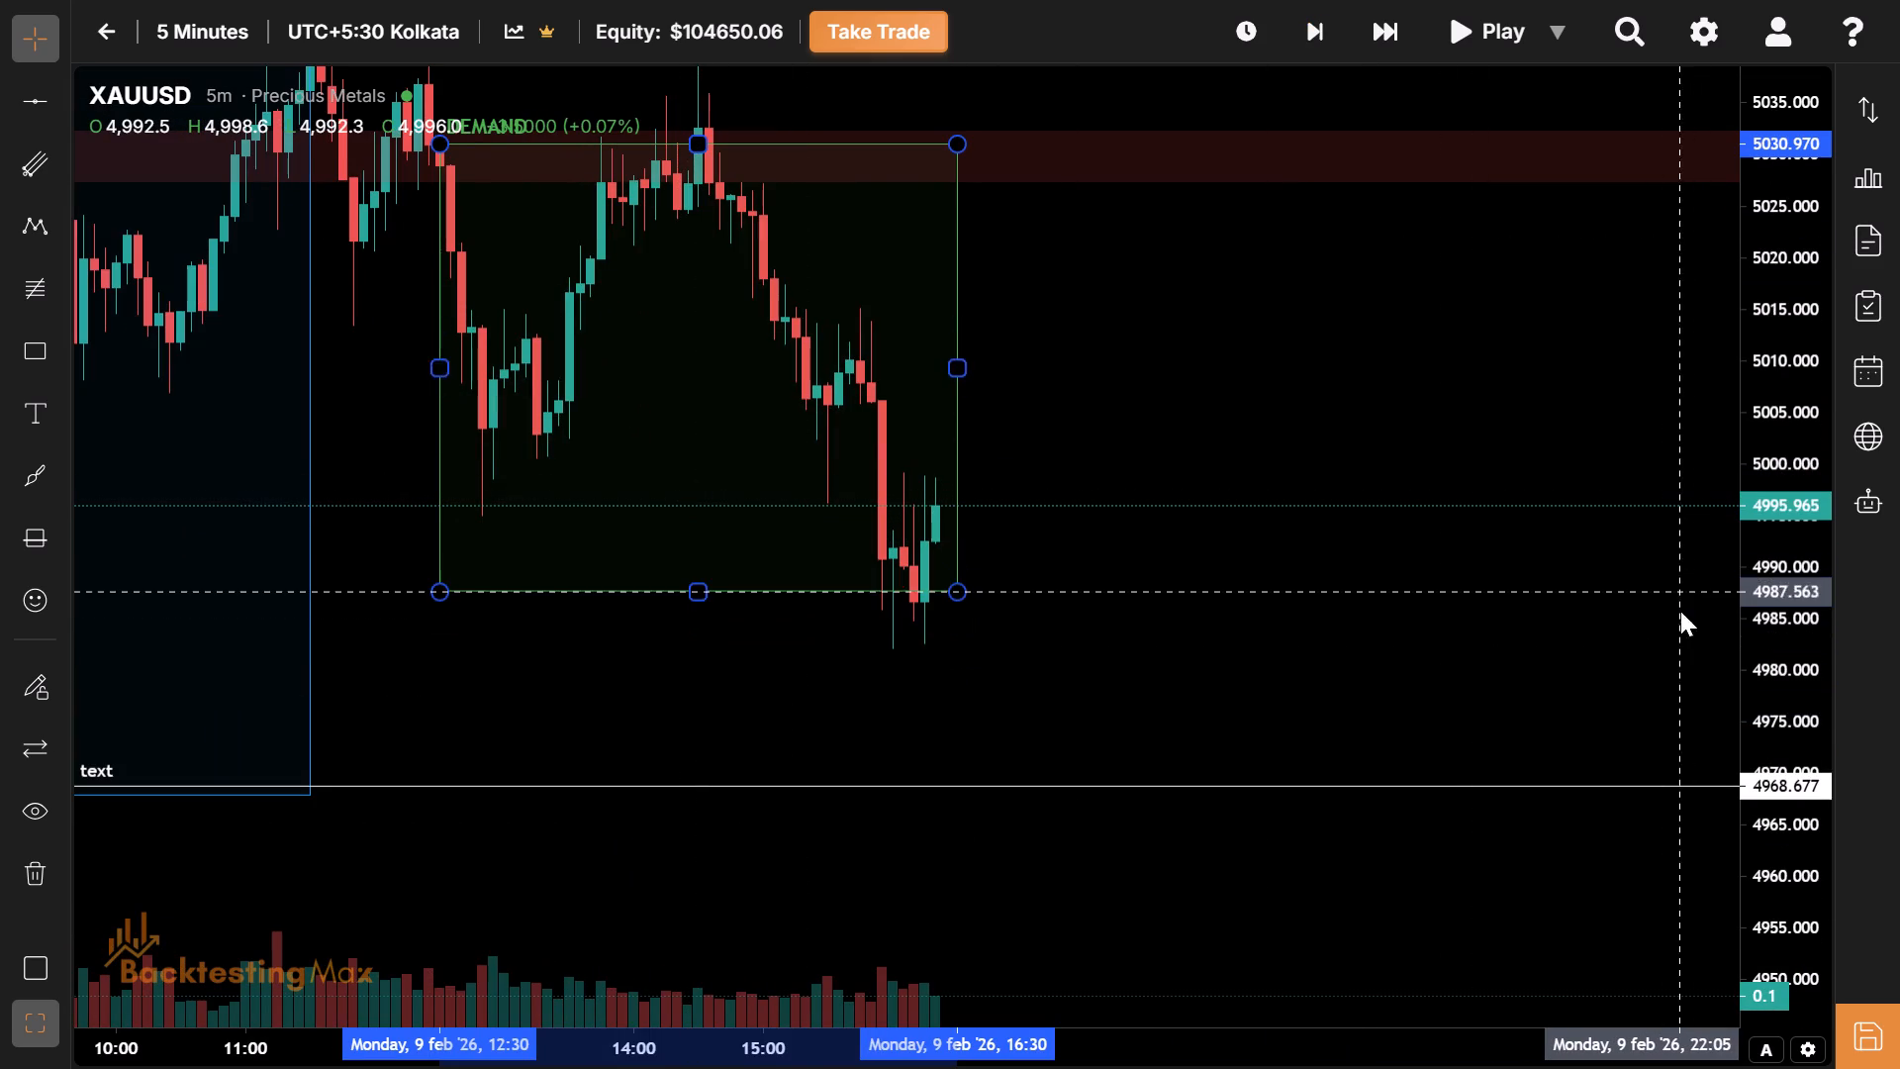
drag(1680, 611, 1672, 652)
drag(1282, 456, 1483, 788)
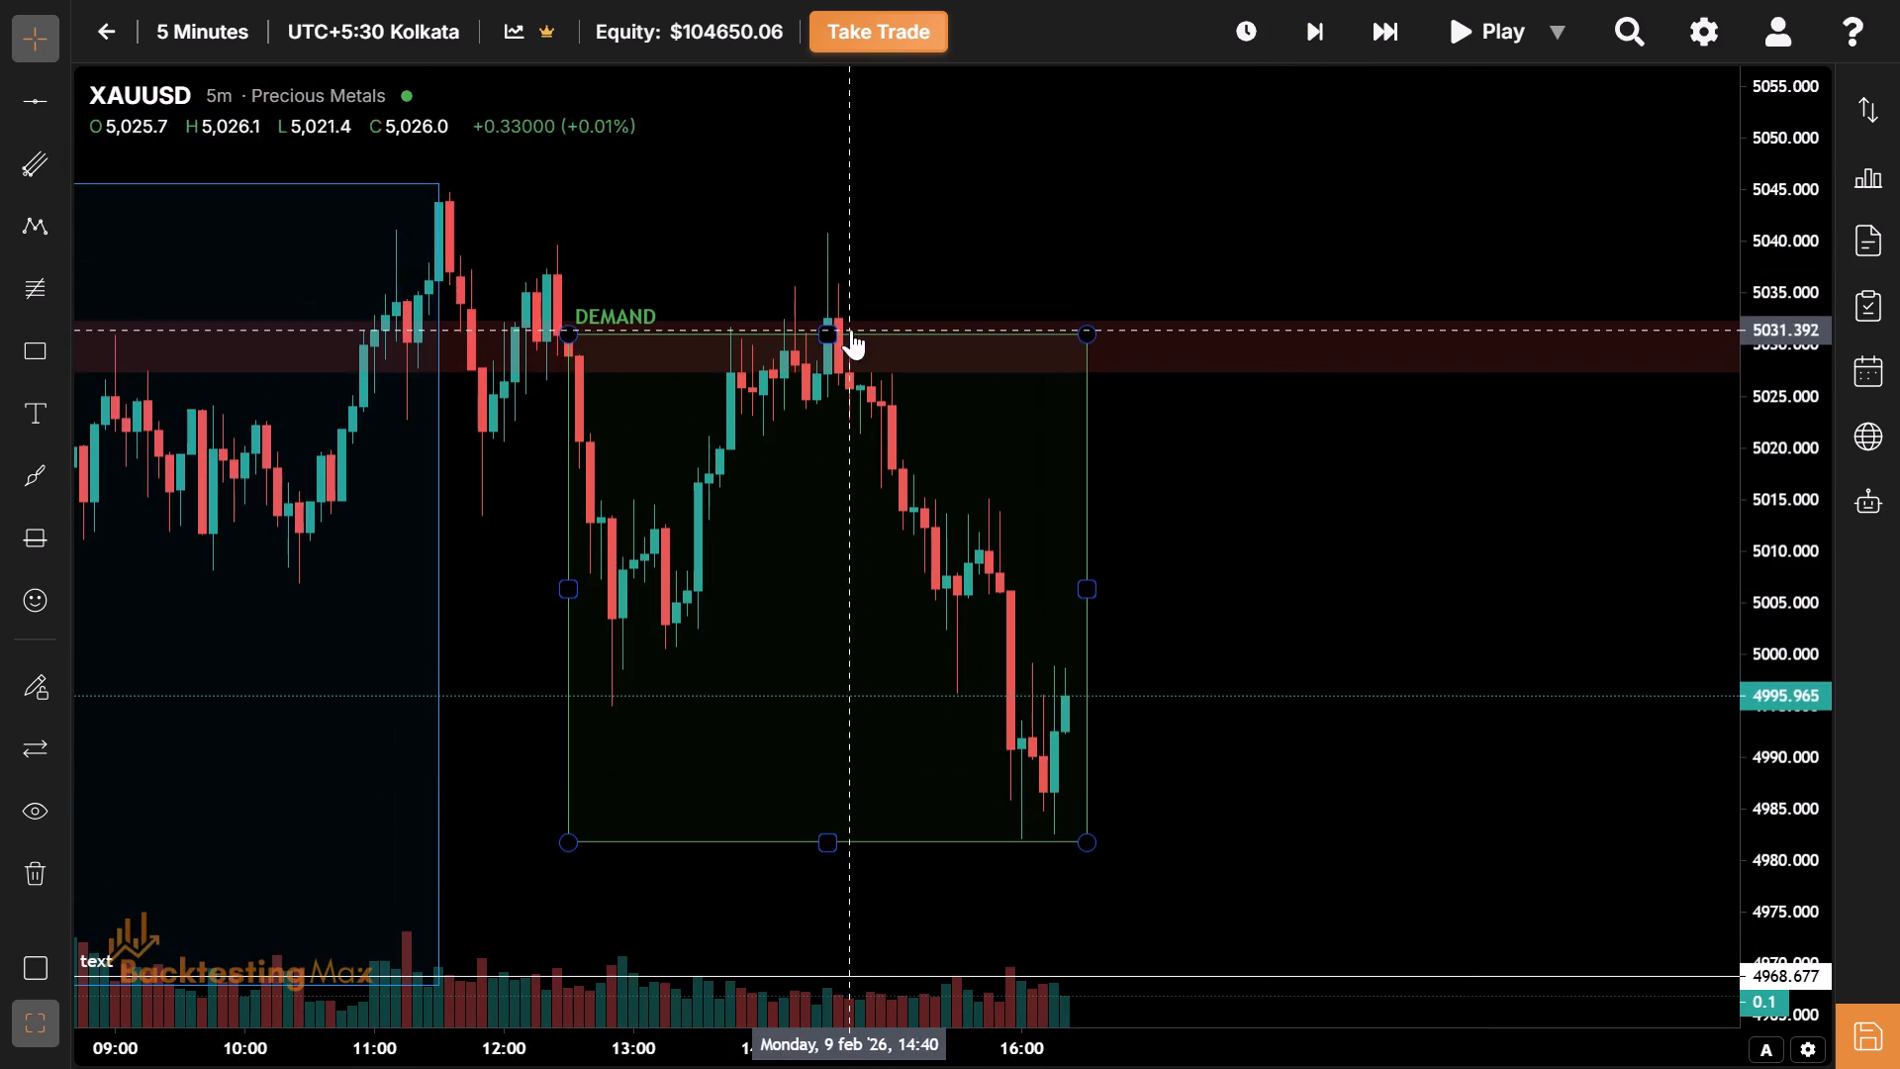
drag(832, 339, 1065, 250)
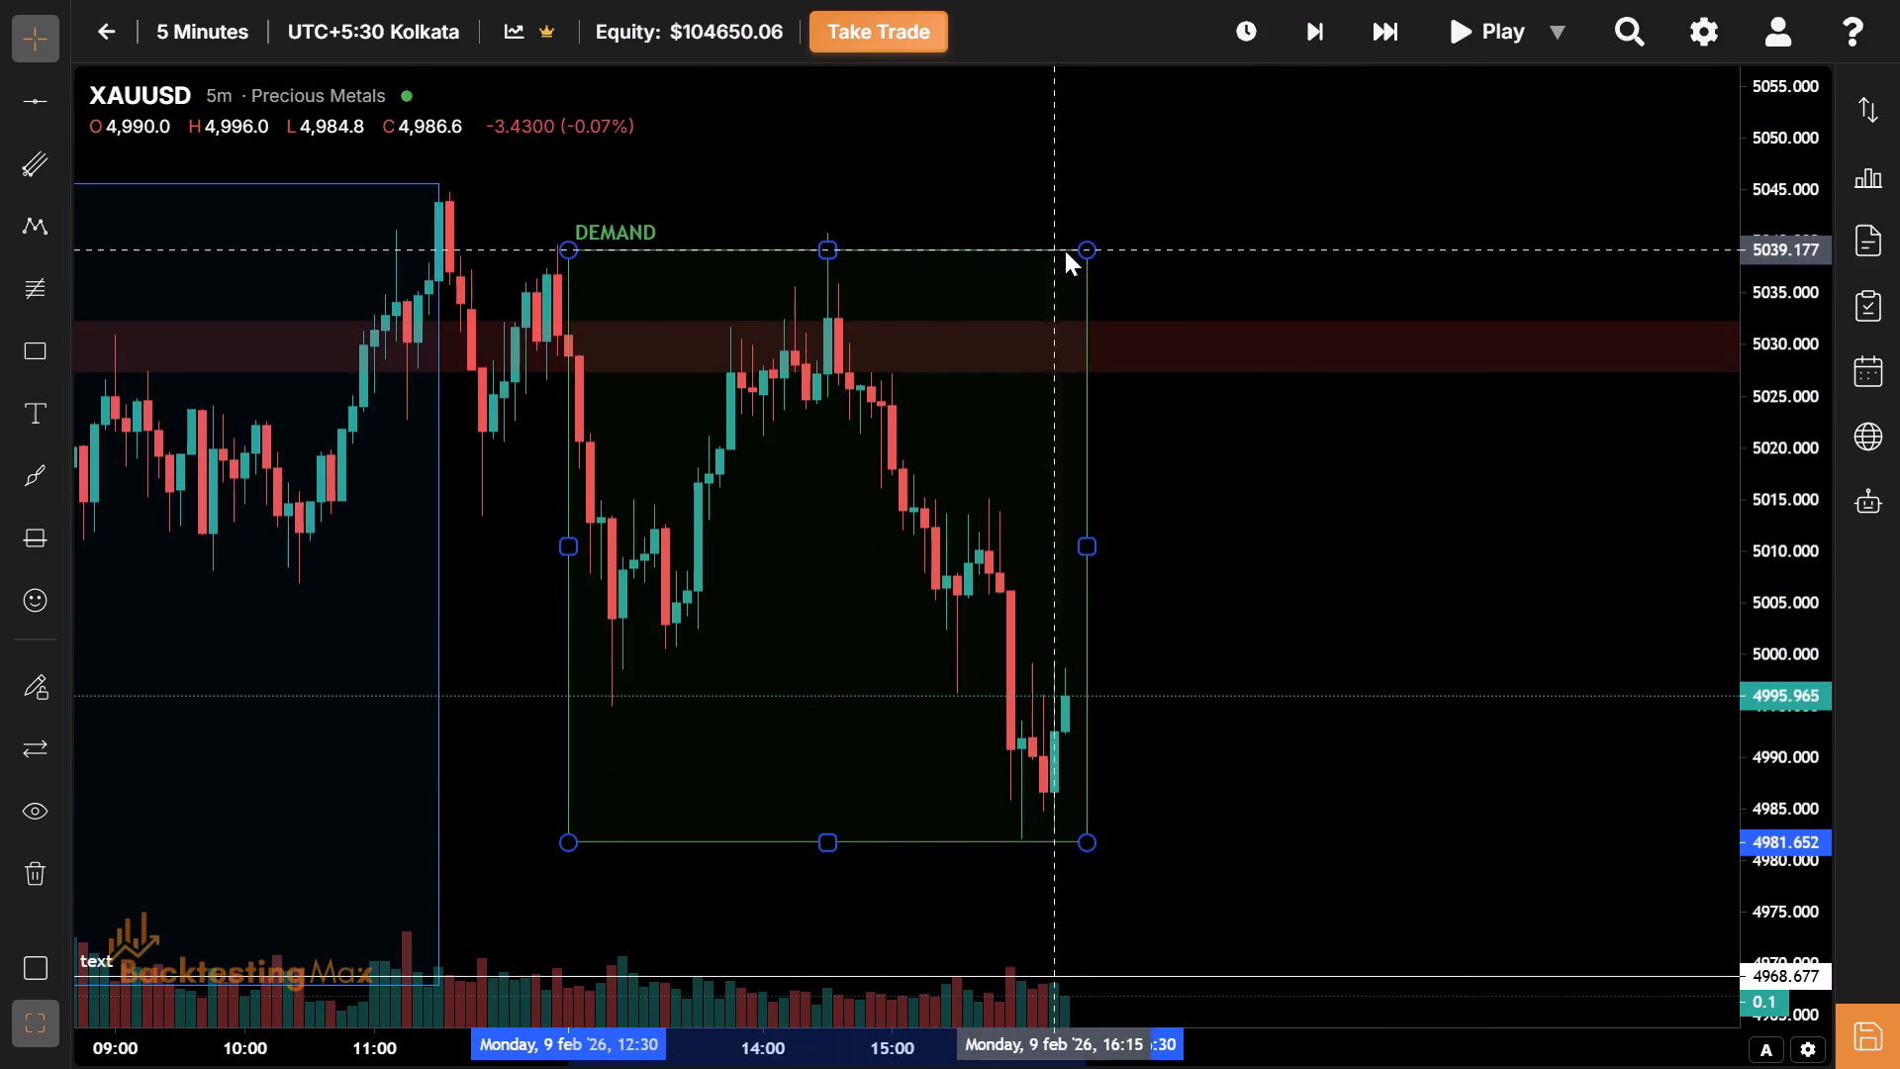
drag(1065, 250, 1196, 234)
Examine the price action inside the 9 Feb London session box relative to the supply zone and the 4968.677 level.
drag(930, 514, 1259, 408)
drag(913, 543, 779, 504)
drag(948, 524, 629, 654)
drag(711, 584, 646, 684)
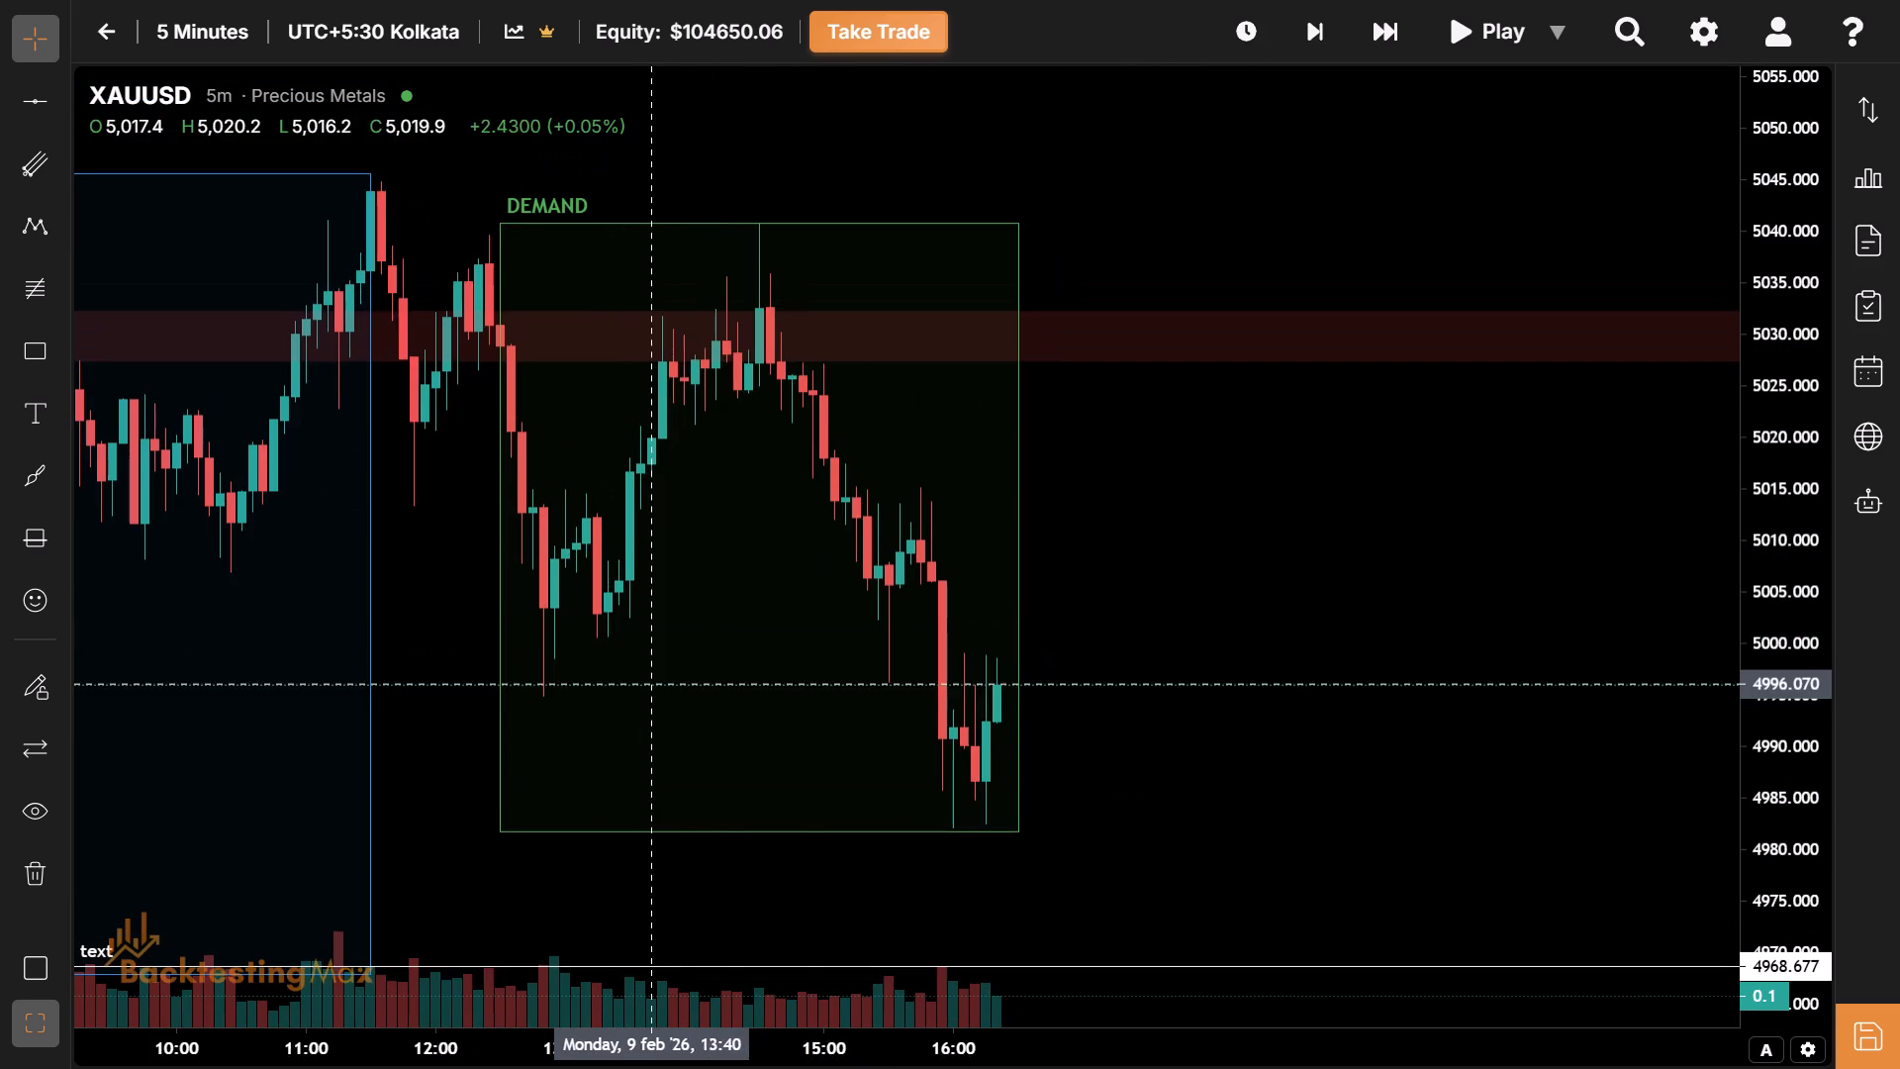
drag(820, 664, 799, 690)
drag(799, 690, 783, 760)
drag(783, 760, 787, 774)
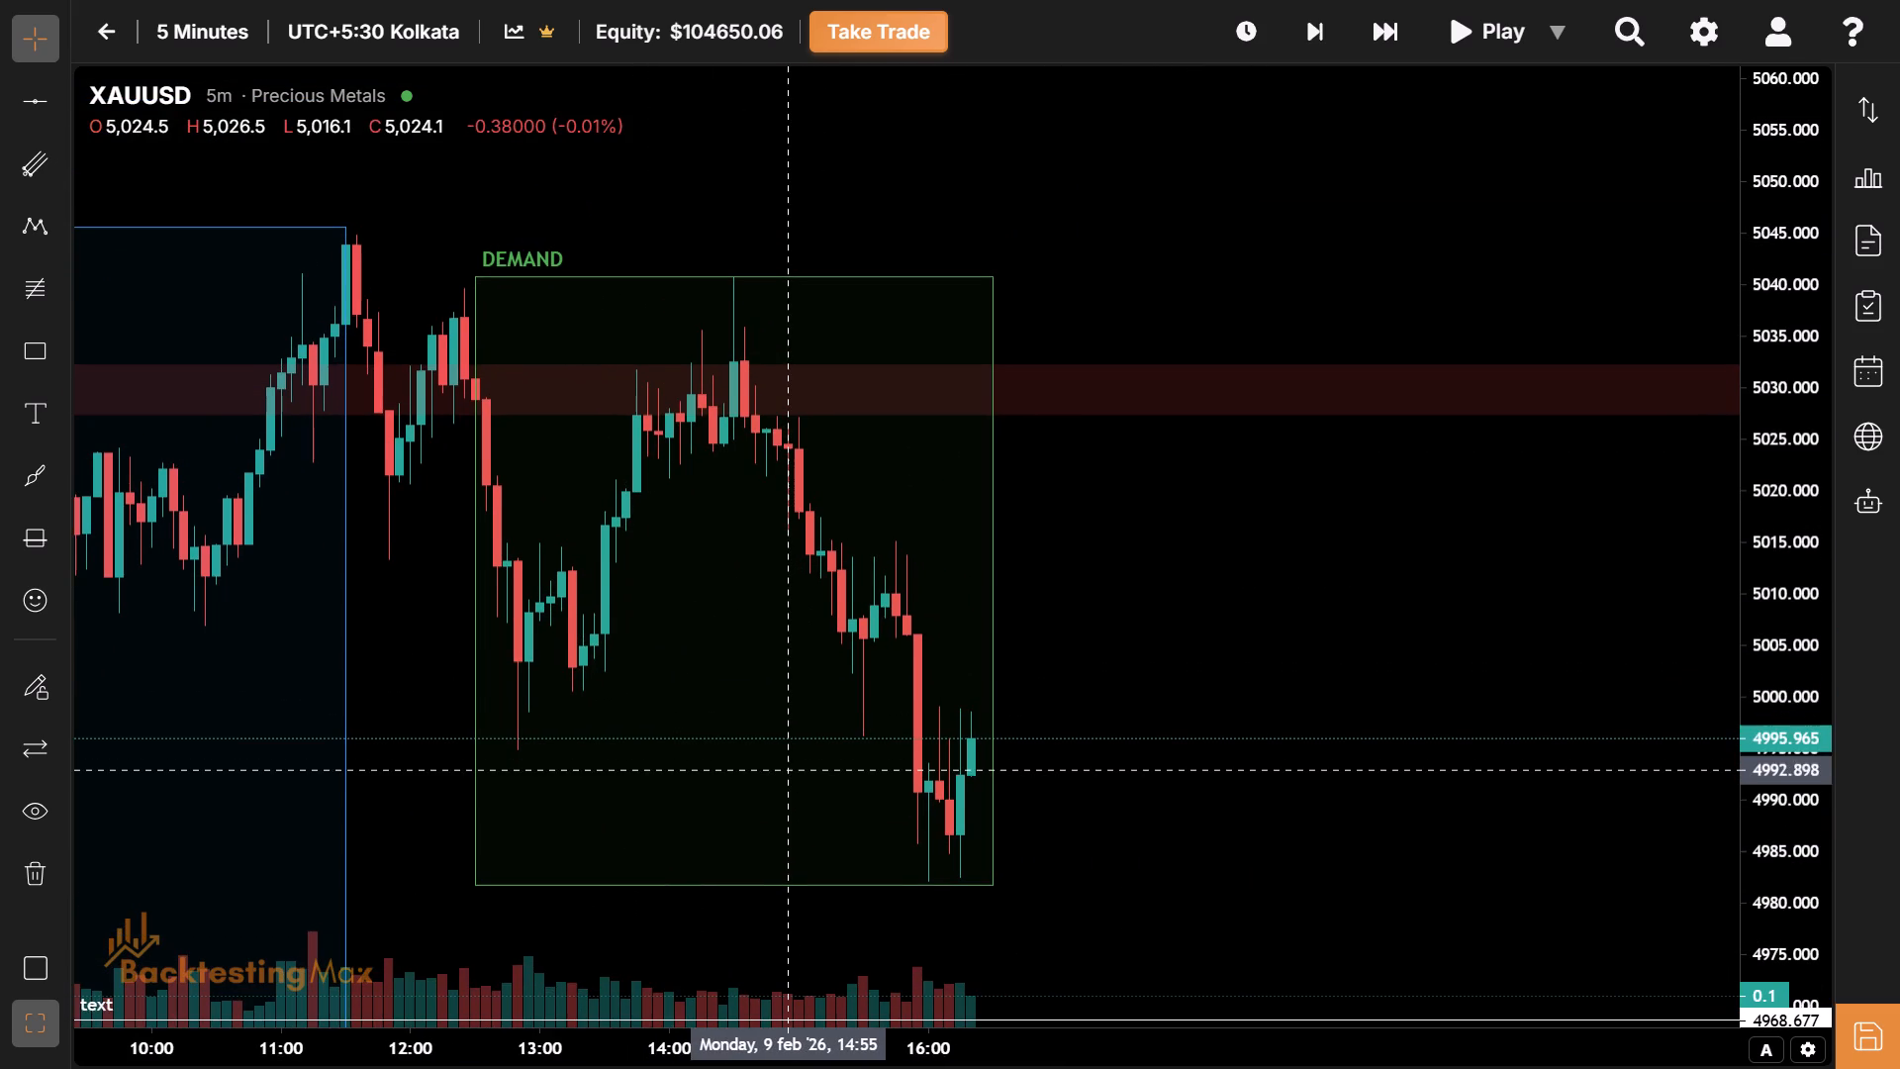
drag(787, 774, 788, 788)
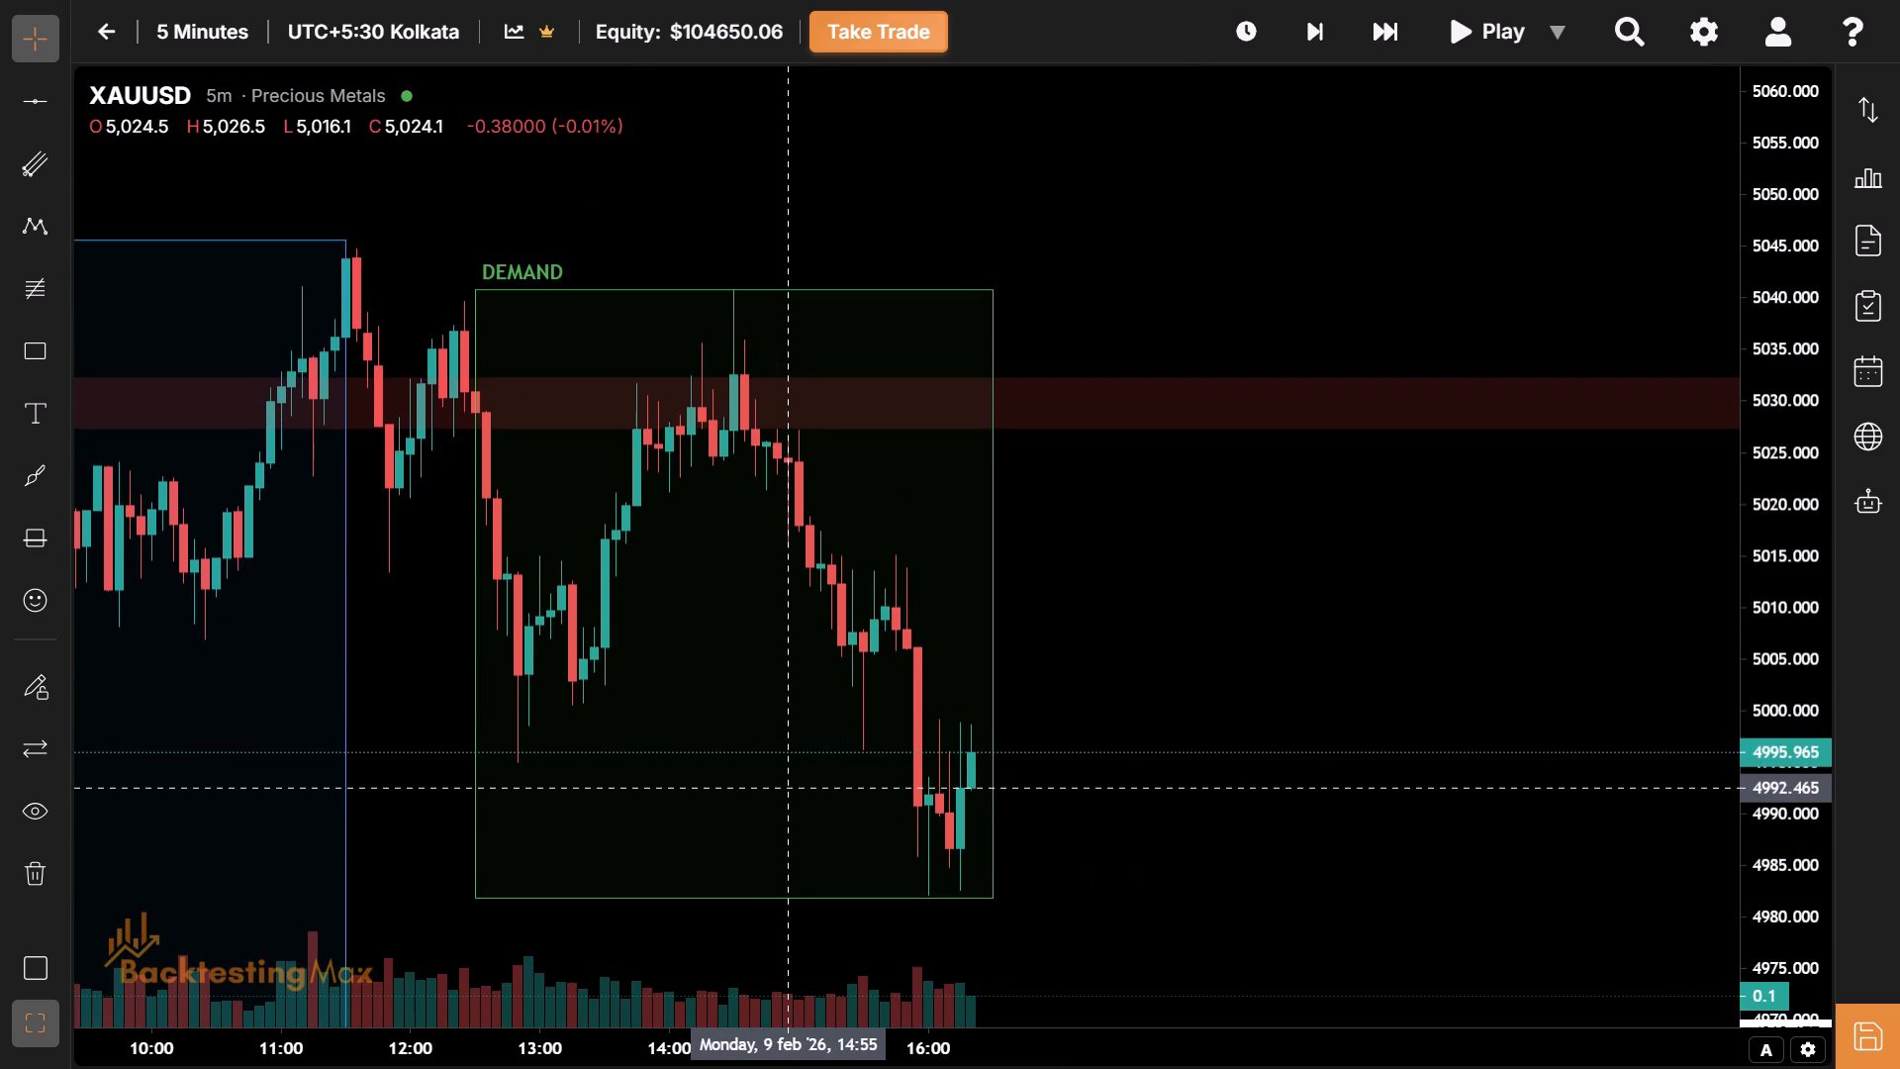
drag(788, 788, 757, 796)
click(757, 796)
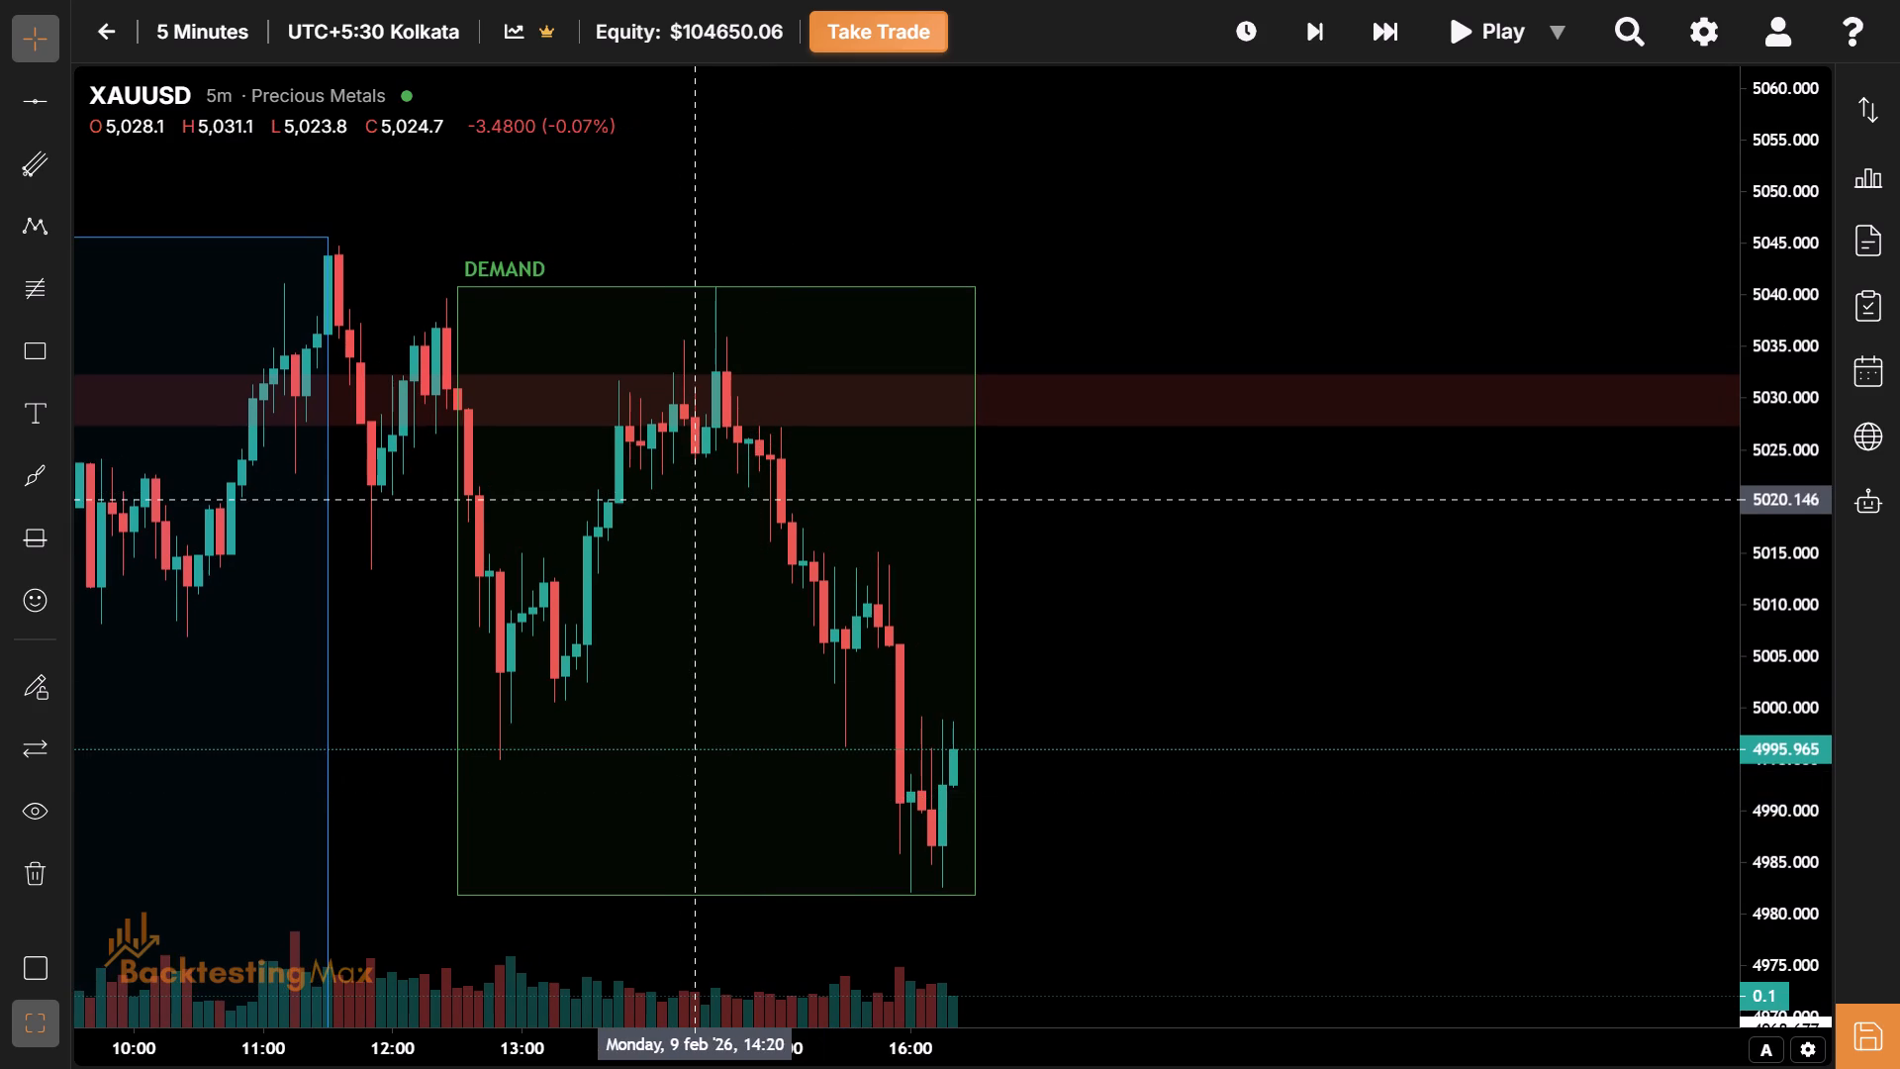
drag(695, 503, 701, 513)
drag(701, 513, 1123, 422)
drag(1123, 422, 1172, 390)
drag(1172, 390, 707, 384)
drag(1069, 557, 776, 491)
drag(627, 658, 733, 650)
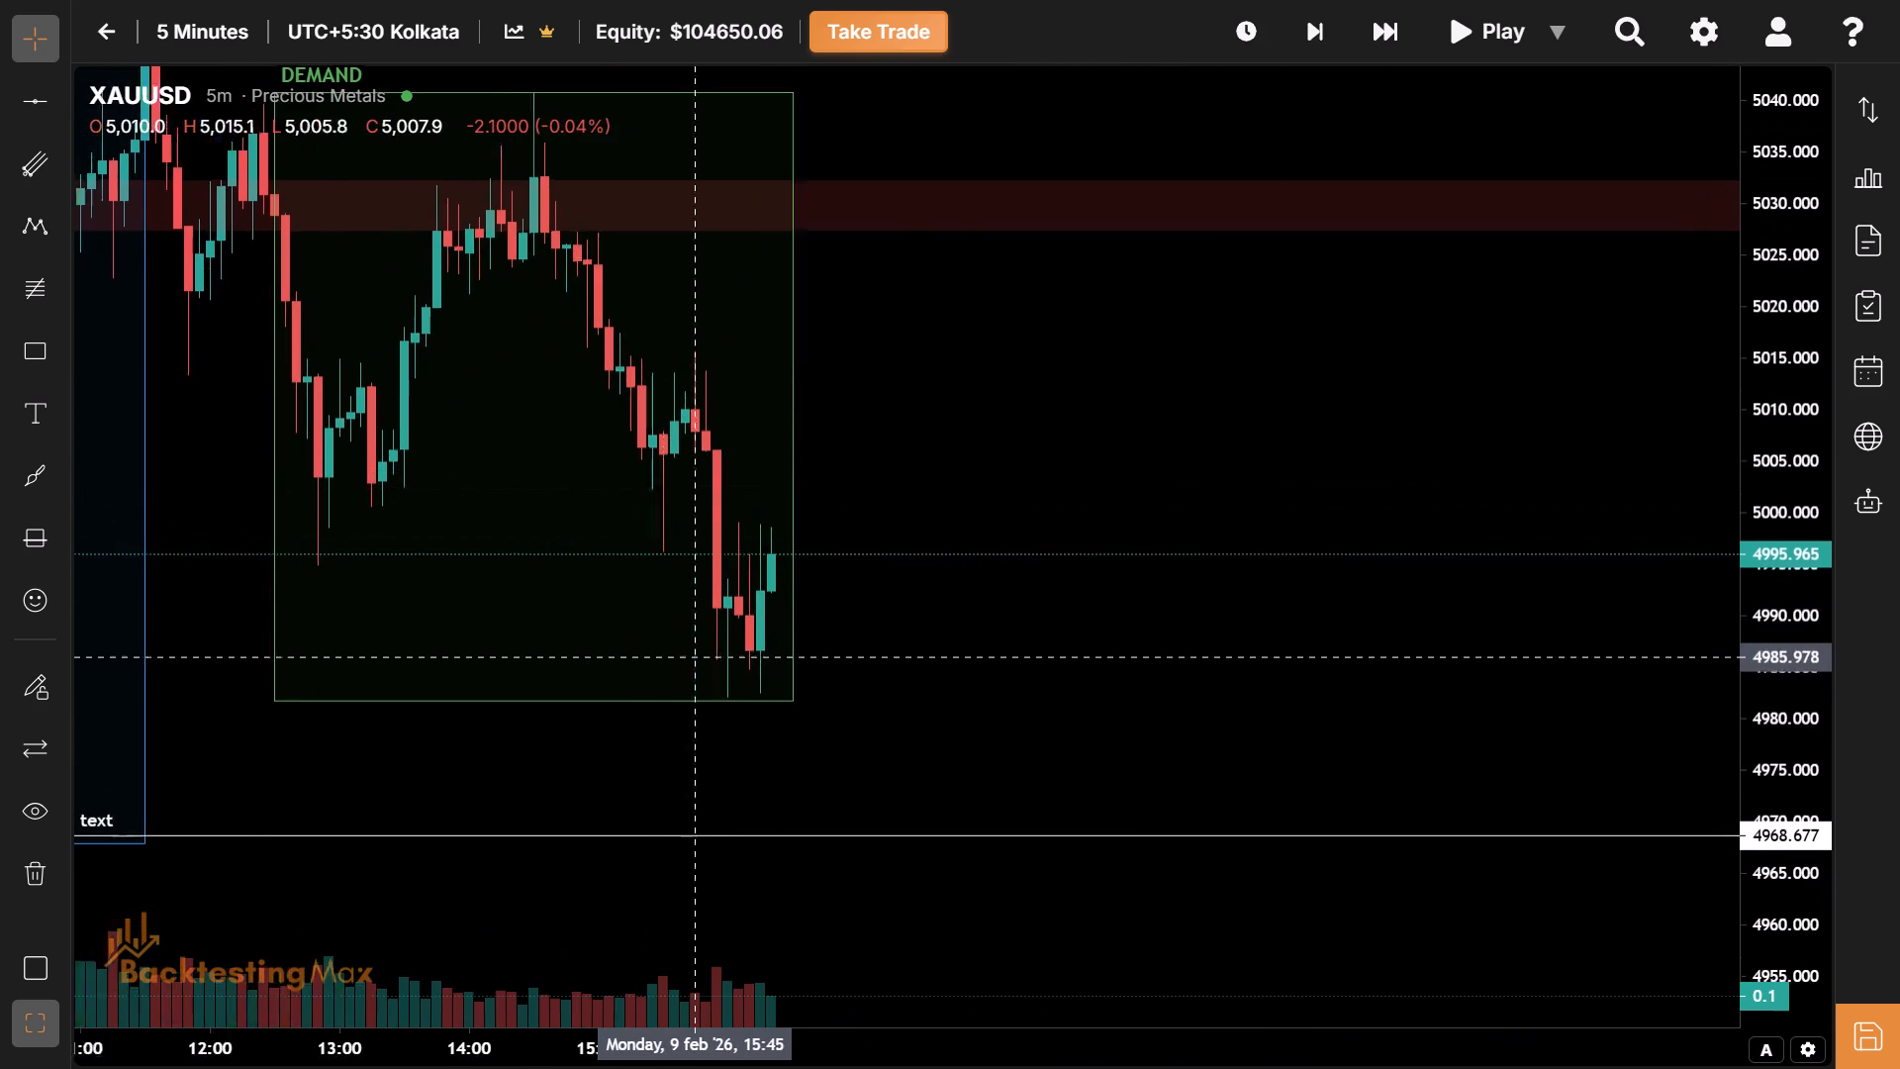
drag(733, 650, 757, 635)
drag(757, 635, 681, 692)
Advance the replay bar by bar to 16:40 on 9 Feb.
click(1337, 22)
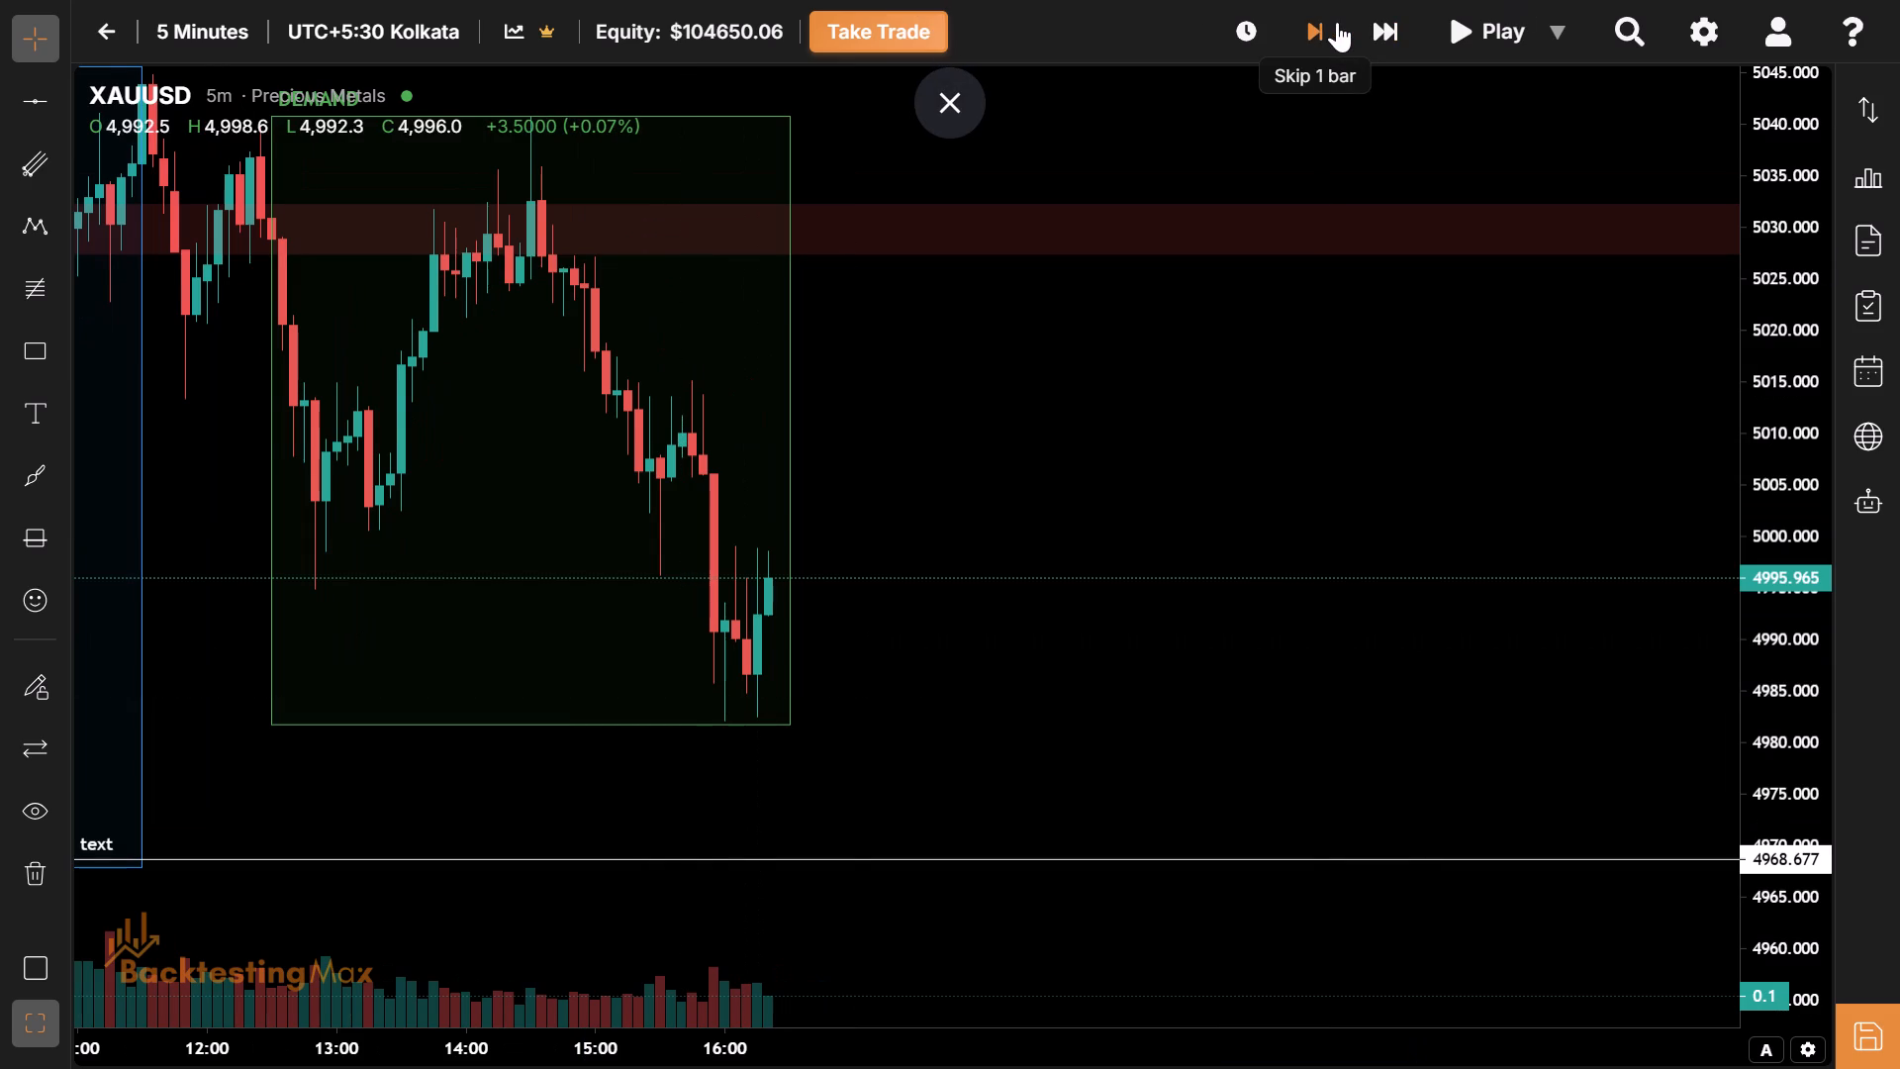
click(1337, 22)
click(1337, 22)
click(1337, 22)
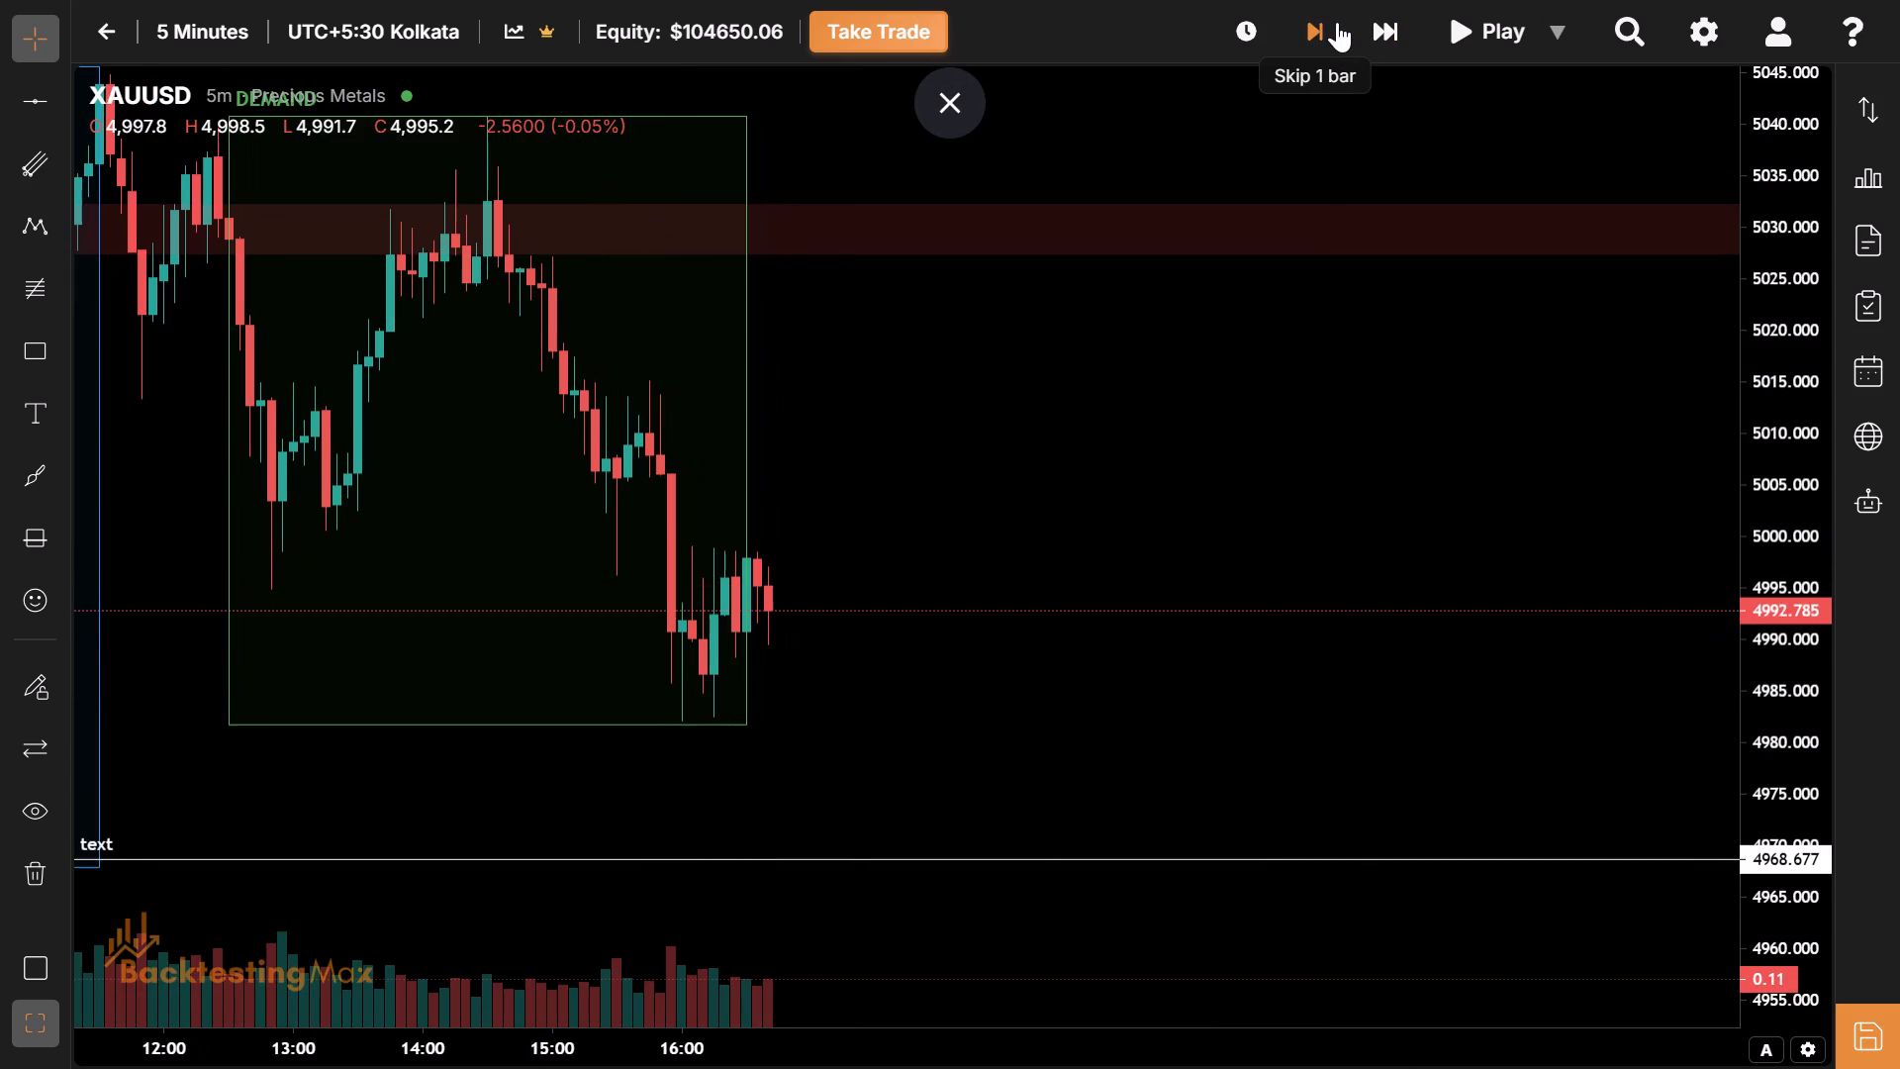
Examine current price against the 4968.677 and 4937.141 levels and the price structure back to 6 Feb.
drag(981, 453, 1004, 734)
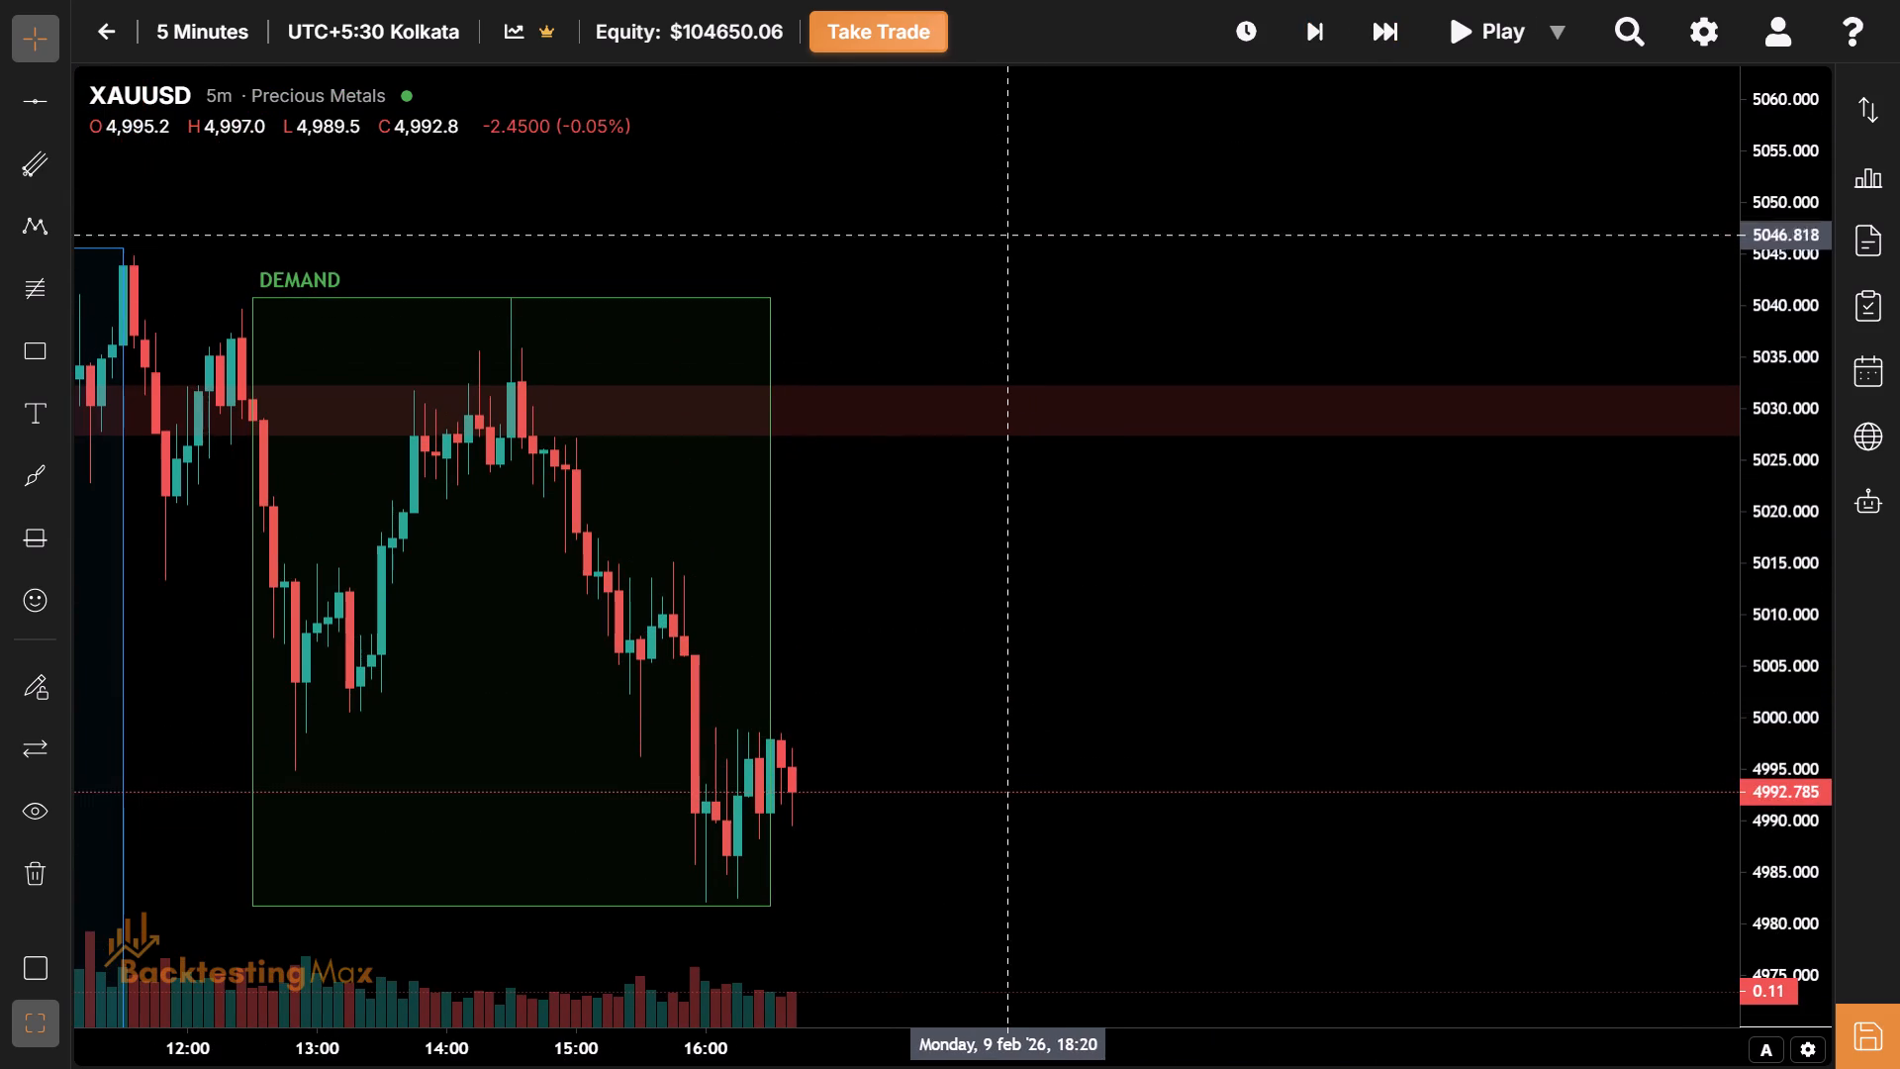
drag(1094, 735, 900, 631)
drag(881, 768, 1160, 432)
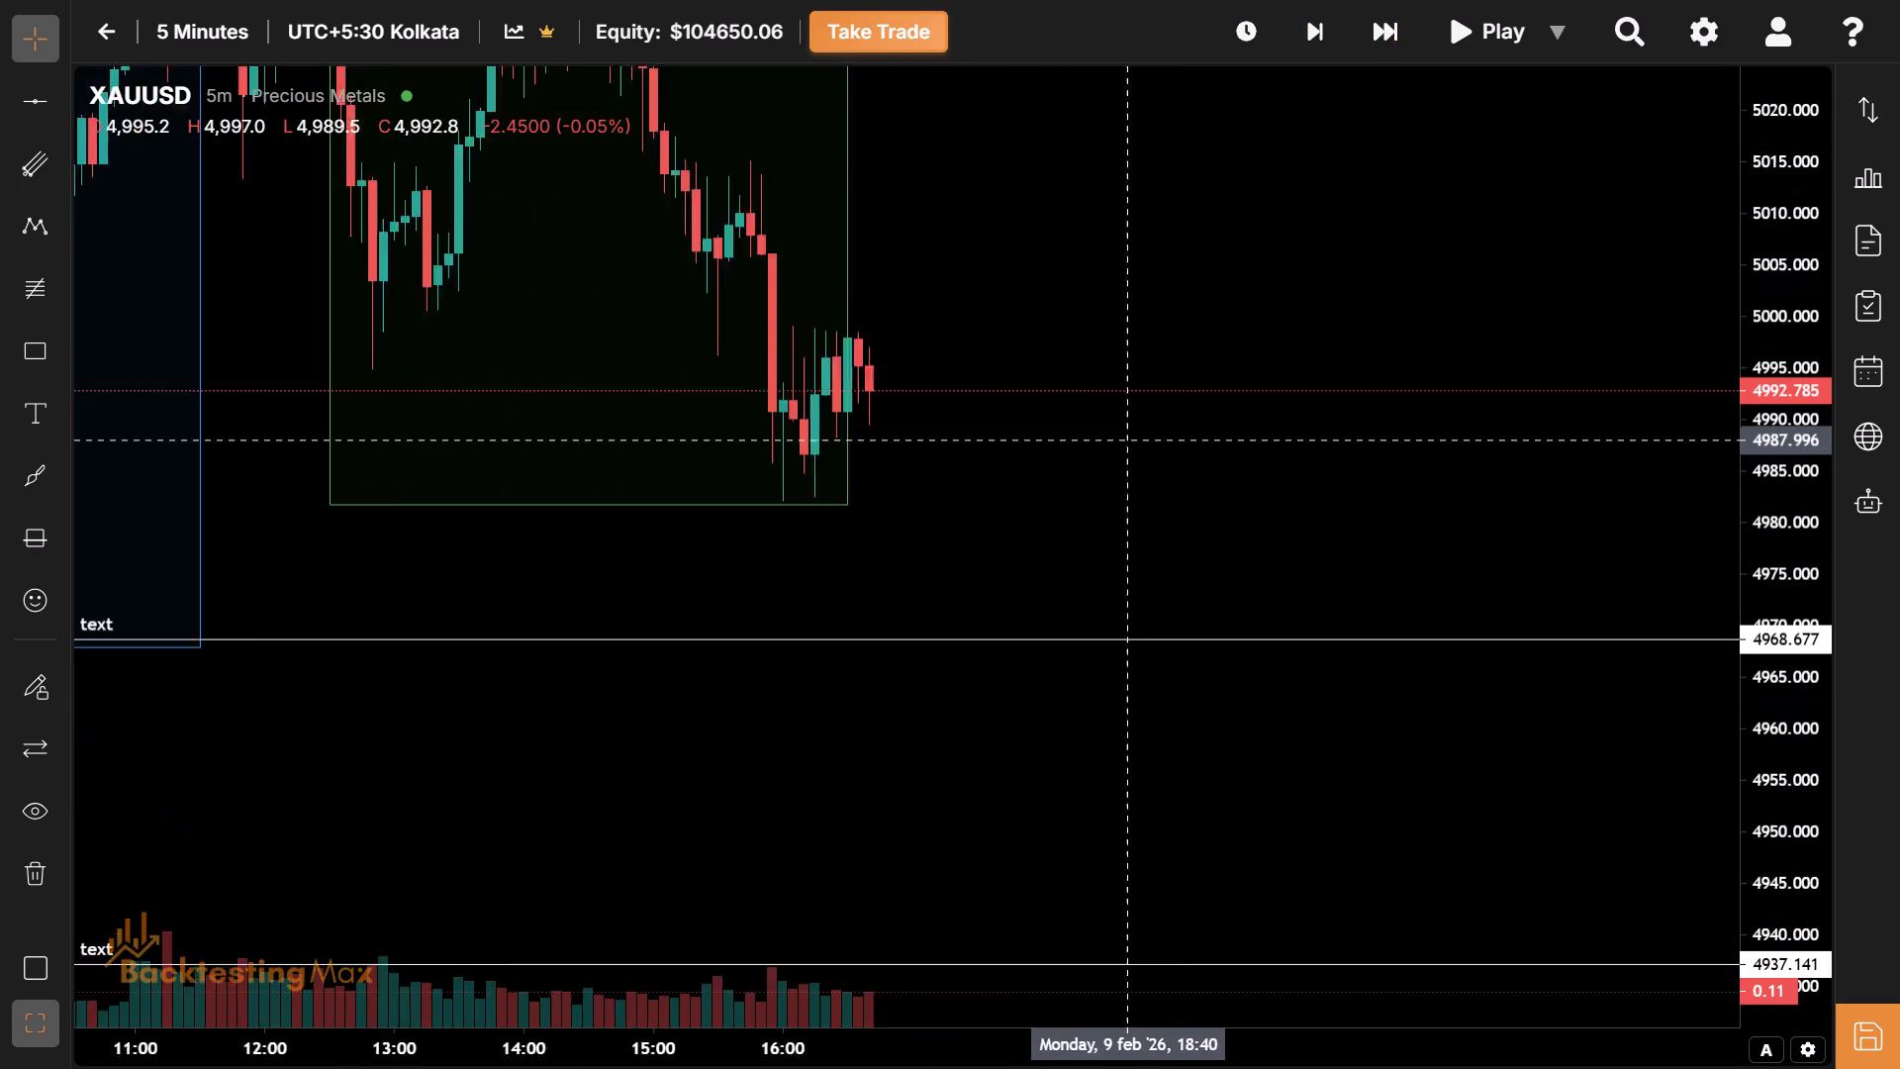
drag(1160, 432, 1187, 421)
drag(1072, 503, 1638, 229)
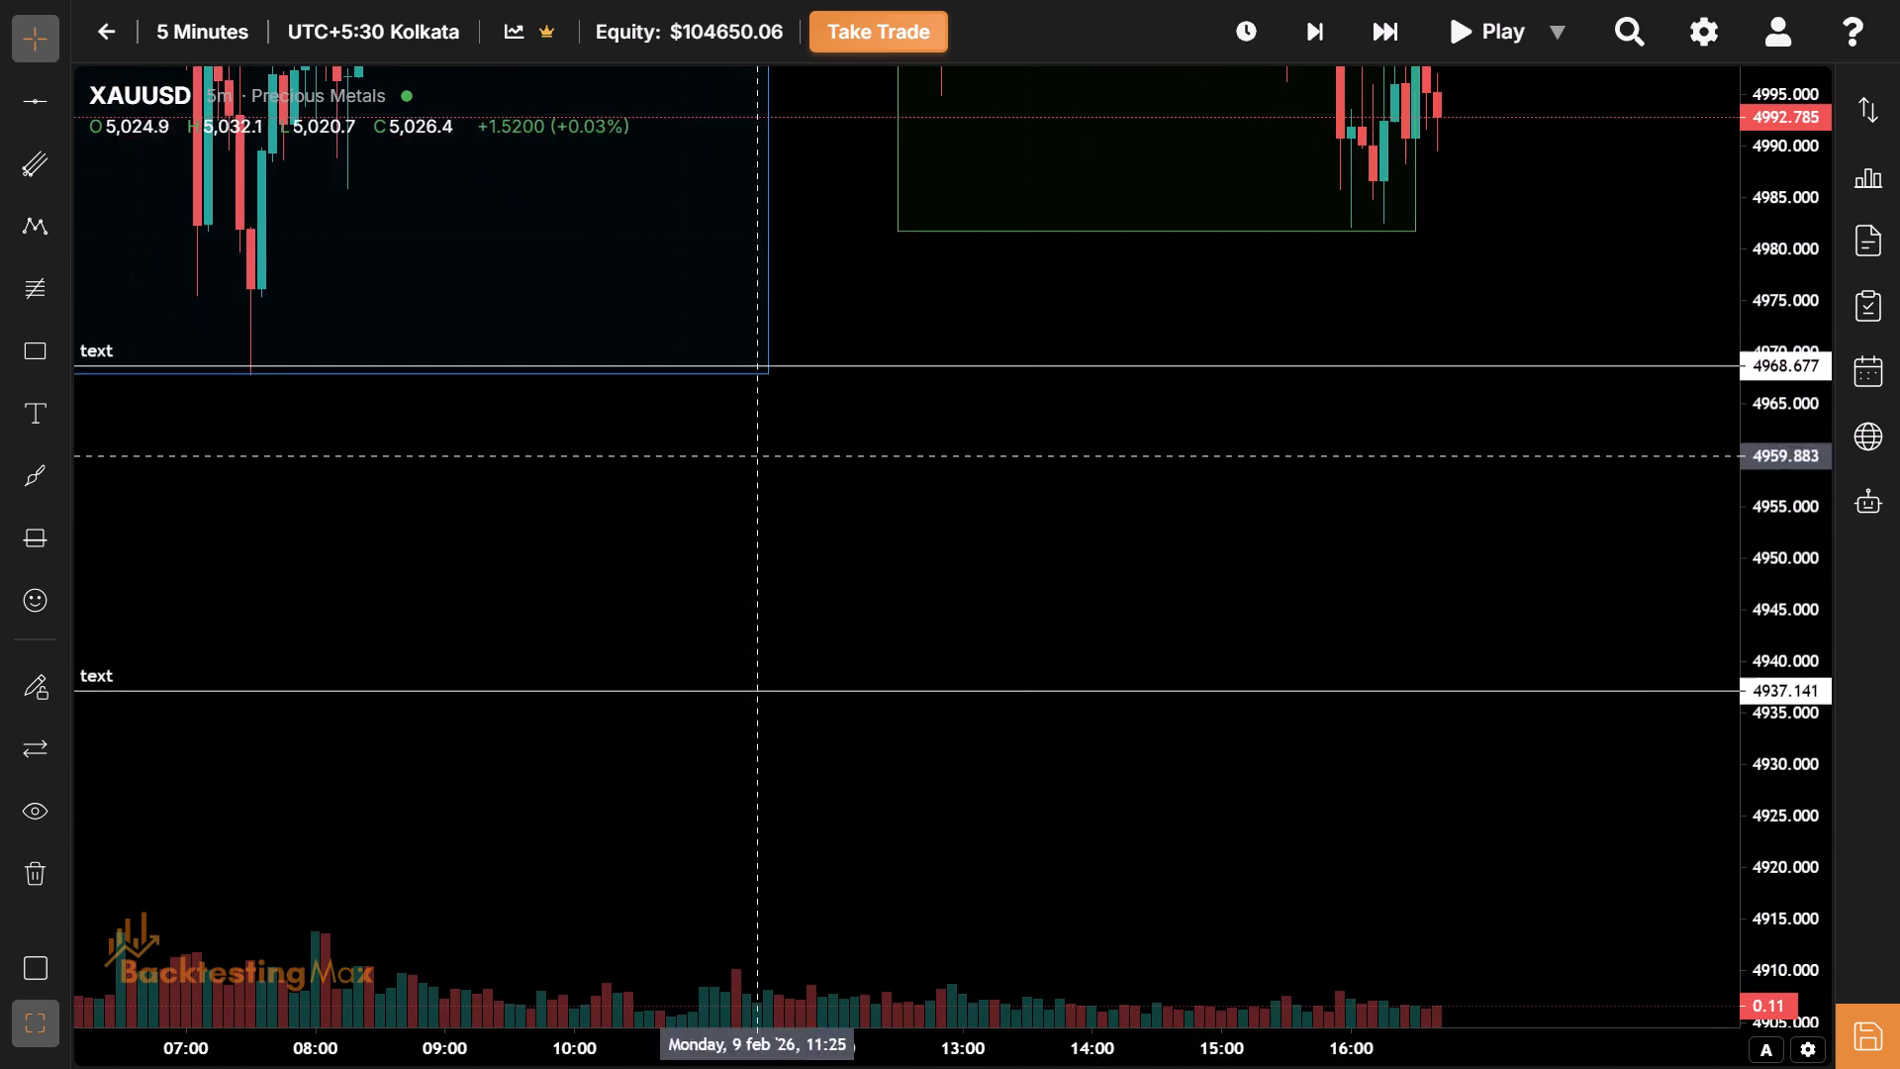
drag(658, 480, 1507, 561)
drag(720, 628, 1737, 667)
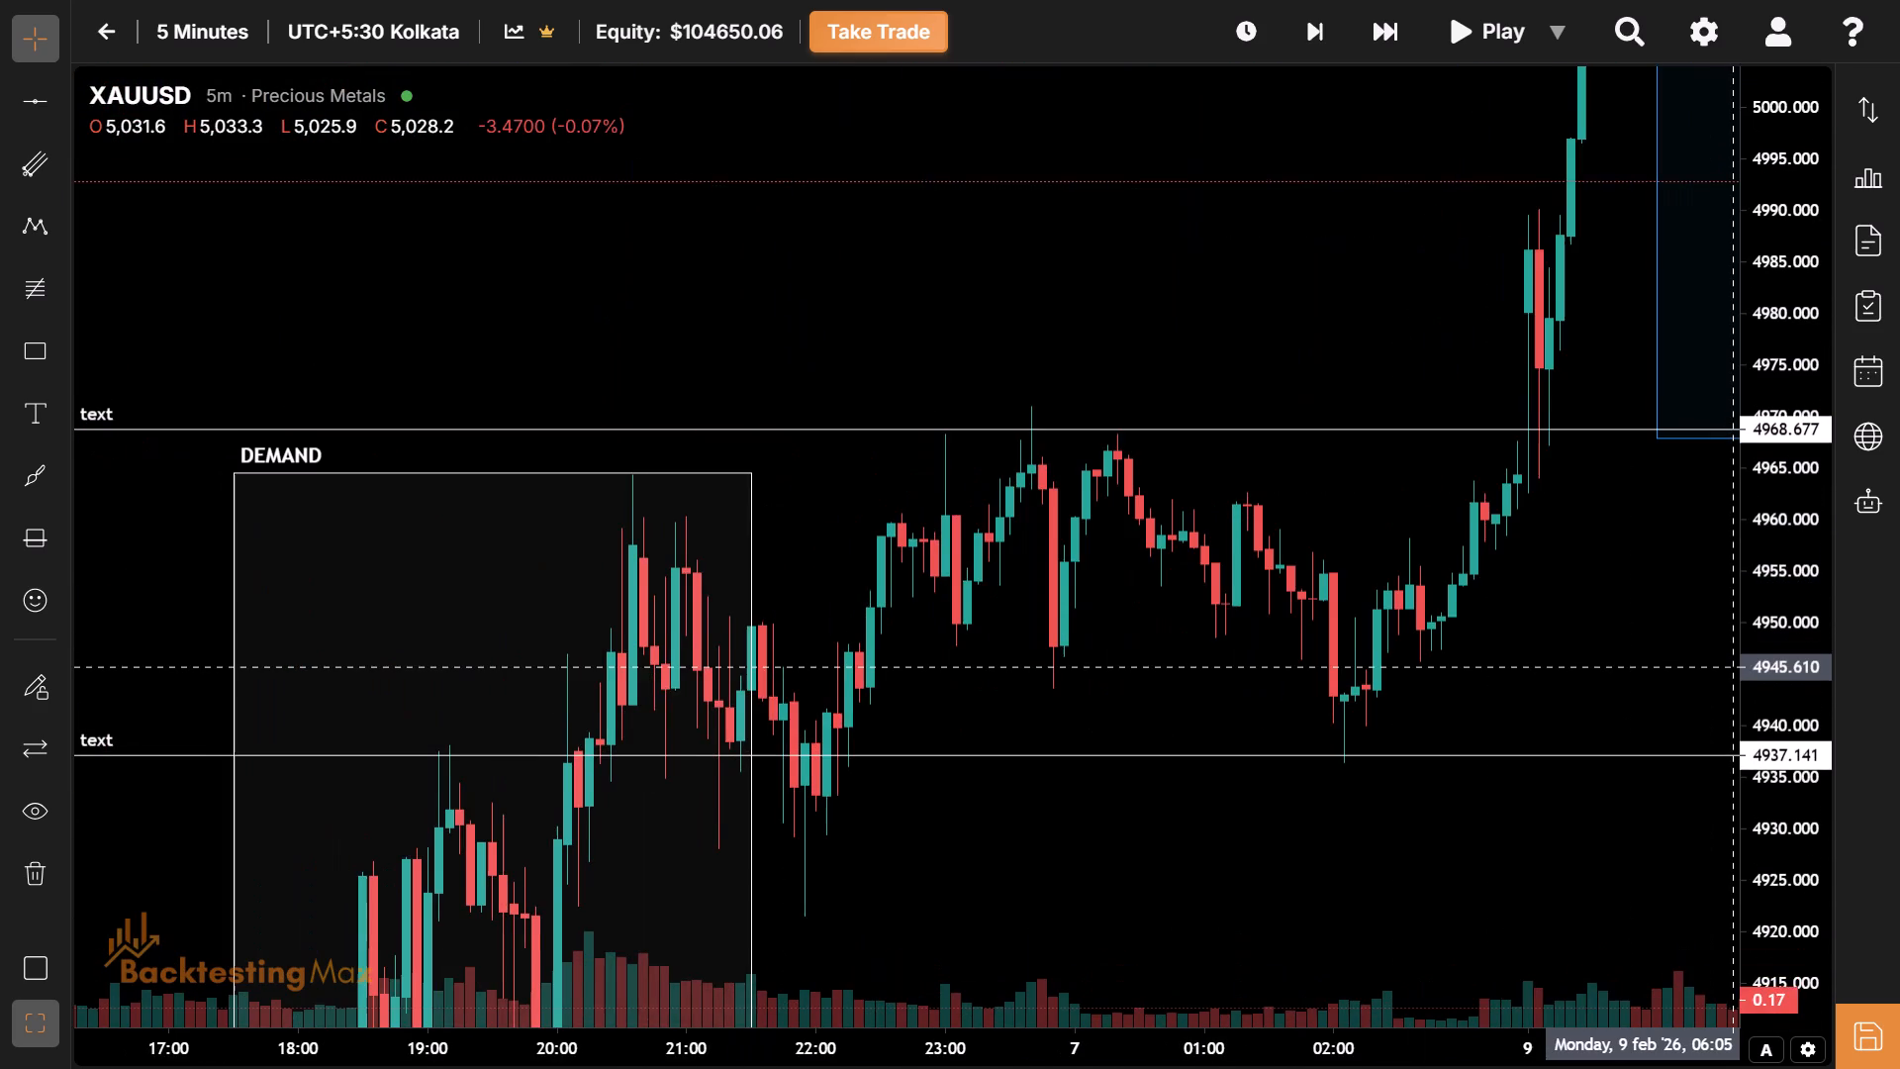
drag(1737, 667, 1572, 701)
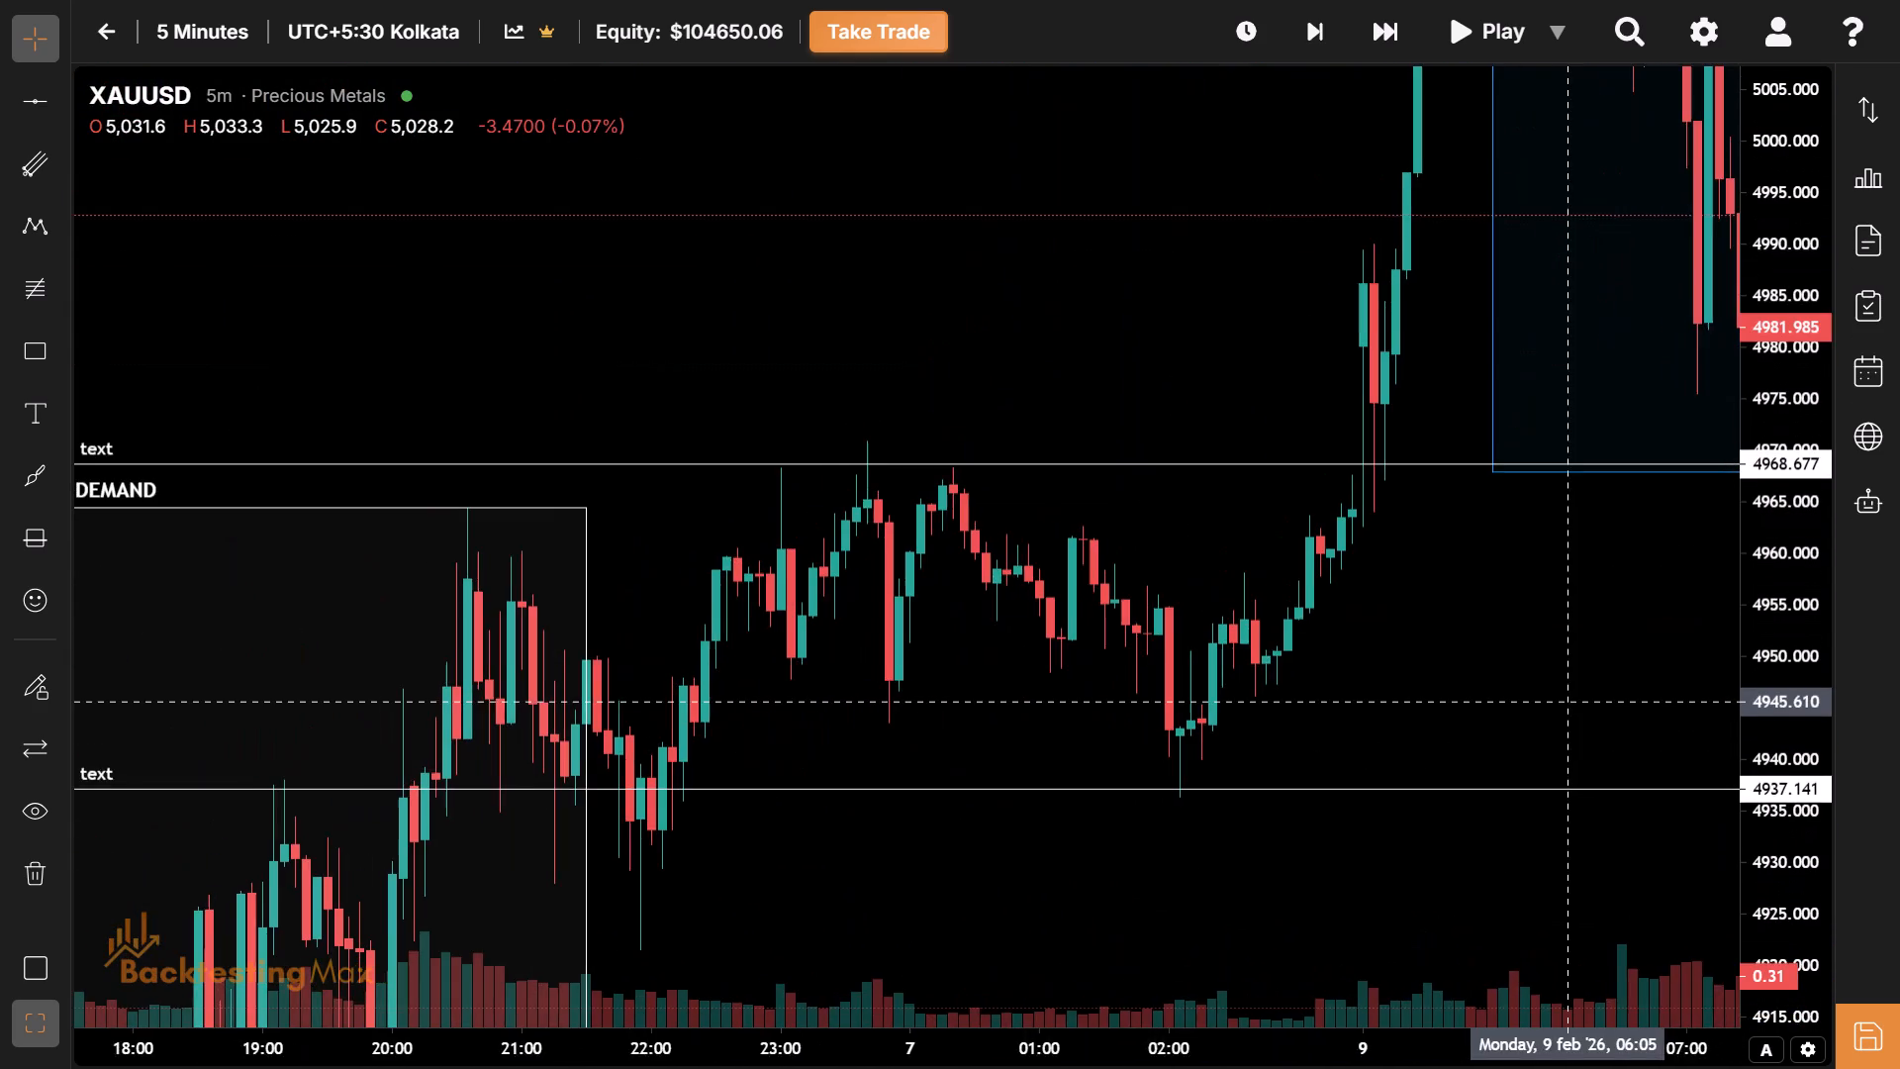
drag(1572, 701, 694, 808)
drag(1476, 766, 662, 718)
drag(1549, 611, 761, 823)
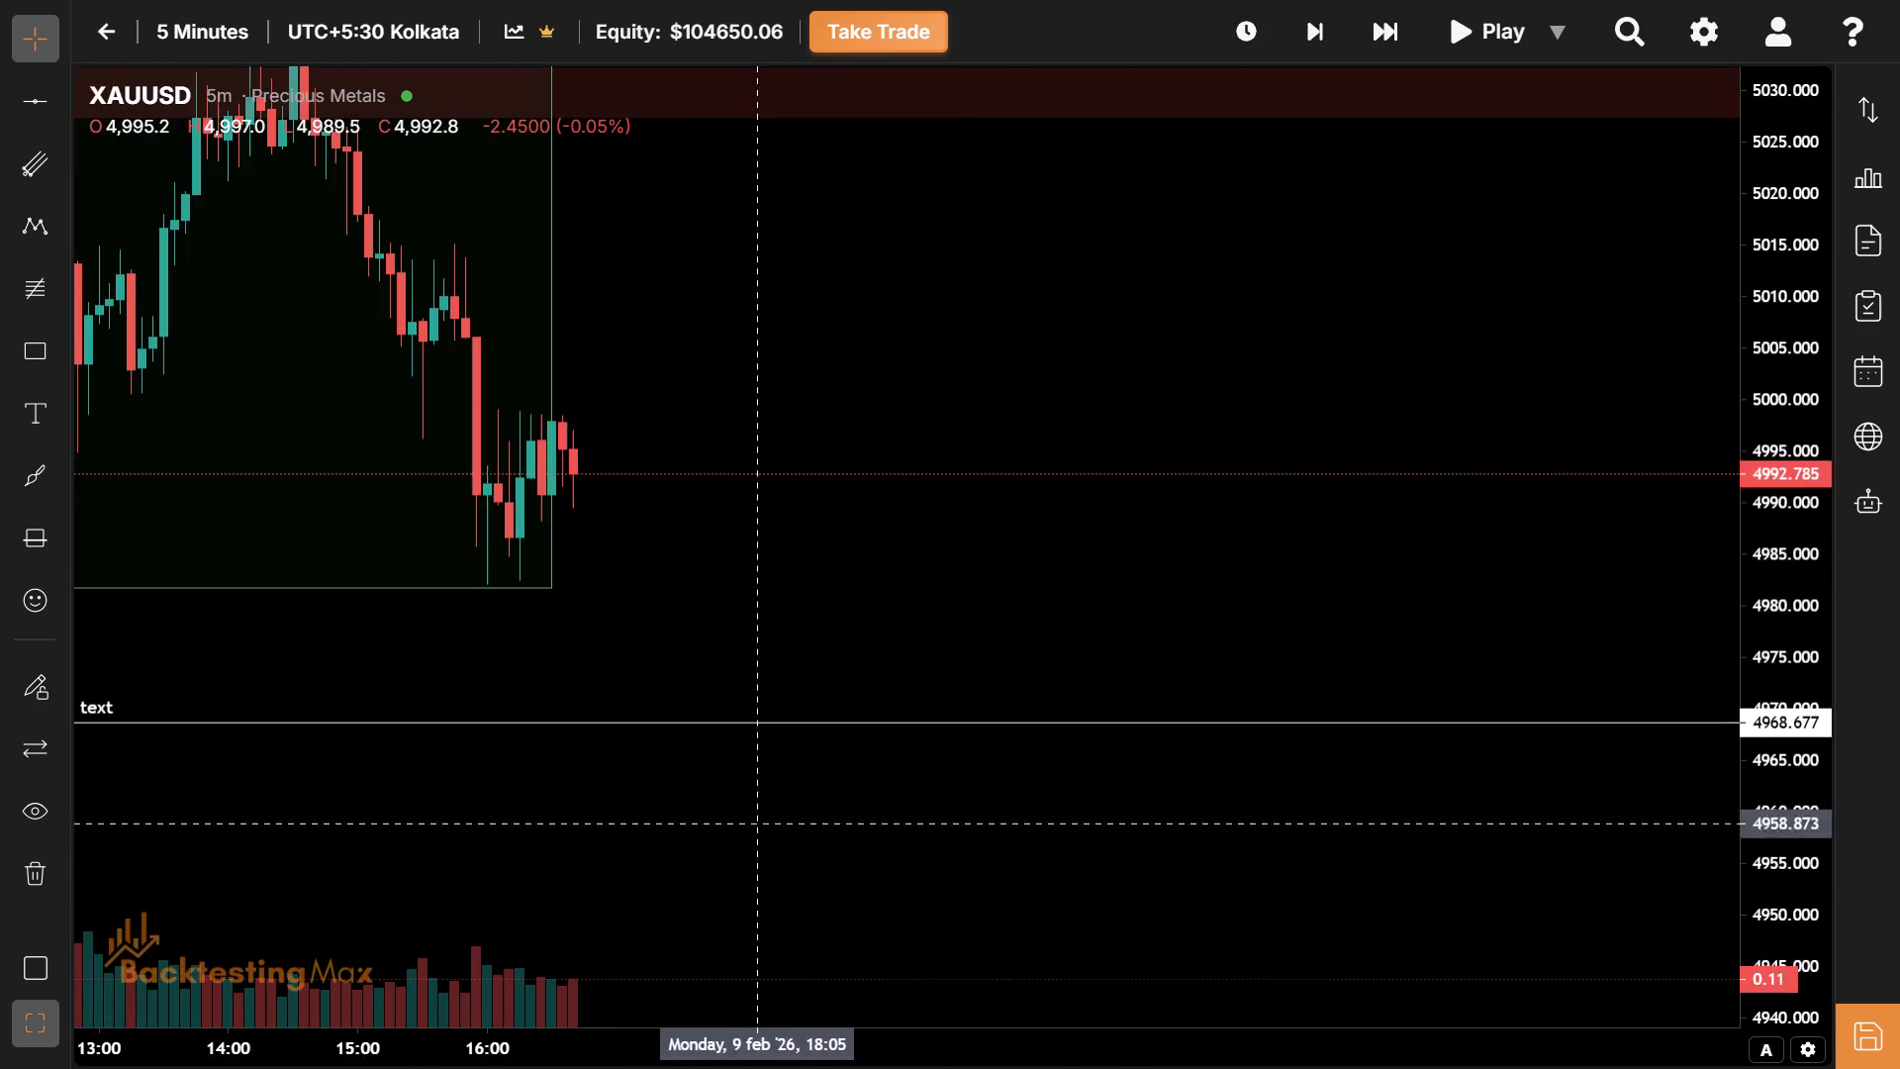
Advance the replay in five-bar skips to 17:30 on 9 Feb.
drag(963, 560, 1003, 706)
click(1379, 26)
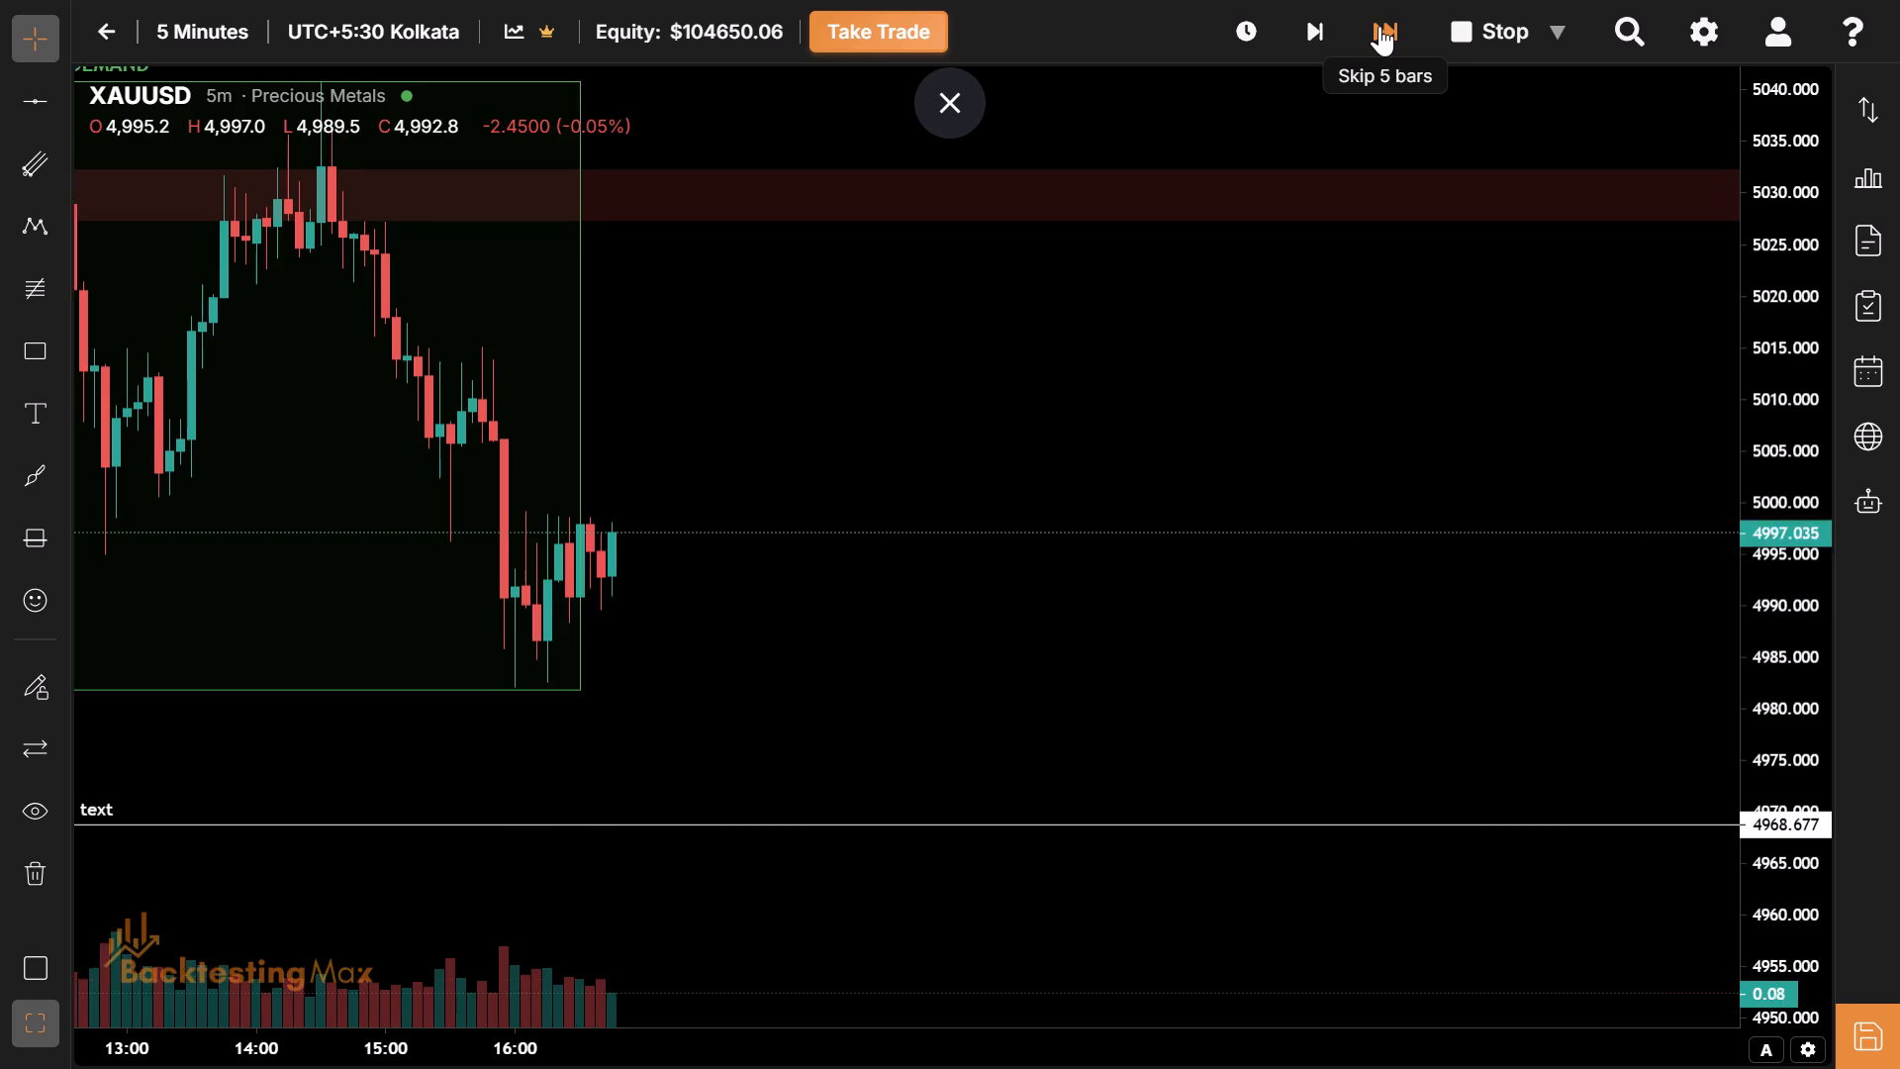
click(1379, 26)
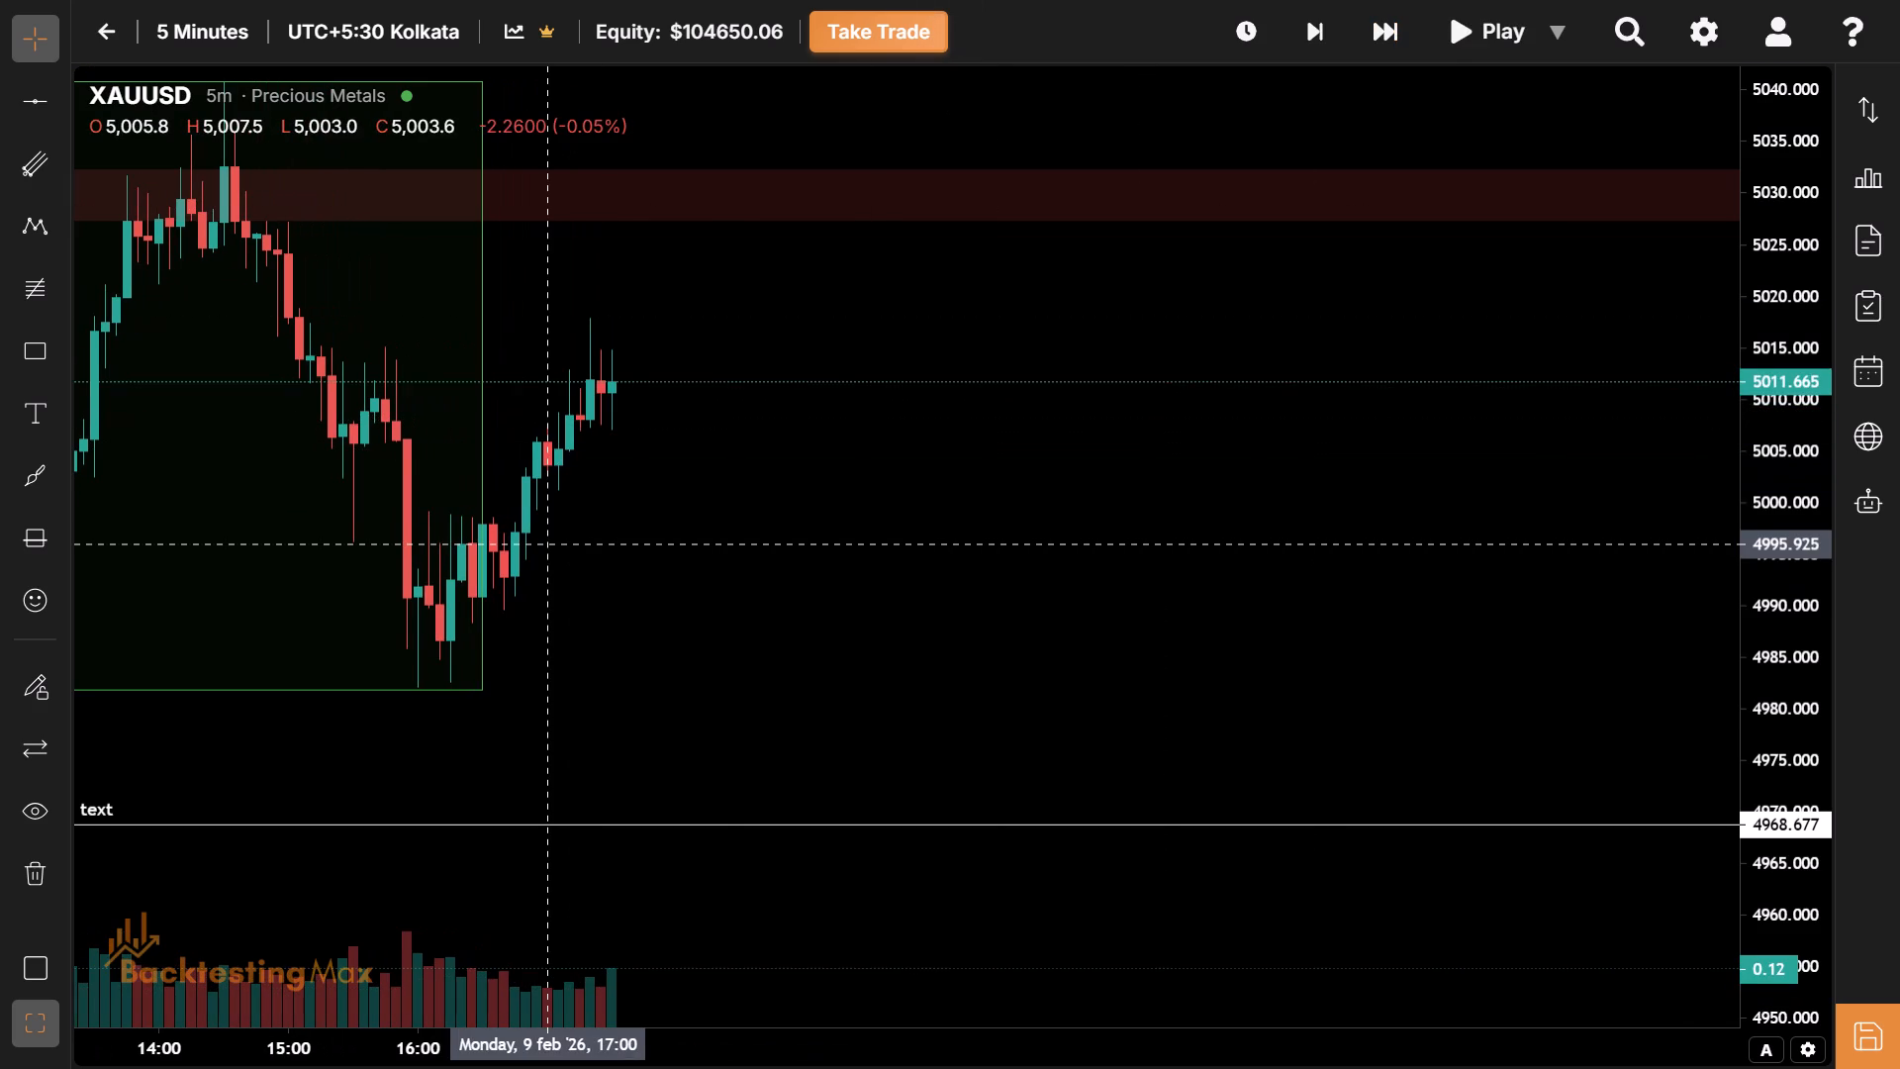
Draw a 9 Feb rectangle from 17:30 to 21:30 between about 5015 and 4982, and apply the NY Session template.
click(614, 541)
drag(614, 541, 356, 764)
click(15, 333)
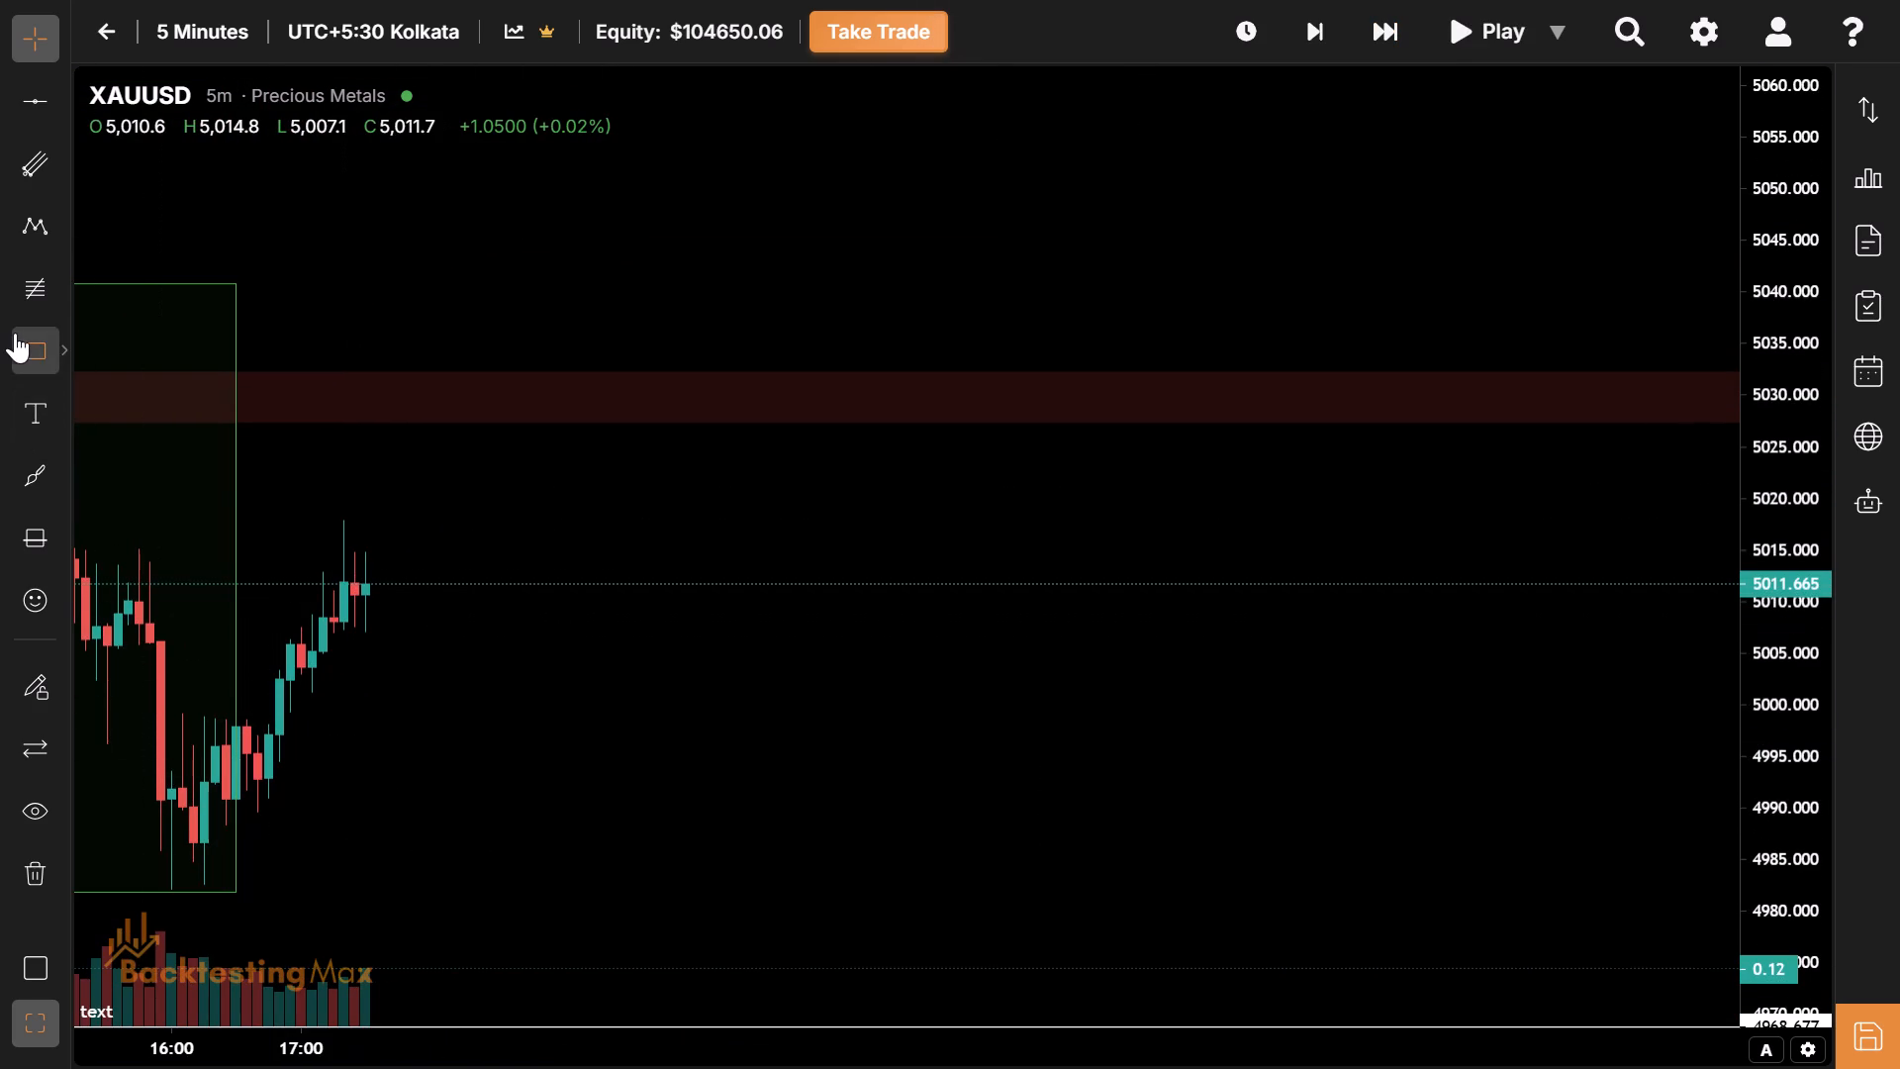
click(366, 545)
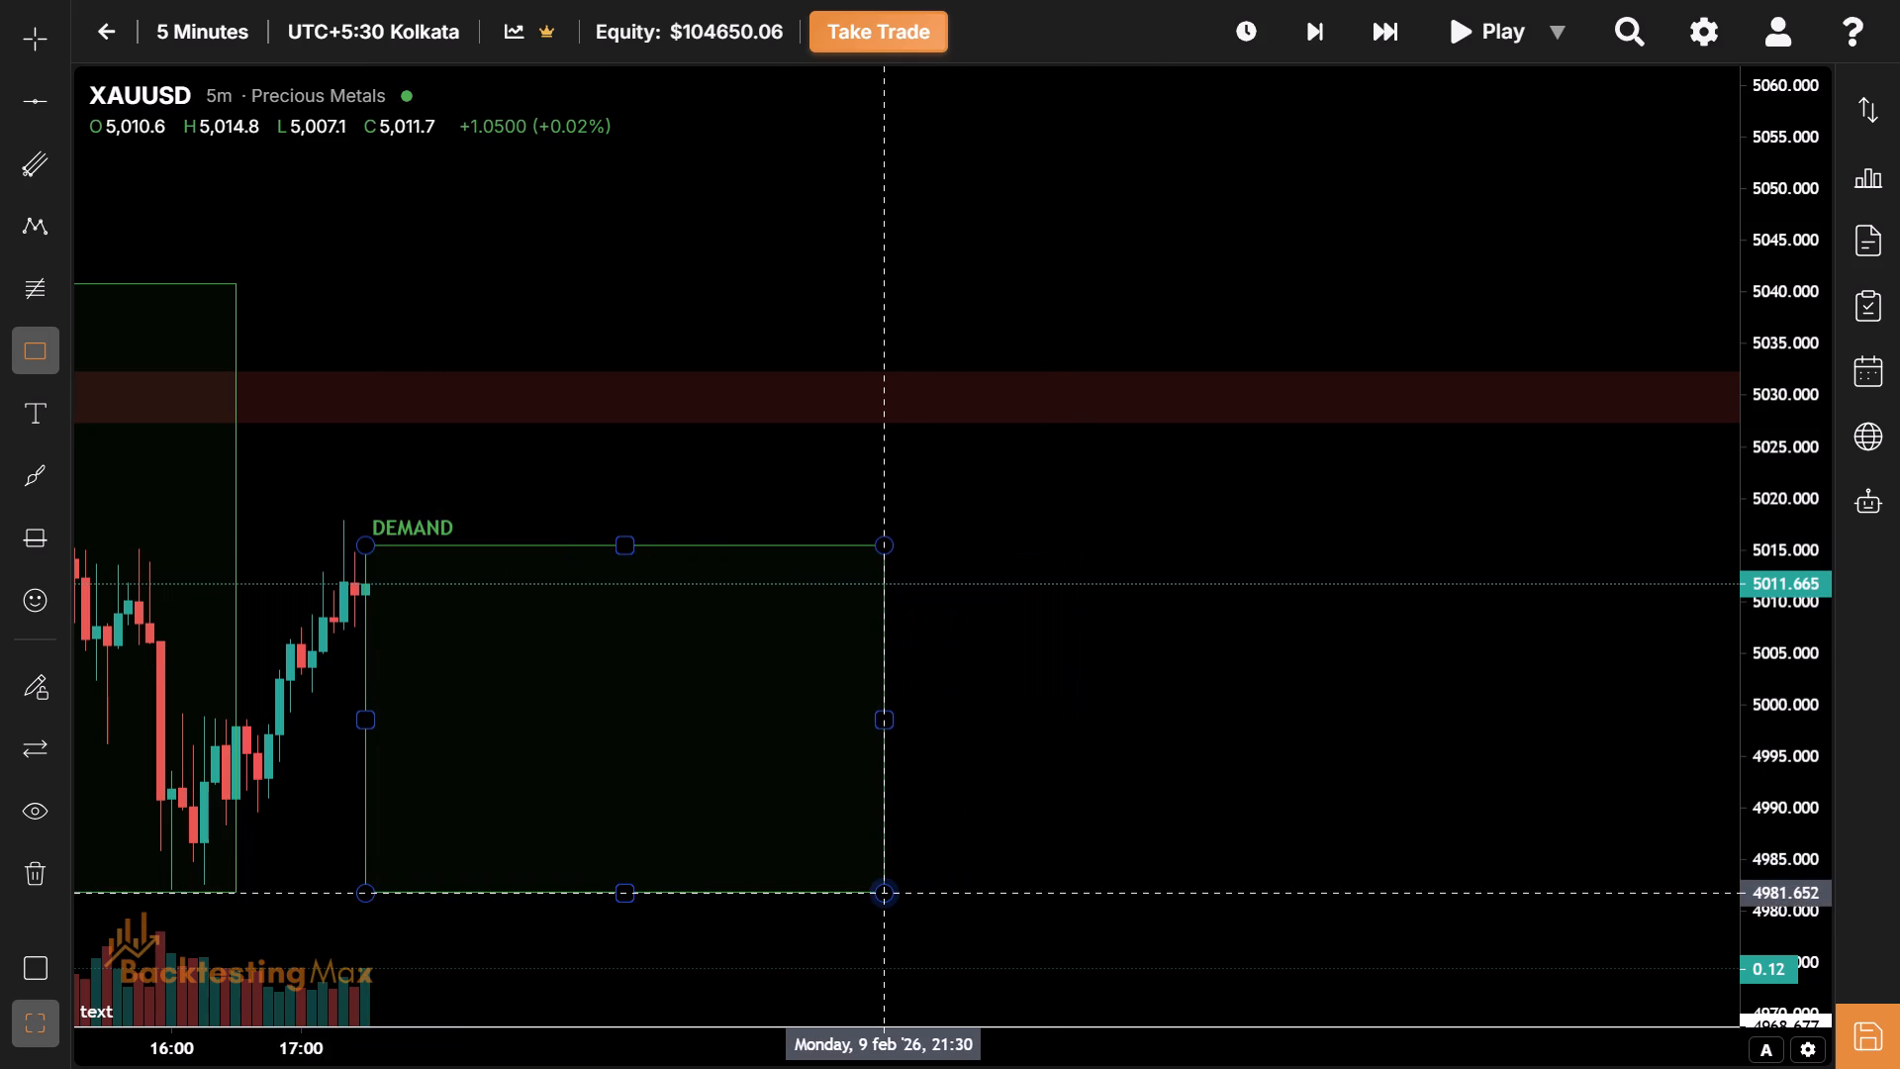
click(882, 893)
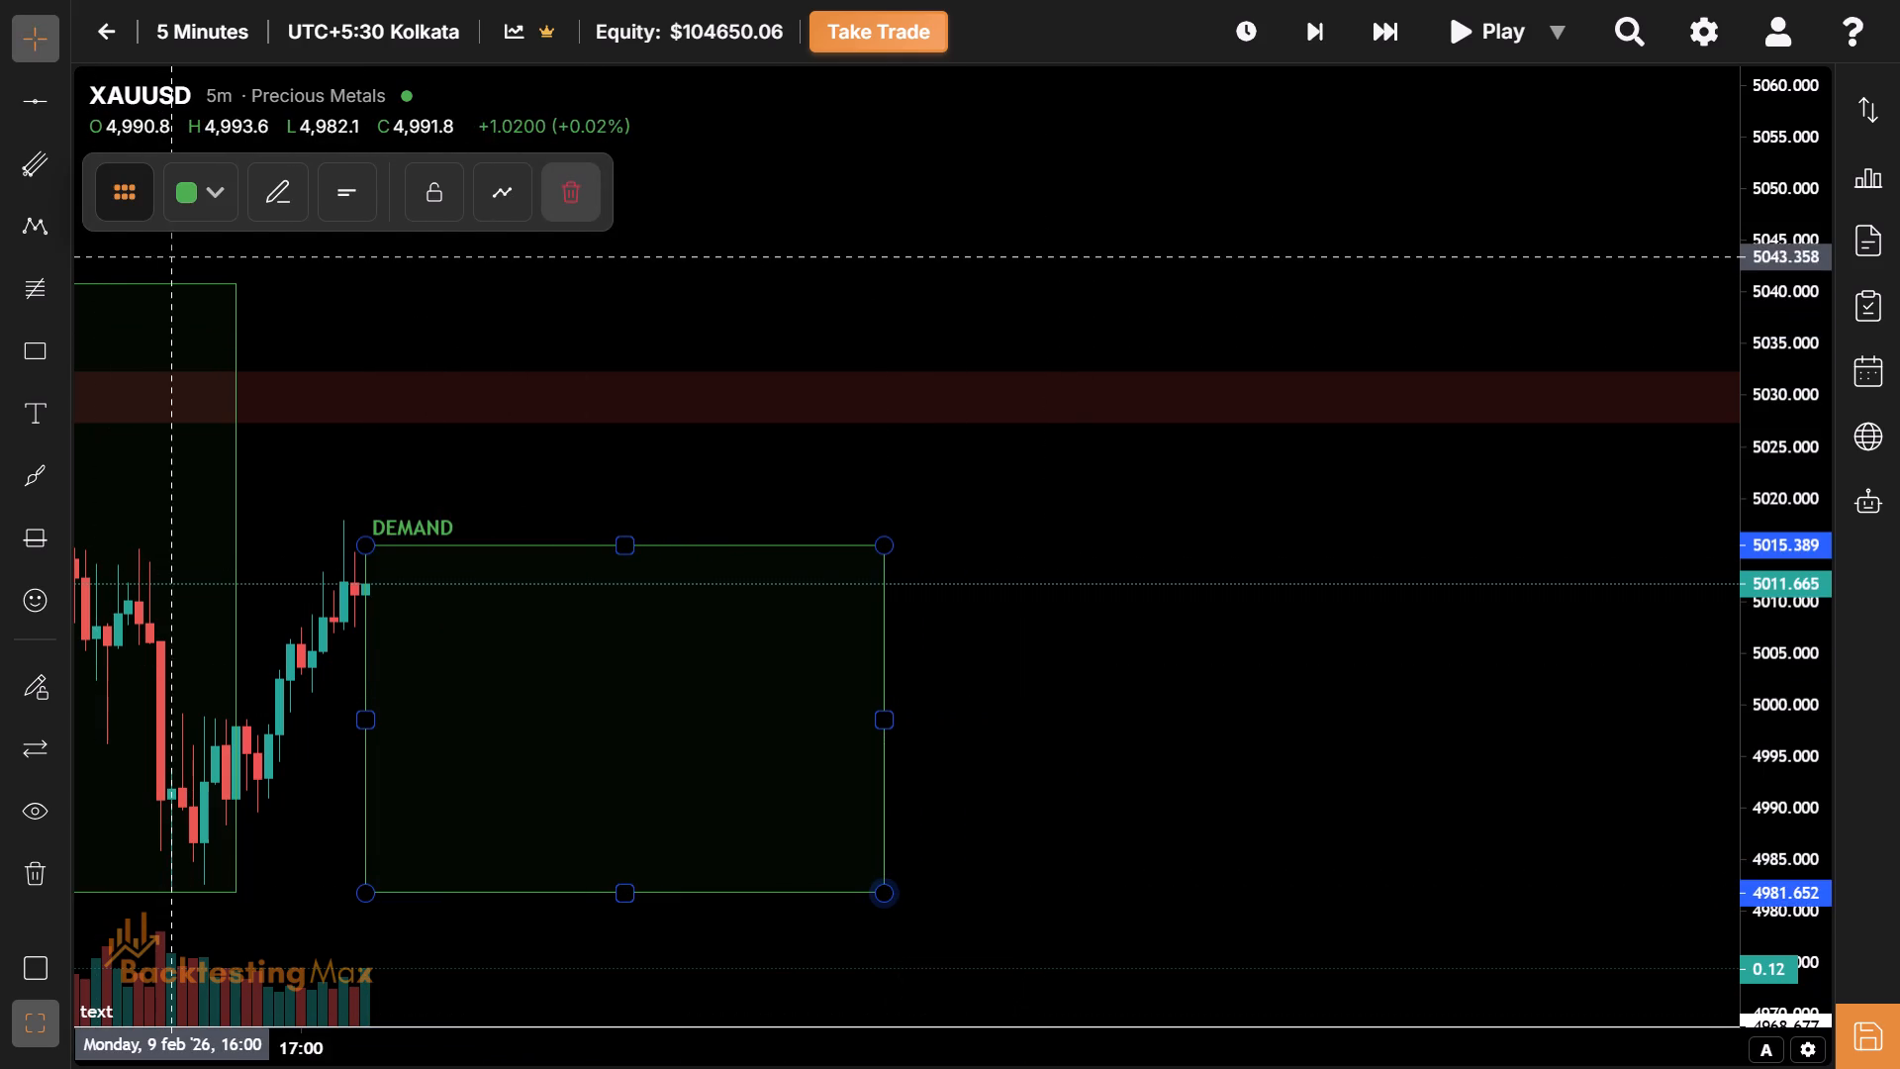
click(223, 179)
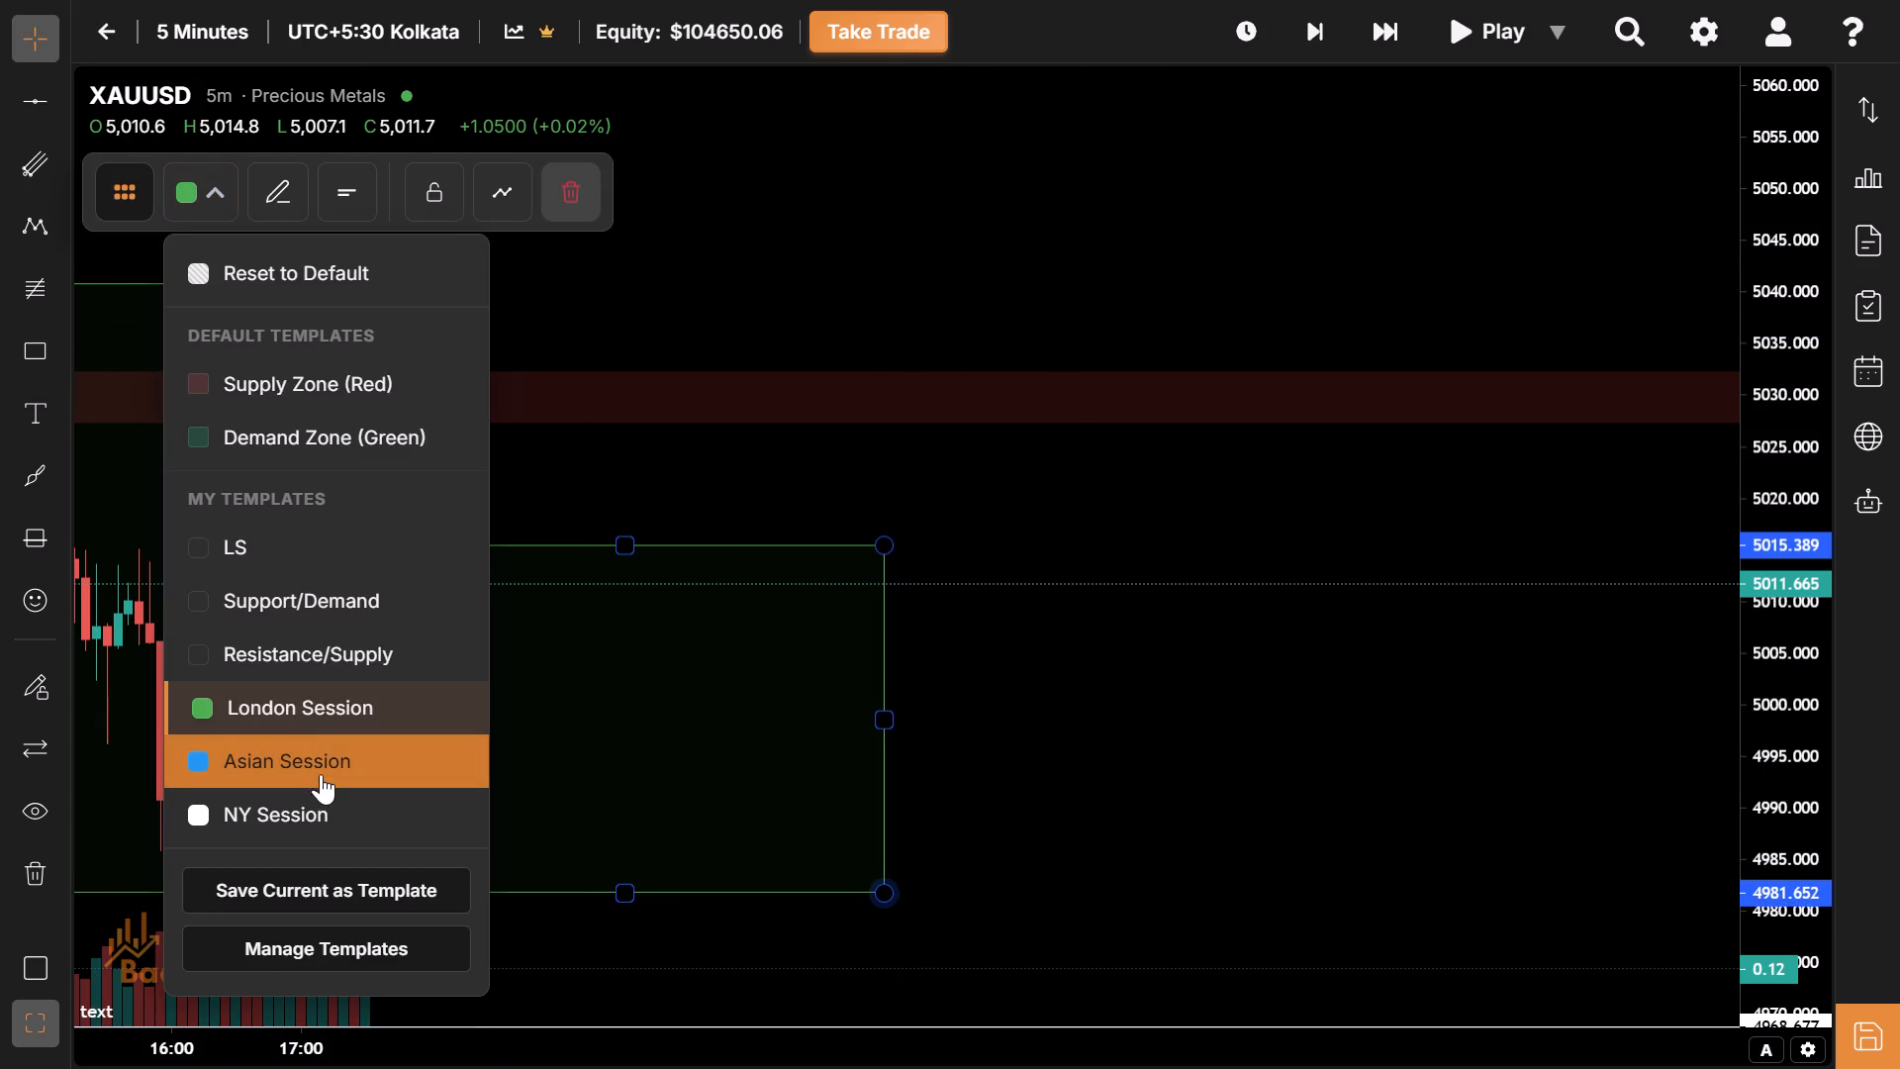
click(320, 785)
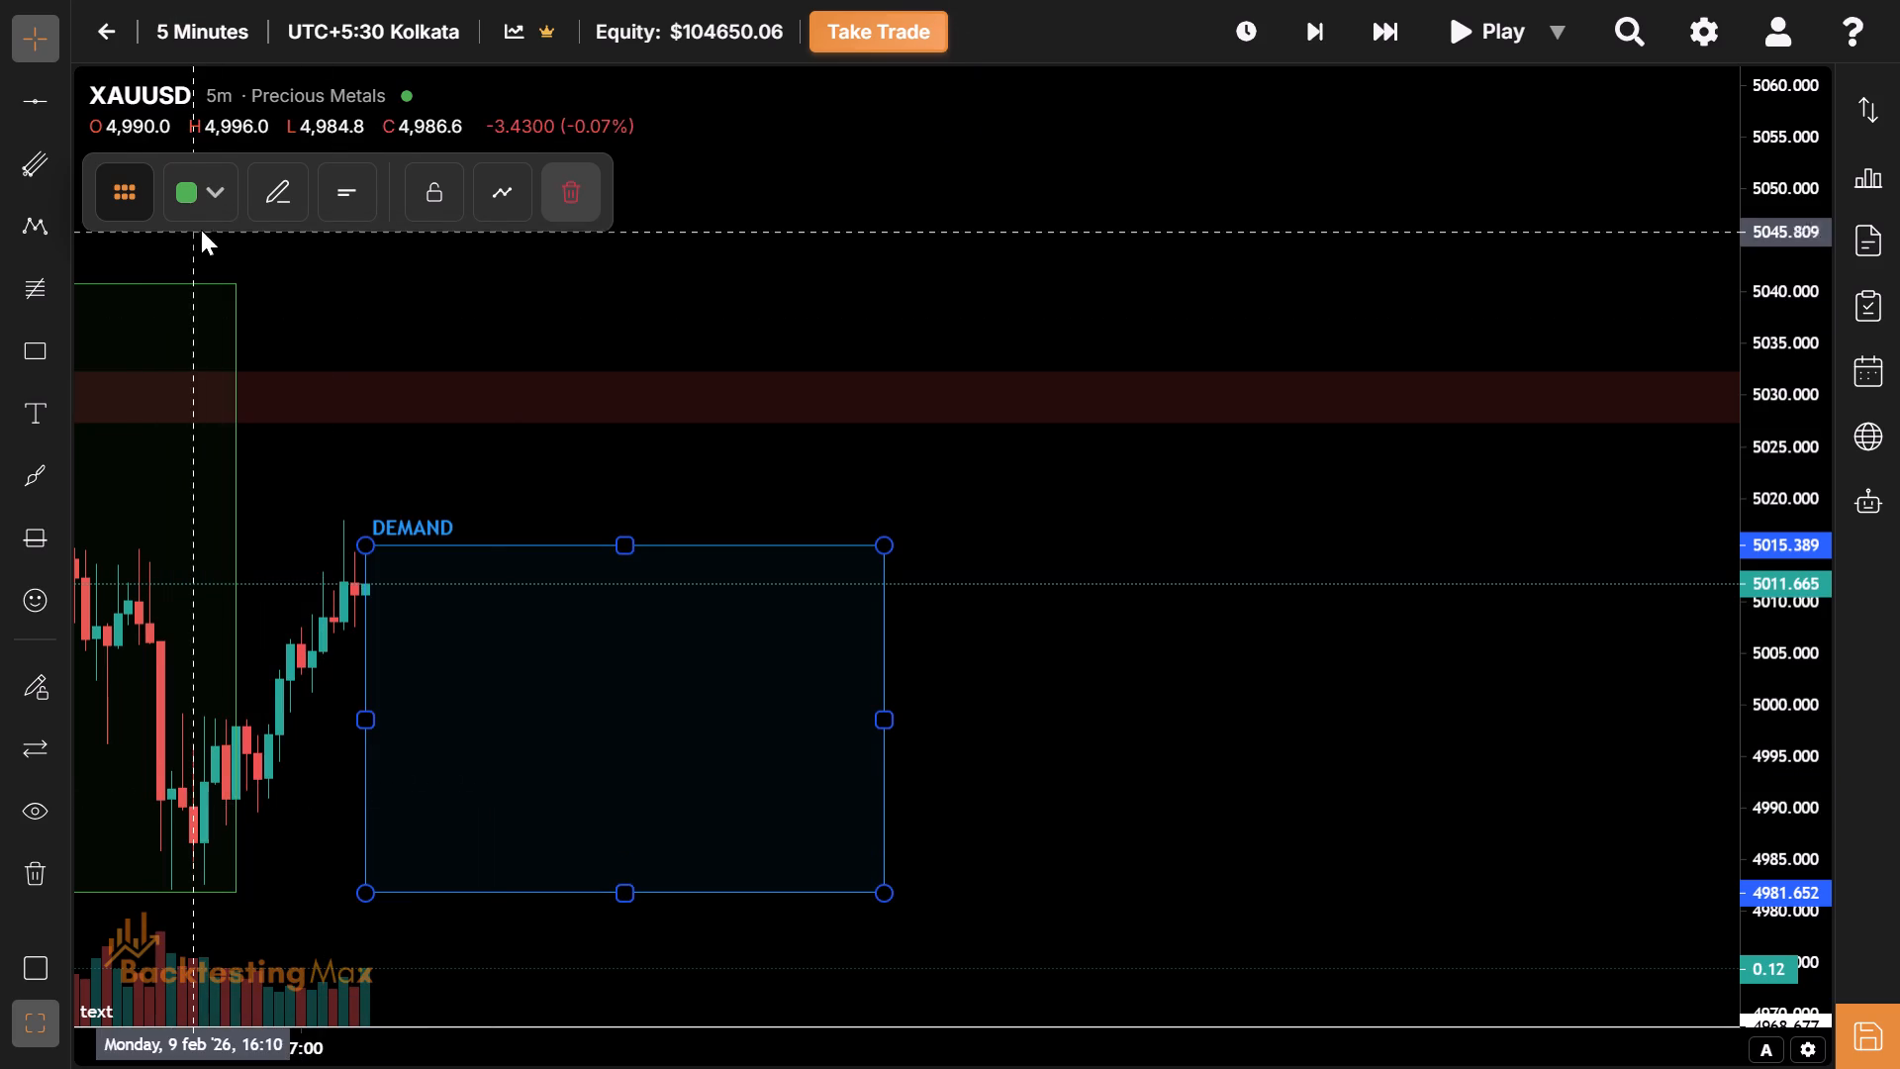
click(204, 200)
click(338, 816)
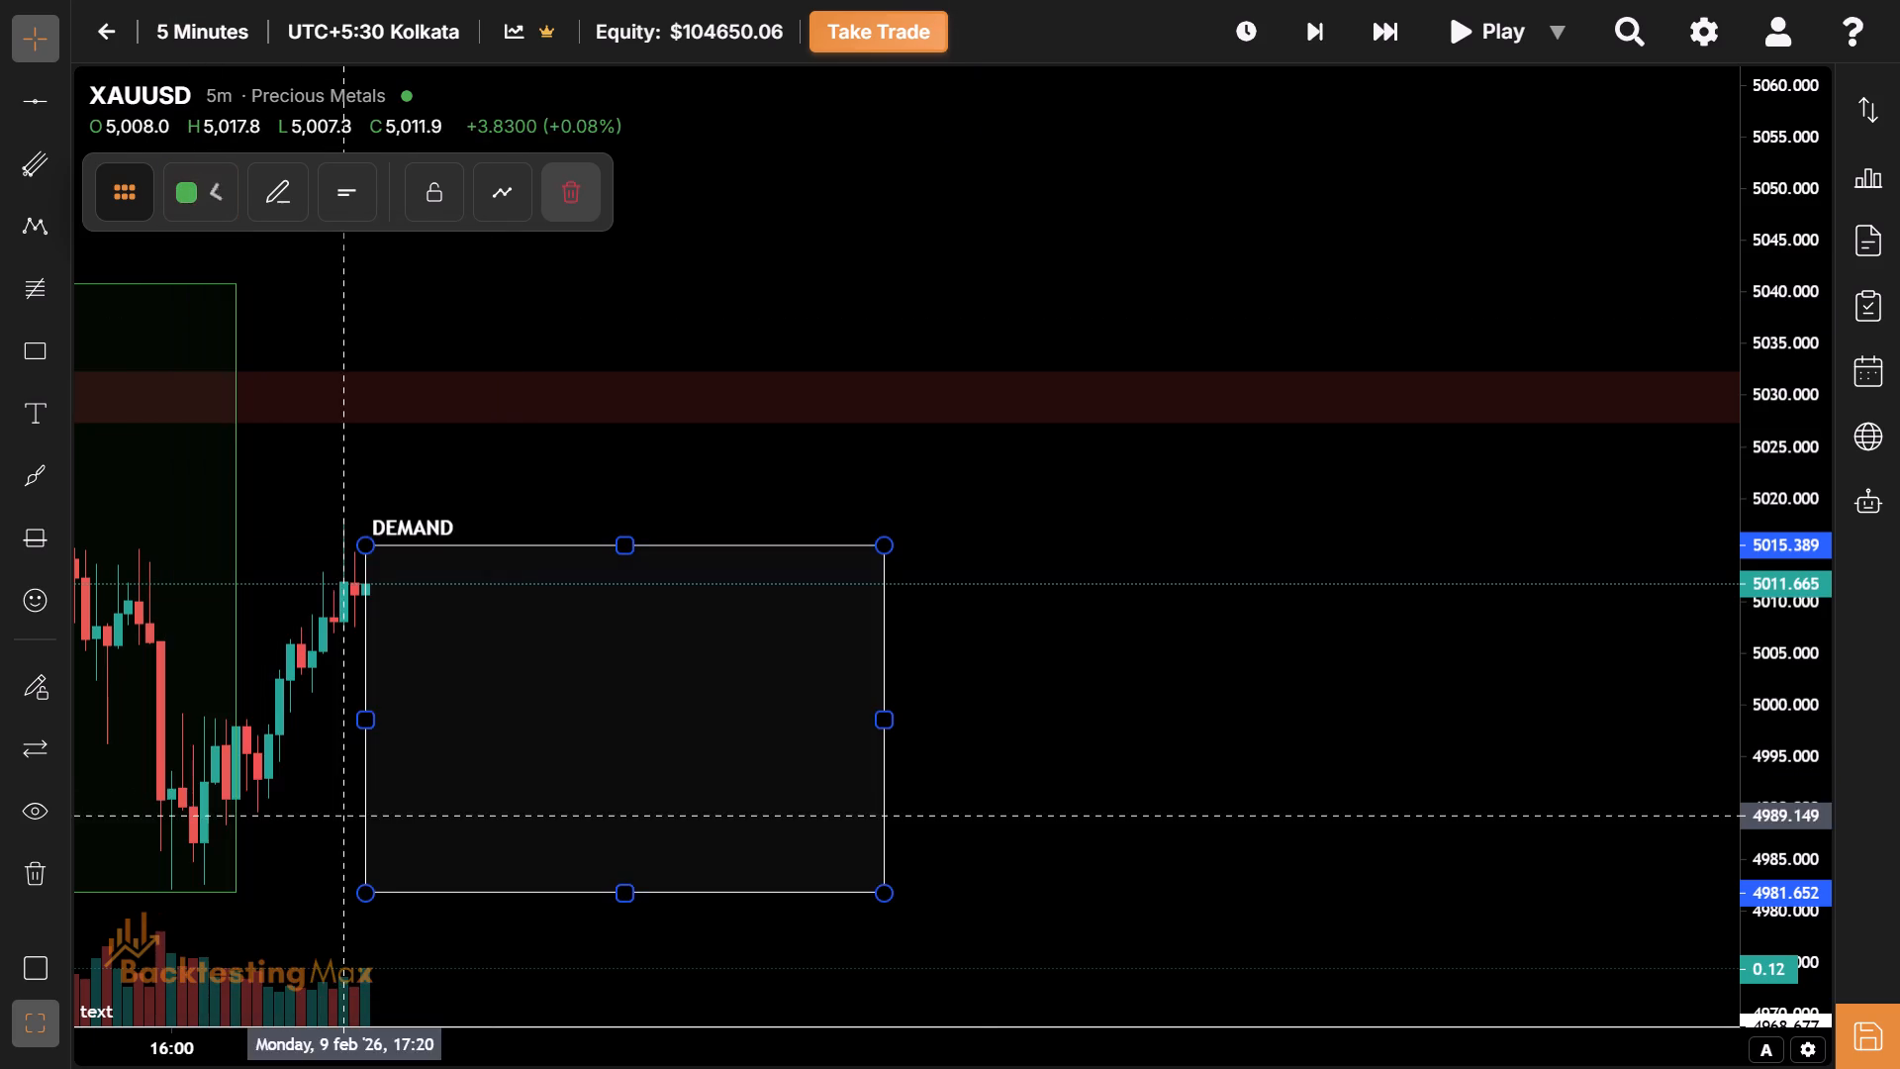
Advance the replay bar by bar from 17:30 to 18:05 on 9 Feb.
drag(527, 736, 1316, 658)
drag(636, 715, 490, 741)
drag(490, 741, 314, 697)
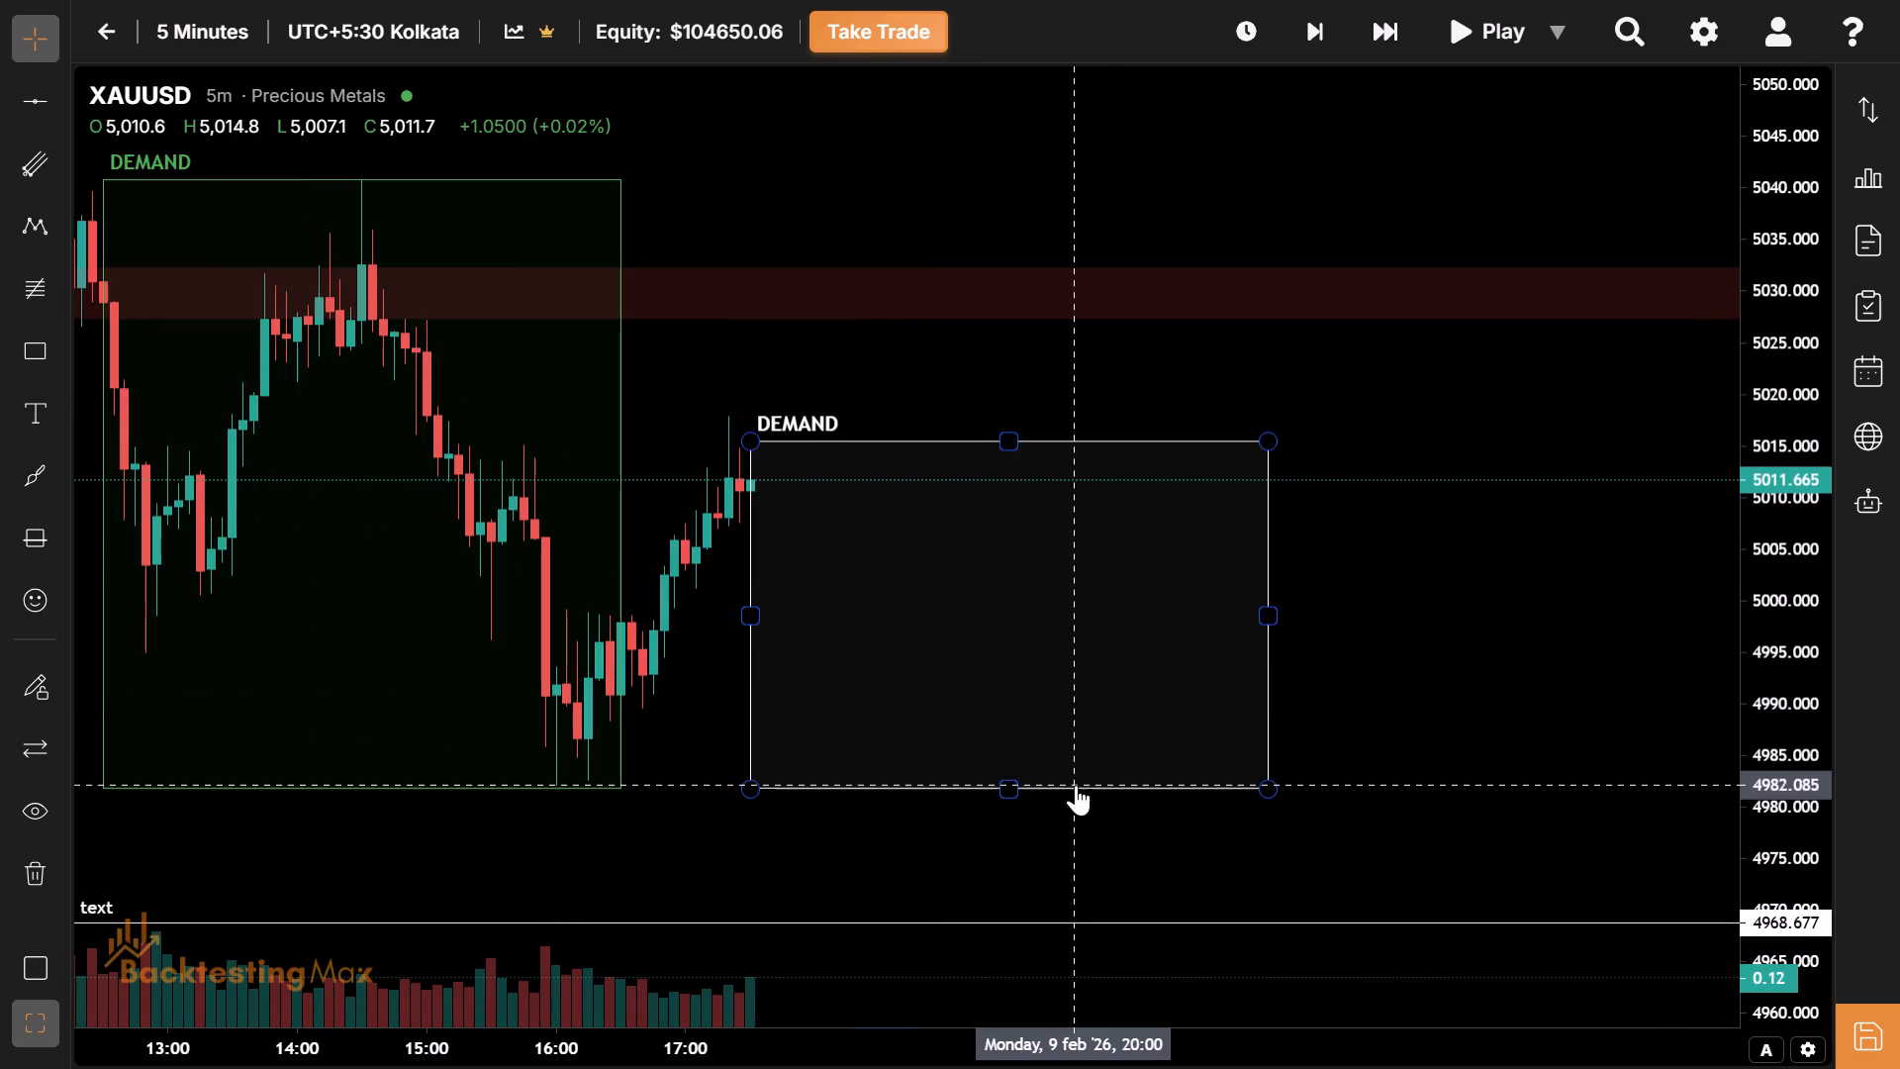
click(1076, 785)
drag(1067, 685, 885, 805)
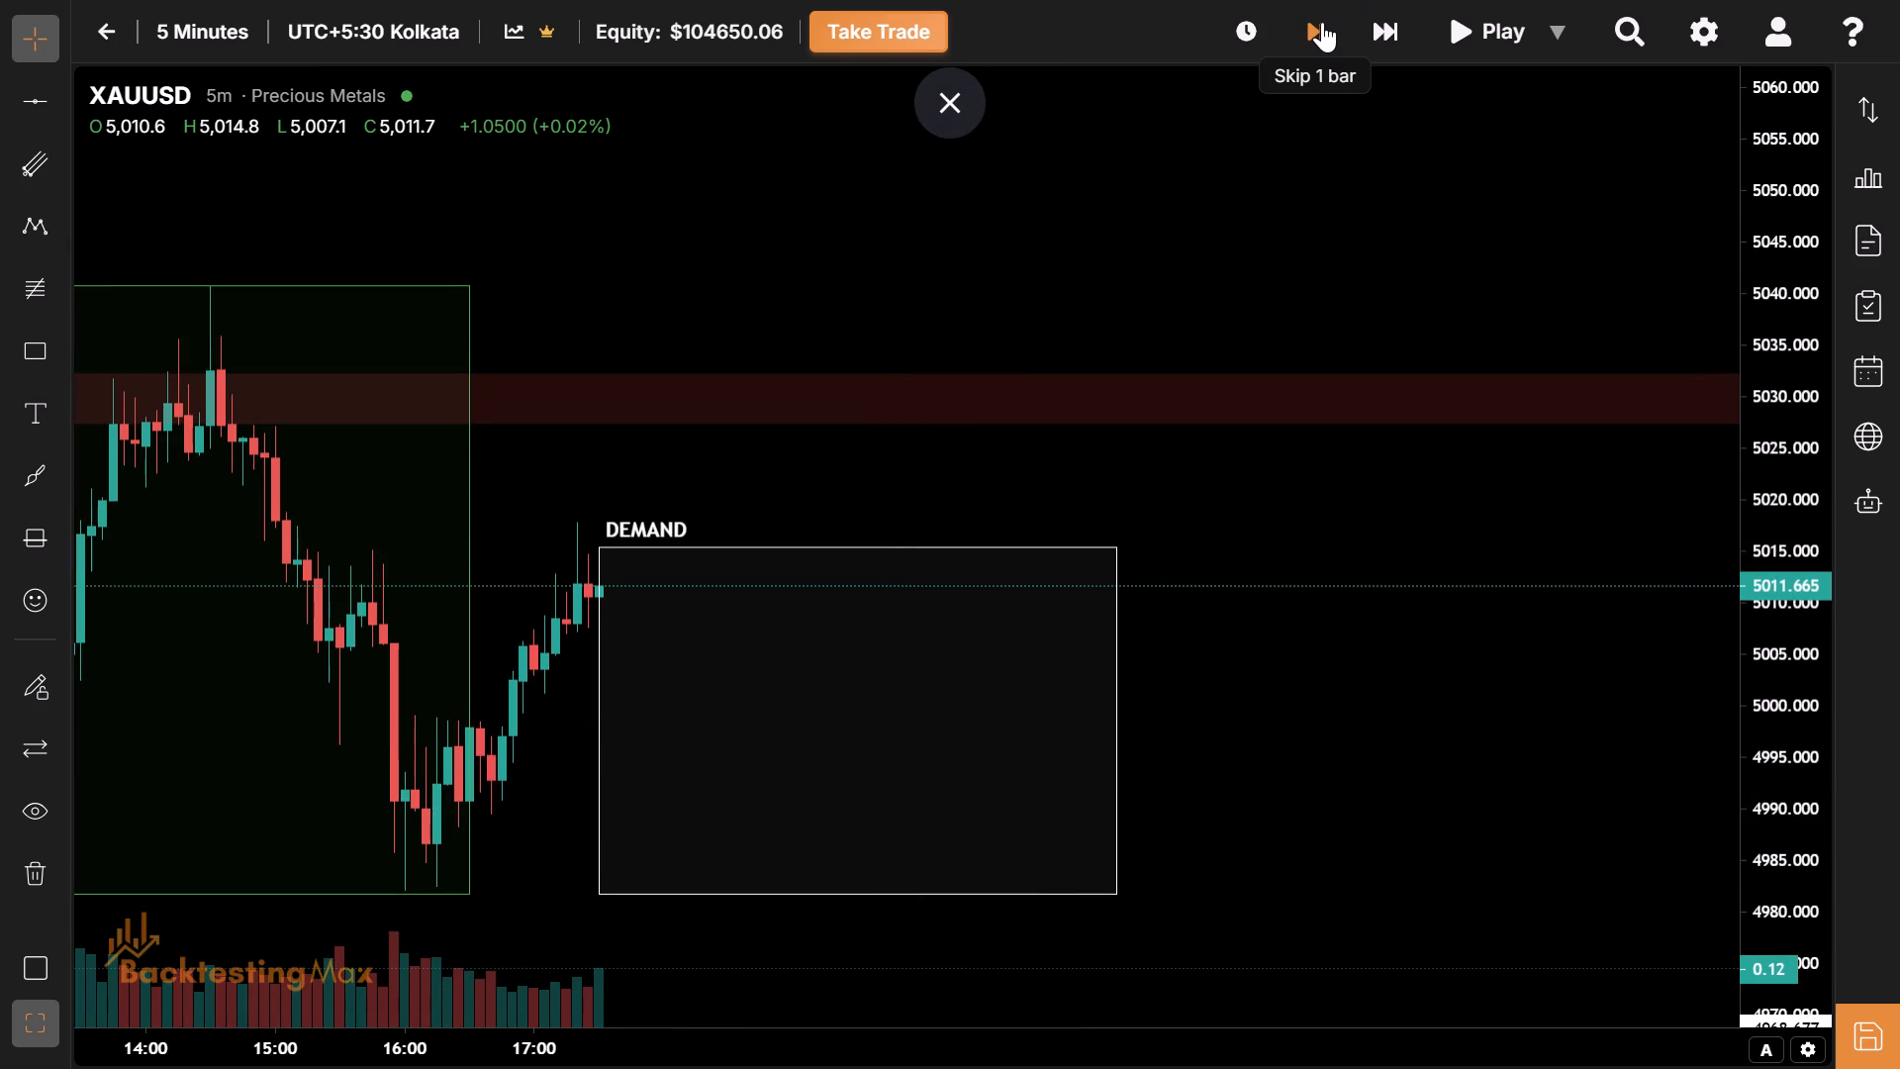
click(1322, 22)
click(1322, 22)
click(1322, 22)
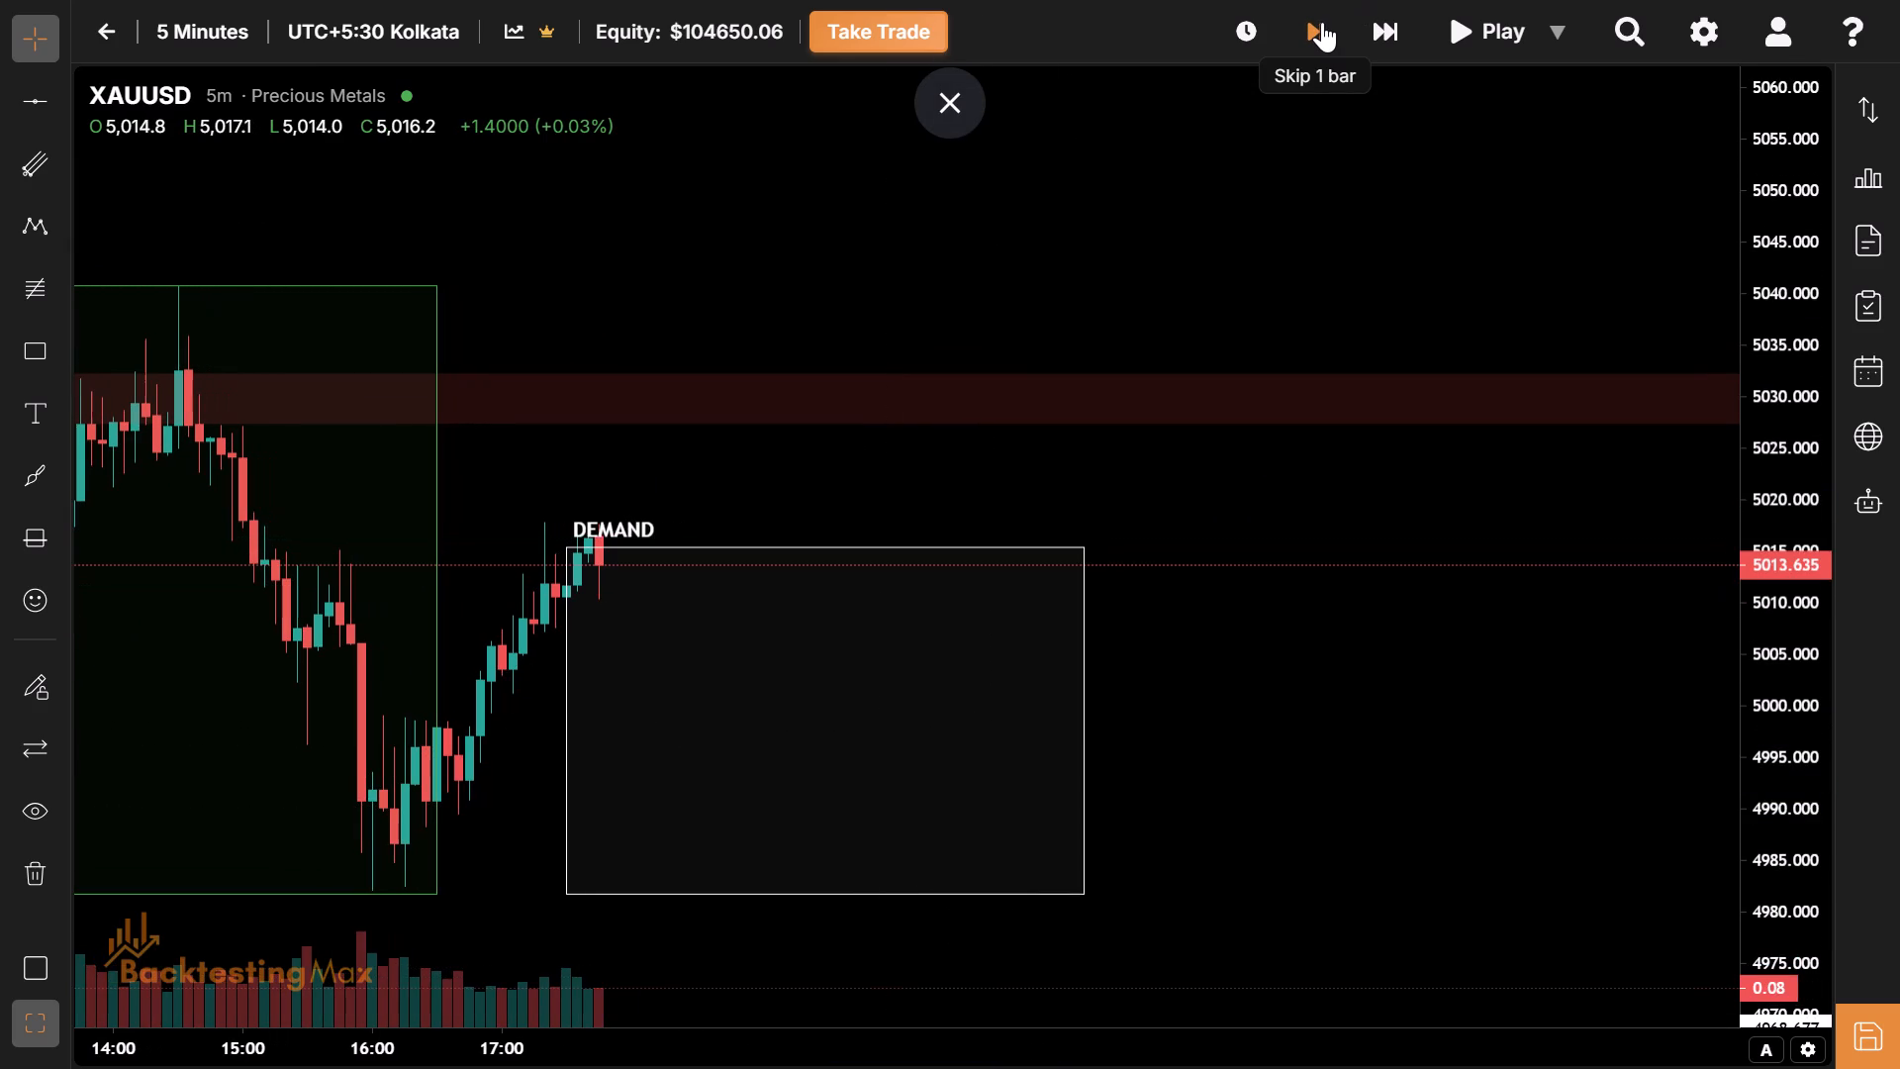
click(1322, 22)
click(1322, 22)
click(1322, 22)
click(1322, 22)
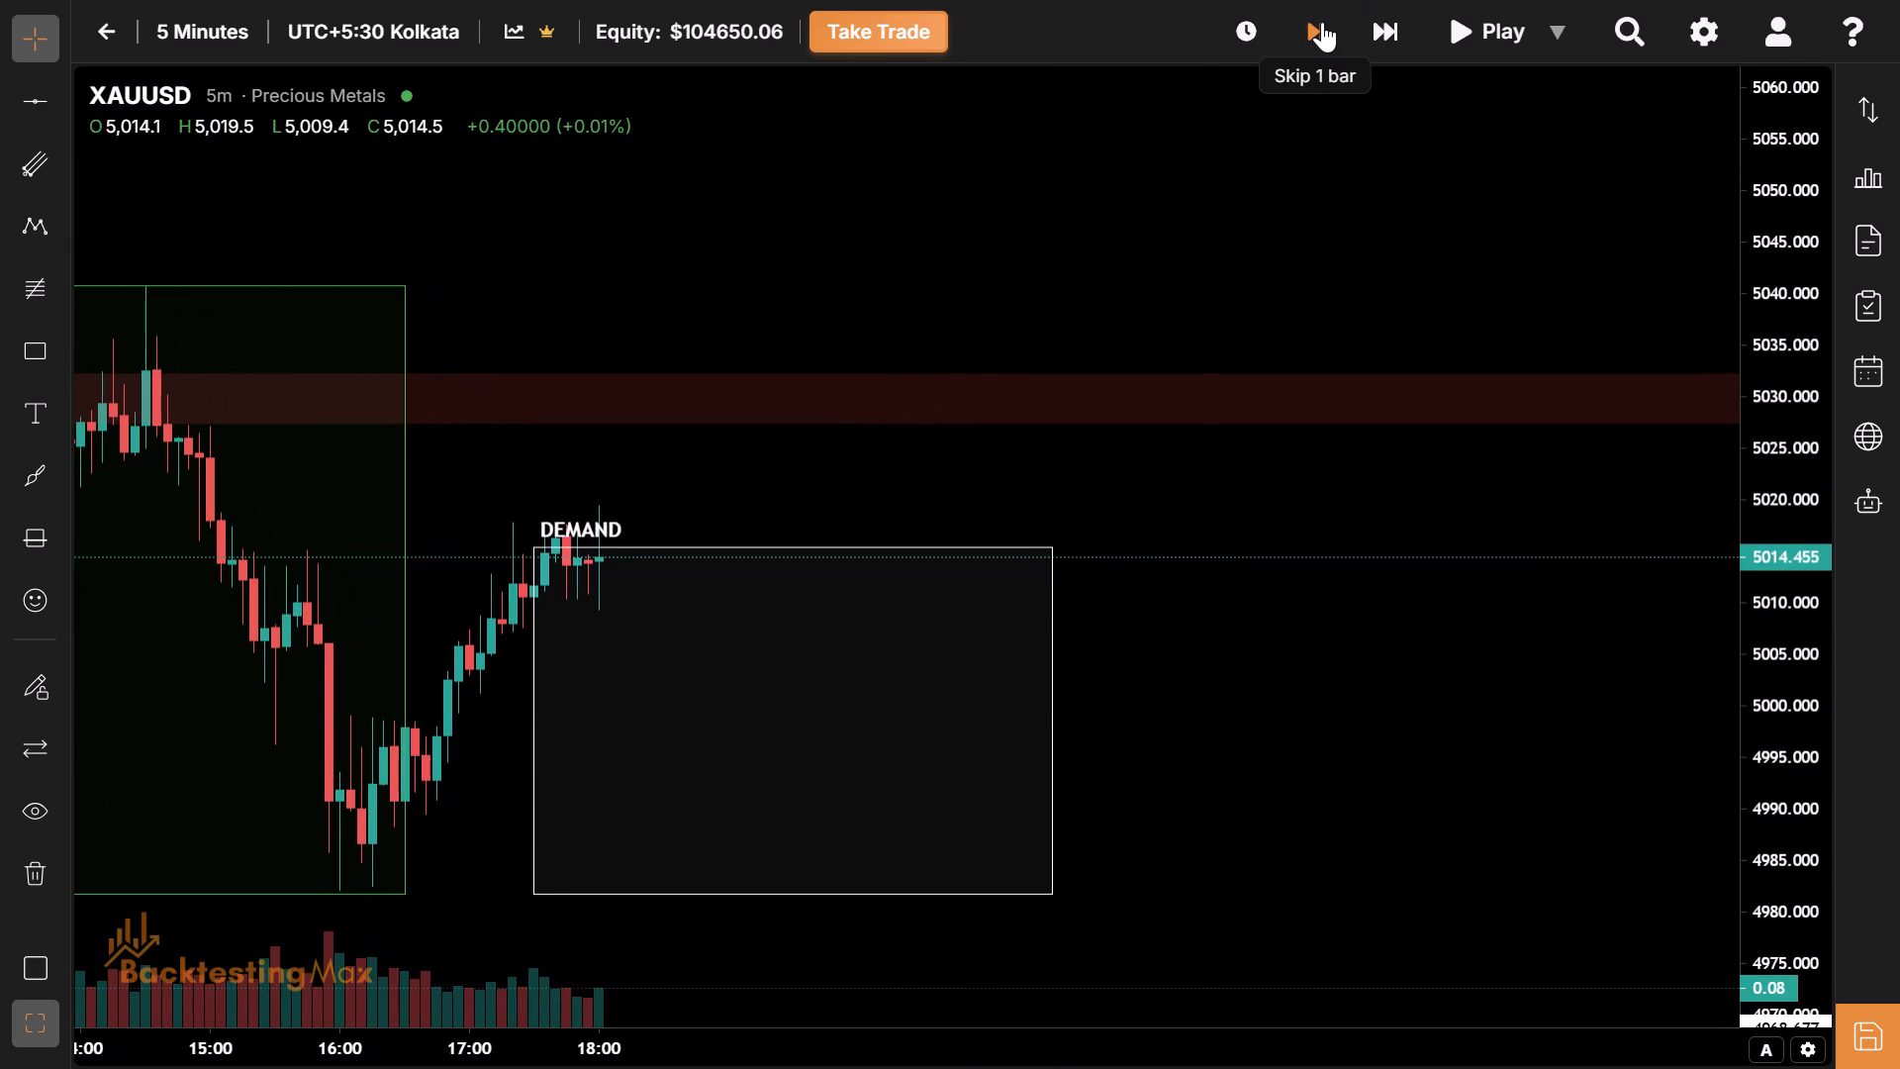
Raise the upper edge of the 9 Feb 17:30–21:30 session rectangle to the 18:05 candle's high, about 5021.7.
drag(796, 701, 1169, 738)
drag(1169, 738, 1025, 655)
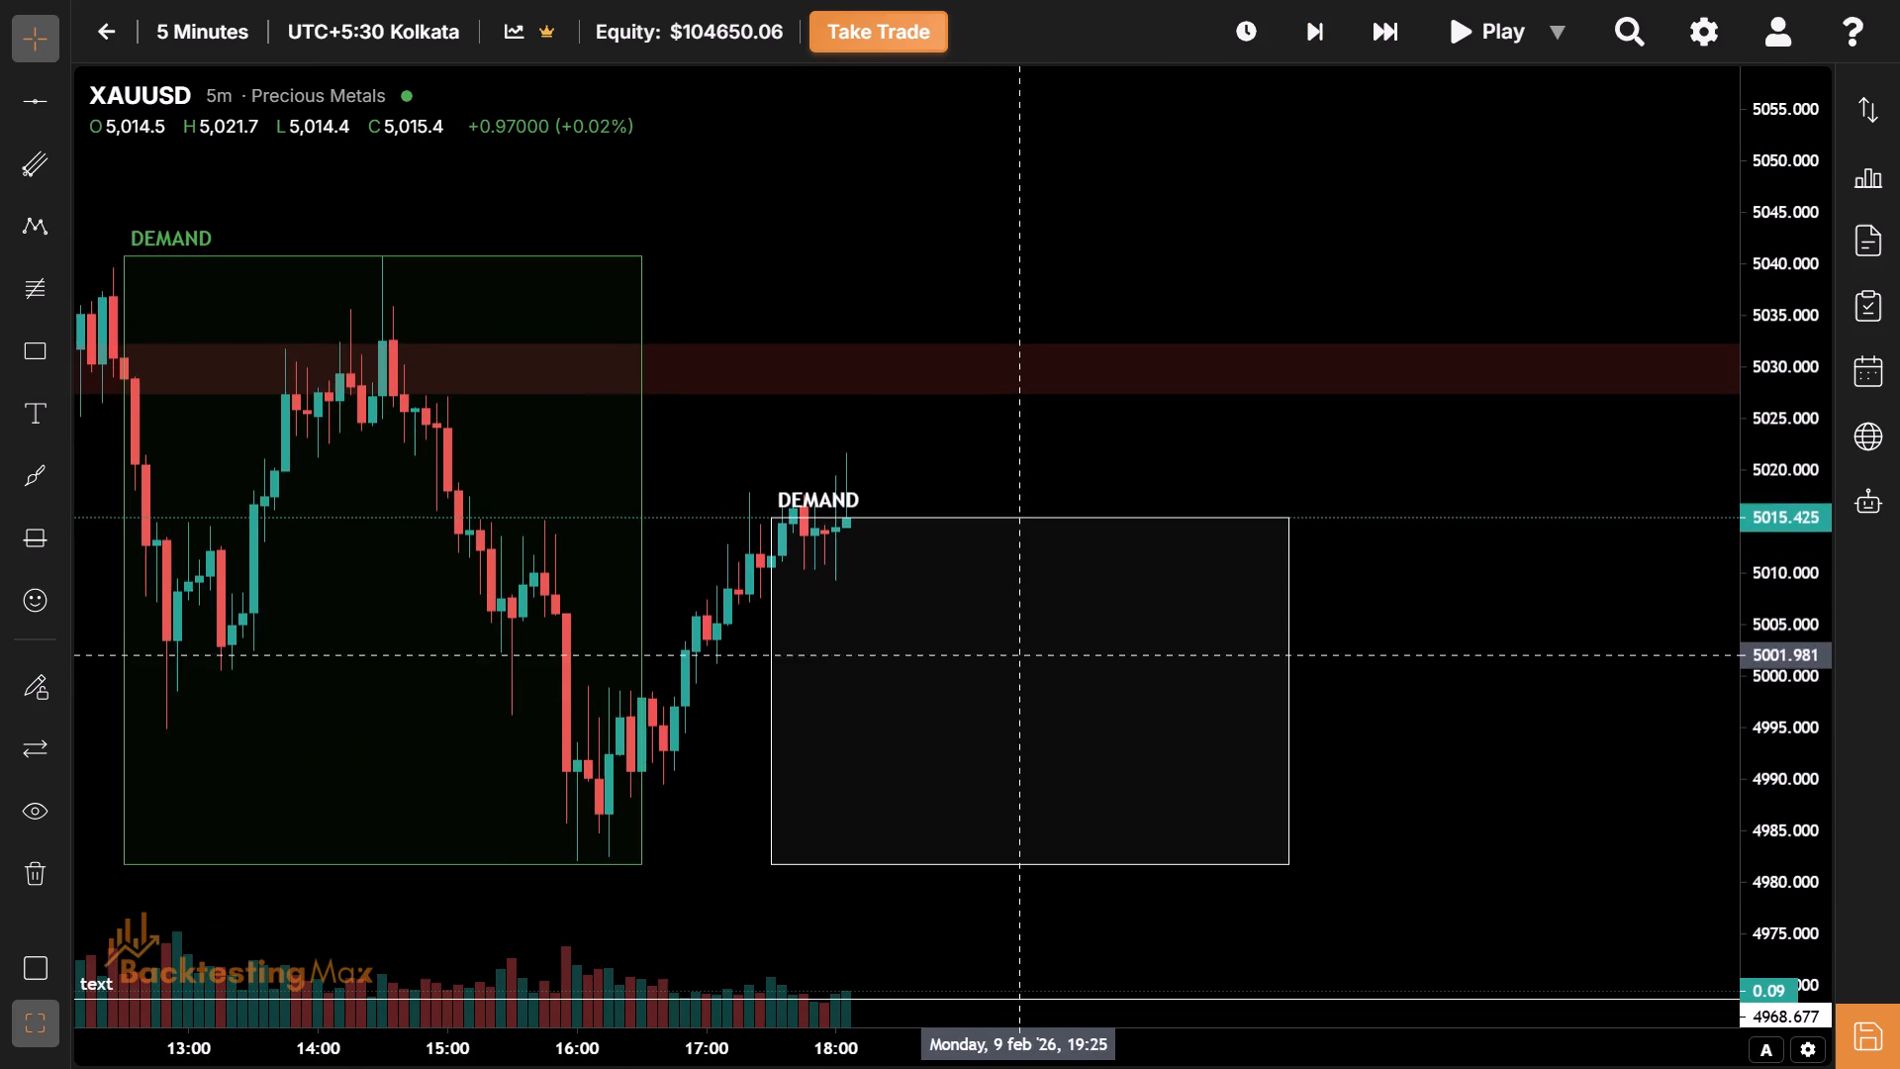
drag(1033, 516, 1041, 444)
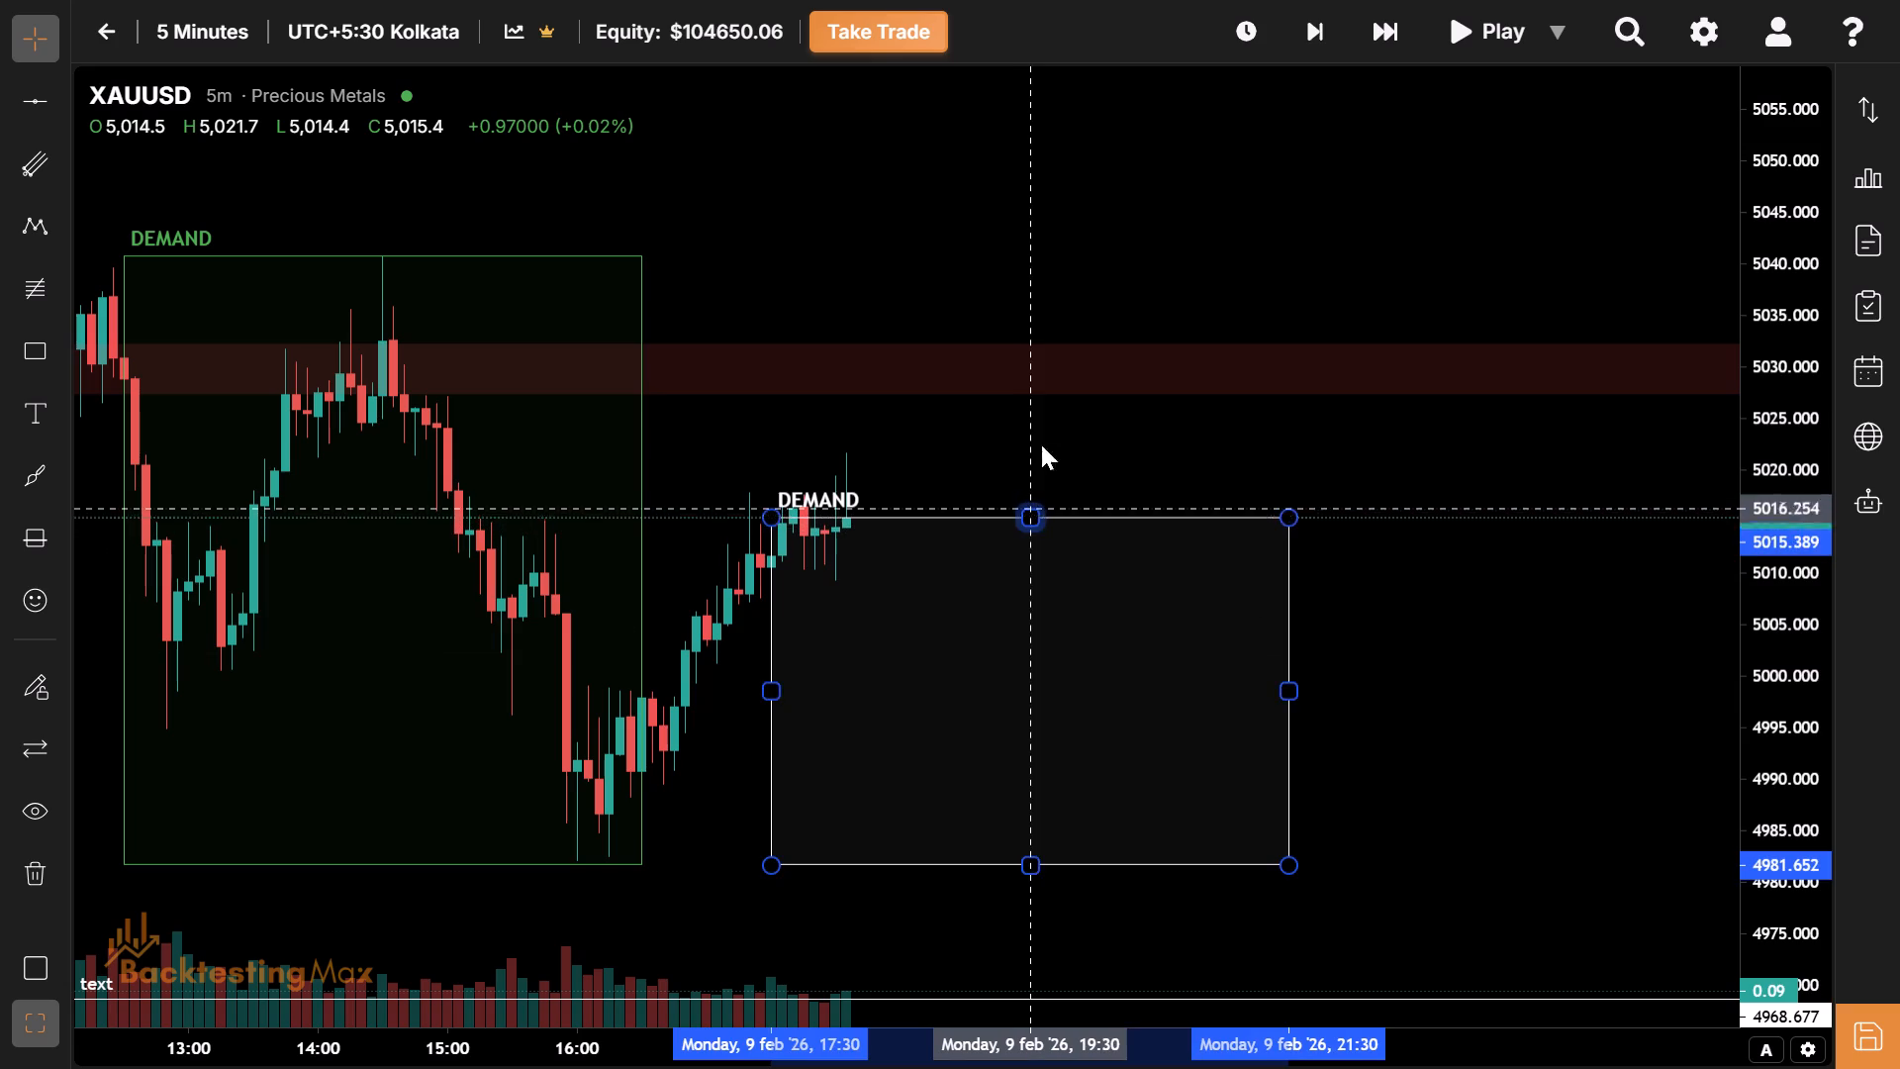
drag(1041, 444, 1060, 445)
drag(1020, 567, 1053, 577)
click(1043, 447)
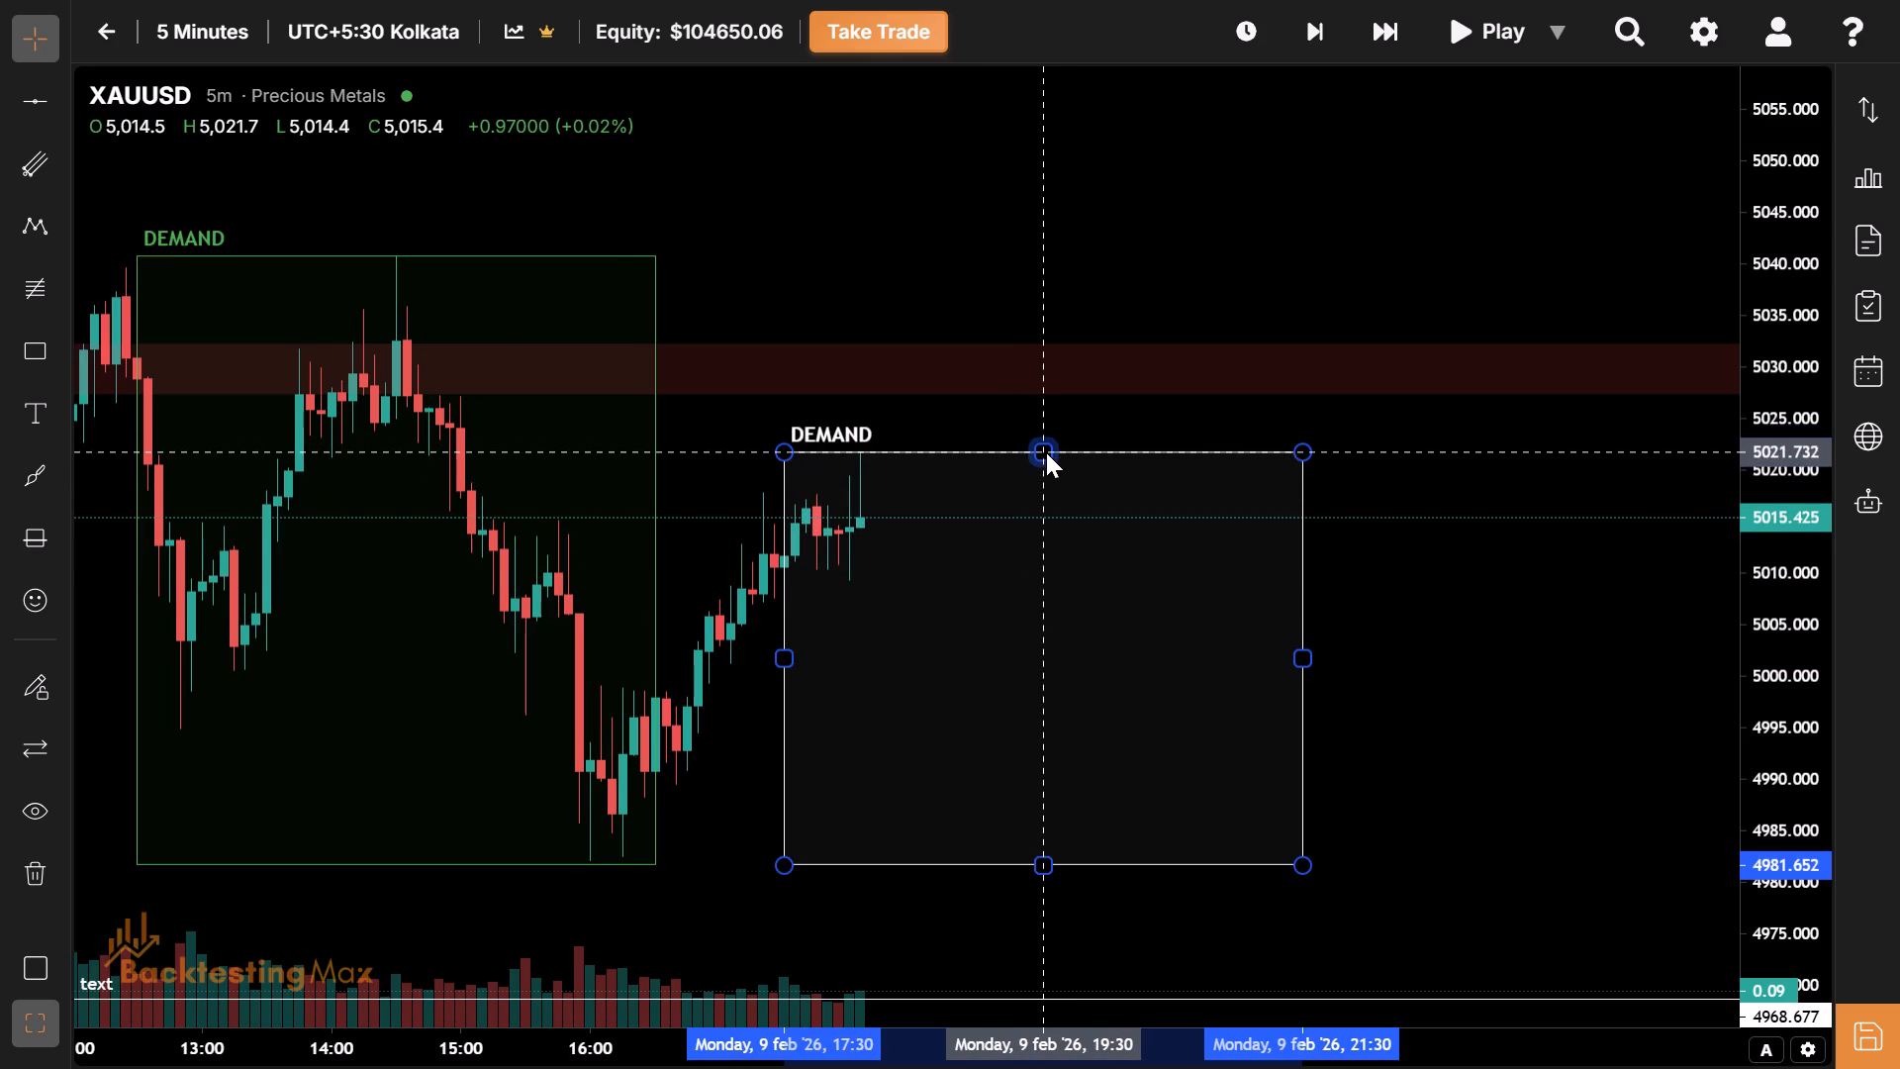
drag(1016, 555, 1023, 539)
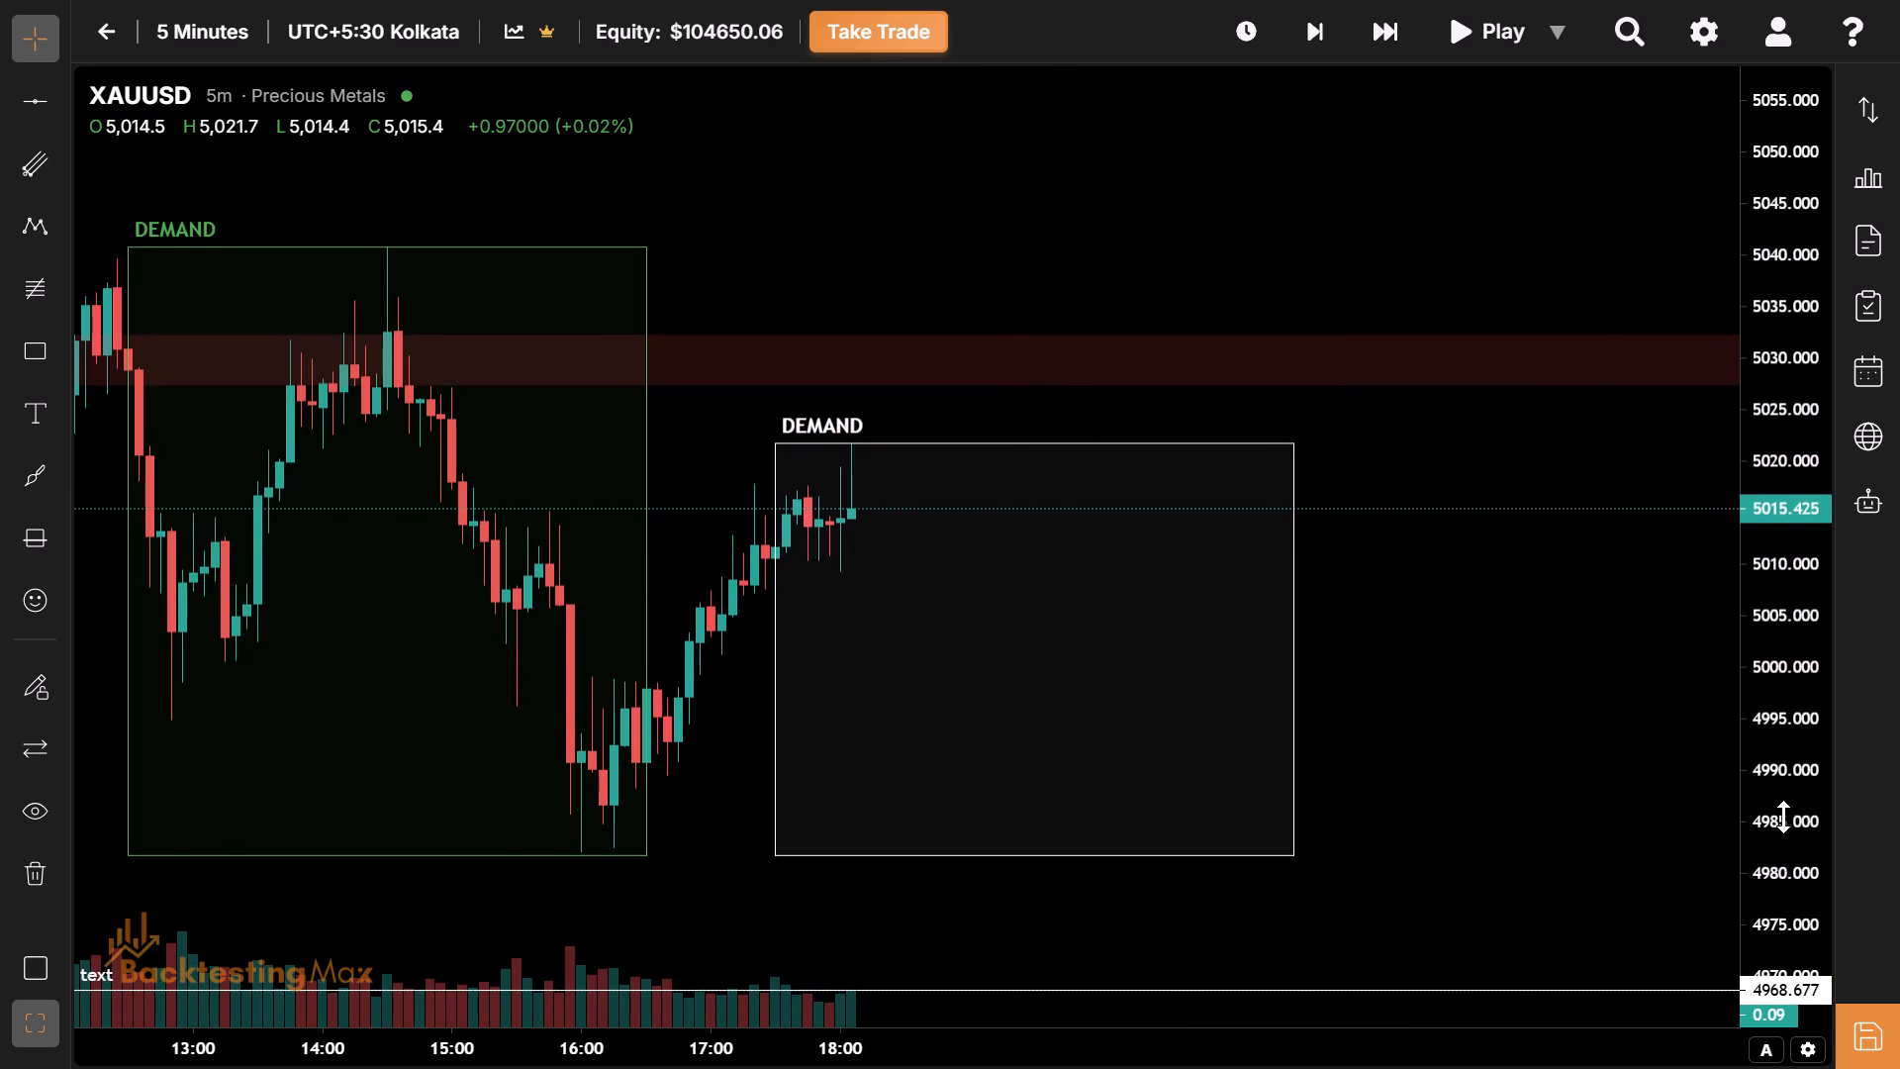
Stretch the price and time scales slightly and advance the replay bar by bar to 18:35 on 9 Feb.
drag(1783, 817, 1802, 729)
drag(1148, 763, 1308, 704)
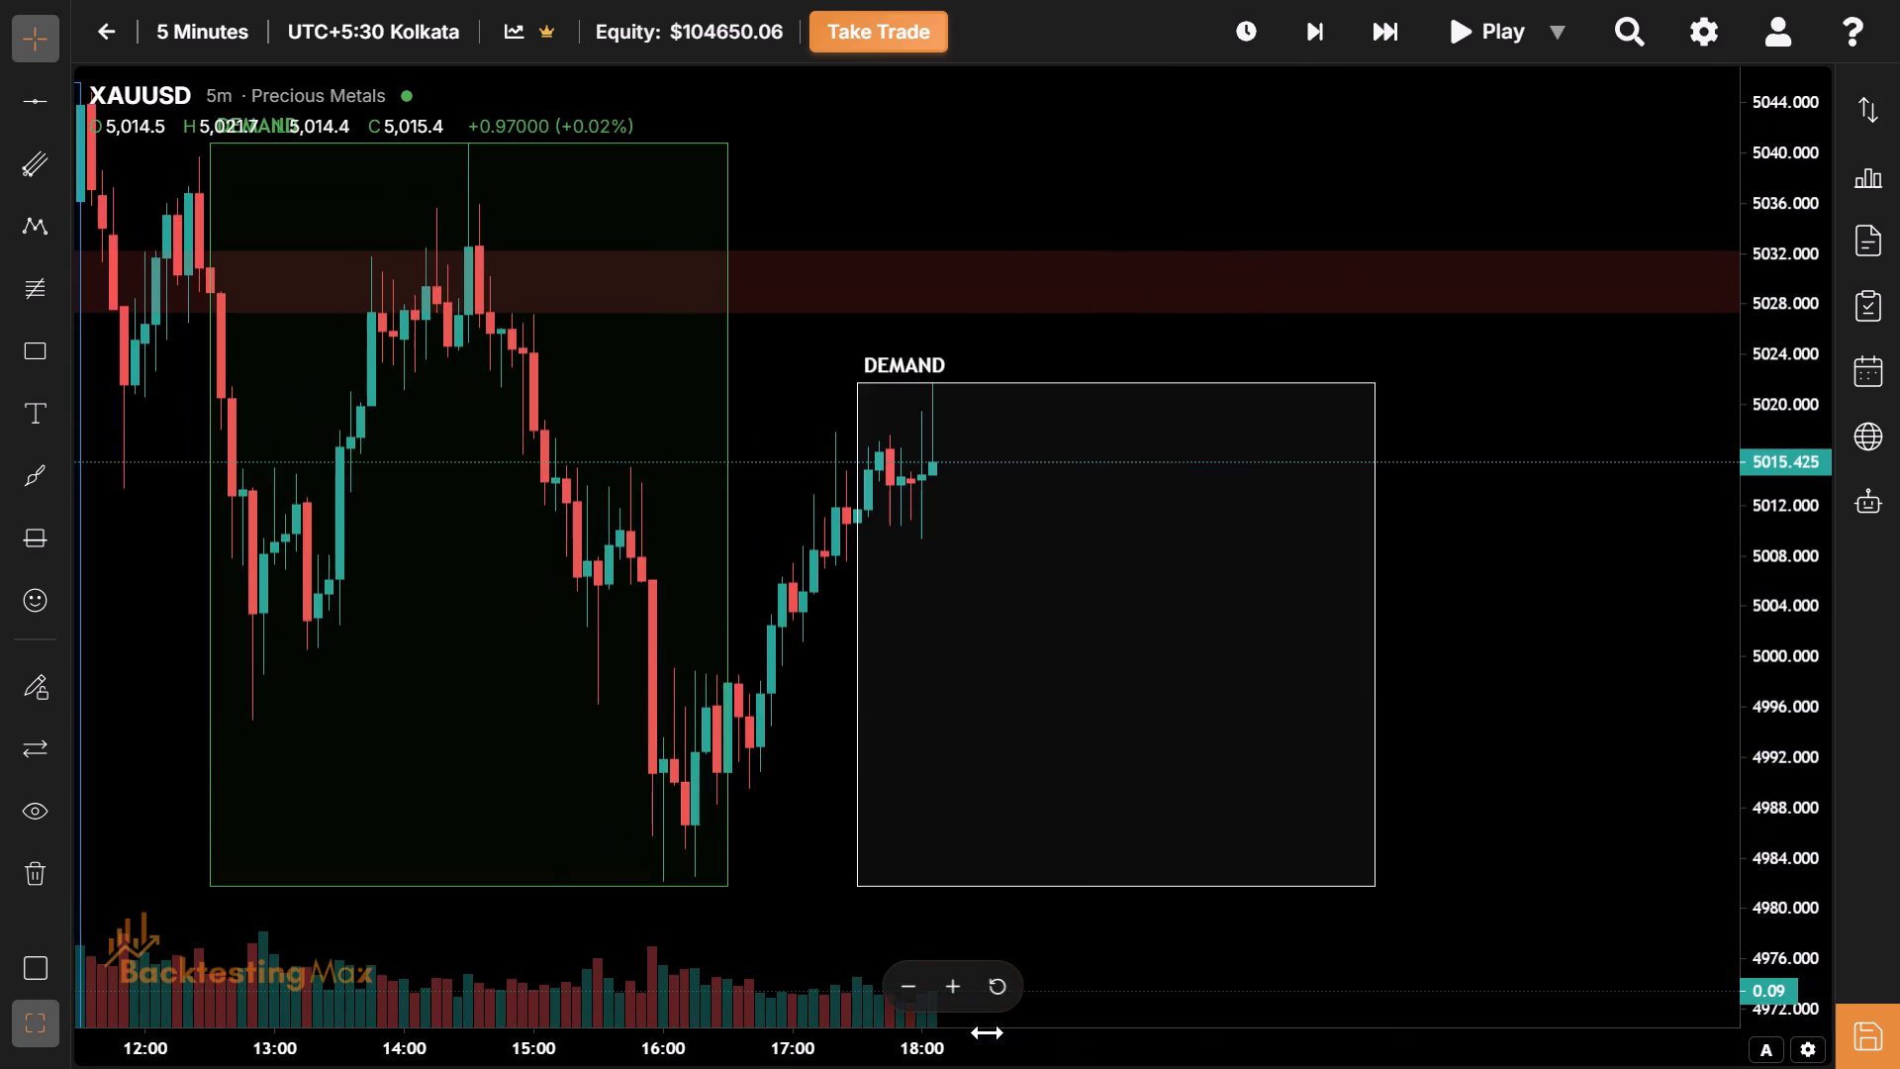
drag(985, 1034, 923, 1038)
drag(967, 687, 914, 670)
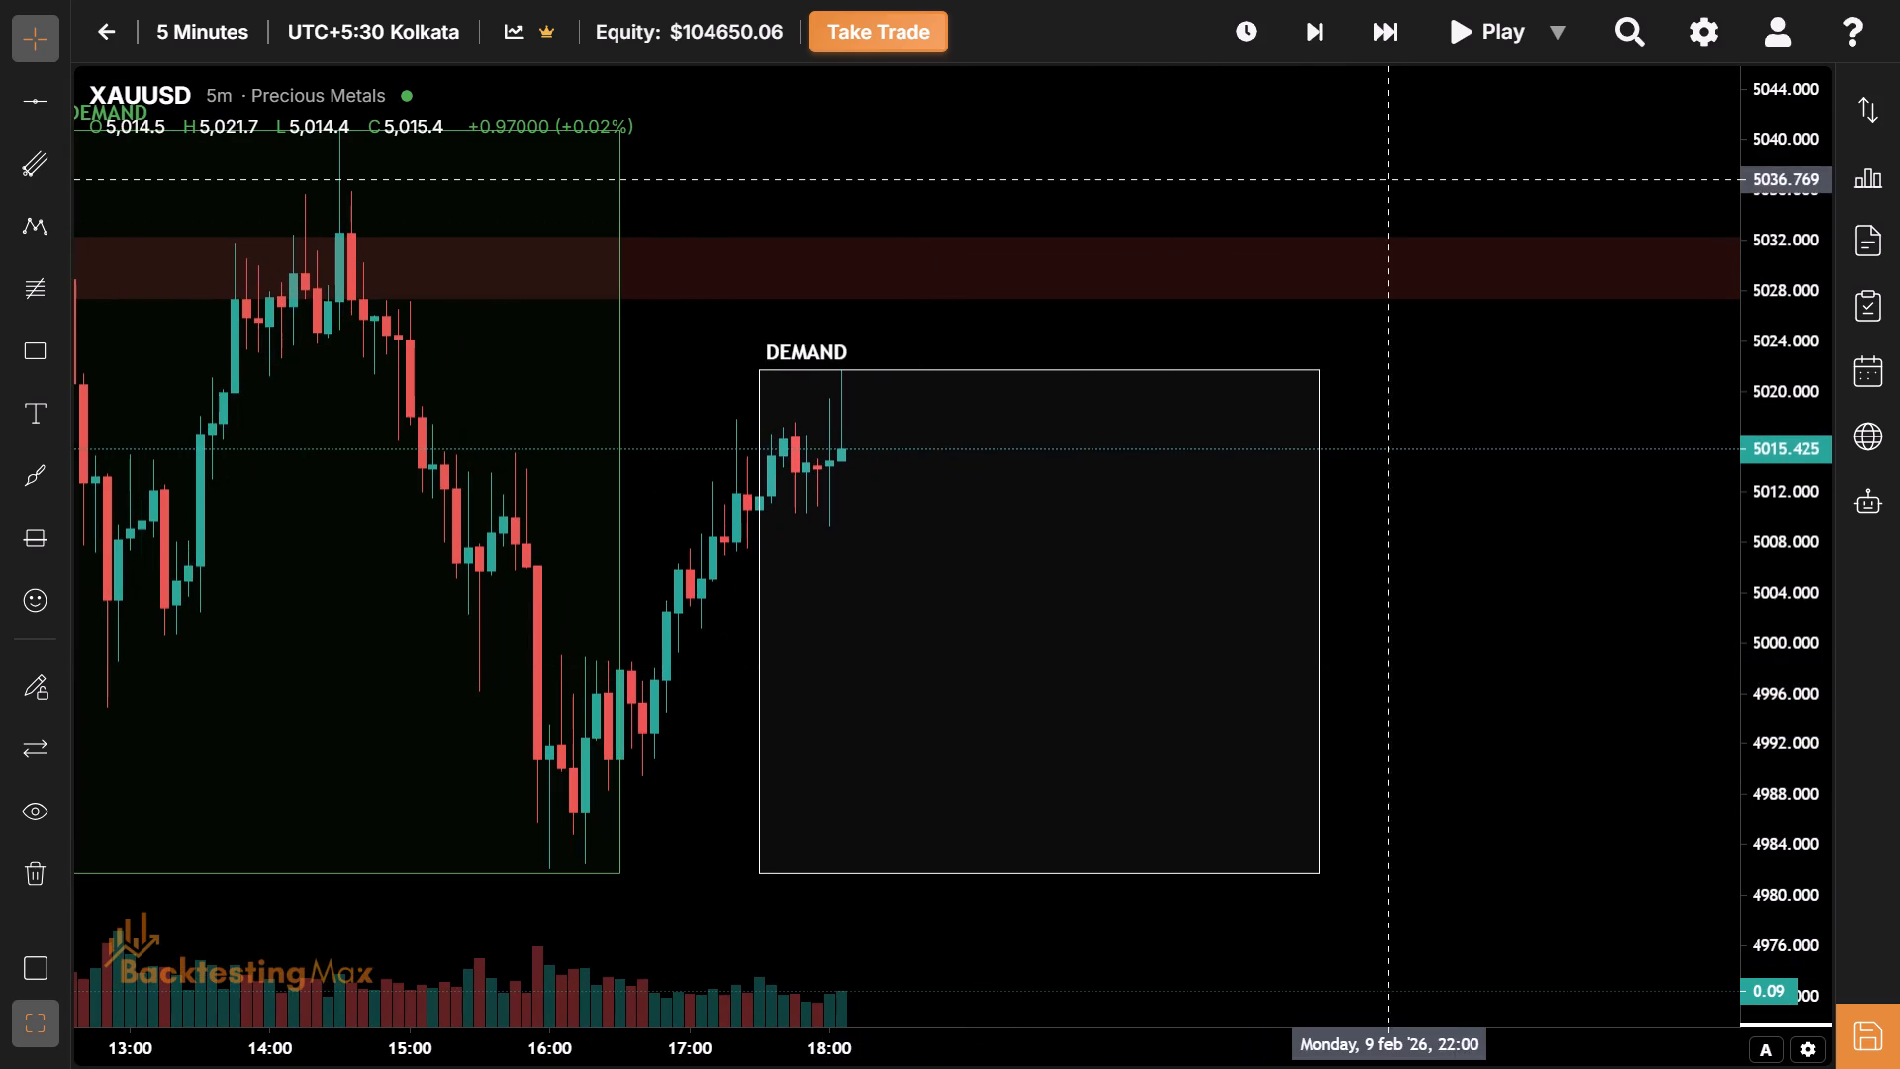
click(1333, 10)
click(1333, 10)
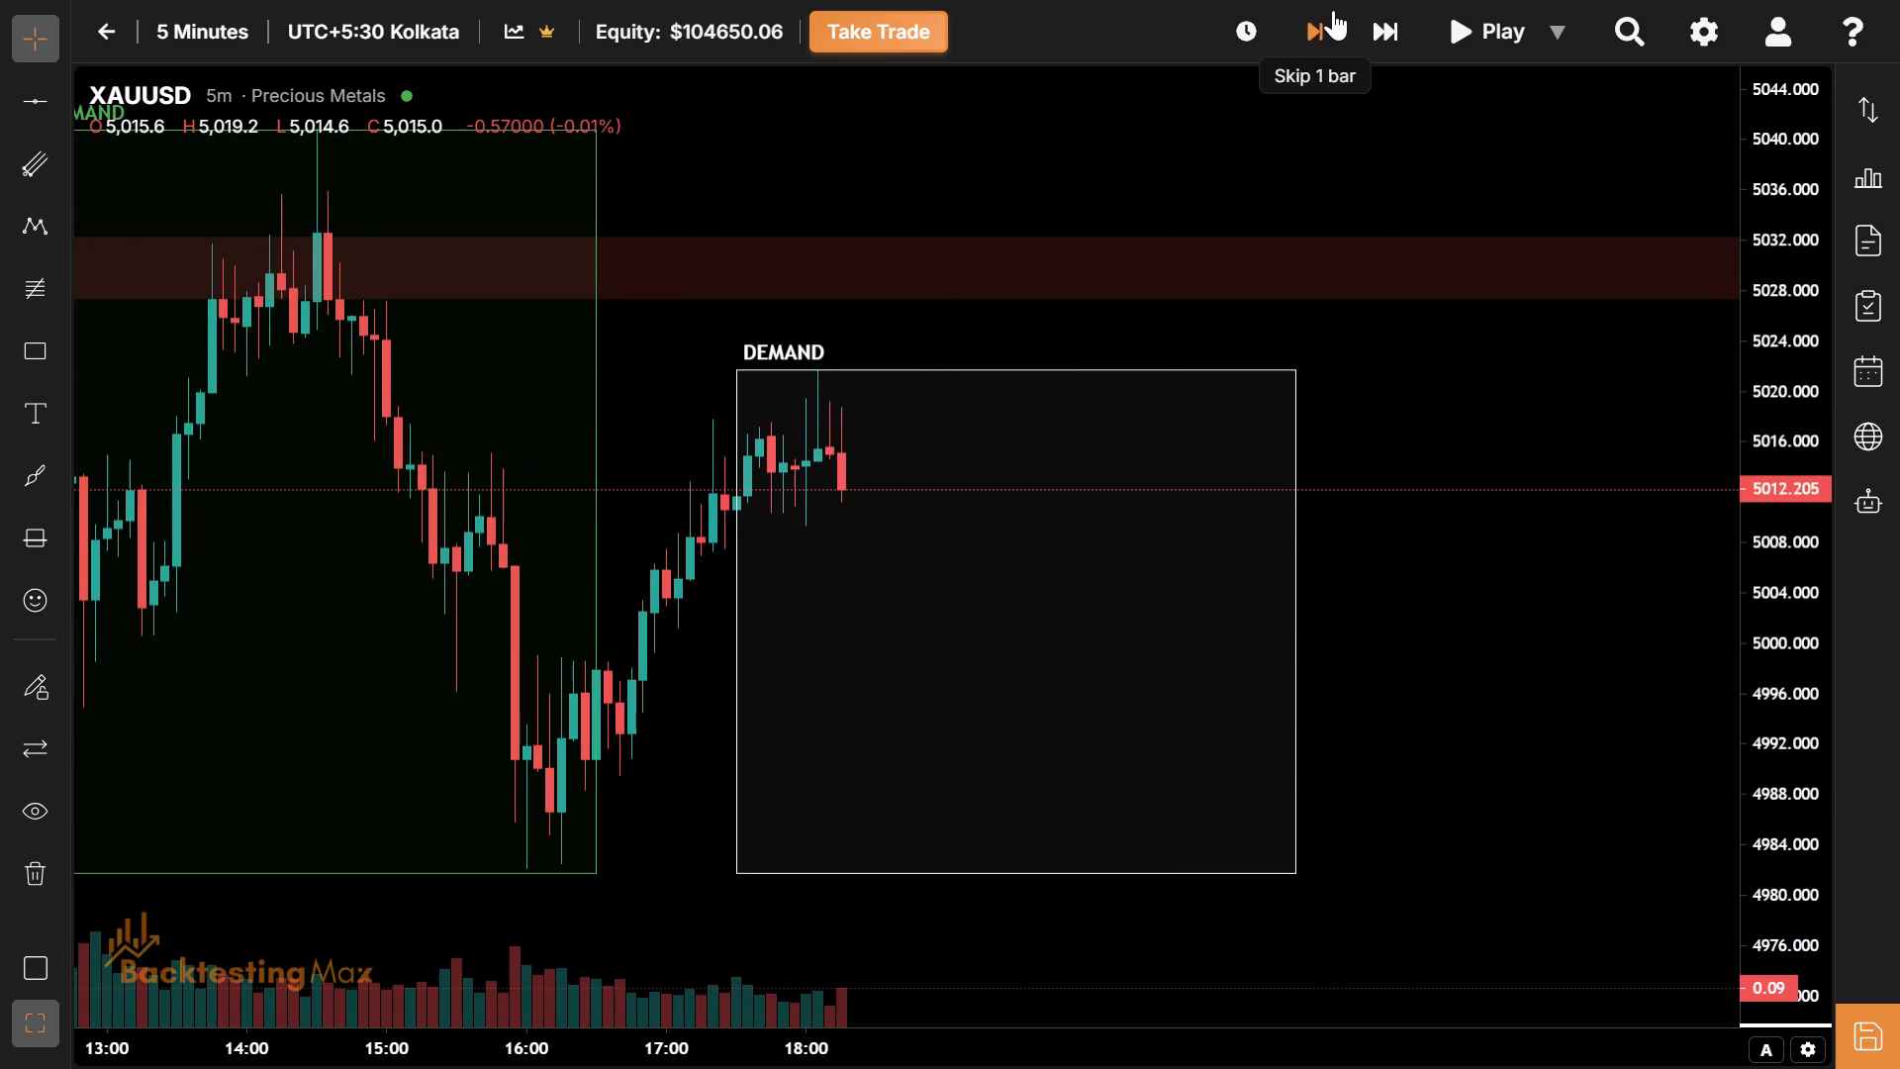
click(1333, 10)
click(1333, 10)
click(1333, 10)
click(1333, 10)
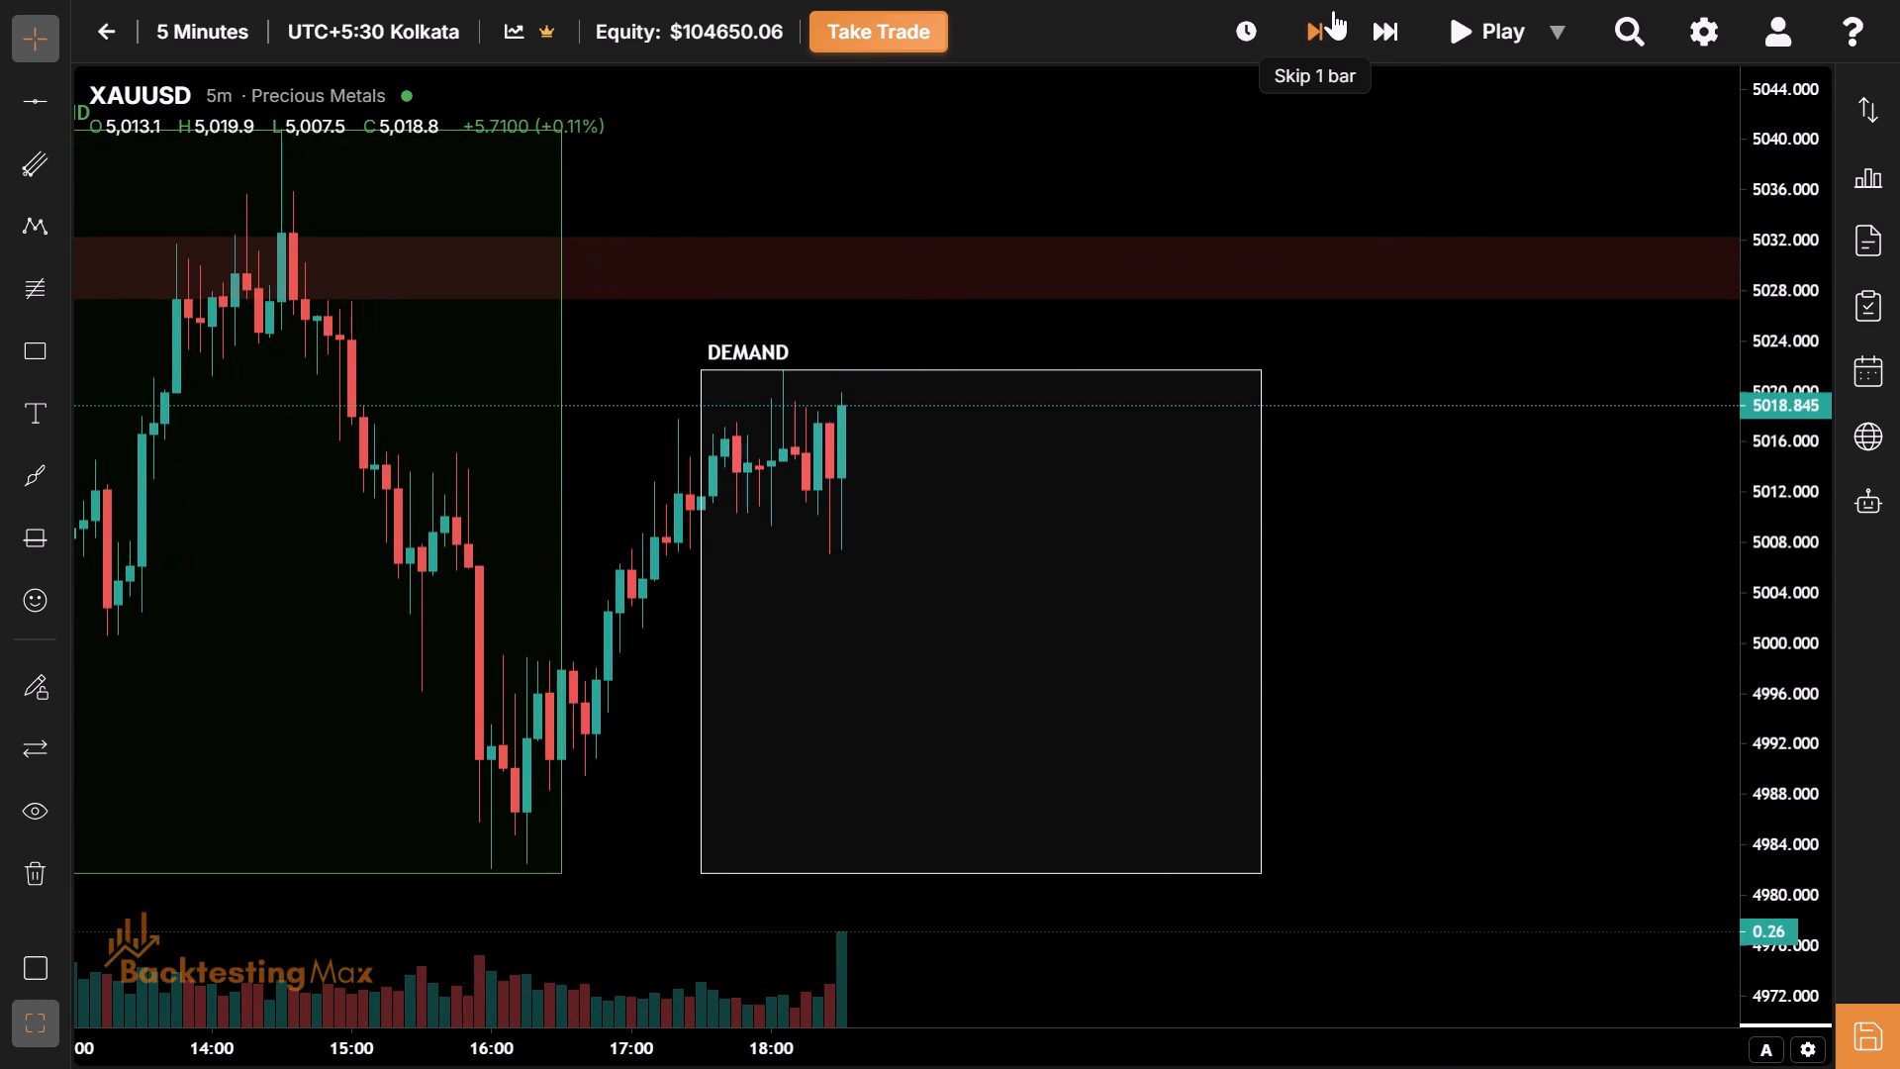
Raise the upper edge of the 17:30–21:30 session rectangle to the 18:35 candle's high, about 5024.6.
drag(842, 418, 750, 546)
drag(917, 449, 925, 418)
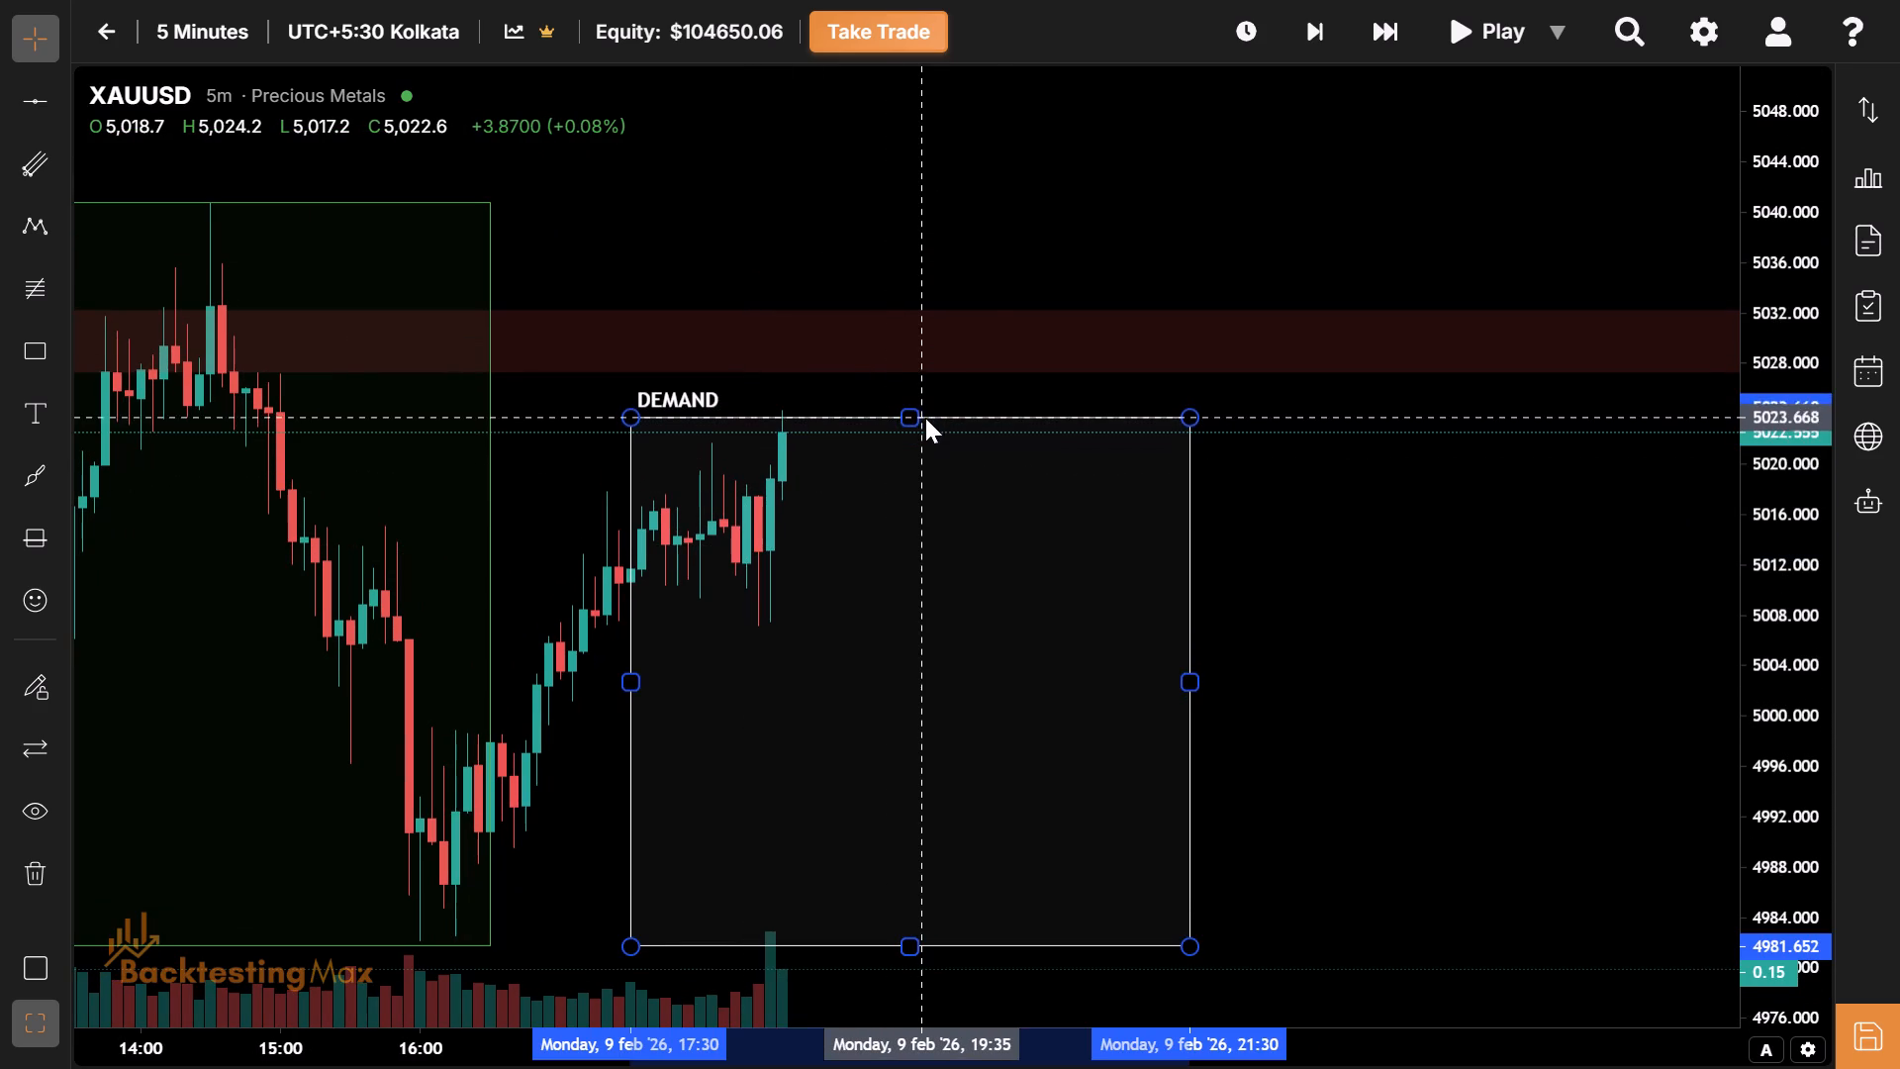
drag(925, 418, 1027, 406)
drag(938, 529, 968, 582)
drag(922, 552, 957, 660)
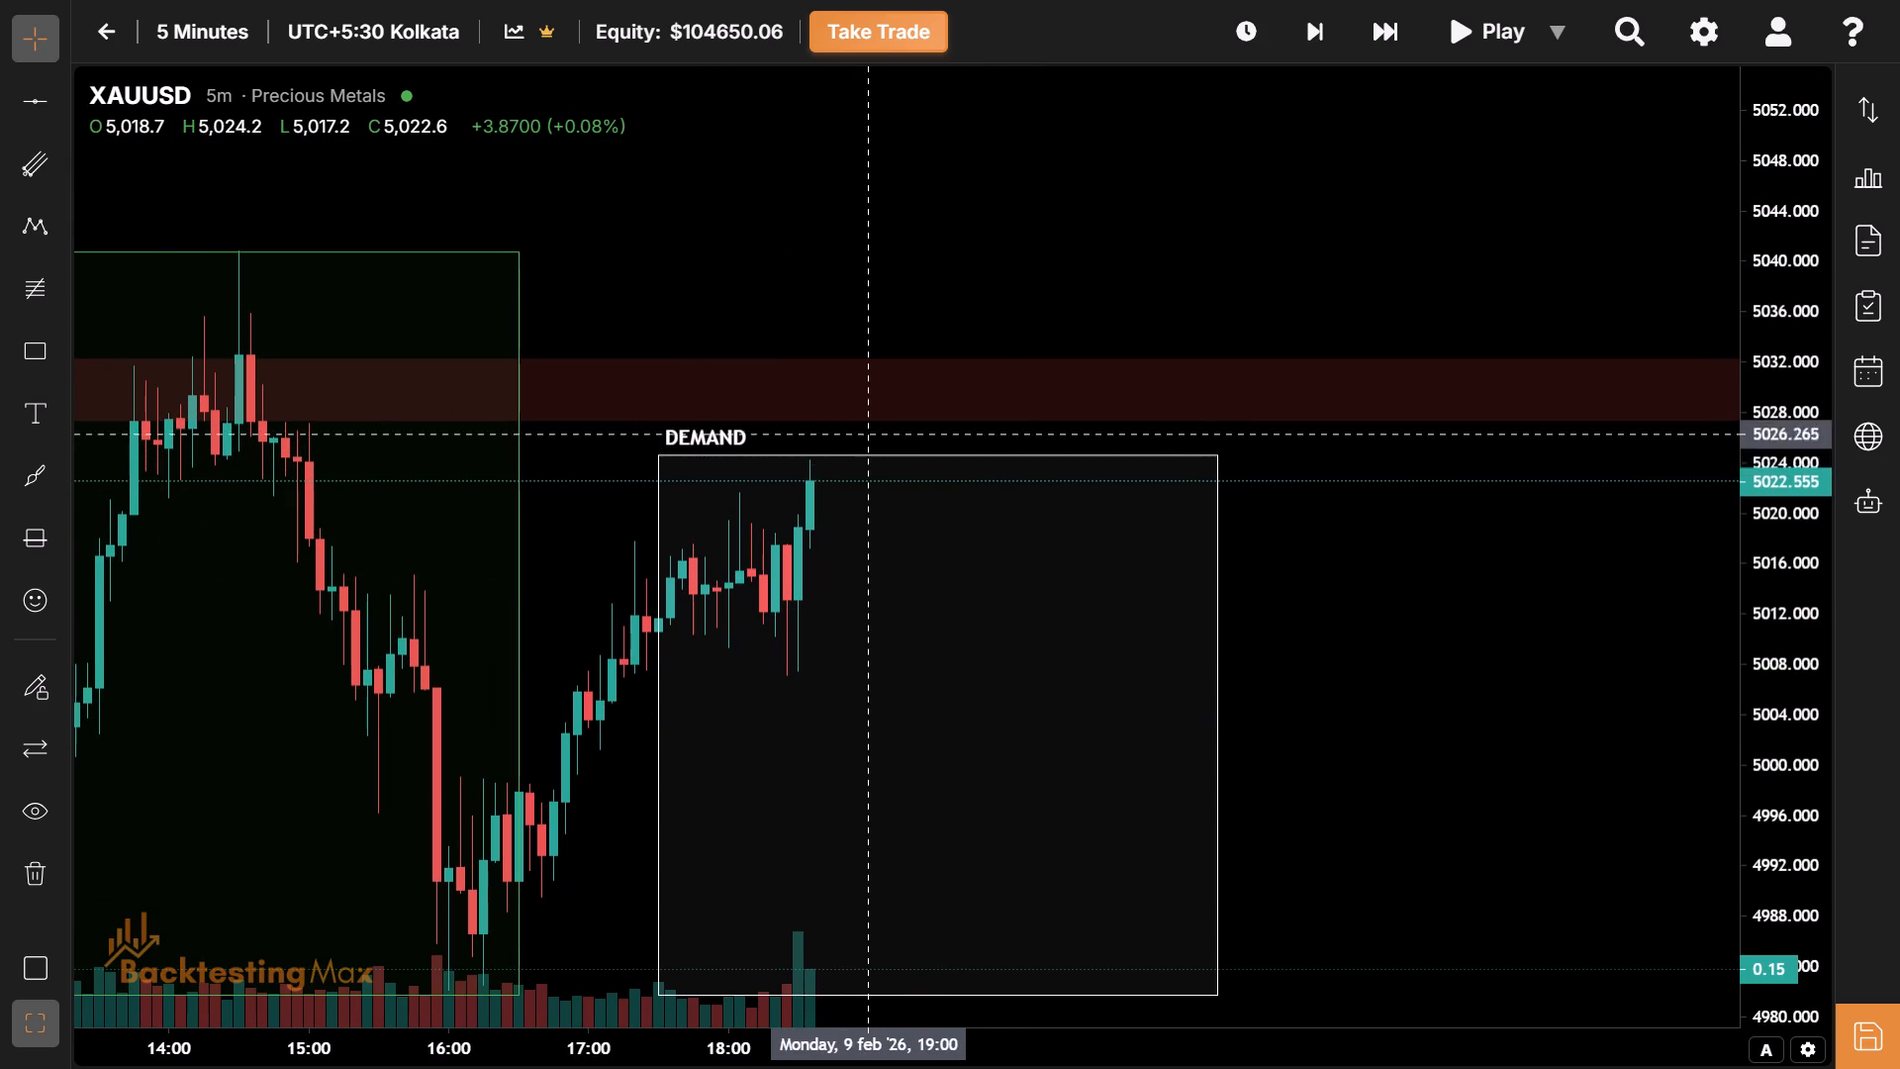
Advance the replay bar by bar to 19:10 on 9 Feb, keeping the session rectangle in view.
drag(882, 551, 1319, 474)
drag(1153, 542, 1269, 583)
drag(1269, 583, 814, 477)
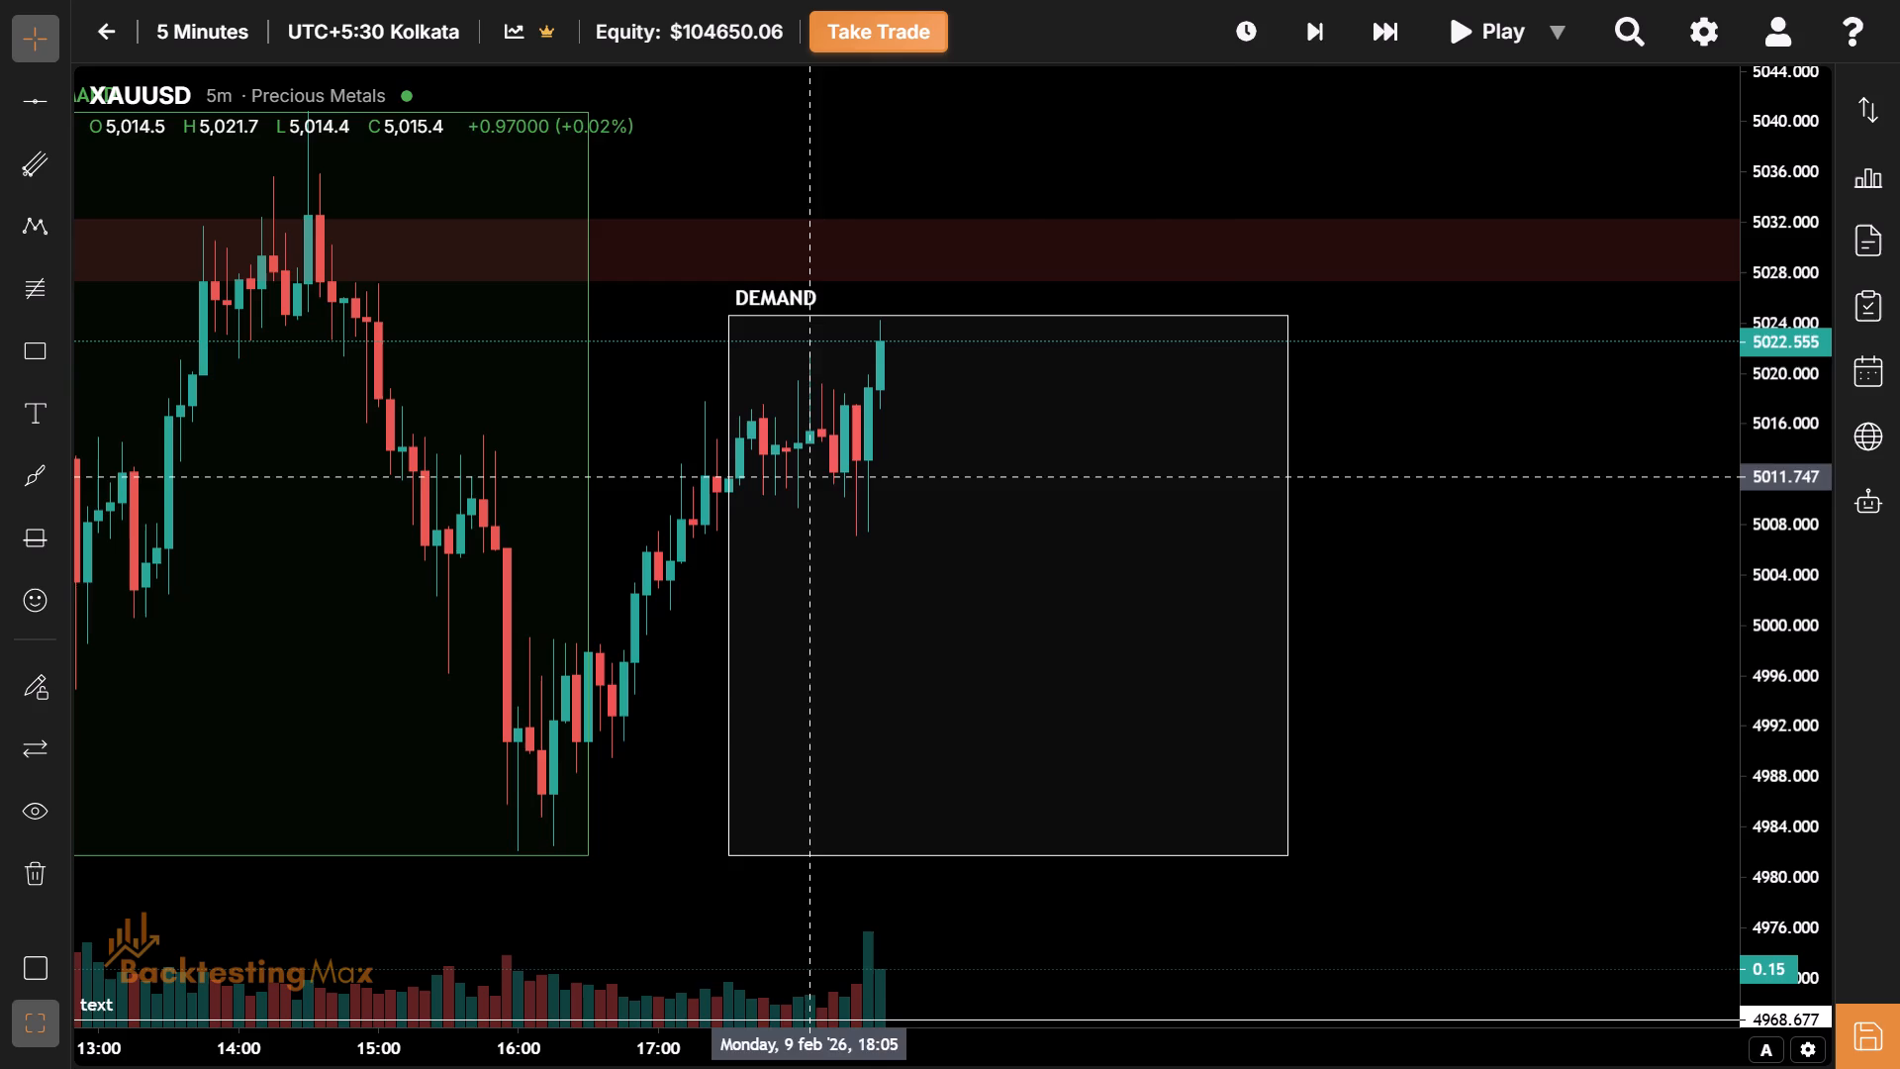
click(1305, 30)
click(1305, 30)
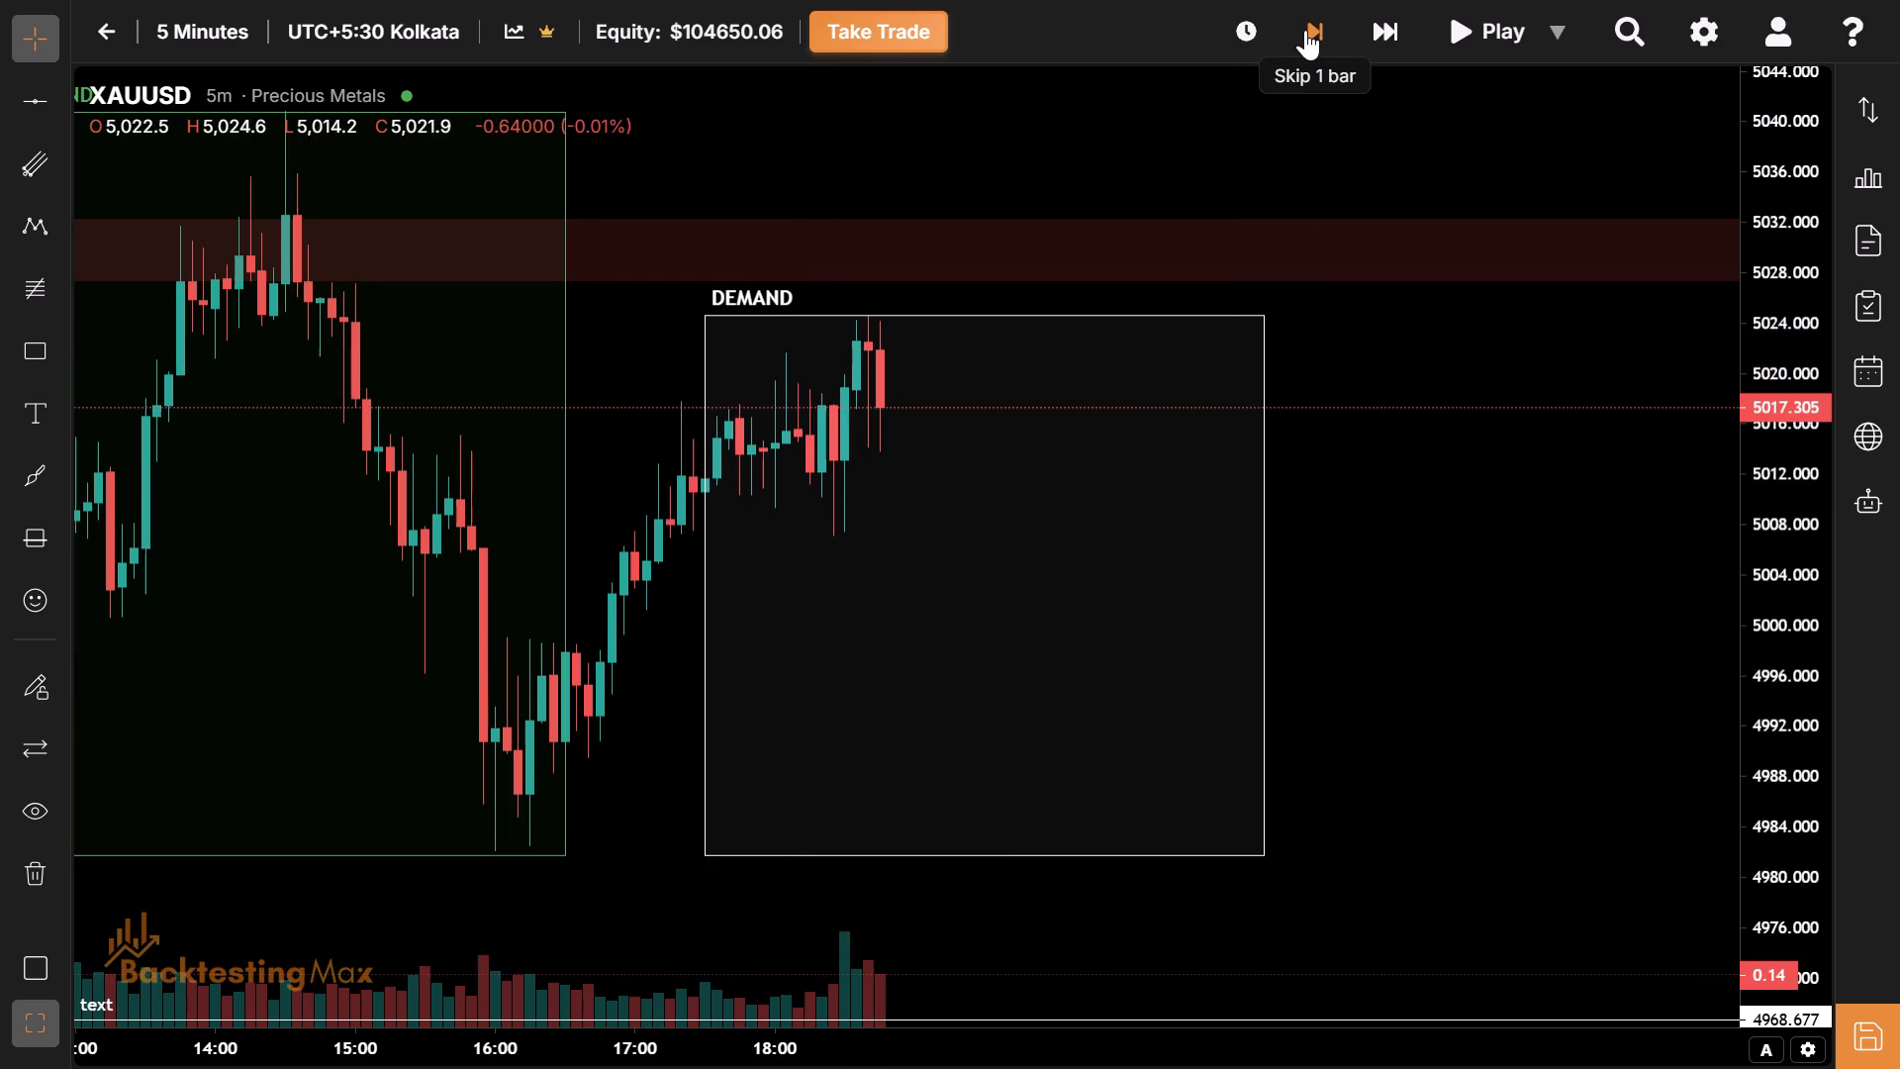
drag(979, 528, 967, 634)
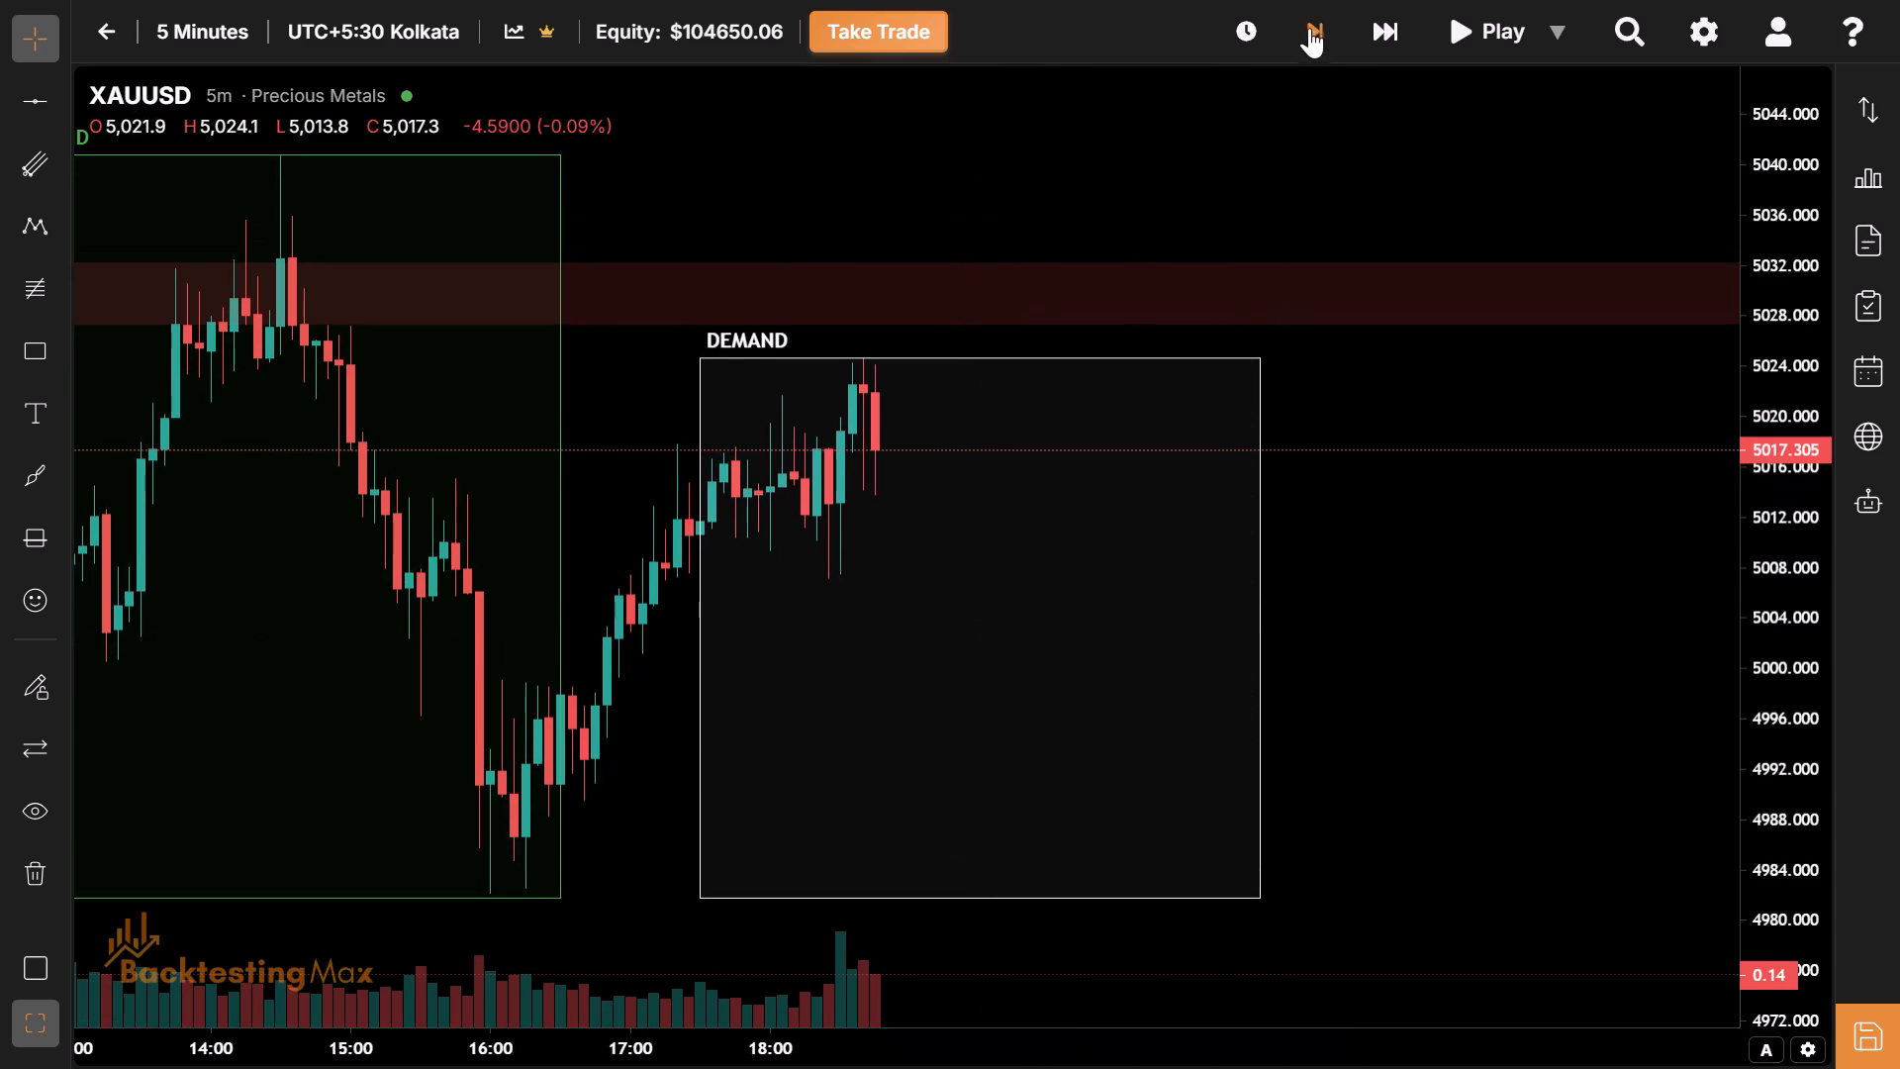
click(1306, 22)
click(1306, 22)
click(1306, 22)
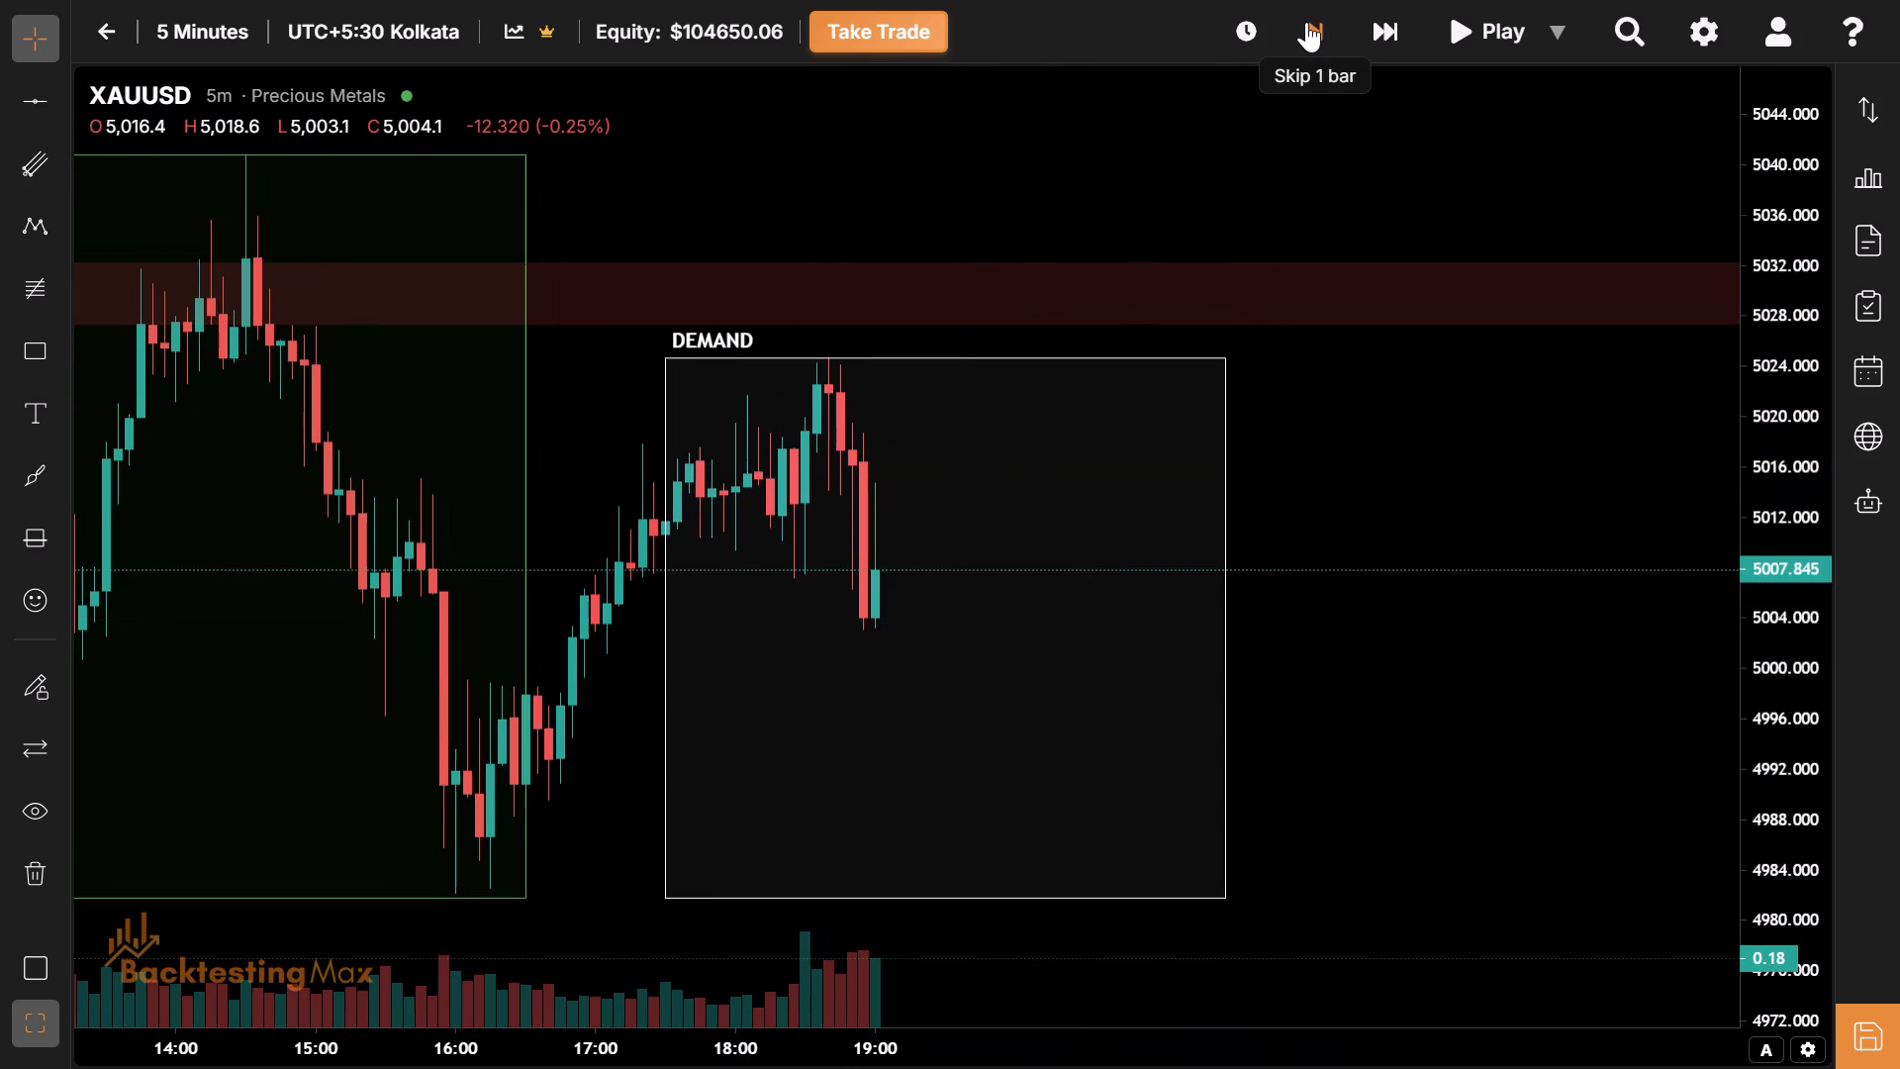
drag(872, 581, 731, 586)
click(1295, 38)
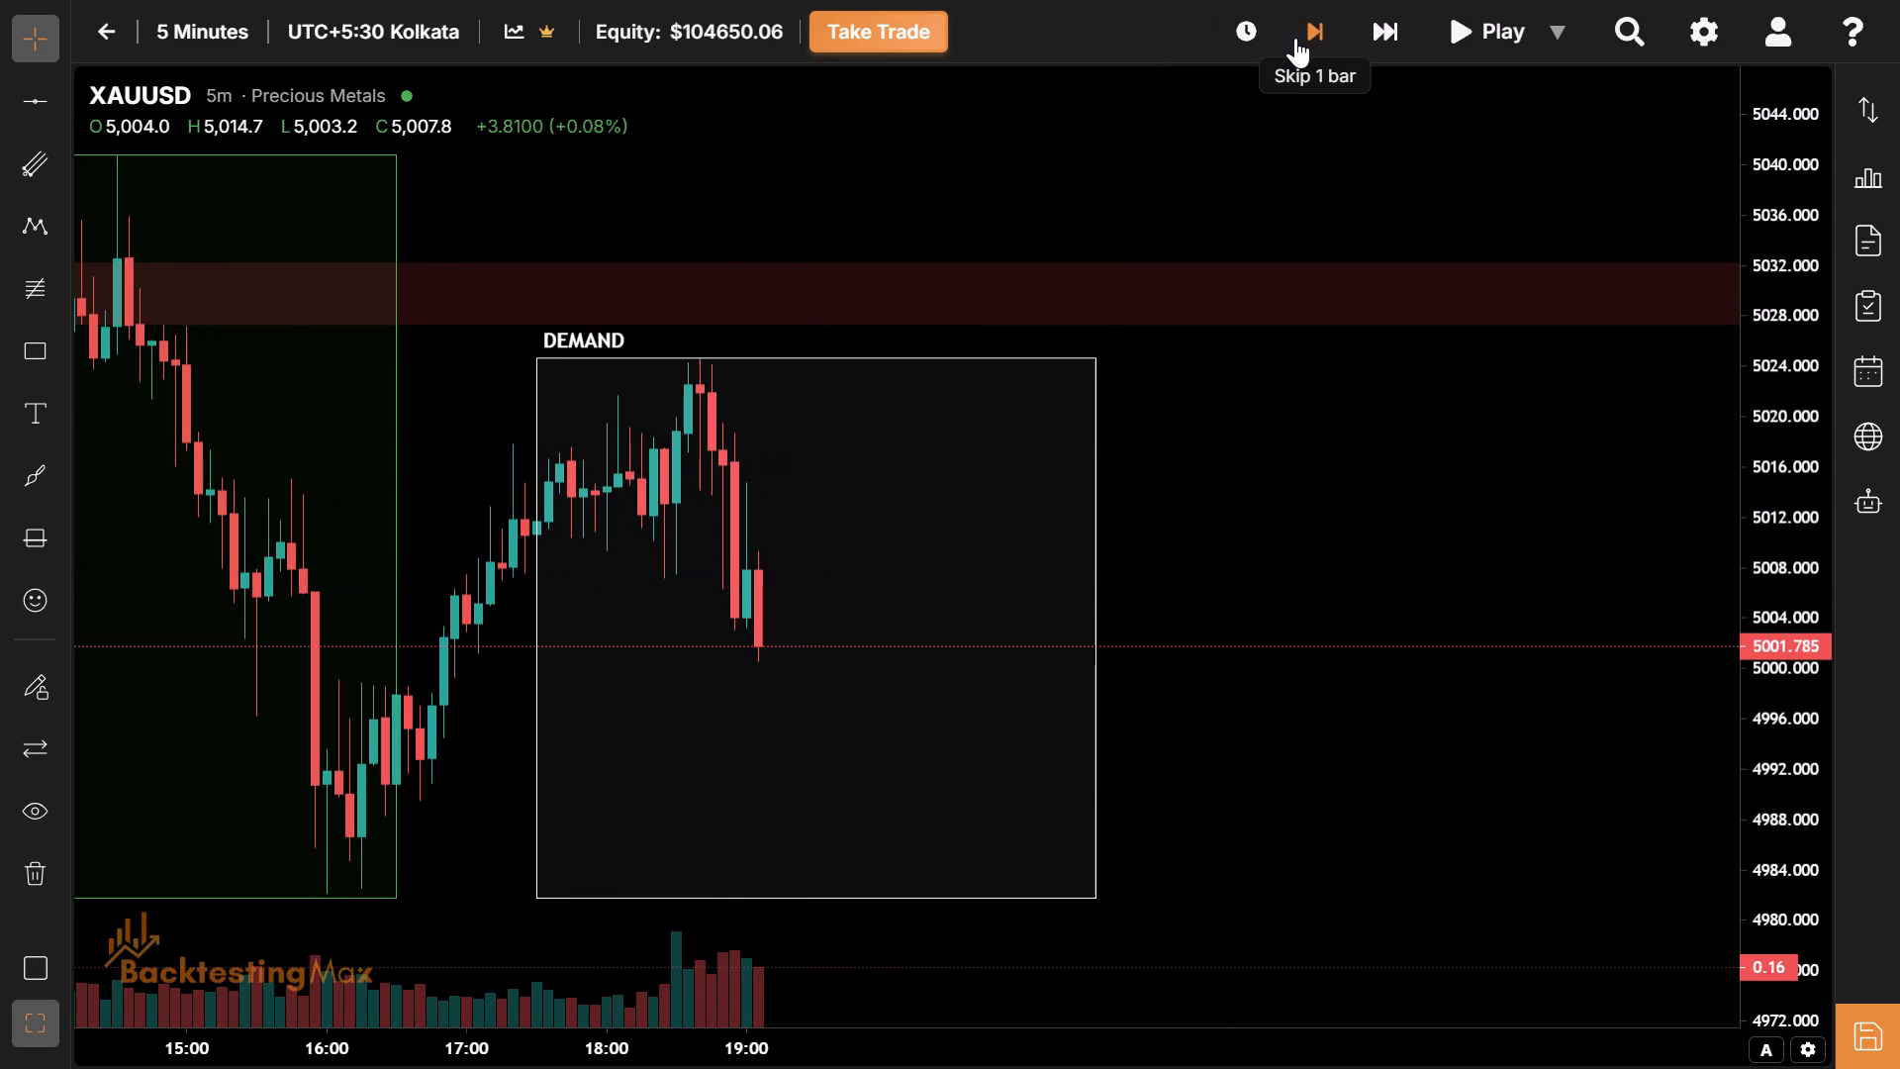
drag(784, 736, 1228, 609)
drag(1171, 622, 1269, 634)
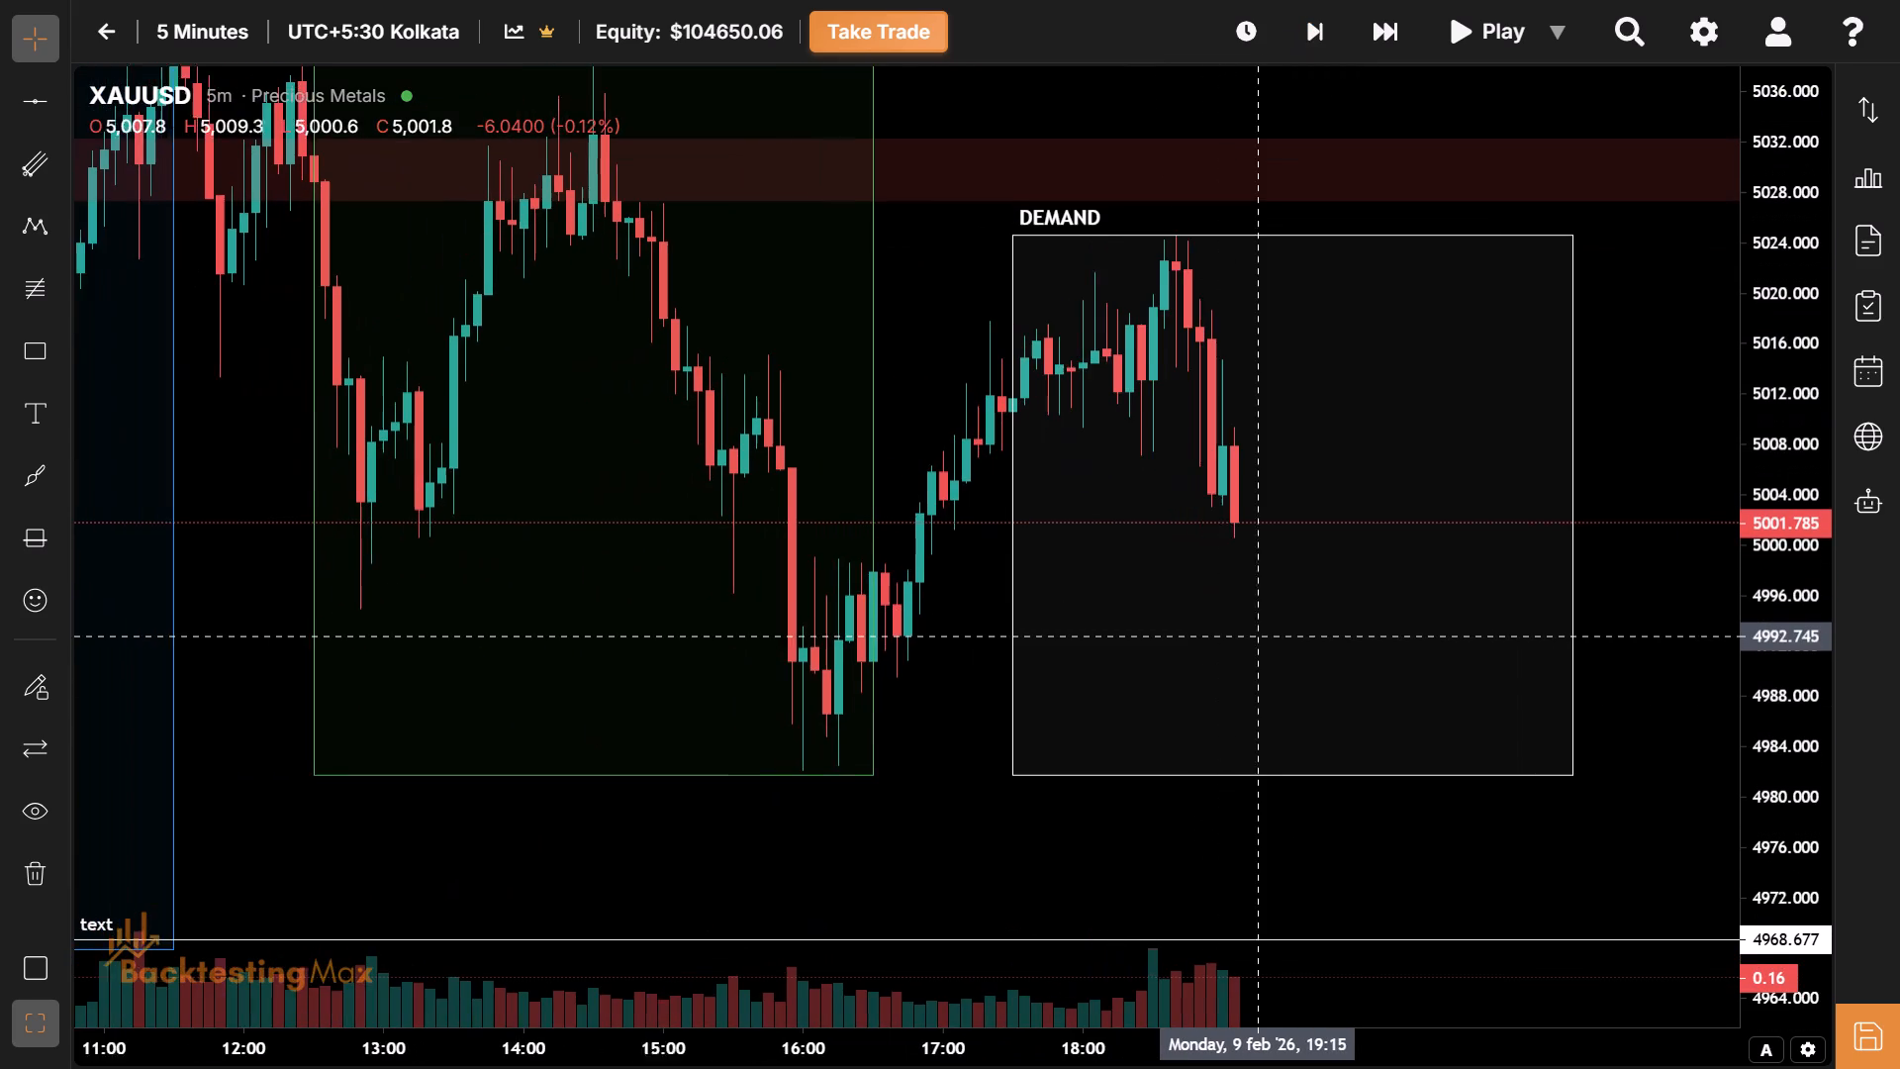
drag(1269, 634, 1276, 634)
drag(1276, 634, 909, 795)
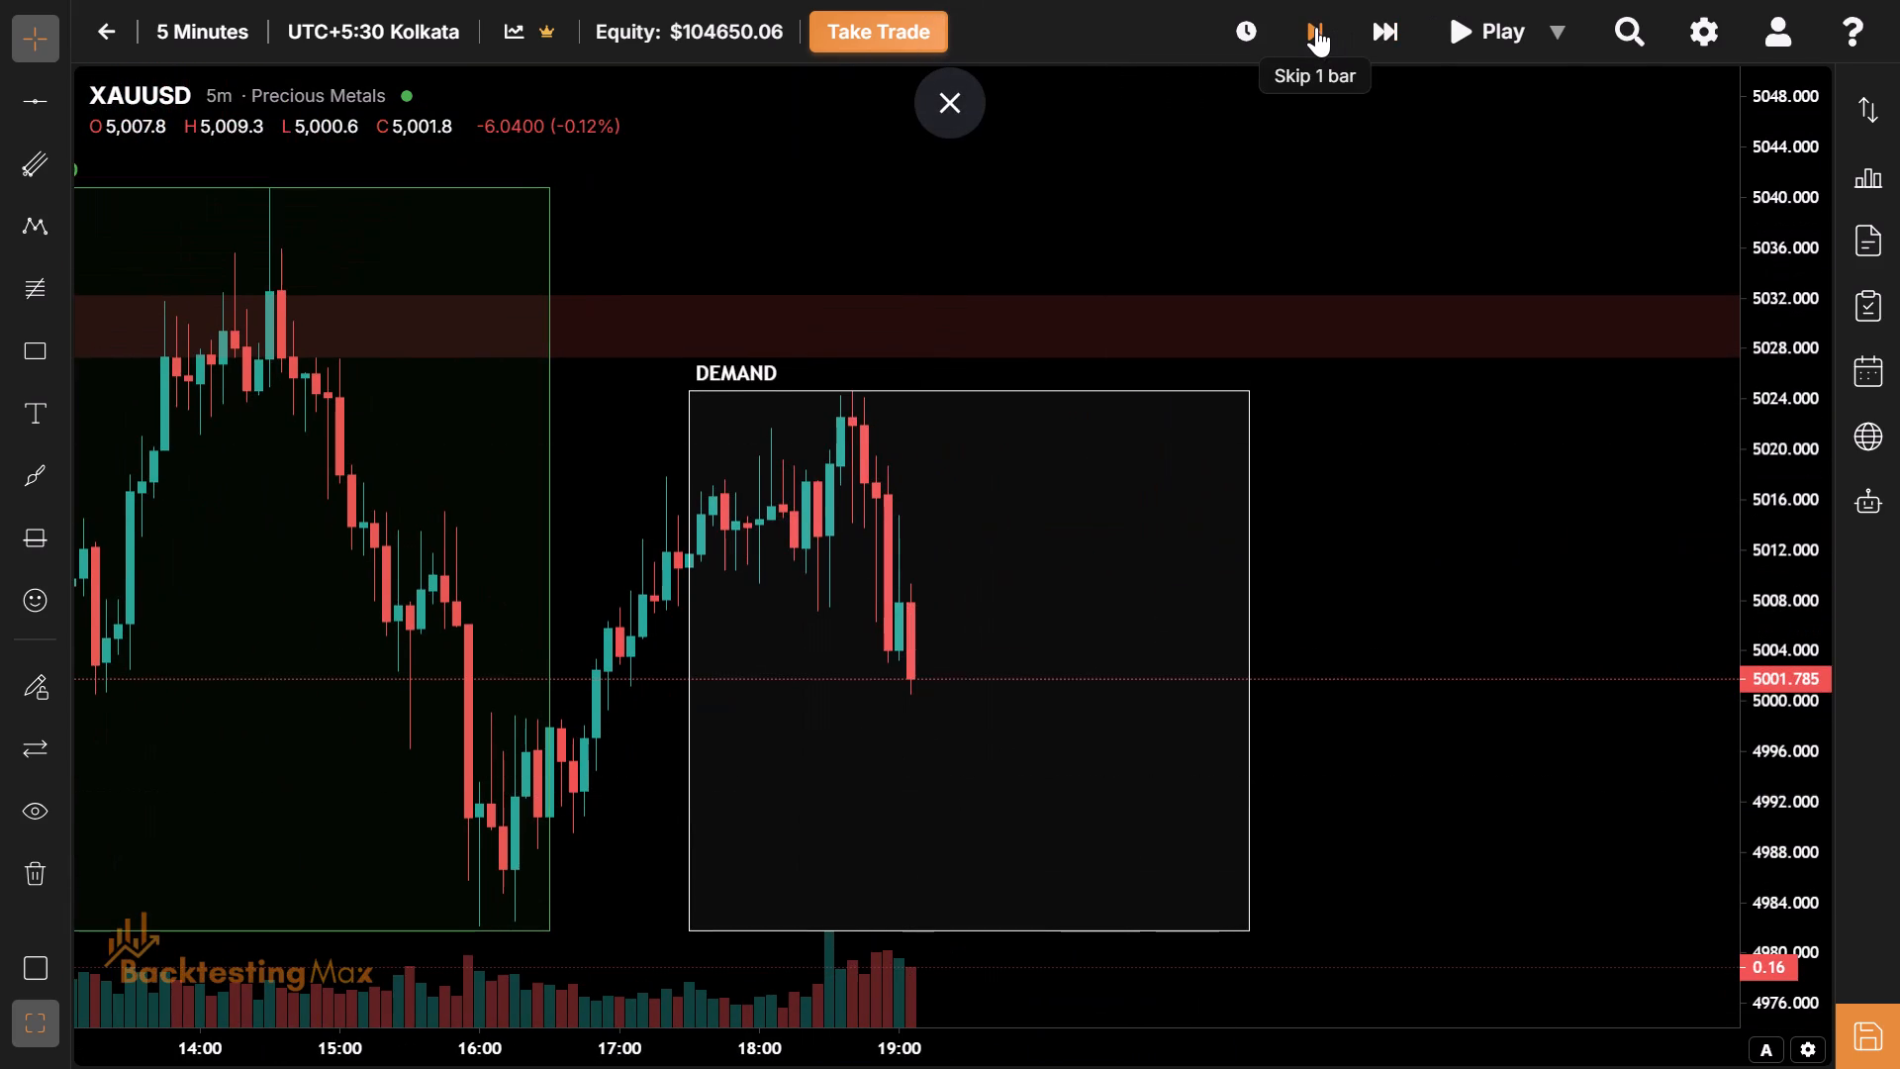
click(1316, 27)
Examine the 9 Feb price structure from the morning session through the 12:30–16:30 session relative to current price.
drag(983, 623, 1429, 306)
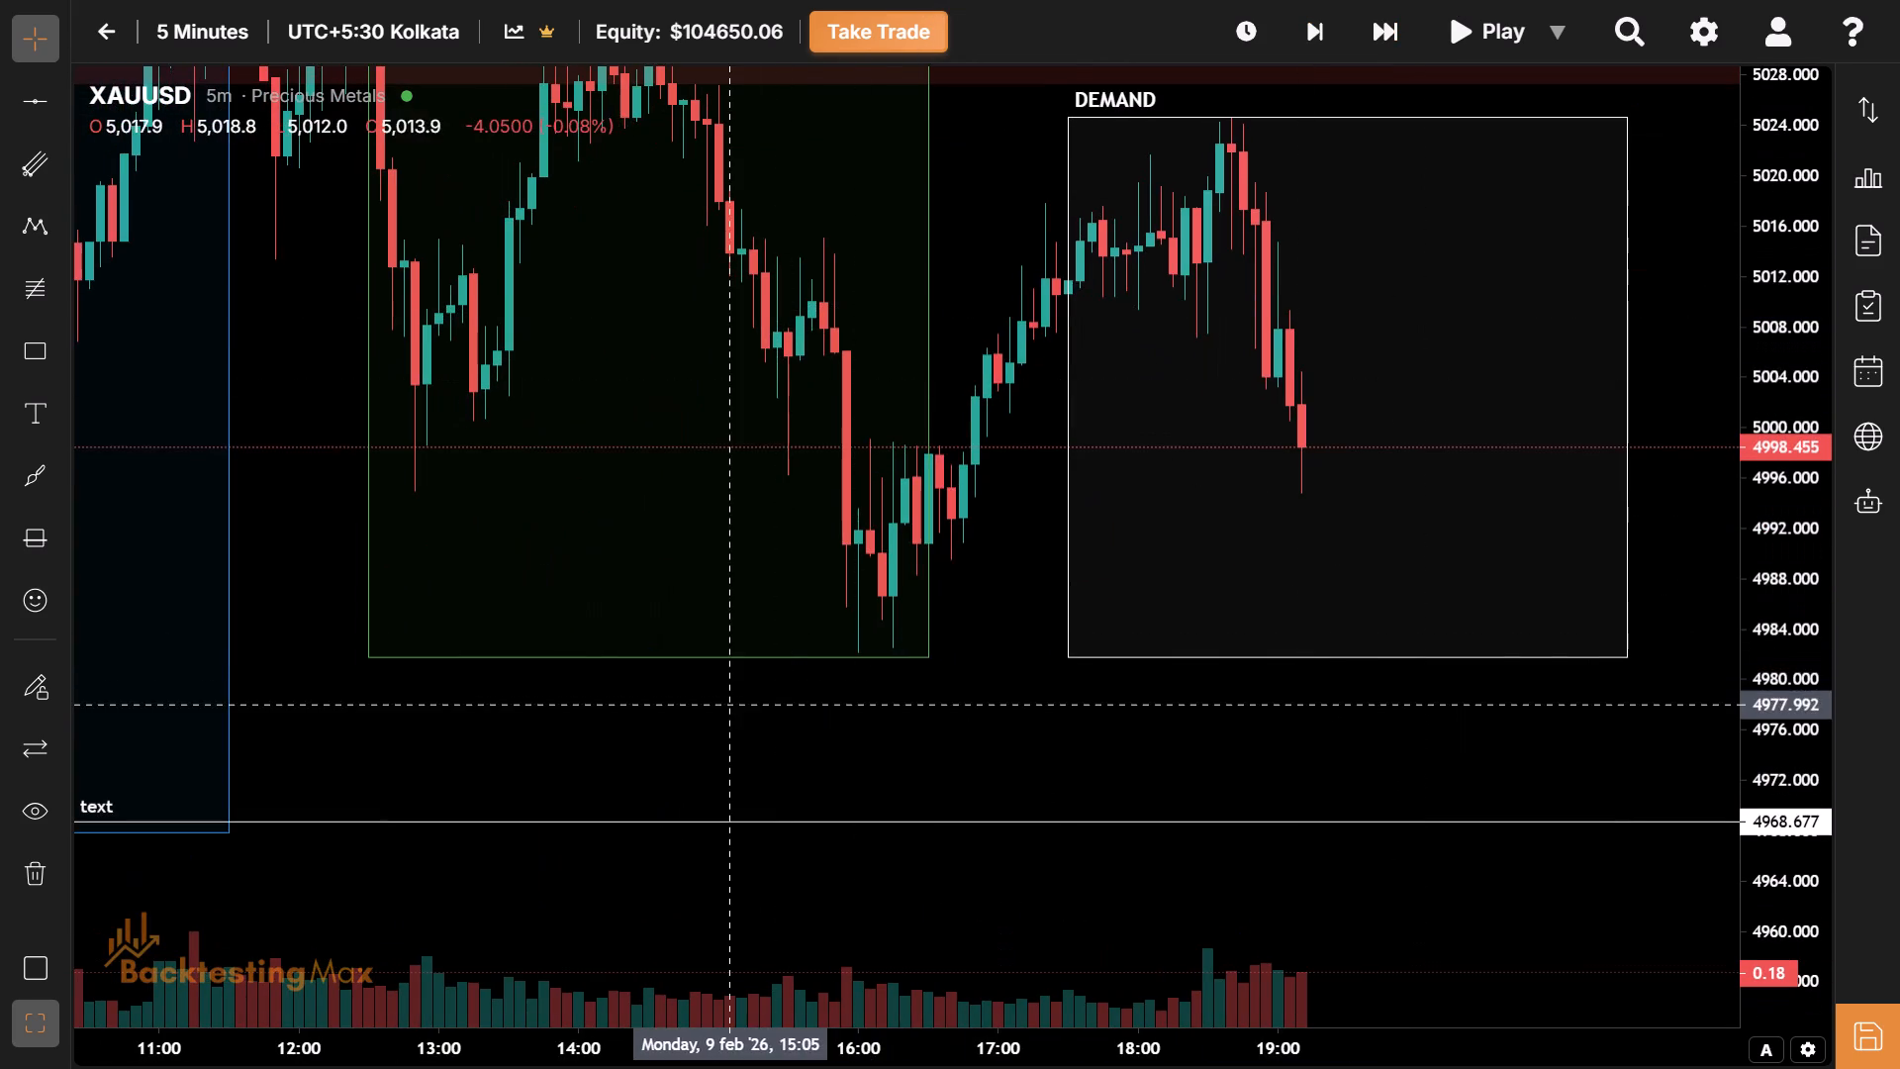
drag(735, 705, 1108, 861)
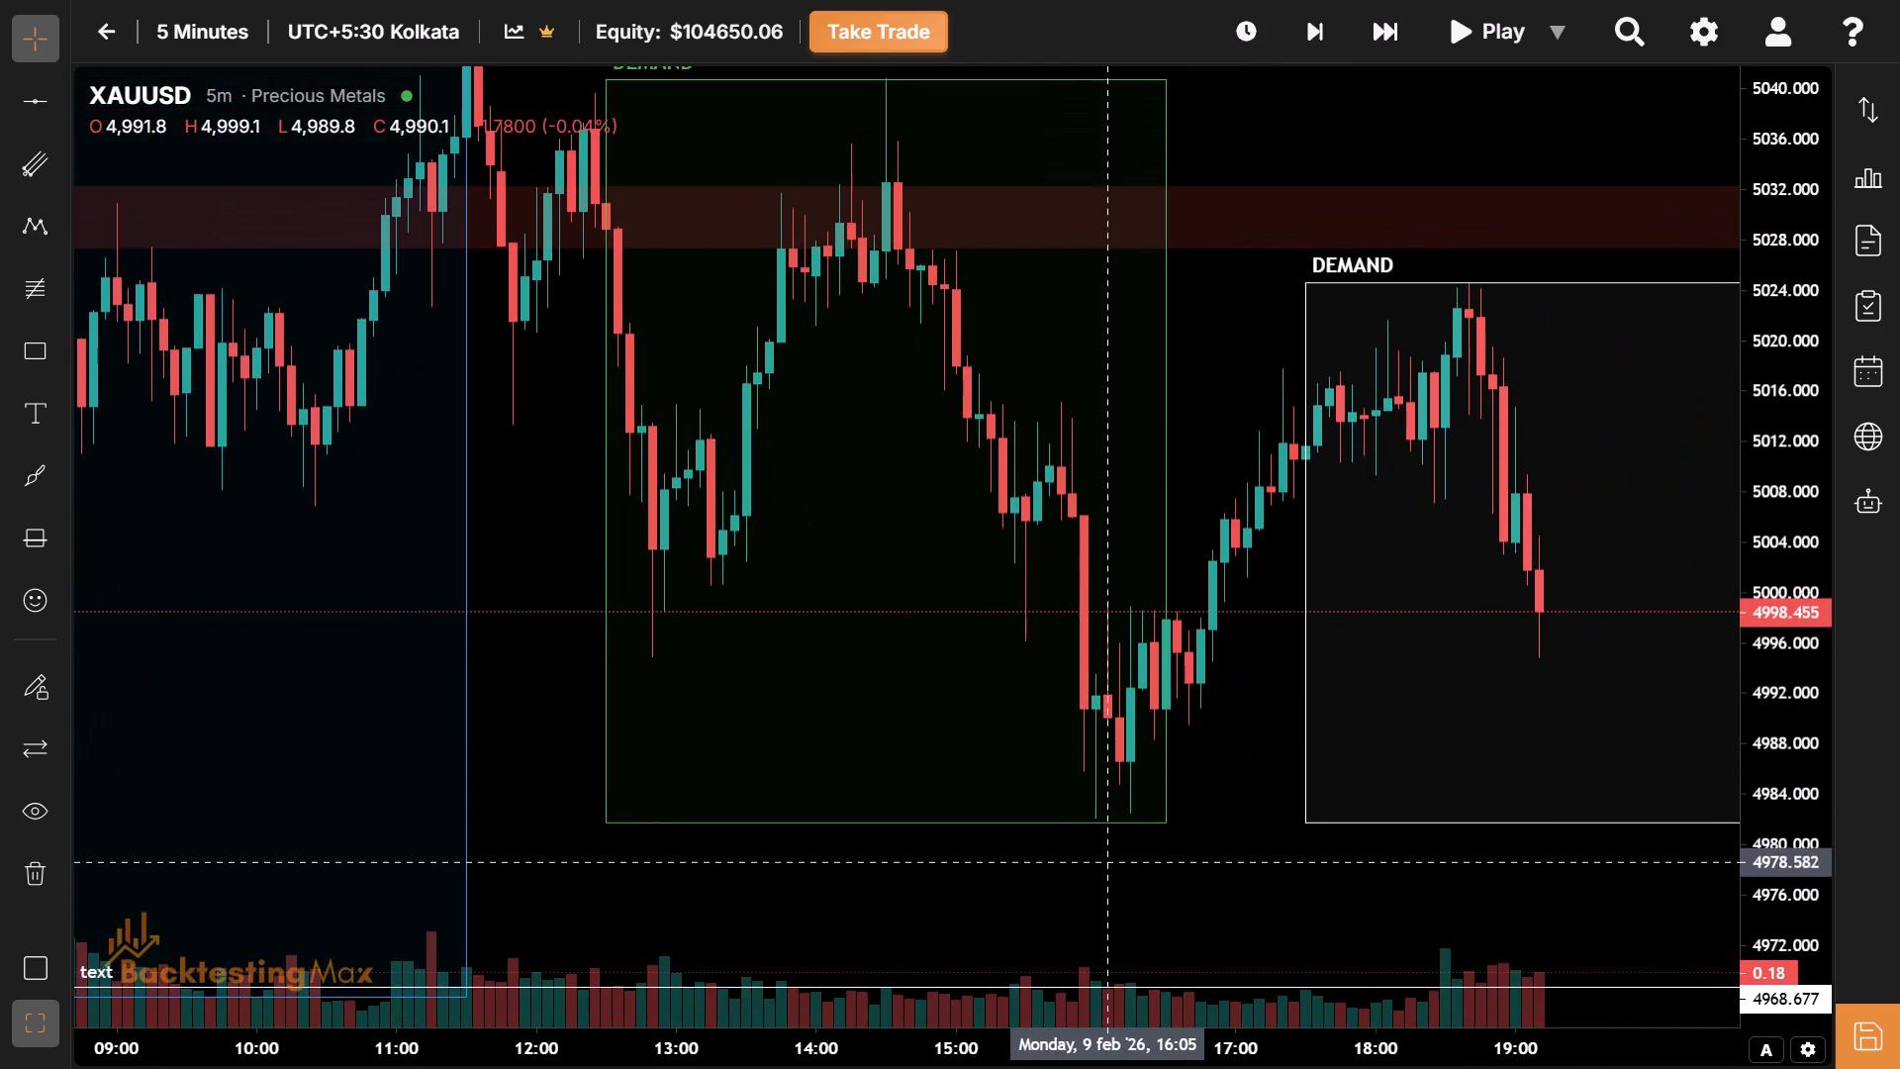
drag(1007, 546, 1114, 819)
drag(1114, 819, 1151, 837)
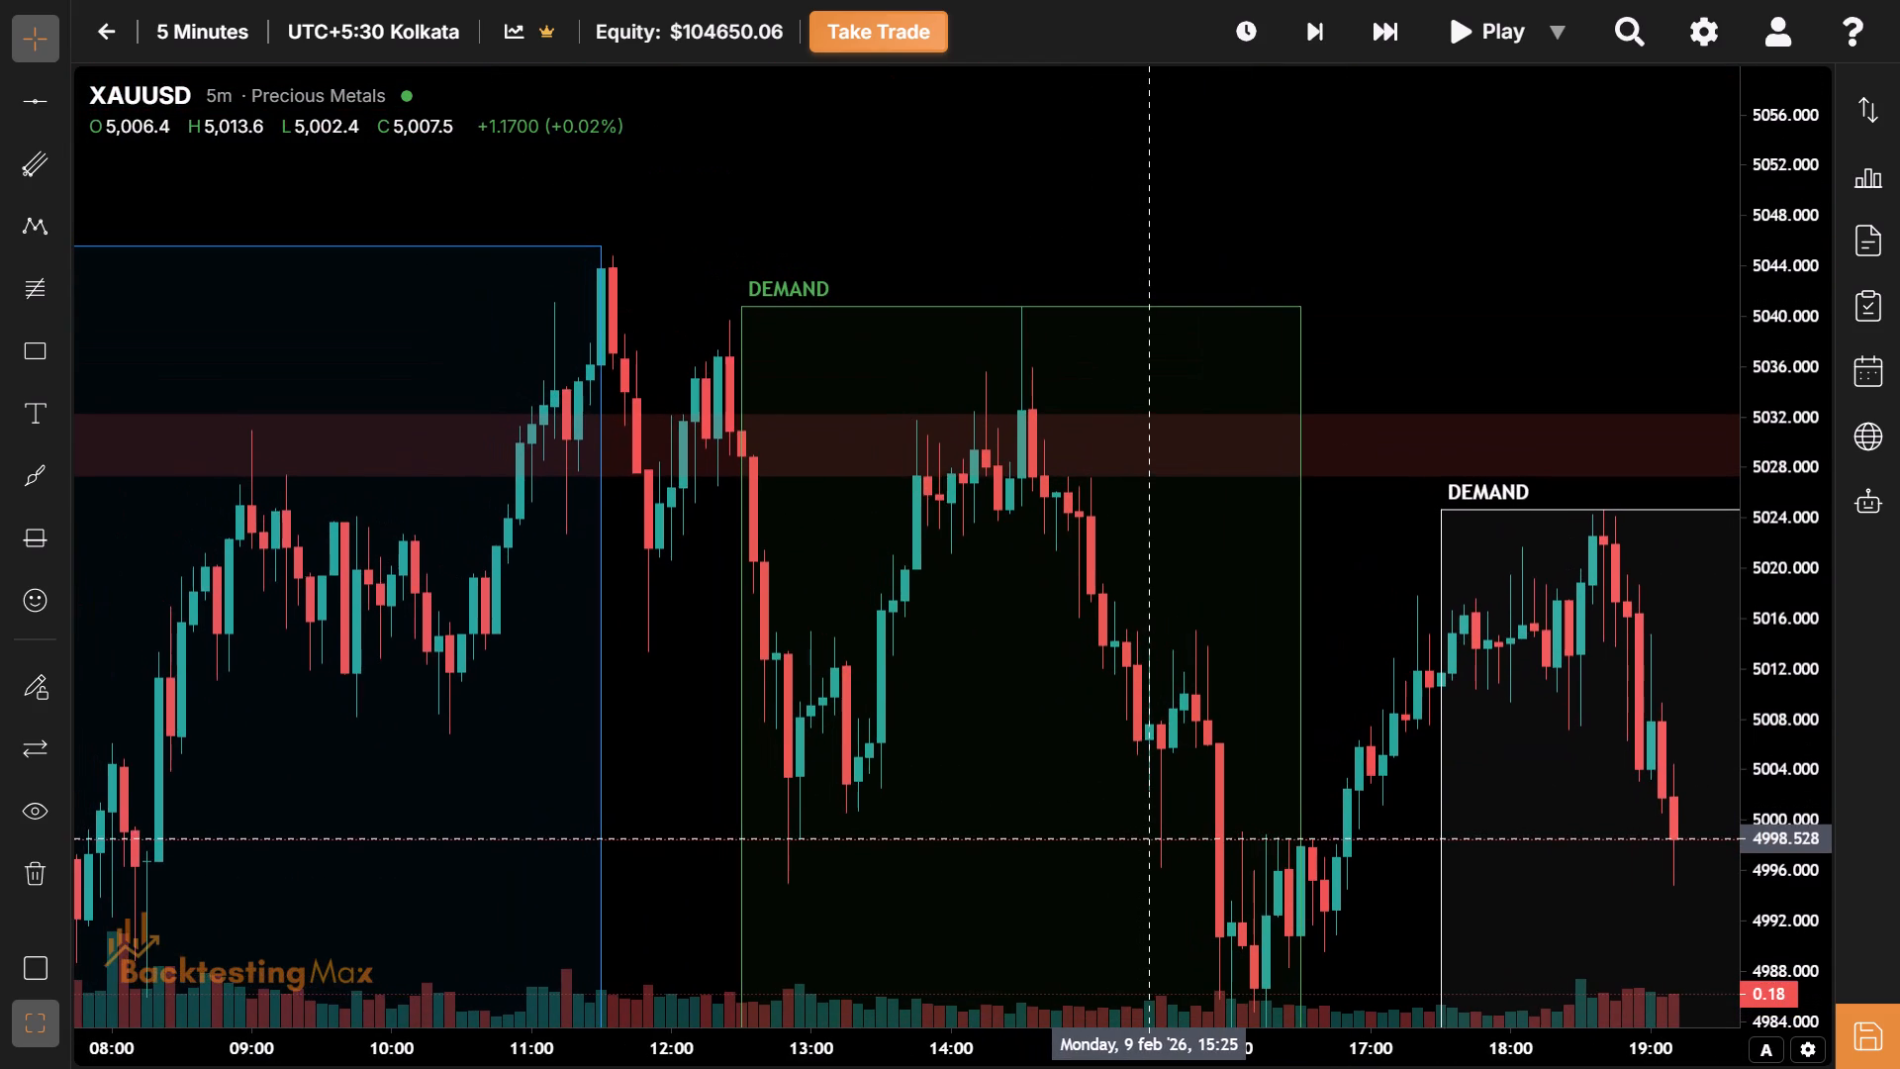
drag(1151, 837, 1145, 844)
click(1145, 844)
drag(1145, 844, 1260, 880)
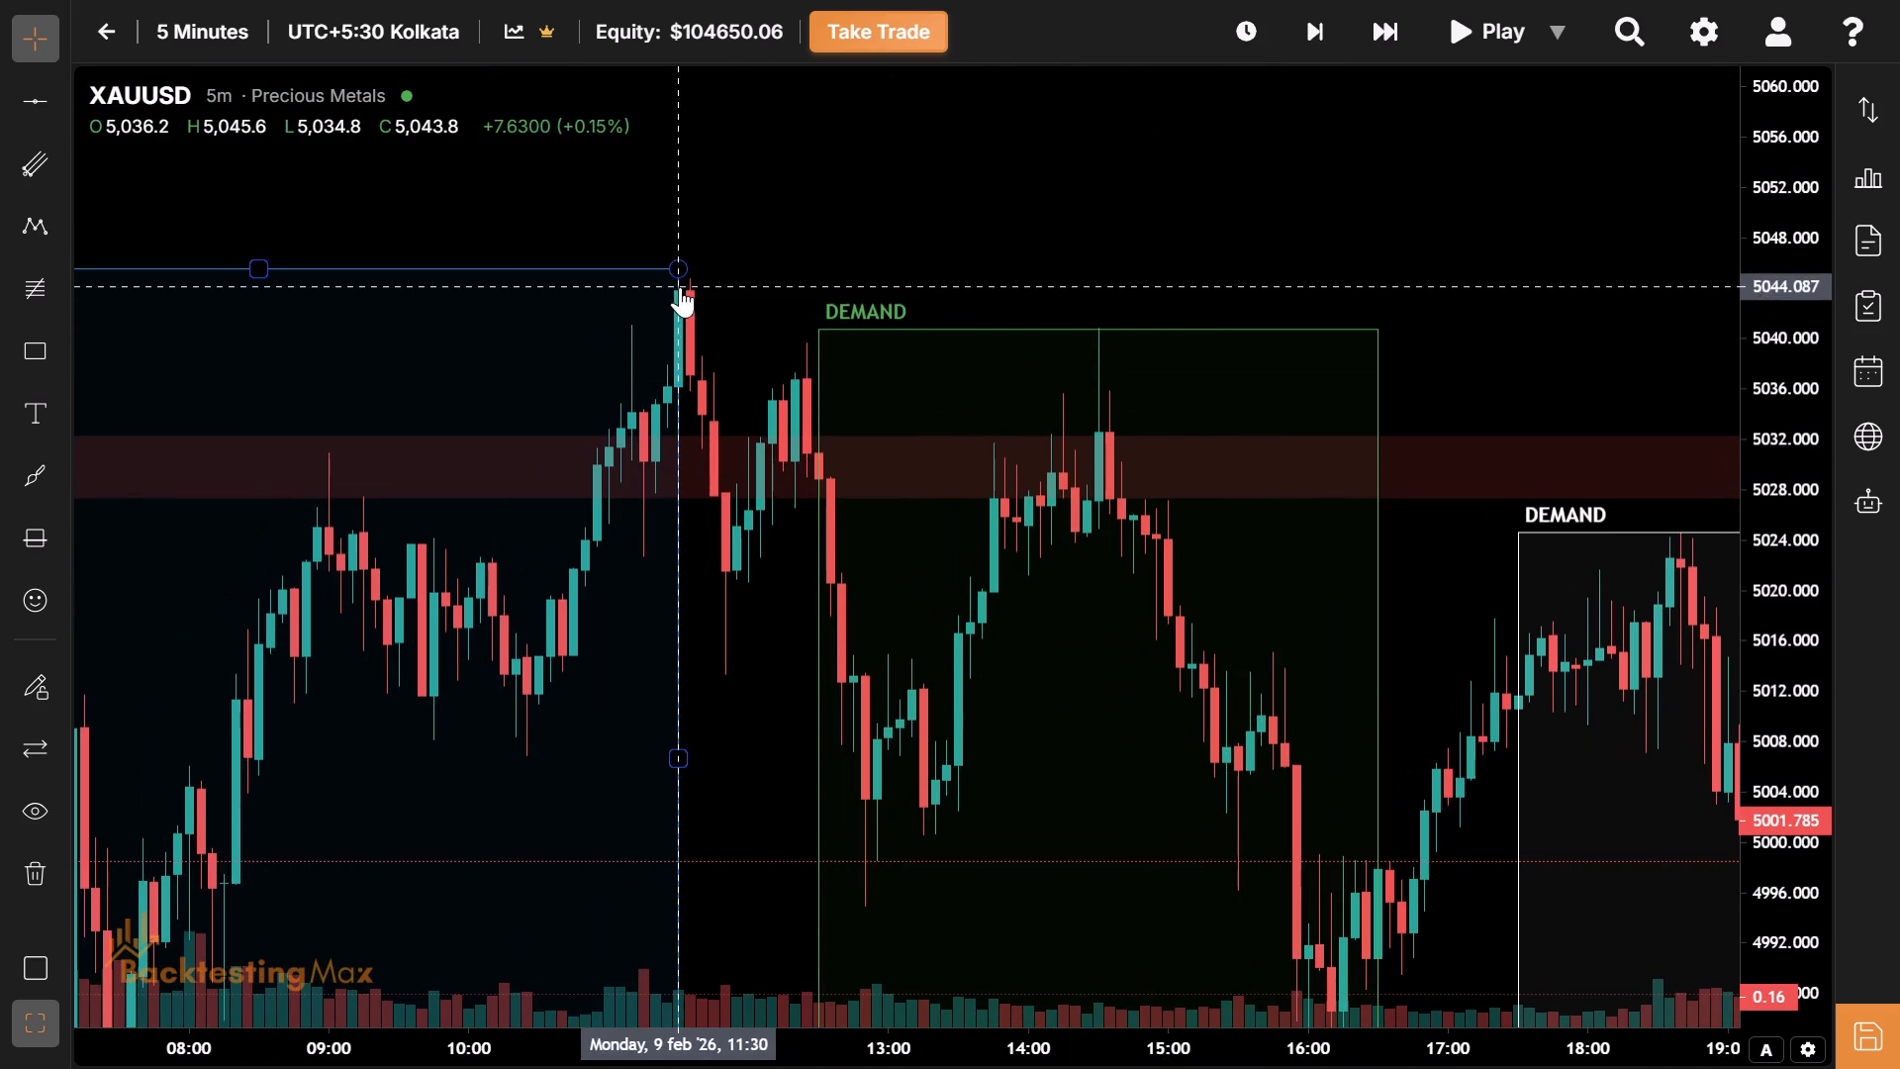
drag(1249, 687, 1102, 631)
drag(1102, 631, 988, 577)
drag(1142, 642, 979, 613)
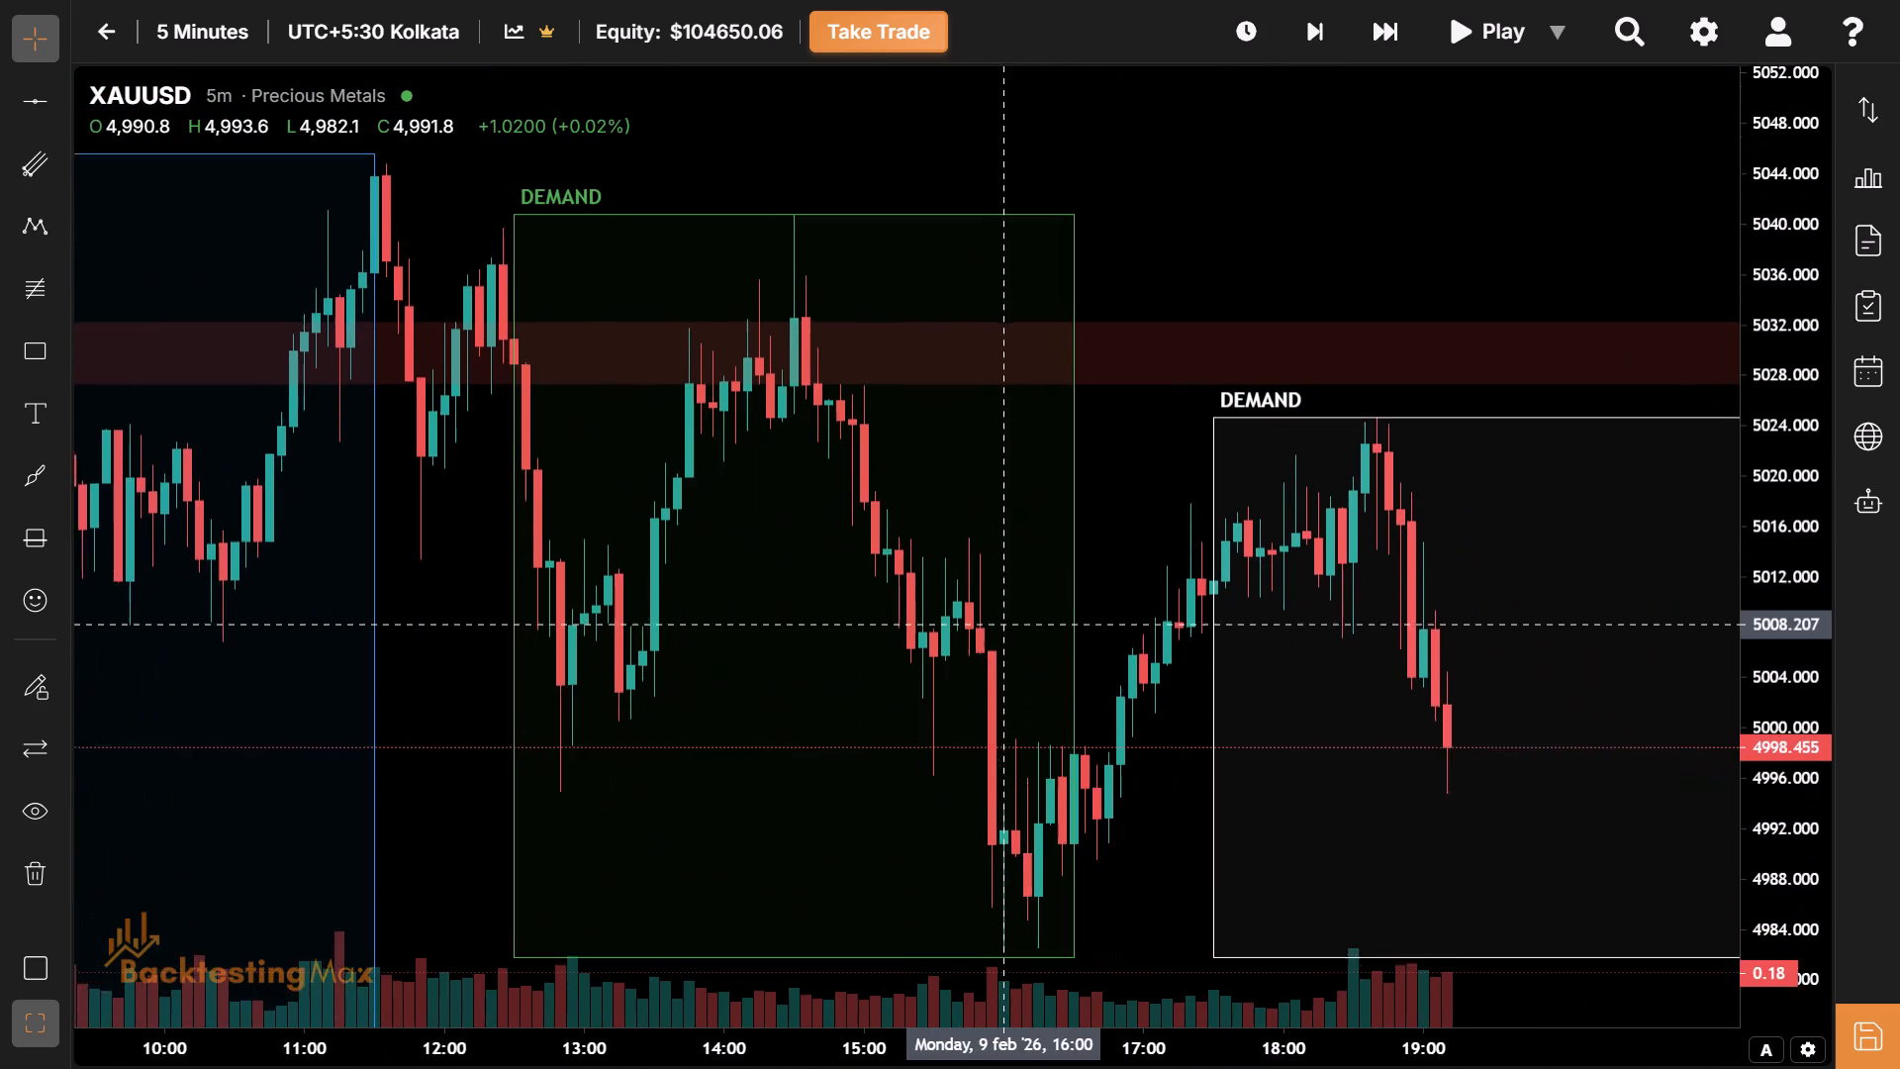
drag(979, 613, 967, 606)
drag(967, 606, 976, 624)
drag(976, 624, 943, 571)
drag(943, 571, 887, 558)
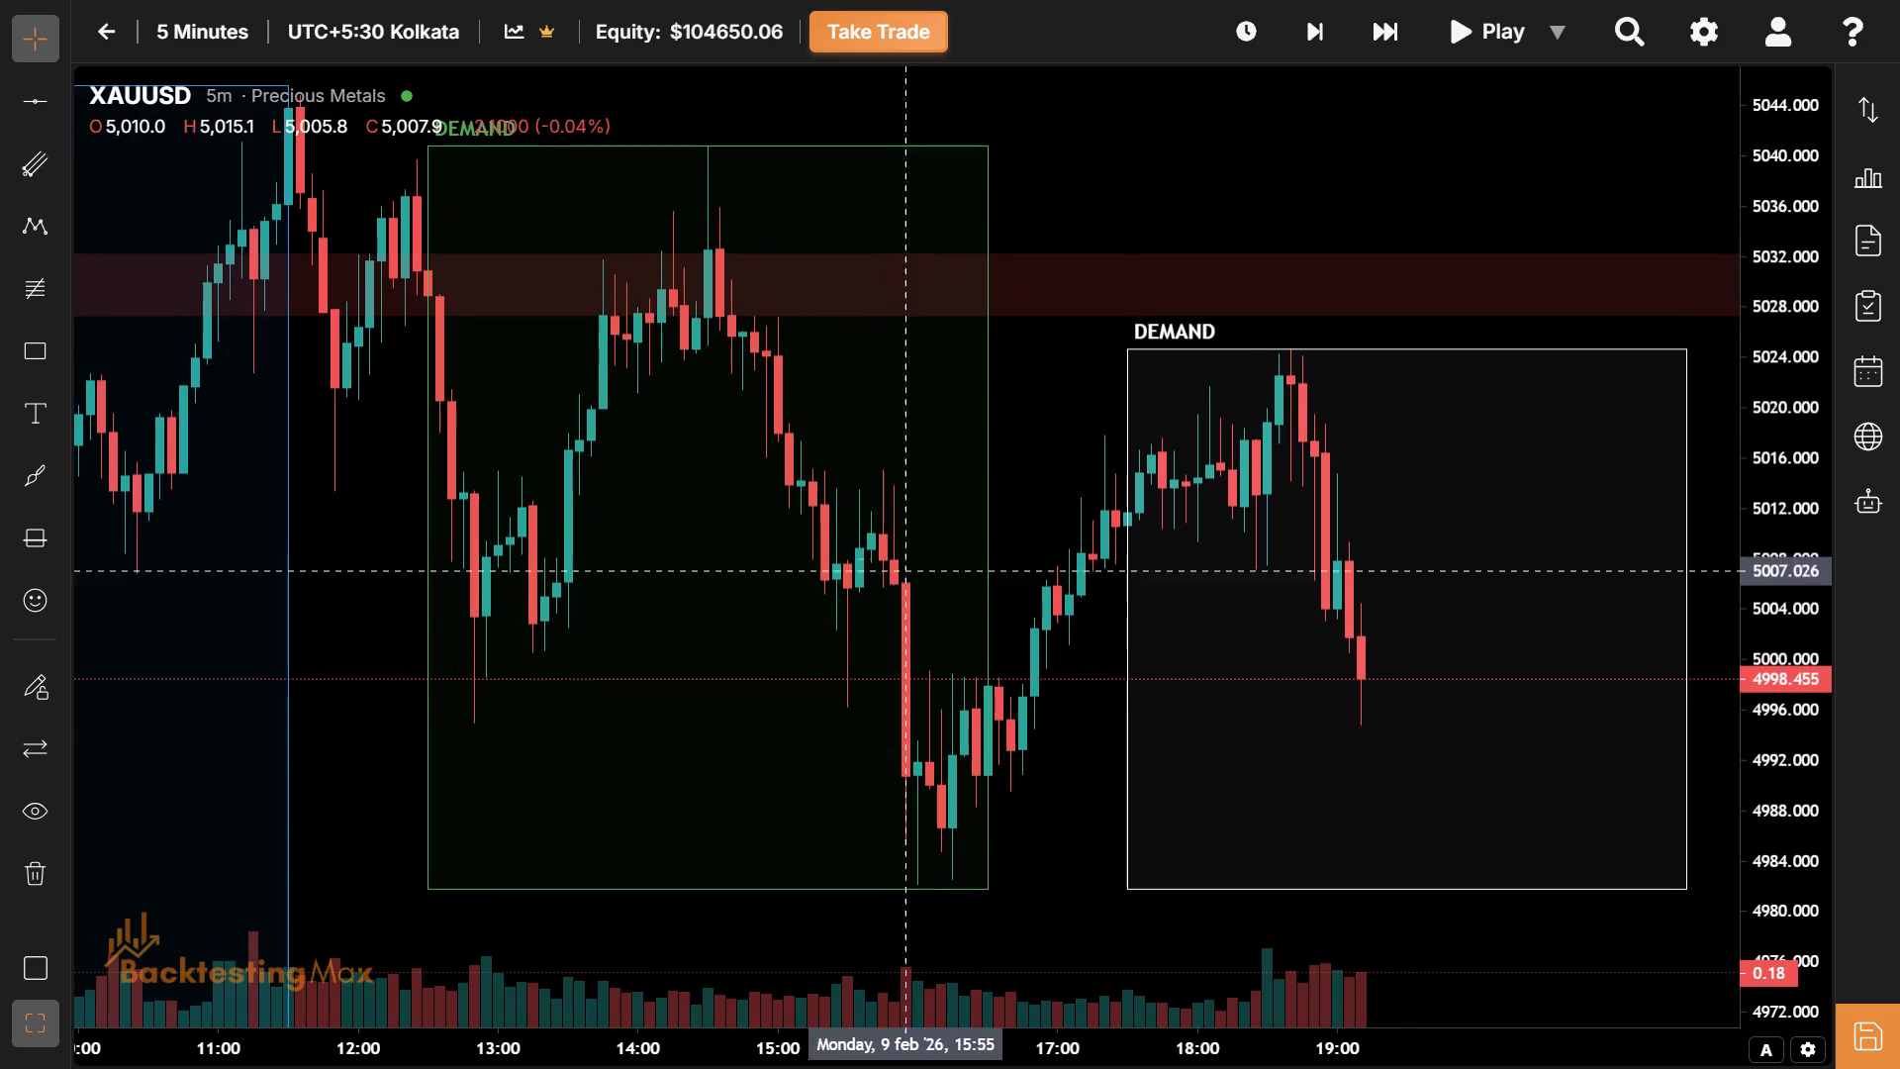
drag(1511, 703, 1482, 700)
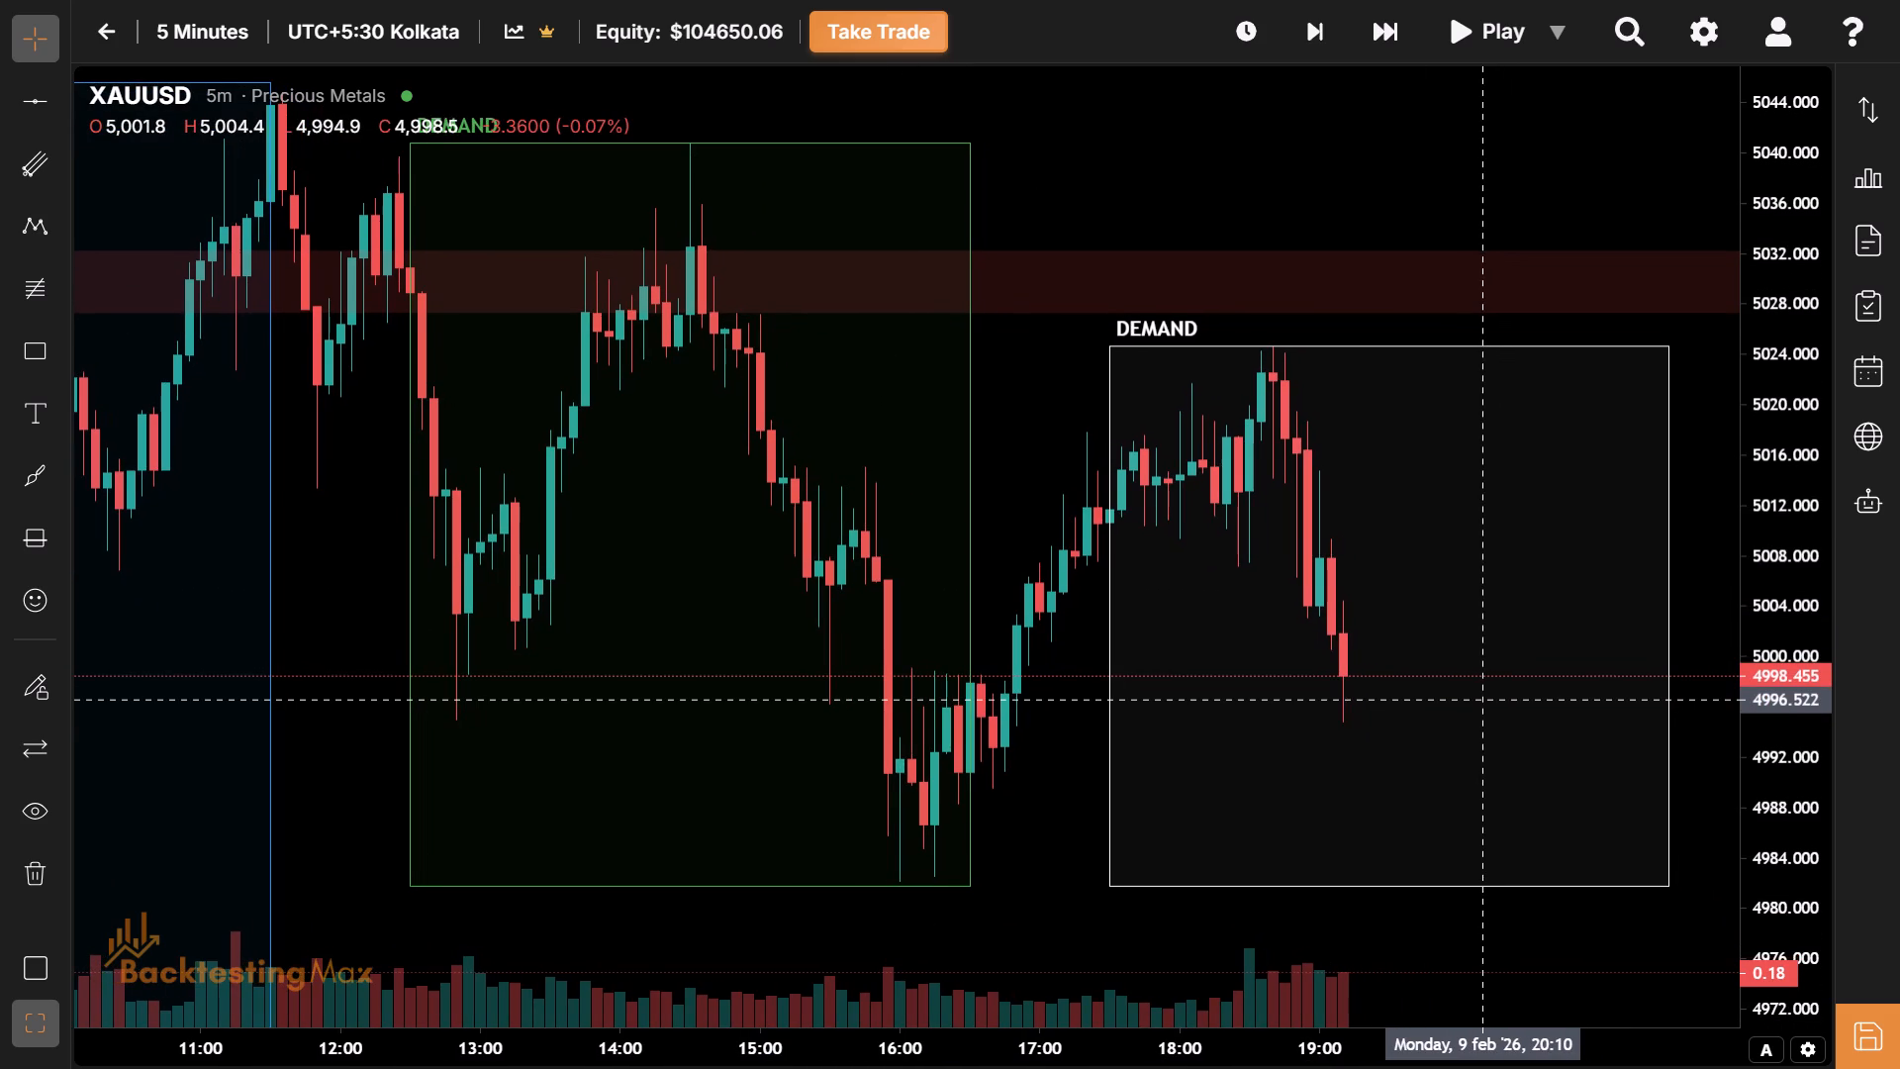
drag(1482, 700, 1482, 703)
Advance the replay bar by bar to 19:45 on 9 Feb.
drag(1482, 703, 1059, 657)
click(1318, 22)
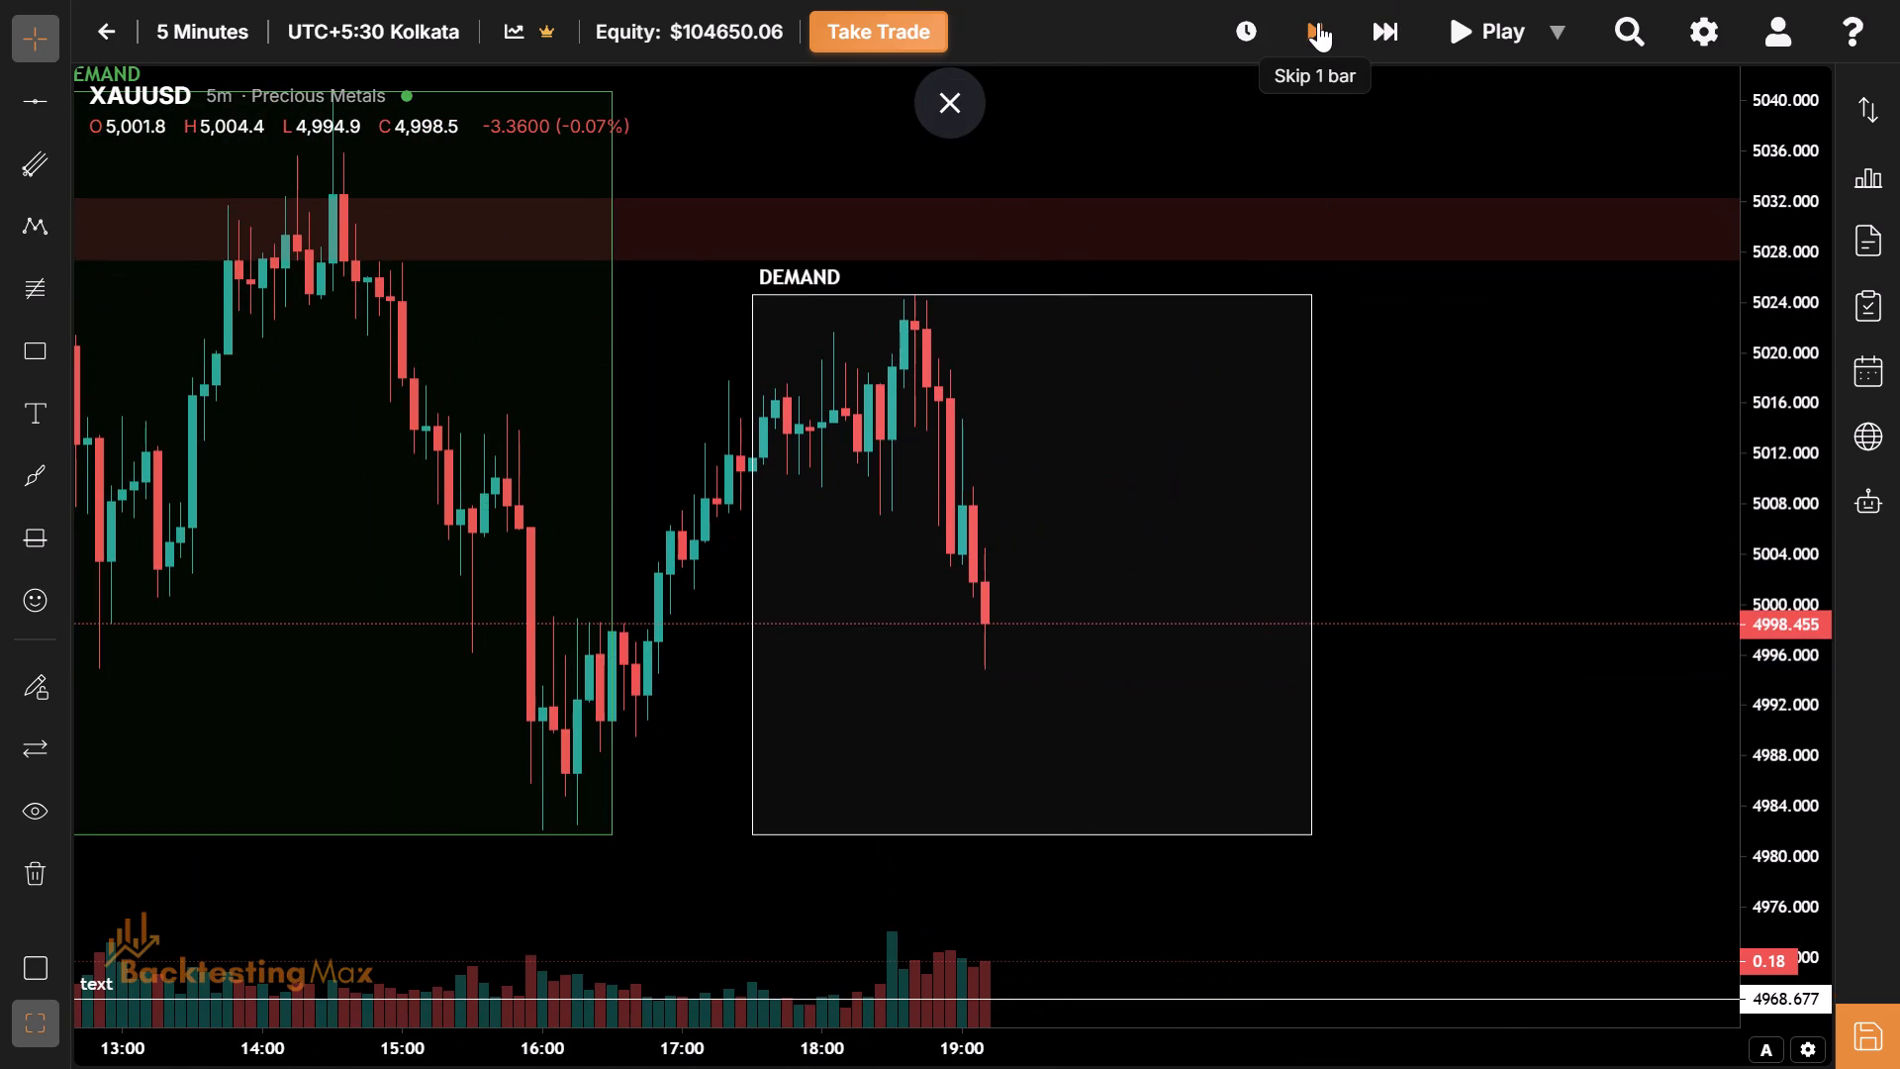
click(1318, 22)
click(1318, 22)
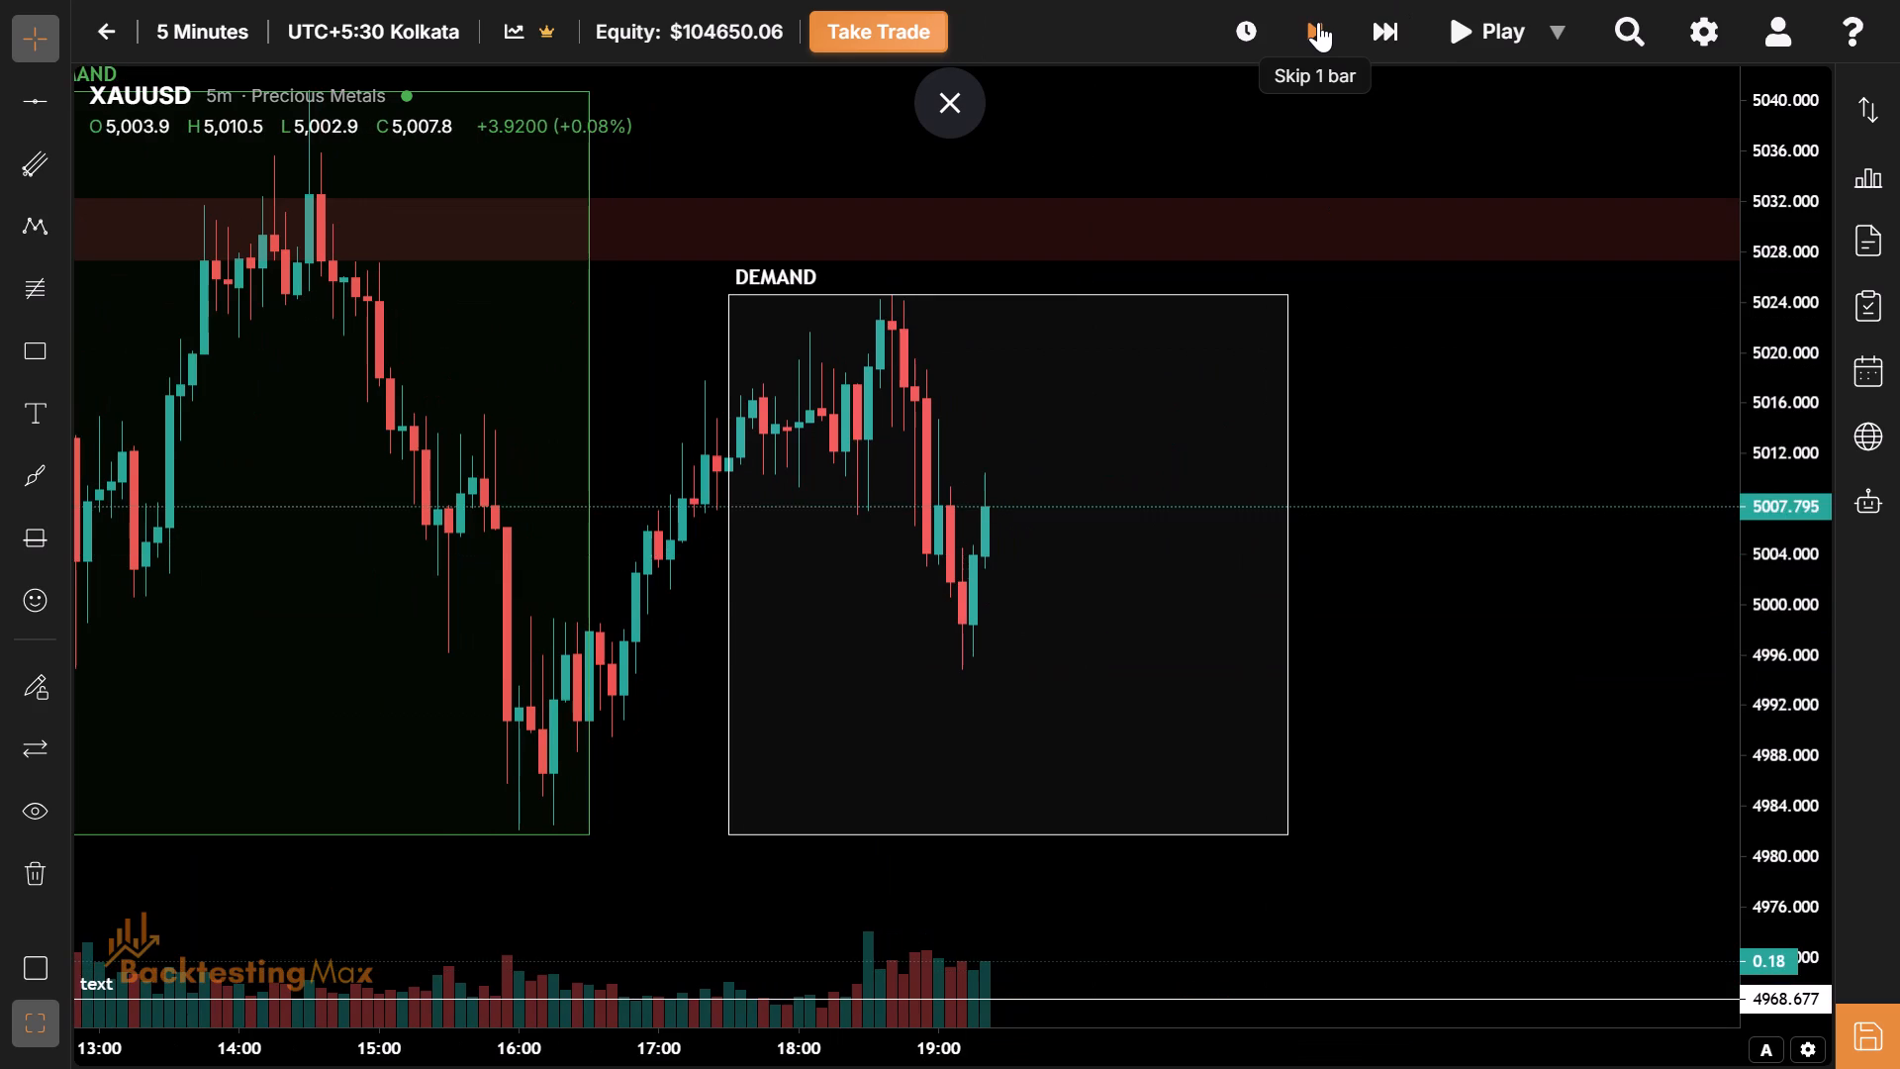
click(1318, 22)
click(1318, 22)
click(1318, 22)
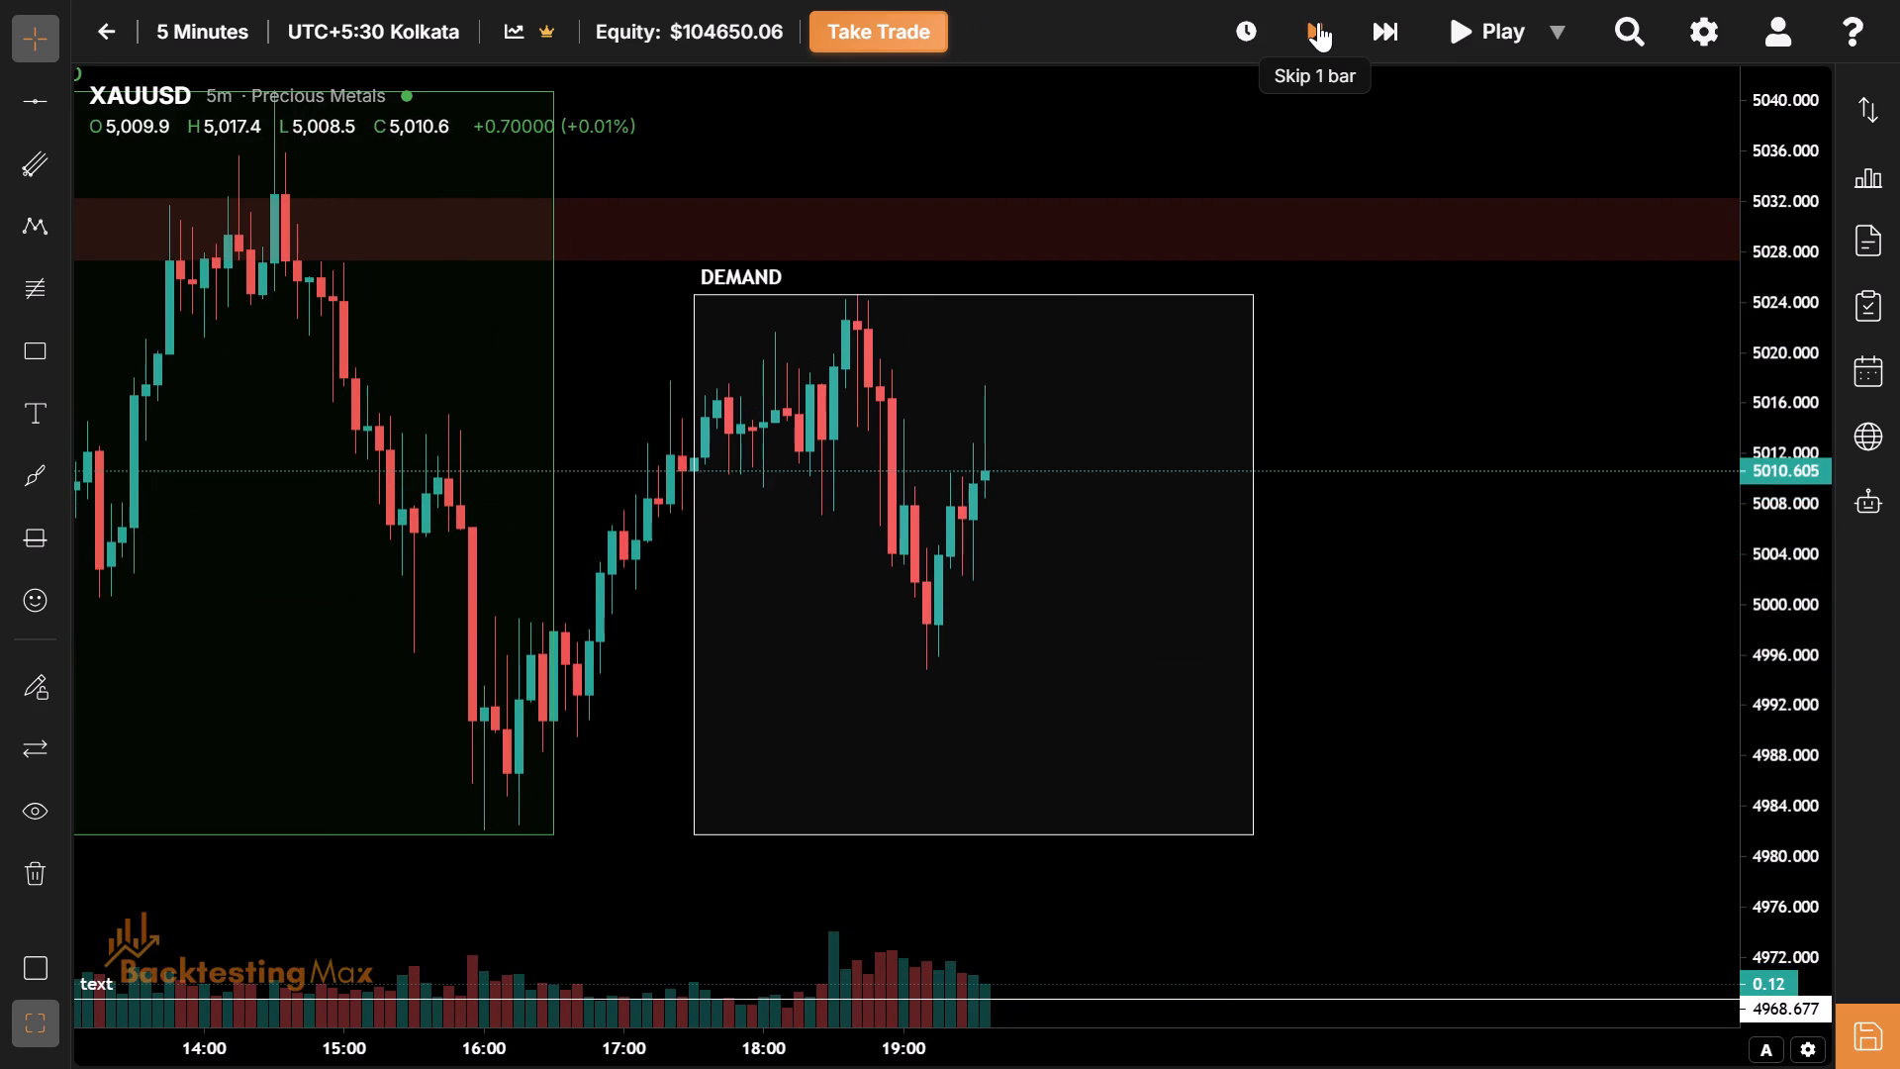
click(1318, 22)
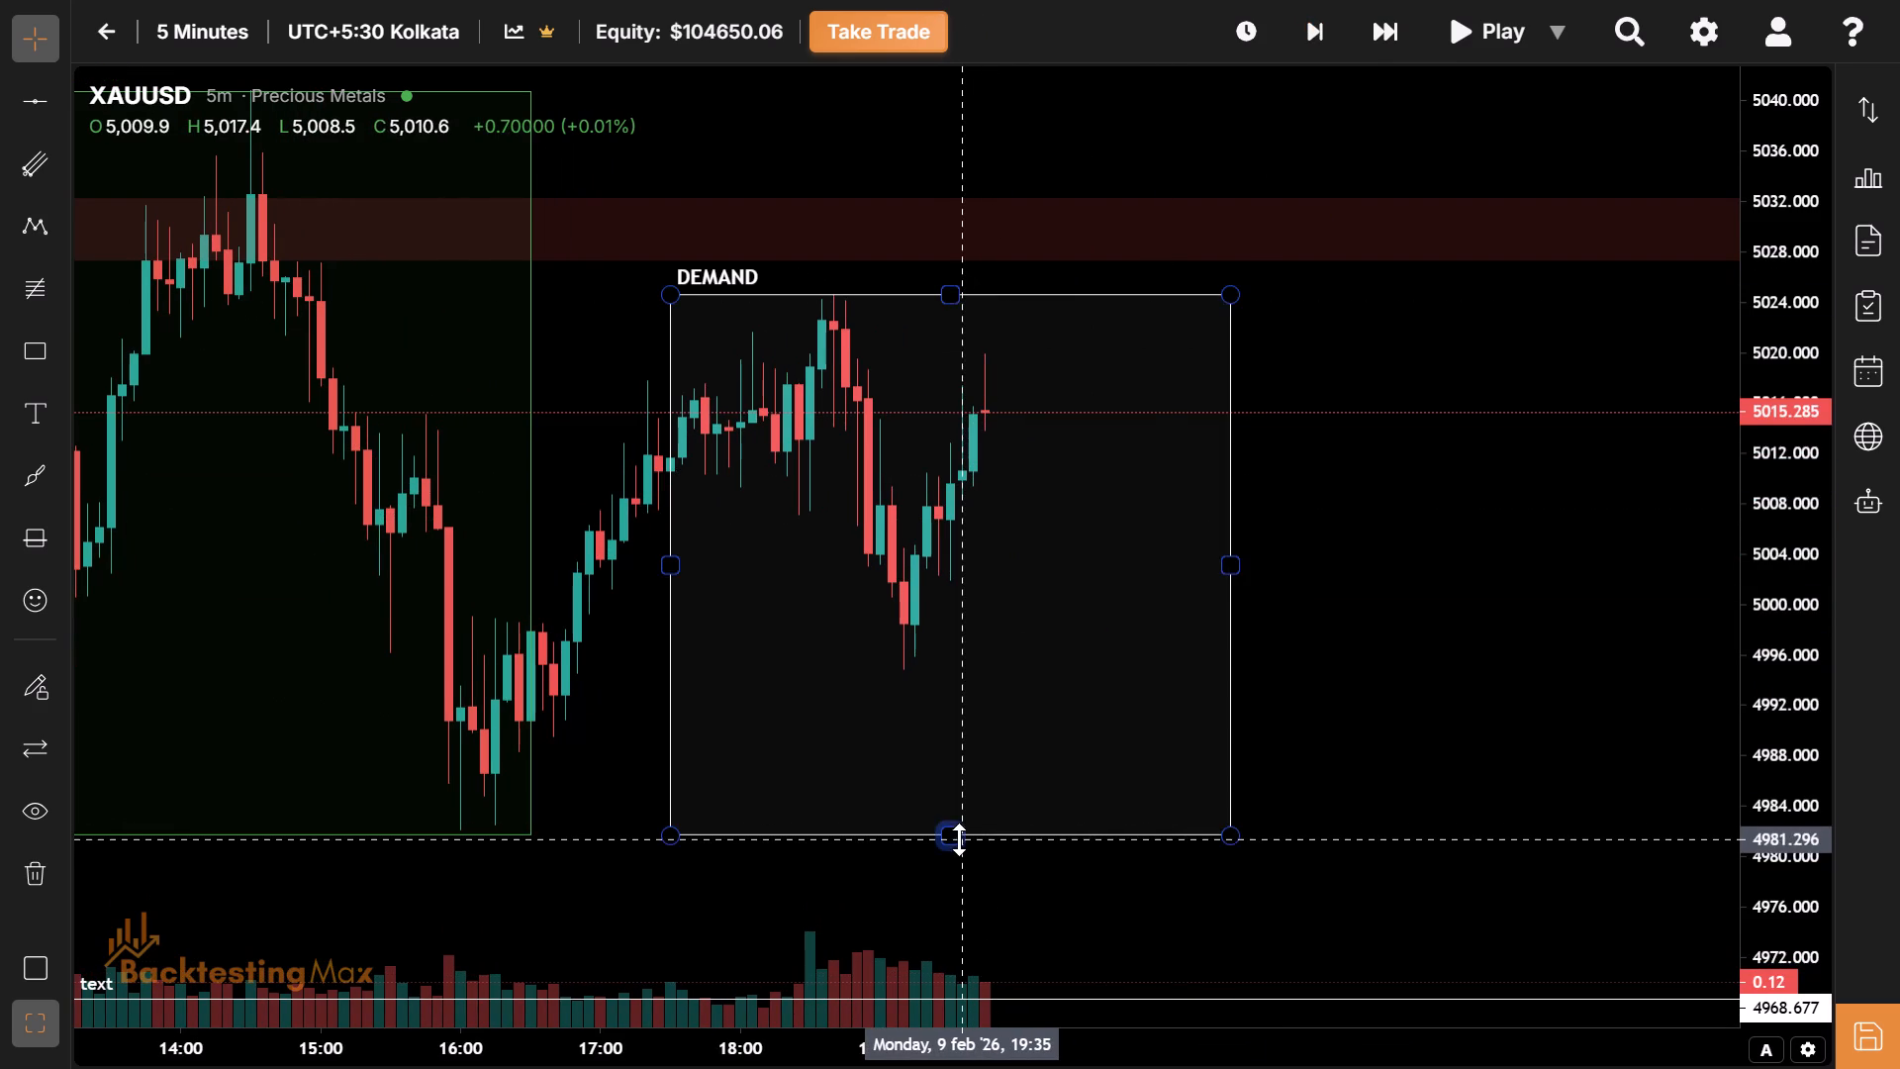
Raise the lower edge of the 17:30–21:30 session rectangle to the session's low, about 4994.8.
drag(959, 839, 1428, 670)
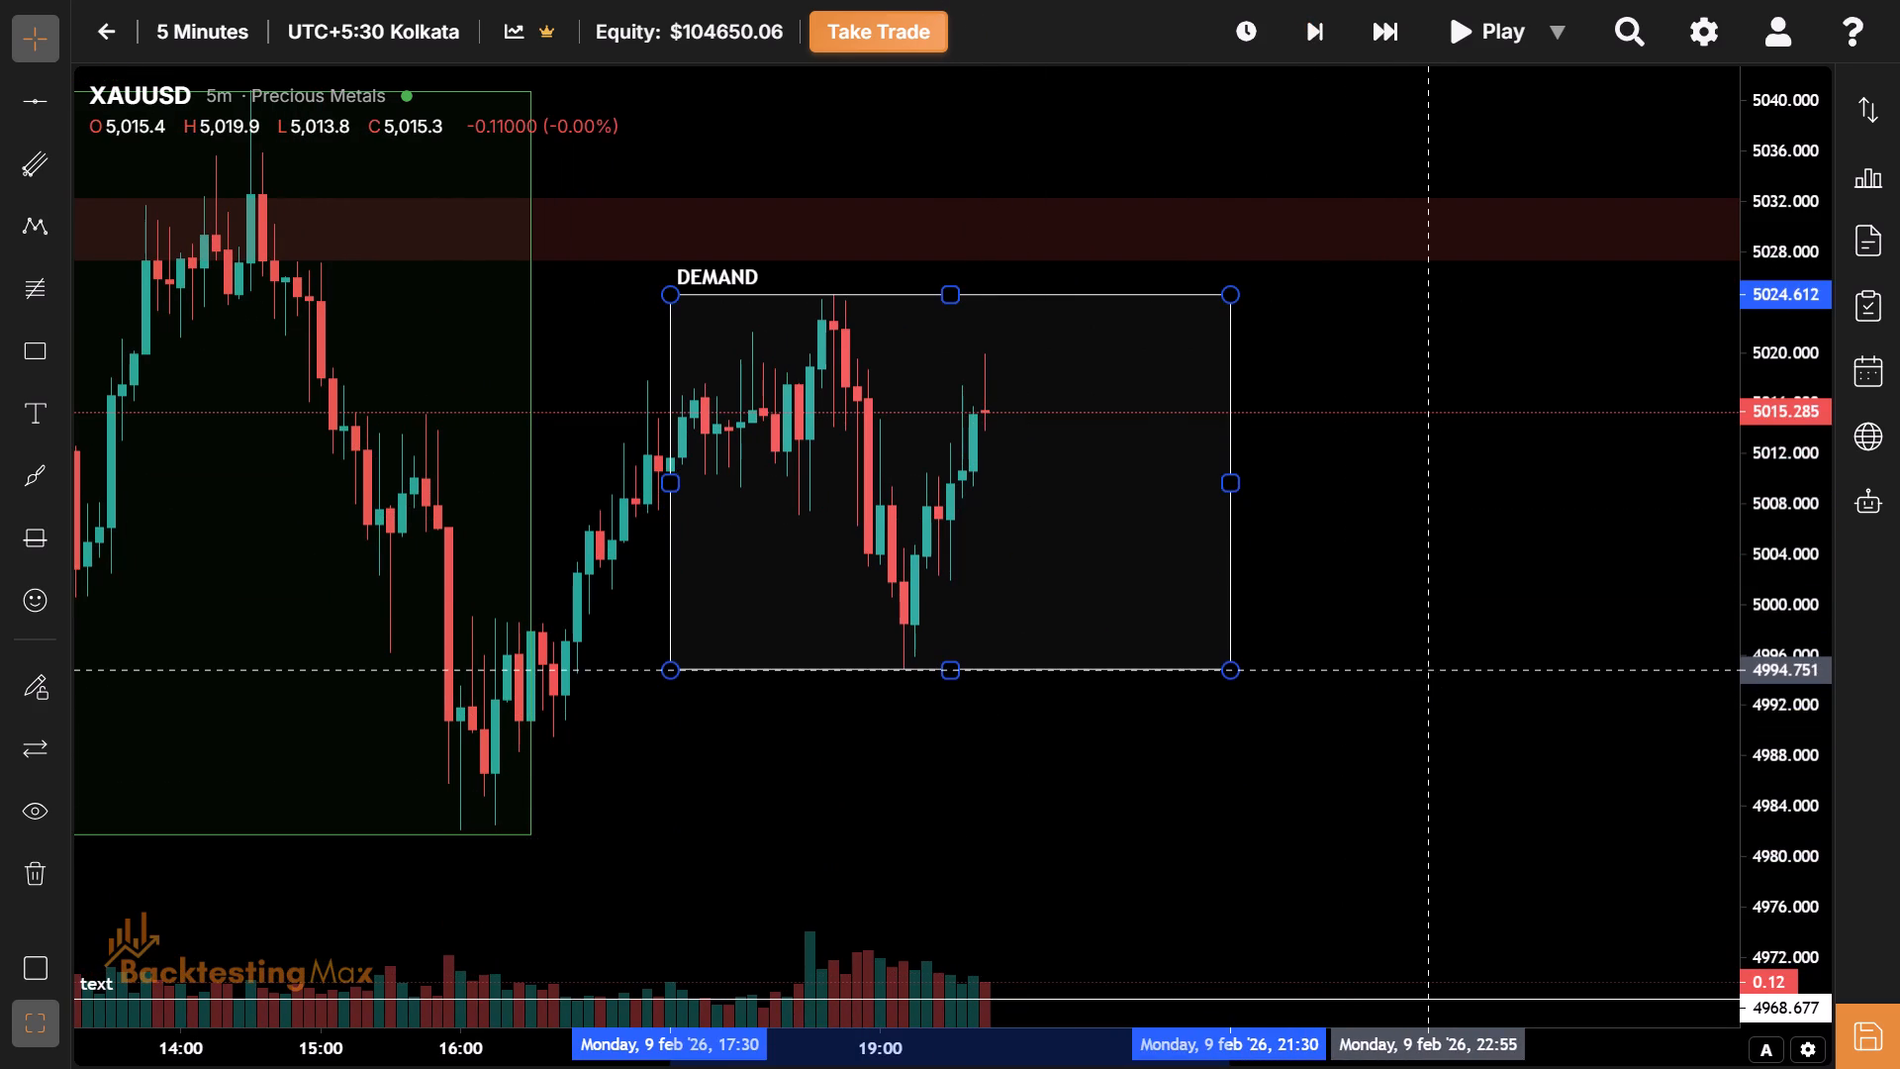
Advance the replay bar by bar to 20:00 on 9 Feb.
drag(1048, 545, 1079, 622)
click(1322, 47)
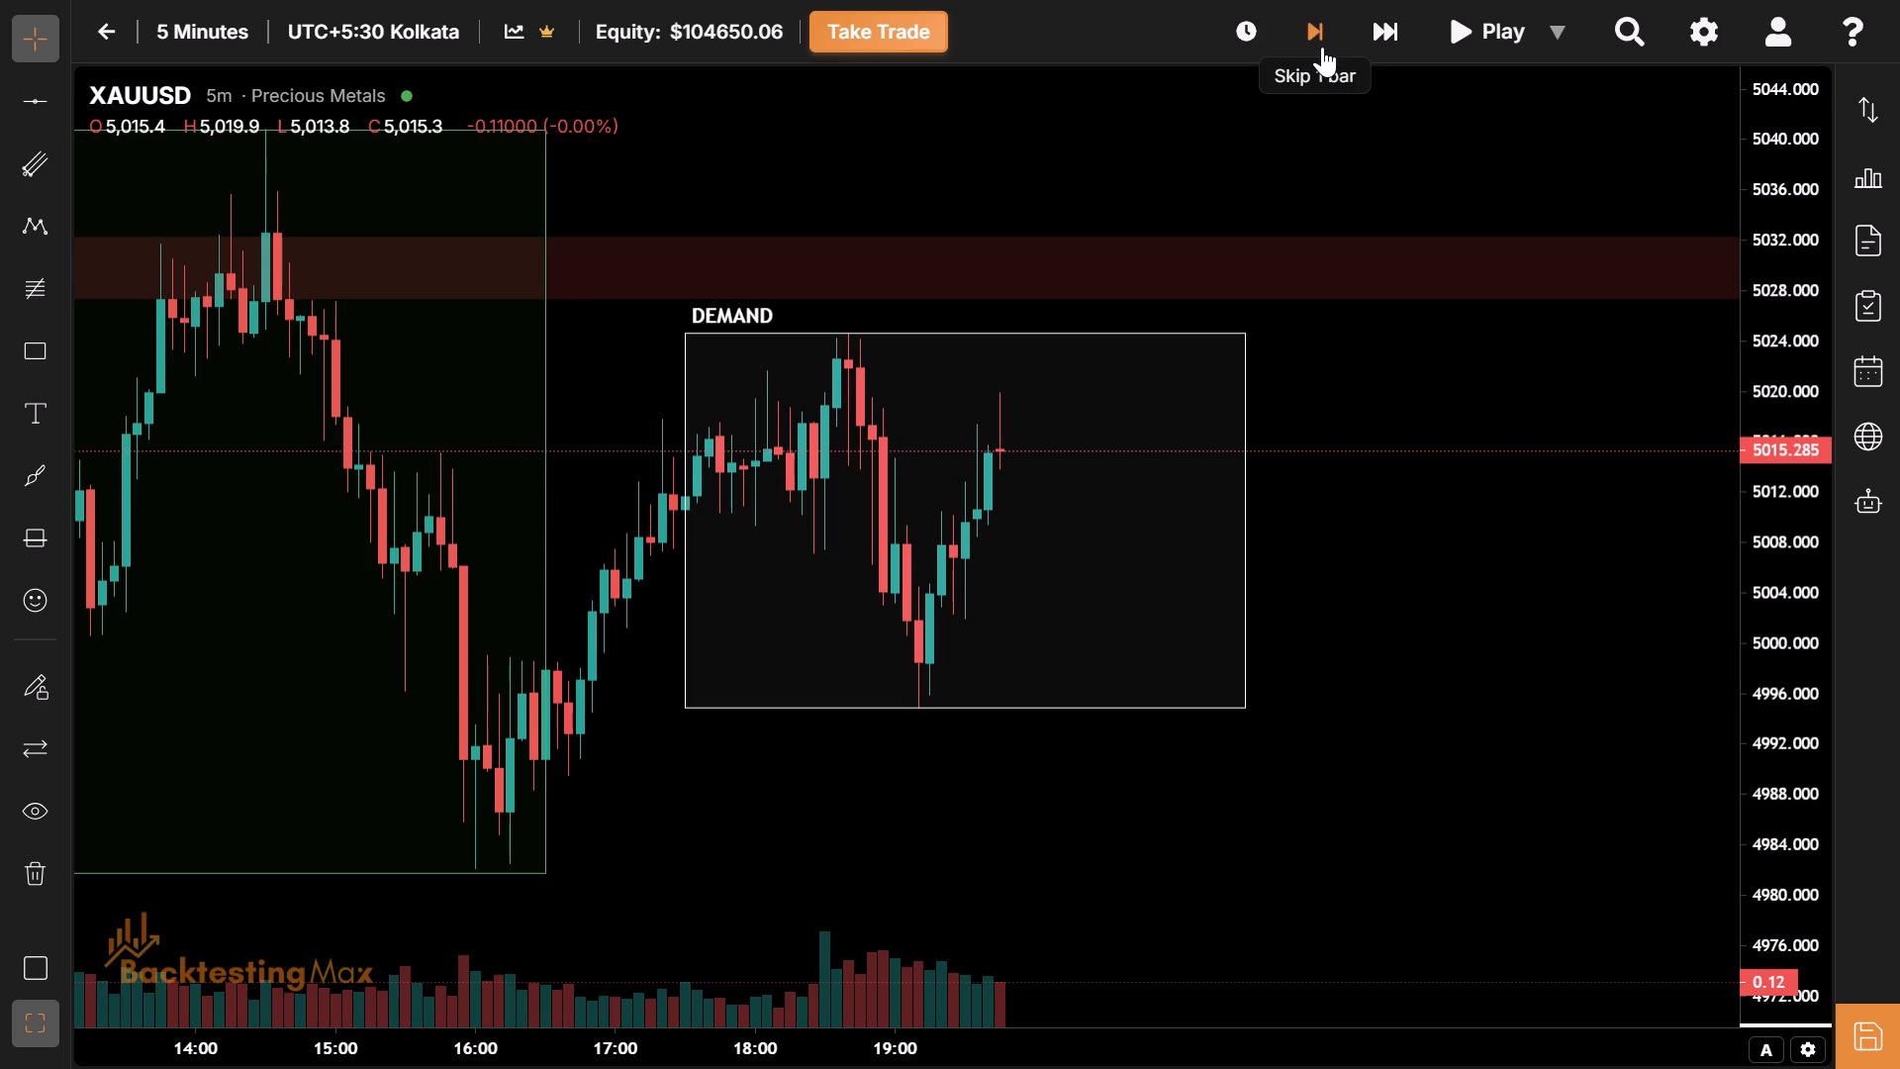
click(1322, 47)
click(1322, 47)
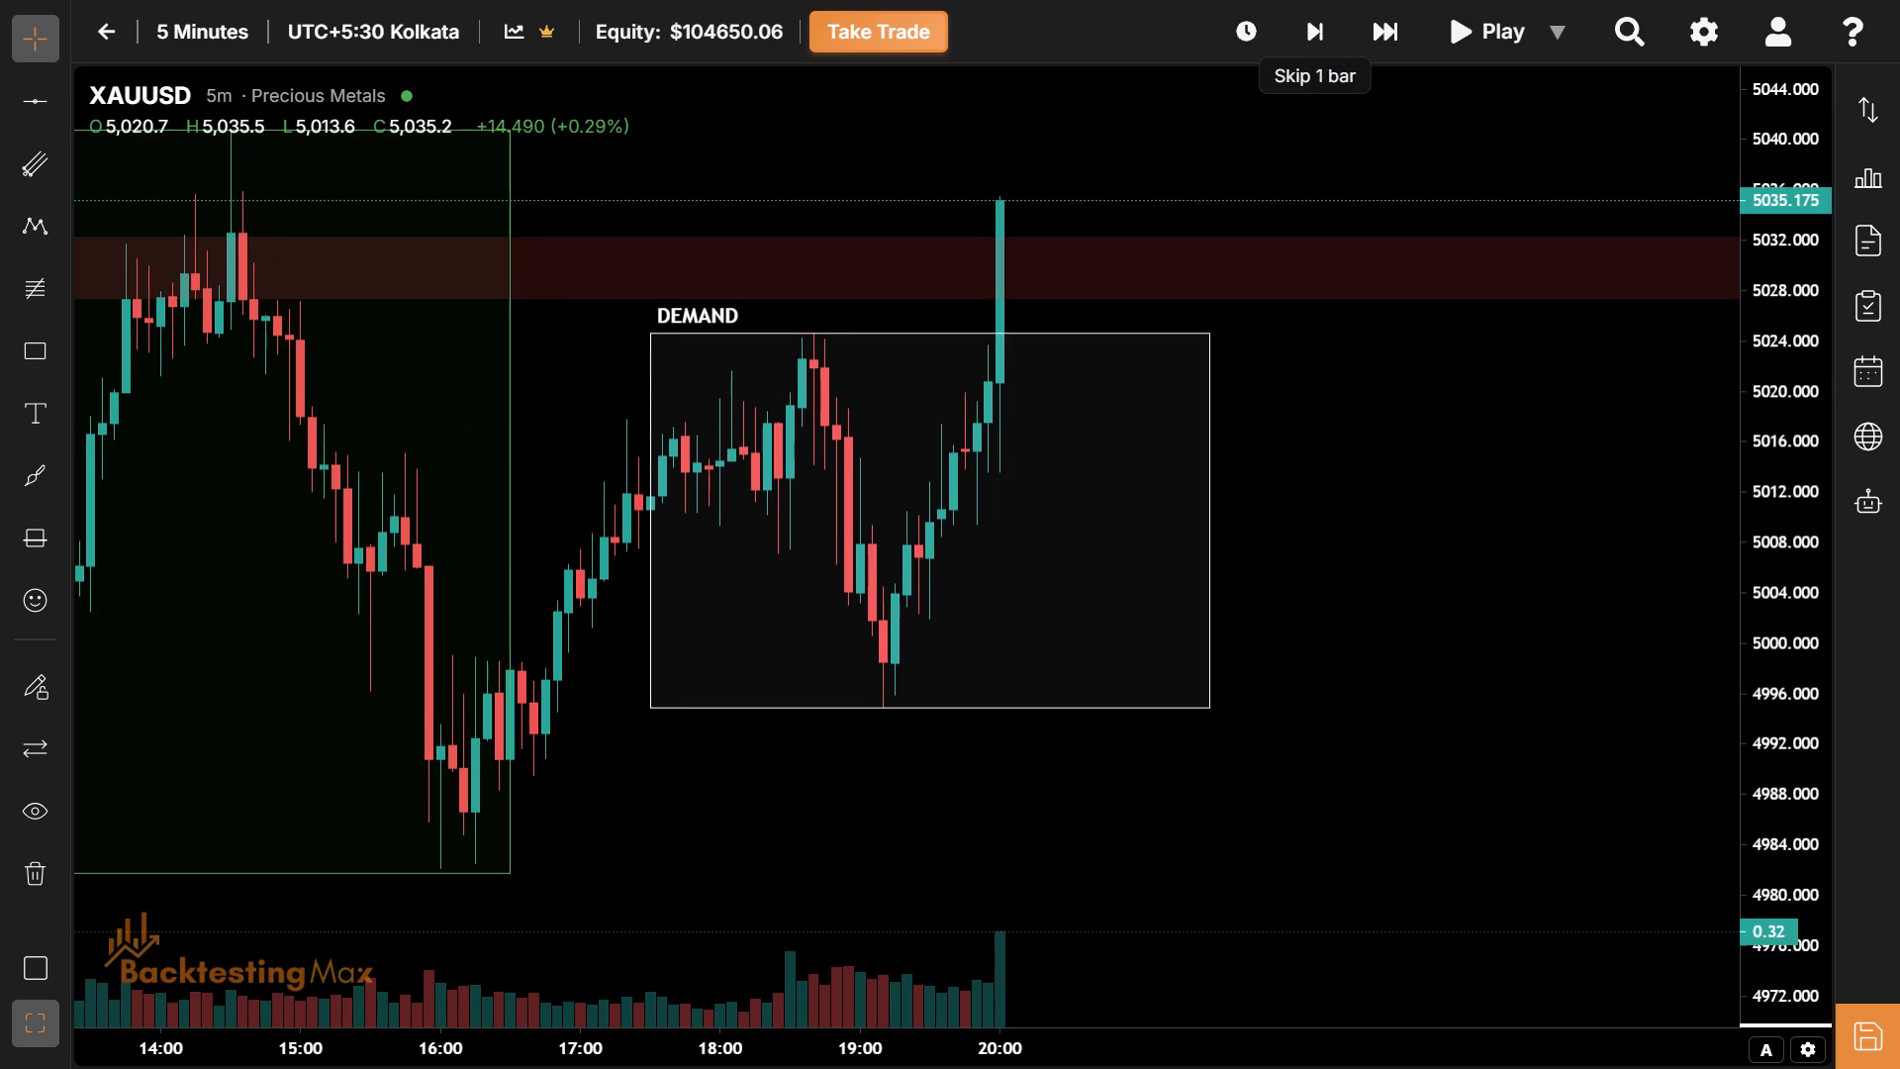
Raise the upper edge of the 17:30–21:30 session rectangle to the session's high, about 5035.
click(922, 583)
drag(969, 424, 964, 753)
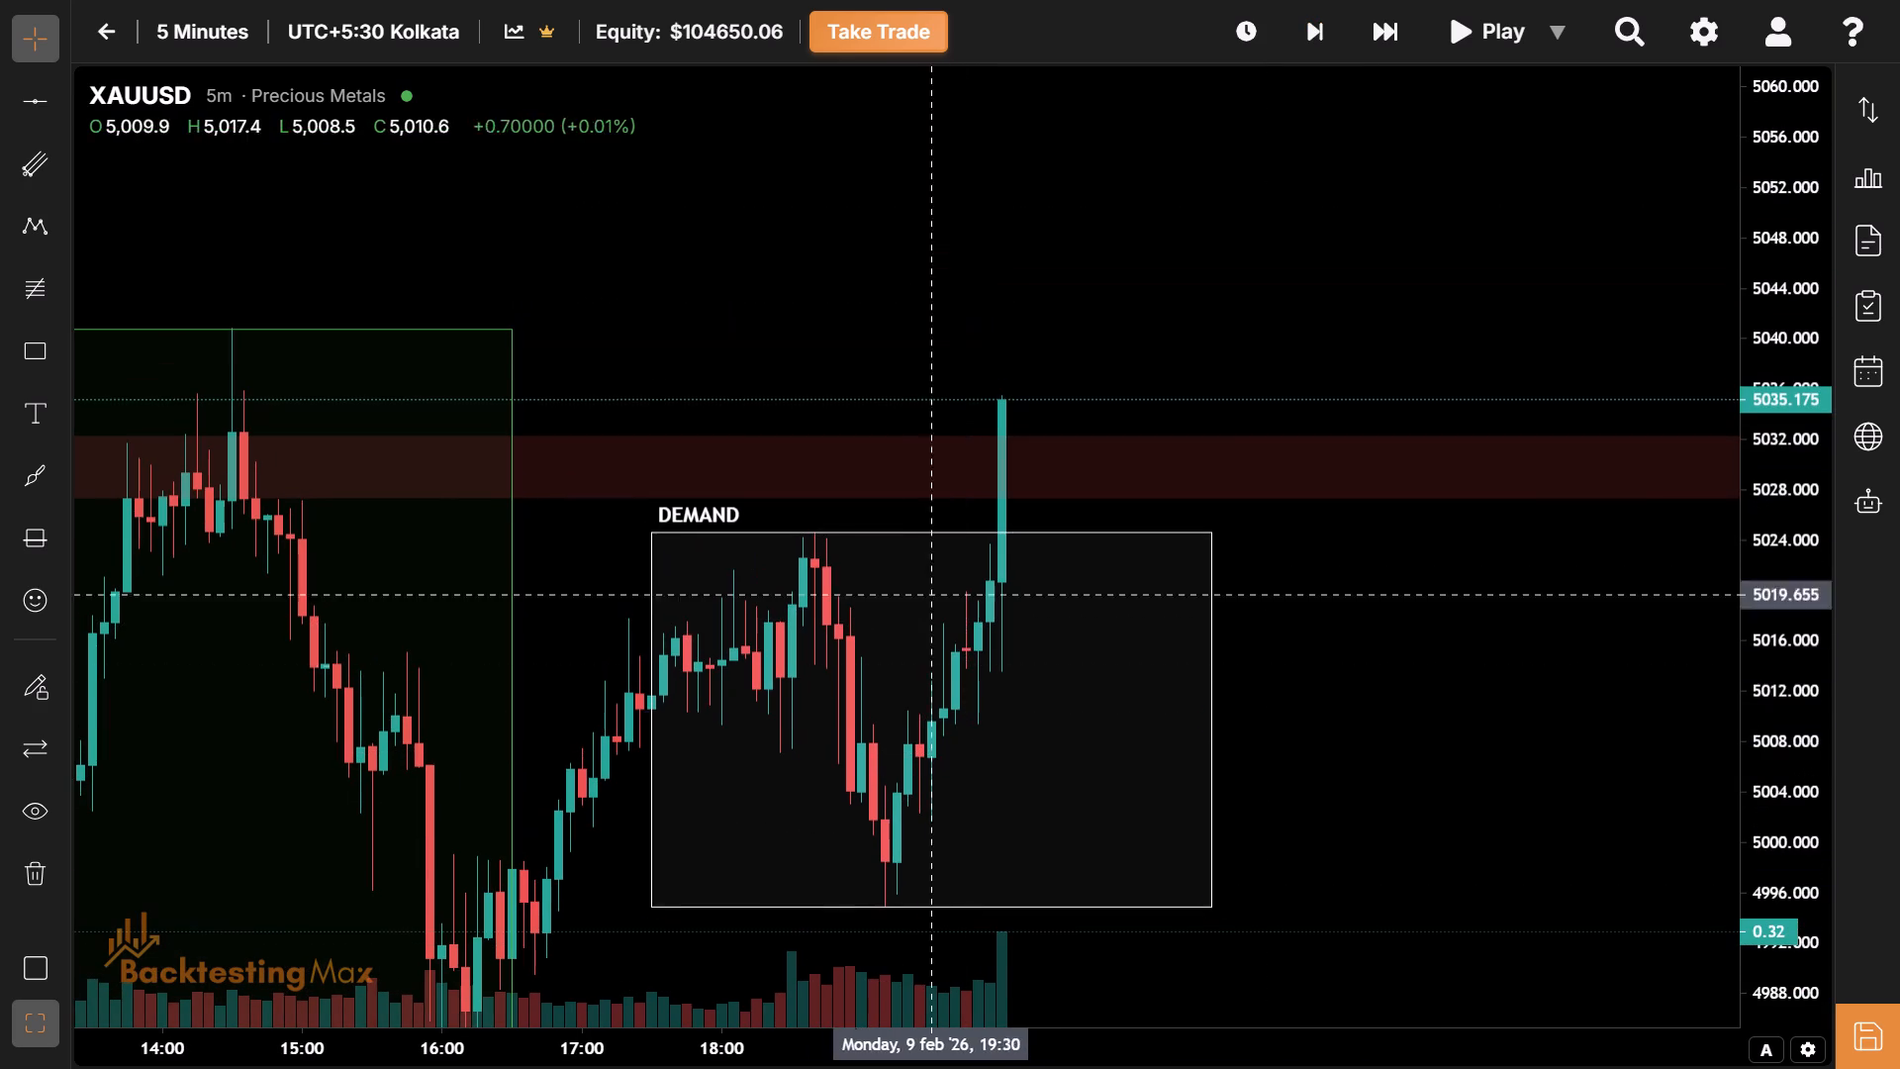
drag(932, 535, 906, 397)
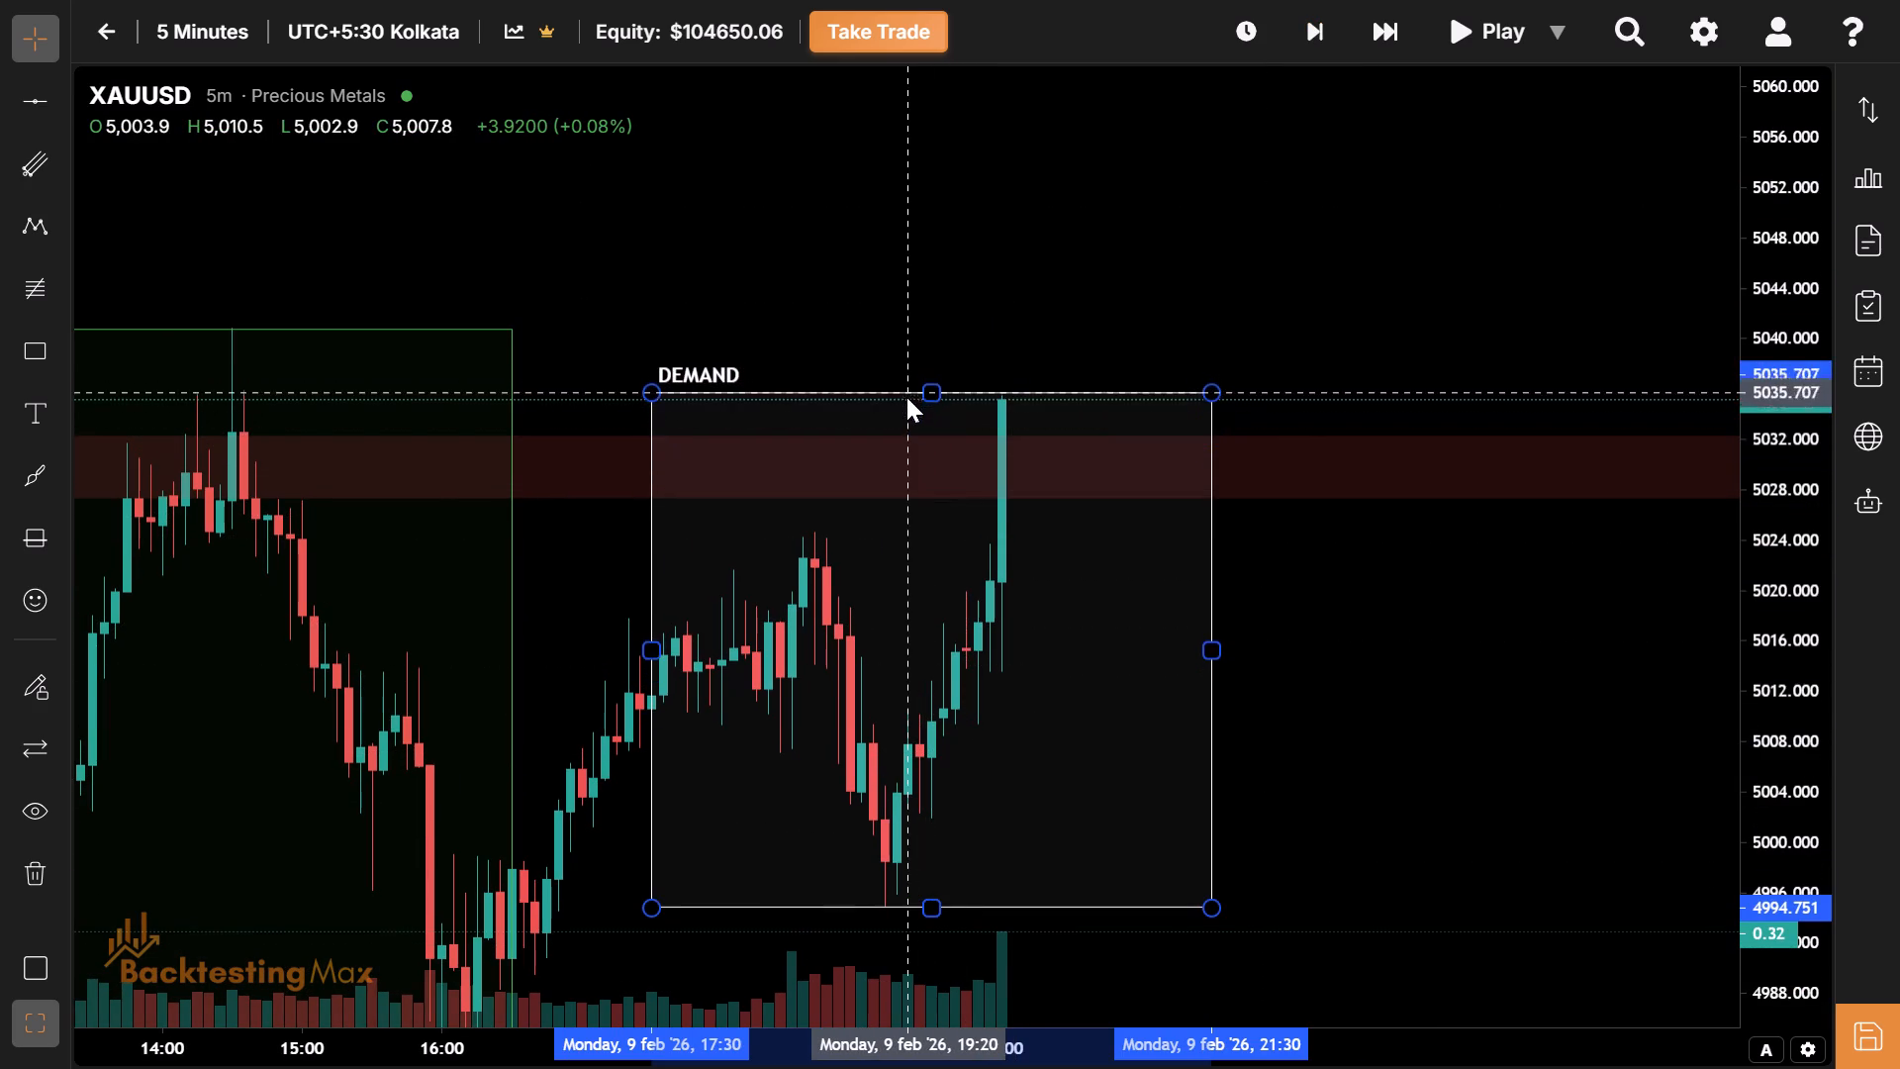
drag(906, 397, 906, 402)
Advance the replay bar by bar to 20:30 on 9 Feb.
drag(1003, 556, 967, 588)
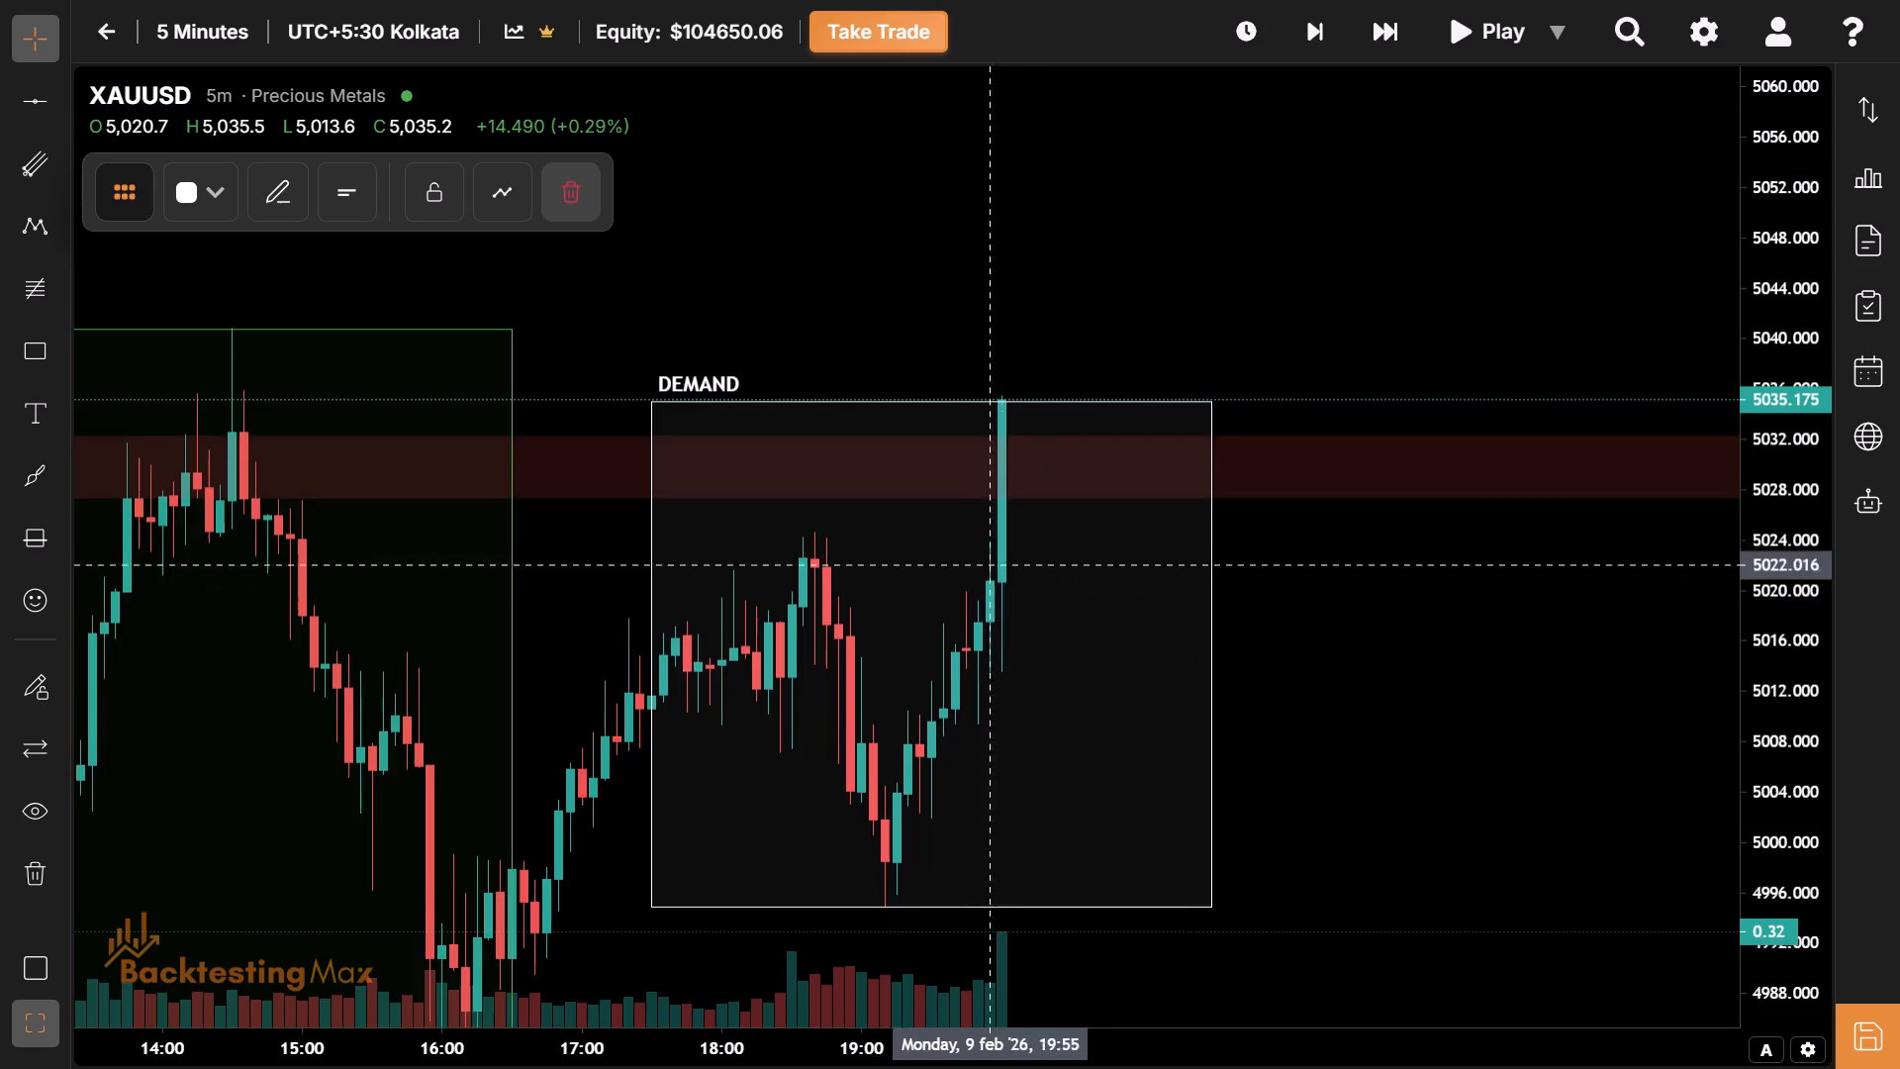
drag(967, 588, 881, 629)
click(1331, 26)
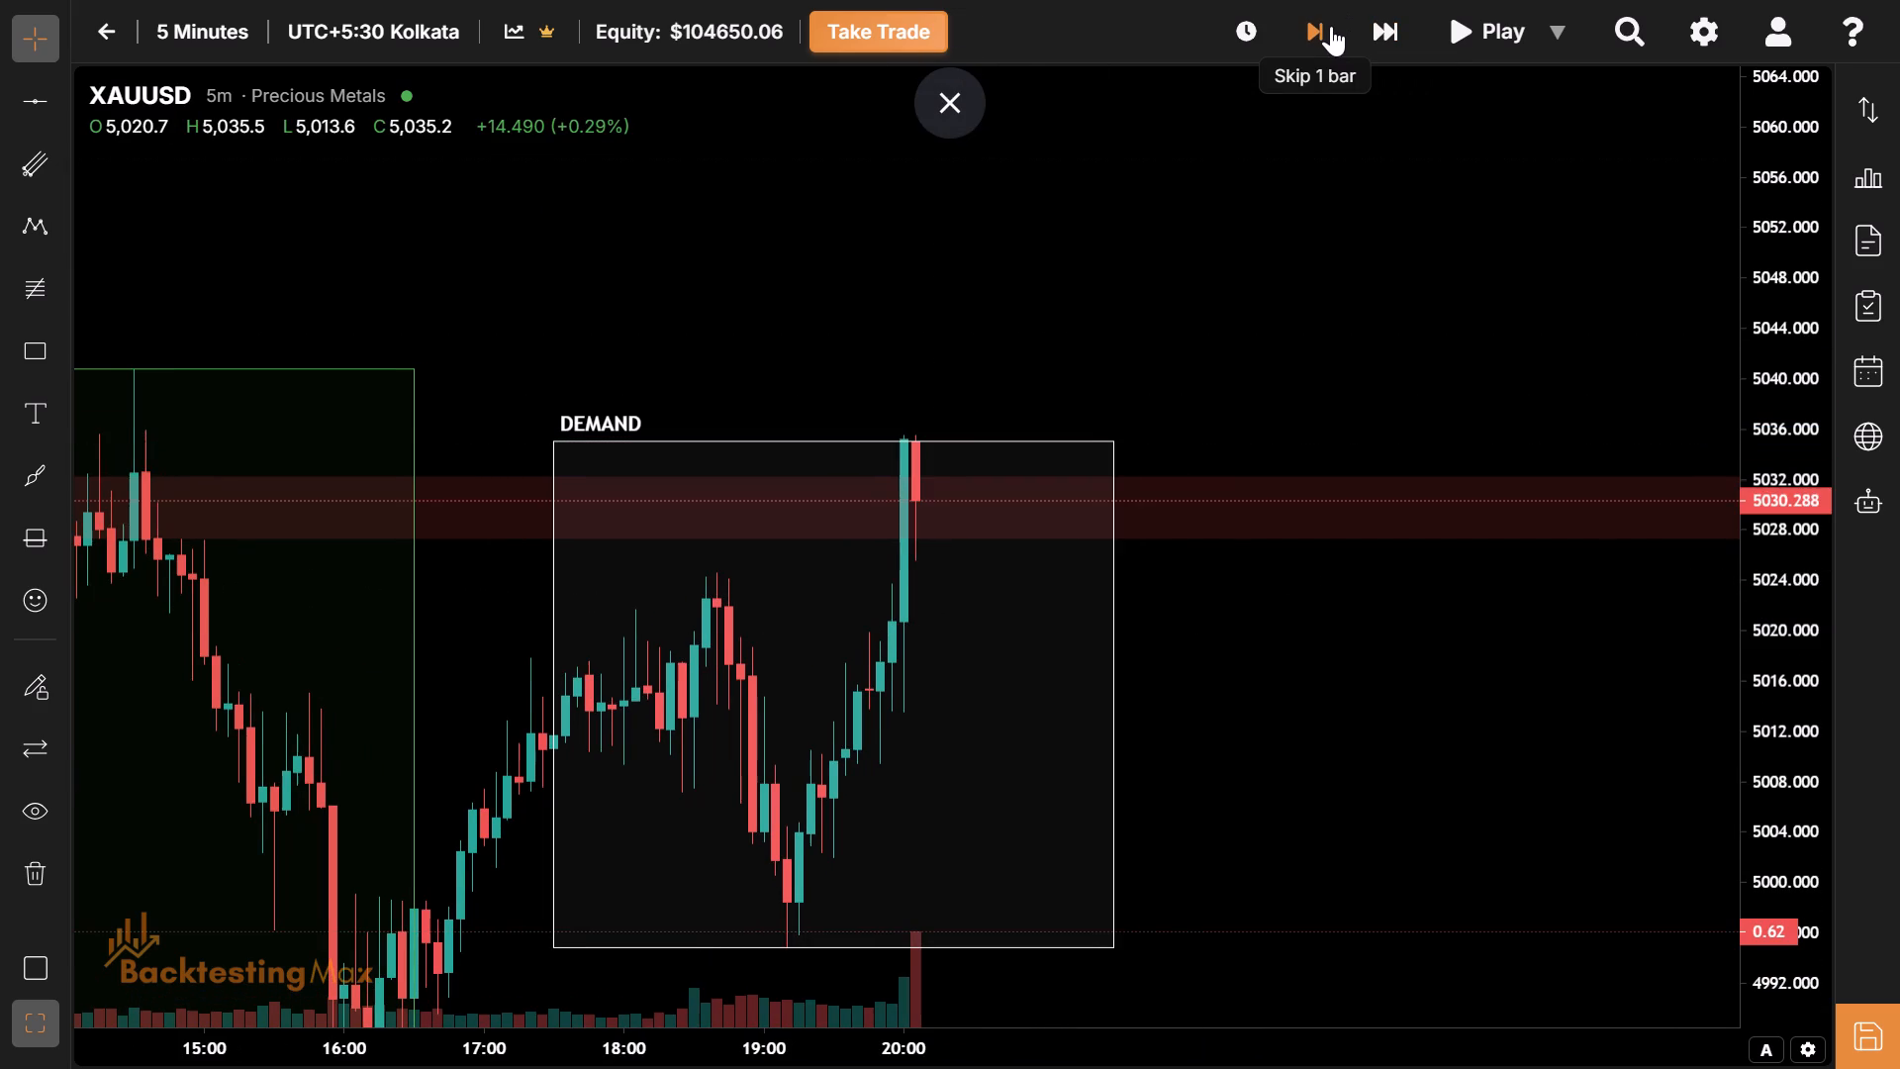
click(1331, 26)
click(1331, 26)
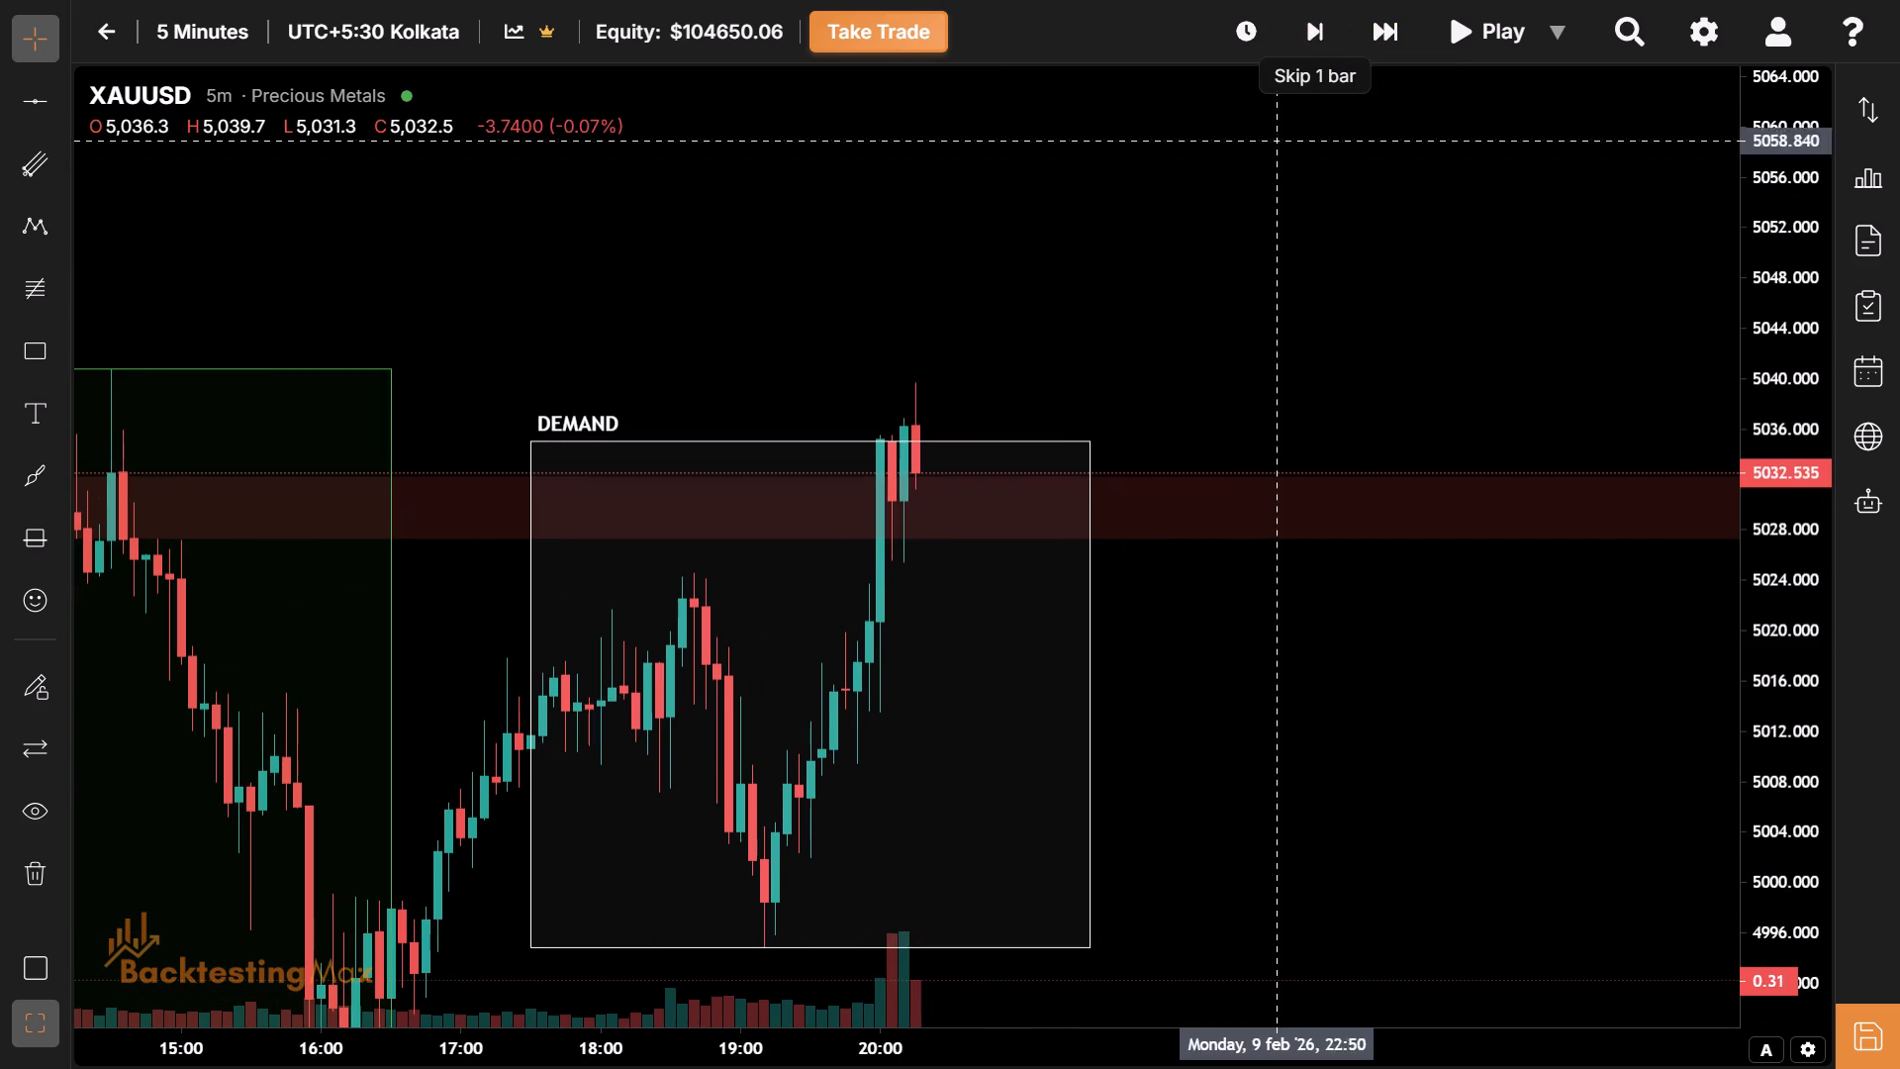
drag(938, 643, 1434, 784)
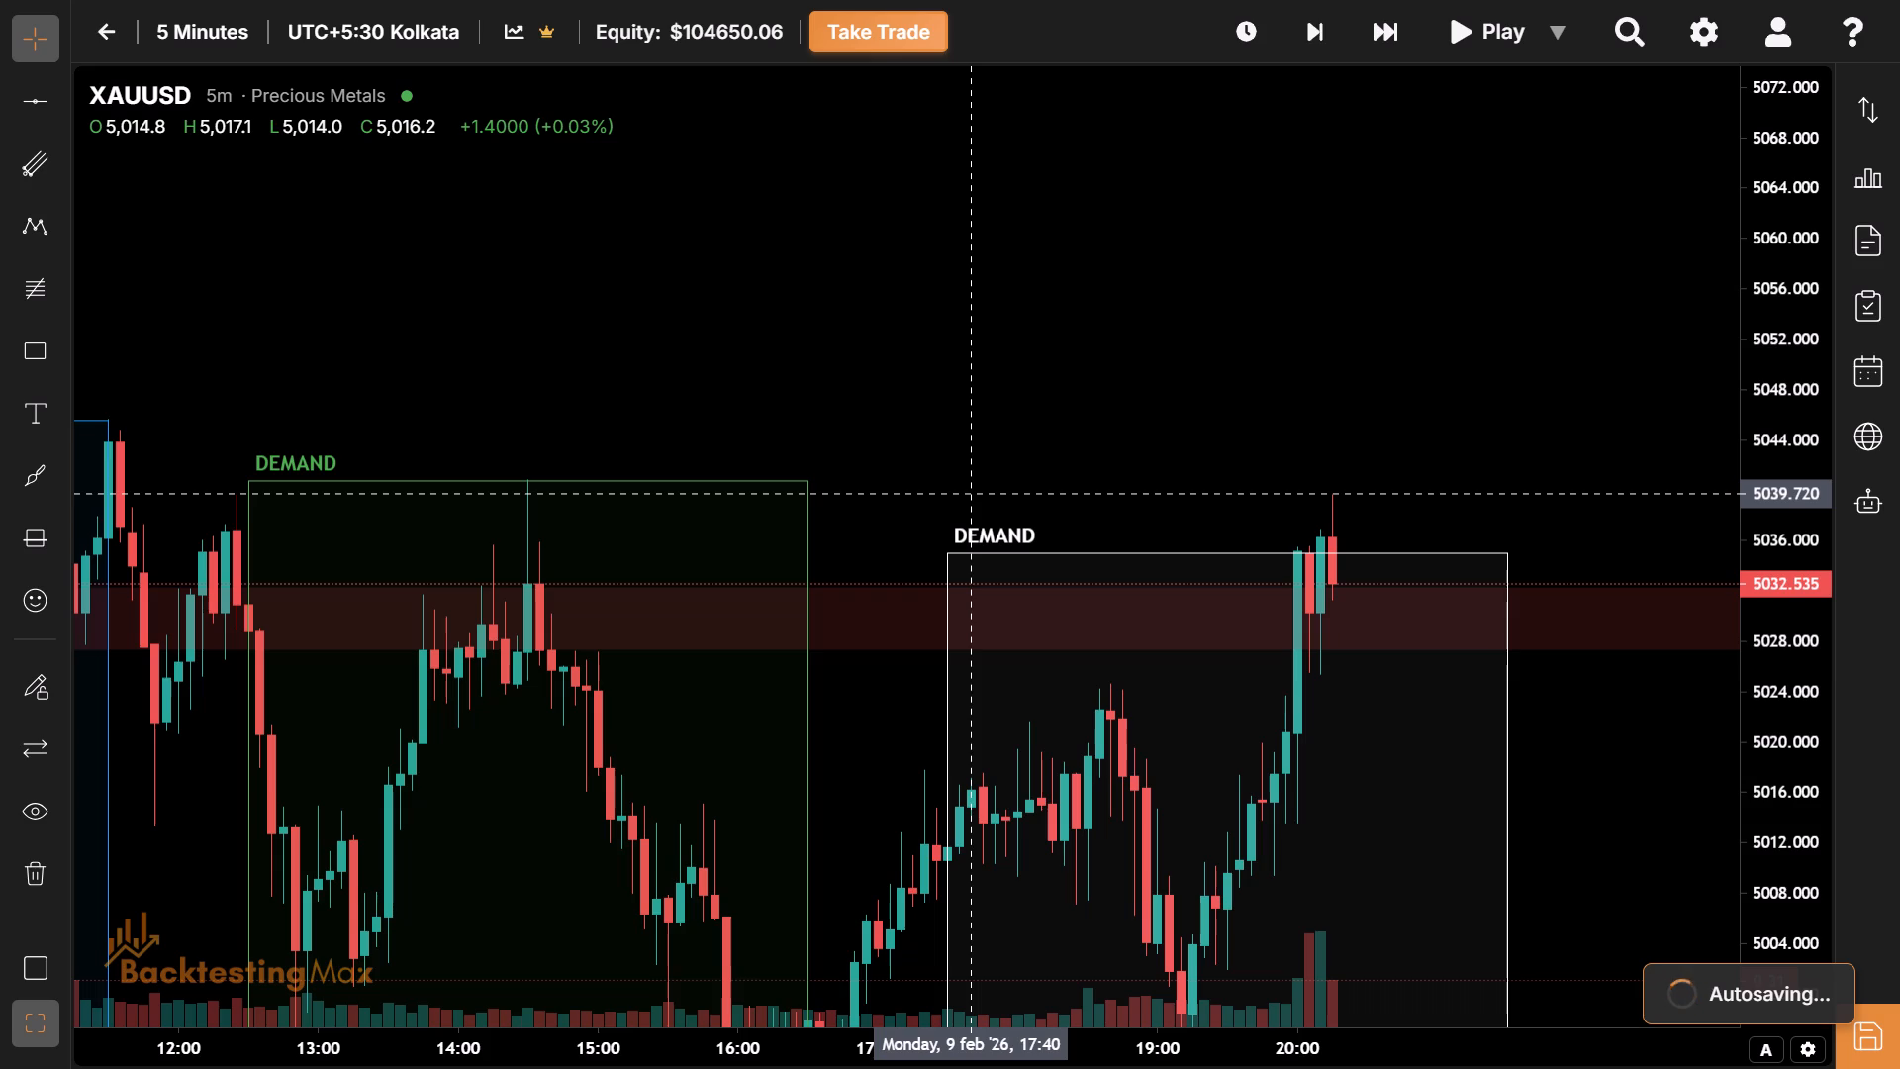
drag(975, 493, 695, 278)
drag(1135, 572, 874, 573)
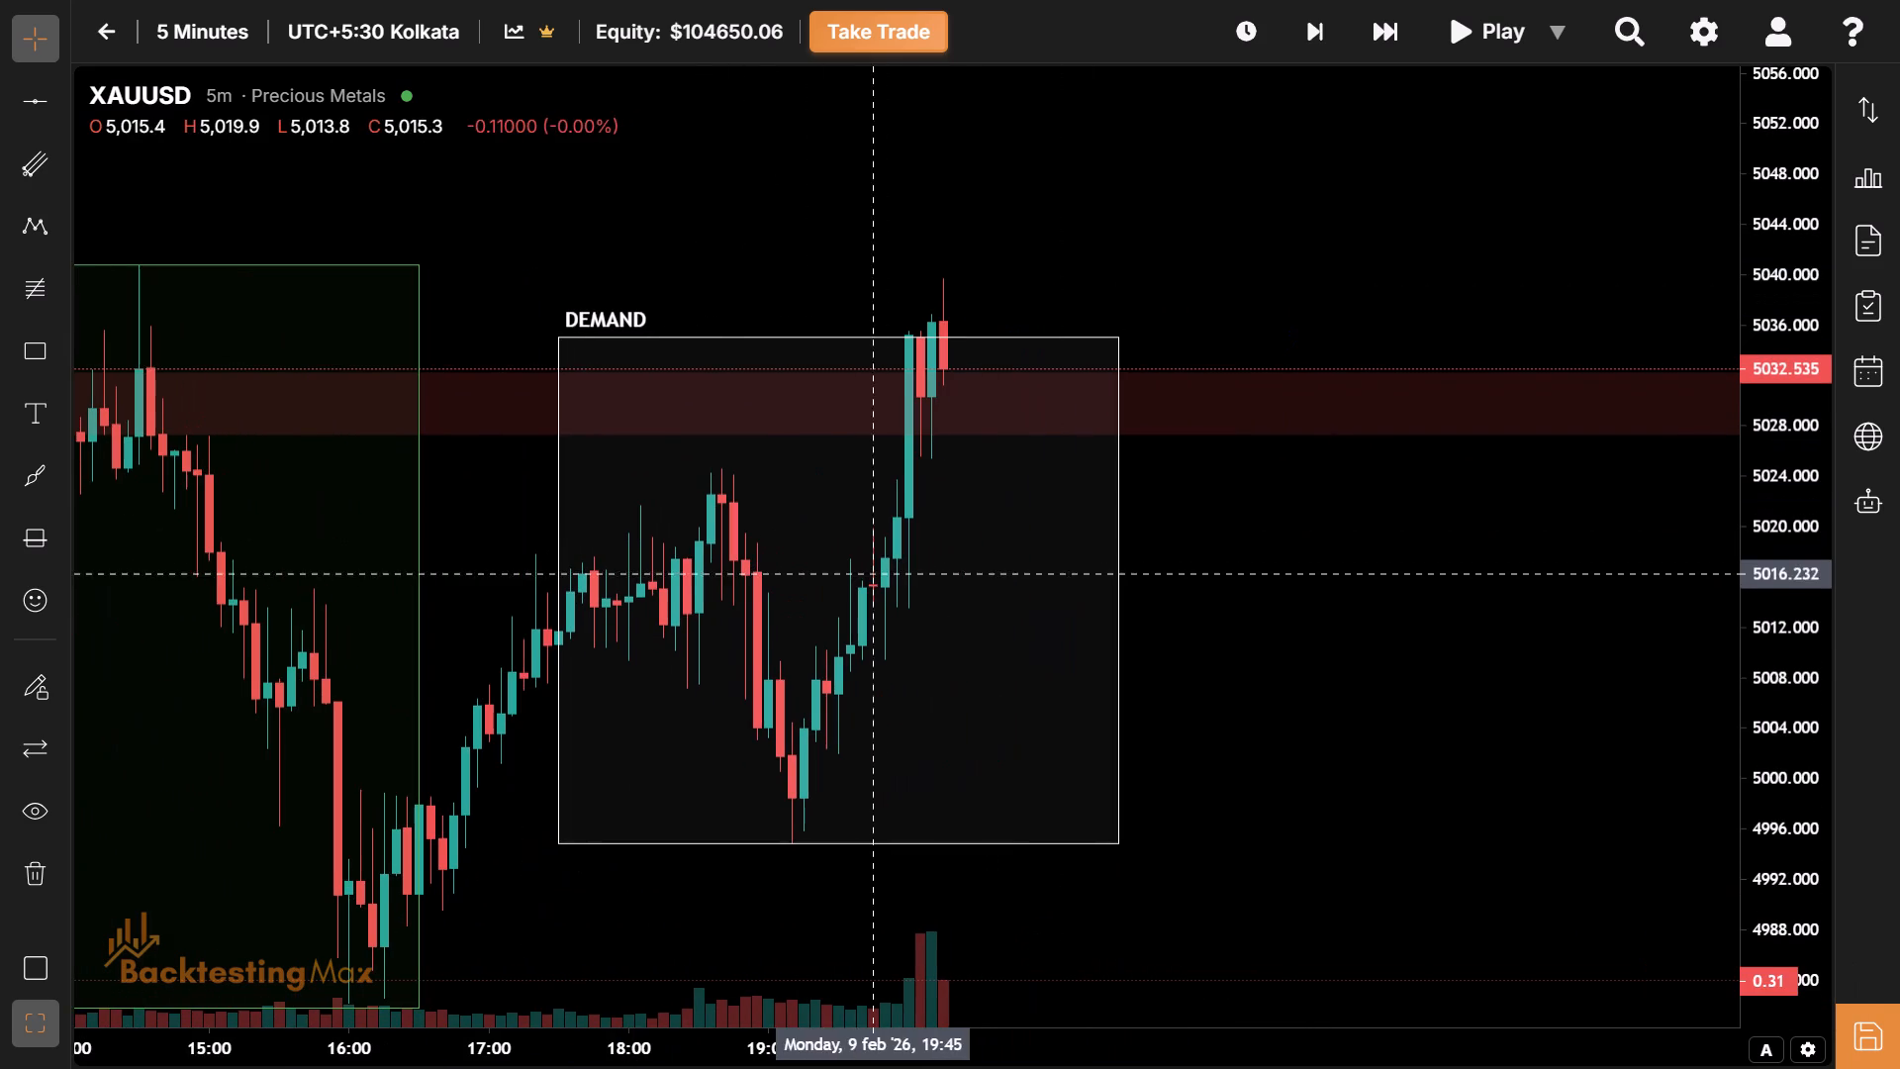
click(1302, 35)
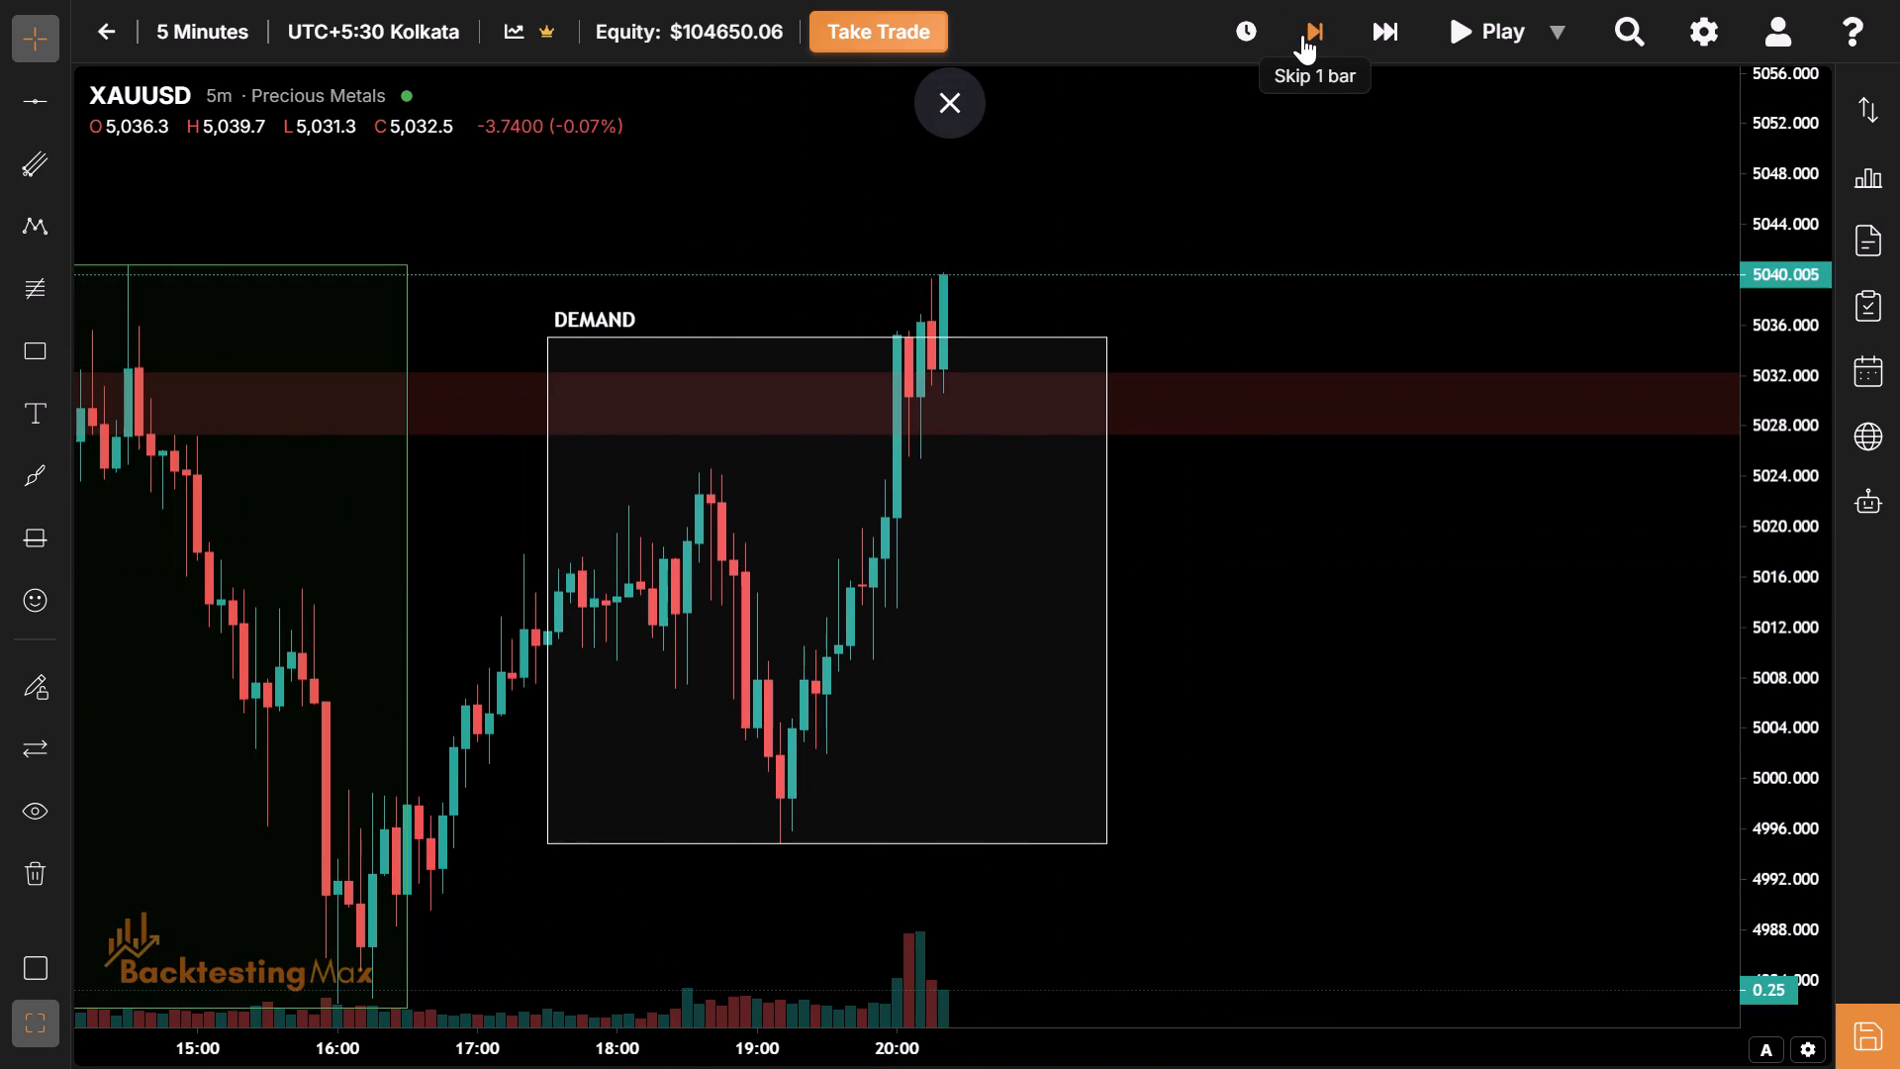
click(1321, 27)
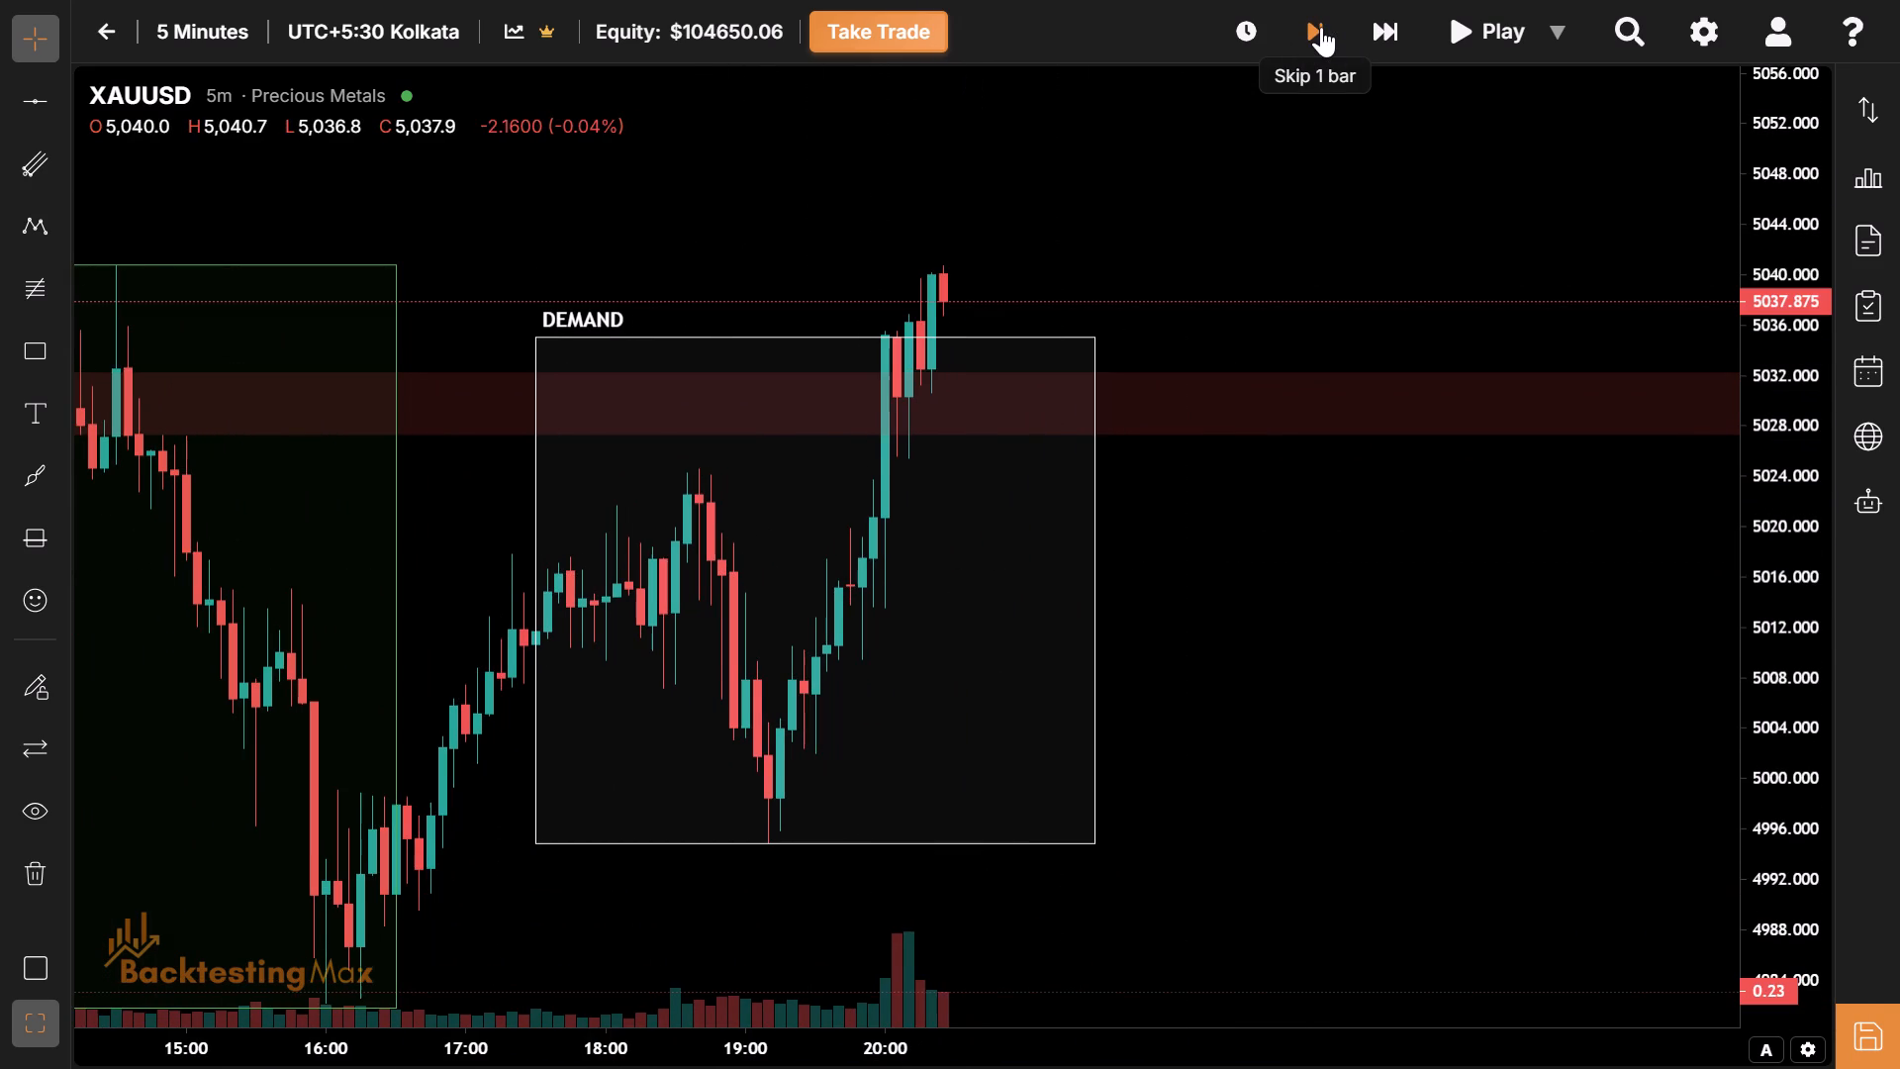
drag(878, 178, 1265, 374)
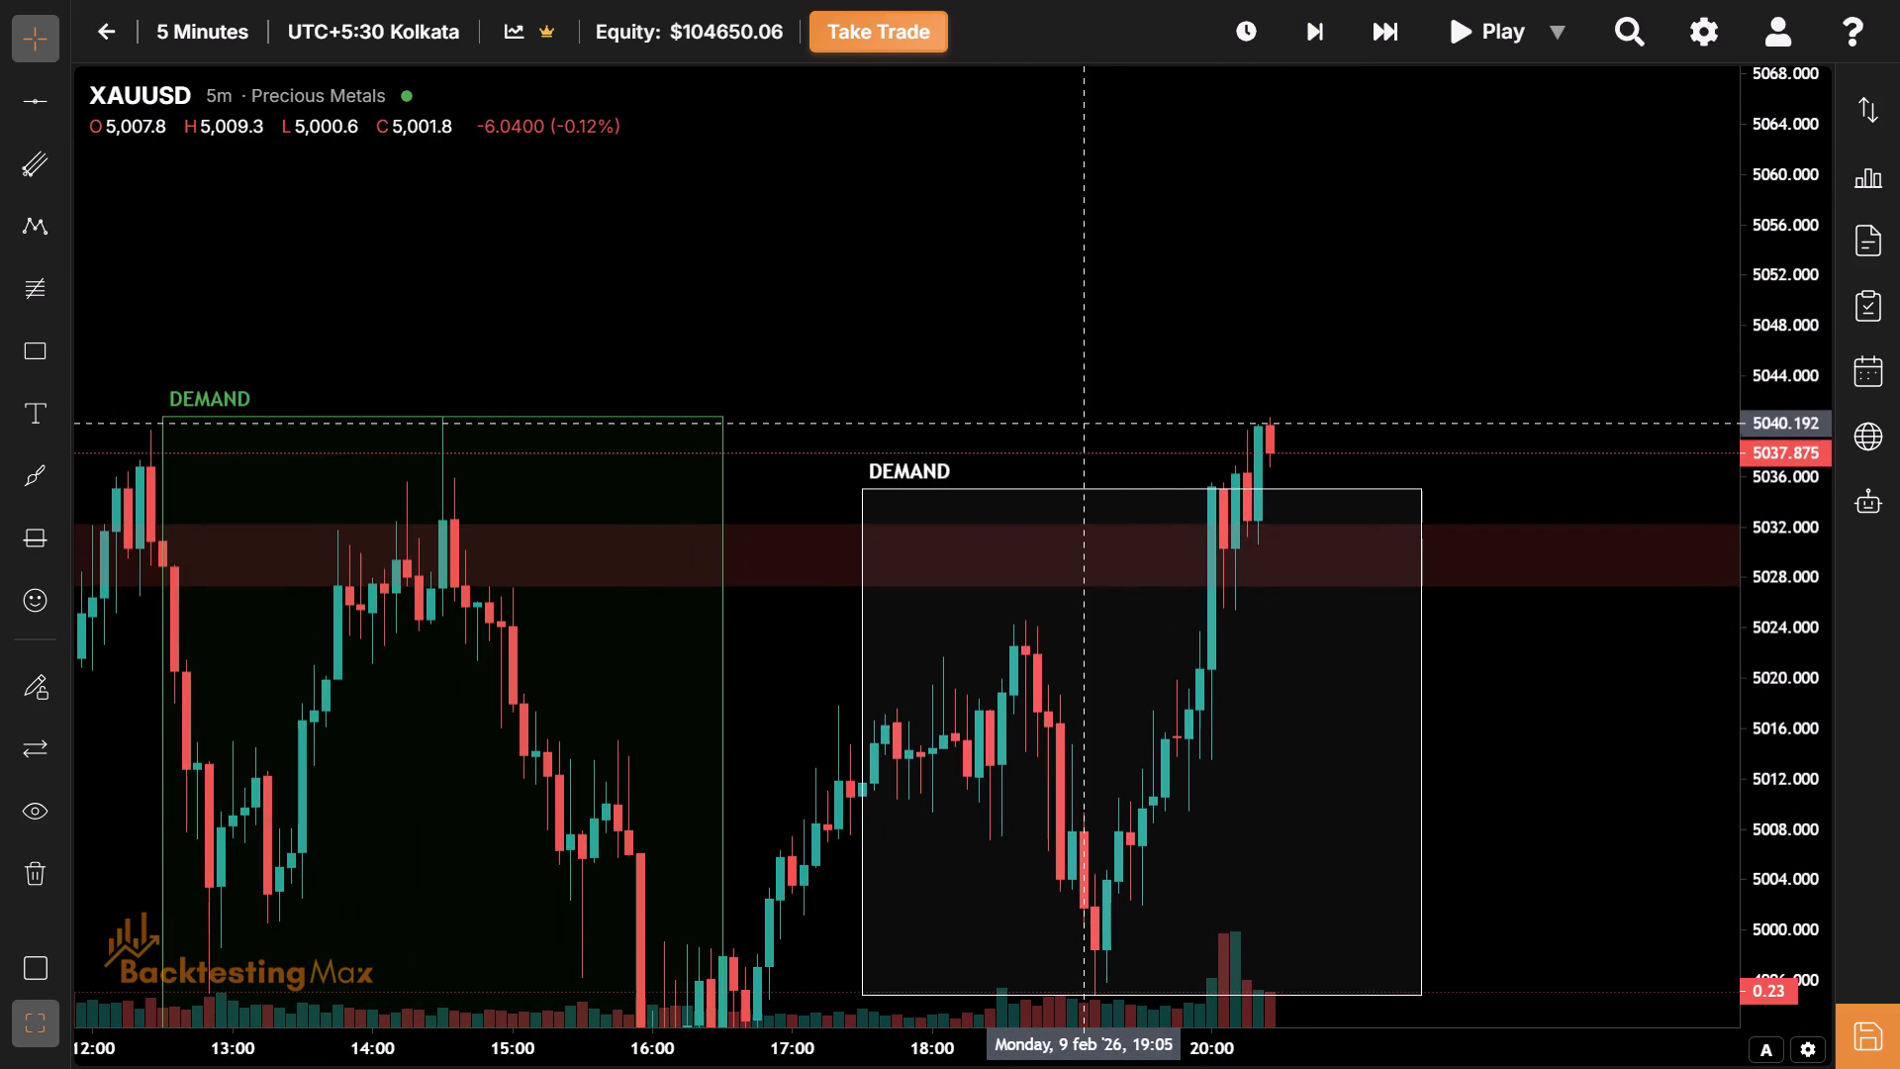
click(1322, 26)
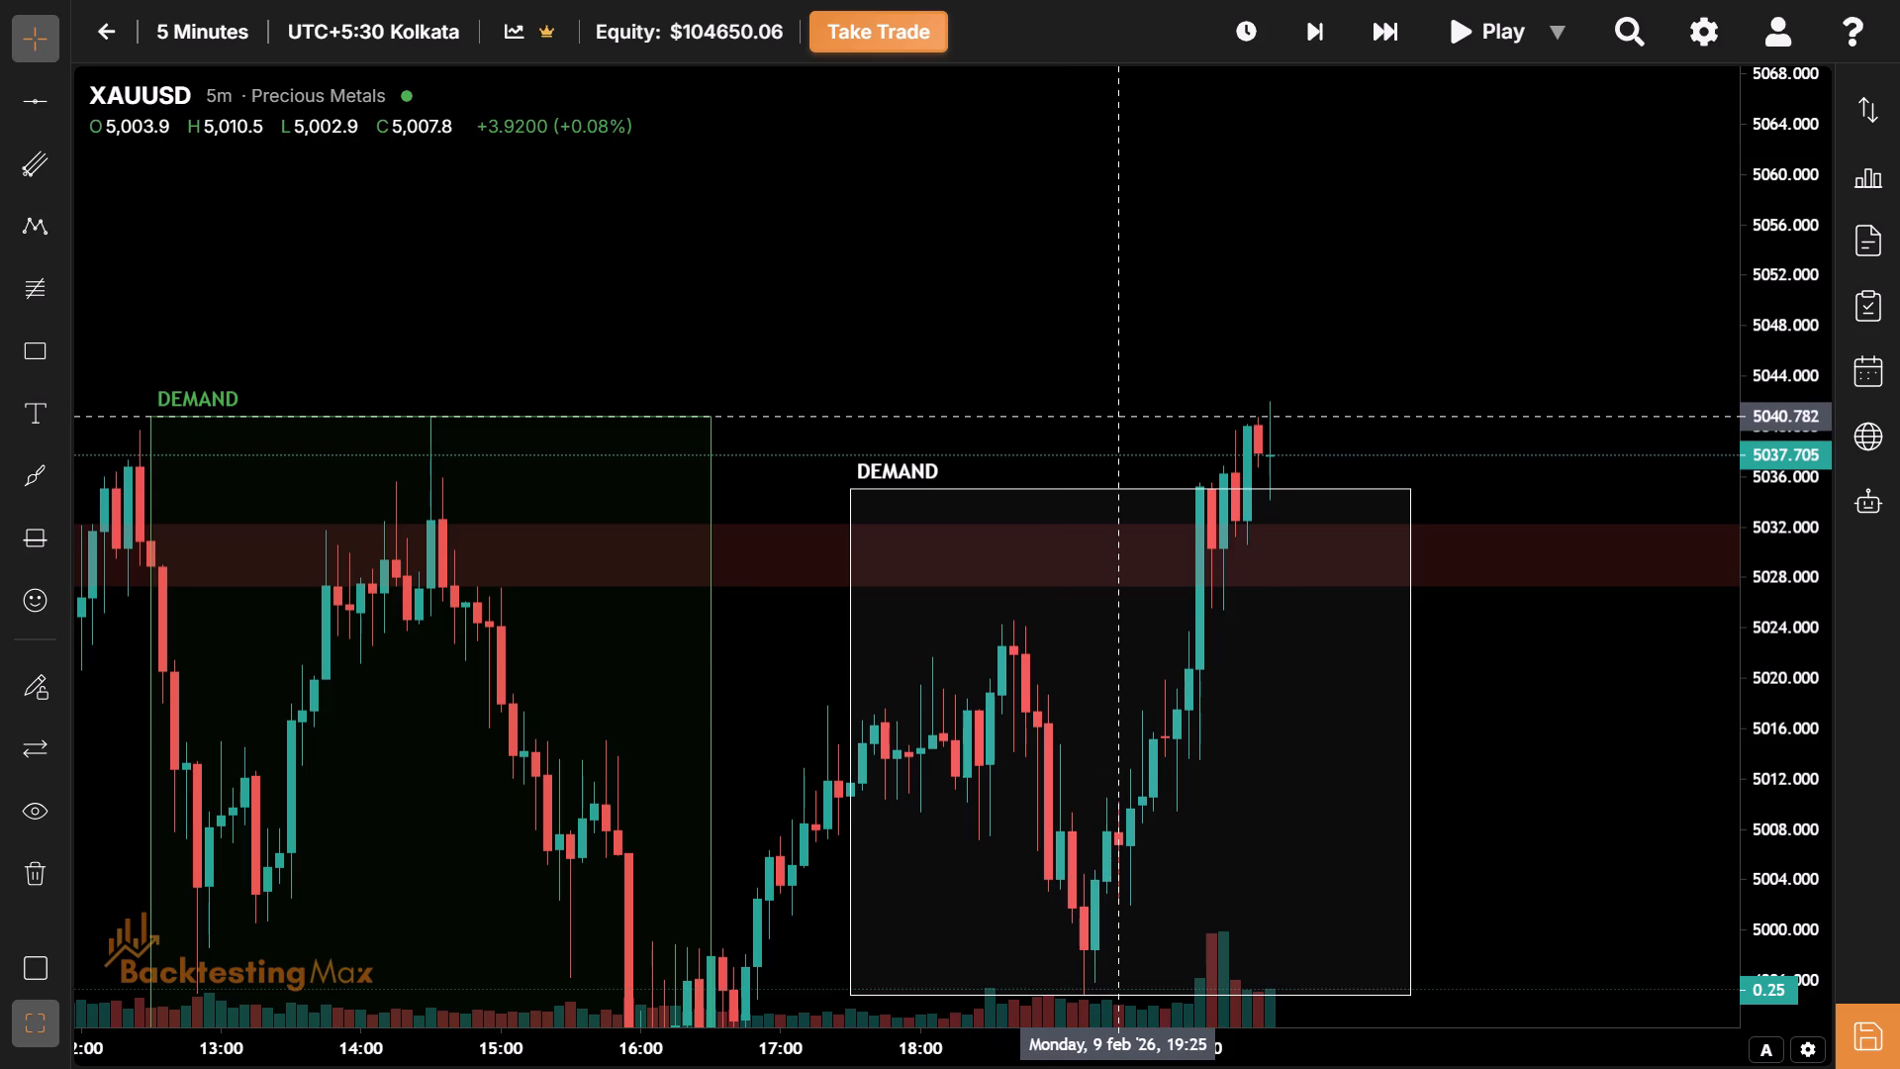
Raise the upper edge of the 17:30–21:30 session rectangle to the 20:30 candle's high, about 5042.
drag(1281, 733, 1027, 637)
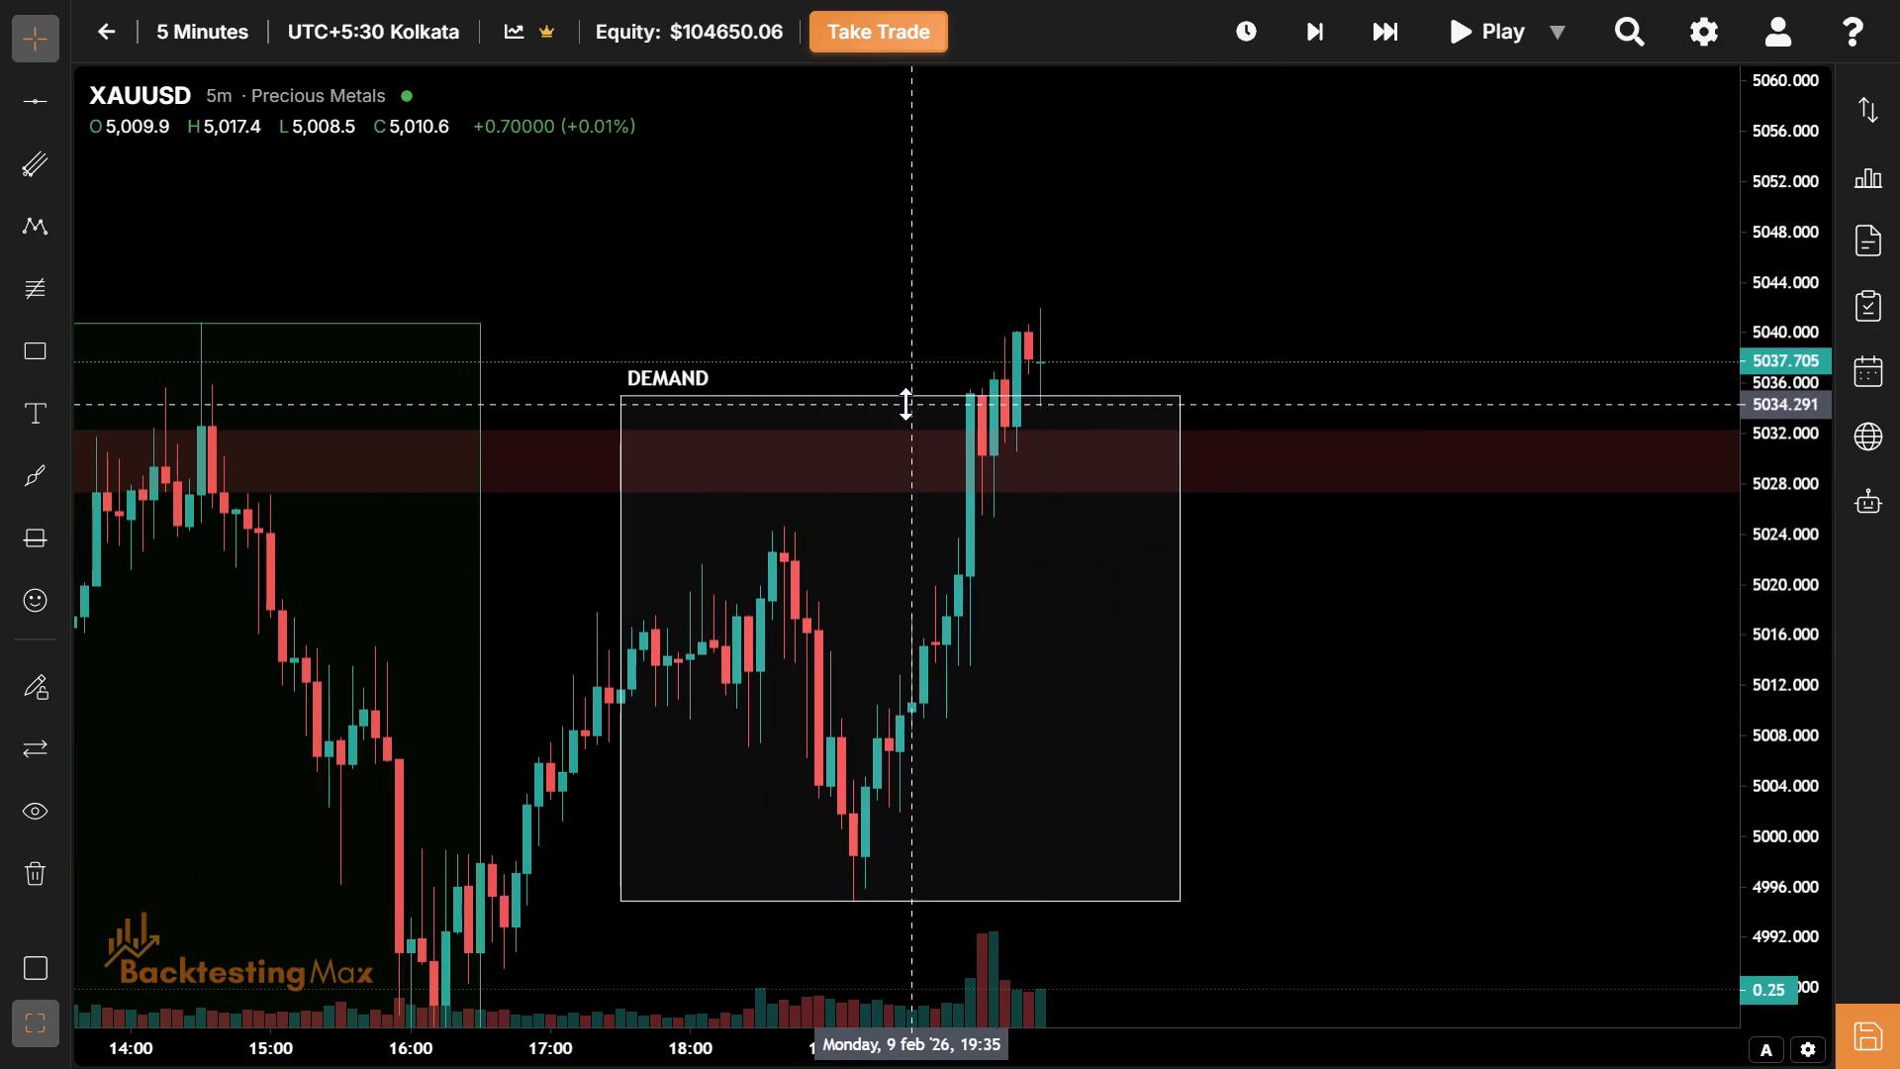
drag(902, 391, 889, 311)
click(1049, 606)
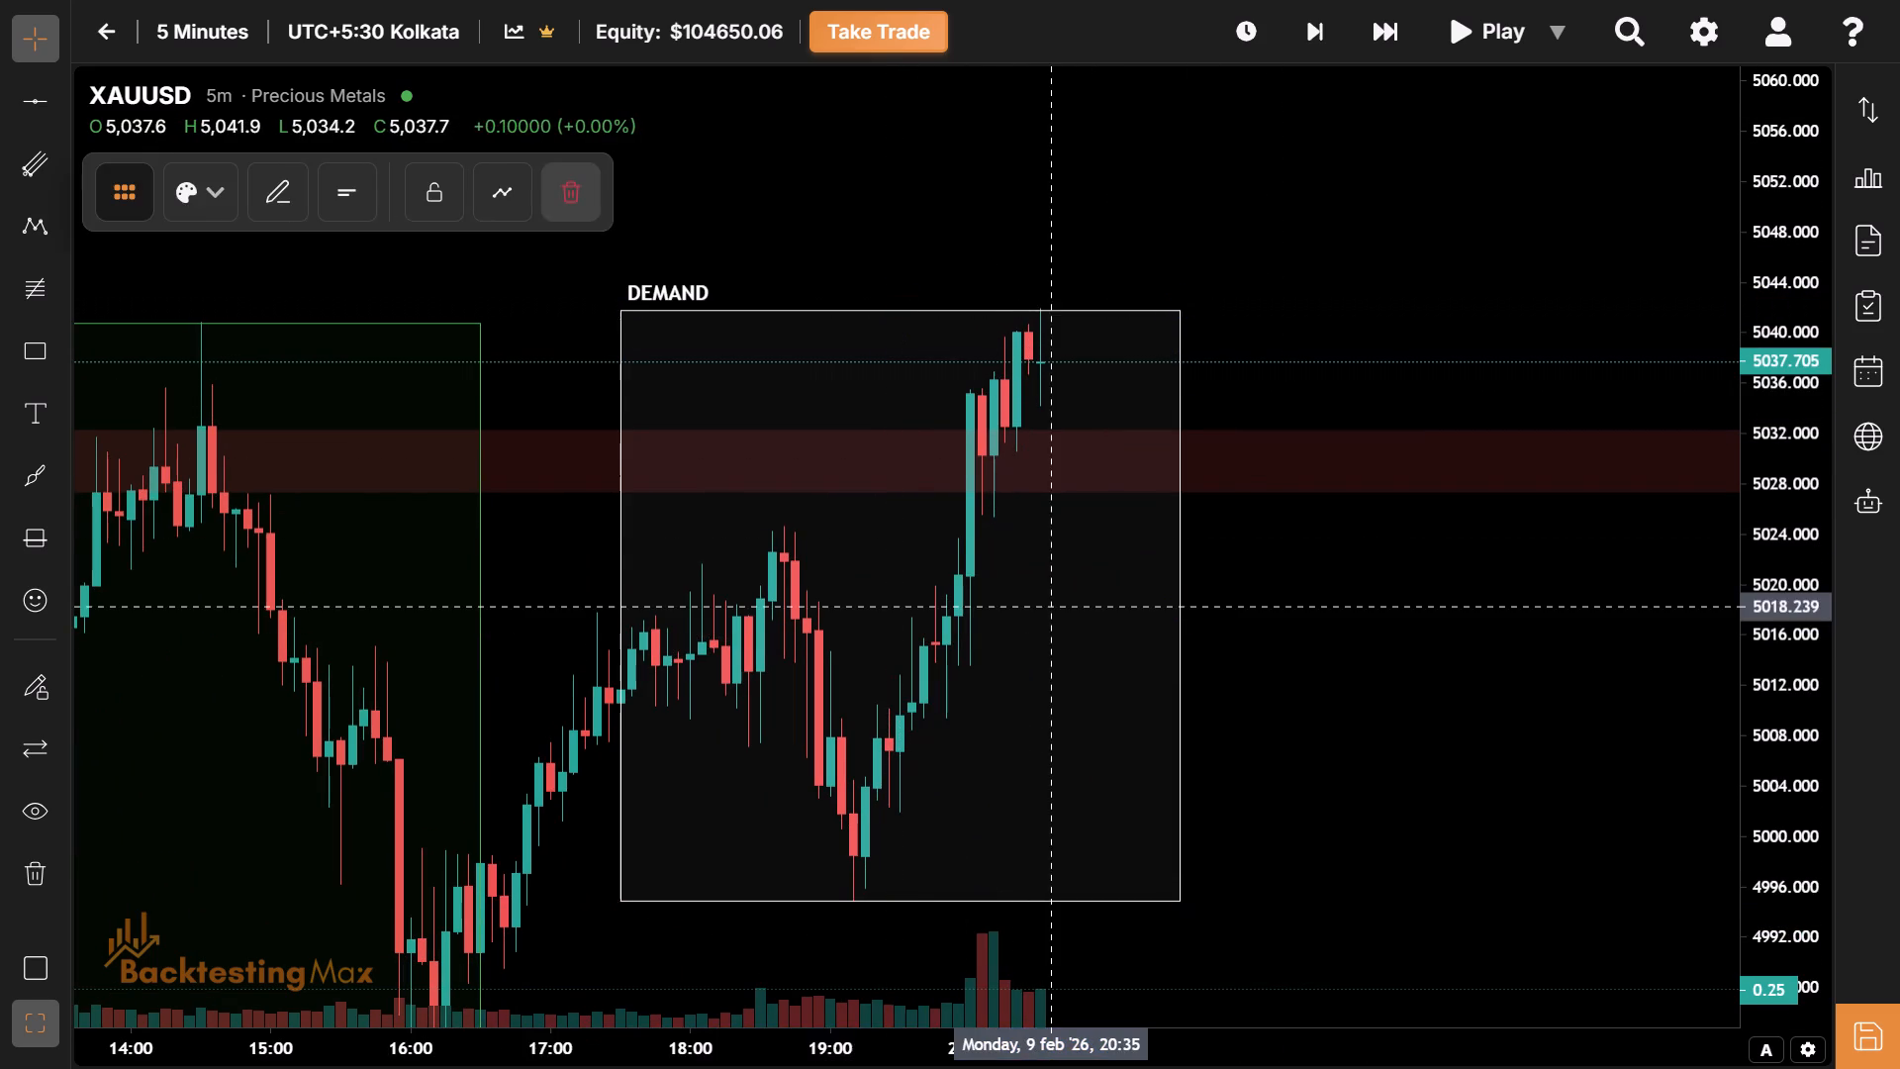
Advance the replay bar by bar to 21:00 on 9 Feb.
drag(1049, 606, 797, 596)
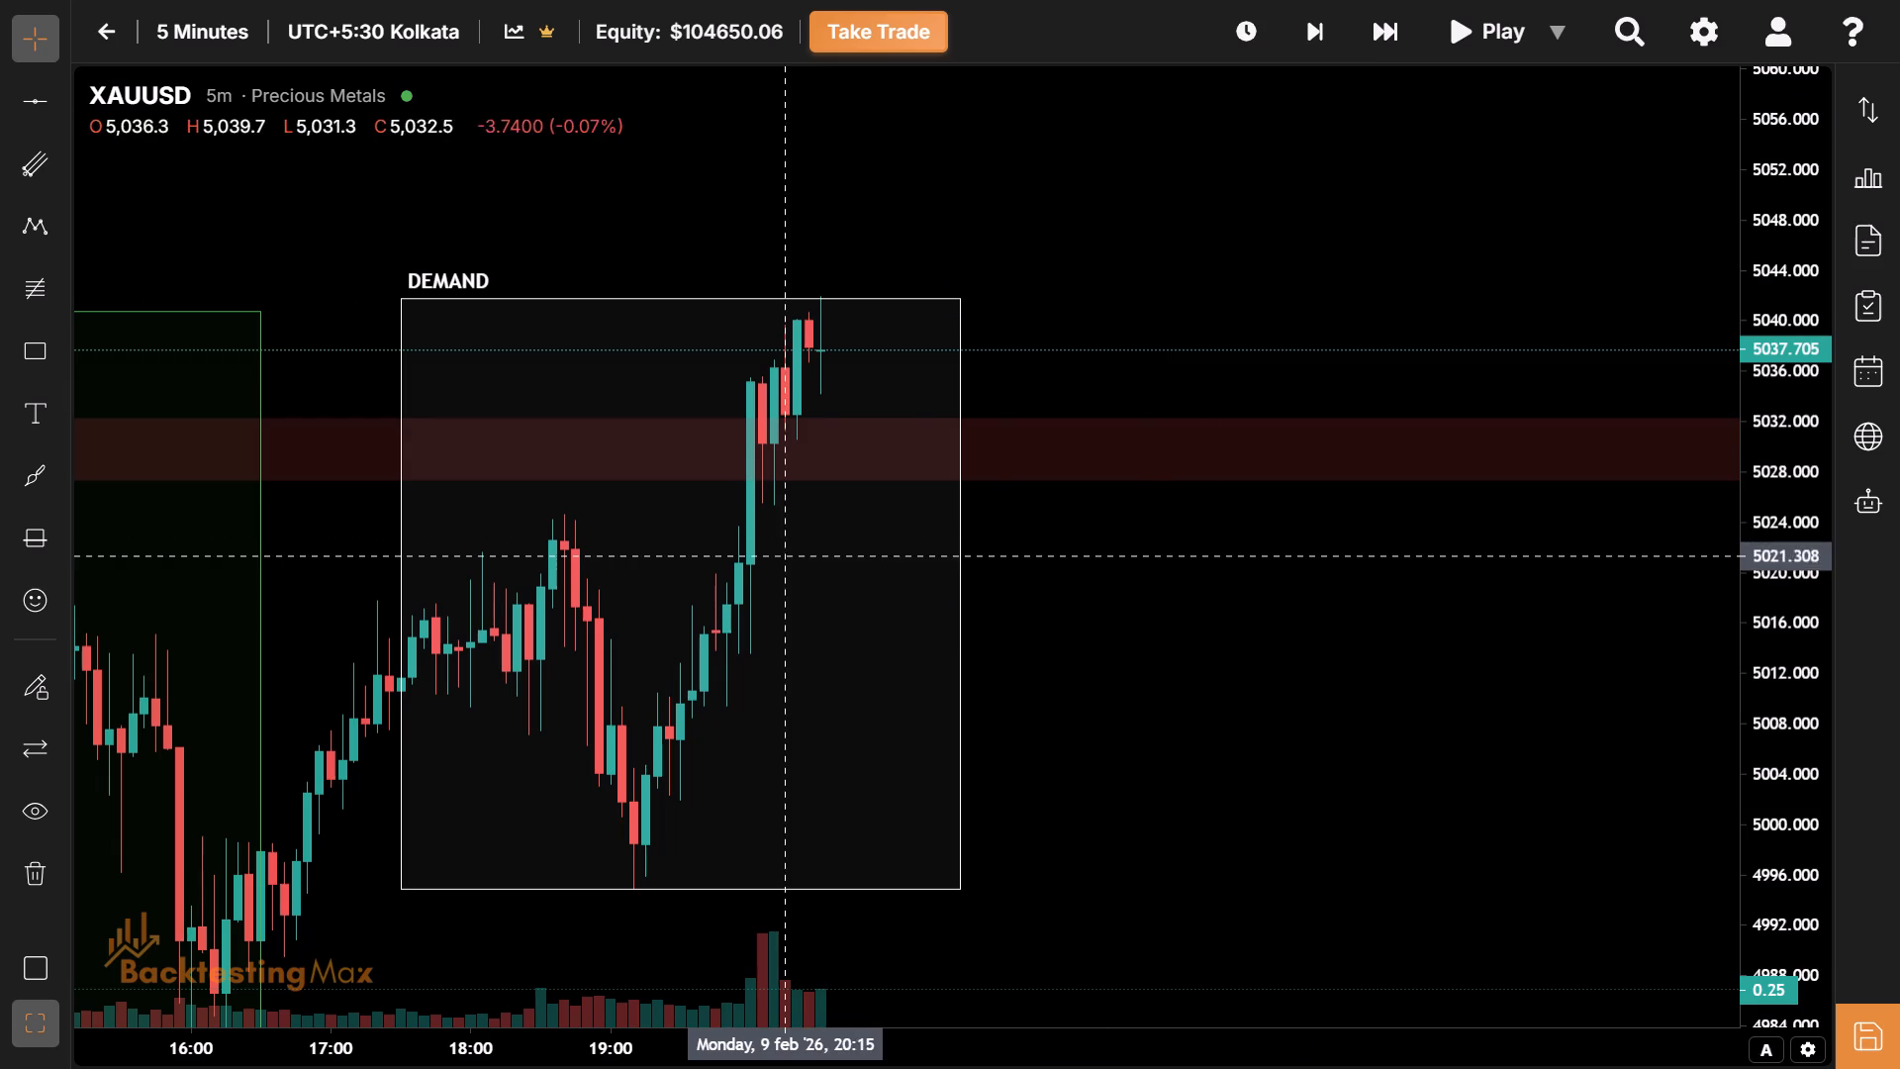
drag(817, 568, 757, 595)
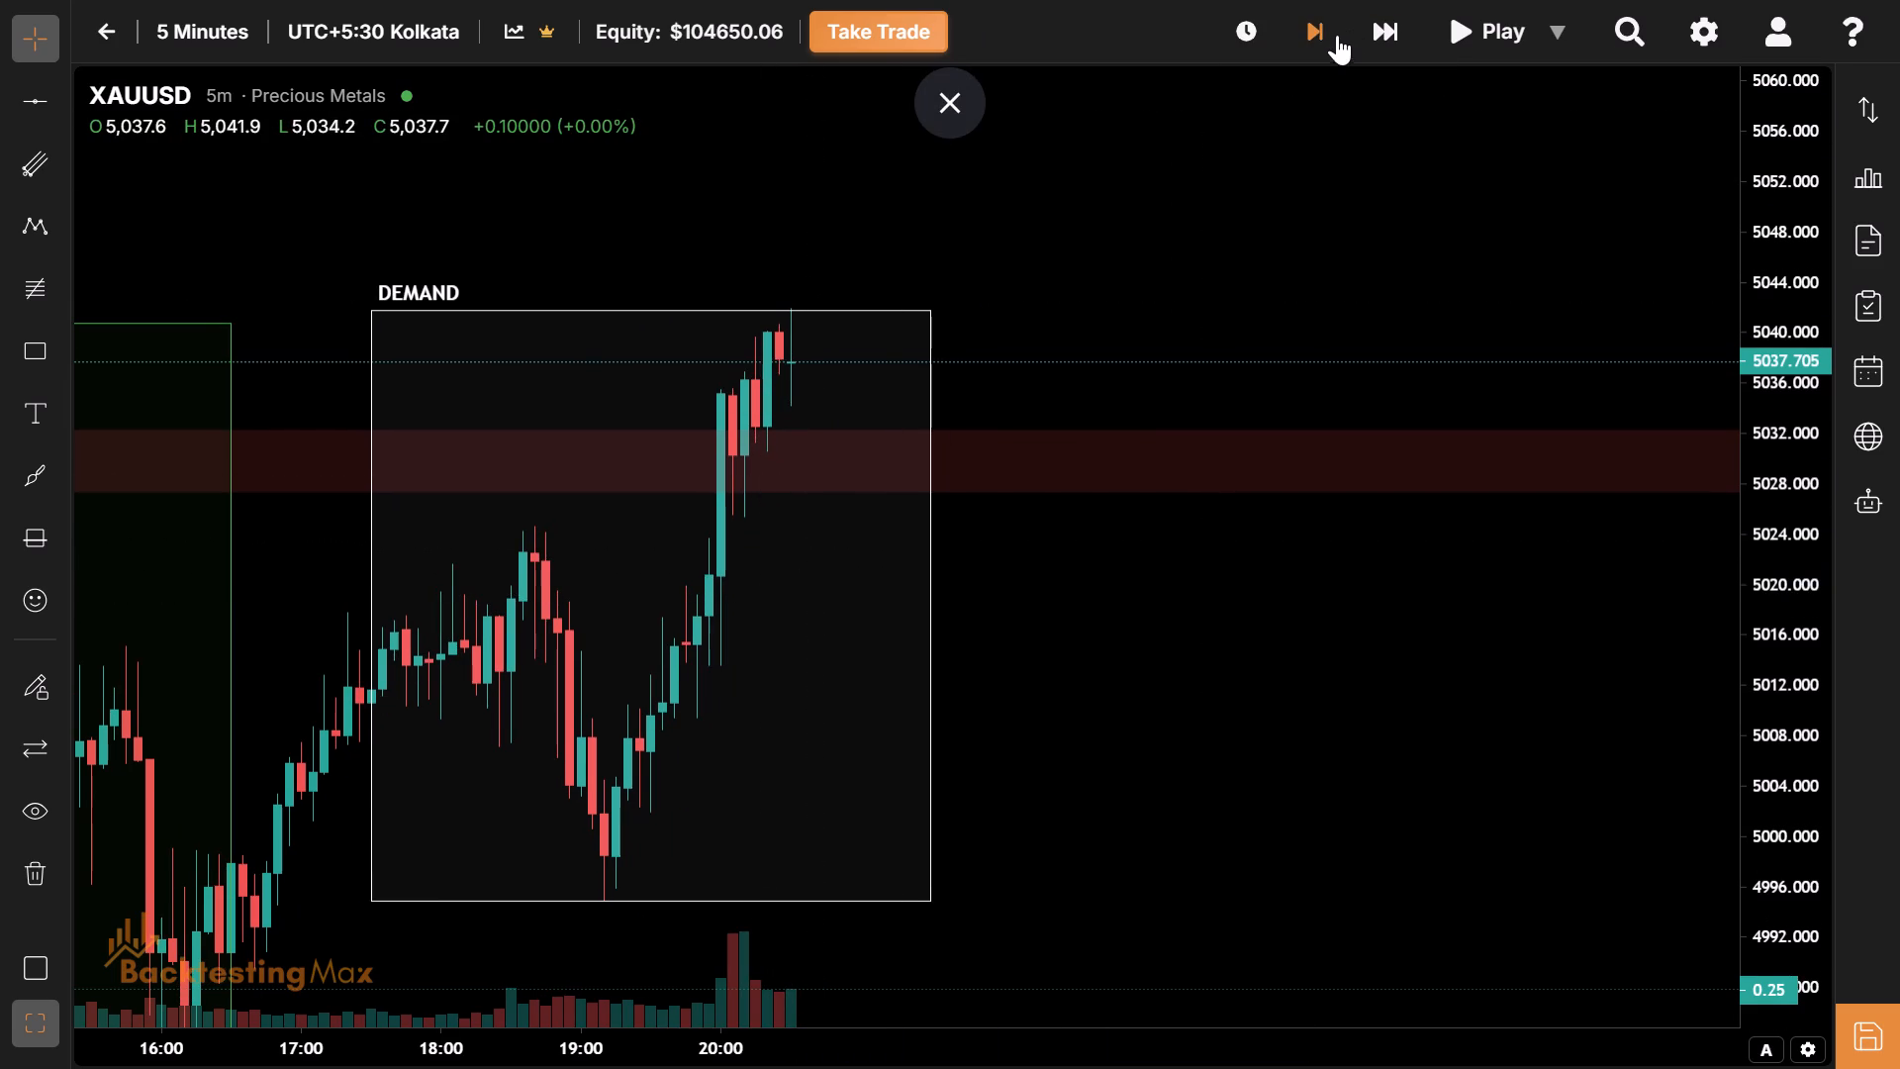
click(1318, 45)
click(1318, 45)
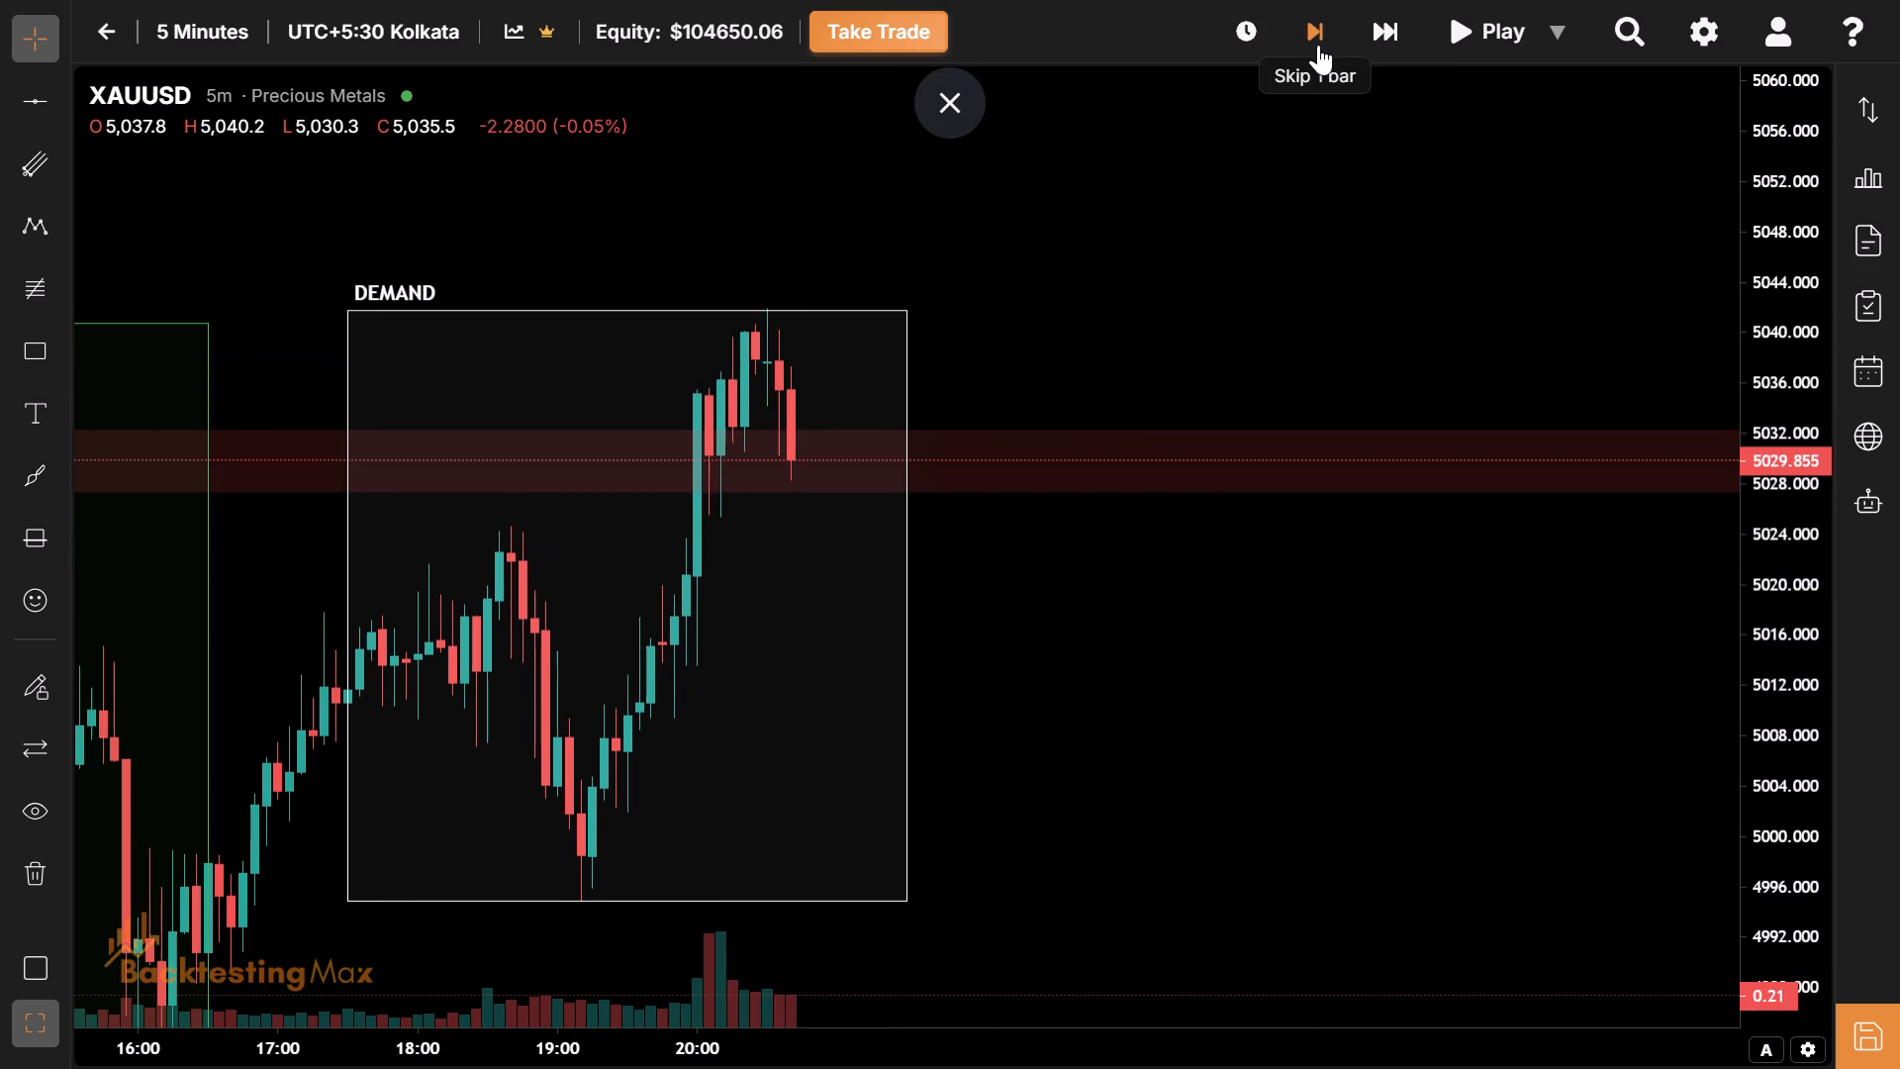
click(1318, 45)
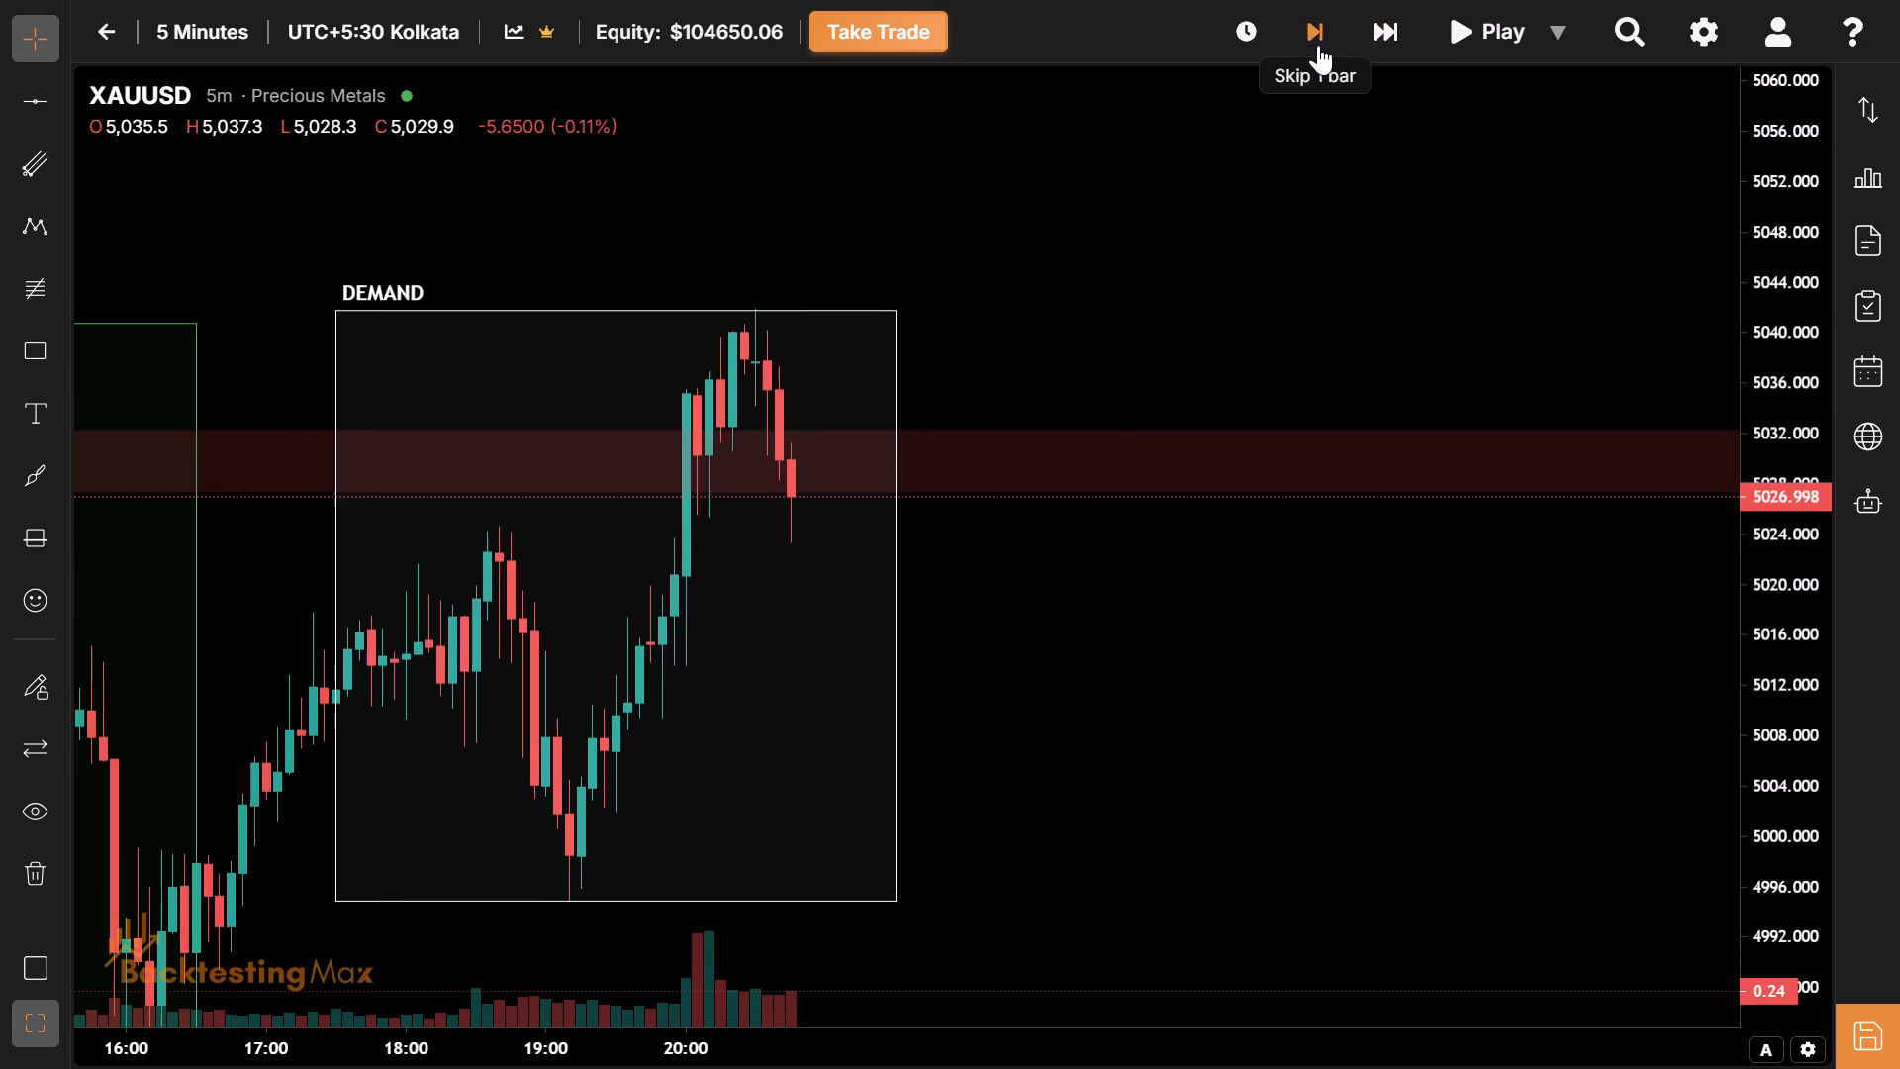
click(1318, 45)
click(1318, 45)
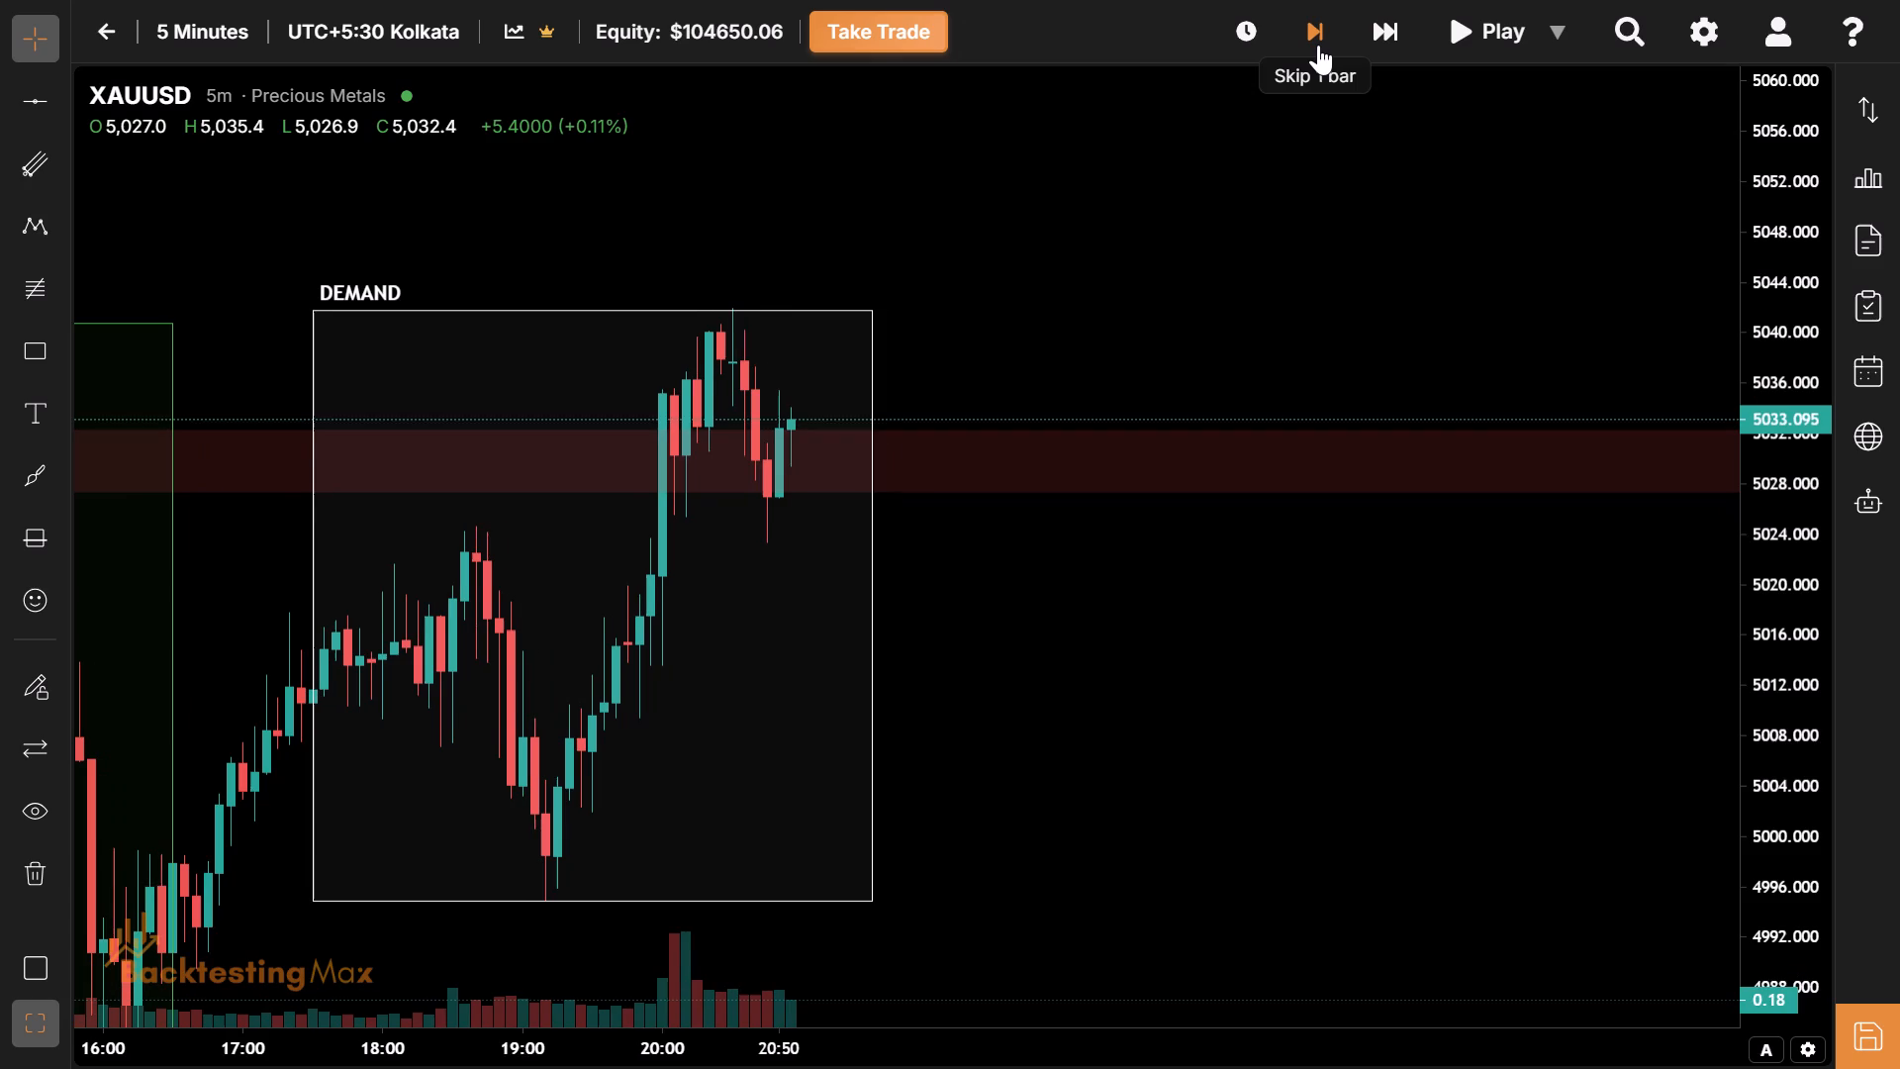
click(1318, 45)
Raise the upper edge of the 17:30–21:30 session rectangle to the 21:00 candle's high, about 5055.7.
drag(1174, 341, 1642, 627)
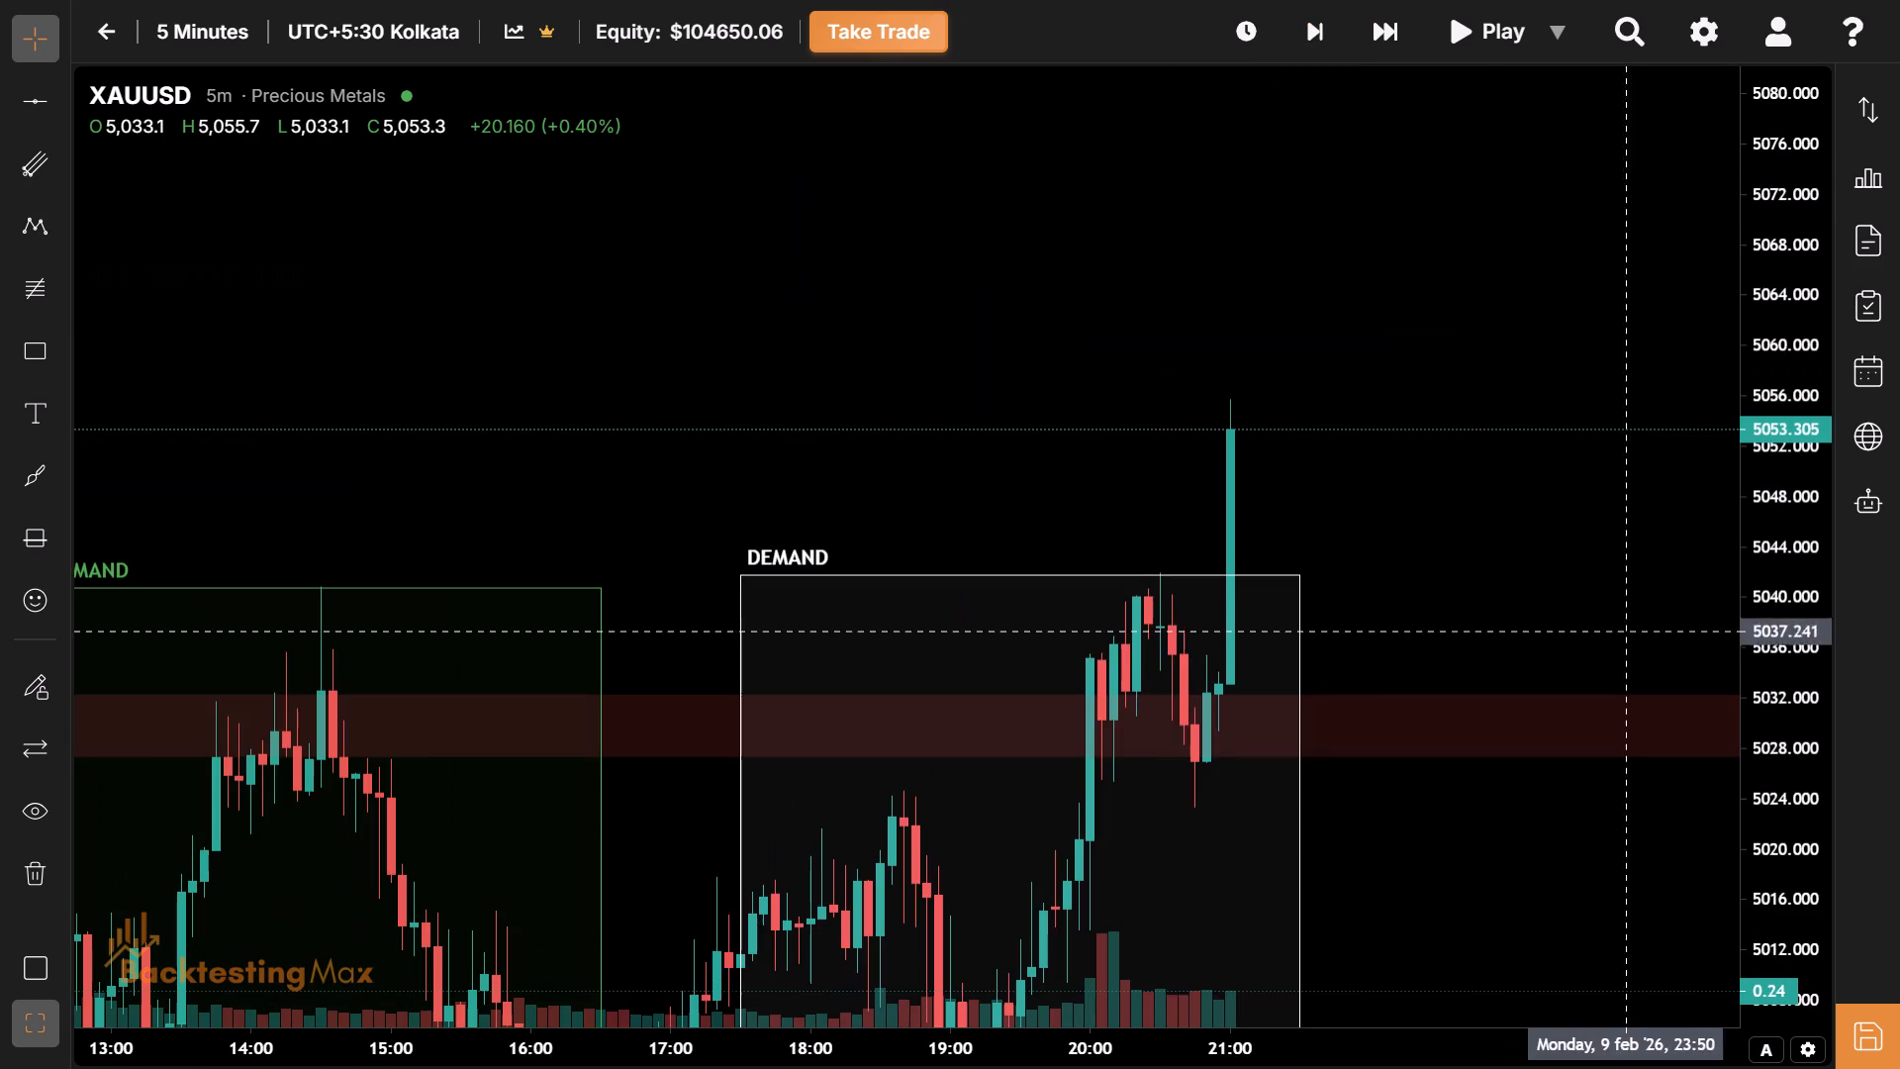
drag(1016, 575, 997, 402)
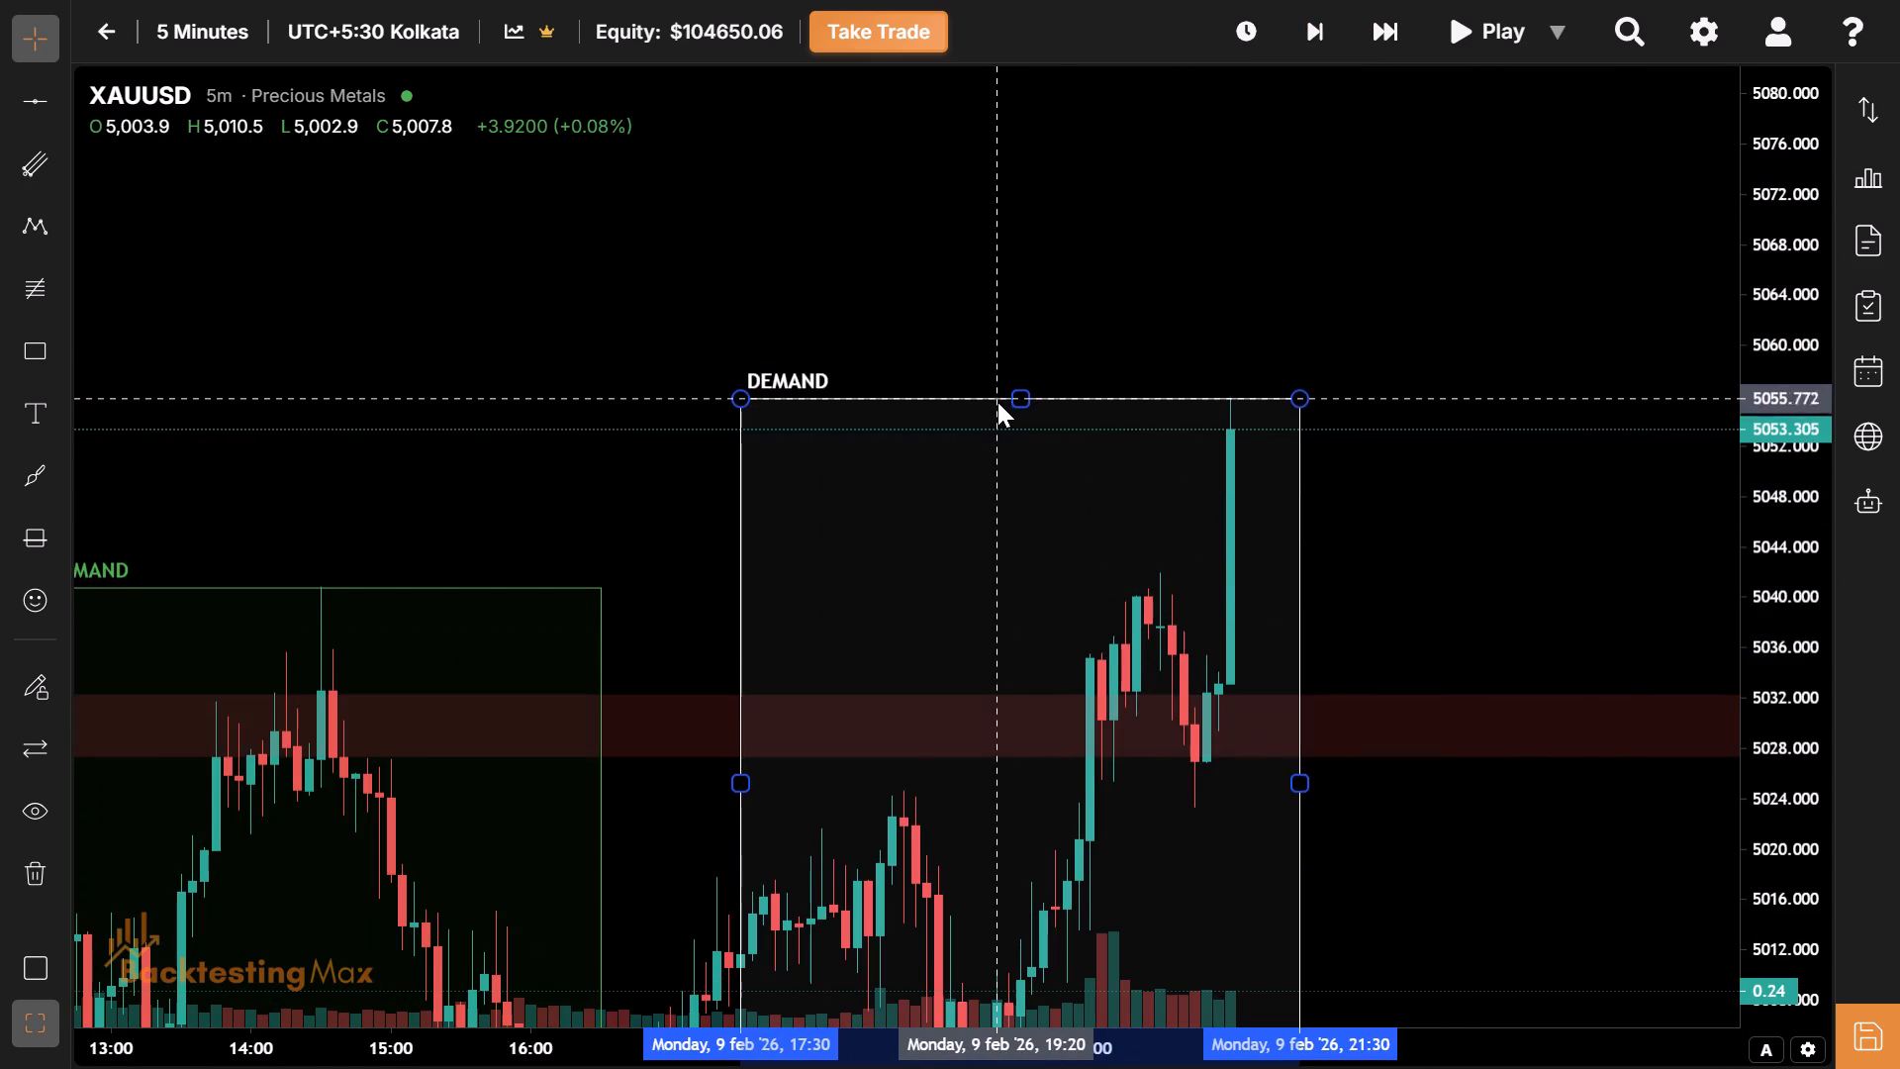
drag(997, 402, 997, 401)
Skip the replay forward to 21:40 on 9 Feb, just past the session's end.
drag(1156, 613, 879, 495)
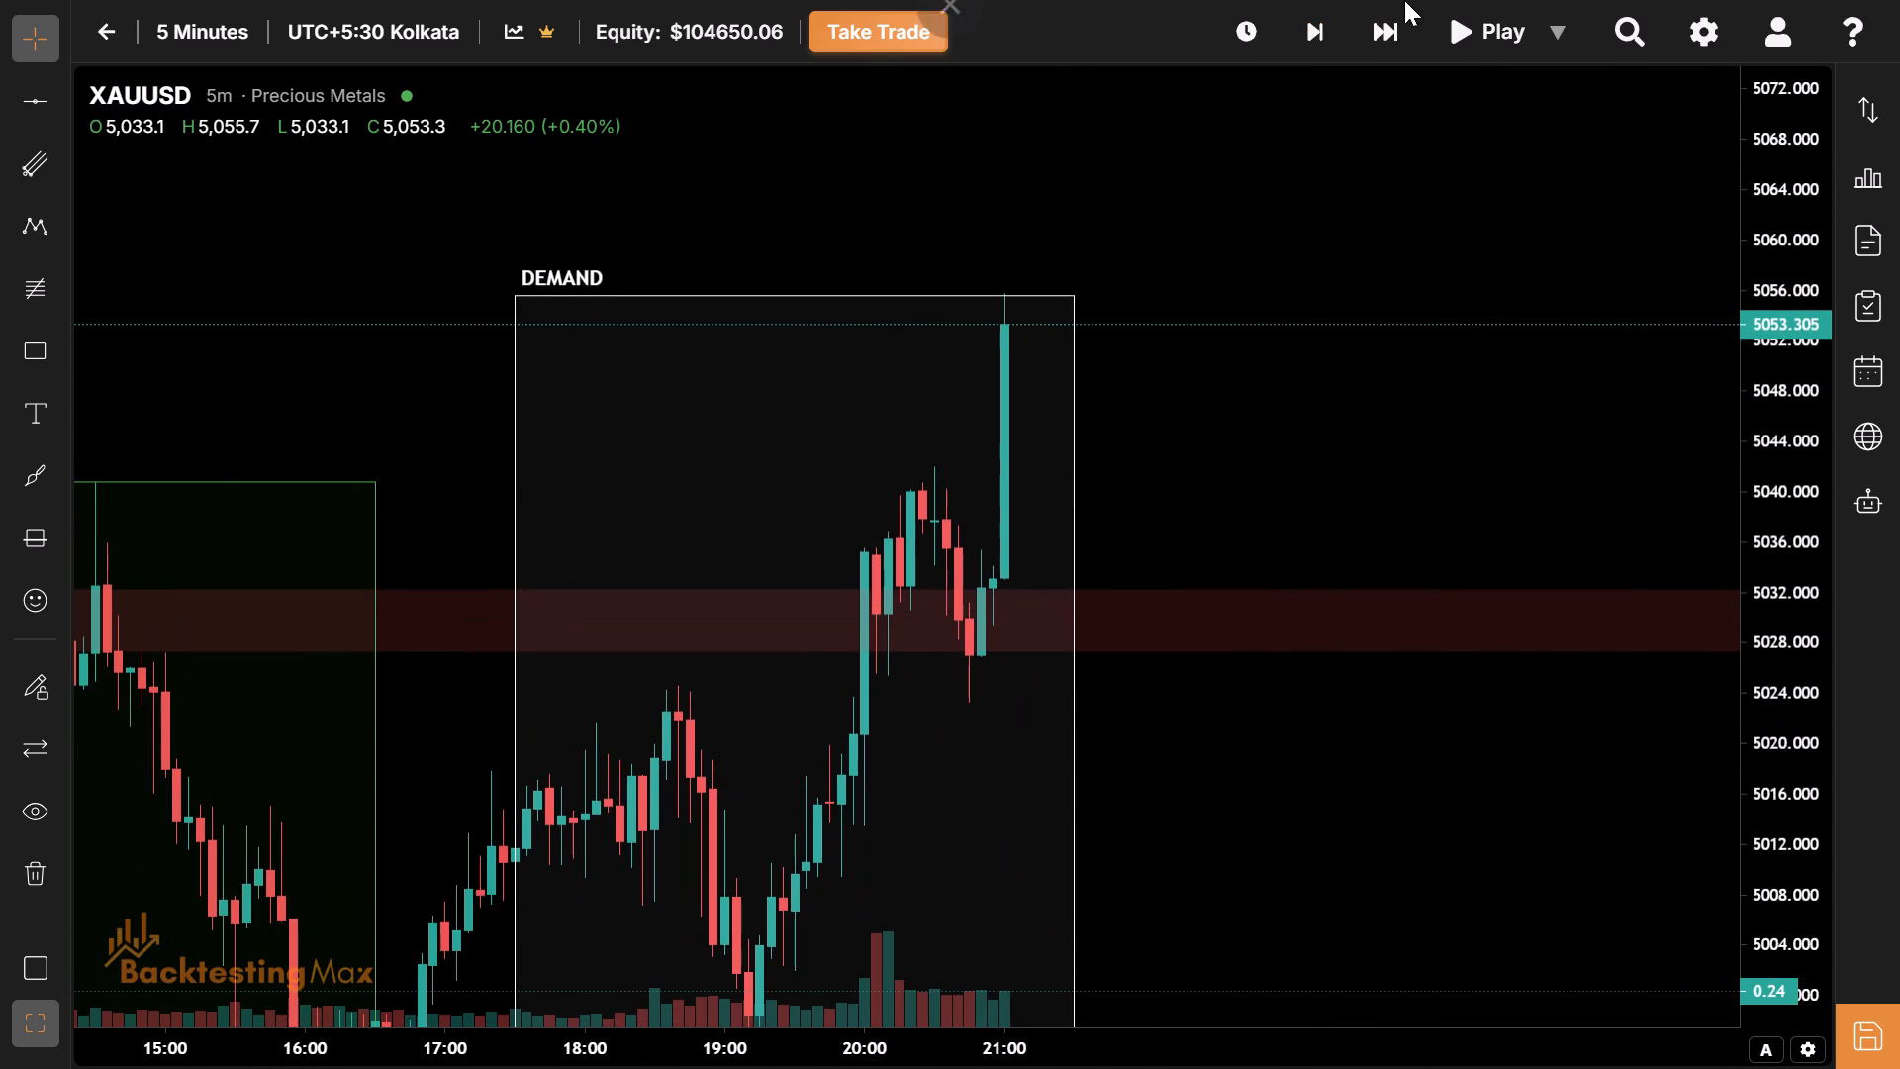
double_click(1392, 19)
Raise the upper edge of the 17:30–21:30 session rectangle to the session's final high, about 5068.
drag(1392, 19, 1200, 326)
drag(1200, 326, 1391, 517)
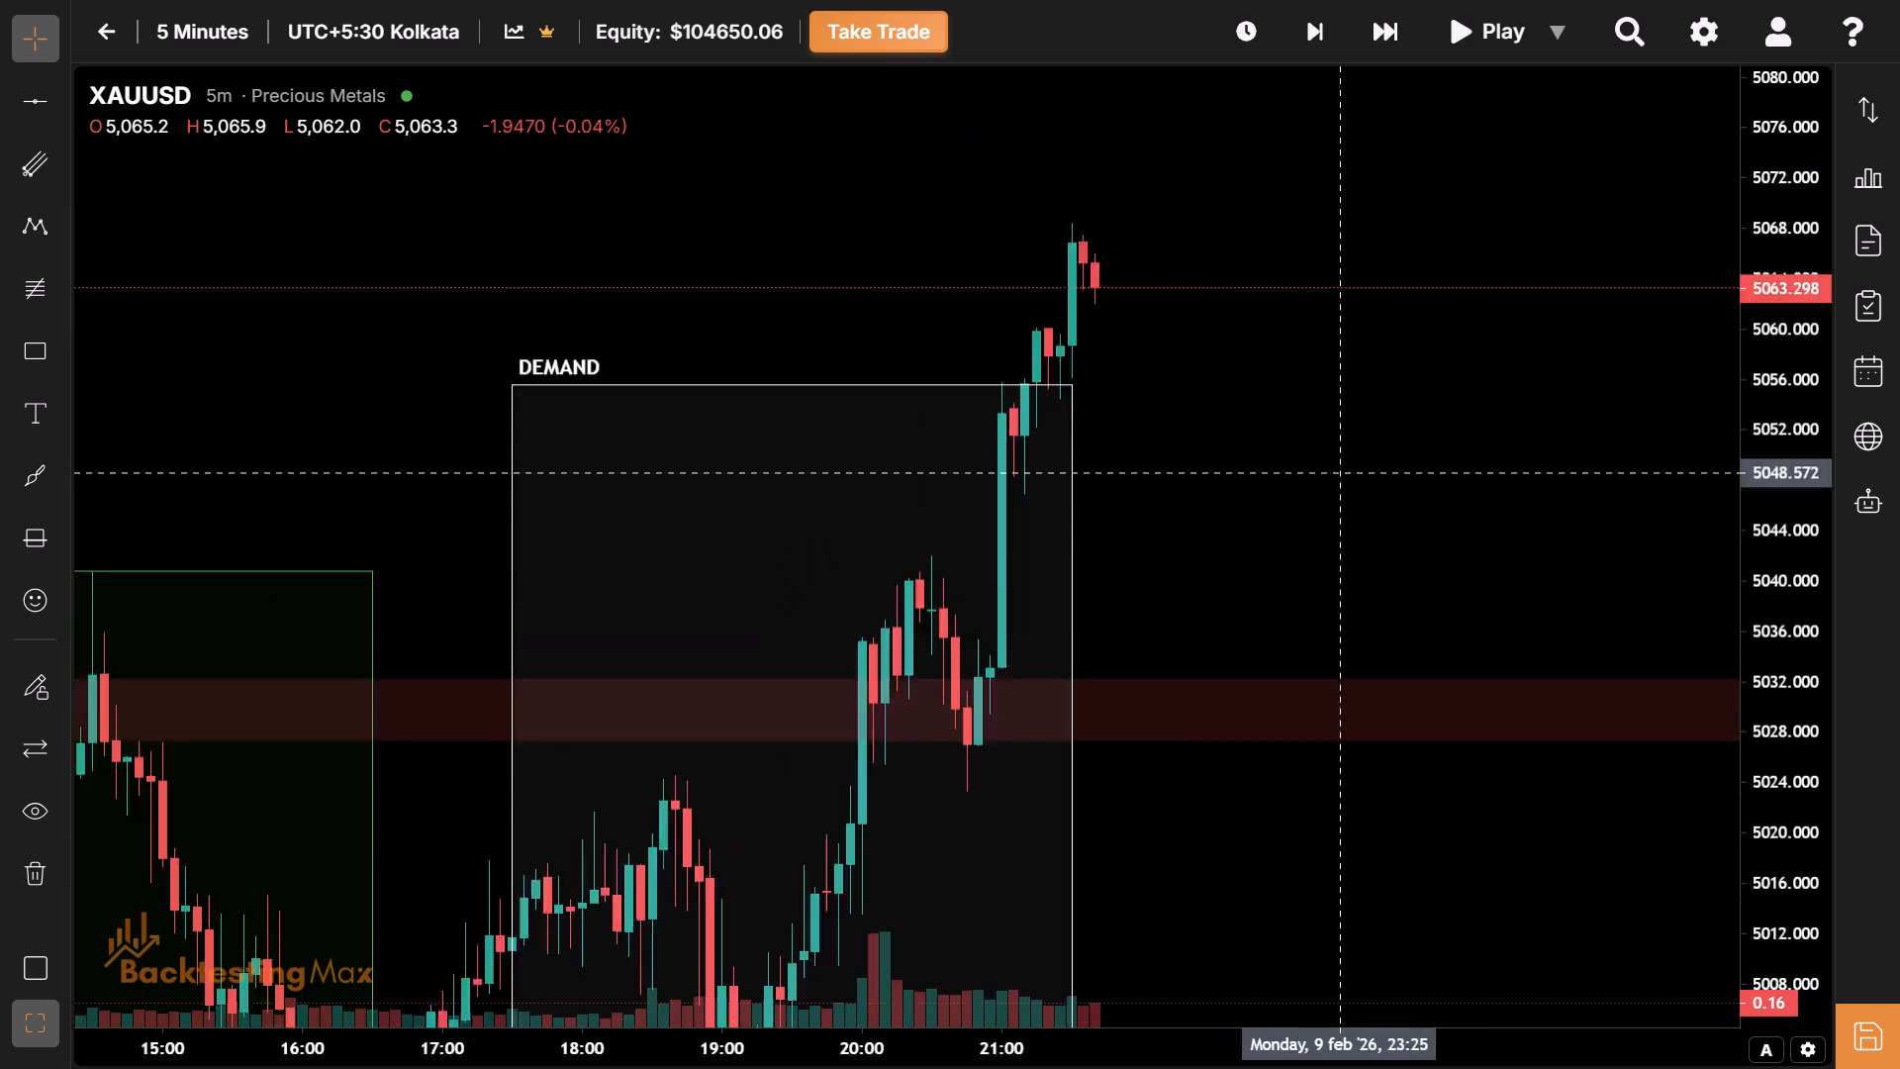
drag(1391, 517, 1404, 528)
drag(853, 440, 837, 247)
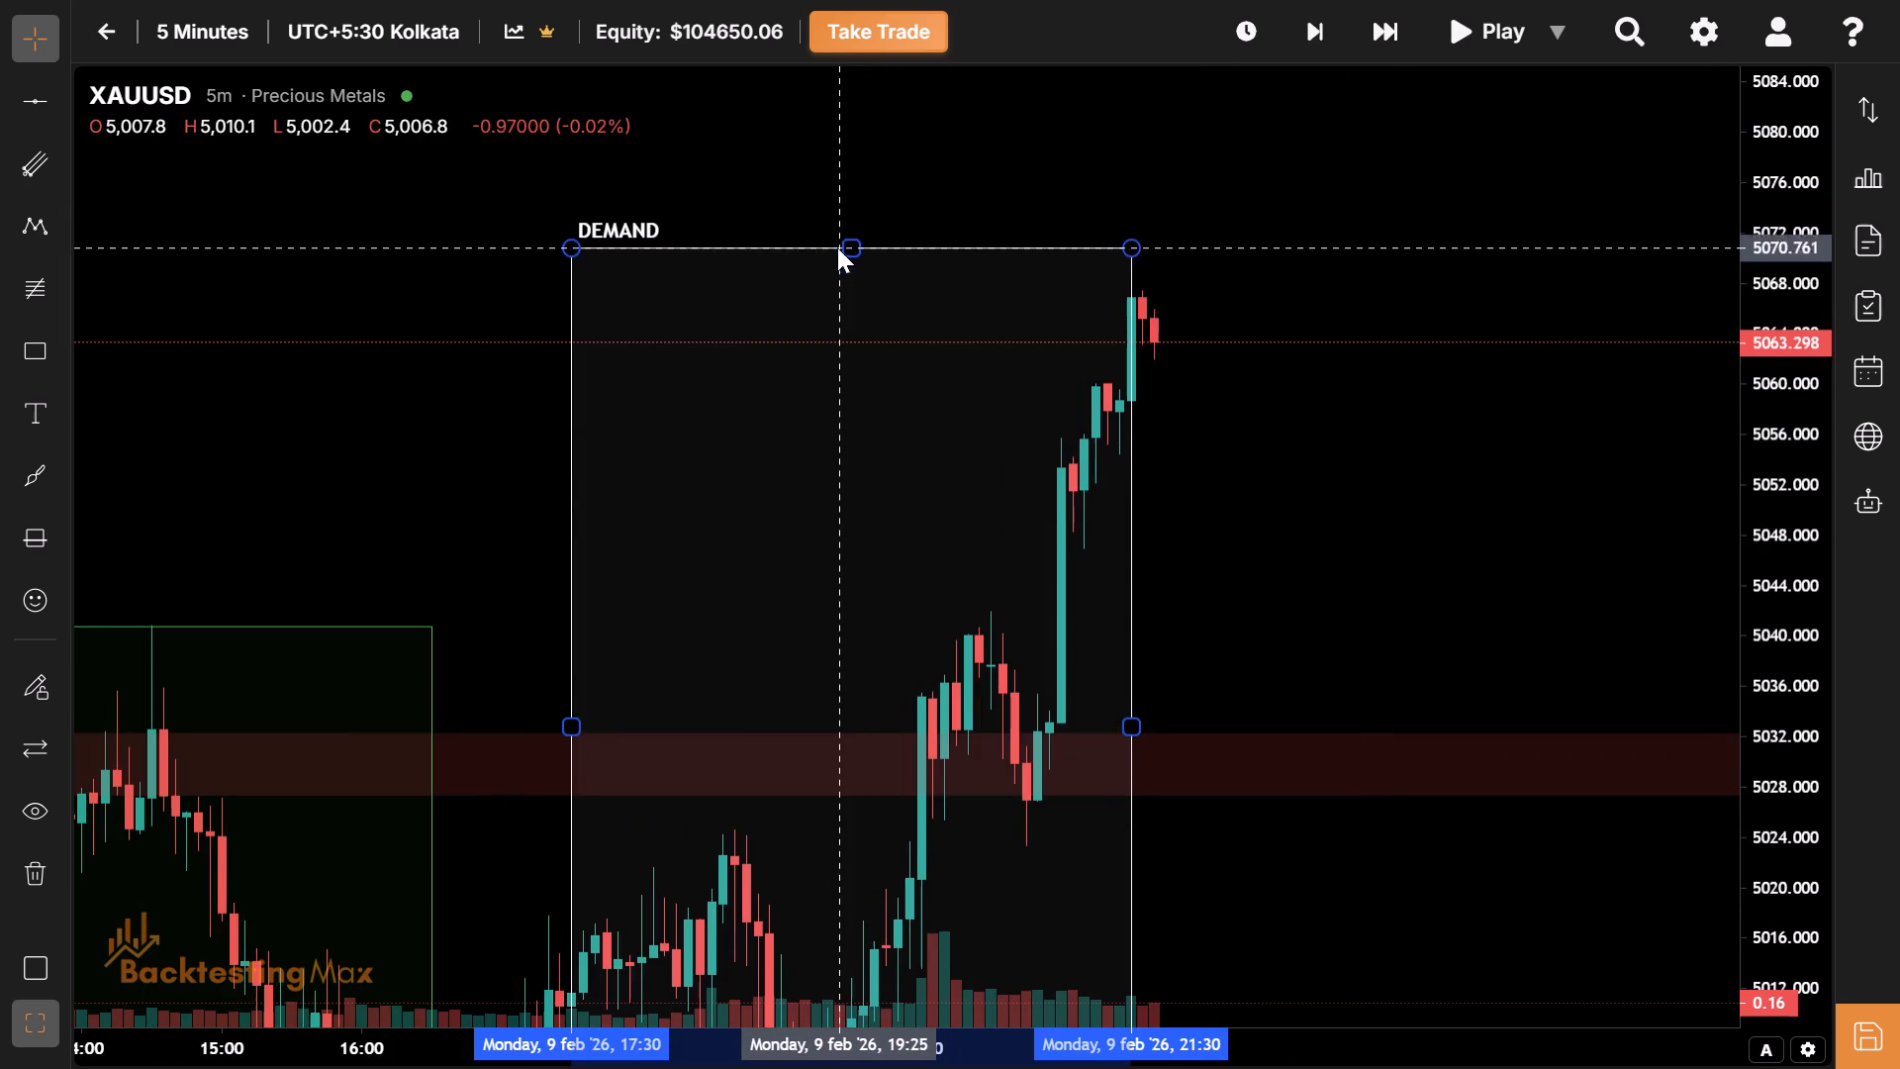
drag(837, 247, 838, 279)
Apply the Support/Demand template to the red supply zone between about 5027.3 and 5032.2.
drag(1165, 435, 1266, 233)
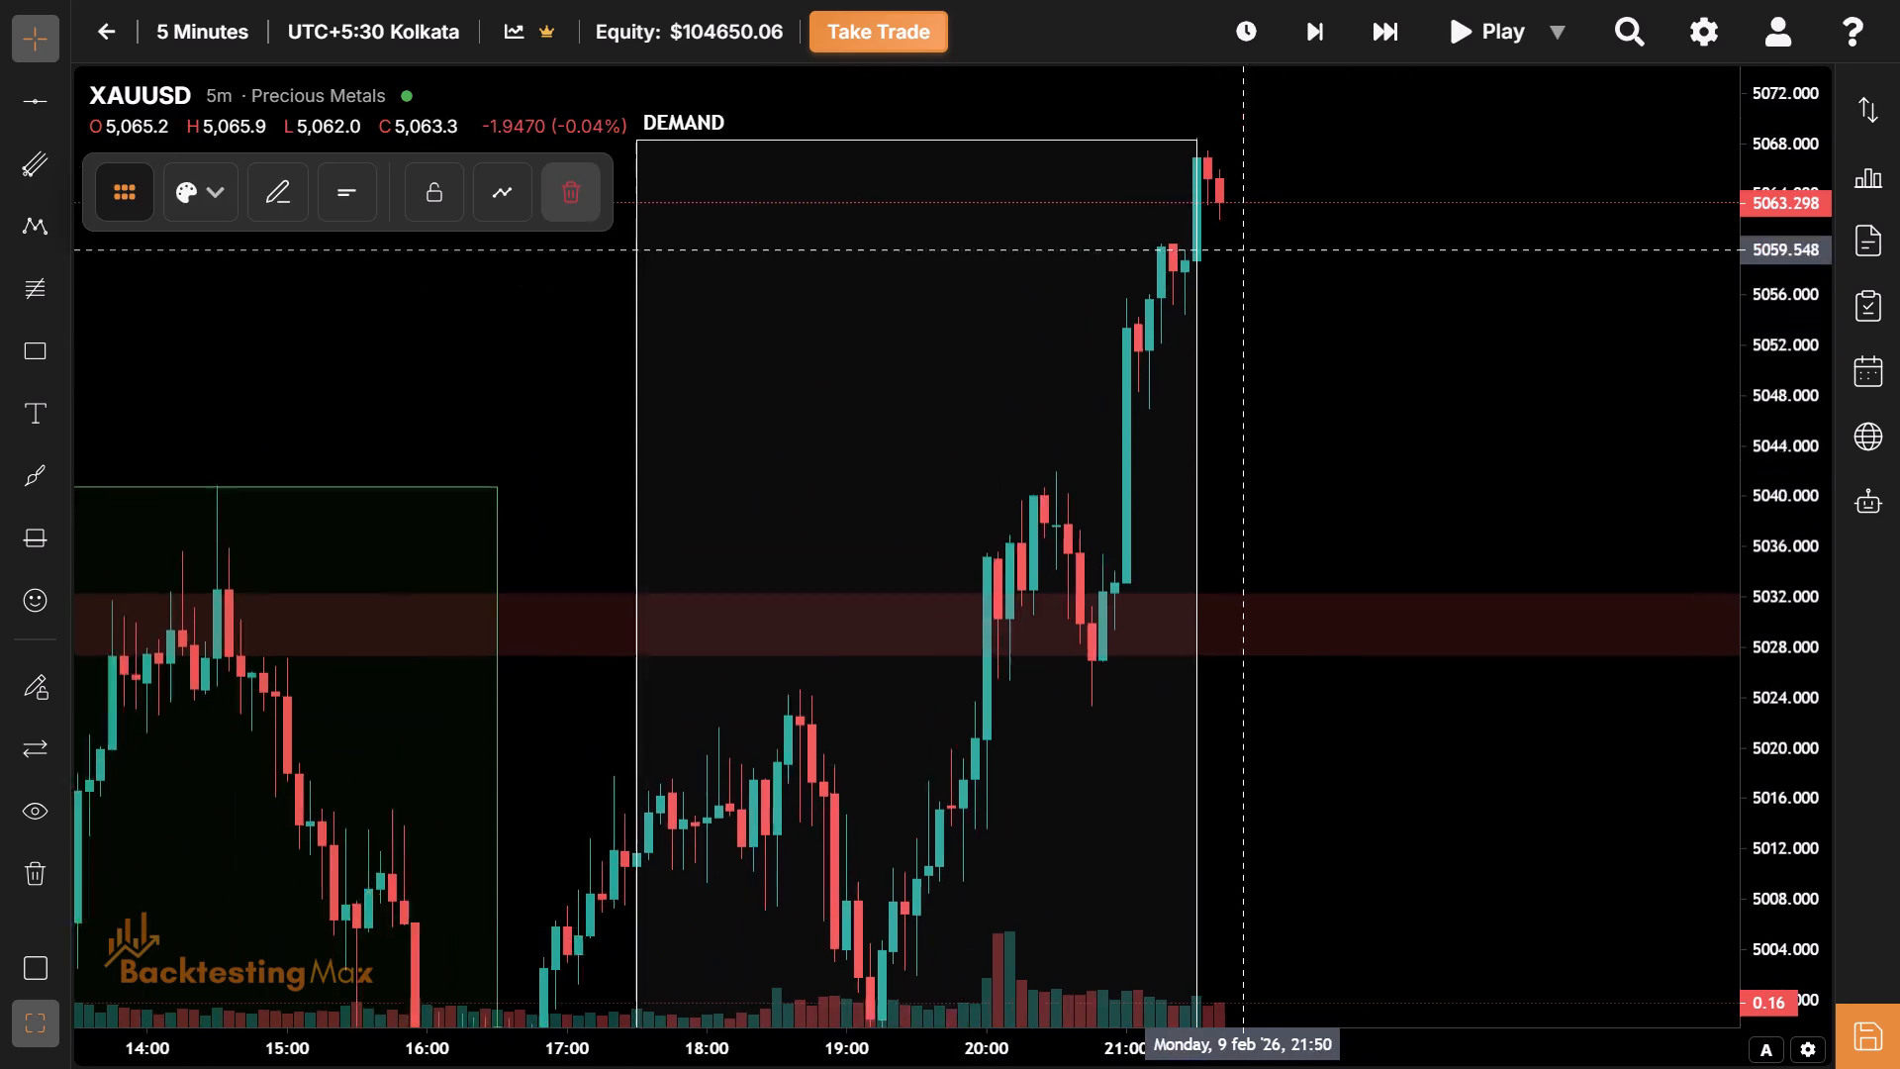
drag(1266, 233, 1299, 196)
drag(1060, 817, 937, 657)
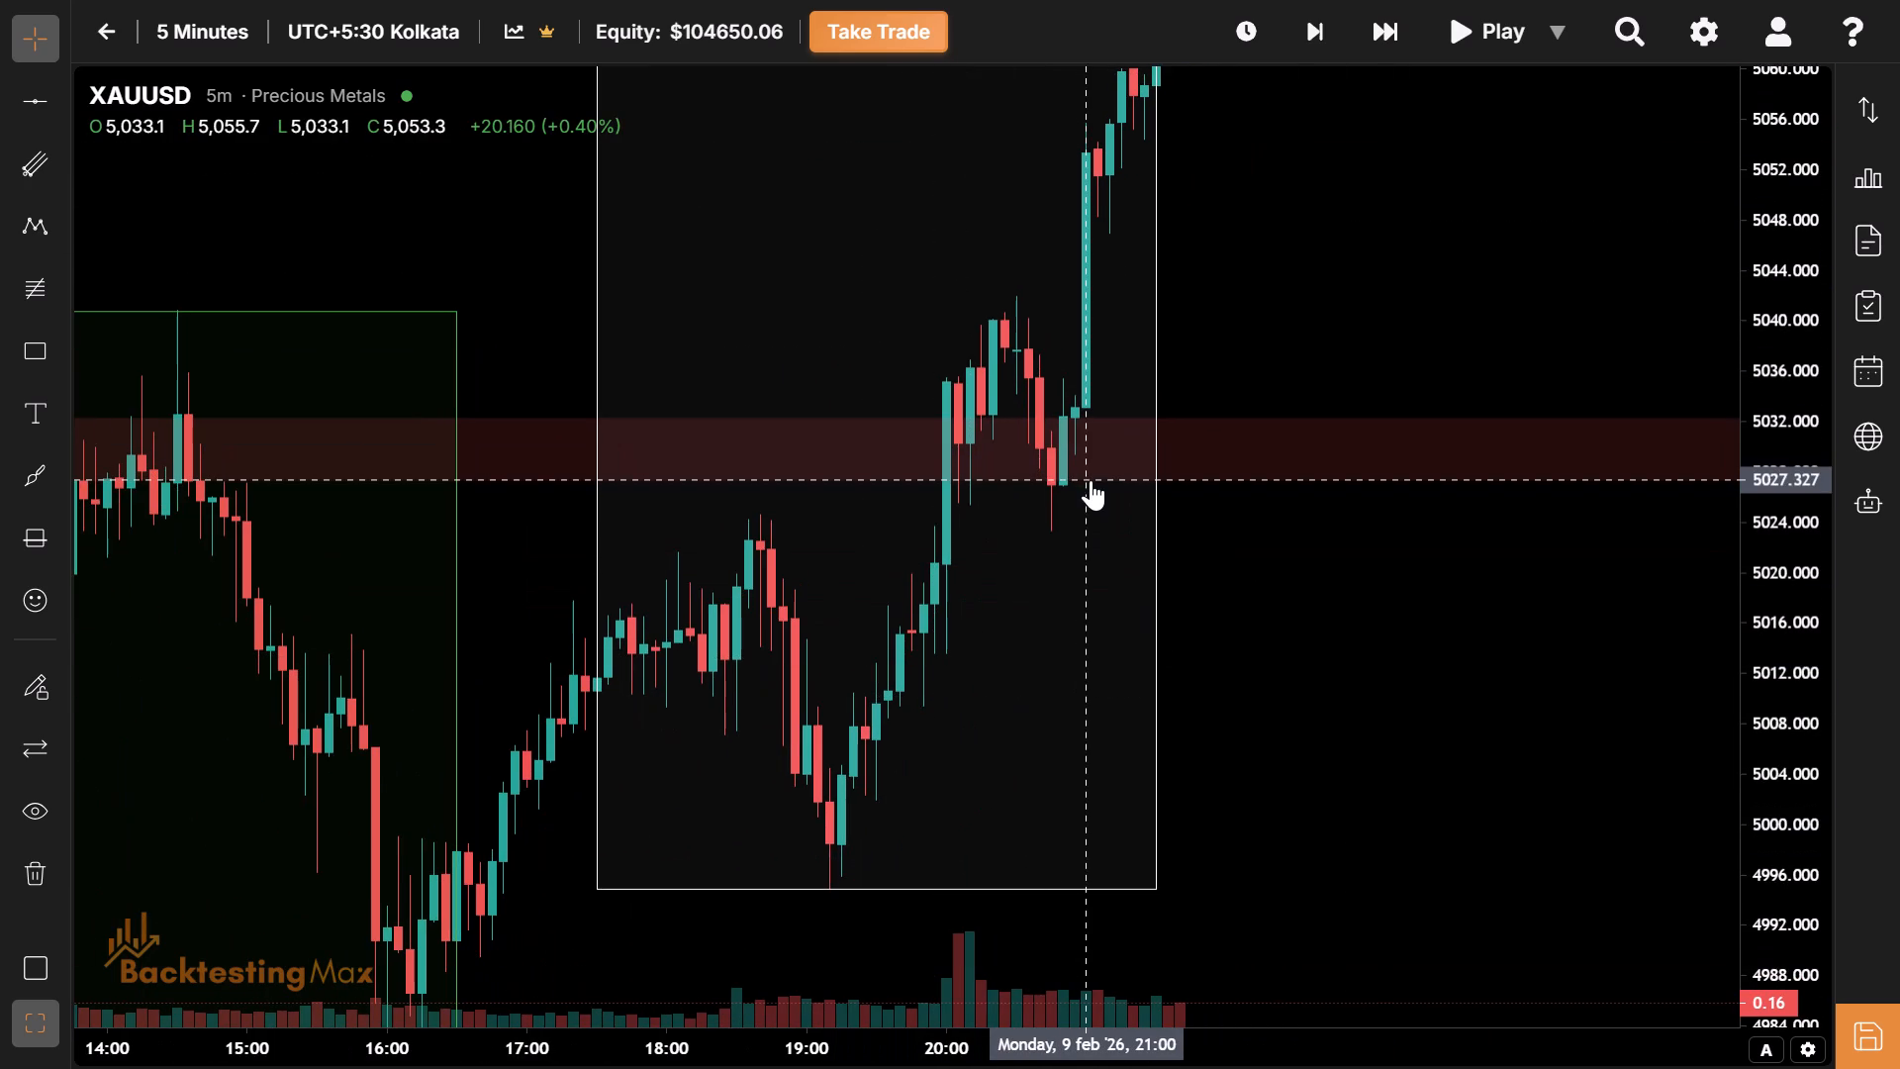
click(1091, 480)
click(218, 196)
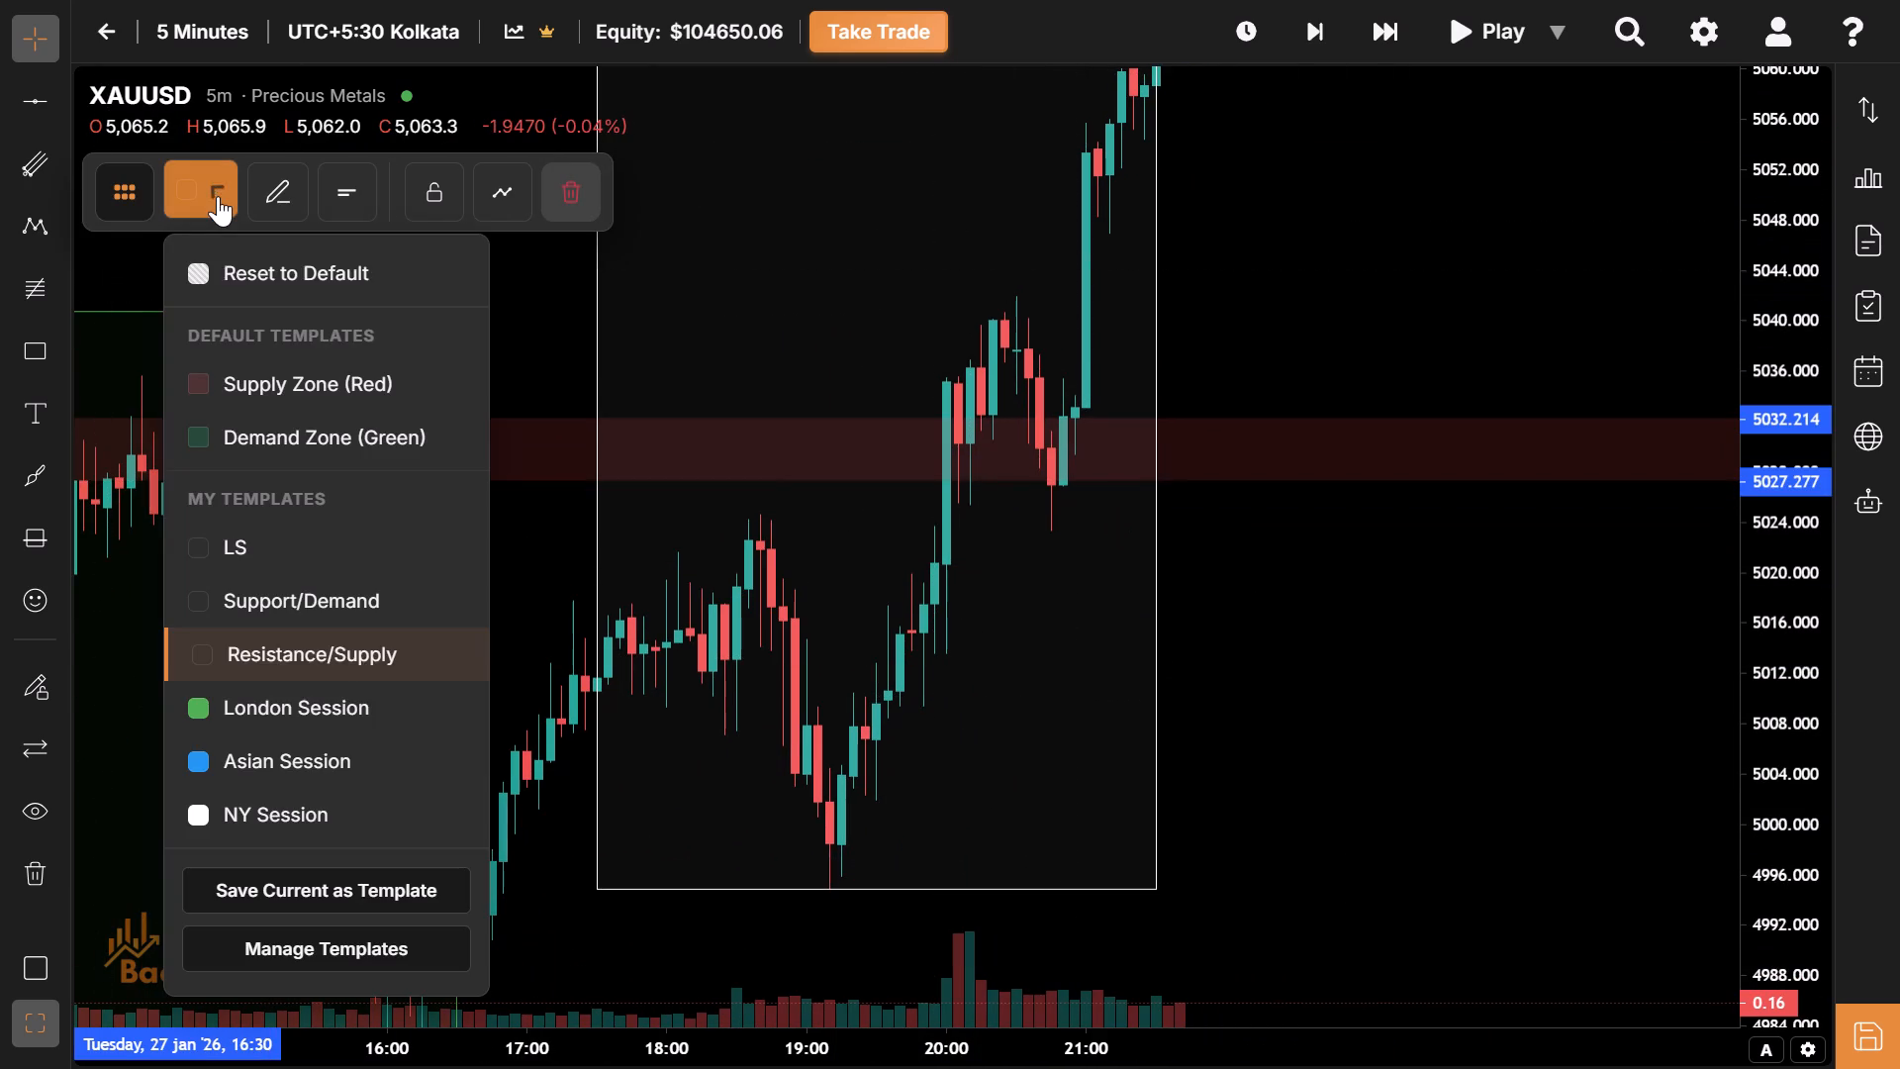
click(360, 604)
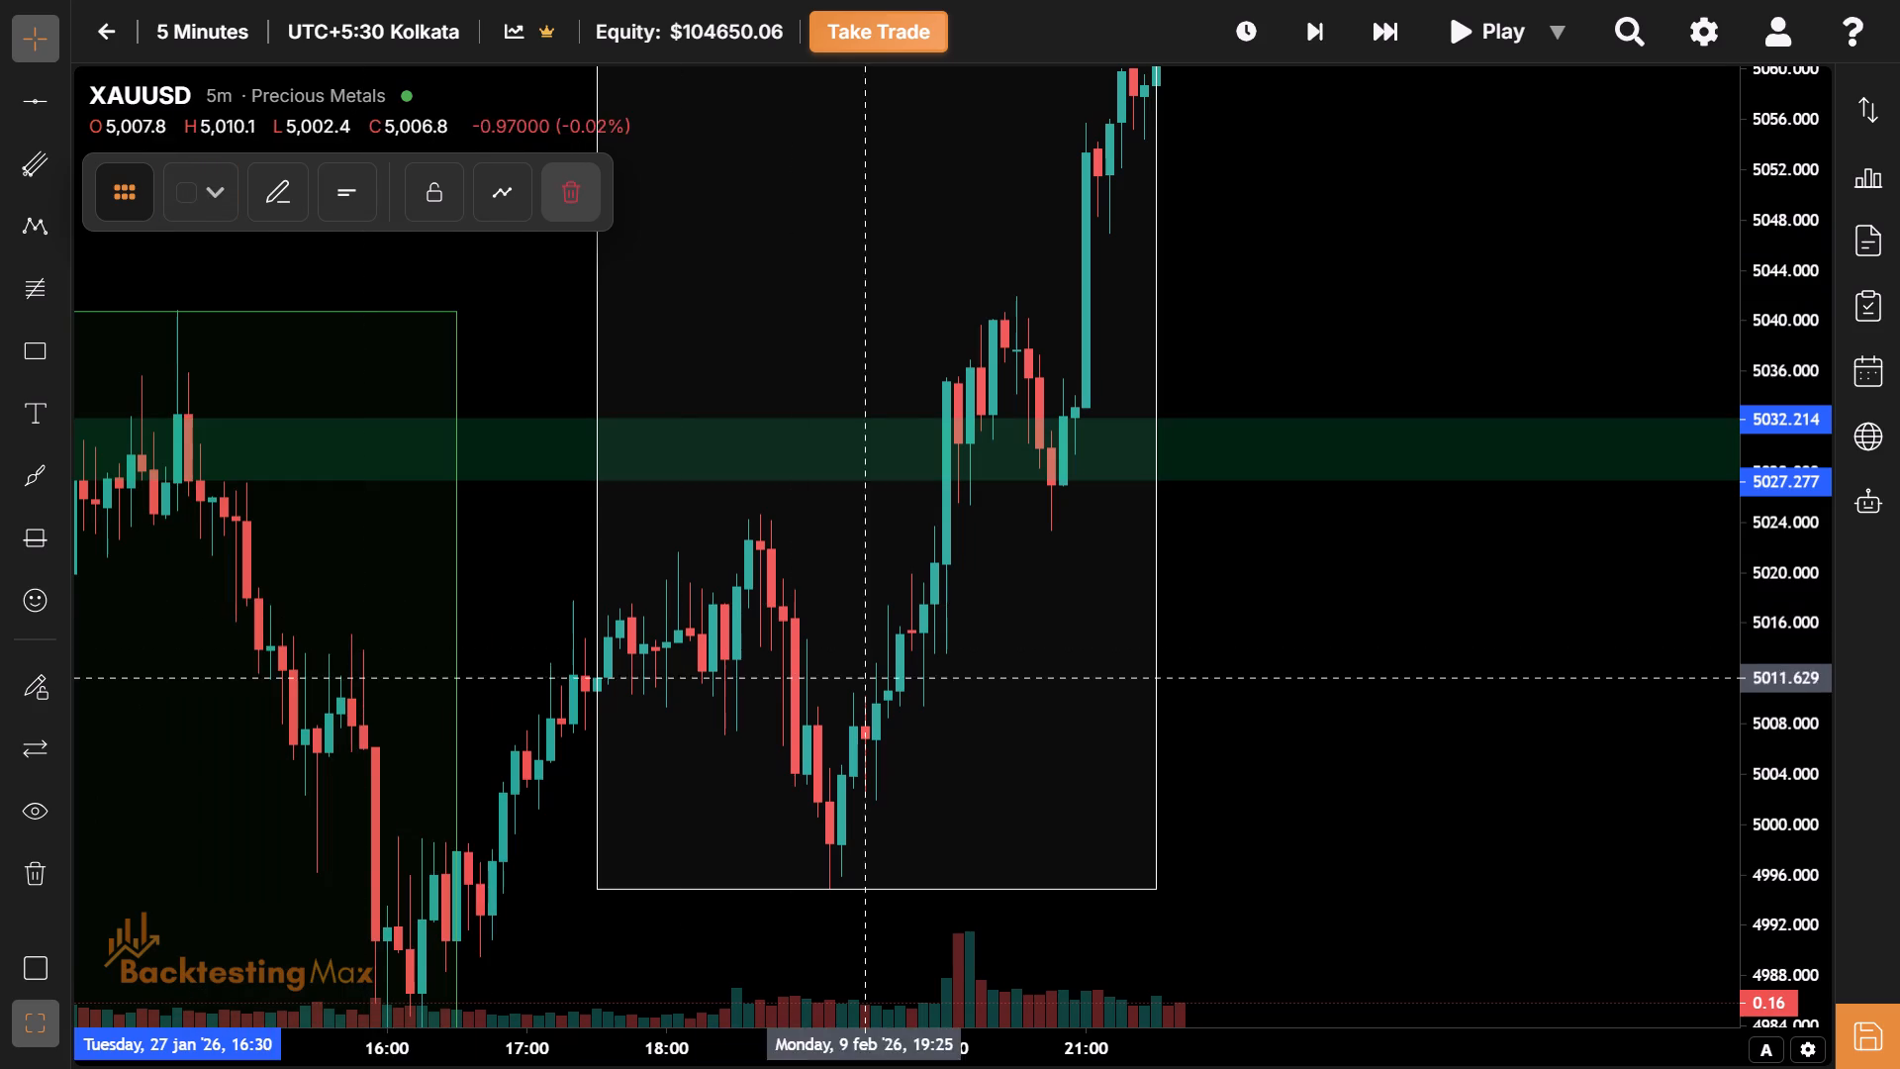
Save the backtesting session by updating it under its existing title, XAUUSD NY SESSION STRATEGY.
drag(861, 677, 385, 839)
key(ctrl+s)
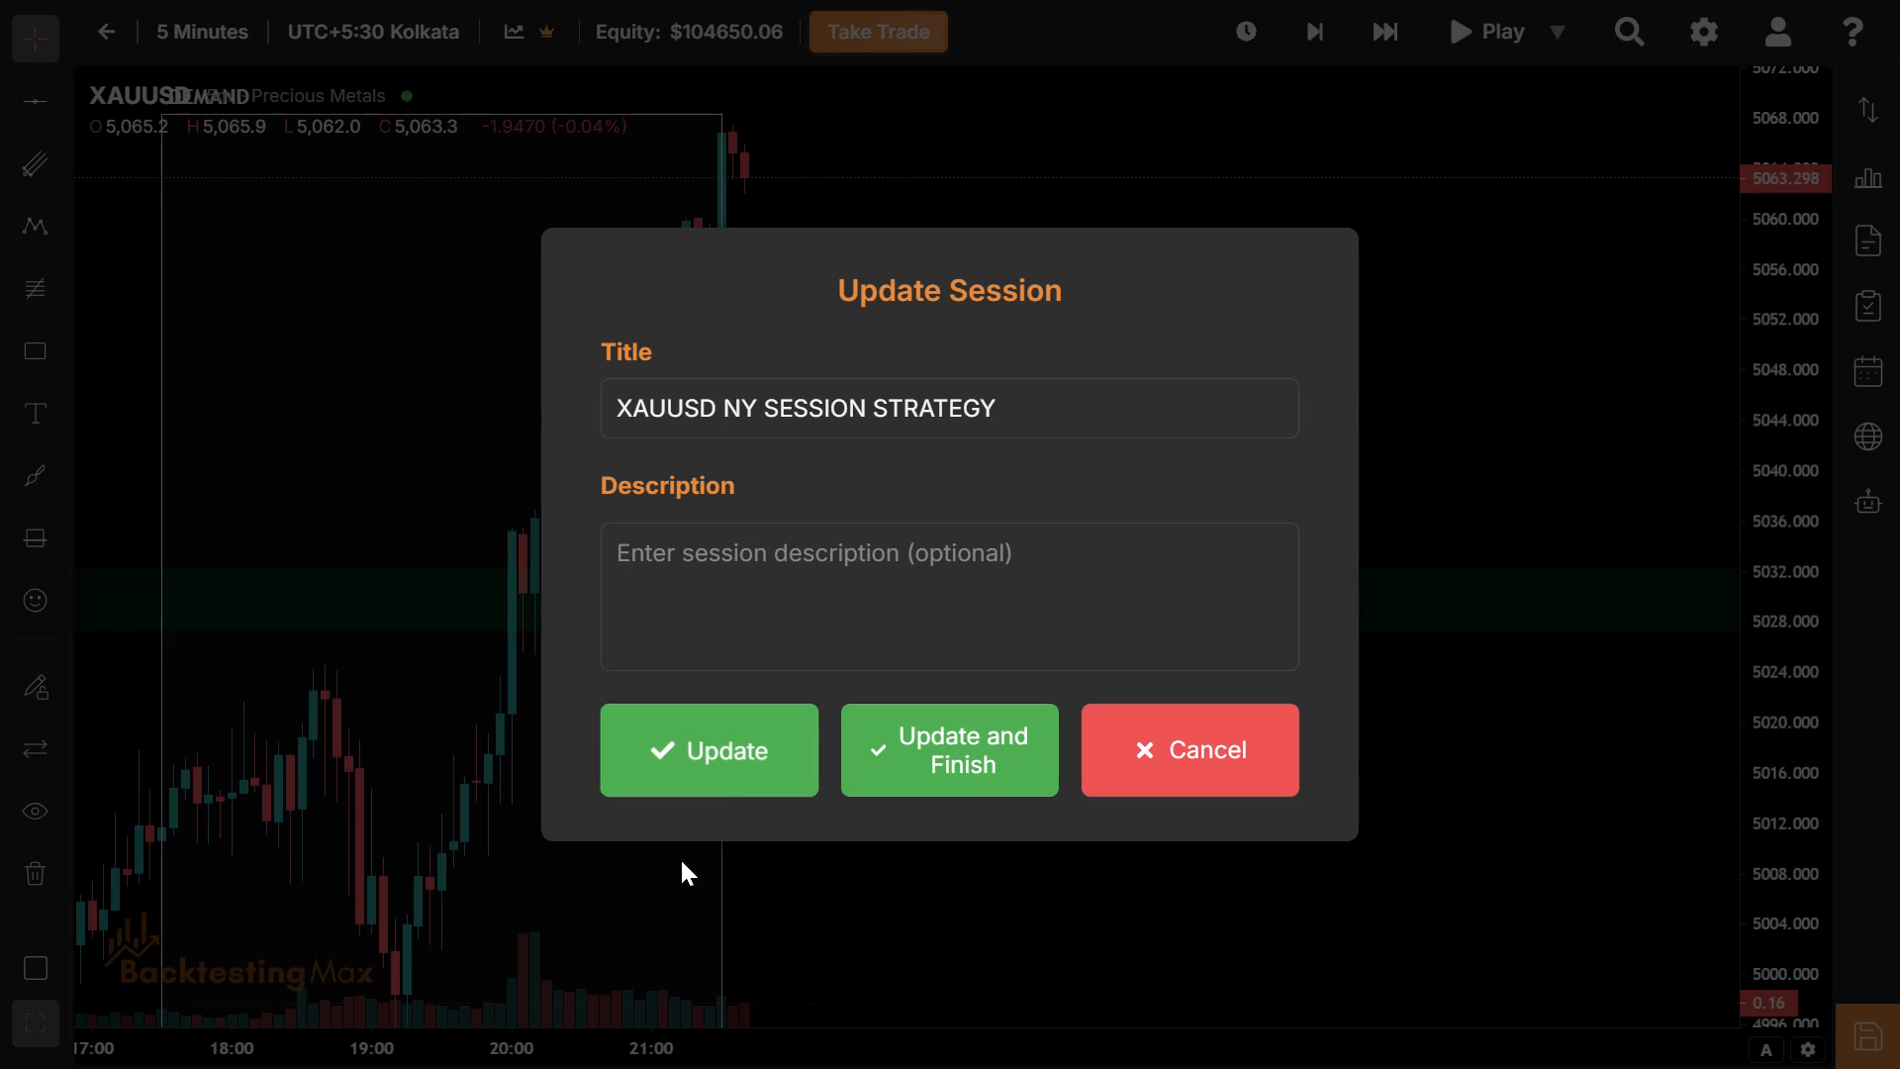
click(725, 796)
click(776, 742)
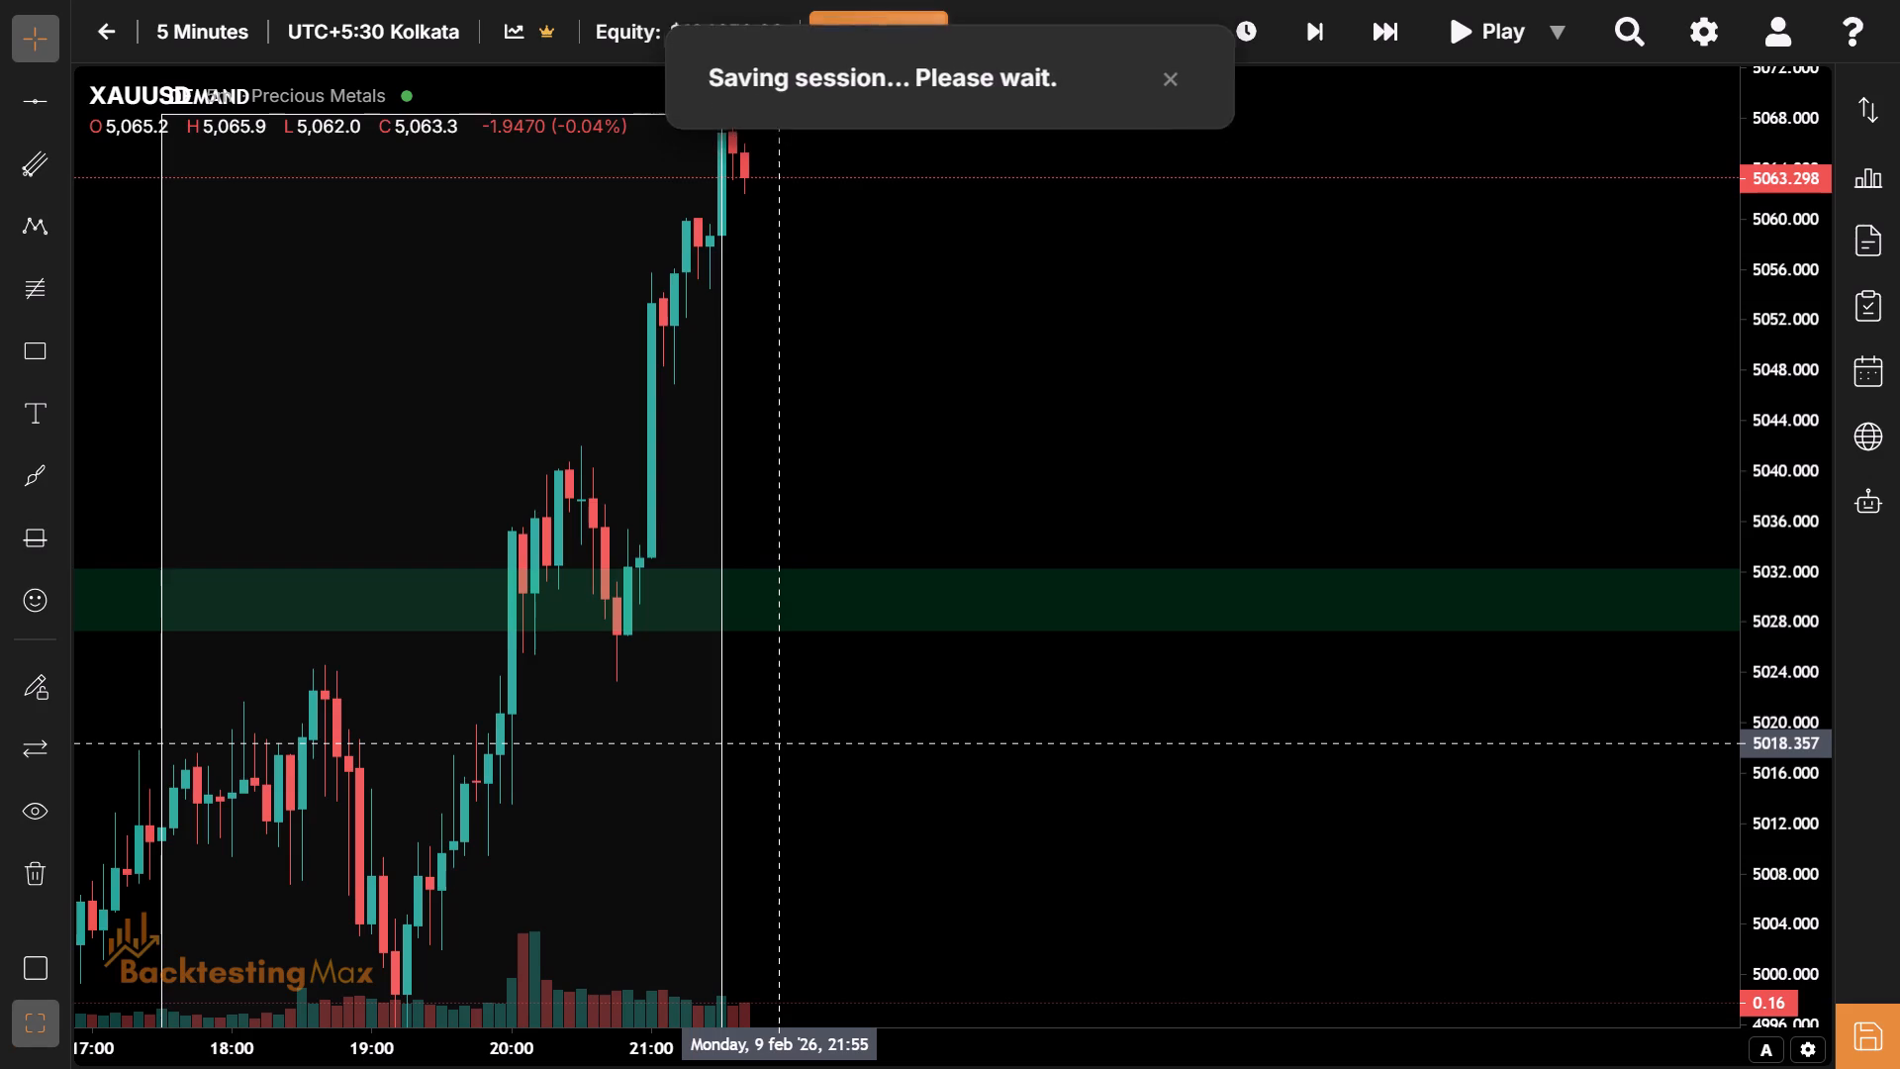
Skip the replay forward in five-bar jumps to 02:40 on 10 Feb.
drag(1137, 264, 986, 533)
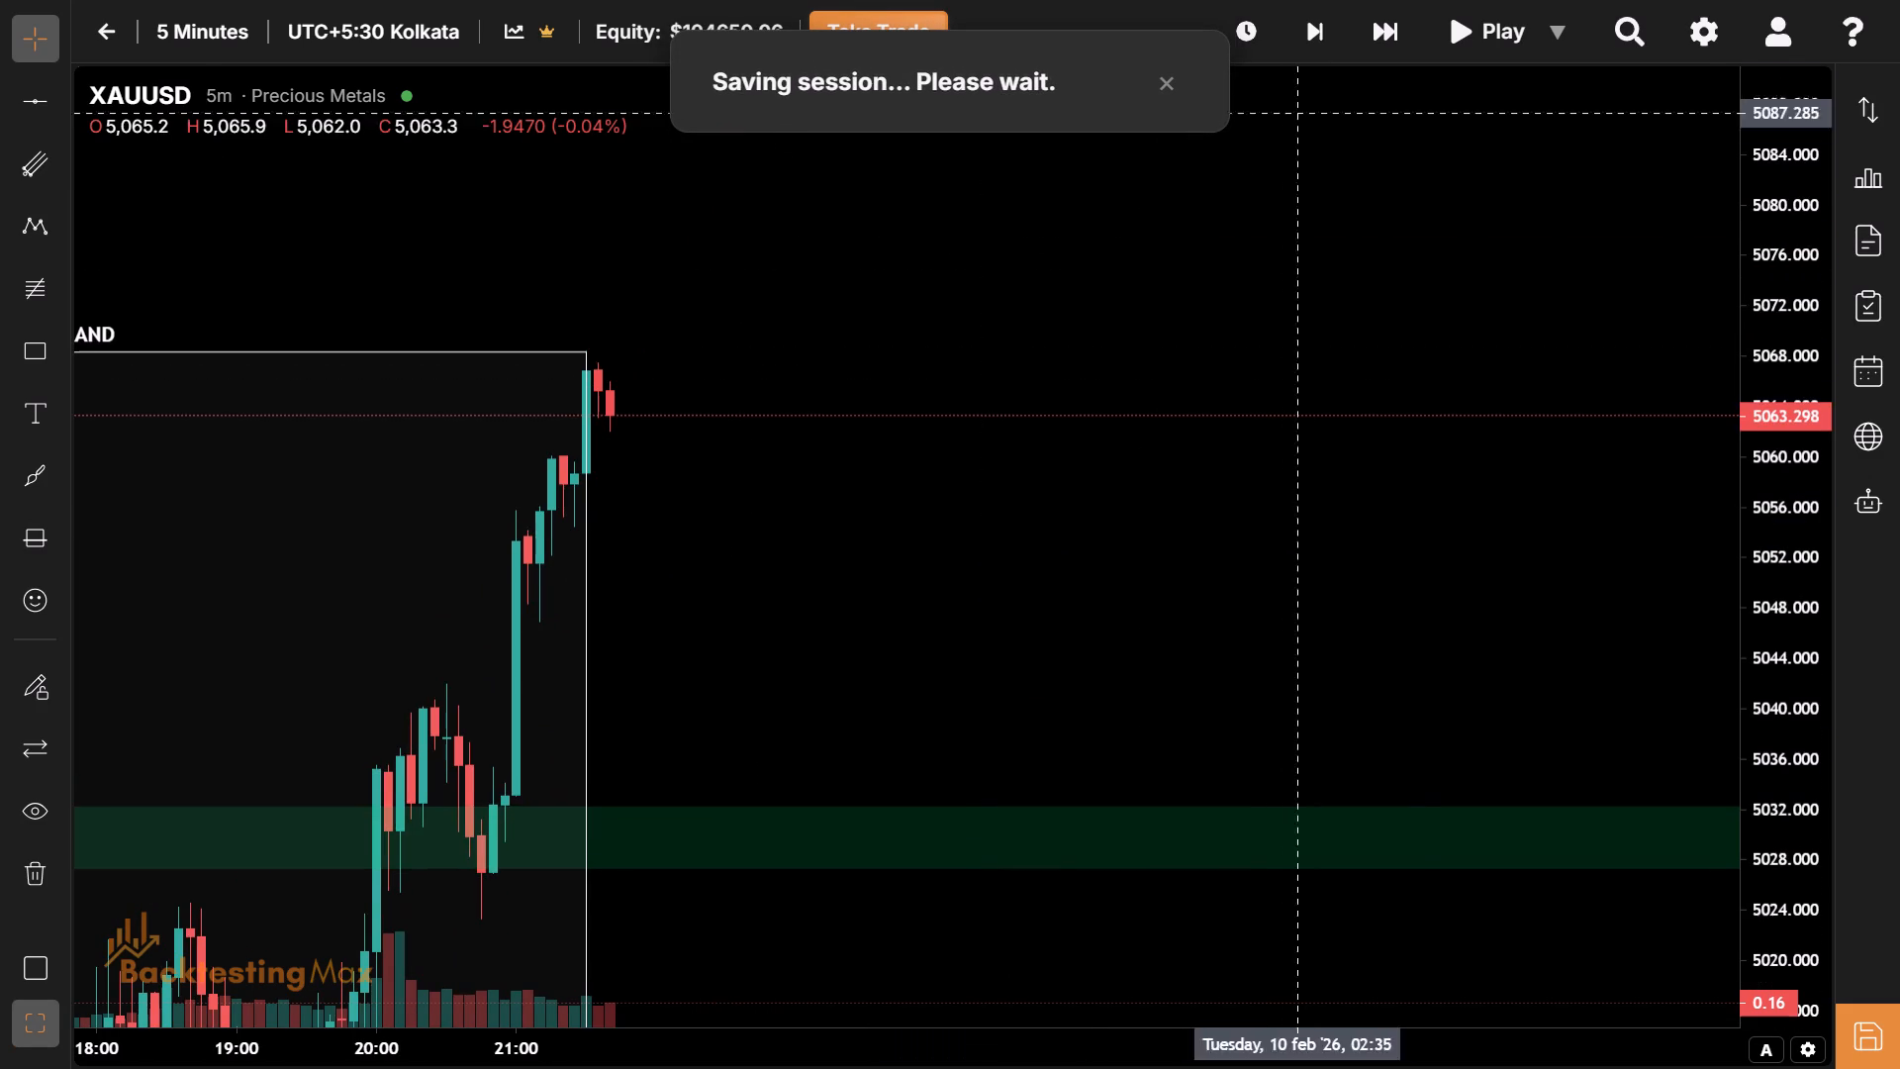
triple_click(1361, 49)
triple_click(1361, 49)
triple_click(1361, 49)
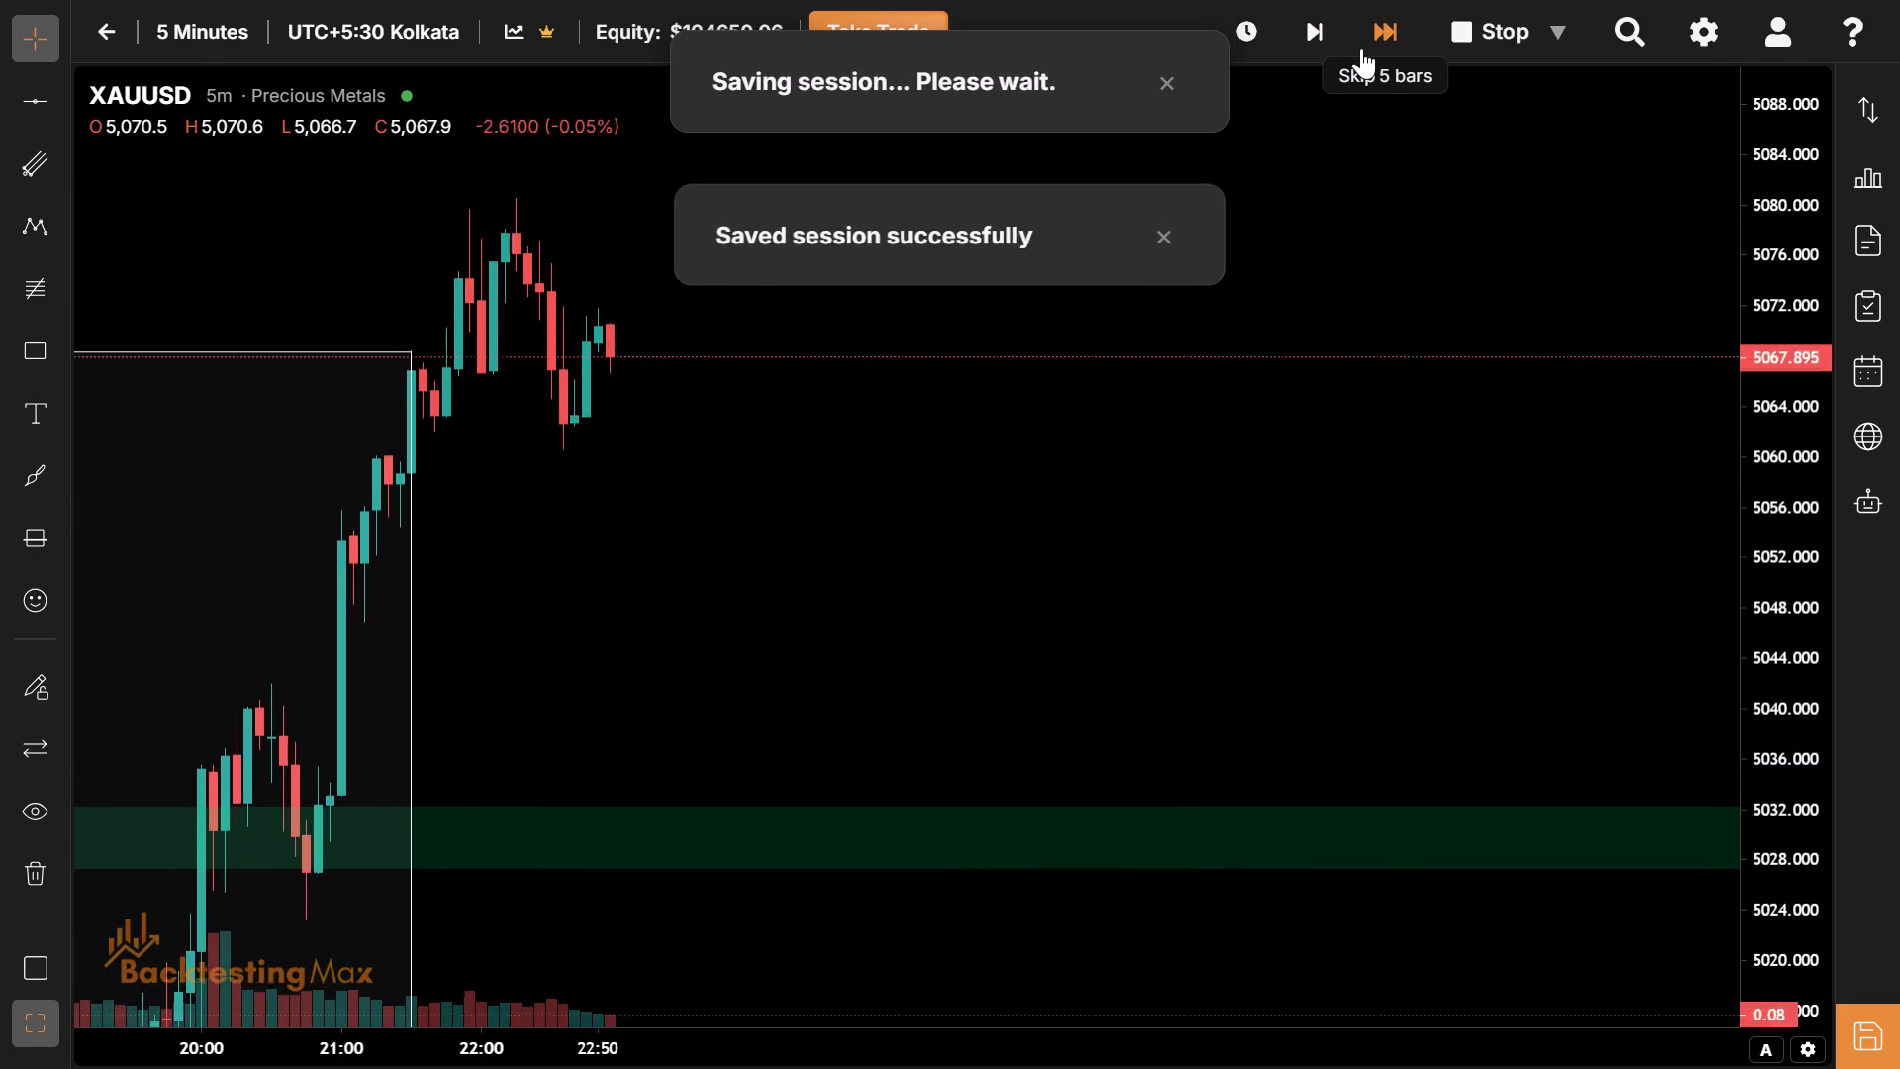
triple_click(1361, 49)
triple_click(1361, 49)
triple_click(1361, 49)
triple_click(1361, 49)
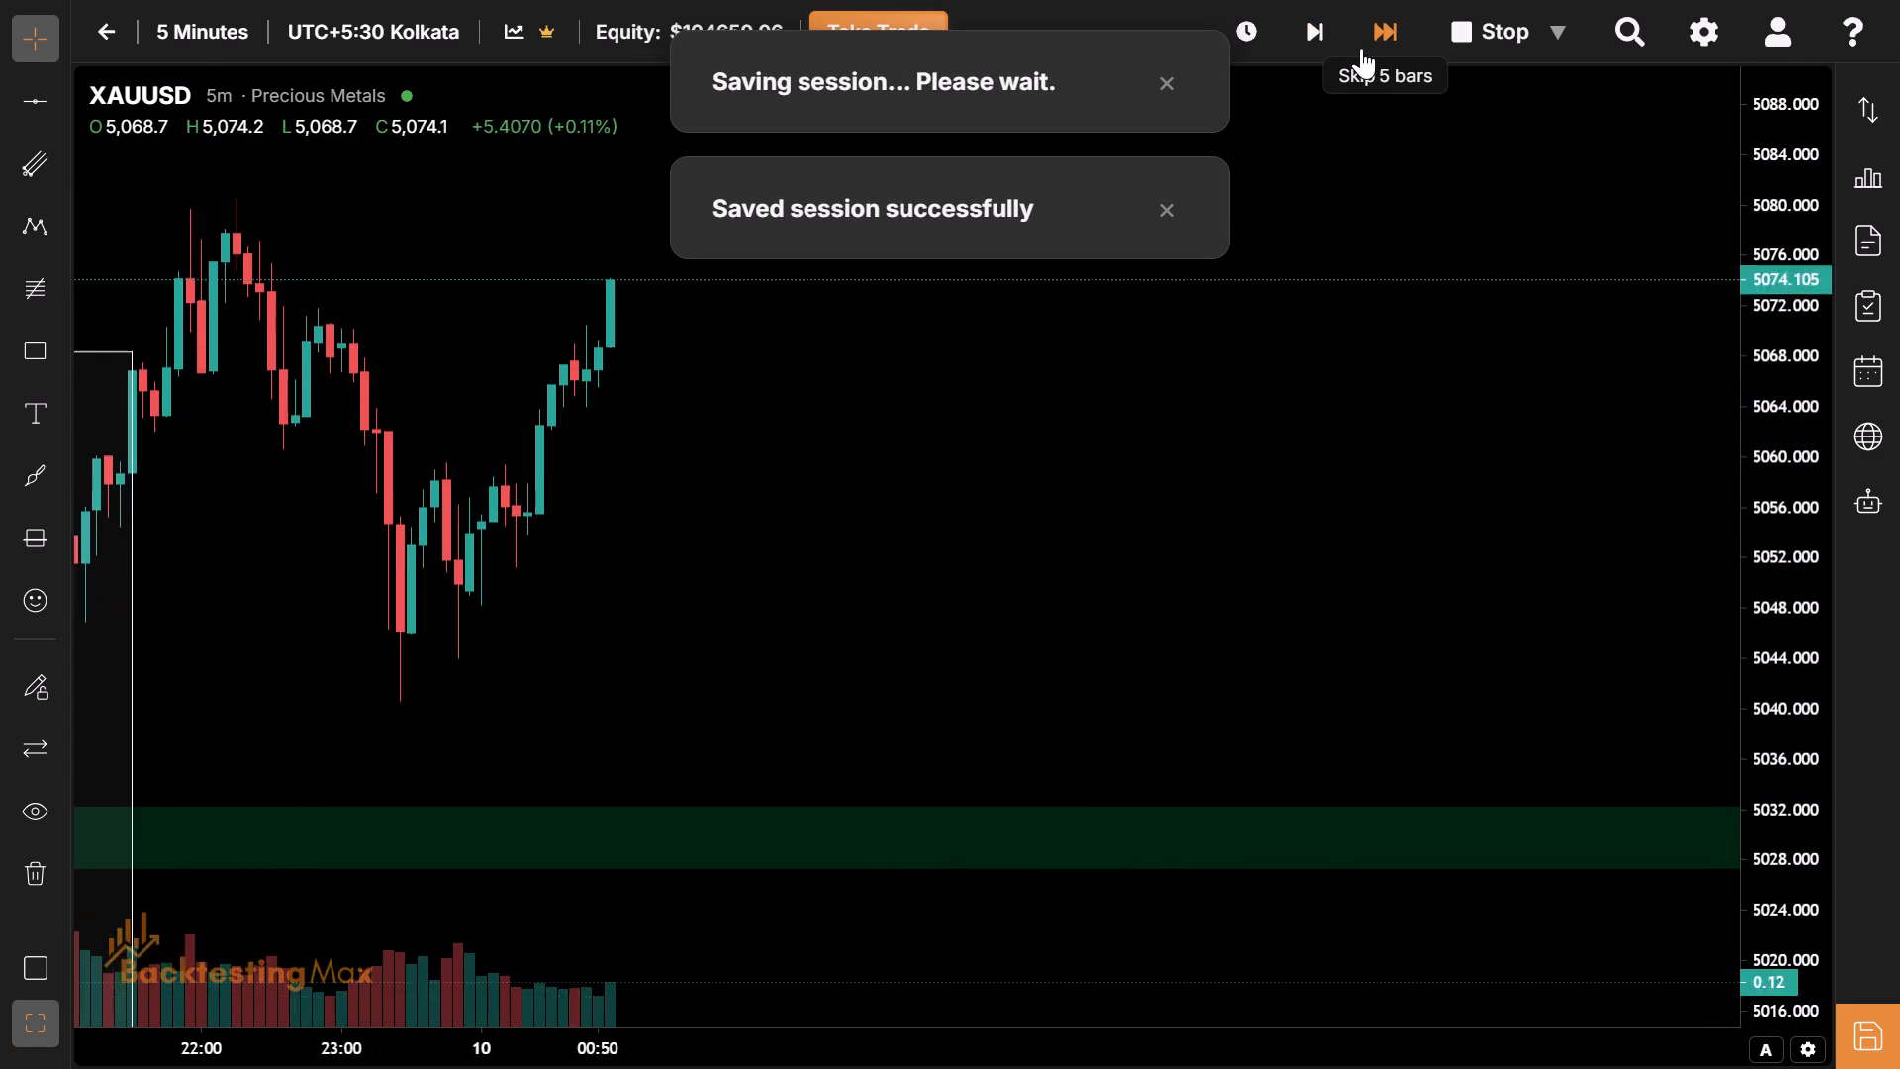
triple_click(1361, 49)
double_click(1361, 49)
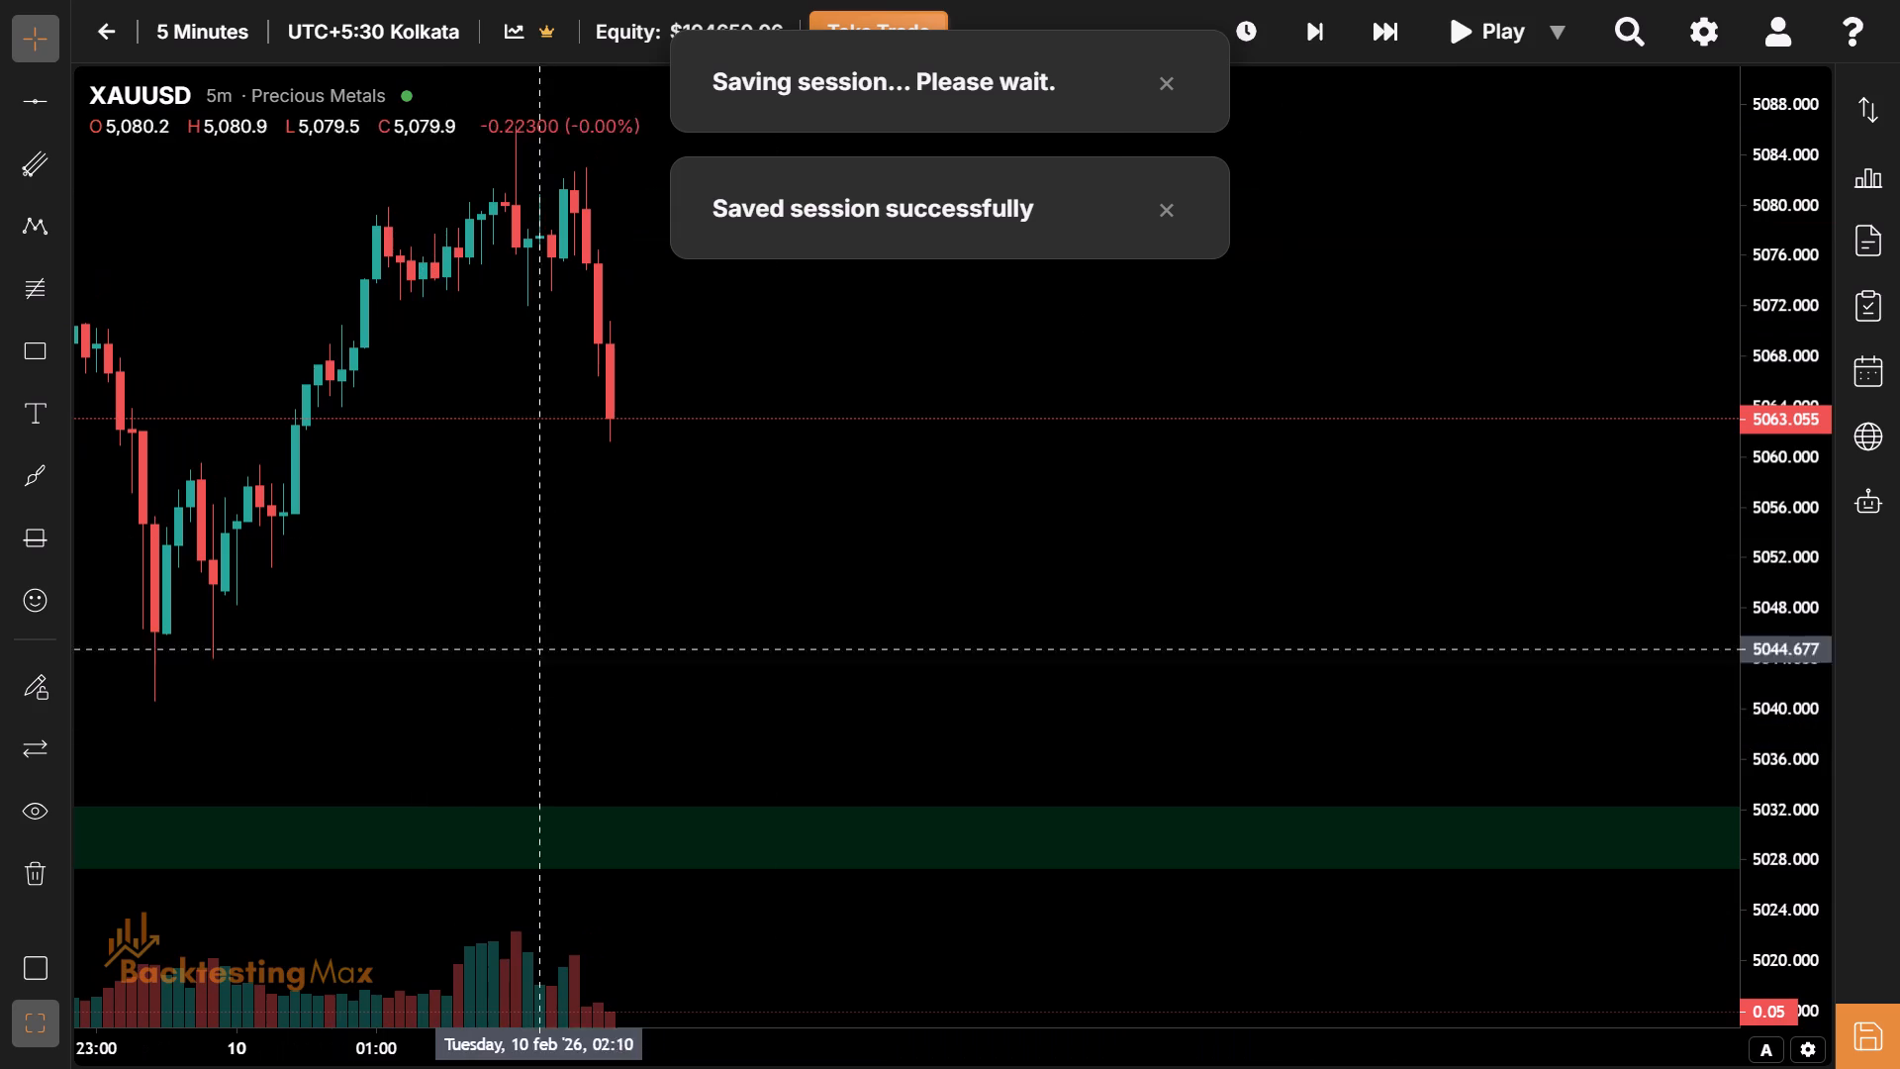
Examine the 9 Feb 17:30–21:30 session's price structure and low relative to the green demand zone.
drag(513, 519, 1897, 34)
click(1386, 475)
drag(1386, 475, 1320, 556)
drag(1320, 556, 1313, 580)
drag(1313, 580, 1301, 592)
drag(1301, 592, 1240, 648)
drag(1288, 677, 1241, 676)
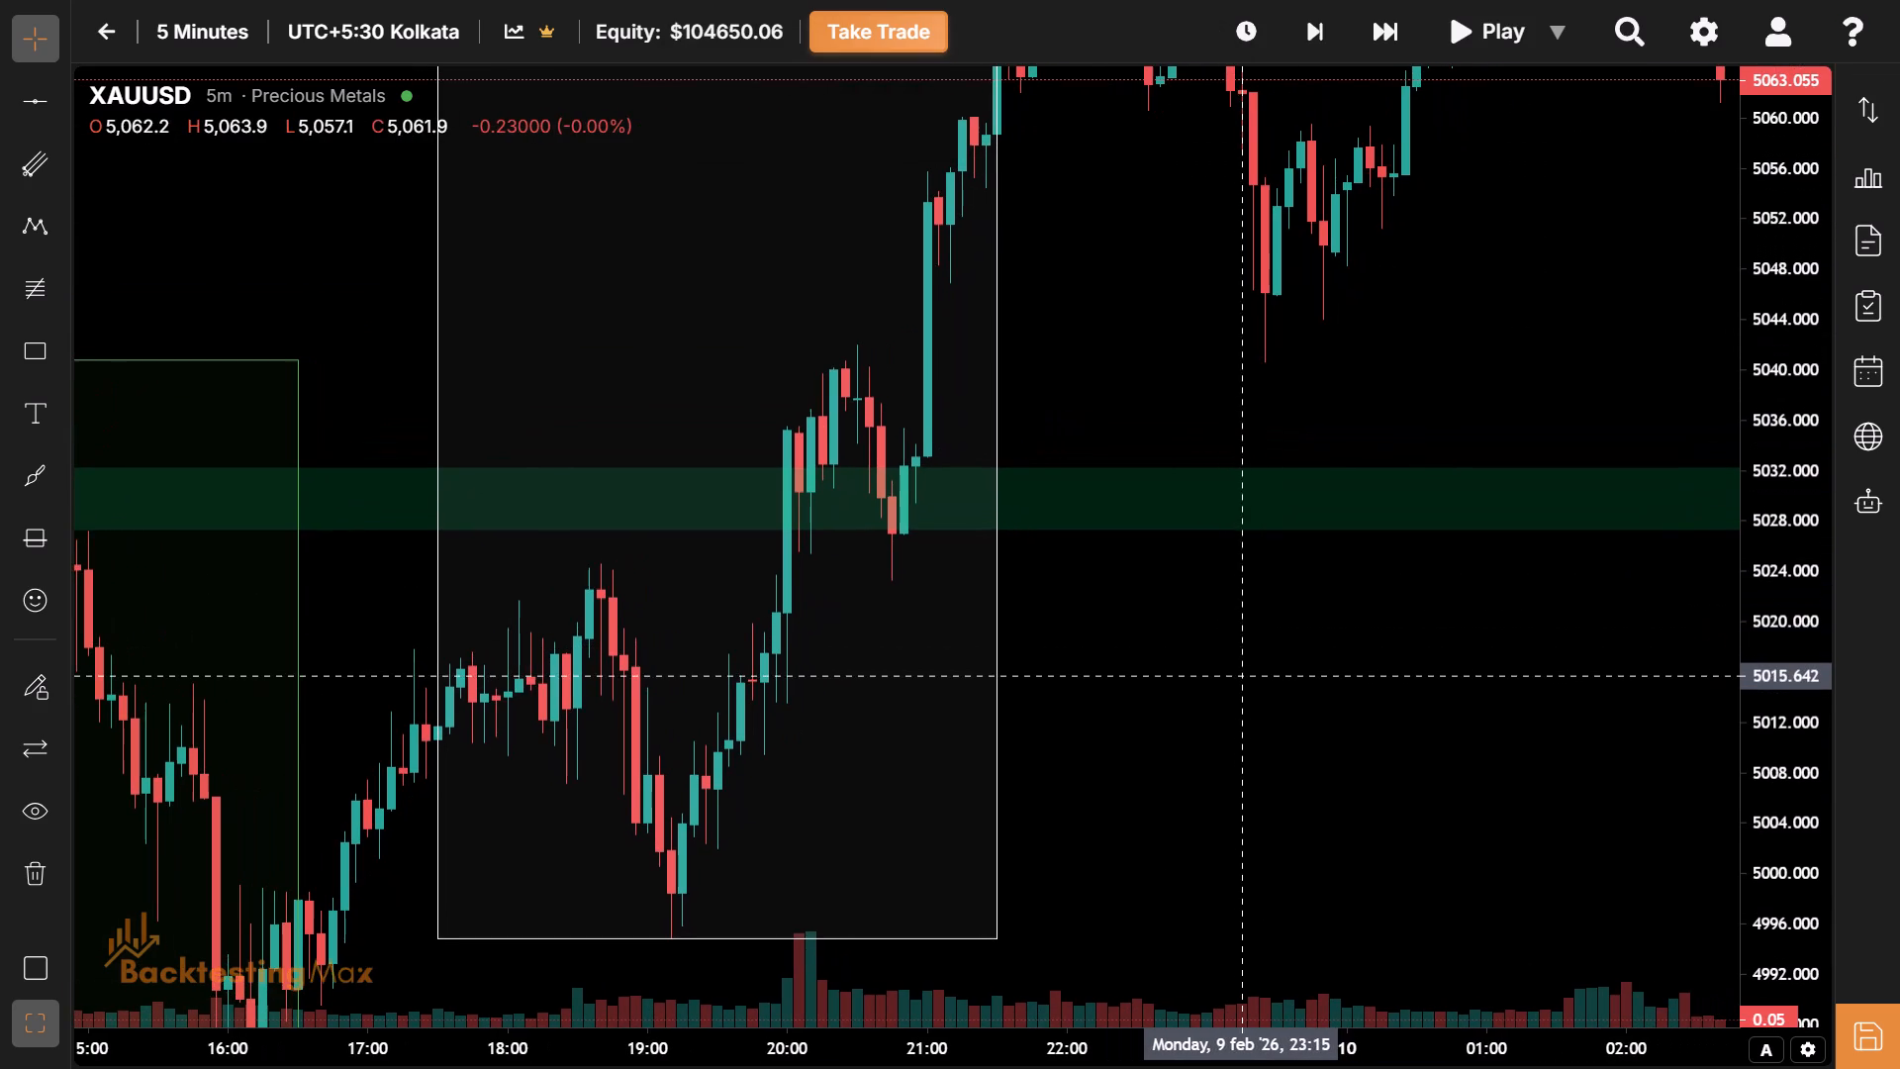
drag(1241, 676, 1202, 725)
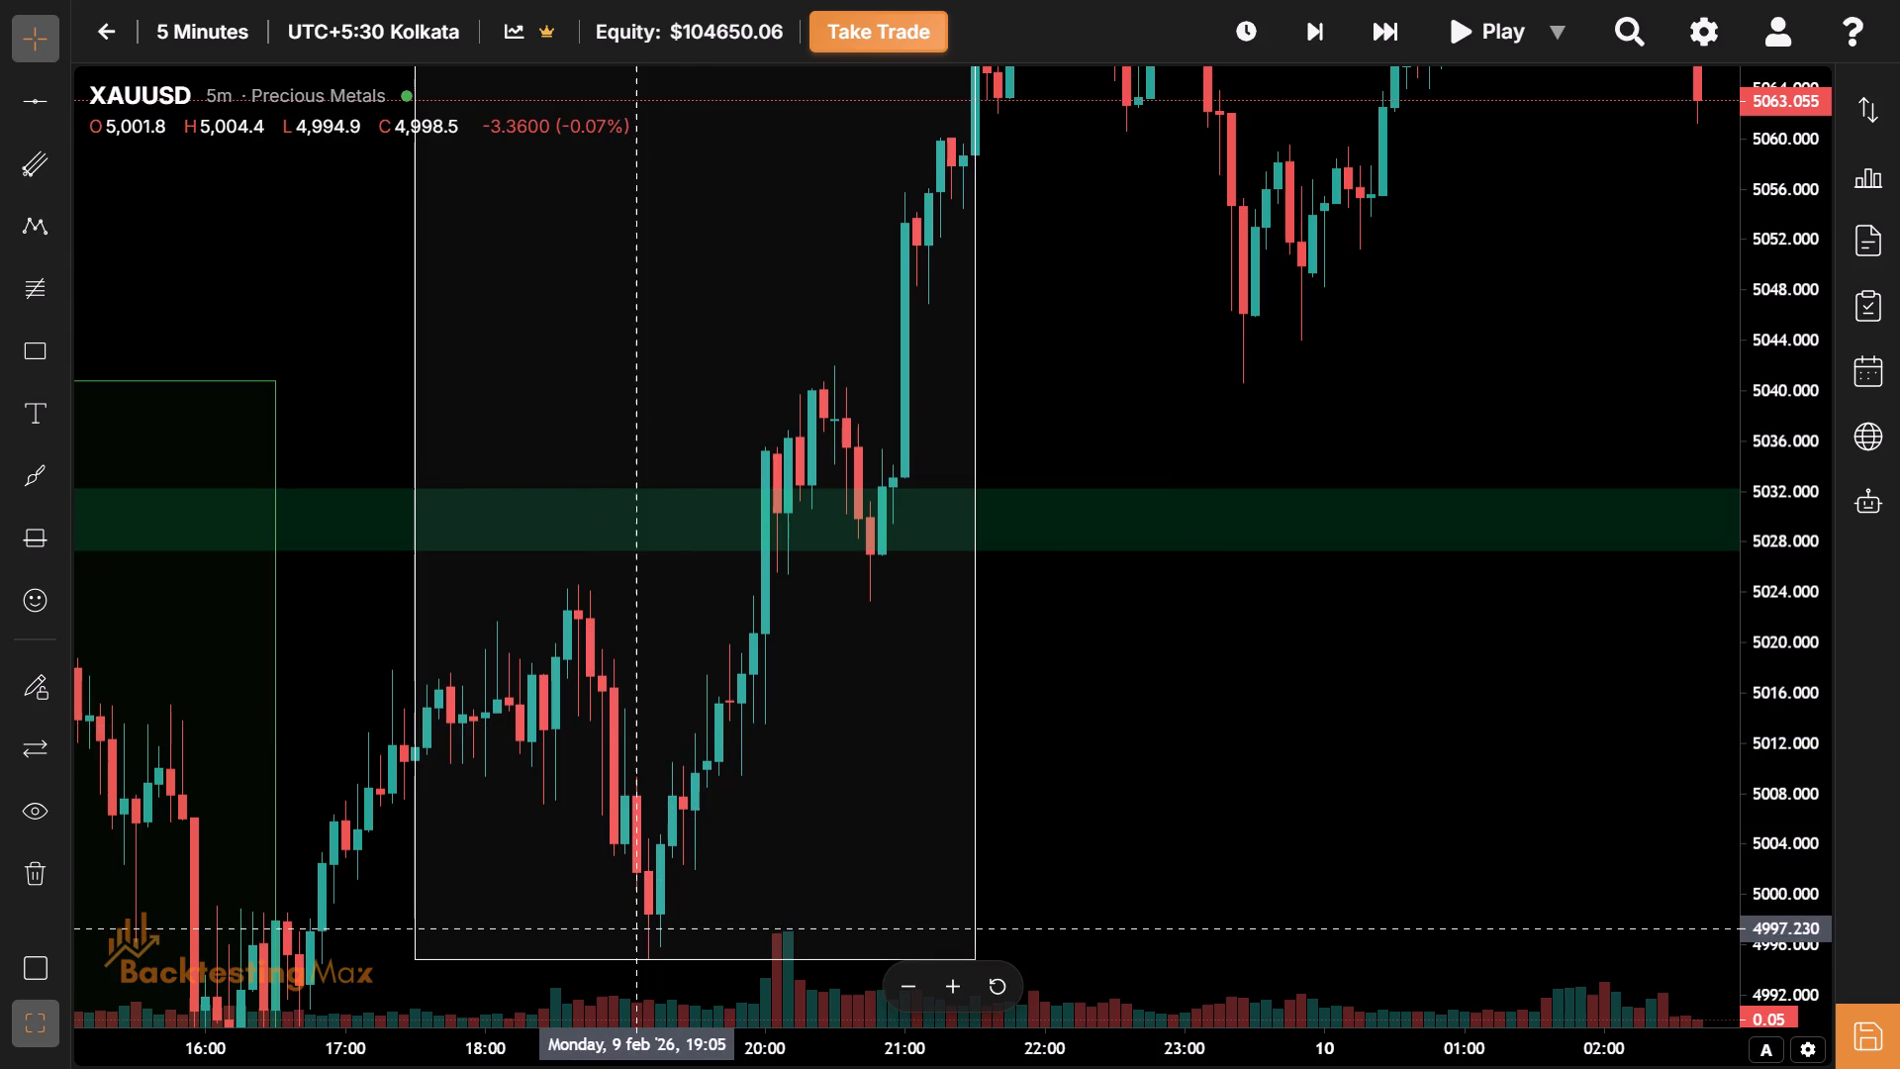
Skip the replay forward in five-bar jumps to 05:45 on 10 Feb.
drag(766, 822, 626, 923)
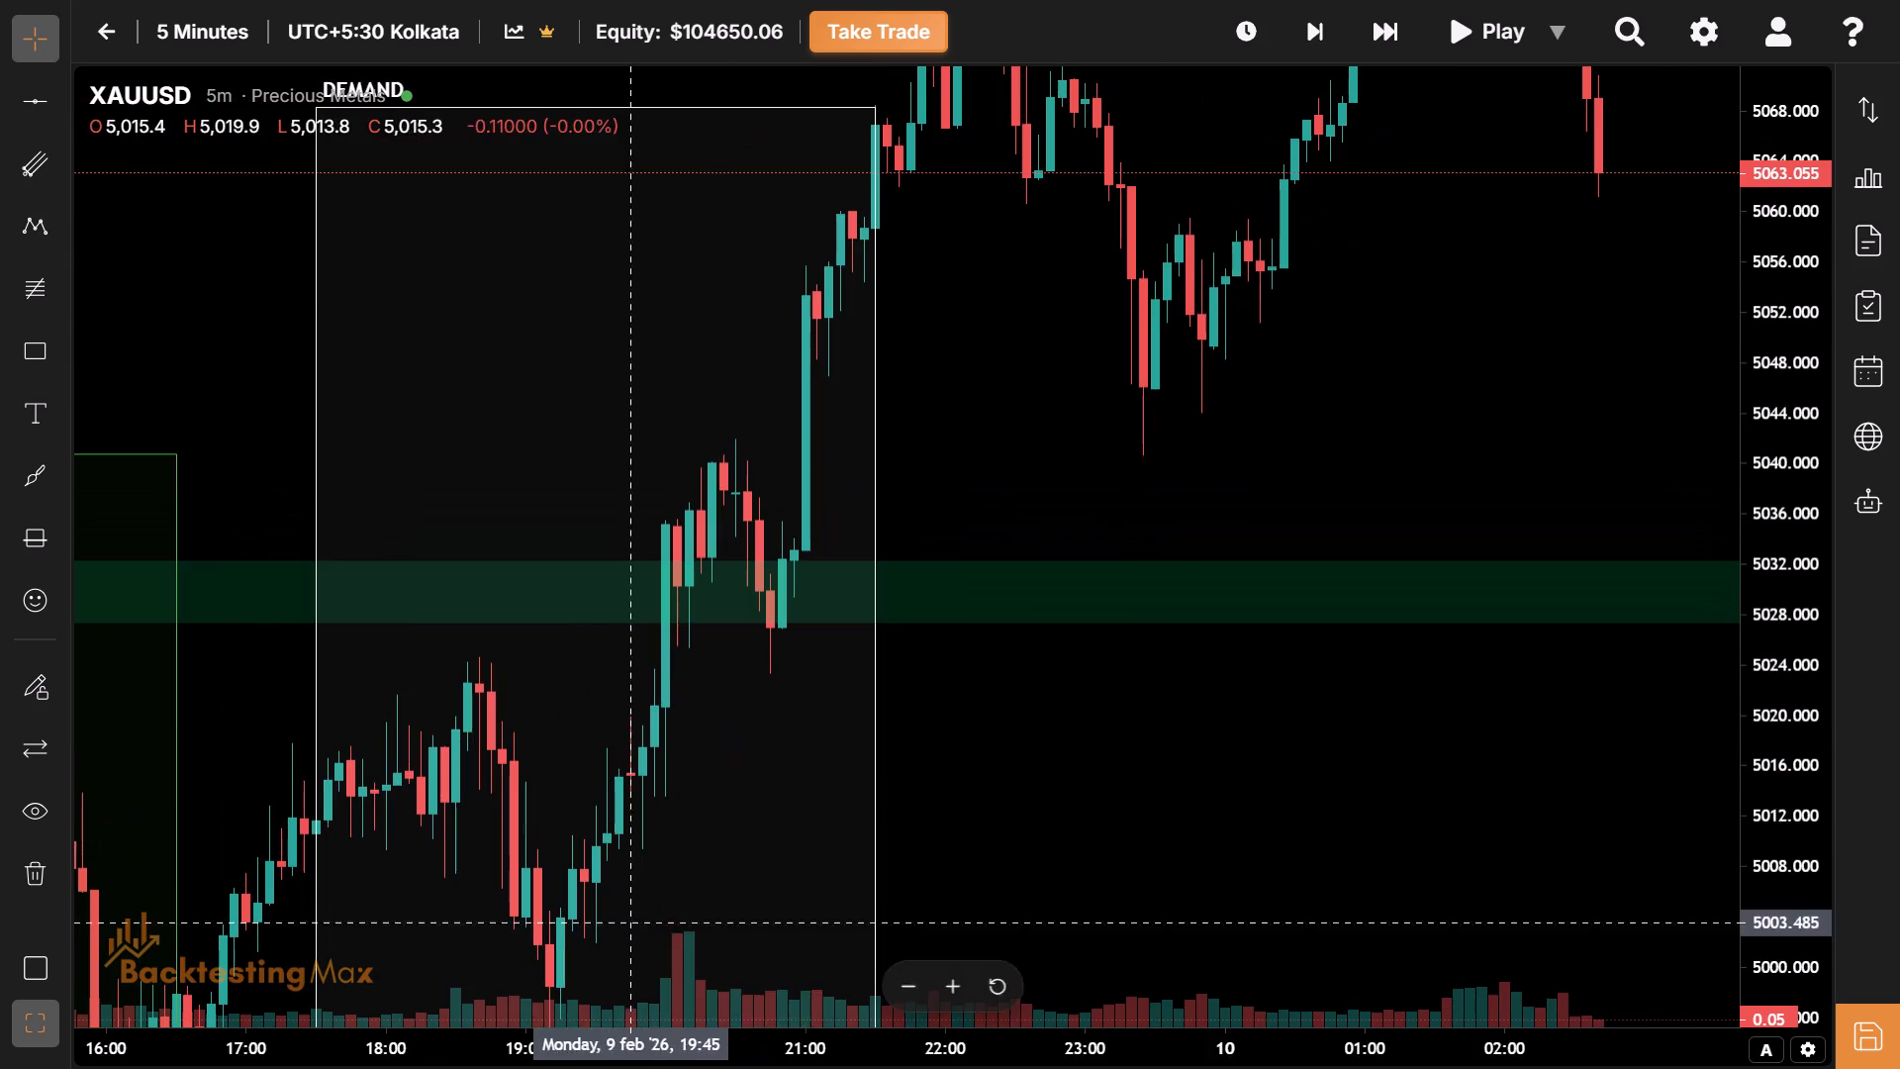
drag(1154, 264, 670, 722)
drag(903, 592, 559, 607)
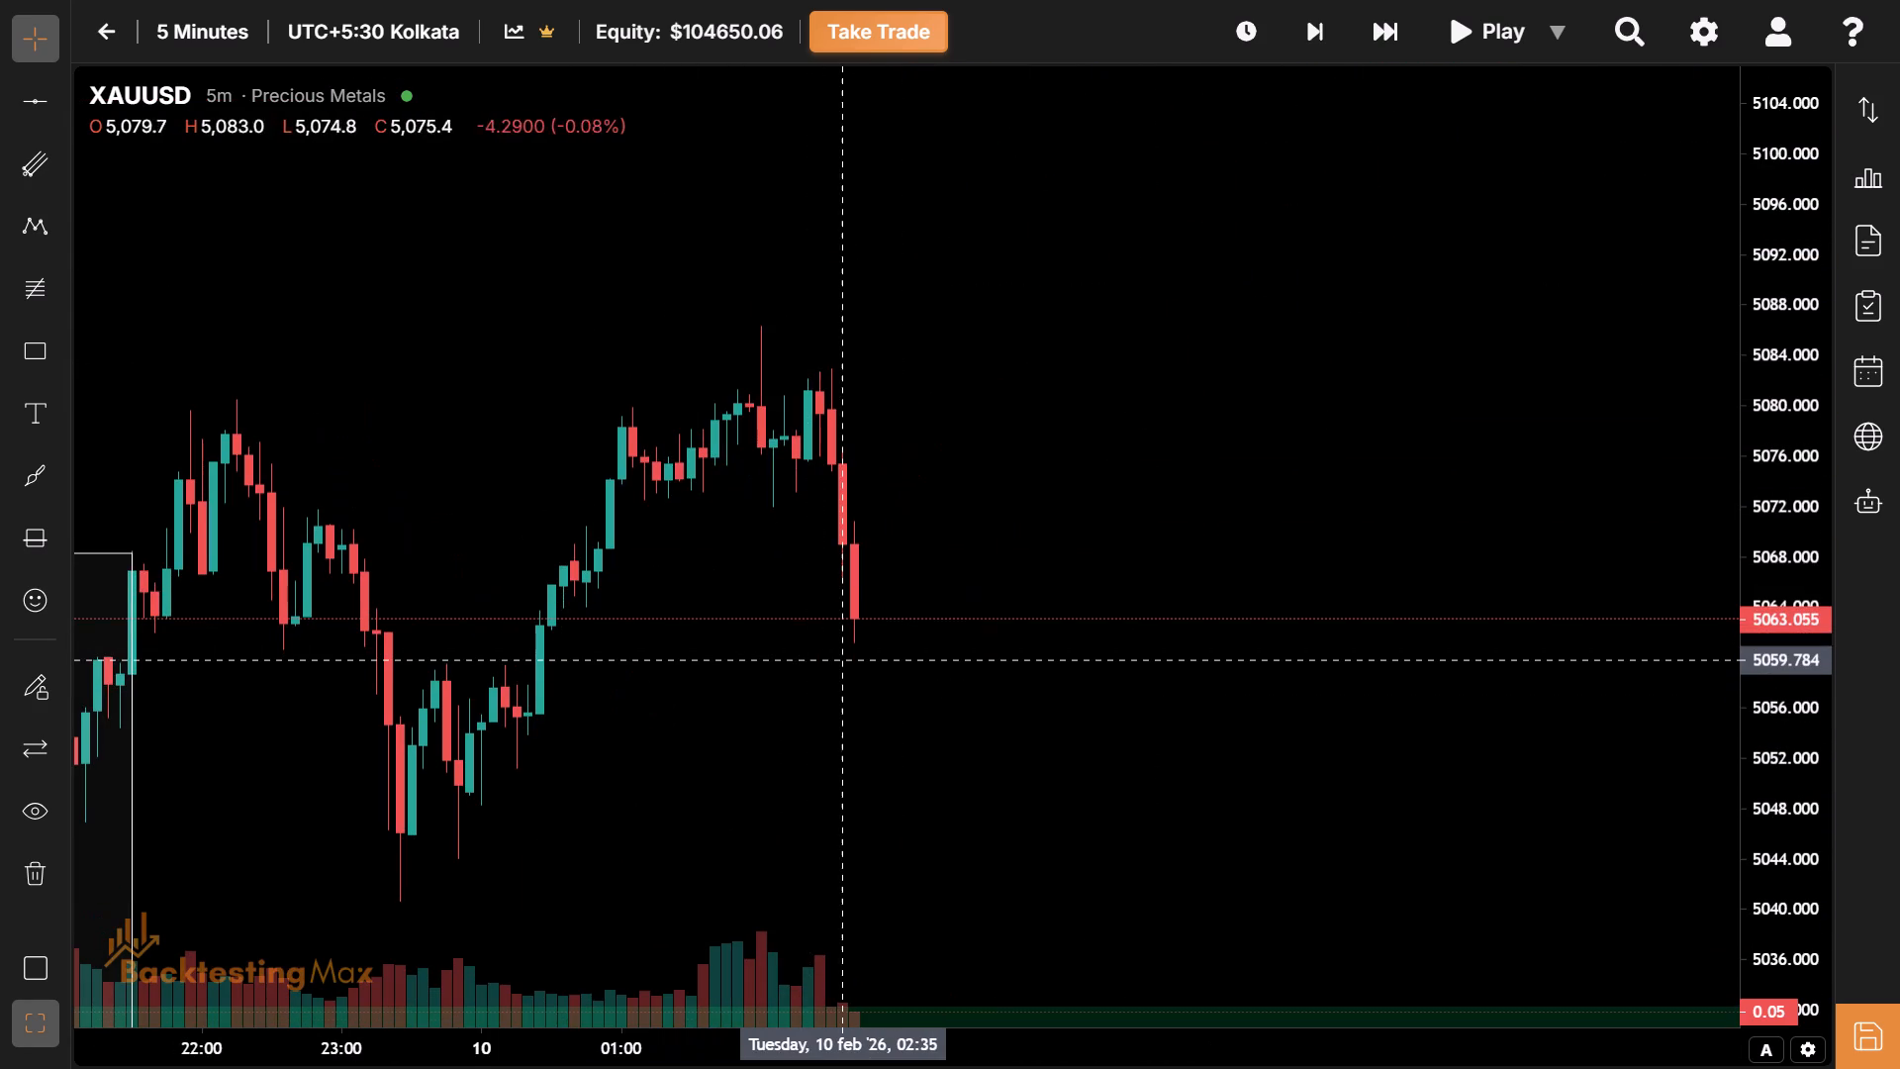
drag(839, 659, 565, 601)
triple_click(1390, 36)
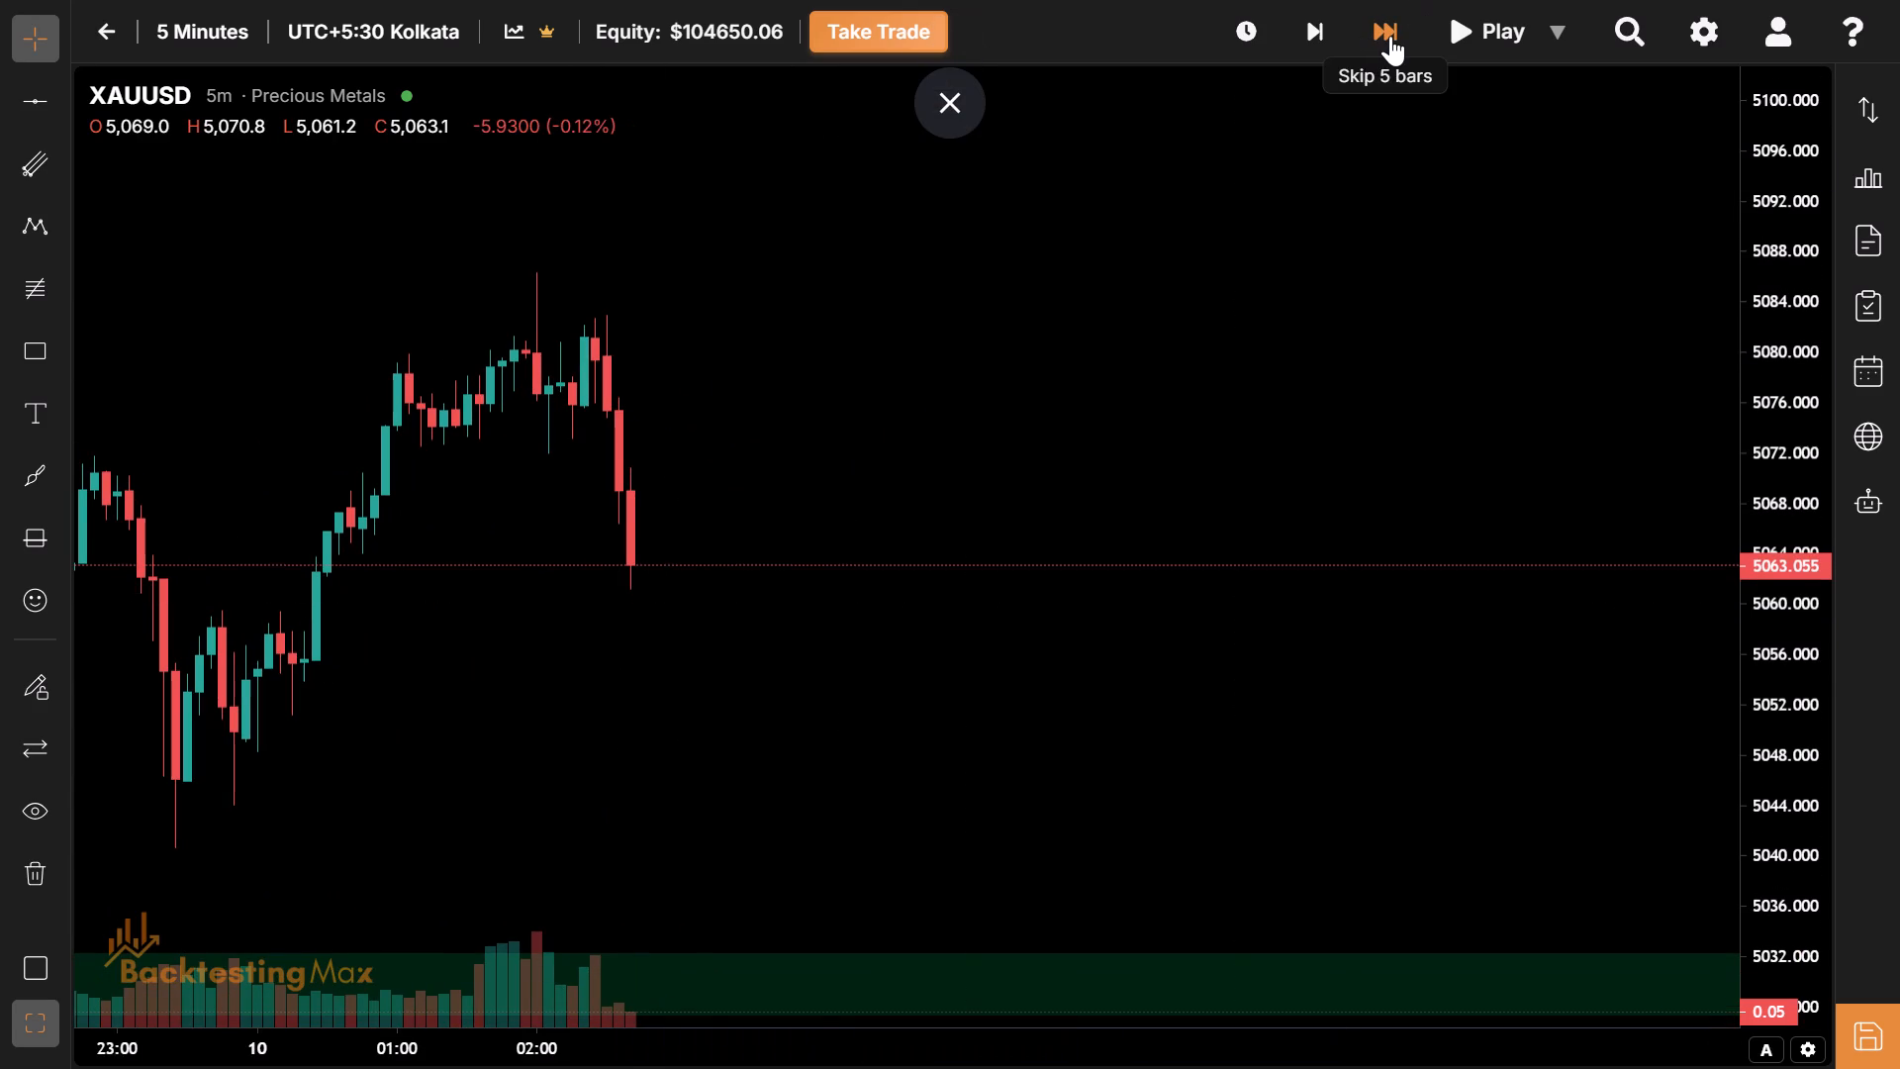
triple_click(1390, 36)
triple_click(1390, 36)
double_click(1390, 36)
drag(1390, 36, 990, 427)
drag(990, 427, 1142, 0)
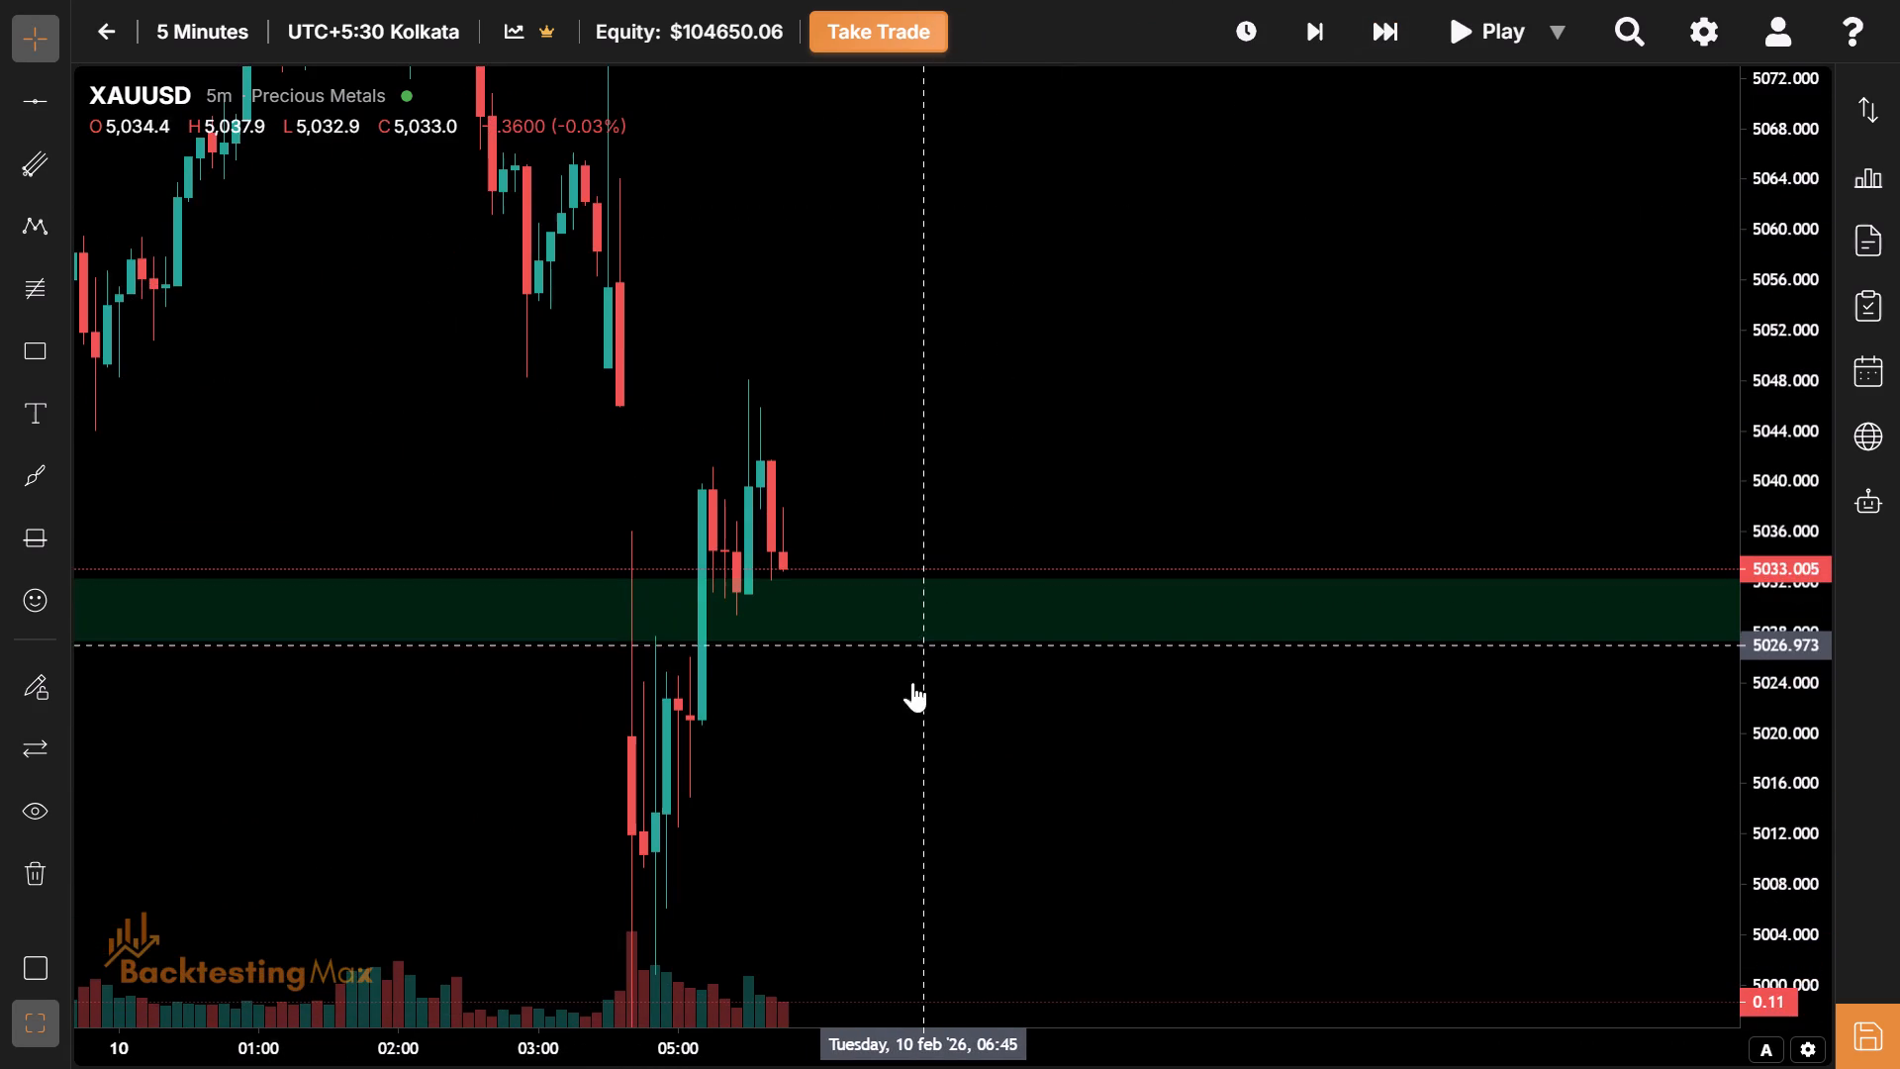
Draw a rectangle from 05:30 at about 5048.2 to 11:30 at about 5006.1 on 10 Feb.
drag(866, 784, 701, 511)
drag(556, 533, 372, 608)
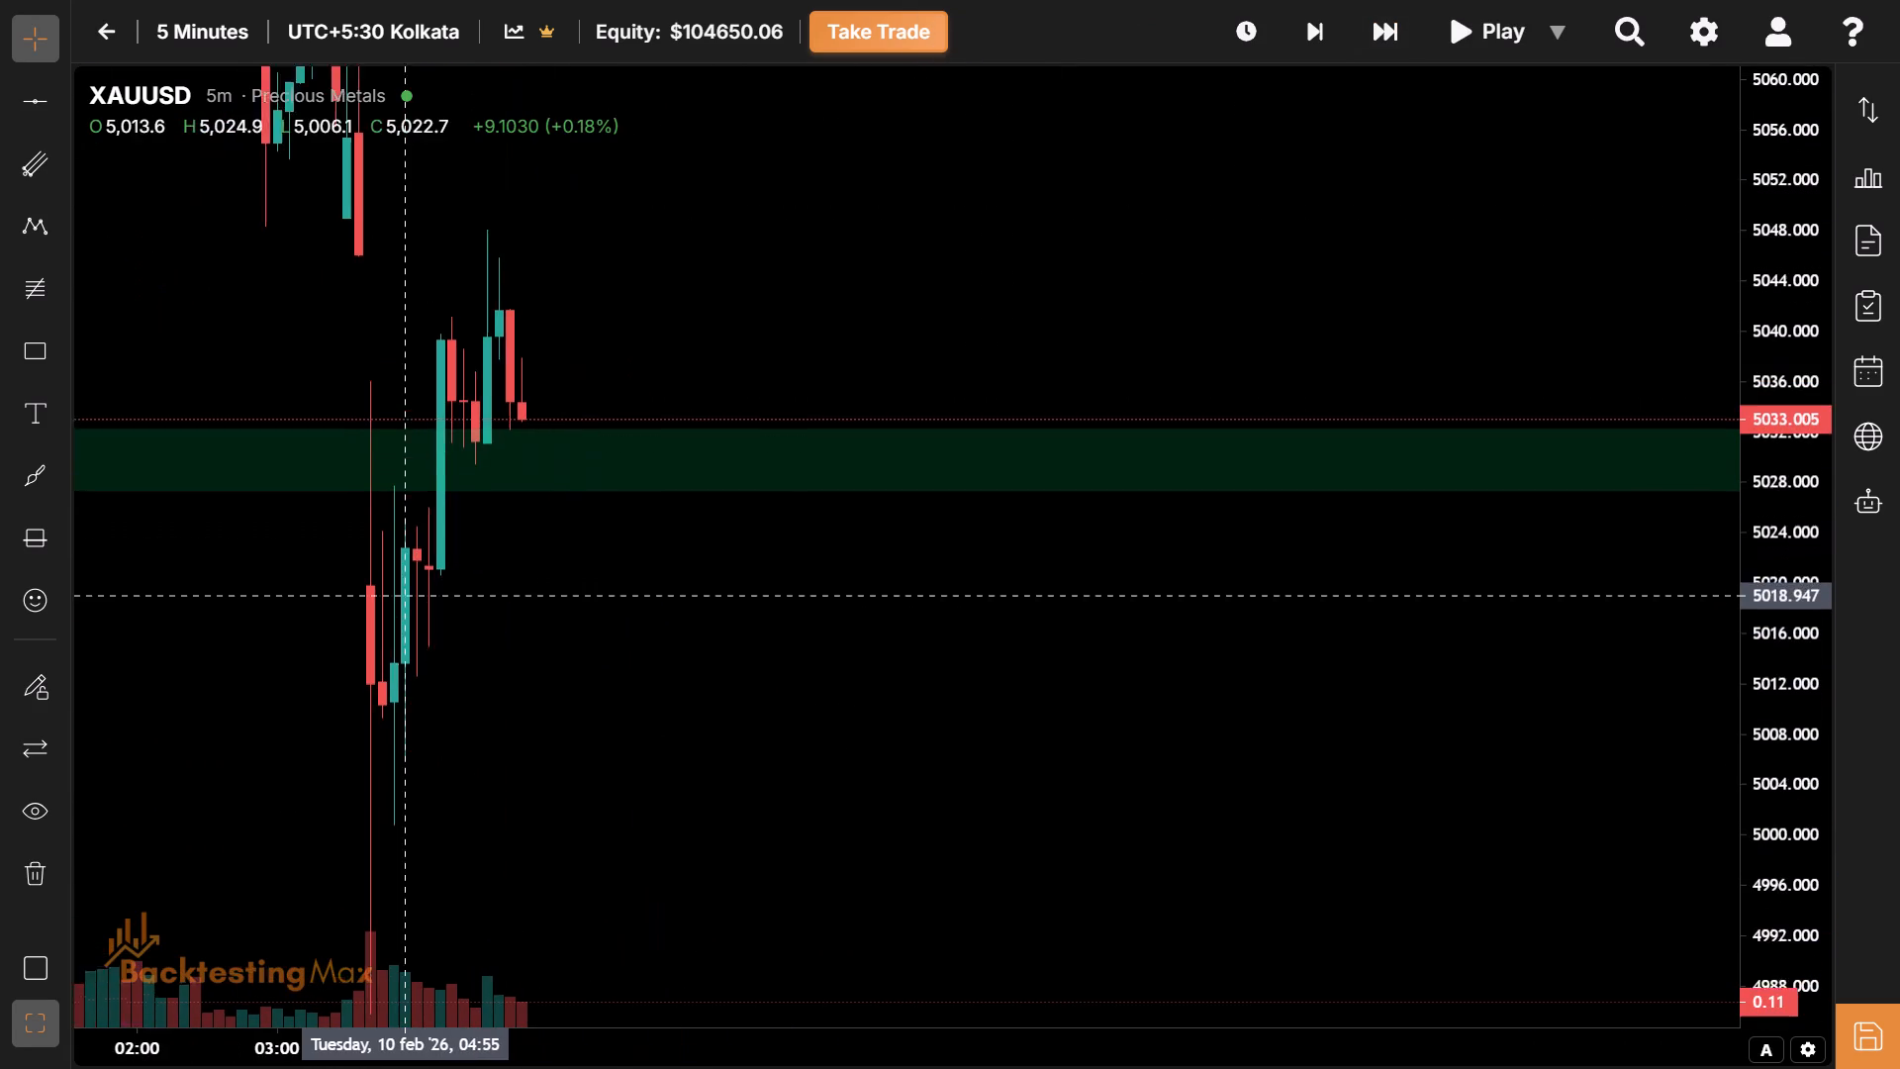
drag(372, 608, 261, 642)
drag(355, 563, 451, 690)
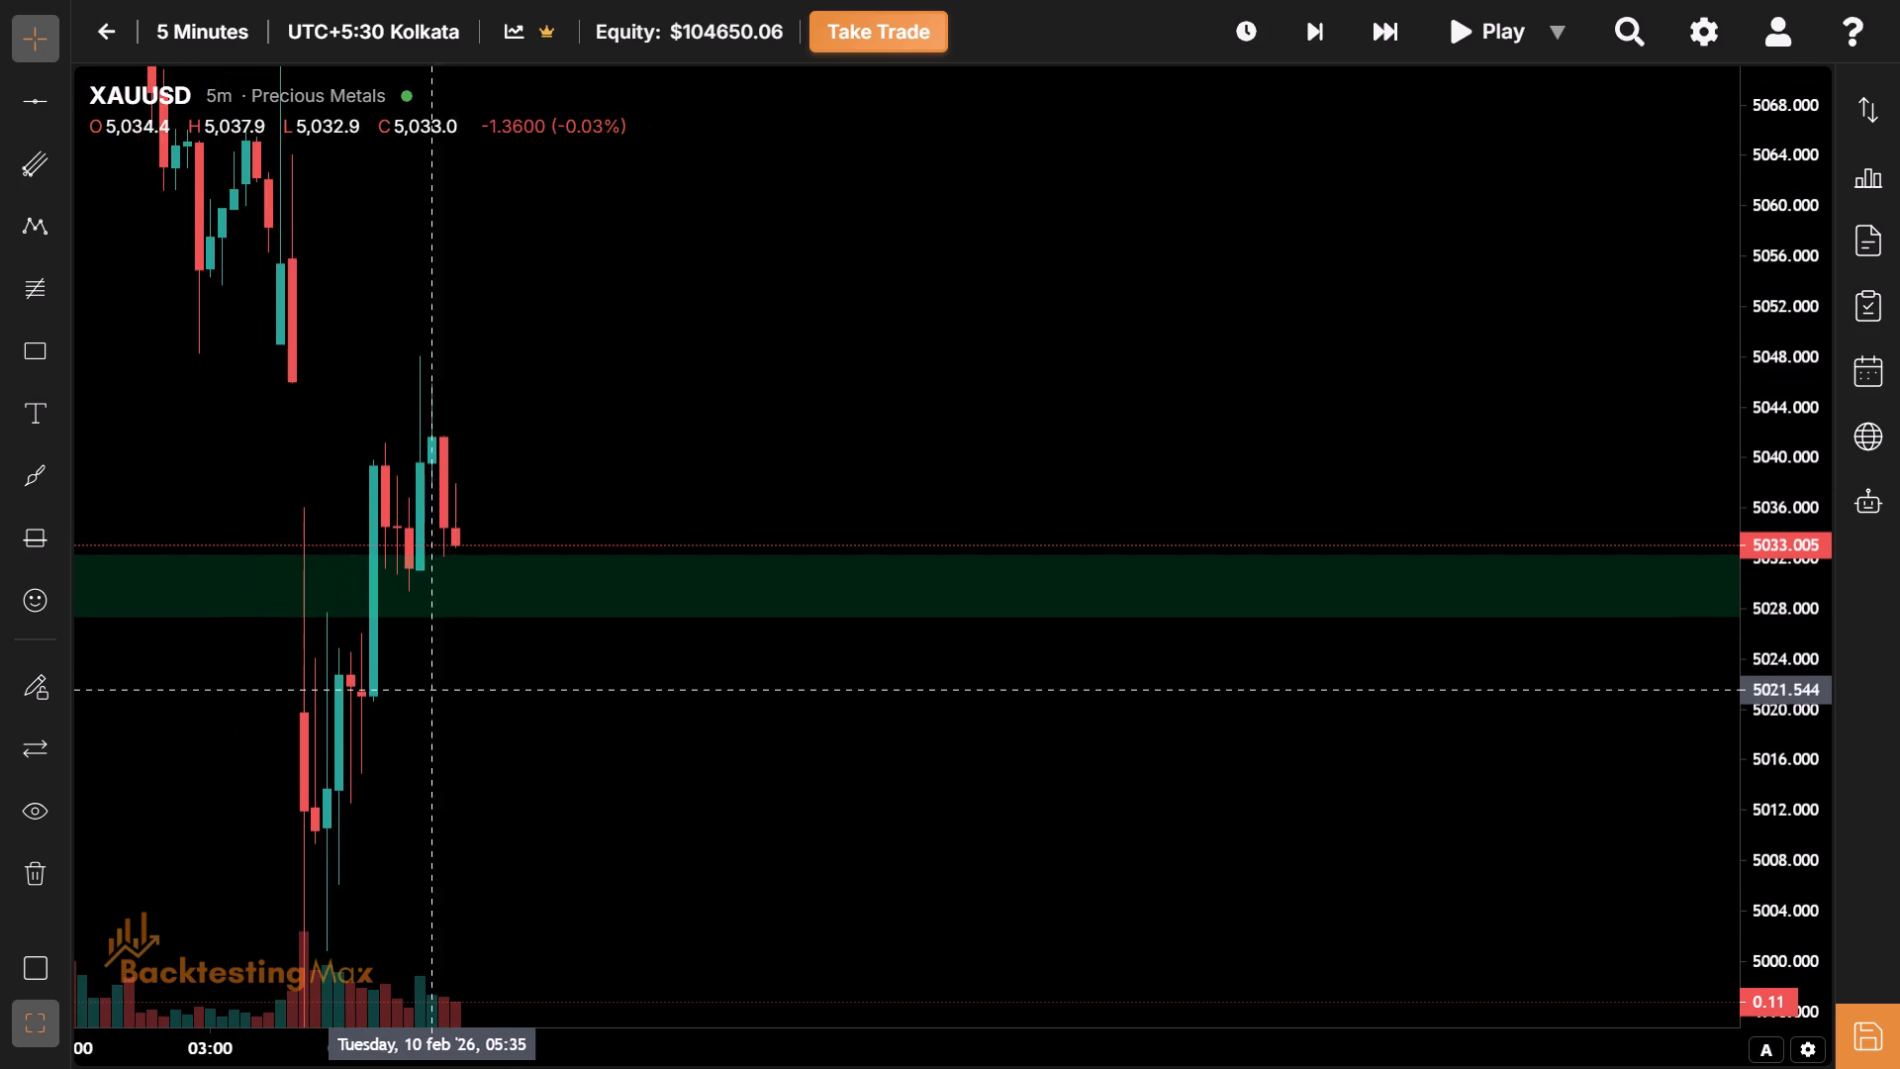
click(36, 351)
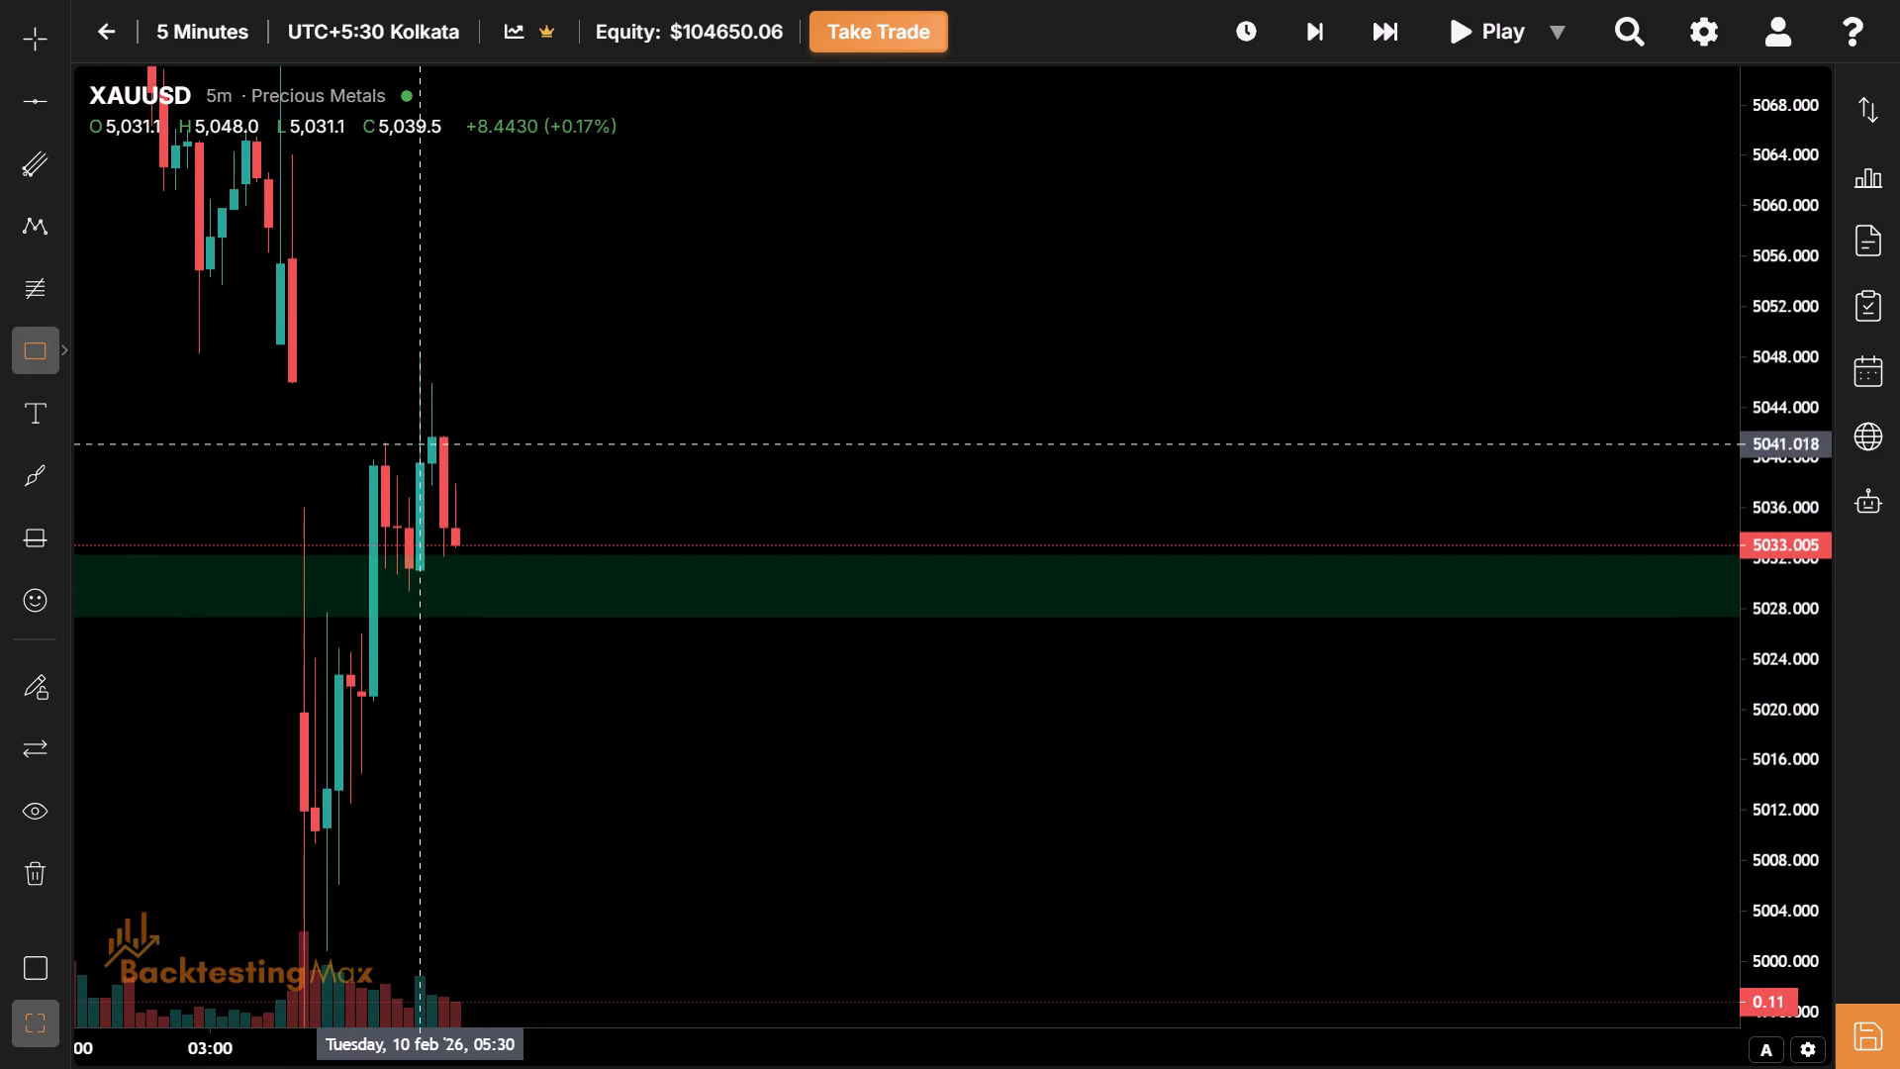
click(421, 353)
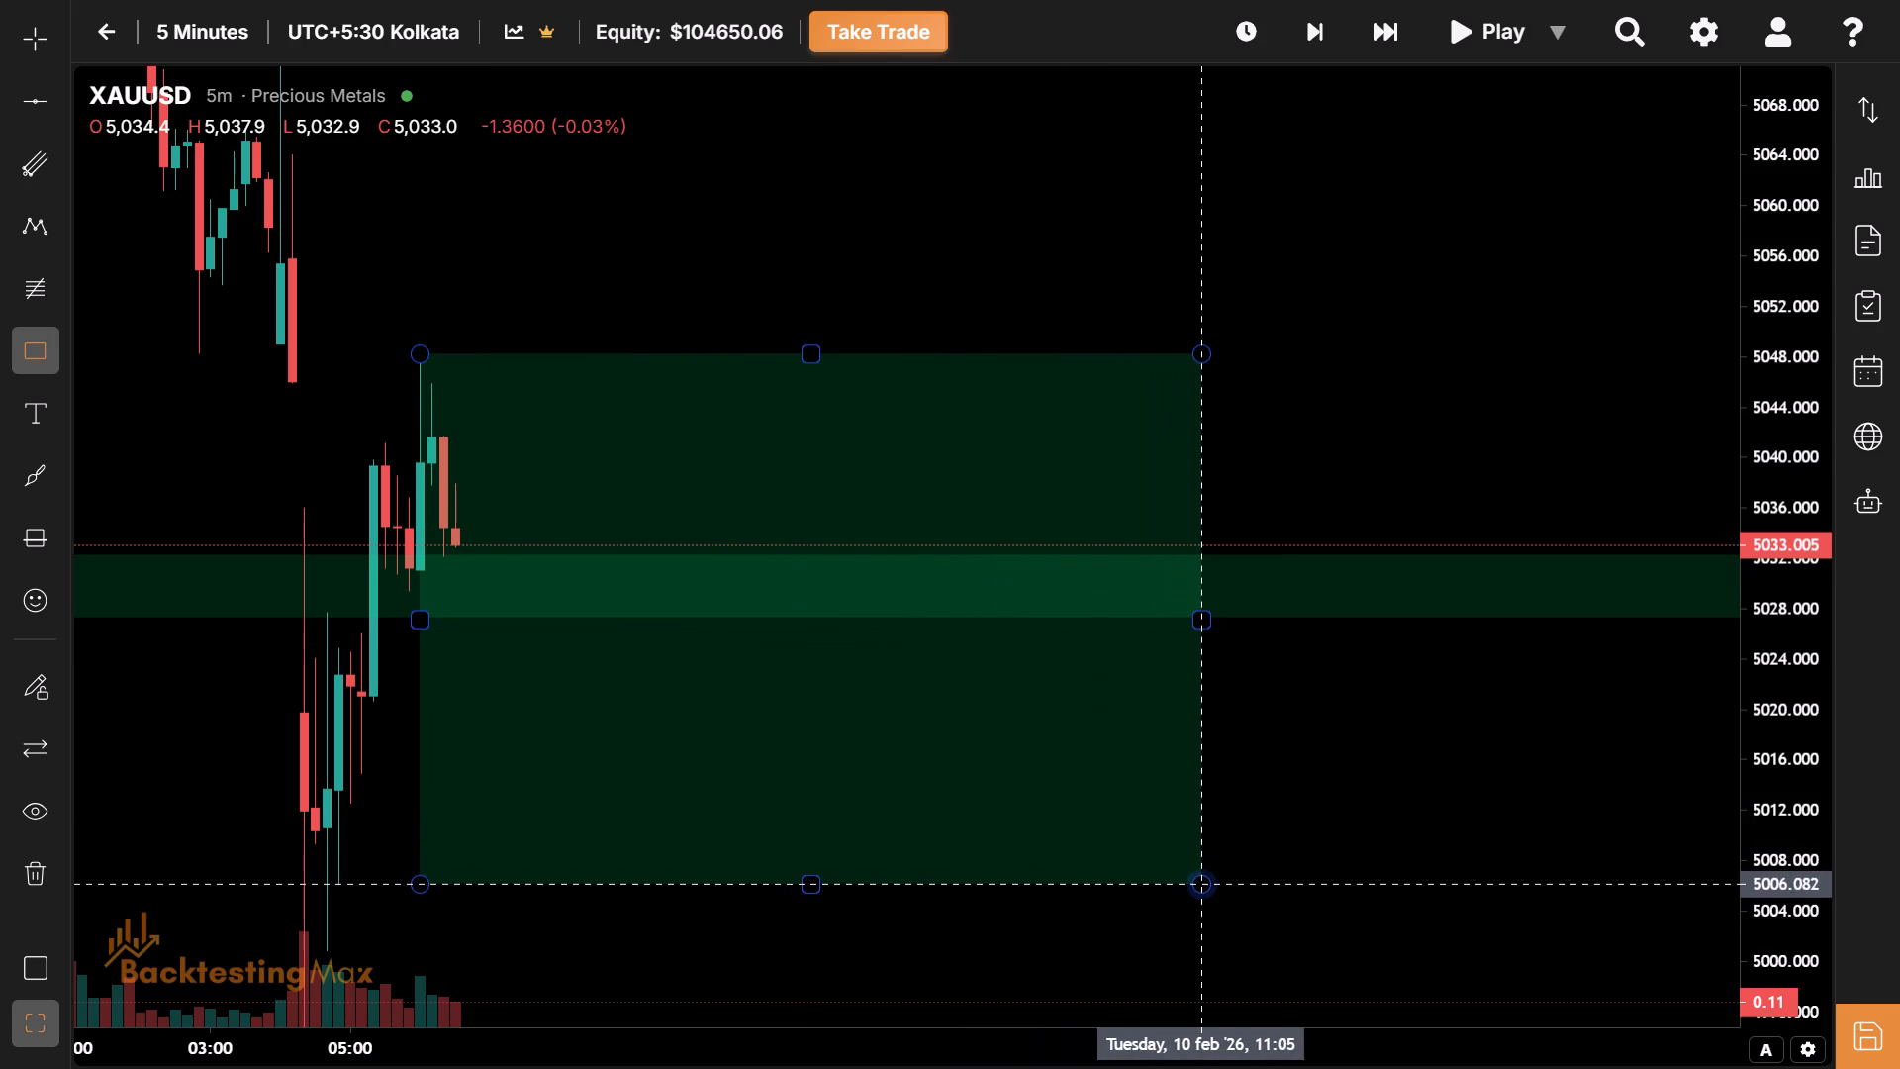
click(1258, 884)
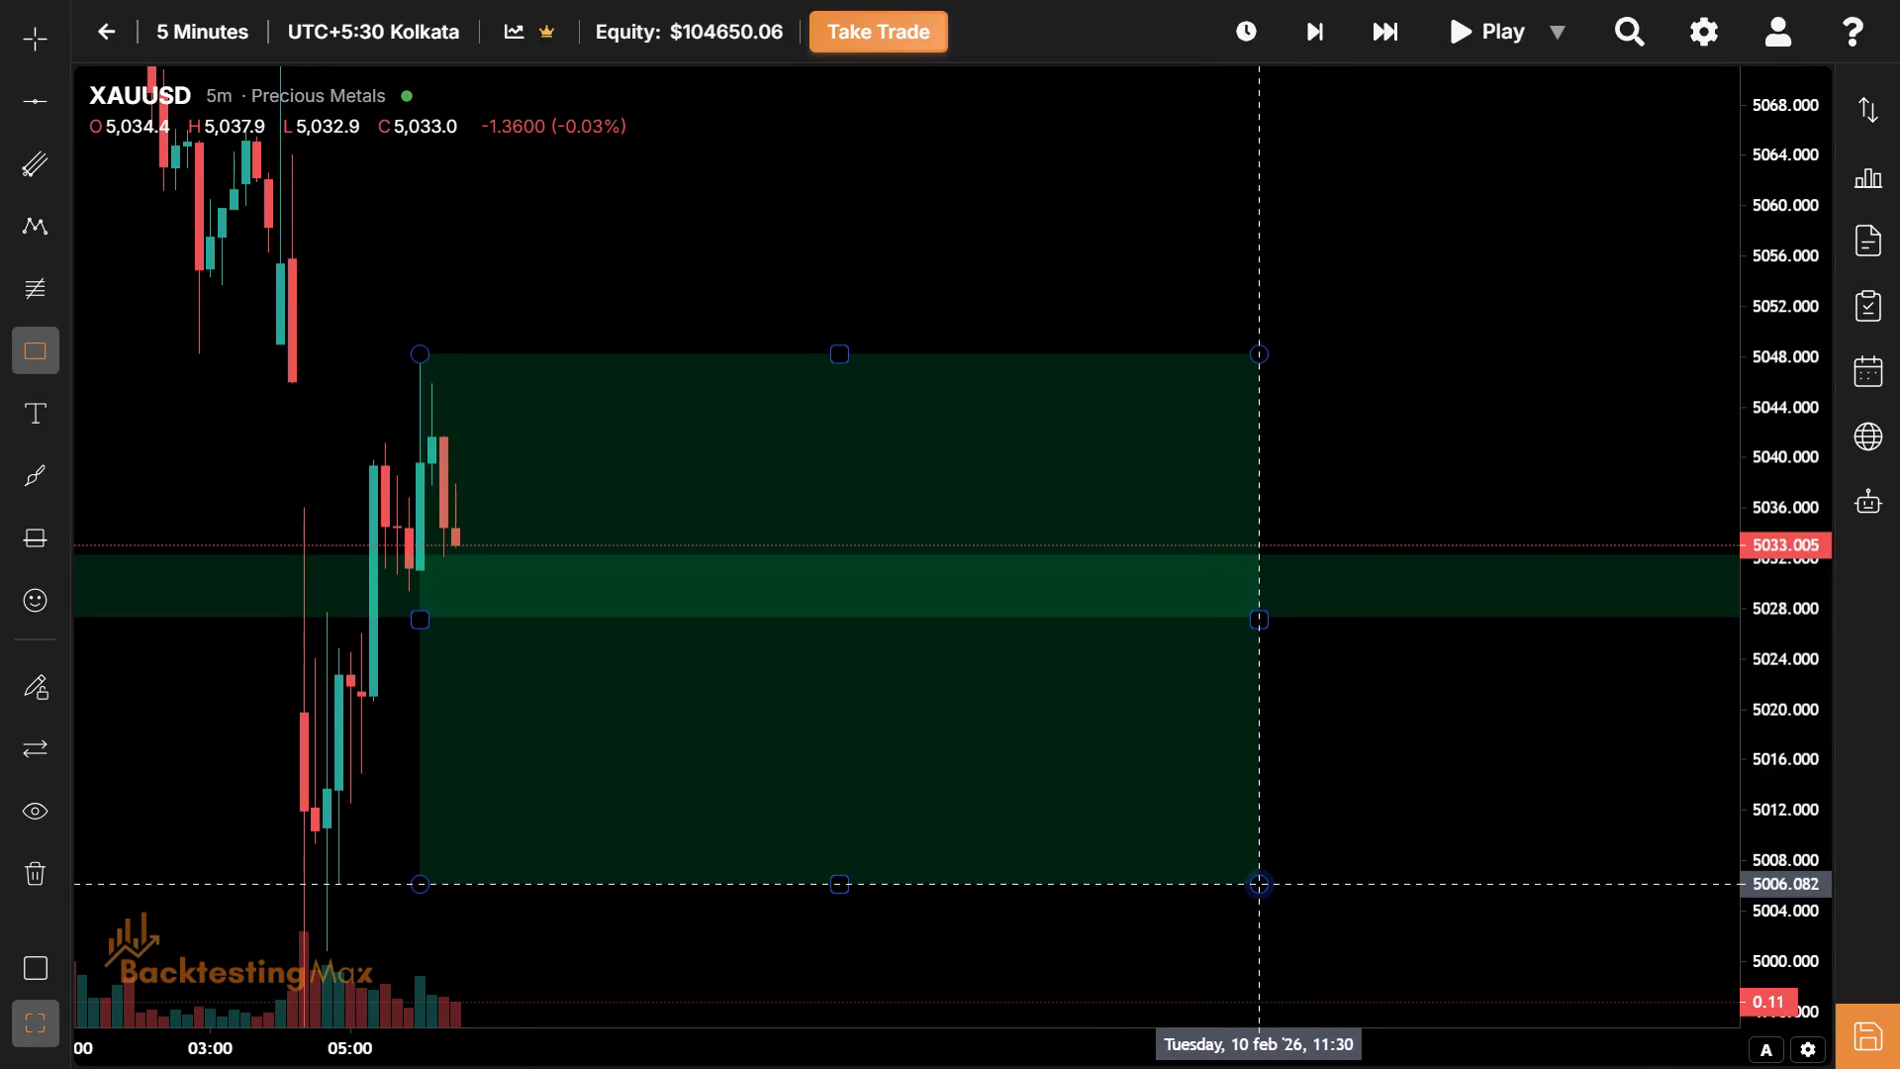
Apply the Asian Session template to the new 05:30–11:30 rectangle.
click(208, 165)
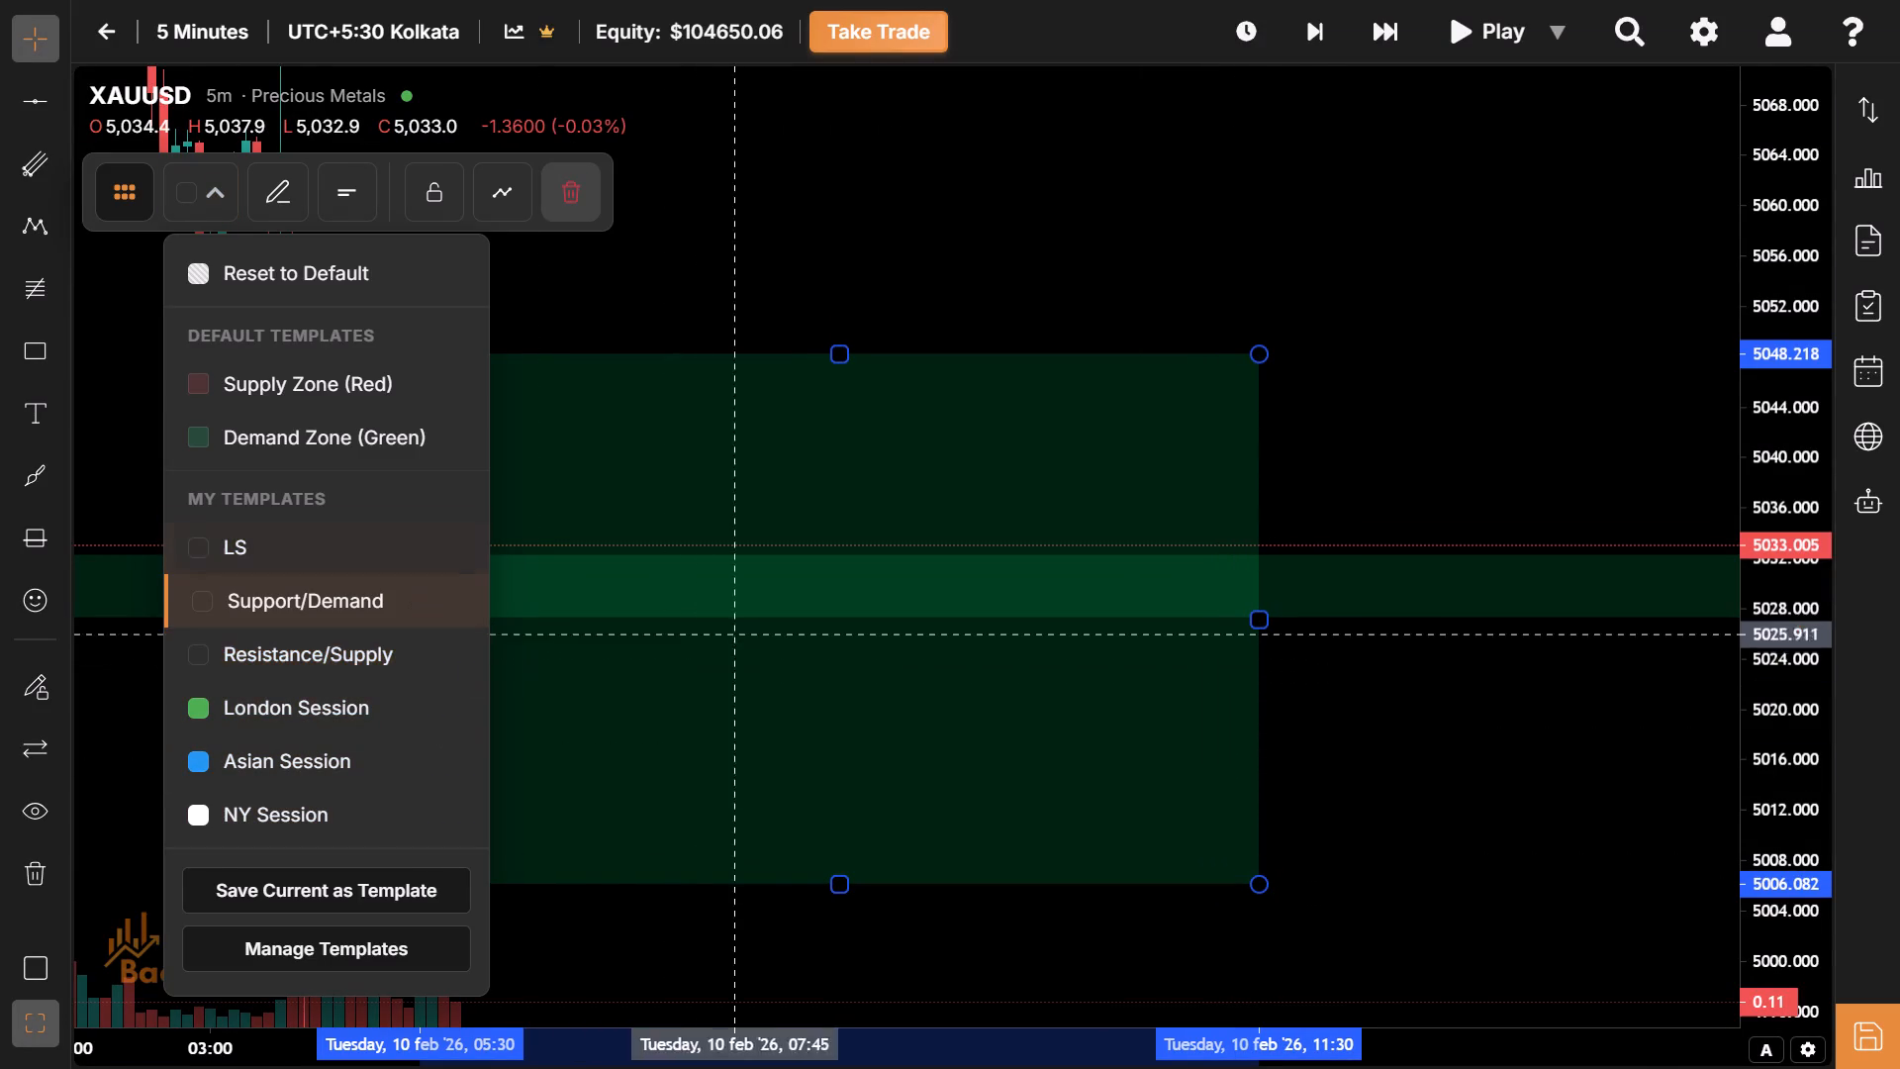
click(417, 755)
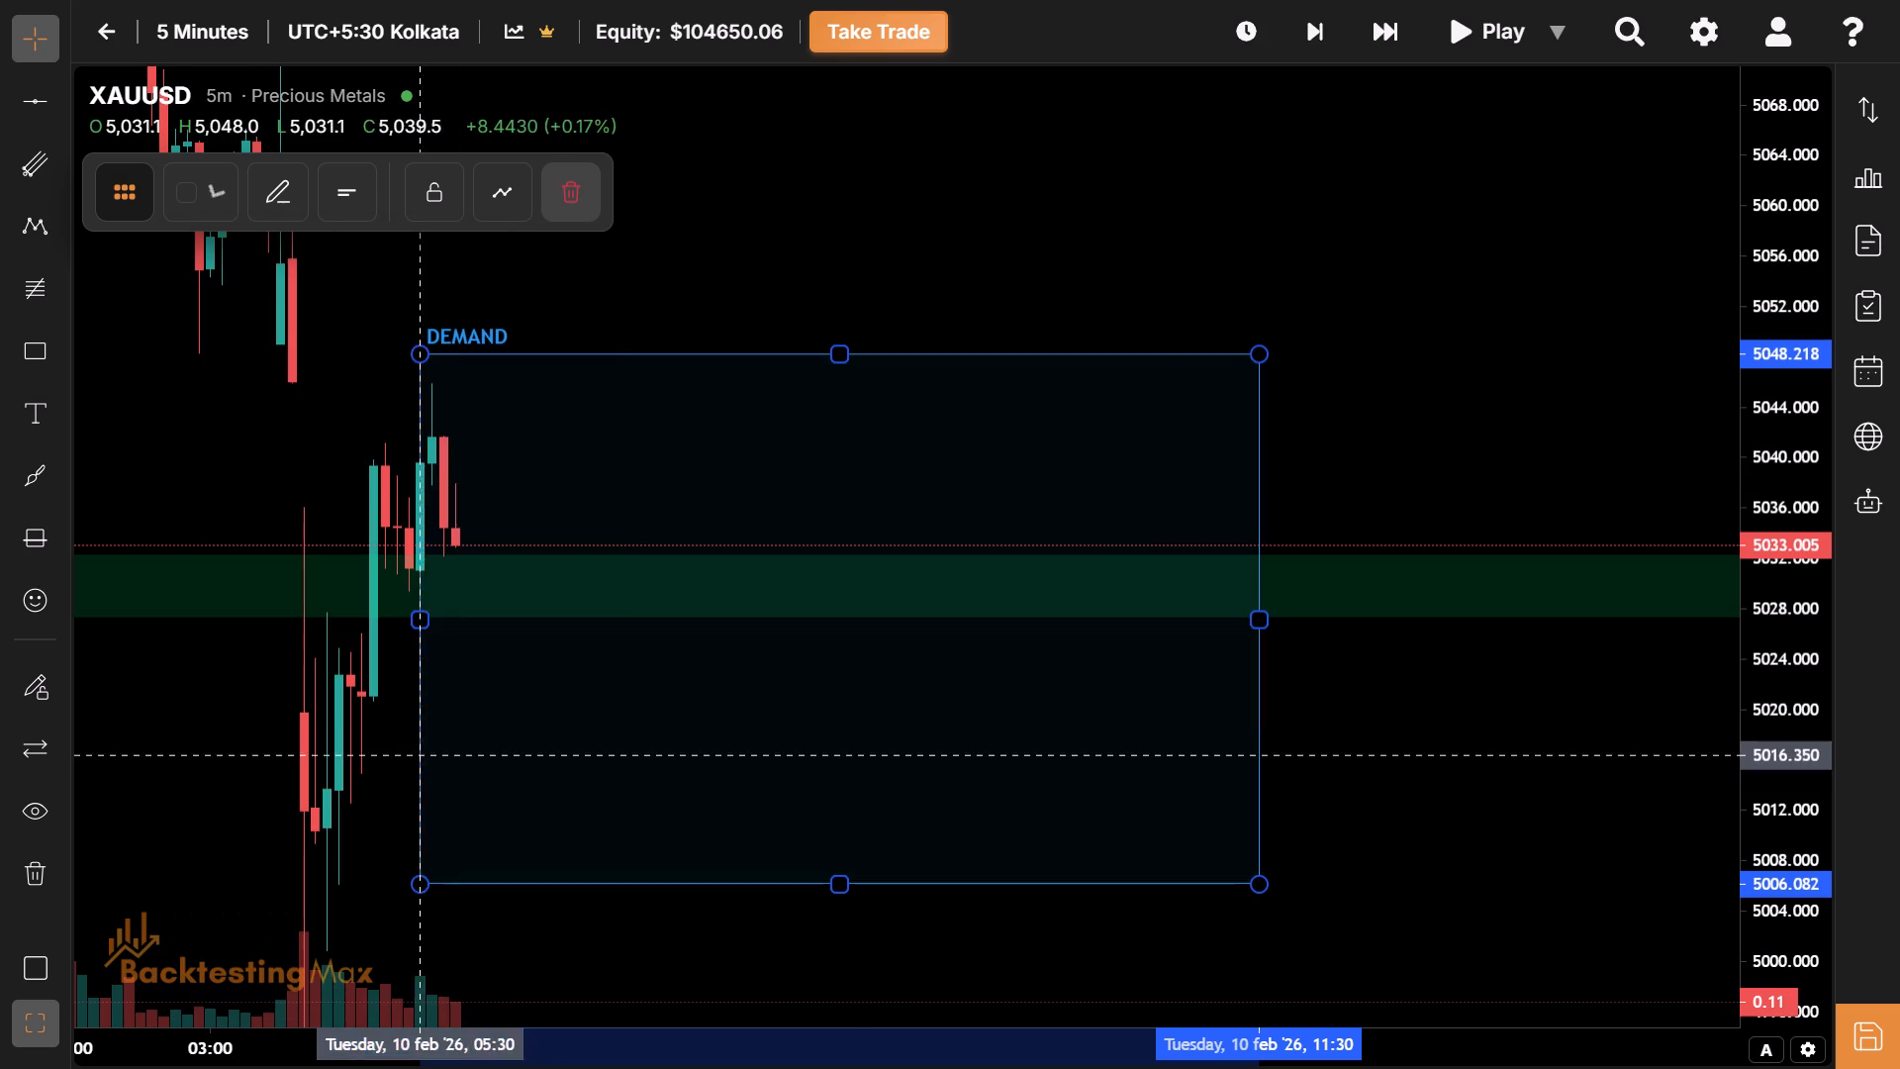
drag(628, 760, 642, 846)
drag(665, 830, 760, 789)
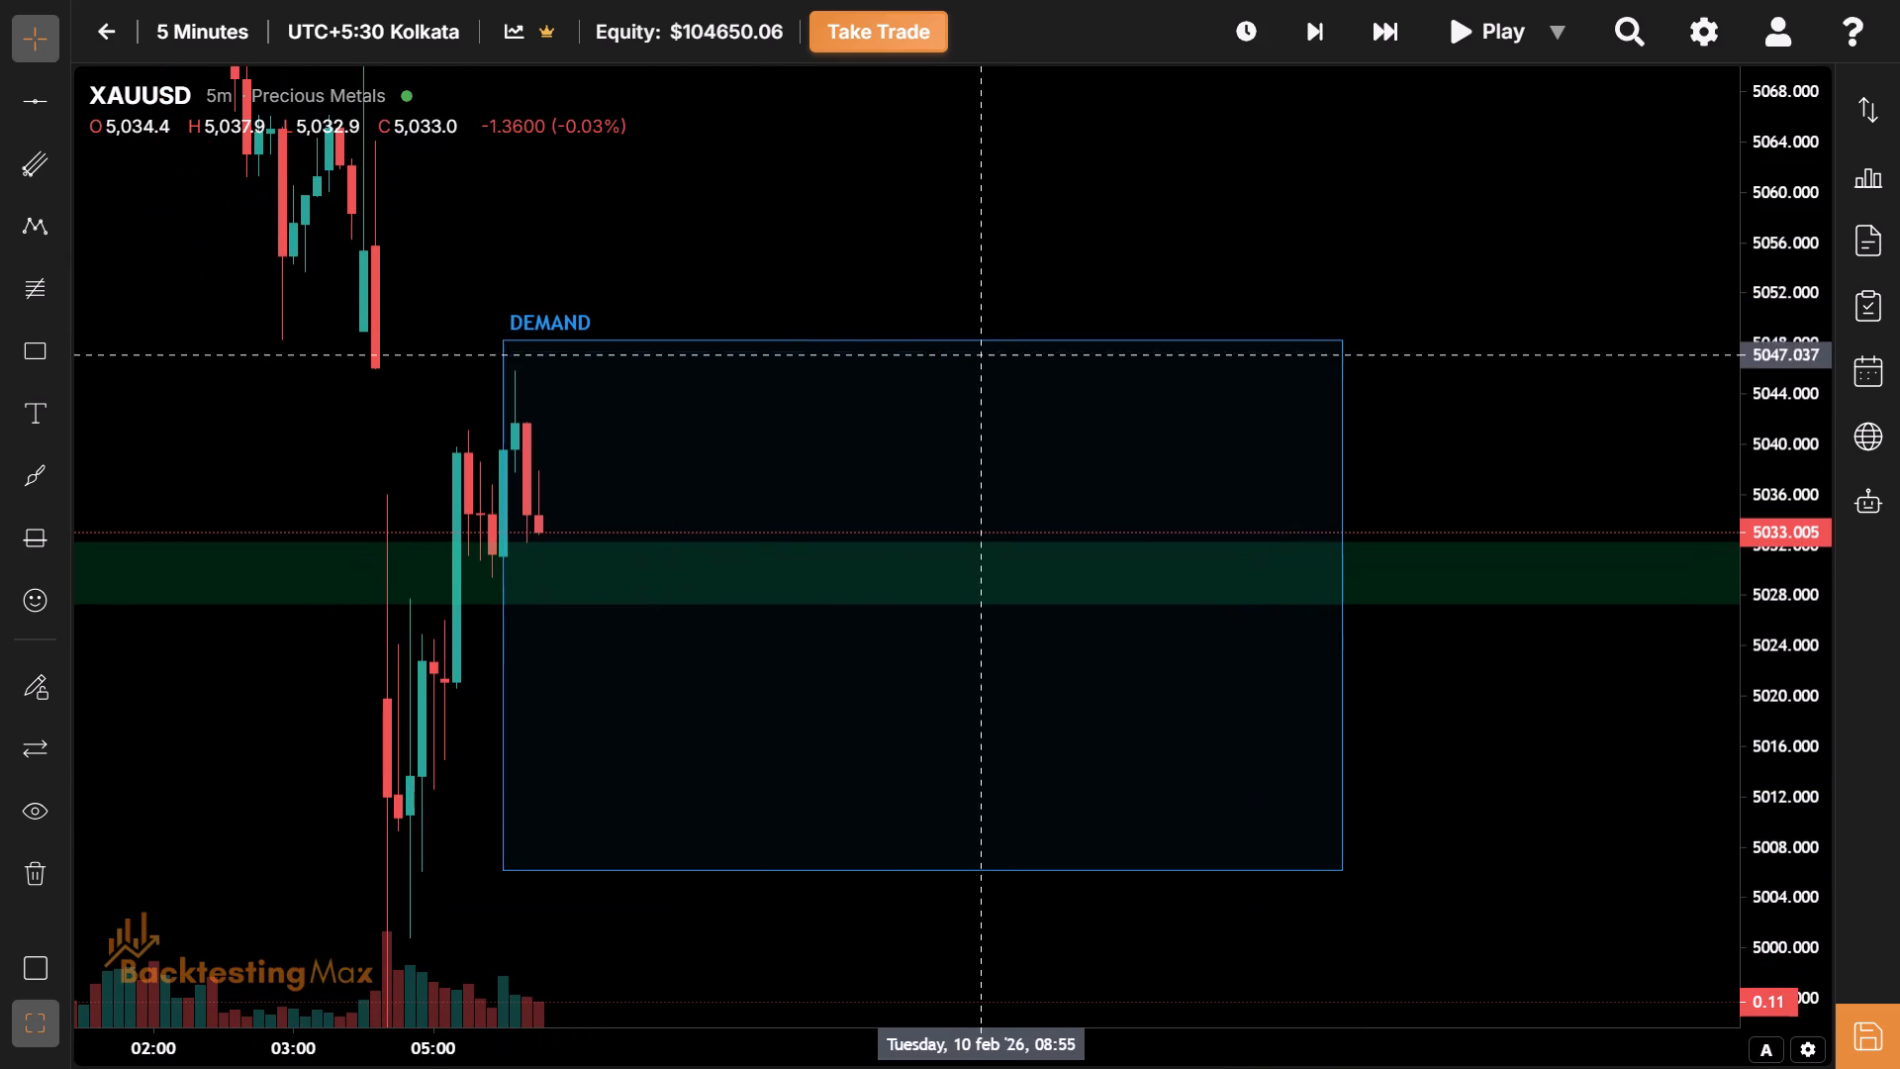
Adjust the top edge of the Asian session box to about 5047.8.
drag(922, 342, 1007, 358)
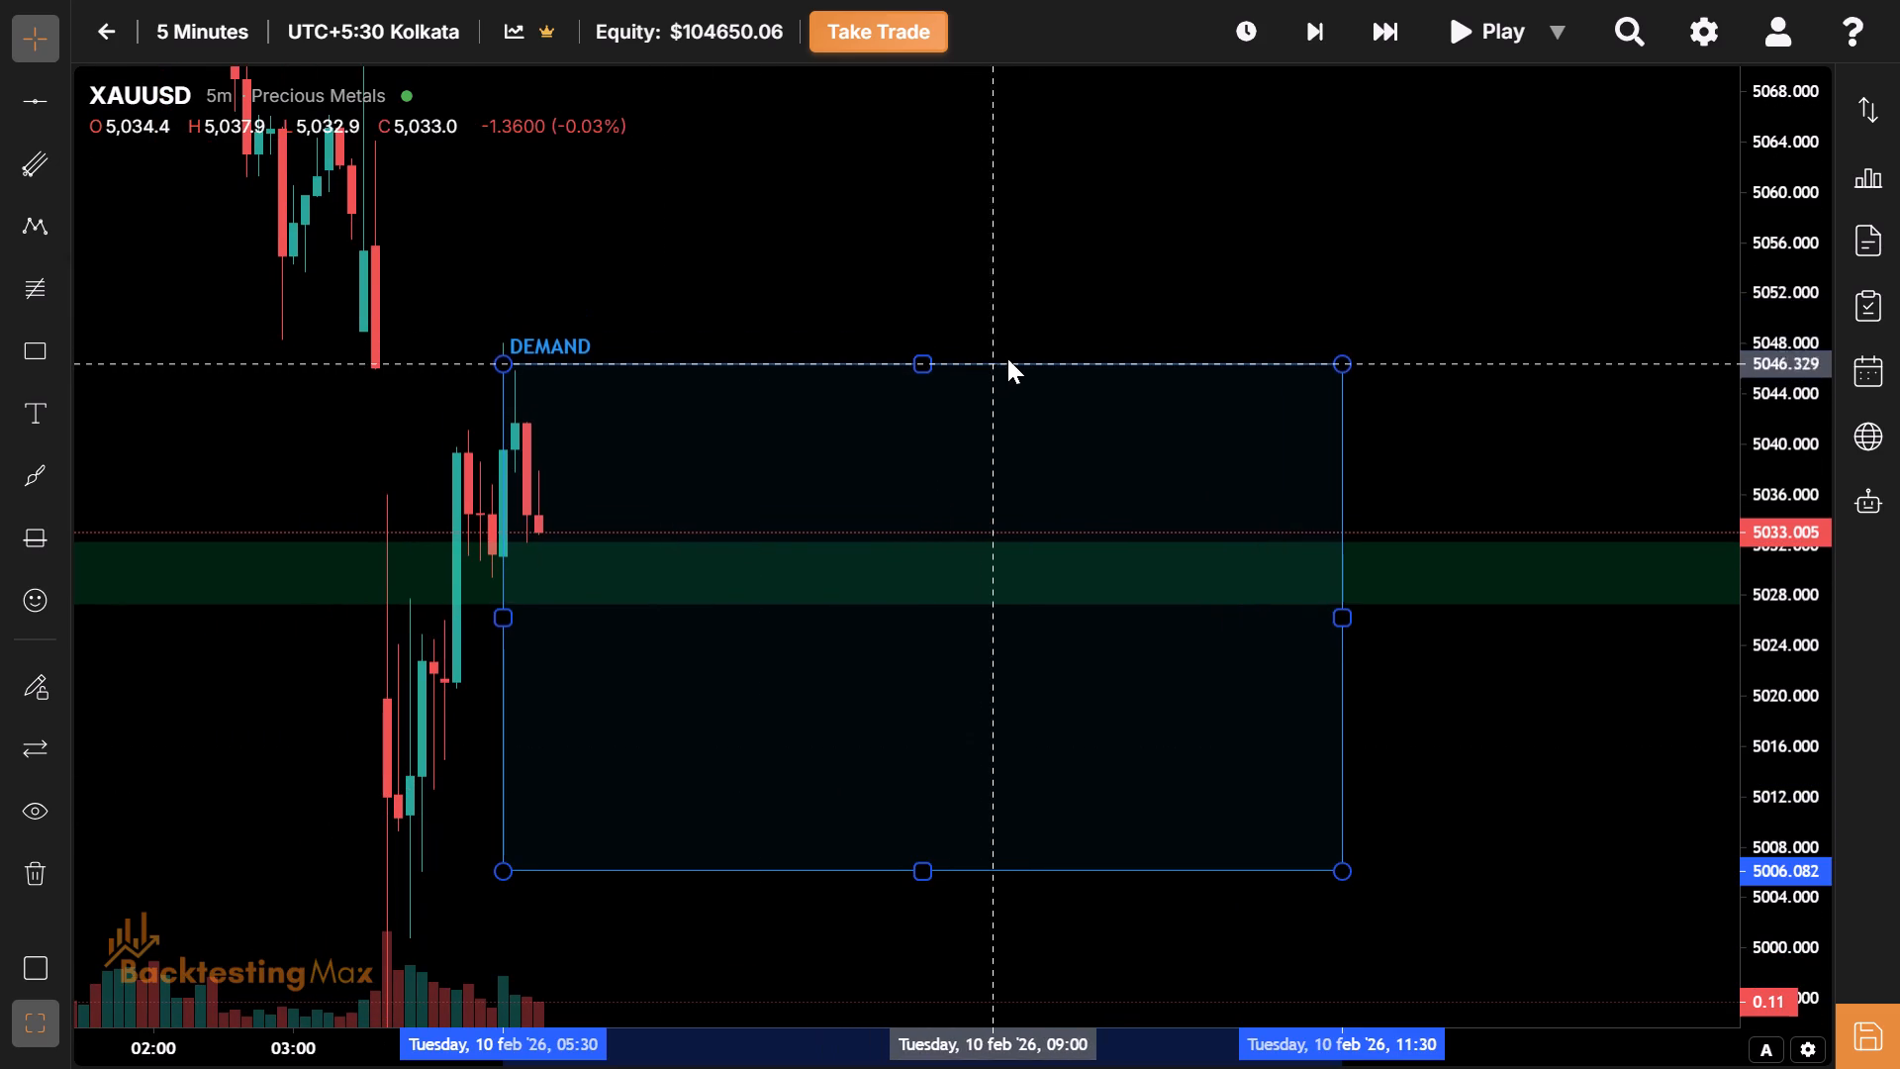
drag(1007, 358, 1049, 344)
Advance the replay one bar at a time to 06:20 on 10 Feb.
drag(888, 403, 960, 397)
drag(846, 729, 818, 715)
click(1309, 35)
click(1309, 35)
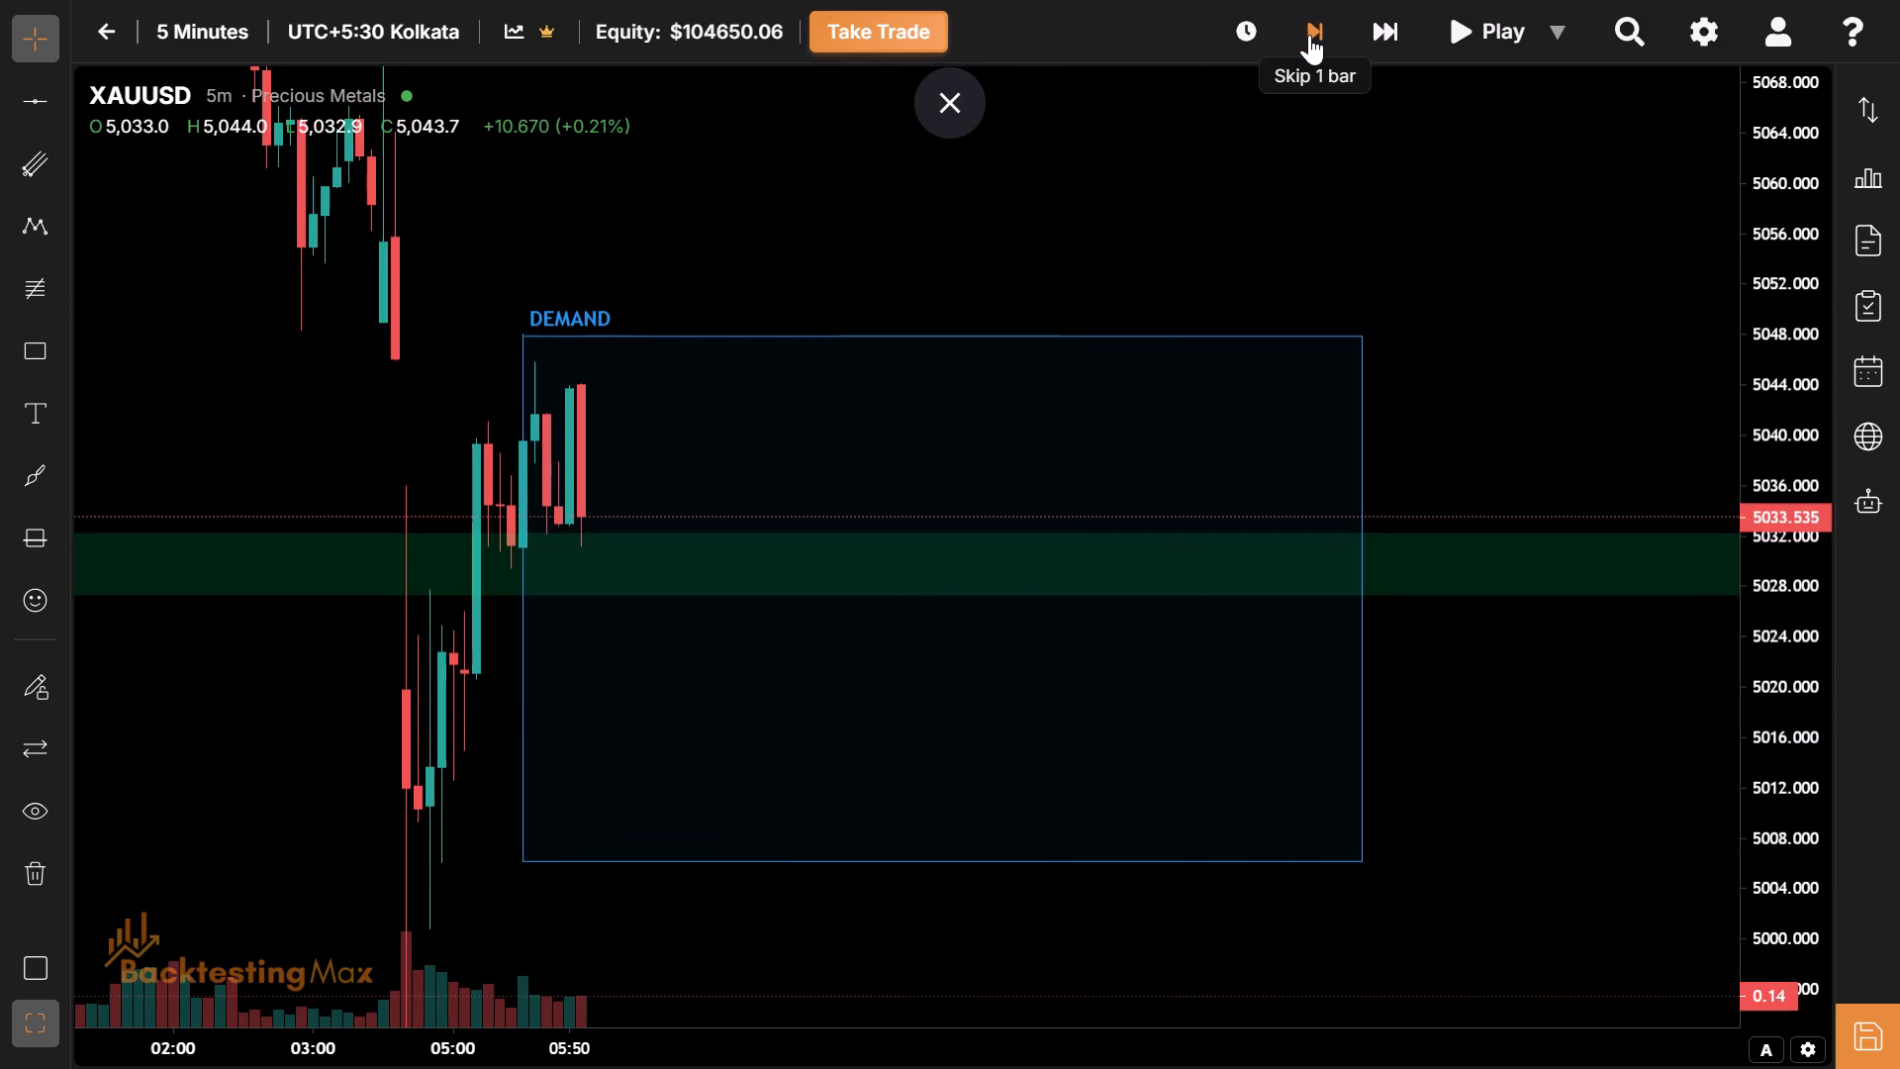
triple_click(1309, 35)
double_click(1309, 35)
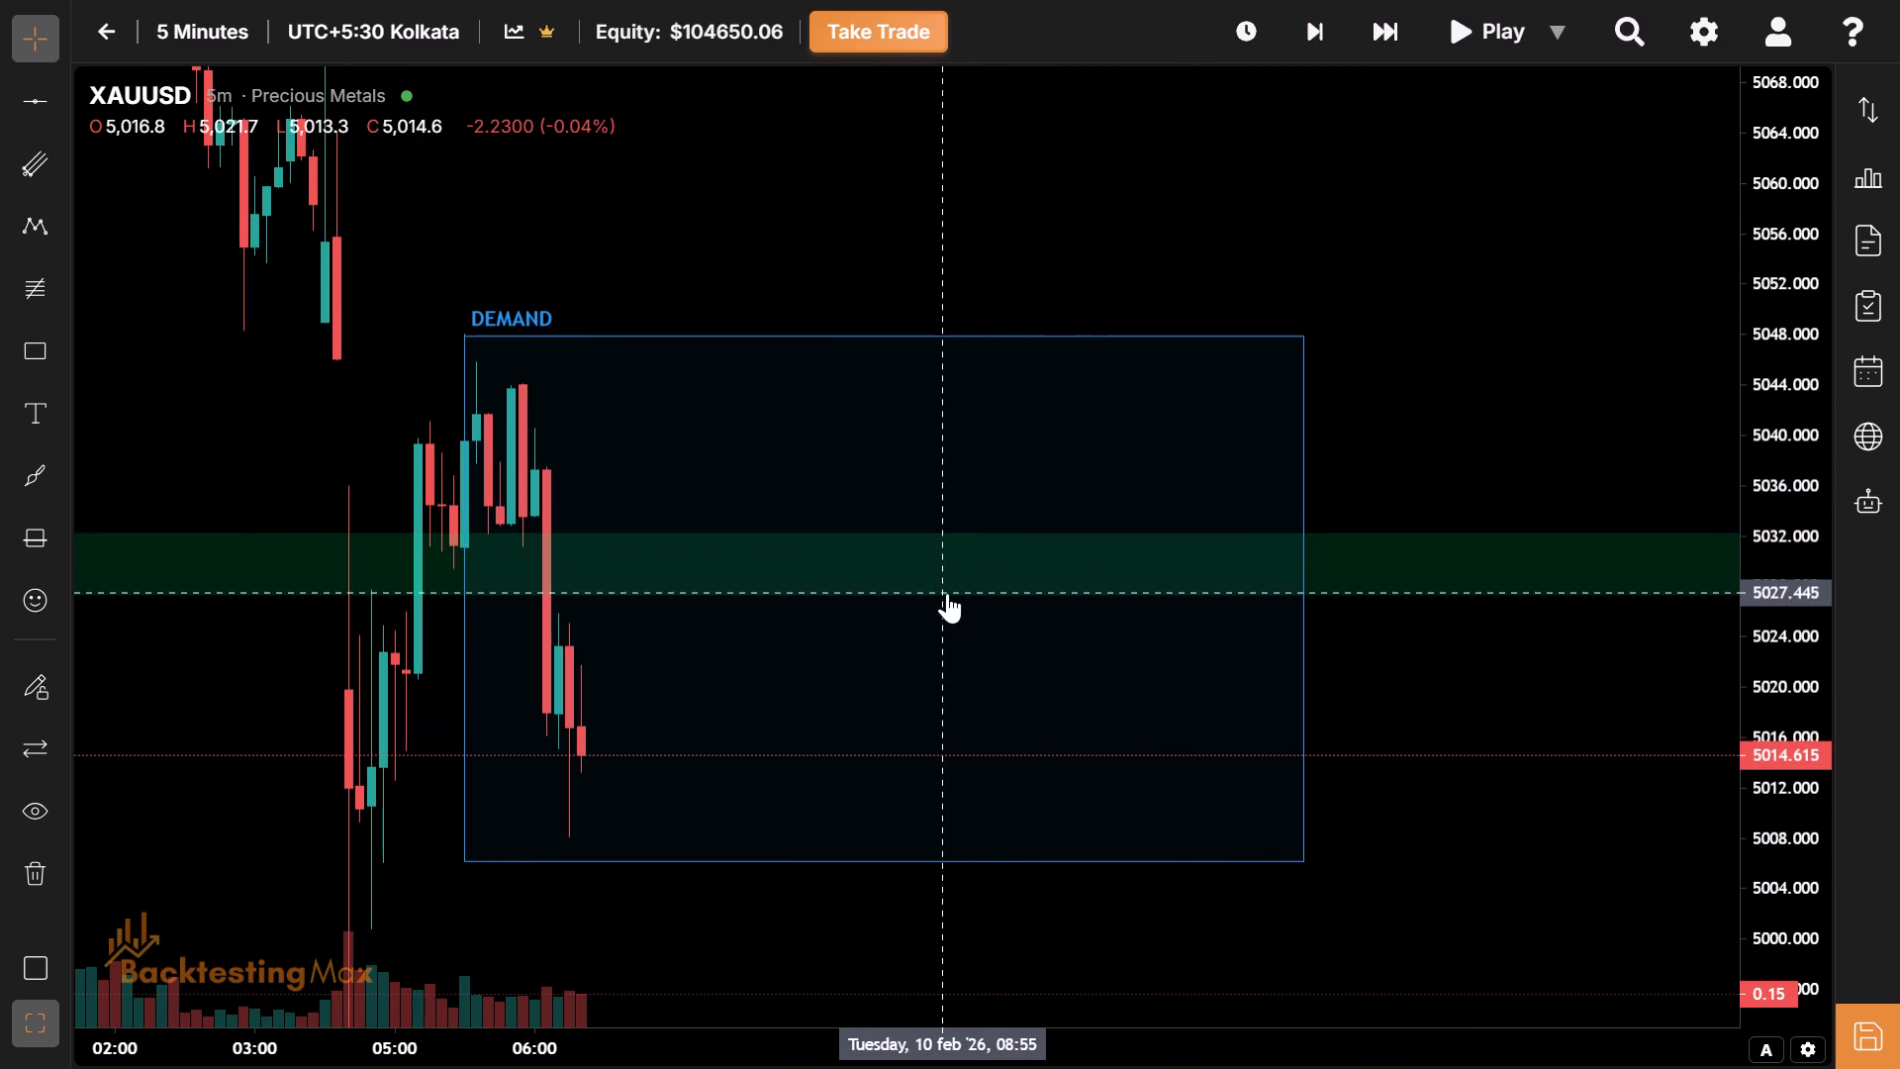
Apply the Resistance/Supply template to the green zone between about 5027.3 and 5032.2.
click(947, 595)
click(215, 201)
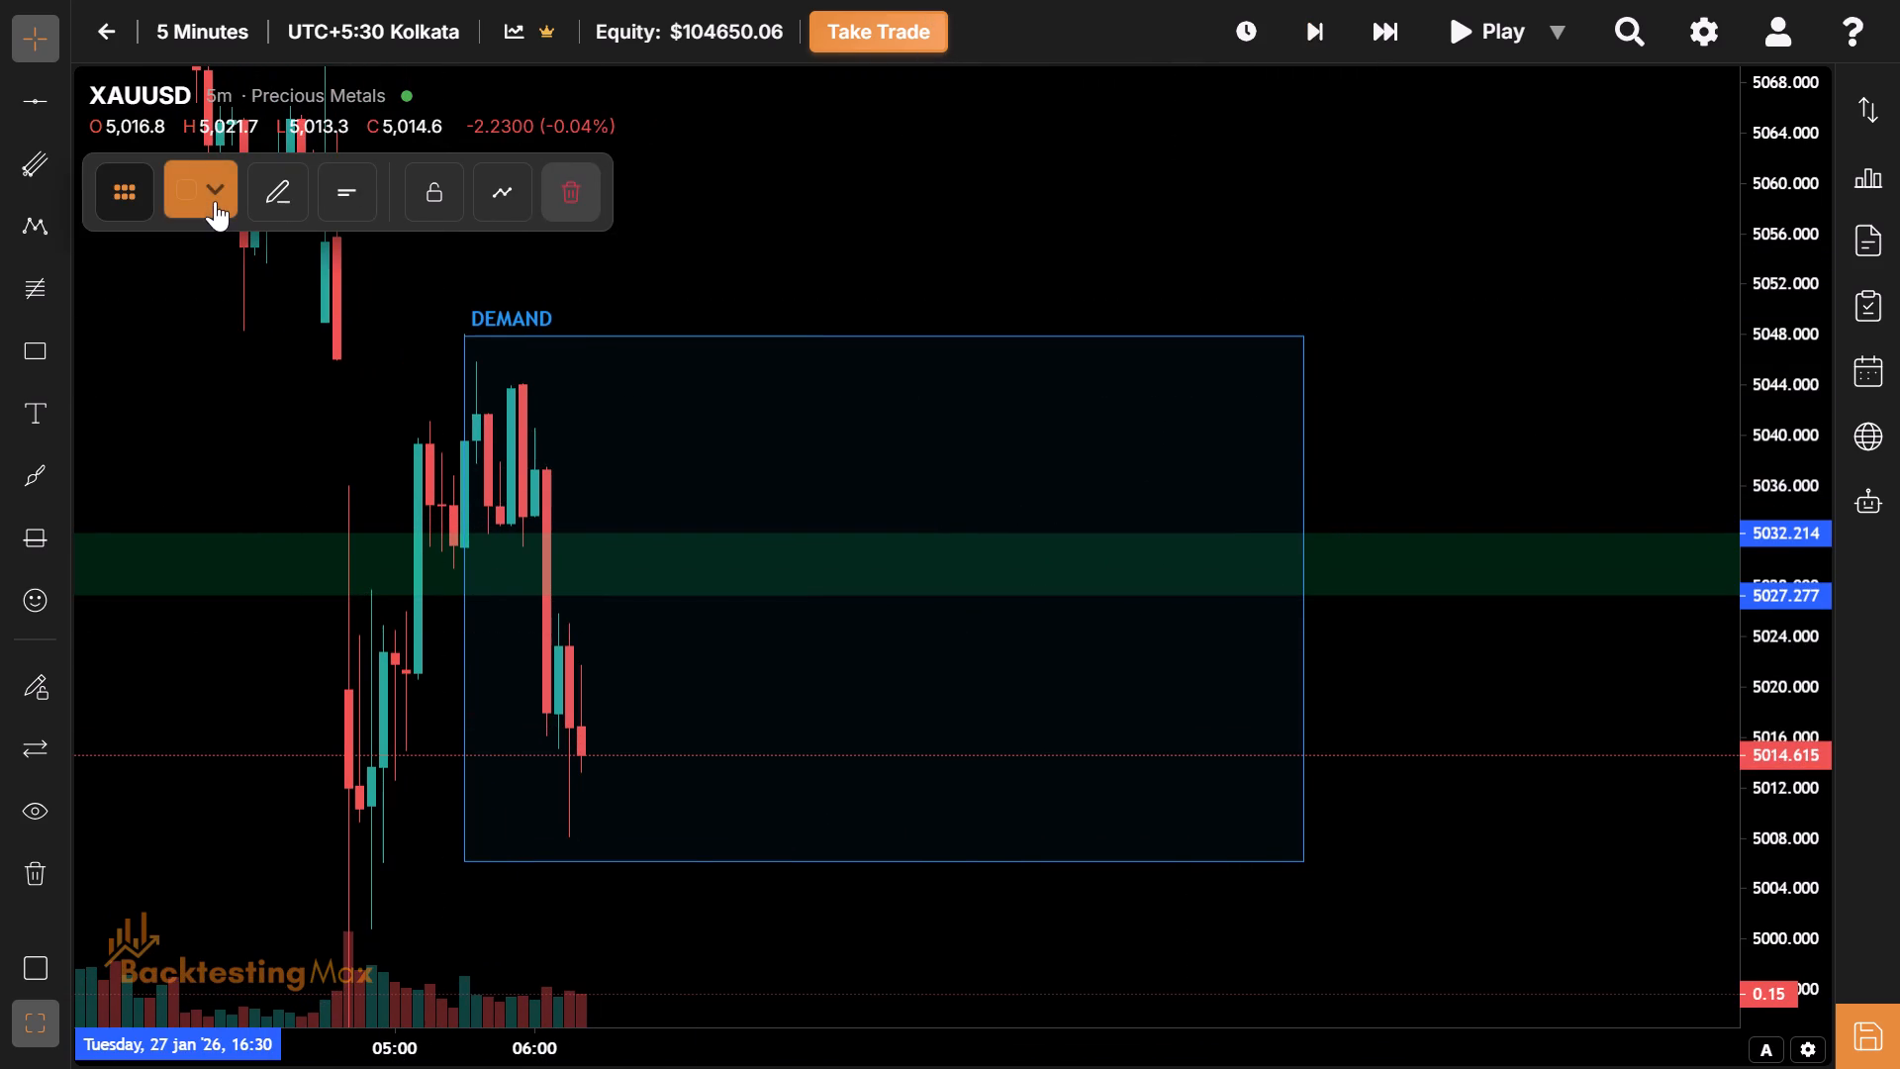
click(392, 666)
Advance the replay one bar at a time to 06:45, following price back to the red supply zone.
drag(578, 735, 751, 456)
click(751, 456)
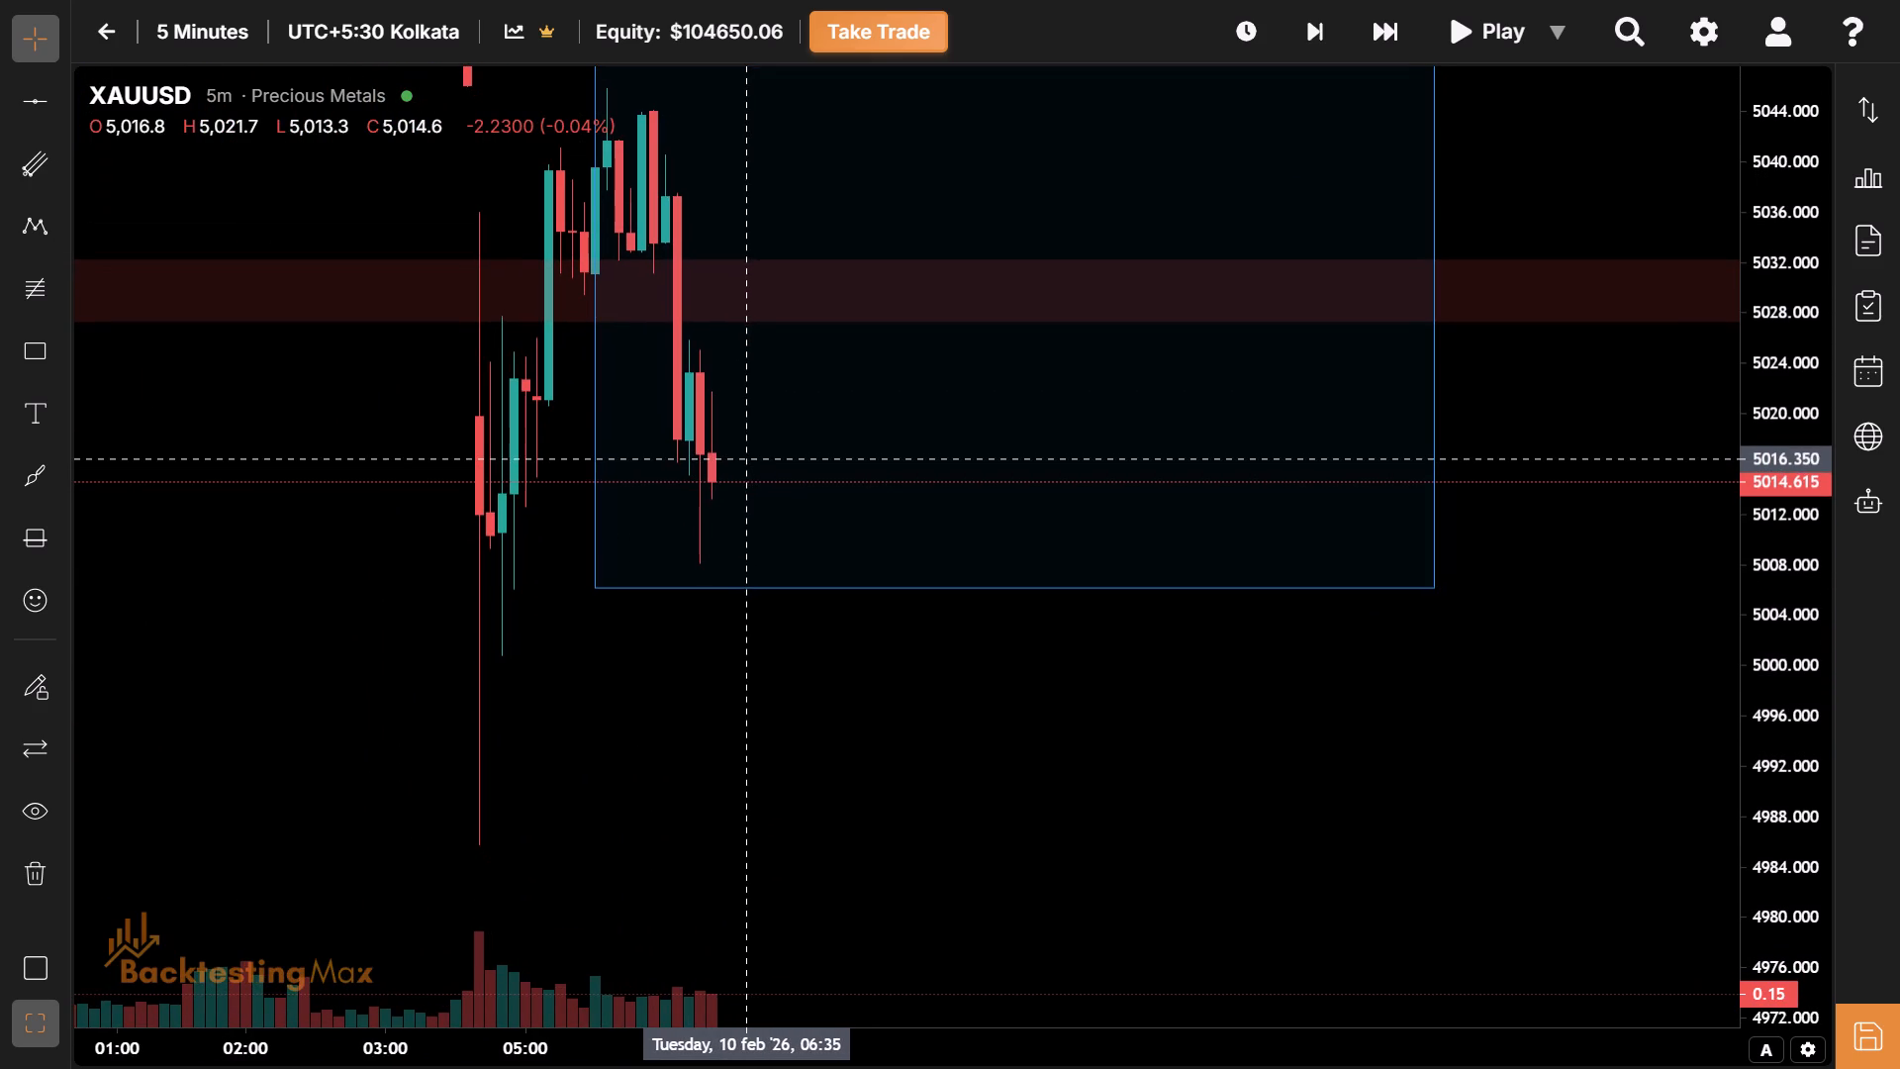
drag(745, 459, 723, 462)
click(723, 462)
drag(723, 462, 707, 469)
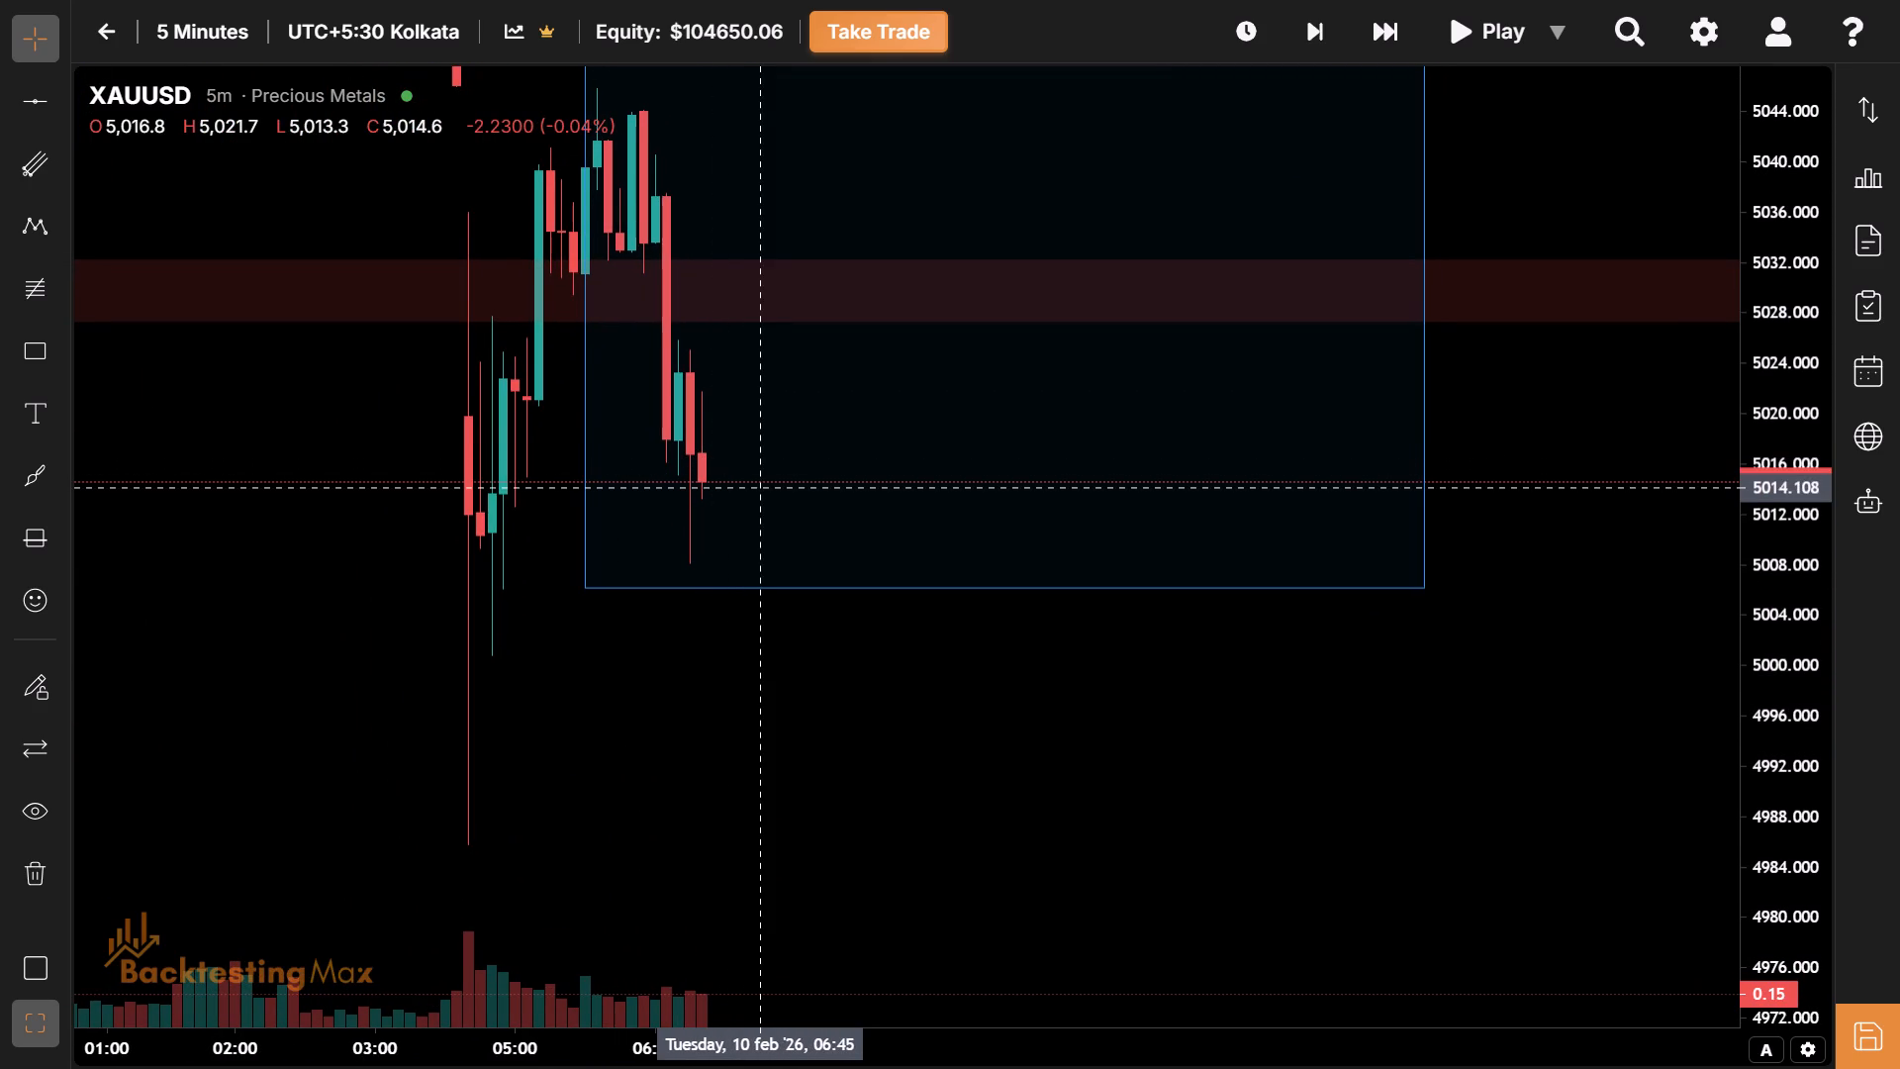
drag(765, 487, 762, 508)
click(762, 508)
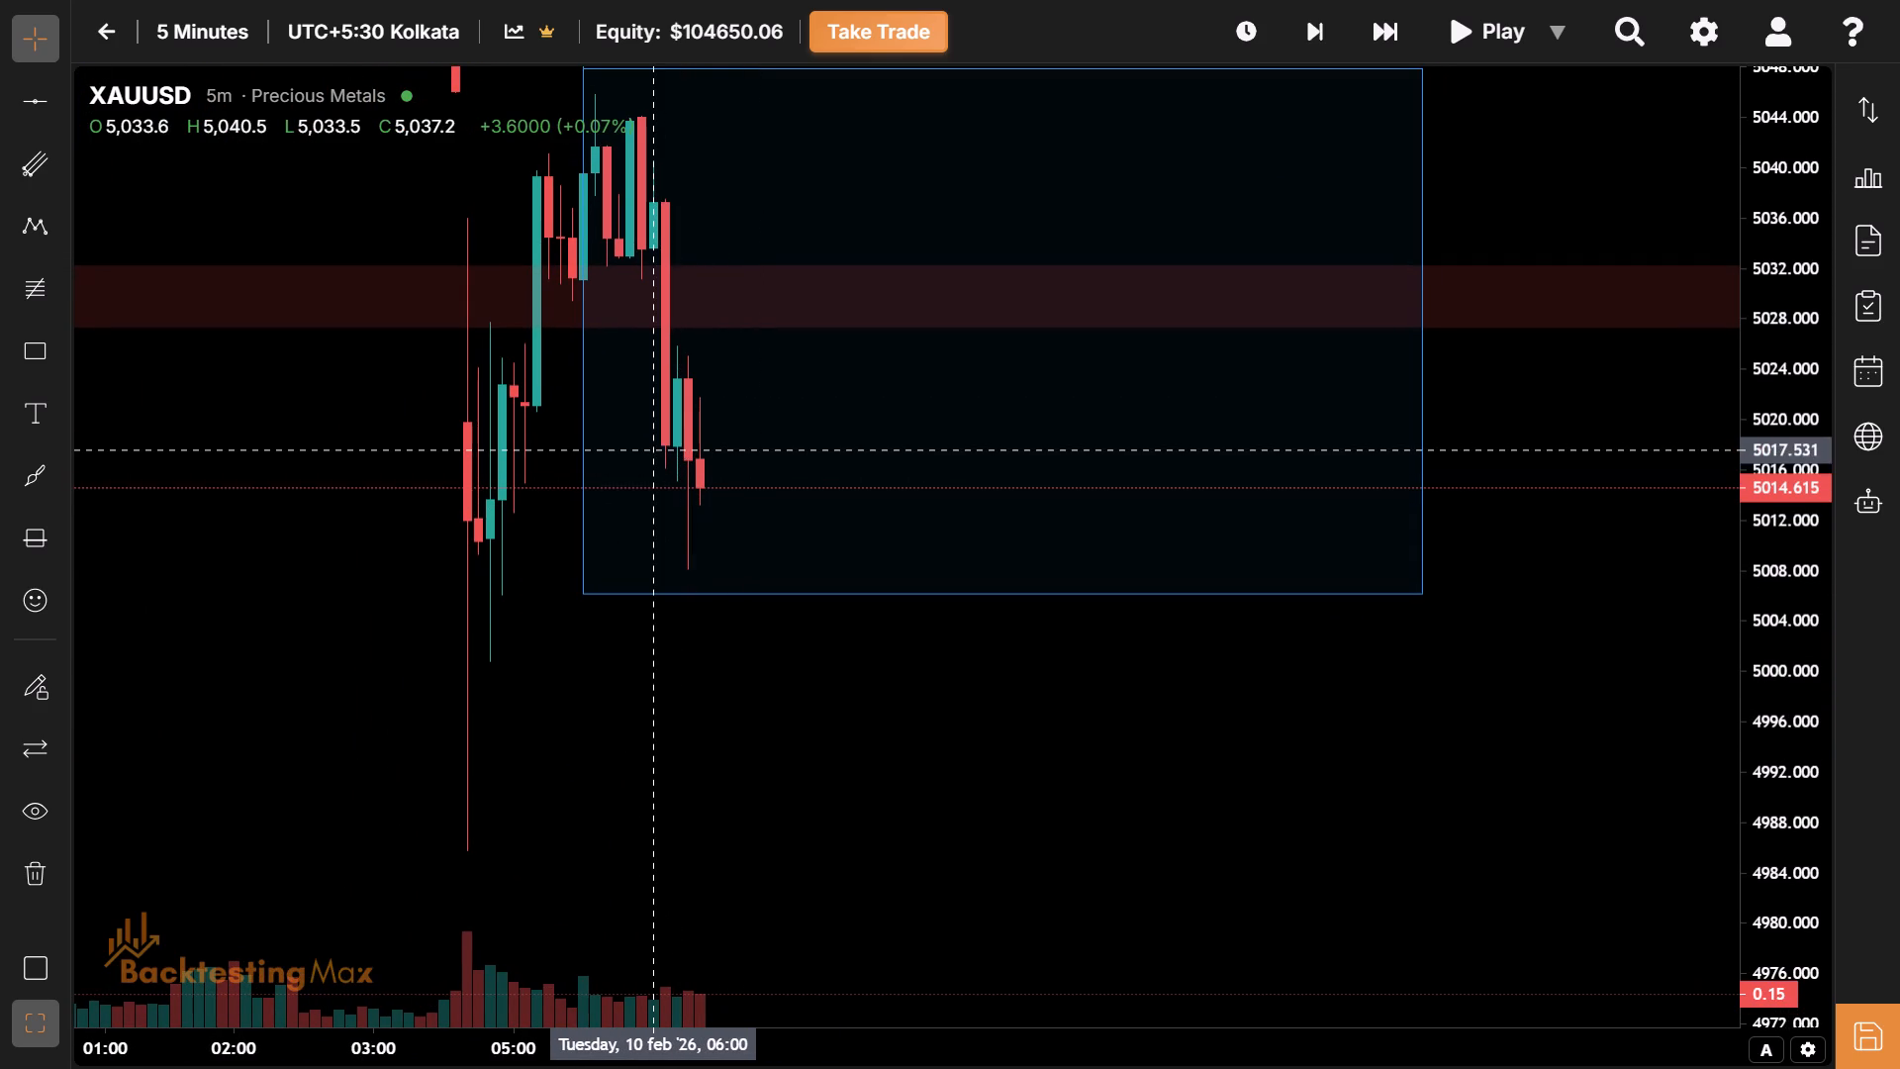
drag(655, 450, 647, 489)
drag(929, 460, 891, 475)
click(1305, 24)
click(1305, 24)
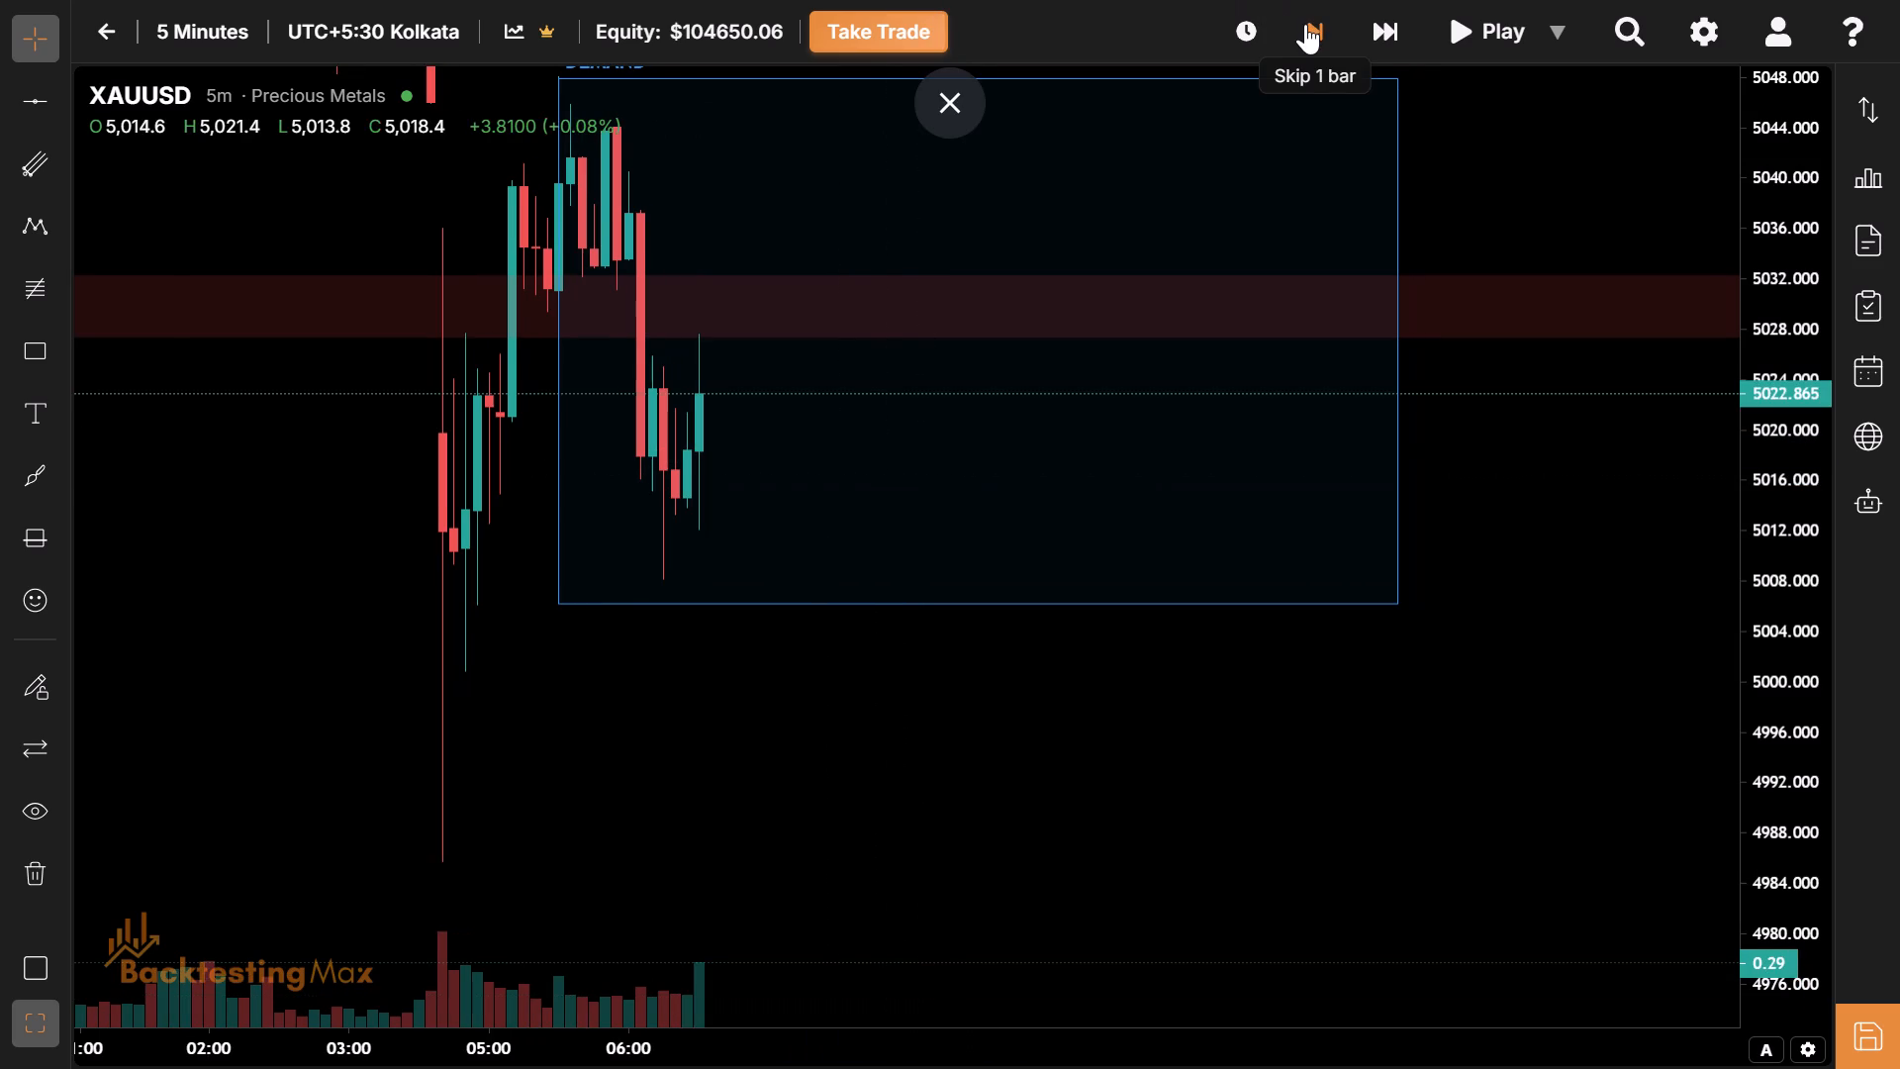
click(1305, 24)
click(1305, 24)
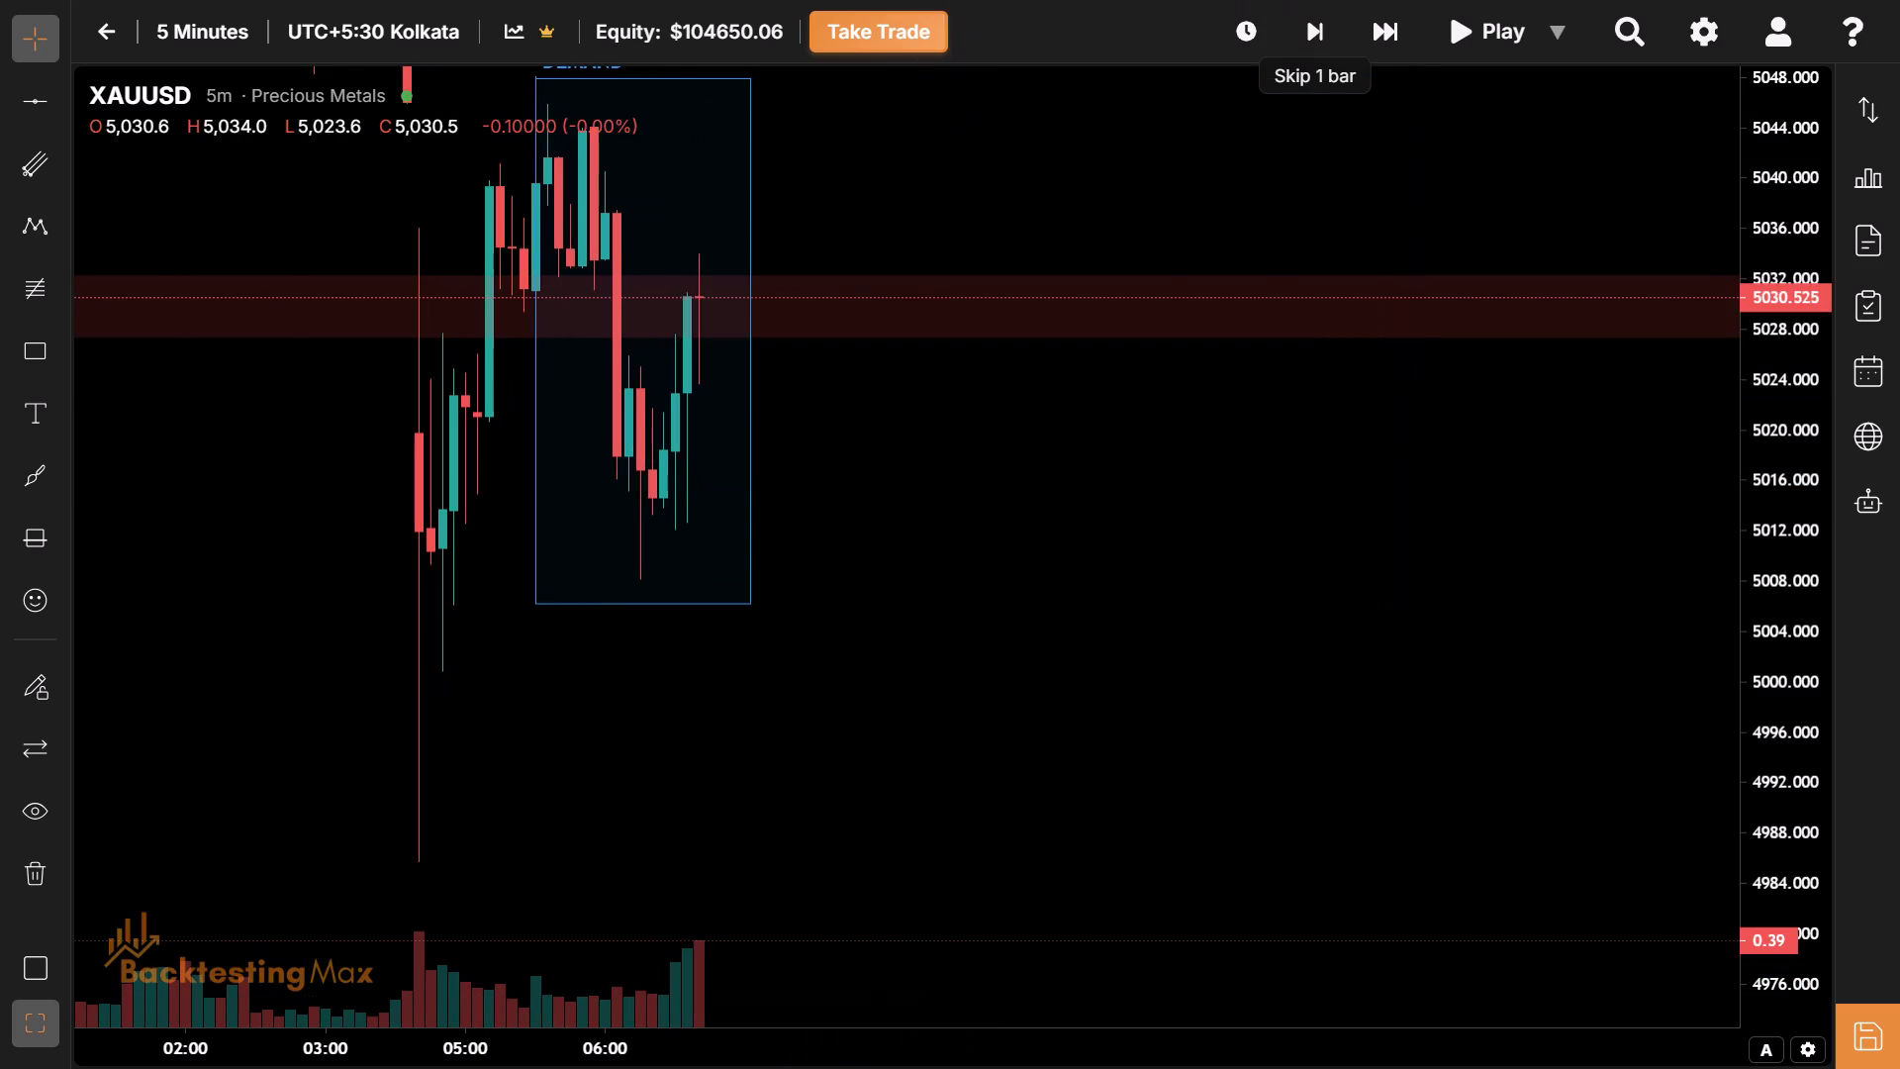
drag(992, 499, 1174, 715)
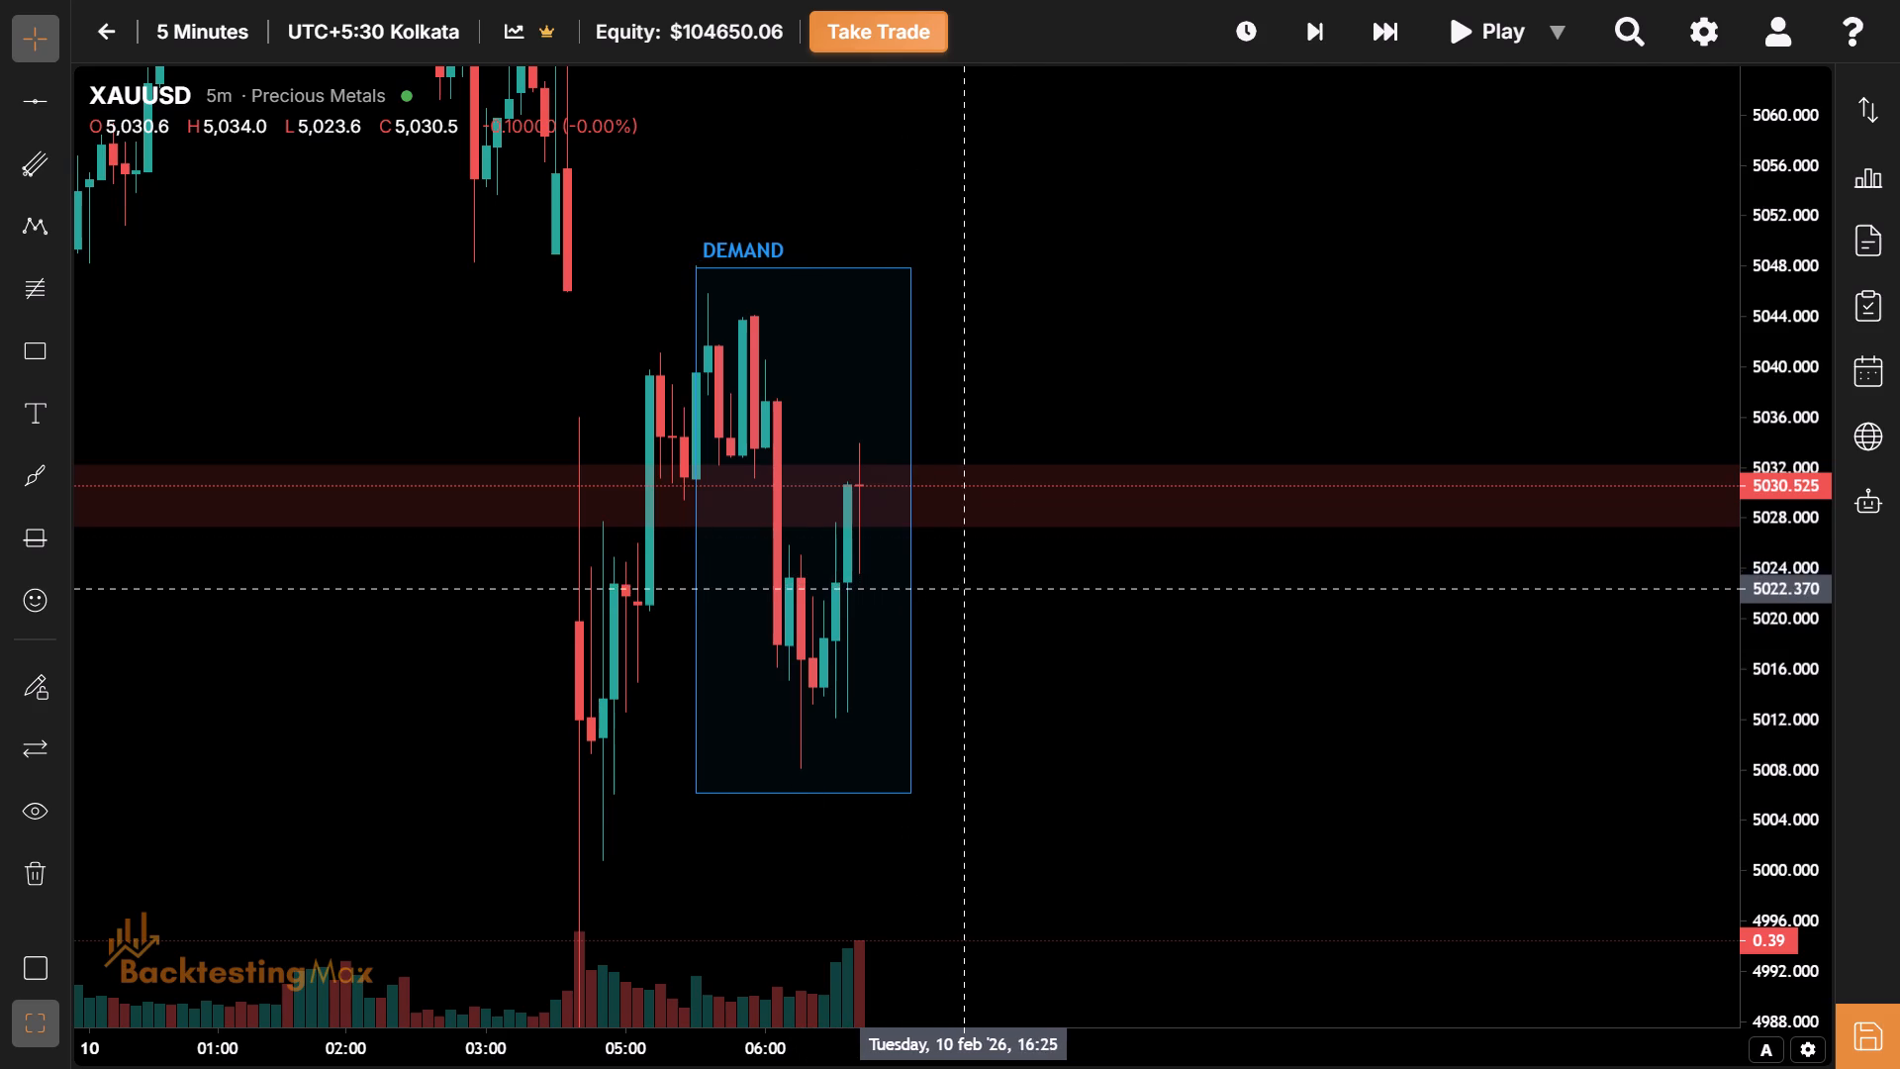
click(1328, 37)
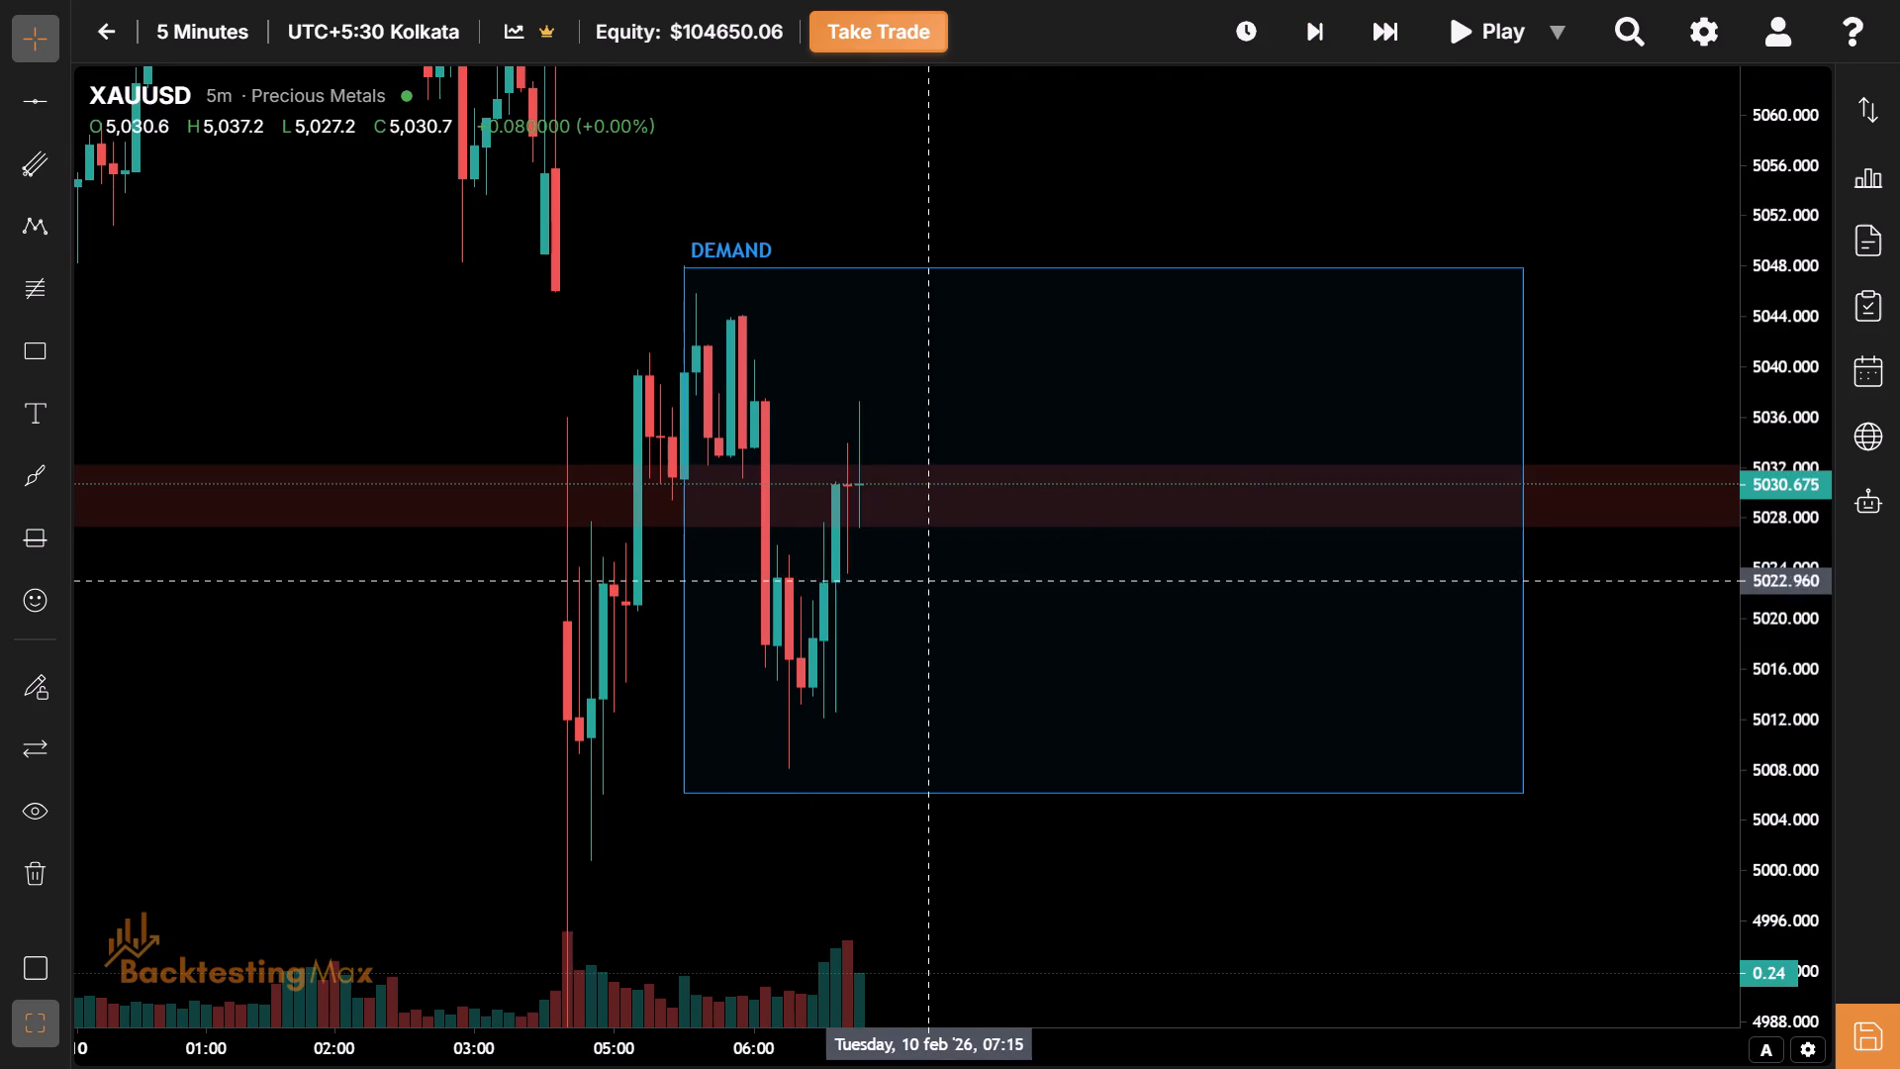
Continue the replay one bar at a time to 07:35 on 10 Feb.
drag(853, 599, 664, 666)
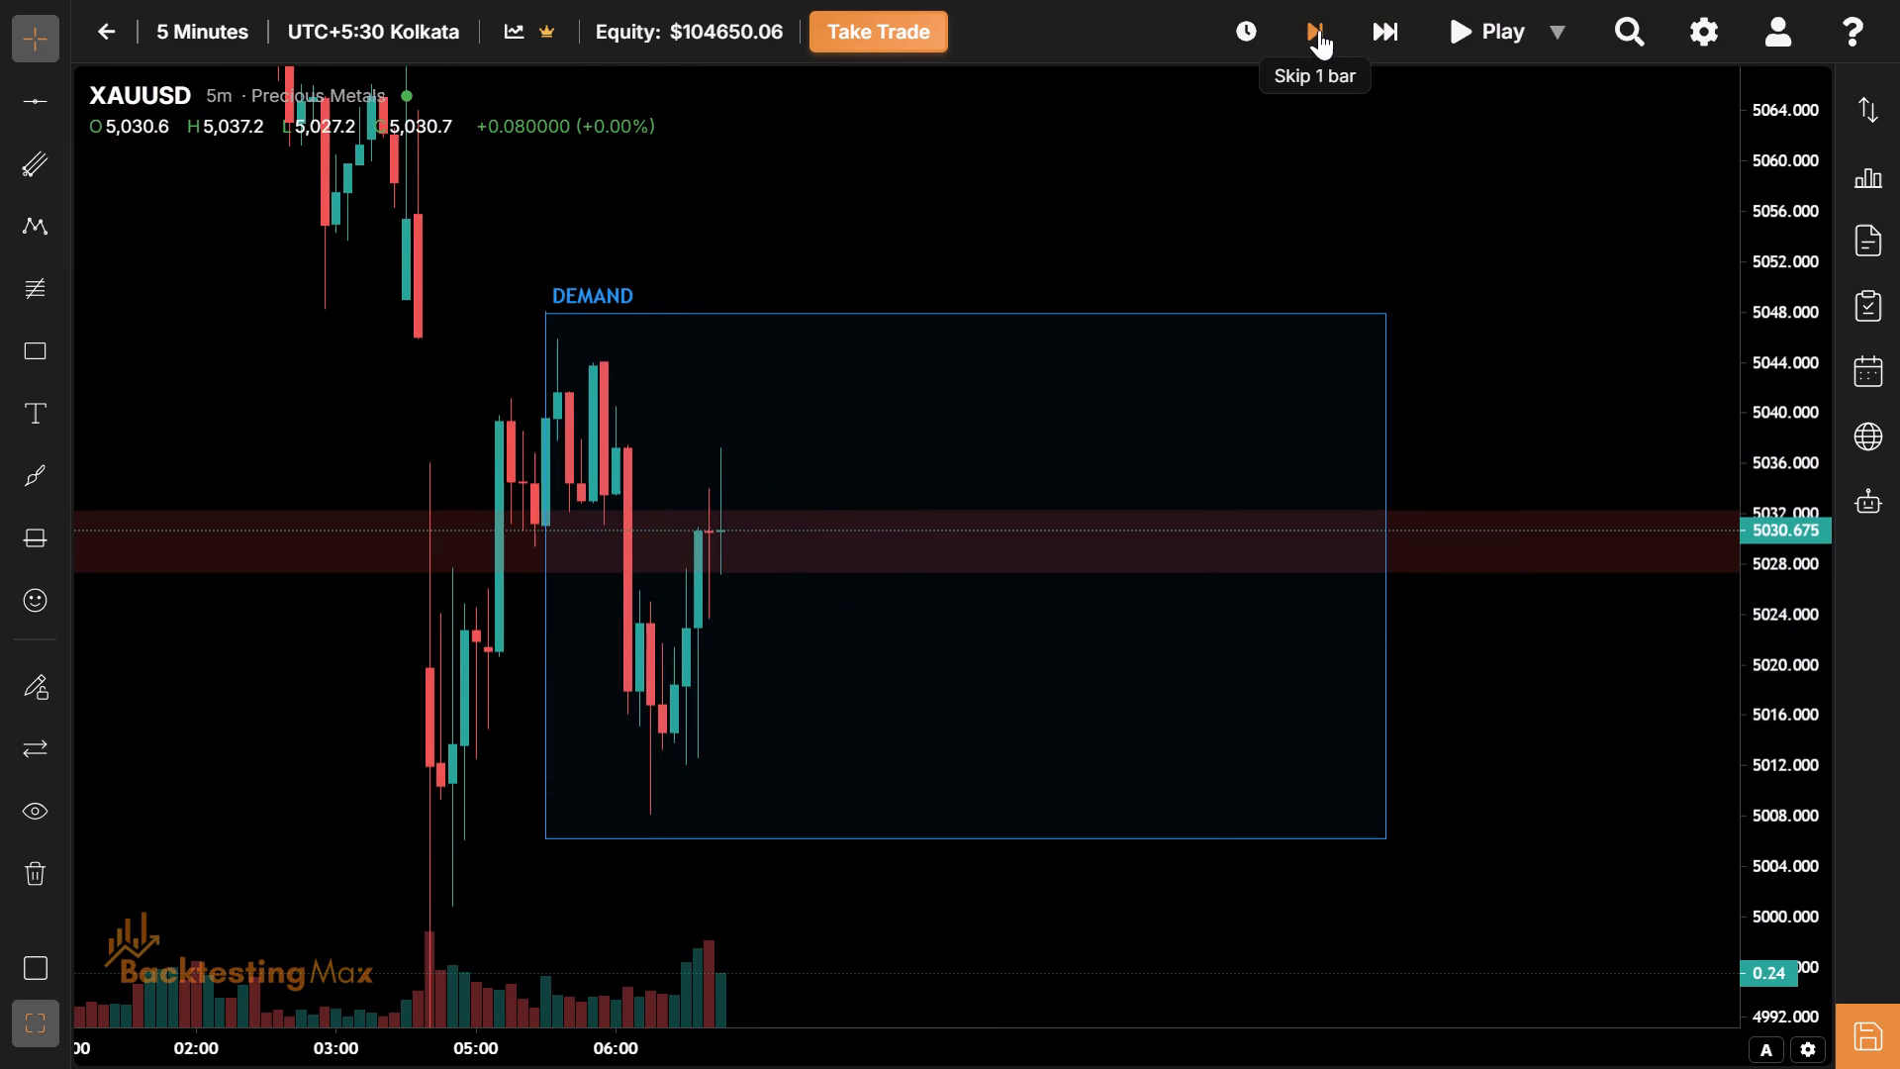
click(1319, 30)
click(1319, 30)
click(1319, 30)
click(1319, 30)
click(1319, 30)
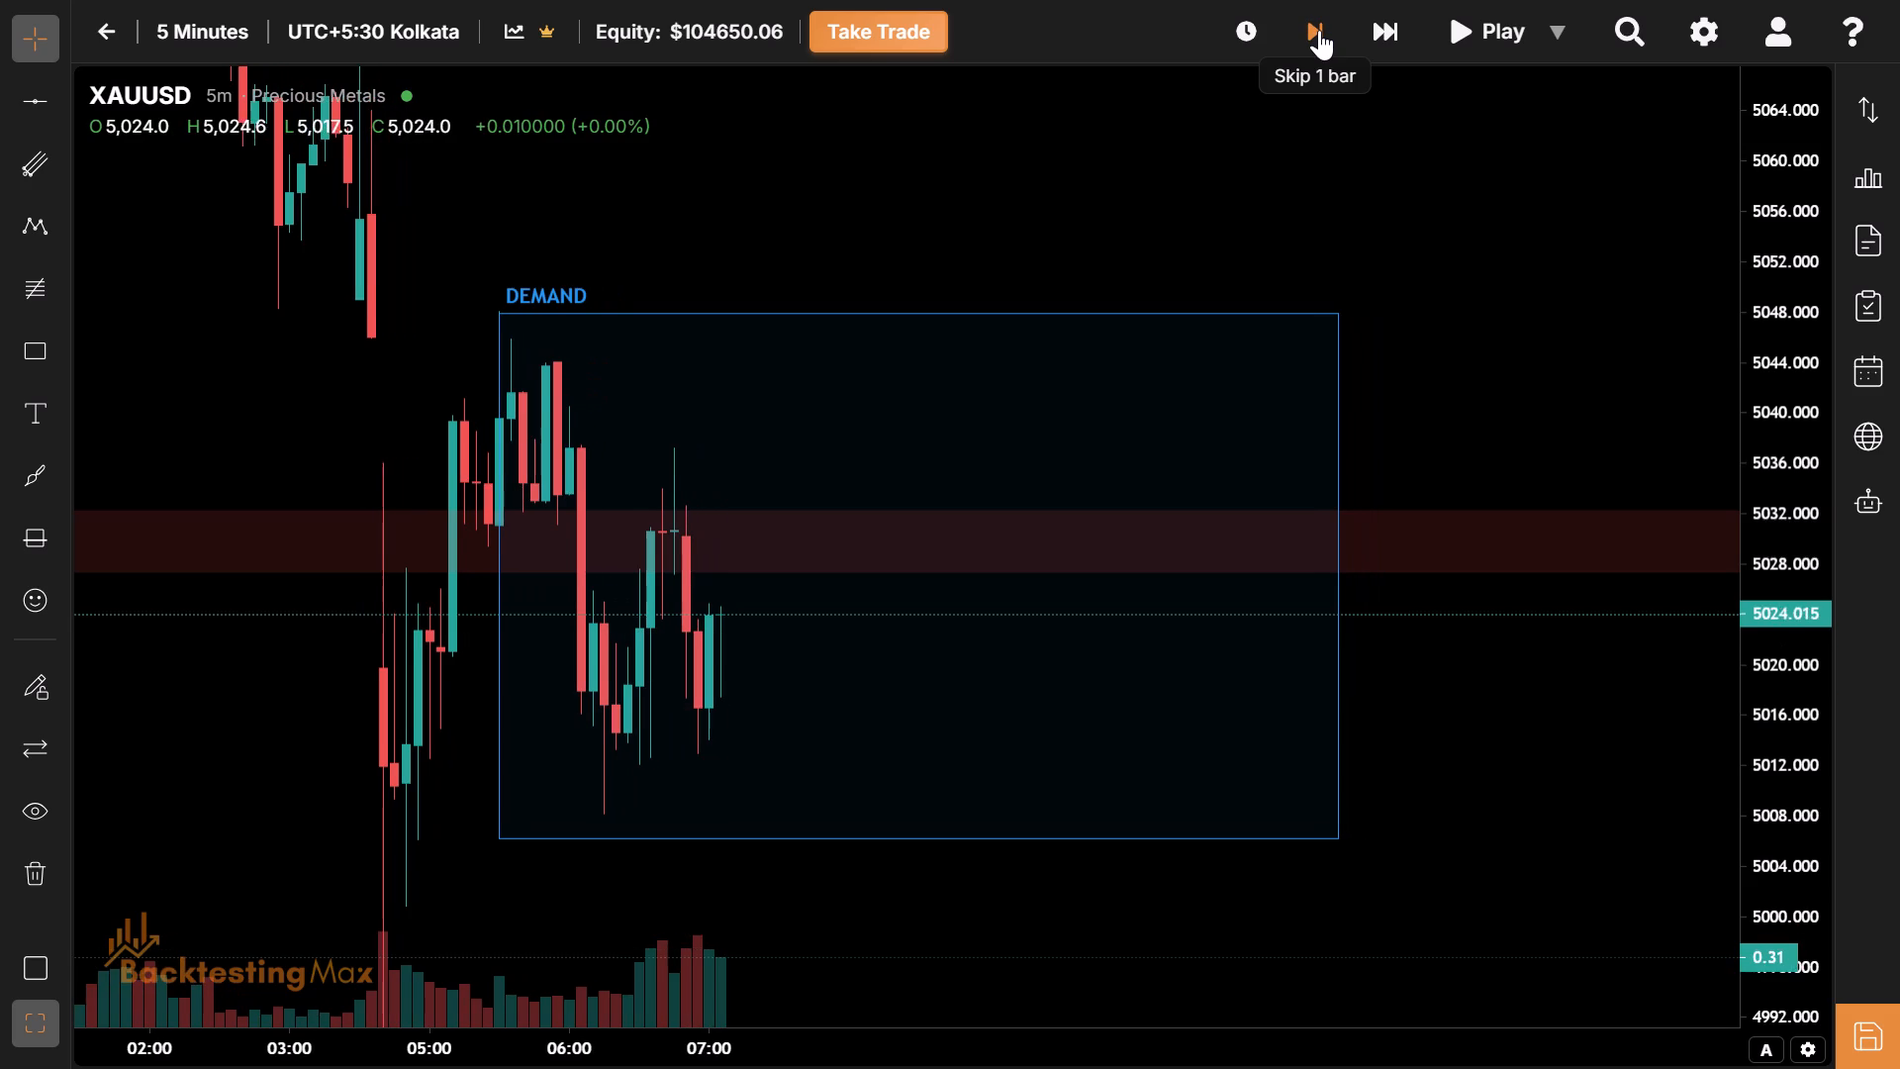
click(1319, 30)
click(1319, 30)
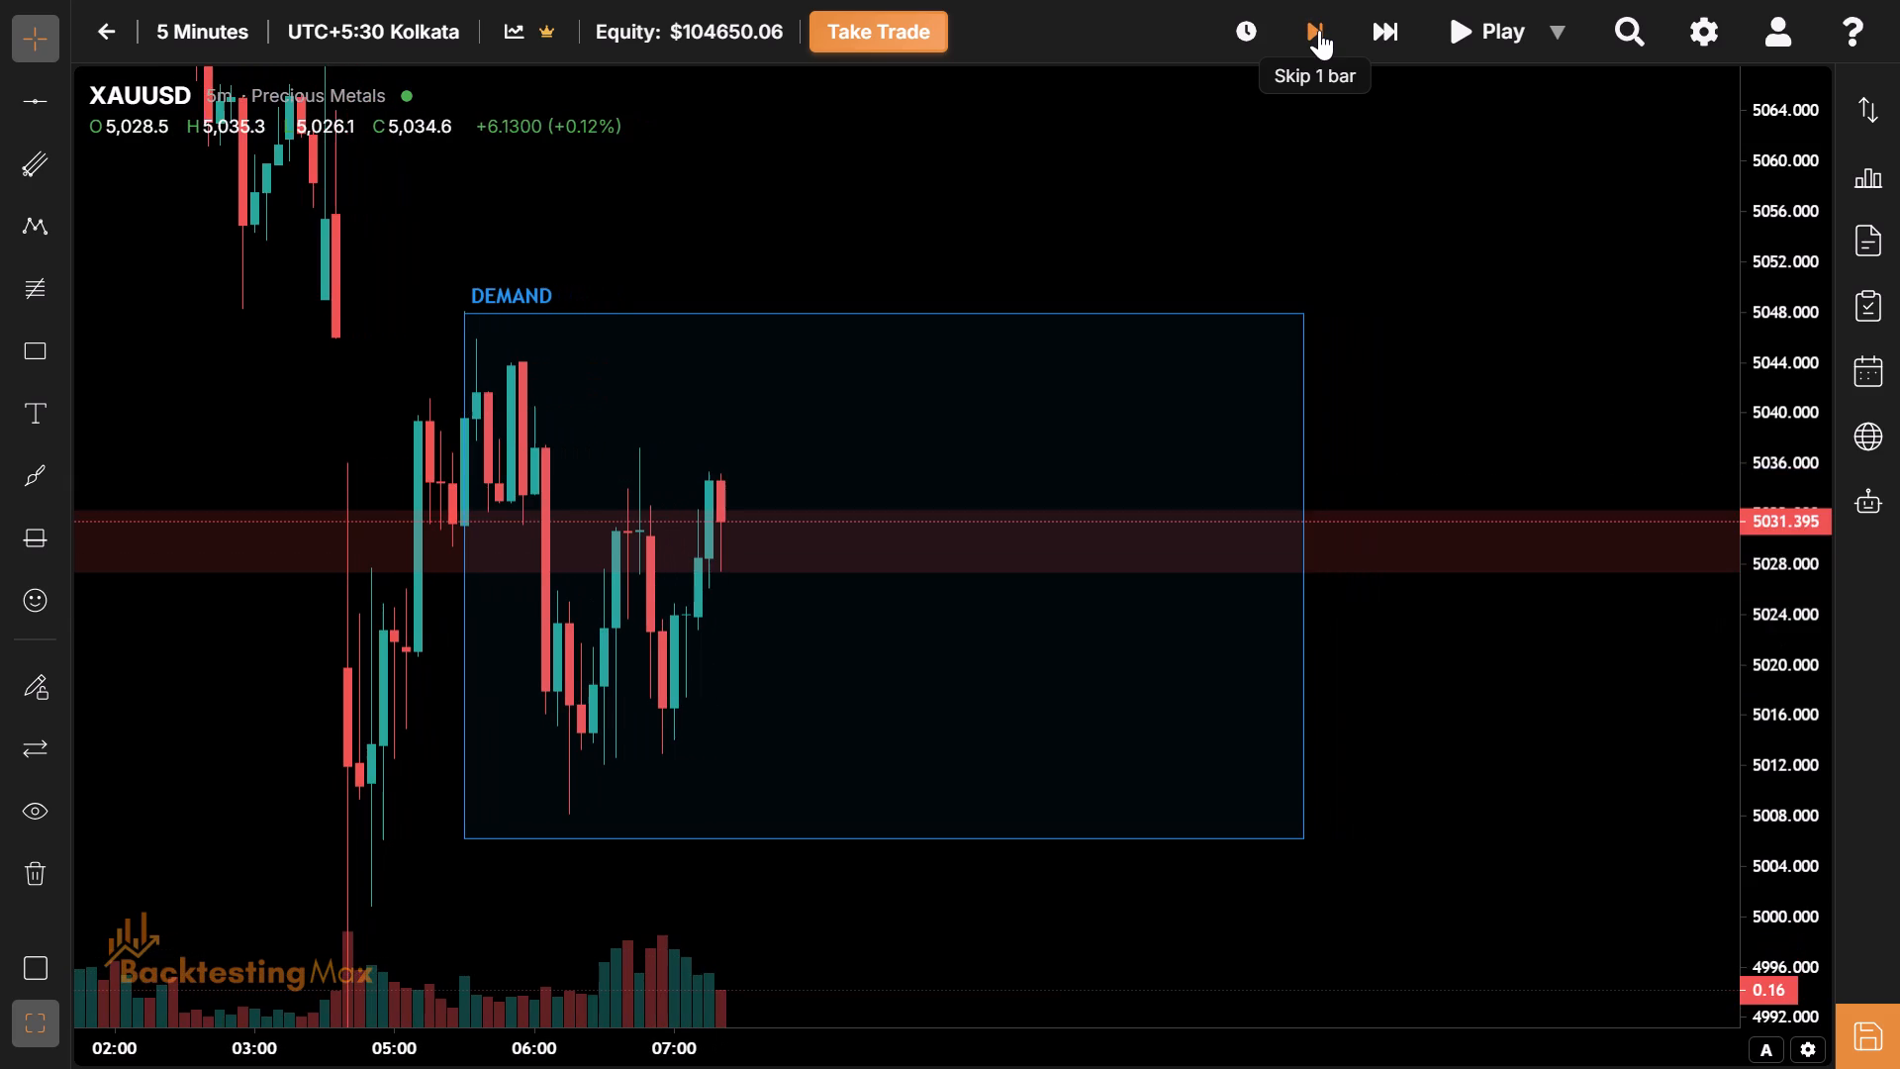
click(1319, 30)
click(1319, 30)
click(1319, 30)
Skip the replay forward in five-bar jumps to 11:35, past the end of the Asian session box.
triple_click(1385, 31)
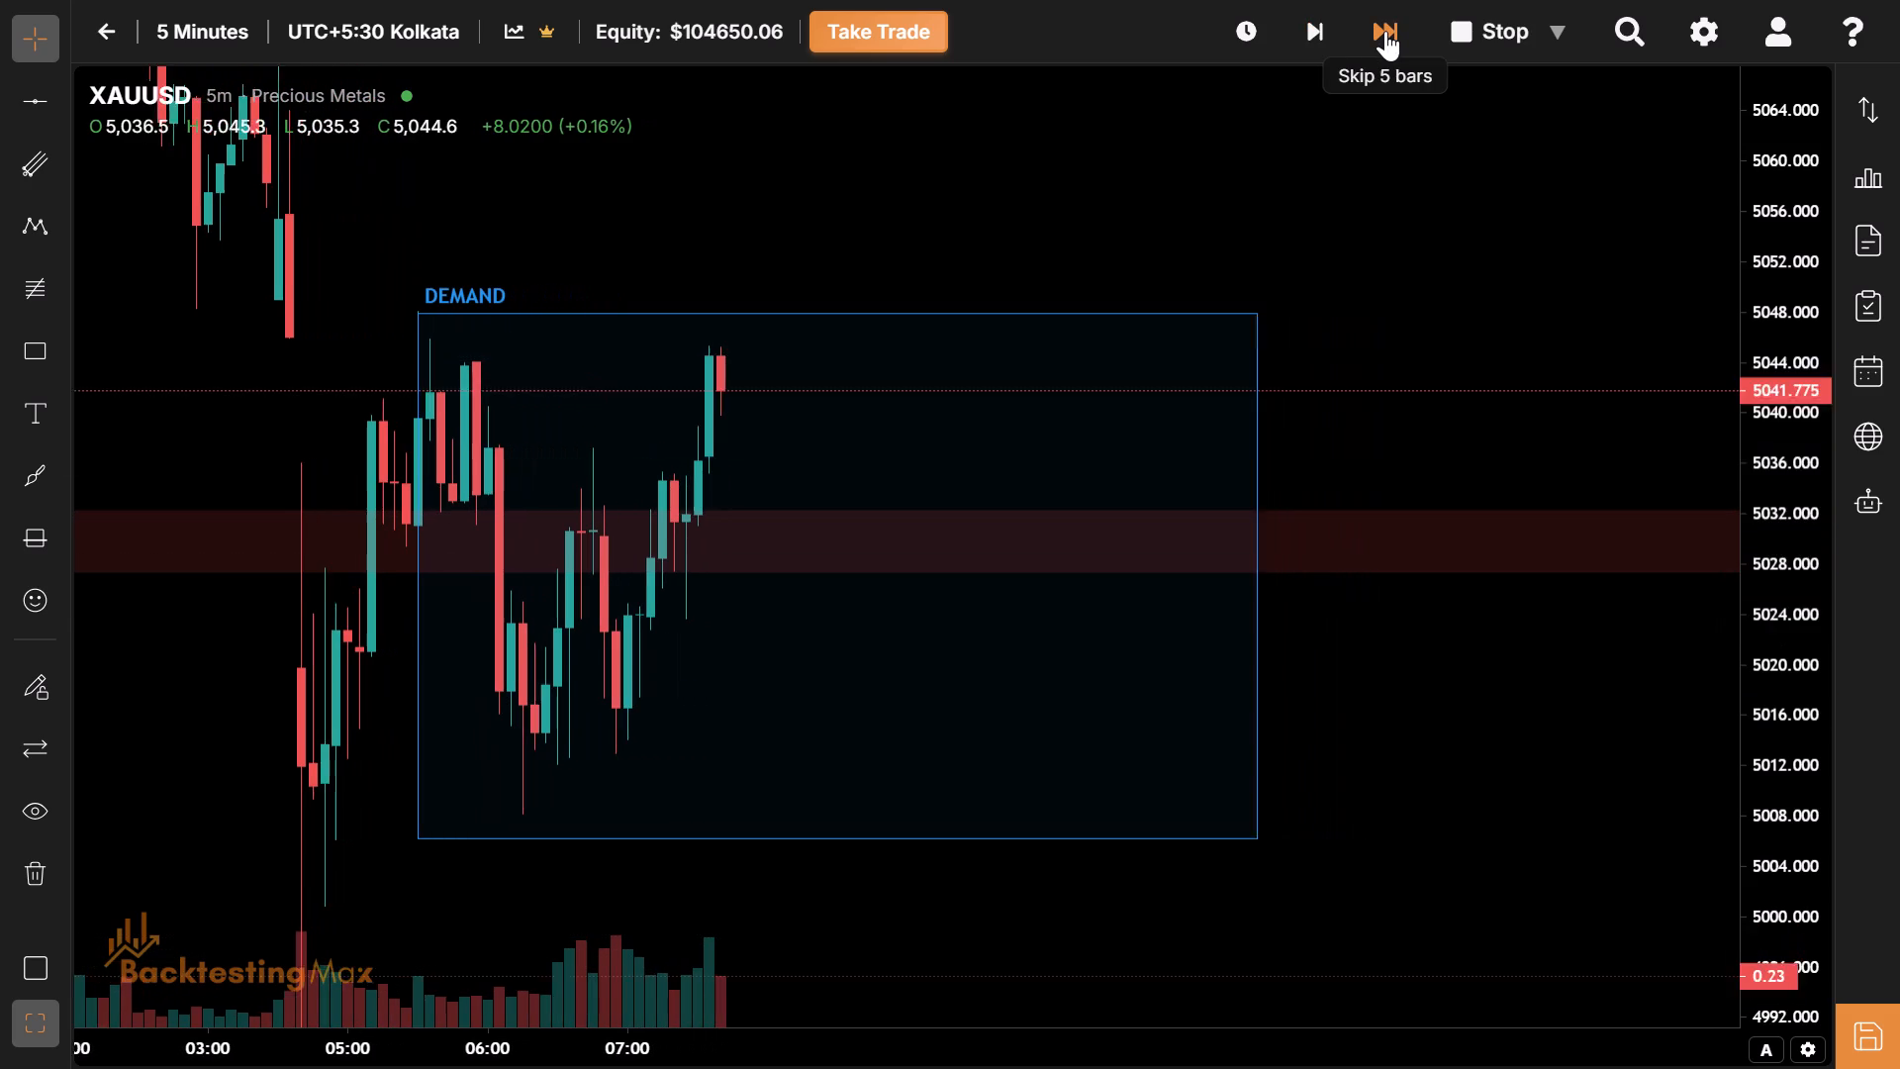
triple_click(1385, 31)
triple_click(1385, 31)
triple_click(1385, 31)
triple_click(1385, 31)
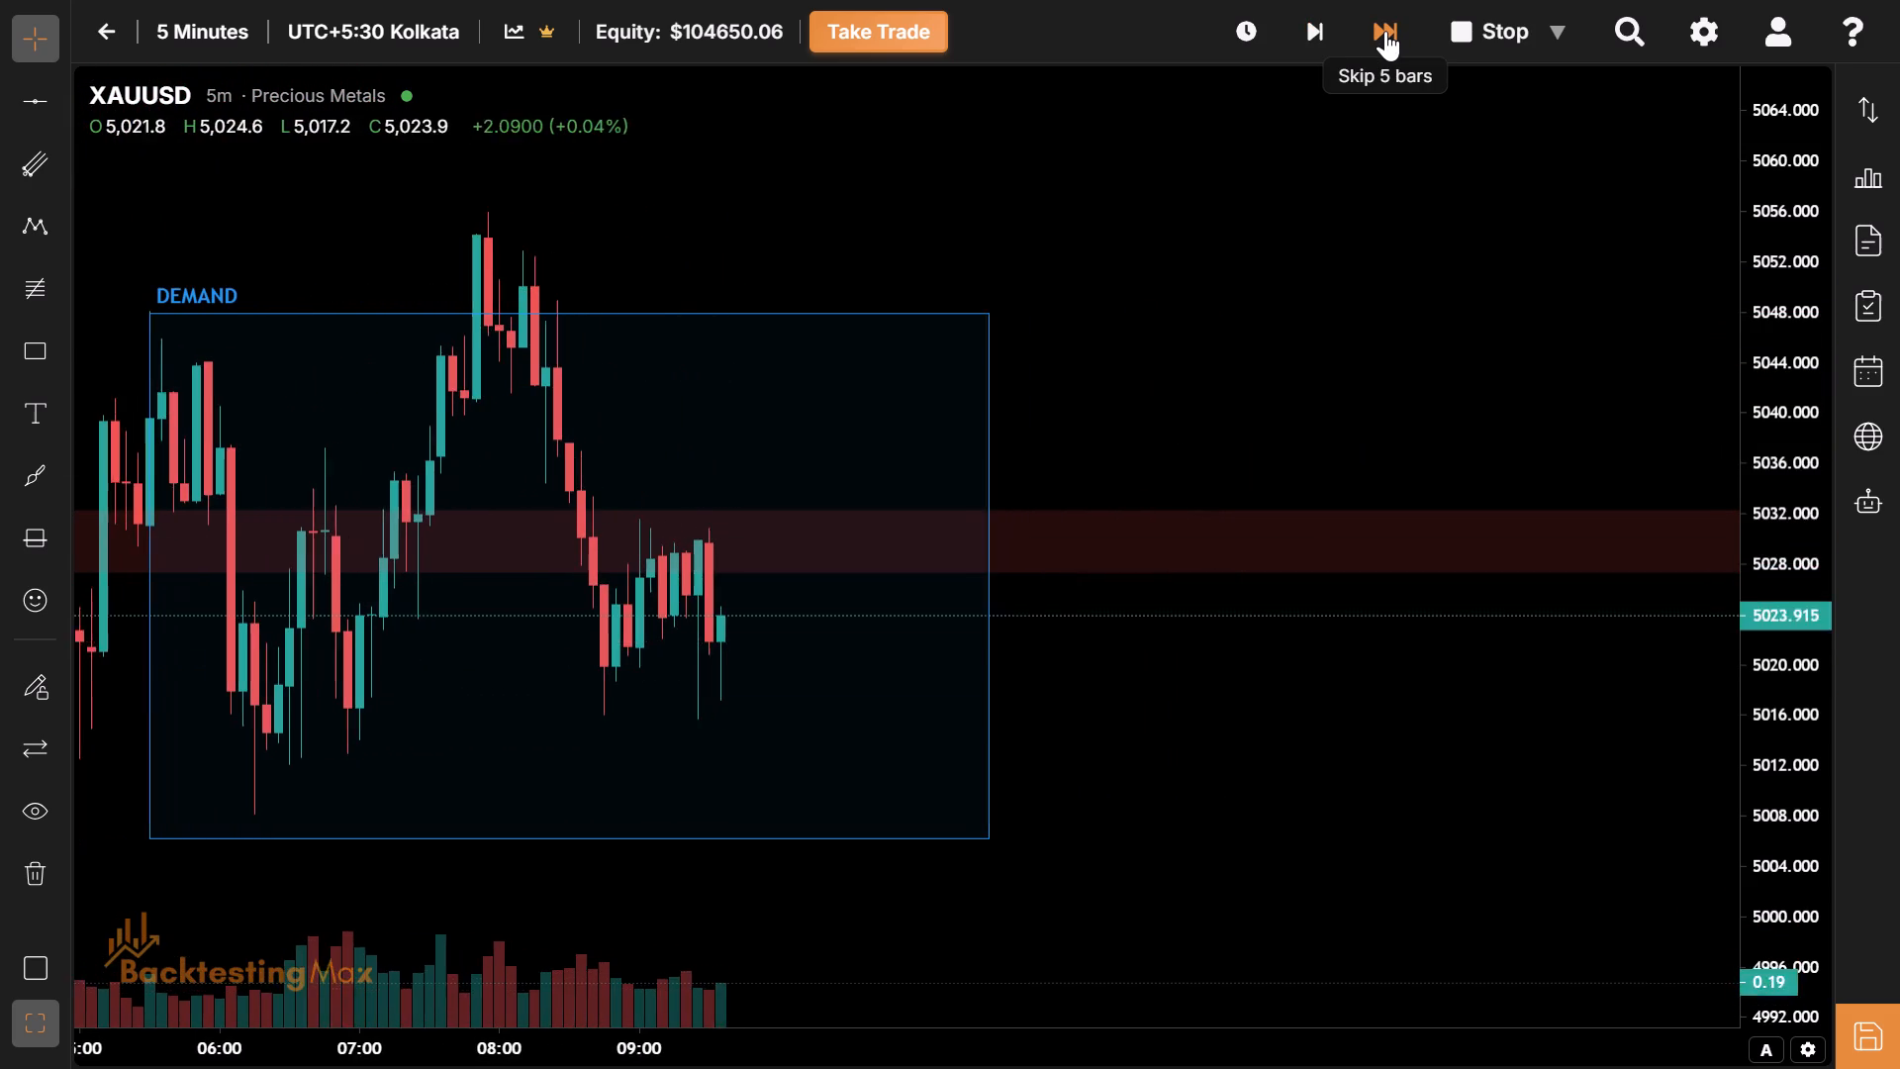
triple_click(1385, 31)
triple_click(1385, 31)
click(1385, 31)
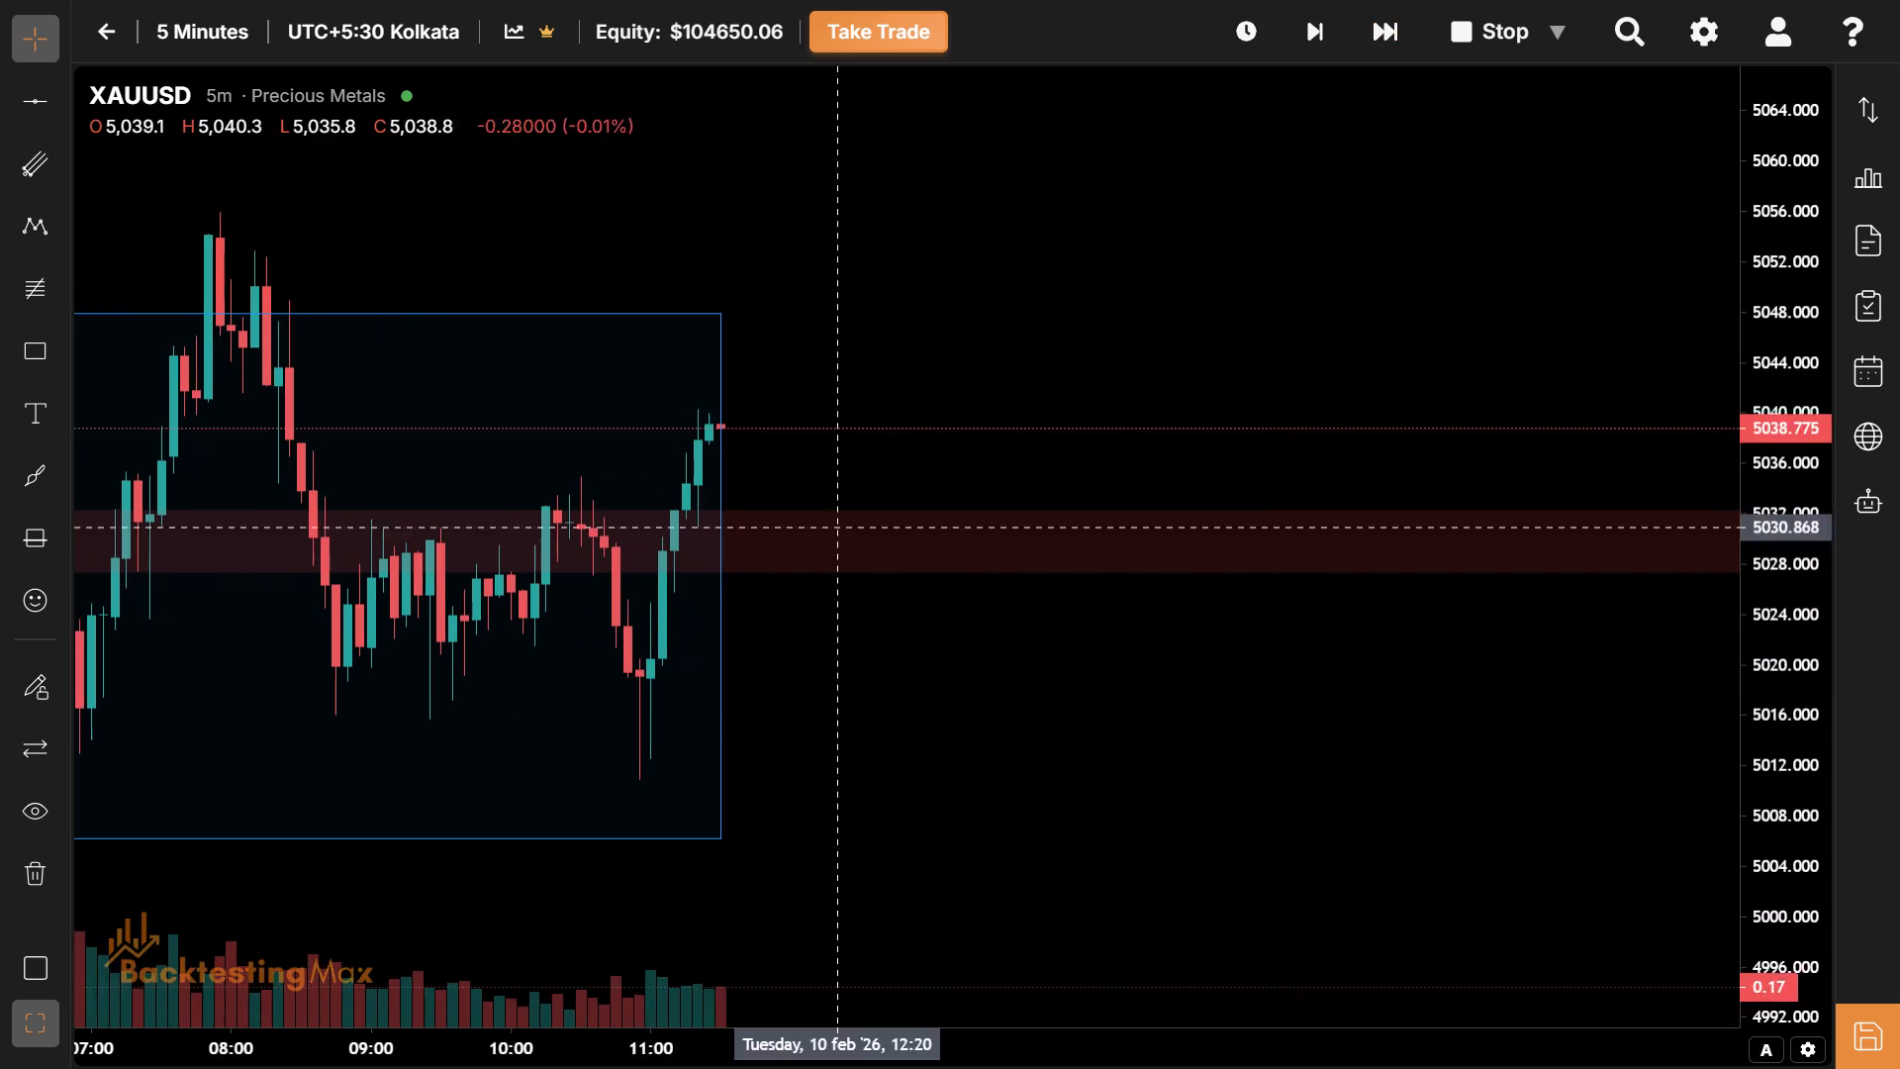
Fit the Asian session box to the session's range, with its top at about 5056.0 and bottom at about 5007.7.
drag(426, 768, 977, 897)
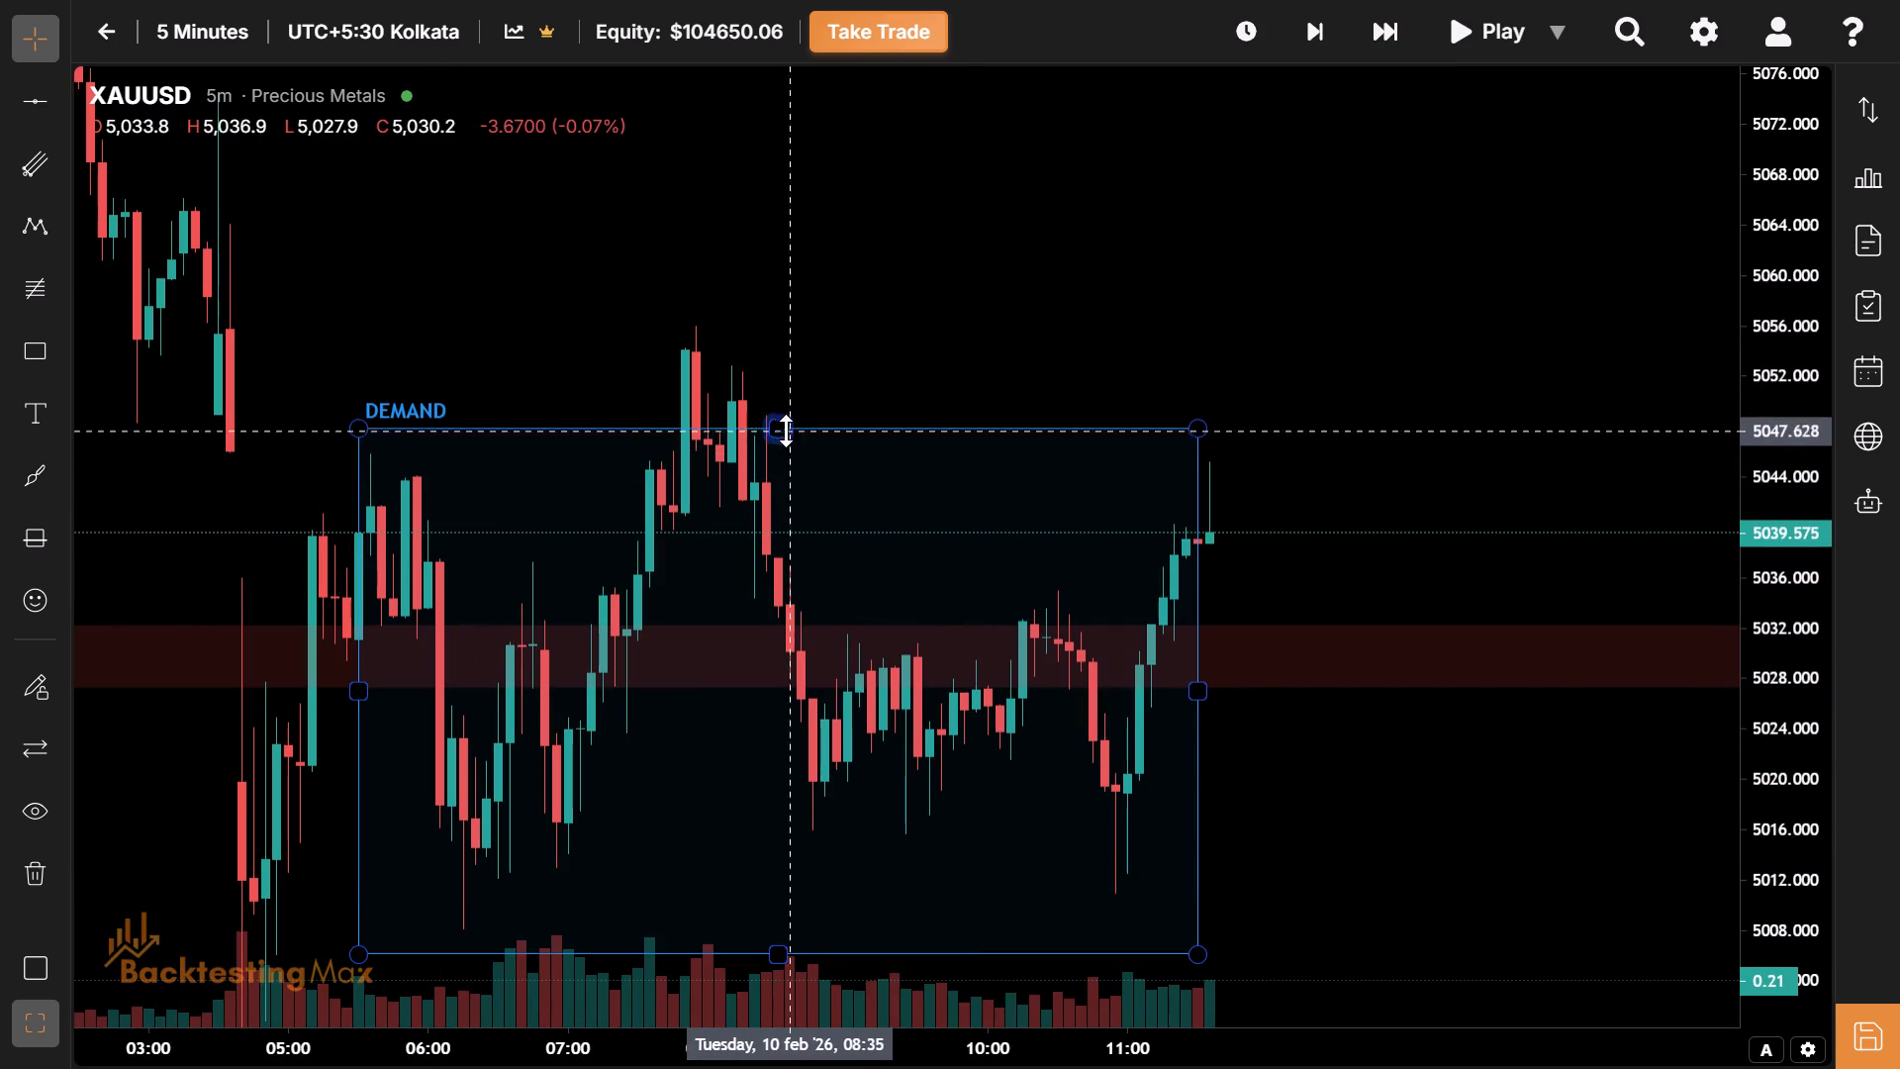
drag(787, 427, 1193, 326)
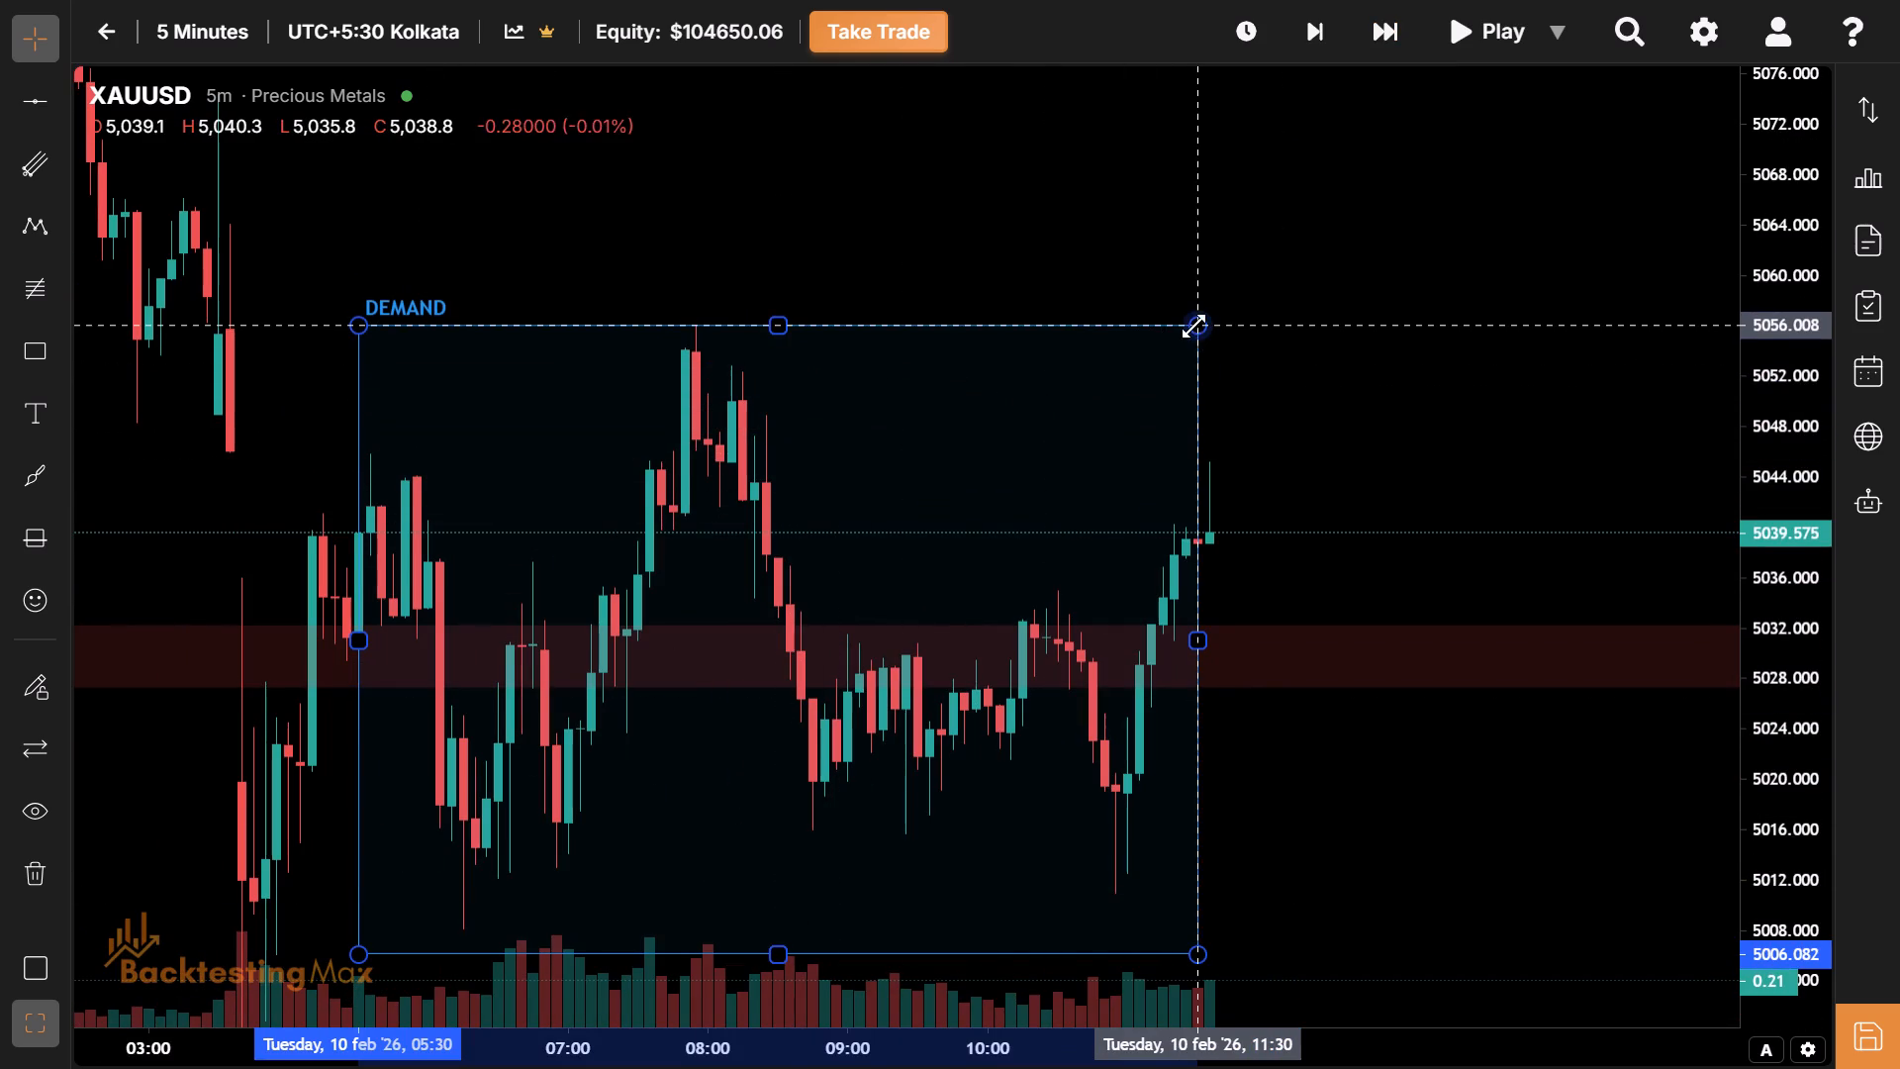
drag(908, 506, 1142, 270)
drag(992, 565, 823, 544)
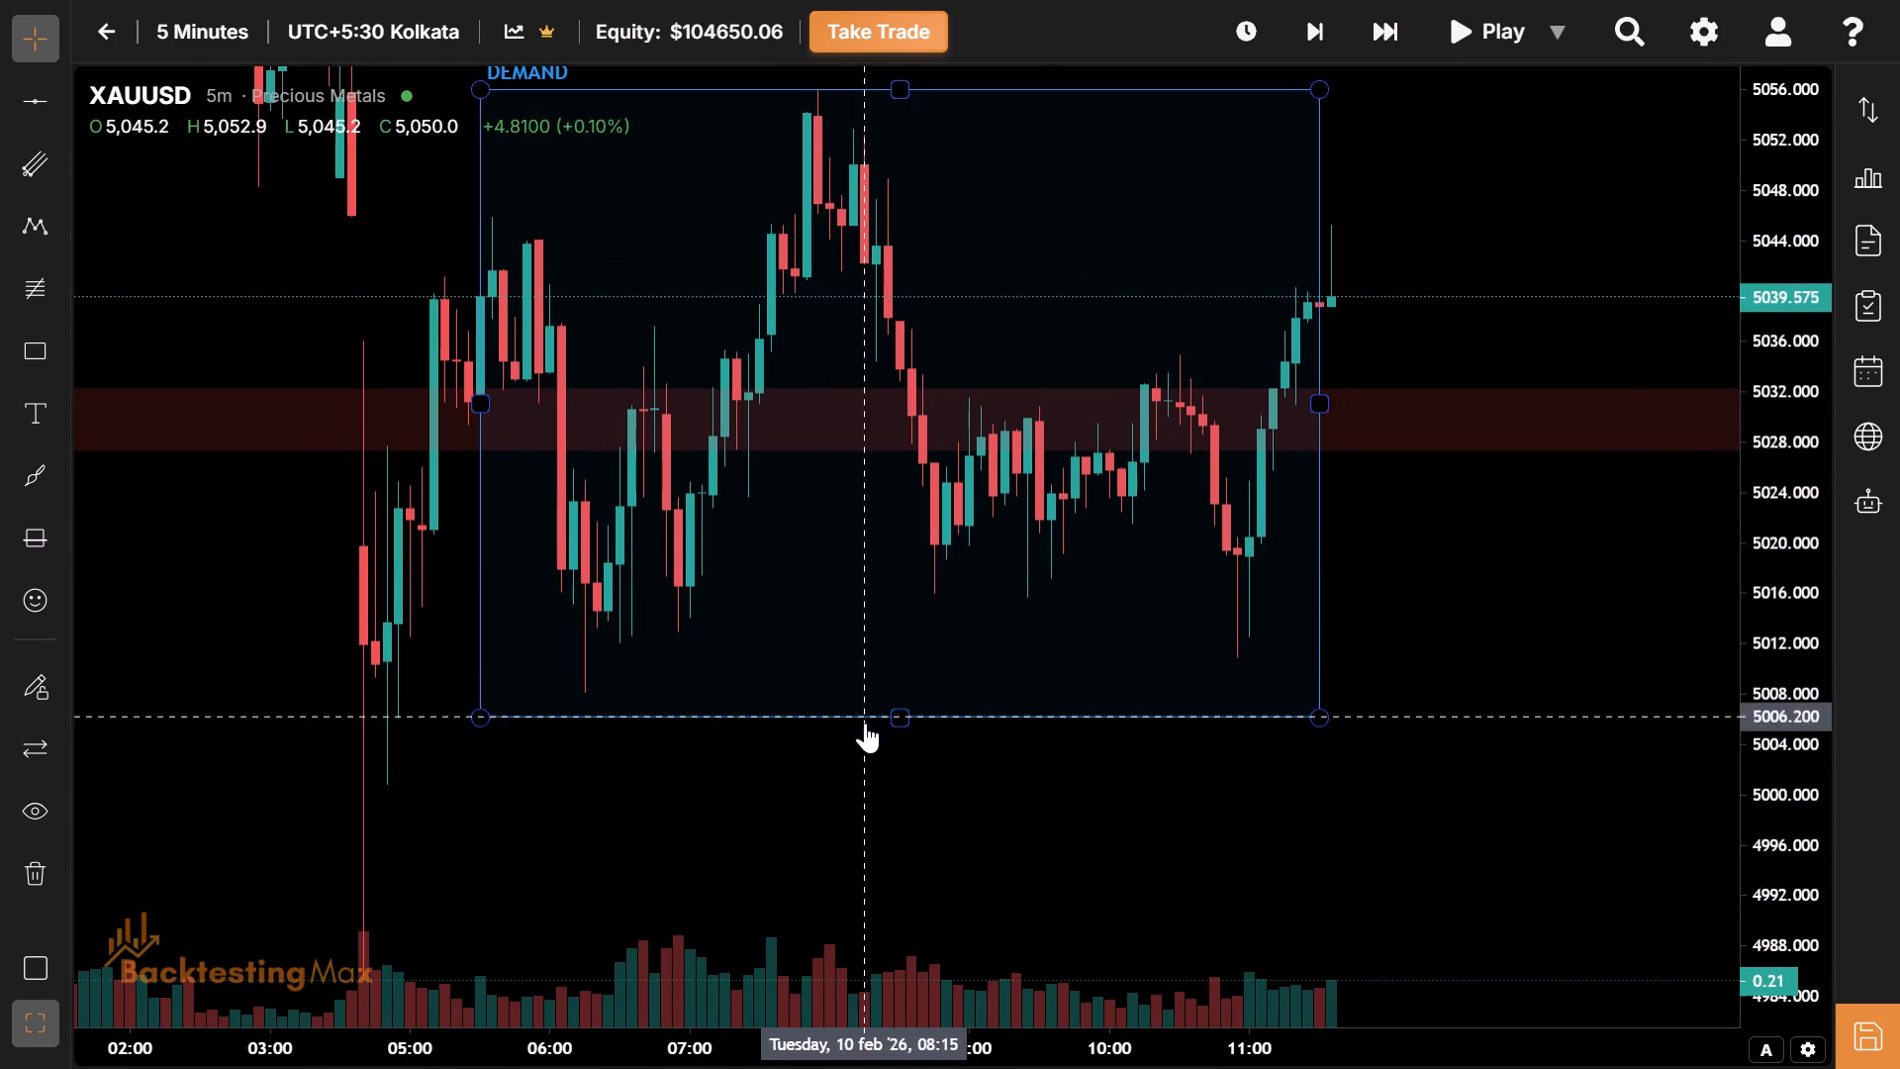
drag(903, 727, 1104, 697)
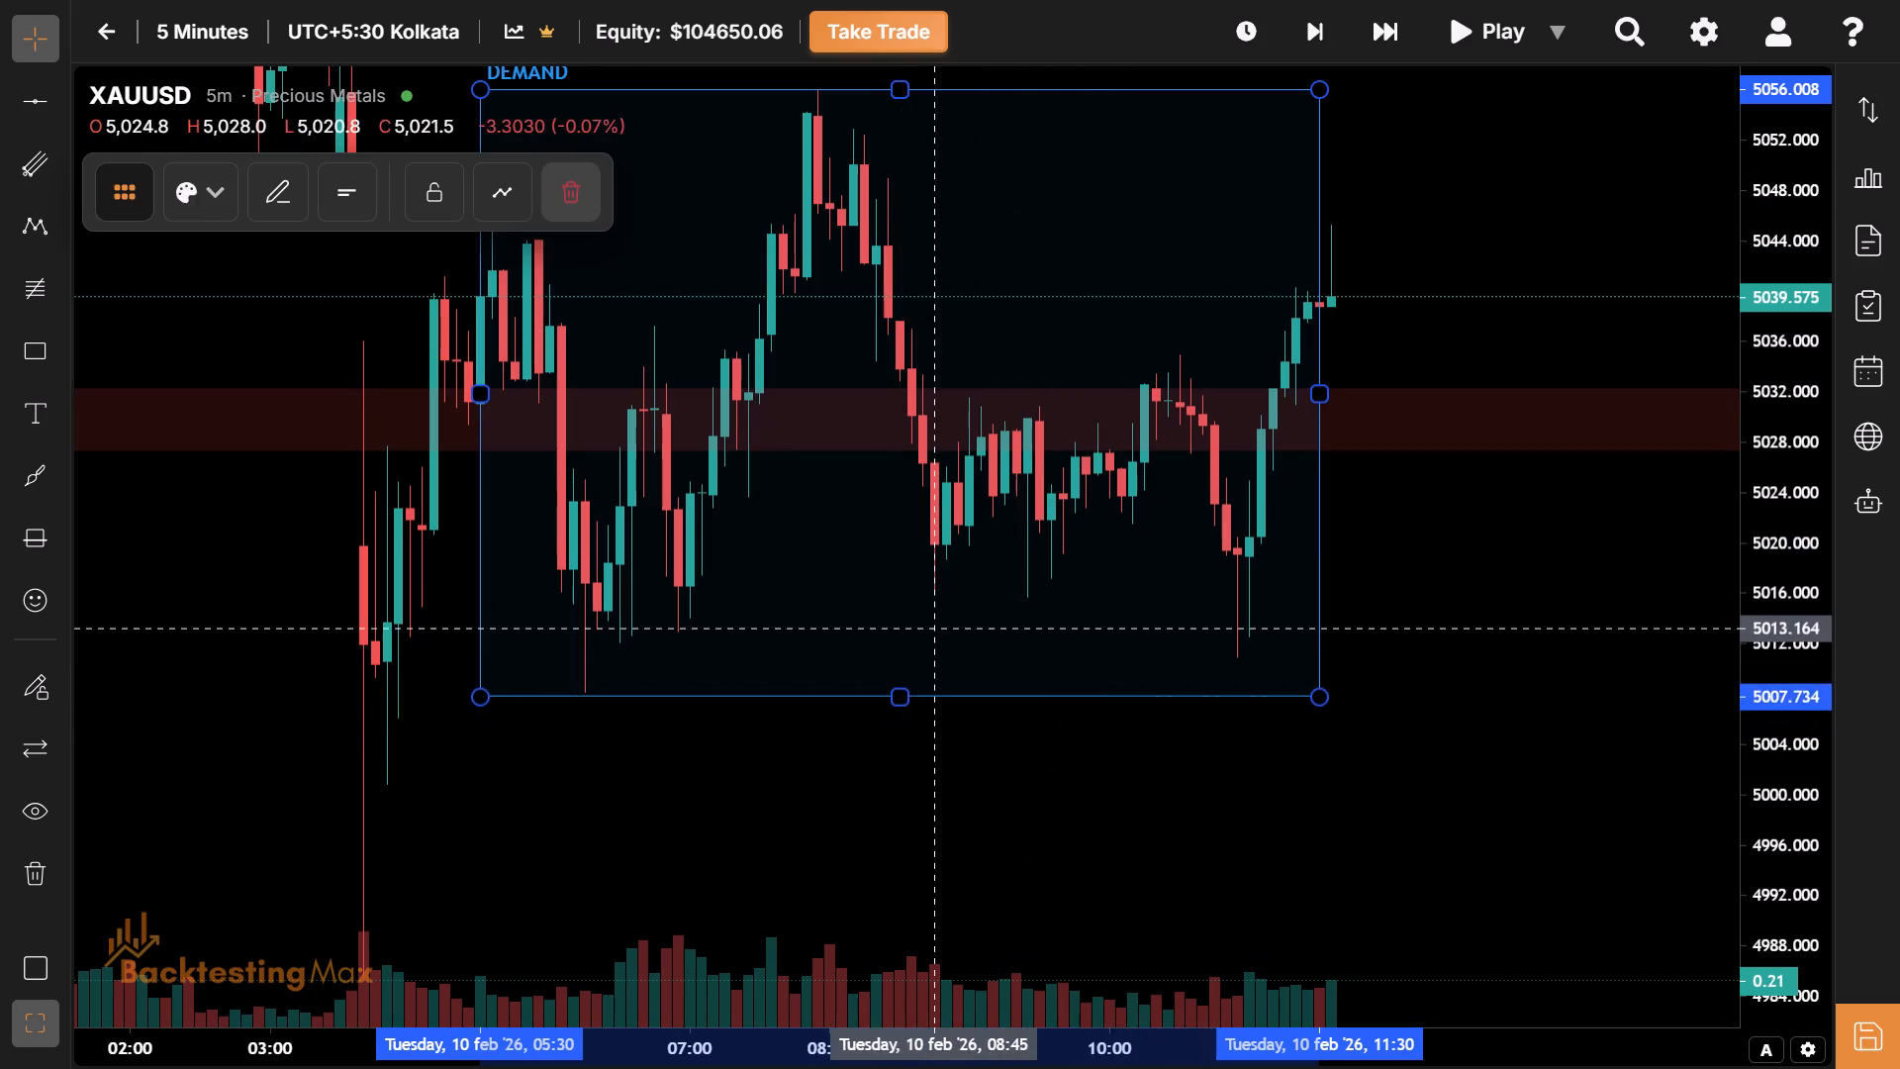
Answer Yes to the prompt about enjoying the app and dismiss it.
drag(936, 629, 1239, 604)
drag(1079, 627, 1011, 536)
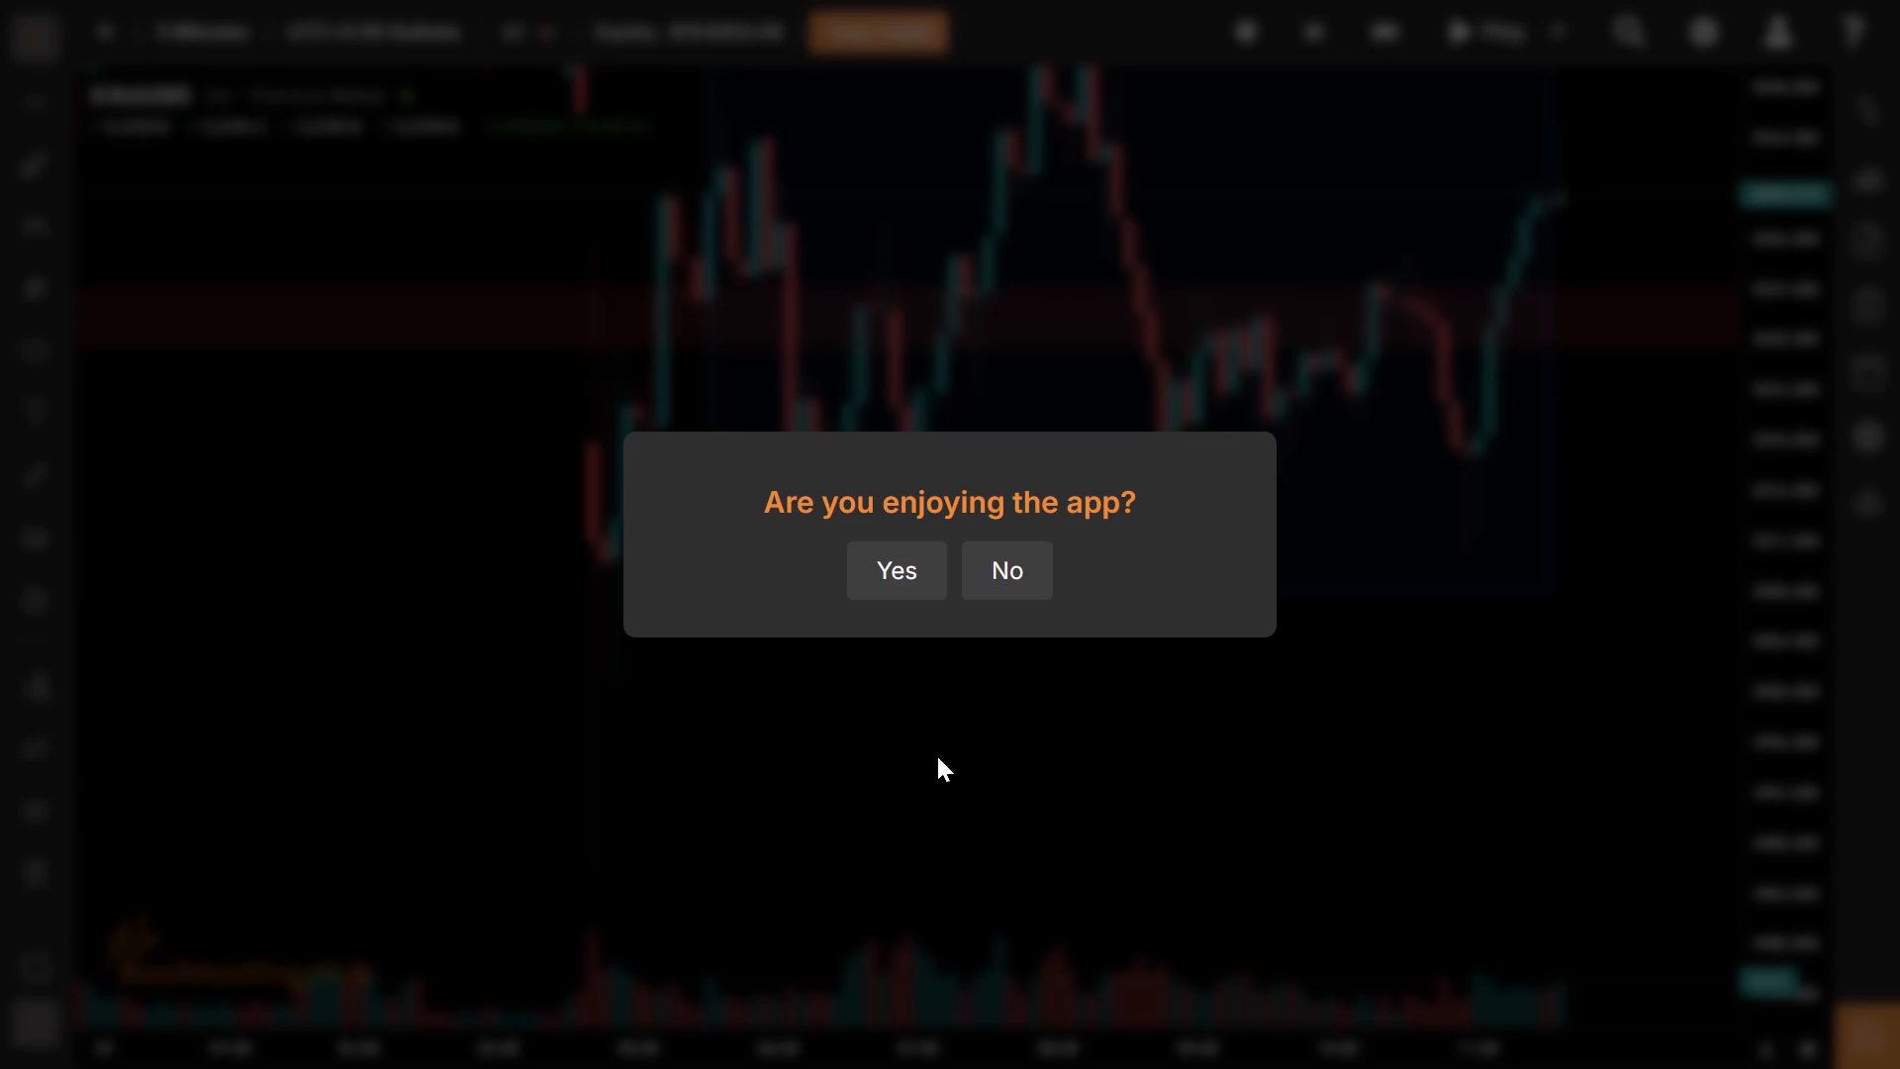
click(901, 597)
click(946, 705)
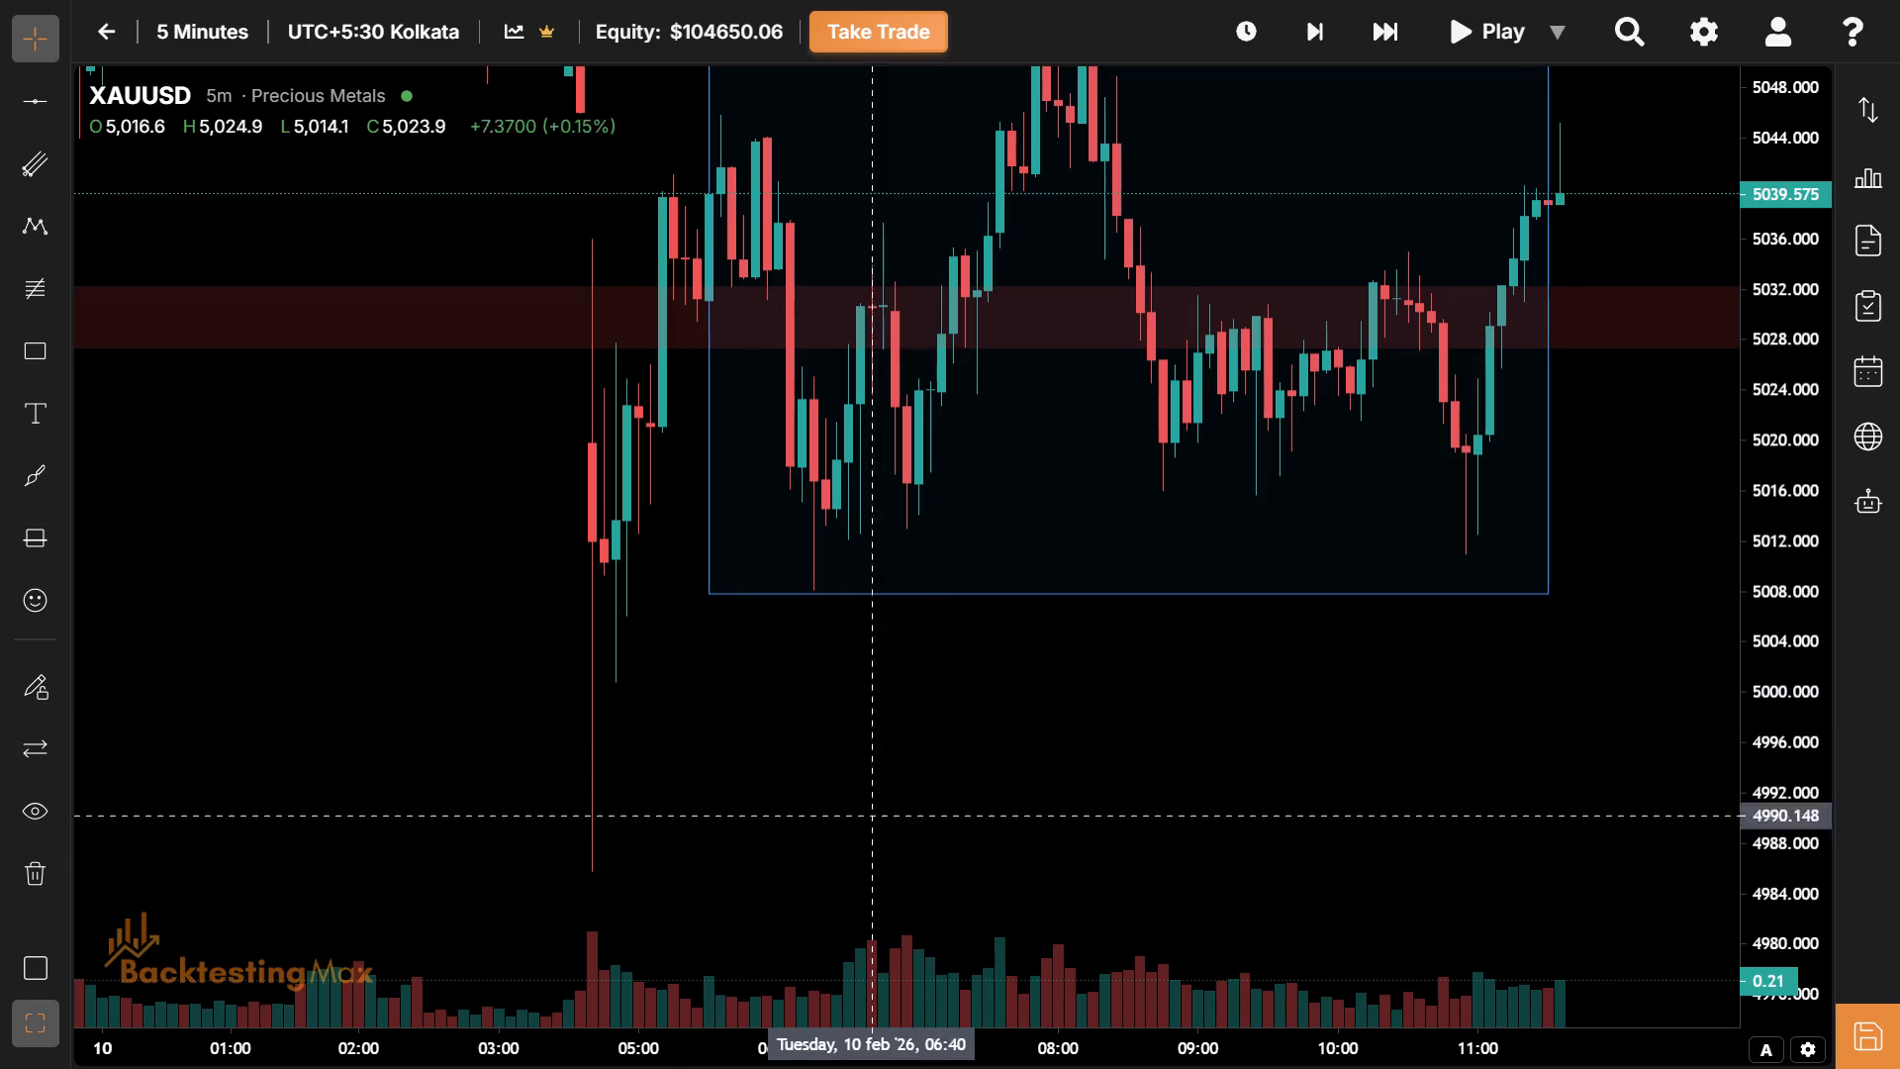
Draw a rectangle zone from about 5011.8 to 5018.7 starting at 9 Feb 15:40 and apply the Support/Demand template.
drag(604, 1053, 1051, 1058)
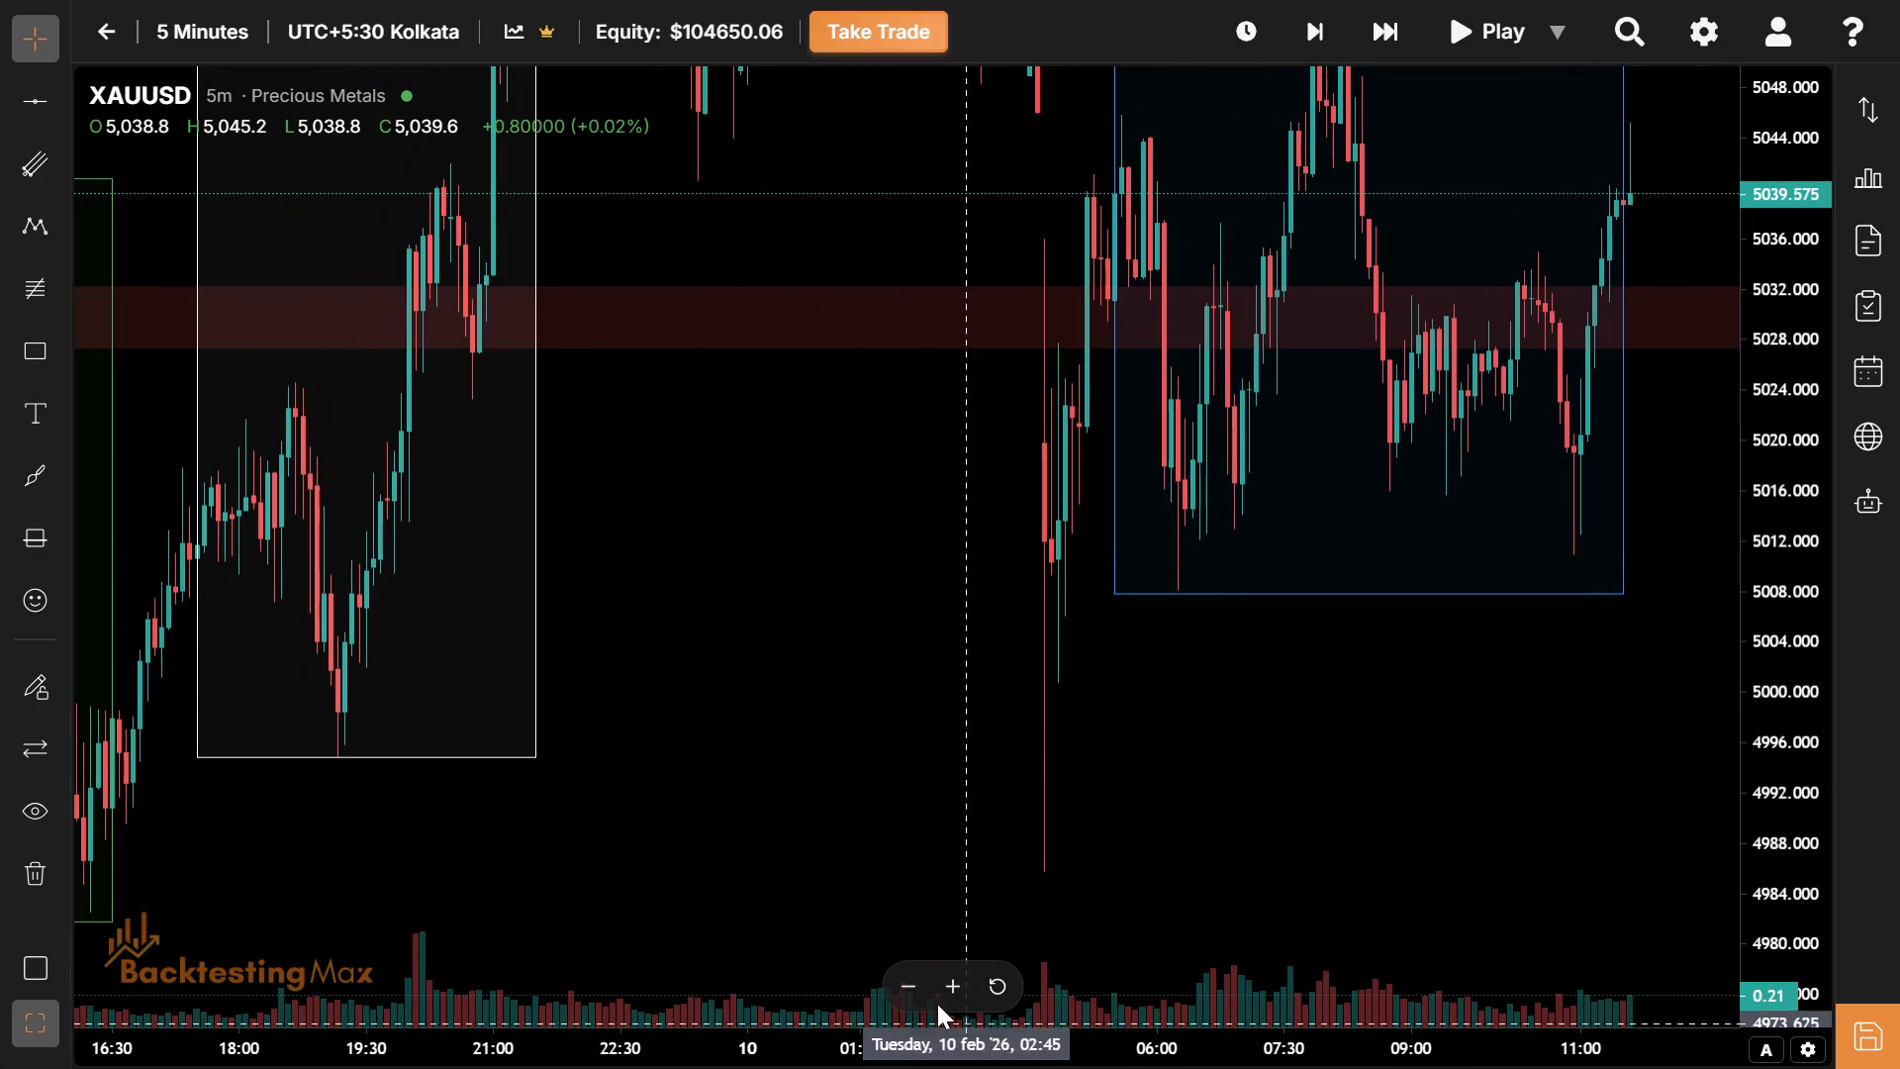
drag(1765, 143, 1806, 652)
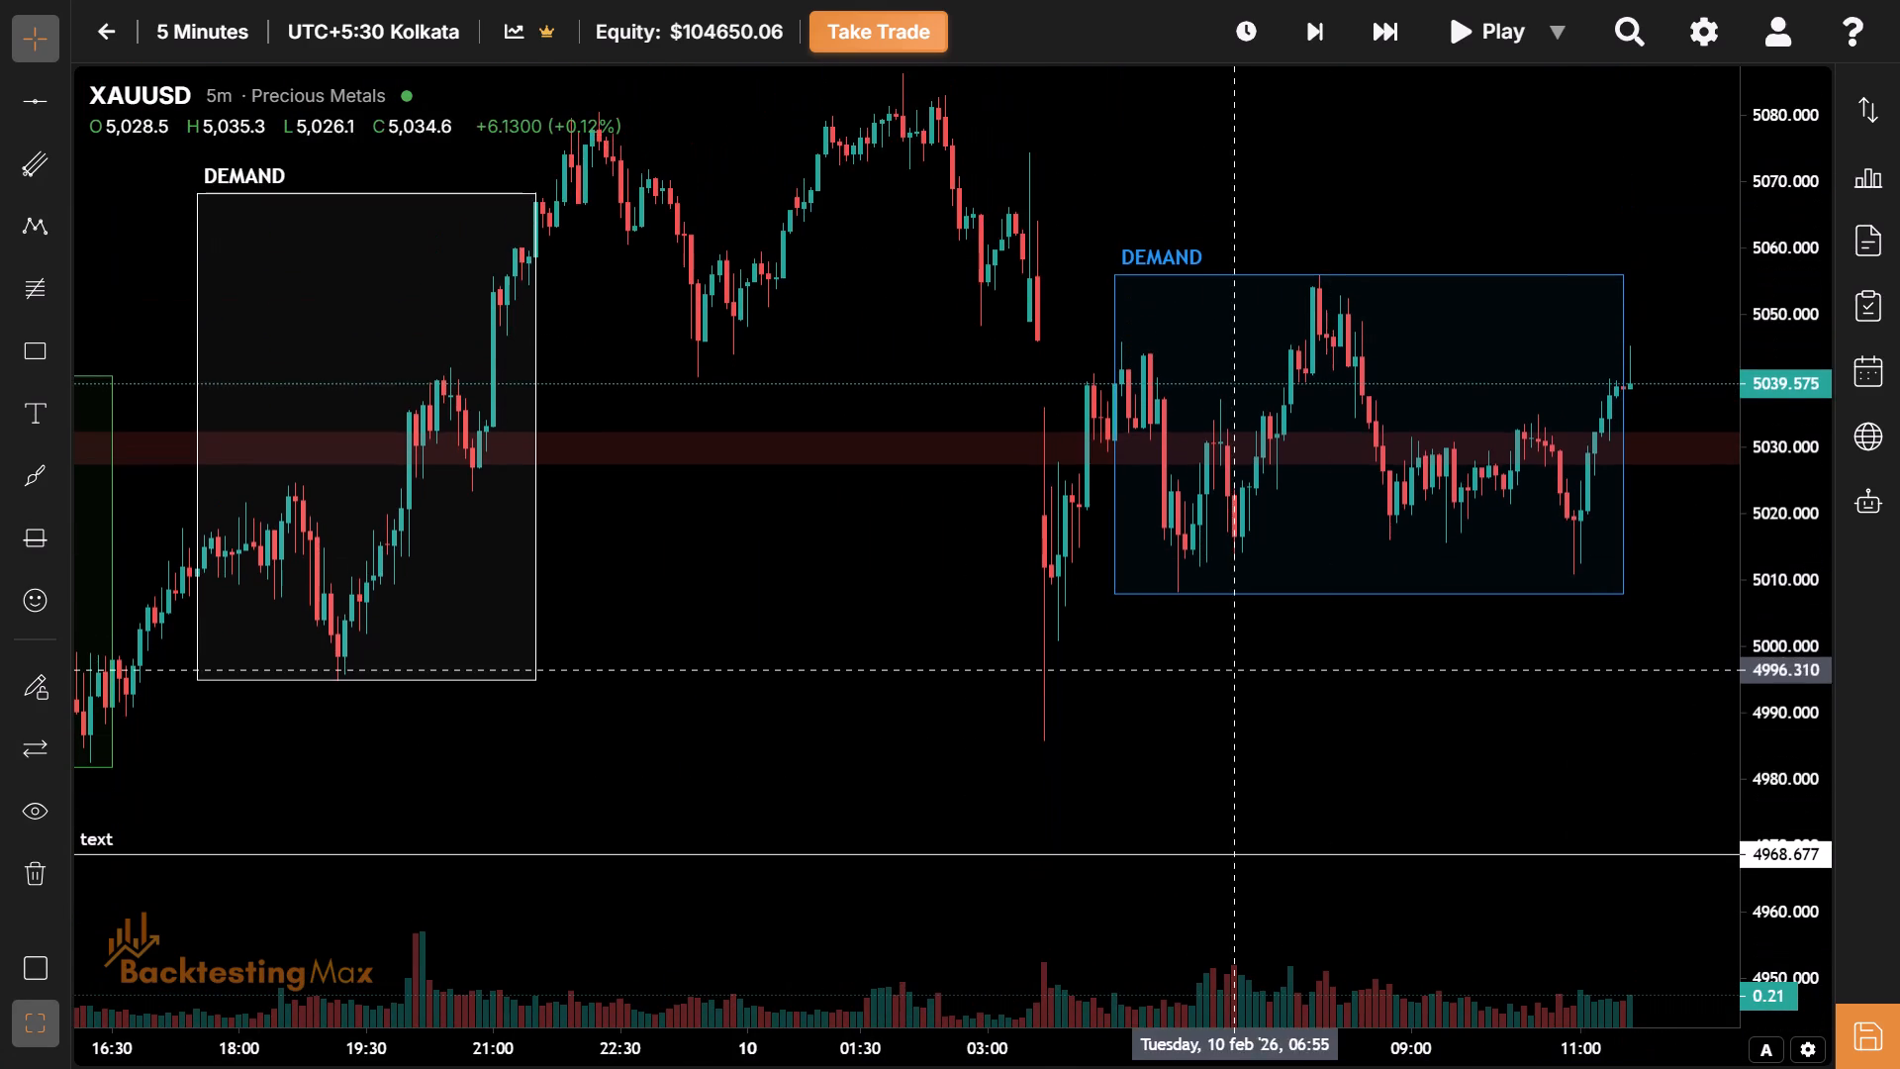
drag(1197, 670, 1401, 822)
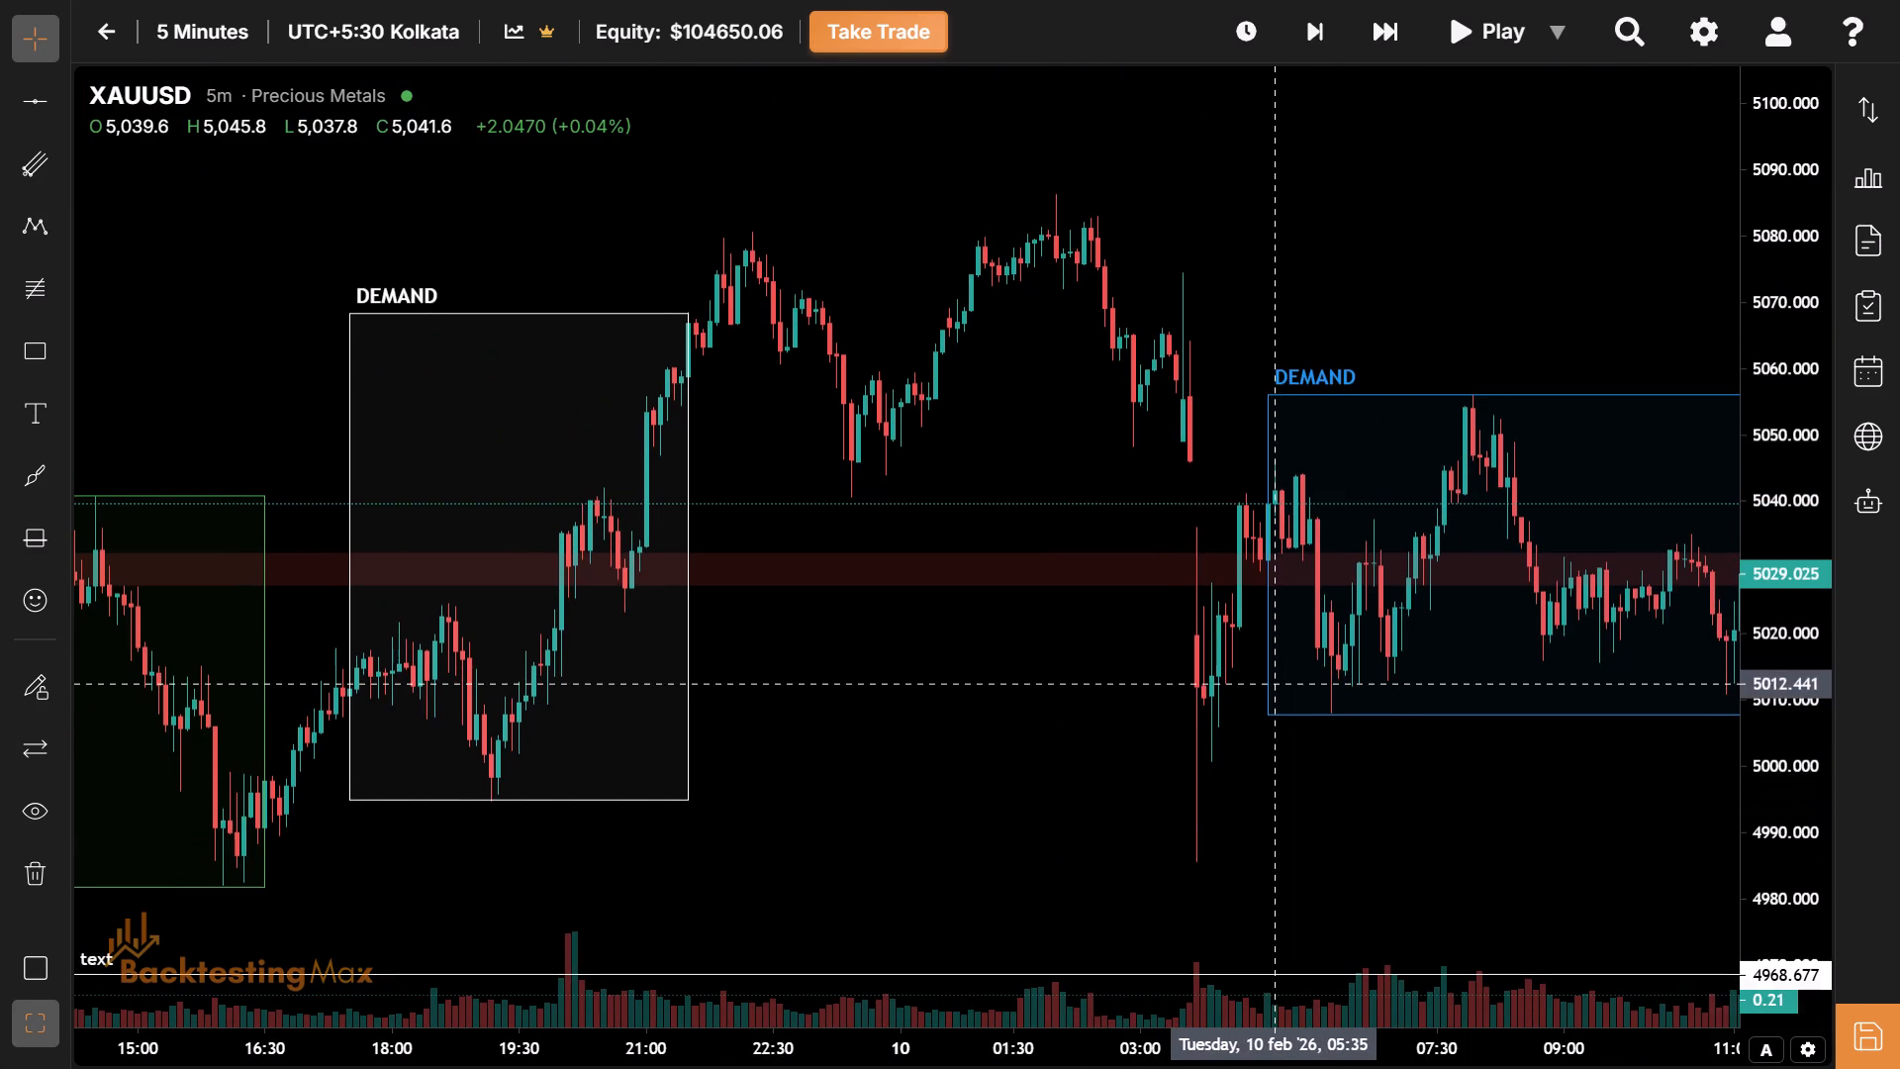
click(47, 340)
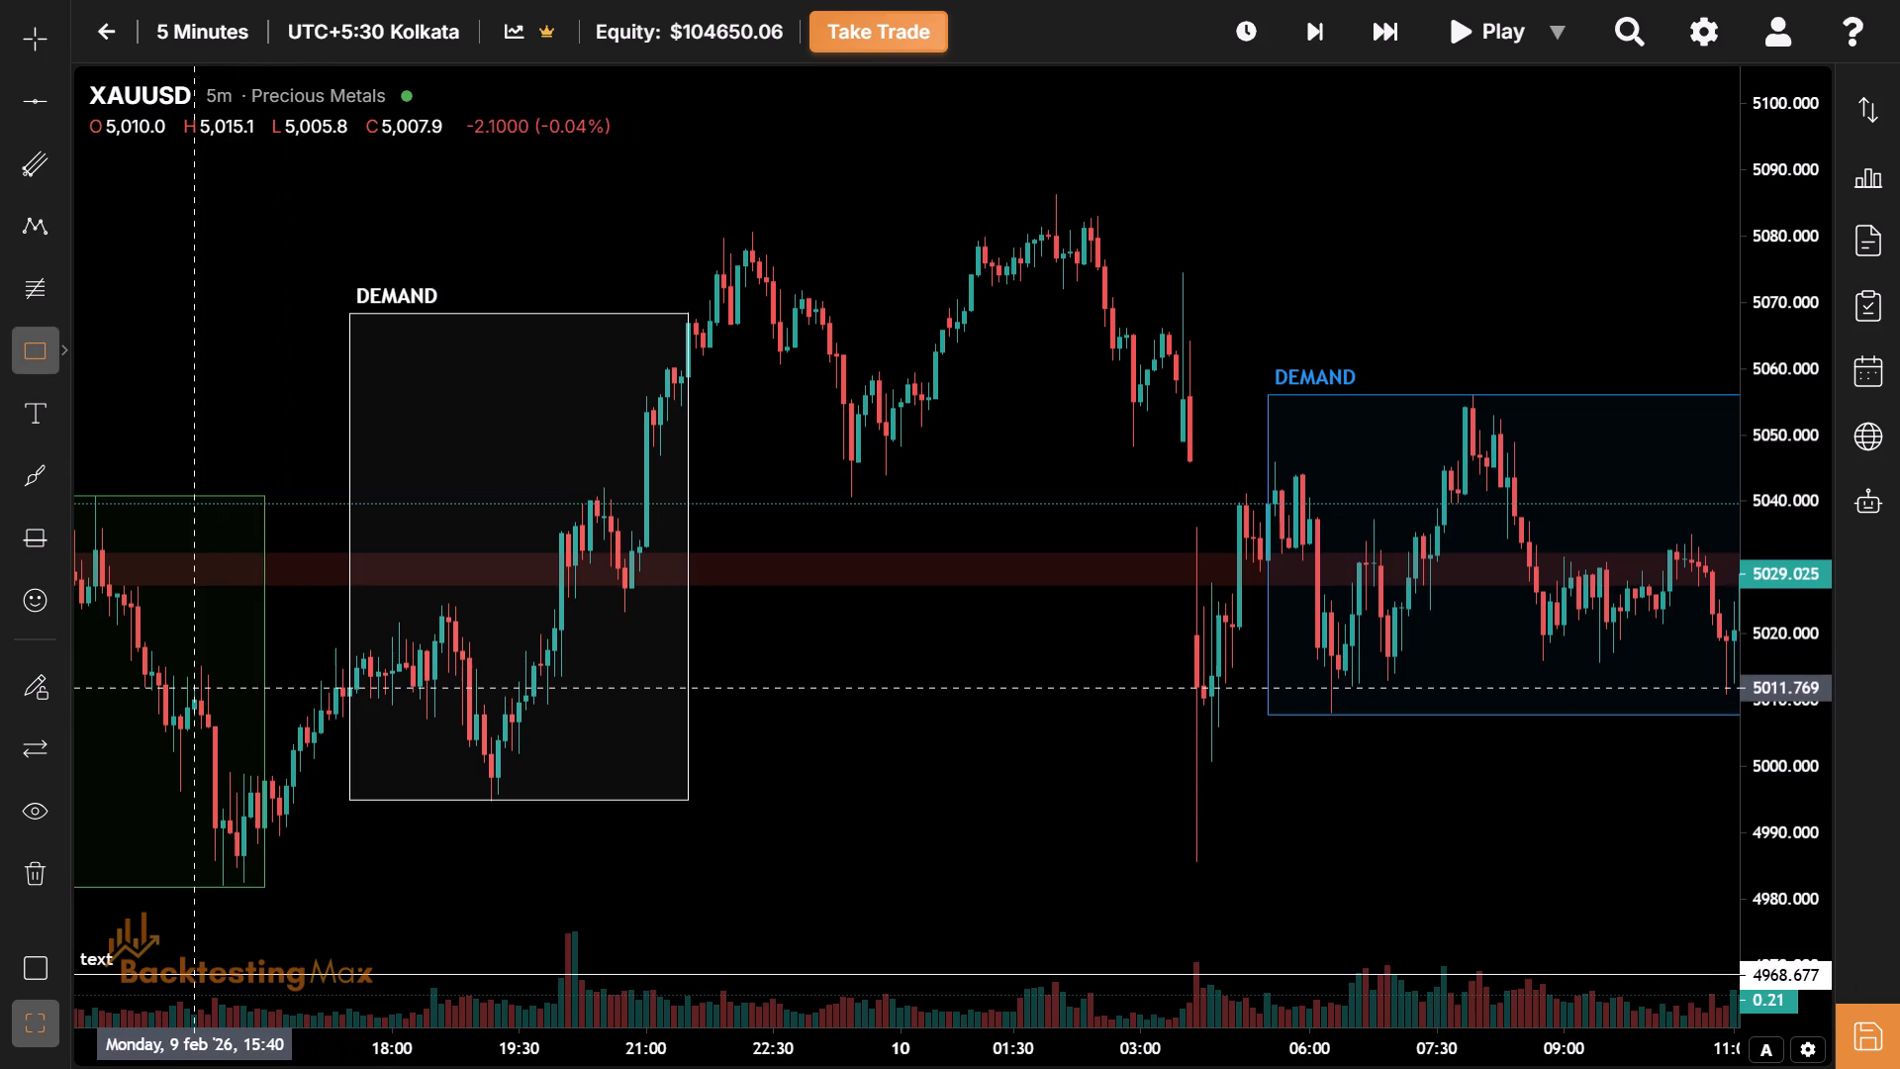
click(196, 688)
click(319, 642)
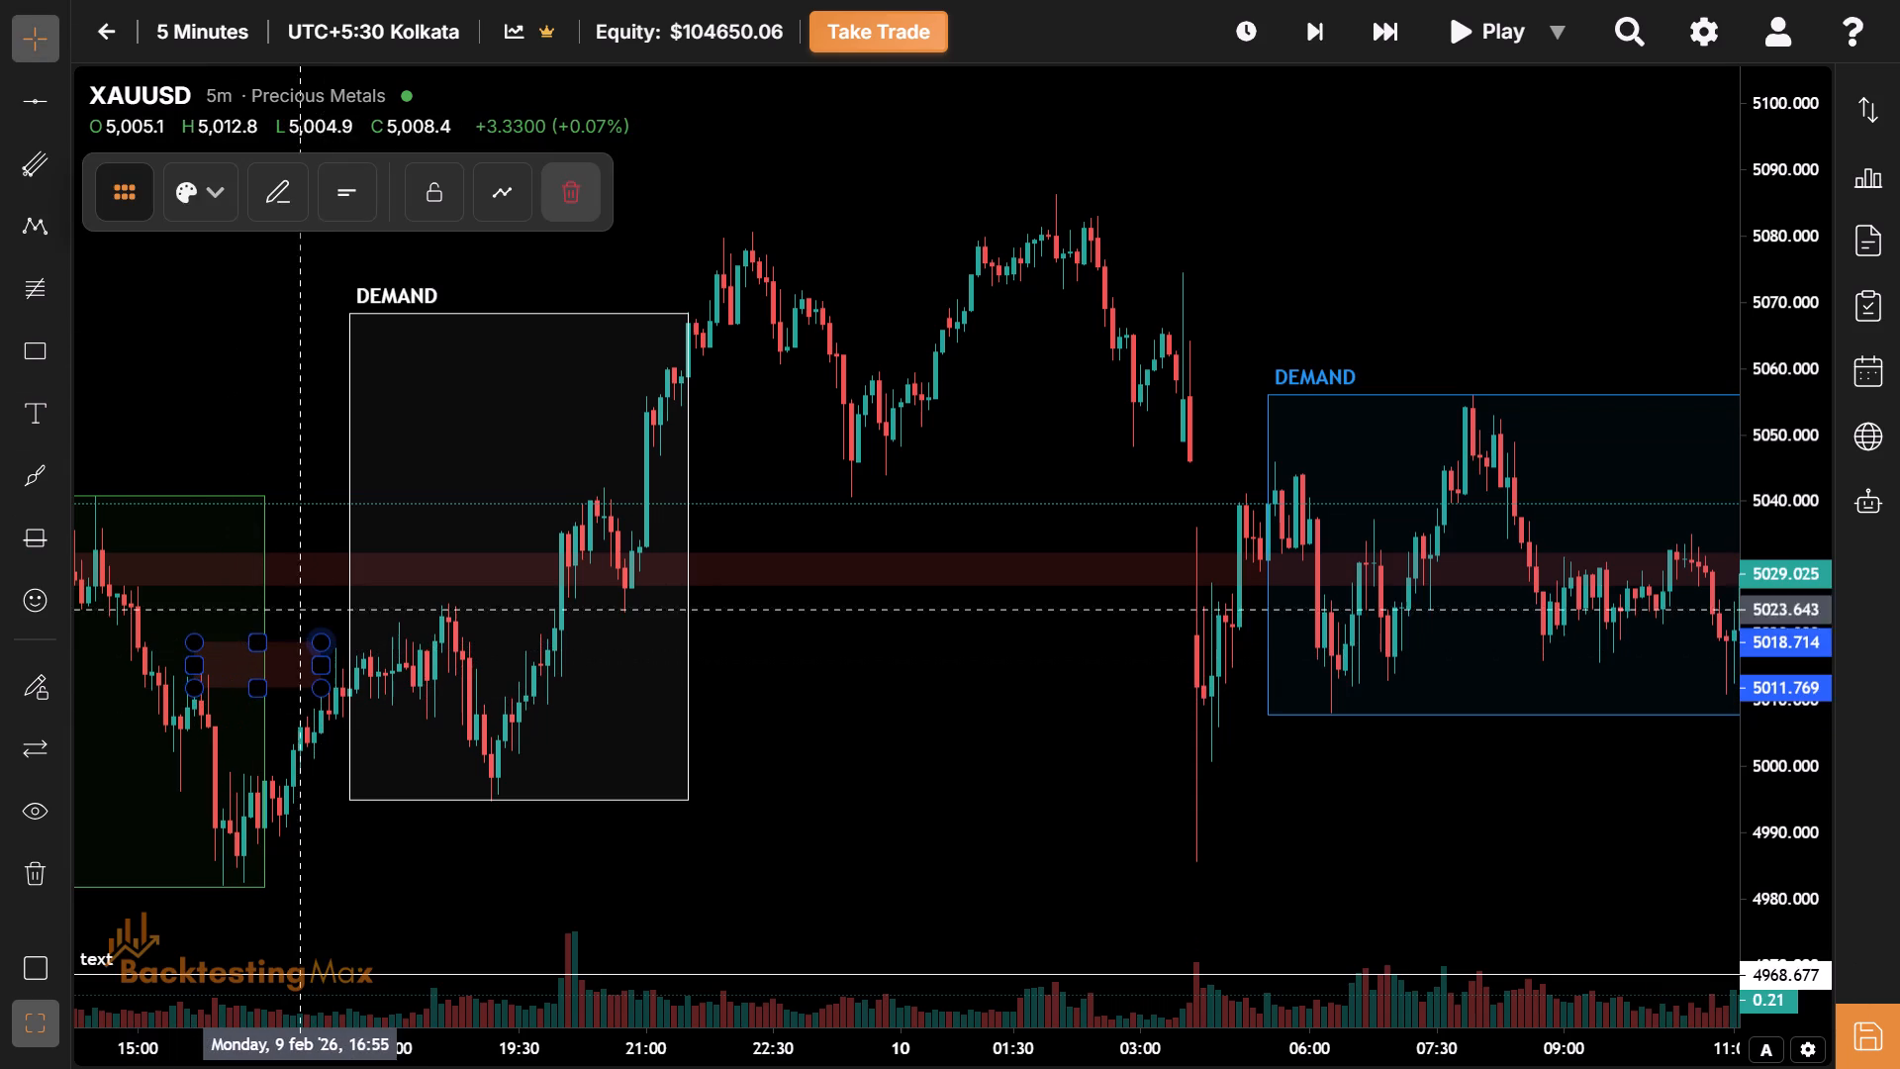
click(207, 213)
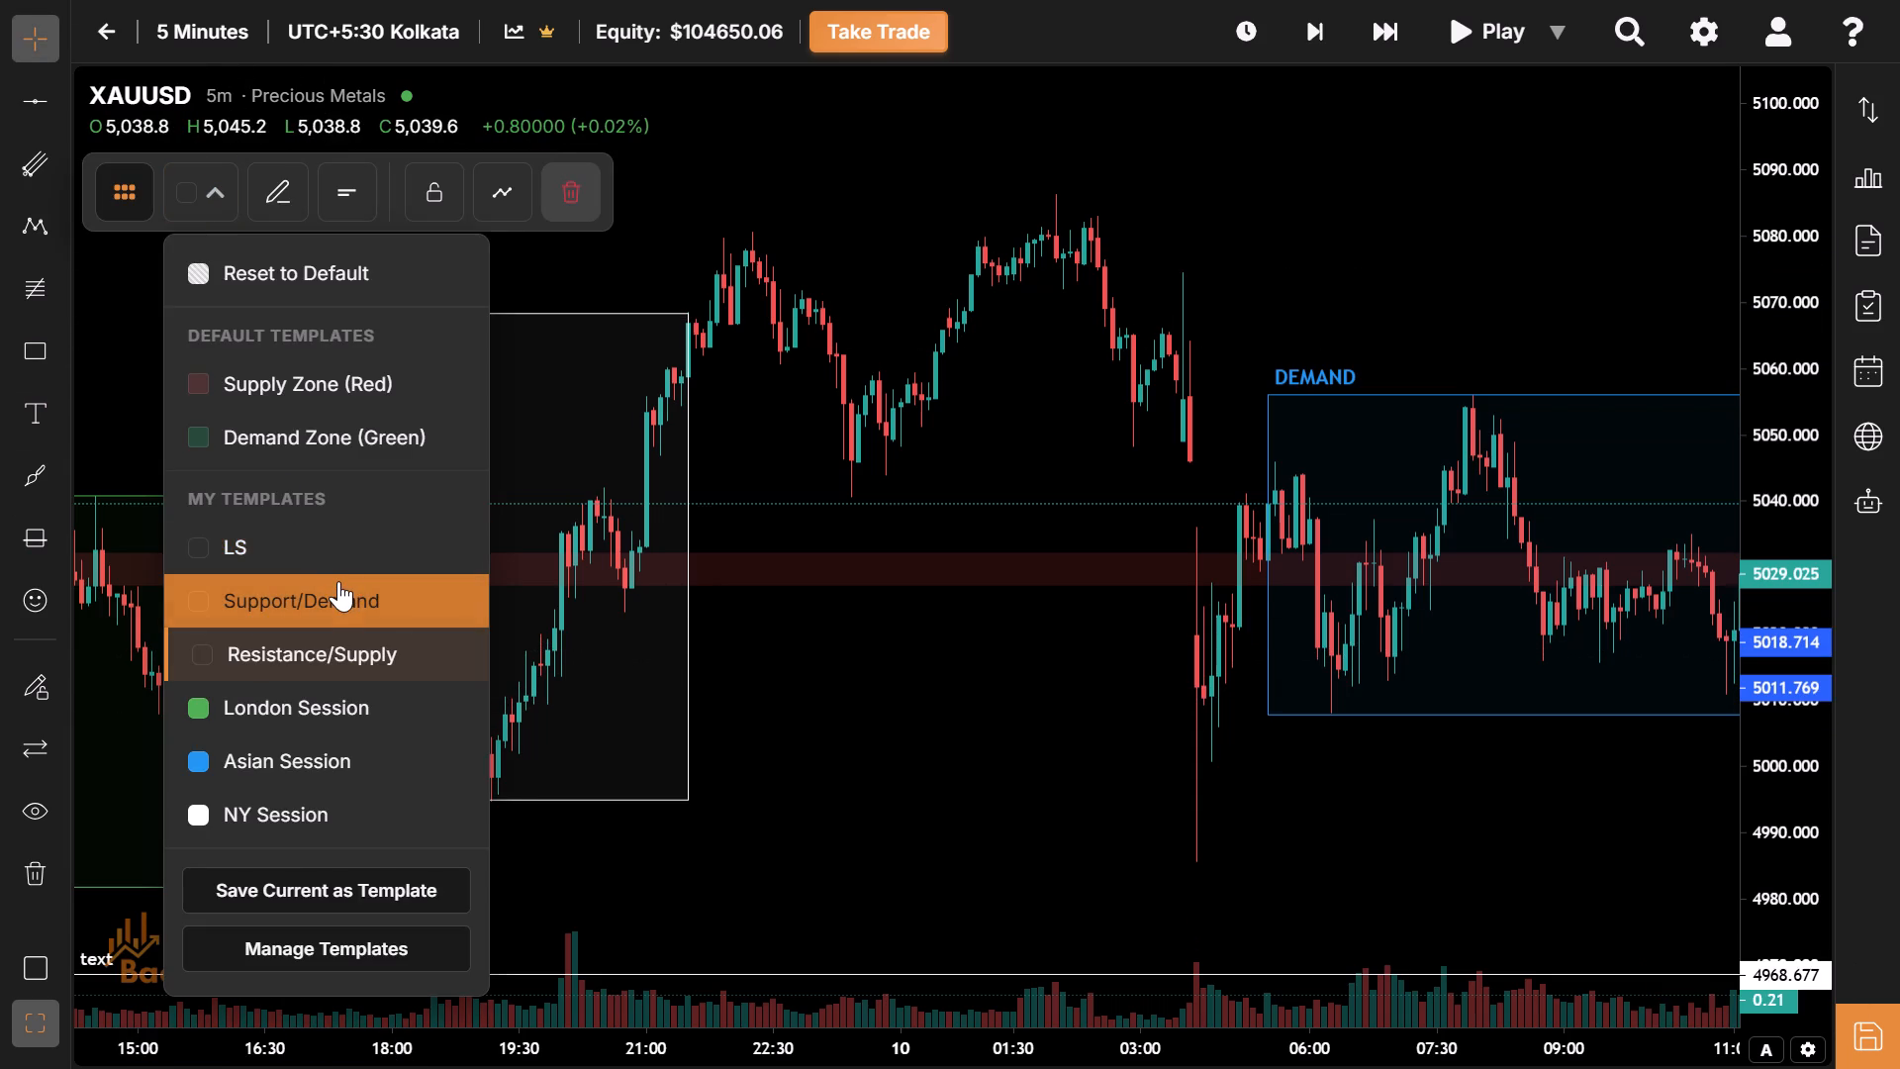
click(338, 581)
Extend the new demand zone to the right so it runs across the later price action.
click(306, 190)
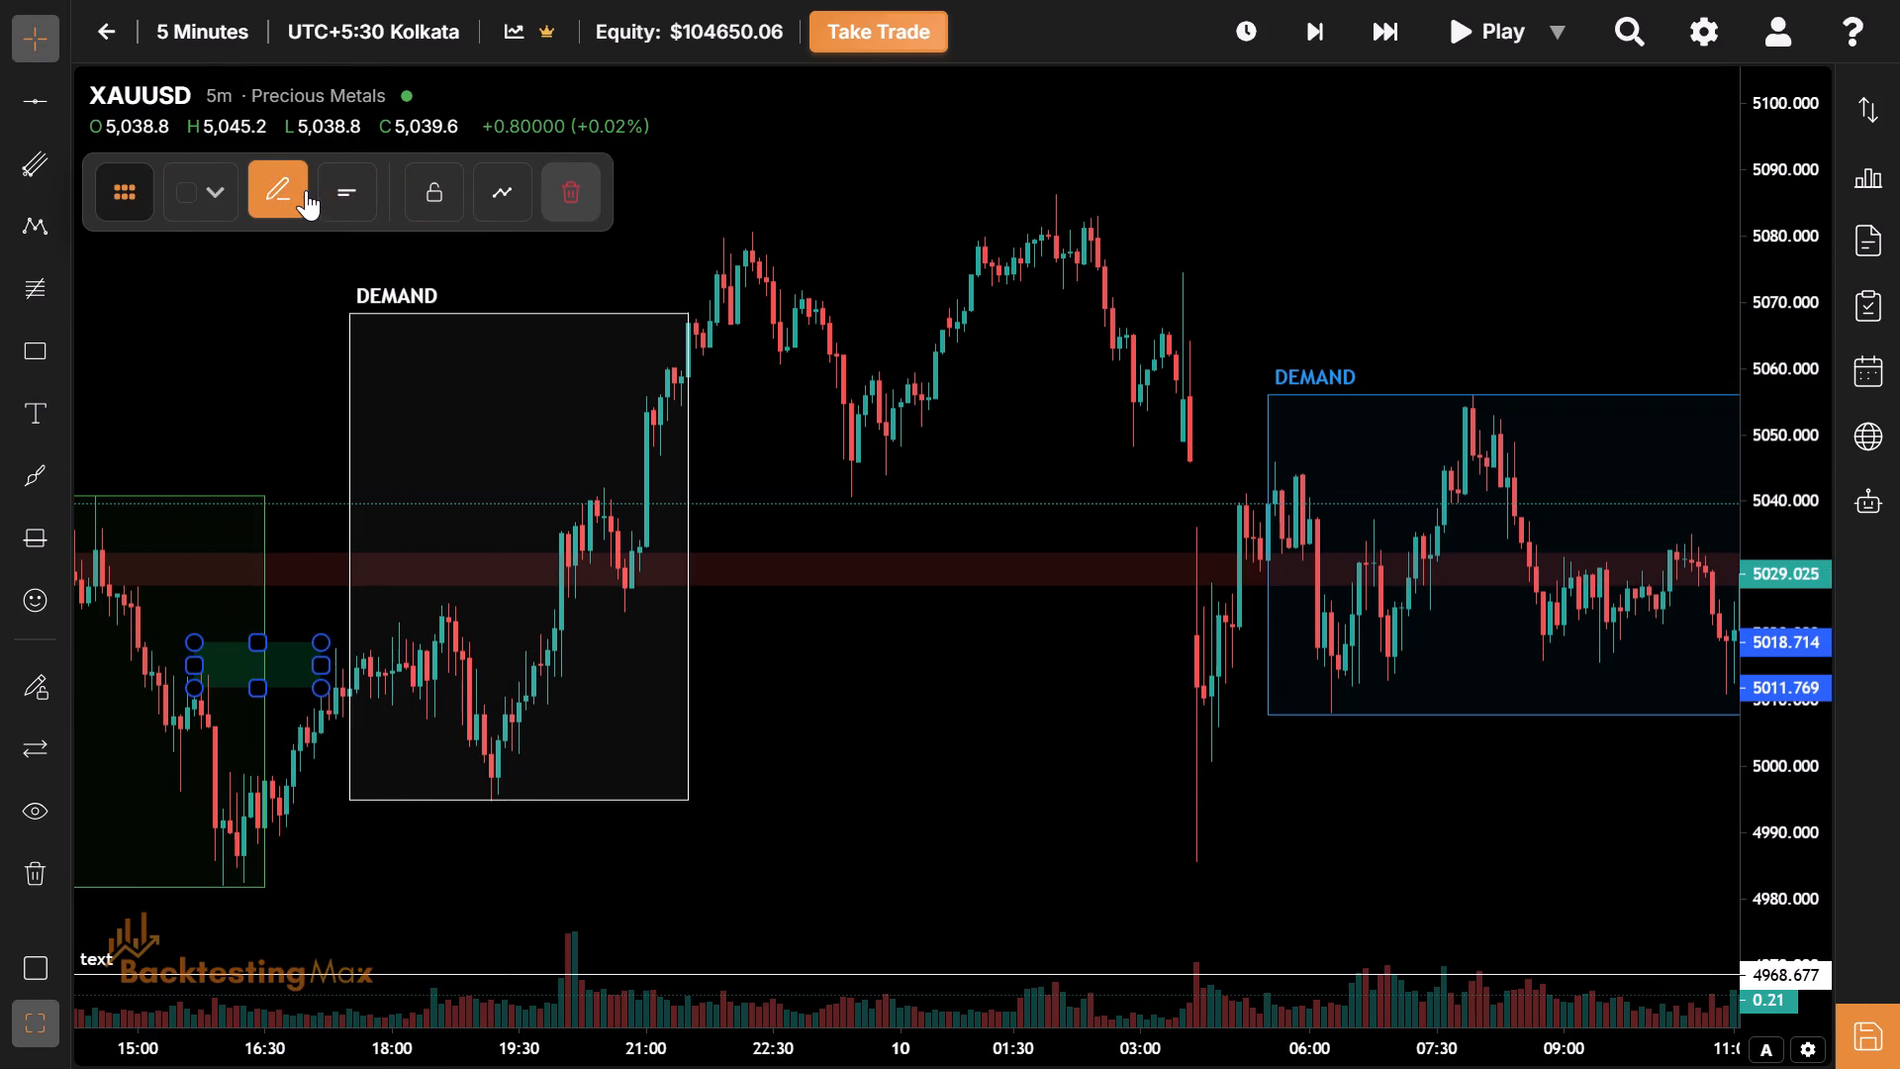
click(664, 280)
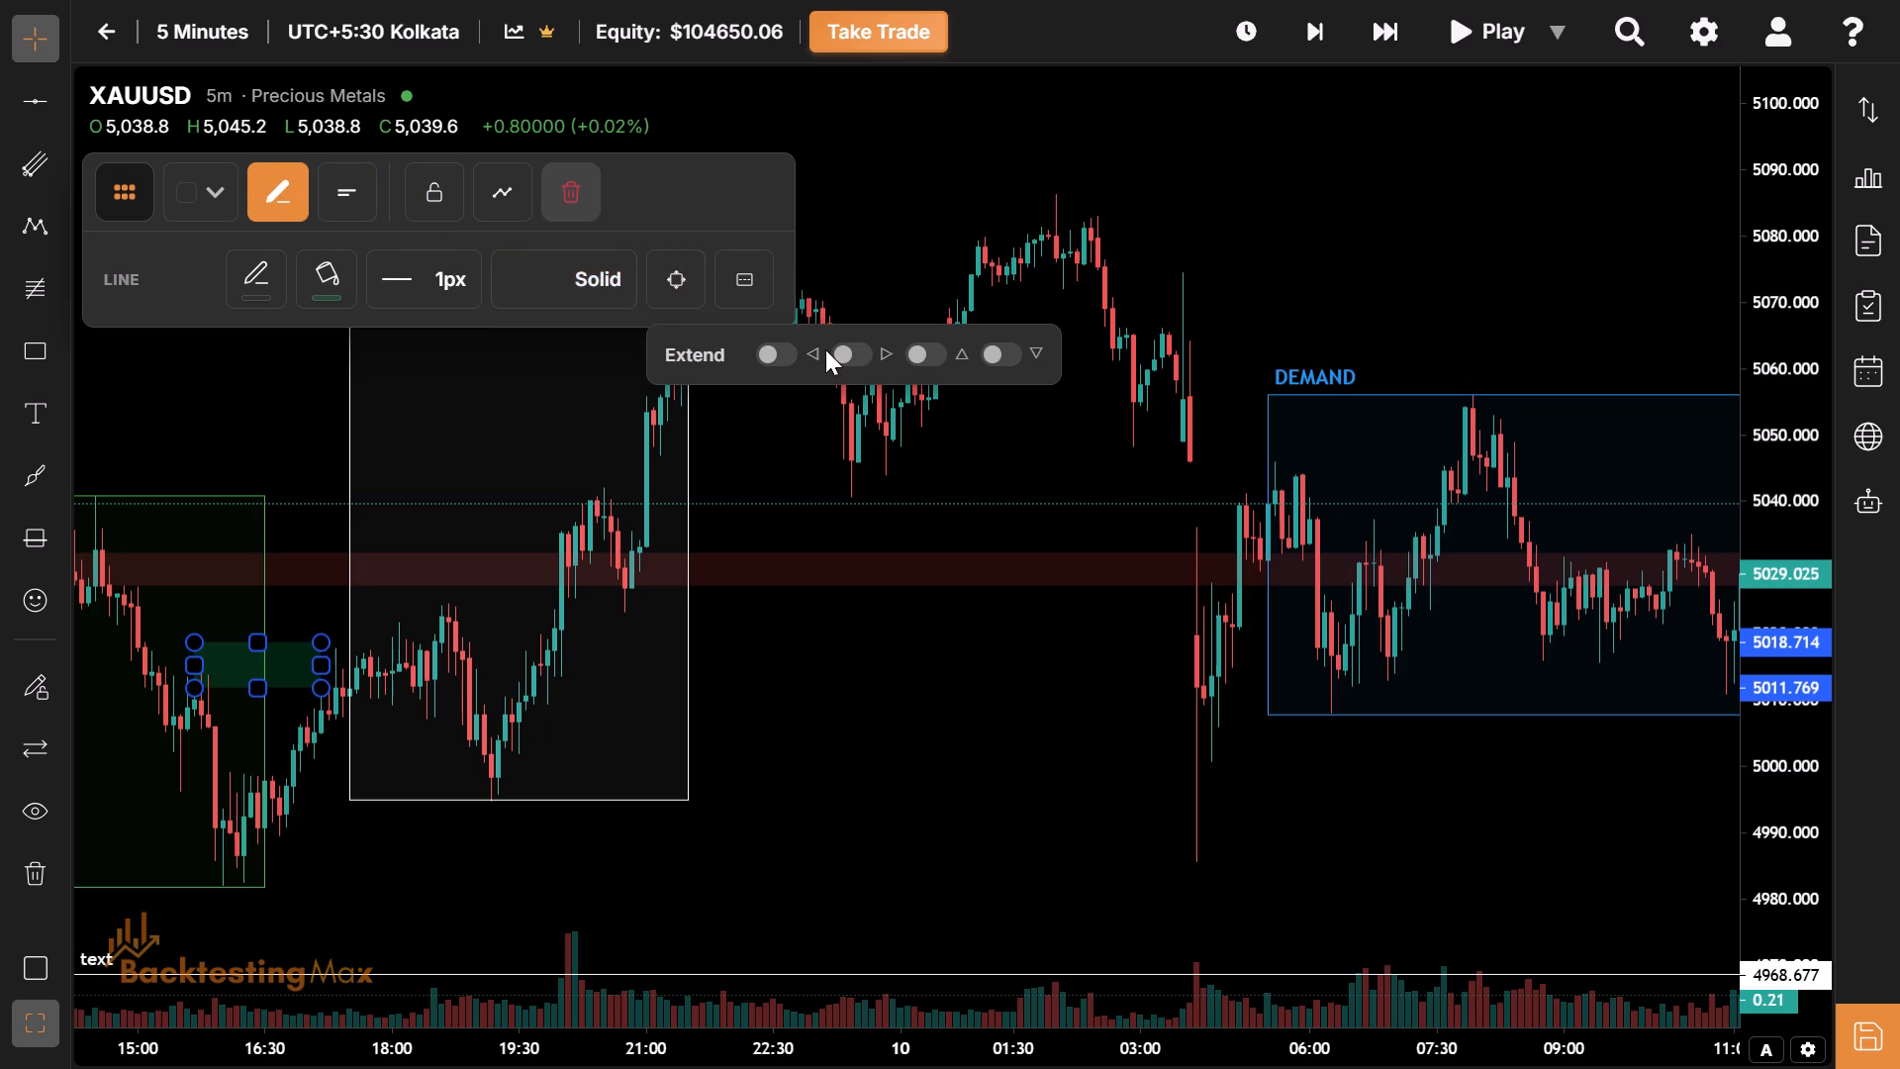
click(832, 350)
Examine how price behaves around the supply and demand zones across the 9 Feb sessions and the 10 Feb Asian session.
drag(1037, 781, 578, 823)
drag(1097, 863, 722, 815)
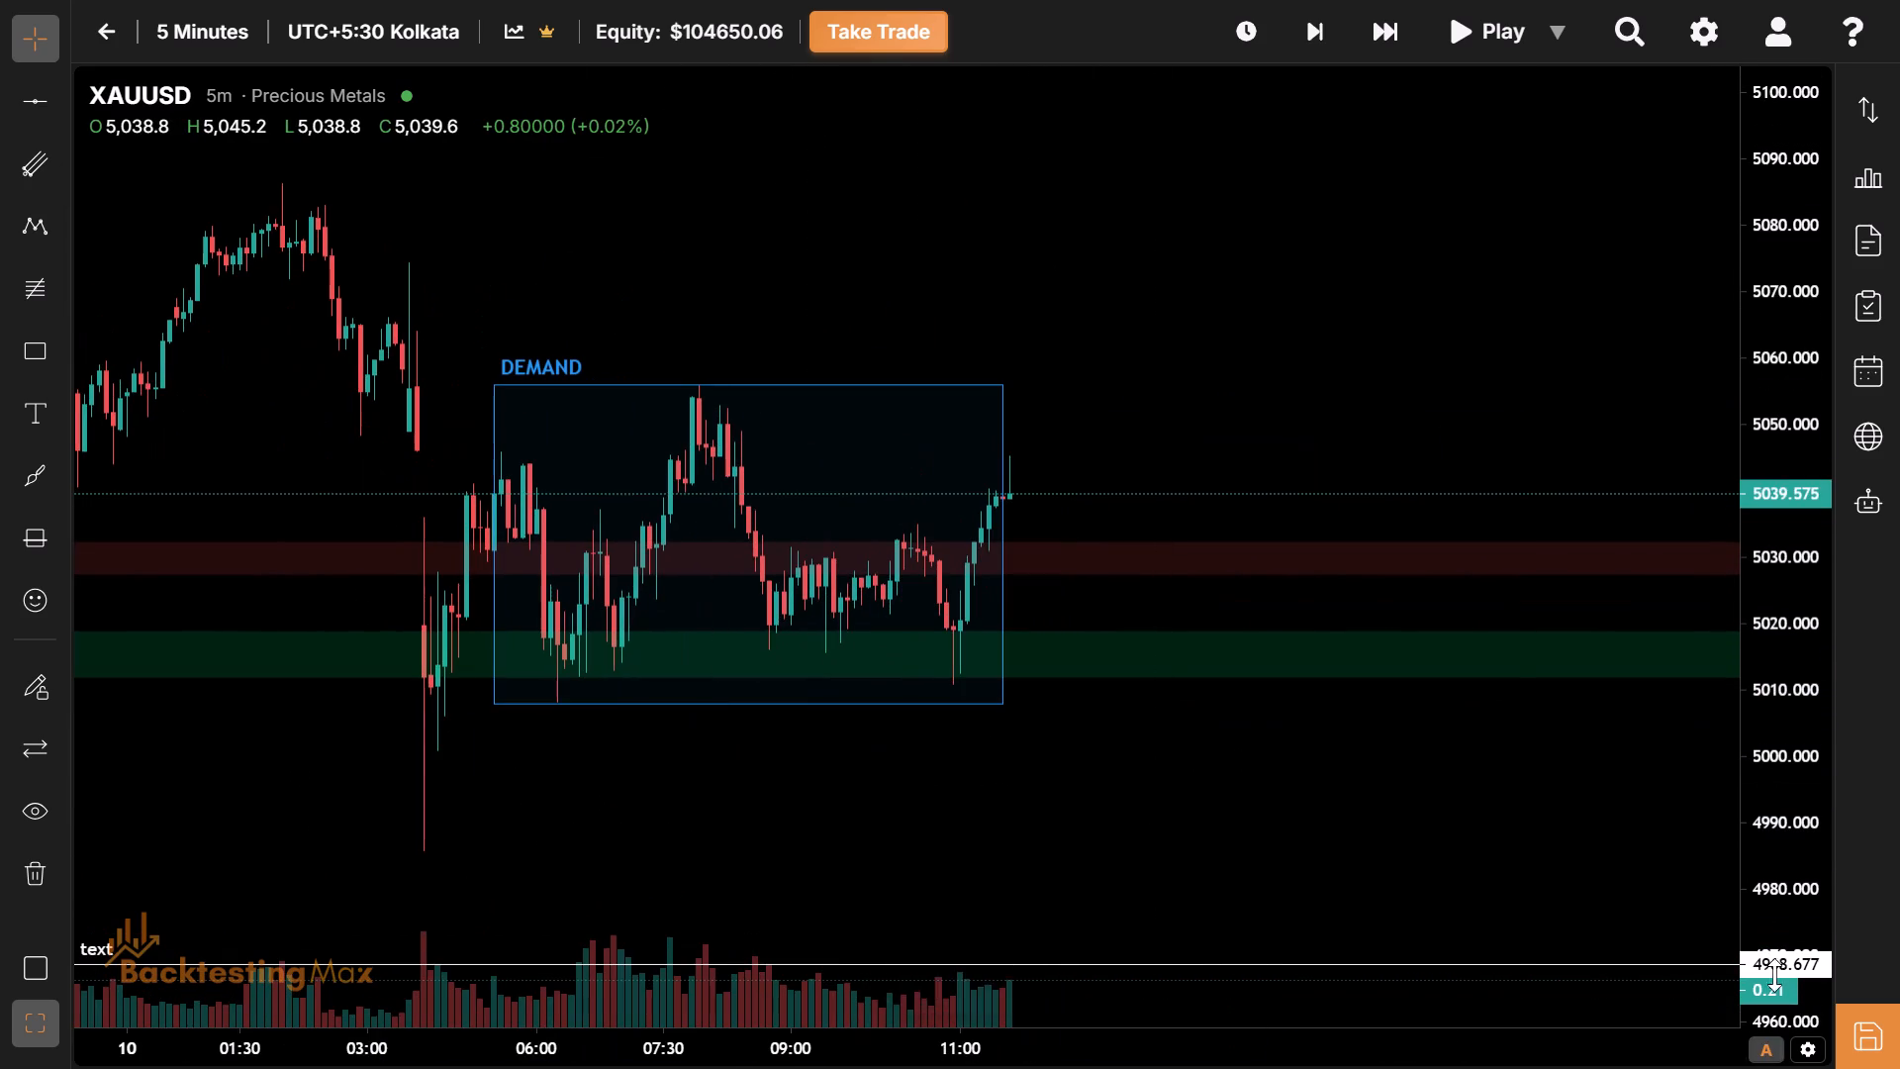
drag(1770, 889, 1772, 750)
click(1336, 545)
drag(1205, 443, 1554, 735)
drag(1226, 1043, 1038, 1054)
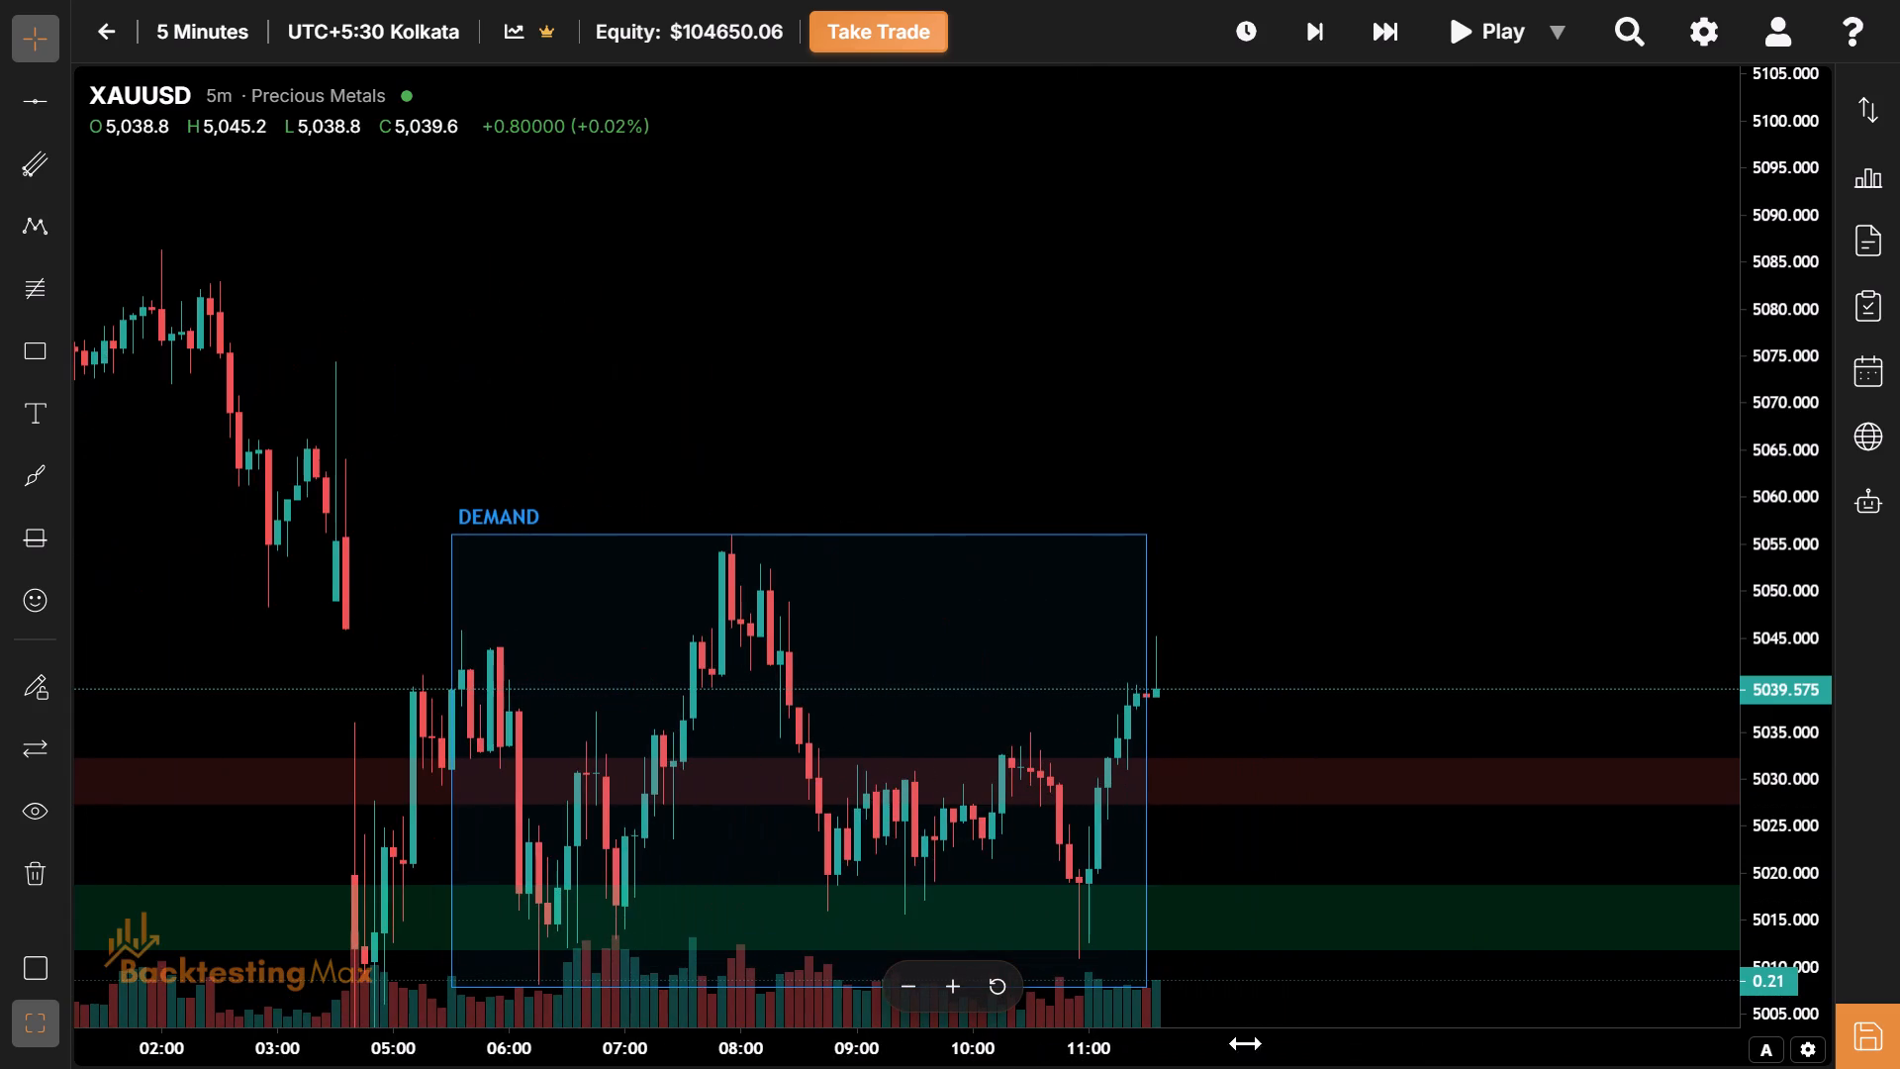
drag(1760, 945, 1770, 782)
drag(1412, 594, 1554, 316)
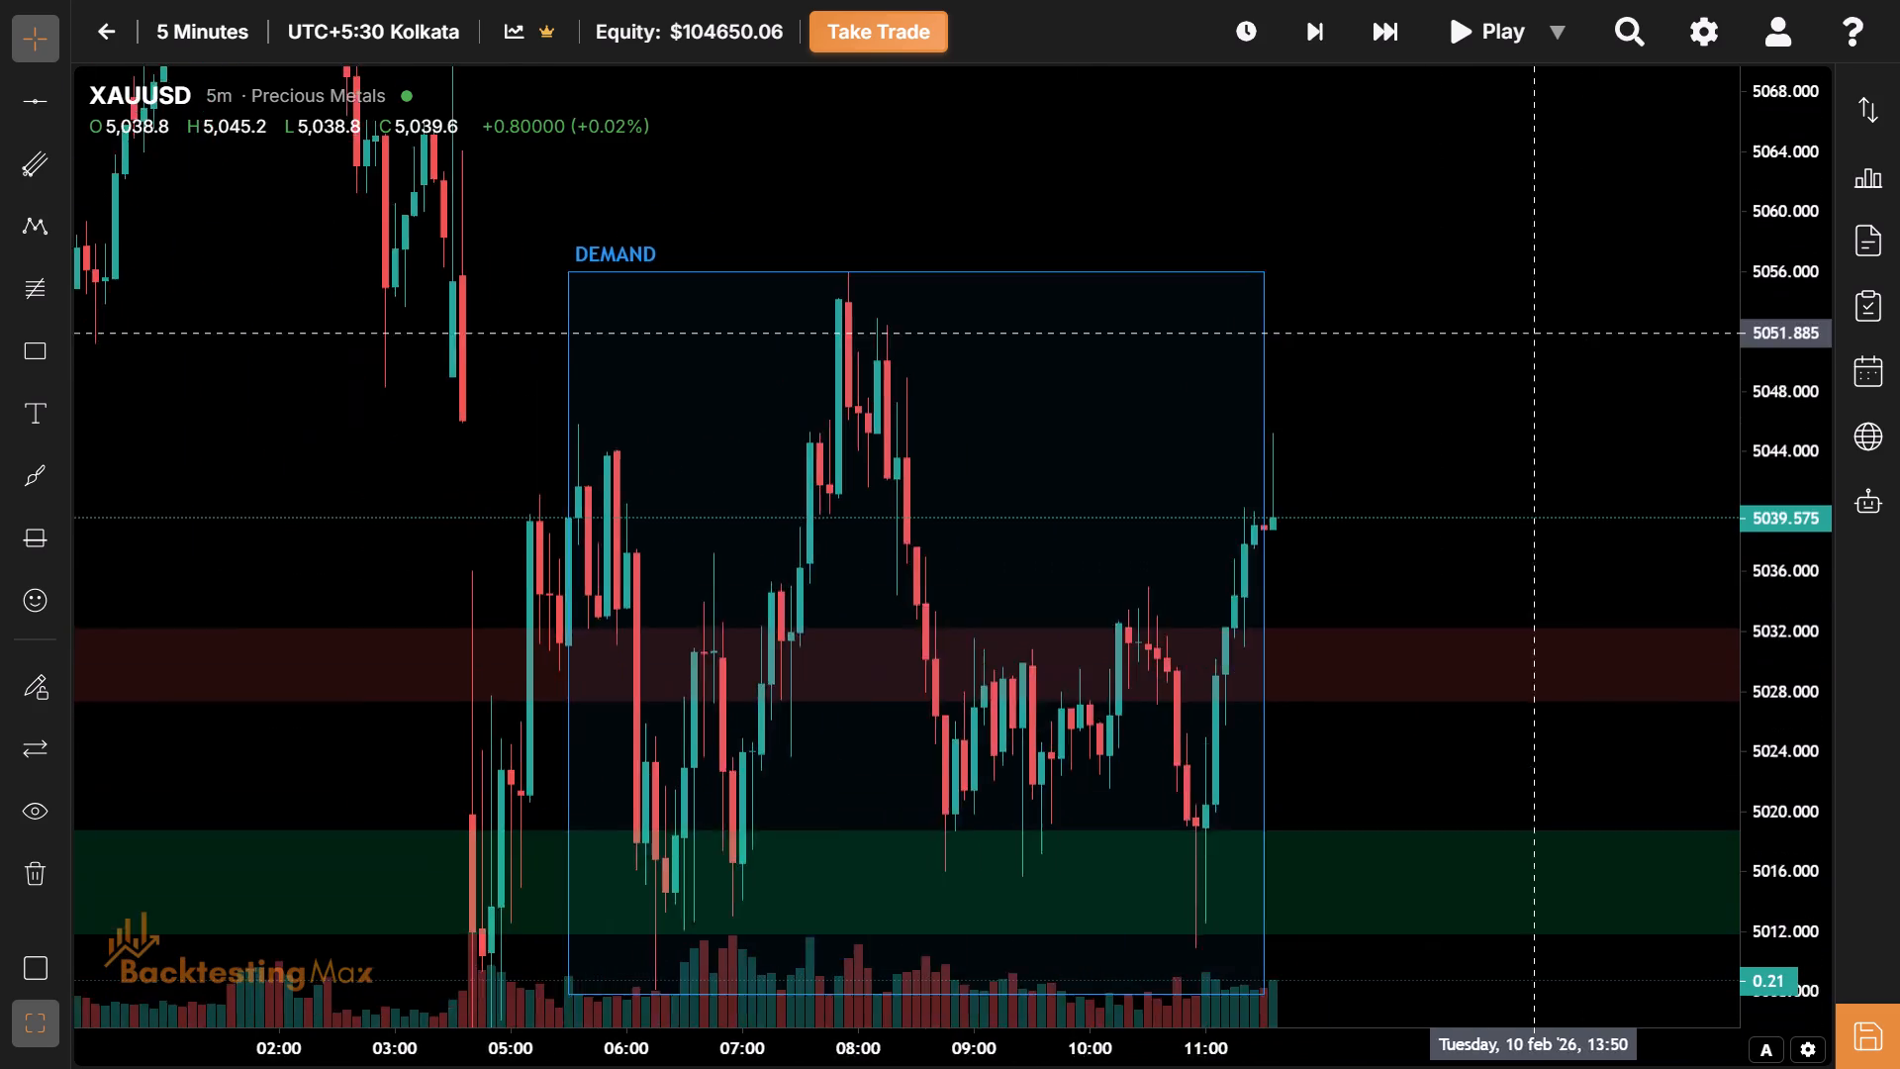
drag(1554, 316, 1619, 283)
drag(1368, 729, 948, 714)
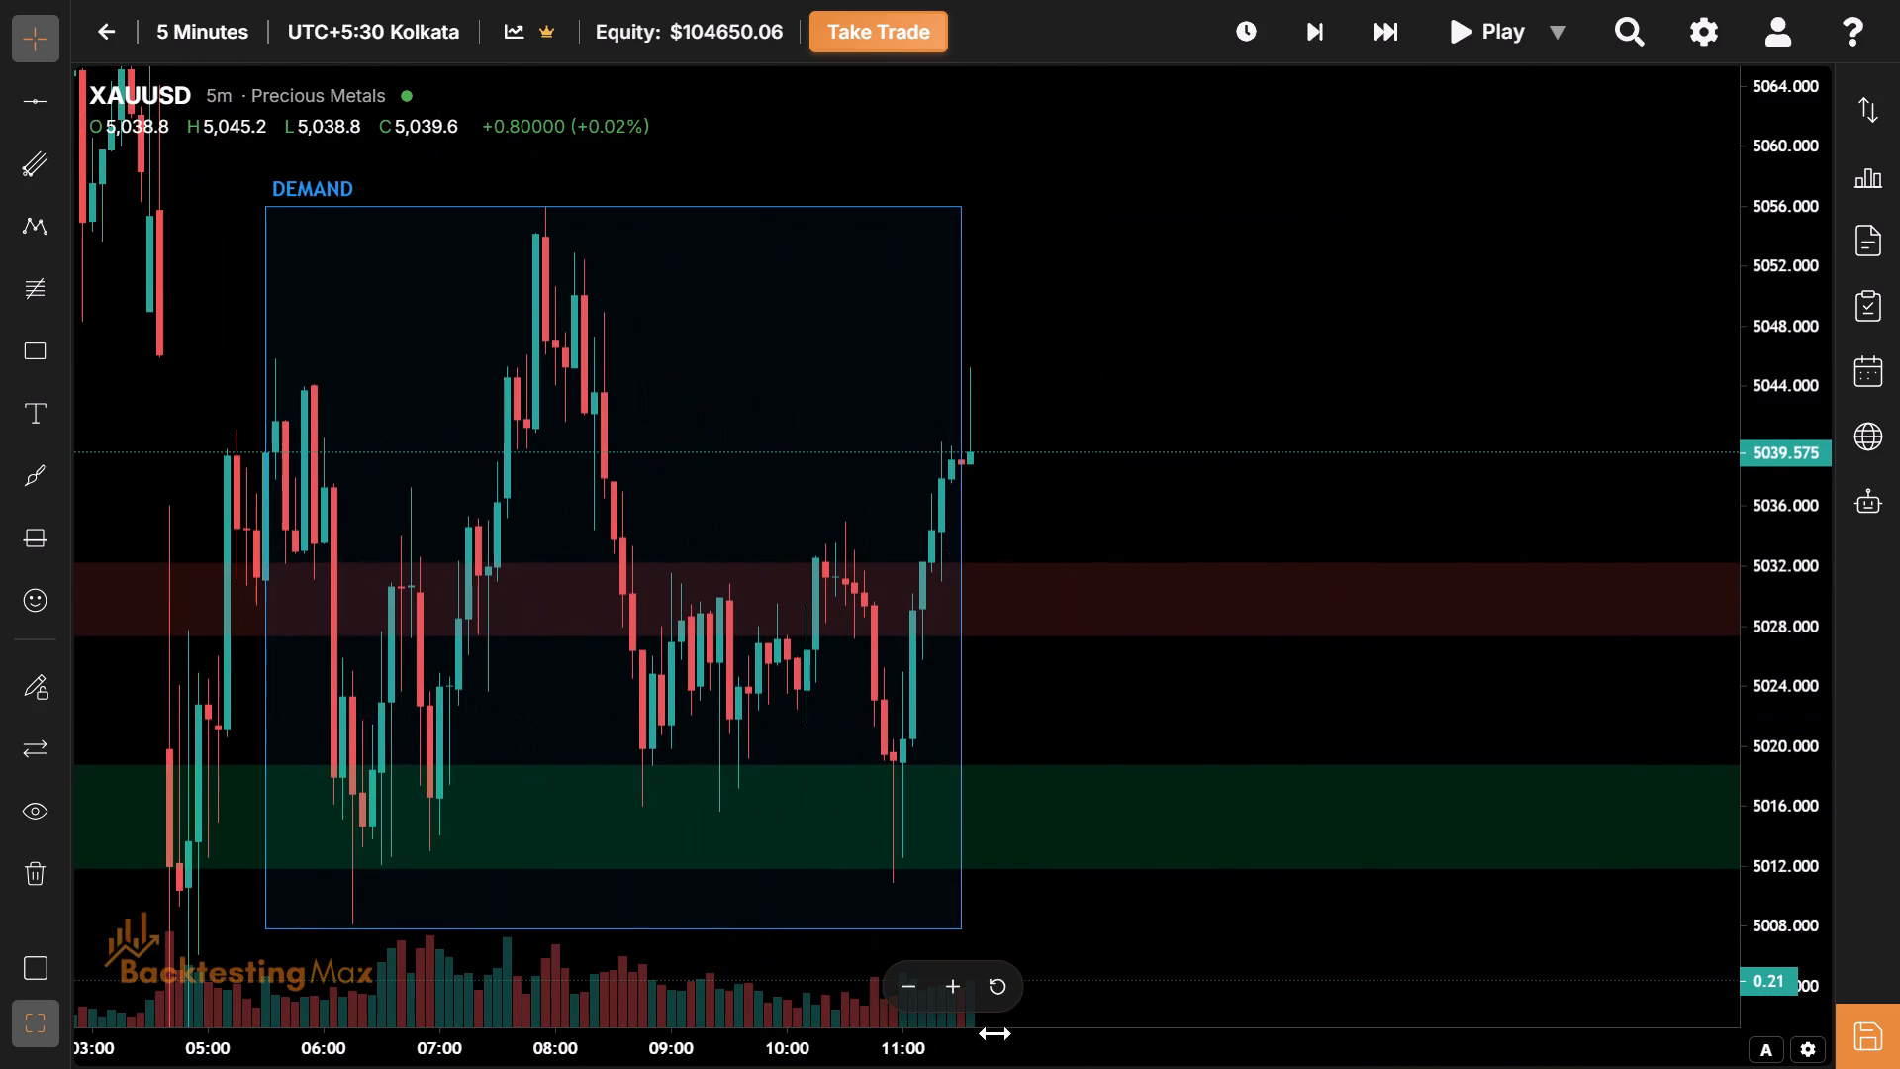
drag(890, 1046, 791, 1047)
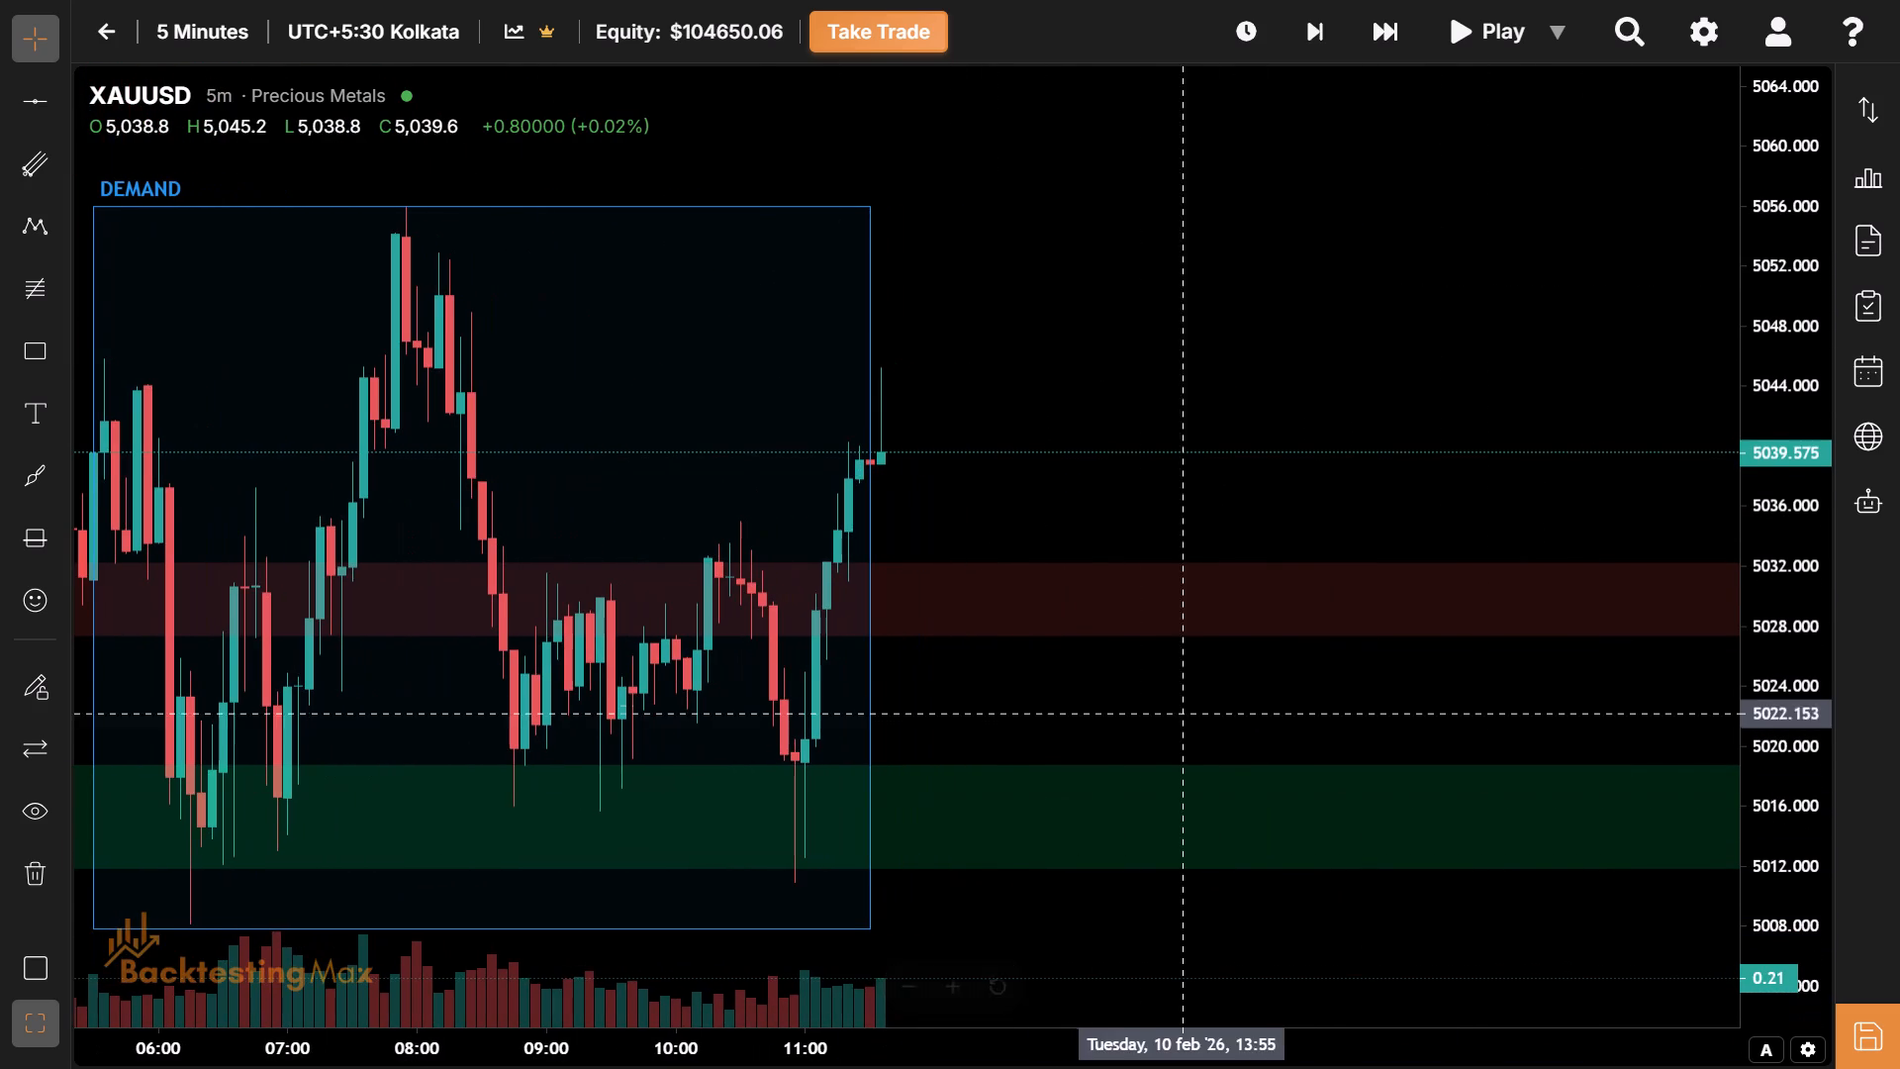
drag(997, 700, 1291, 580)
drag(1291, 580, 1373, 601)
drag(1228, 670, 1383, 597)
drag(1383, 597, 1128, 687)
drag(1319, 636, 1209, 652)
drag(452, 629, 1247, 610)
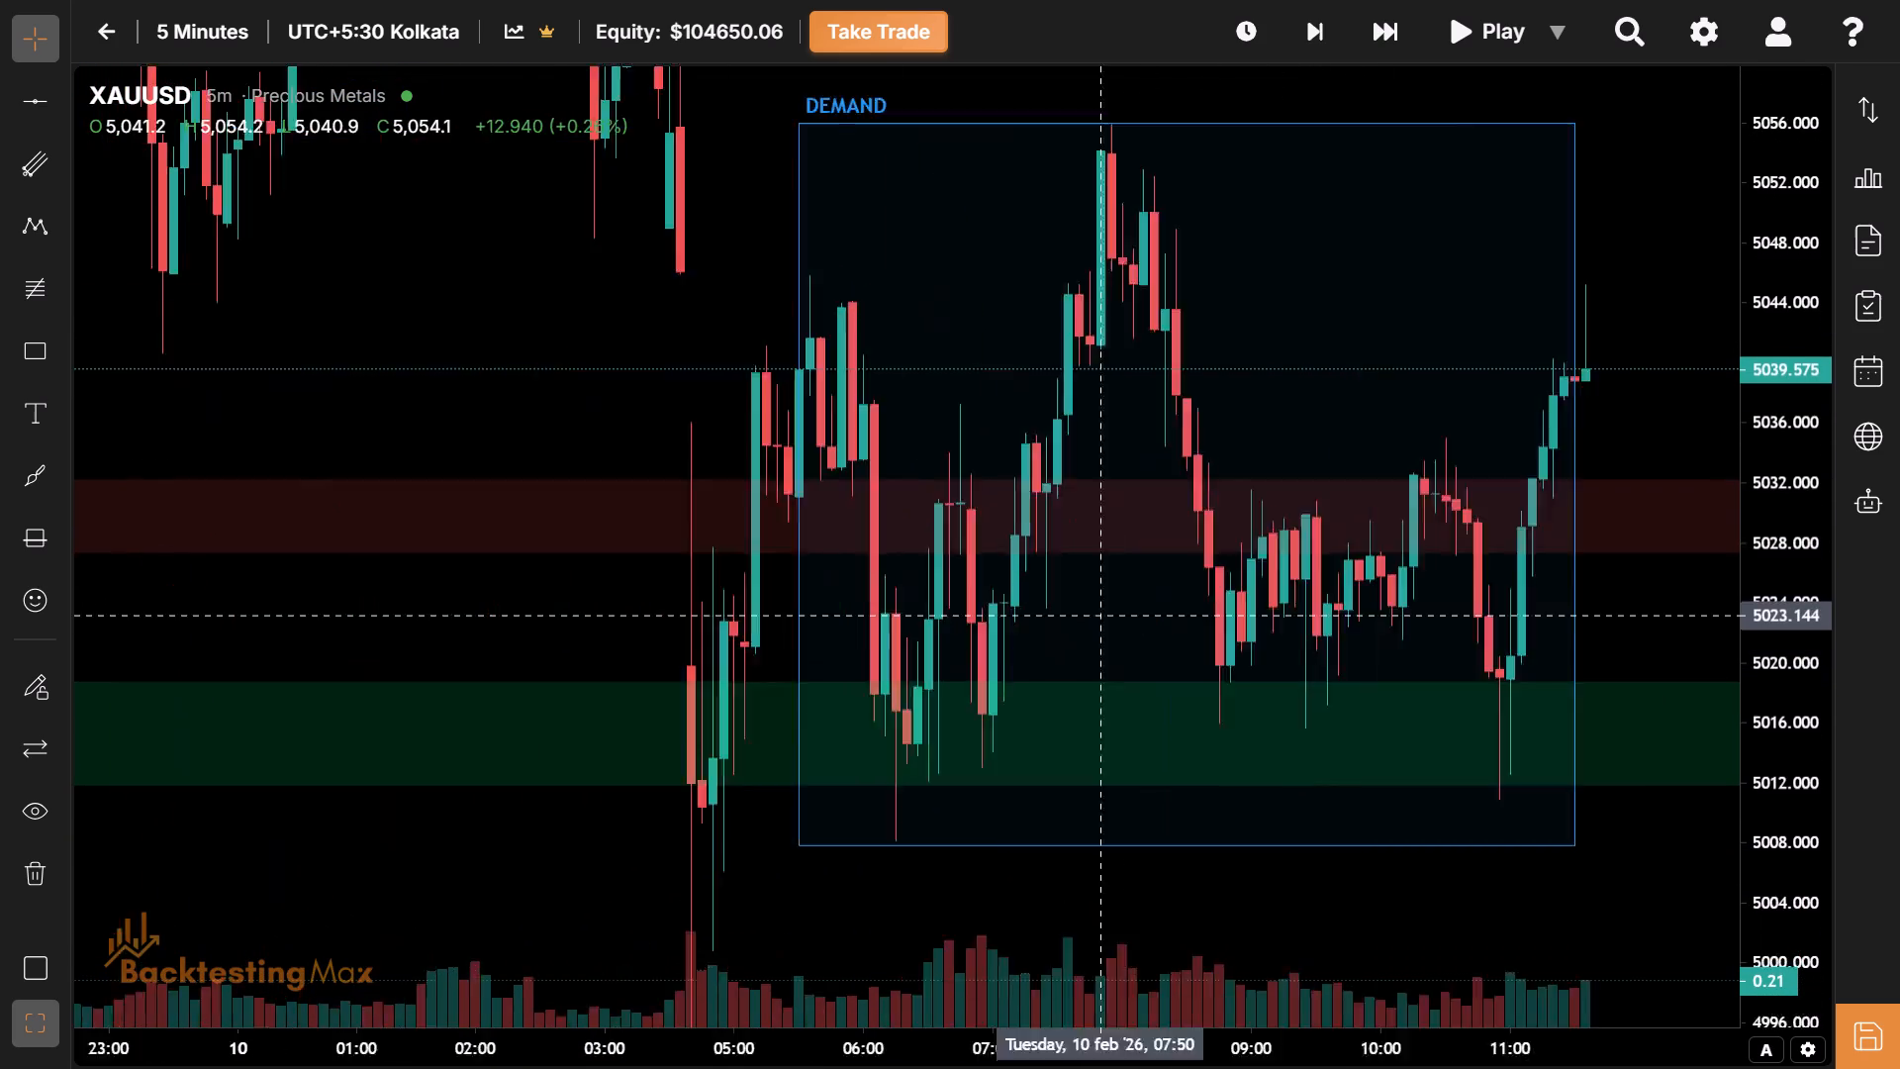
drag(1247, 610, 1687, 578)
drag(638, 1060, 870, 1068)
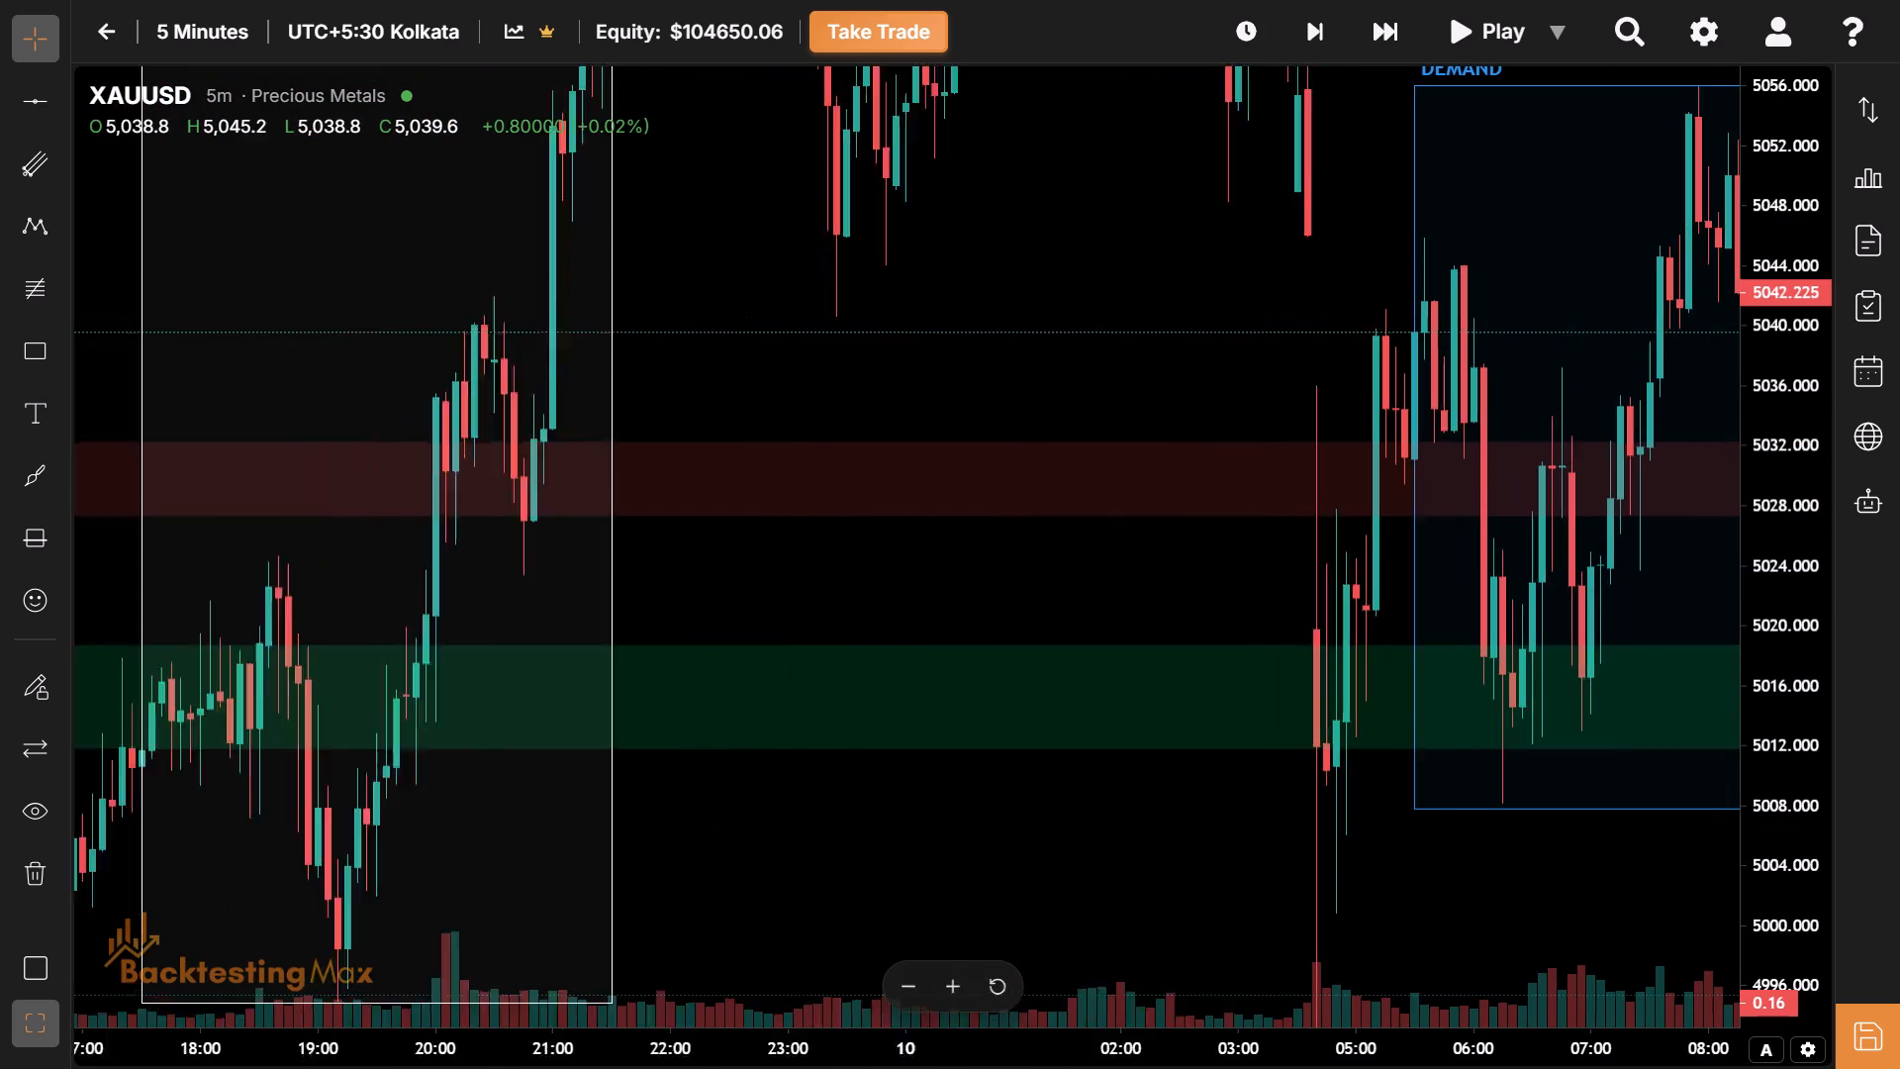
drag(870, 1068, 1283, 1063)
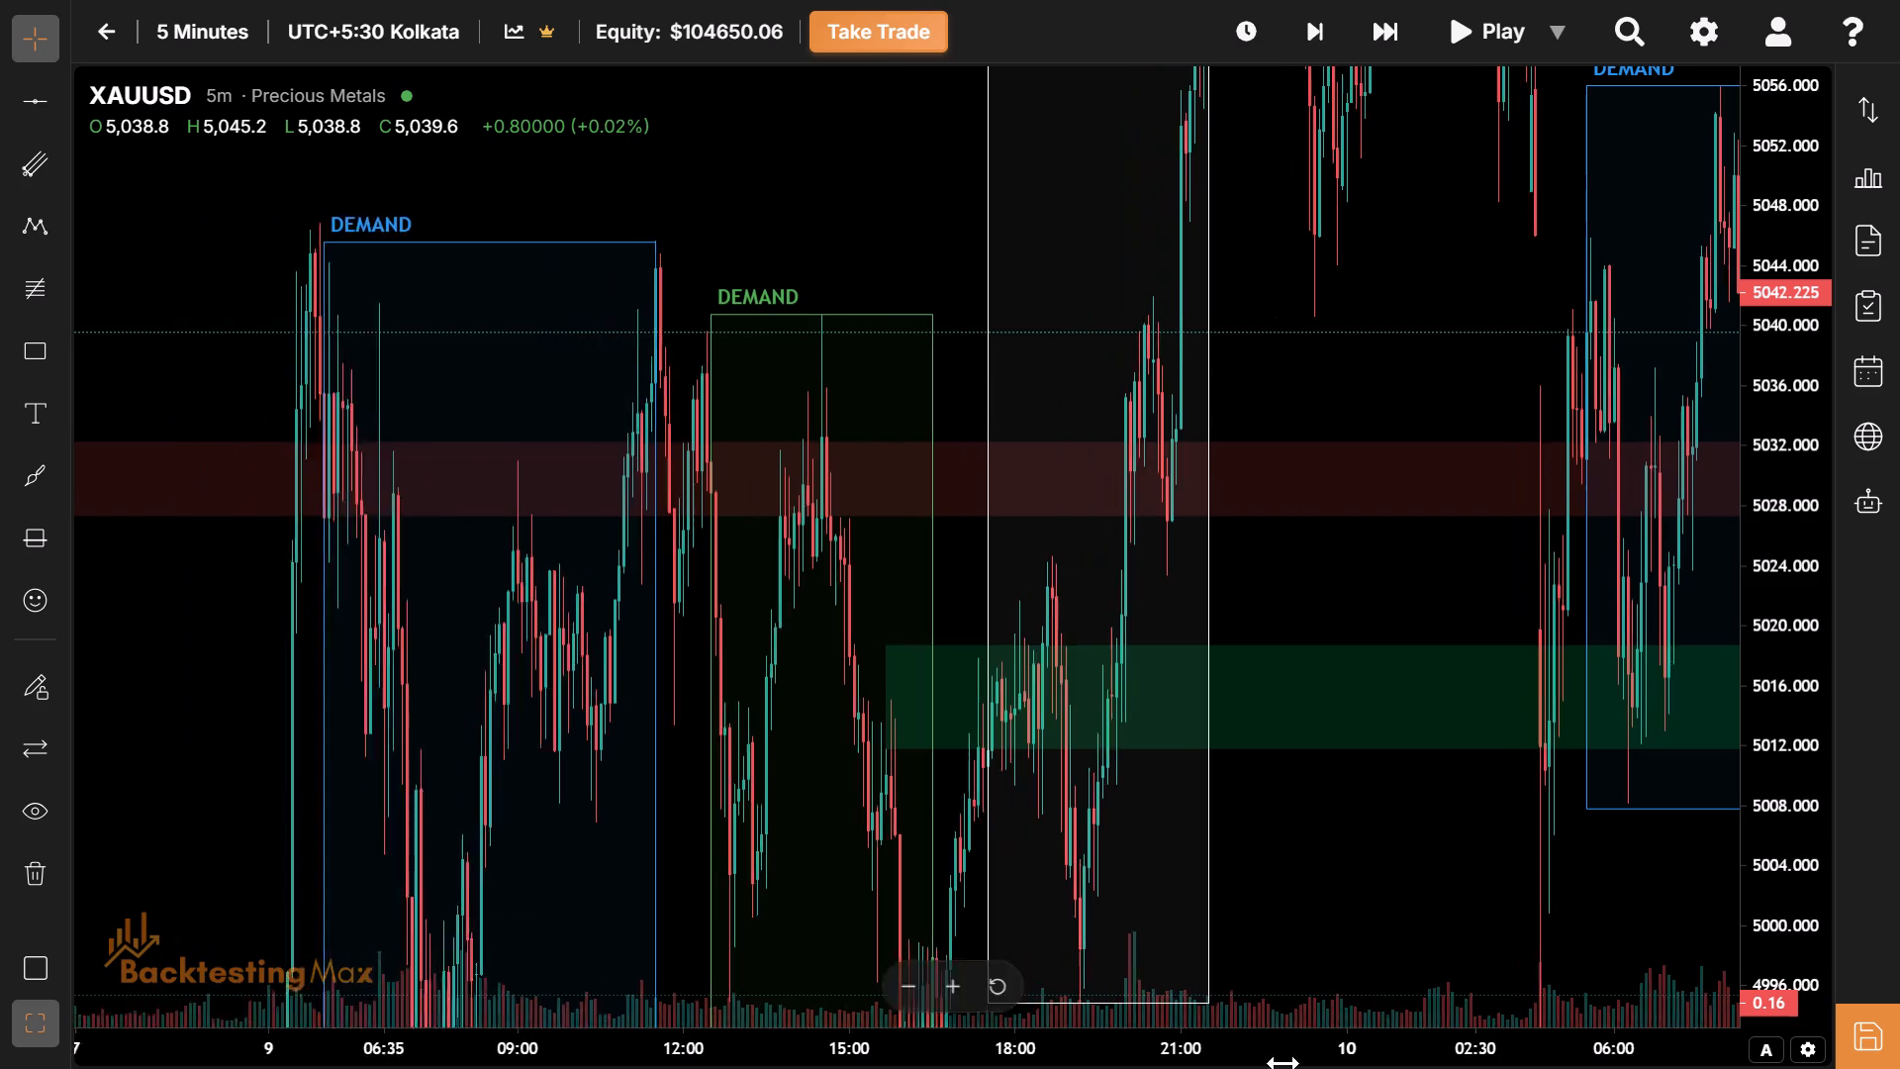
drag(1283, 1063, 1324, 1067)
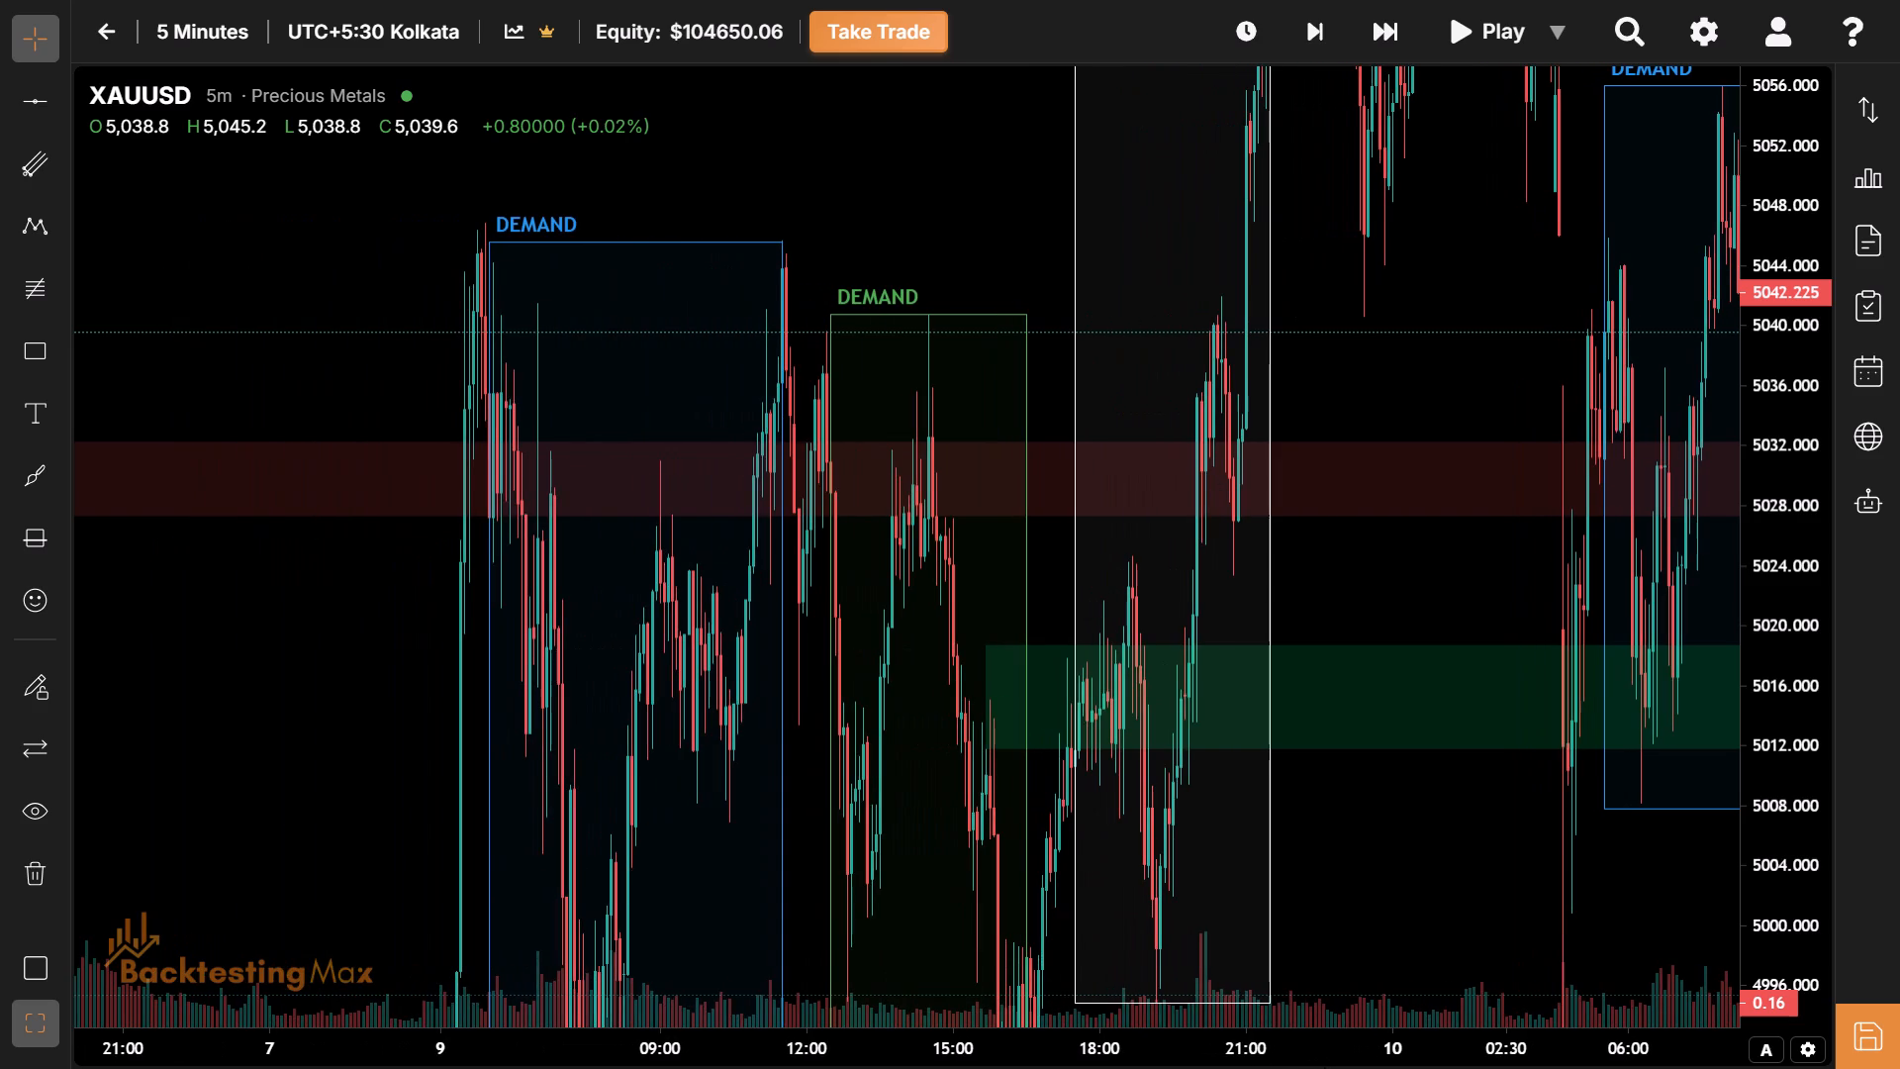
drag(1324, 1067, 1442, 1063)
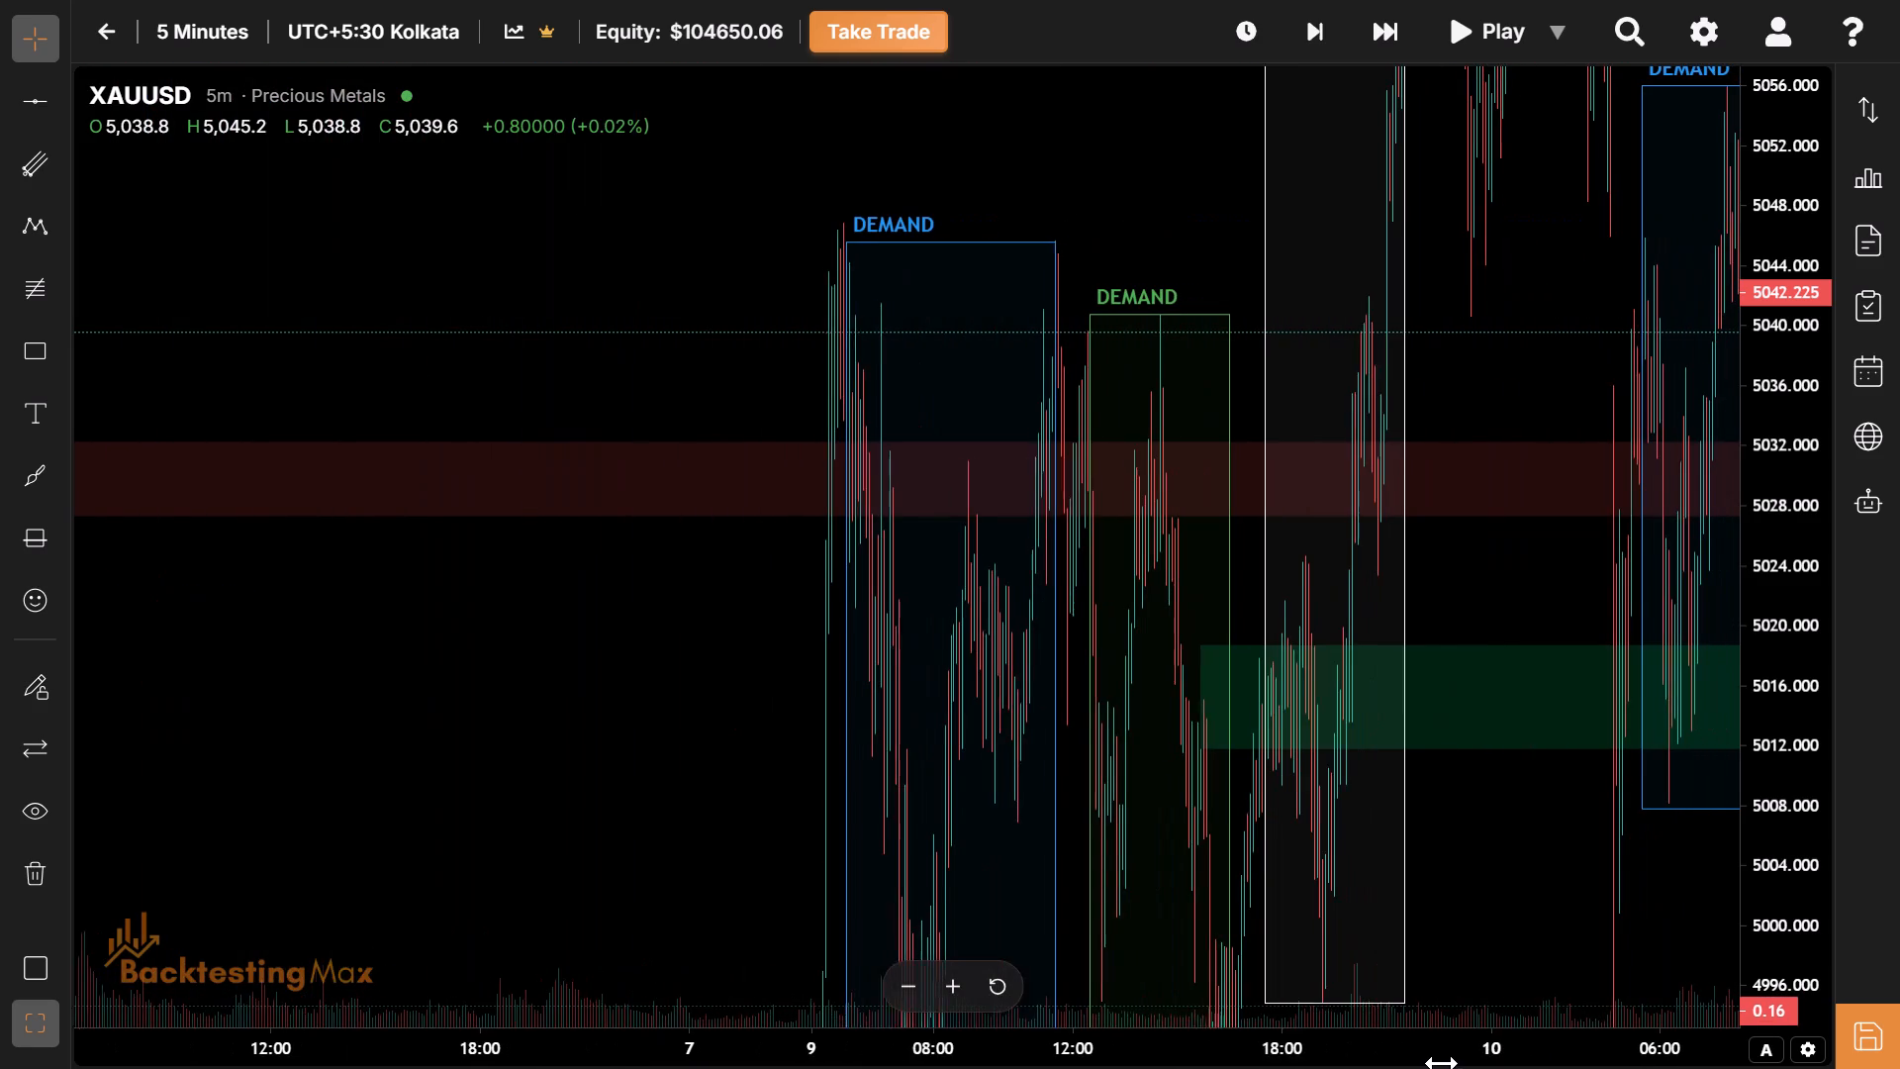
drag(1442, 1063, 1442, 1062)
drag(553, 591, 744, 665)
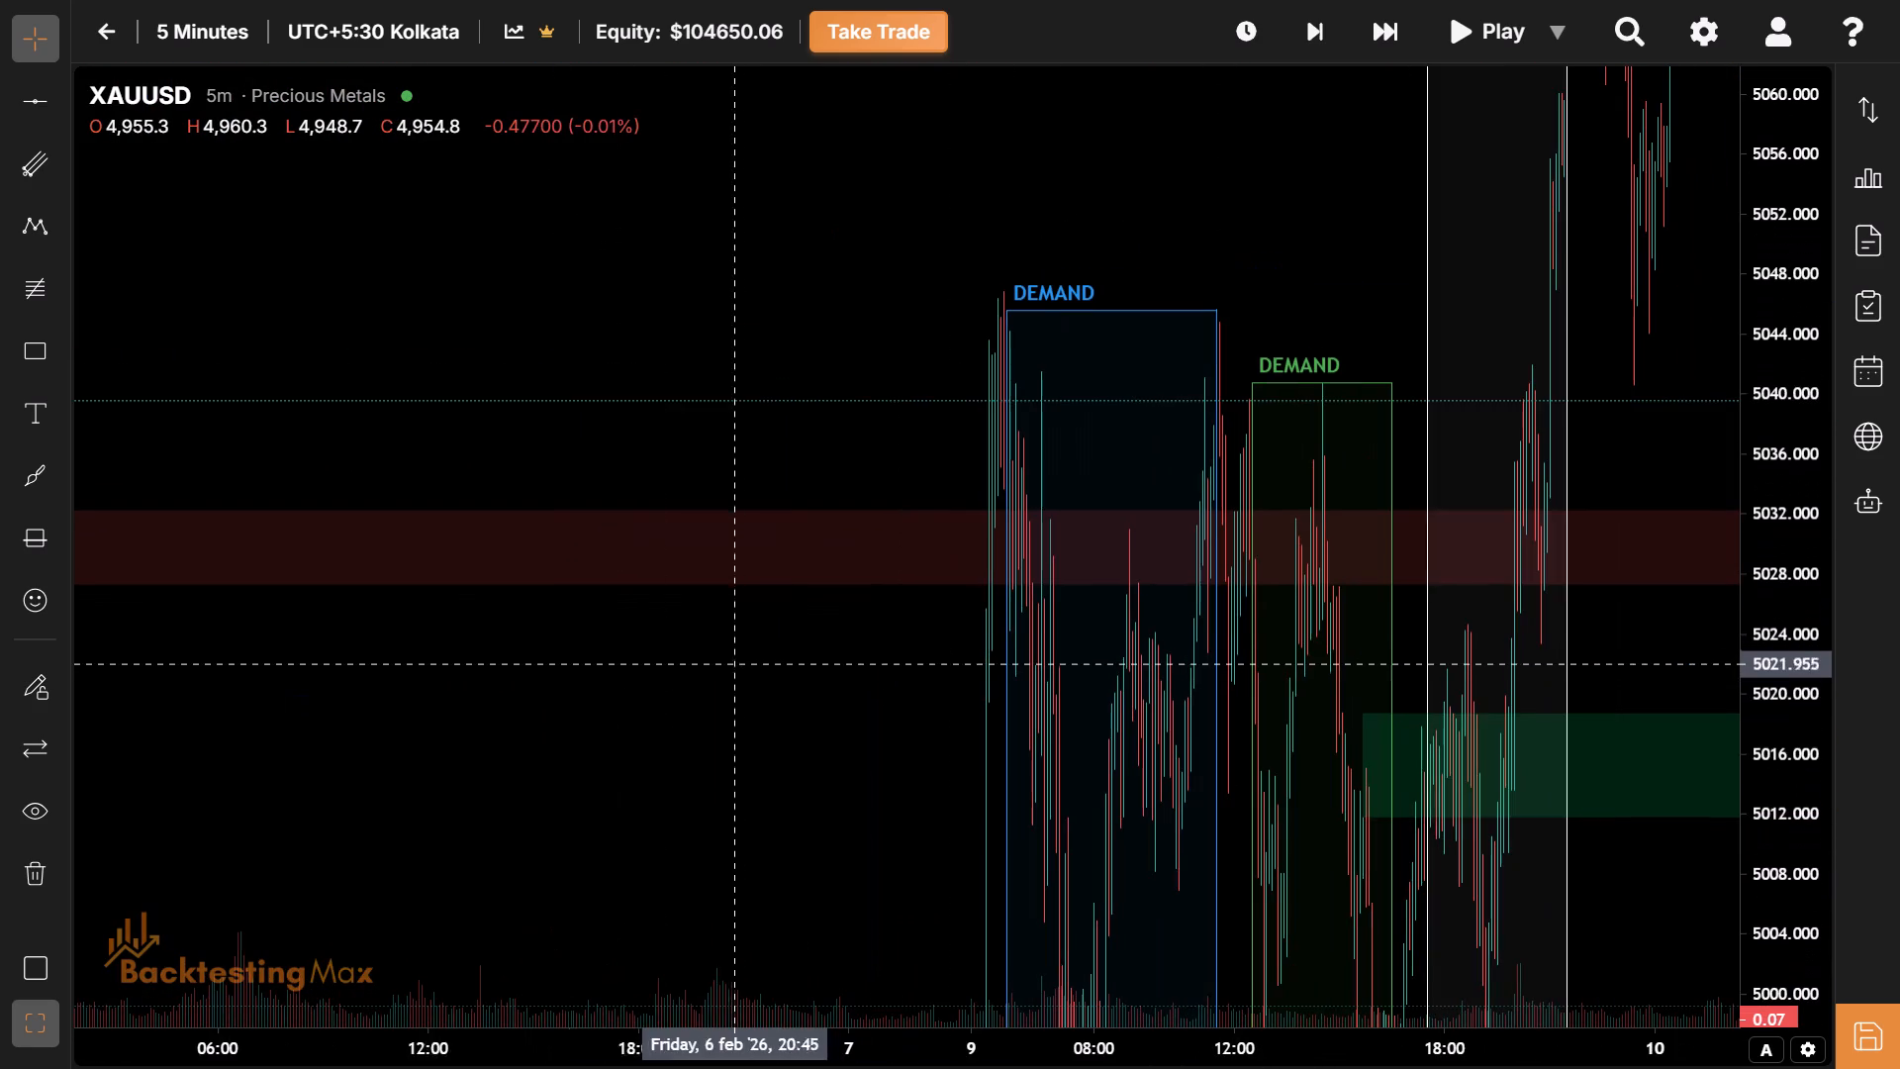
drag(1665, 650, 955, 787)
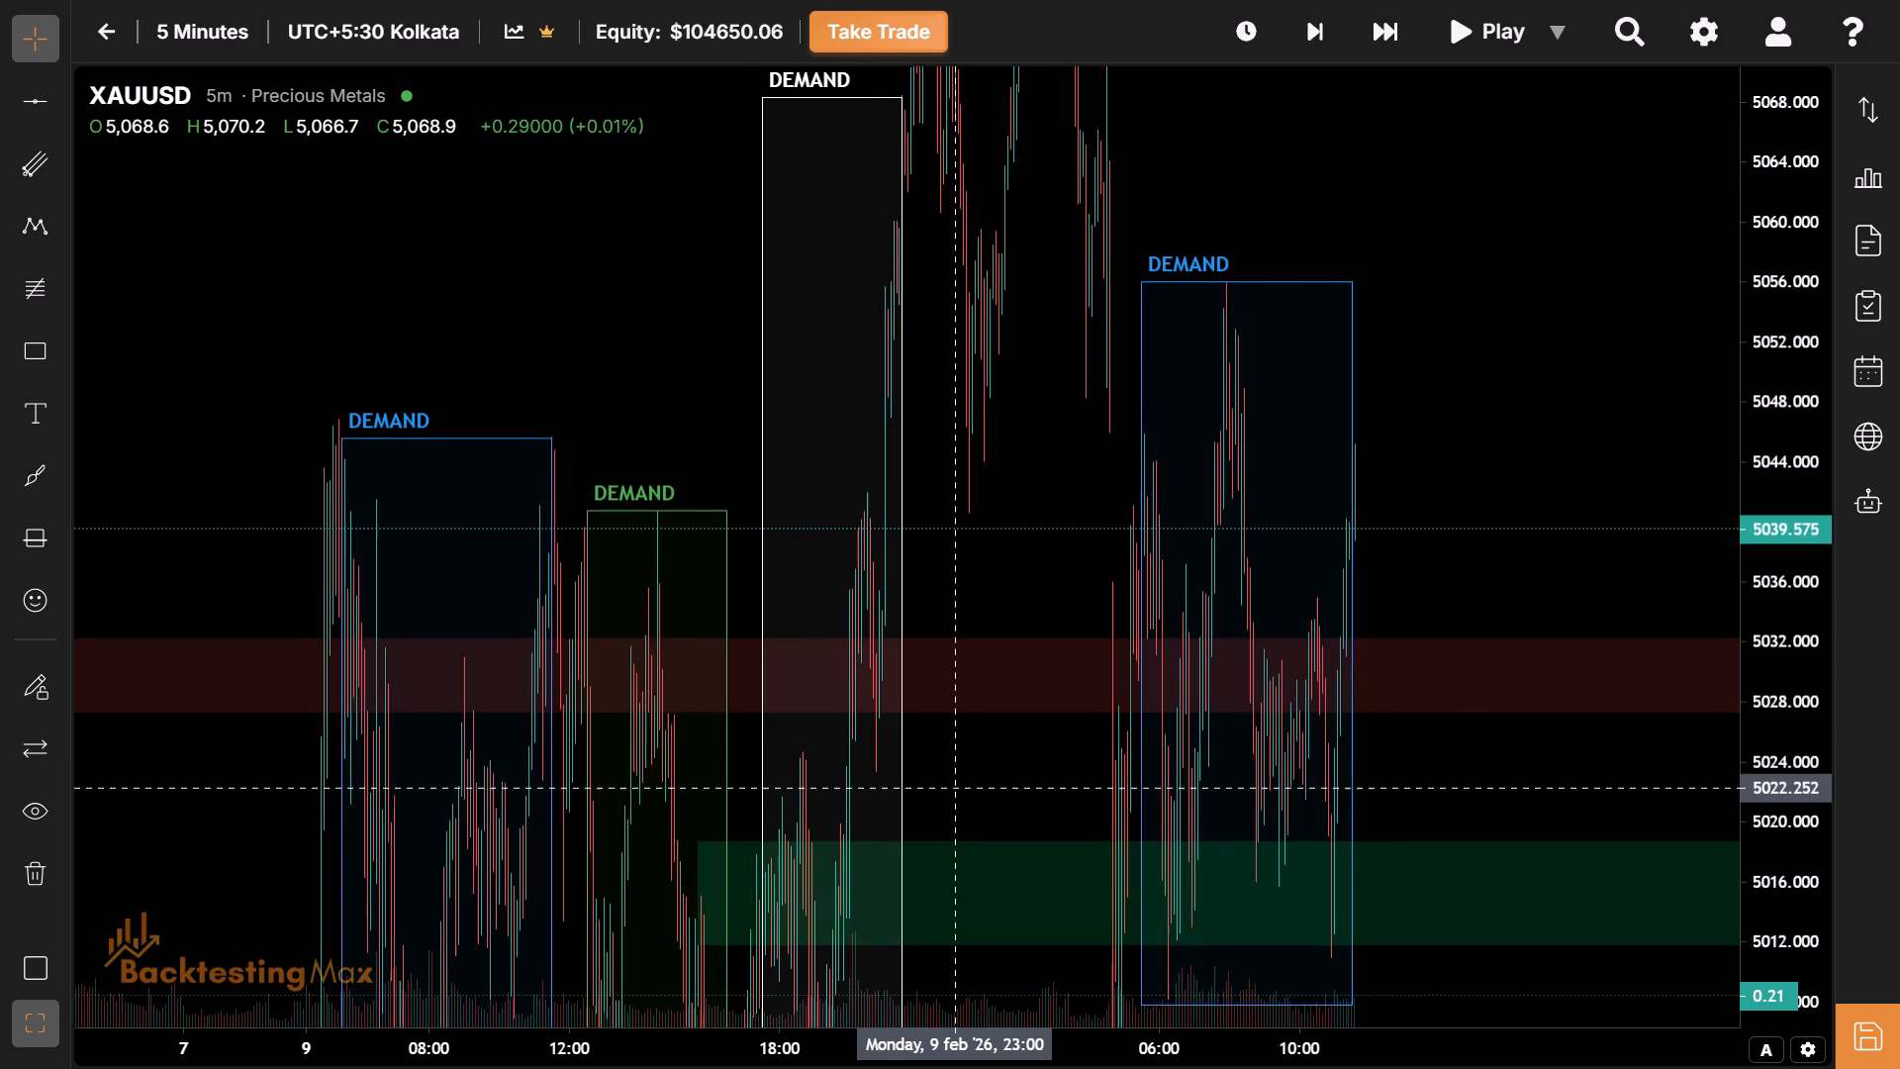
drag(955, 787, 816, 703)
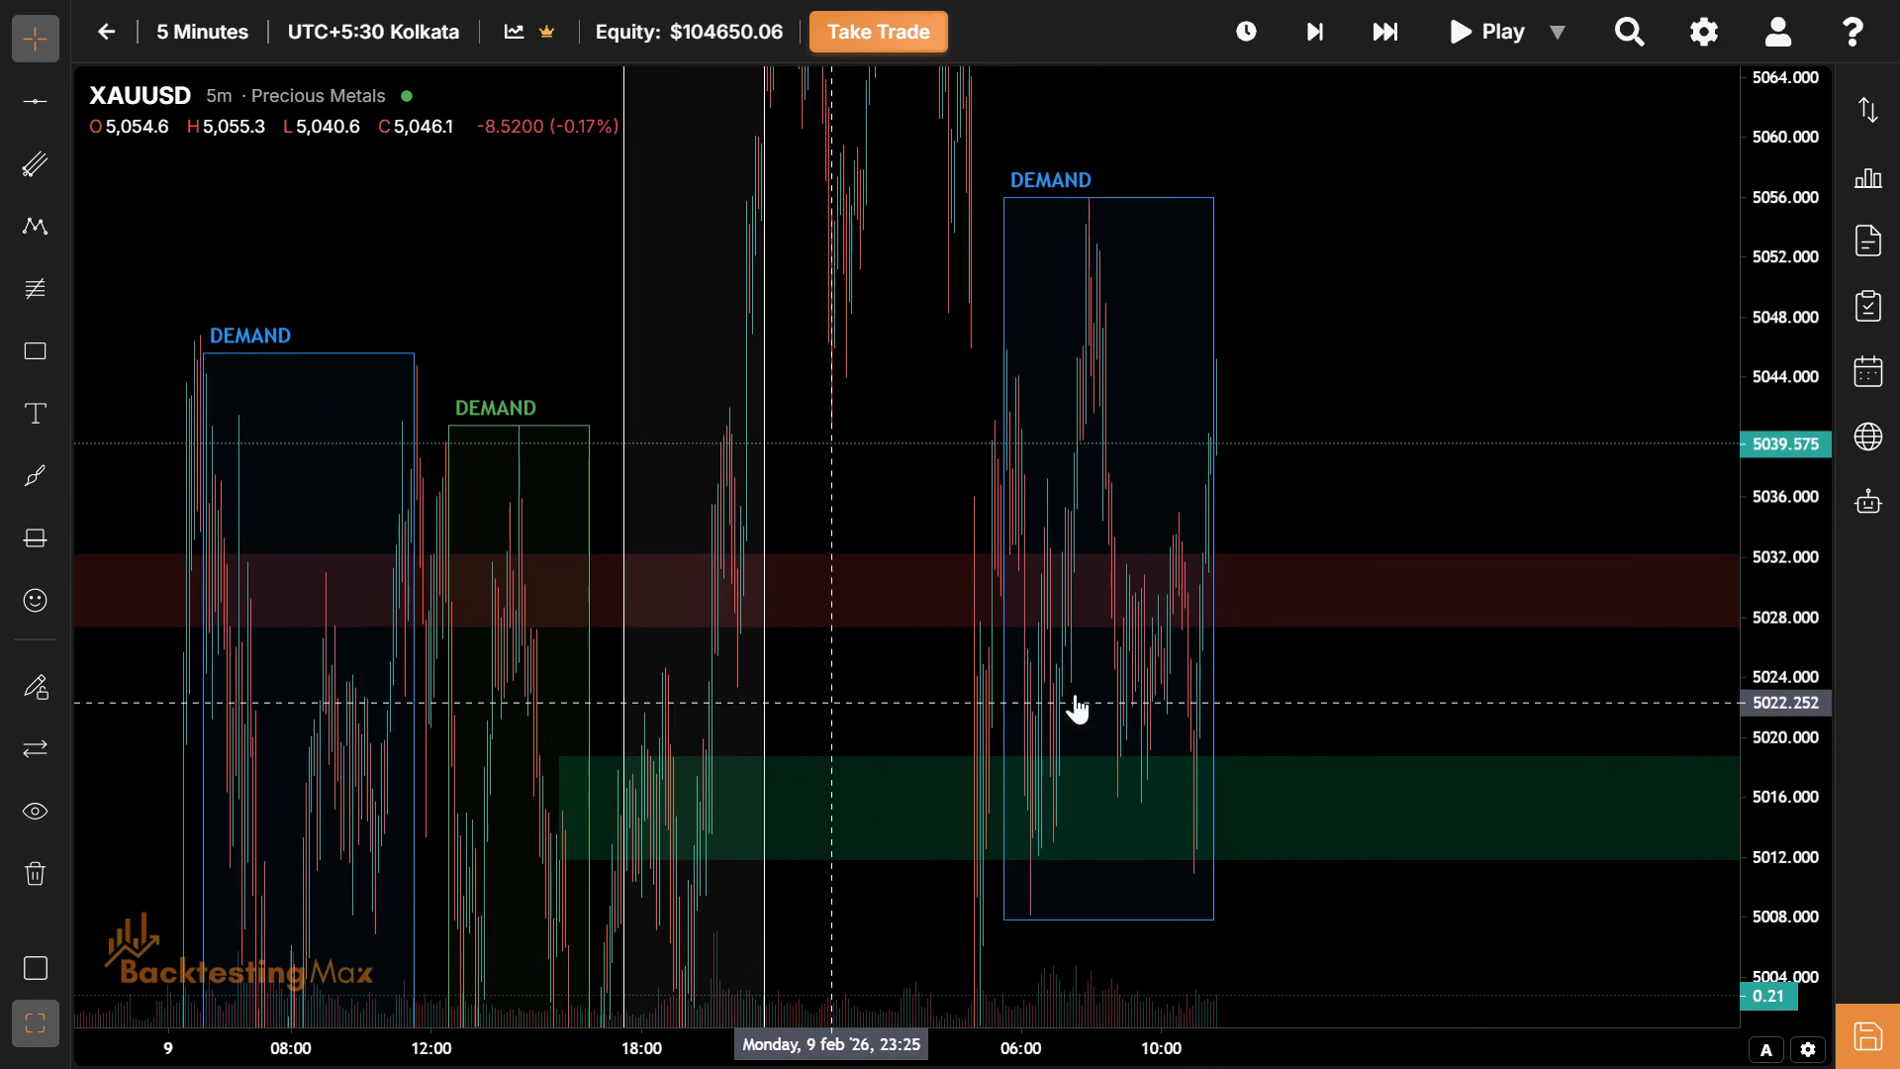
drag(1371, 667, 1212, 567)
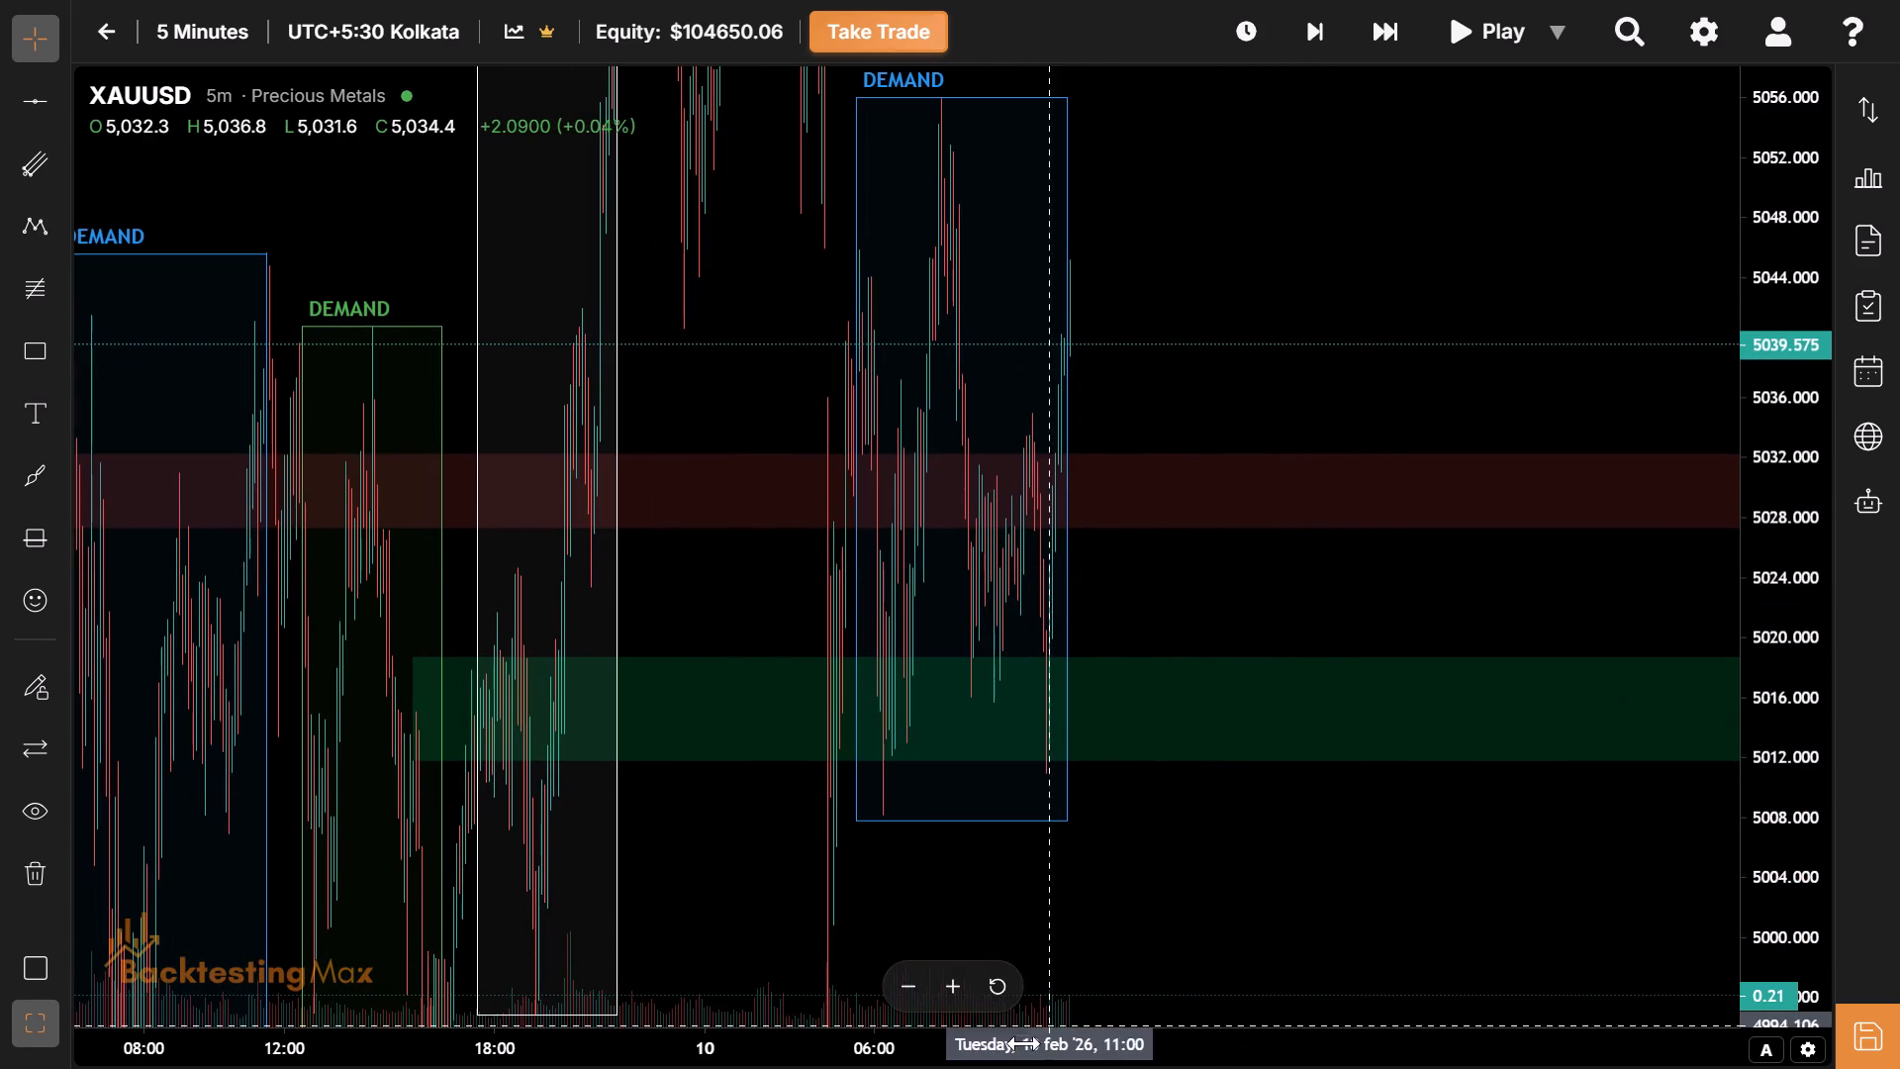
drag(1205, 1059, 763, 1068)
drag(608, 616, 807, 658)
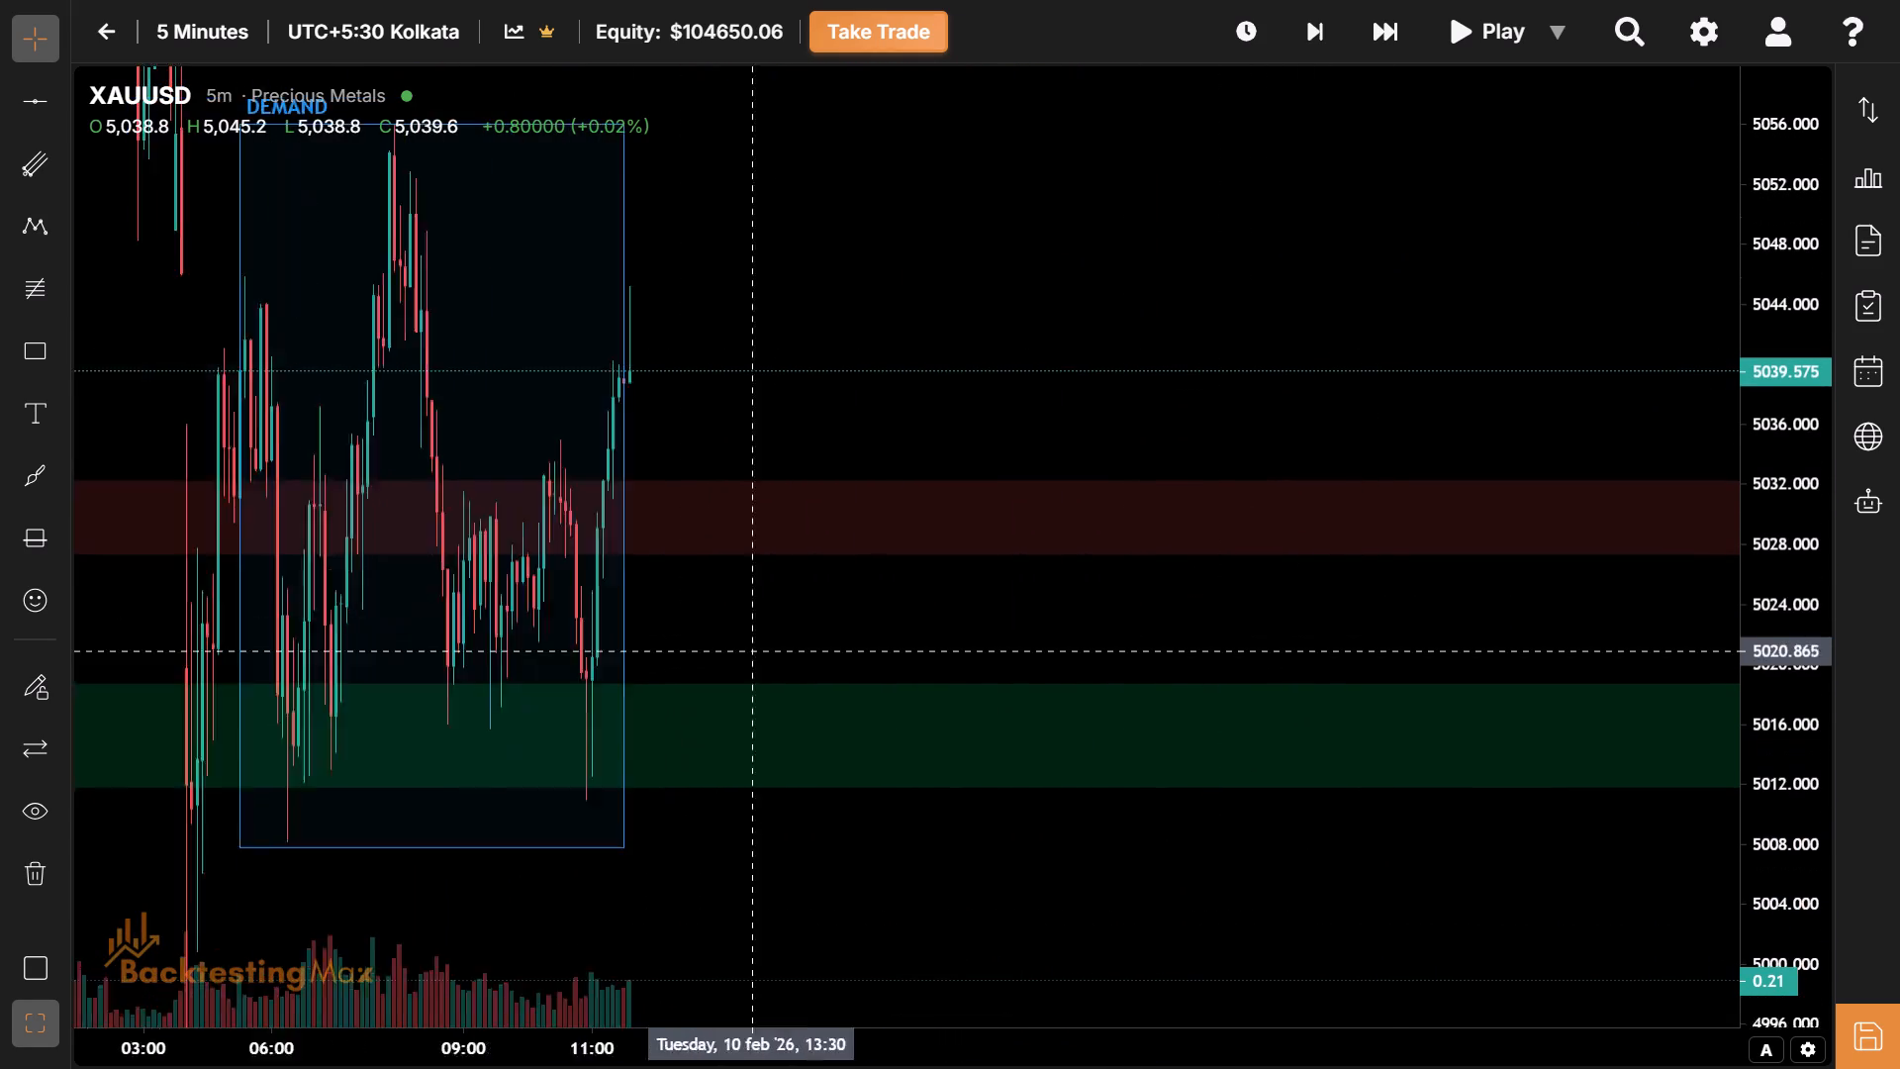
drag(807, 658, 1312, 666)
drag(1311, 1061, 931, 1068)
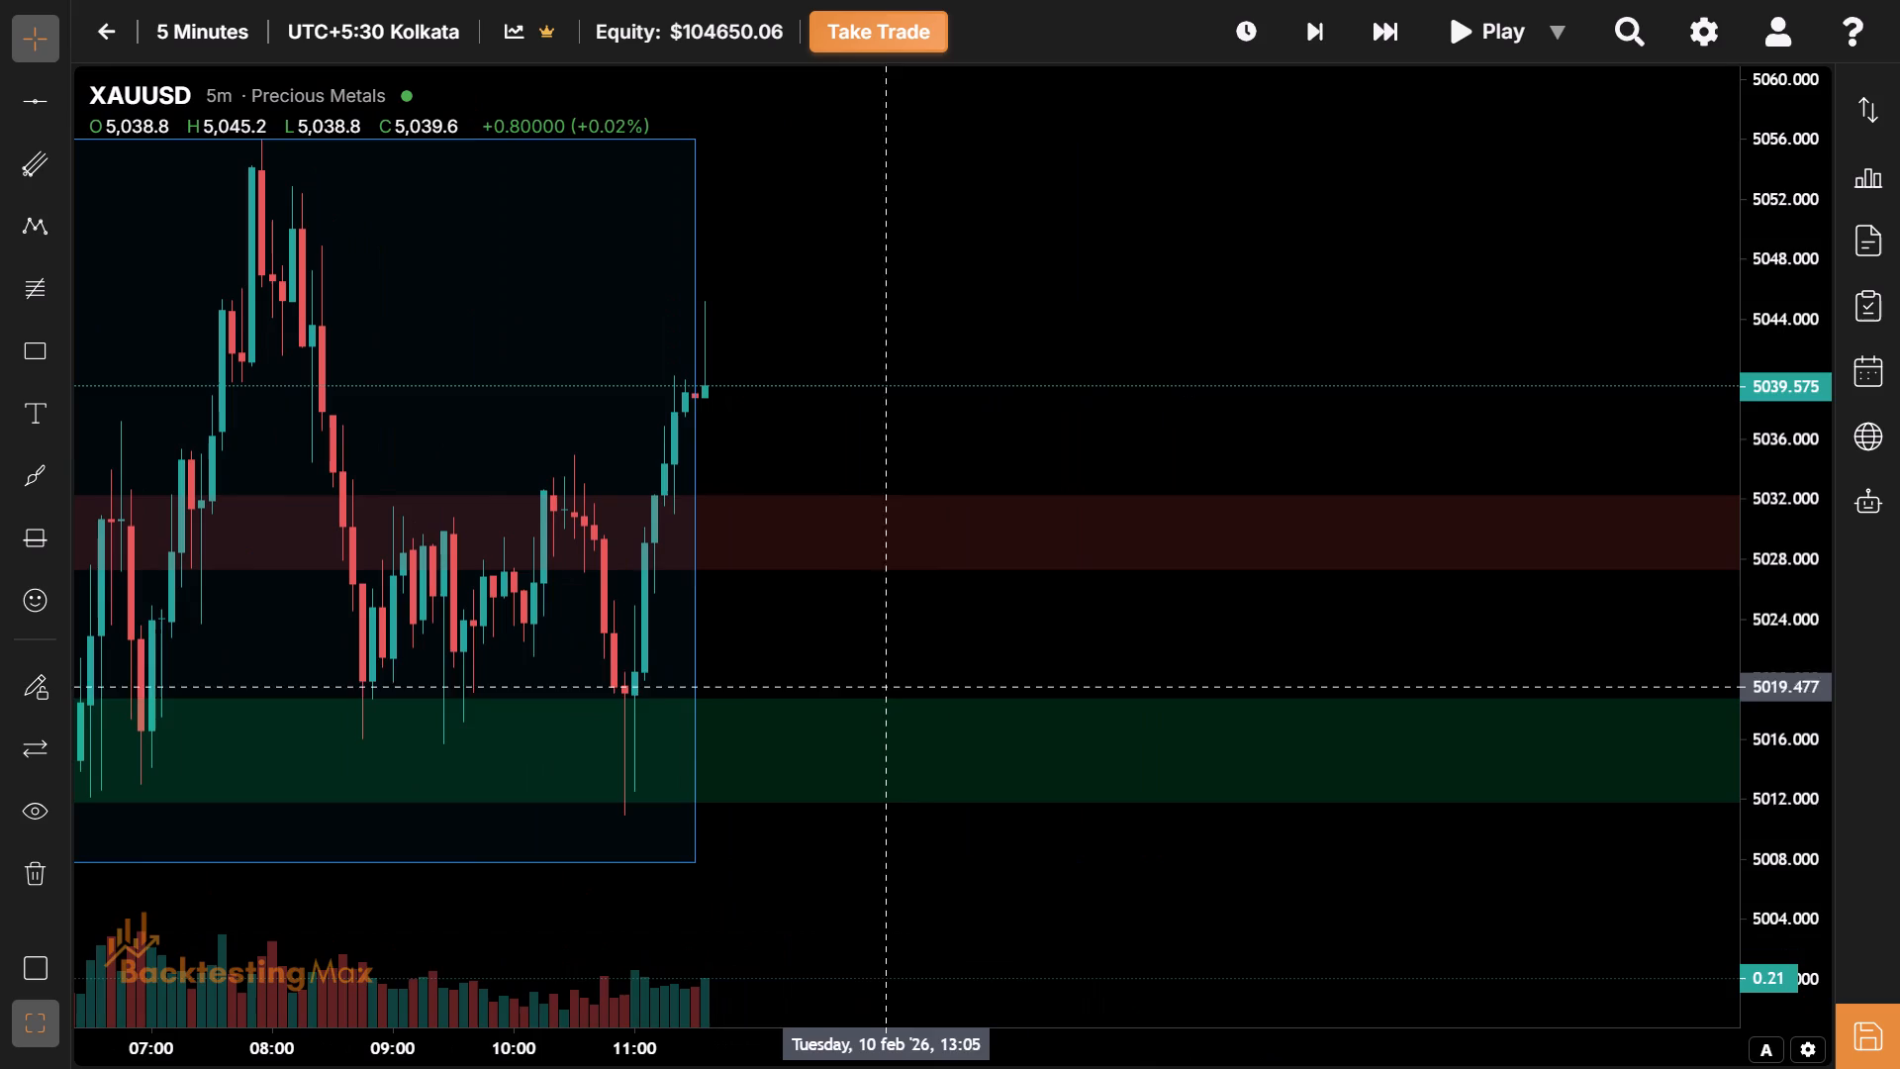
drag(812, 634, 808, 783)
Skip the replay forward in five-bar jumps to 12:35 on 10 Feb, past the London session start.
click(1386, 38)
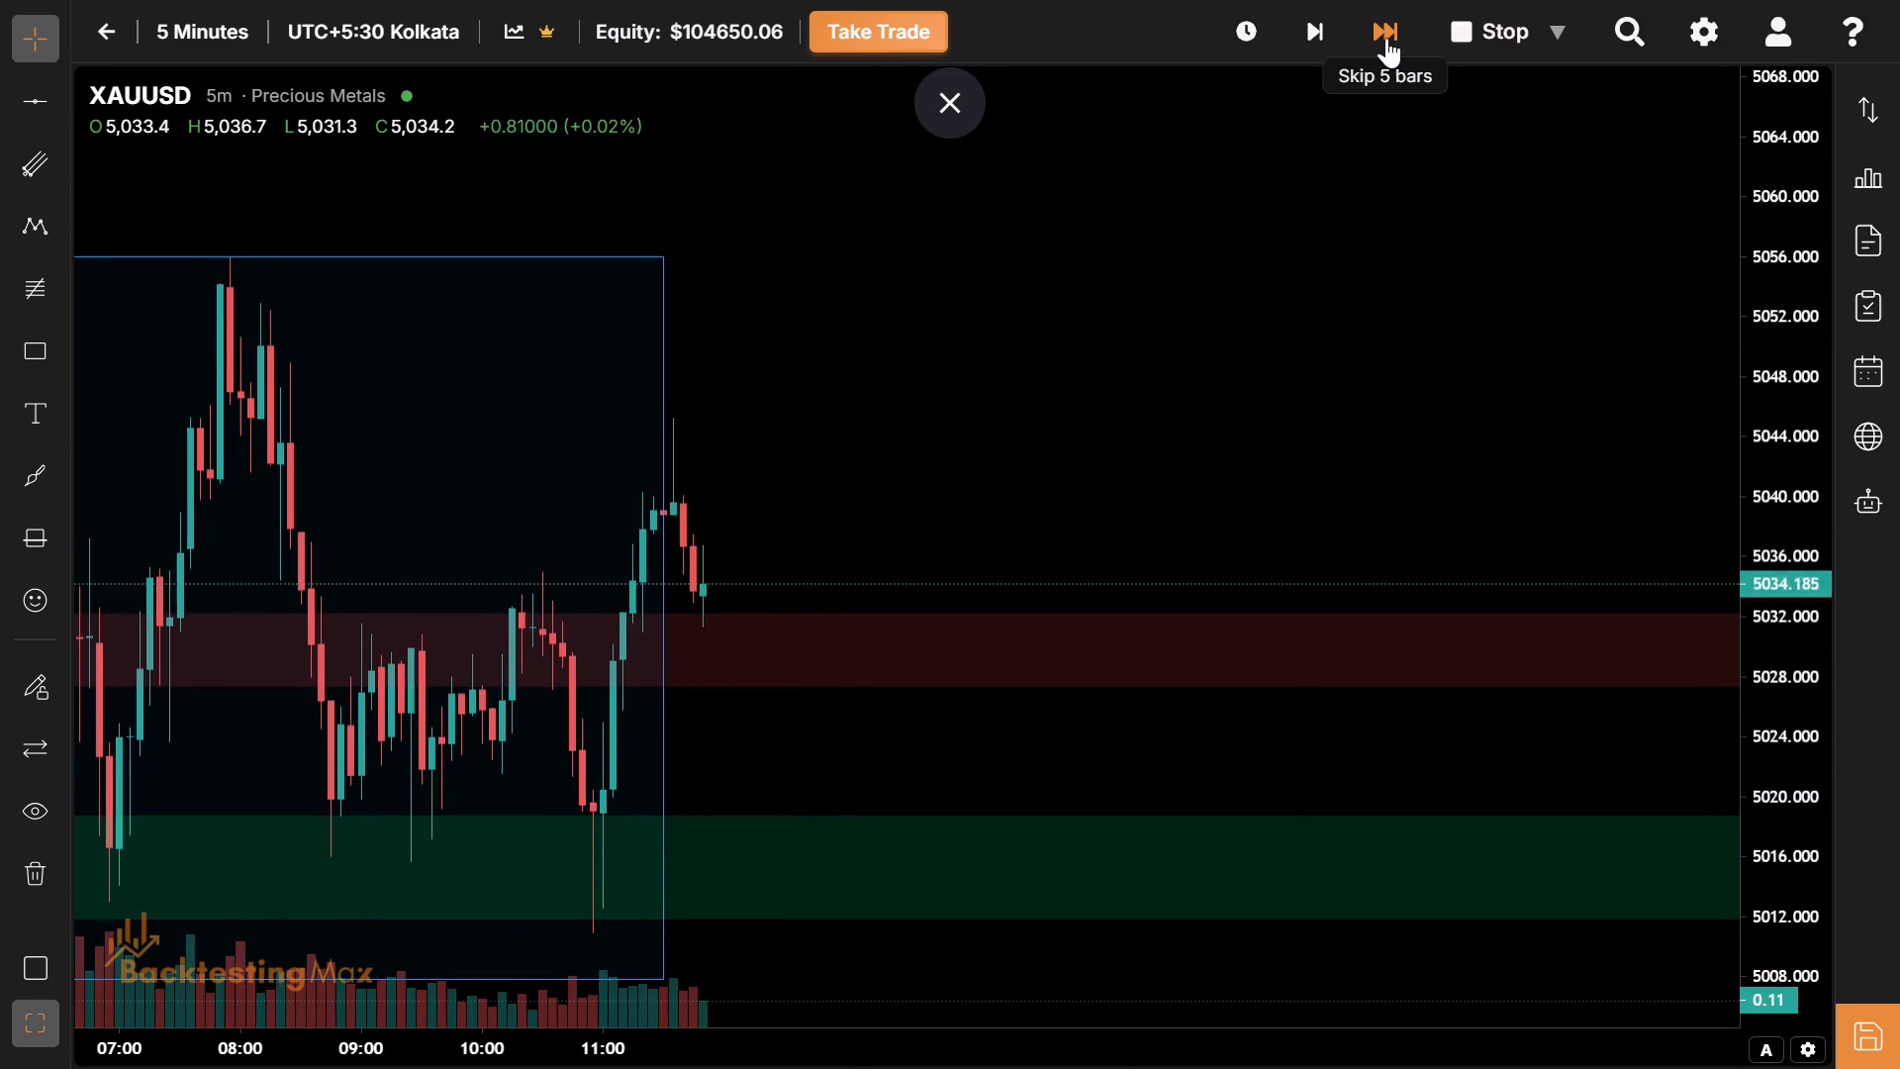
drag(1386, 38, 1065, 402)
drag(1065, 402, 699, 312)
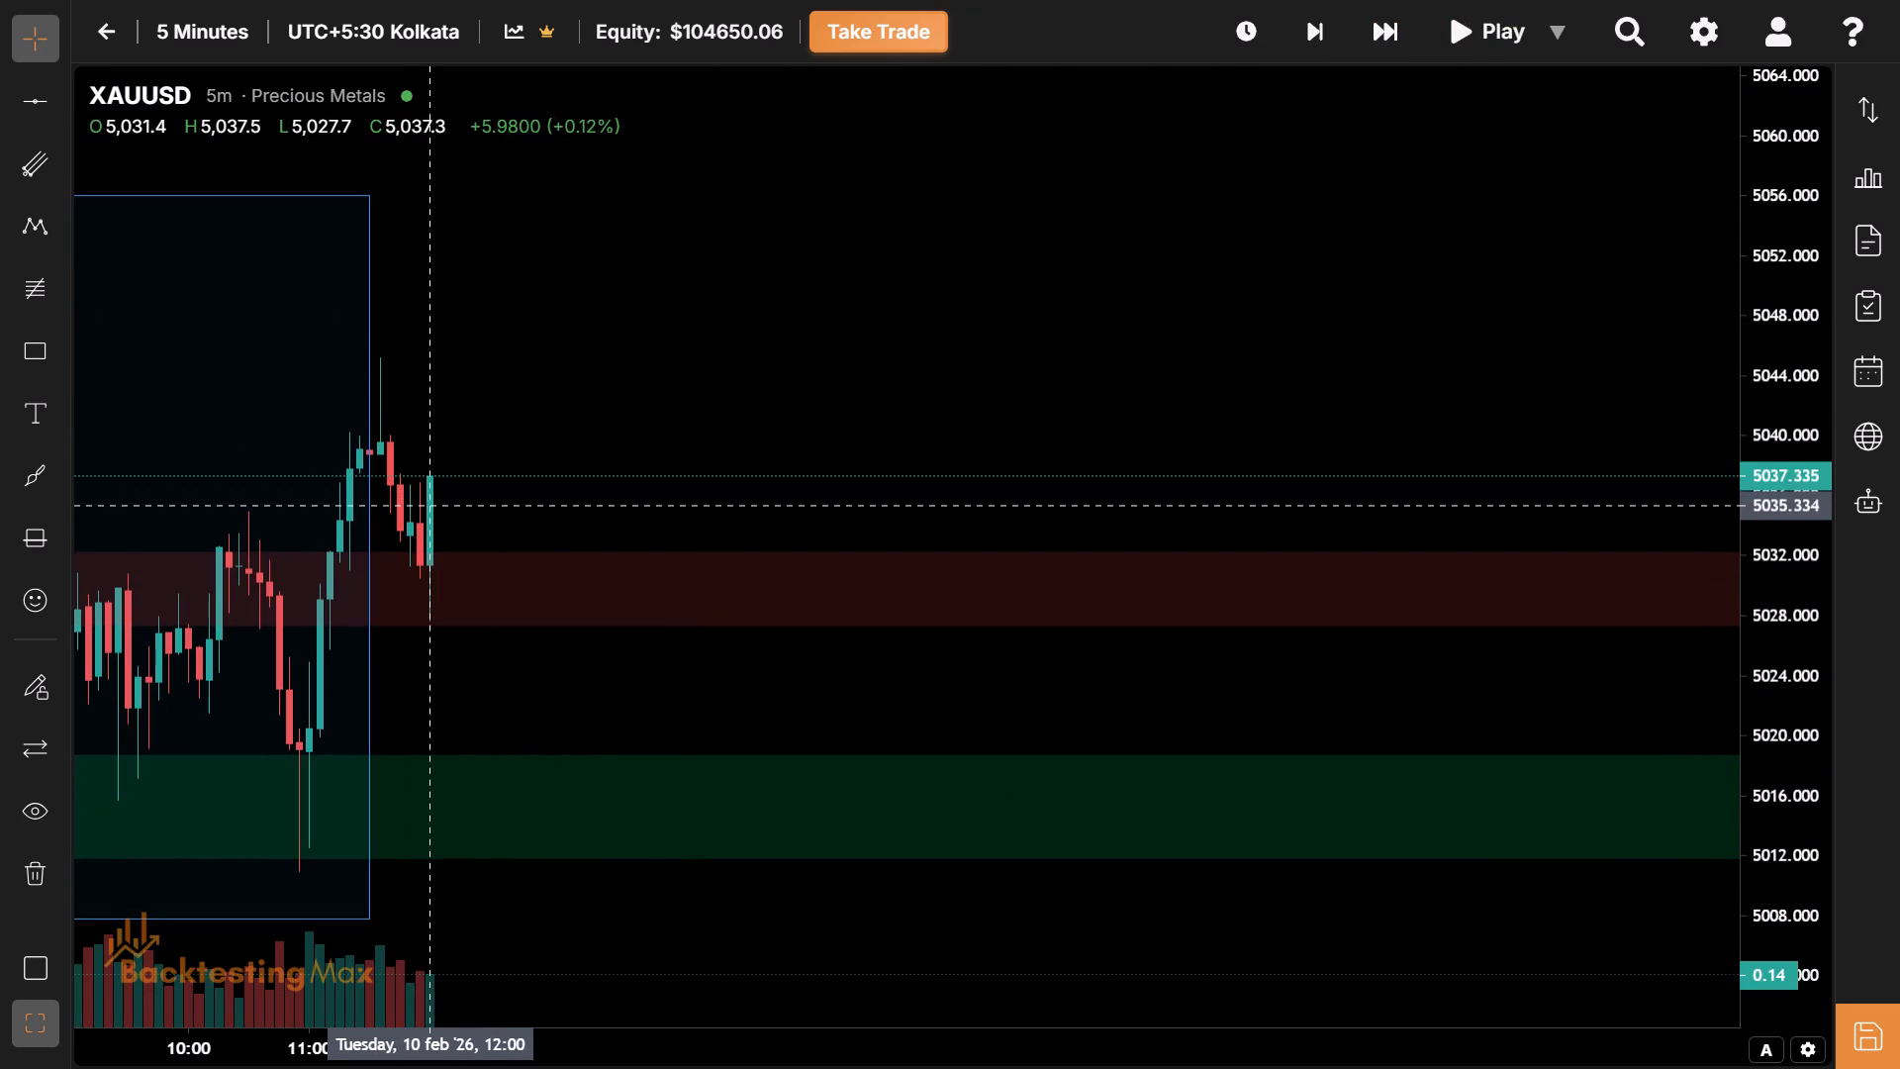
drag(432, 505, 469, 629)
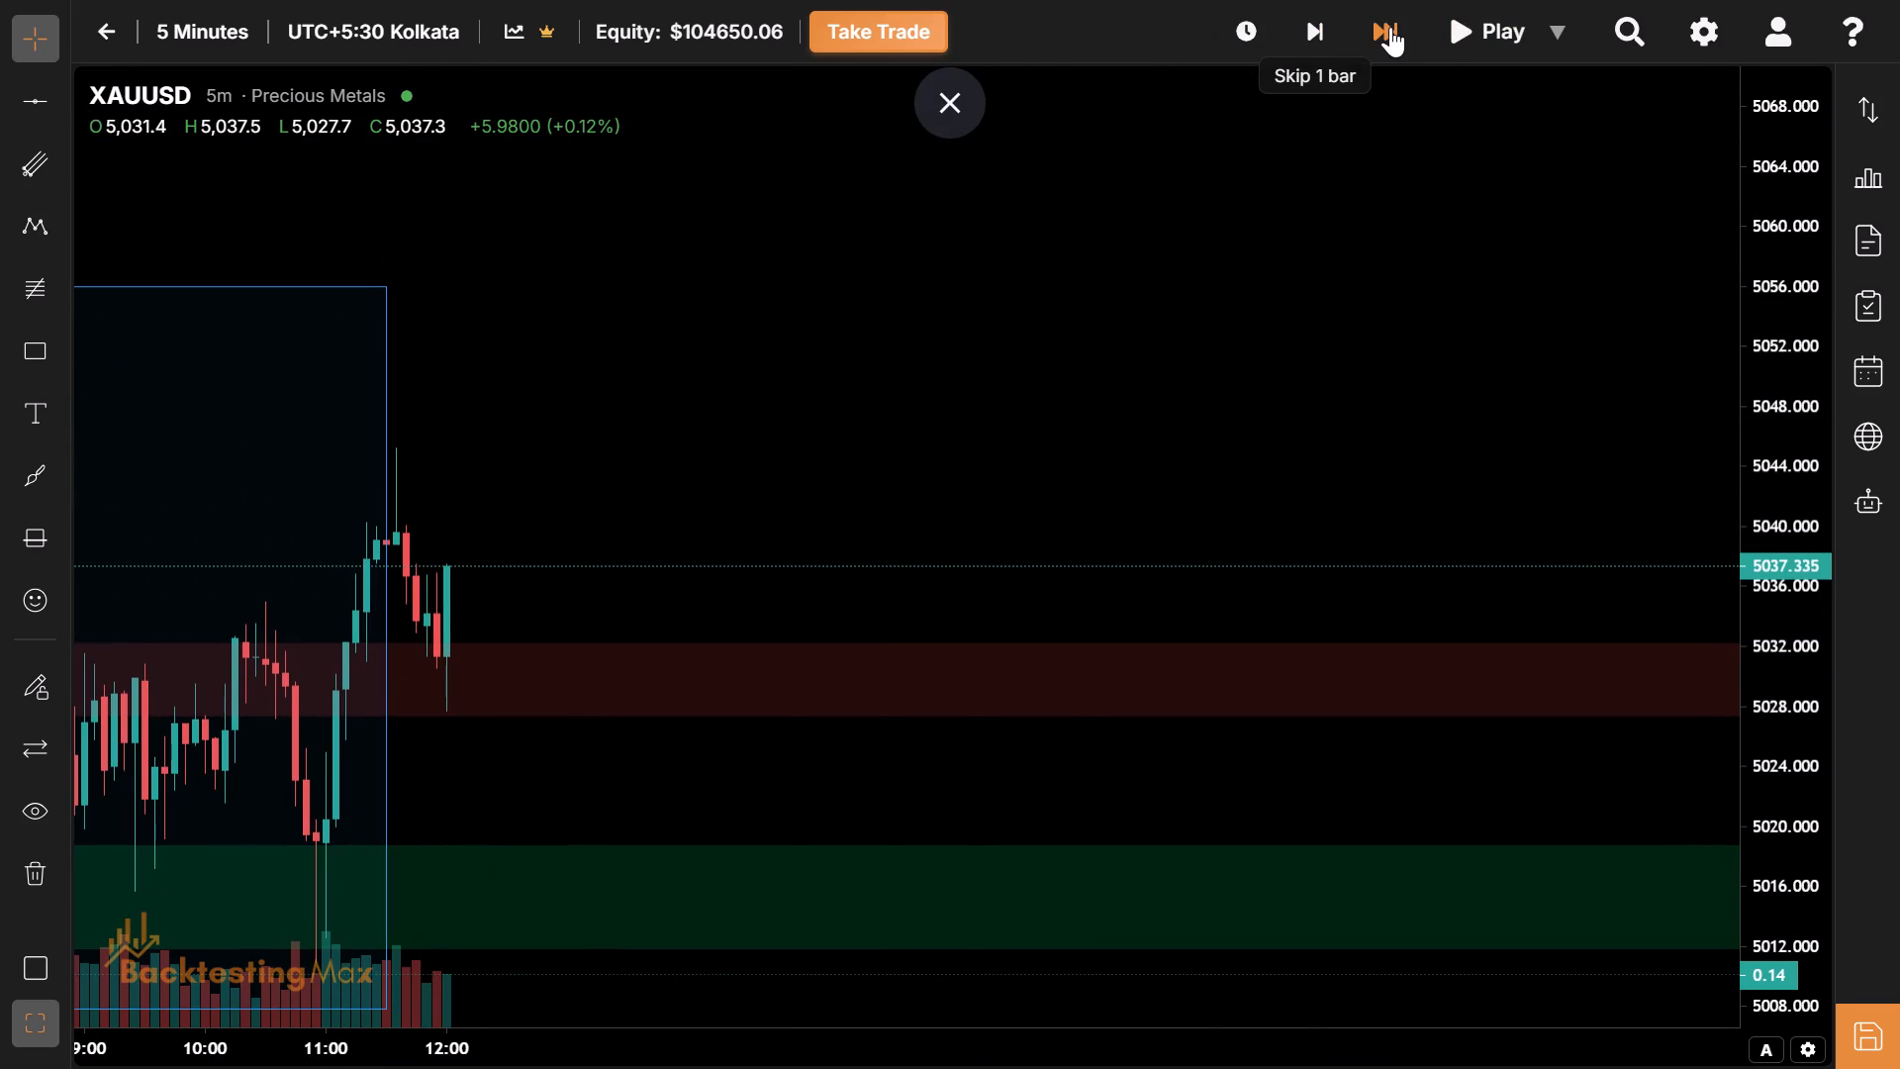
double_click(1390, 27)
drag(808, 381, 1019, 180)
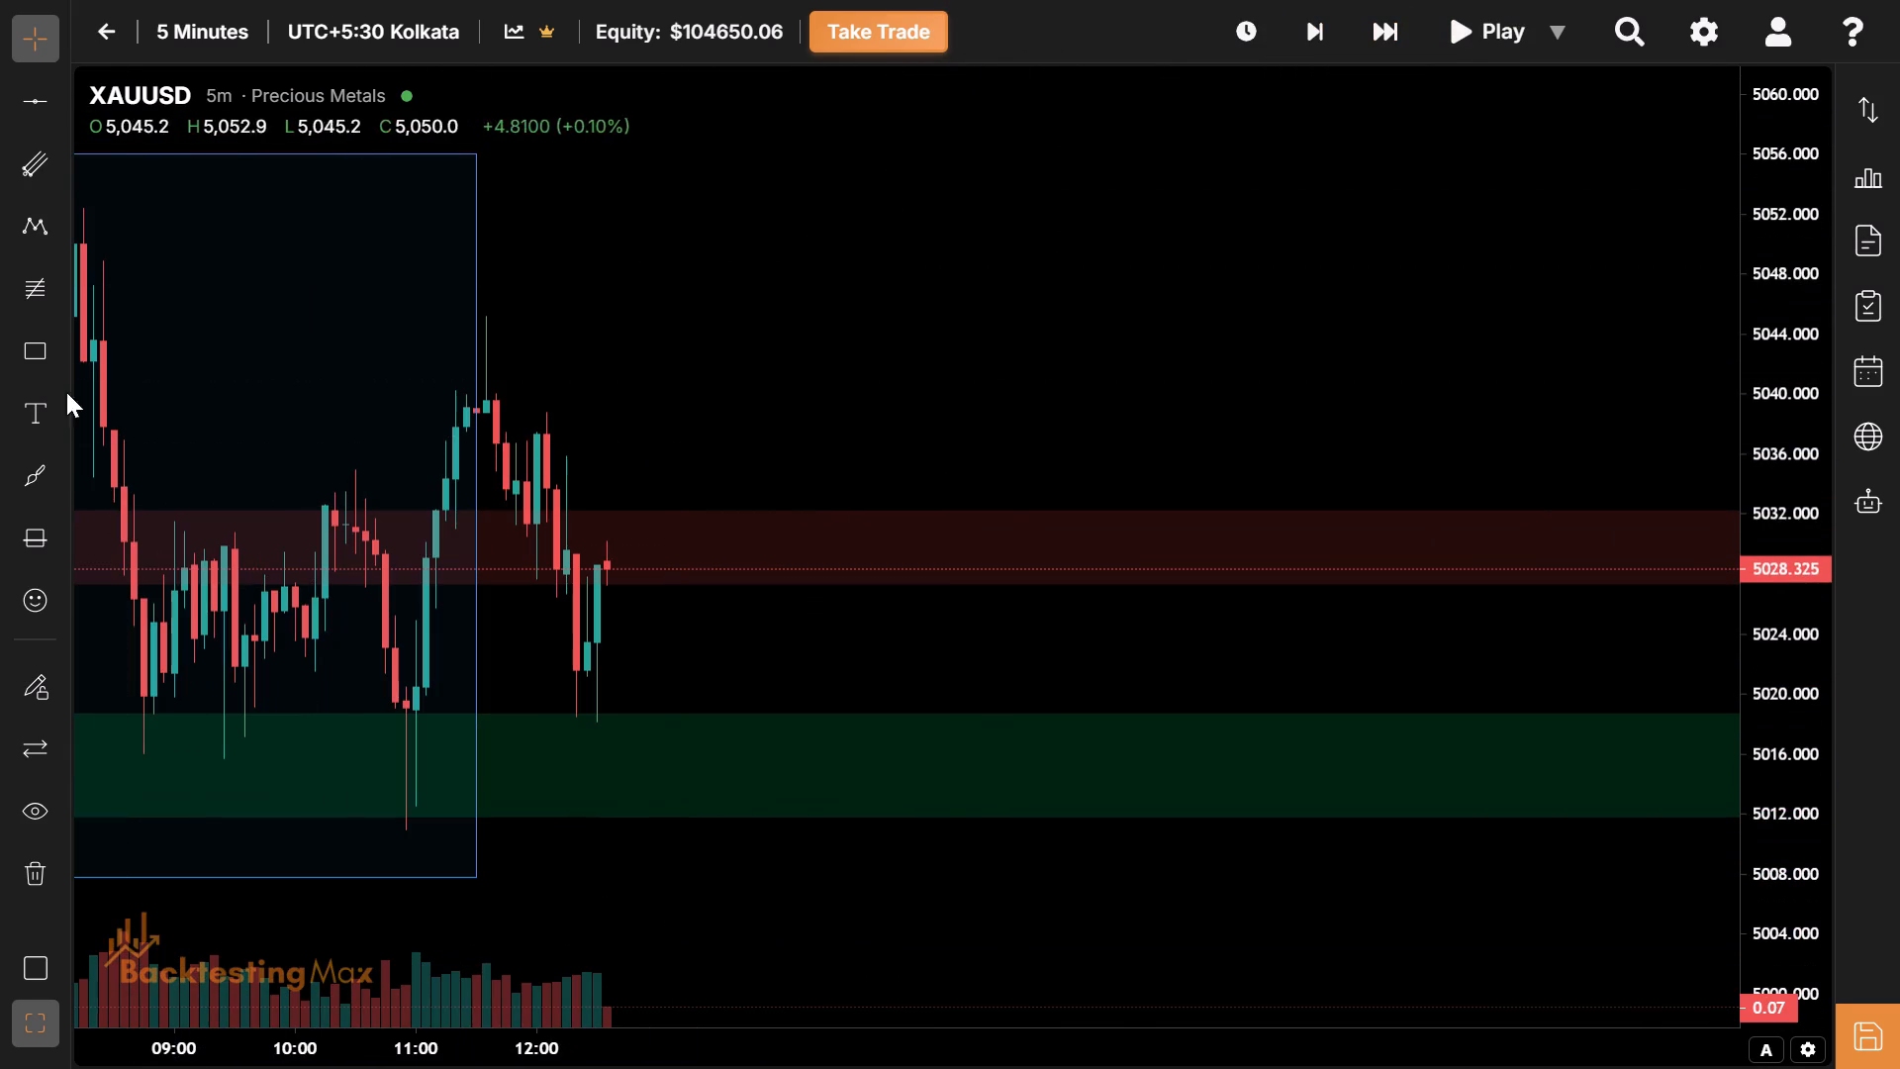
Draw a box from 12:30 to 16:30 on 10 Feb between about 5028.6 and 5037.5, and apply the London Session template.
click(43, 352)
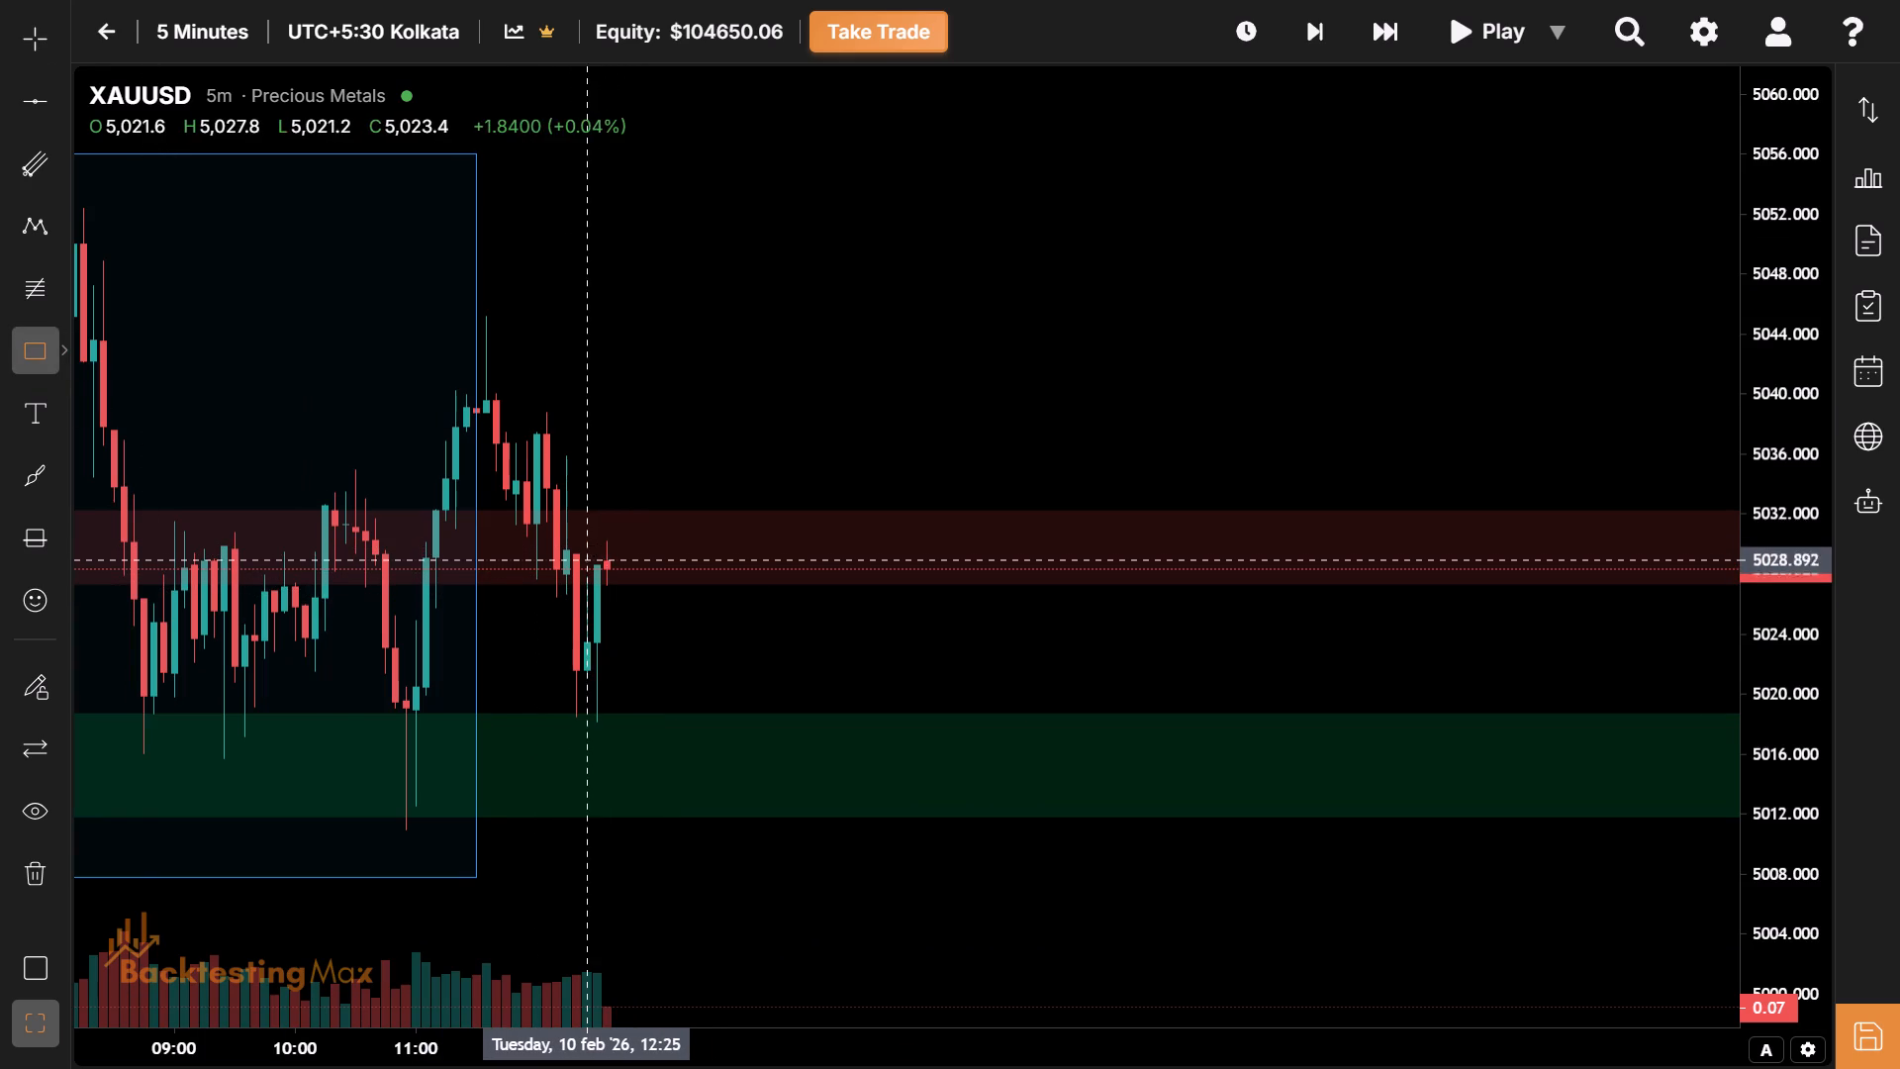
click(599, 565)
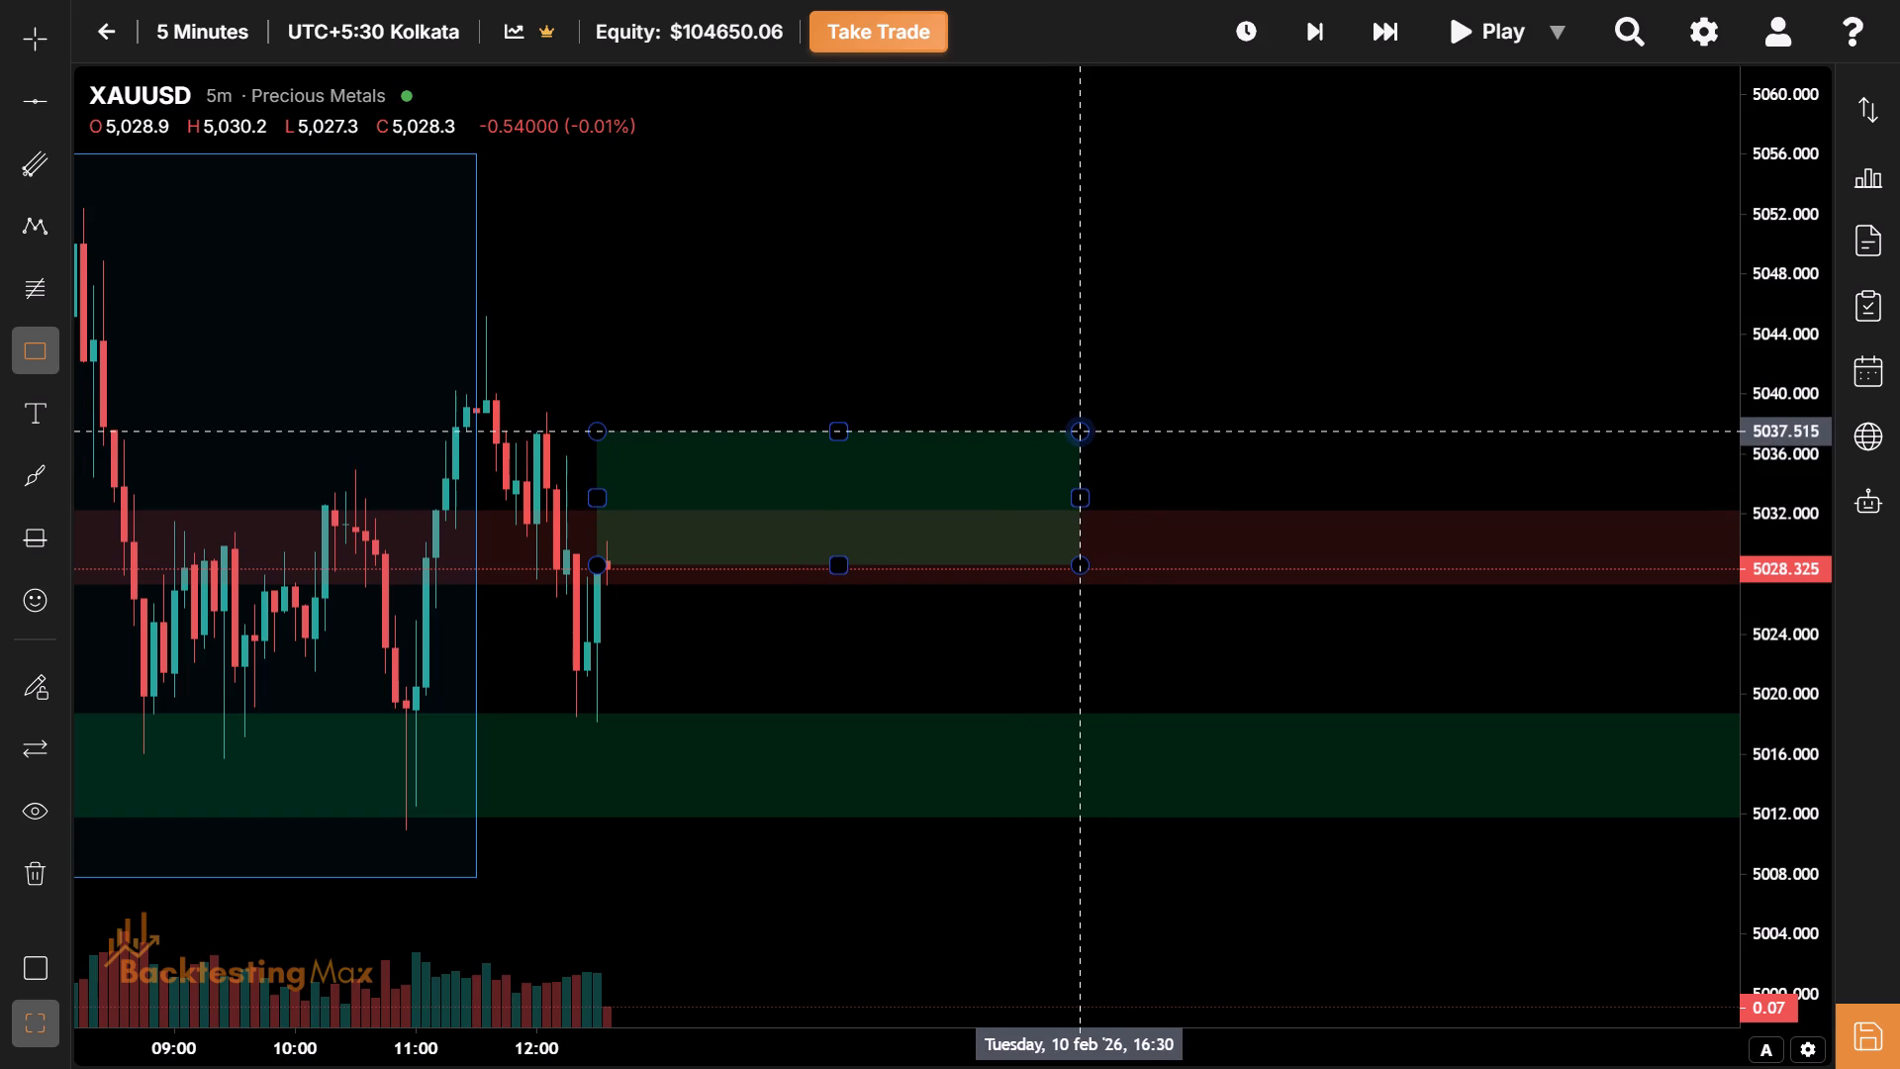
click(1081, 432)
click(209, 190)
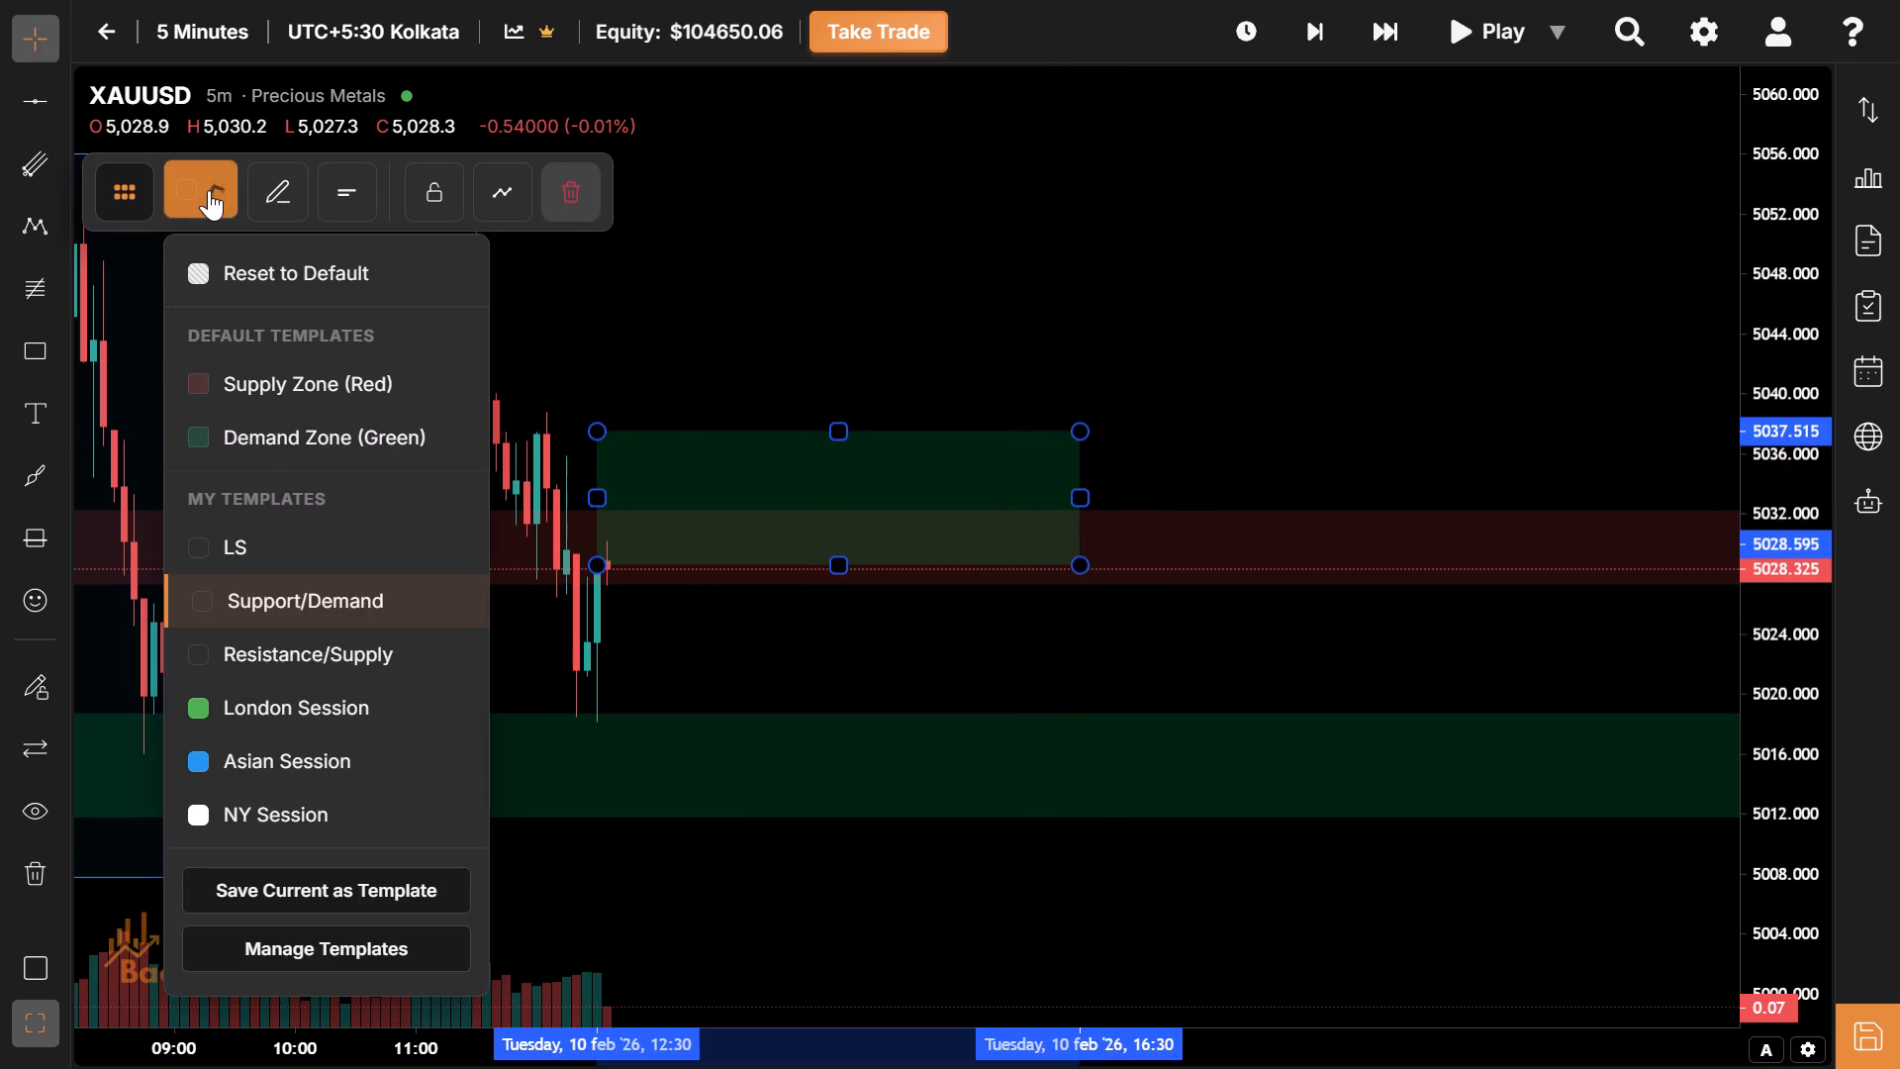
click(309, 700)
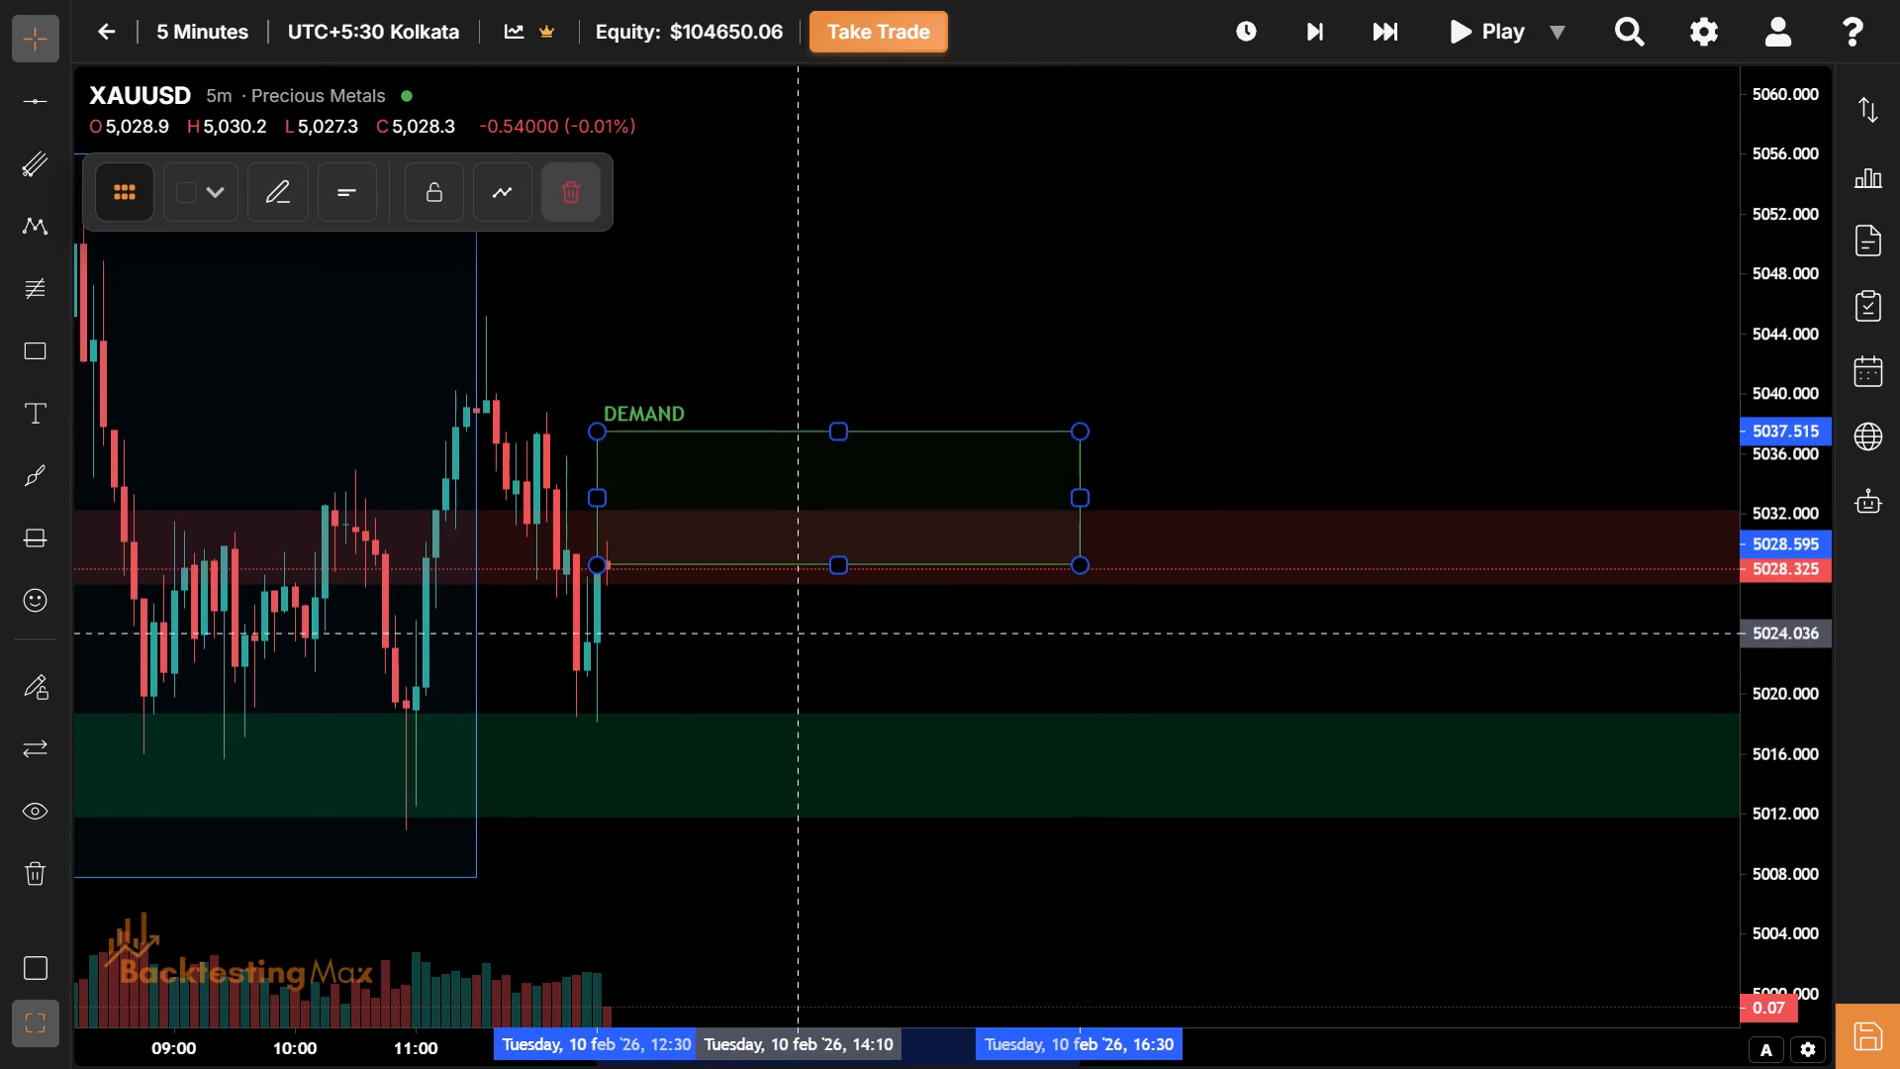
Lower the bottom edge of the new London session box to about 5018.5.
drag(802, 636, 732, 632)
drag(790, 561, 845, 684)
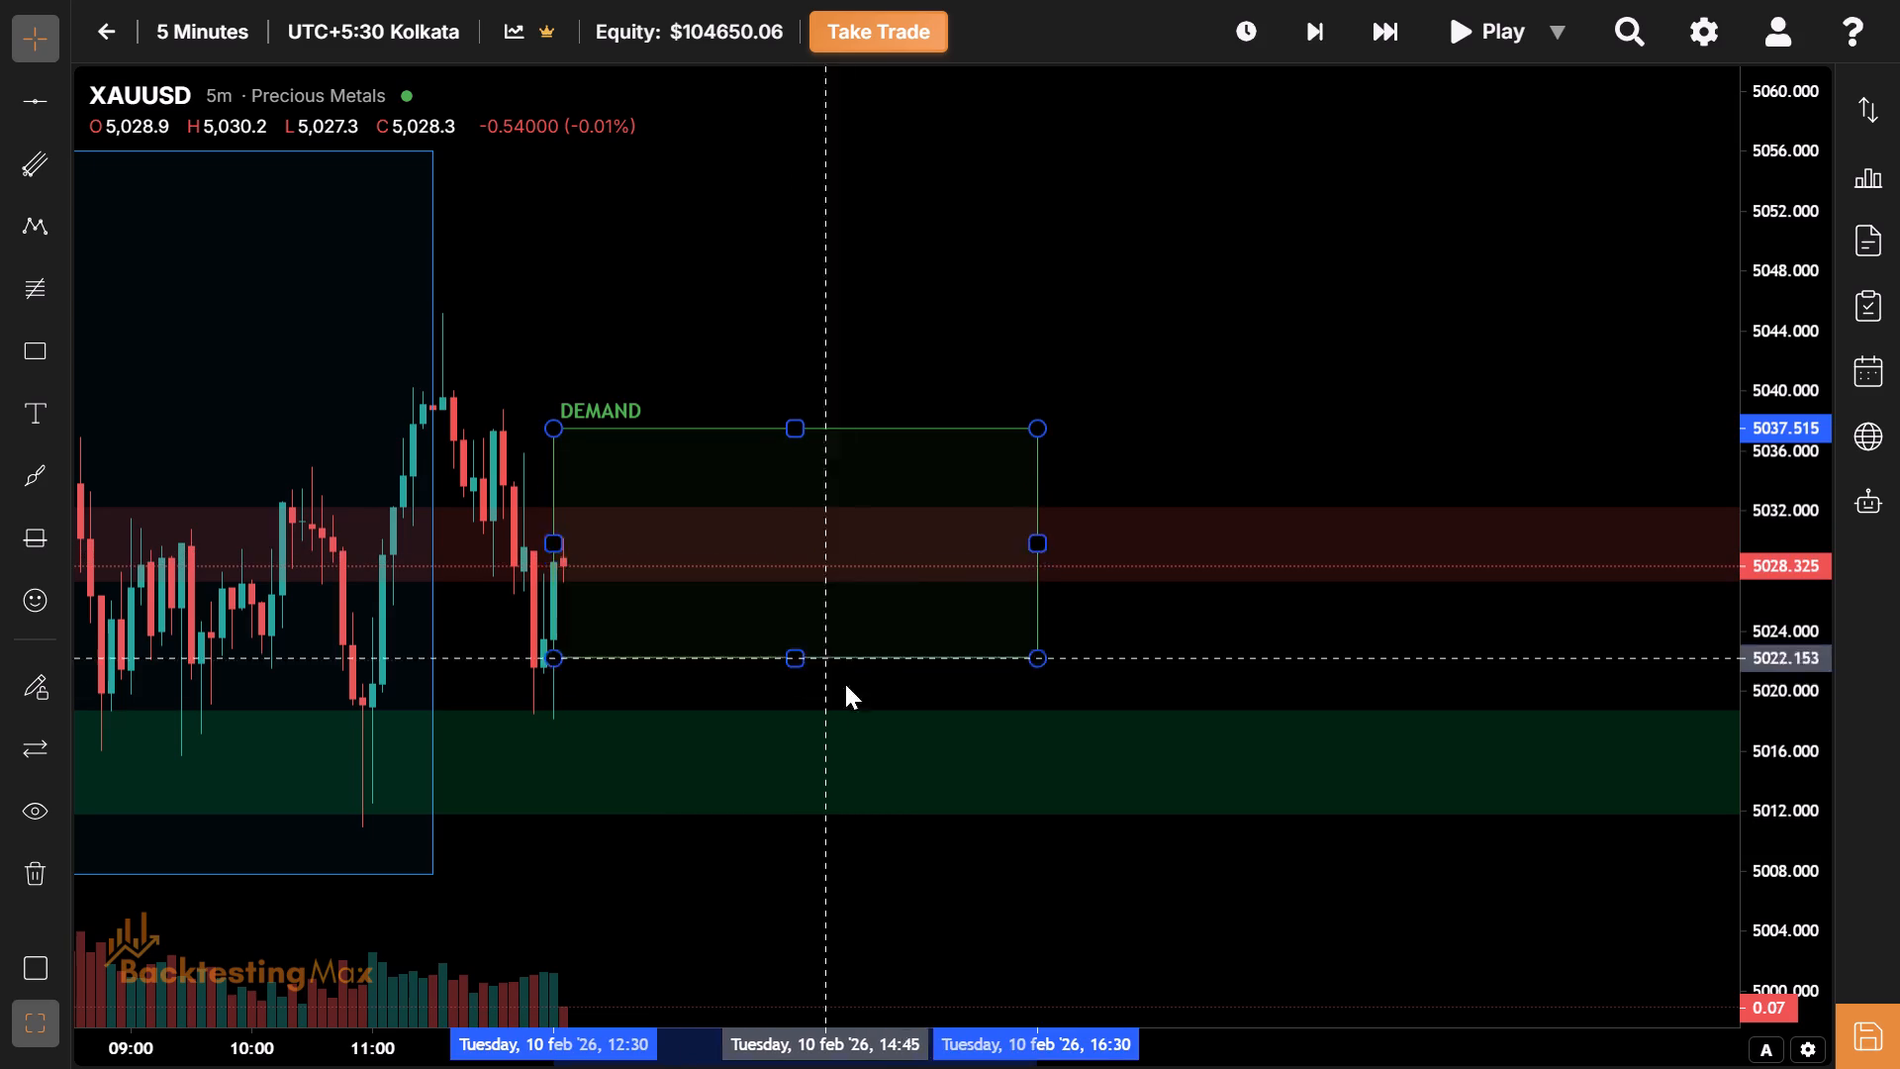
drag(845, 684, 1116, 714)
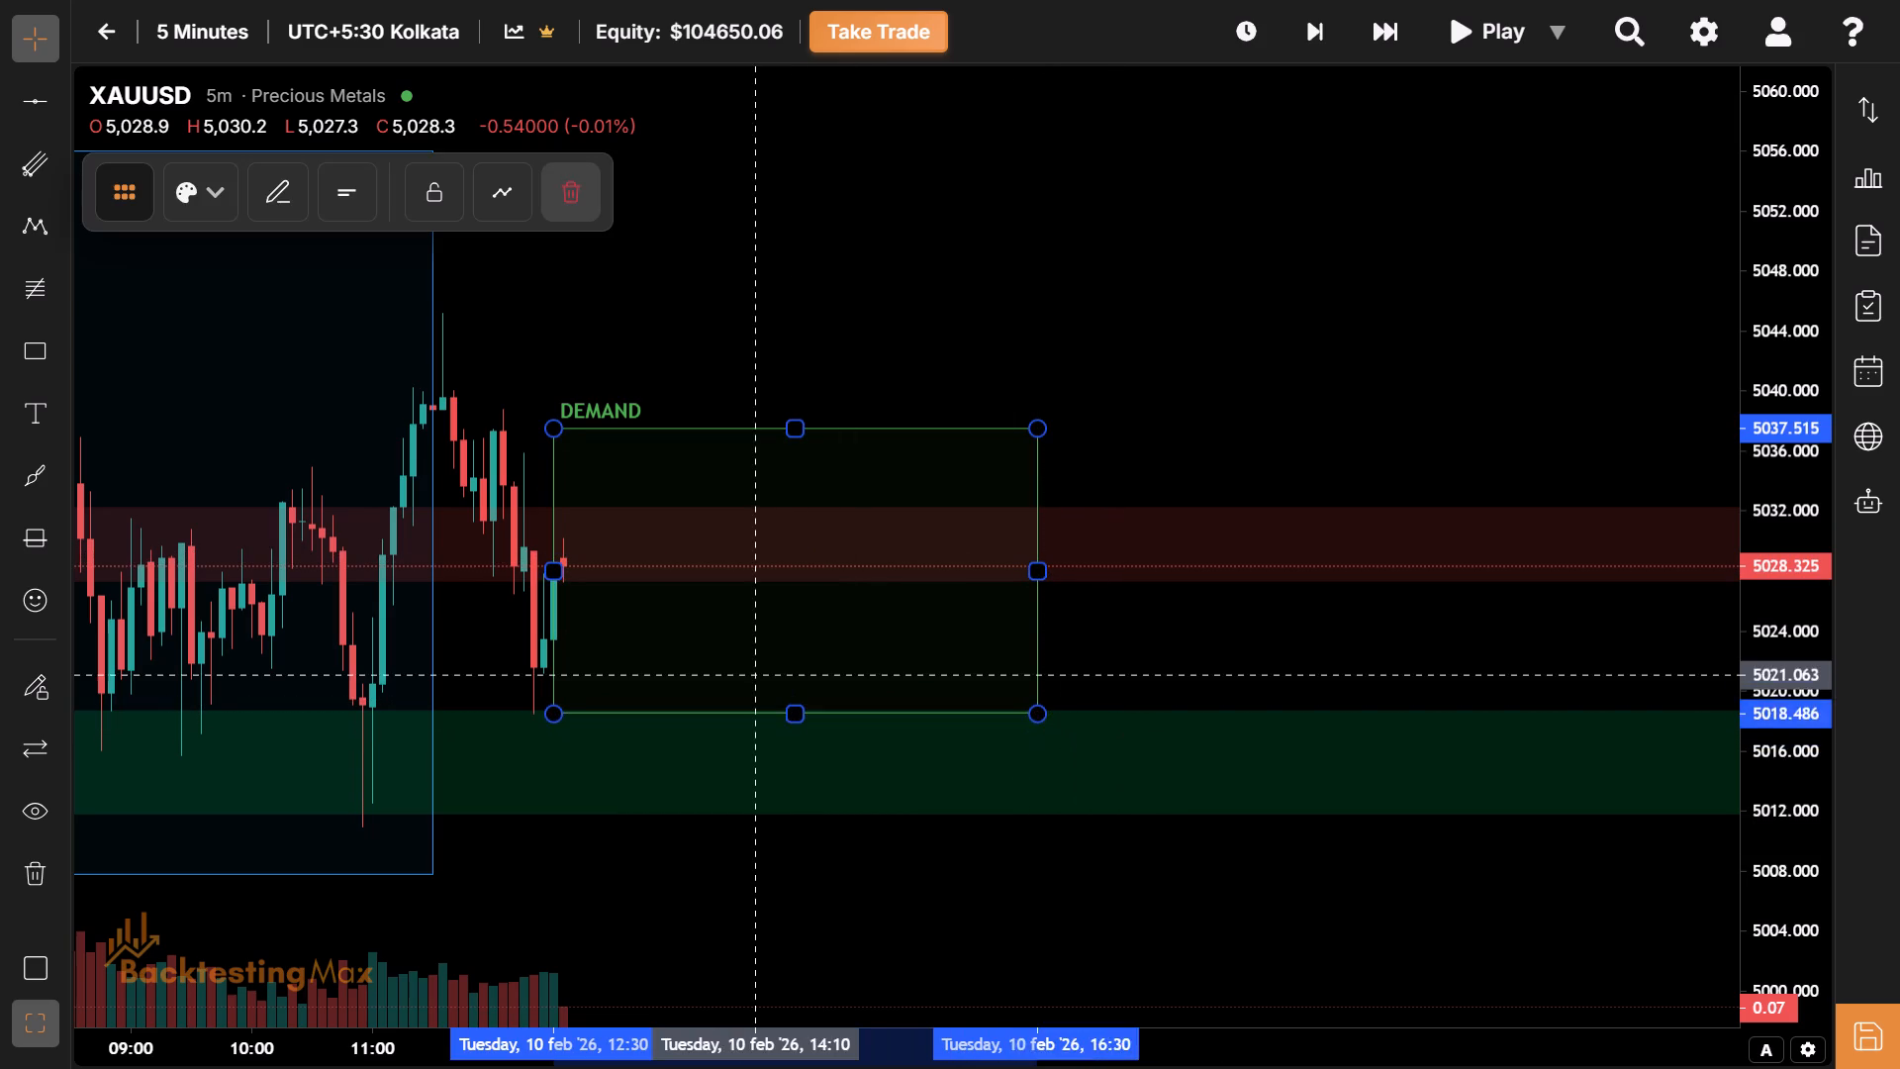
drag(754, 674, 870, 776)
drag(853, 771, 762, 767)
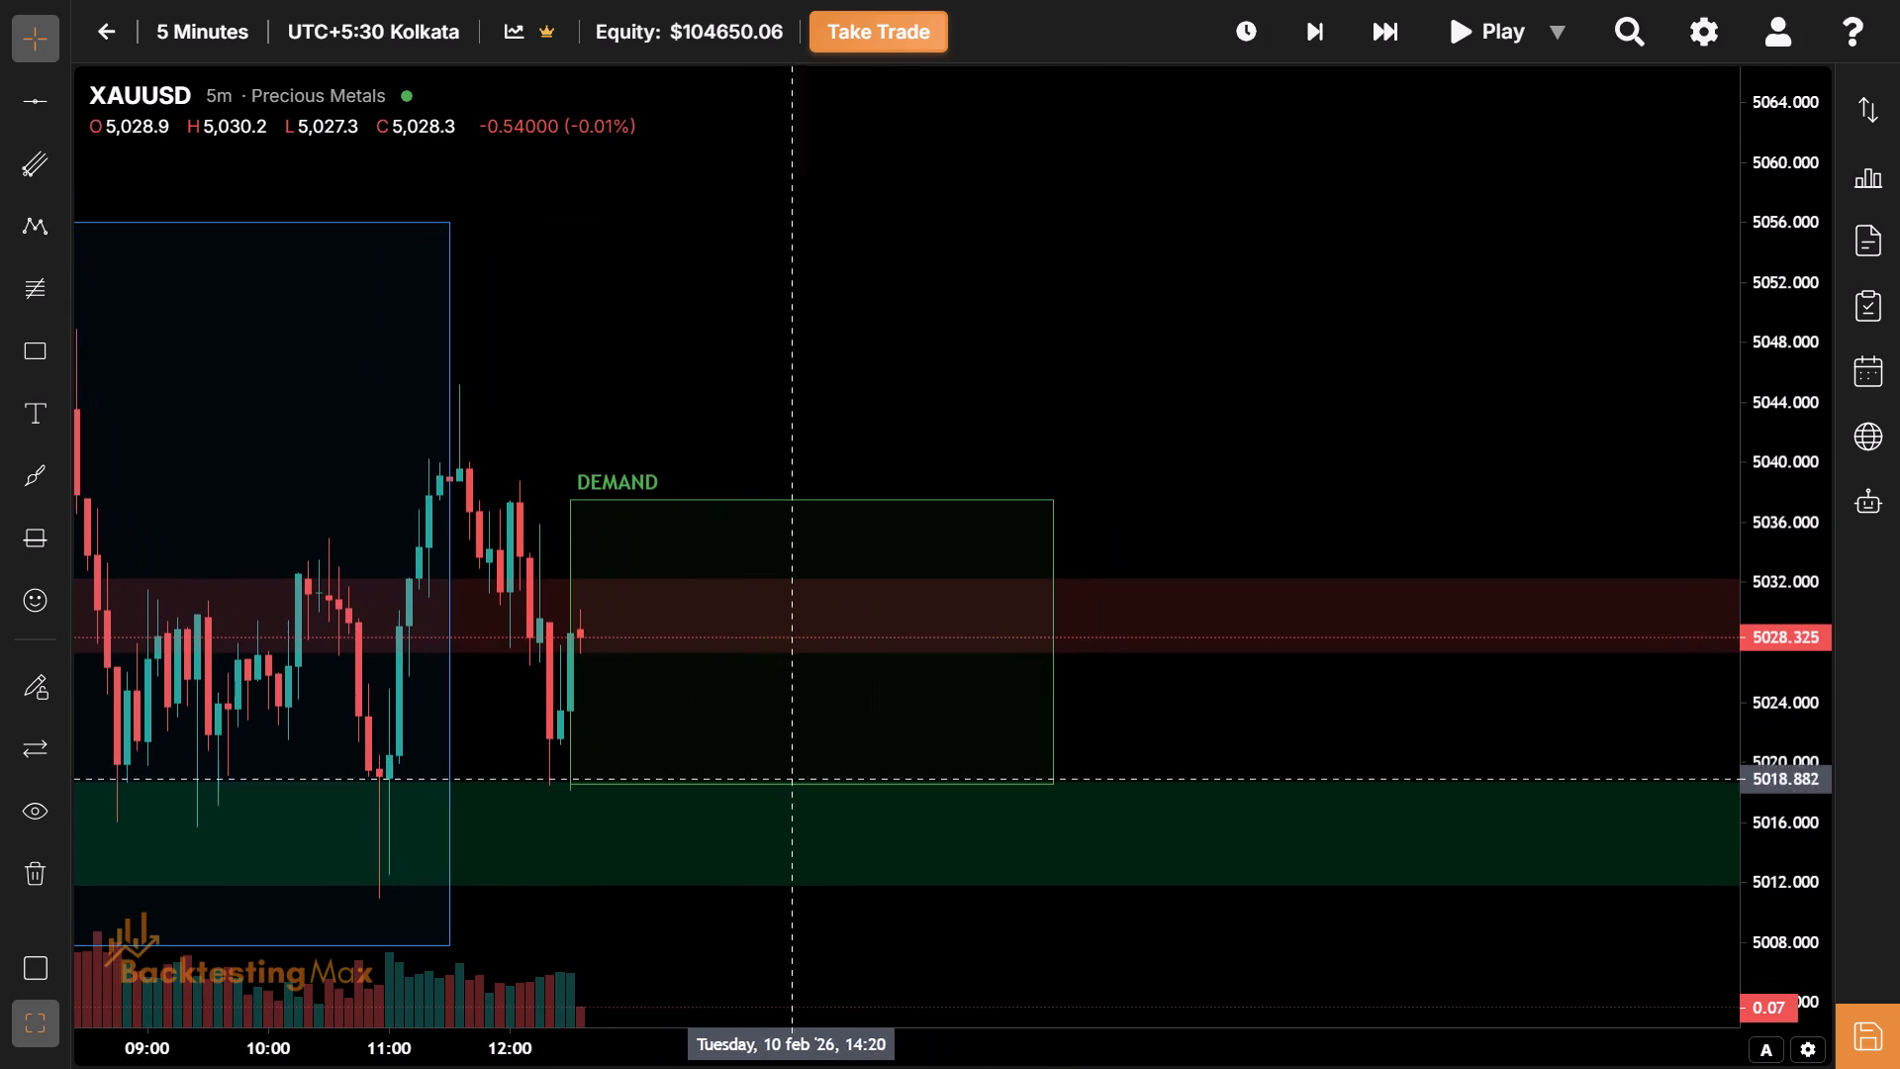
Fine-tune the bottom edge of the 10 Feb London session box to about 5018.3.
drag(808, 783, 849, 795)
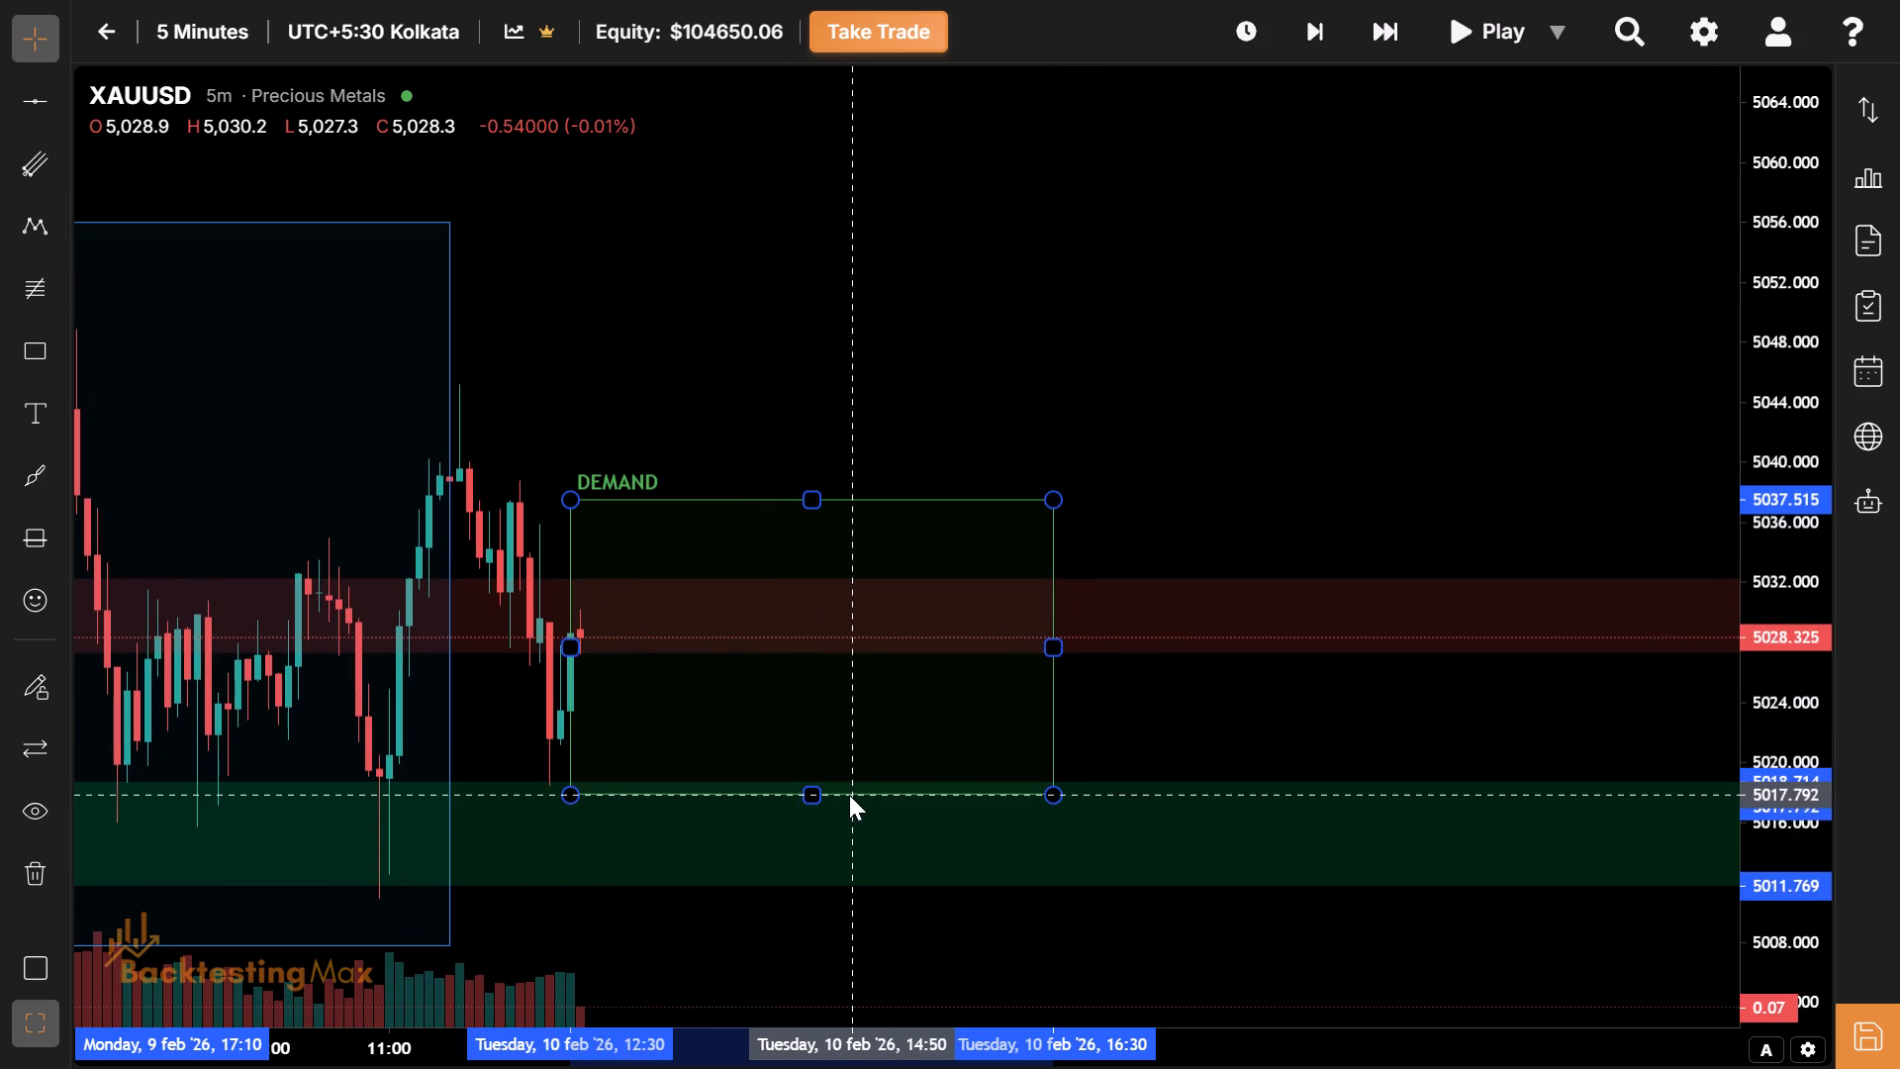
drag(849, 795, 862, 788)
click(761, 697)
Skip the replay forward in five-bar jumps to 15:05 on 10 Feb.
drag(761, 697, 783, 733)
drag(783, 733, 779, 707)
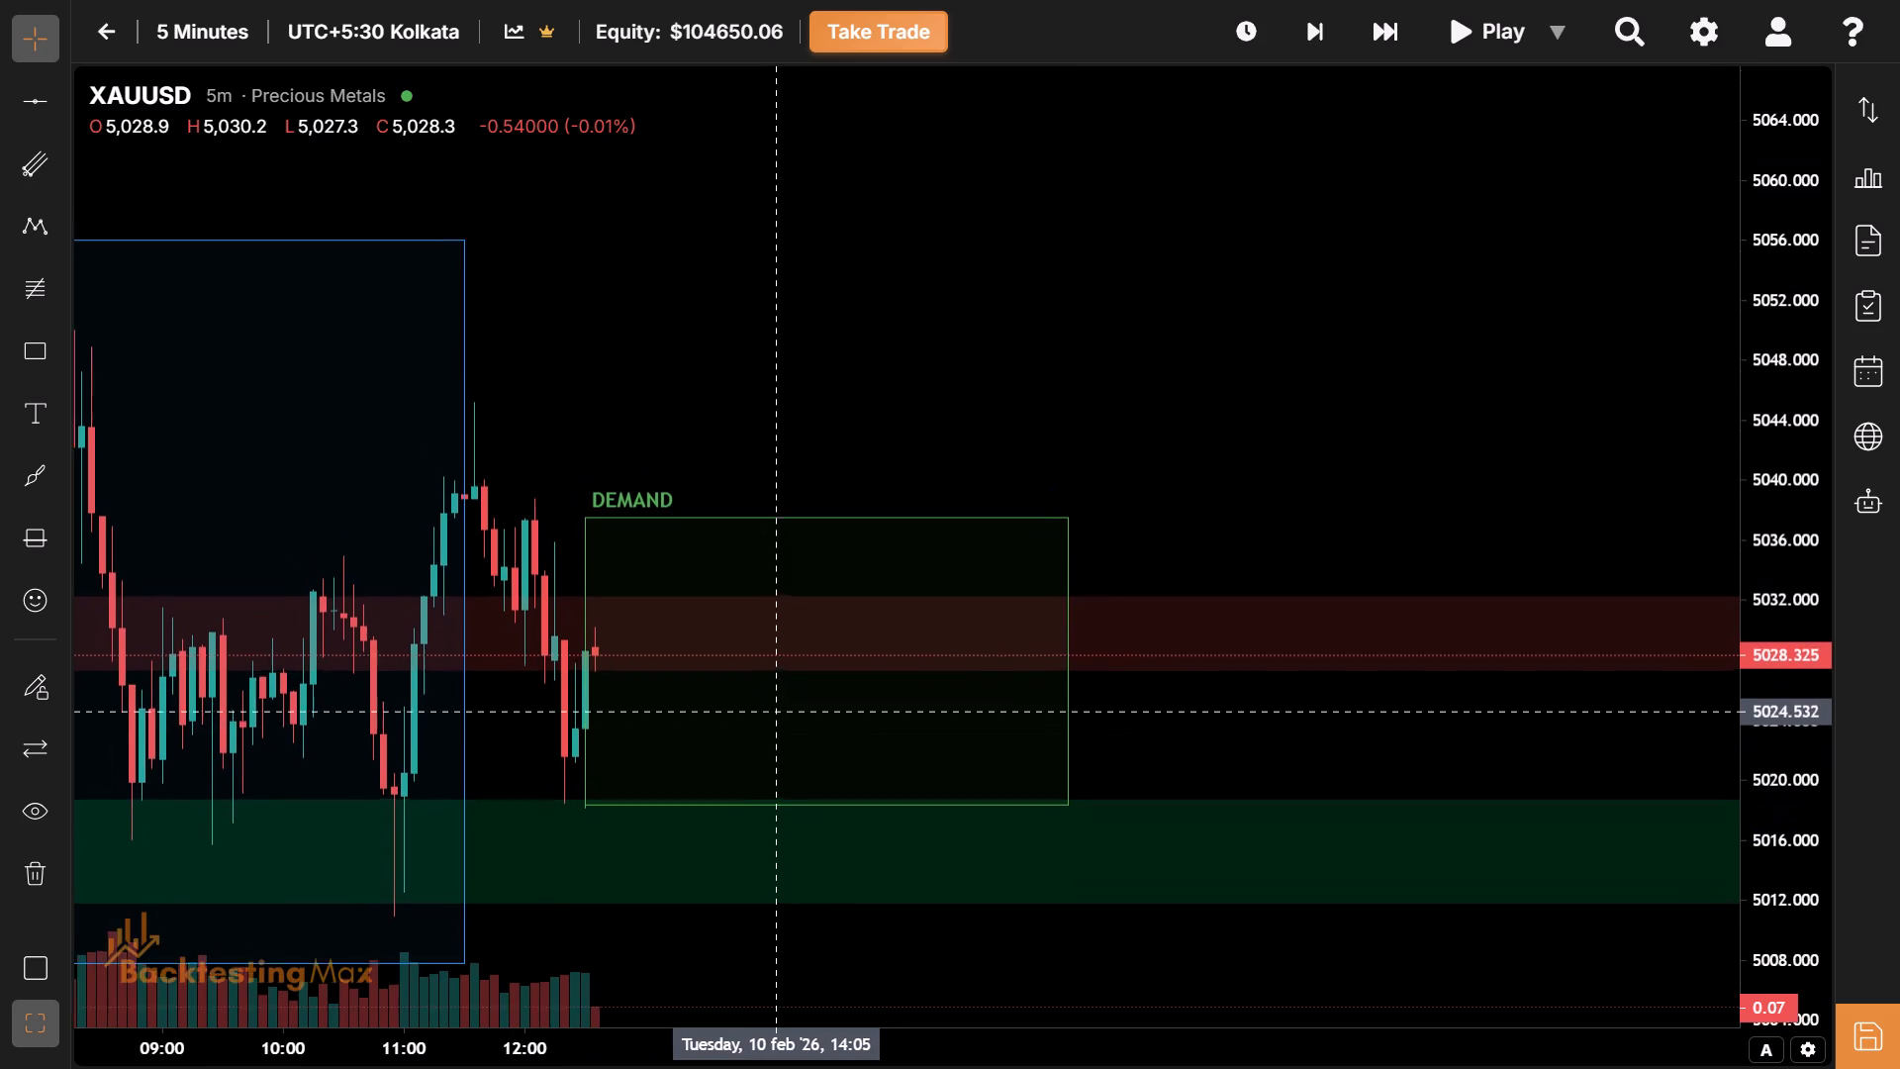
drag(779, 707, 785, 675)
click(785, 675)
drag(785, 675, 785, 692)
click(817, 755)
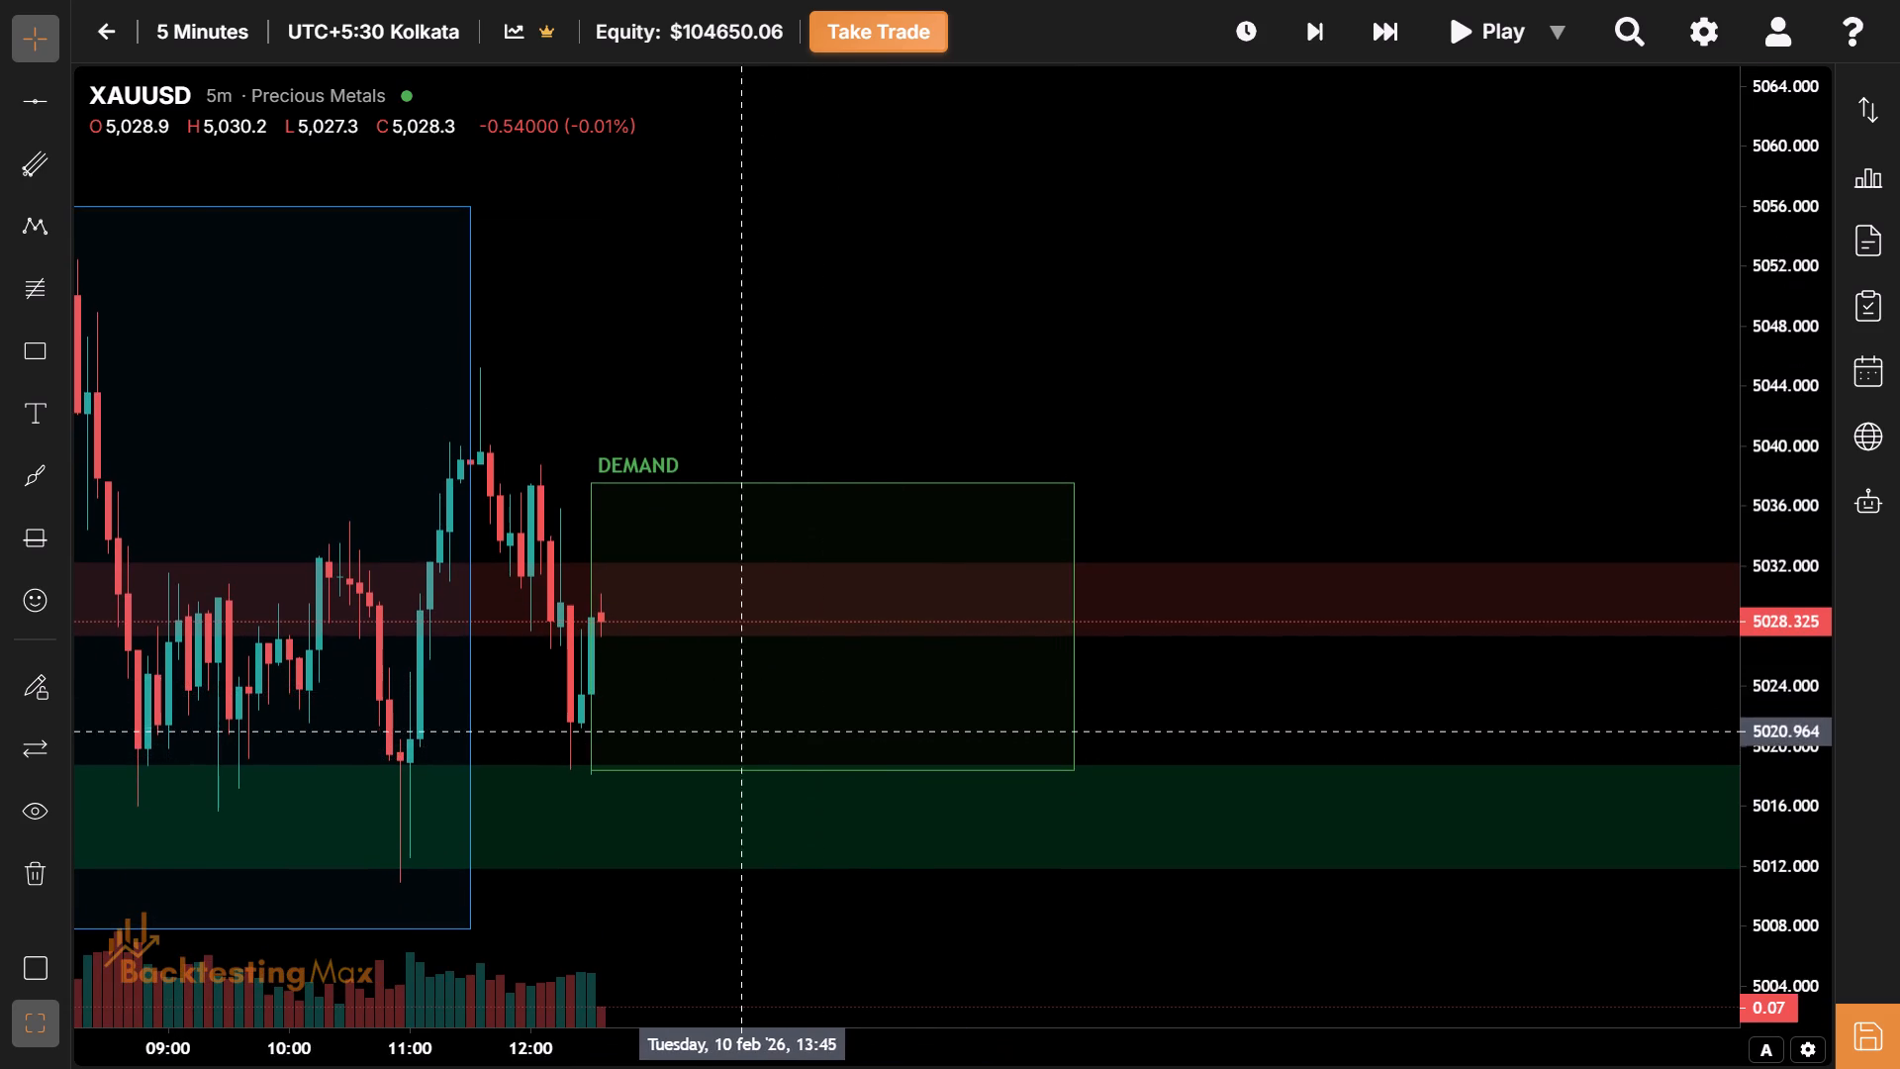
drag(700, 730, 1005, 741)
click(1379, 16)
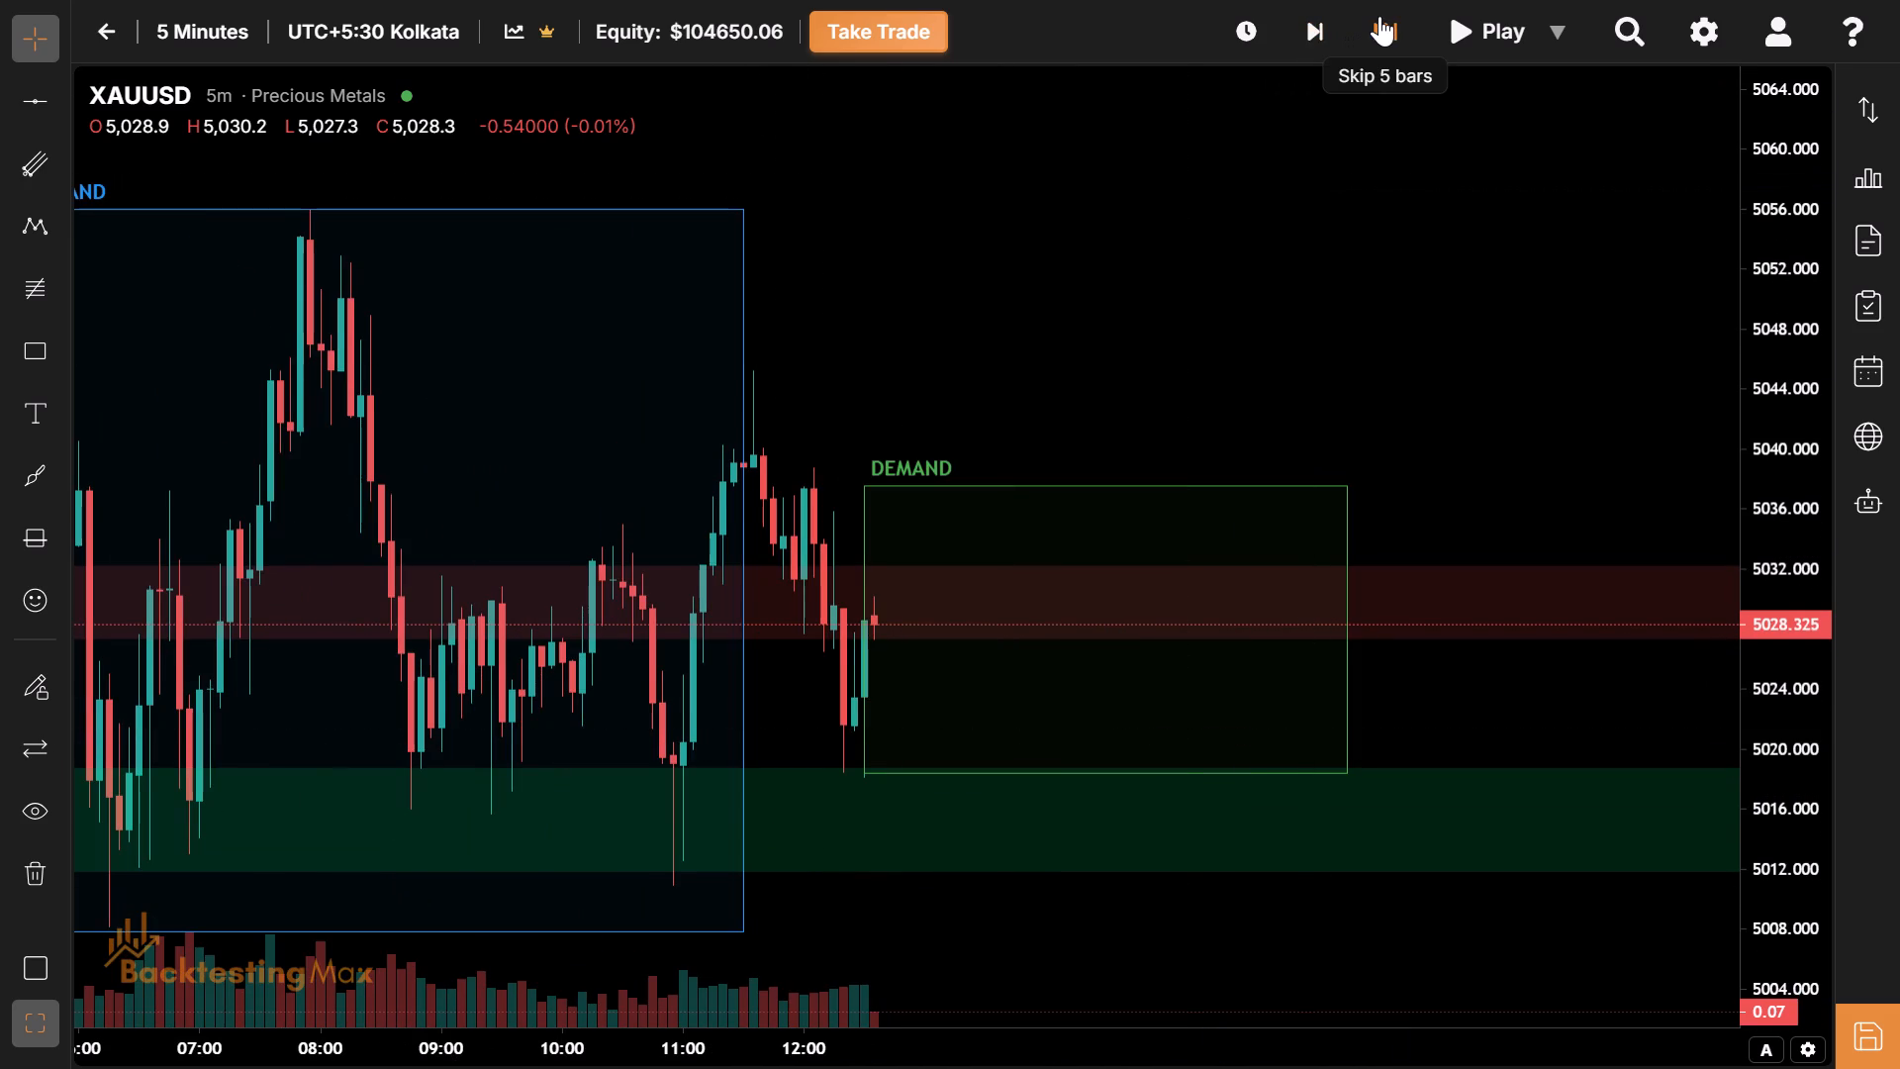
click(1379, 16)
click(1379, 16)
click(1379, 16)
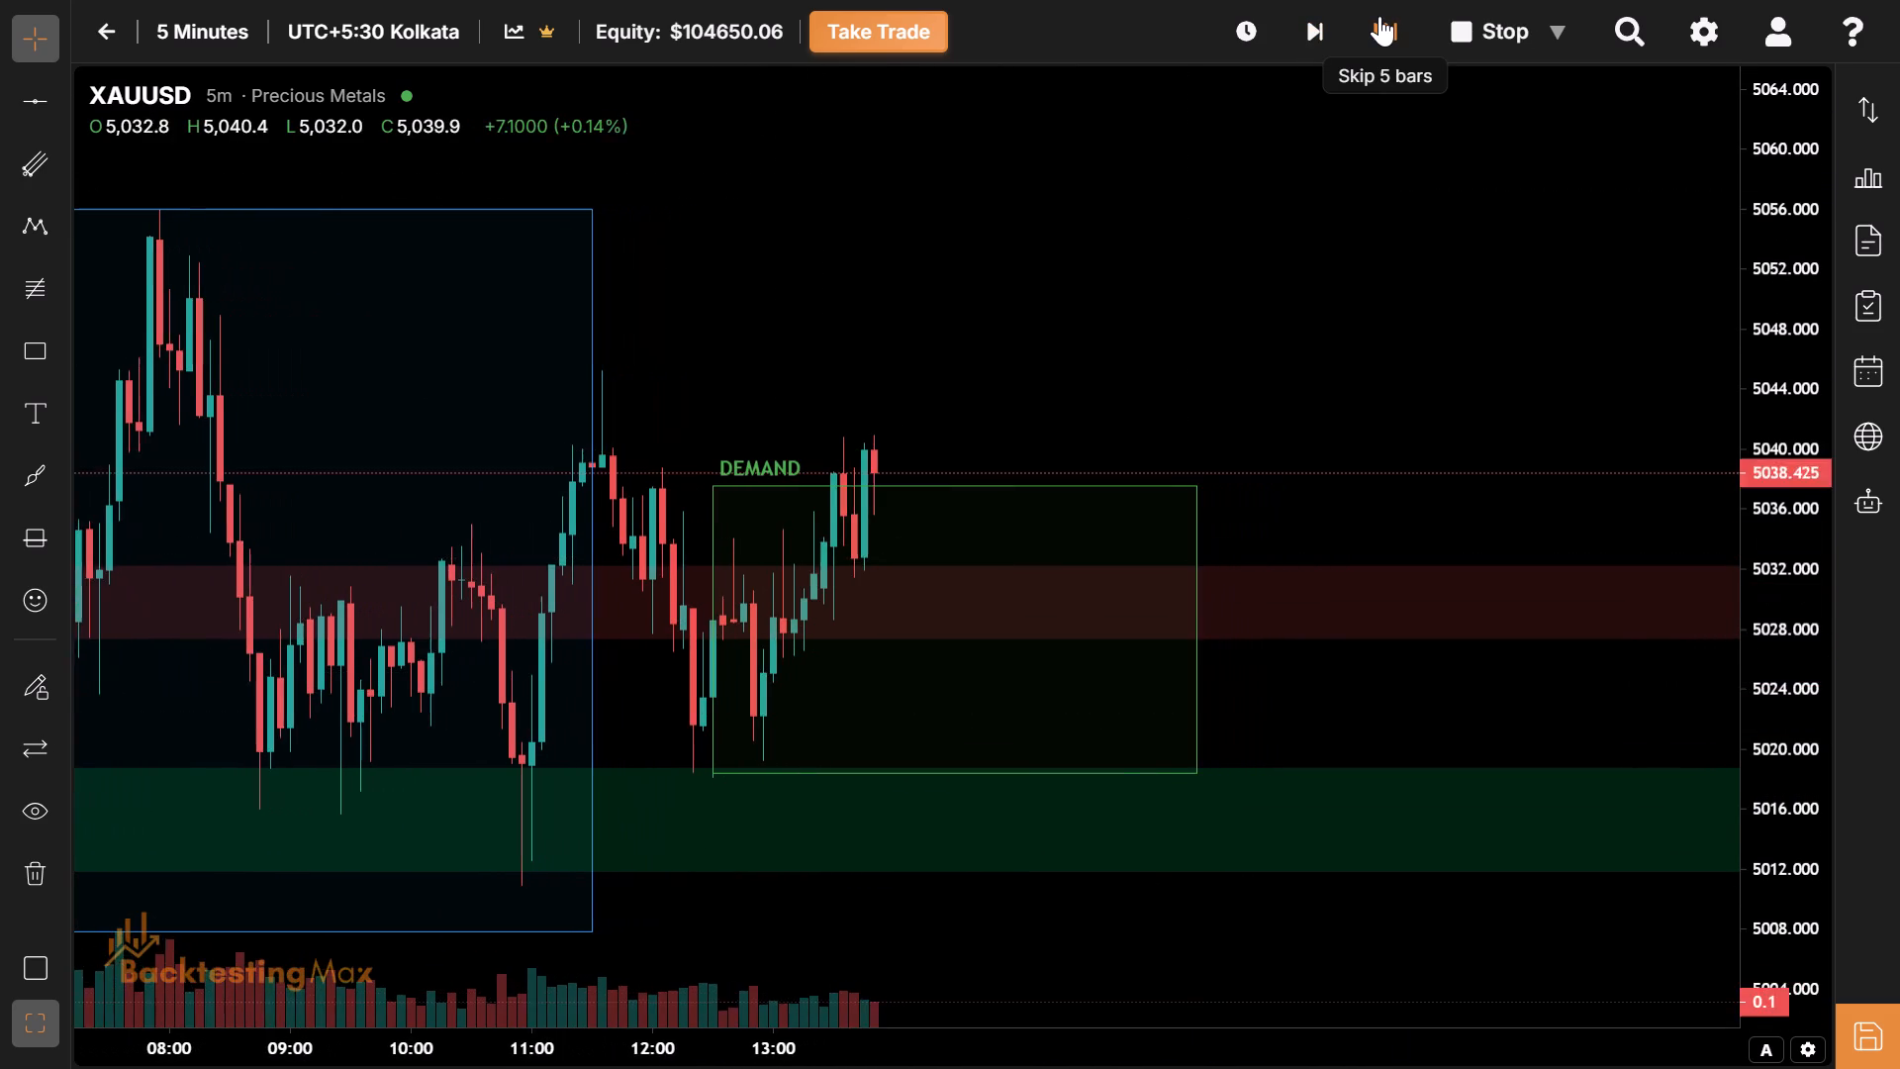
click(1379, 16)
click(1379, 16)
Raise the top edge of the 10 Feb London session box to the session high at about 5063.
drag(984, 246, 1236, 439)
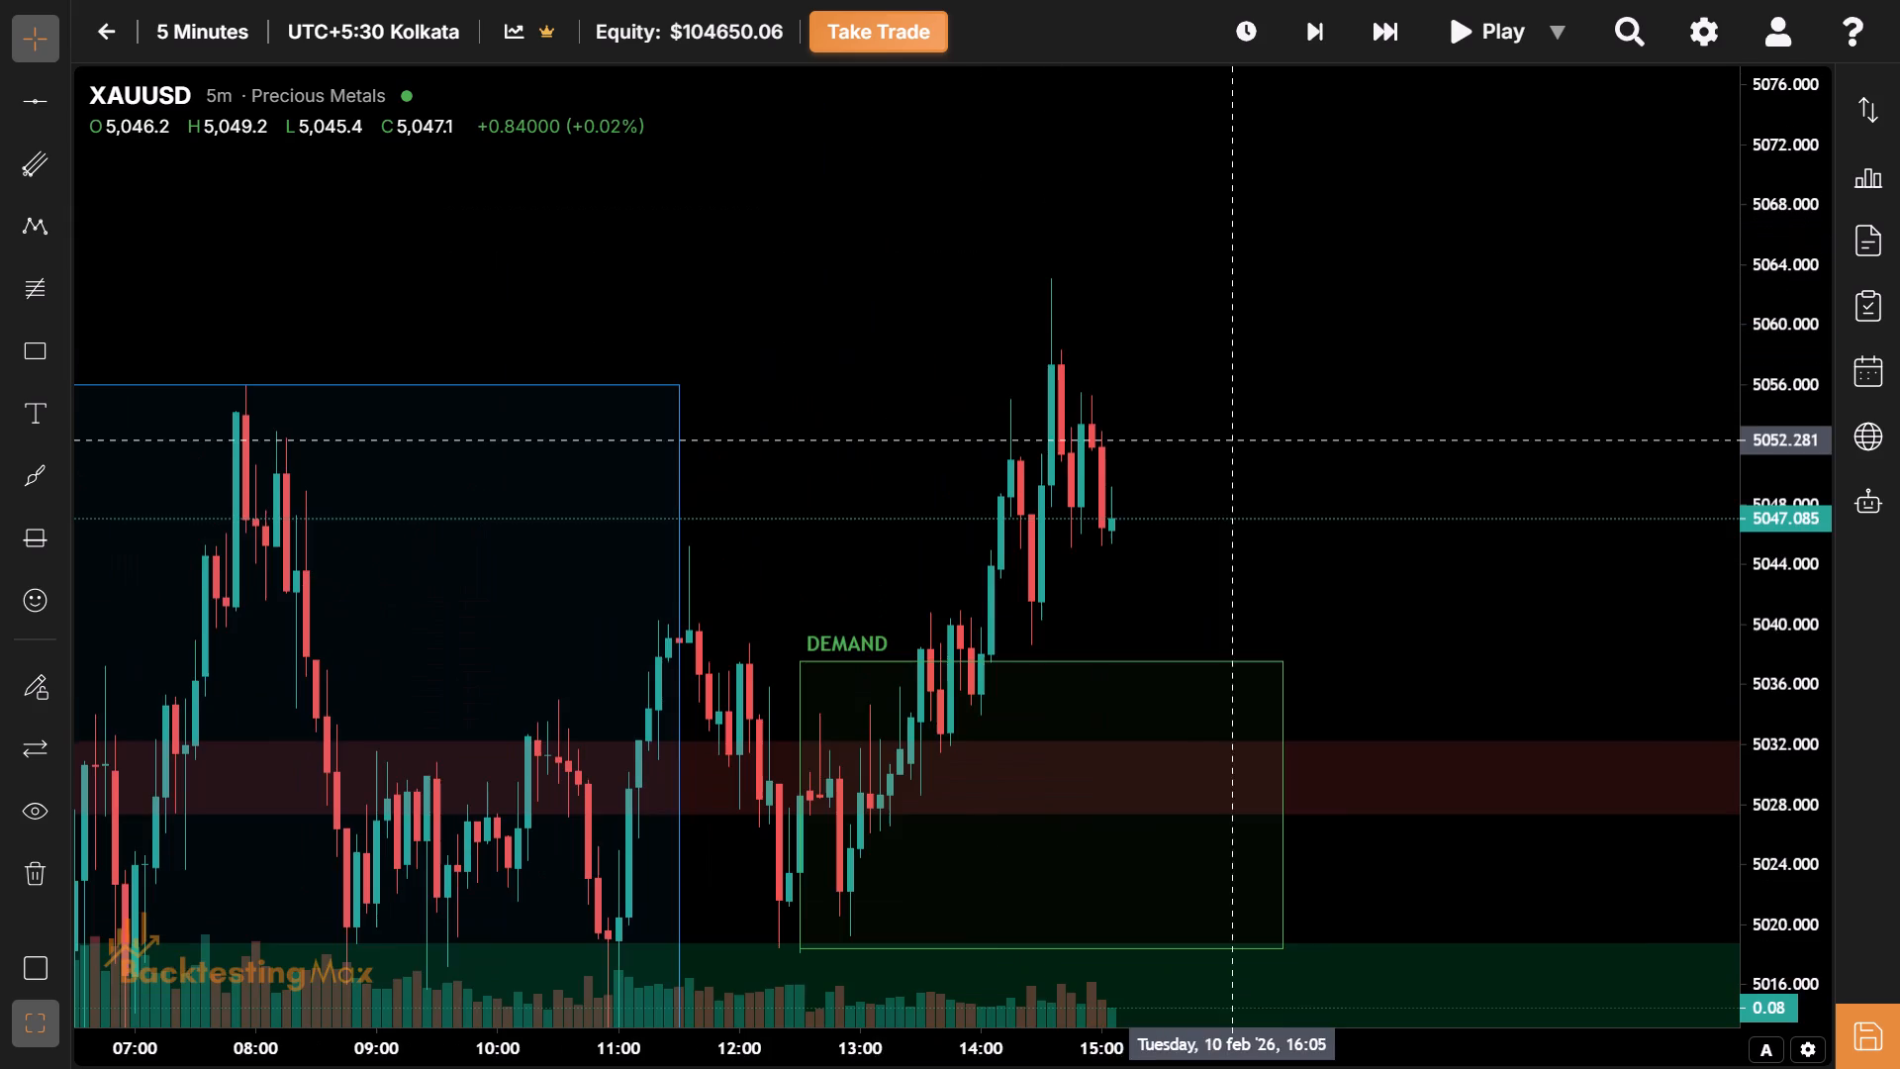
drag(981, 417, 998, 410)
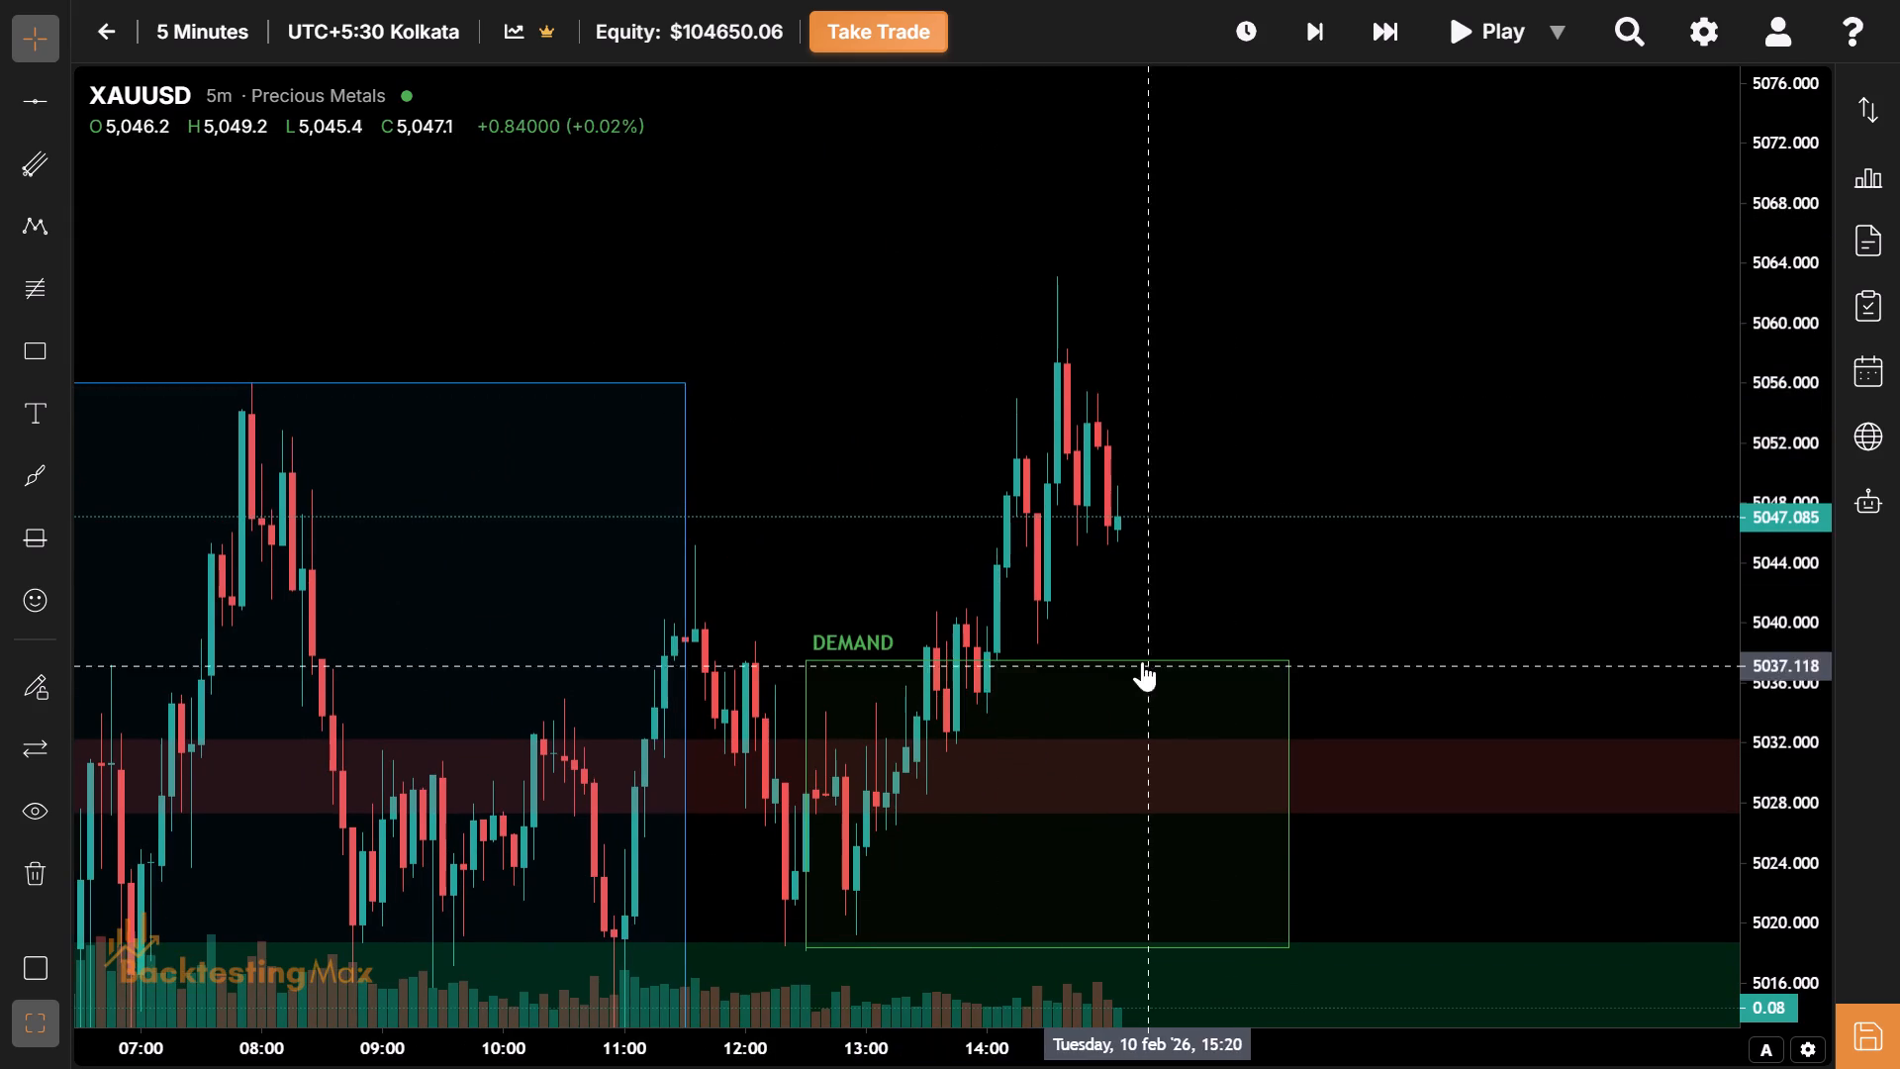
double_click(1048, 648)
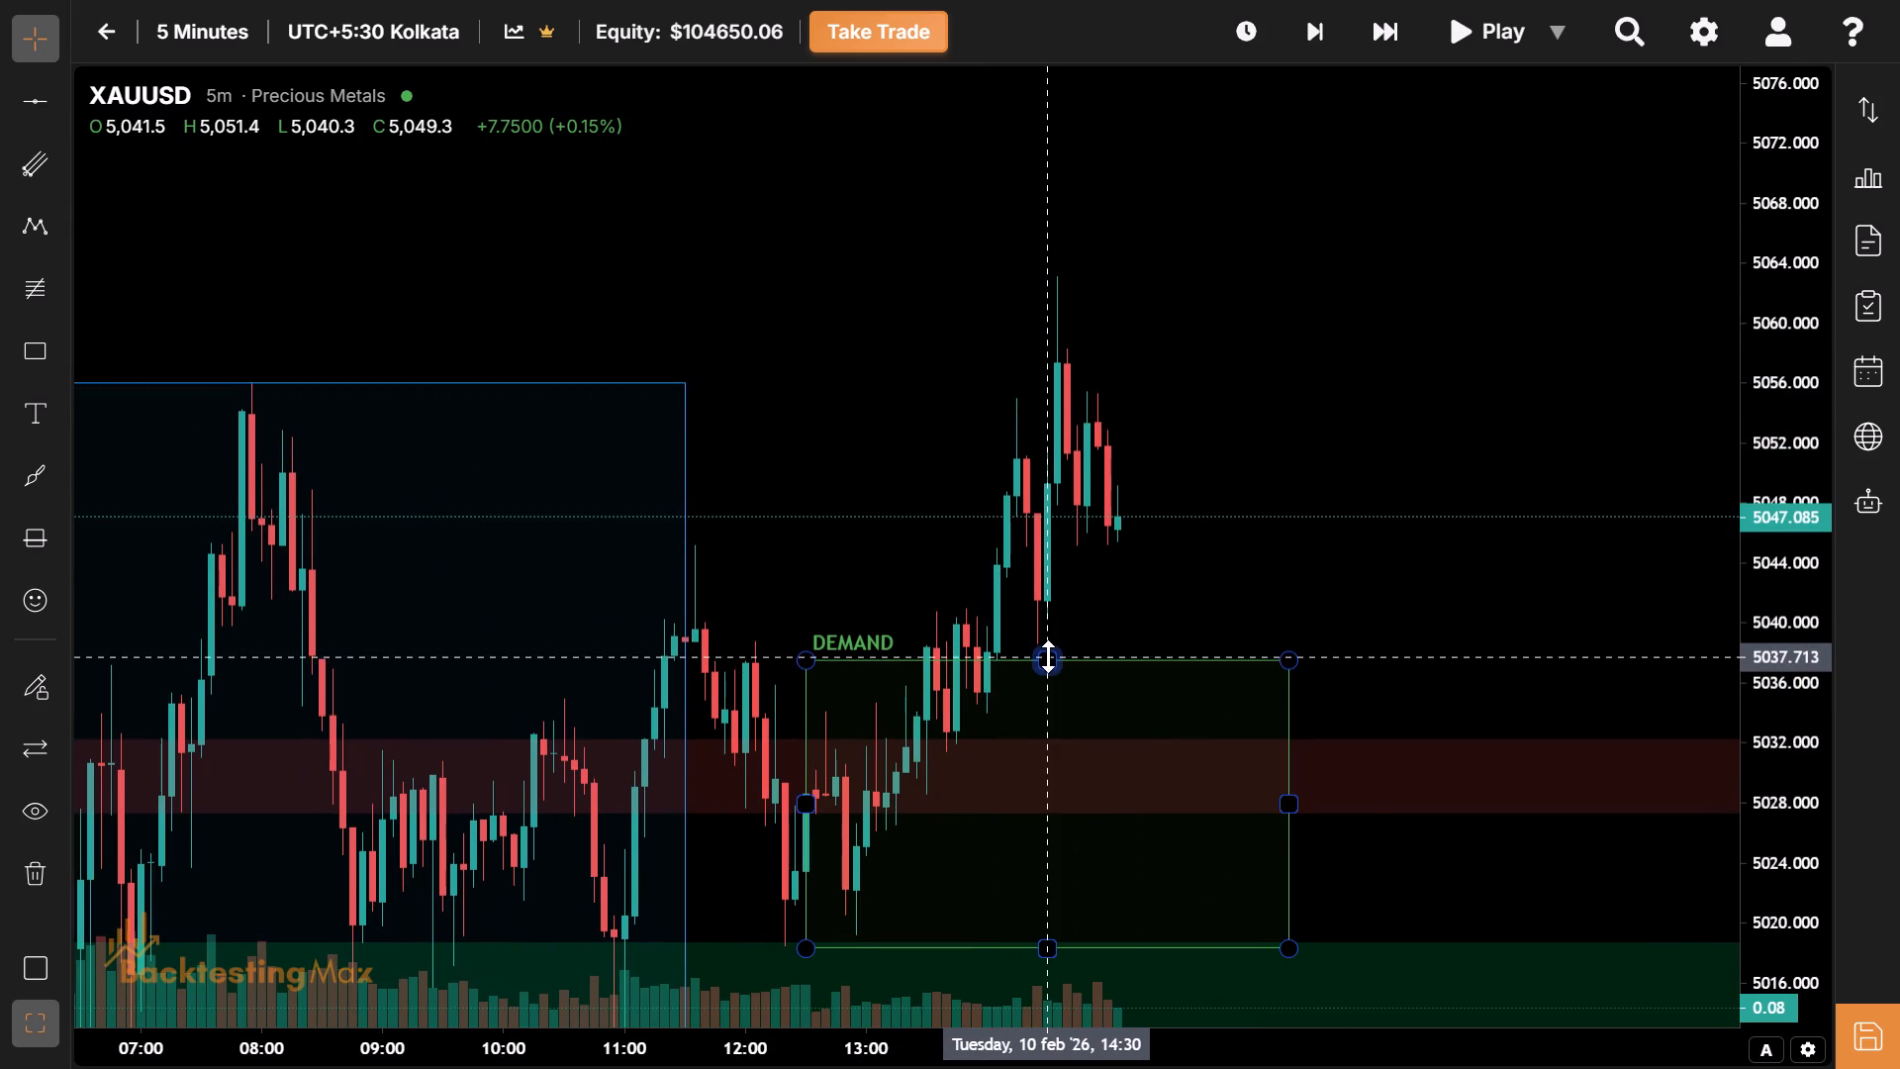
drag(1048, 659, 1006, 273)
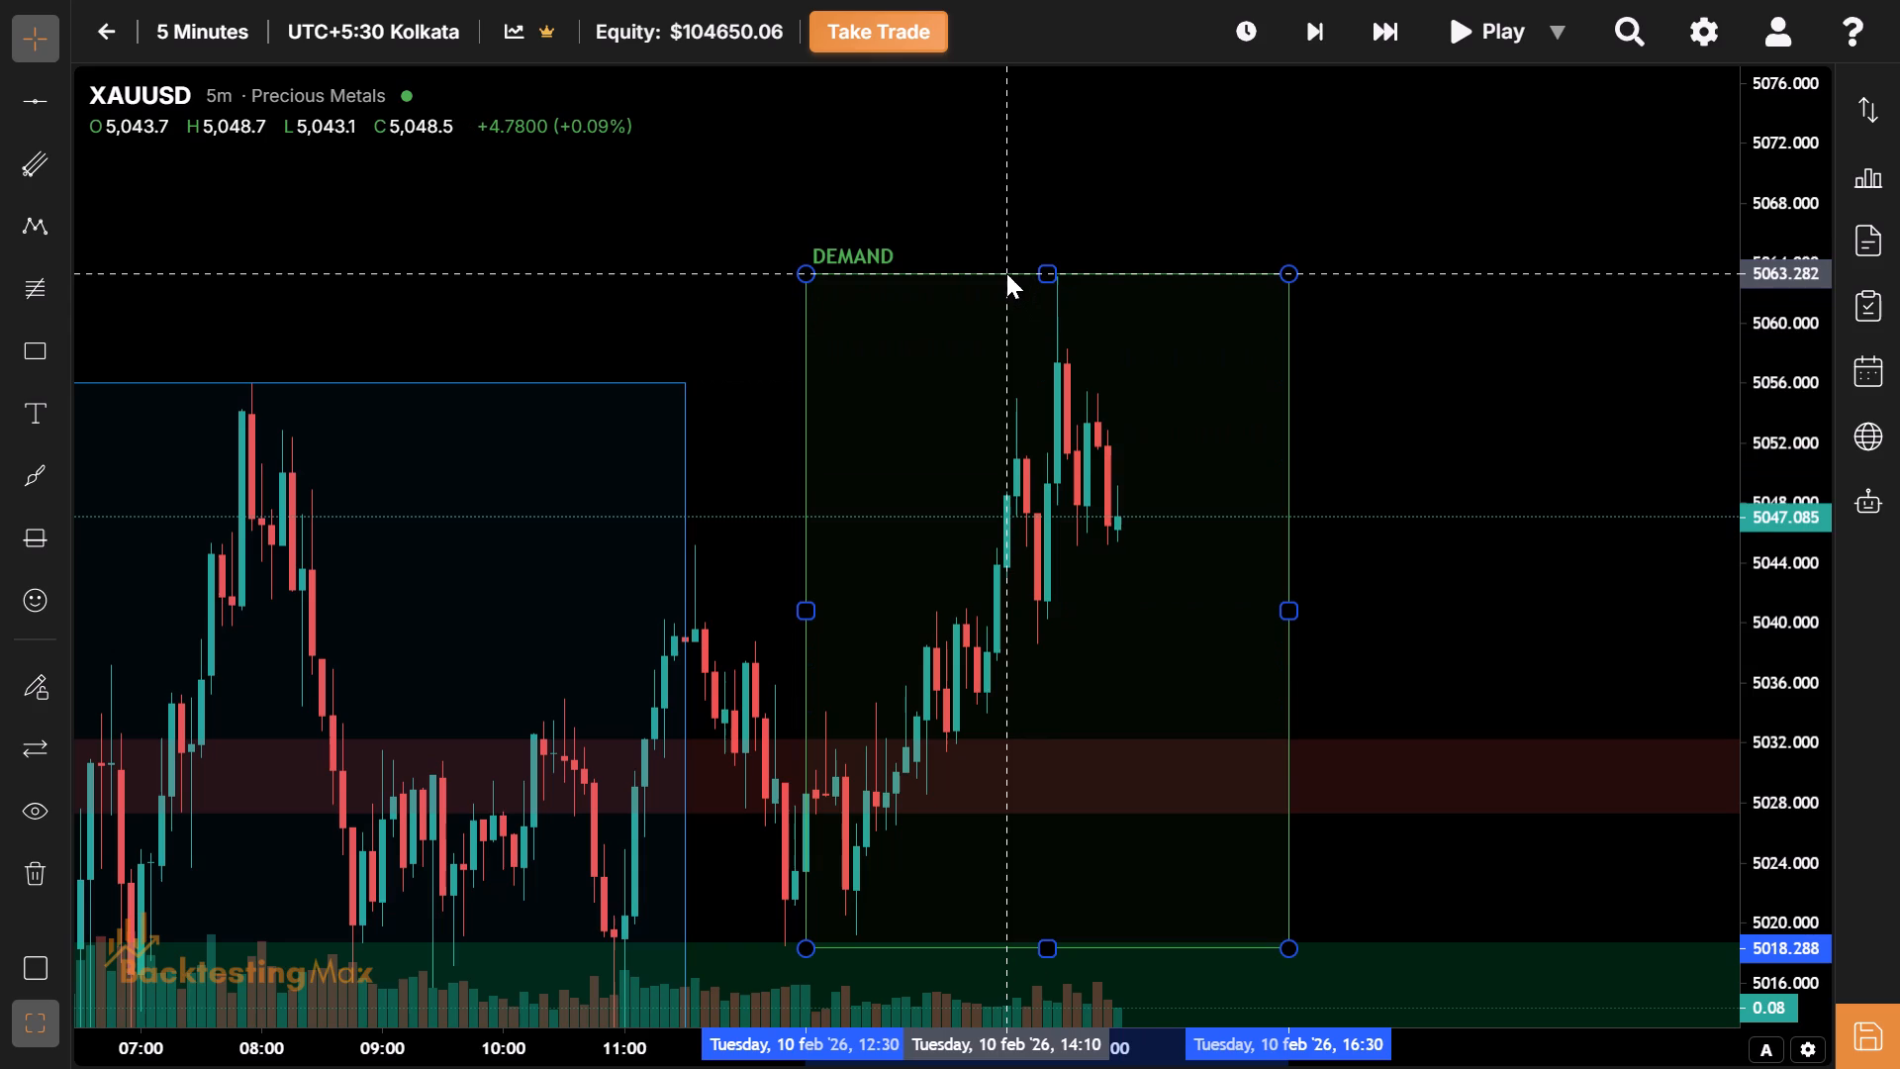
drag(1006, 273, 1005, 279)
Advance the replay to the London session end at 16:30 on 10 Feb, using five-bar jumps and single bars.
drag(1106, 432, 1005, 304)
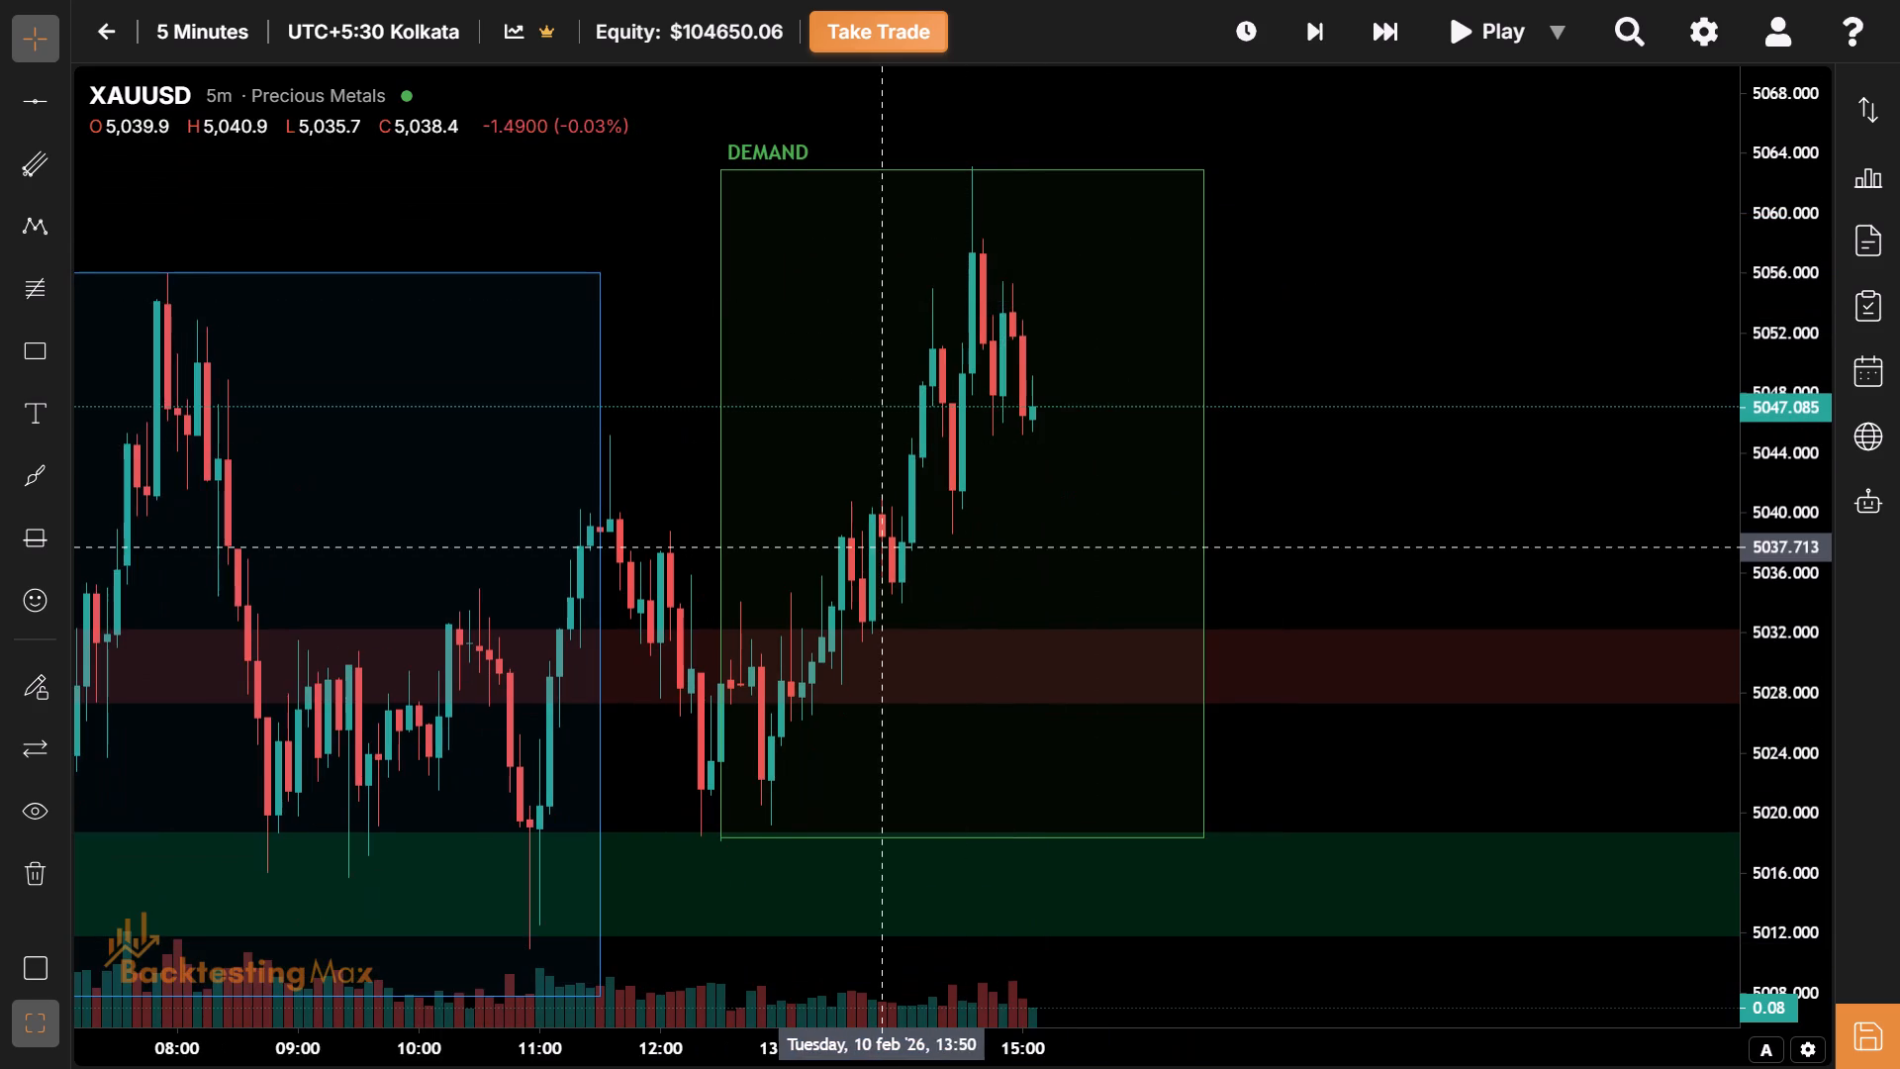
drag(884, 542, 704, 613)
click(1398, 21)
click(1398, 21)
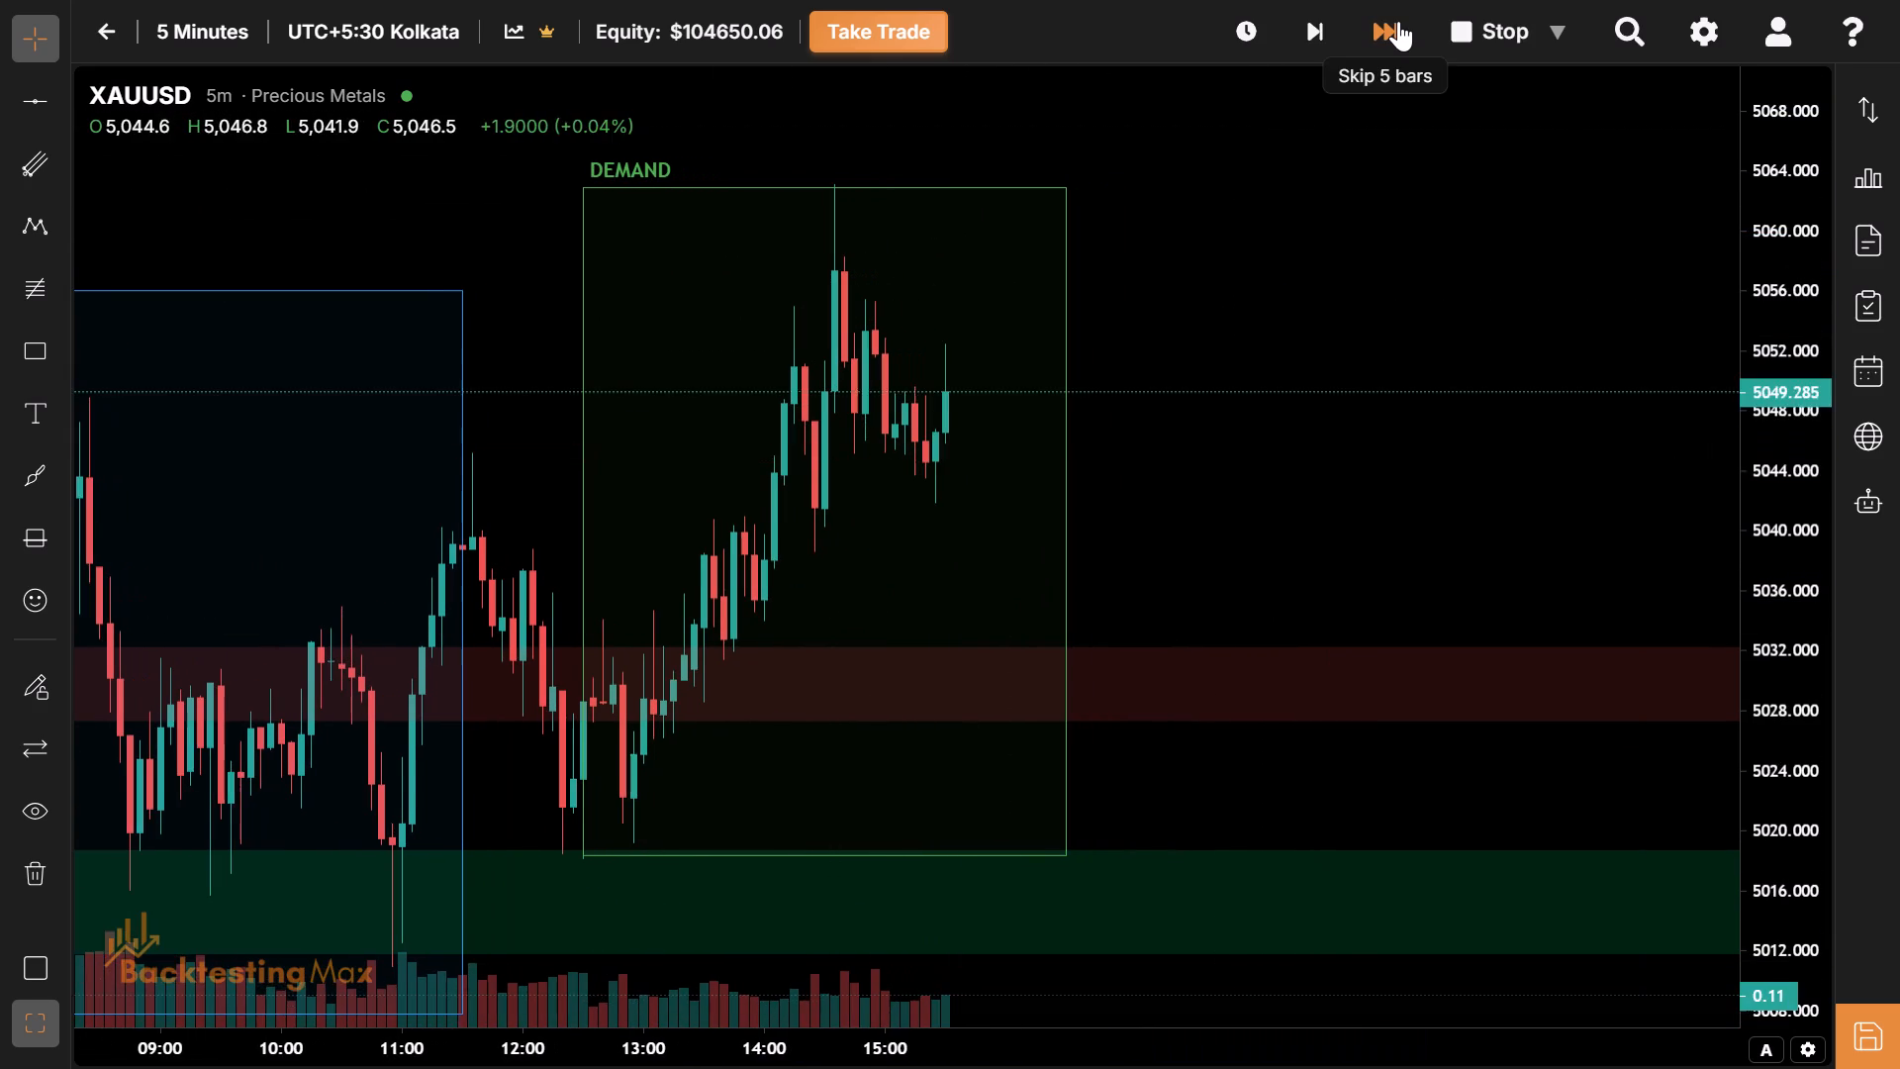
click(1398, 21)
drag(1093, 366, 1103, 389)
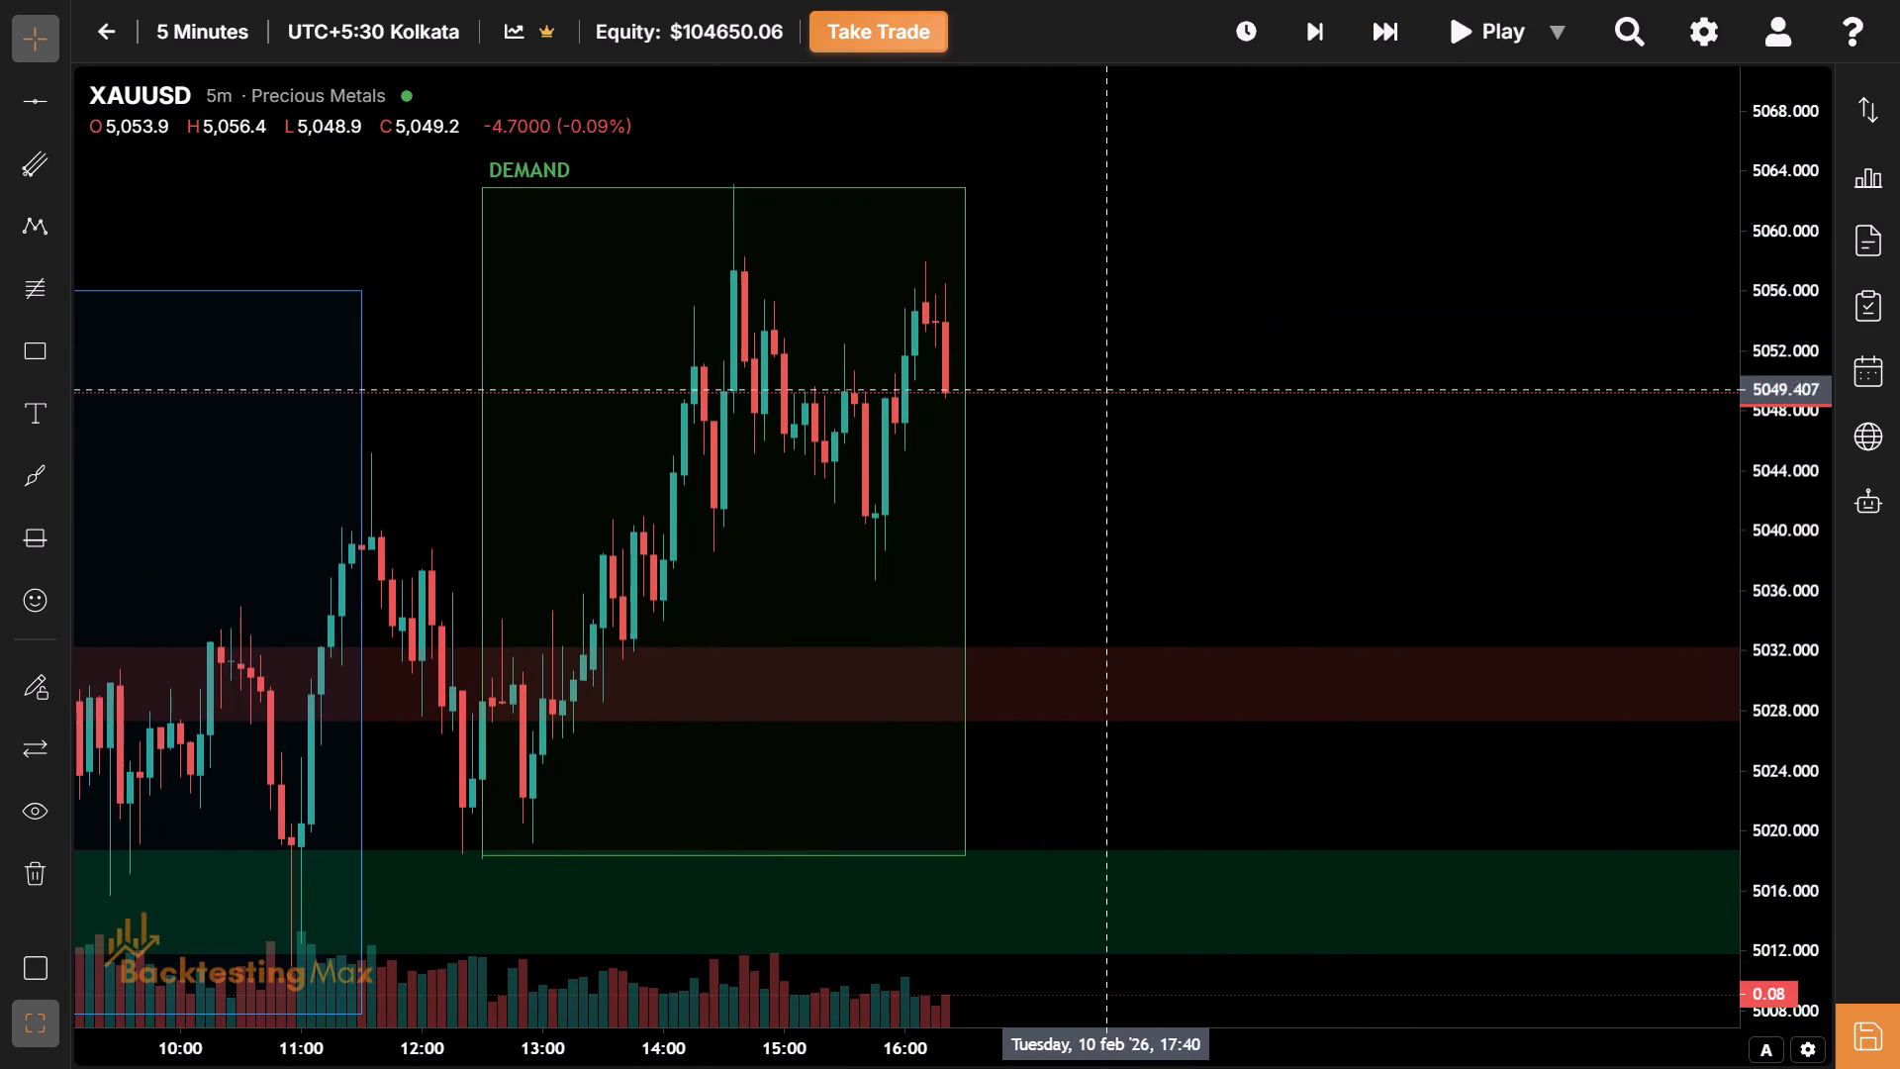
click(1301, 35)
click(1301, 35)
Apply the Support/Demand template to the red supply zone between about 5027.3 and 5032.2.
drag(1128, 457, 1359, 586)
drag(902, 612, 1221, 516)
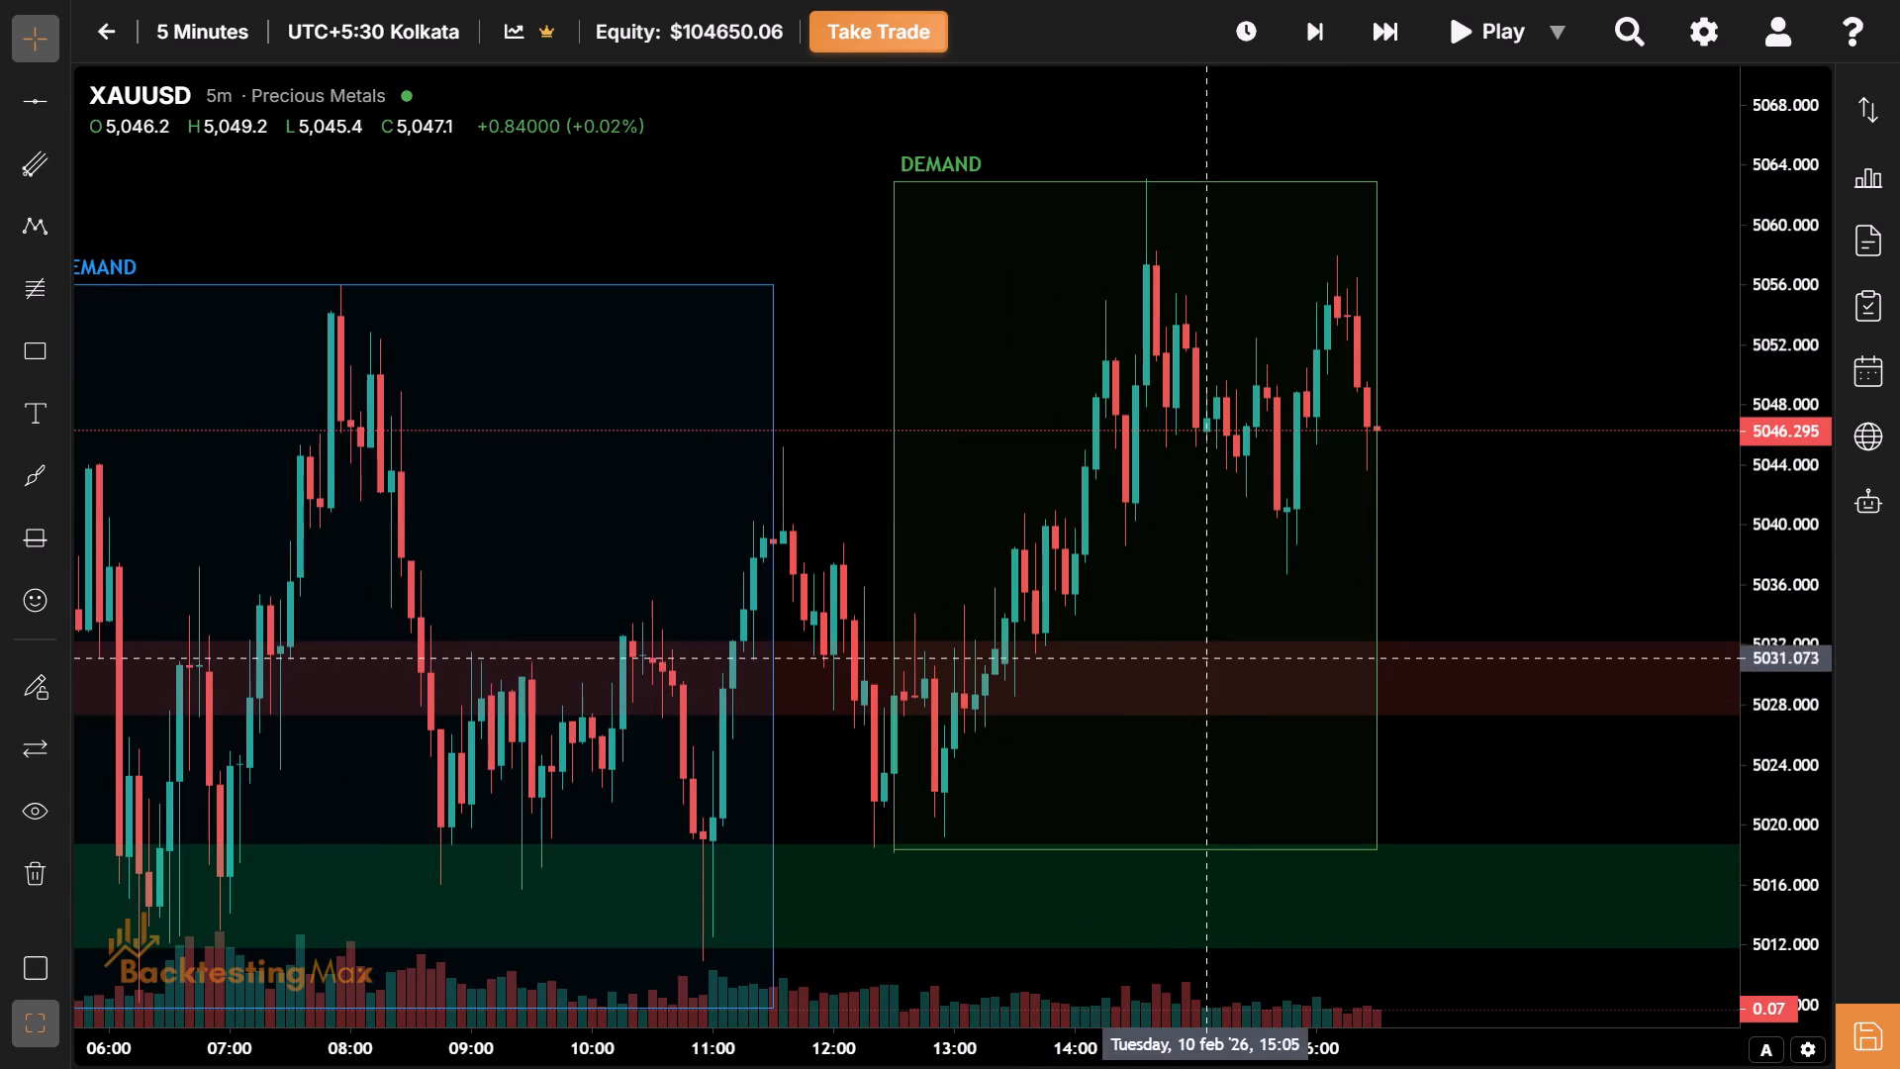
click(1240, 642)
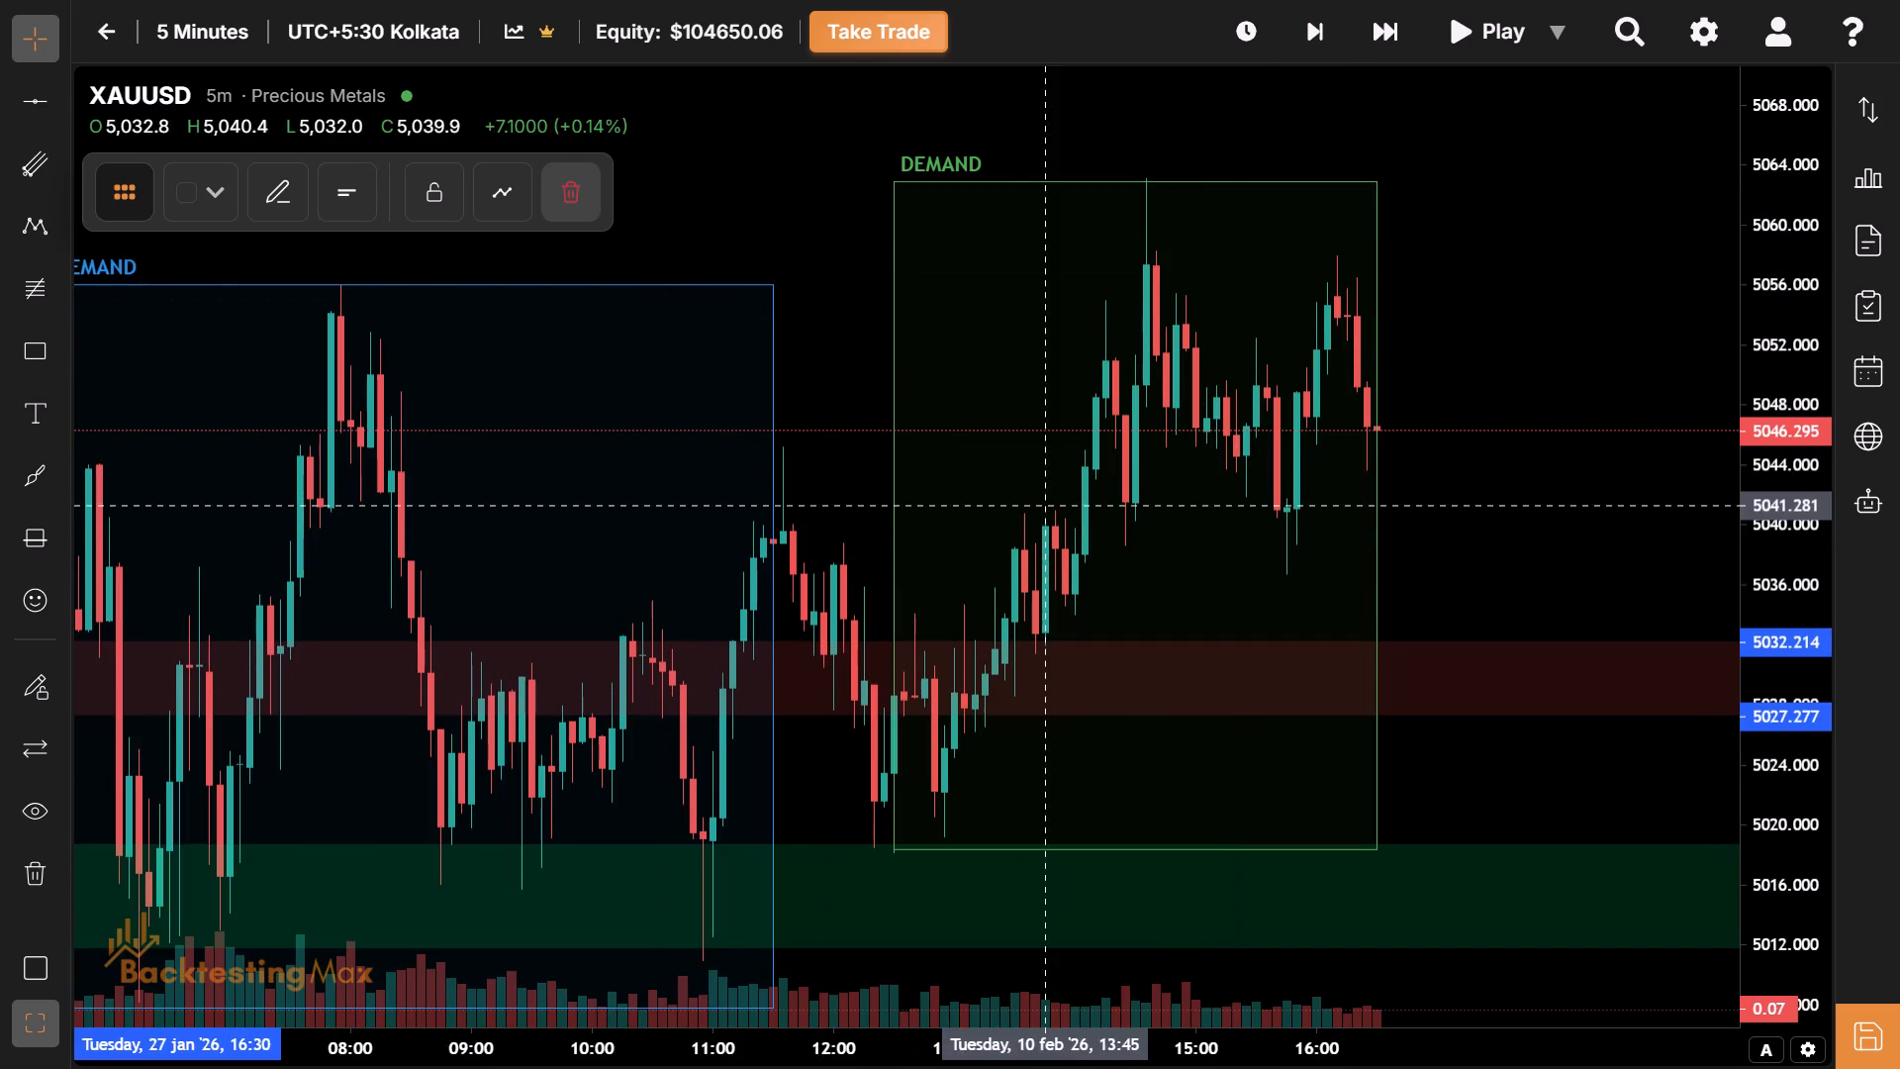
click(226, 187)
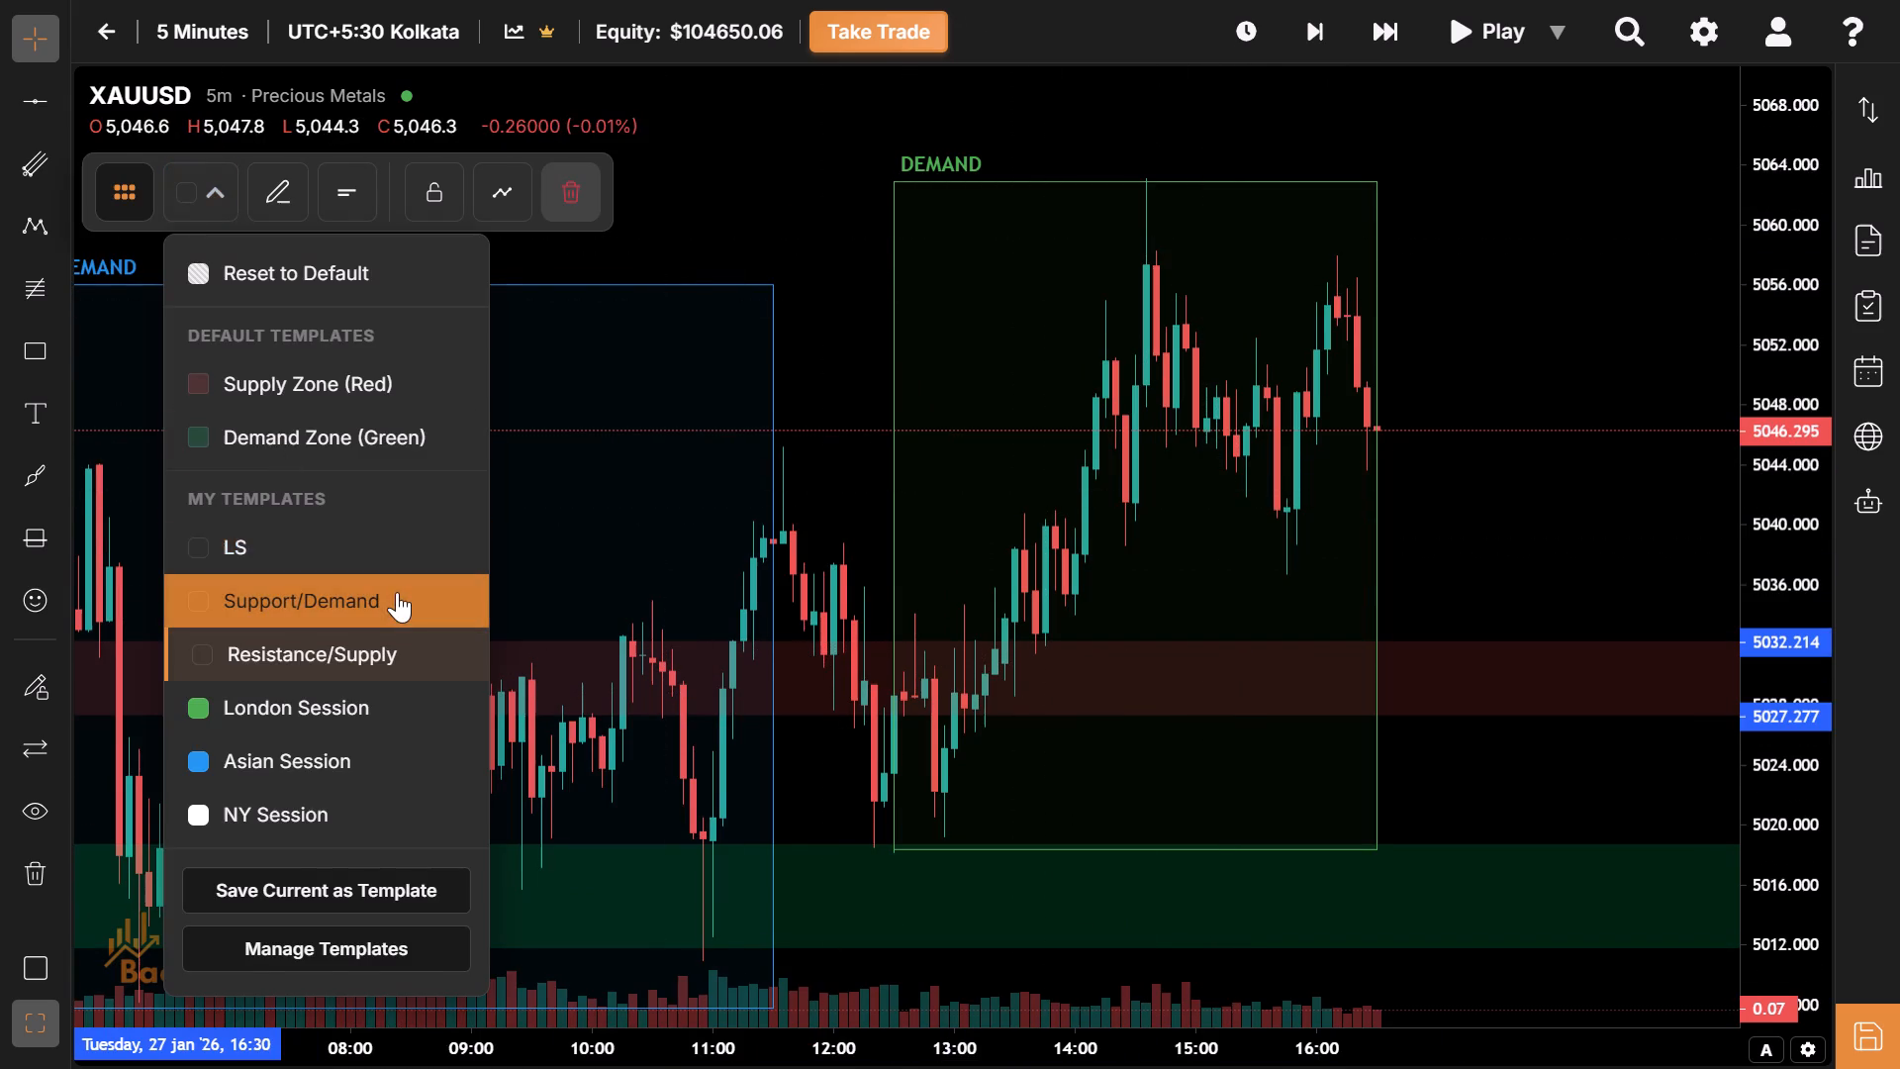
click(397, 592)
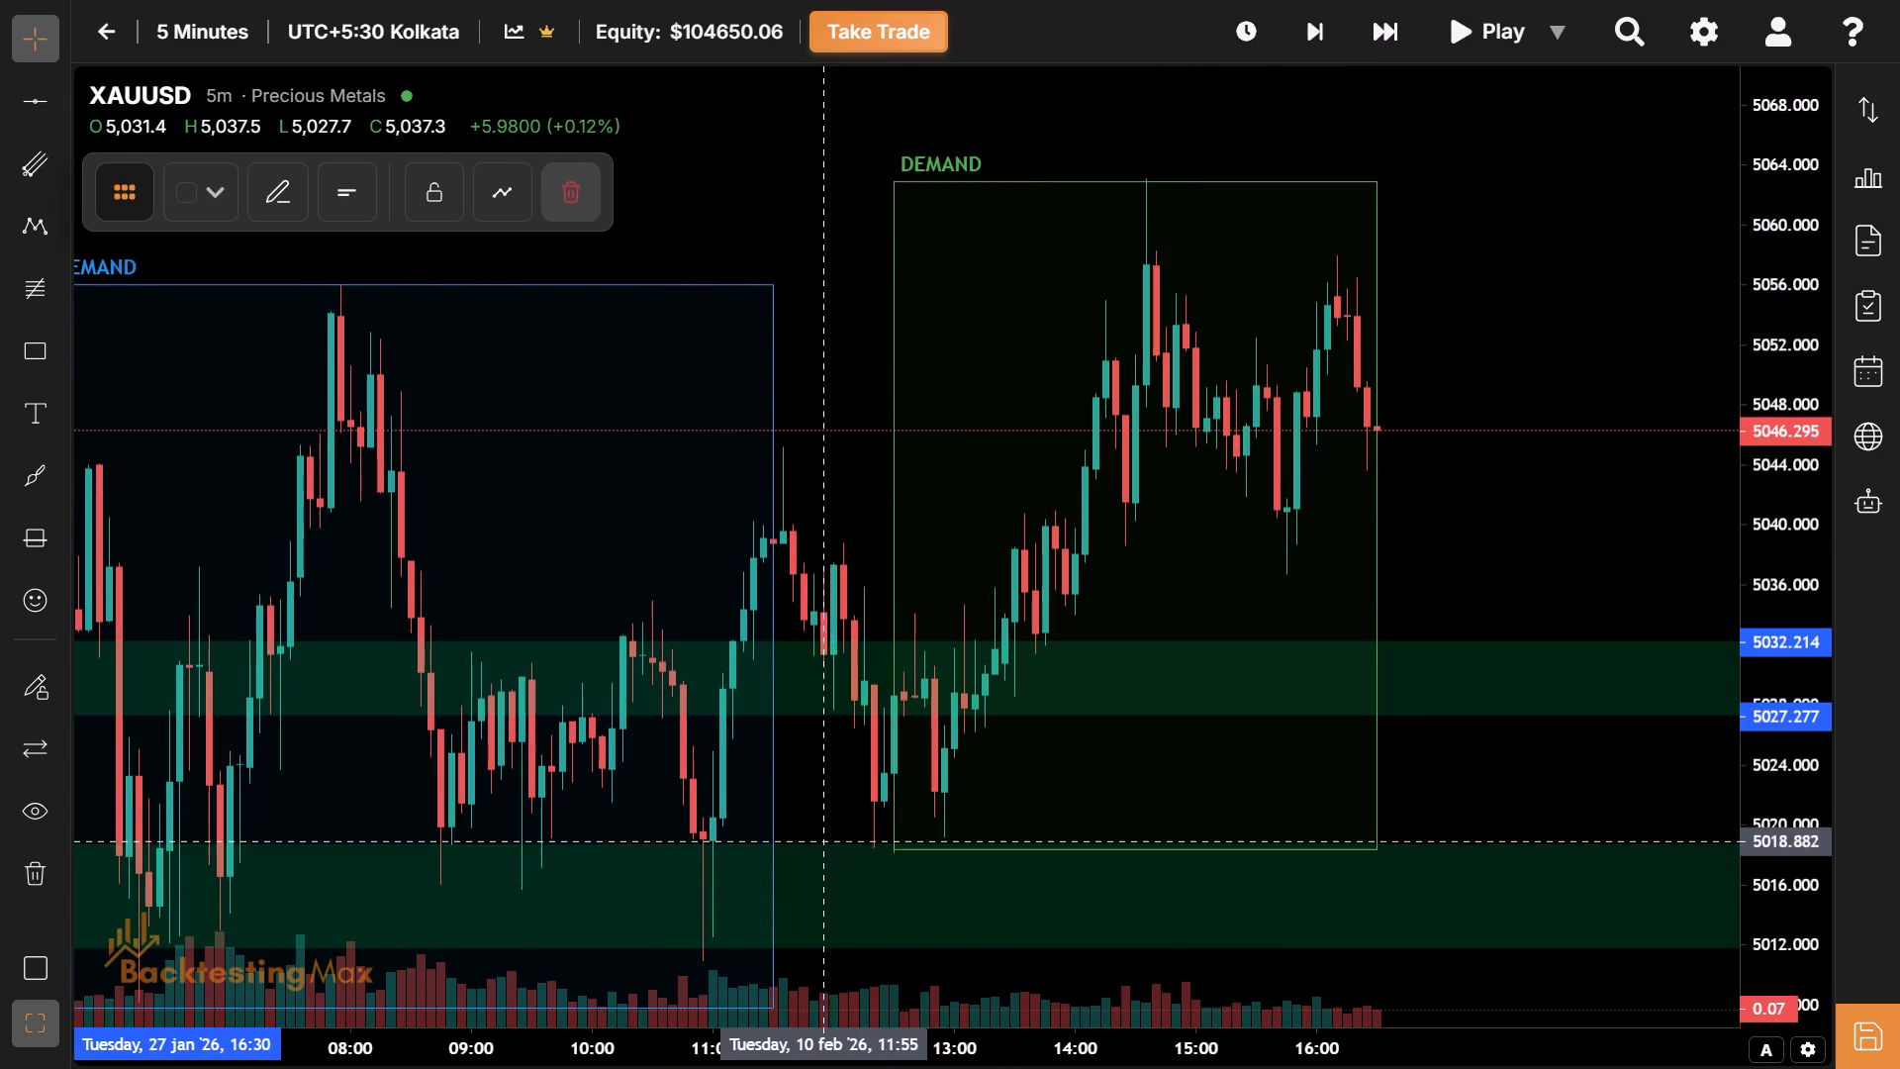
Examine how price reacted at the two demand zones across the 9 Feb sessions and the 10 Feb Asian session.
drag(728, 794, 1375, 725)
drag(1223, 698, 1543, 506)
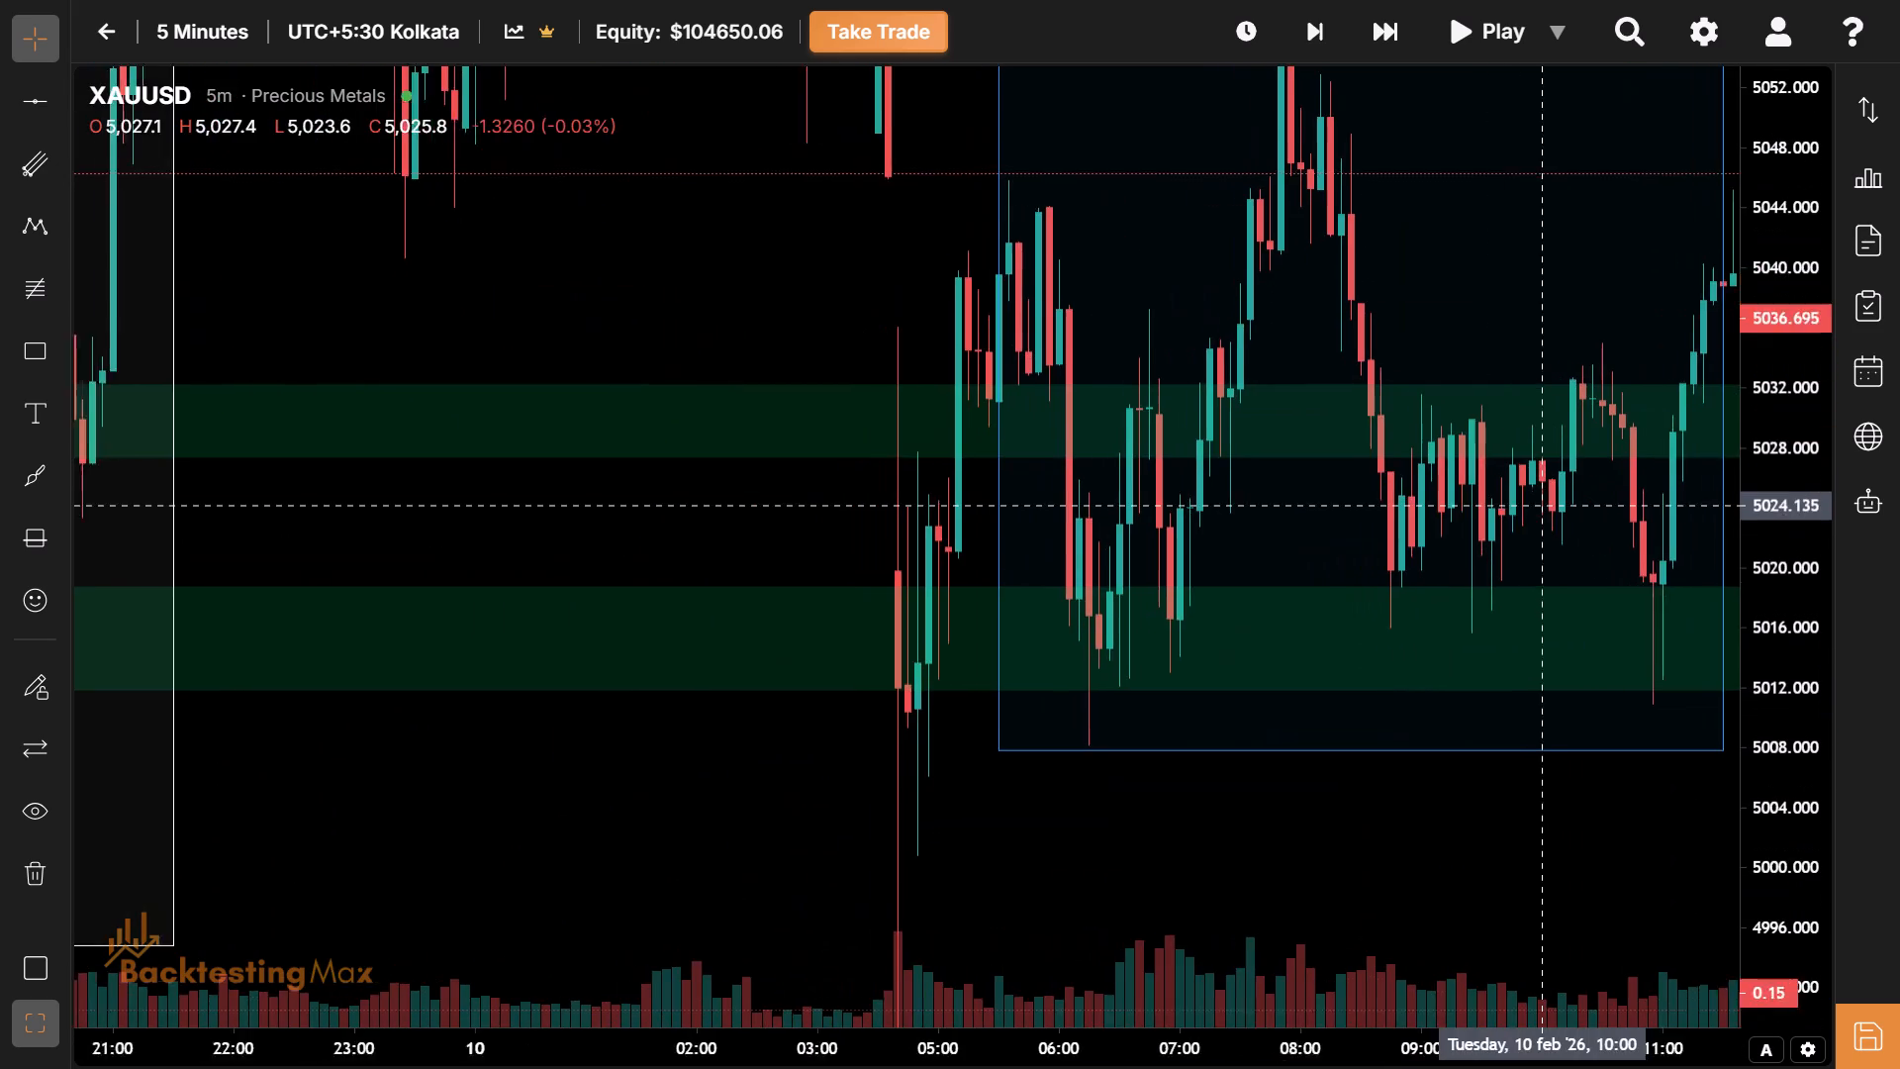
drag(1543, 506, 655, 705)
drag(1331, 729, 1193, 732)
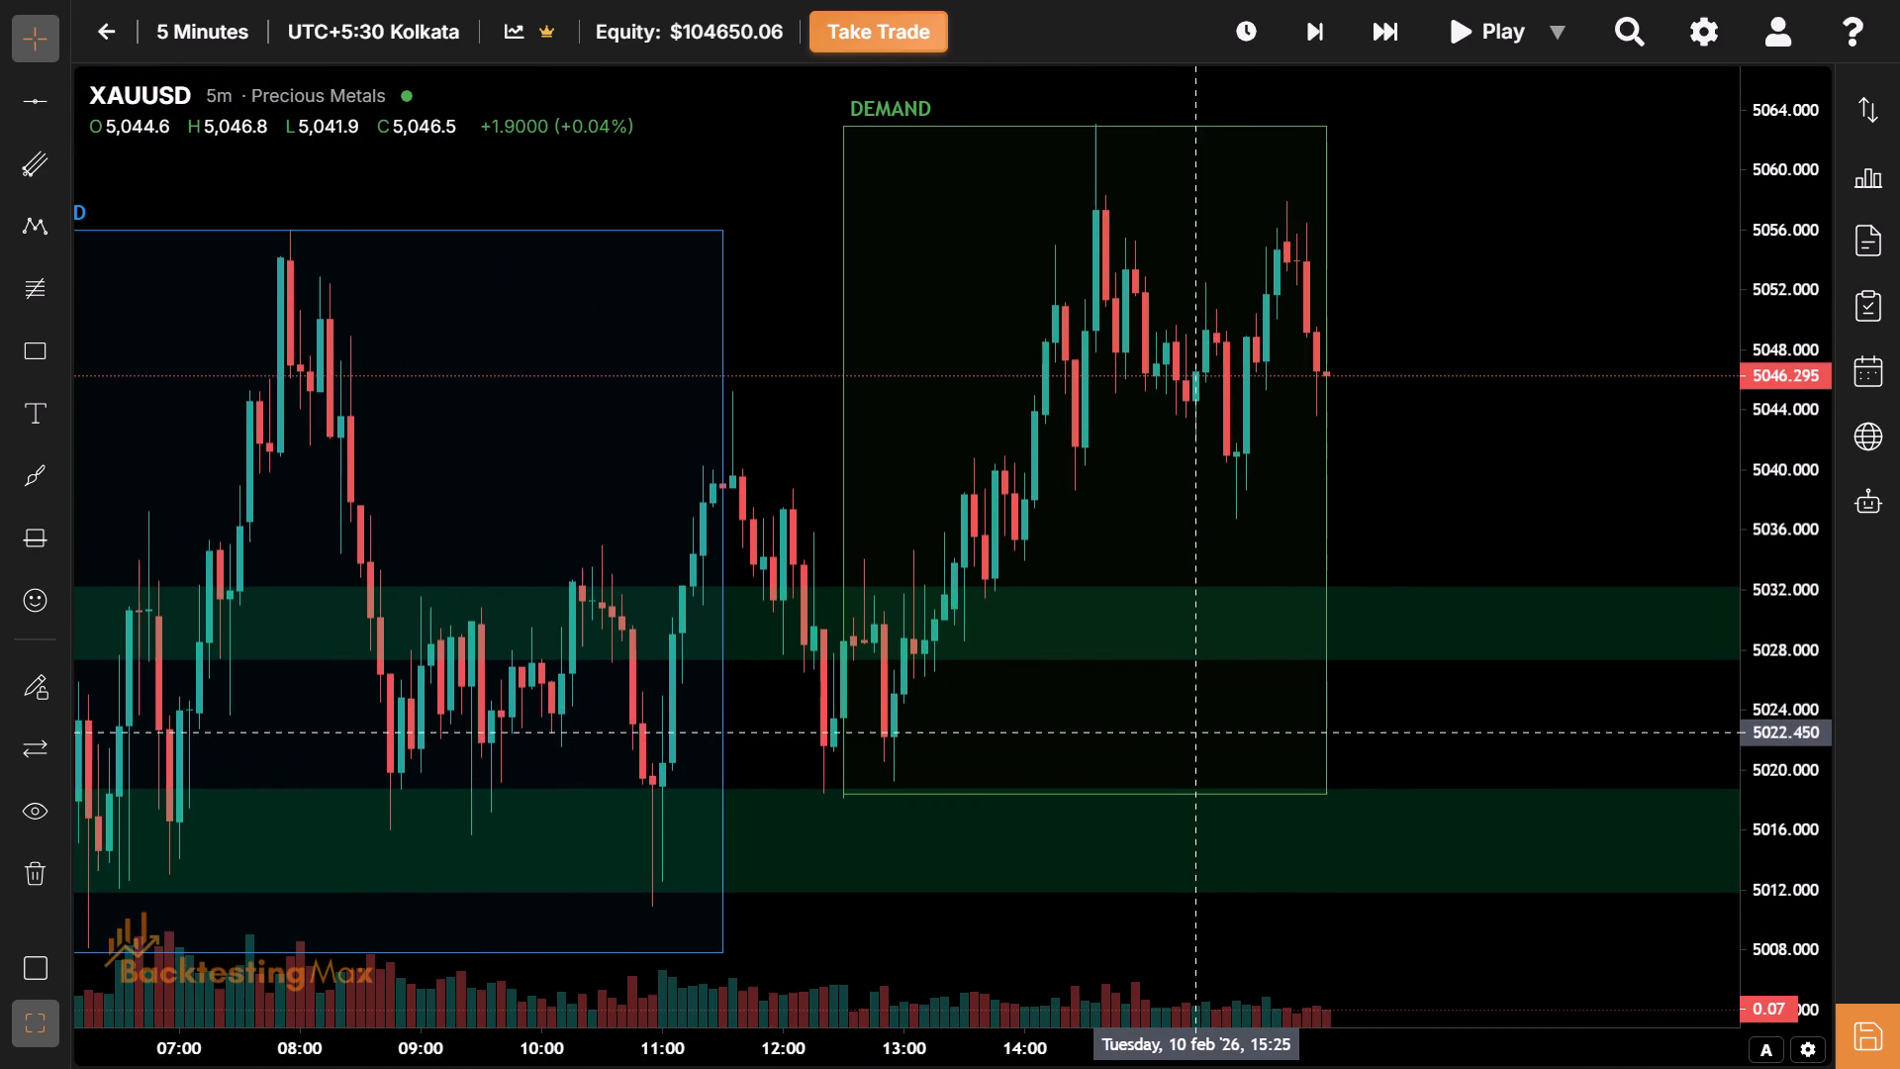
drag(953, 479, 1598, 498)
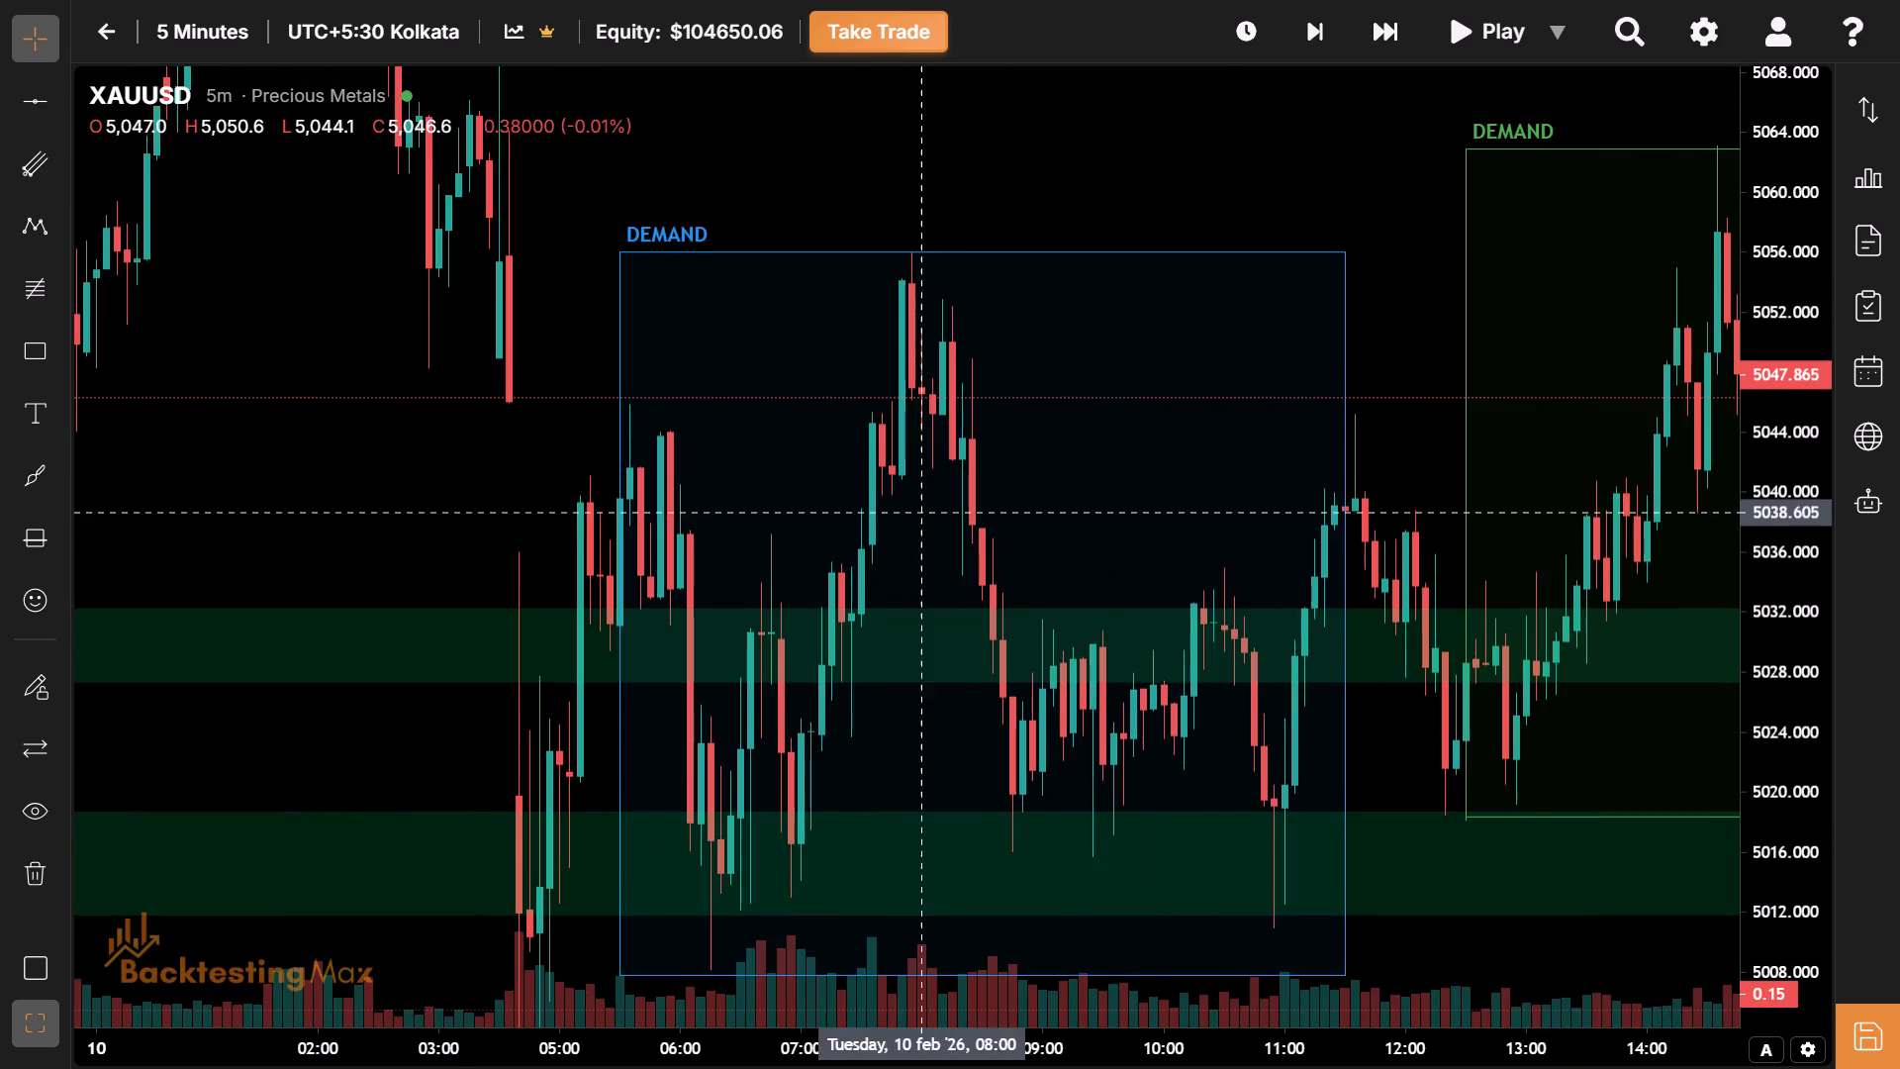
drag(920, 513, 1648, 501)
drag(996, 1049, 1387, 1068)
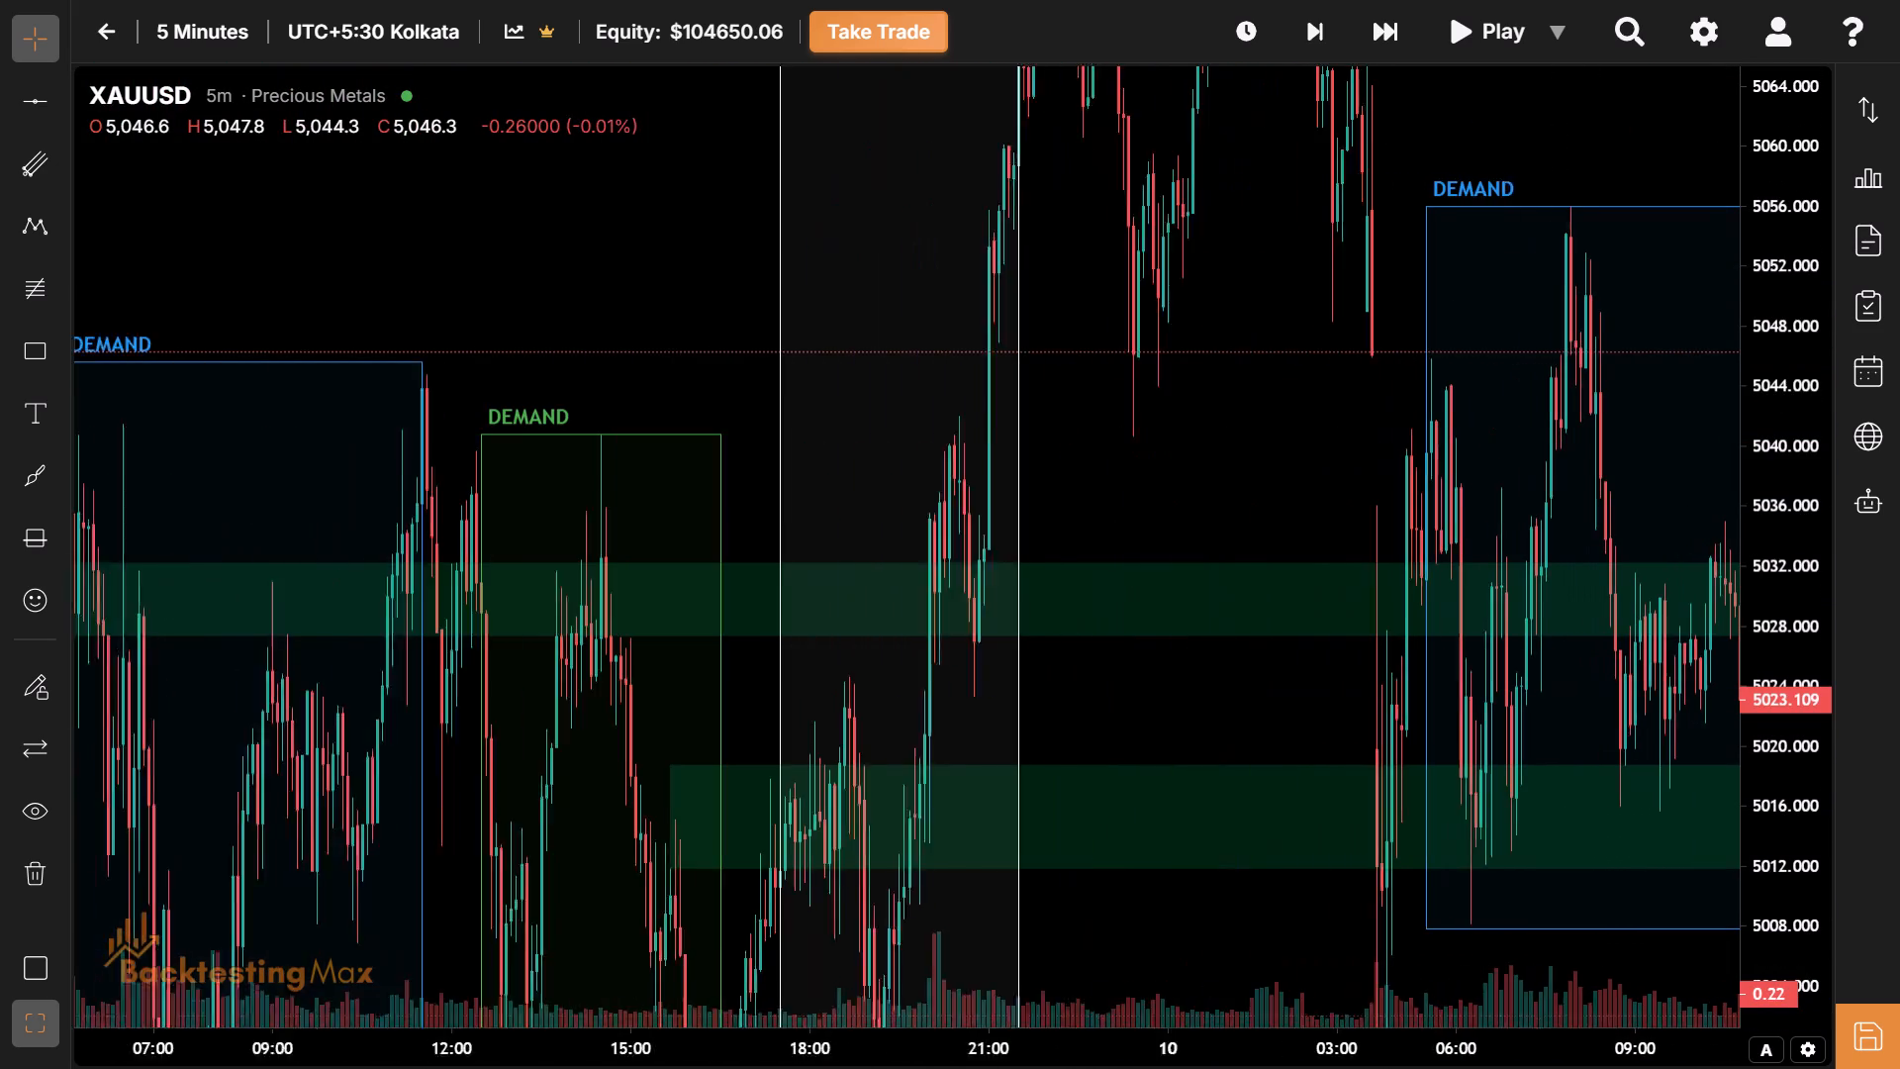
drag(1387, 1068, 1369, 1066)
drag(1071, 708, 1350, 735)
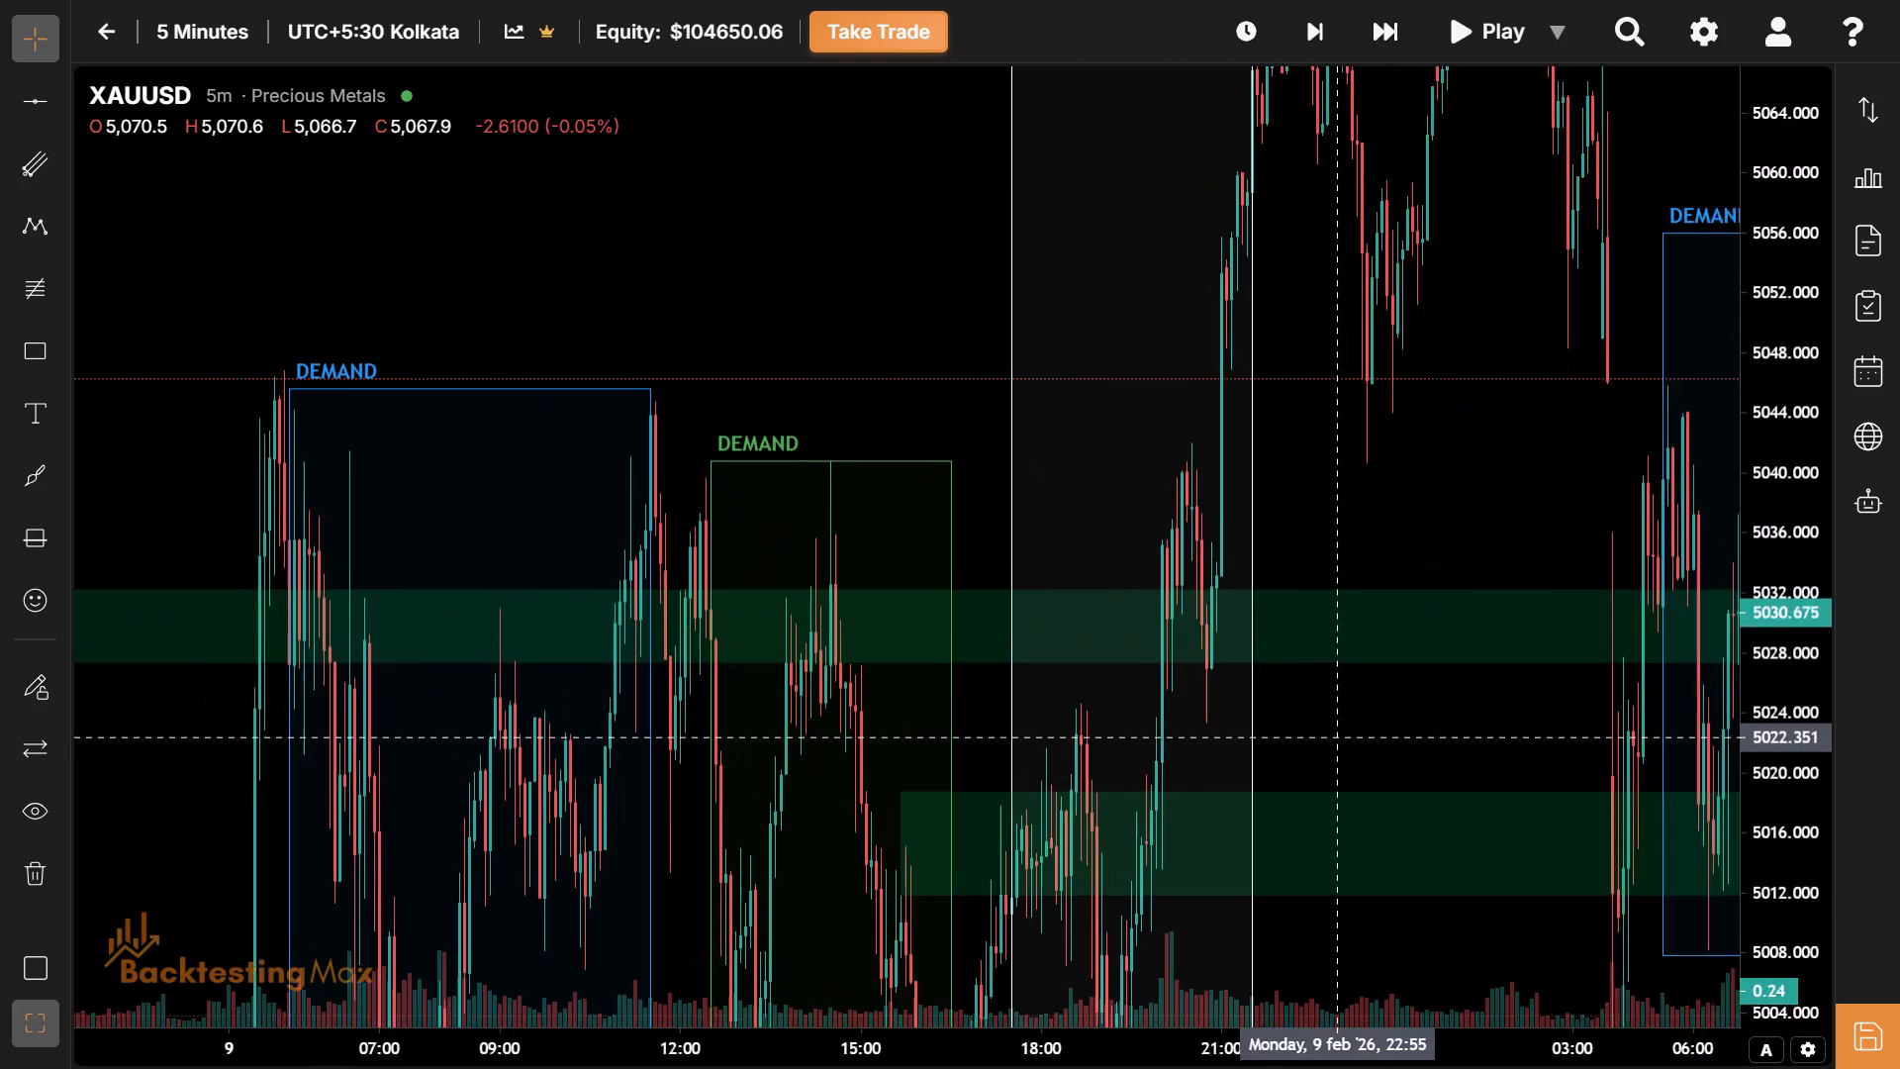
drag(1350, 735, 1482, 680)
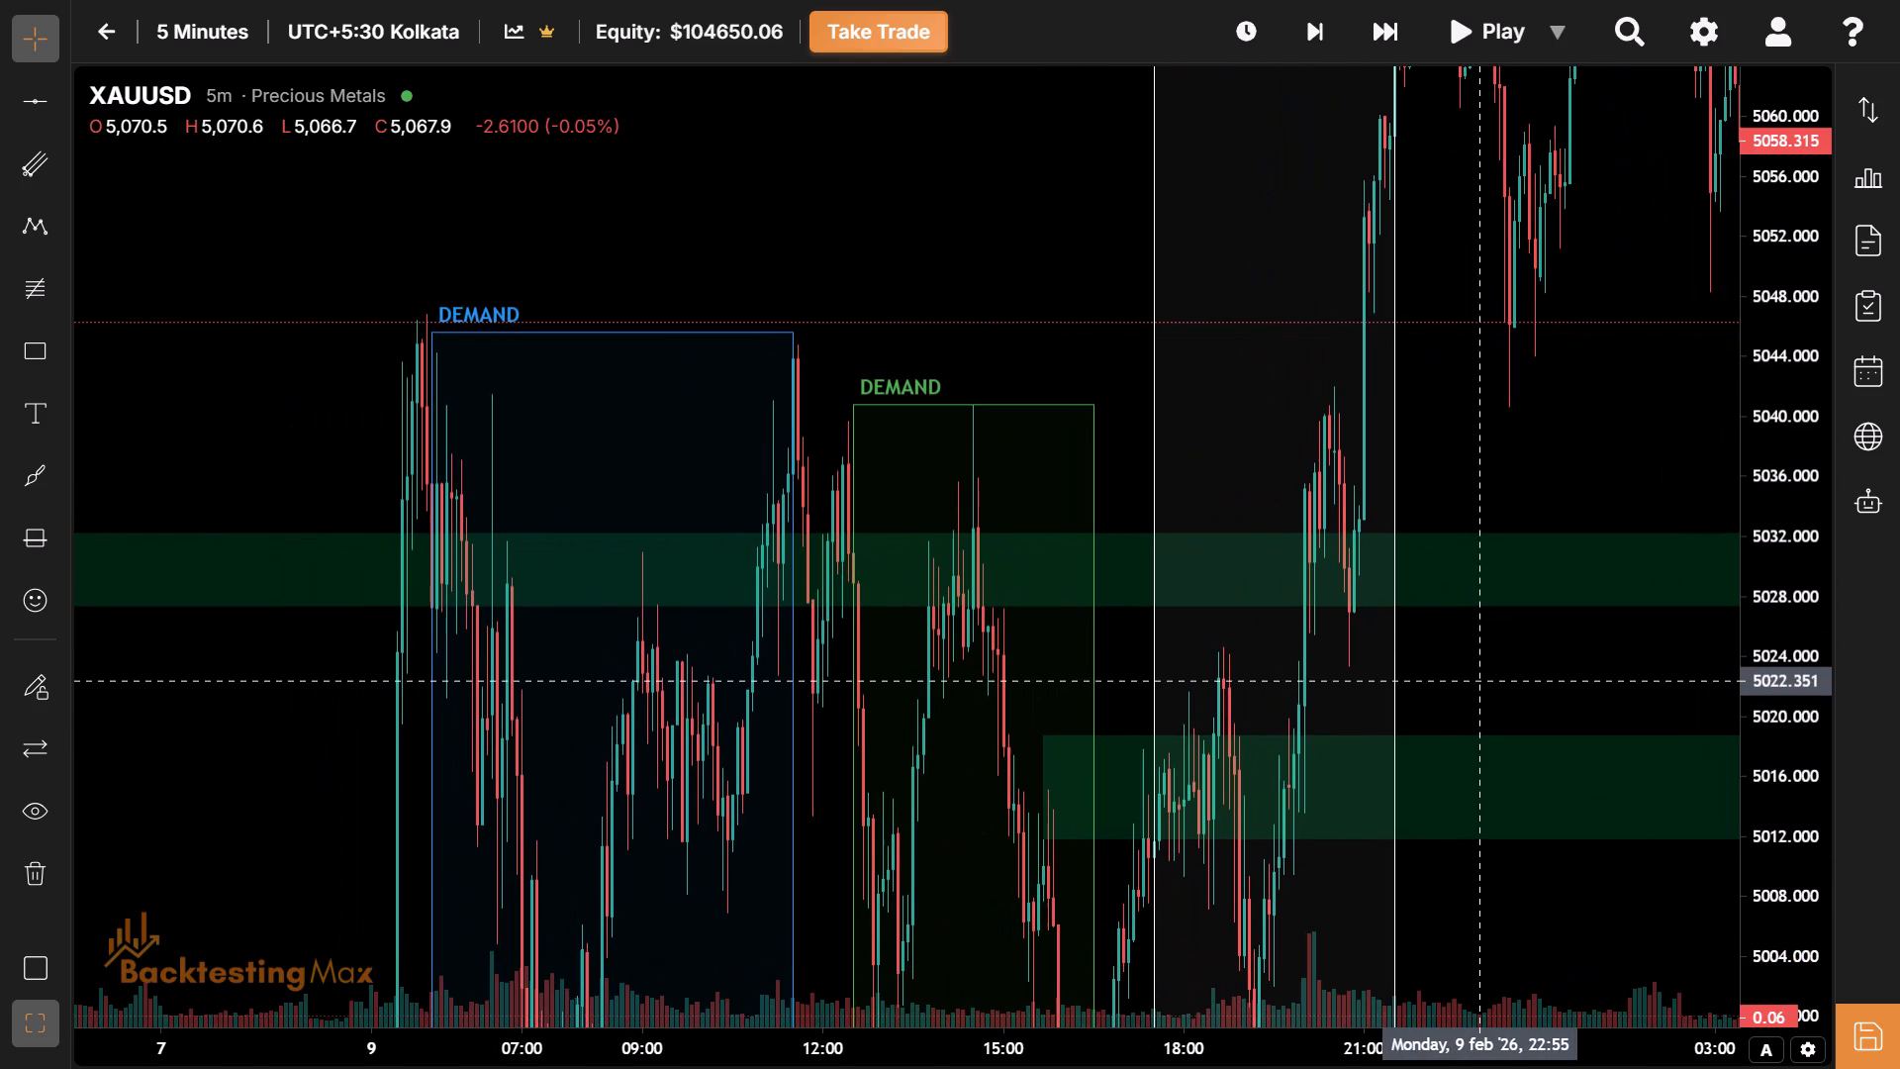
drag(1482, 680, 1483, 680)
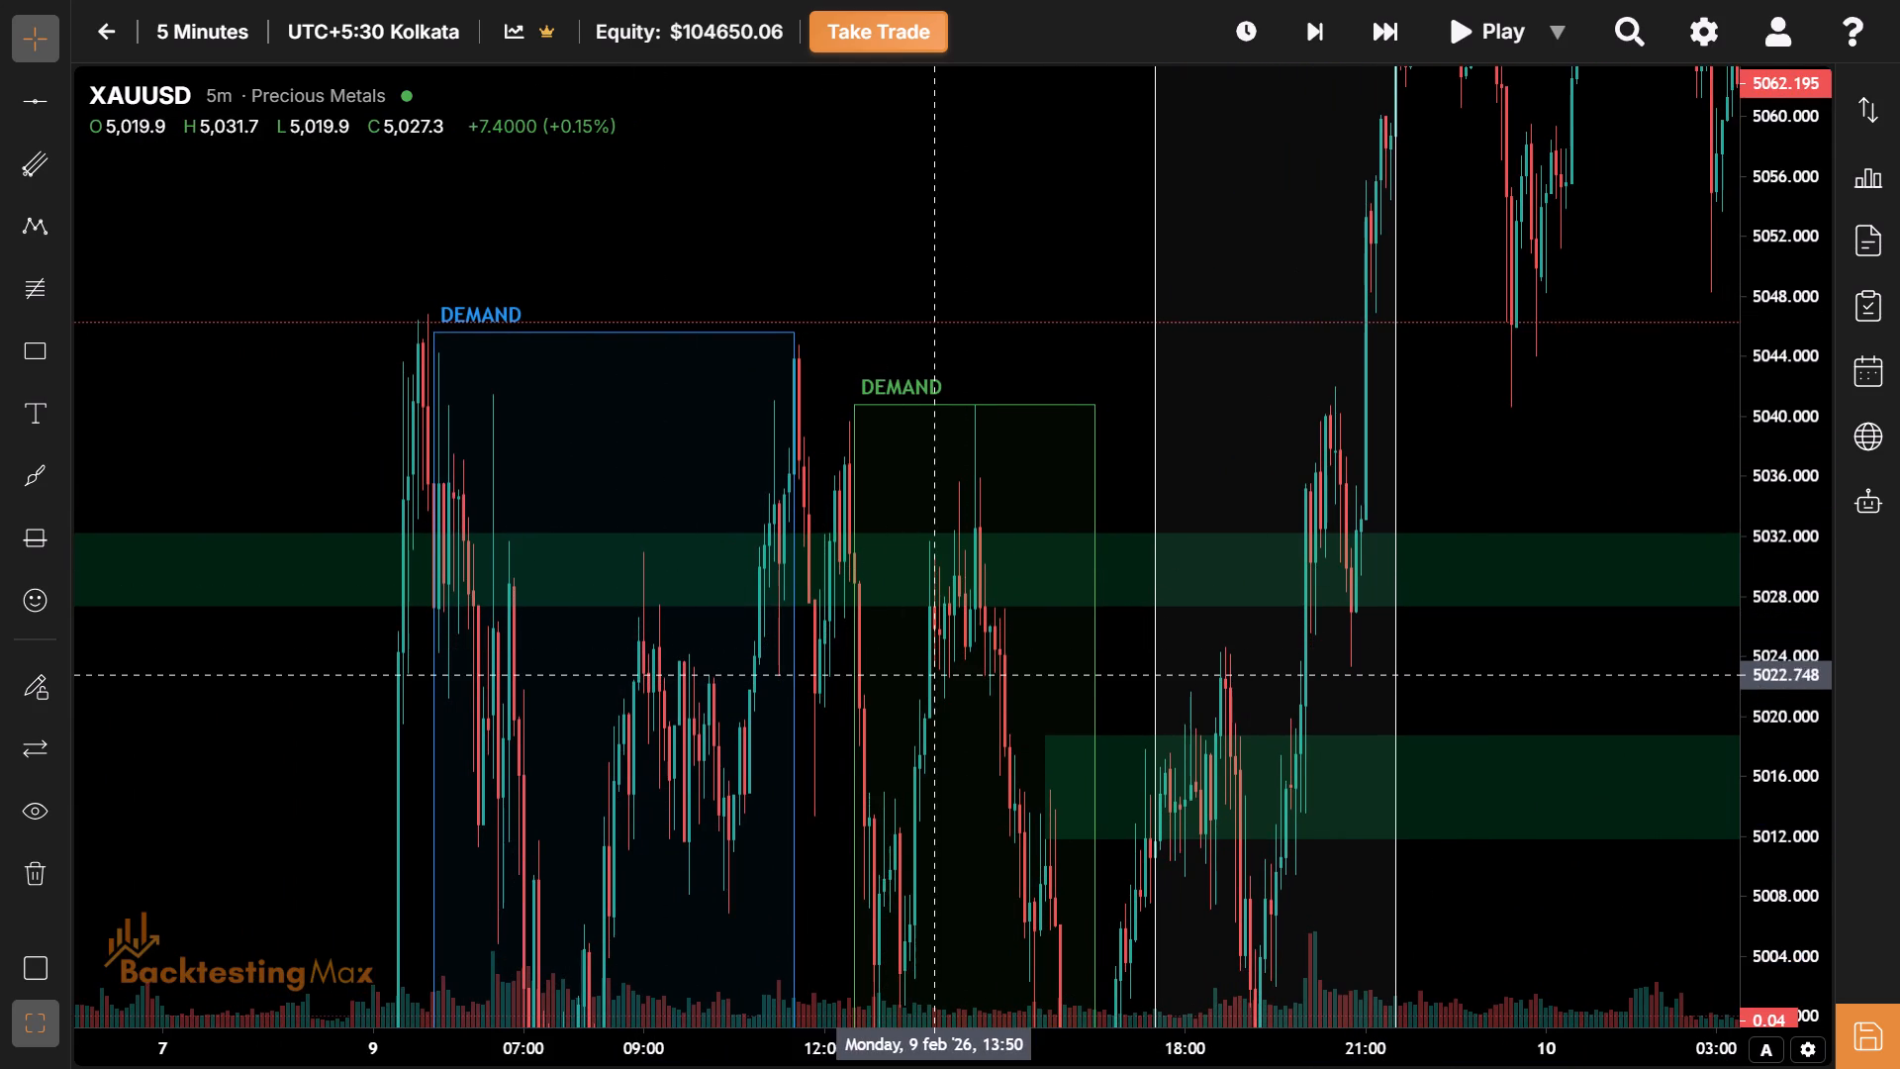
drag(936, 676, 888, 670)
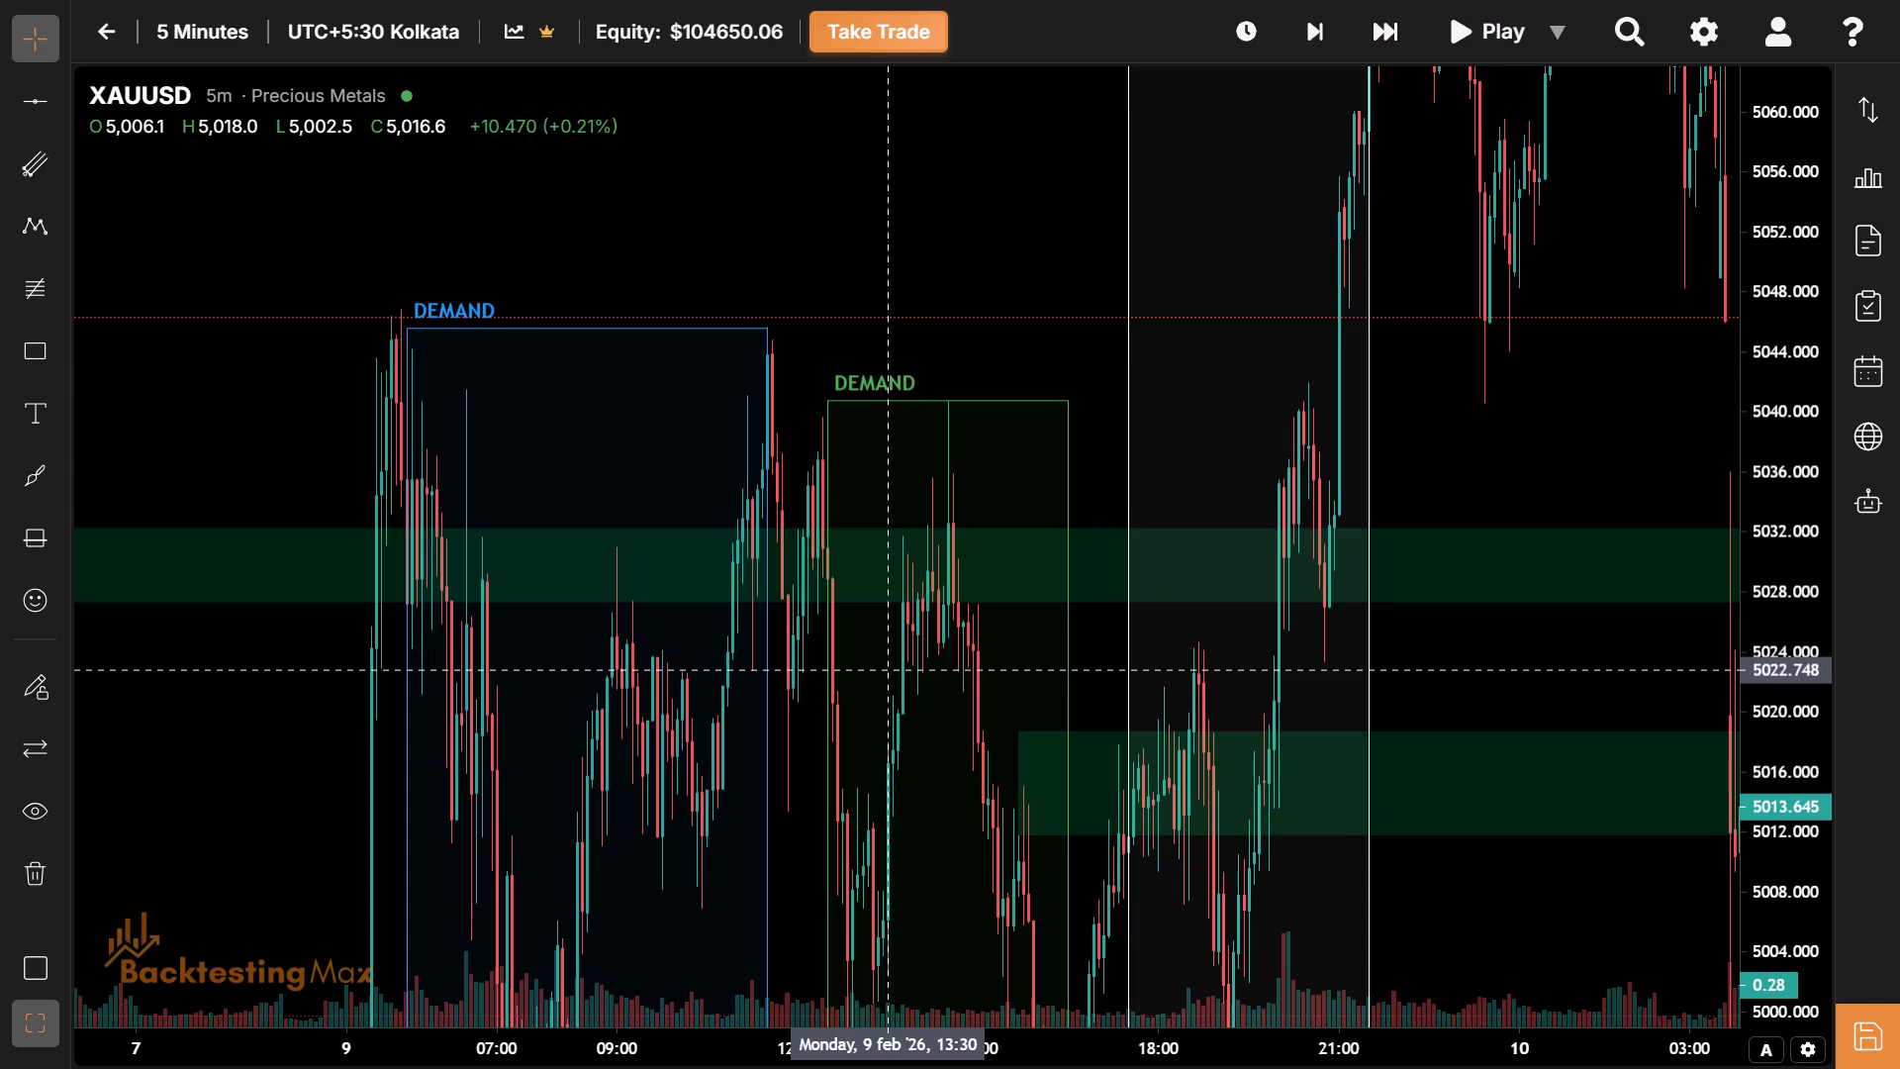
drag(888, 670, 785, 674)
drag(1102, 674, 1008, 674)
drag(1008, 674, 832, 673)
drag(1280, 701, 1160, 961)
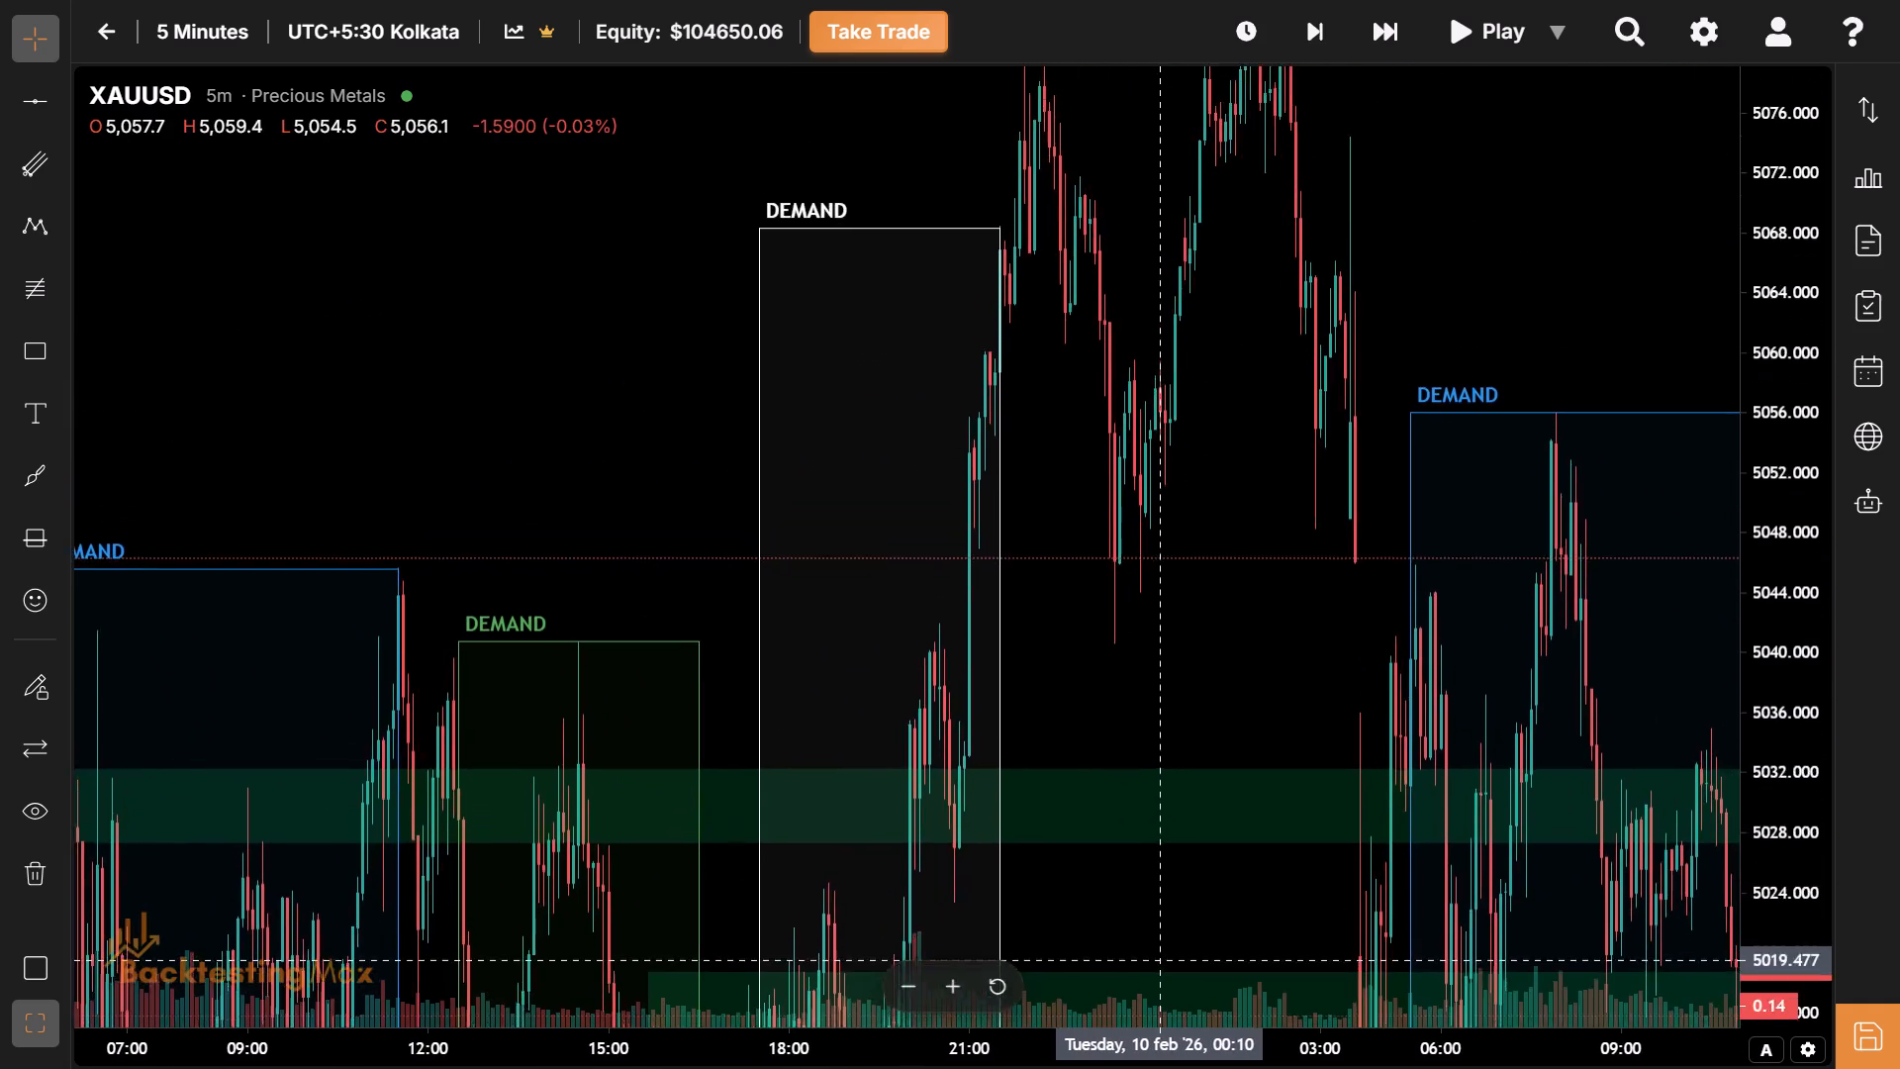
drag(1160, 961, 794, 452)
Compare the 10 Feb Asian and London session ranges with the two demand zones at different chart scales.
drag(1348, 413, 1199, 575)
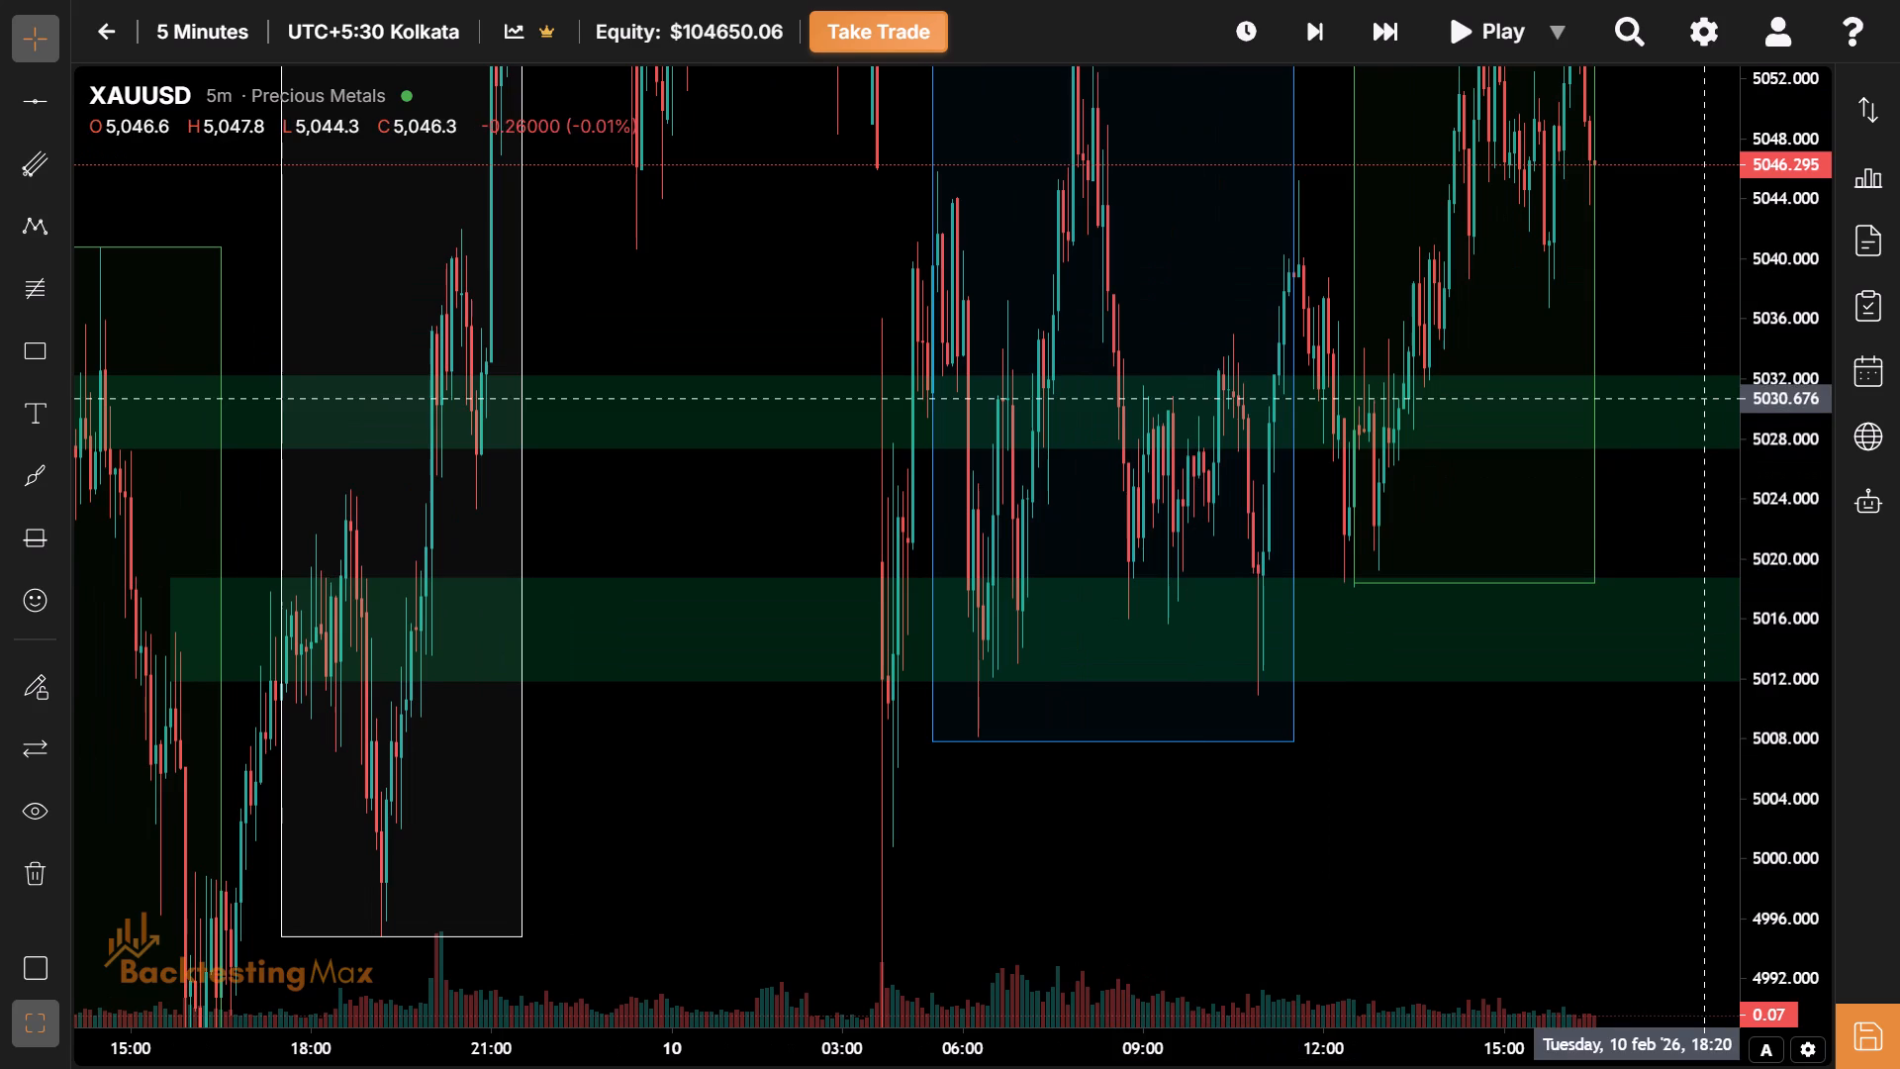
drag(1793, 128, 1792, 559)
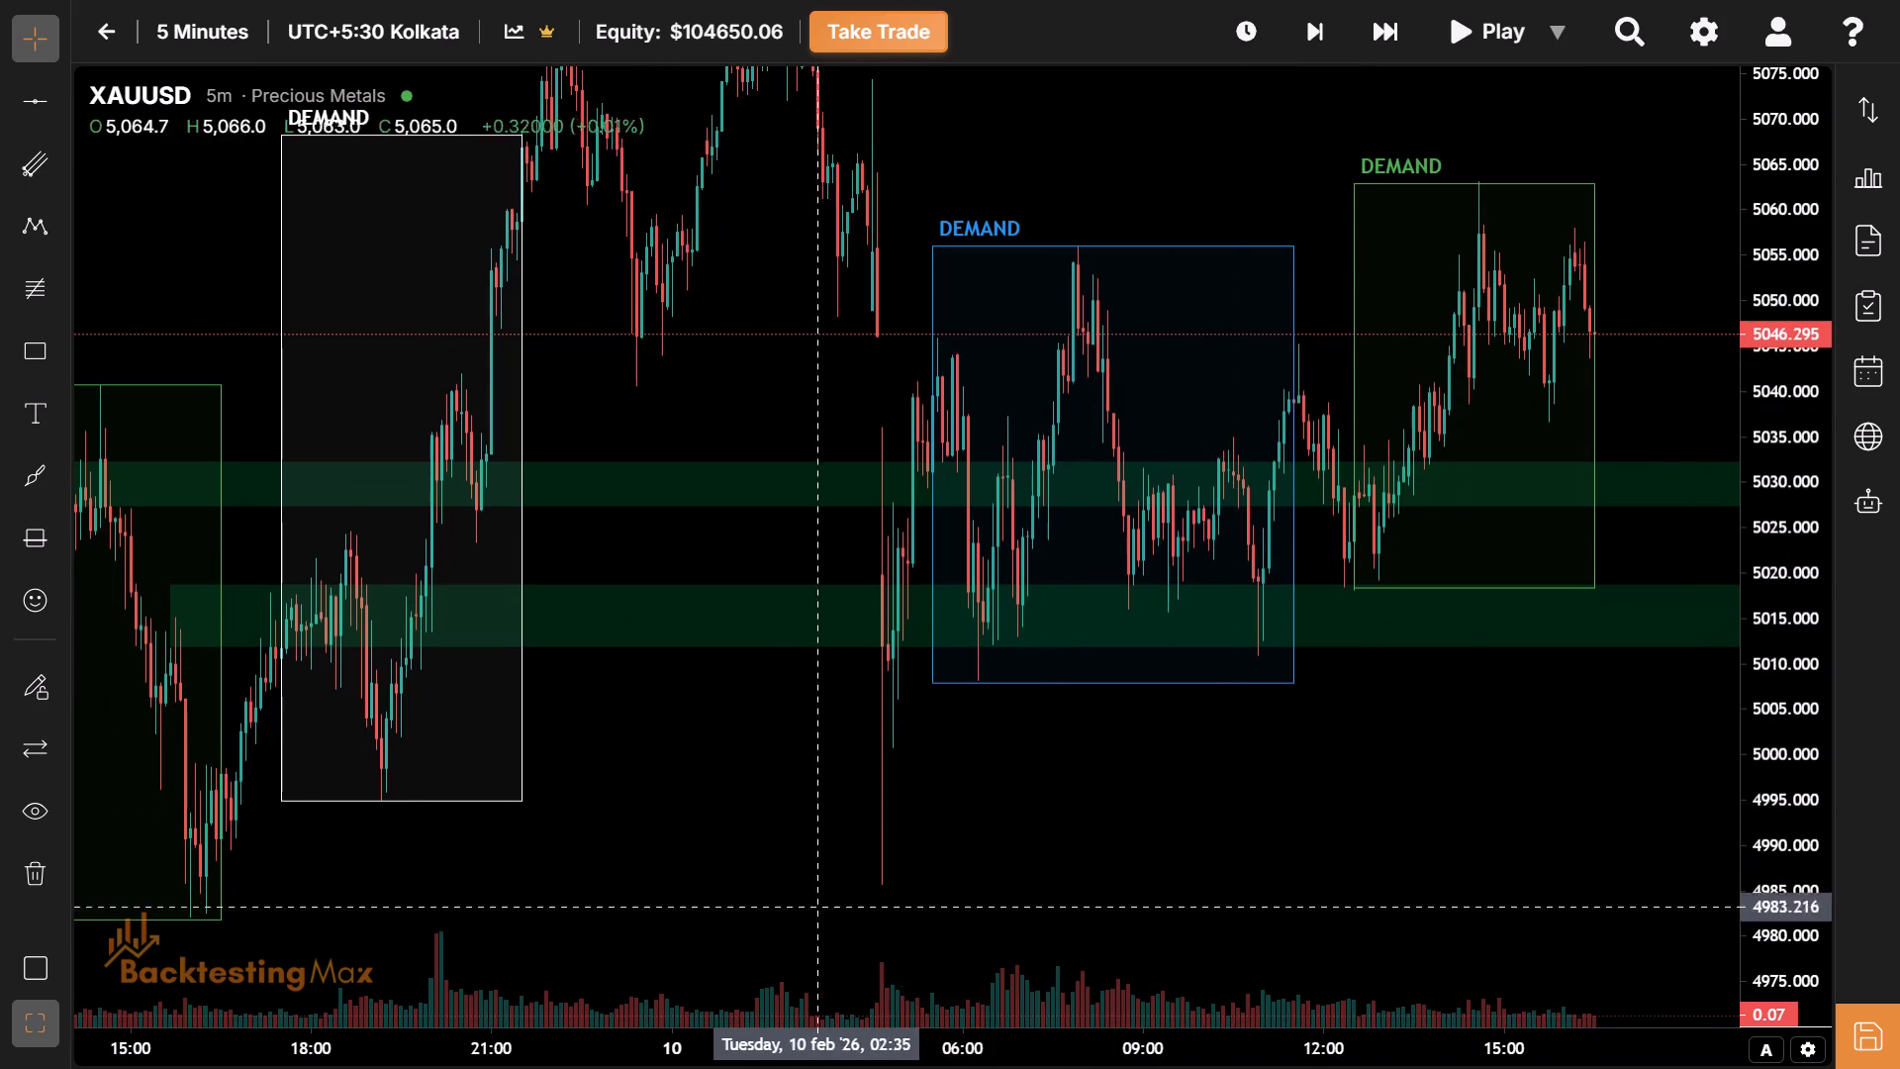
drag(1482, 766, 748, 942)
drag(908, 1062, 704, 1068)
drag(1775, 980, 1783, 882)
drag(1039, 520, 1286, 632)
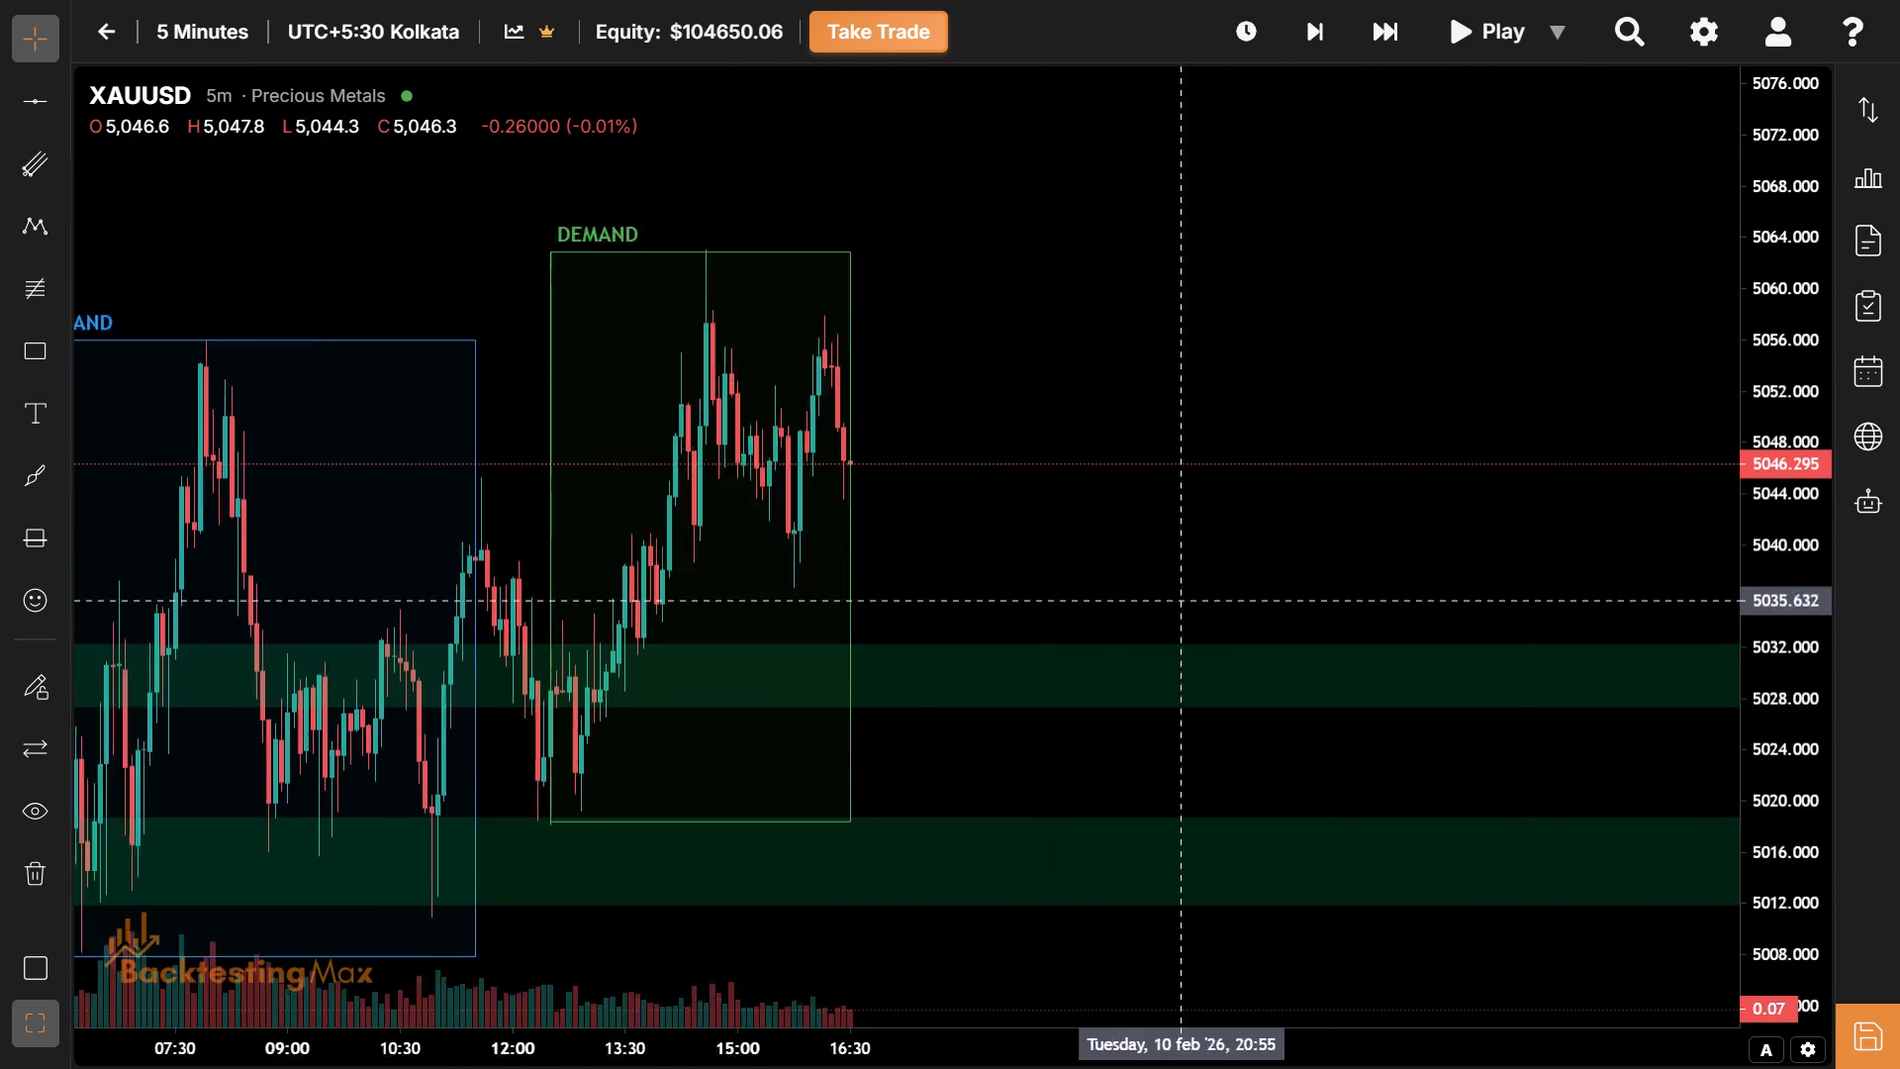
drag(1286, 632, 1325, 641)
drag(1080, 1049, 737, 1068)
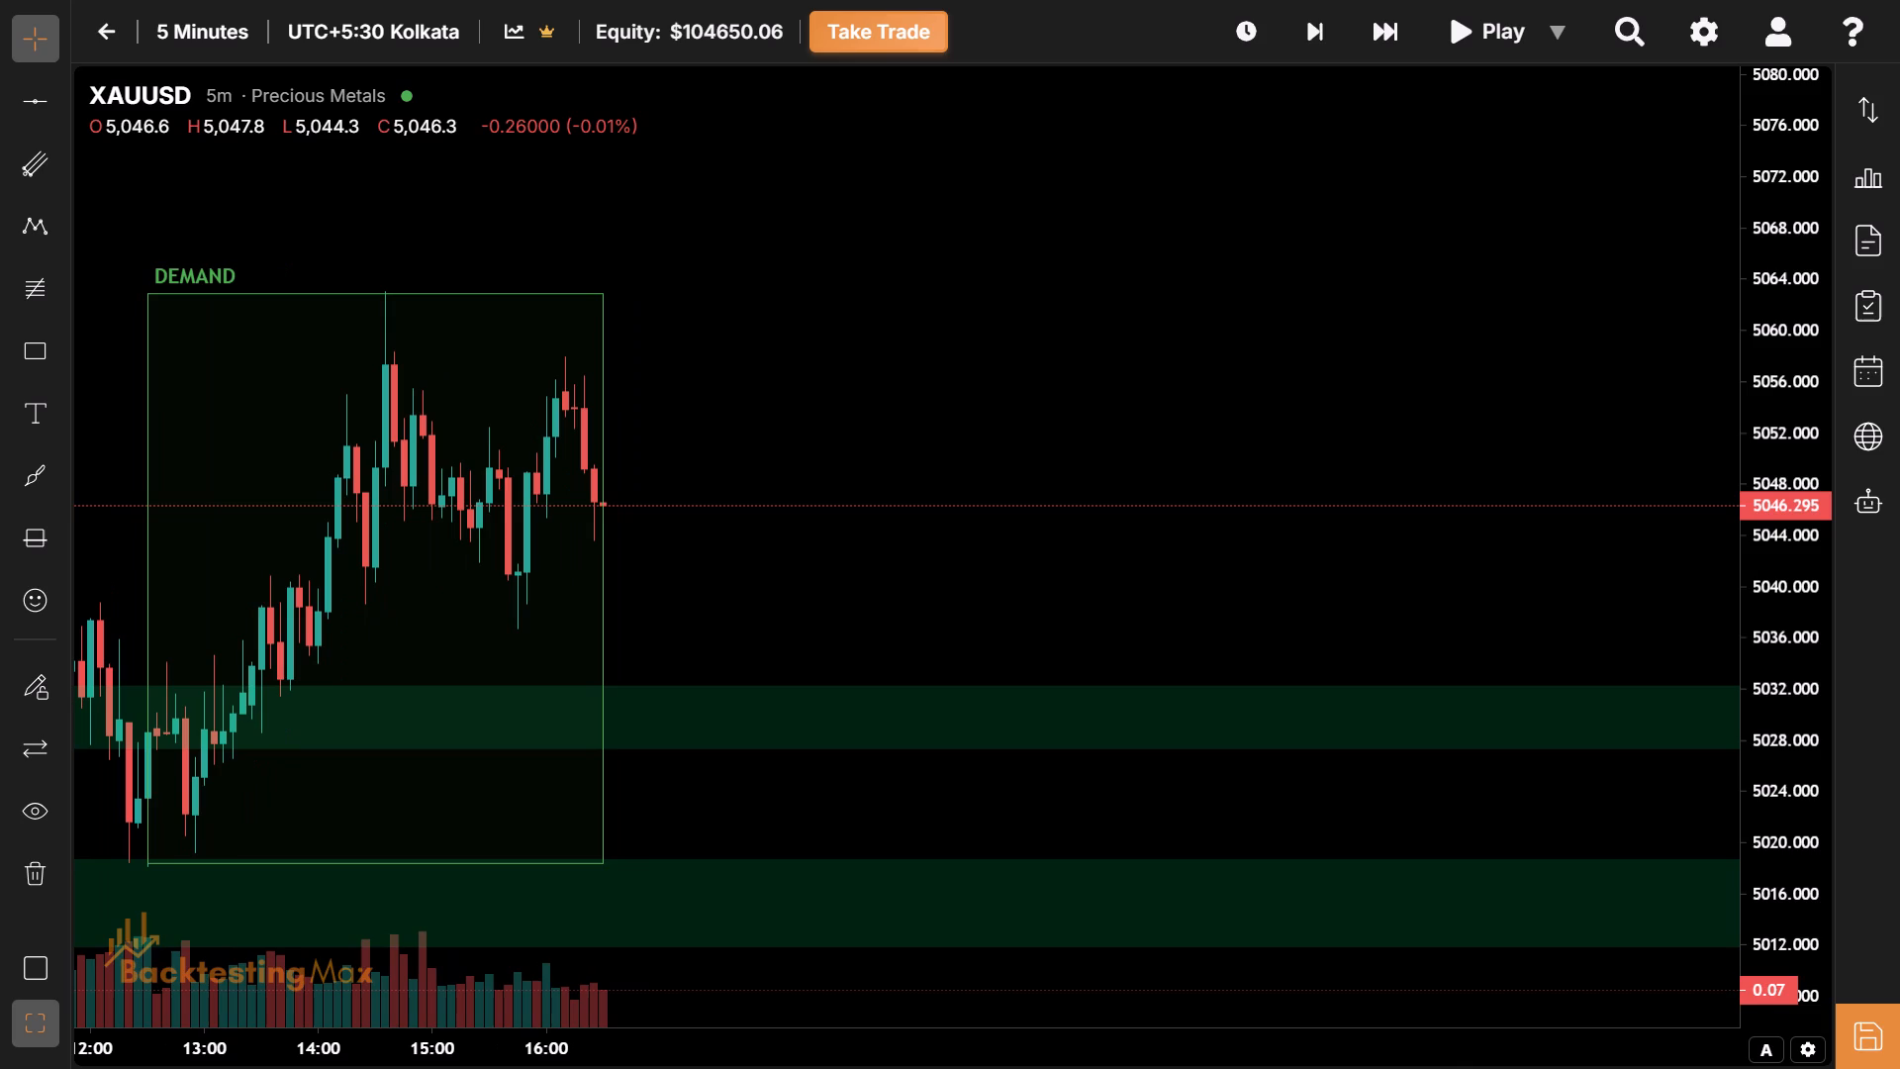
drag(1776, 919, 1777, 832)
drag(1085, 552, 1799, 583)
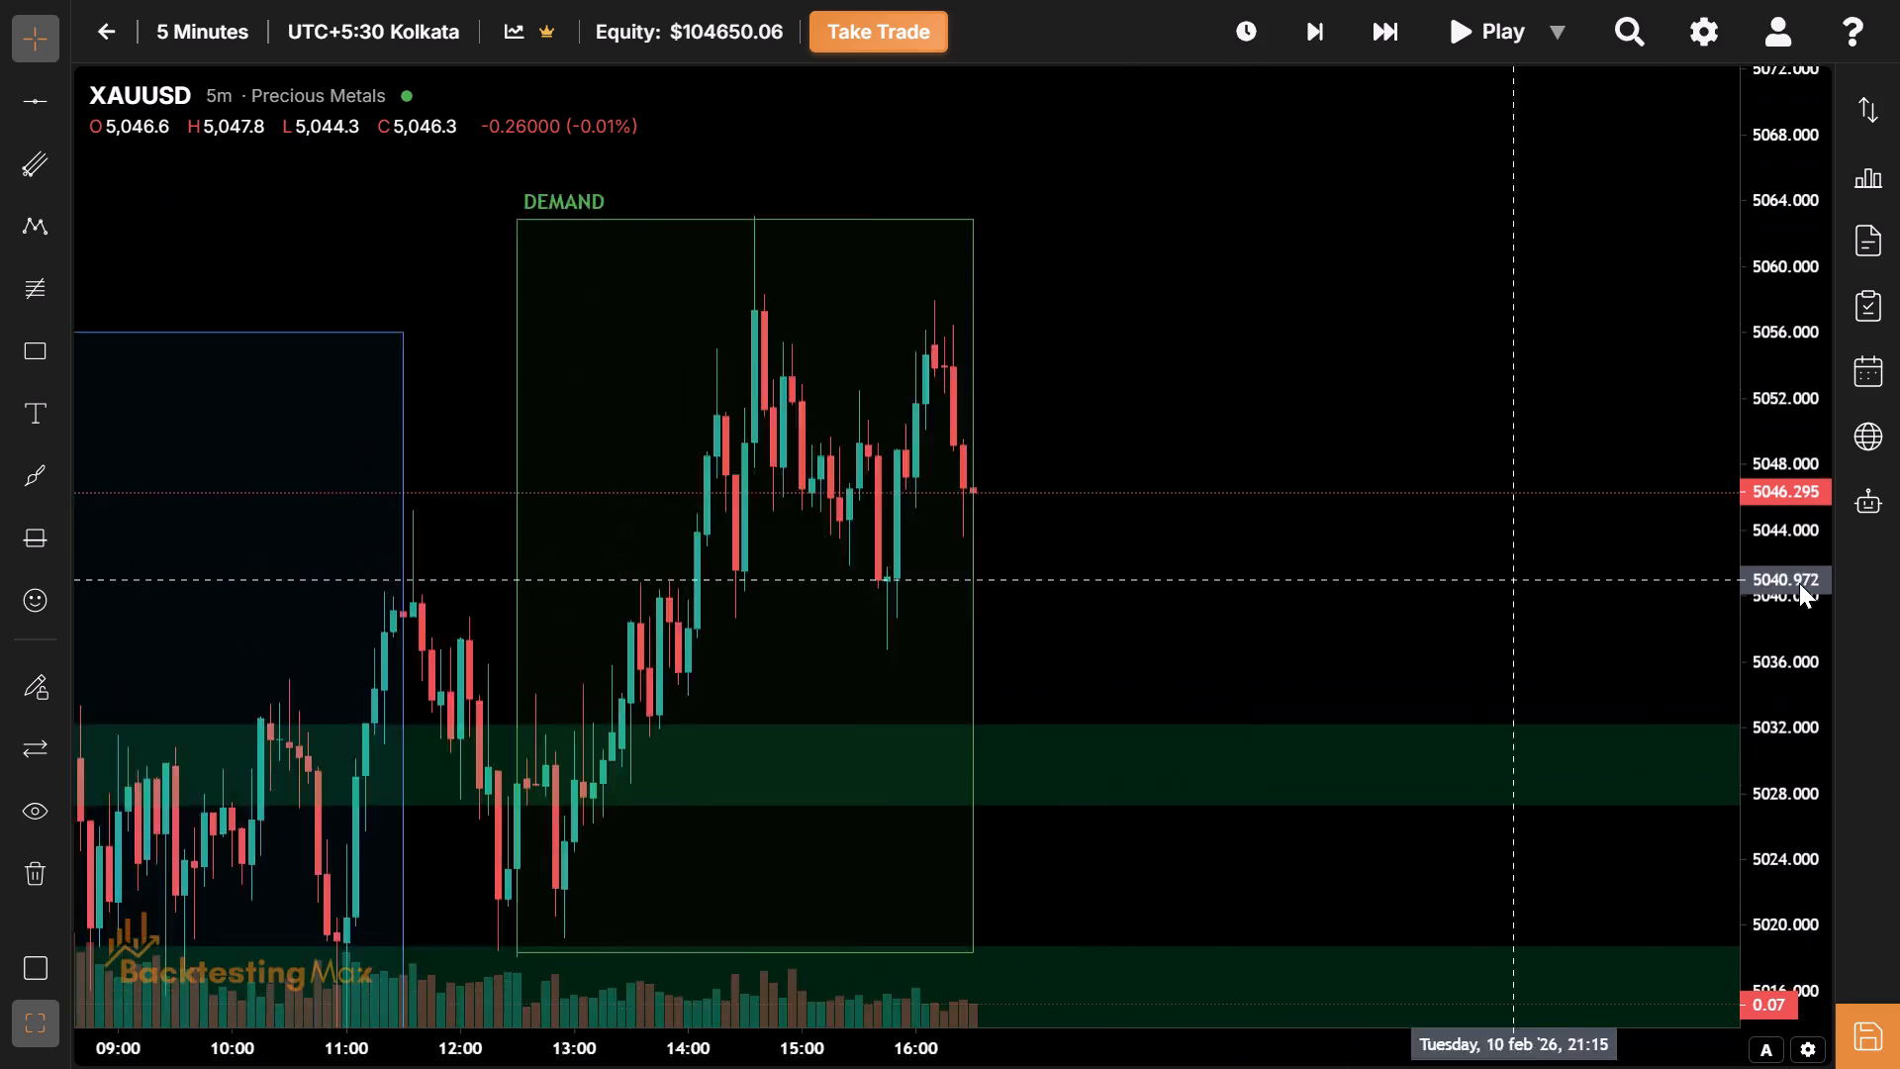
drag(1799, 583, 1804, 575)
Step the replay forward bar by bar from 16:30 to 17:40 on 10 Feb.
click(1436, 498)
drag(1436, 498, 1096, 587)
drag(1254, 574, 1142, 615)
click(1311, 29)
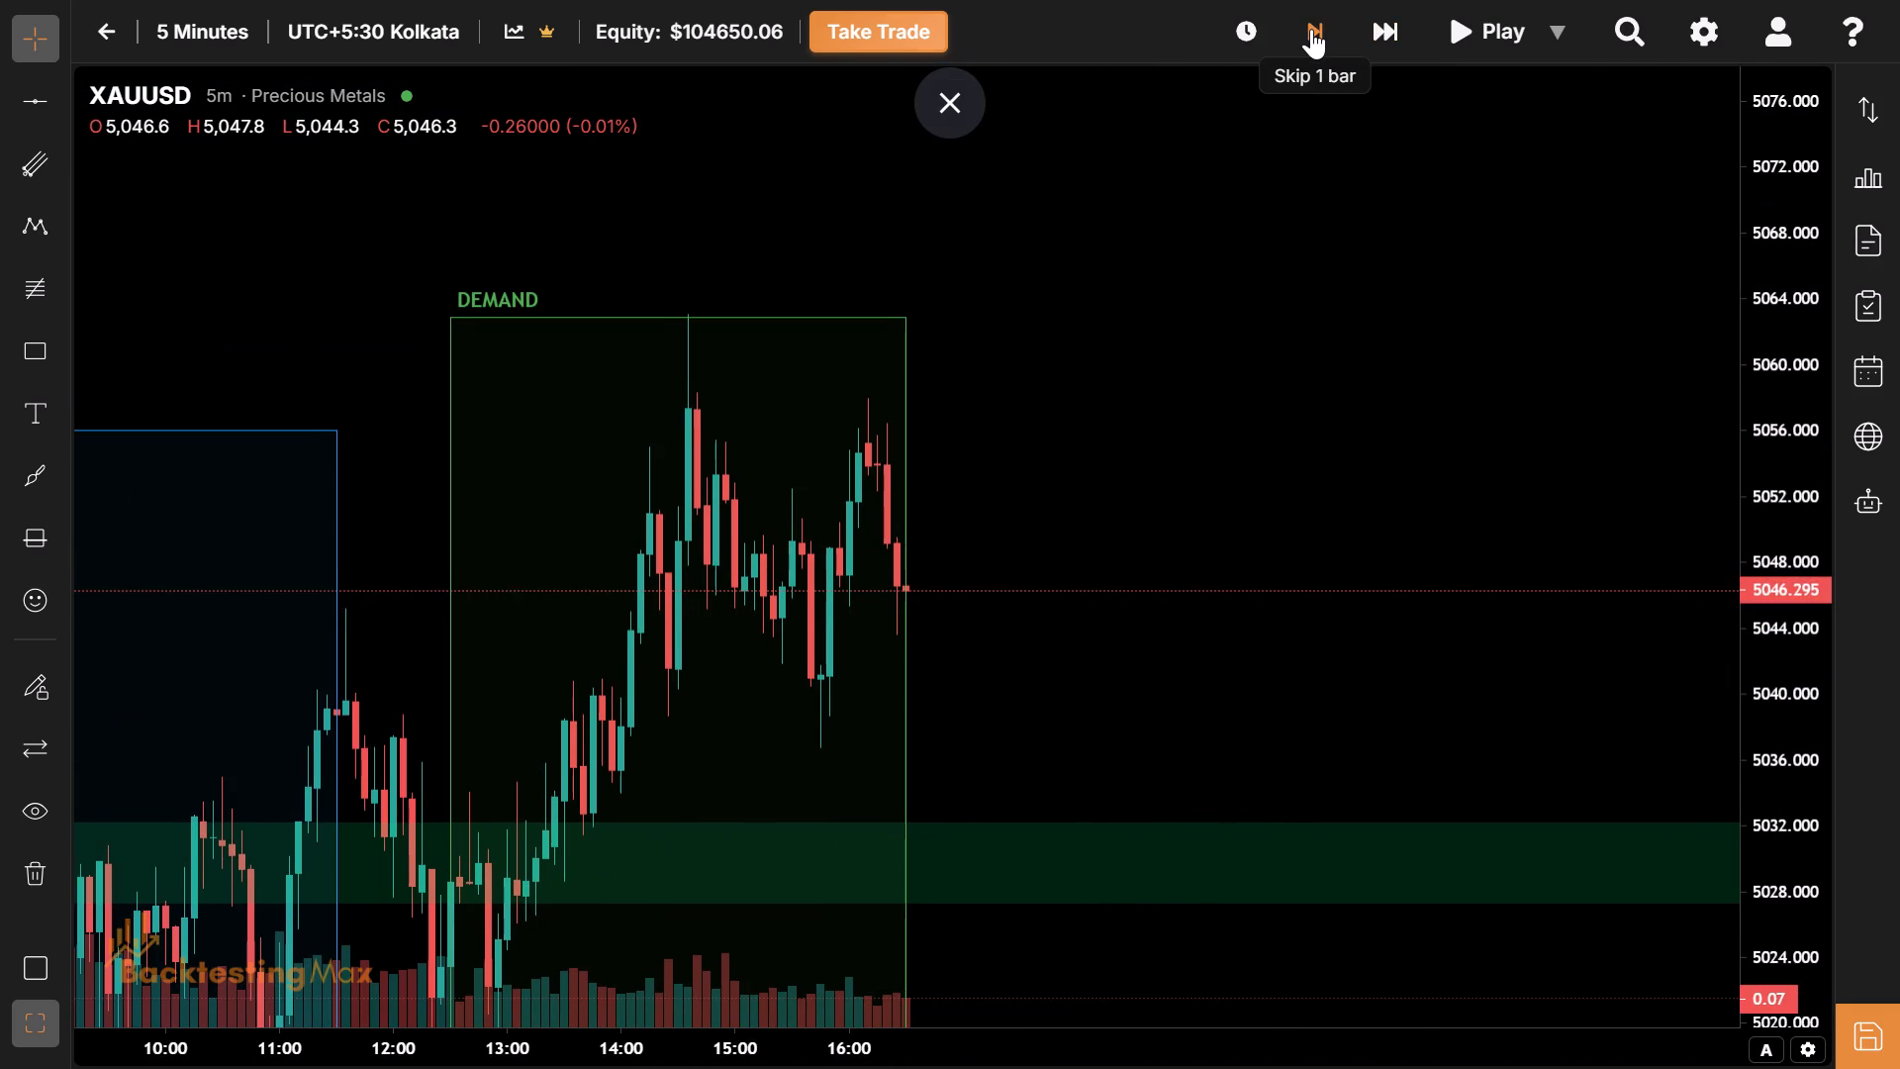
click(1311, 29)
click(1311, 29)
click(1311, 29)
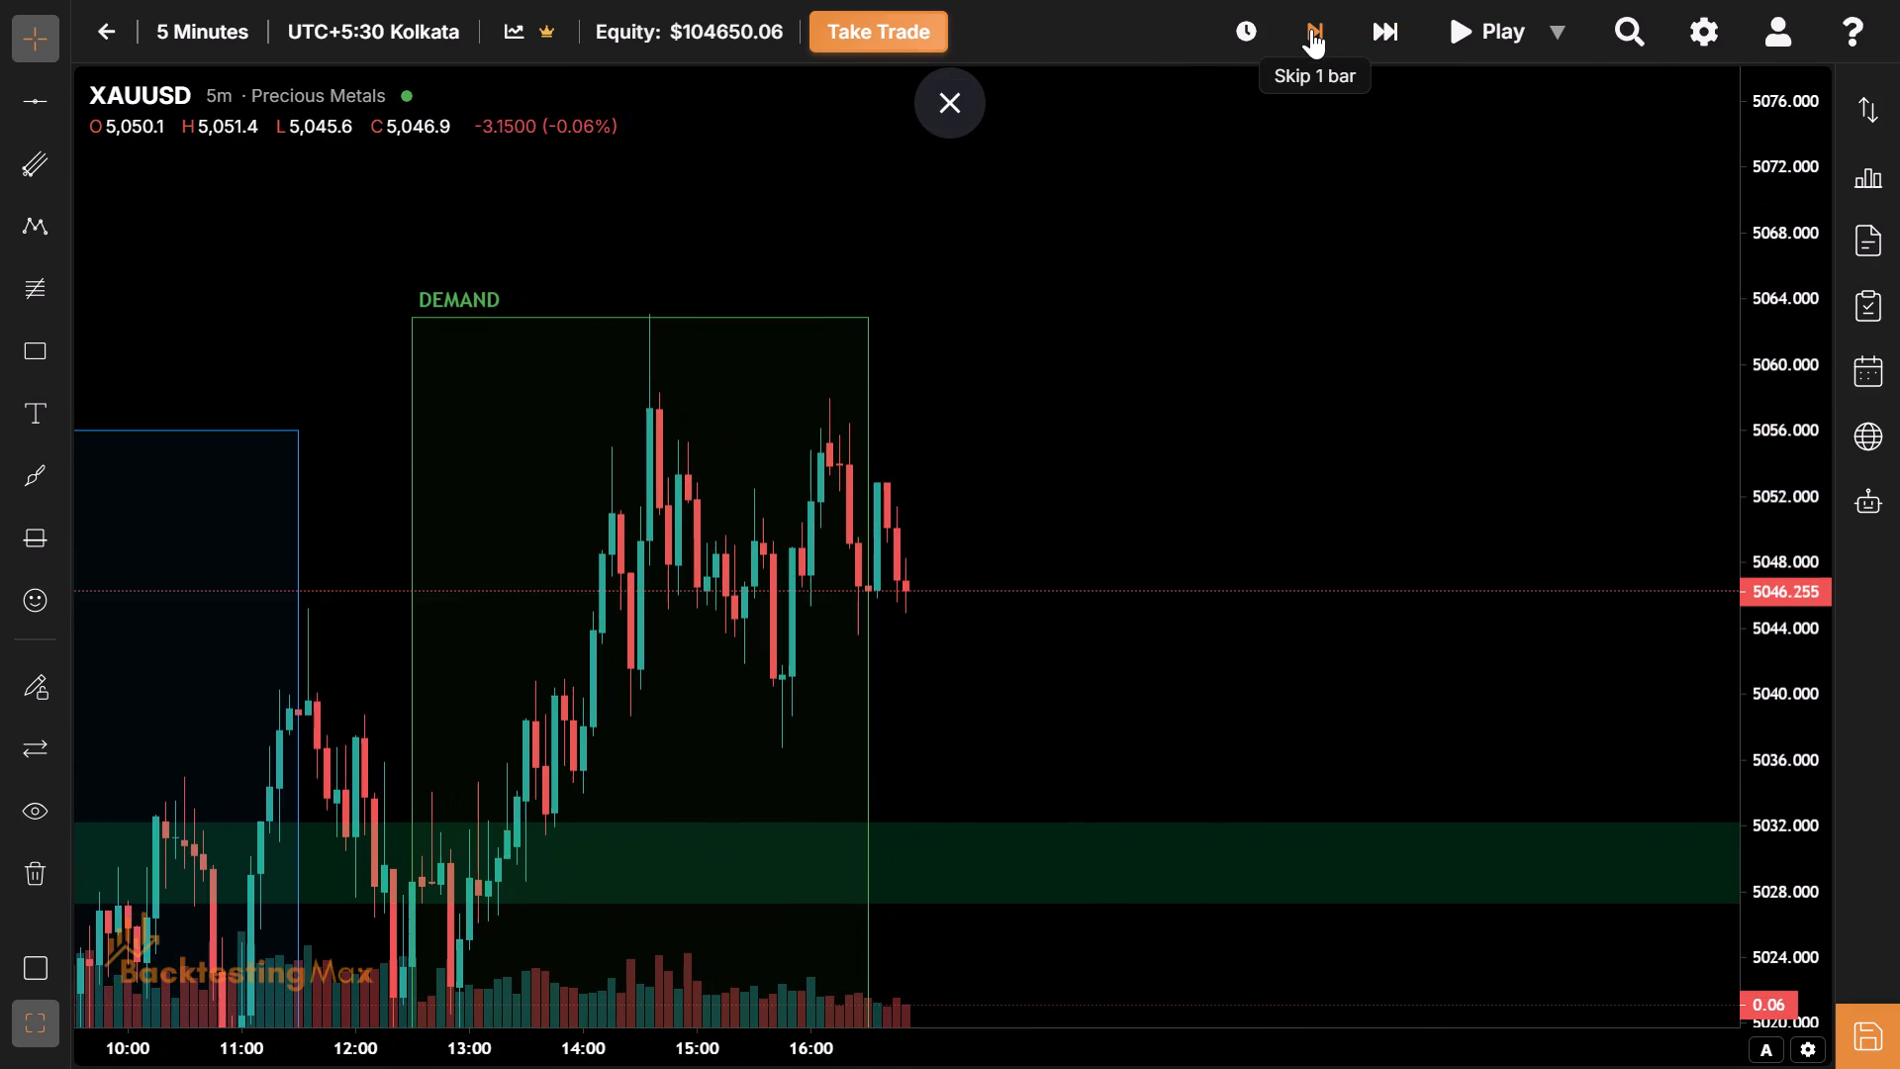
click(1311, 29)
click(1311, 29)
triple_click(1311, 29)
triple_click(1311, 29)
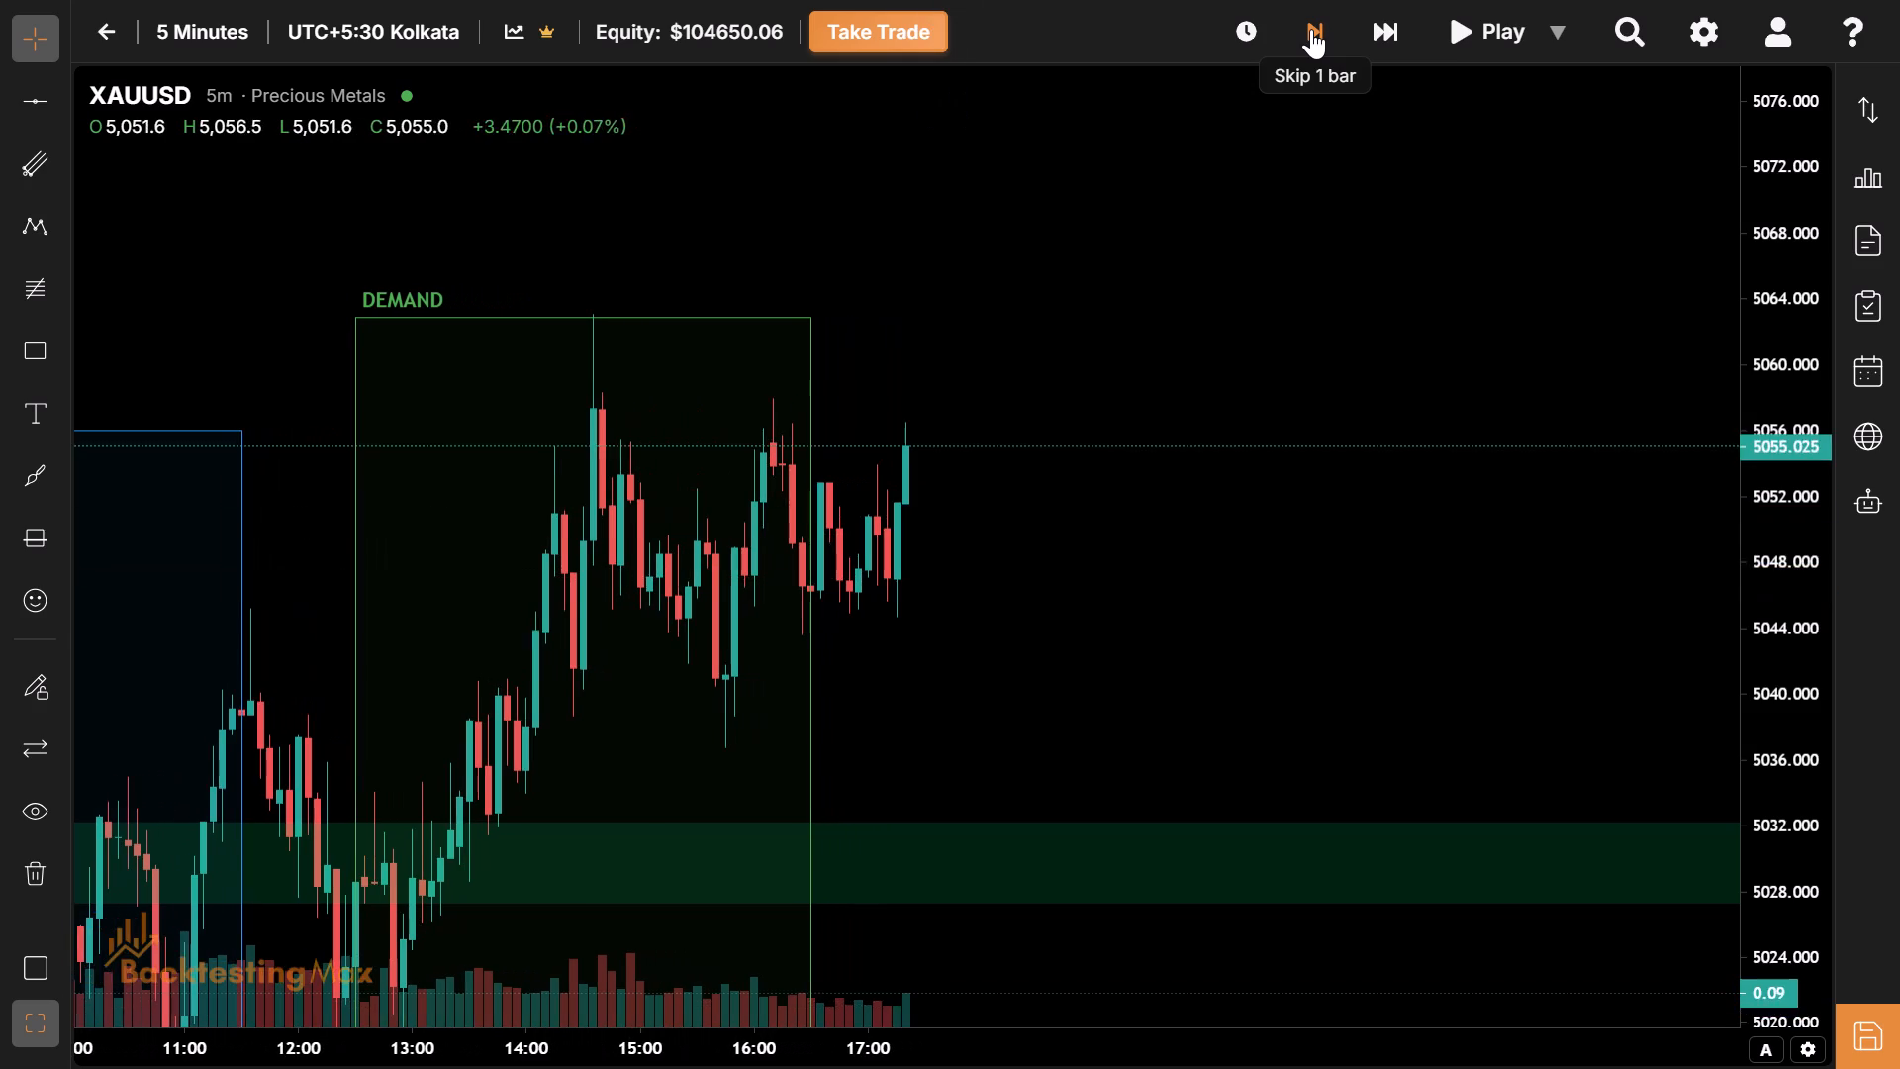
double_click(1311, 29)
Delete the green demand zone between about 5027.3 and 5032.2.
click(1188, 431)
drag(1188, 431, 499, 250)
drag(382, 307, 410, 319)
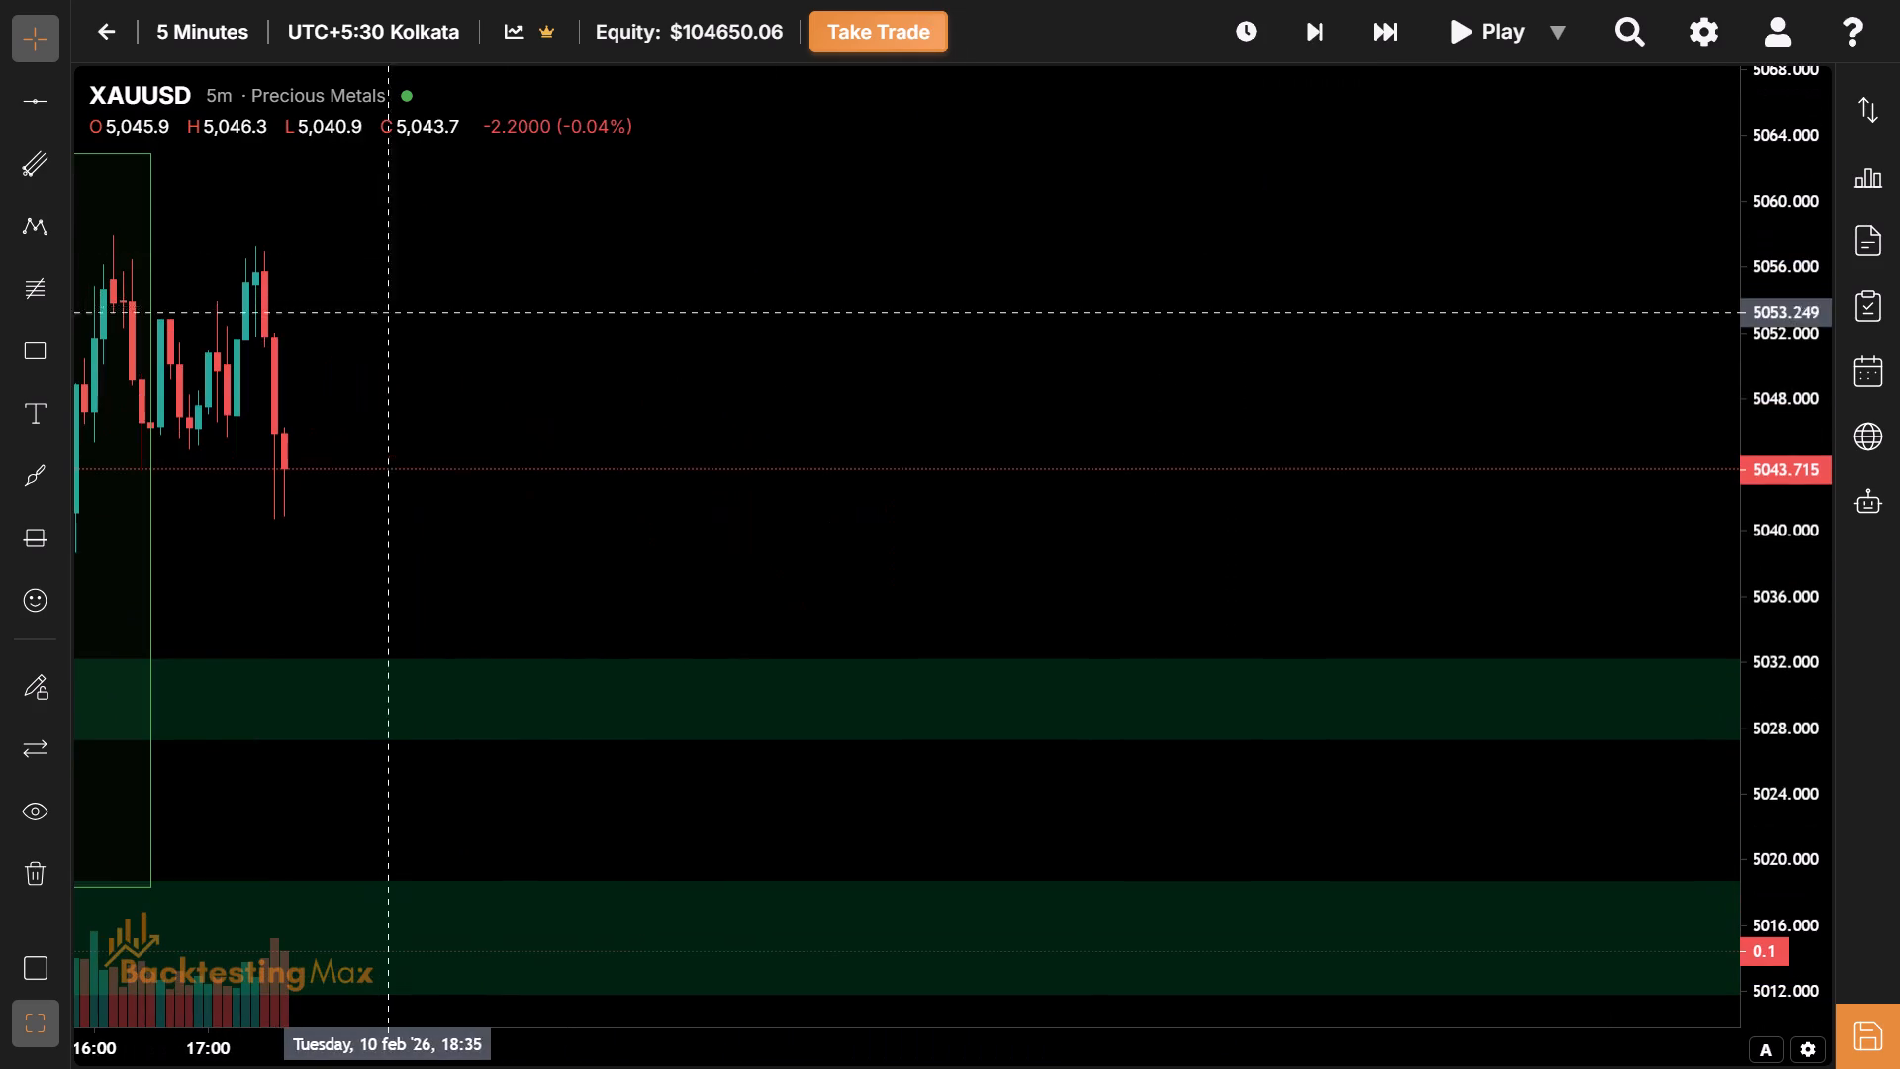
drag(410, 319, 656, 473)
drag(476, 804, 1195, 561)
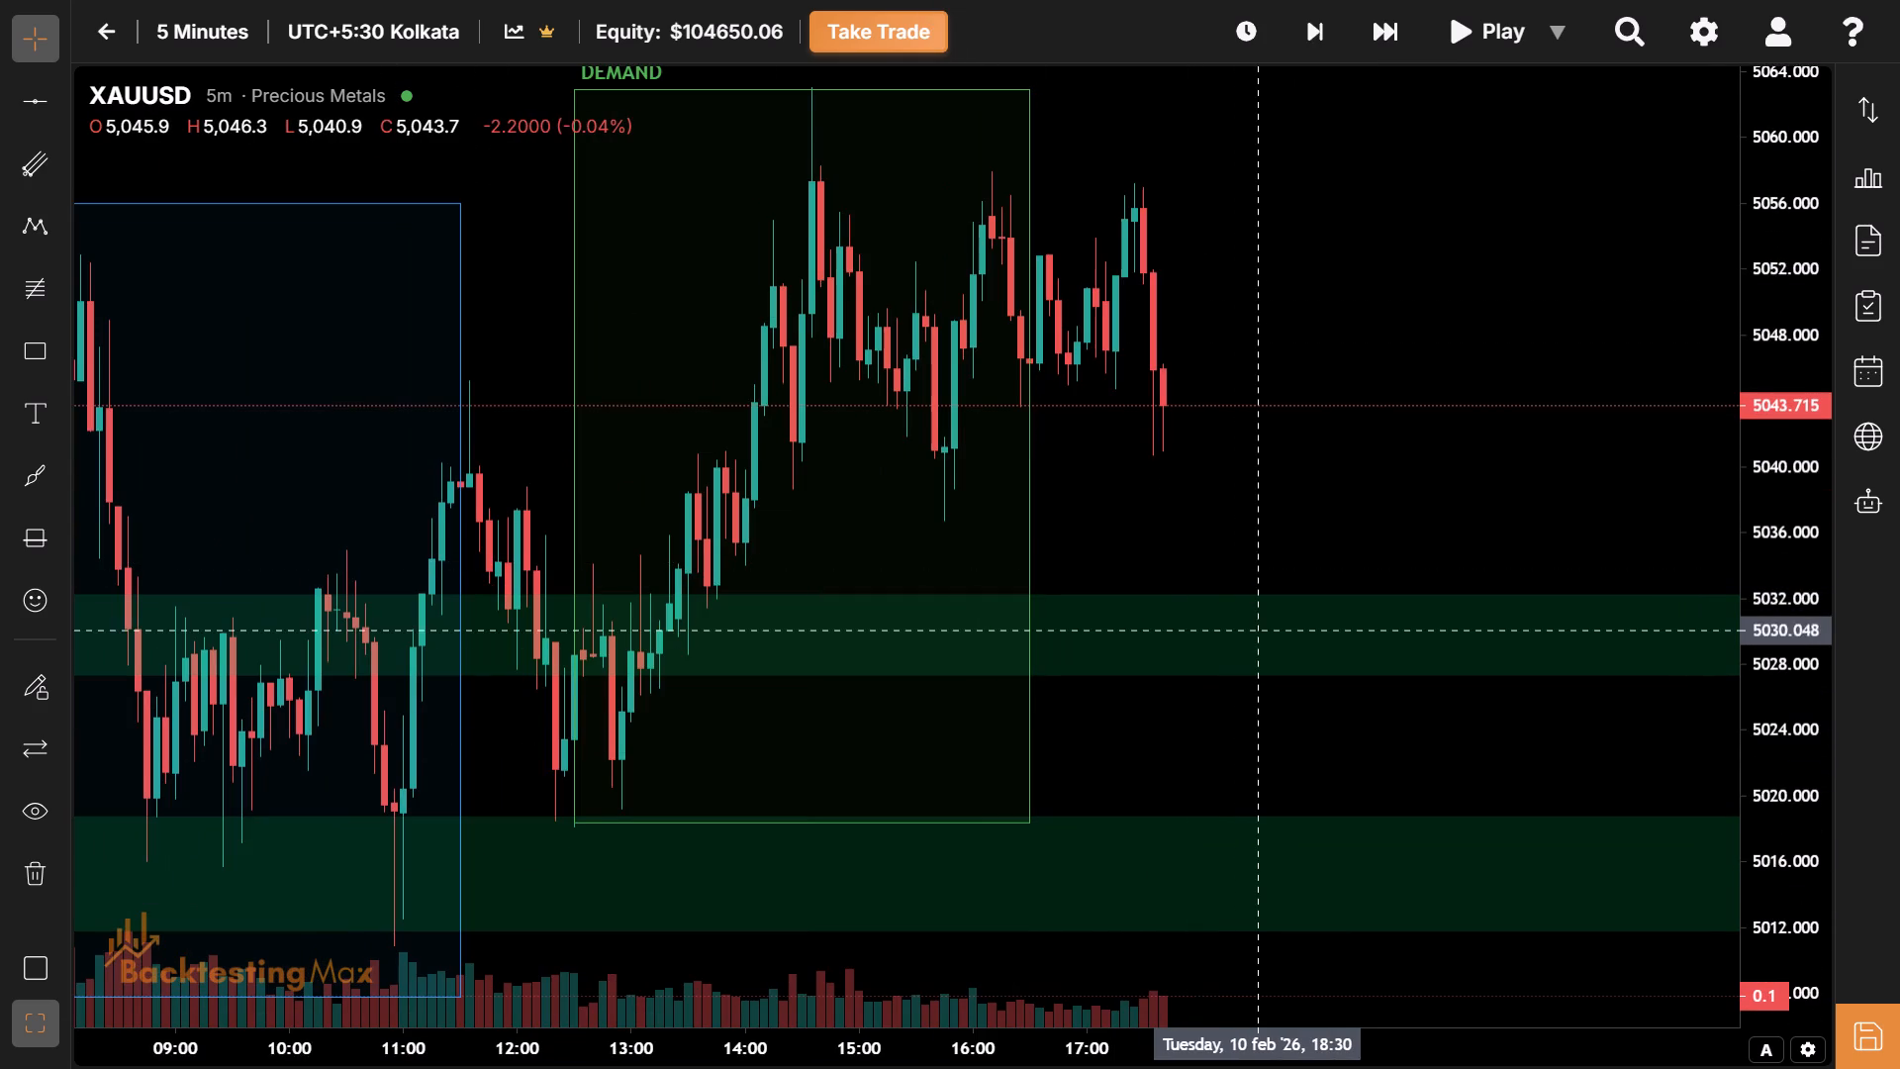
click(1250, 671)
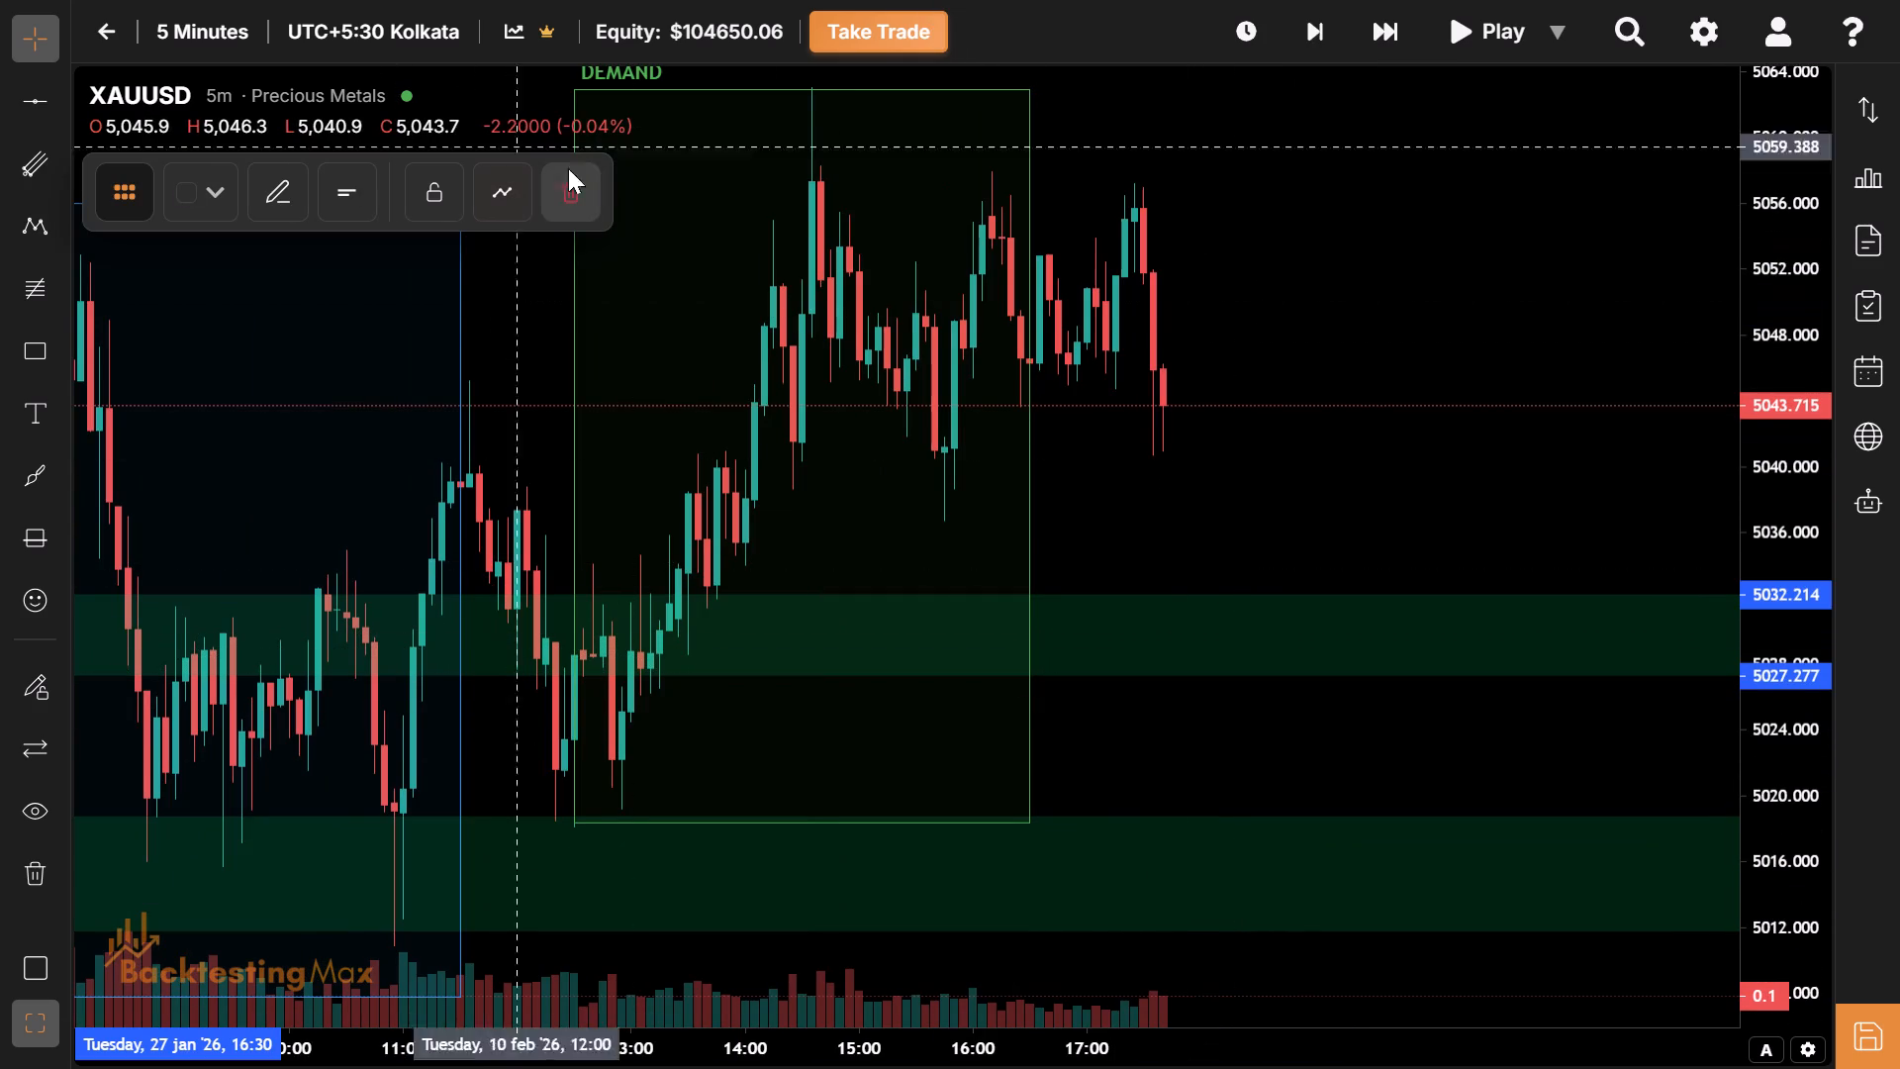
click(576, 214)
Draw a rectangle from 17:30 to 21:30 on 10 Feb between about 5024.0 and 5057.1, using the NY Session template.
drag(737, 611, 1510, 675)
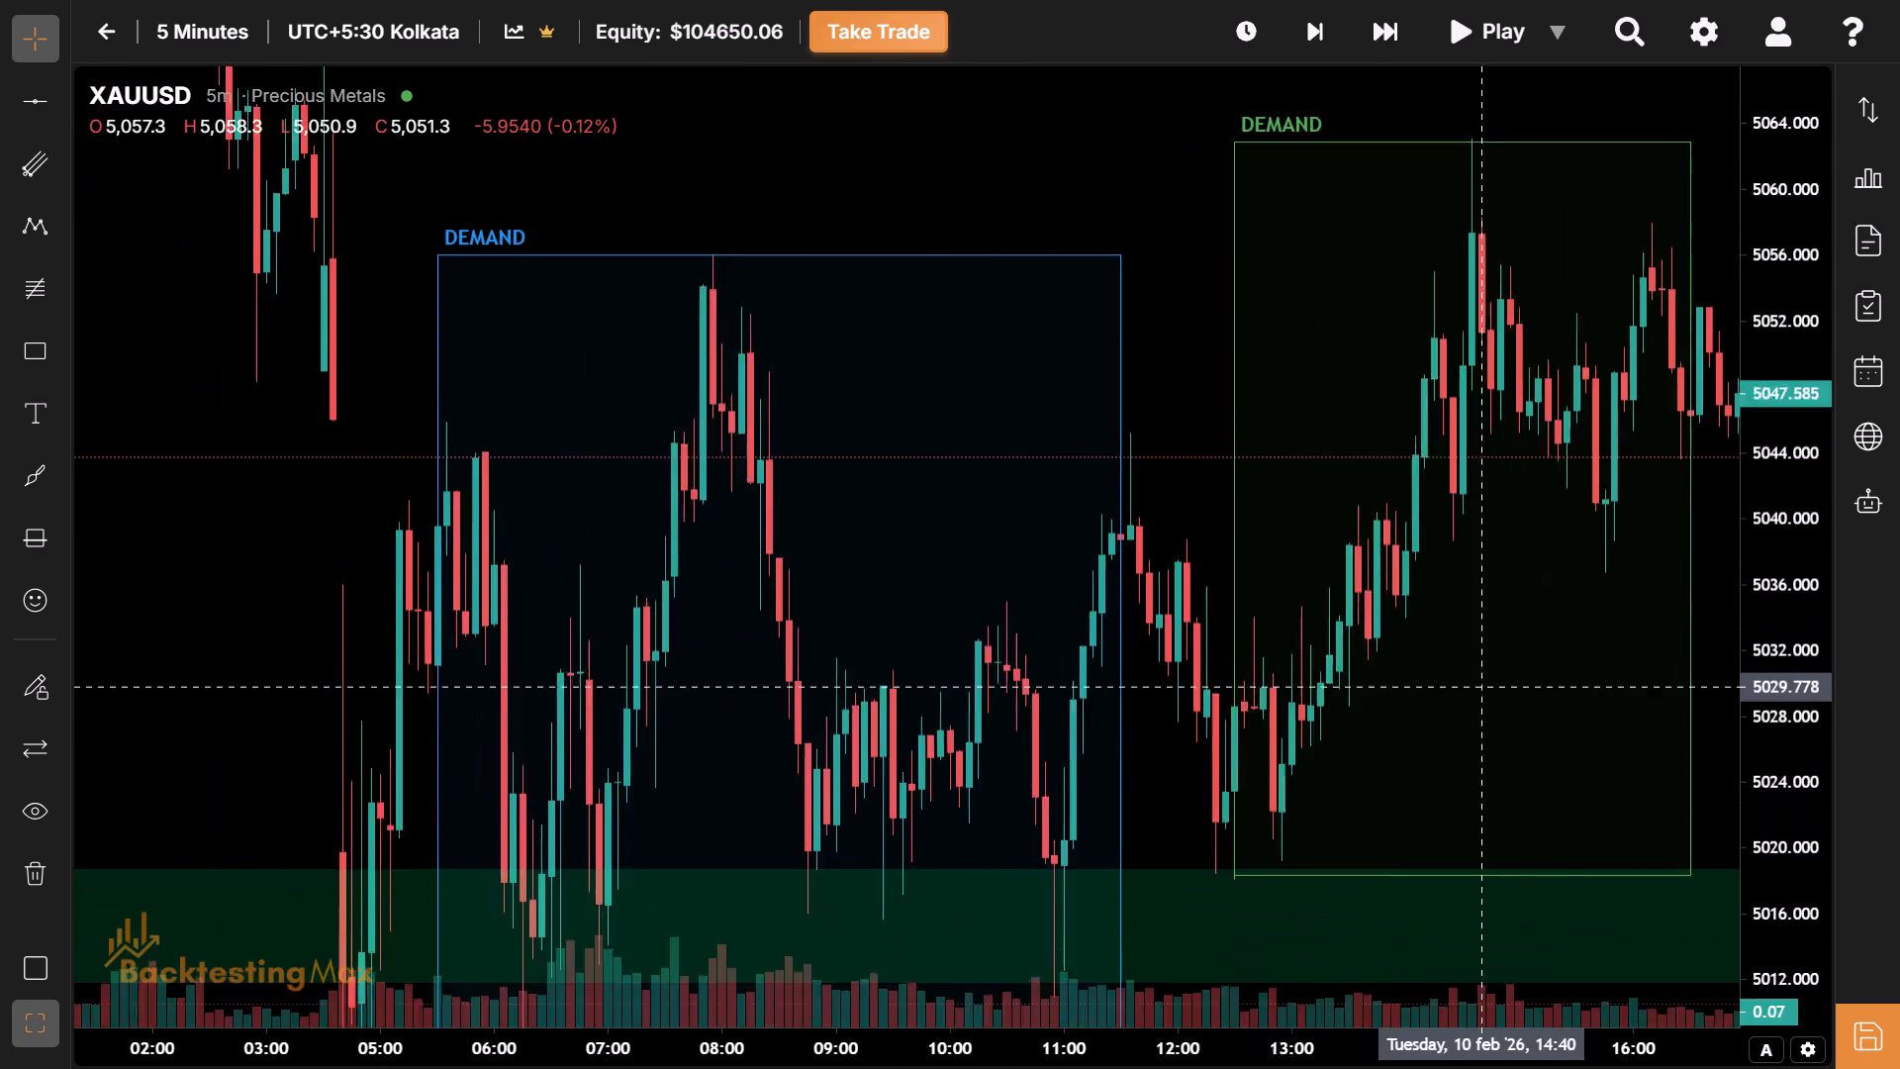
drag(1510, 675, 624, 724)
drag(1092, 710, 866, 809)
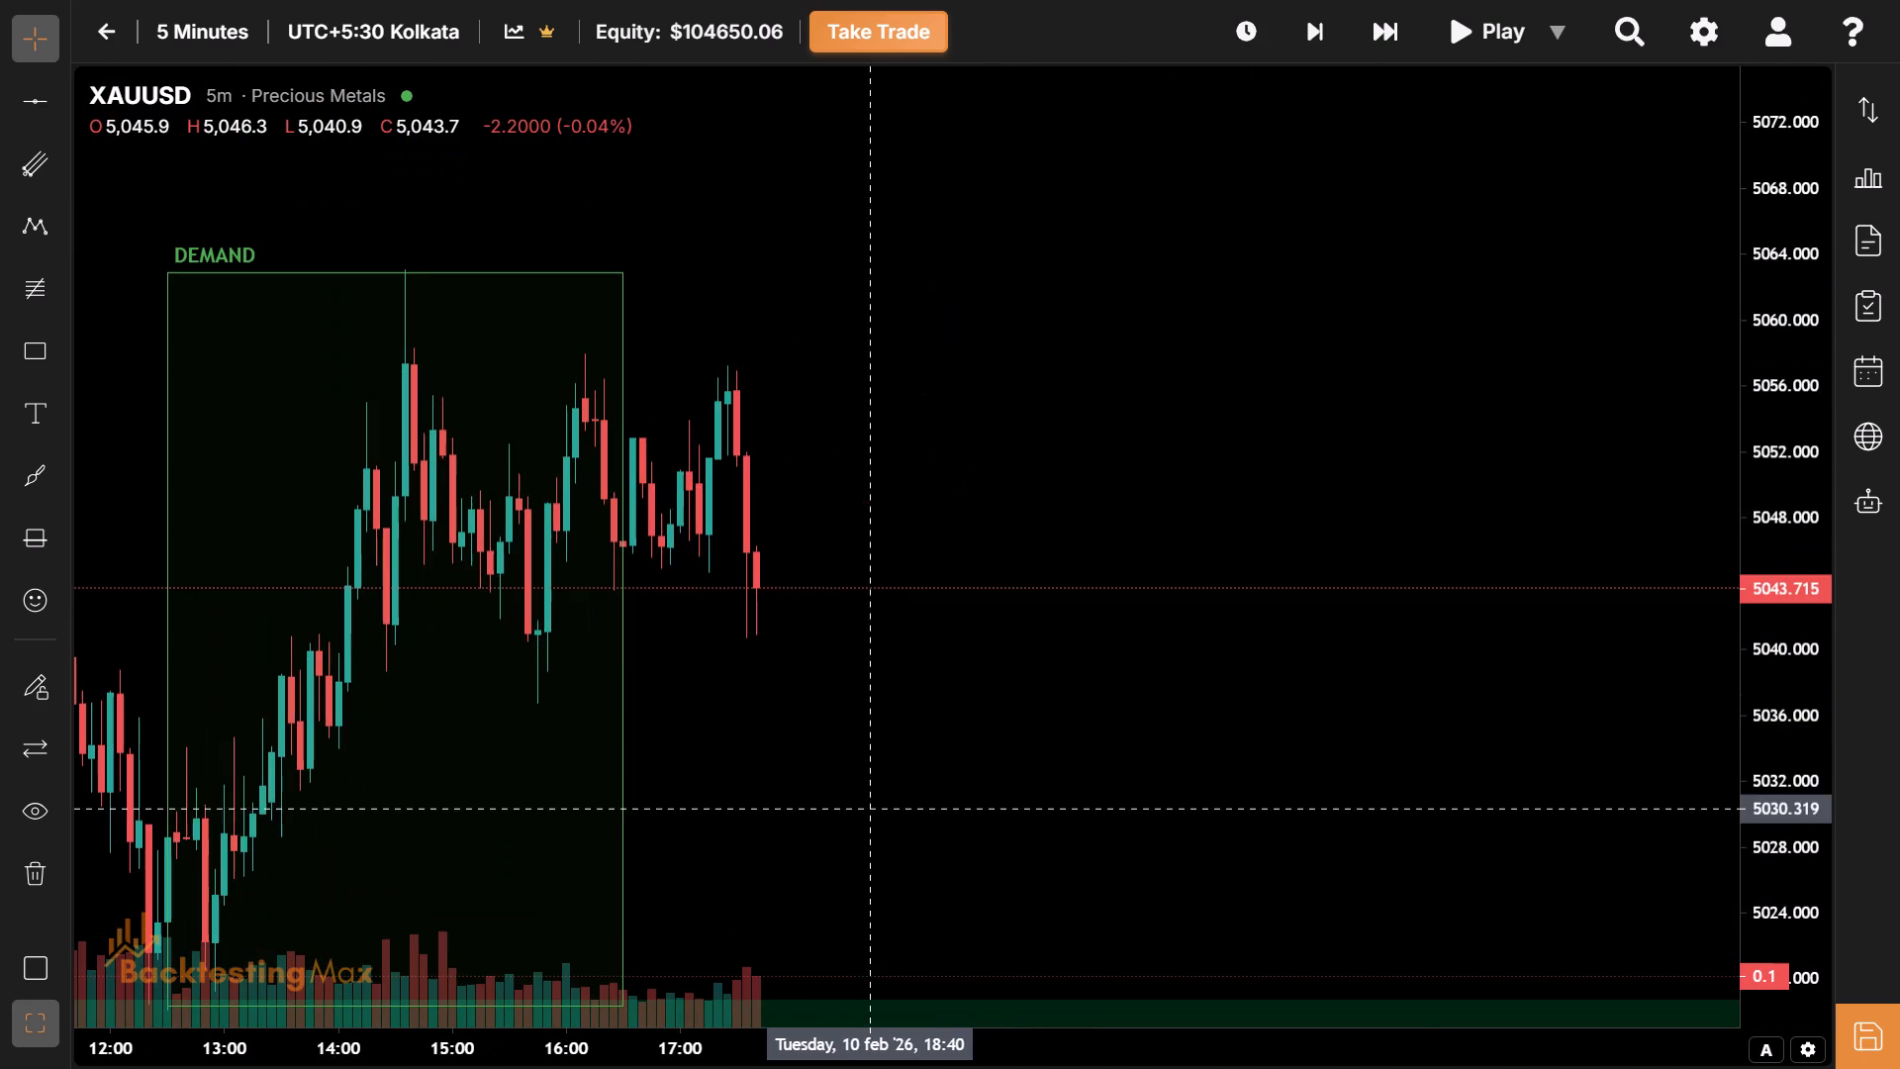
drag(751, 650, 673, 696)
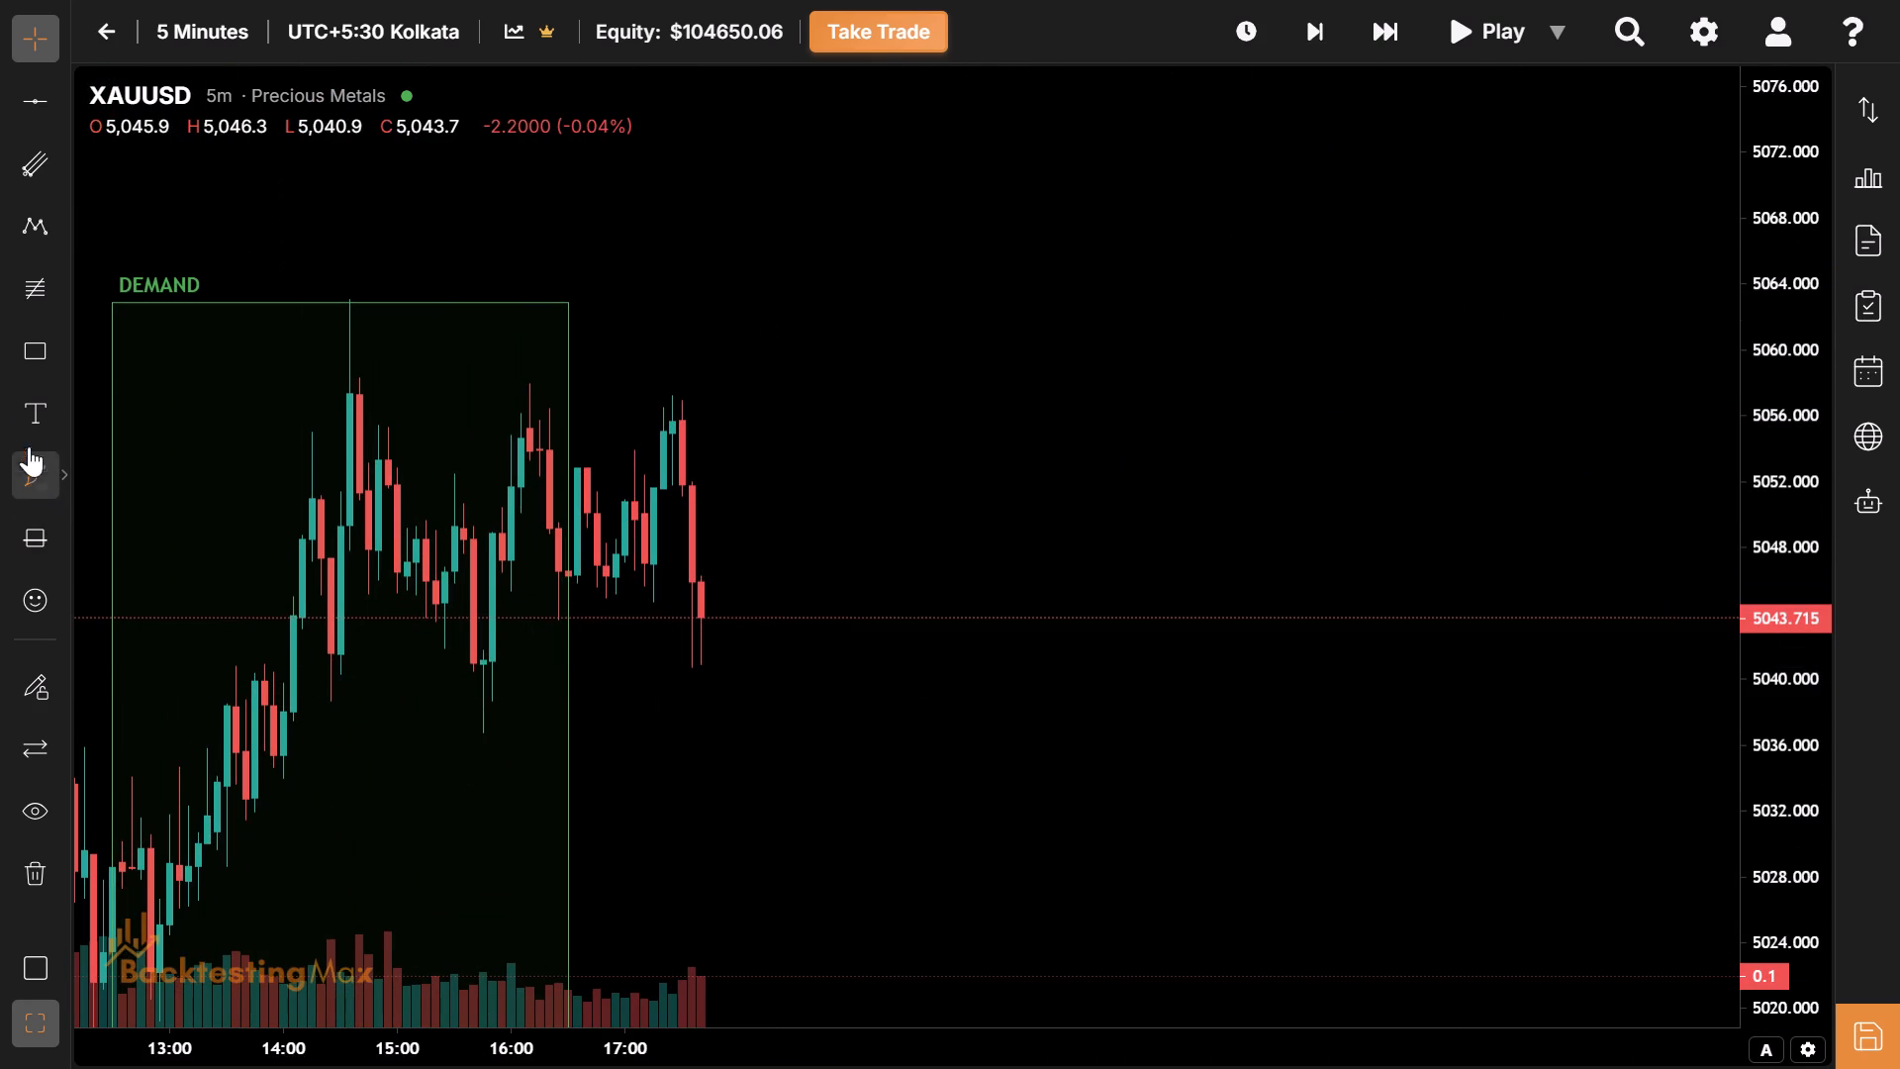
click(36, 354)
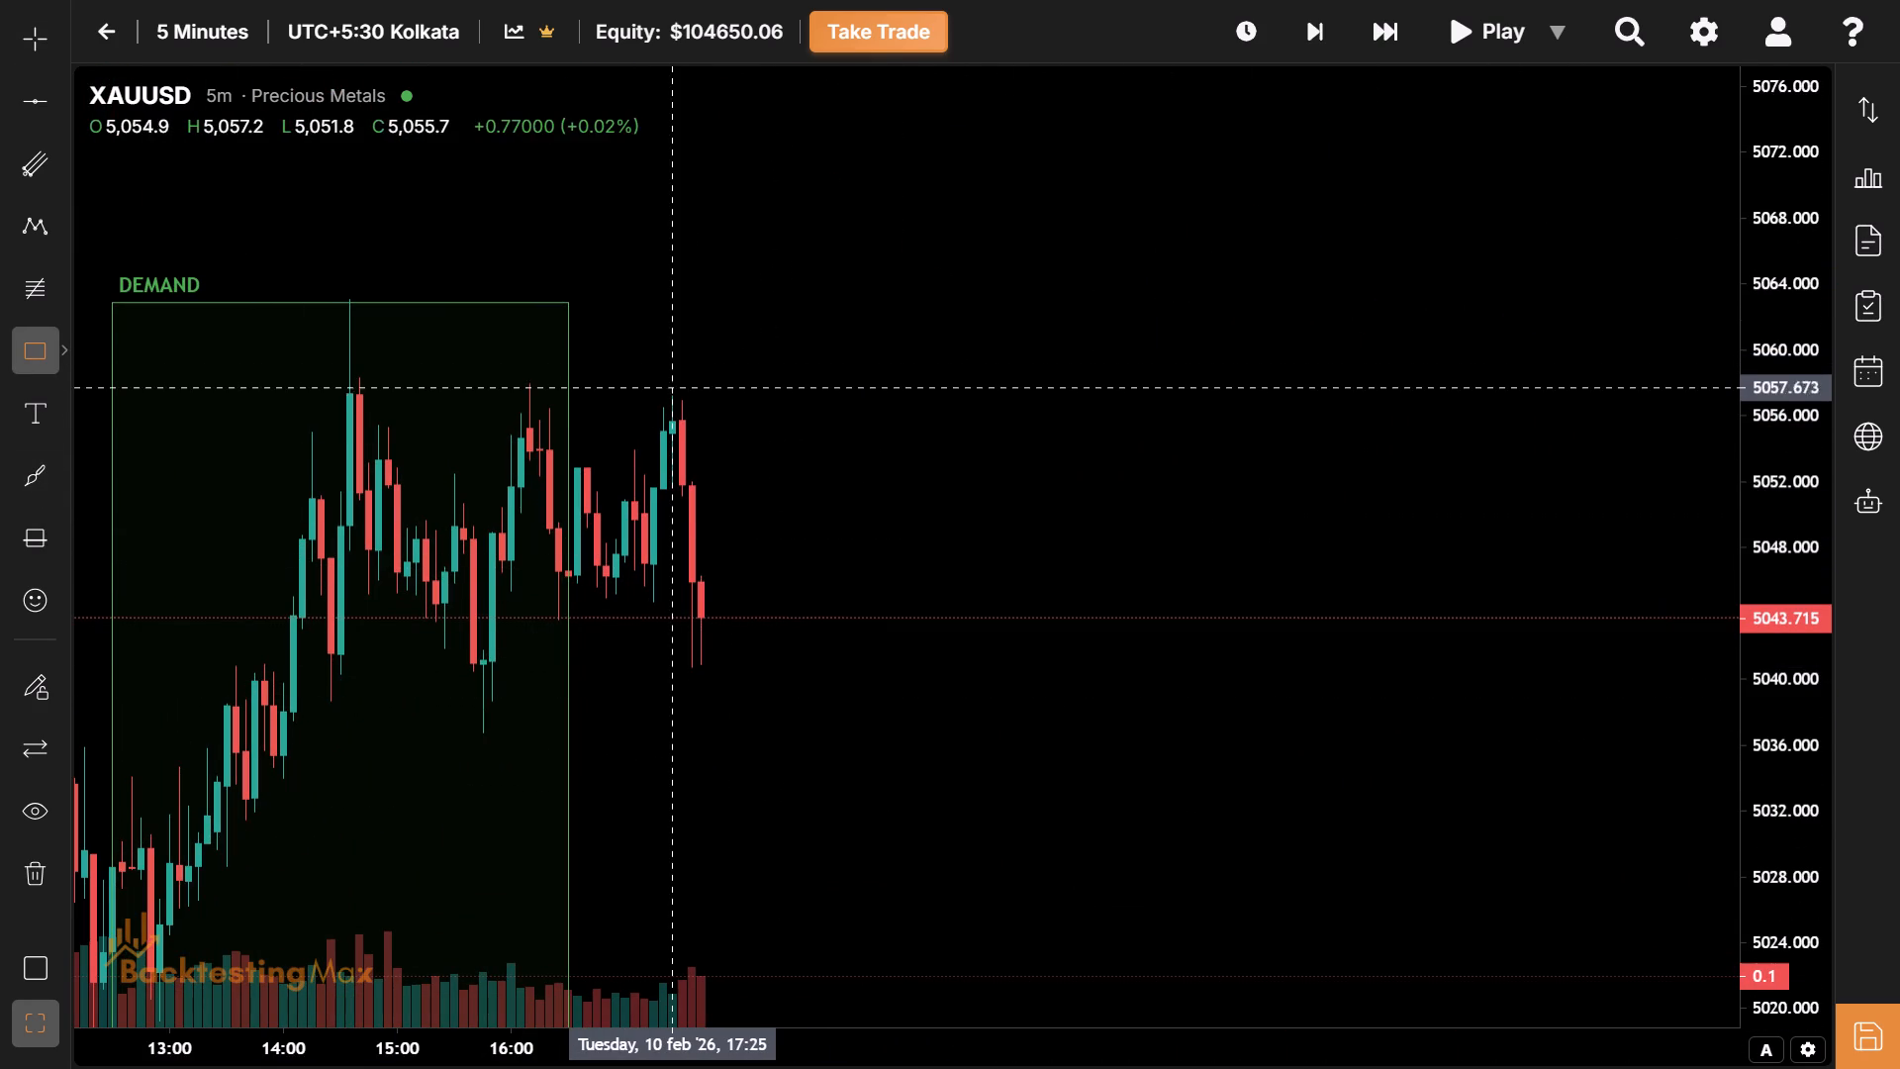
click(682, 397)
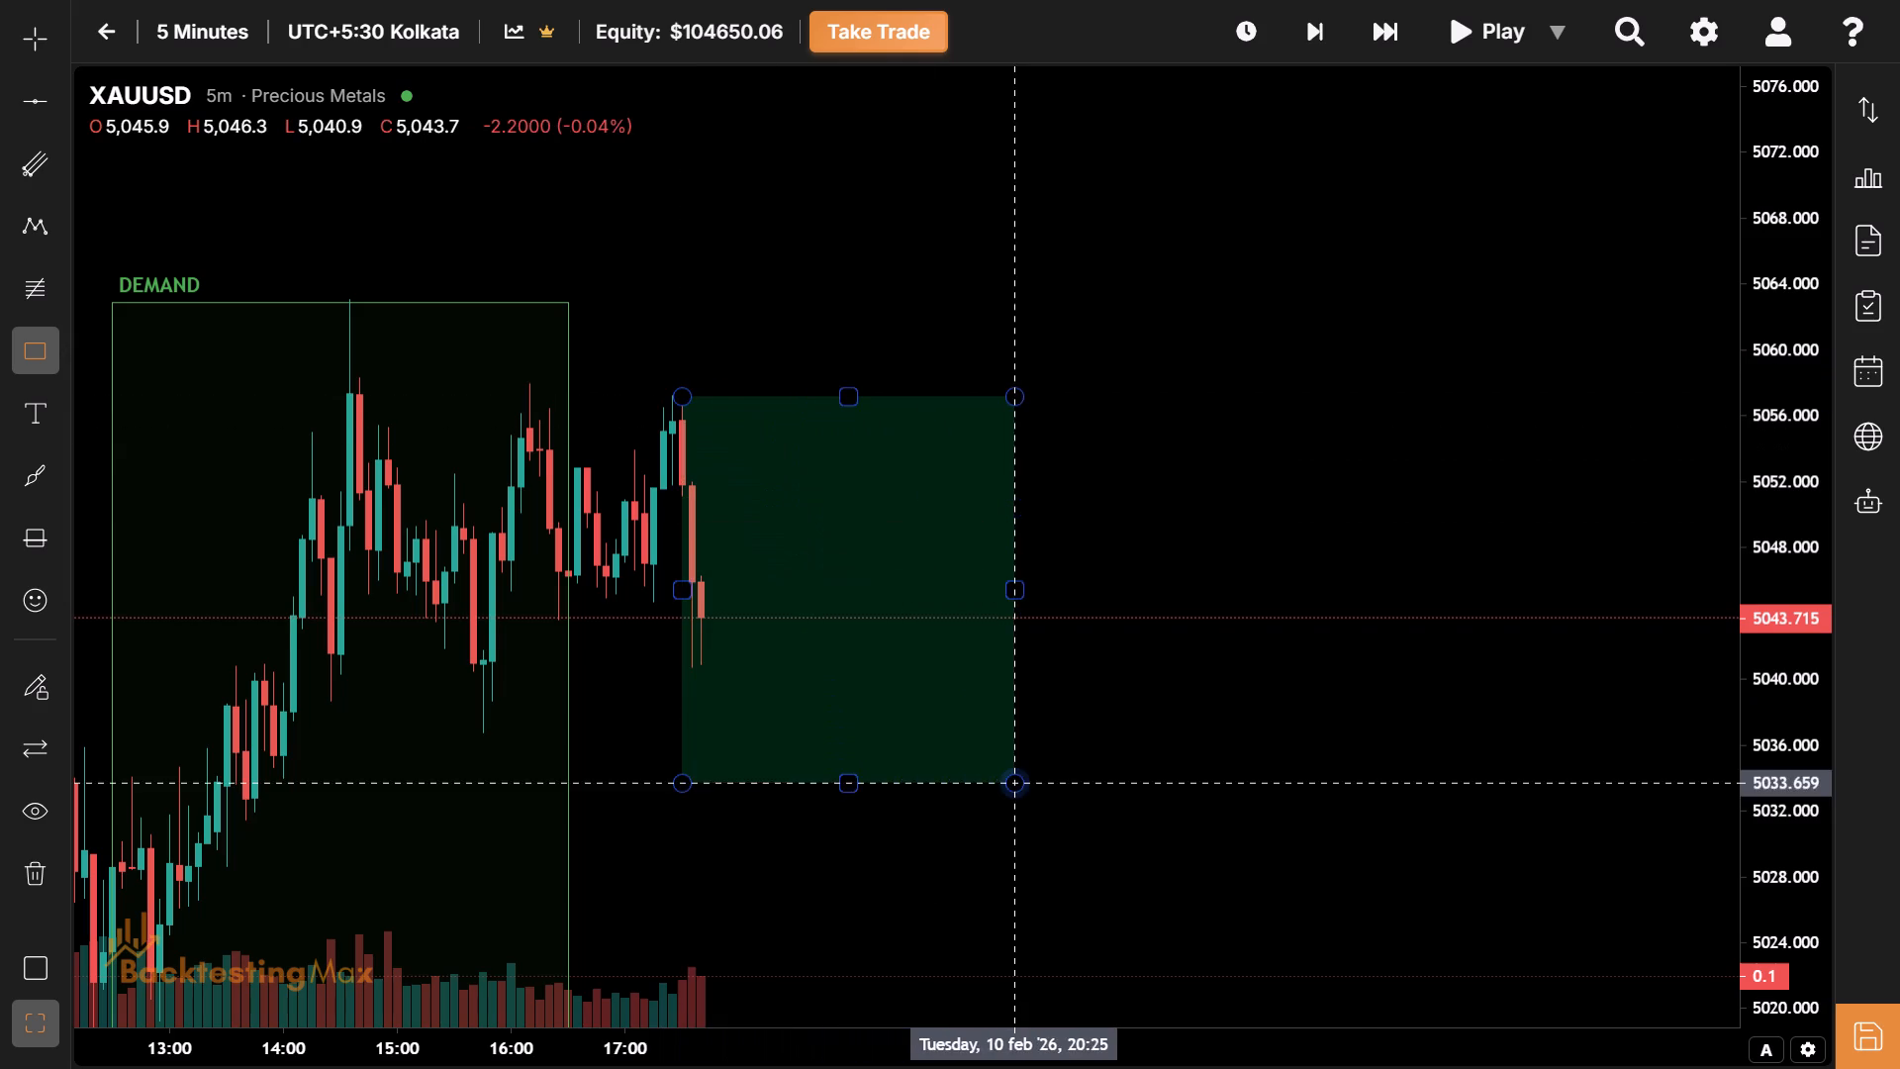
click(1141, 941)
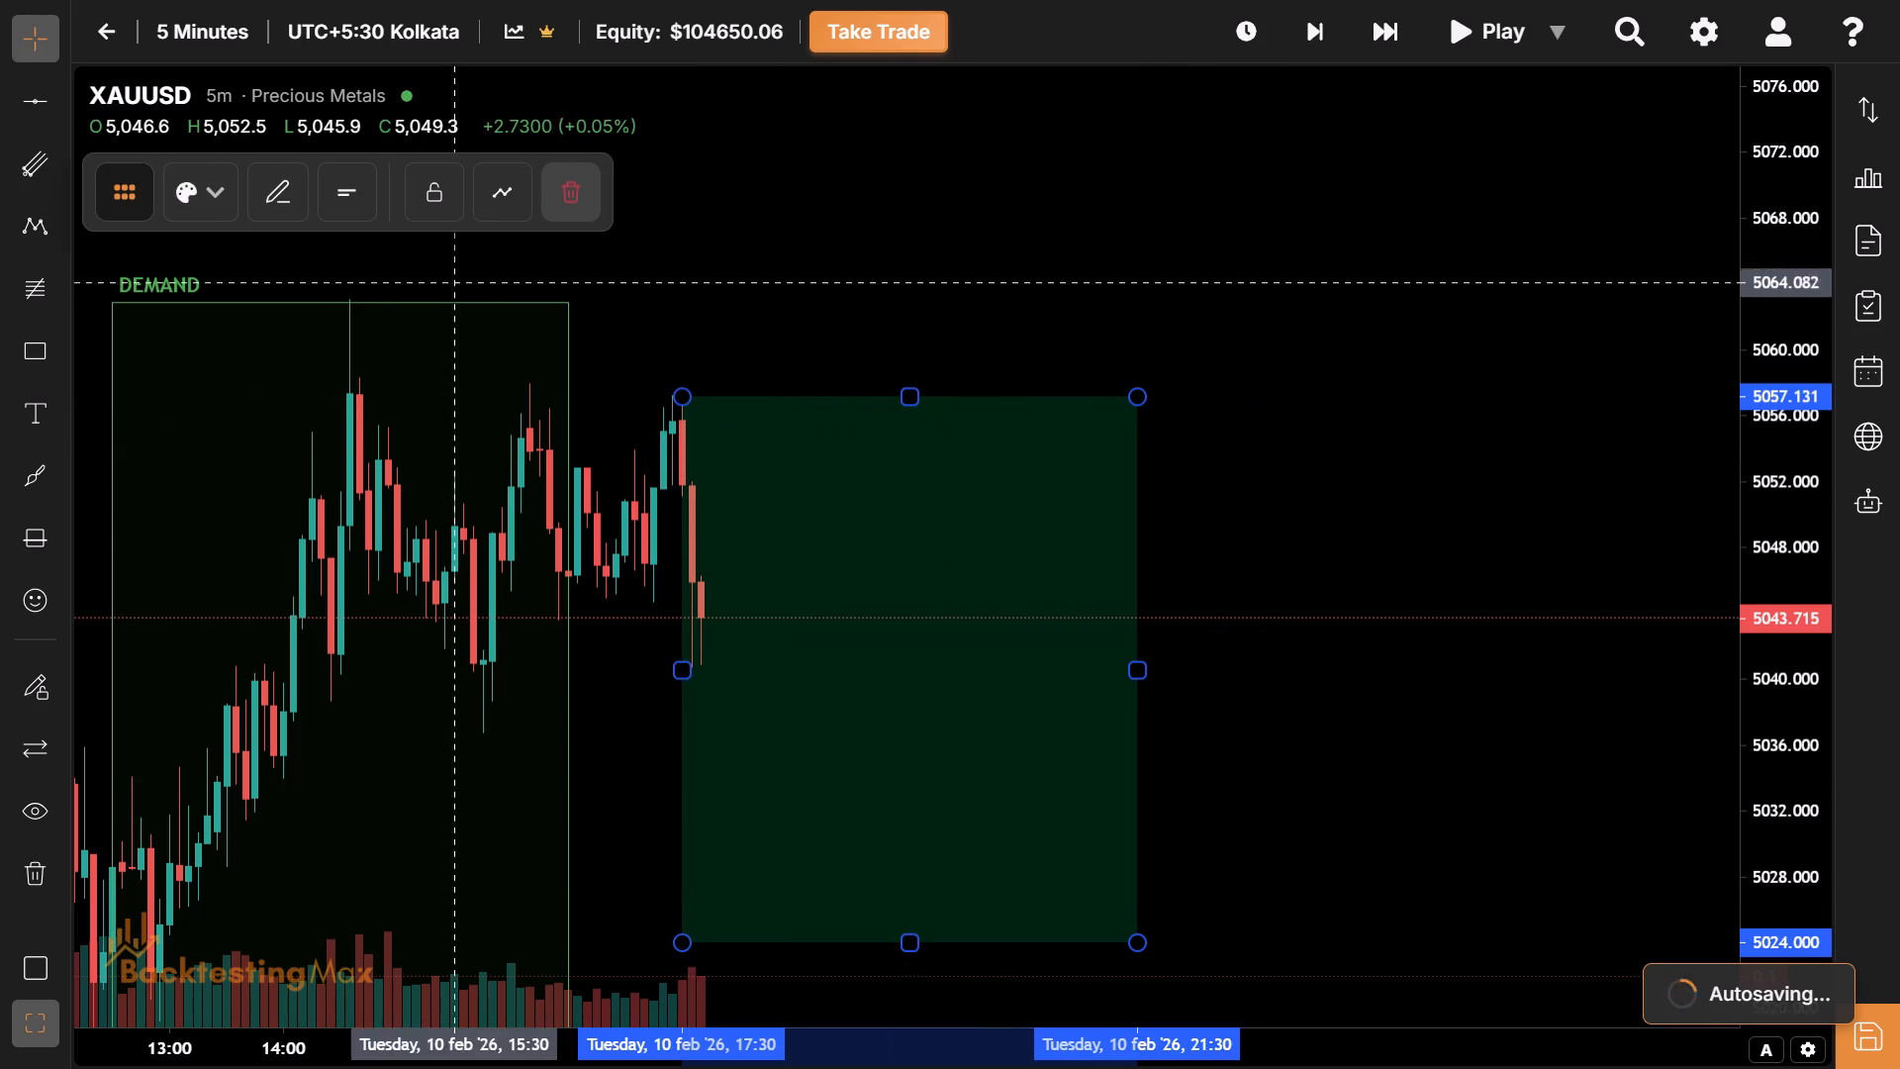
click(209, 196)
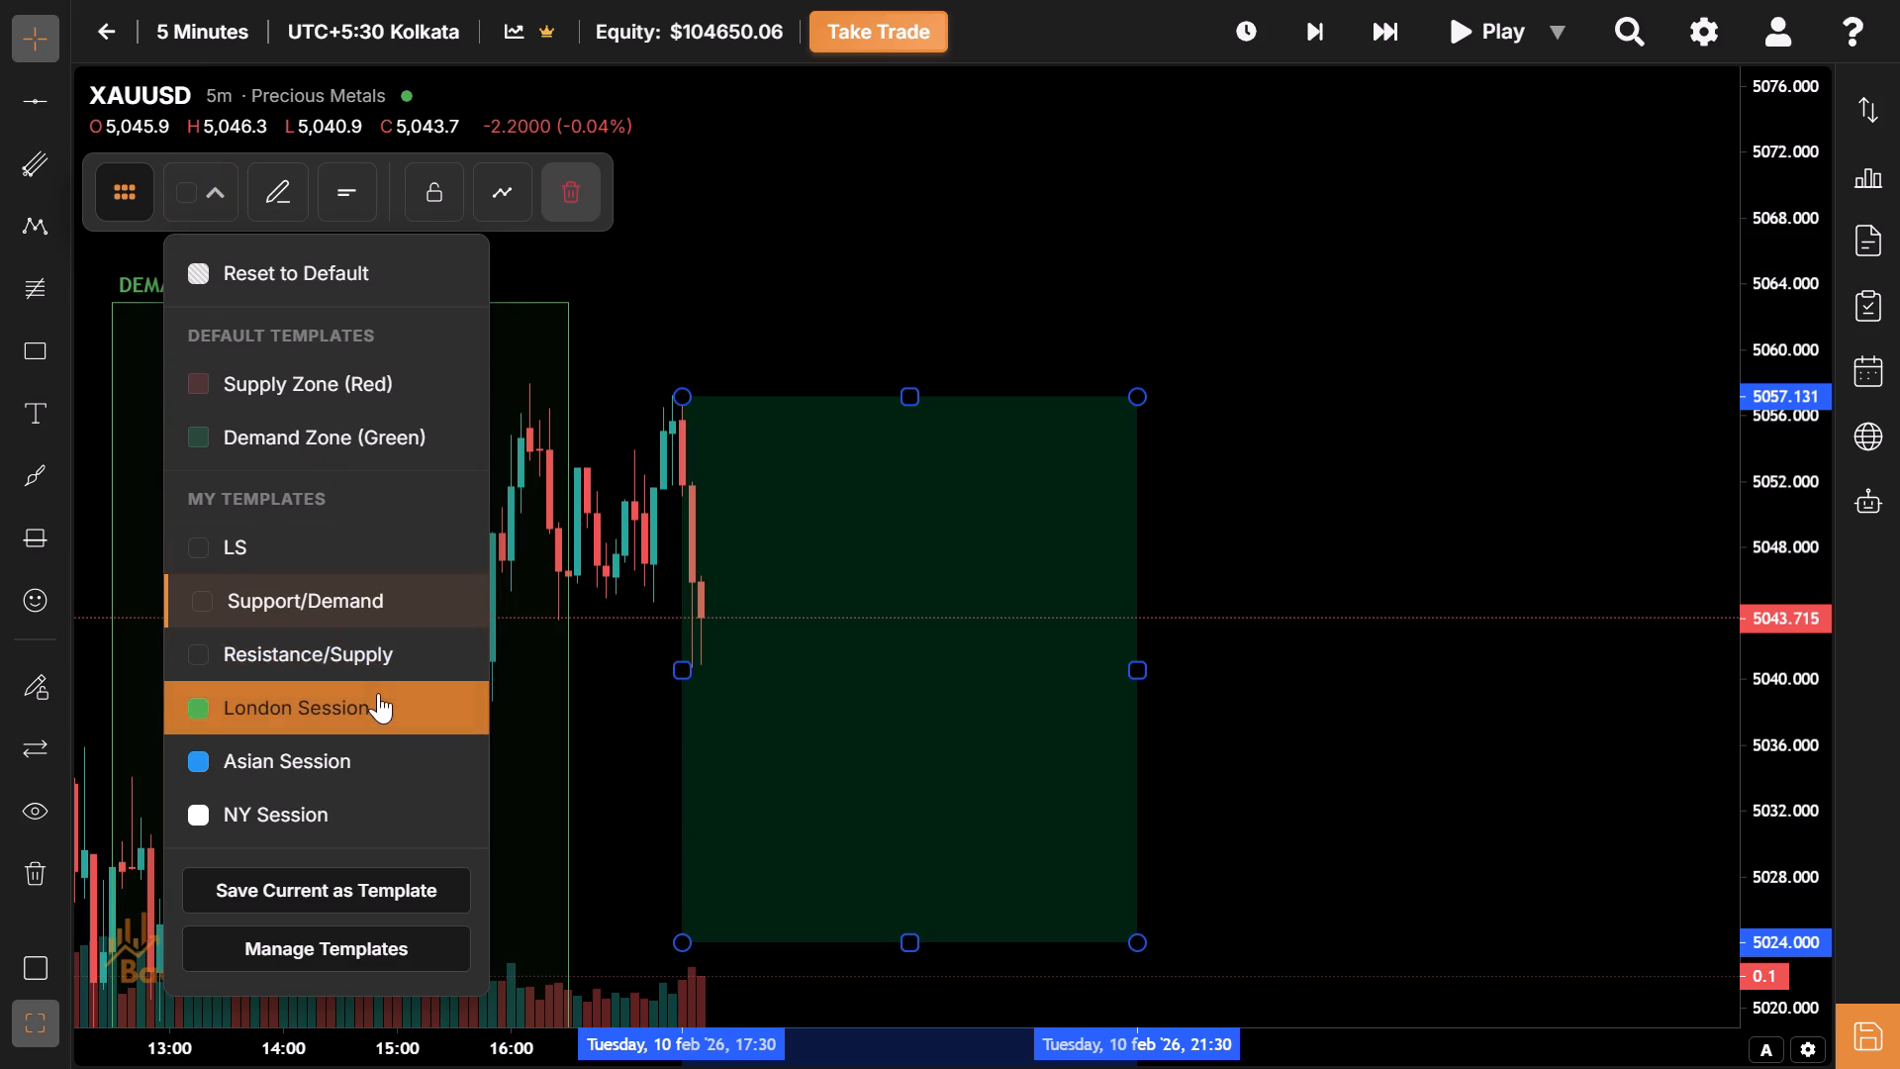
click(386, 818)
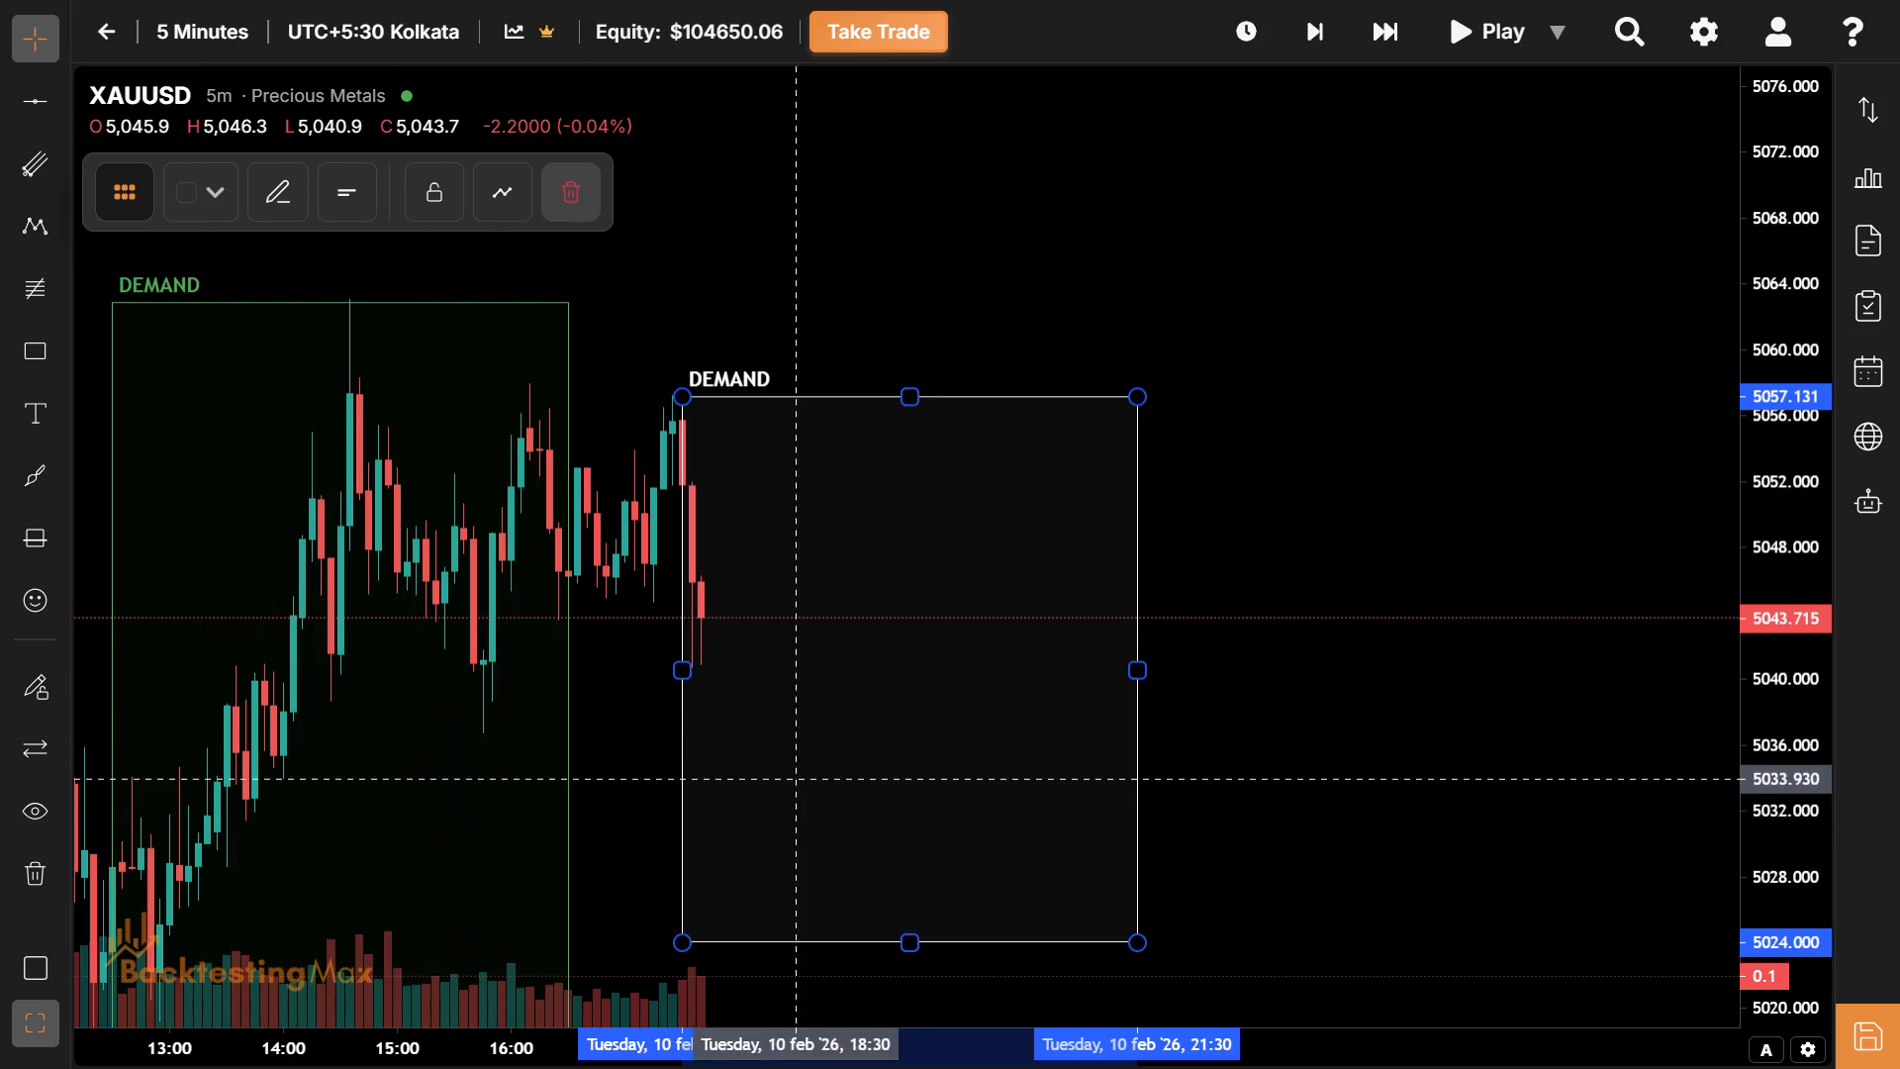
Step the replay forward bar by bar from 17:40 to 18:00 on 10 Feb.
drag(832, 769, 1327, 620)
drag(1241, 1043, 1103, 1068)
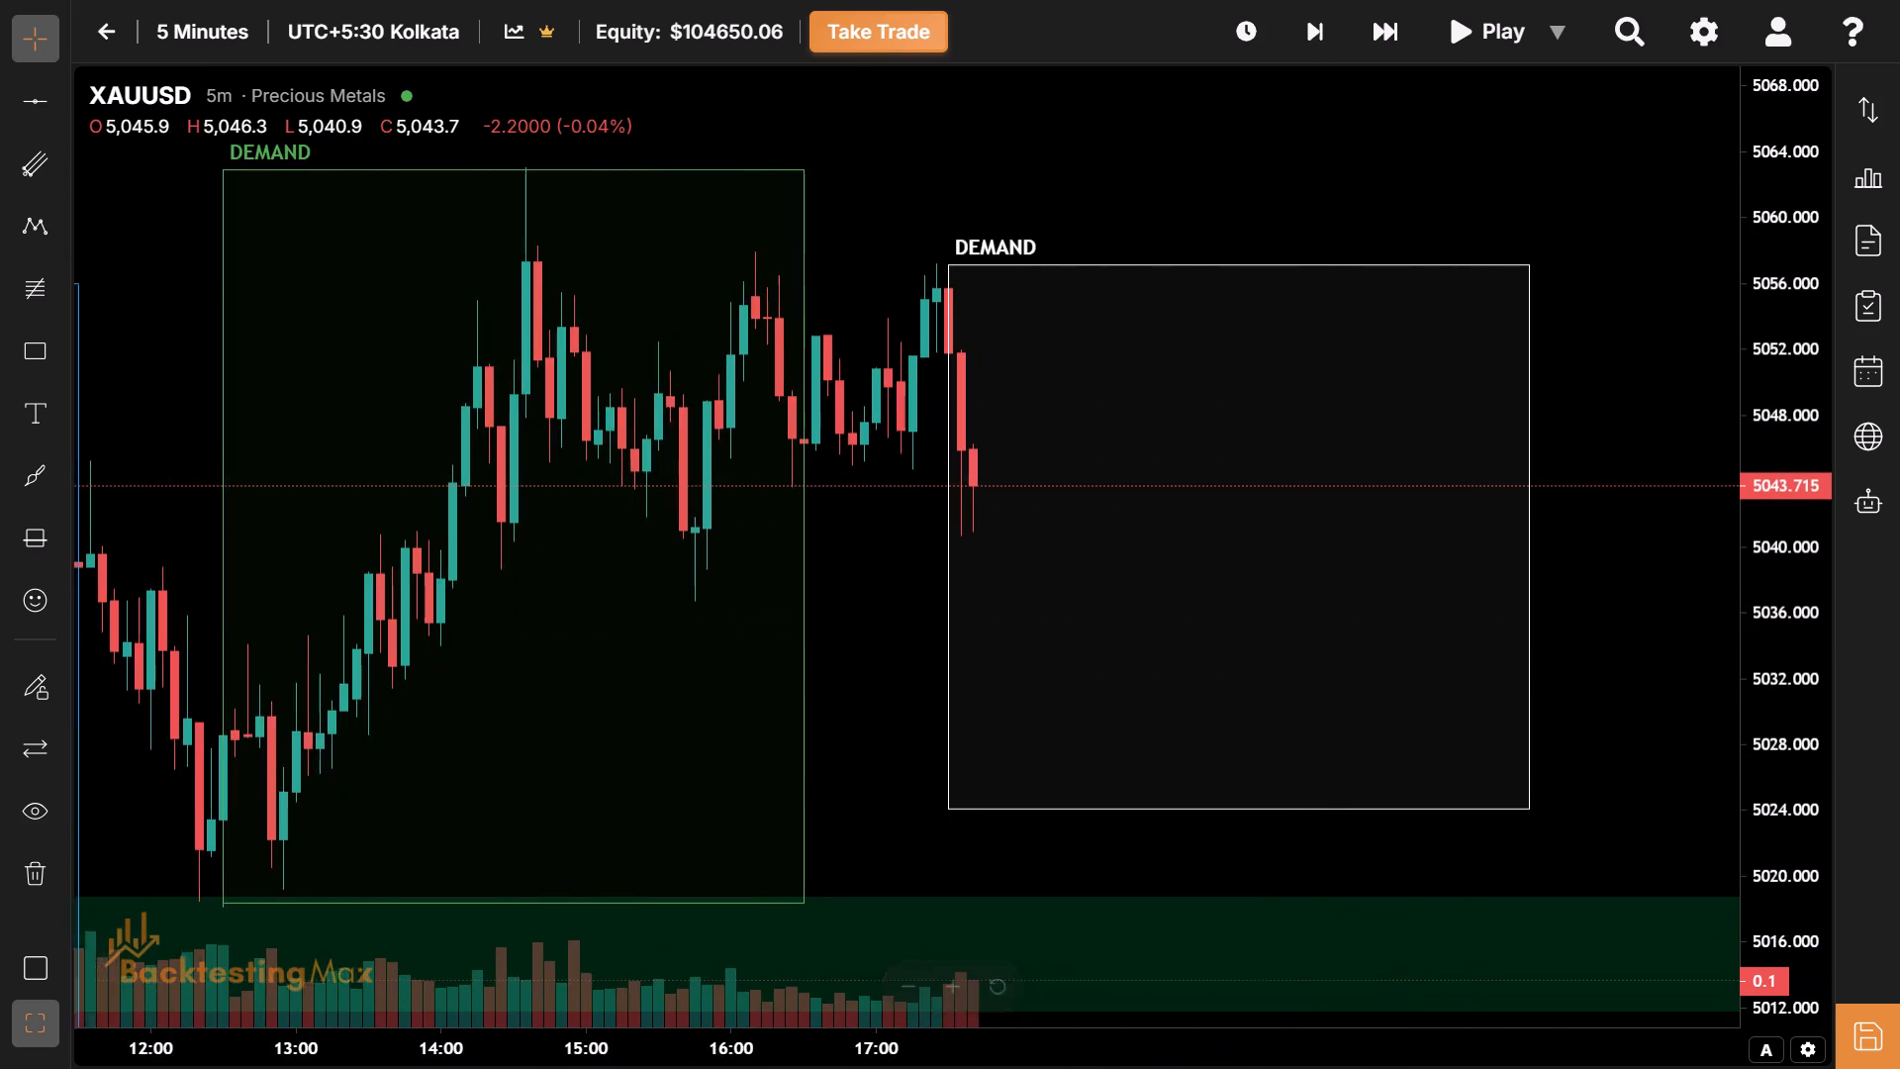
drag(1103, 1068, 1102, 1068)
drag(1309, 484, 968, 594)
drag(968, 594, 926, 610)
drag(926, 610, 796, 500)
click(1318, 13)
click(1318, 13)
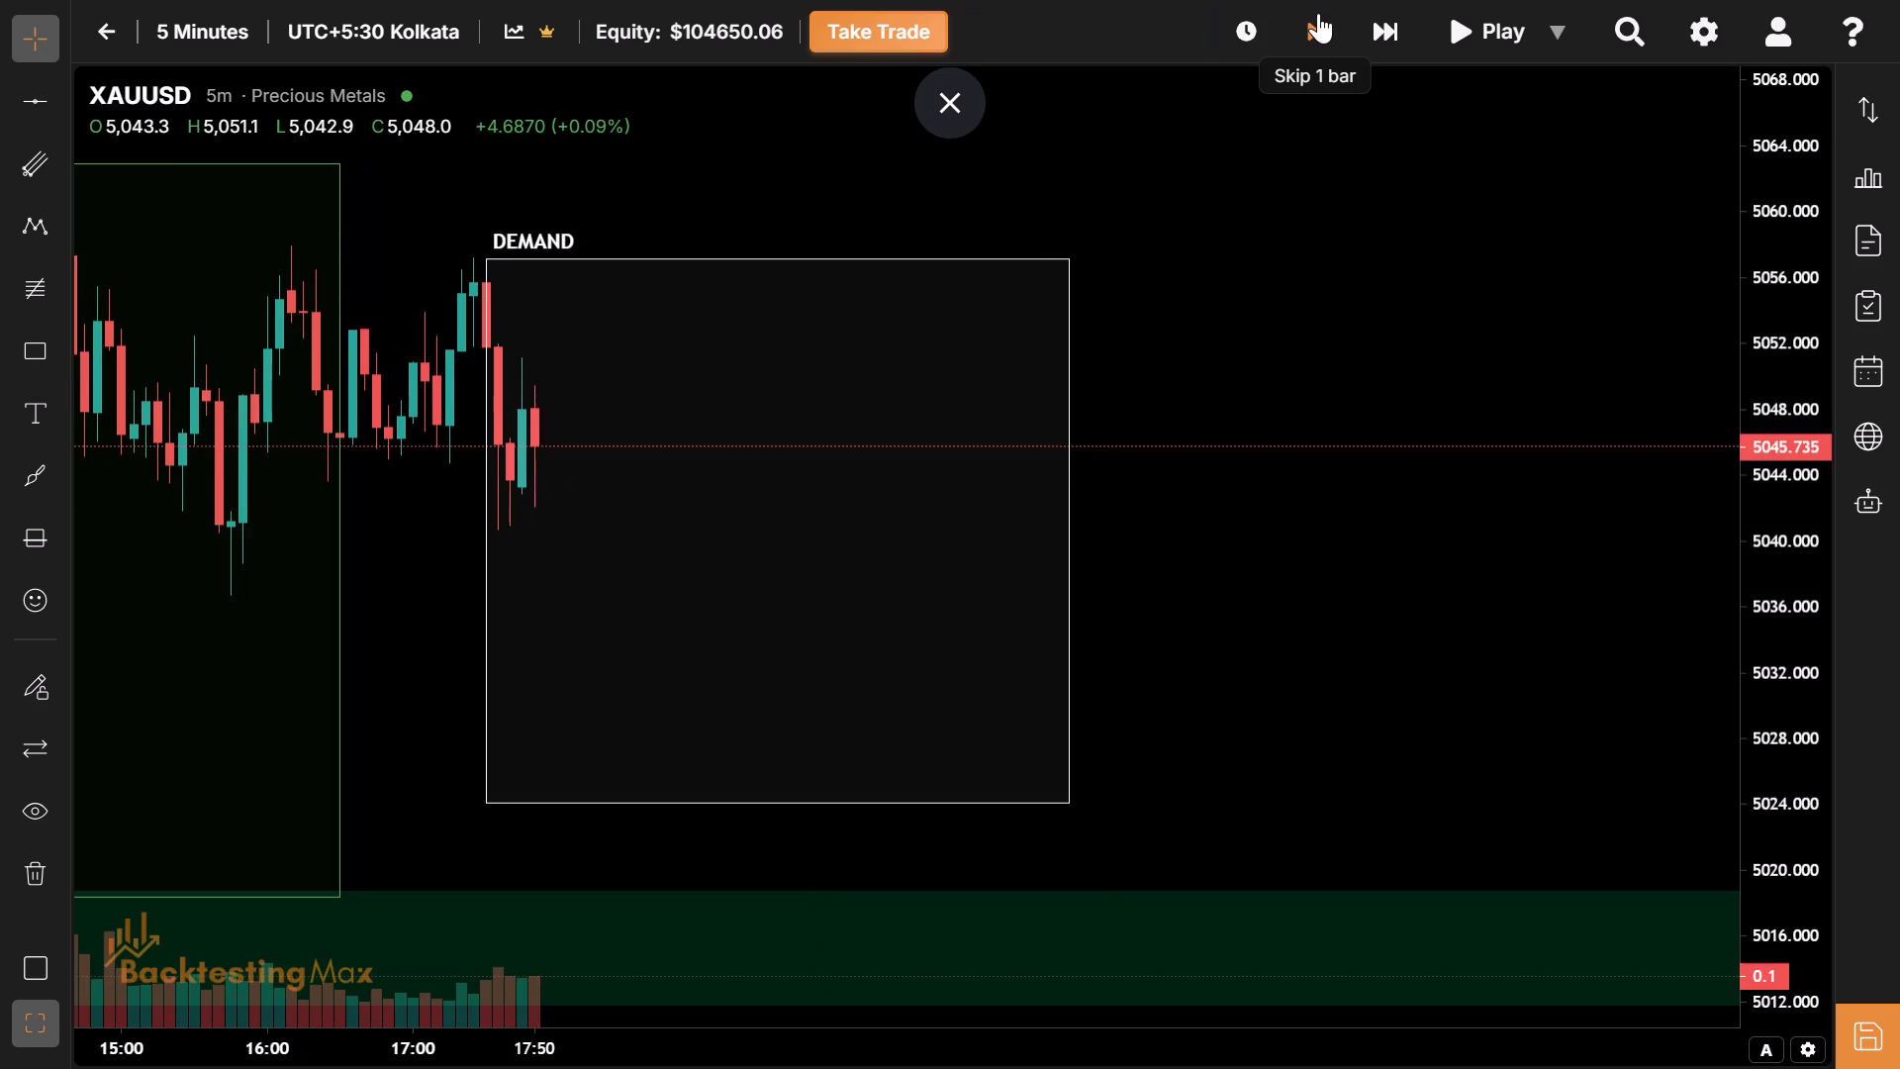
click(1318, 13)
click(1318, 13)
Draw a zone from 14:05 to 18:35 on 10 Feb between about 5040.0 and 5044.0, using the Support/Demand template.
drag(756, 536, 1386, 596)
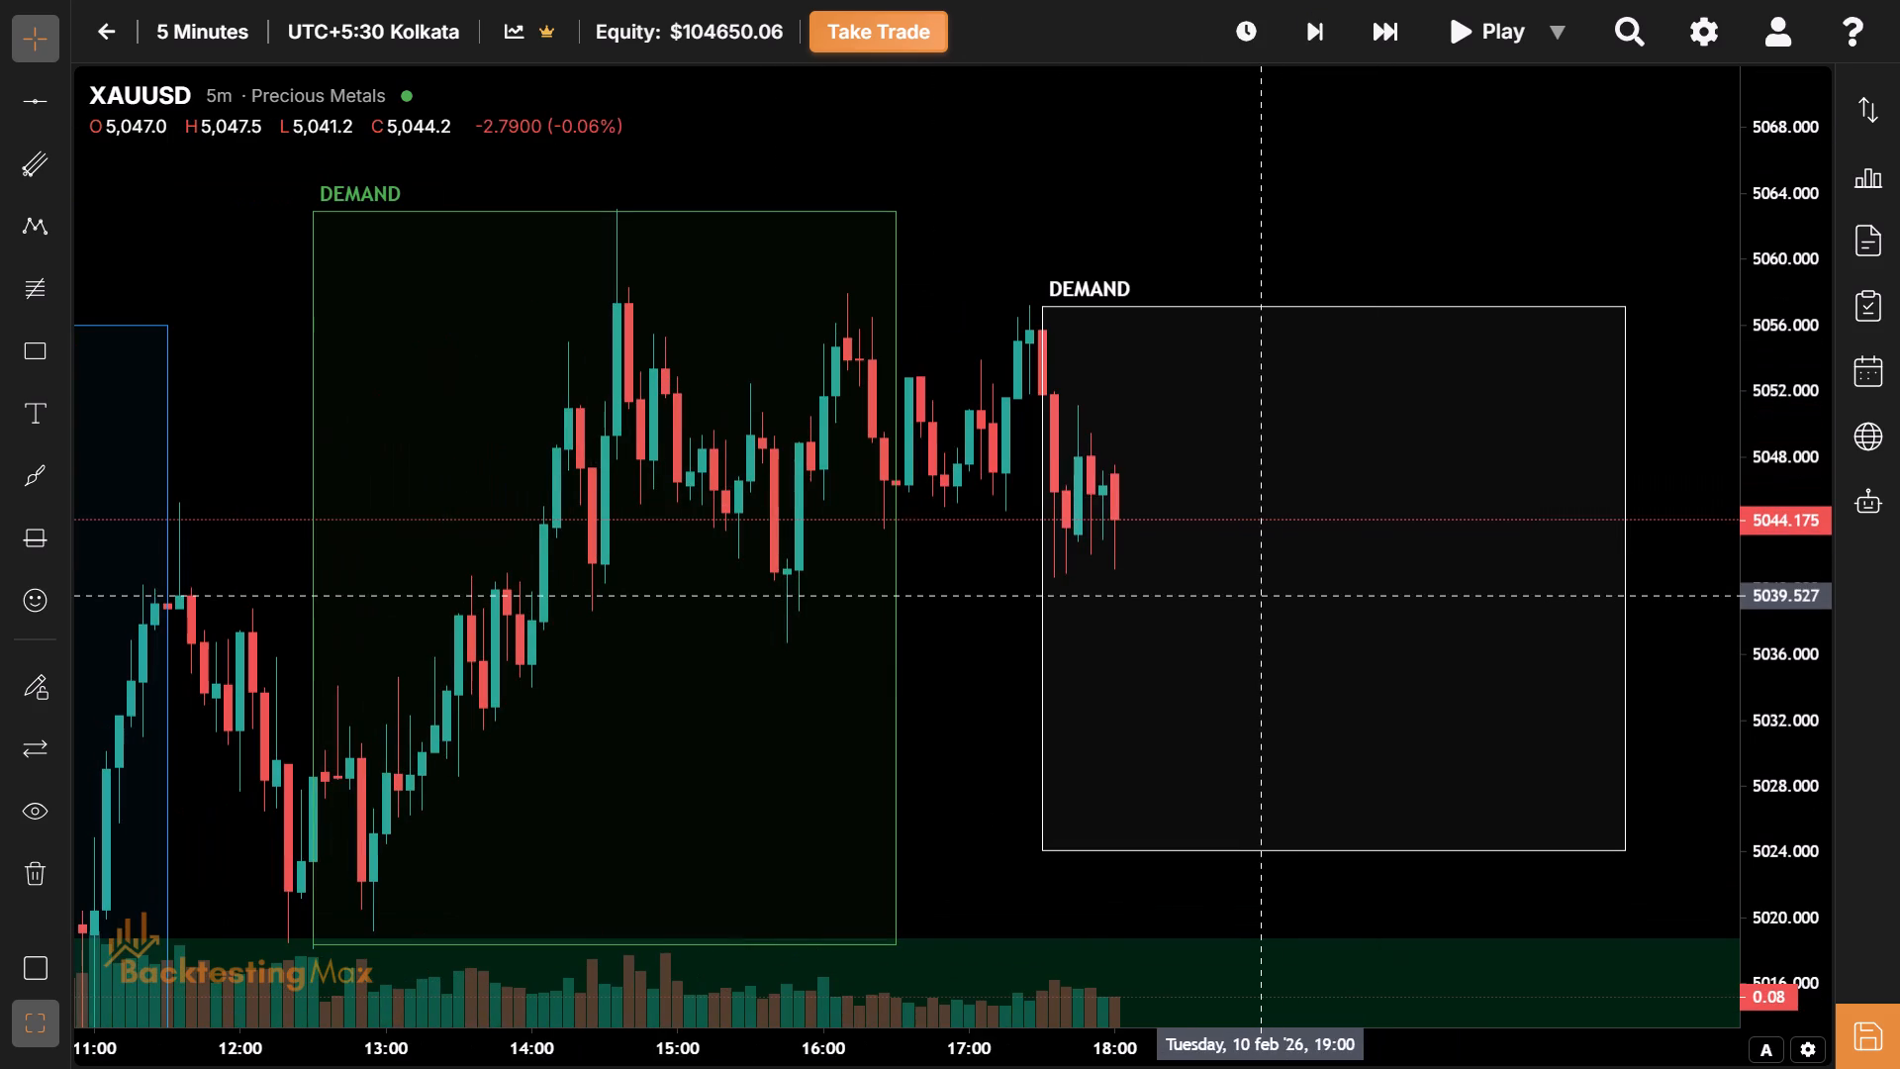
click(36, 332)
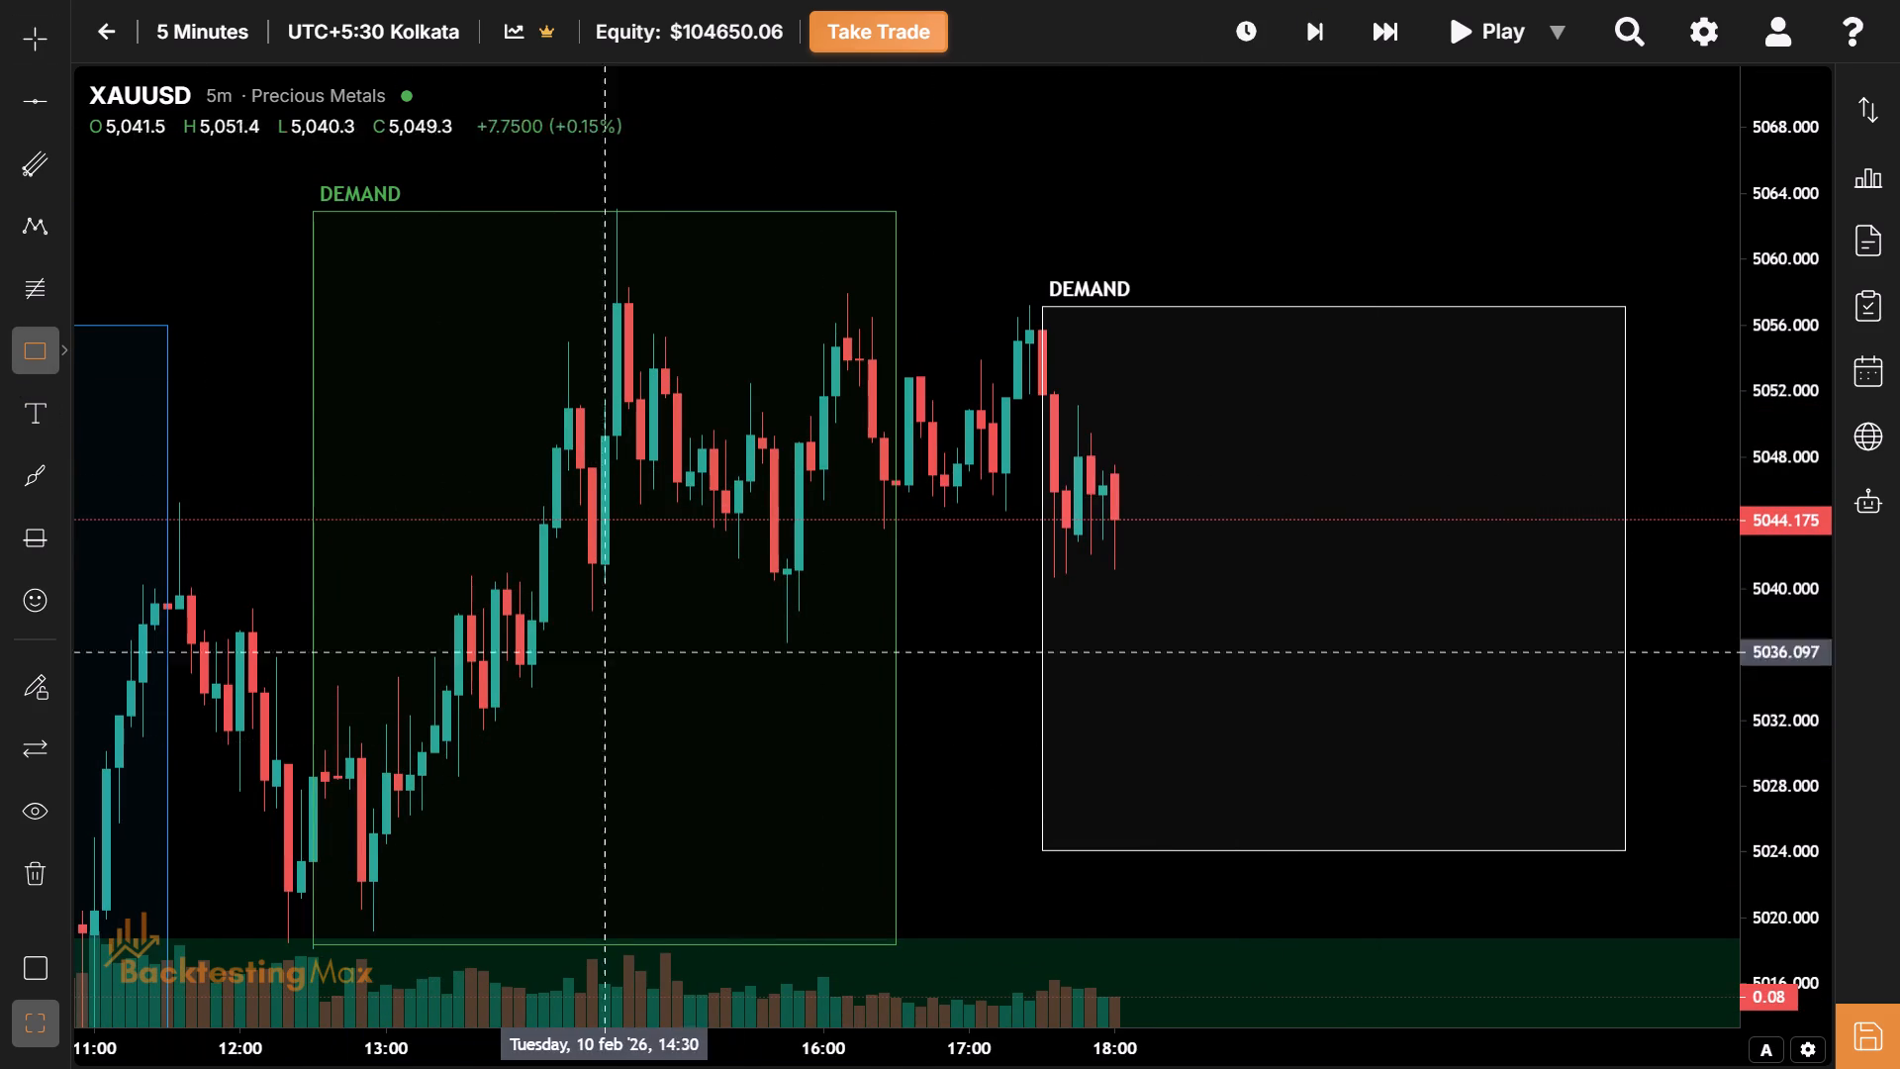
click(550, 588)
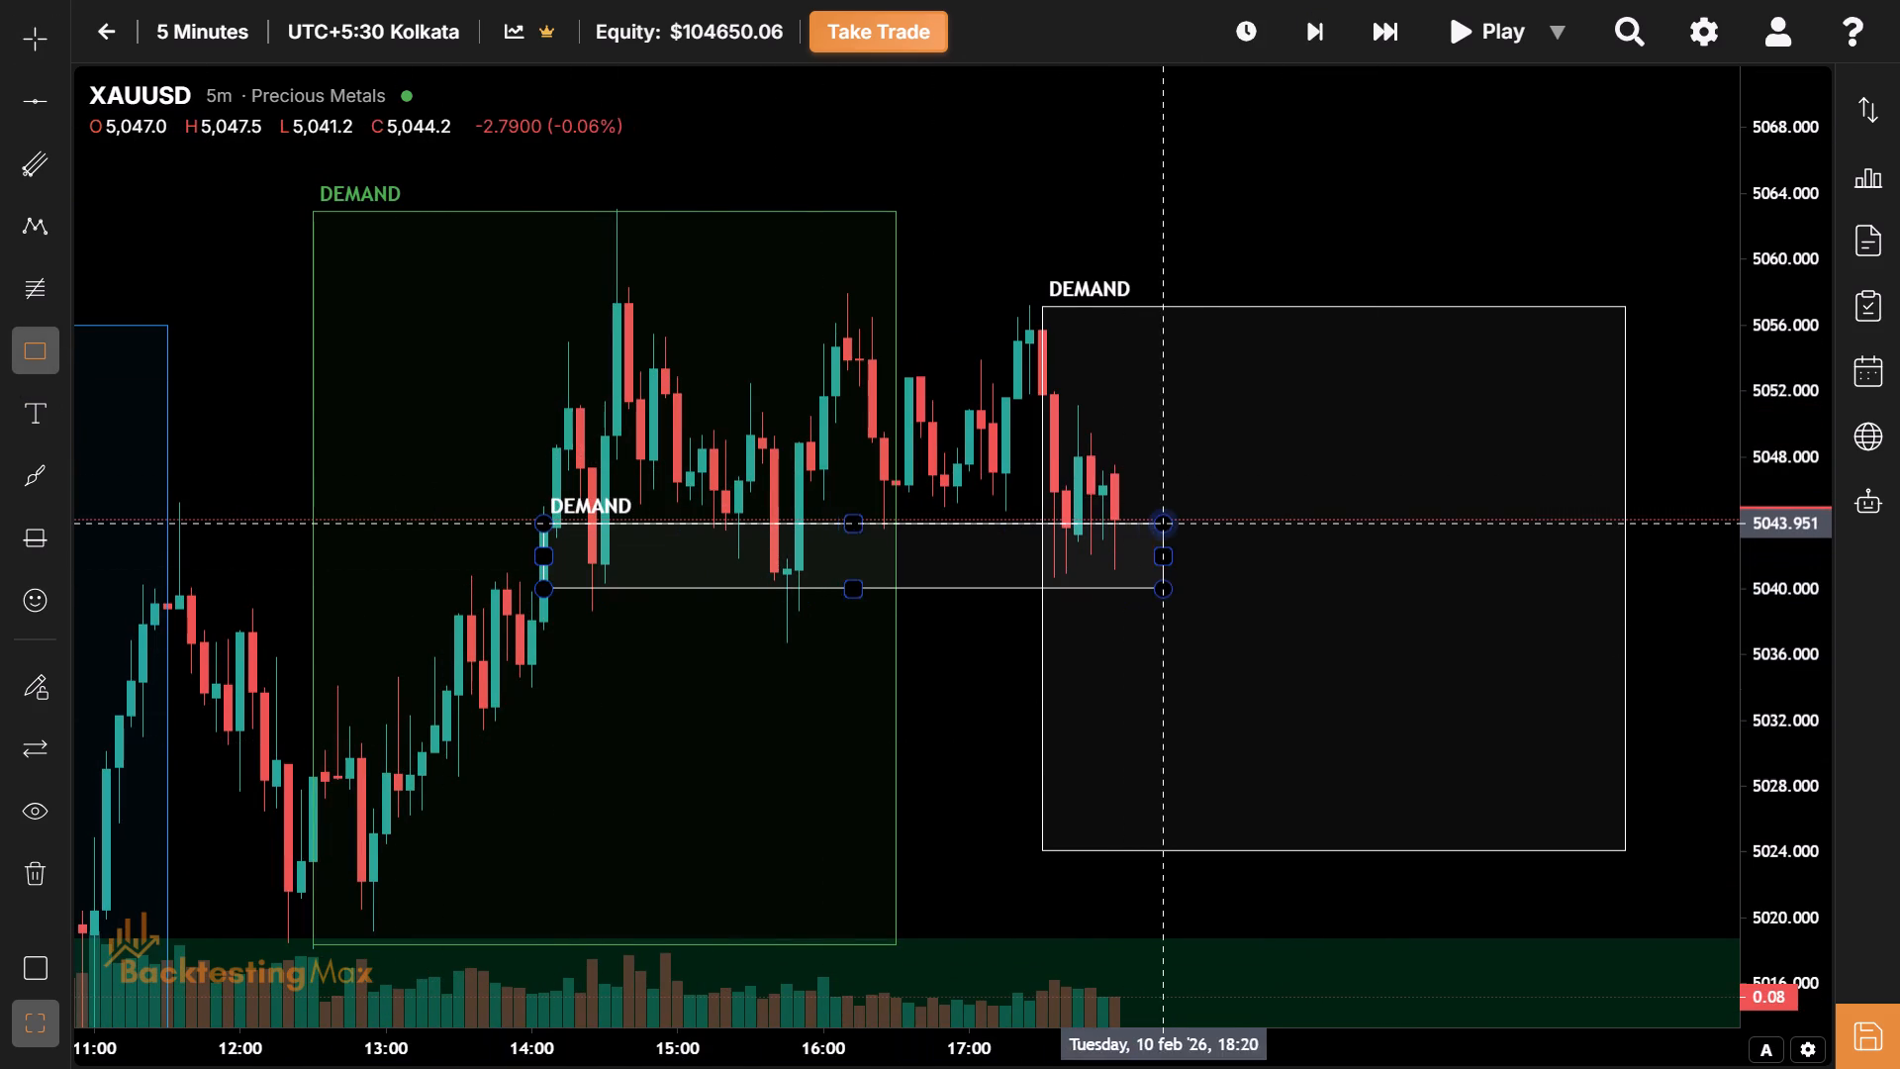
click(1199, 523)
click(210, 198)
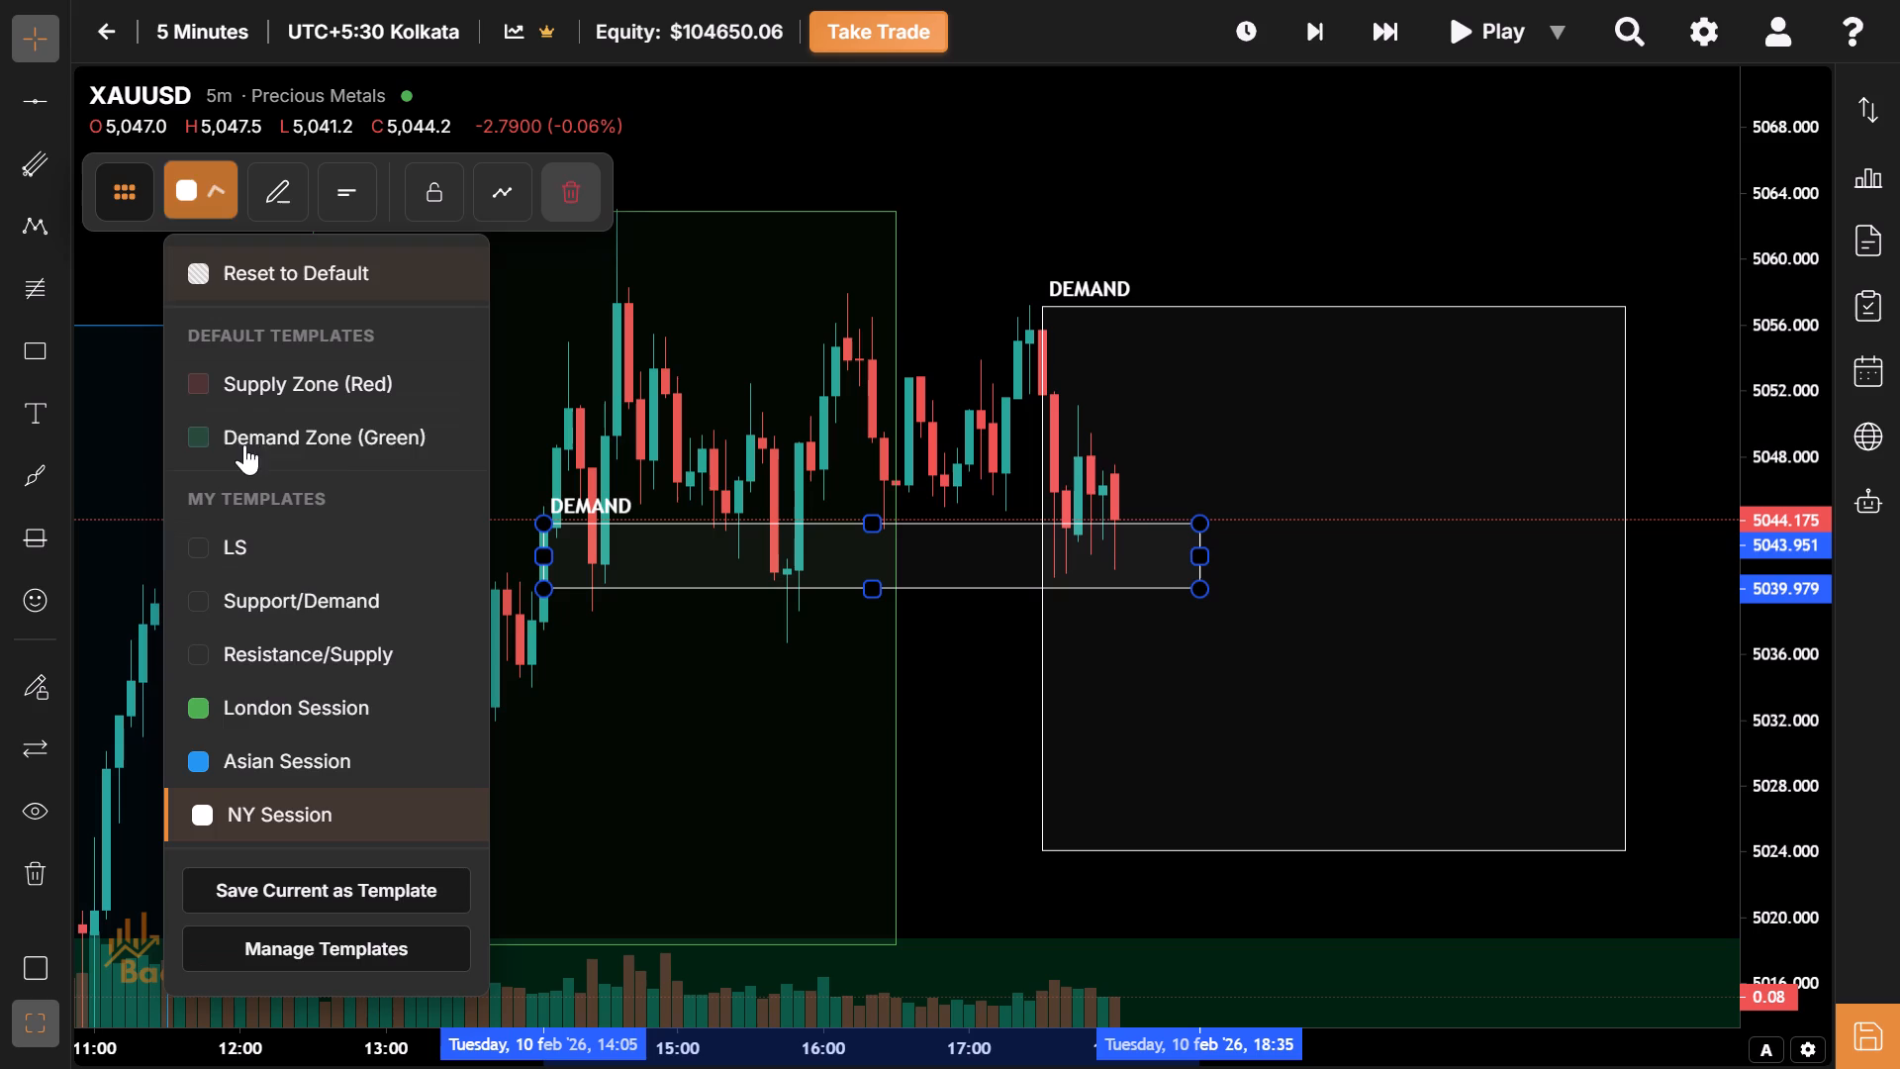
click(361, 598)
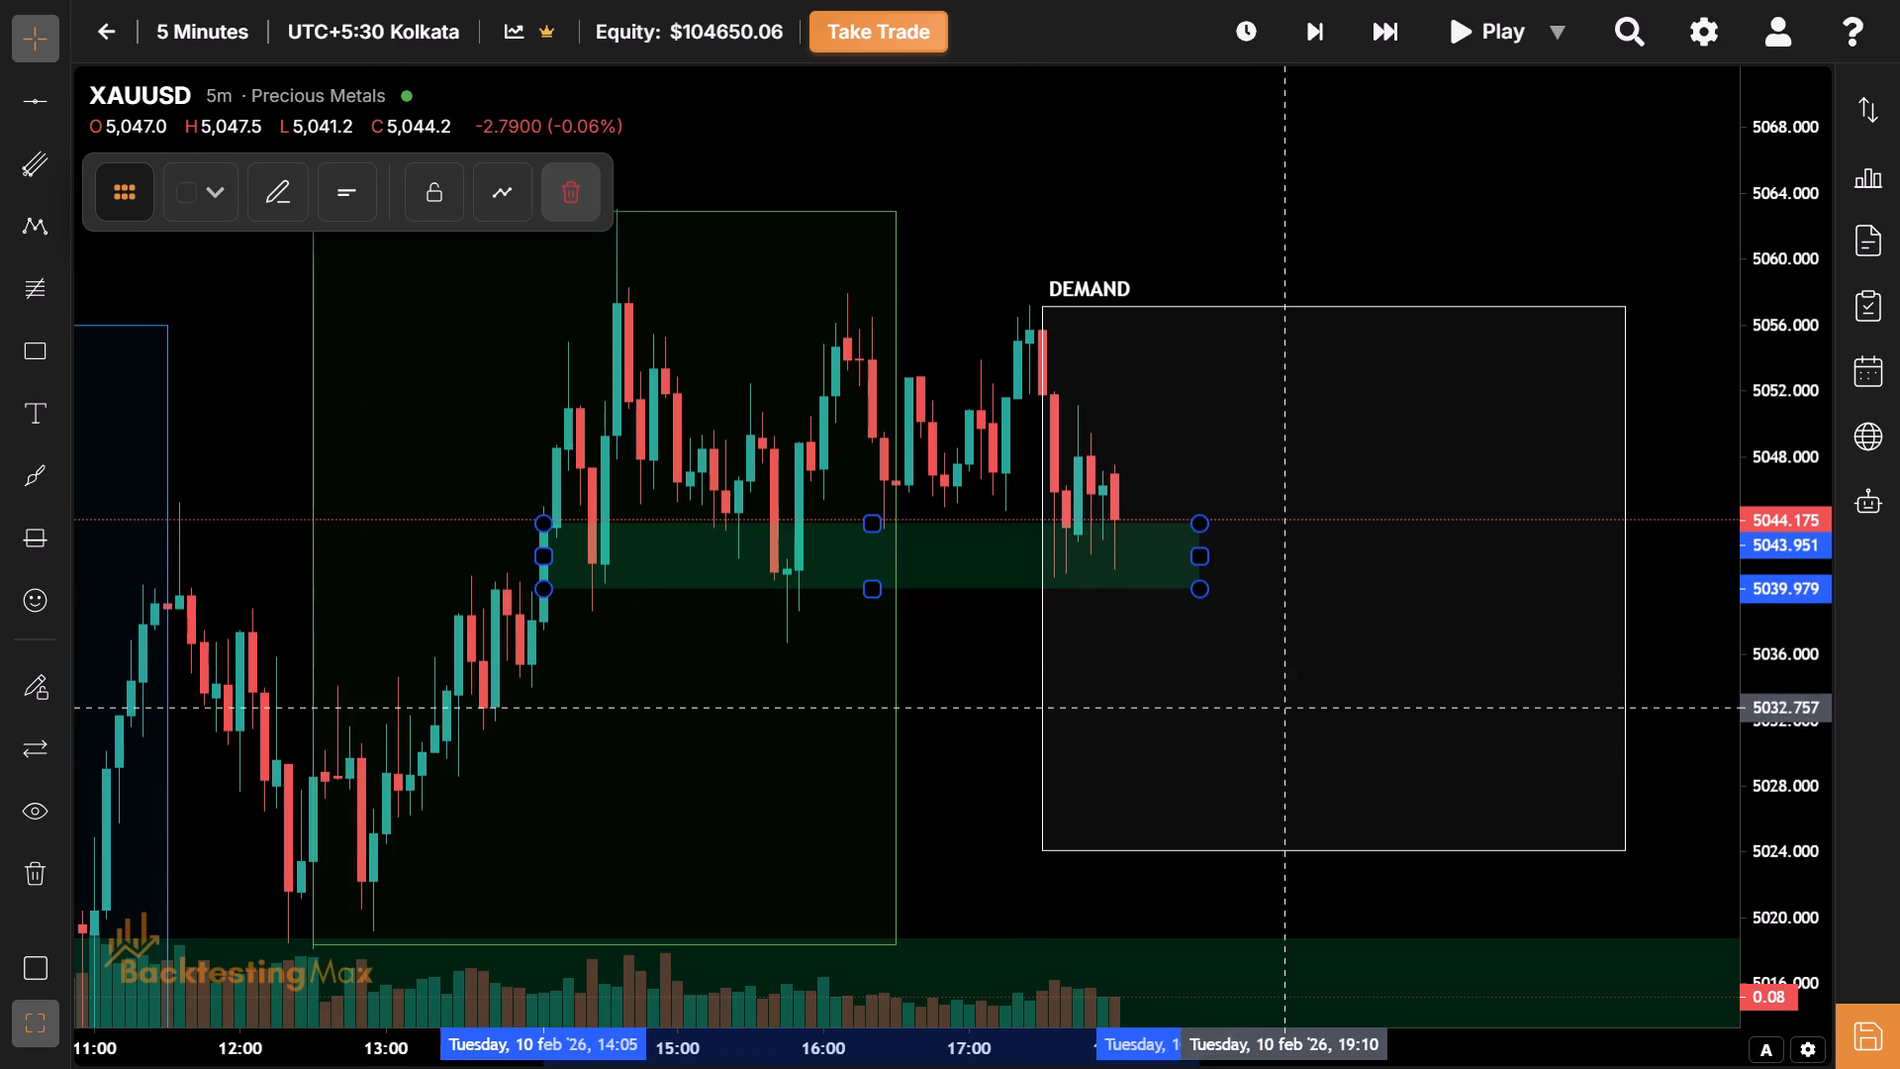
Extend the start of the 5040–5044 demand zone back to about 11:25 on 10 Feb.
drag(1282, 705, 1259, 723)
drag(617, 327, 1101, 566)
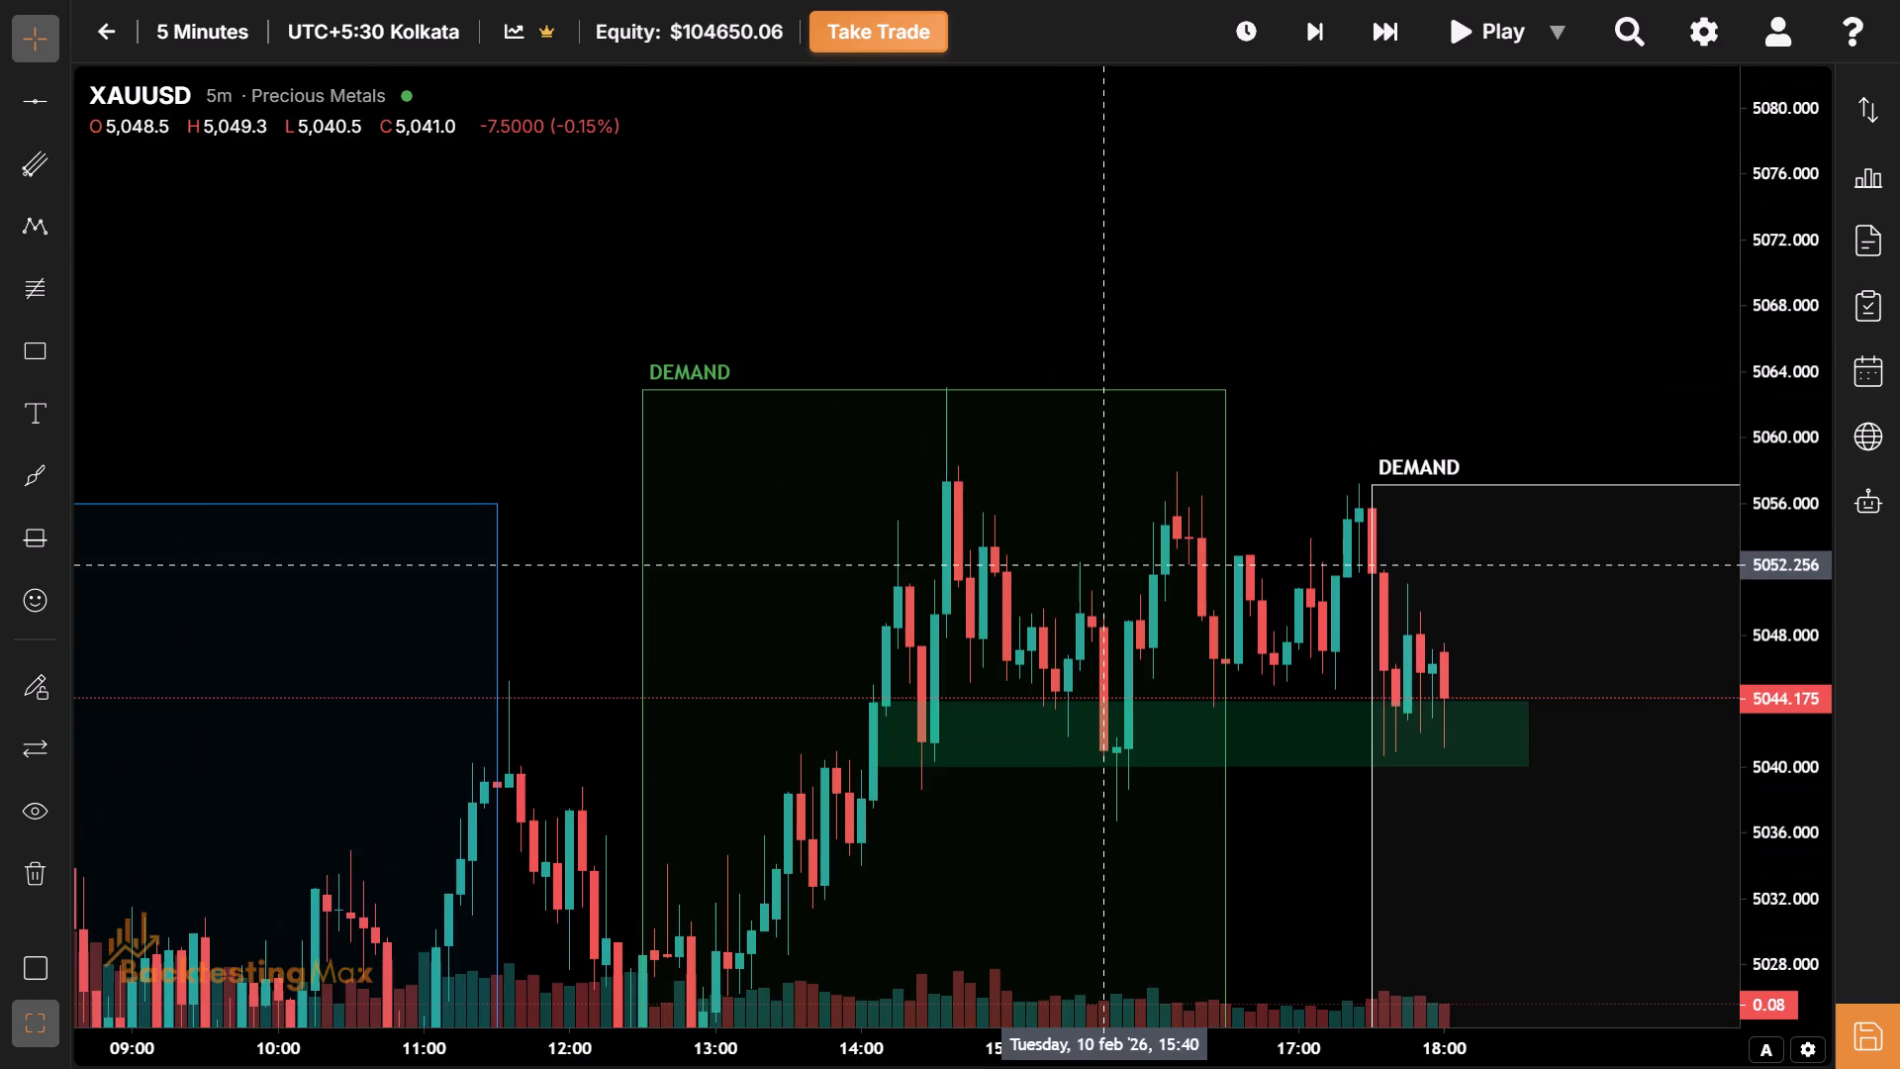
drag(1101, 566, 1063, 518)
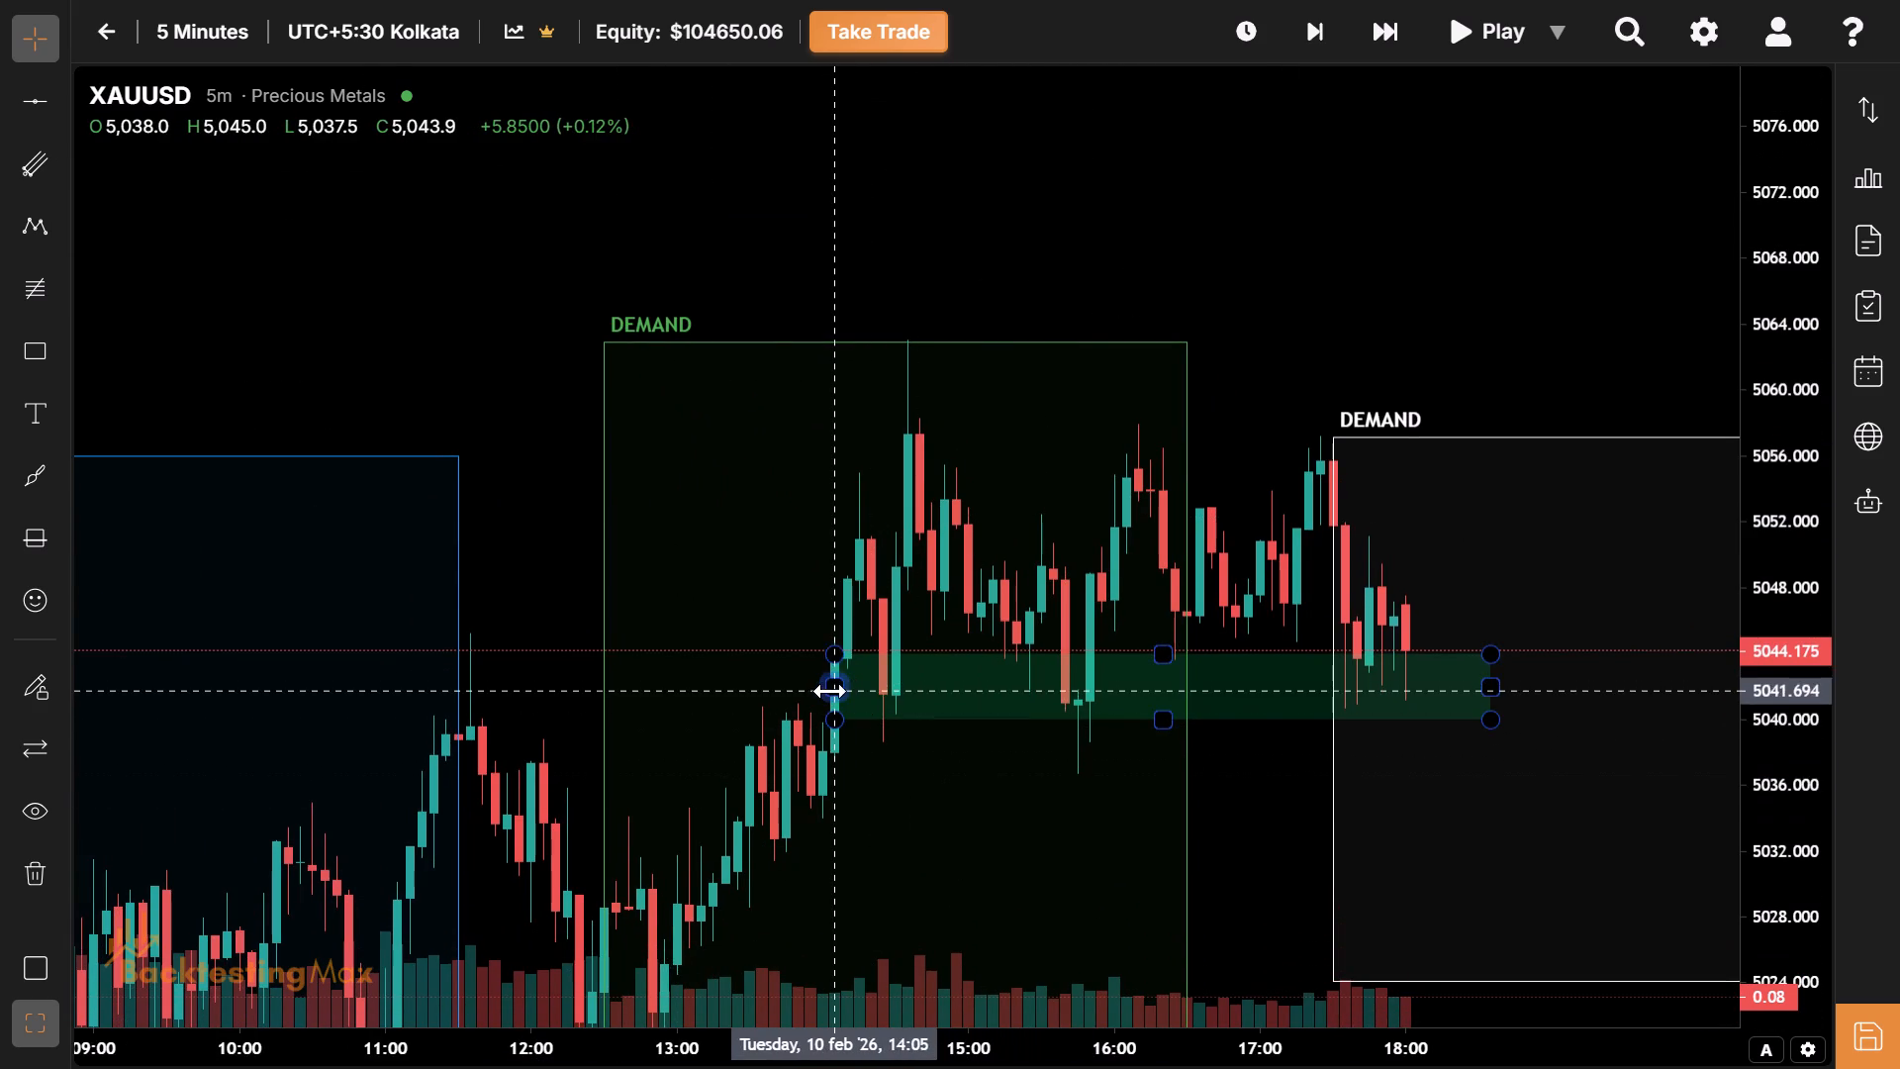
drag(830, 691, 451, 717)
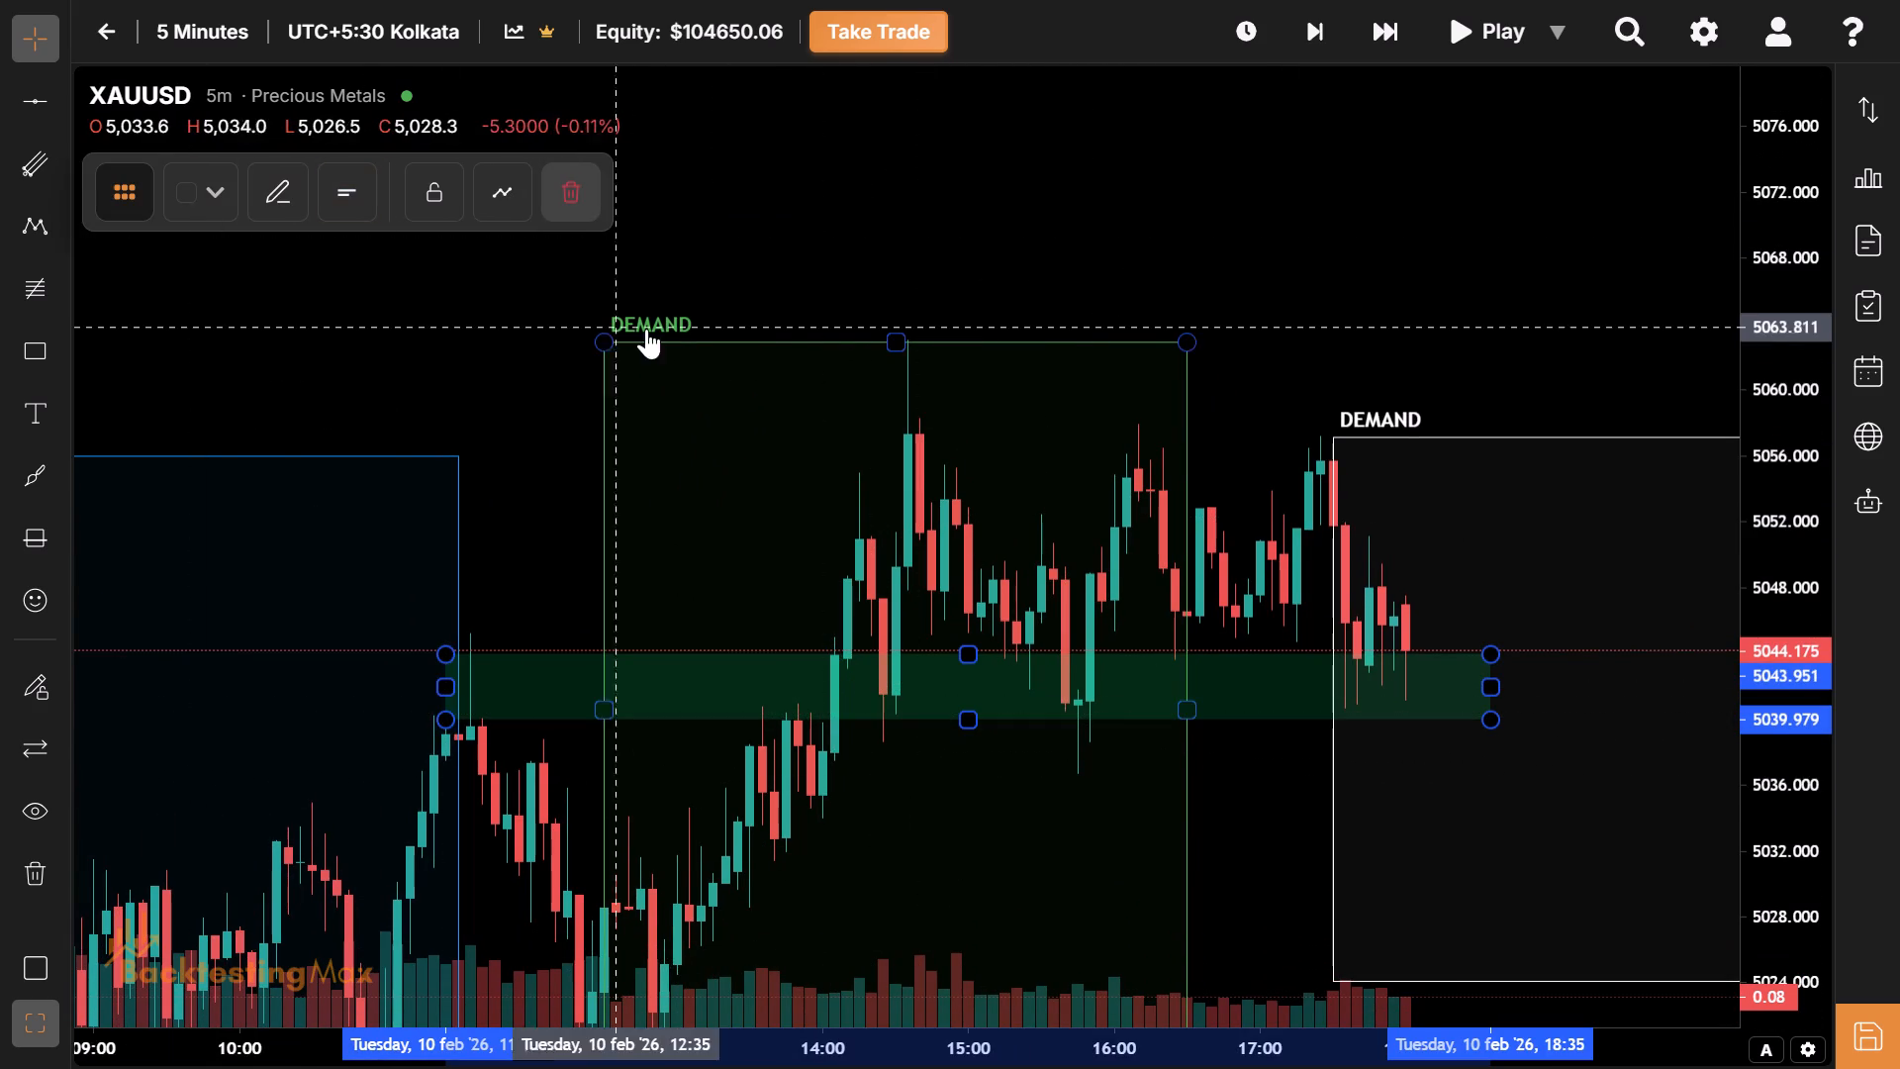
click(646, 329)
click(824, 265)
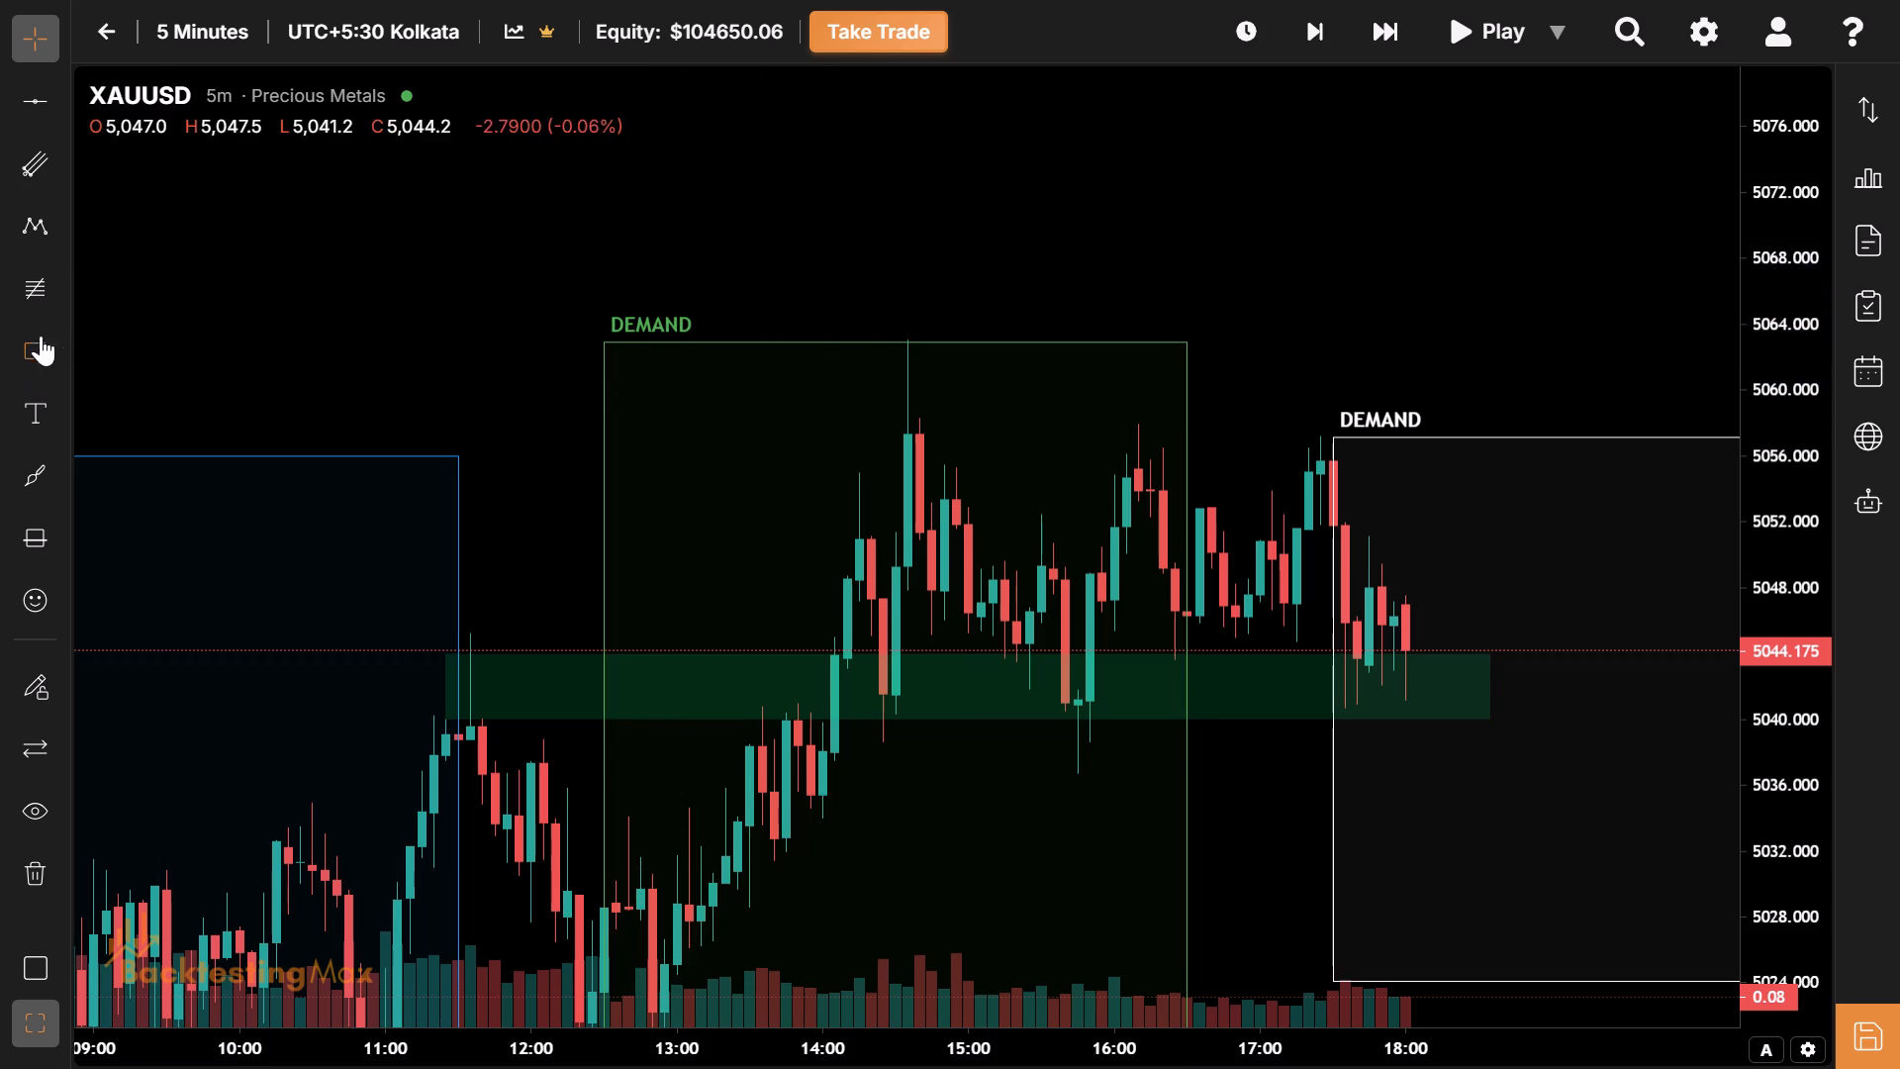
Draw a zone from 14:40 to 17:40 on 10 Feb between about 5055.1 and 5059.3, using the Resistance/Supply template.
click(41, 334)
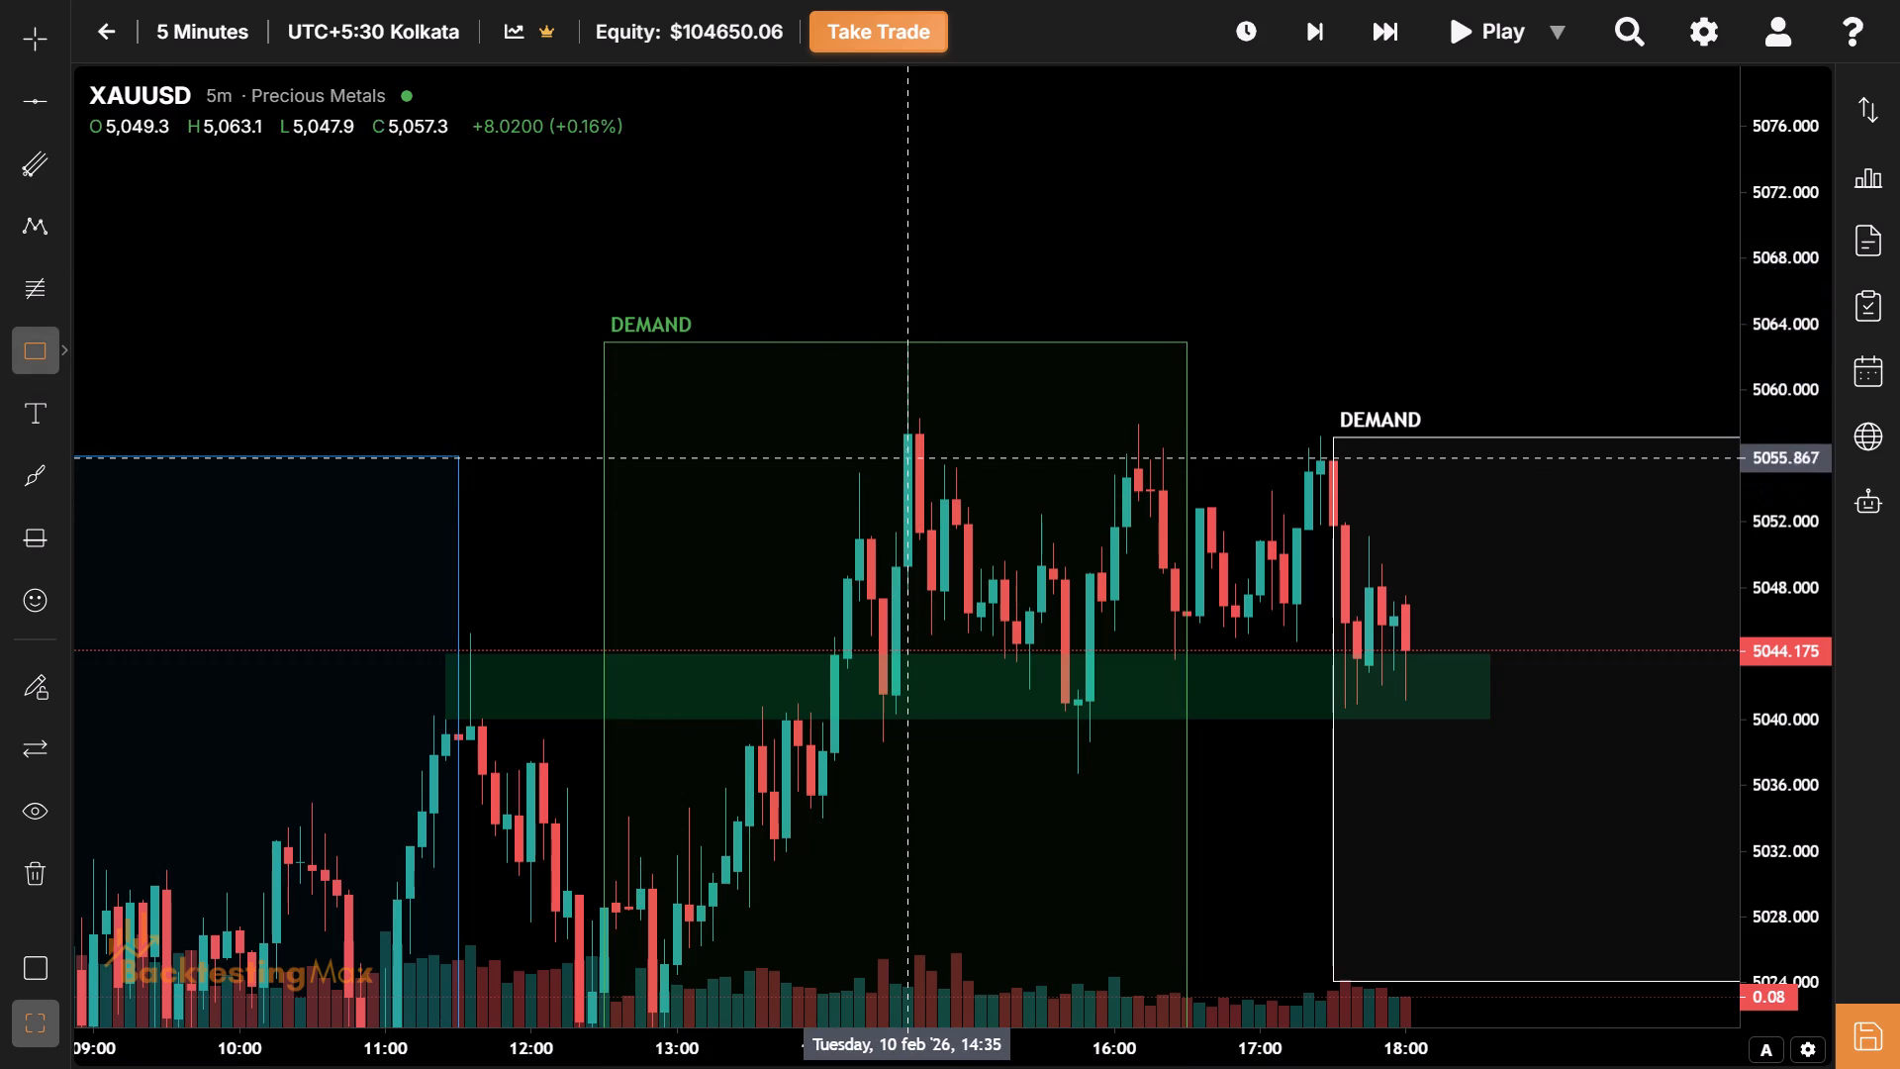
drag(914, 469, 827, 418)
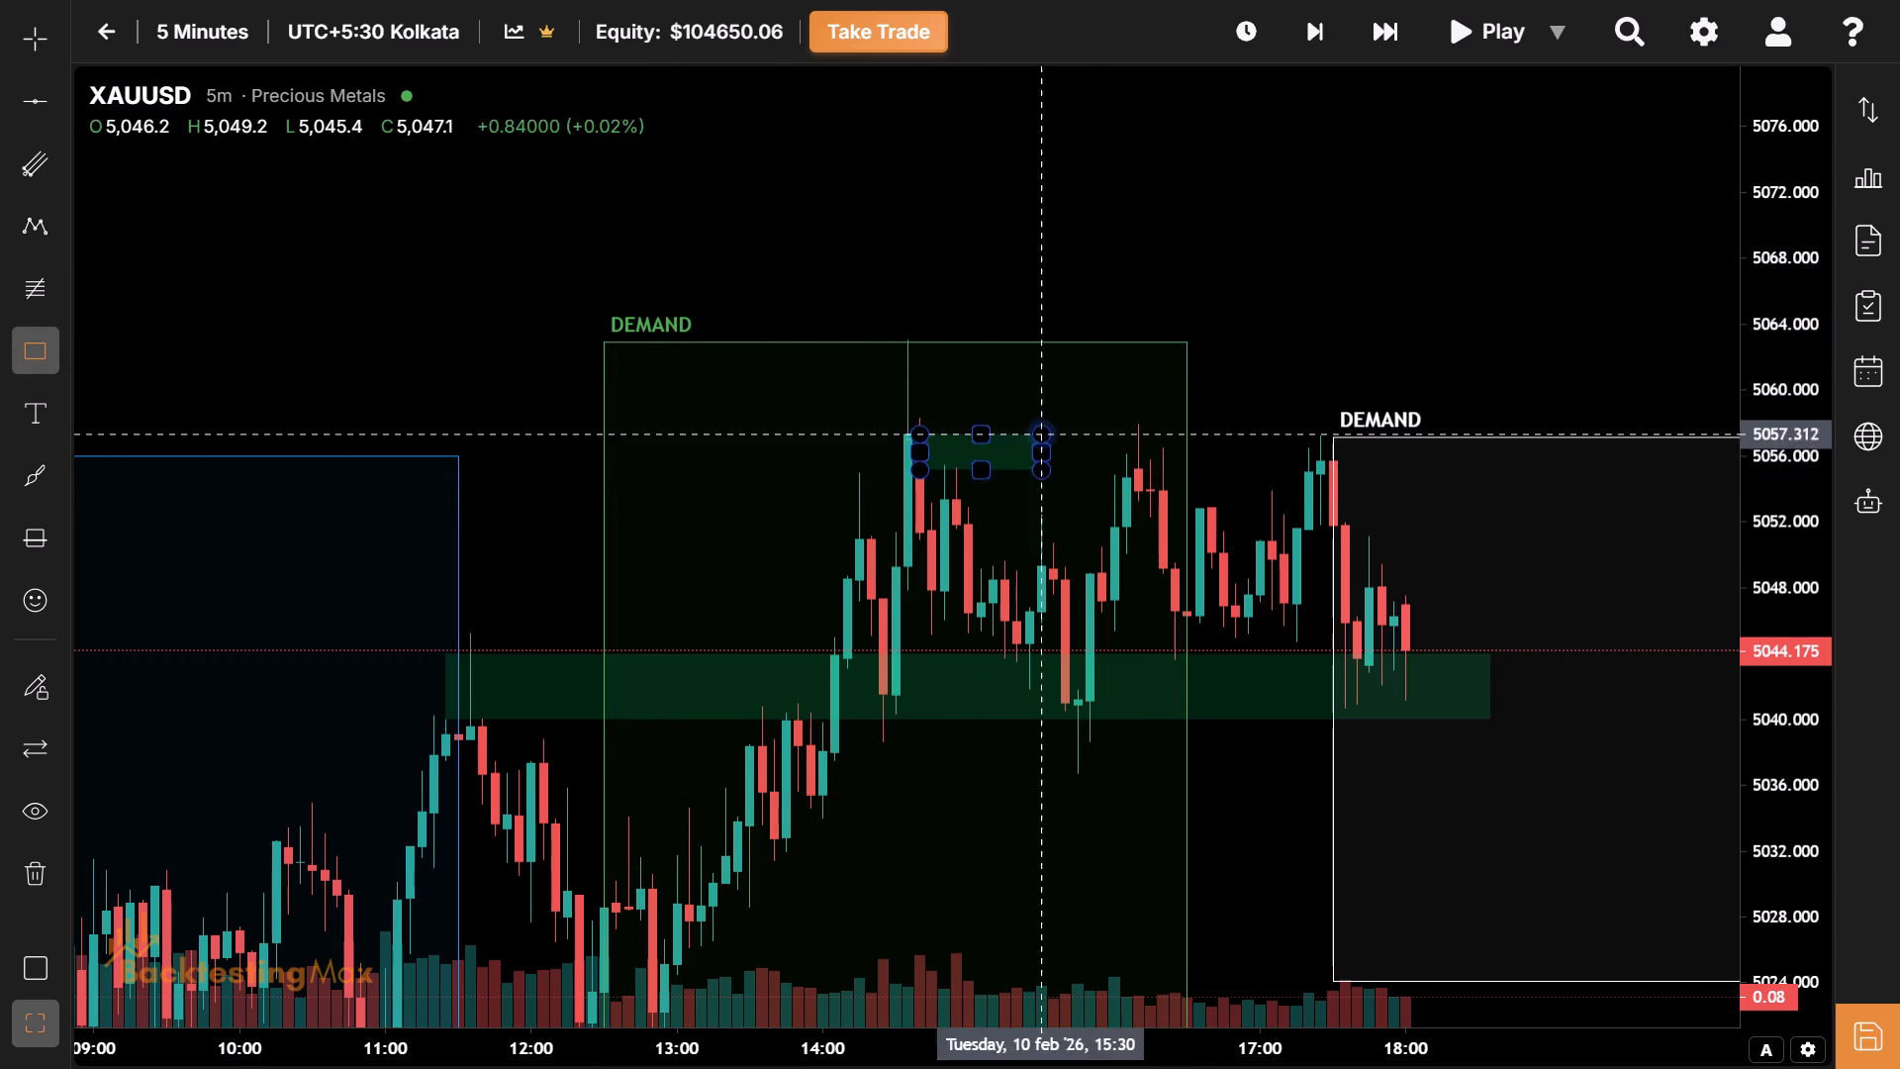
click(1363, 401)
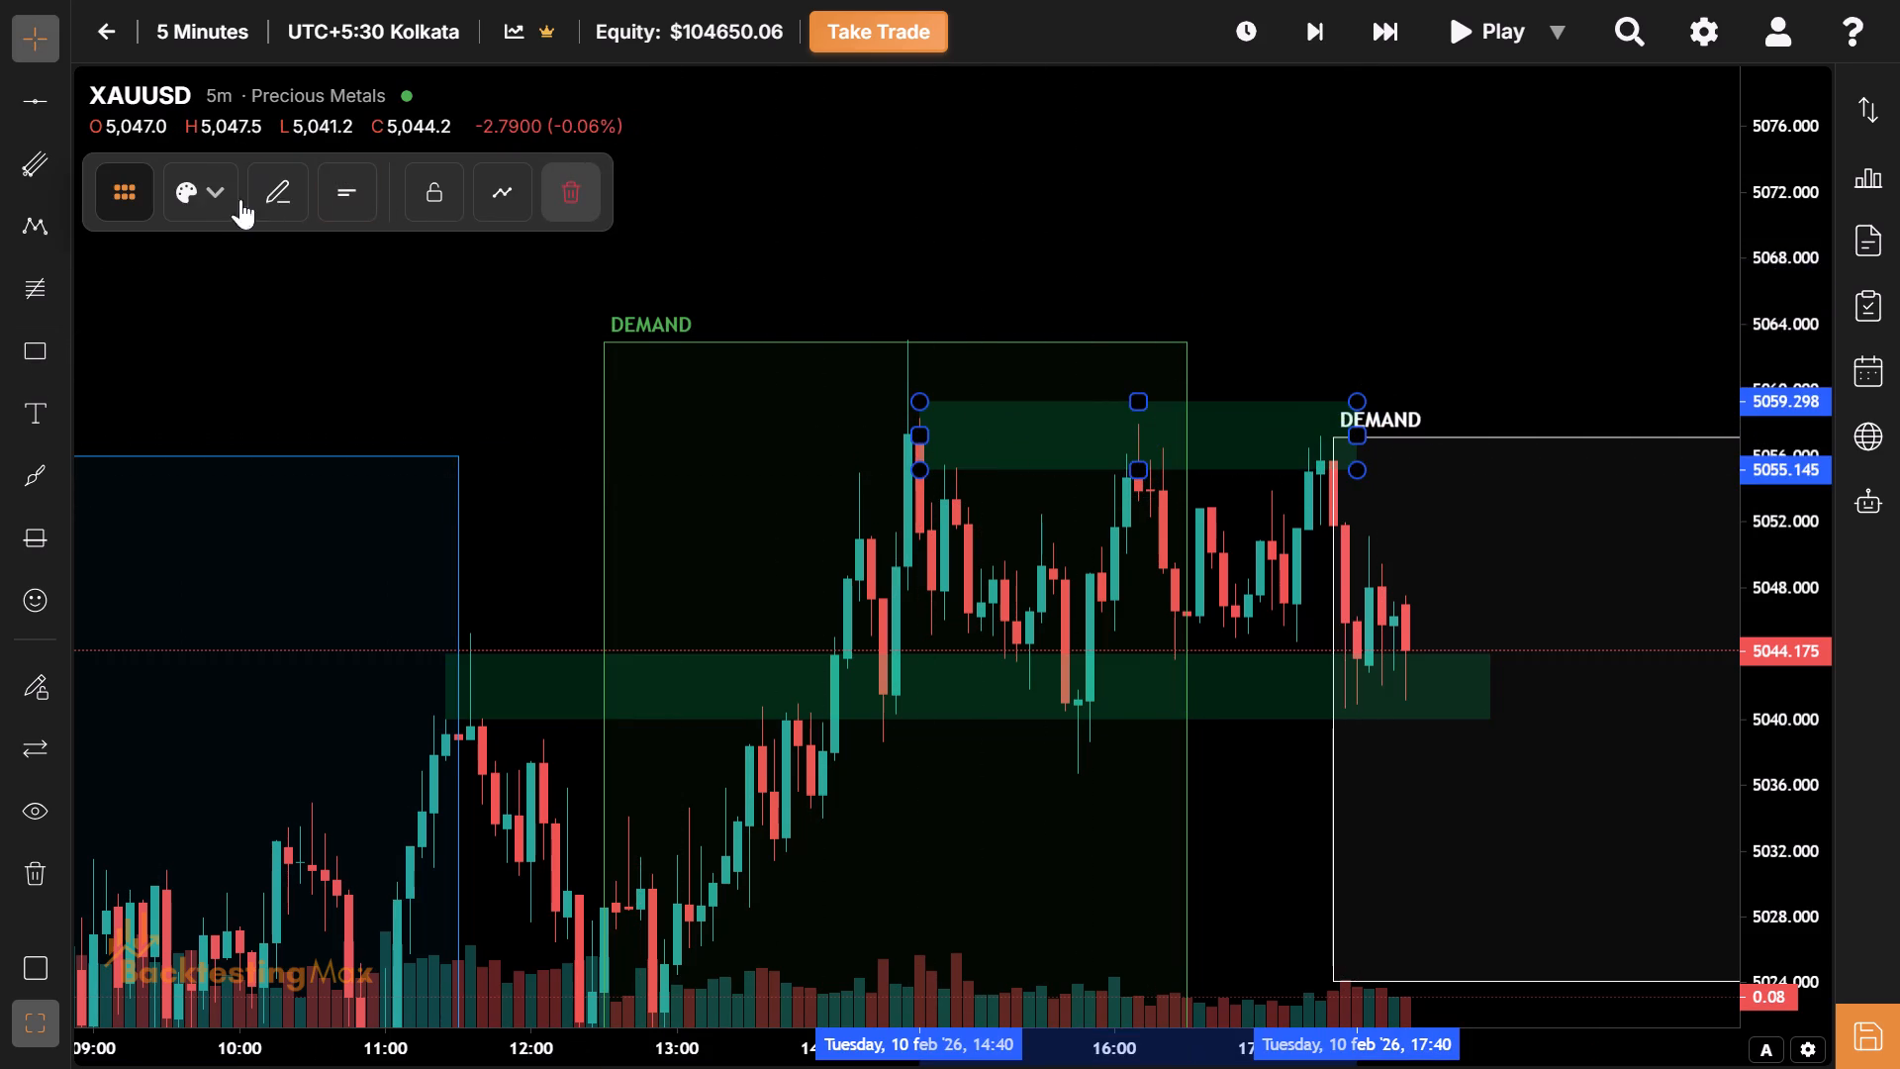
click(222, 197)
click(408, 629)
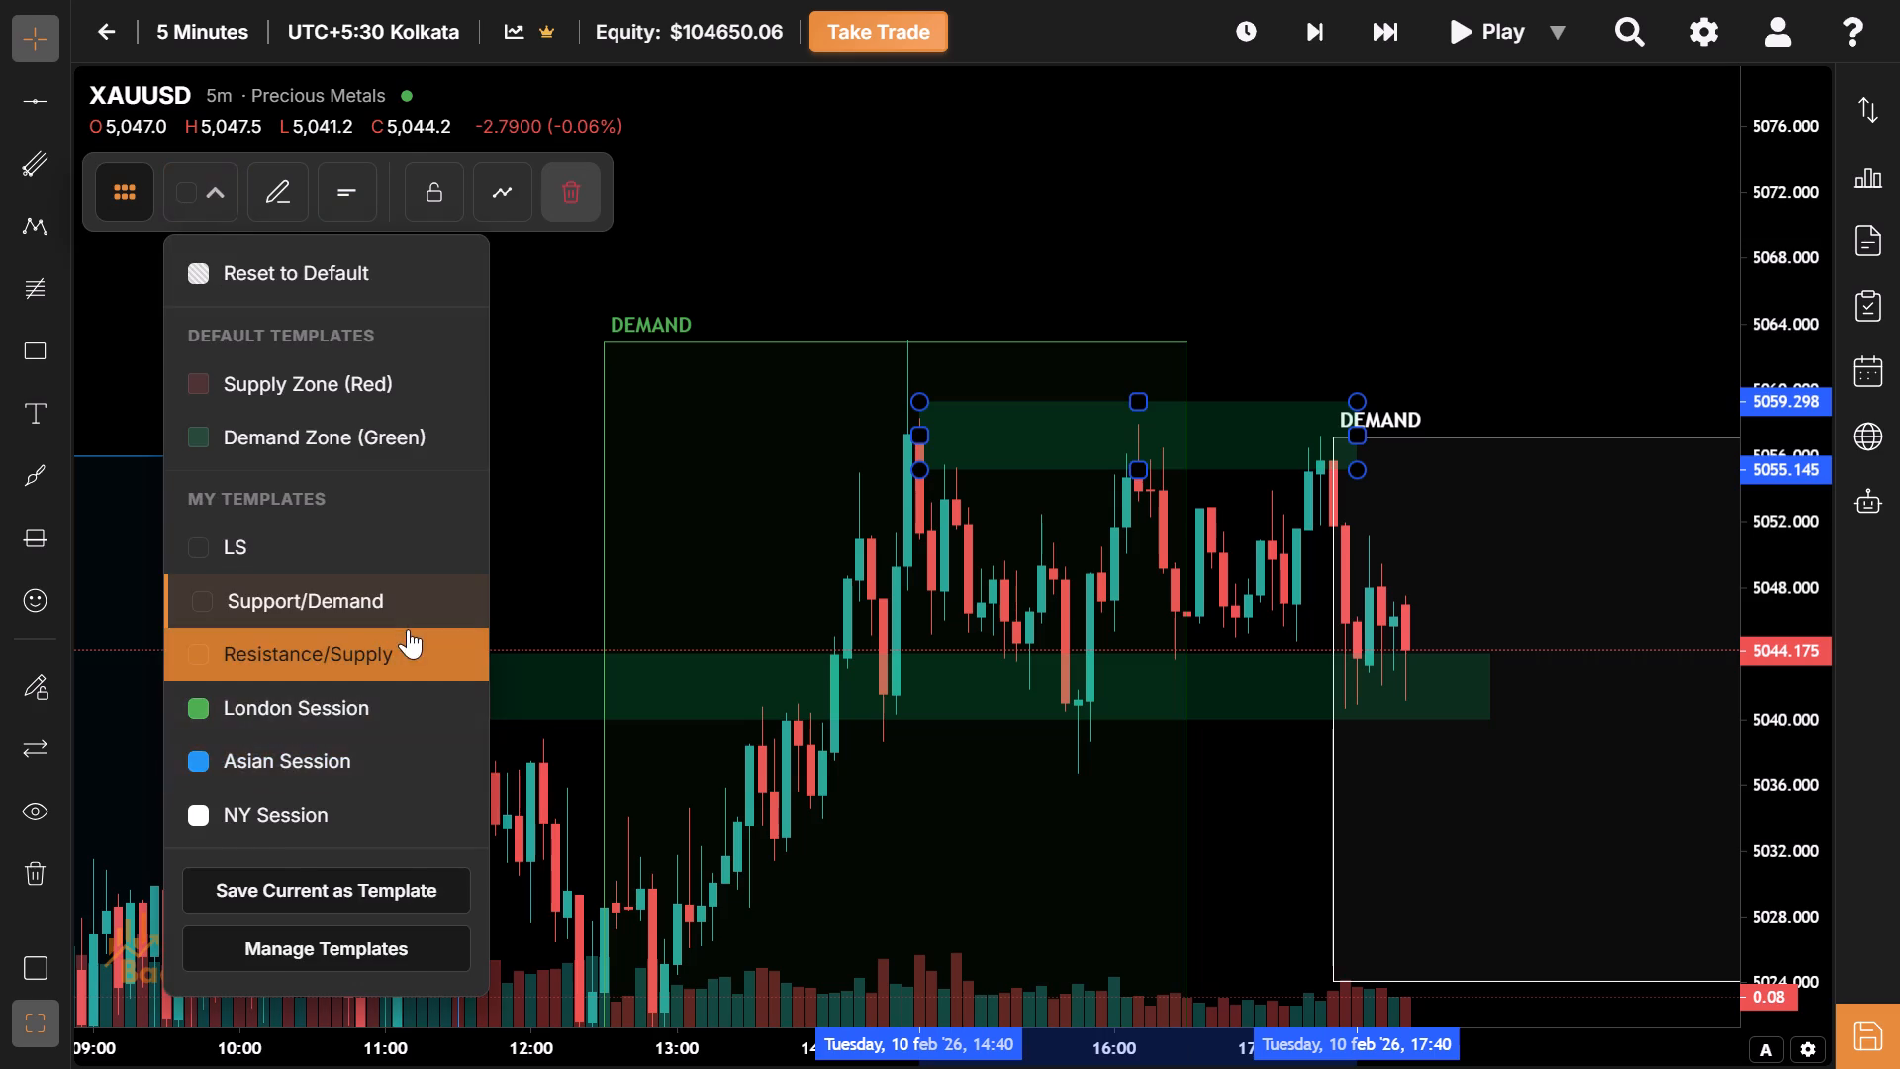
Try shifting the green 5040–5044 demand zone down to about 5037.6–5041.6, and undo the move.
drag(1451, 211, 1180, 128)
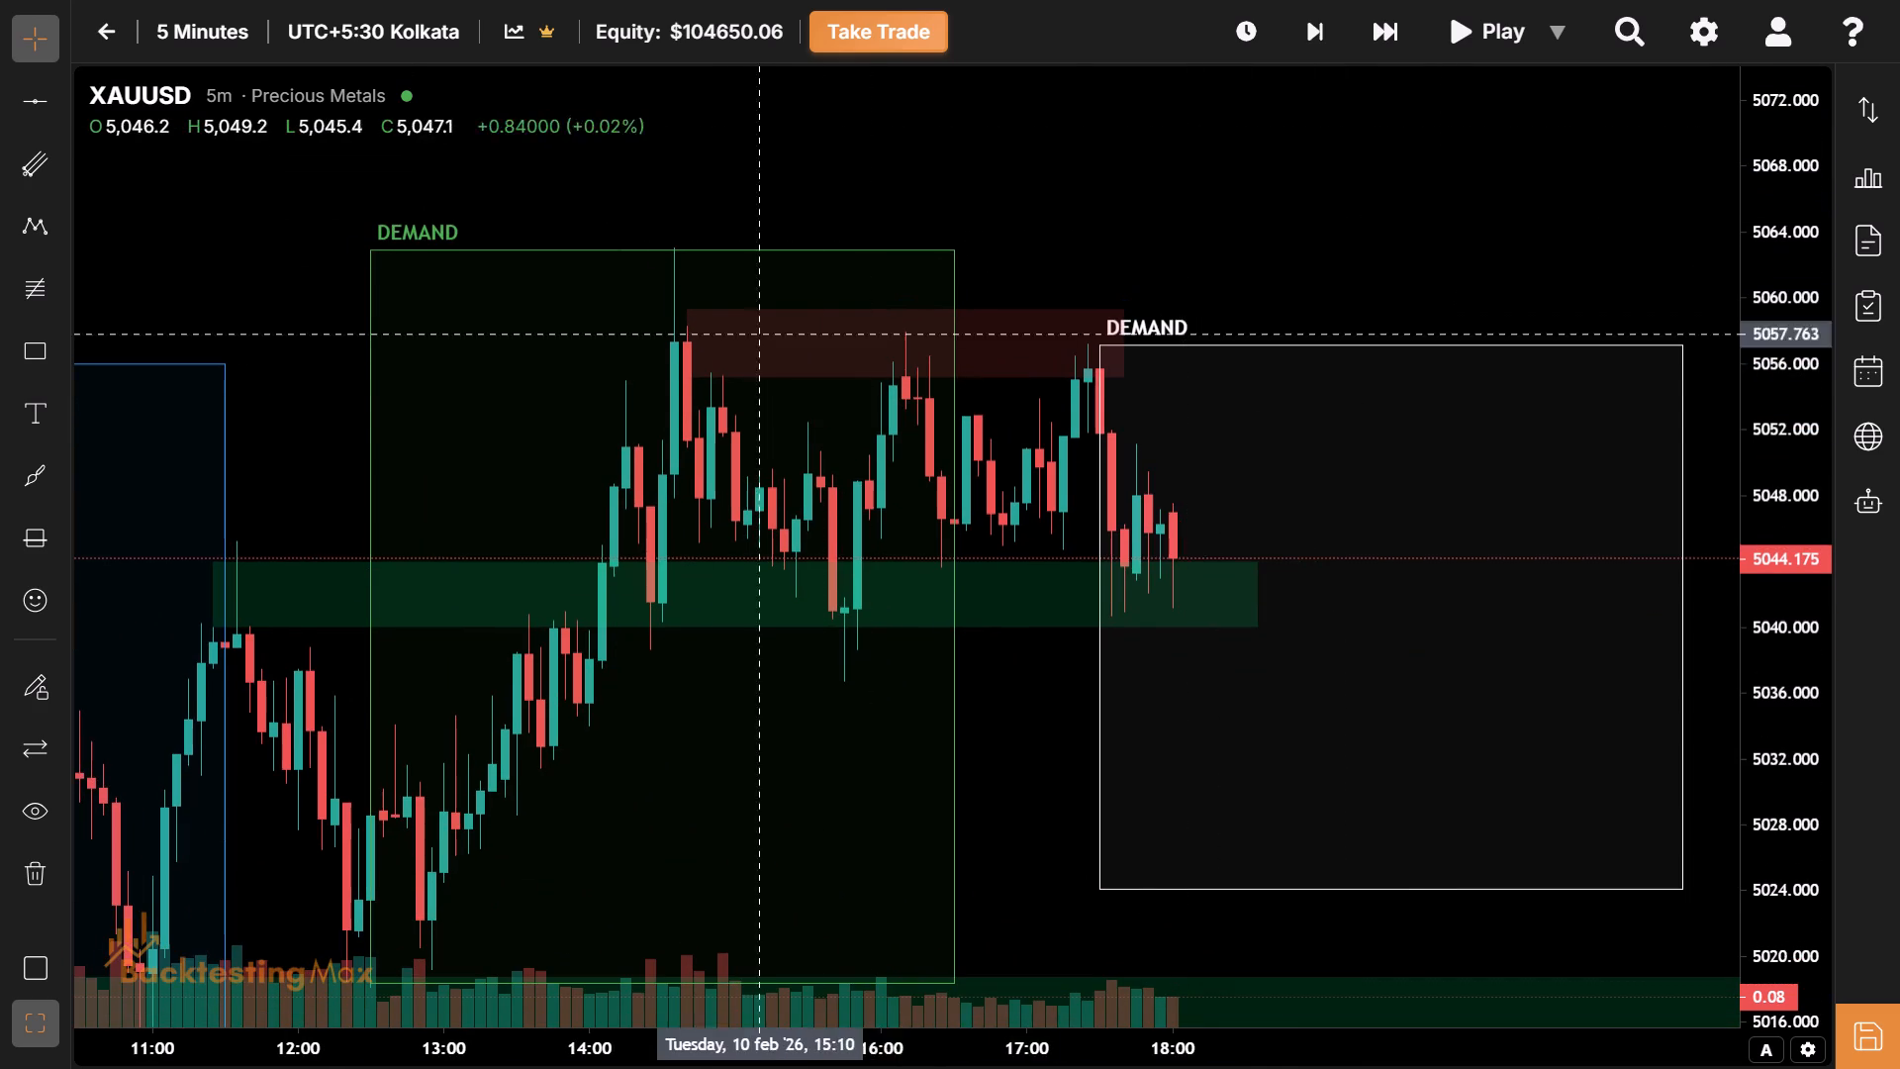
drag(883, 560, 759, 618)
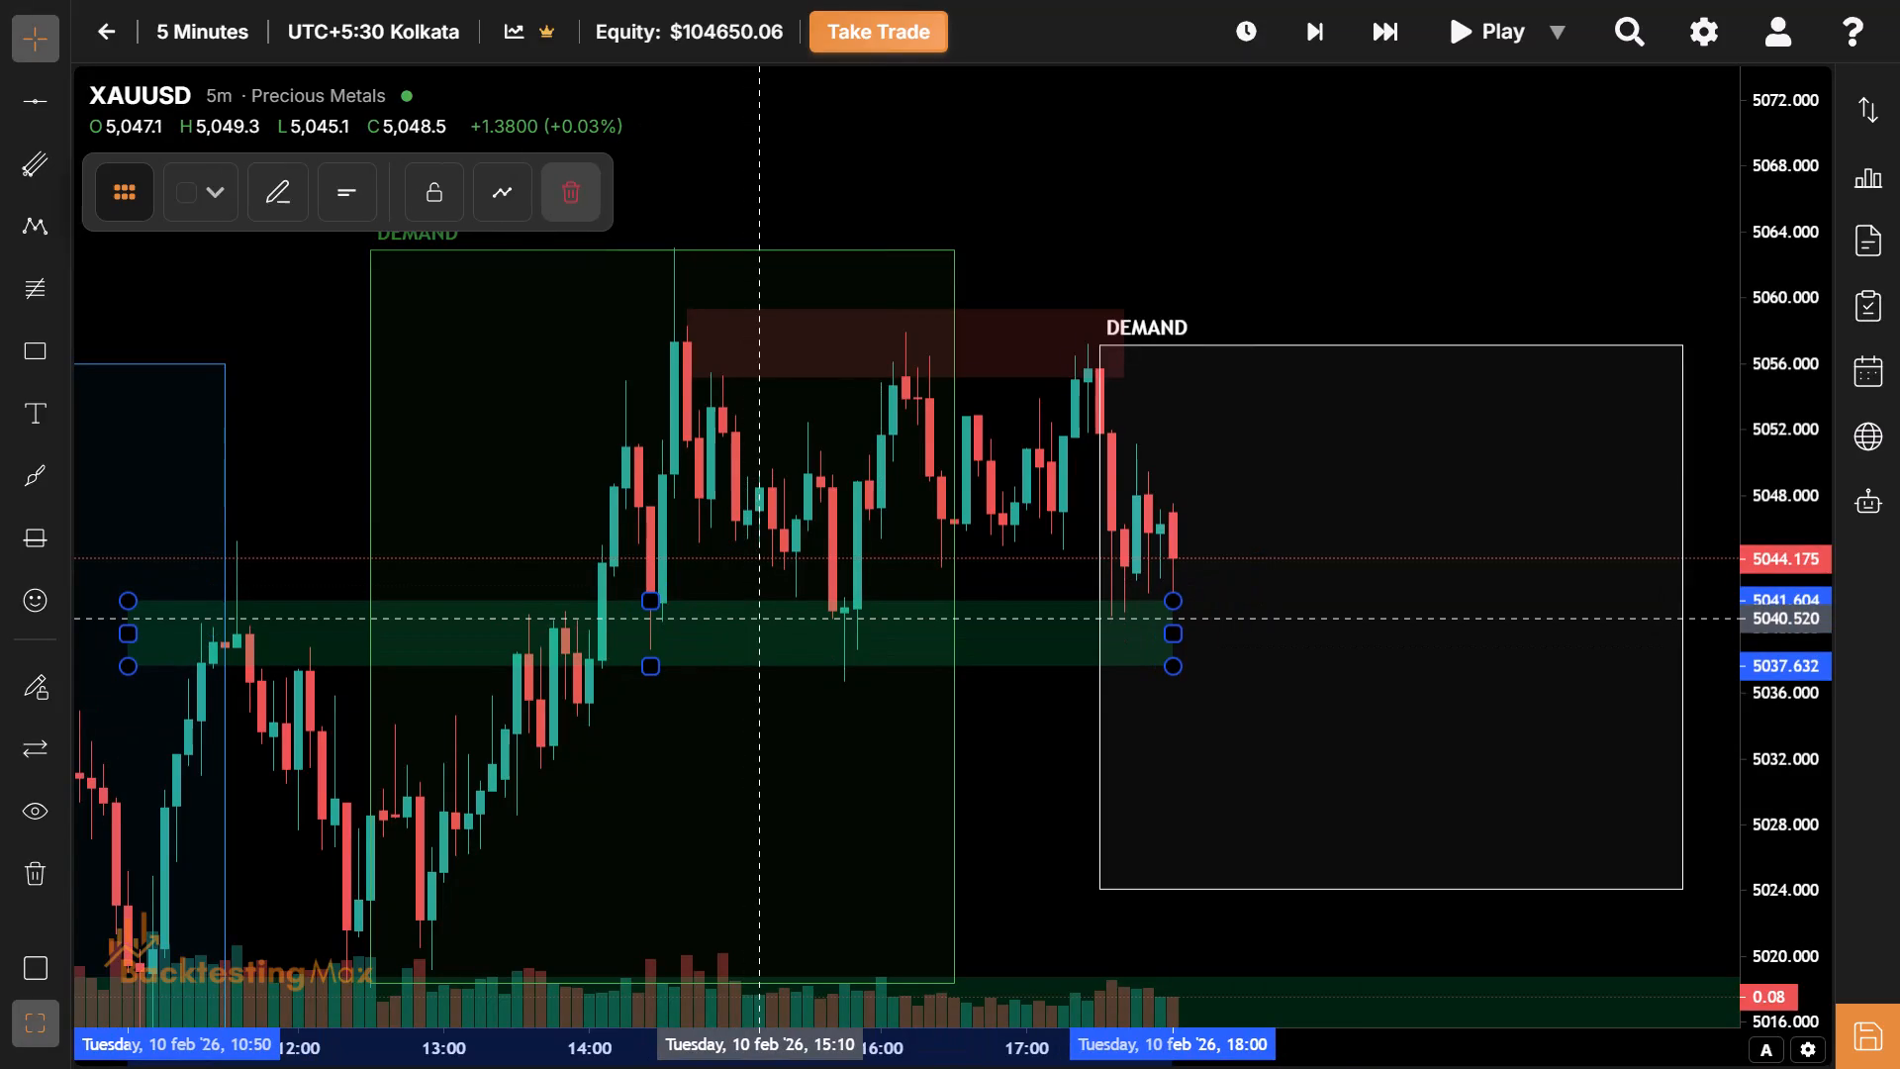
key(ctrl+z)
Apply the Resistance/Supply template to the zone between about 5055.1 and 5059.3.
click(1127, 371)
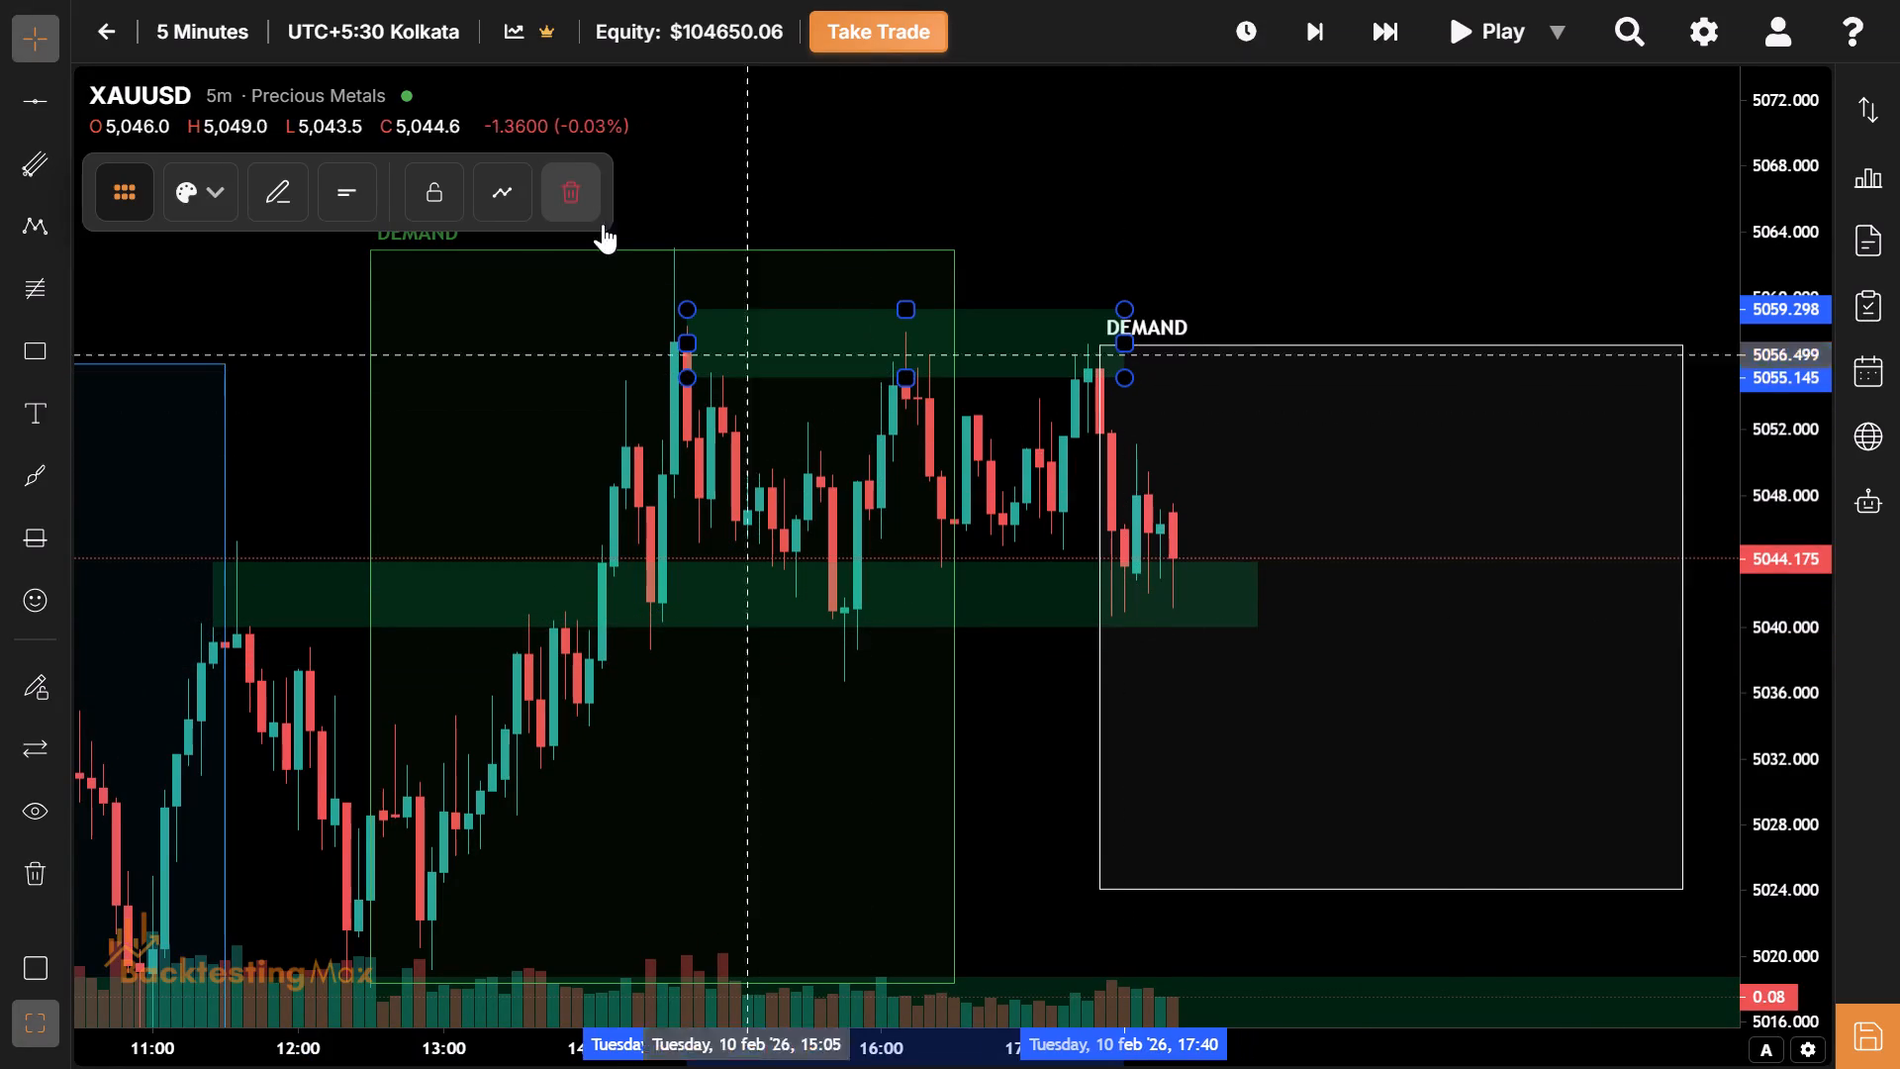
click(190, 173)
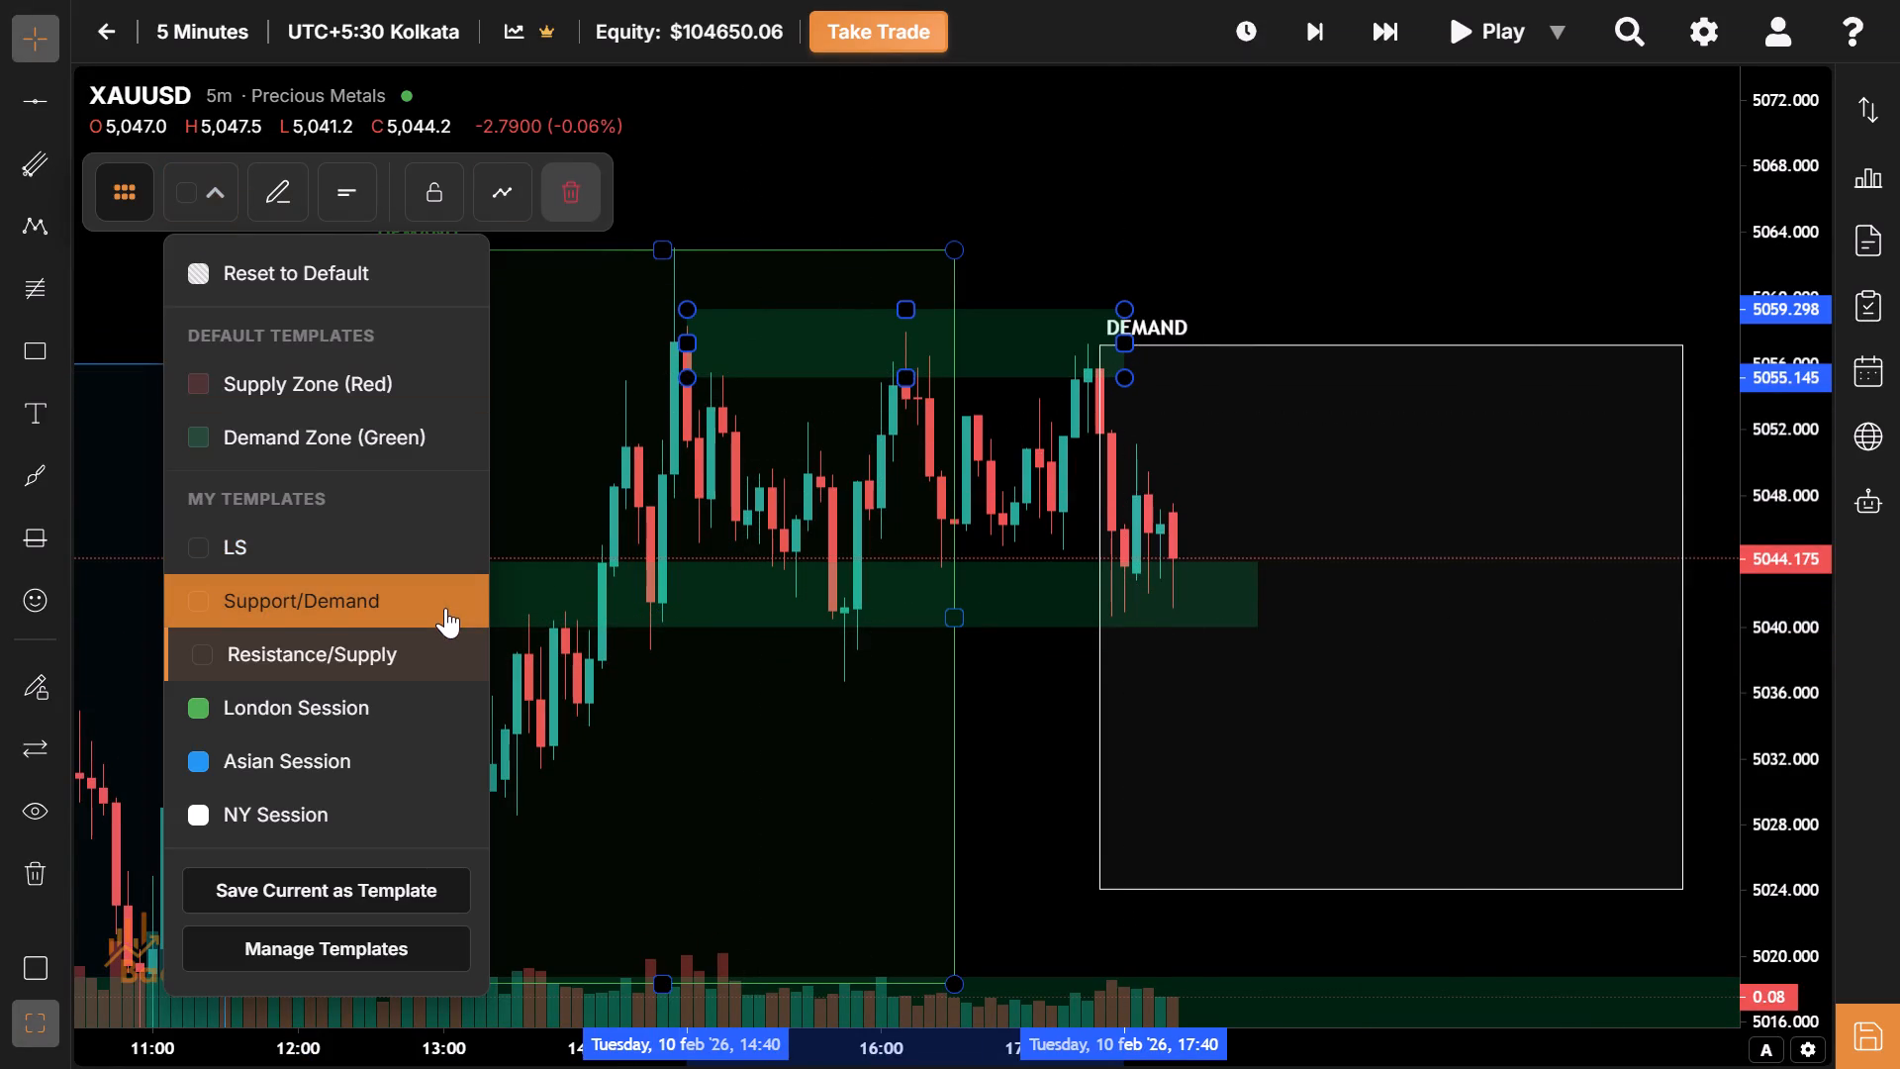
click(449, 646)
Resize the 5040–5044 demand zone so it runs from 14:20 to about 17:55 on 10 Feb.
drag(1426, 513, 1699, 496)
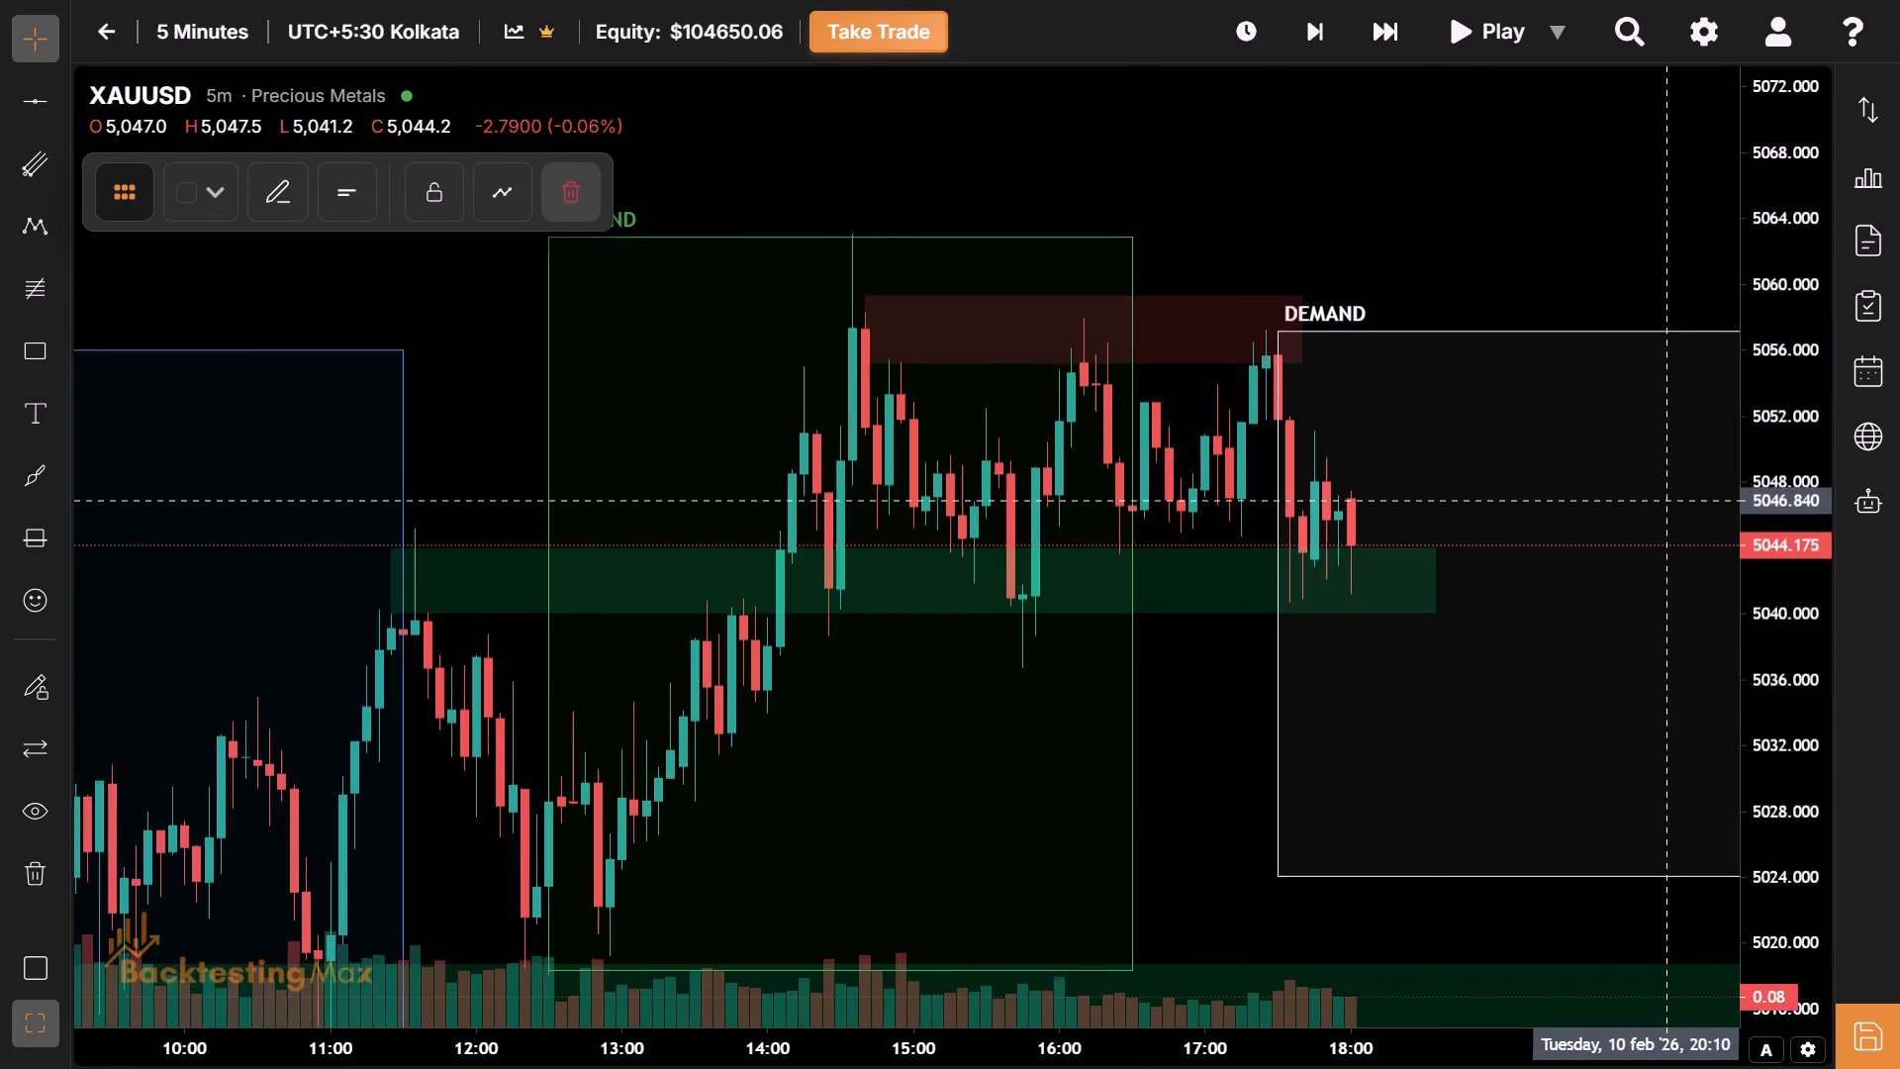
drag(1699, 496, 1708, 493)
drag(891, 702, 765, 758)
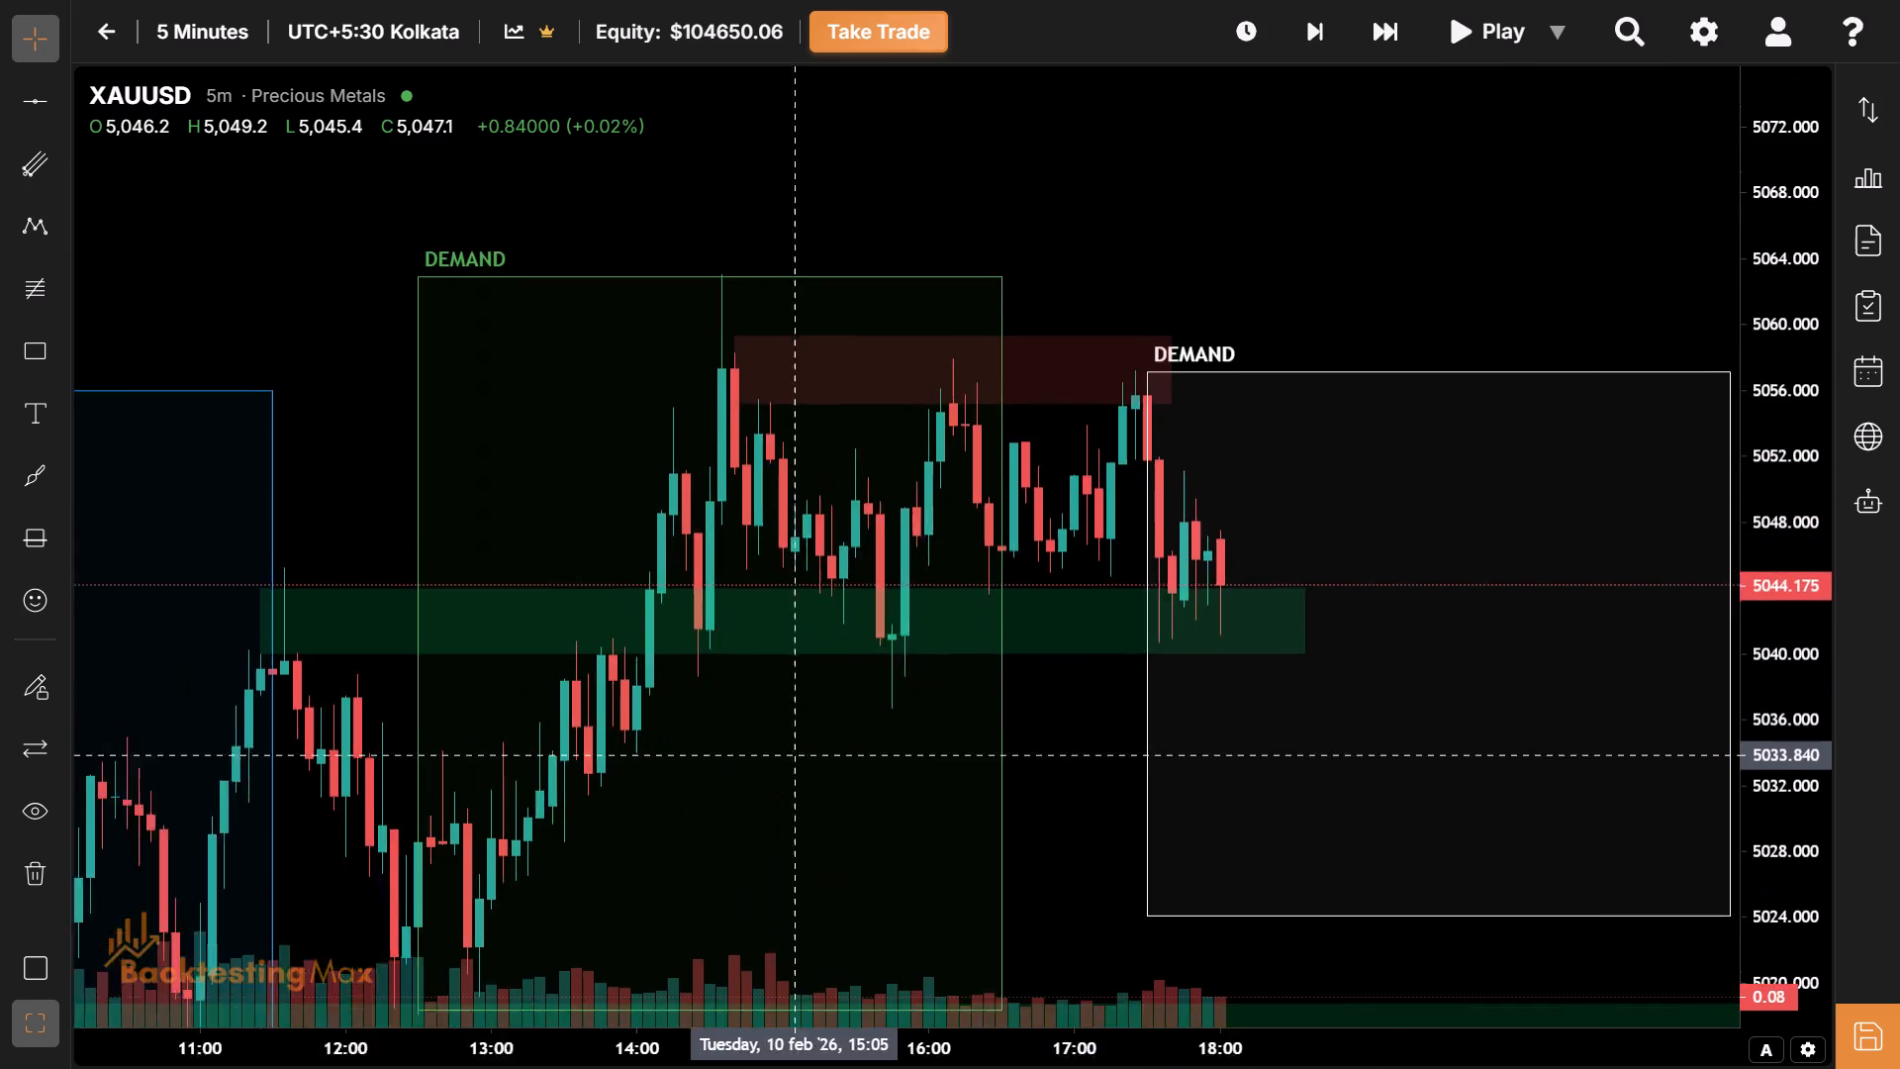
drag(765, 758, 640, 769)
drag(1214, 750, 1378, 727)
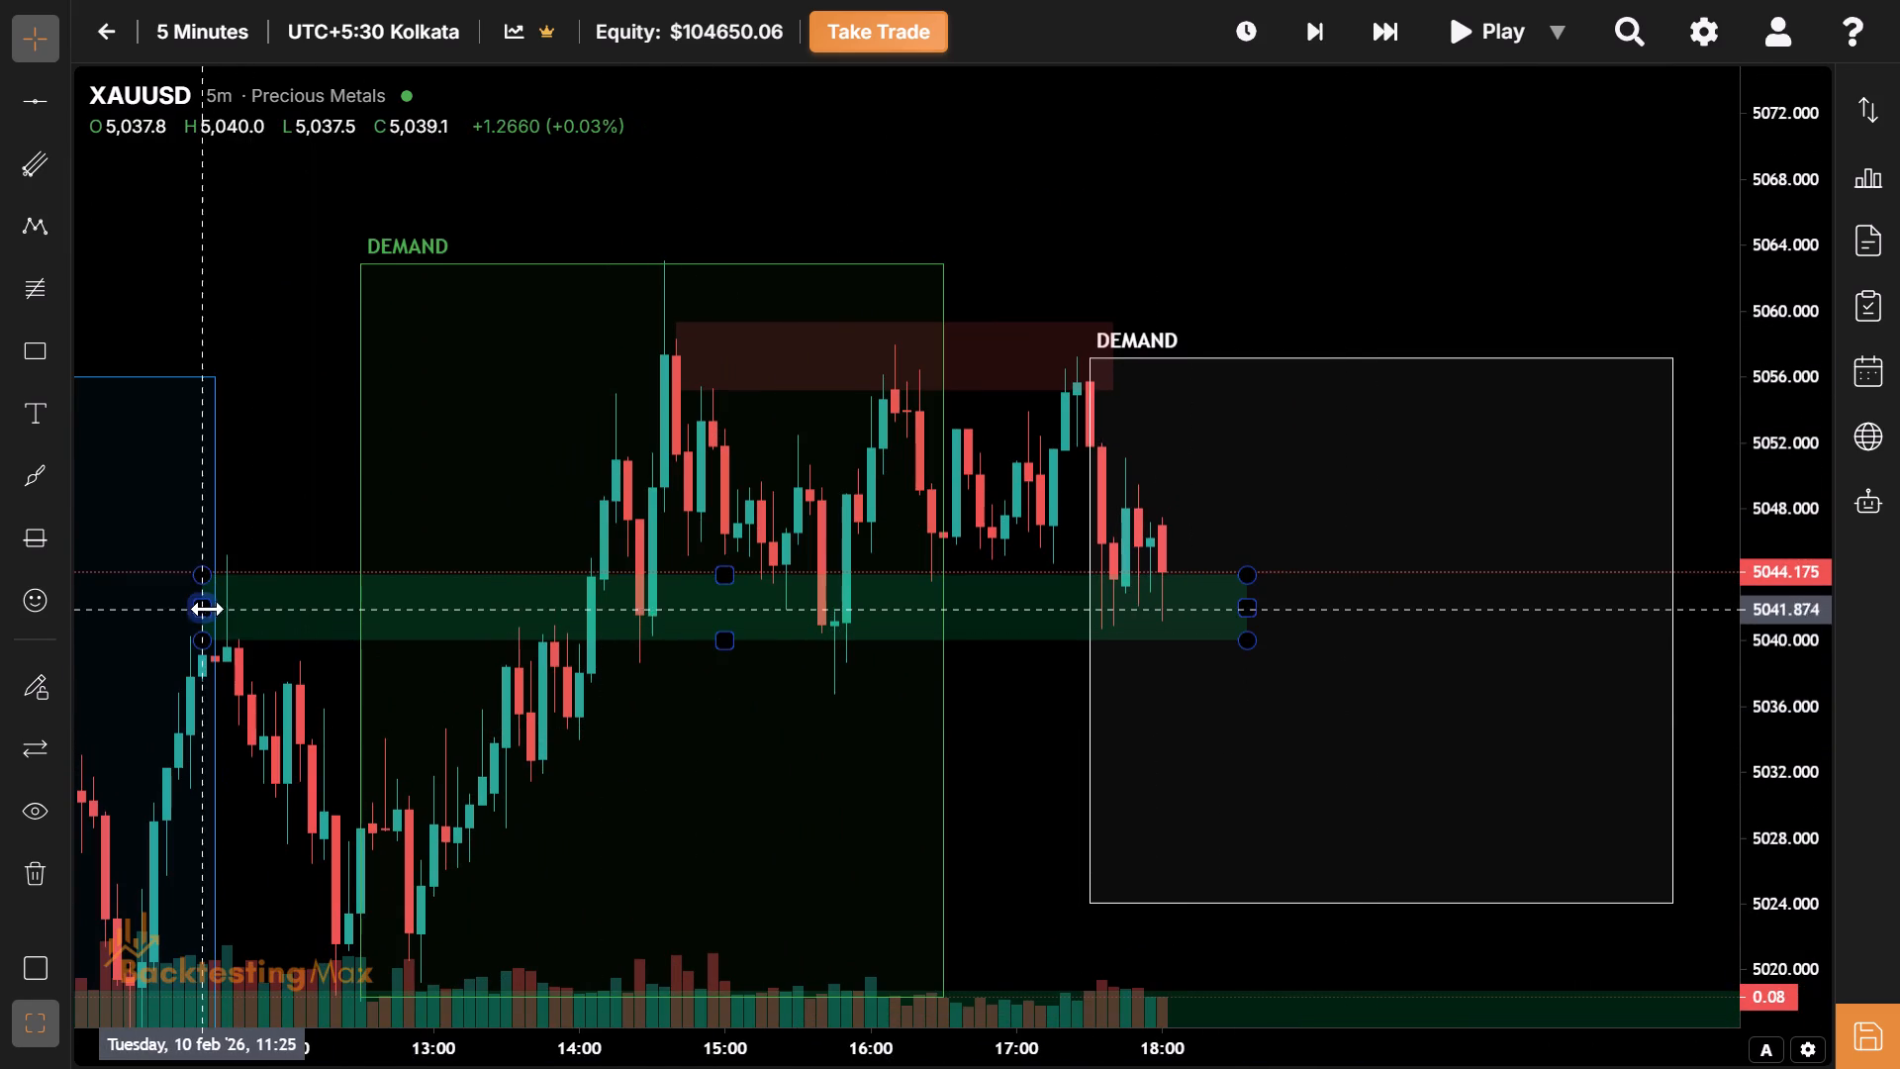
drag(206, 608, 625, 601)
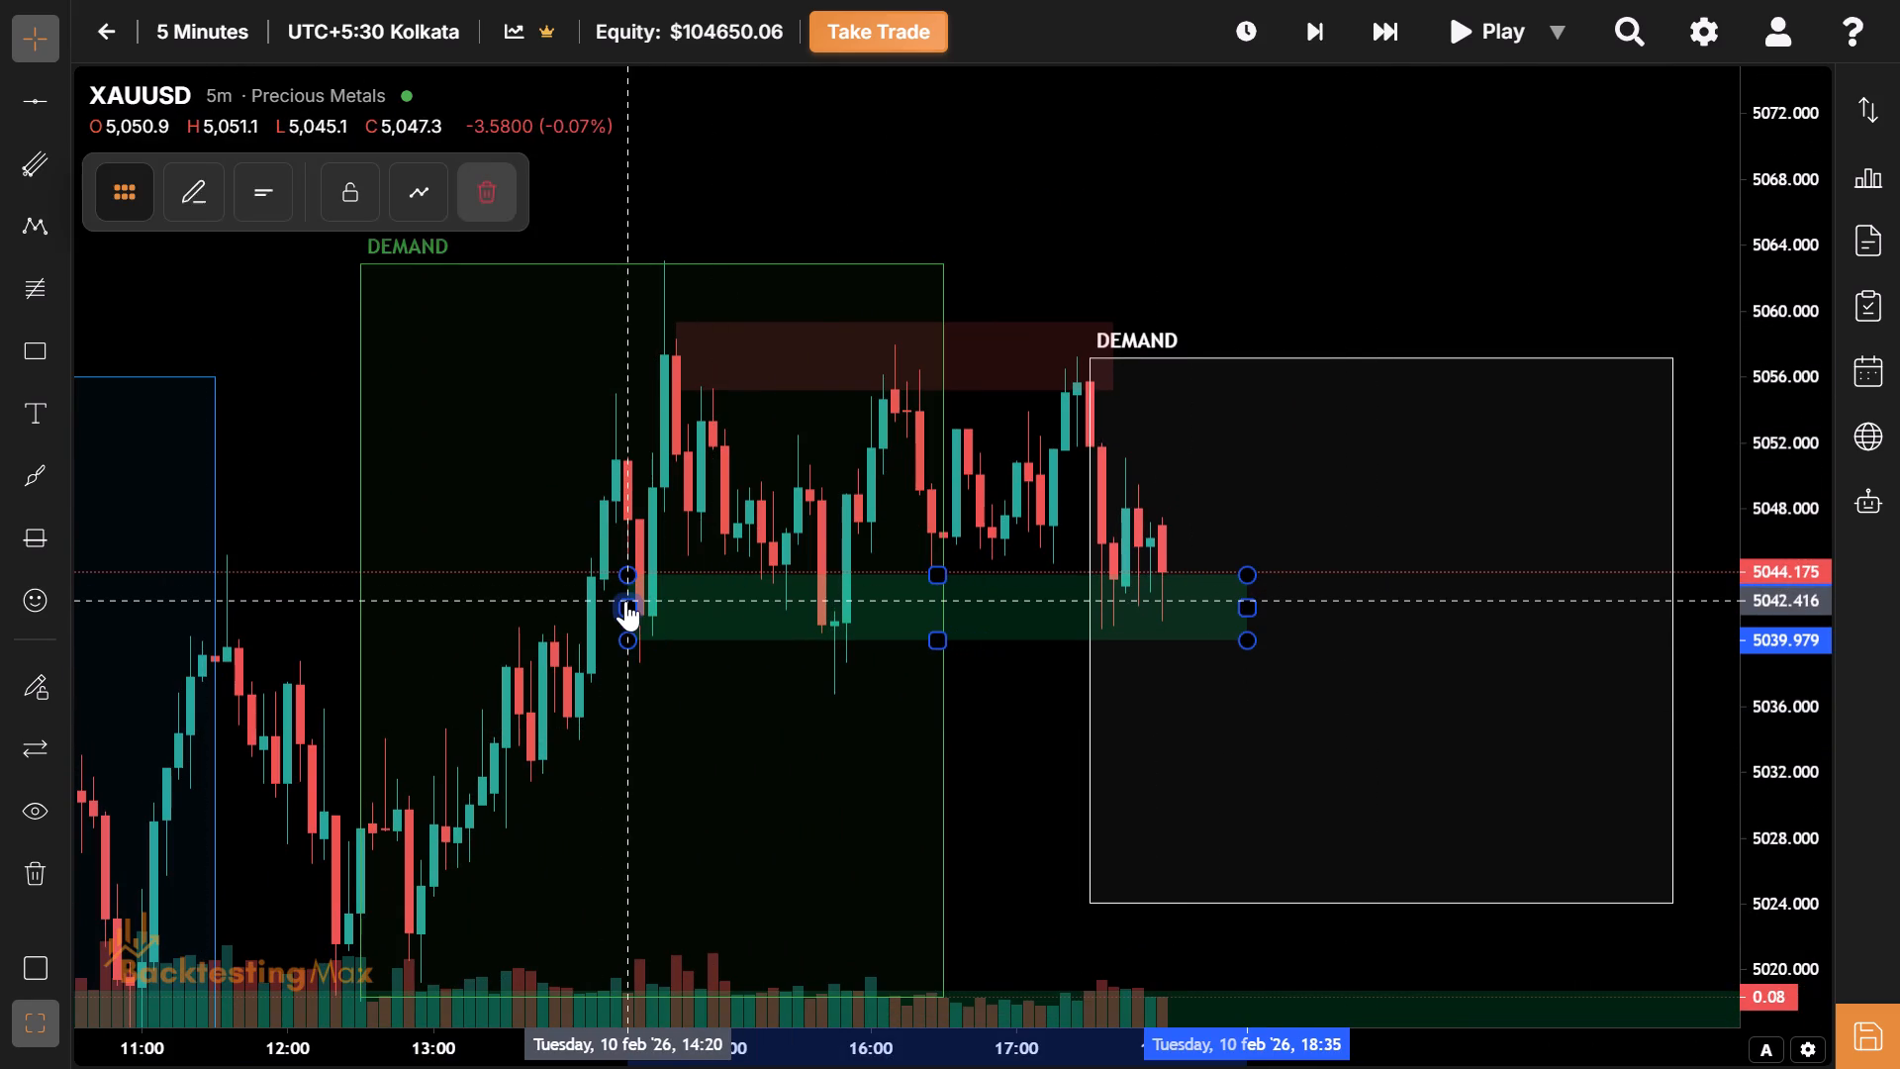
click(1422, 709)
drag(1248, 617, 1156, 625)
click(1348, 715)
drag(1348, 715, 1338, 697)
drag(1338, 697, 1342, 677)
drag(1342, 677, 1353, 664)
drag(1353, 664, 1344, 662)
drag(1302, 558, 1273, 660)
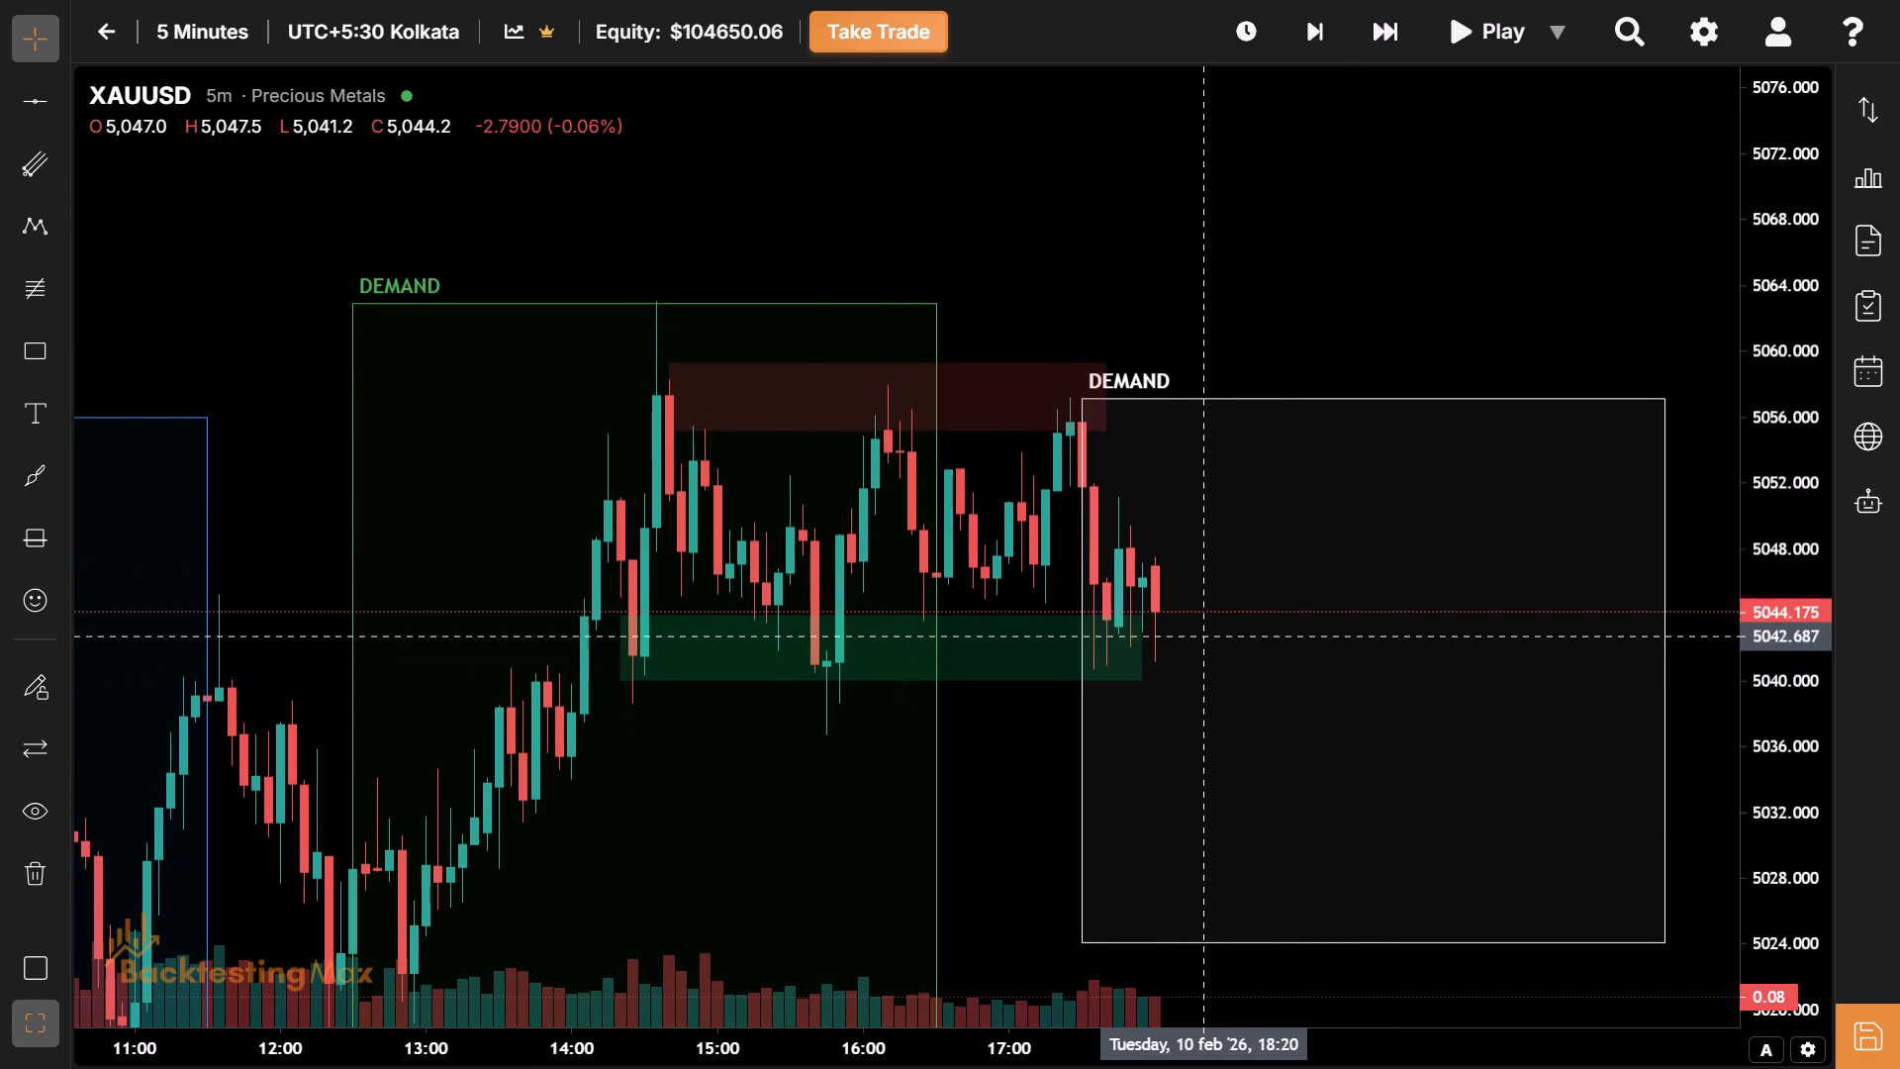
Advance the replay three bars to 18:15 on 10 Feb.
click(1206, 635)
drag(1206, 635, 1103, 642)
drag(1103, 642, 1020, 670)
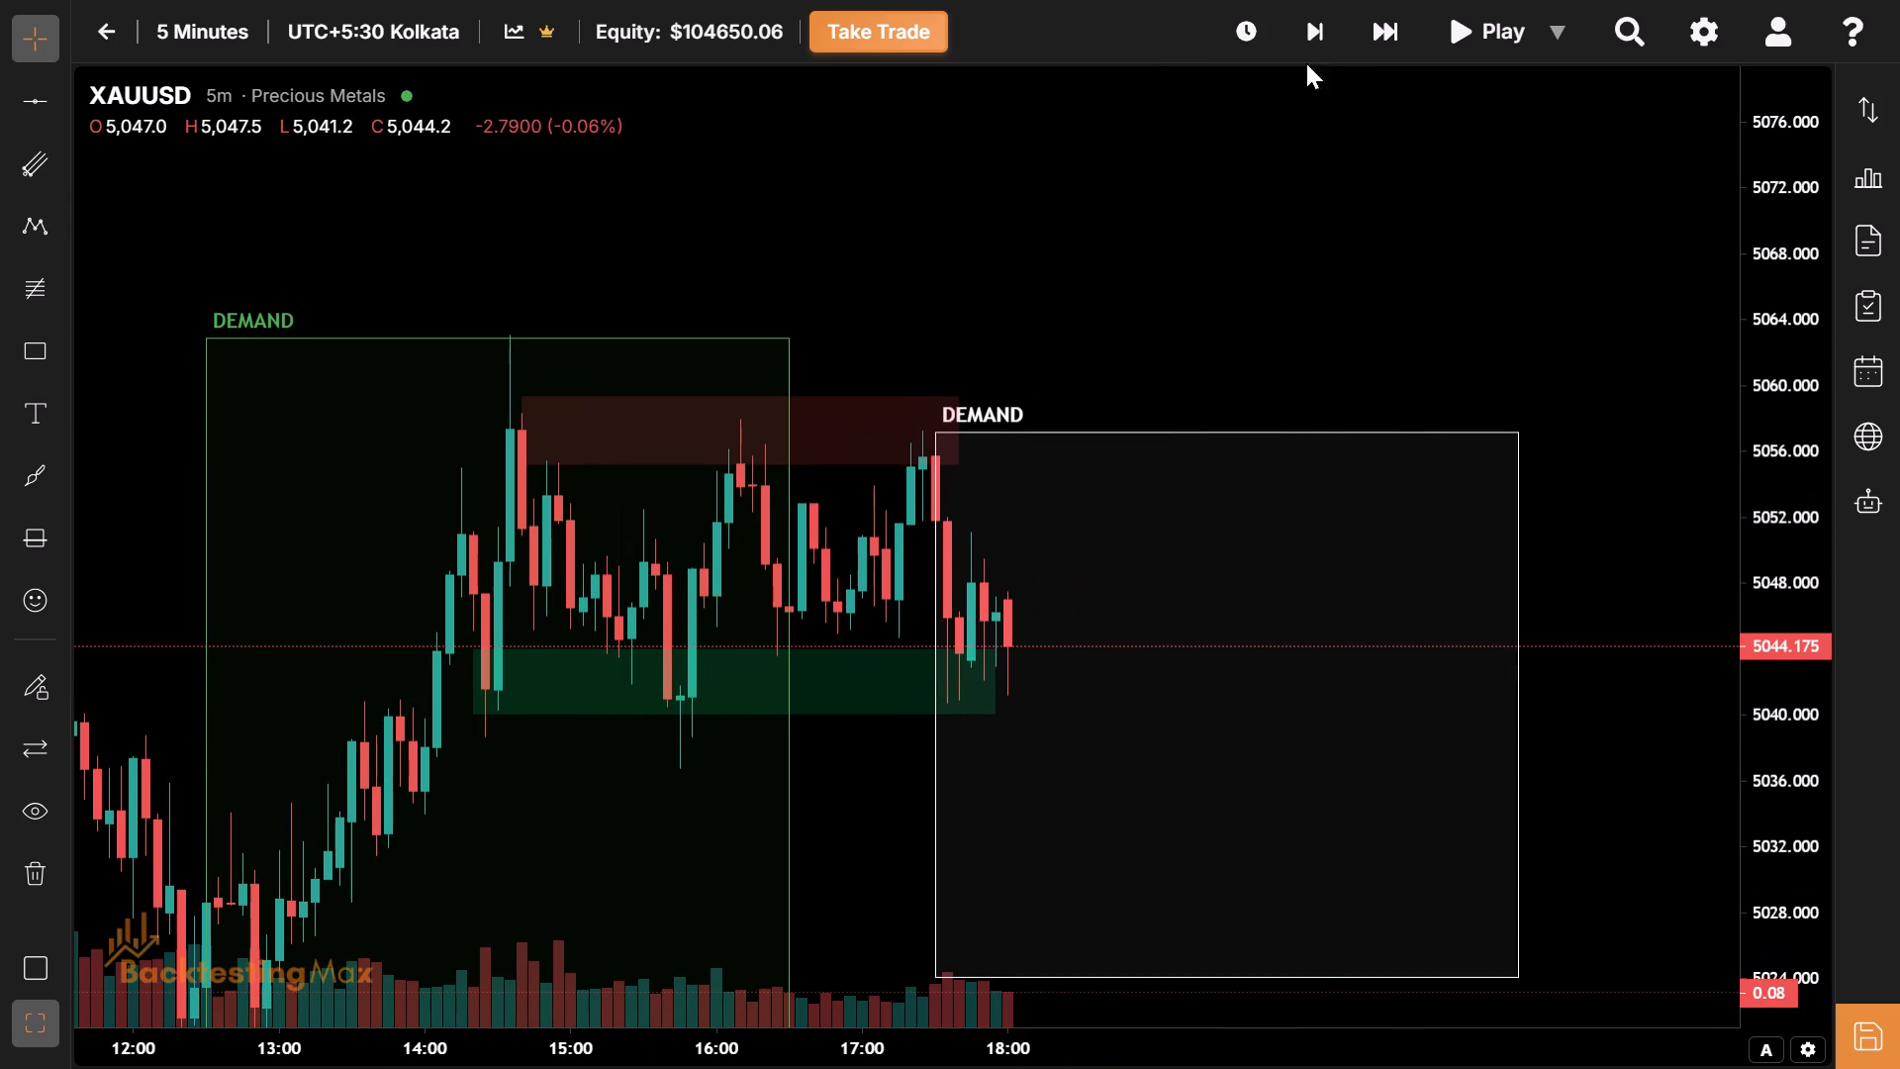
click(1304, 29)
click(1304, 29)
click(1304, 29)
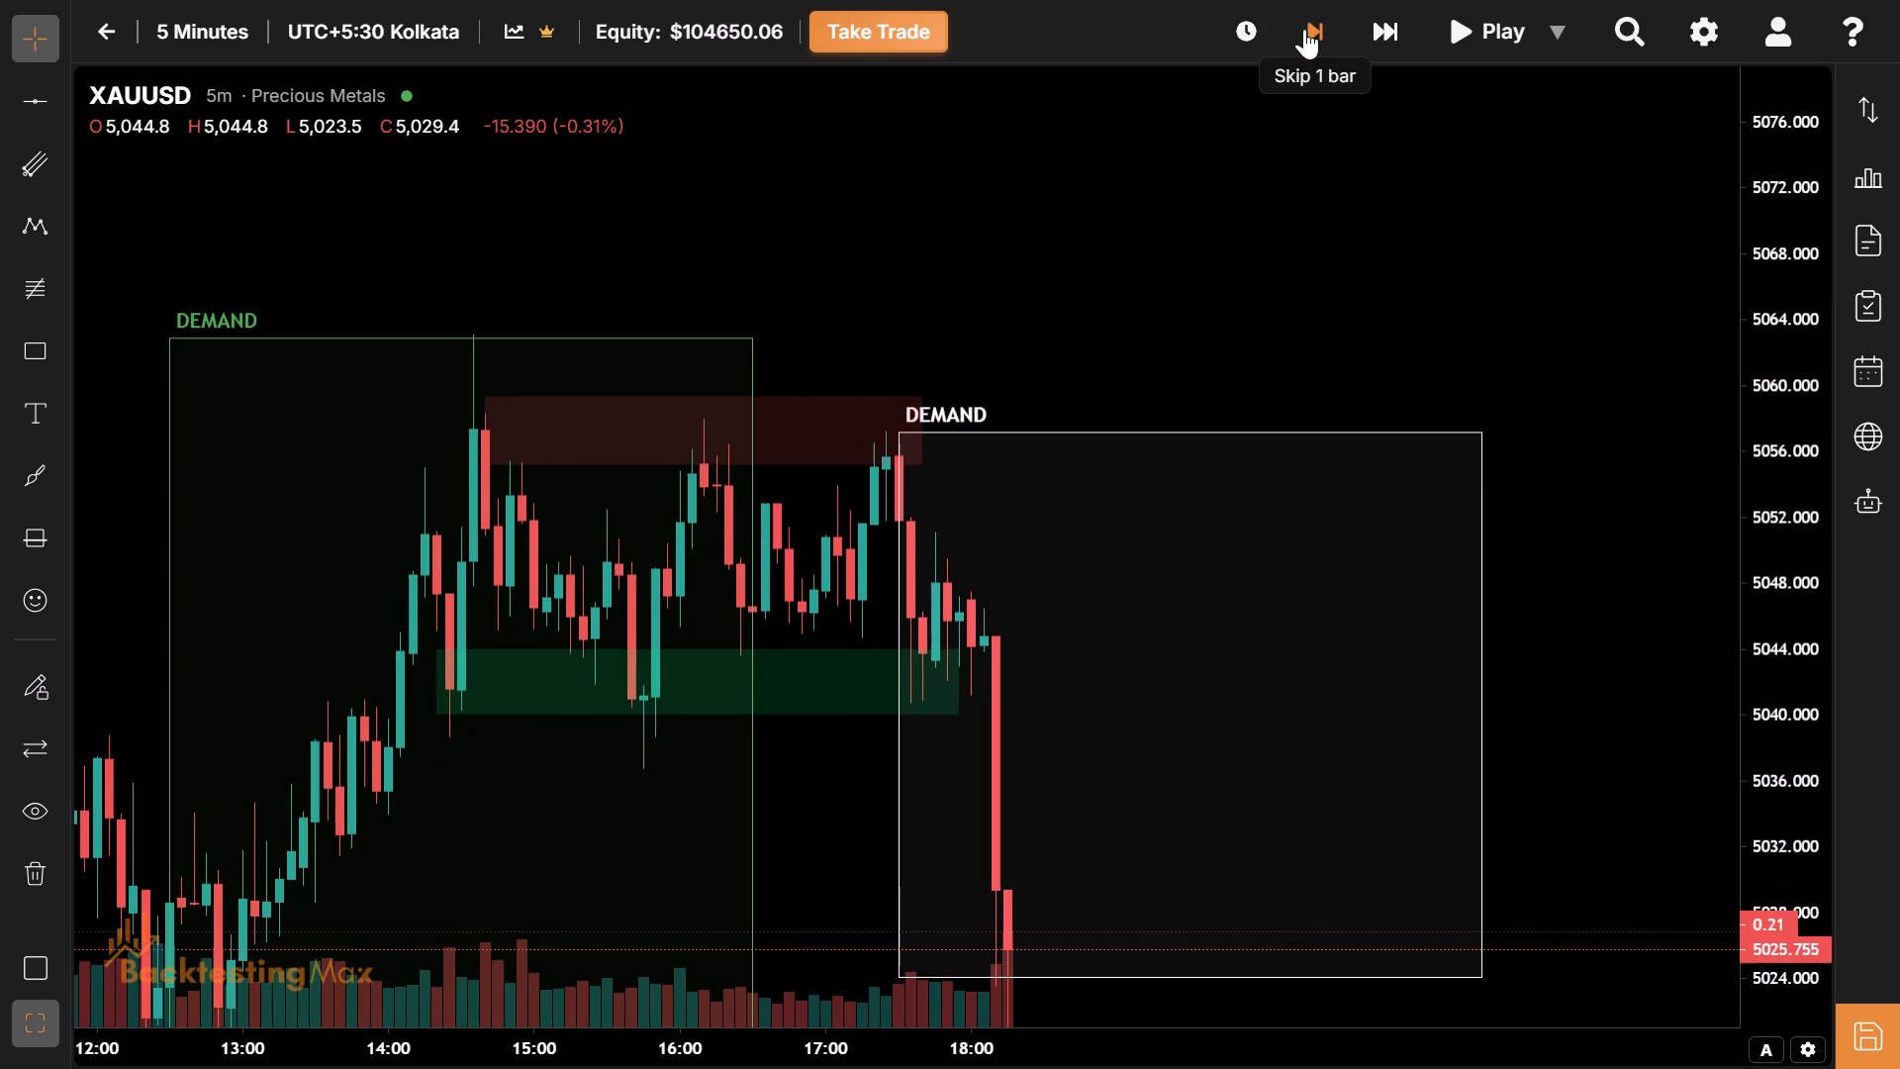
Extend the lower edge of the white 17:30–21:30 session box down to the new low at about 5020.4.
drag(1232, 745, 1043, 210)
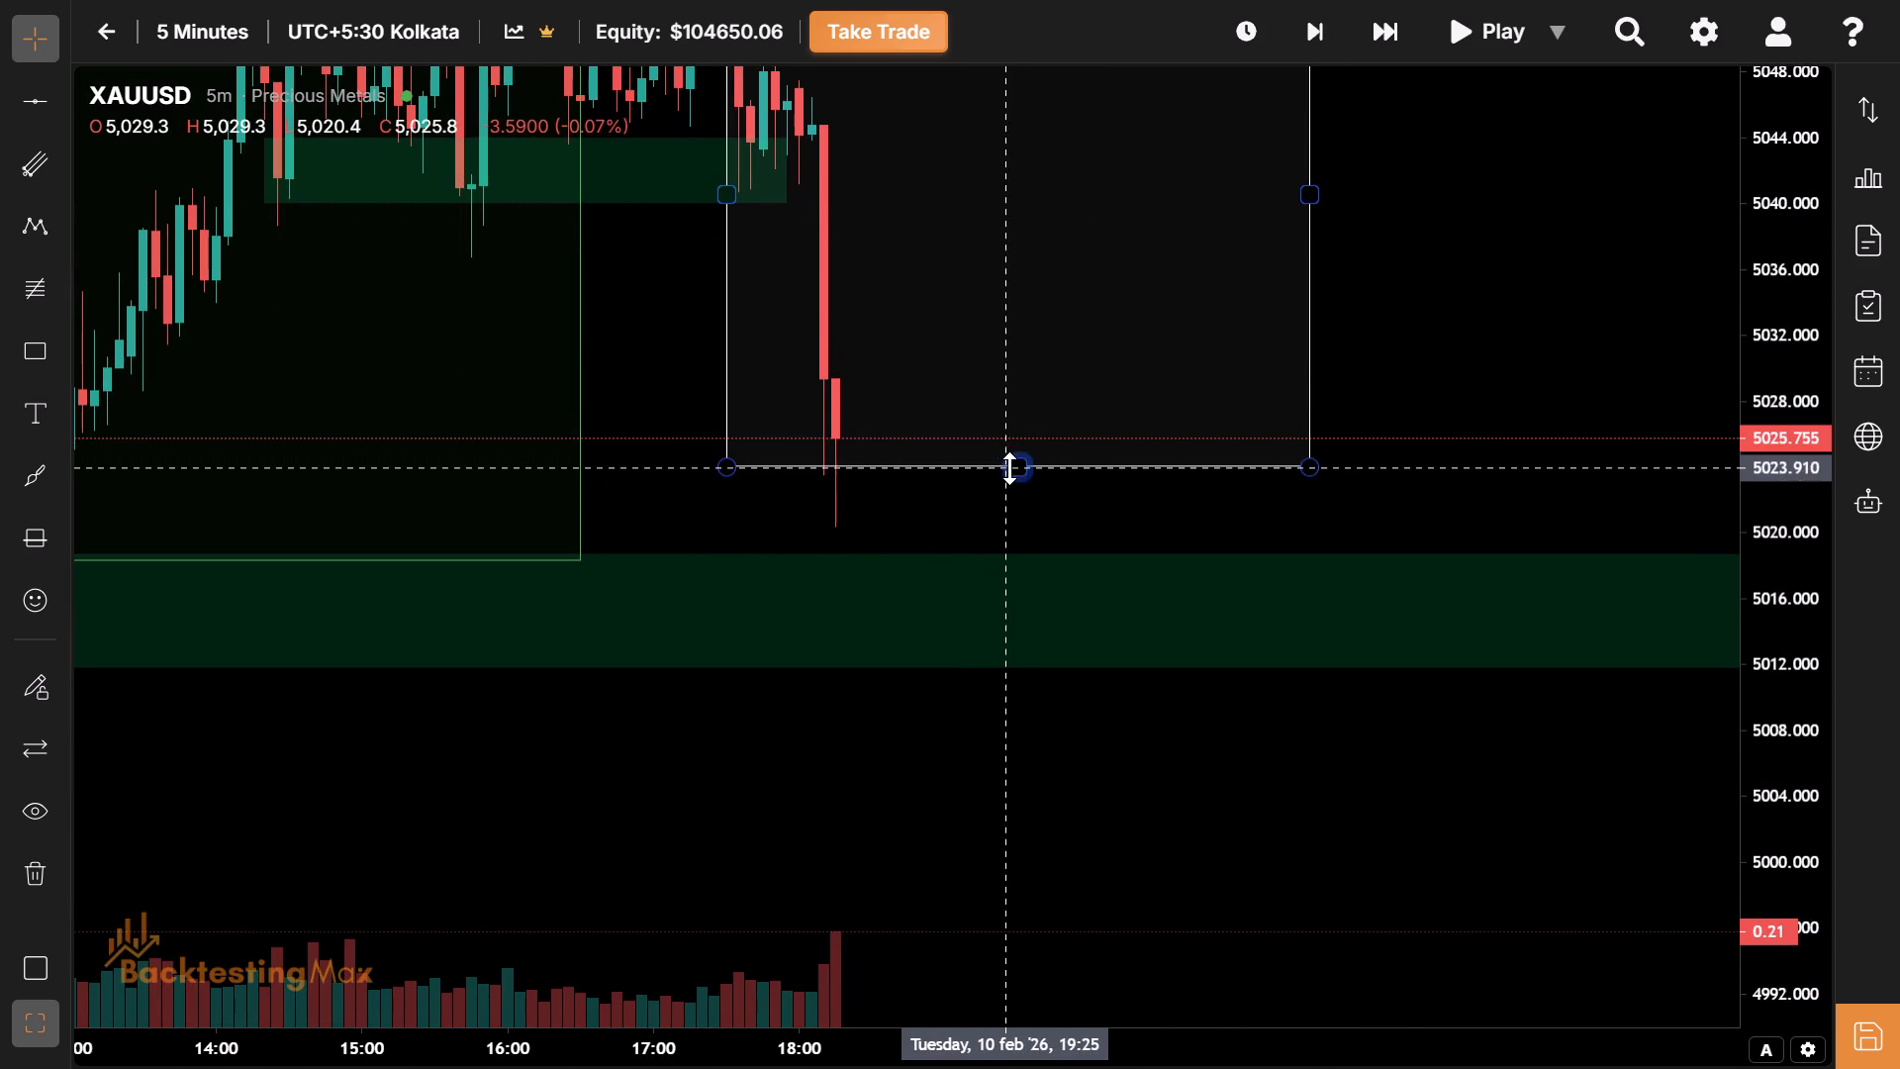
drag(1009, 468, 1123, 526)
Examine the earlier 10 Feb sessions against the white session box and the wide demand zone below it.
drag(1065, 457, 1084, 508)
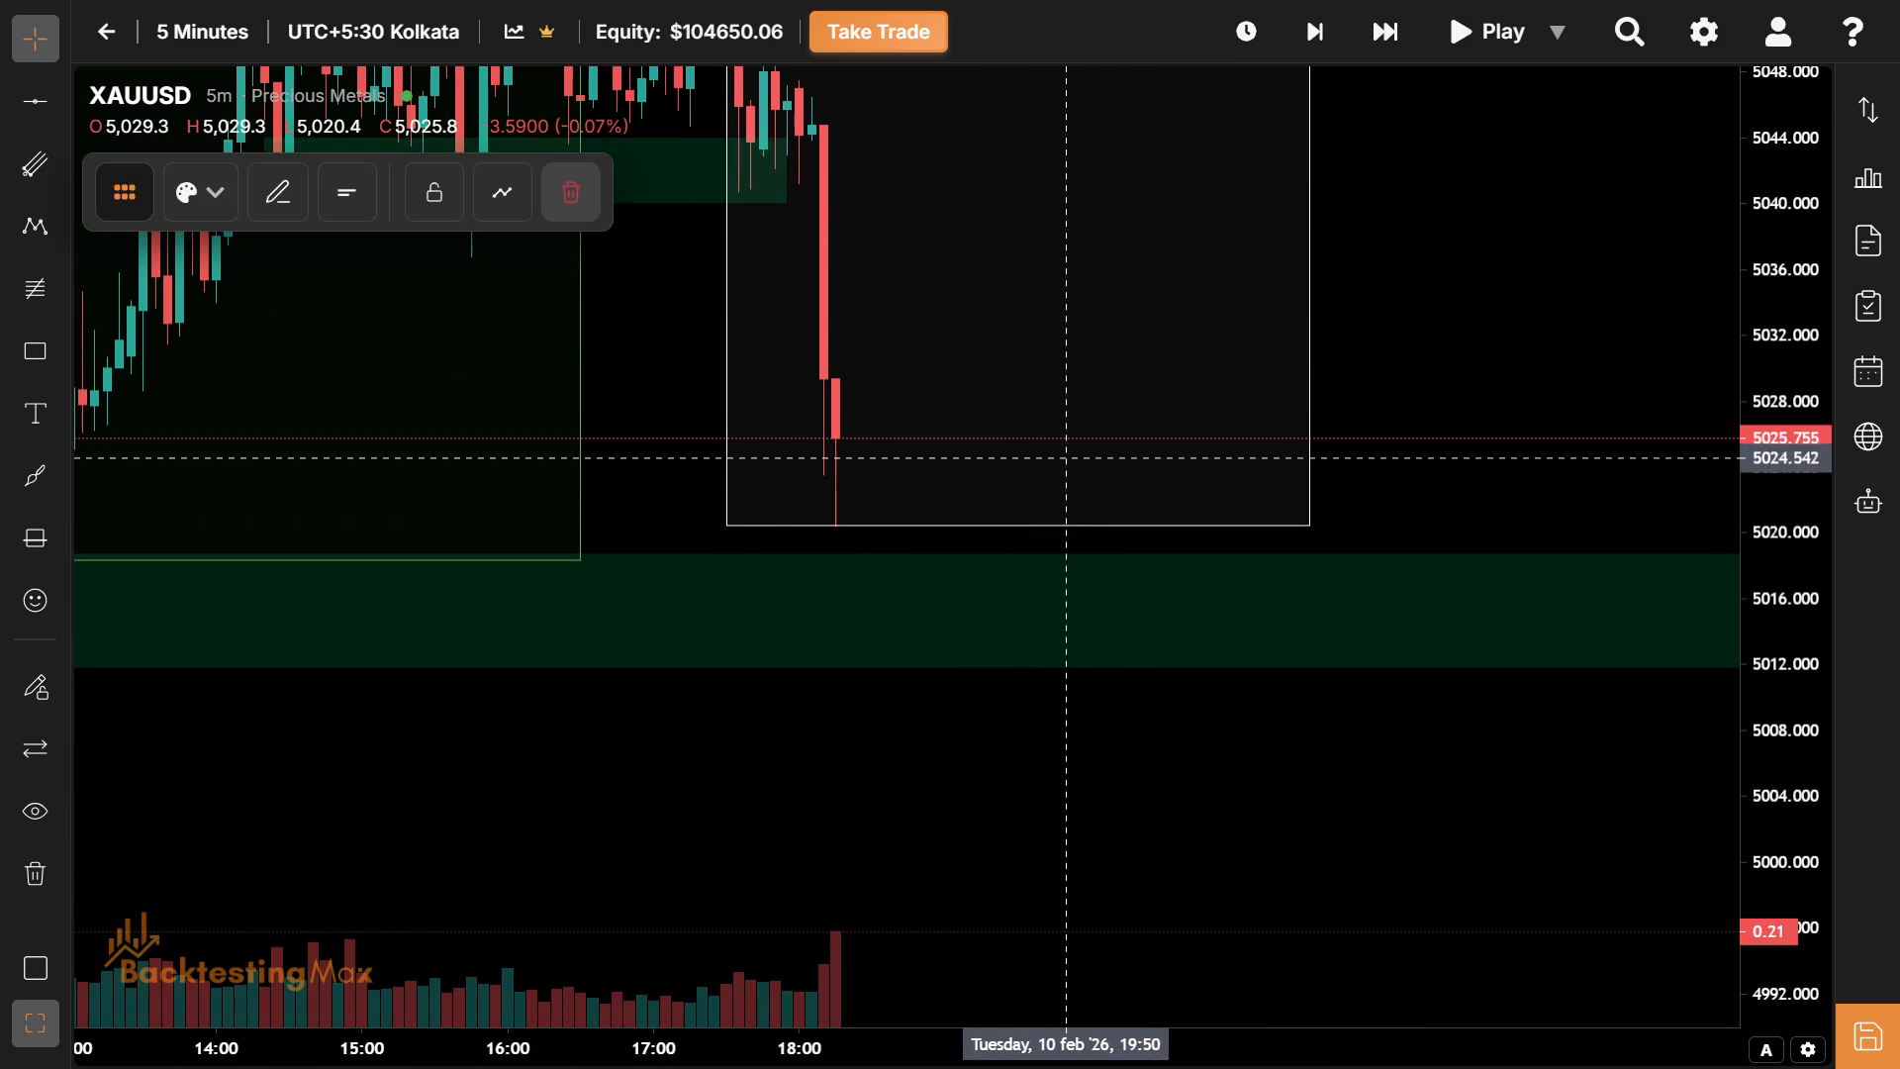
drag(1084, 508, 1247, 720)
drag(1078, 665, 1530, 662)
drag(857, 680, 1372, 780)
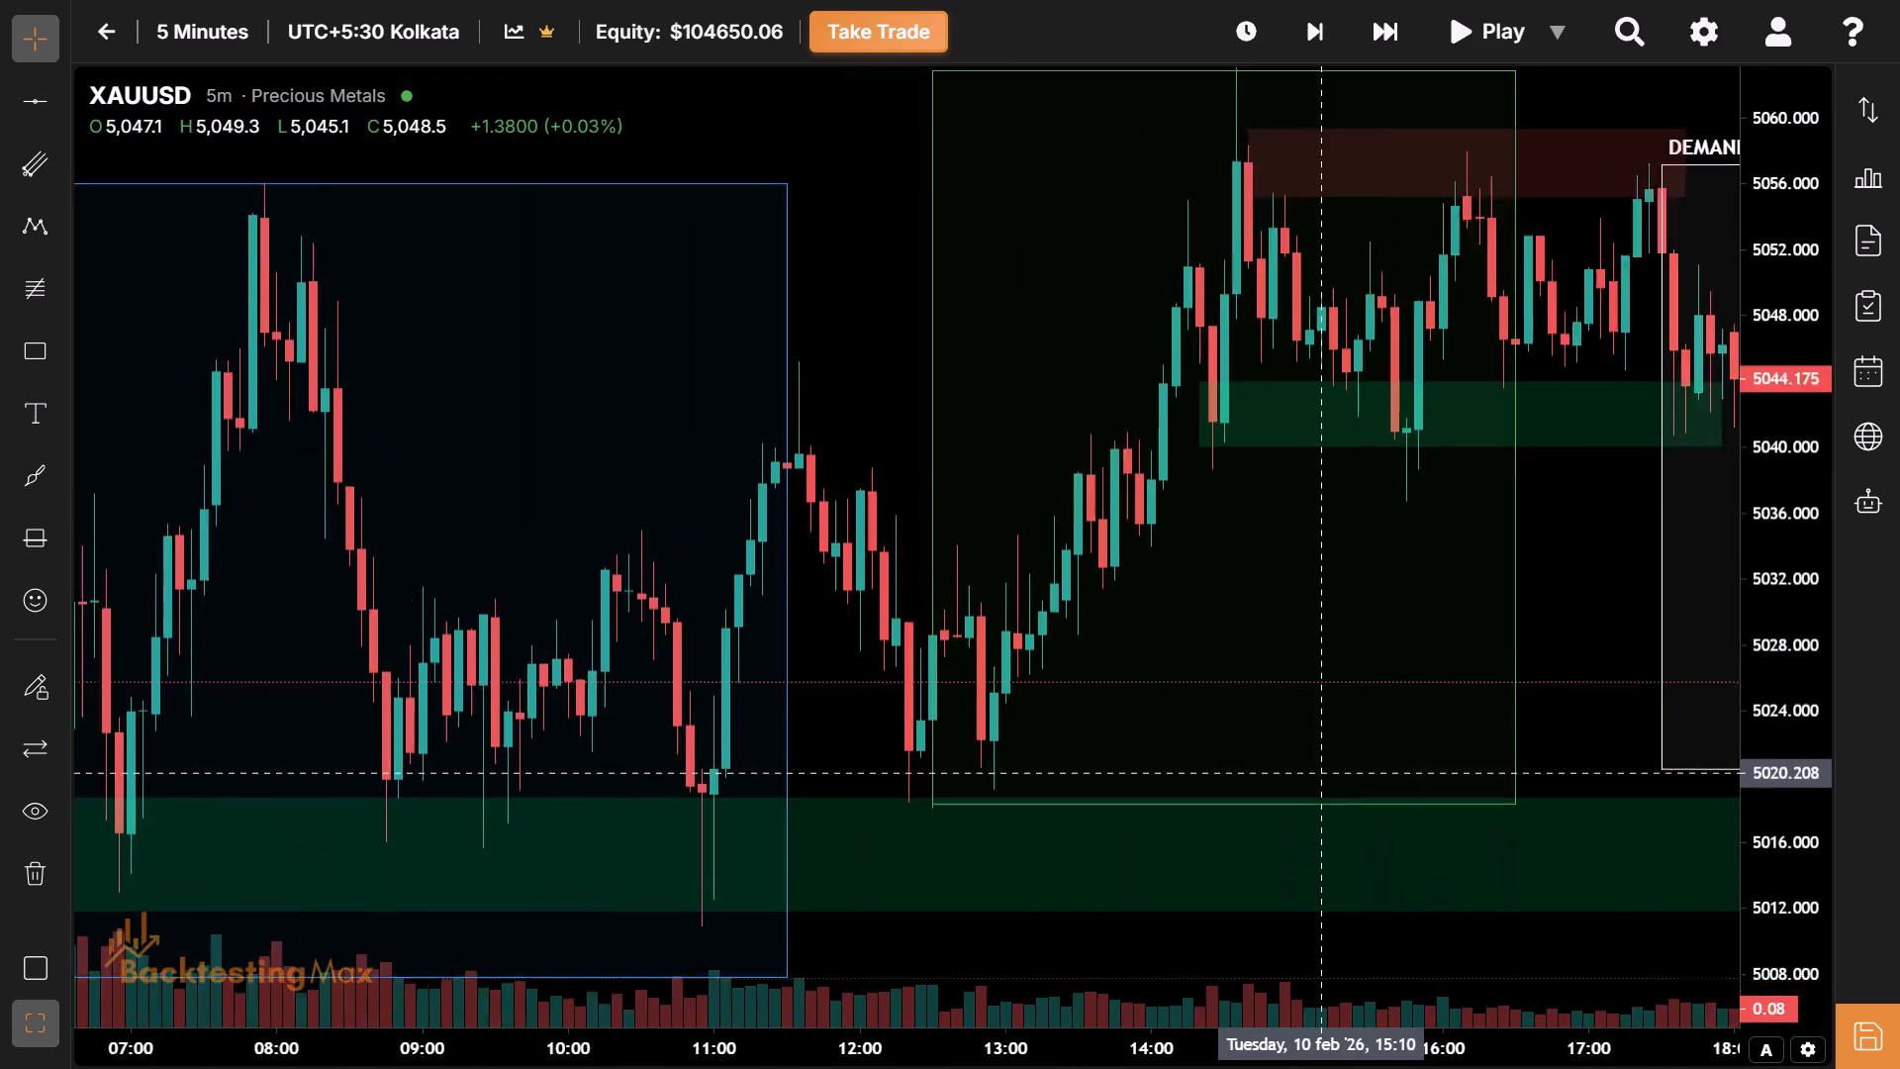
drag(1372, 780, 870, 983)
drag(1470, 816, 1317, 647)
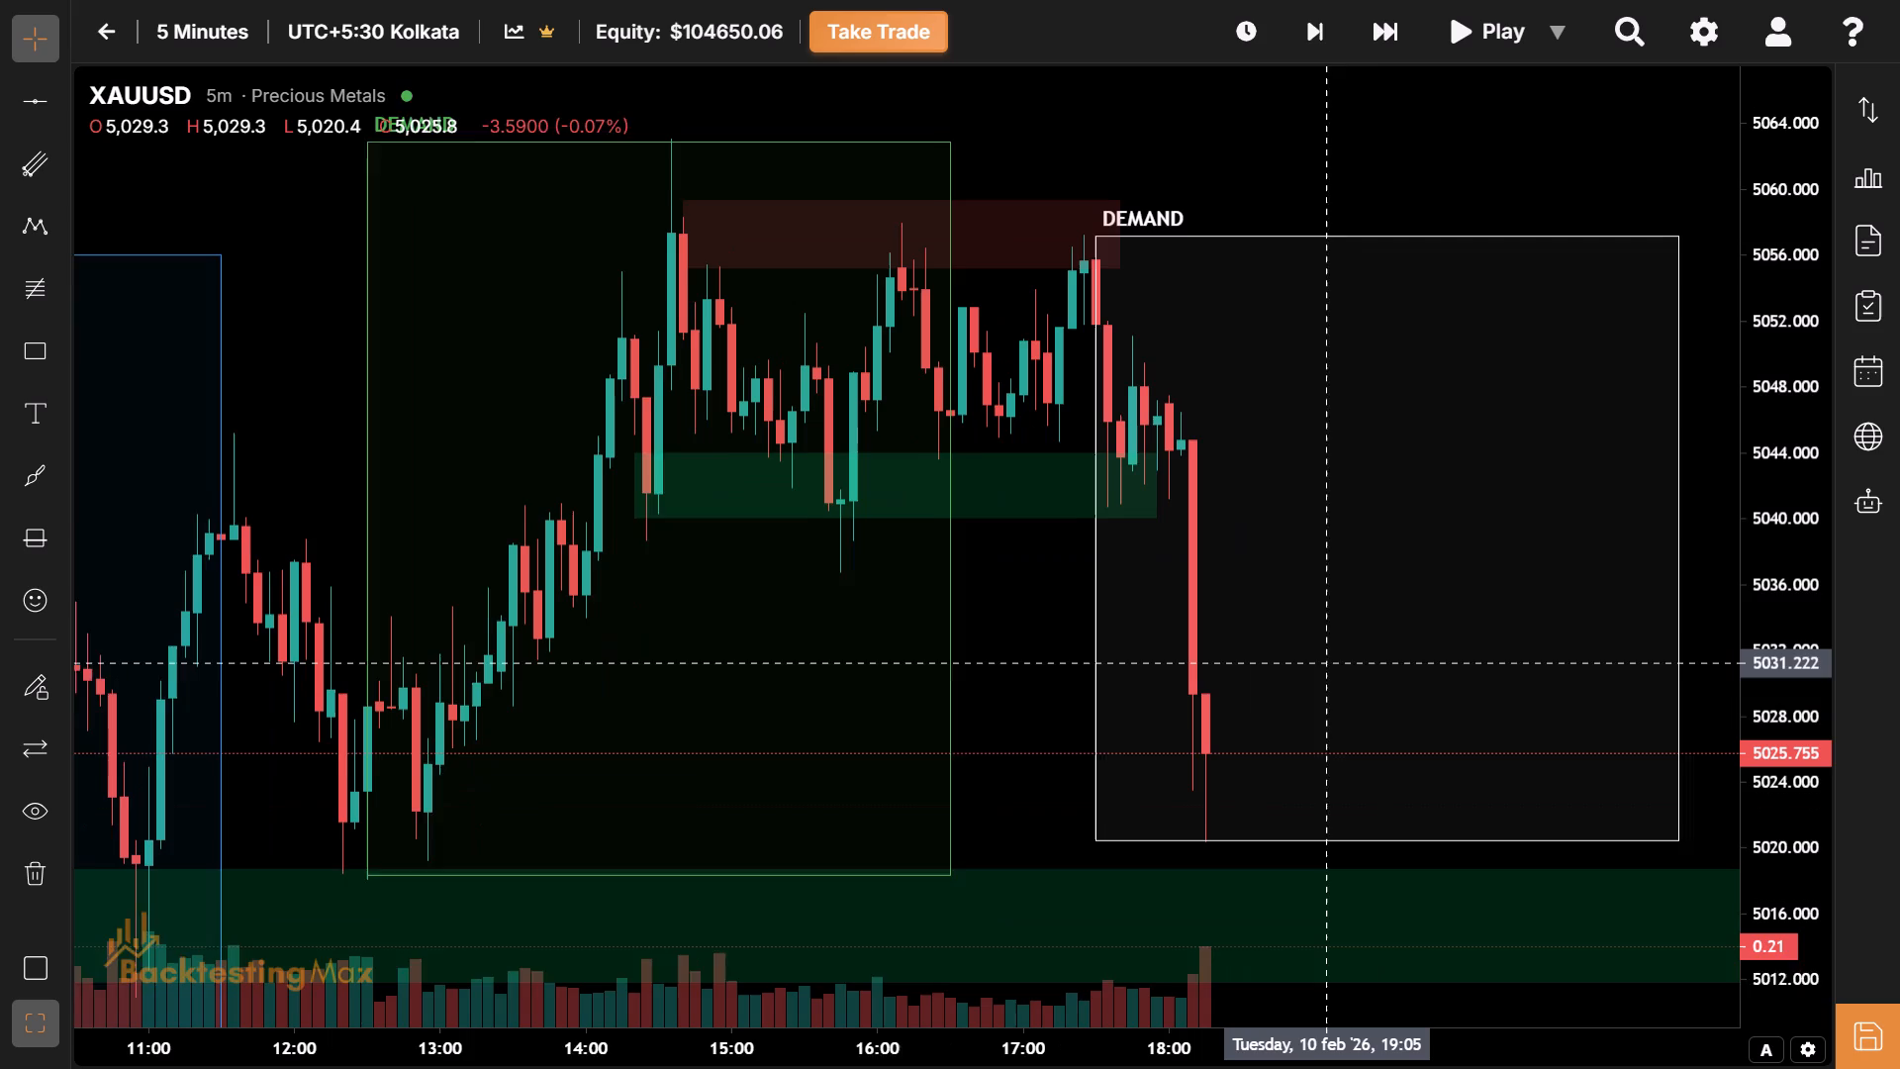
drag(1317, 647, 1311, 641)
drag(1311, 641, 1303, 667)
drag(1303, 667, 1220, 647)
drag(1220, 647, 1212, 666)
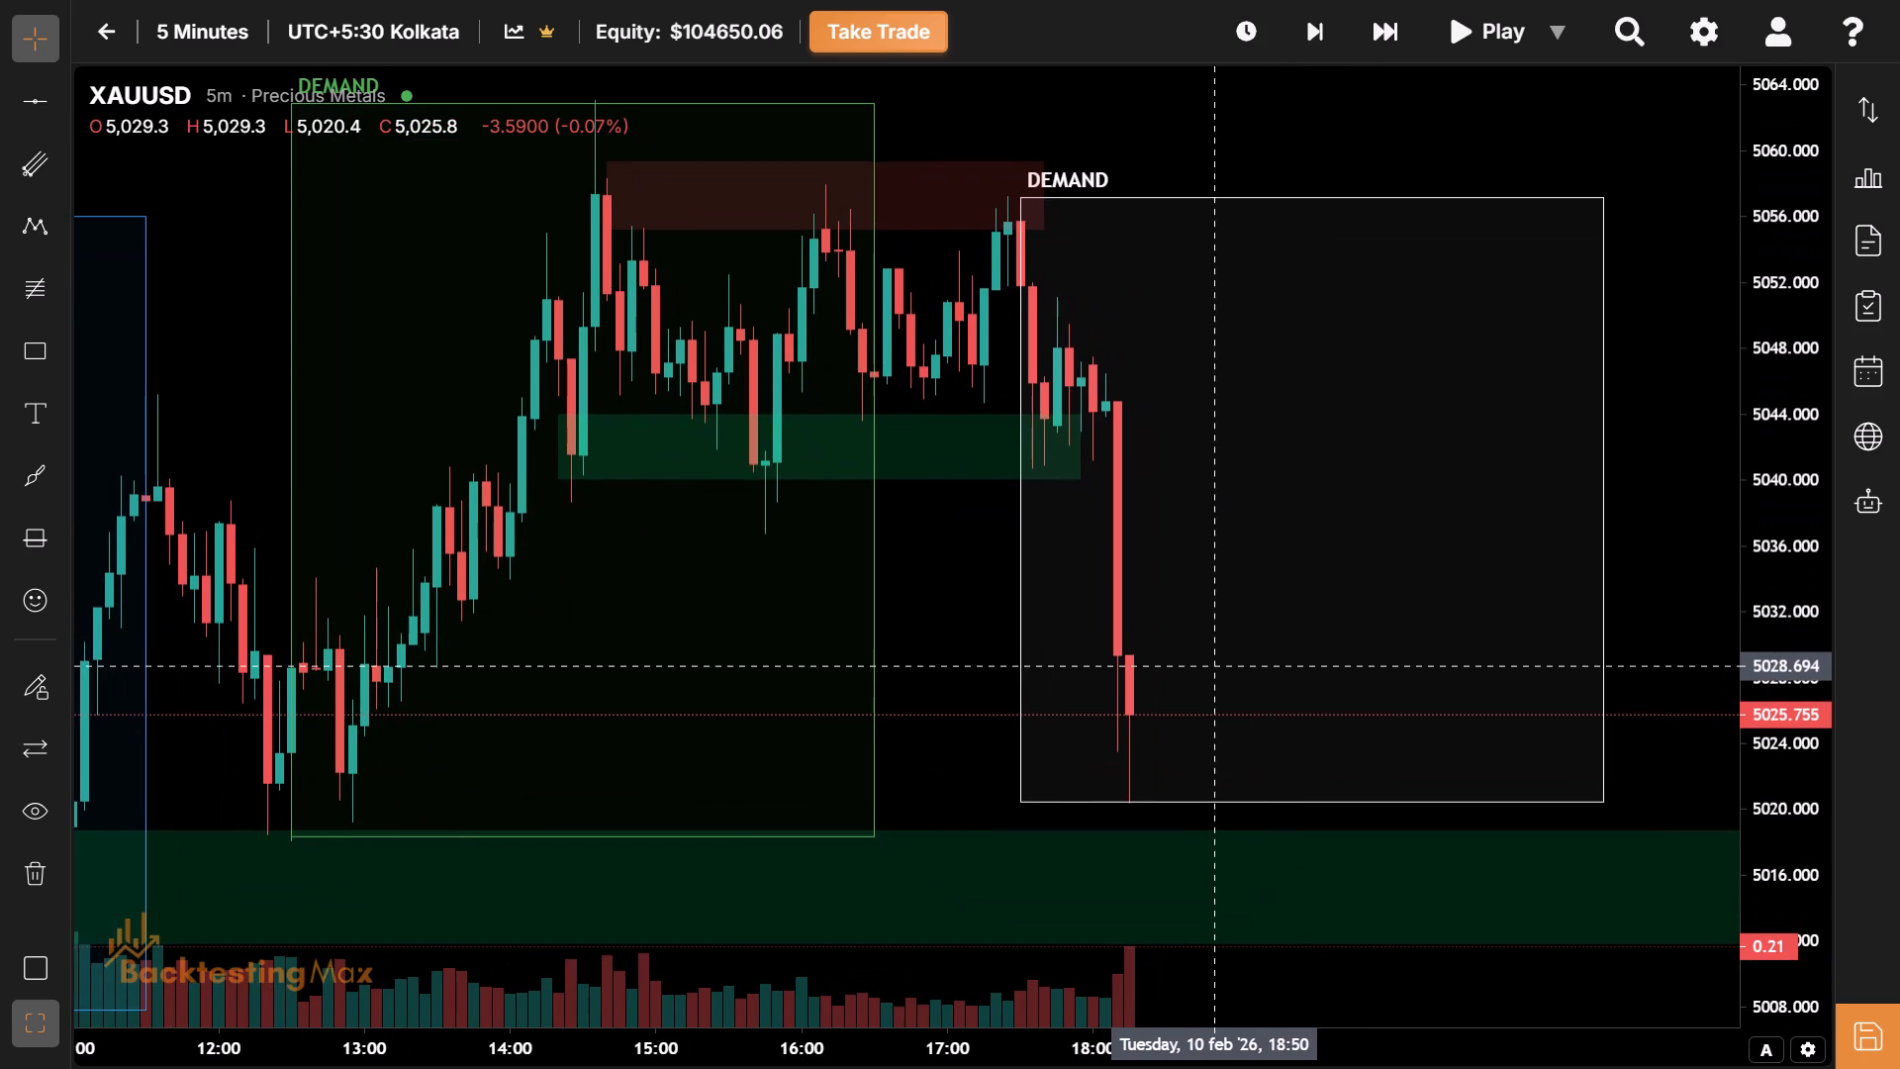
Advance the replay three bars to 18:30 on 10 Feb.
click(1340, 34)
click(1340, 34)
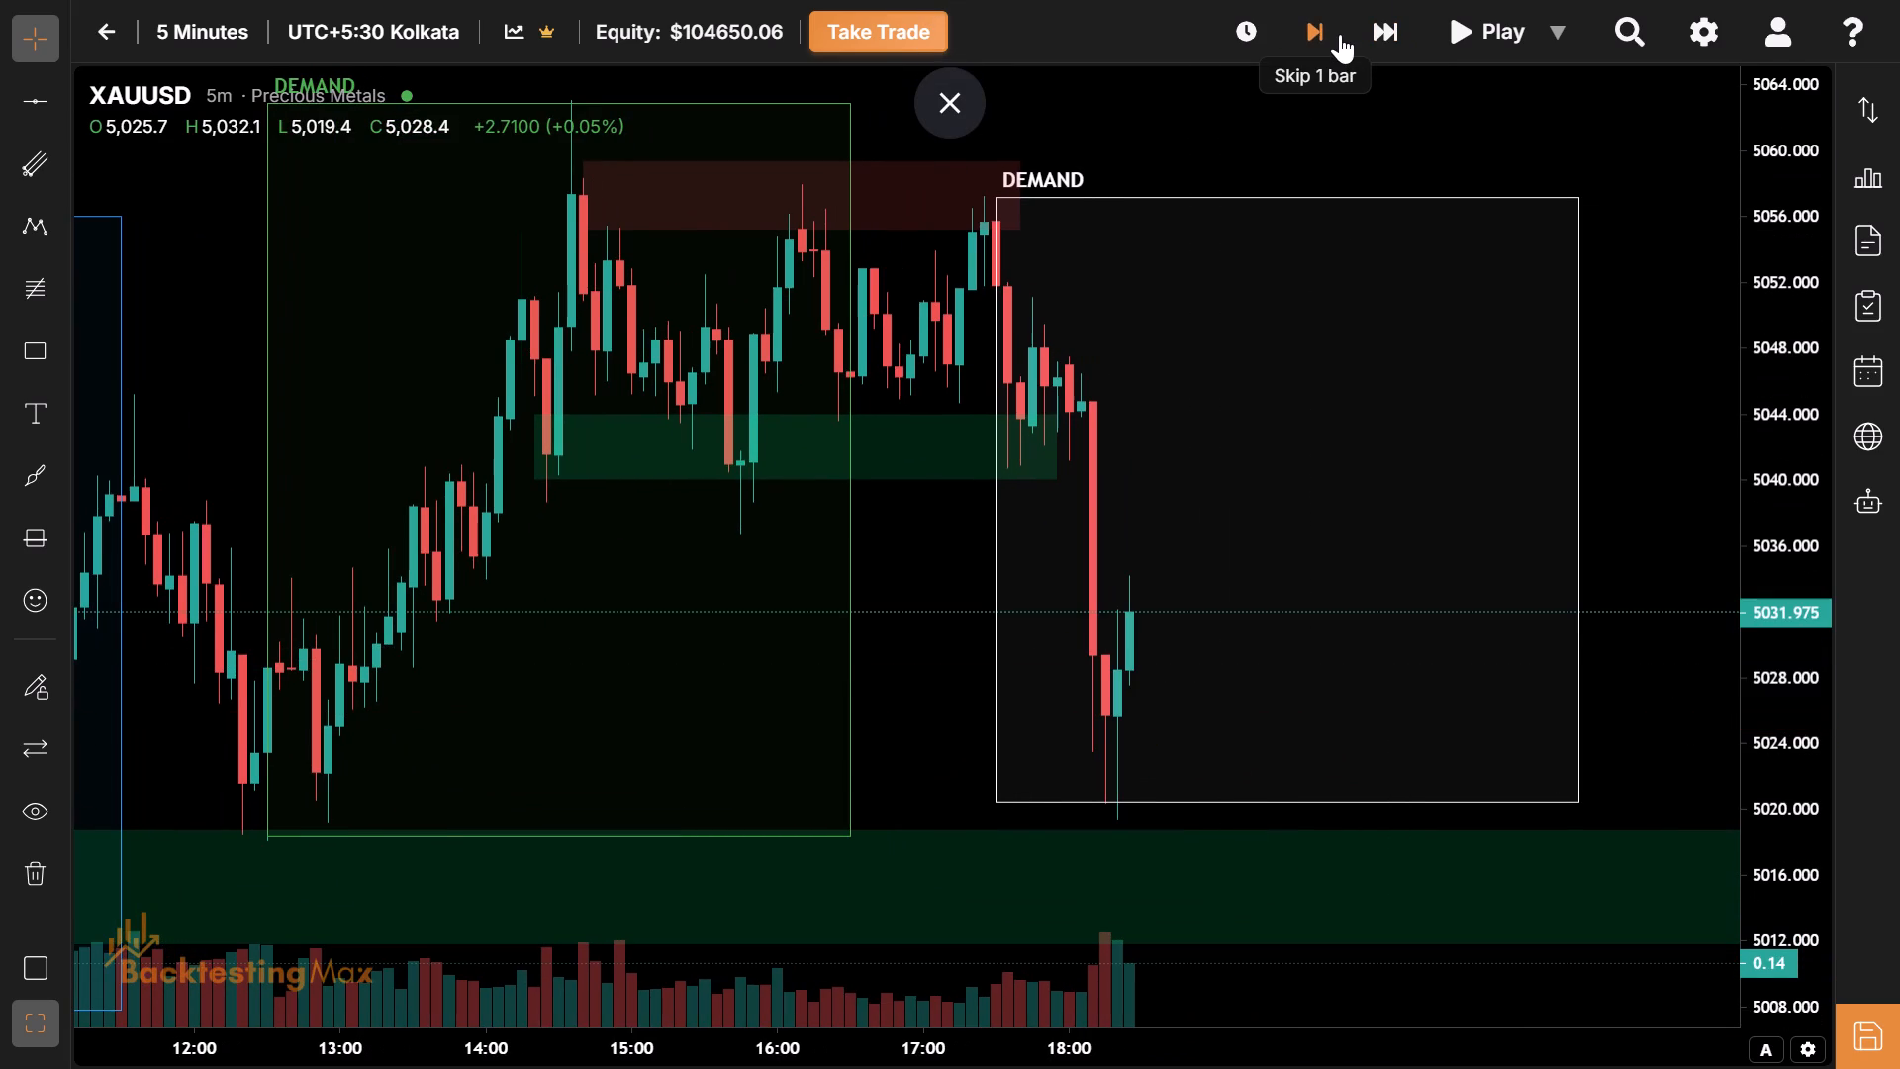
click(1340, 34)
Examine price action from the 9 Feb sessions through 18:30 on 10 Feb around the wide 5012–5019 demand zone.
drag(1175, 623, 1467, 518)
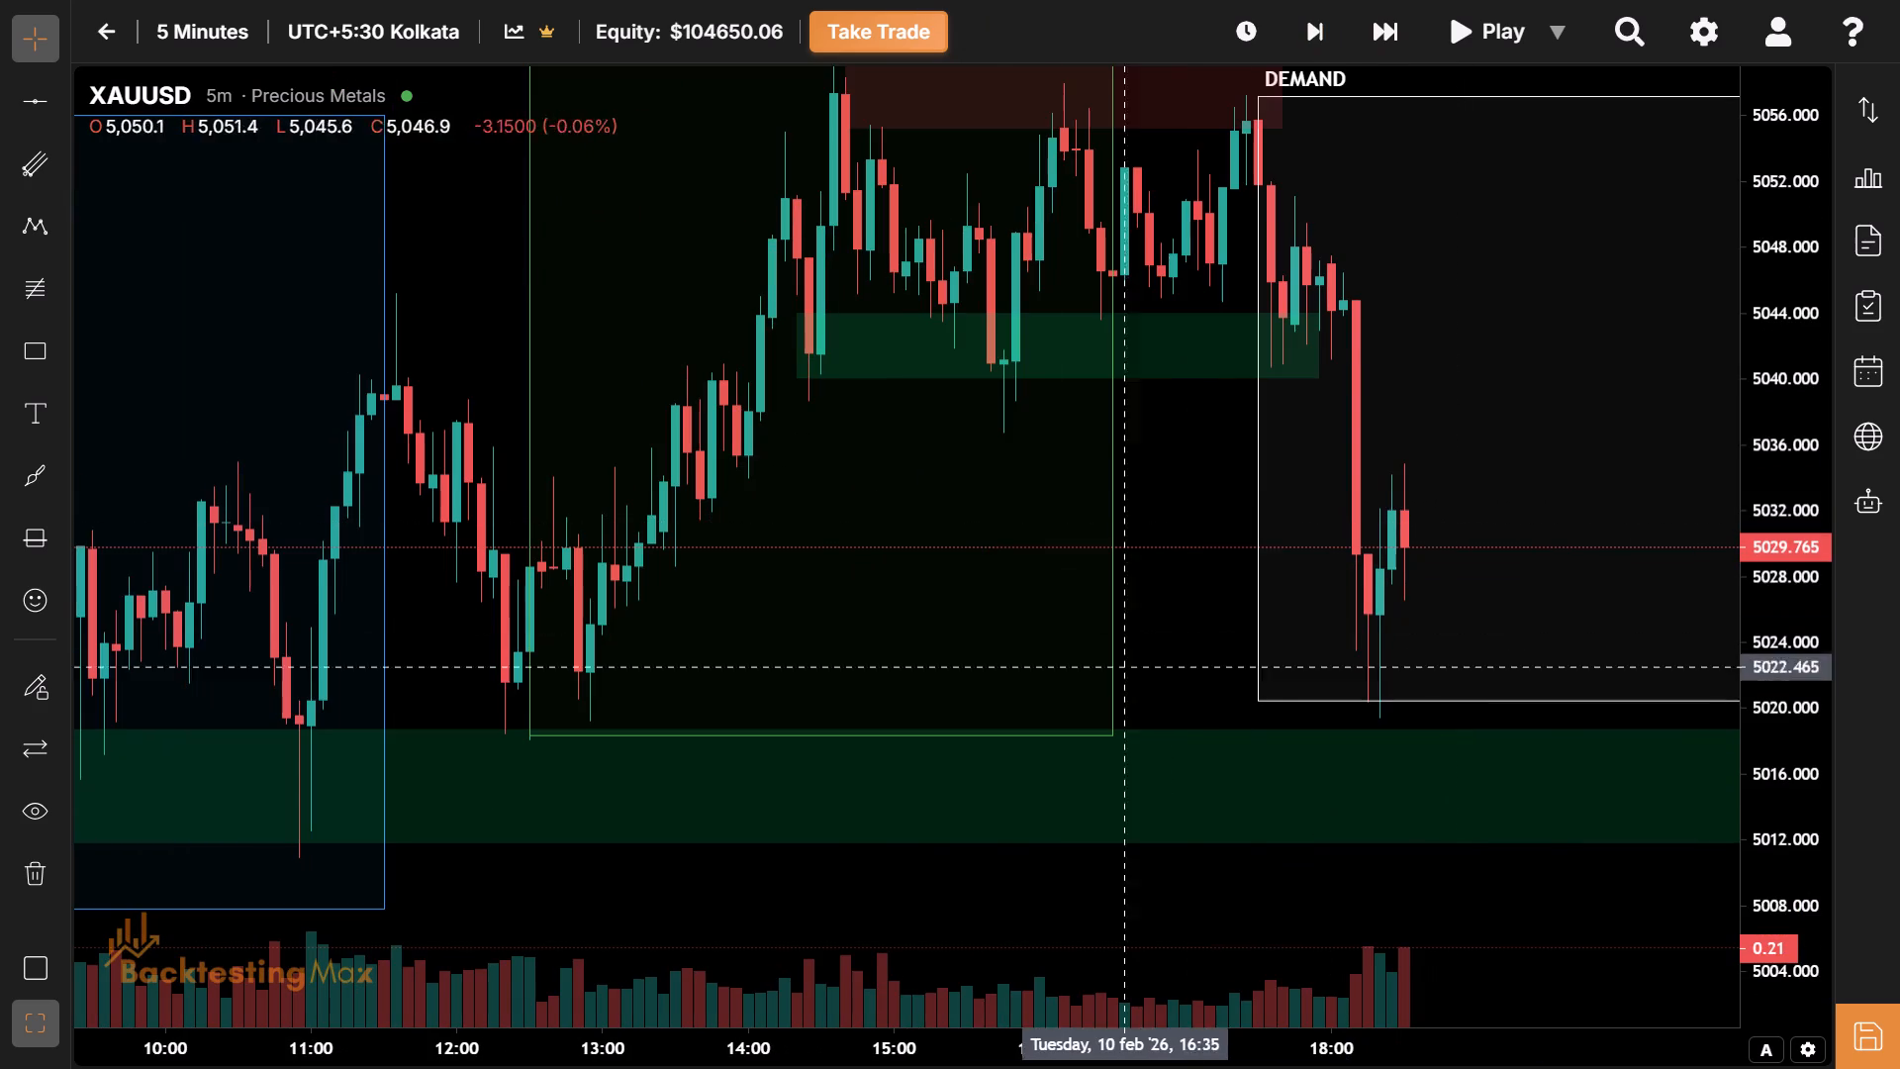
drag(860, 964, 1593, 599)
drag(1042, 712, 1626, 686)
drag(1023, 1055, 1252, 1050)
drag(1371, 911, 1436, 889)
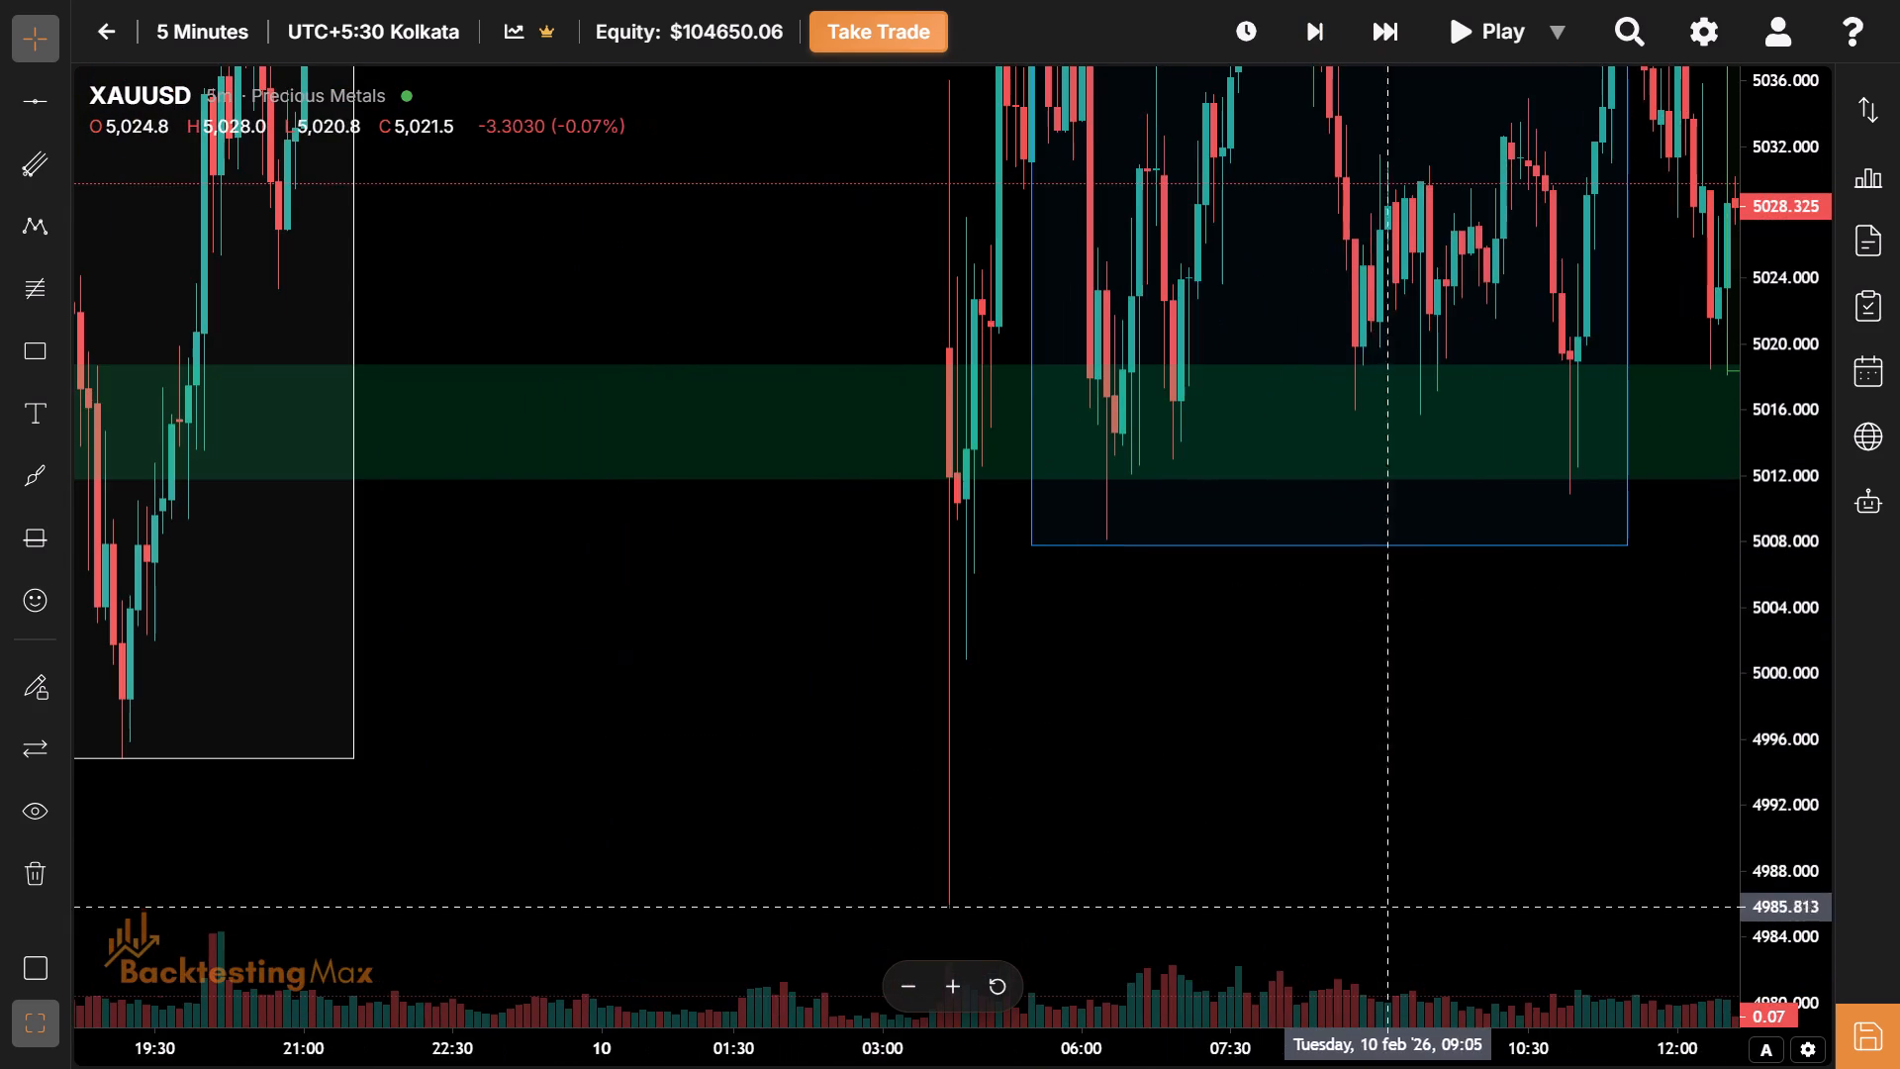
drag(1436, 889, 1677, 797)
drag(694, 949, 1137, 923)
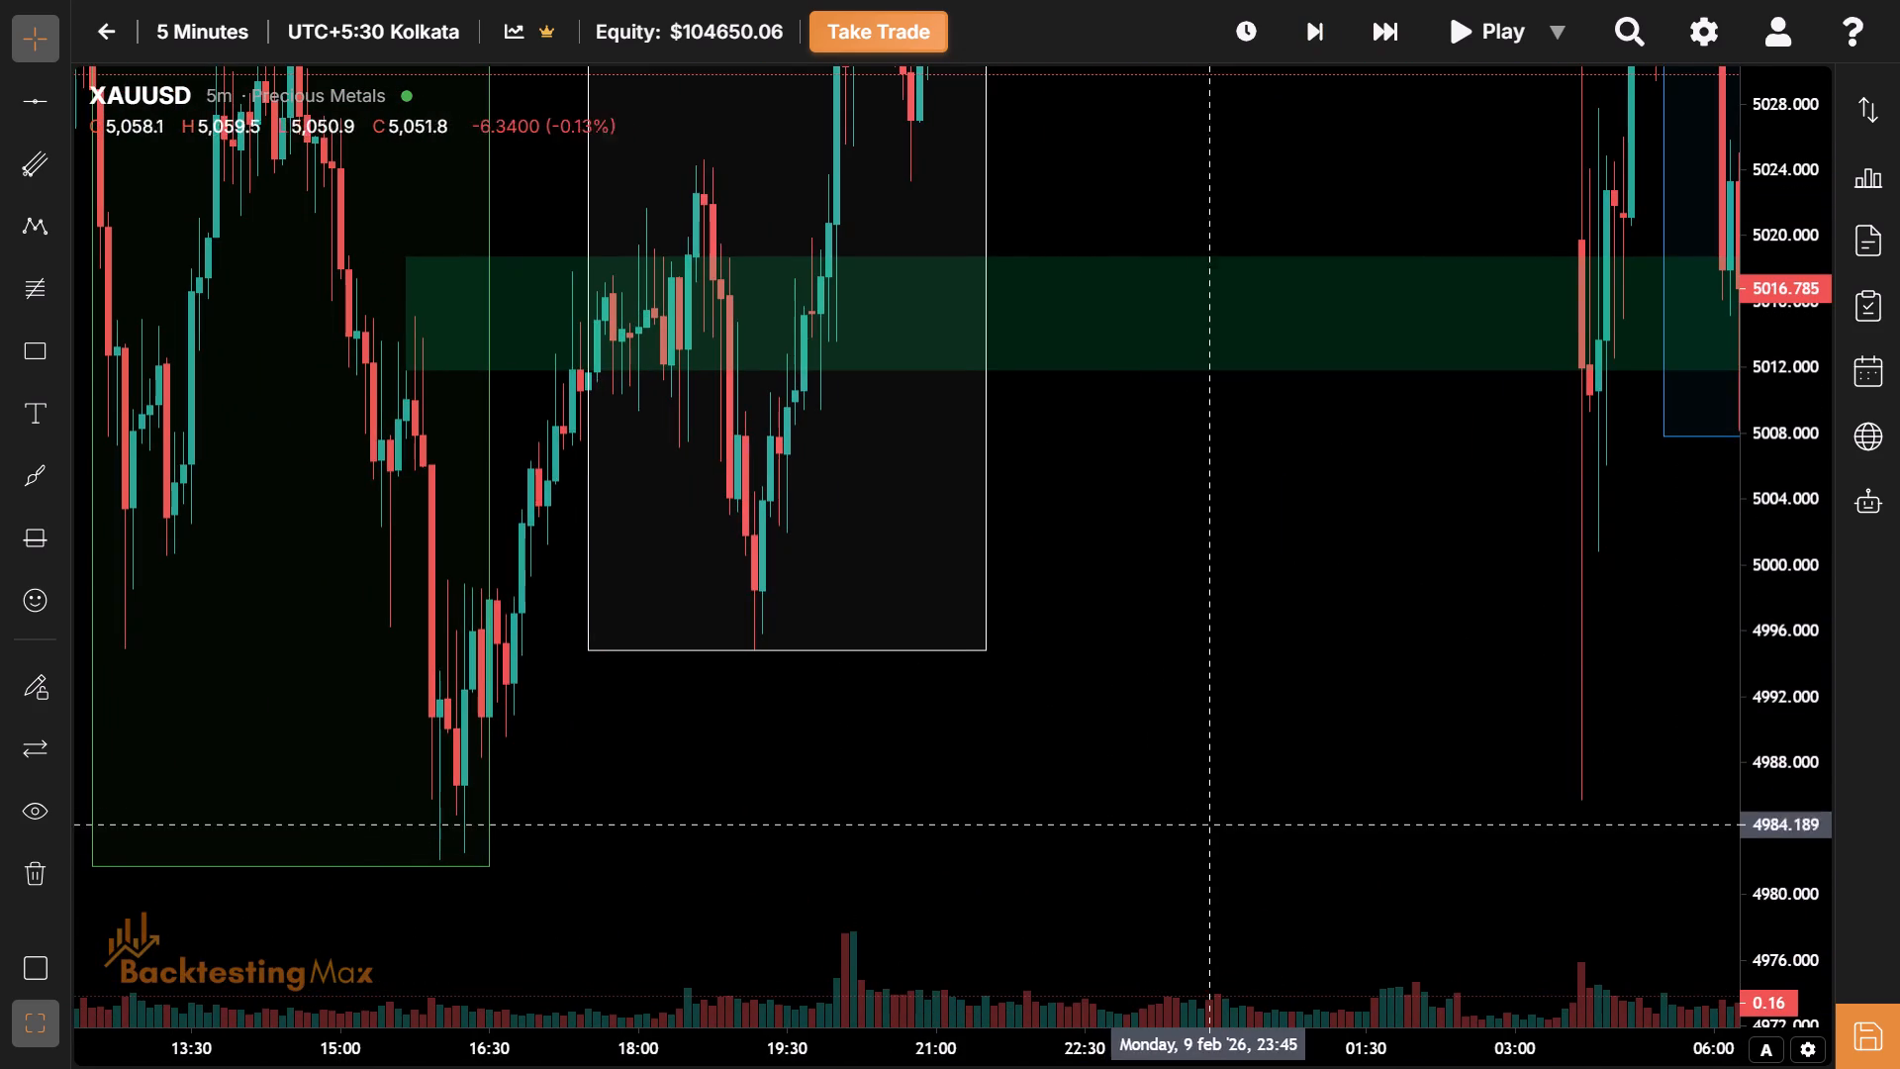
drag(1263, 799, 747, 1011)
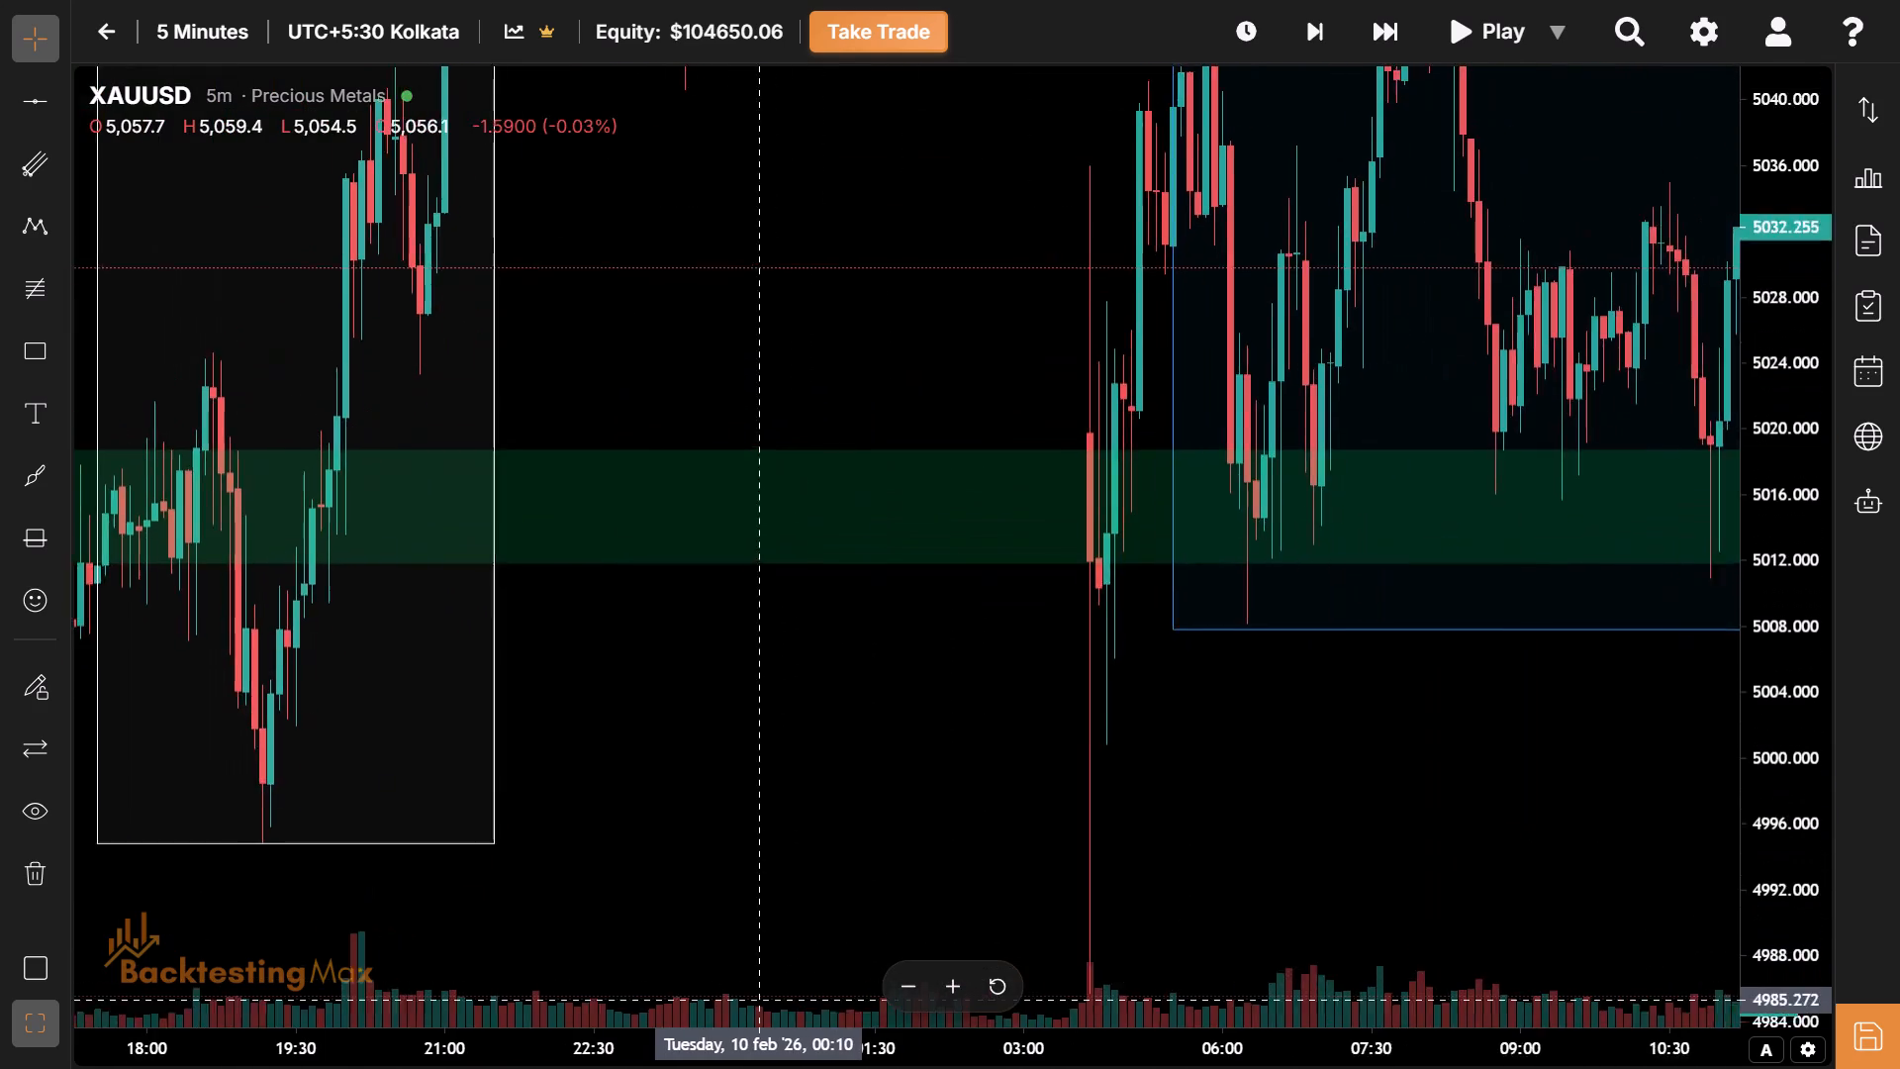
drag(747, 1011, 706, 1036)
drag(1567, 813, 871, 836)
drag(1391, 826, 1298, 859)
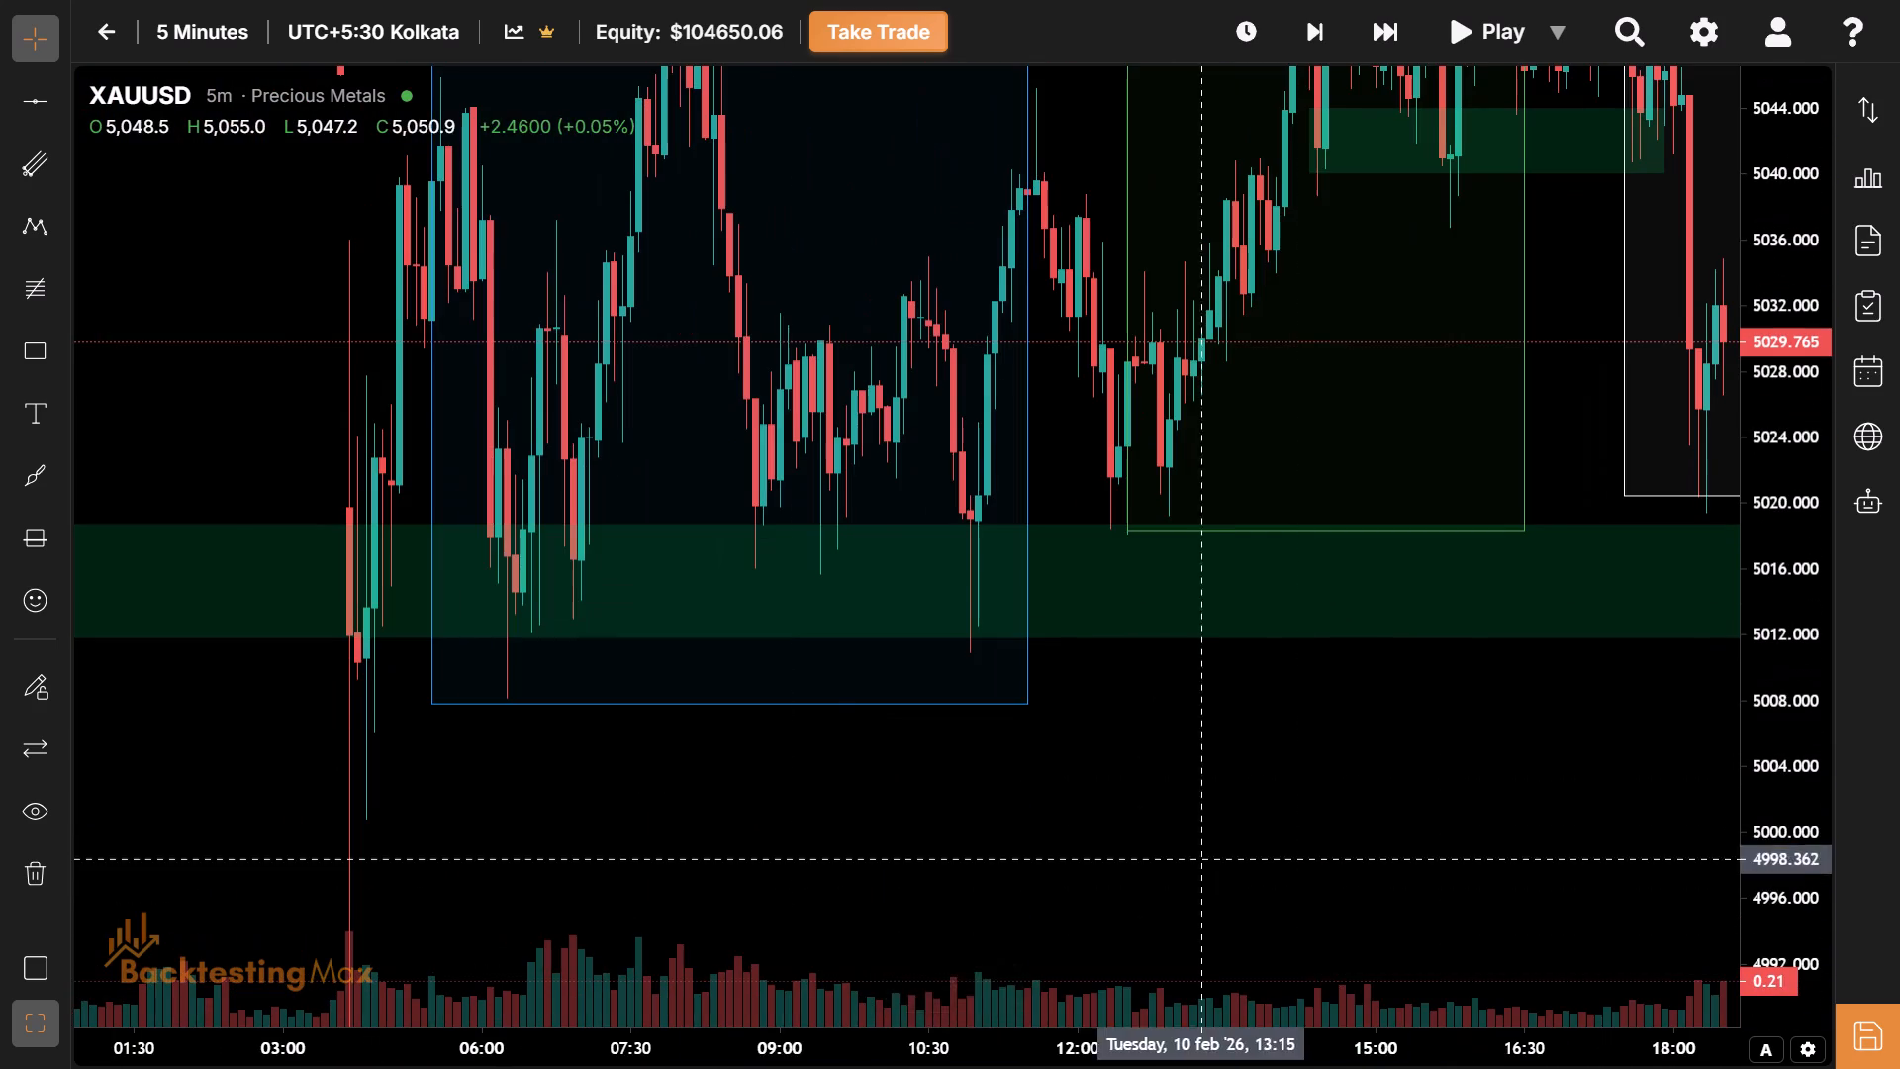
drag(1298, 804, 713, 878)
drag(1387, 801, 1218, 859)
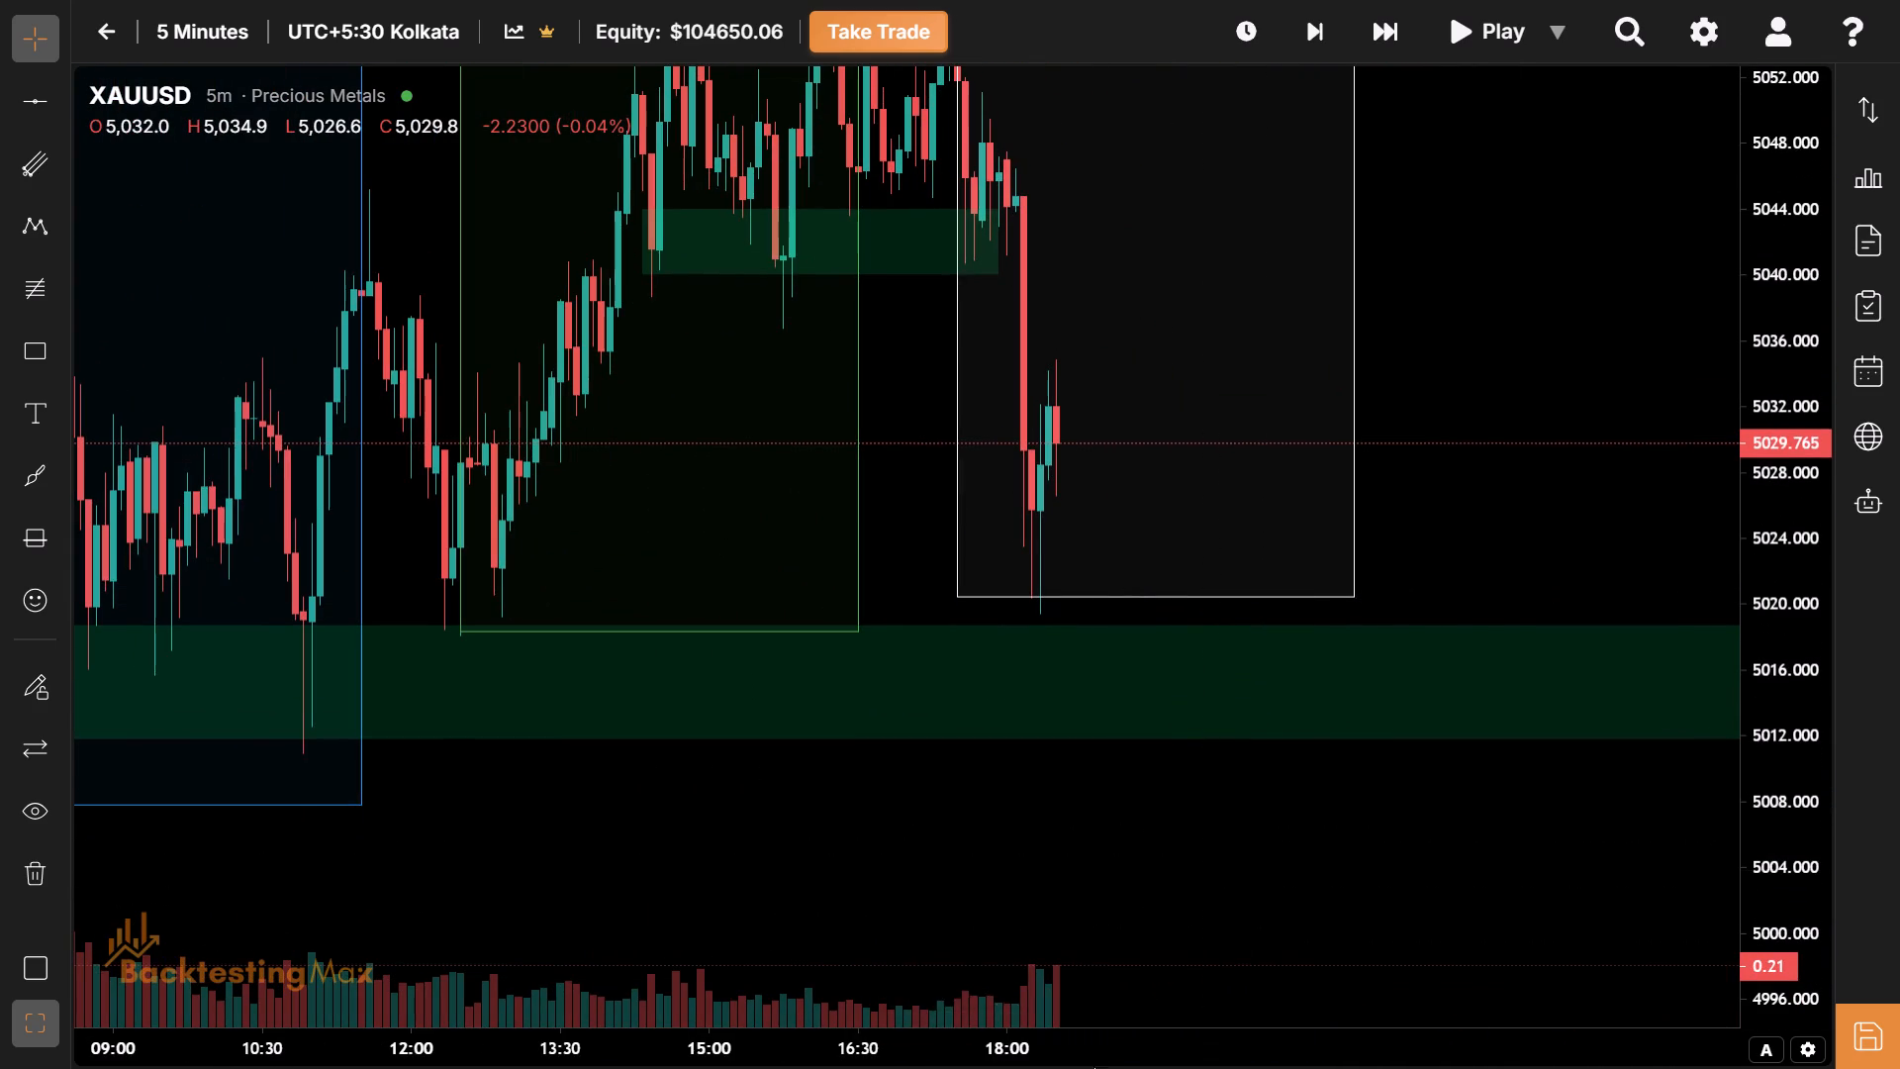
drag(1088, 1058, 869, 1065)
drag(899, 410, 979, 523)
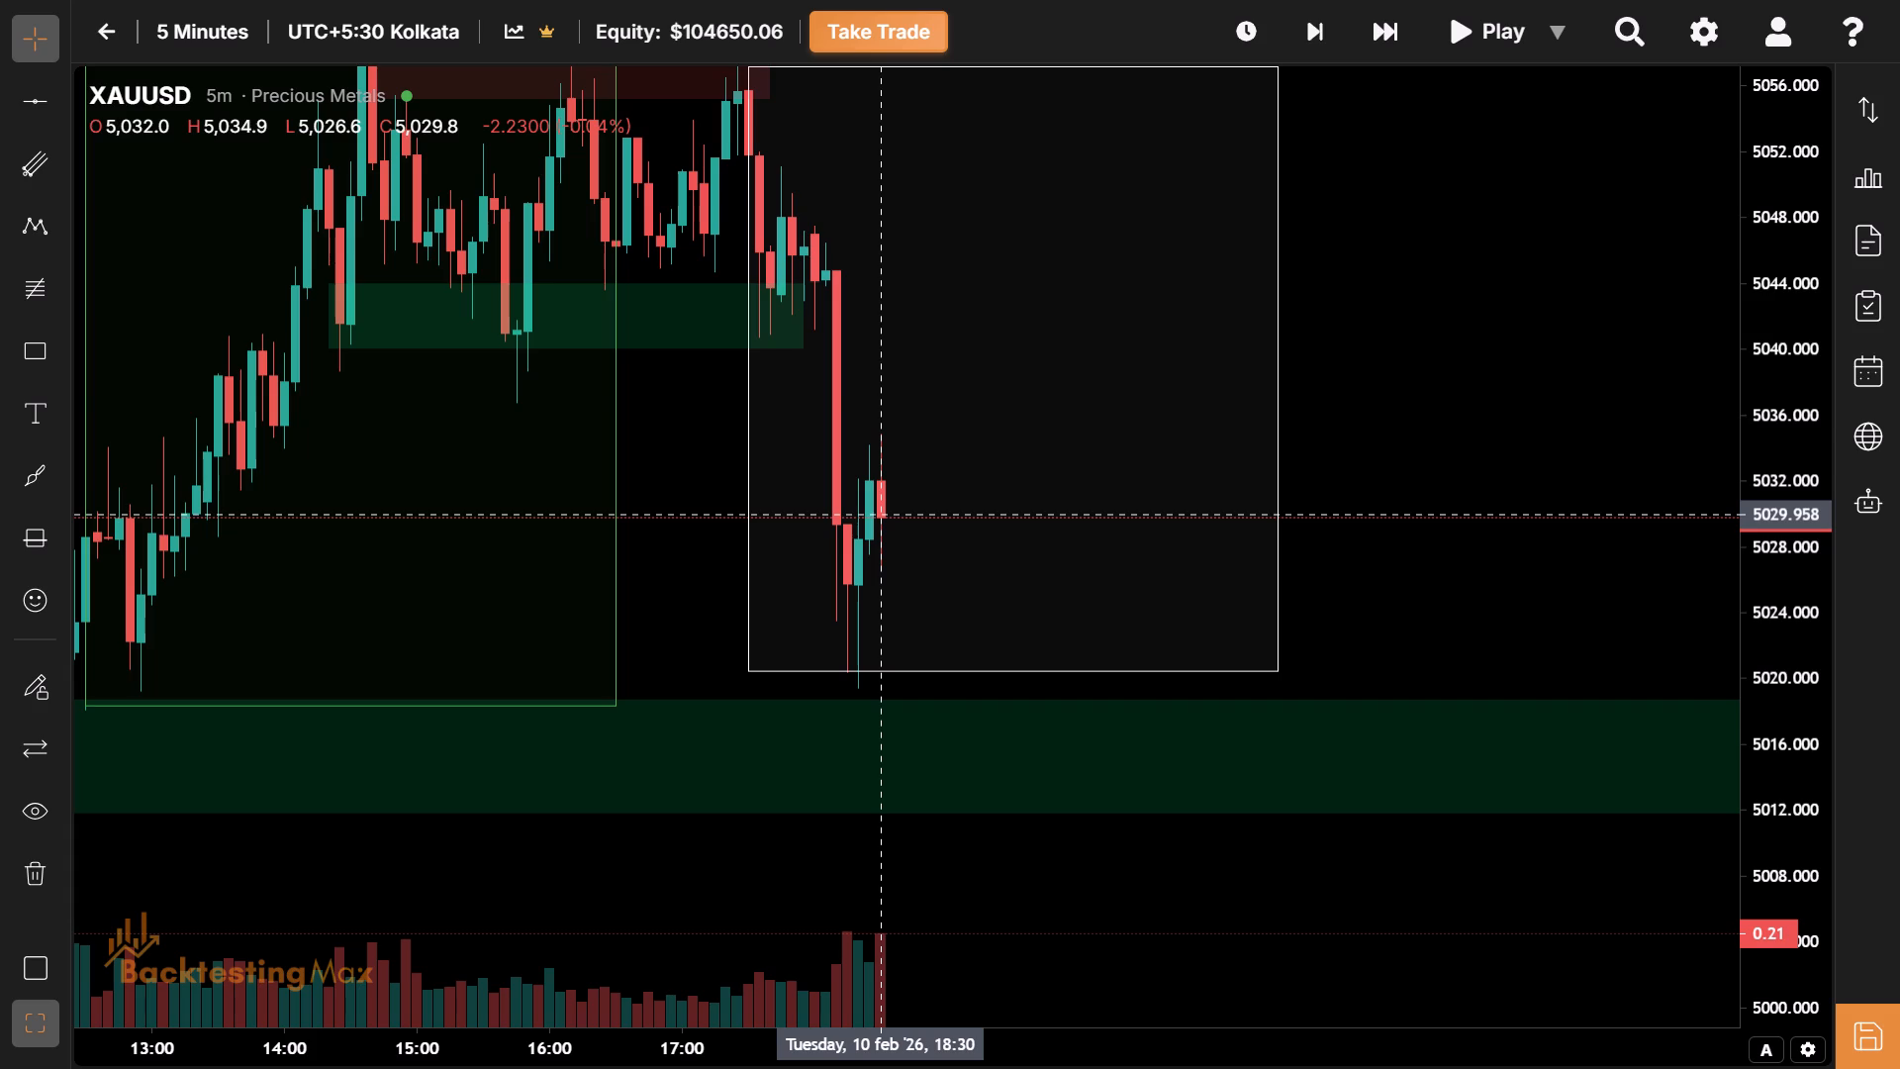
drag(991, 396, 1108, 547)
drag(1076, 482, 1187, 588)
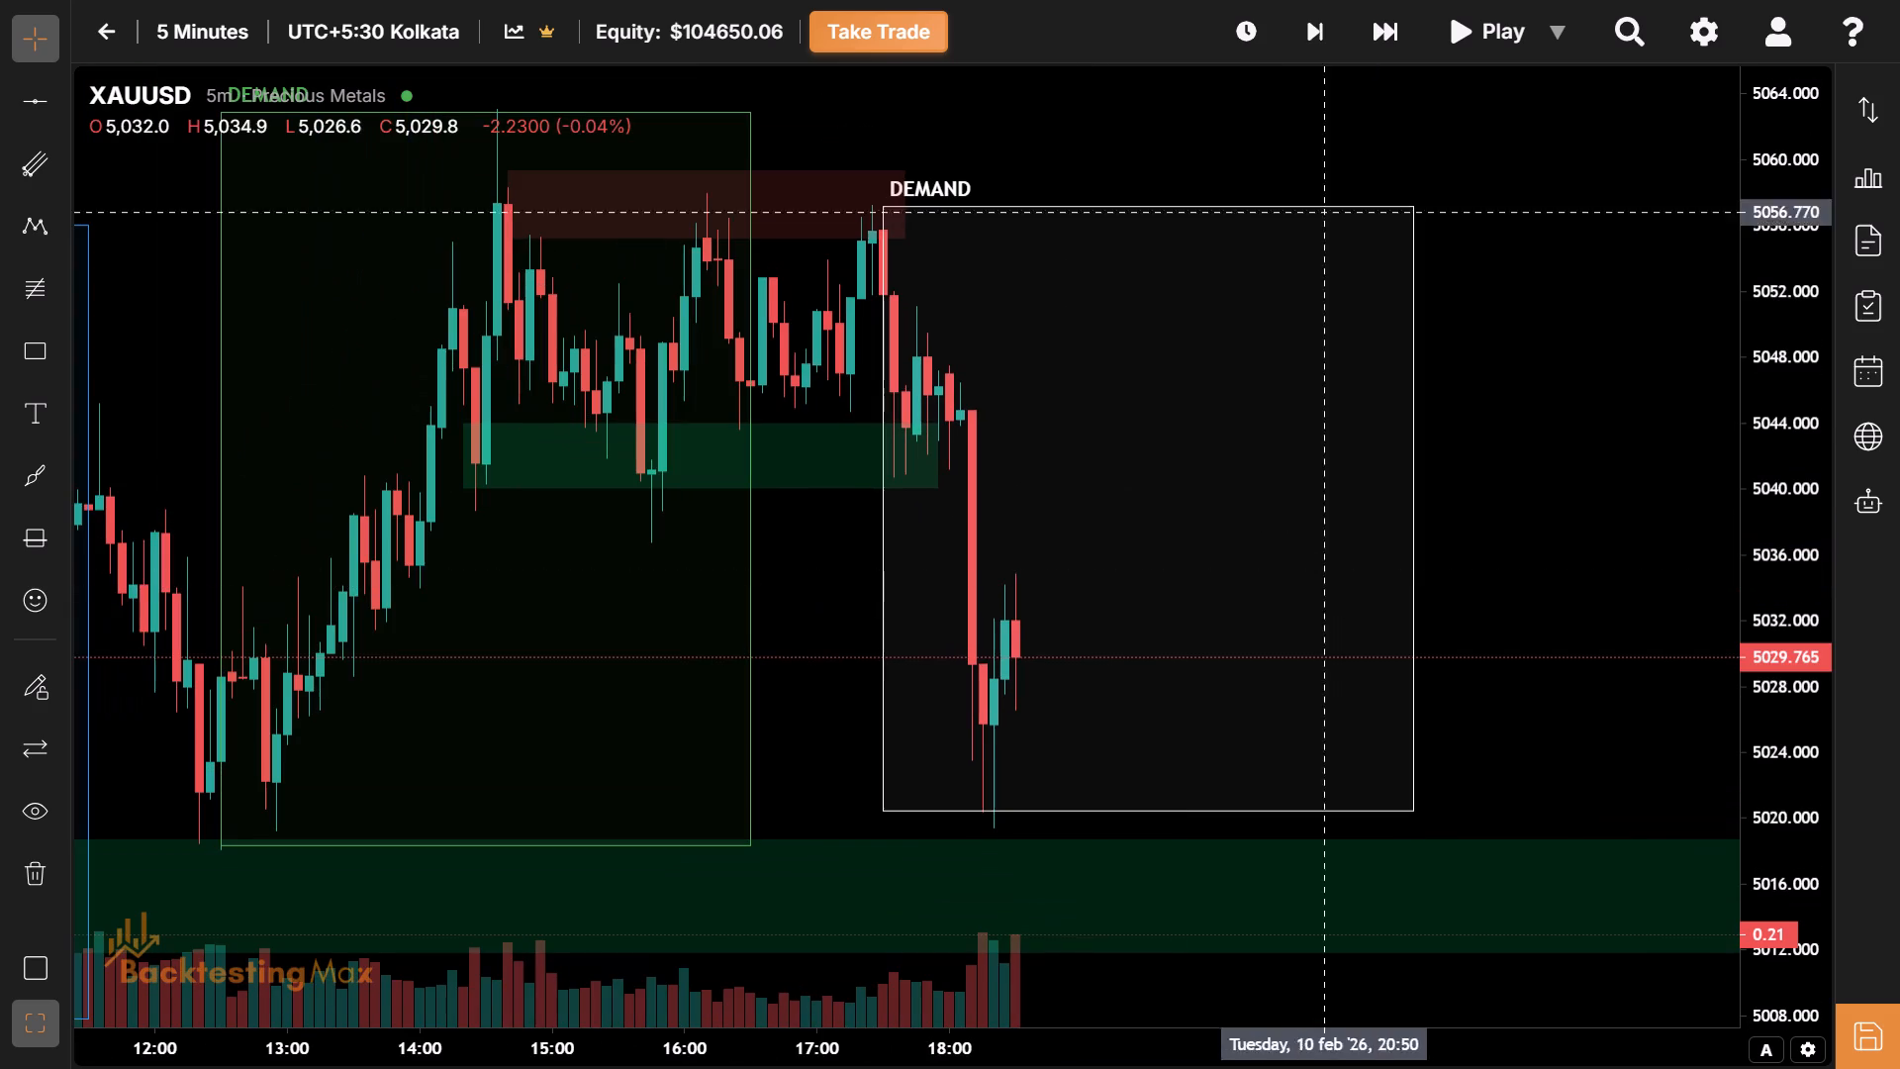
Advance the replay four bars to 18:50 on 10 Feb.
click(1315, 33)
click(1315, 33)
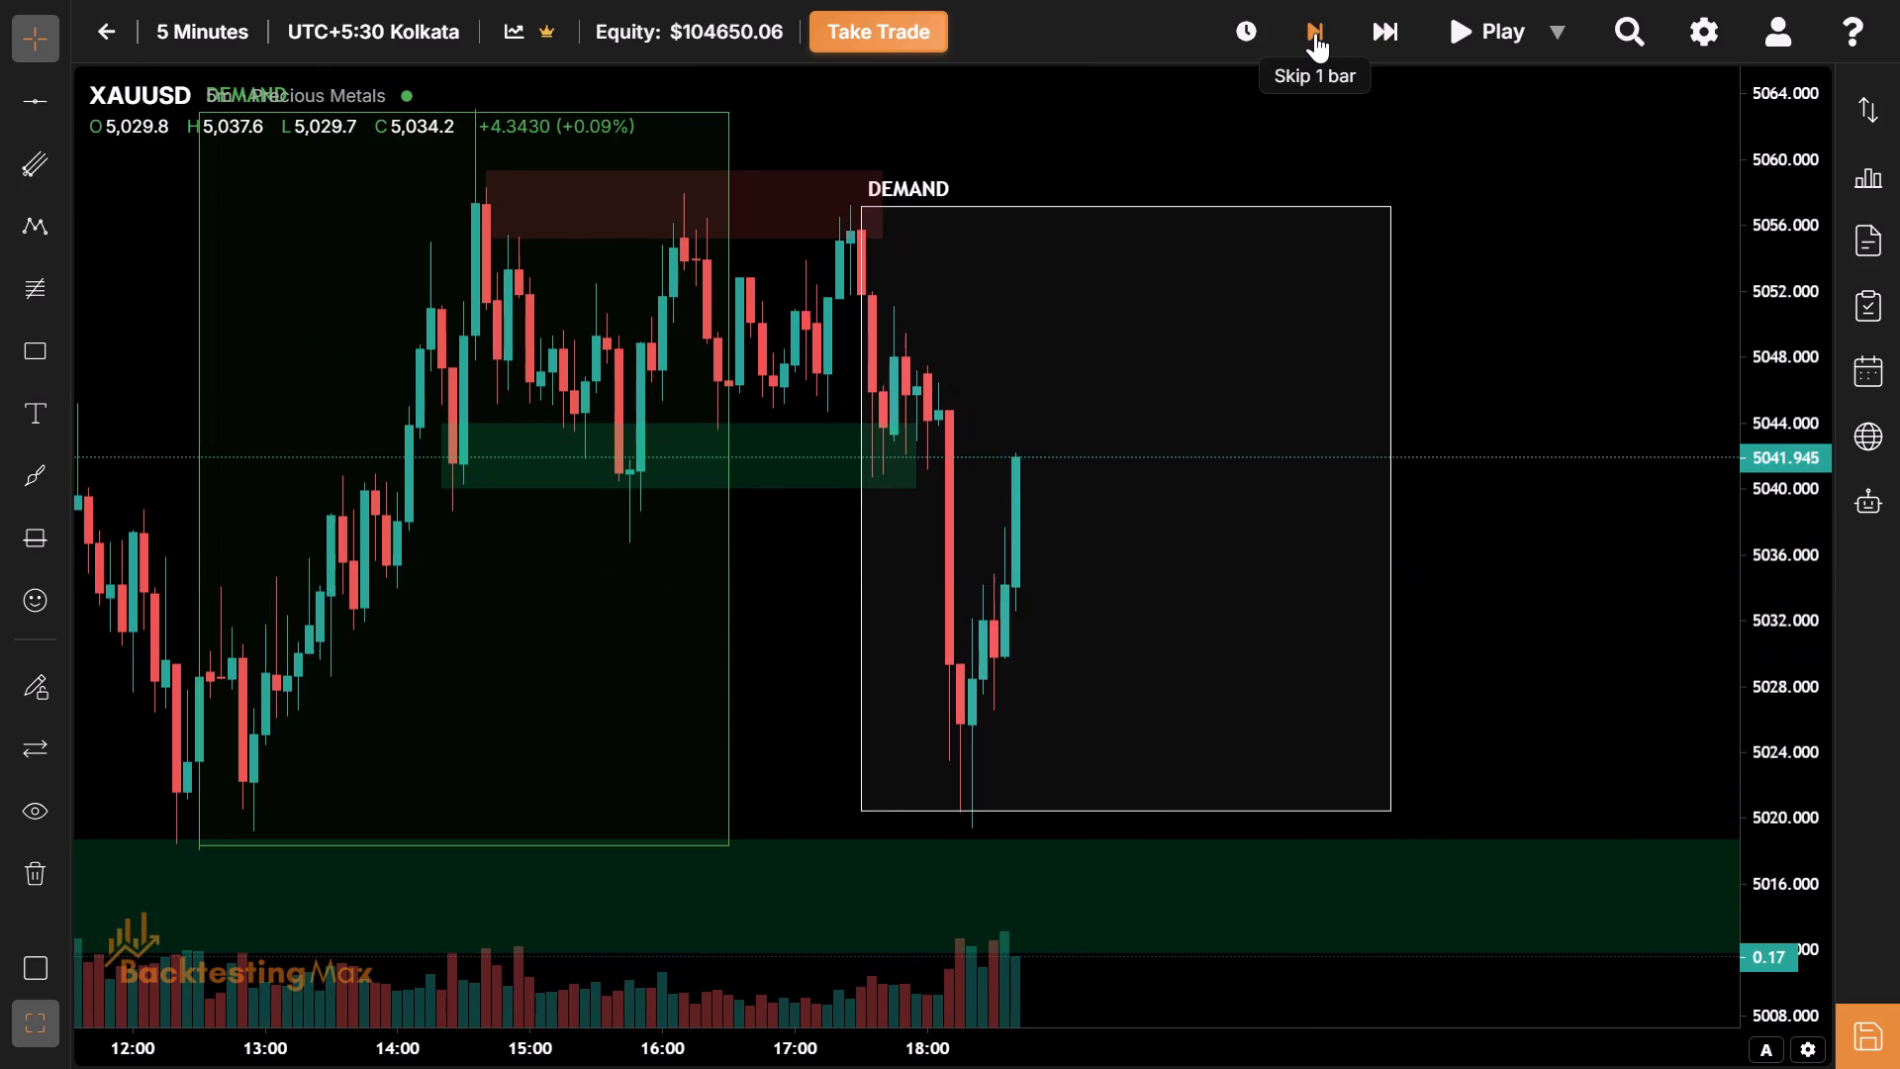
click(1315, 33)
click(1315, 33)
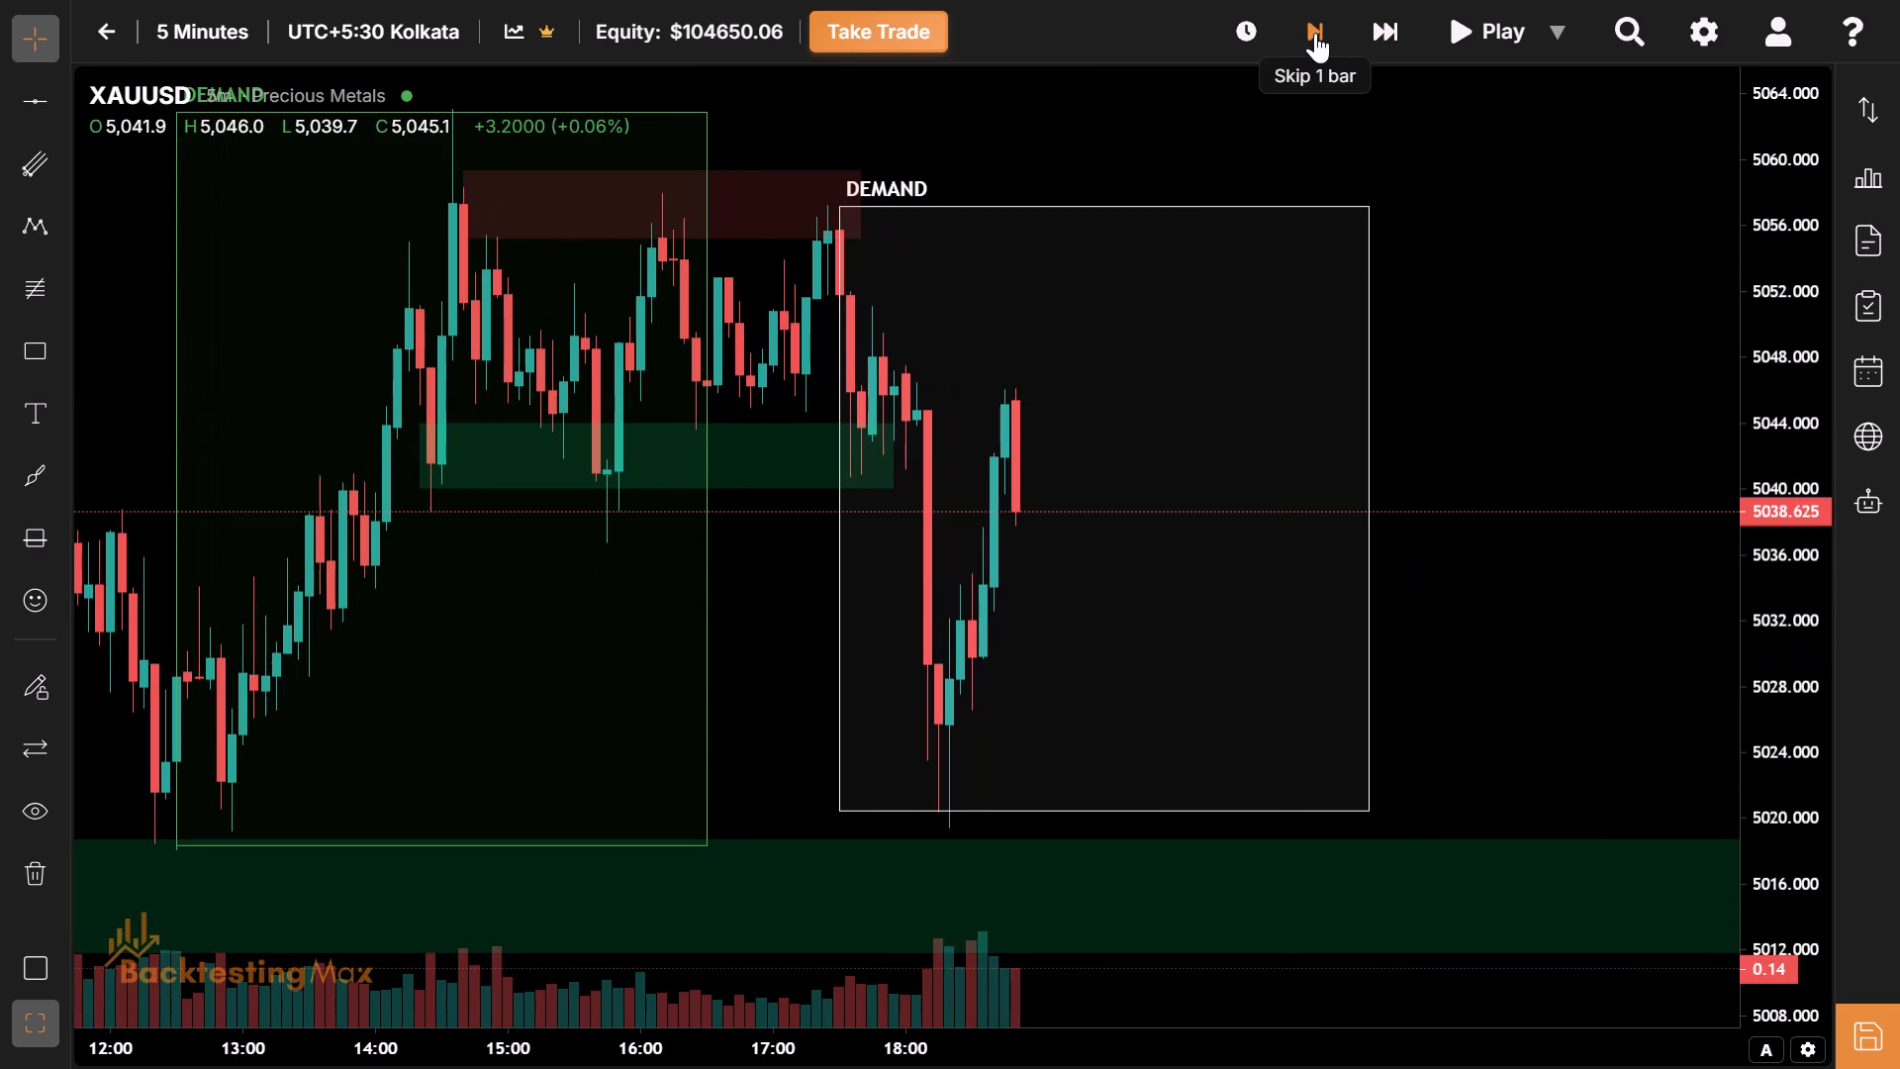
Extend the lower edge of the white 17:30–21:30 session box down to the new low at about 5019.3.
drag(1150, 482, 1145, 632)
drag(1145, 632, 1094, 396)
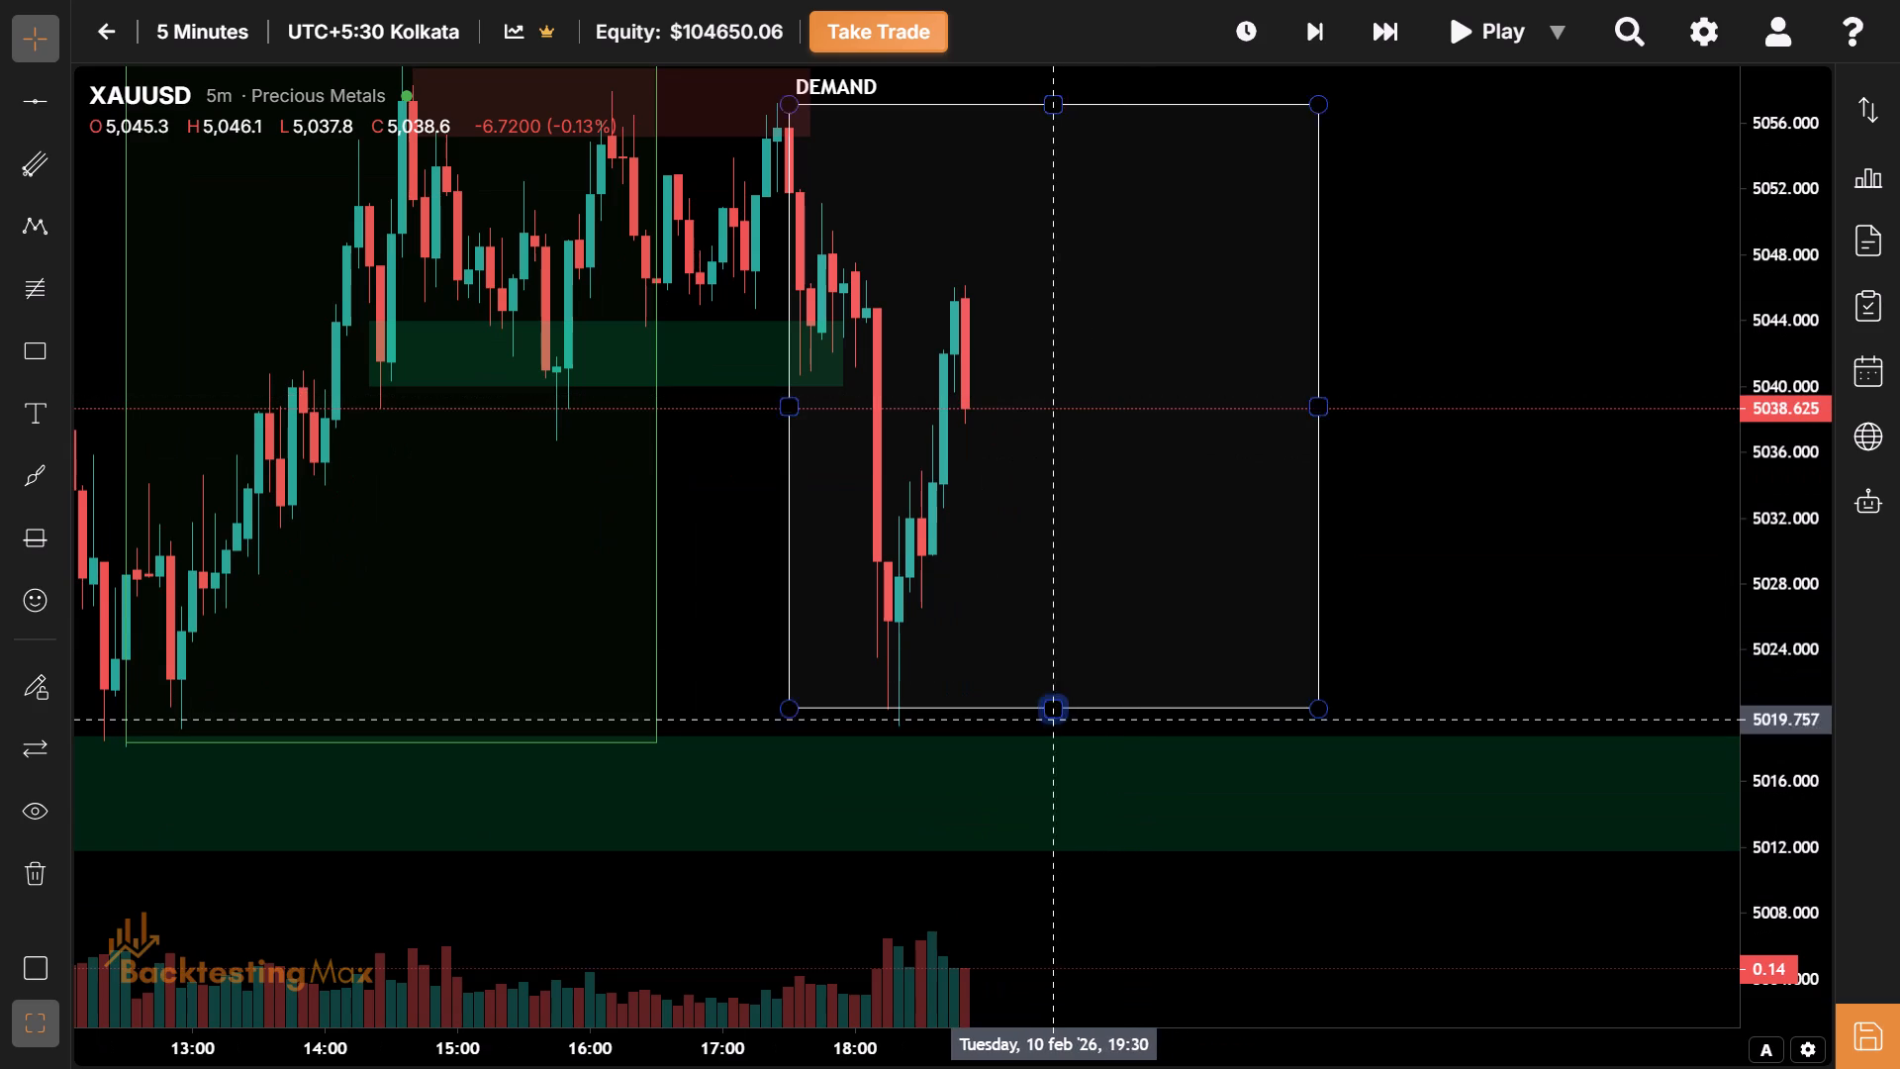
drag(1061, 709, 1068, 726)
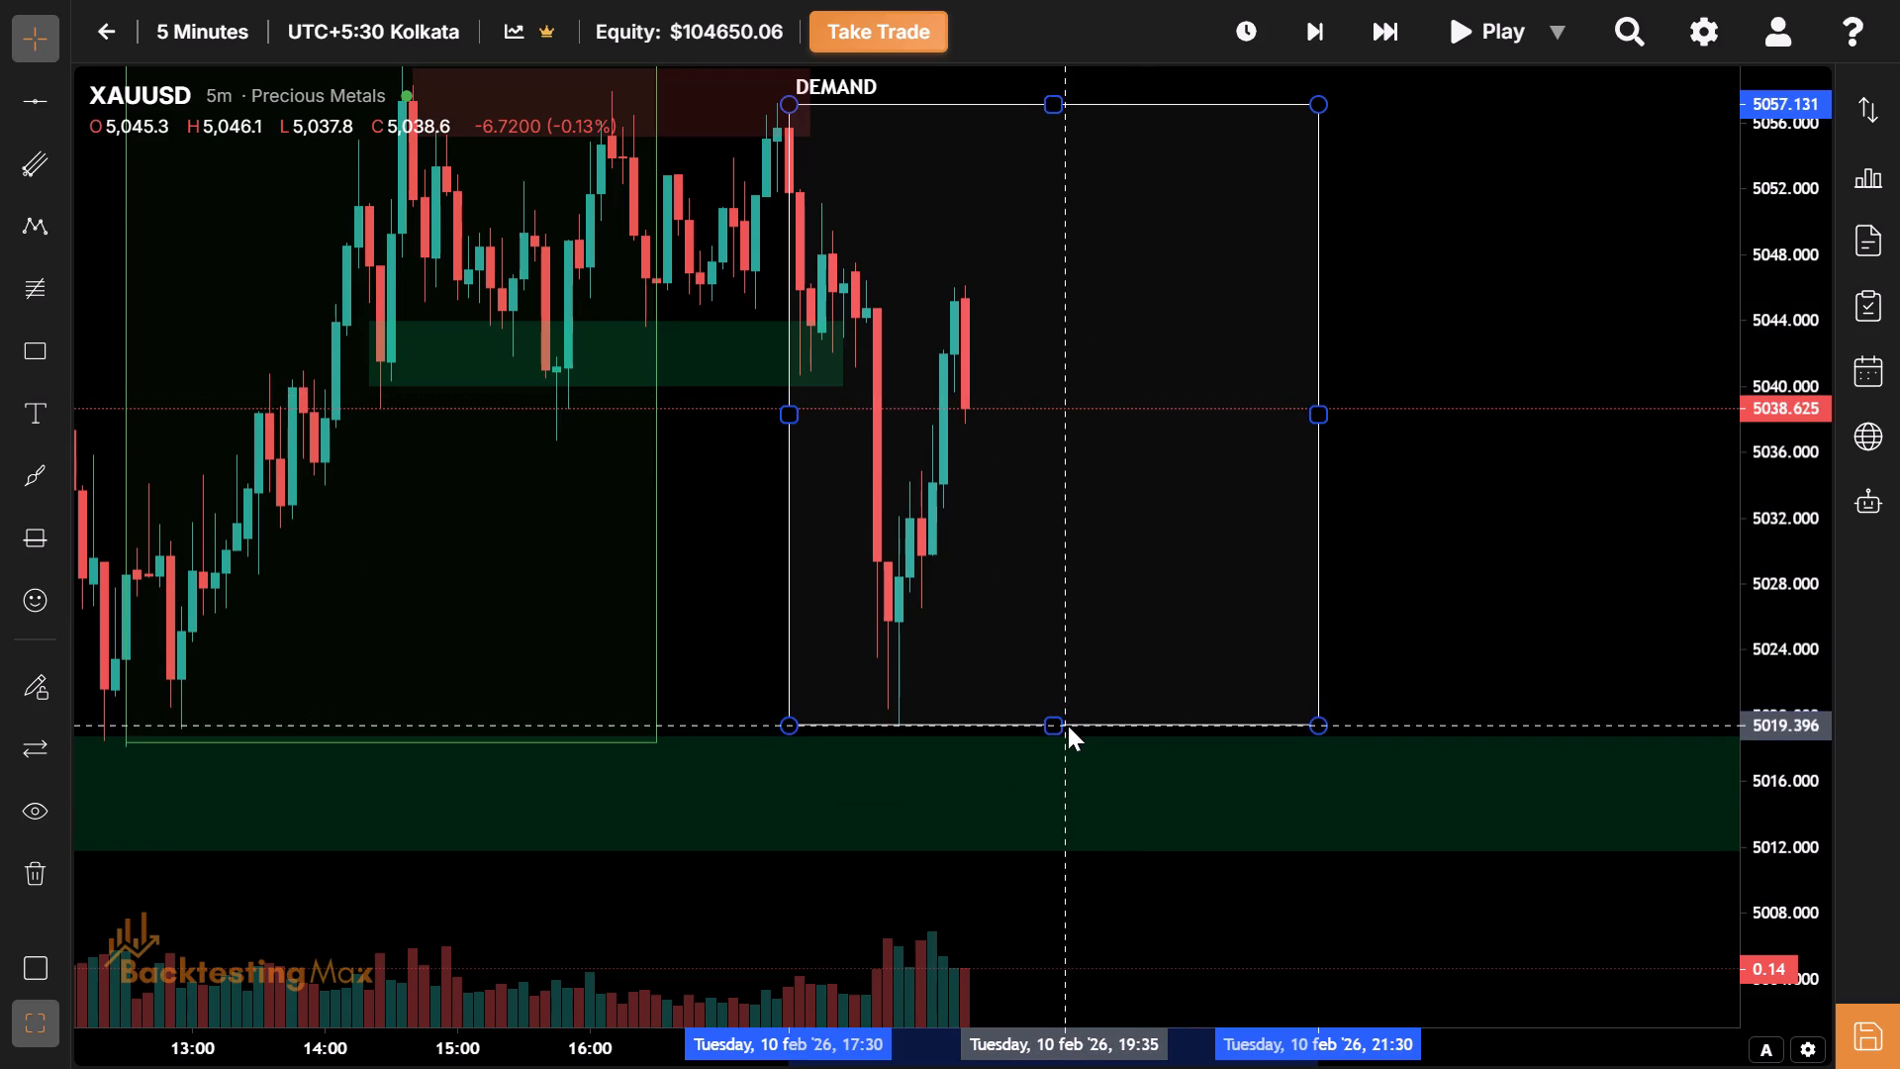
drag(1068, 726, 1068, 727)
Check the earlier 10 Feb sessions and advance the replay two bars to 19:00.
drag(1040, 552, 1227, 660)
drag(1227, 660, 1401, 820)
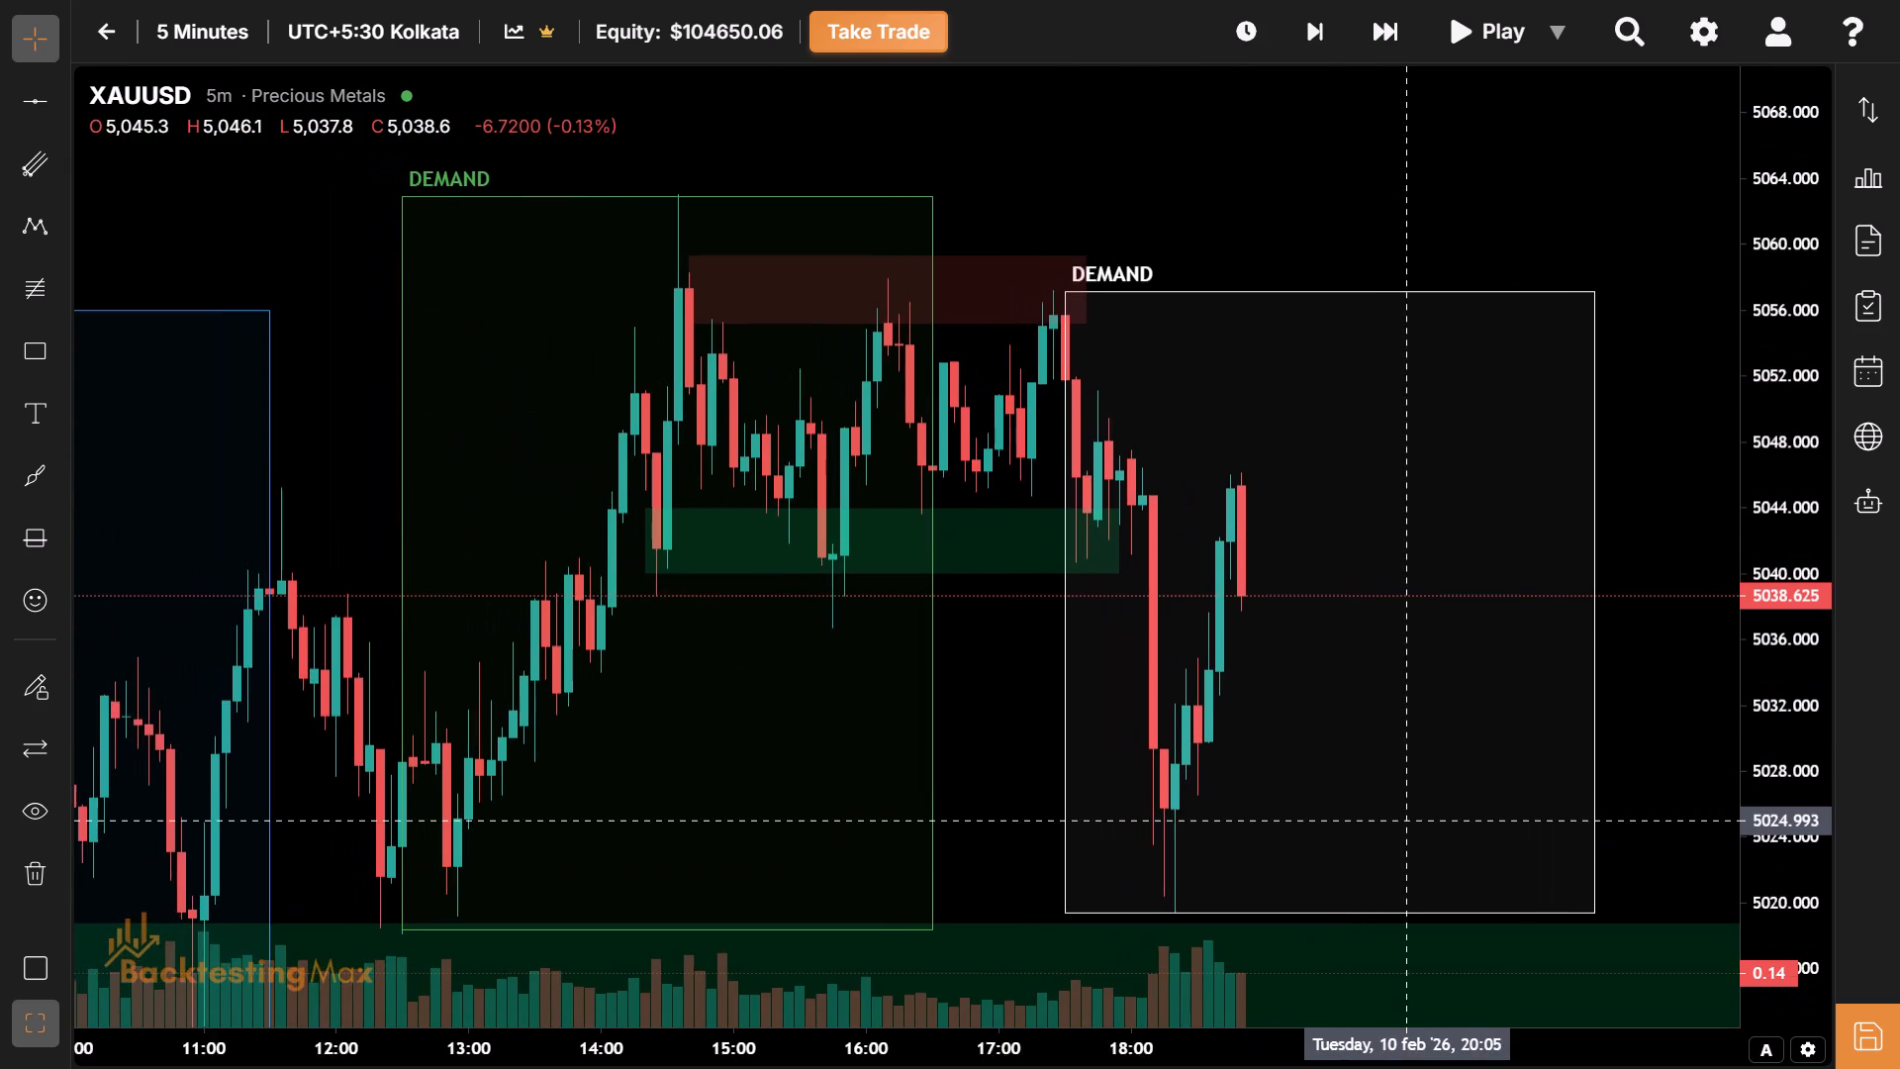
drag(1401, 820, 1899, 844)
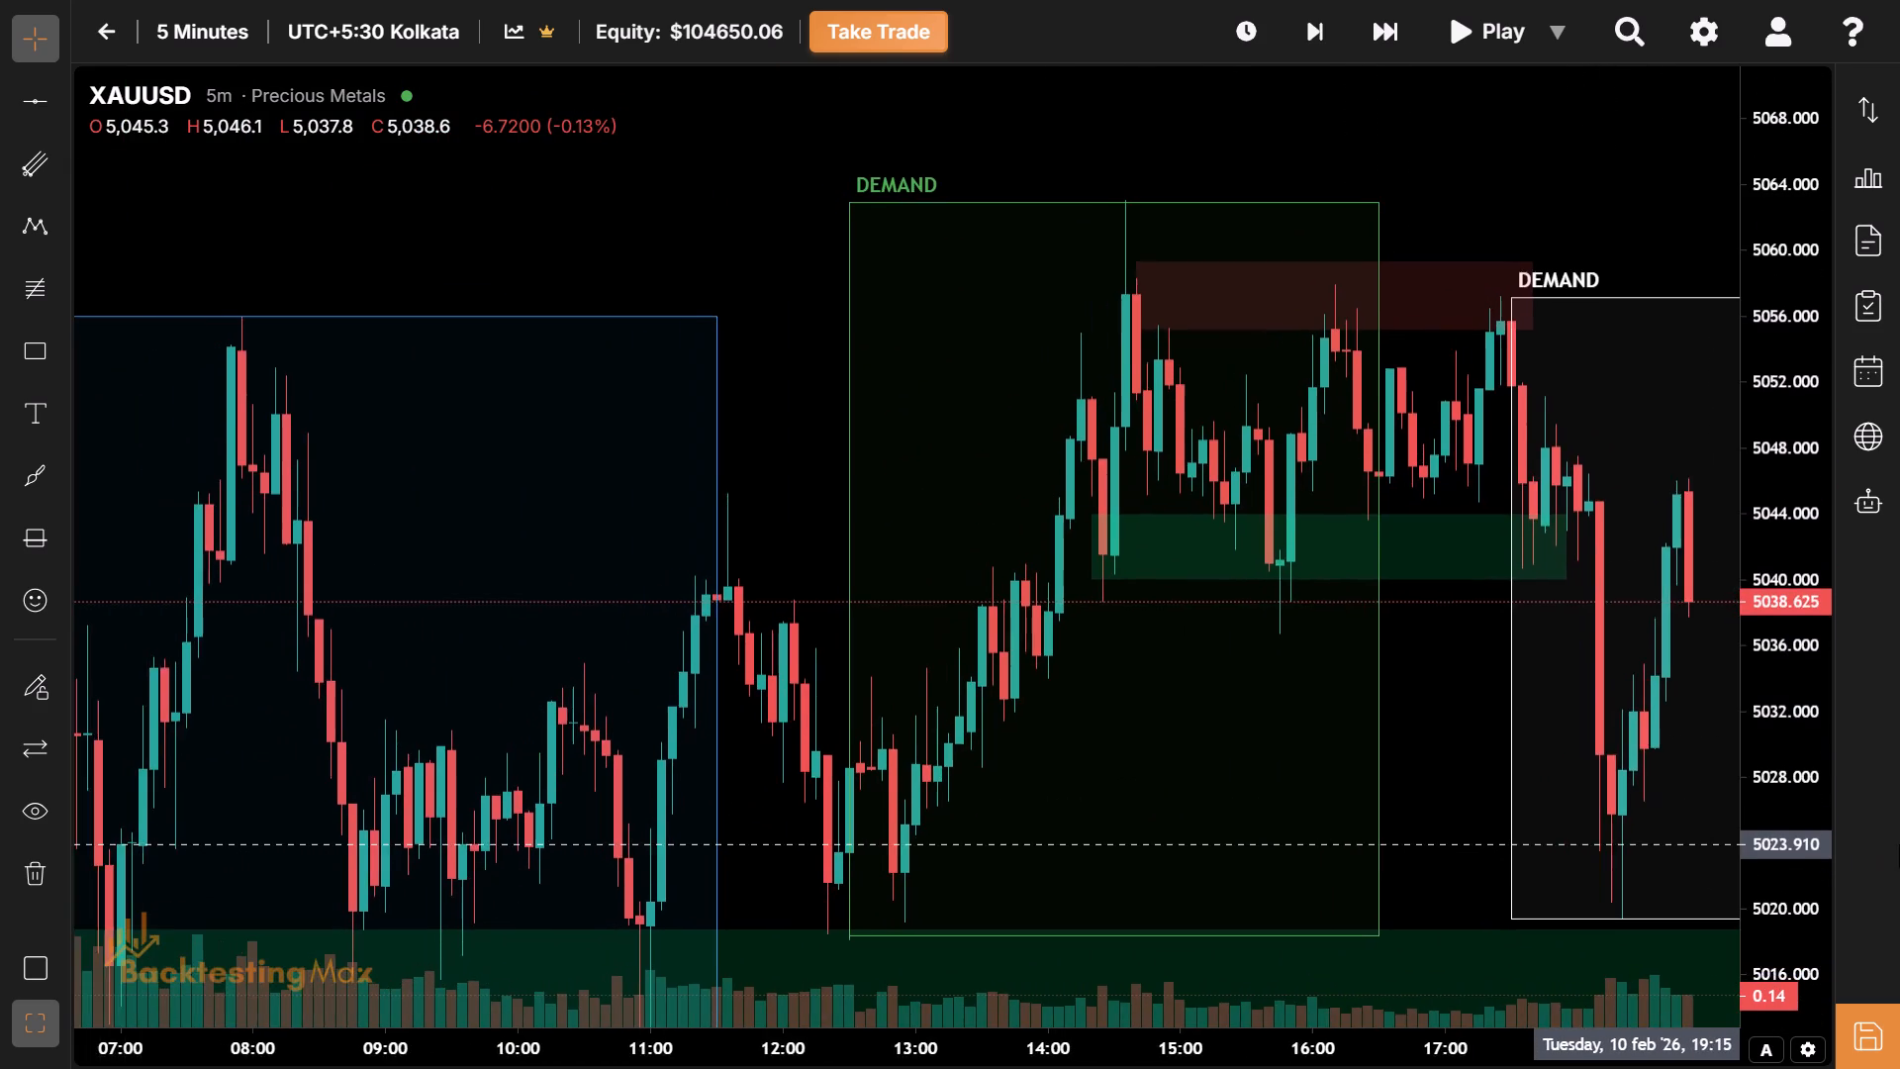
drag(1899, 844, 1576, 771)
drag(1576, 771, 1242, 651)
drag(1242, 651, 1210, 804)
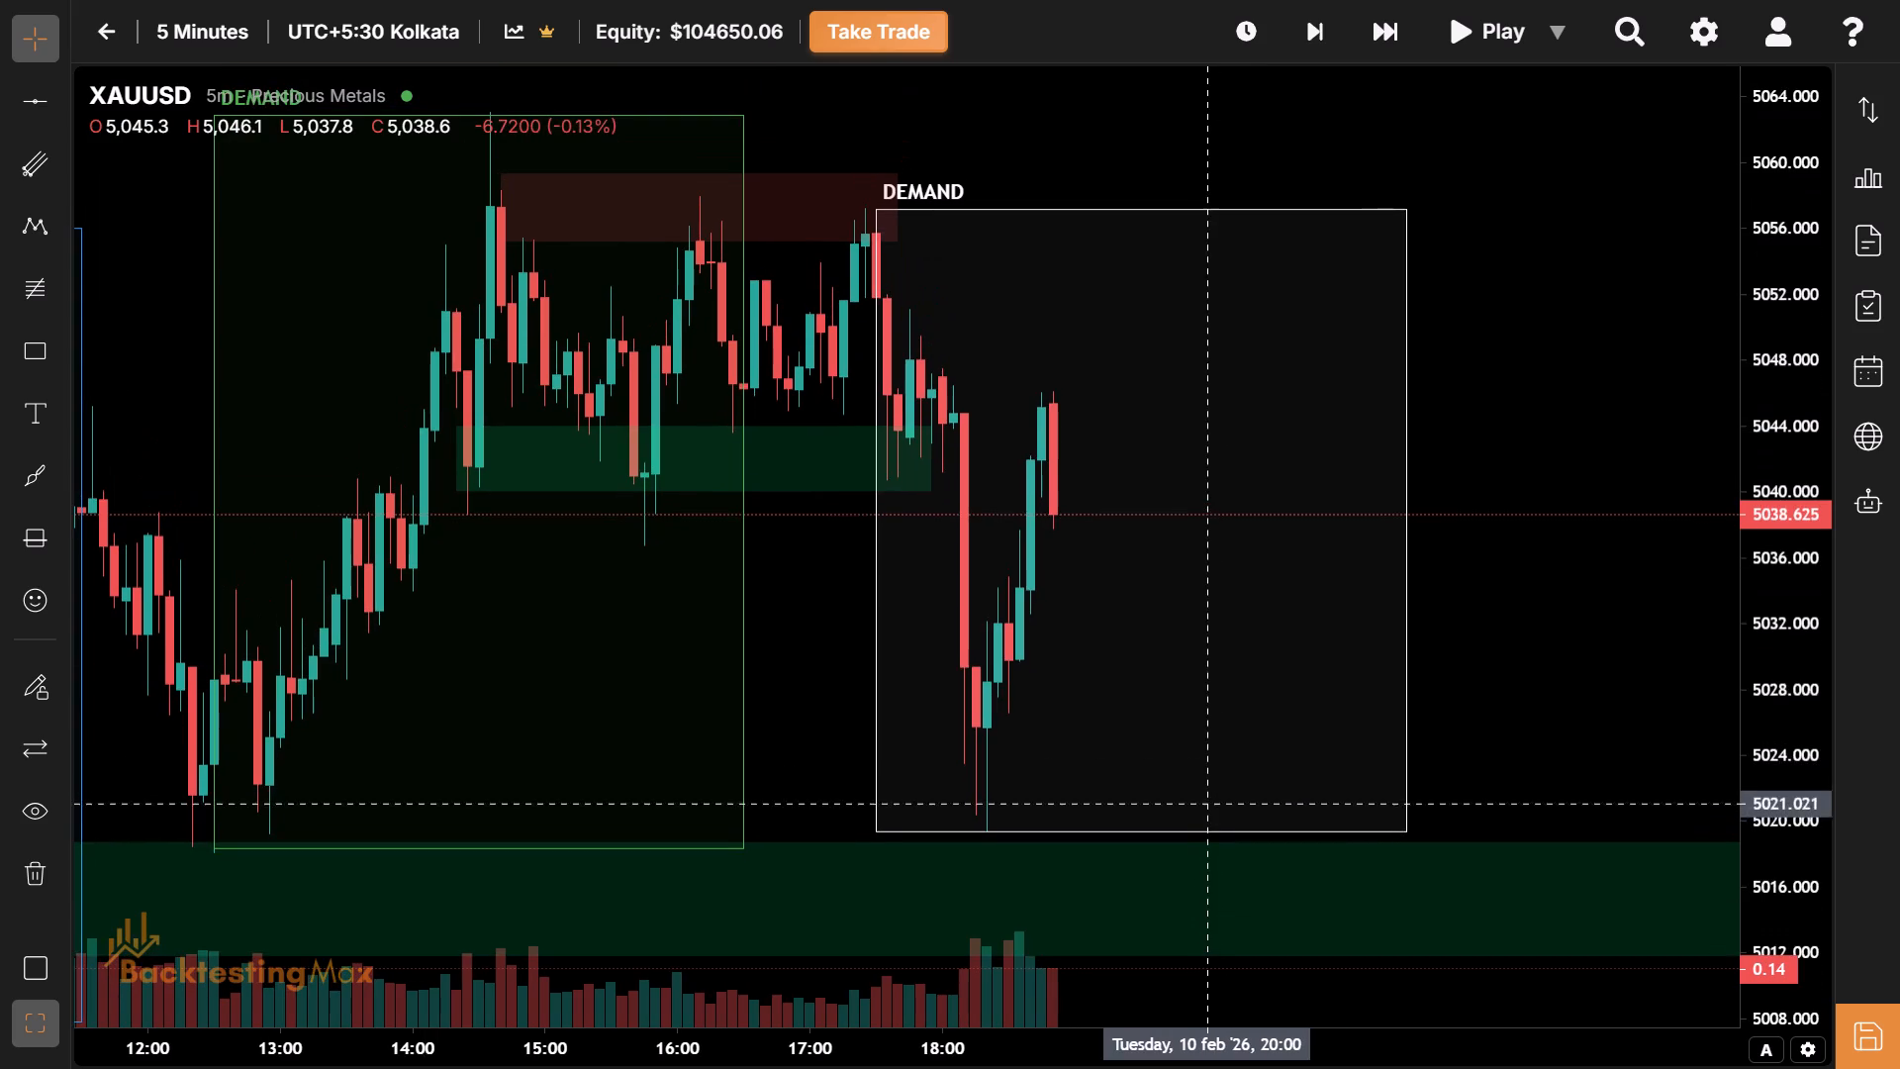
drag(1232, 701, 1228, 732)
click(1326, 16)
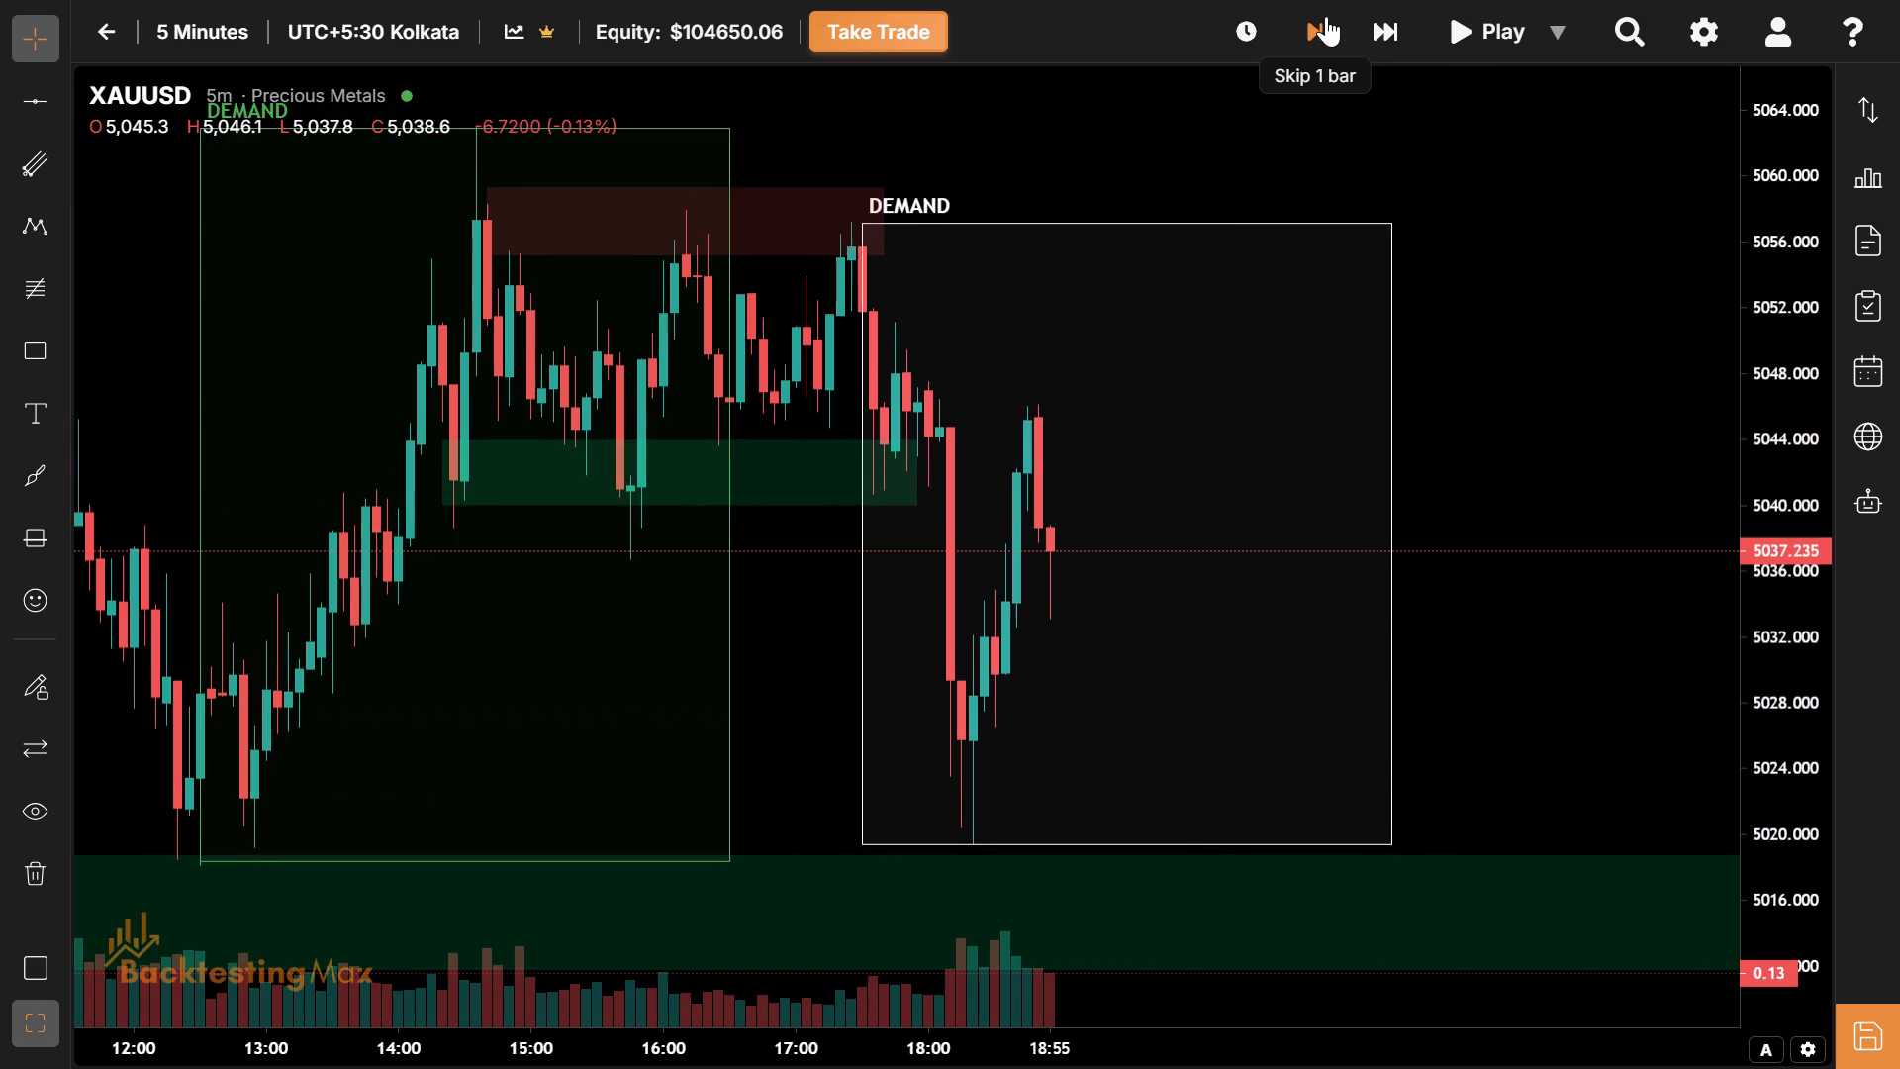
click(1326, 16)
Raise the upper edge of the white 17:30–21:30 session box to the new high at about 5058.7.
drag(1200, 388, 1193, 623)
drag(1119, 369, 1192, 345)
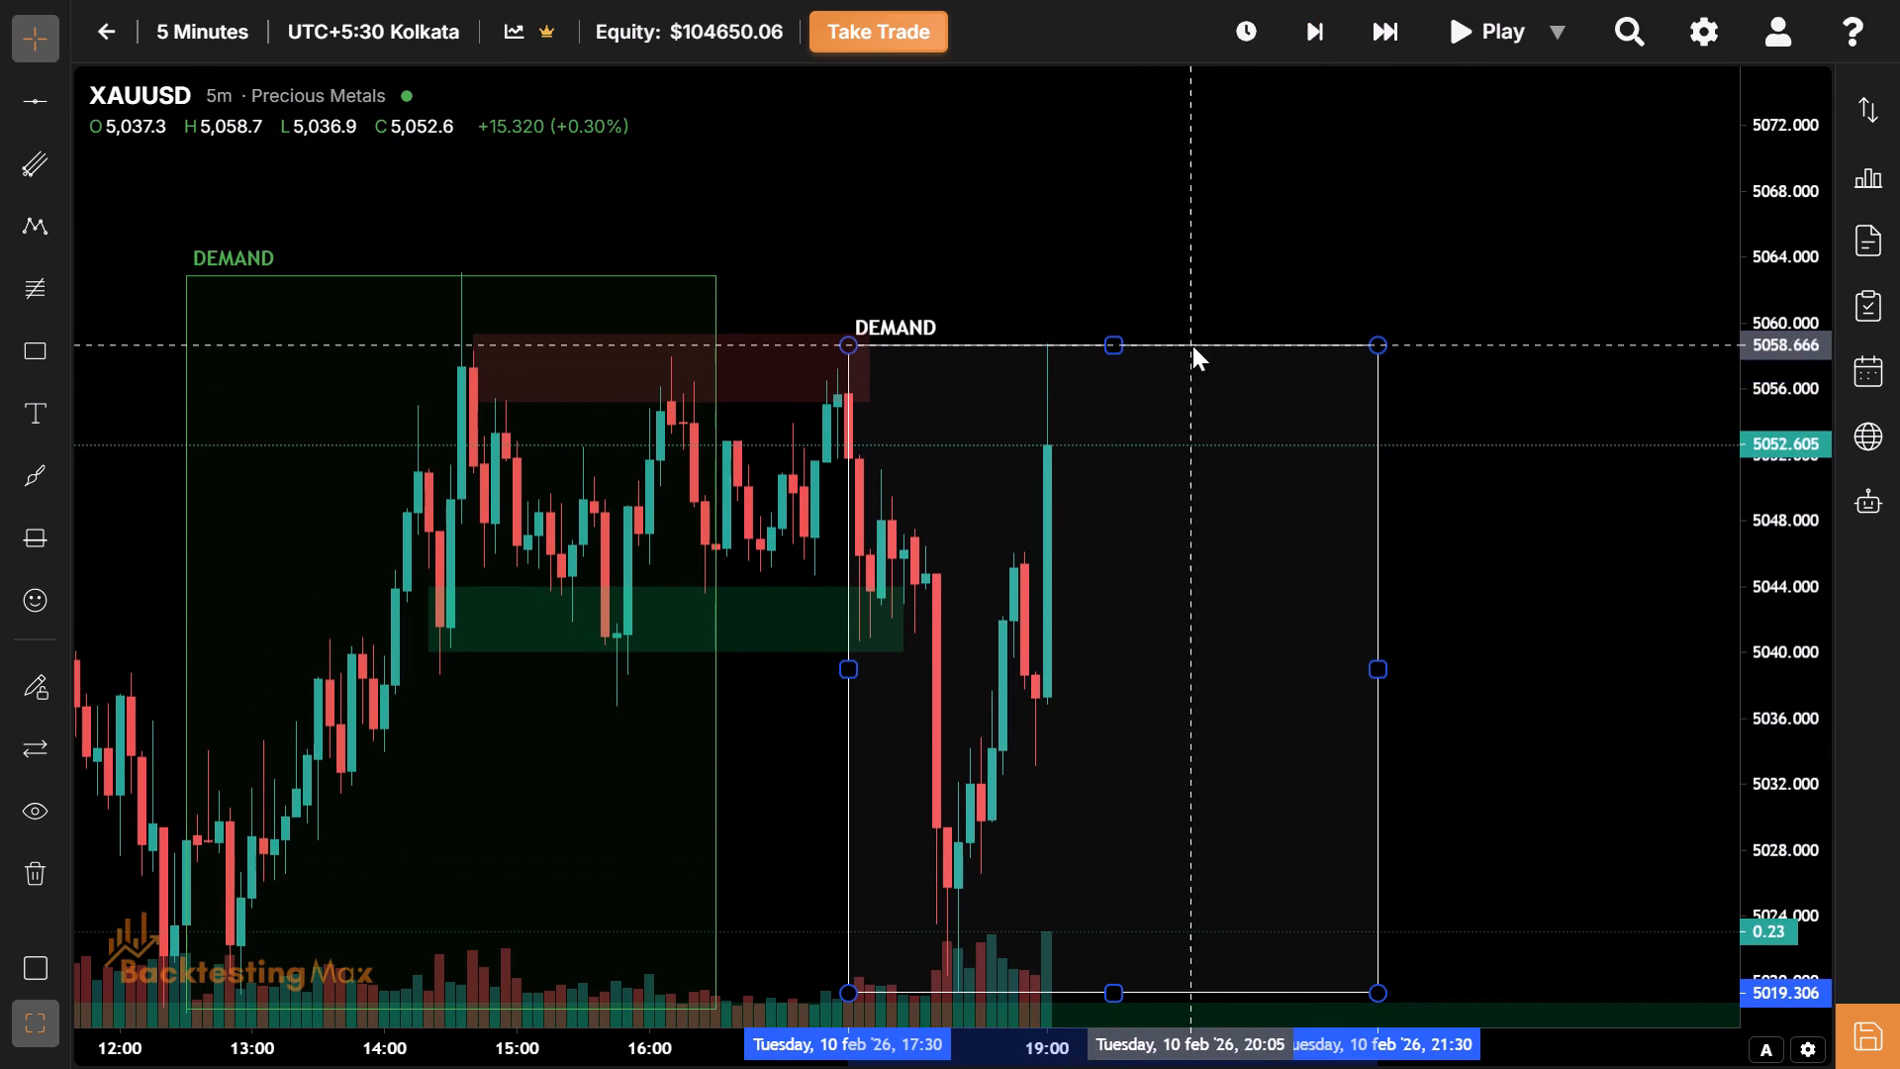
drag(1192, 345, 1211, 344)
Delete the green 5040–5044 demand zone that runs from 14:20 to 17:55 on 10 Feb.
drag(1133, 553, 1195, 581)
drag(1195, 581, 1118, 403)
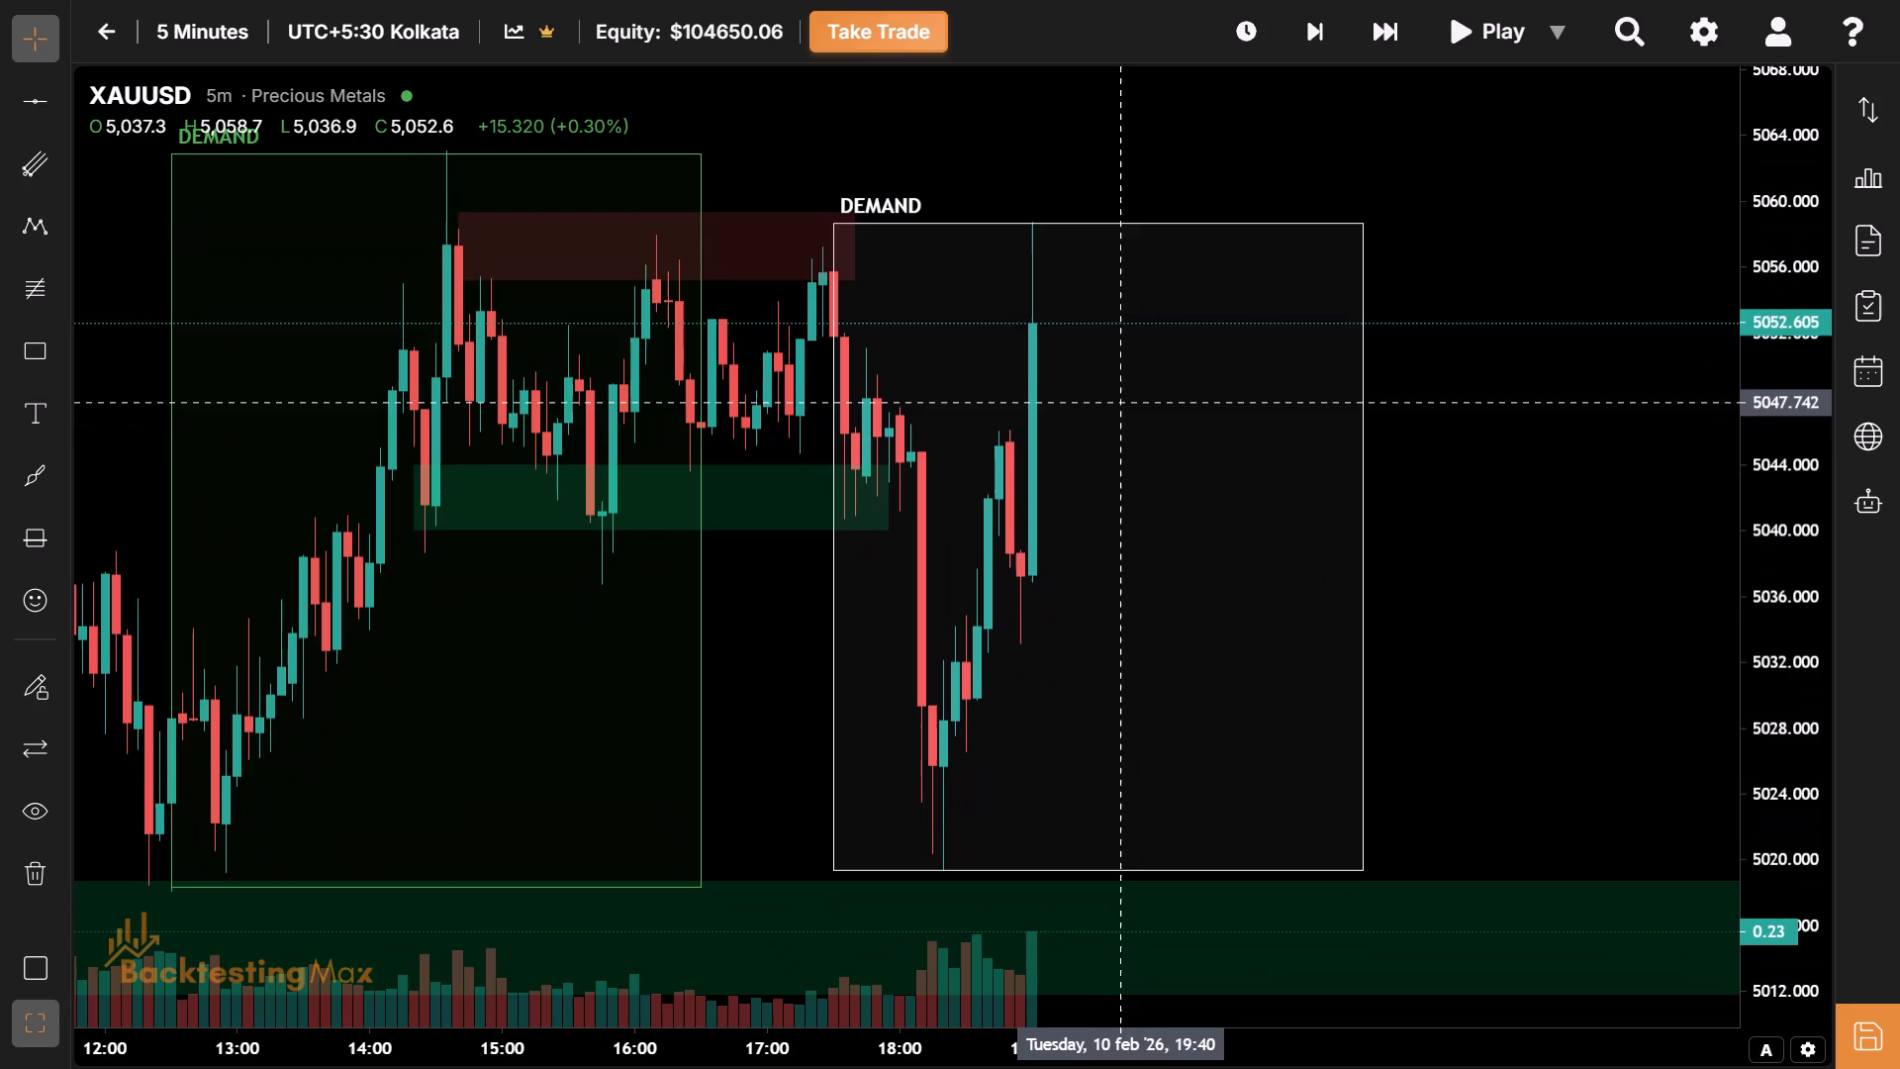
click(861, 469)
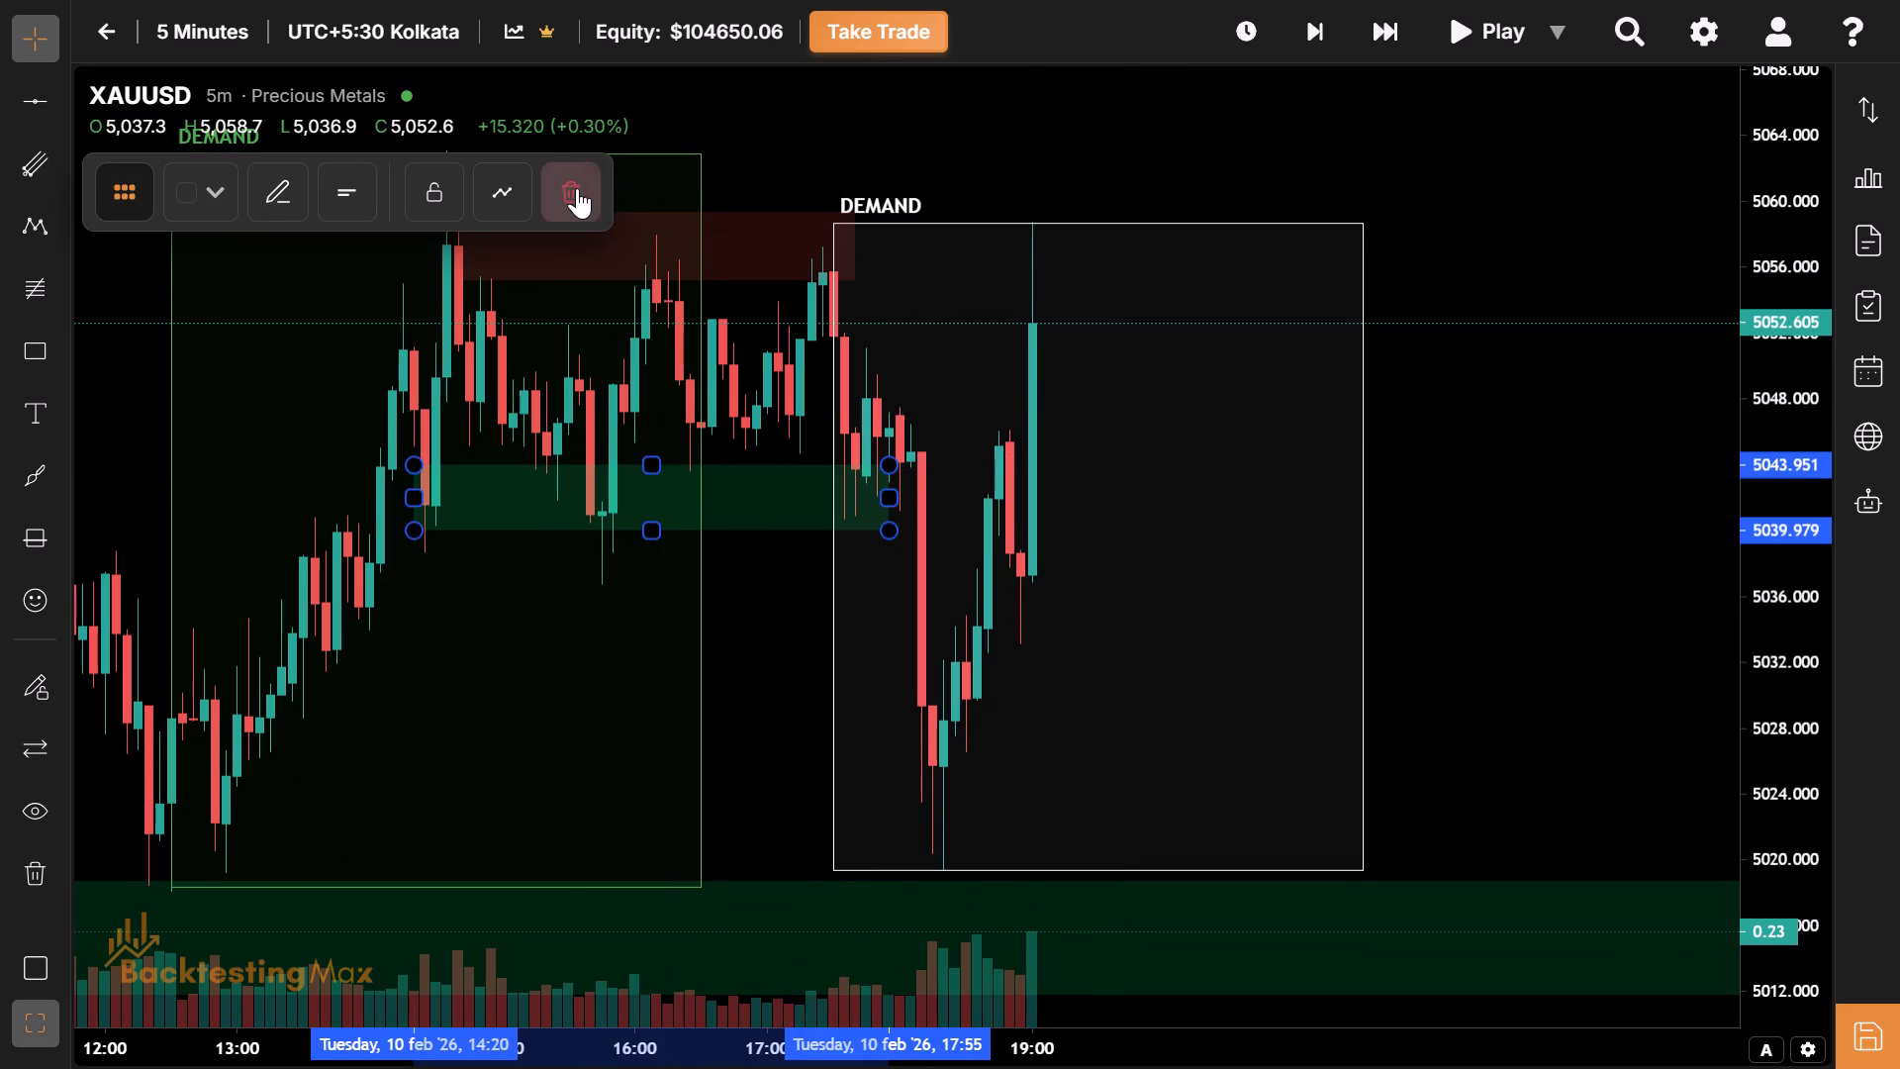
click(572, 189)
Advance the replay one bar to 19:05 on 10 Feb.
drag(1012, 571, 1004, 597)
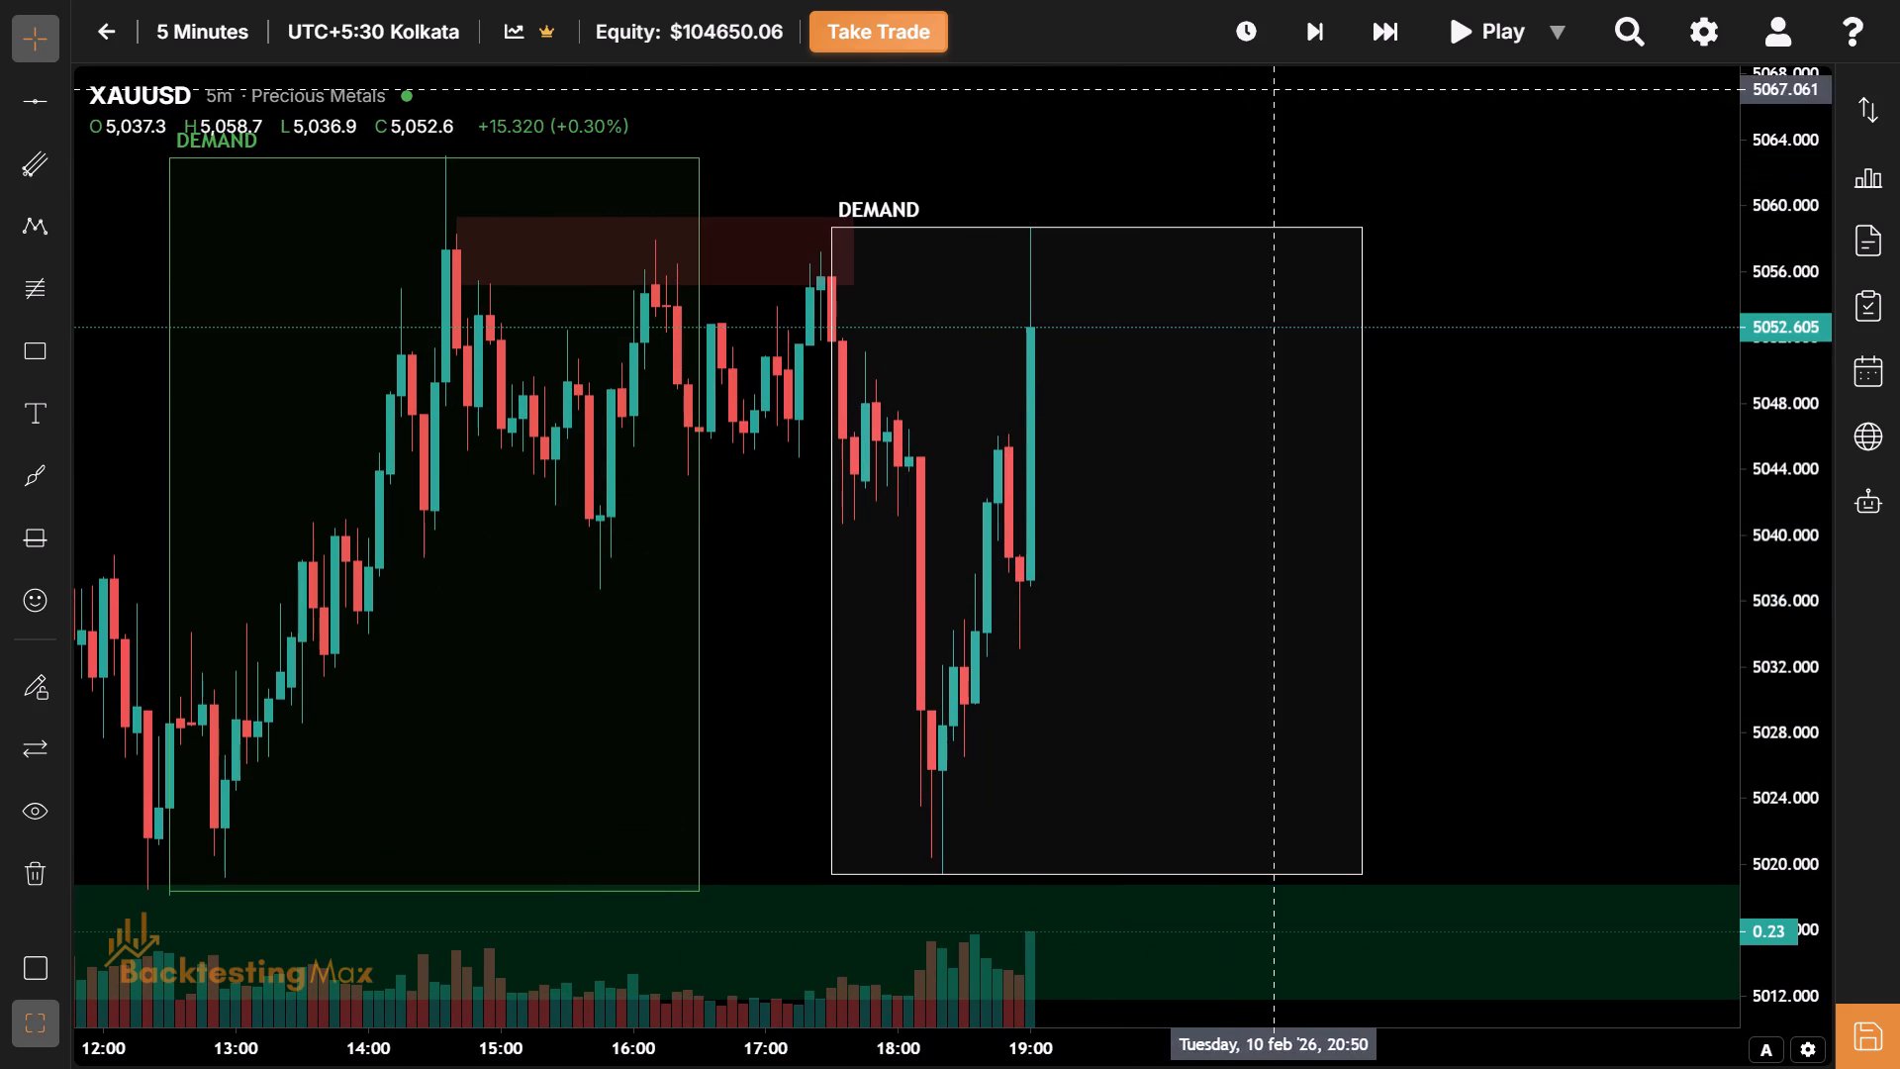
click(1303, 40)
Examine the white session box's range against the red supply zone above and the wide demand zone below.
drag(1157, 443, 1076, 409)
drag(1076, 409, 1142, 581)
drag(1142, 581, 1274, 570)
click(1274, 570)
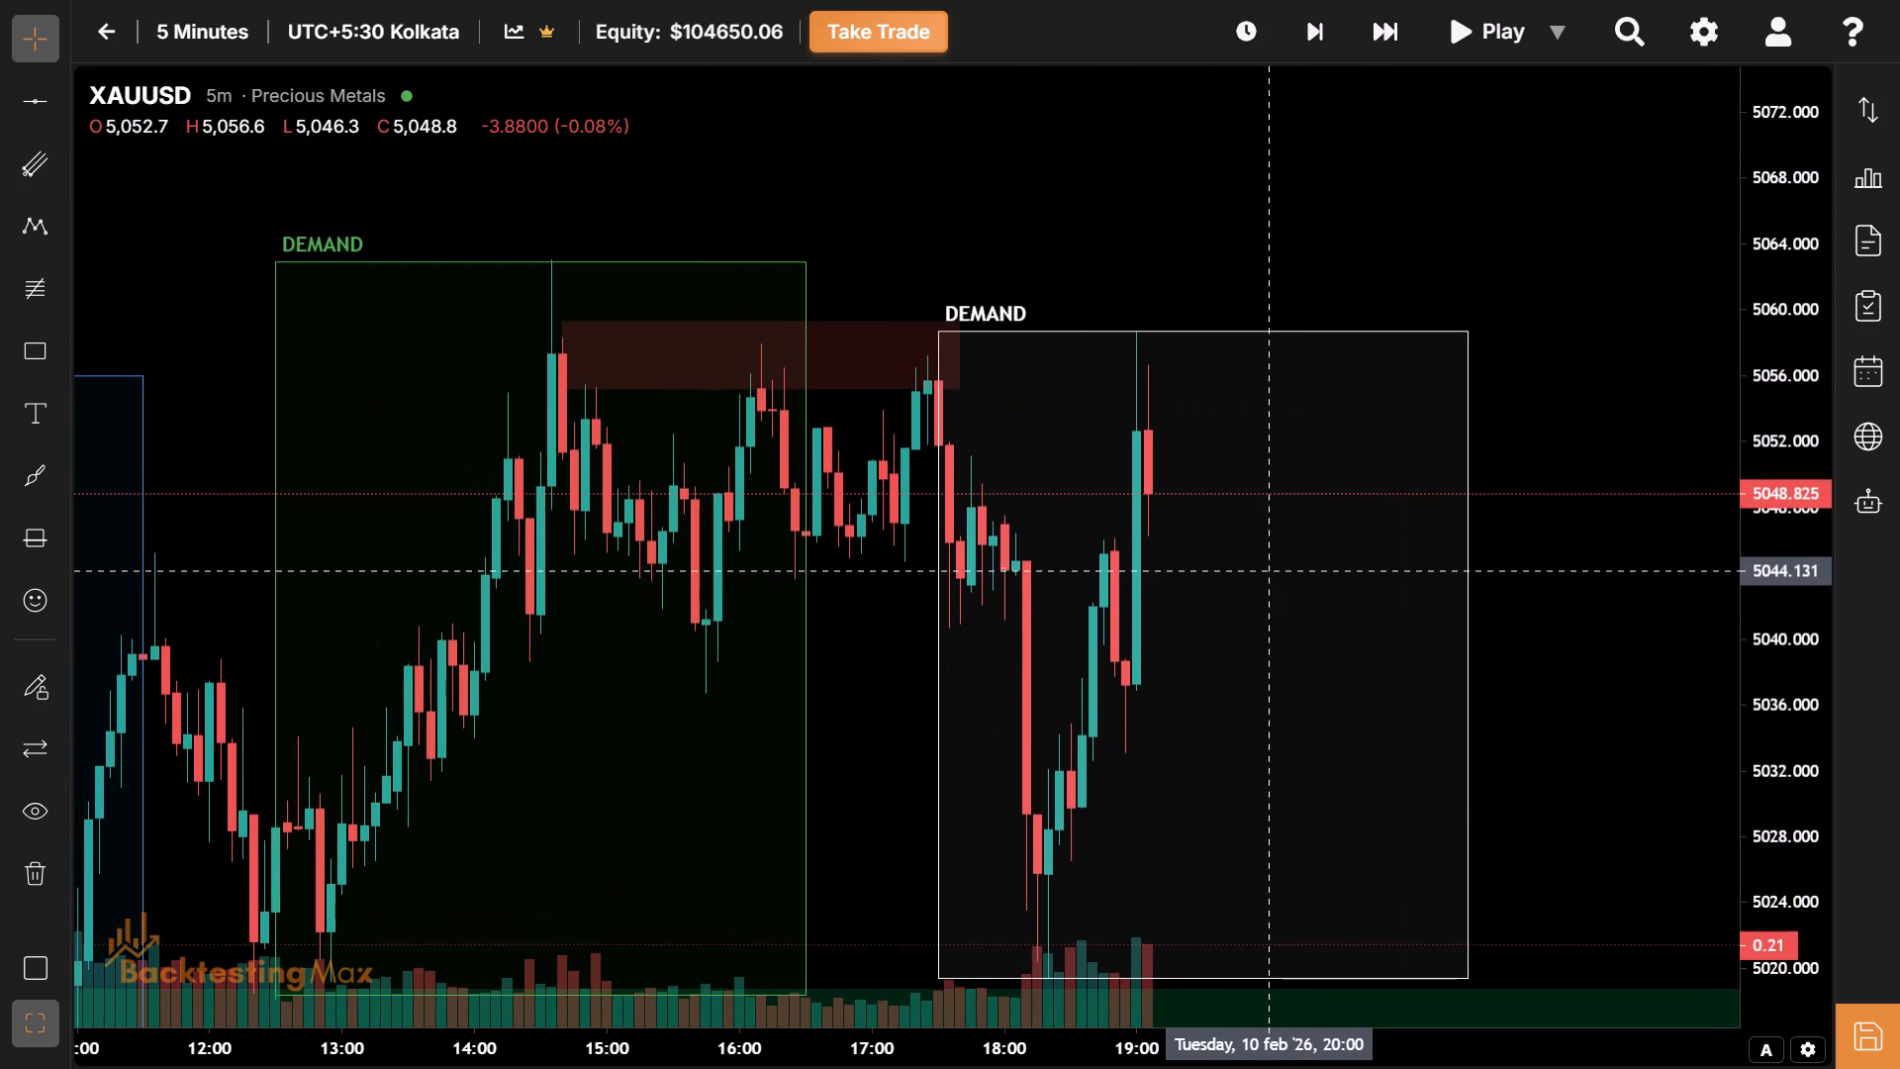
drag(1272, 568, 1233, 684)
click(1233, 684)
drag(1233, 684, 1360, 43)
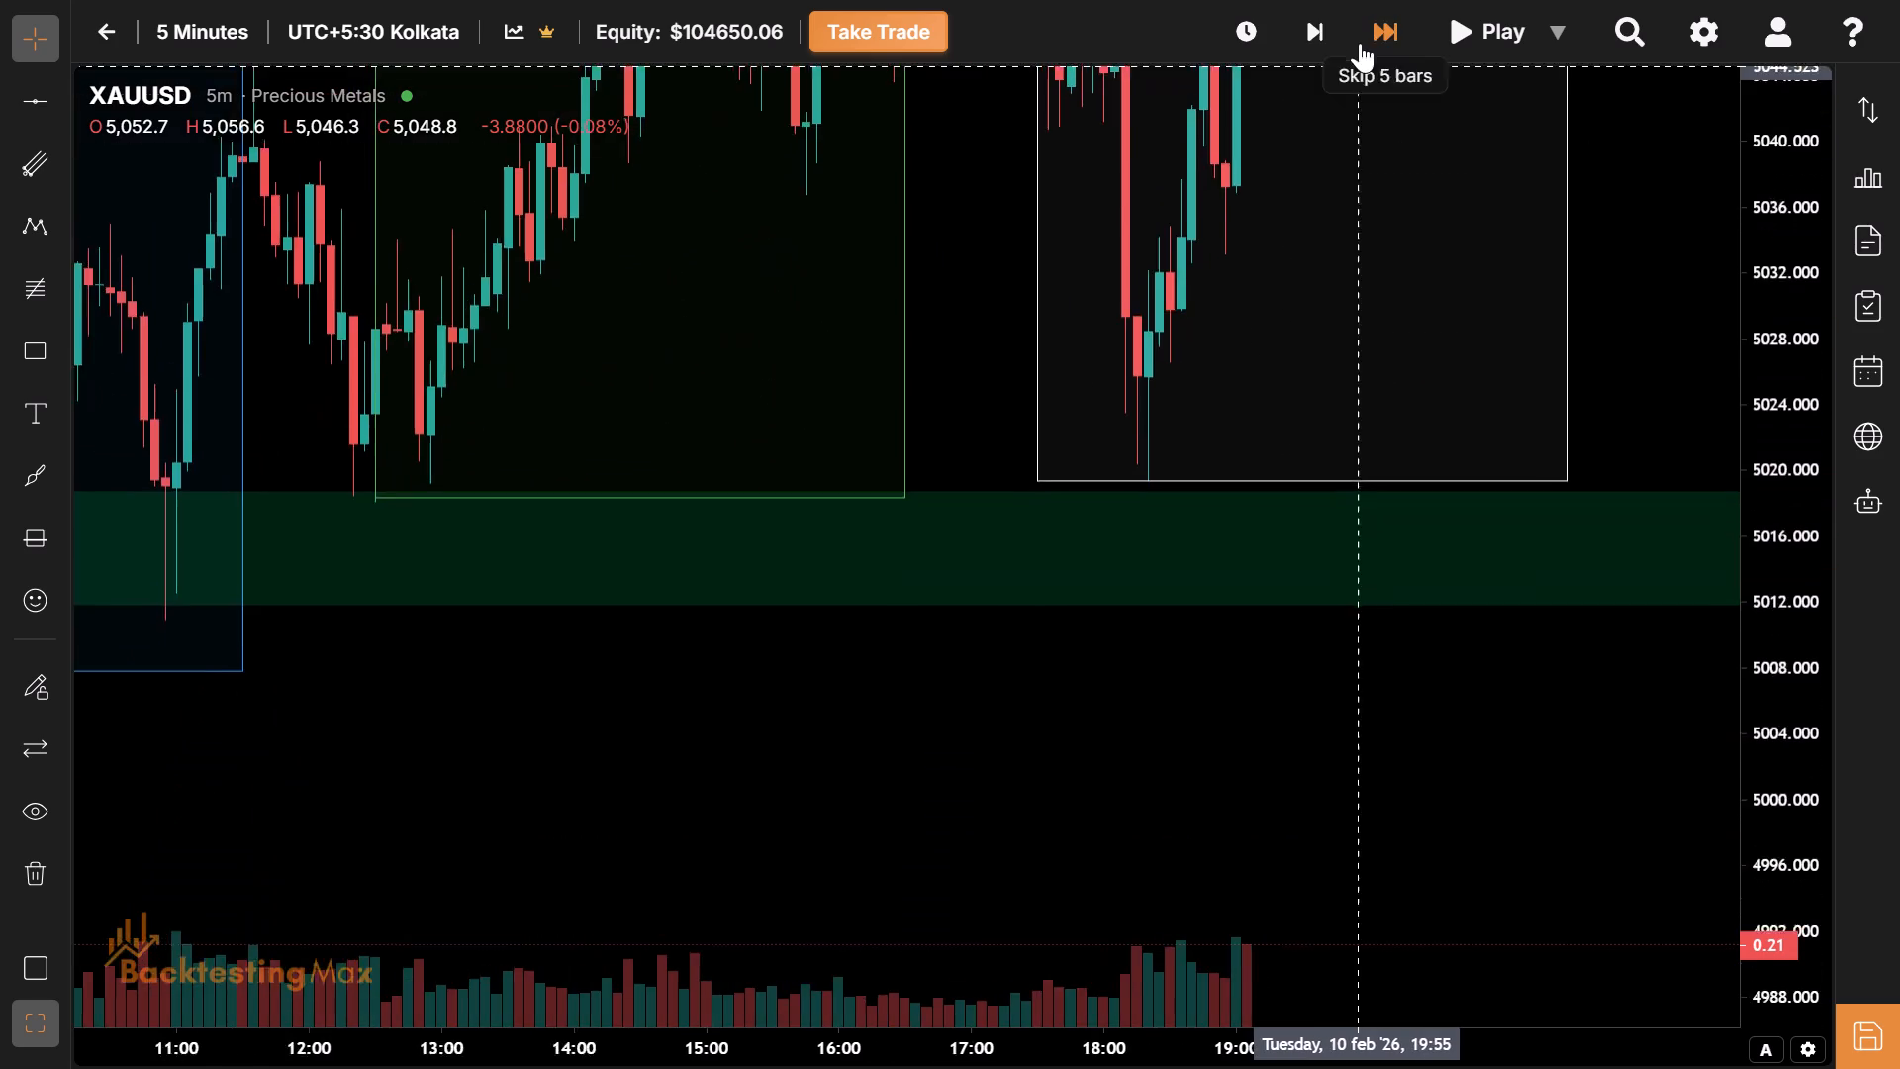
drag(1360, 43, 1119, 478)
drag(1119, 478, 1079, 671)
Advance the replay seven bars to 19:40 on 10 Feb.
click(1323, 46)
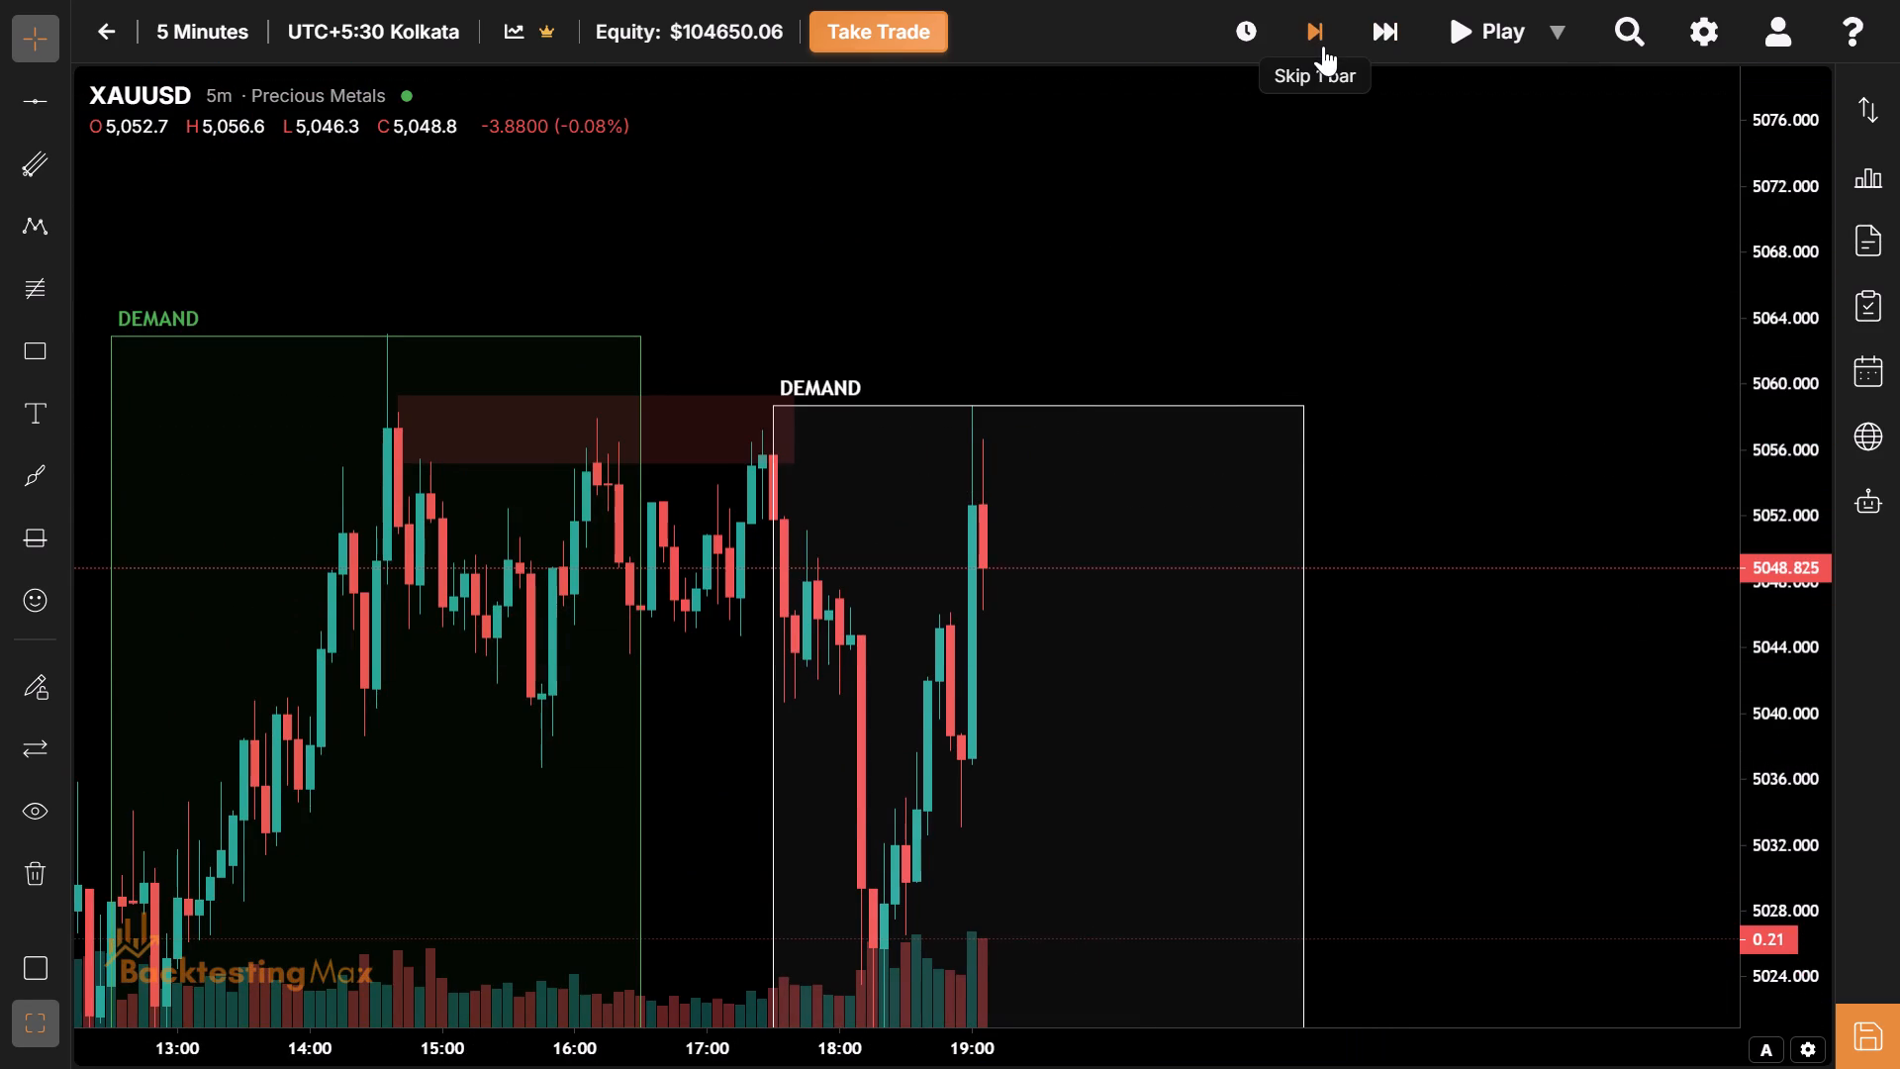
click(1323, 46)
click(1323, 46)
click(1323, 46)
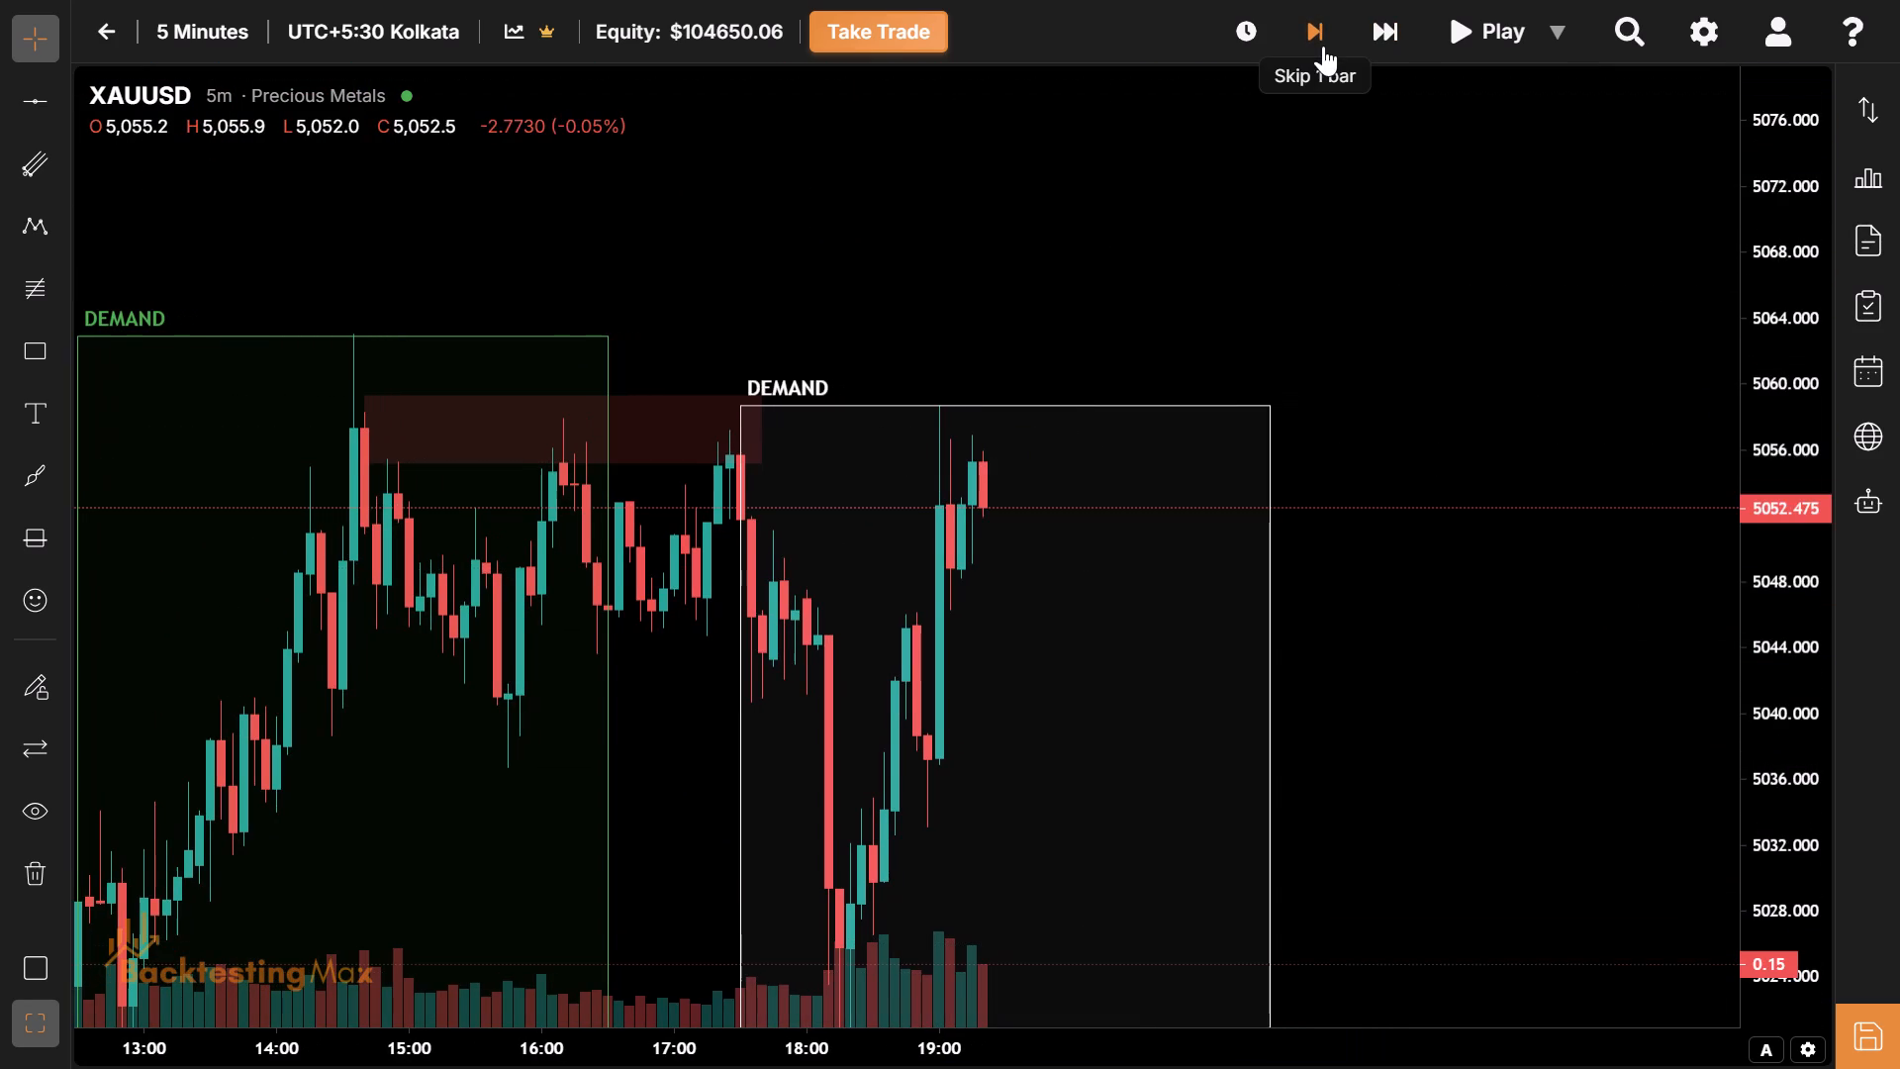
click(1323, 46)
drag(1028, 556, 1029, 373)
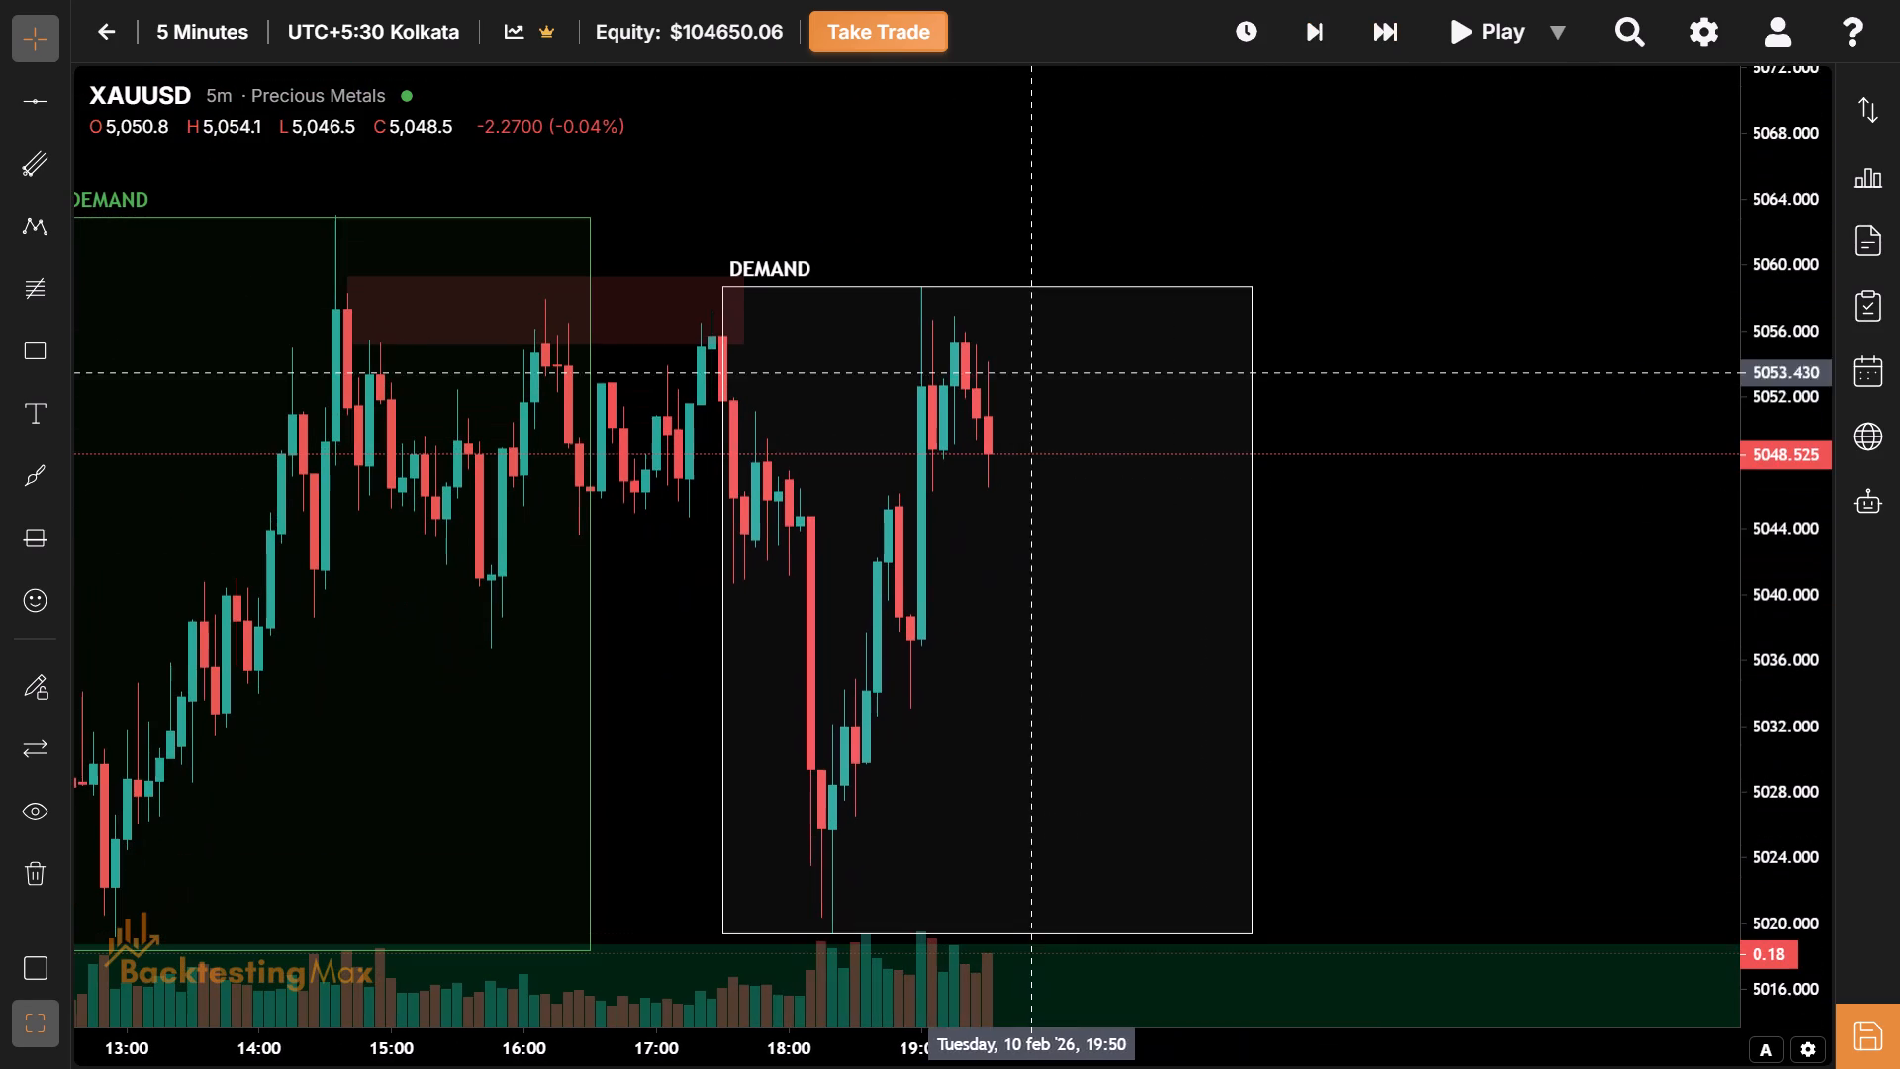
click(1319, 37)
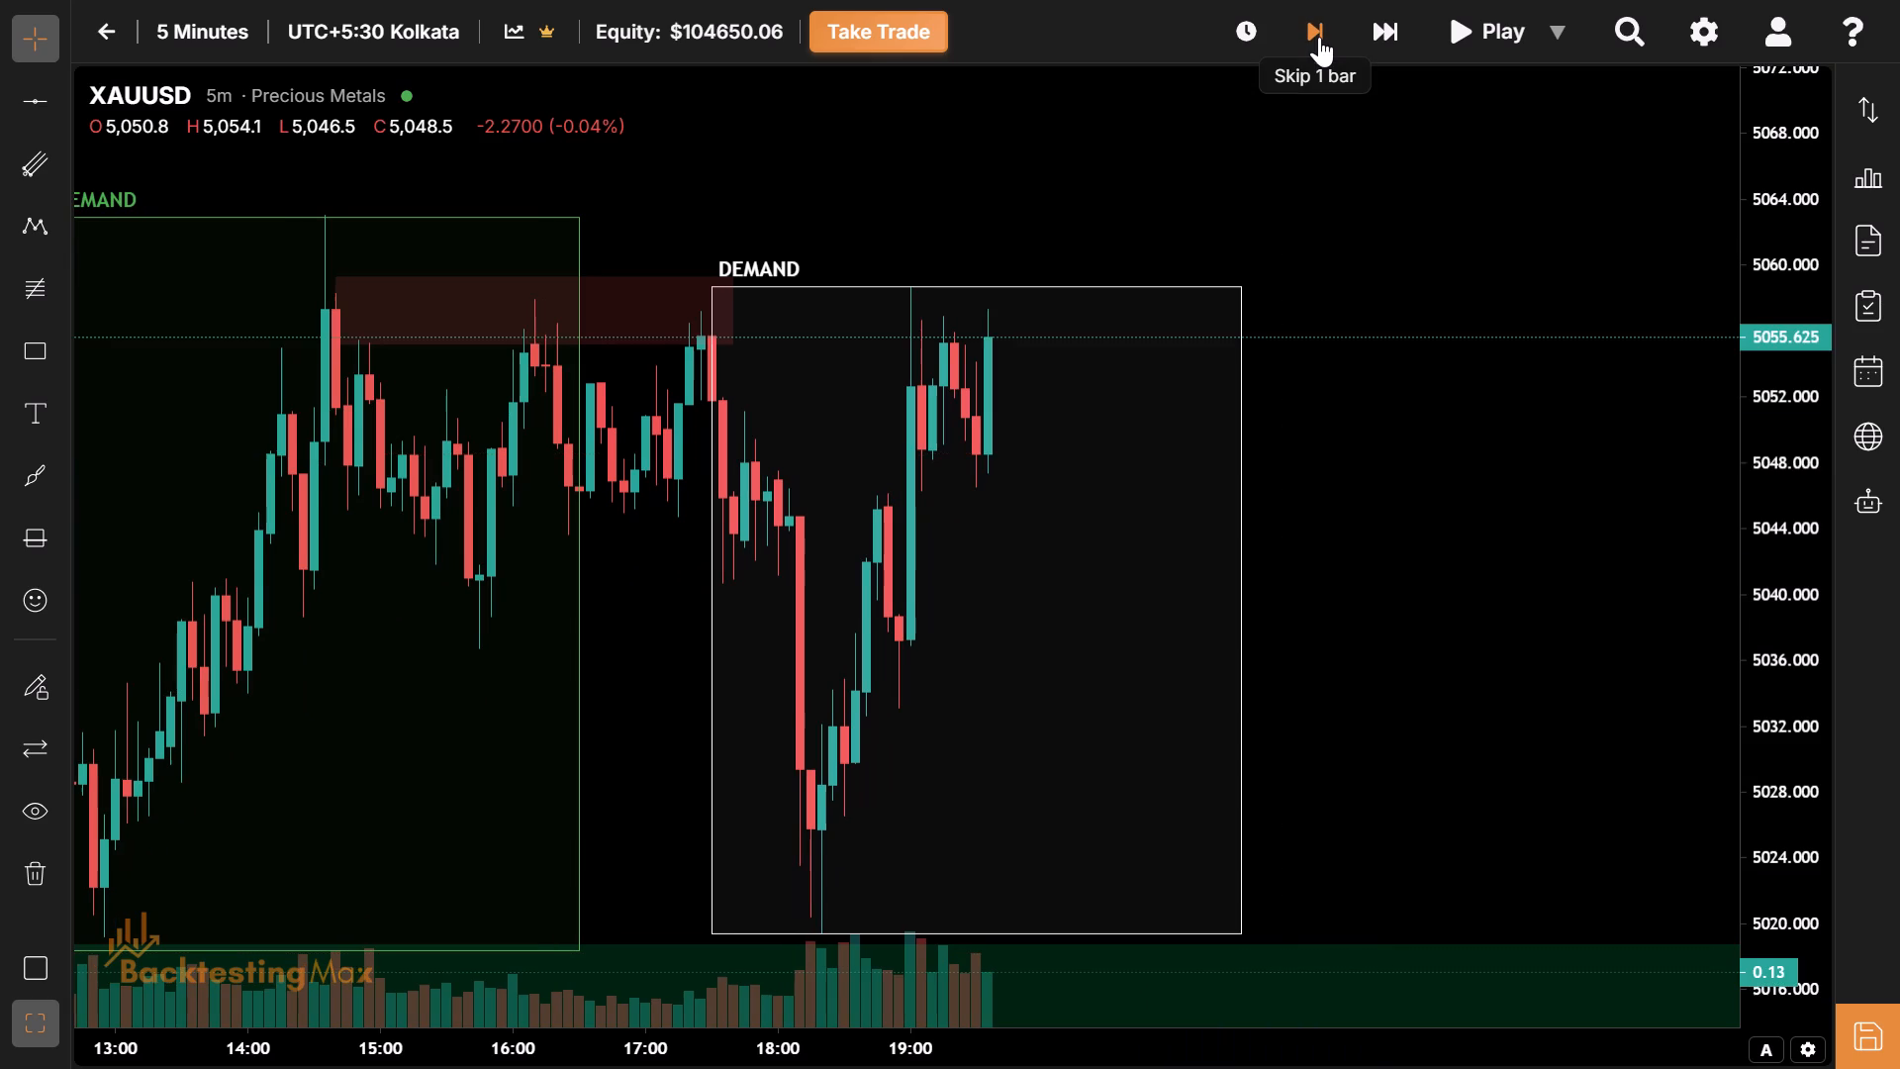
click(1319, 37)
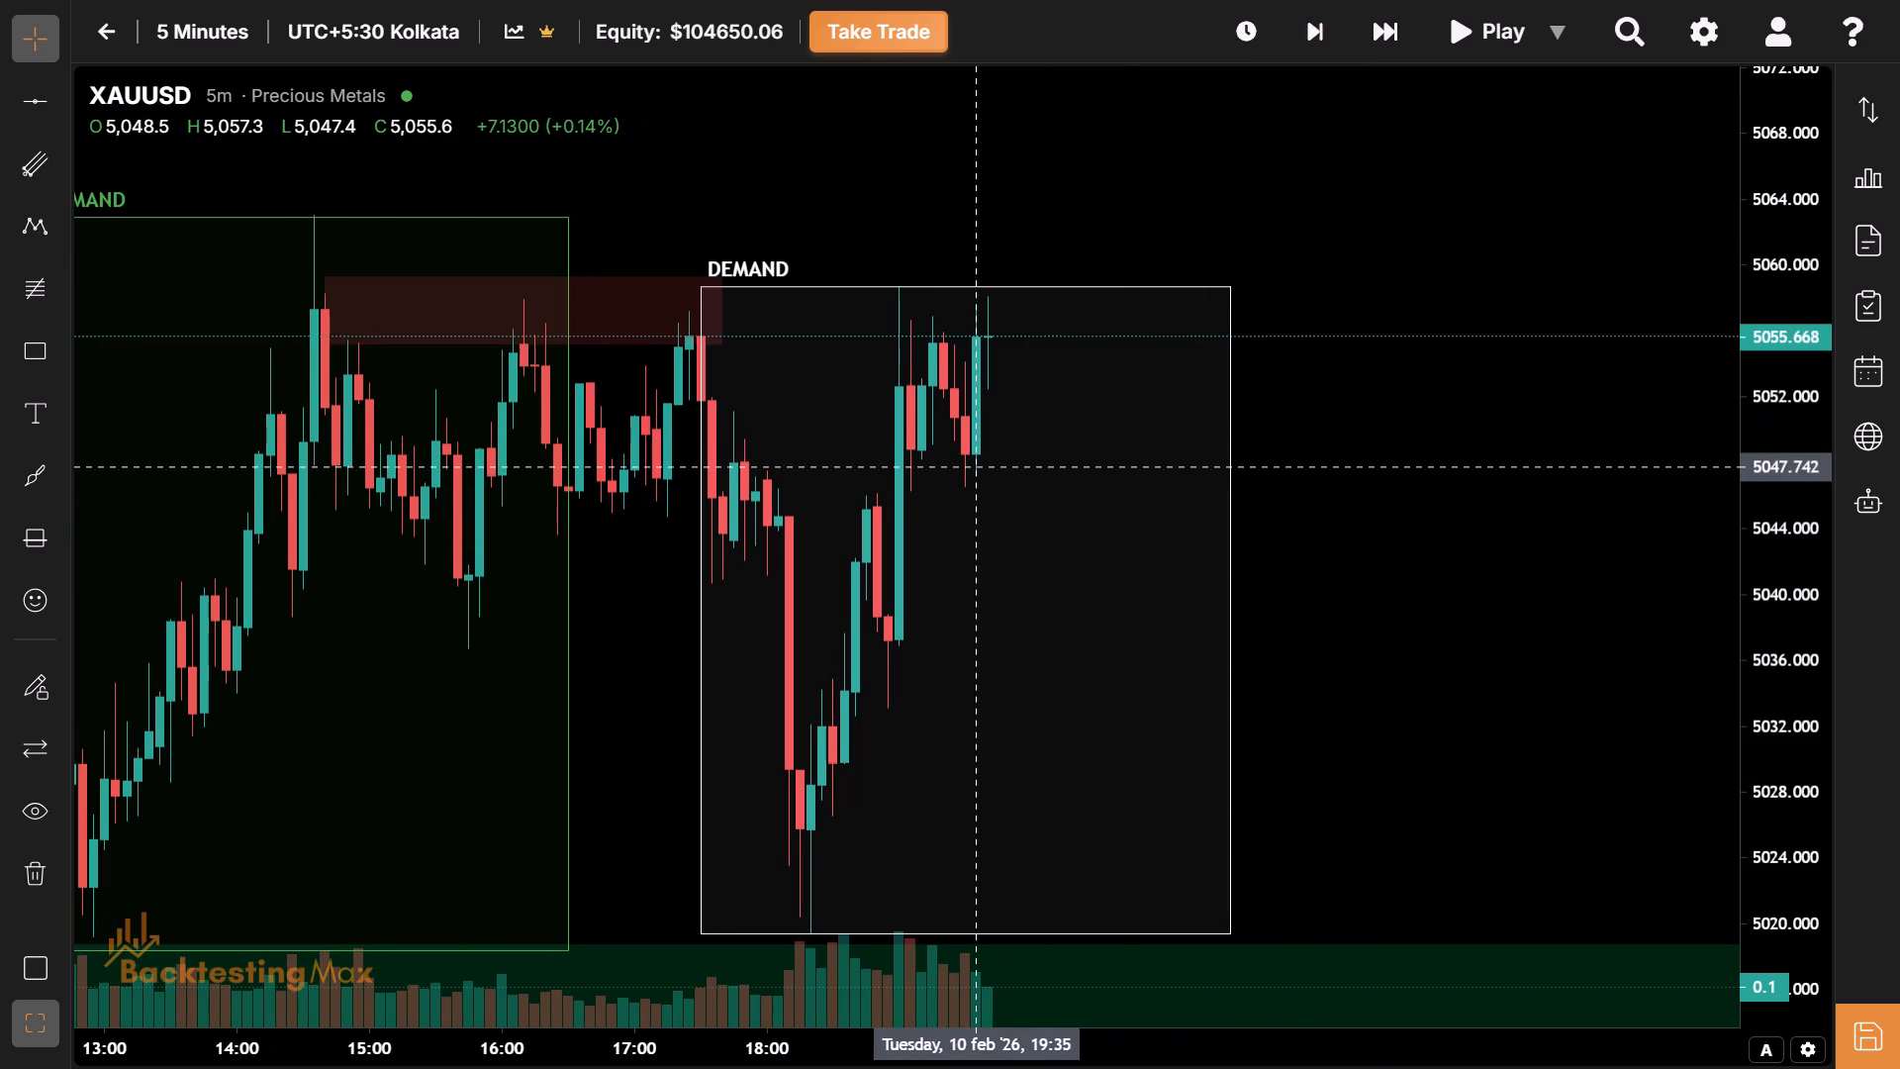
Advance the replay one bar to 19:45 on 10 Feb.
drag(975, 467, 906, 596)
click(1299, 40)
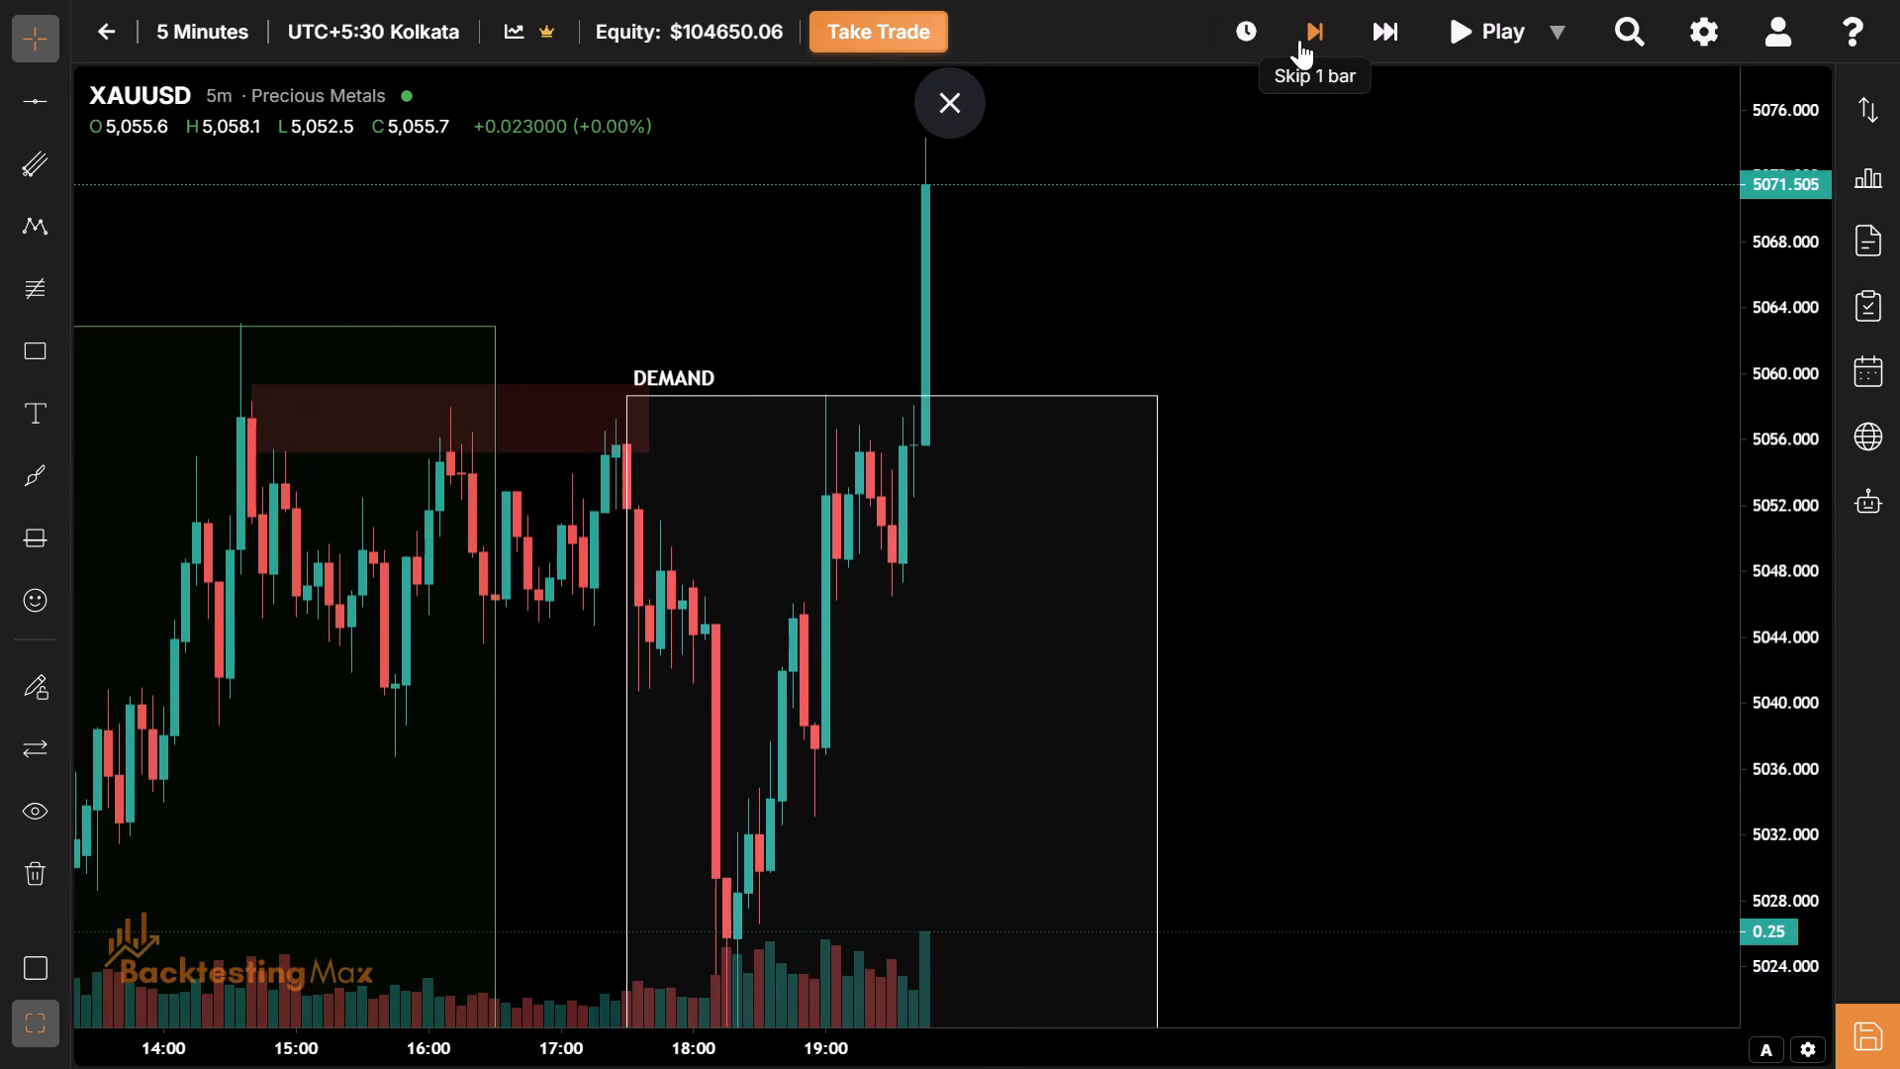
Raise the white session box's top edge to the 19:45 candle's high at about 5074.3.
drag(1064, 262, 1206, 411)
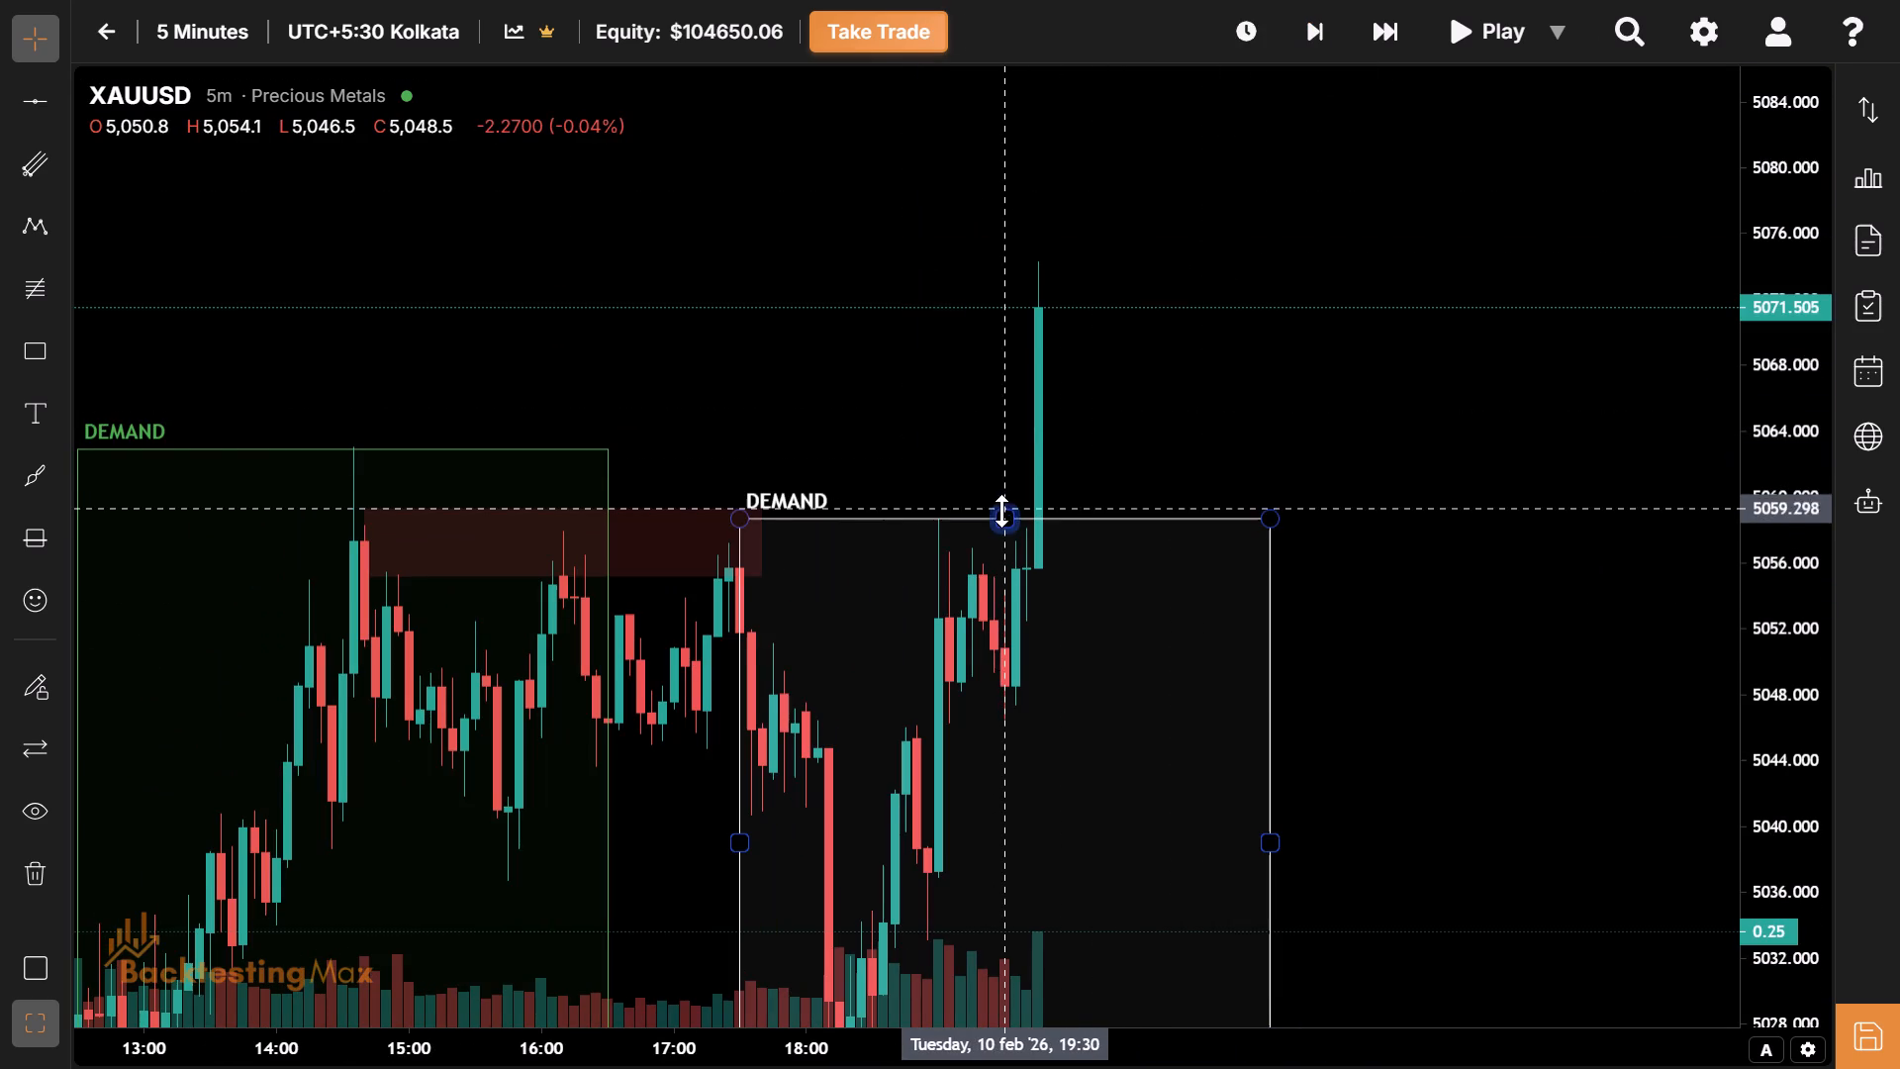
drag(1006, 516, 979, 260)
Draw a horizontal line at about 5085.84, by the swing high around 02:00 on 10 Feb.
drag(1055, 712, 1169, 474)
drag(1169, 474, 1158, 479)
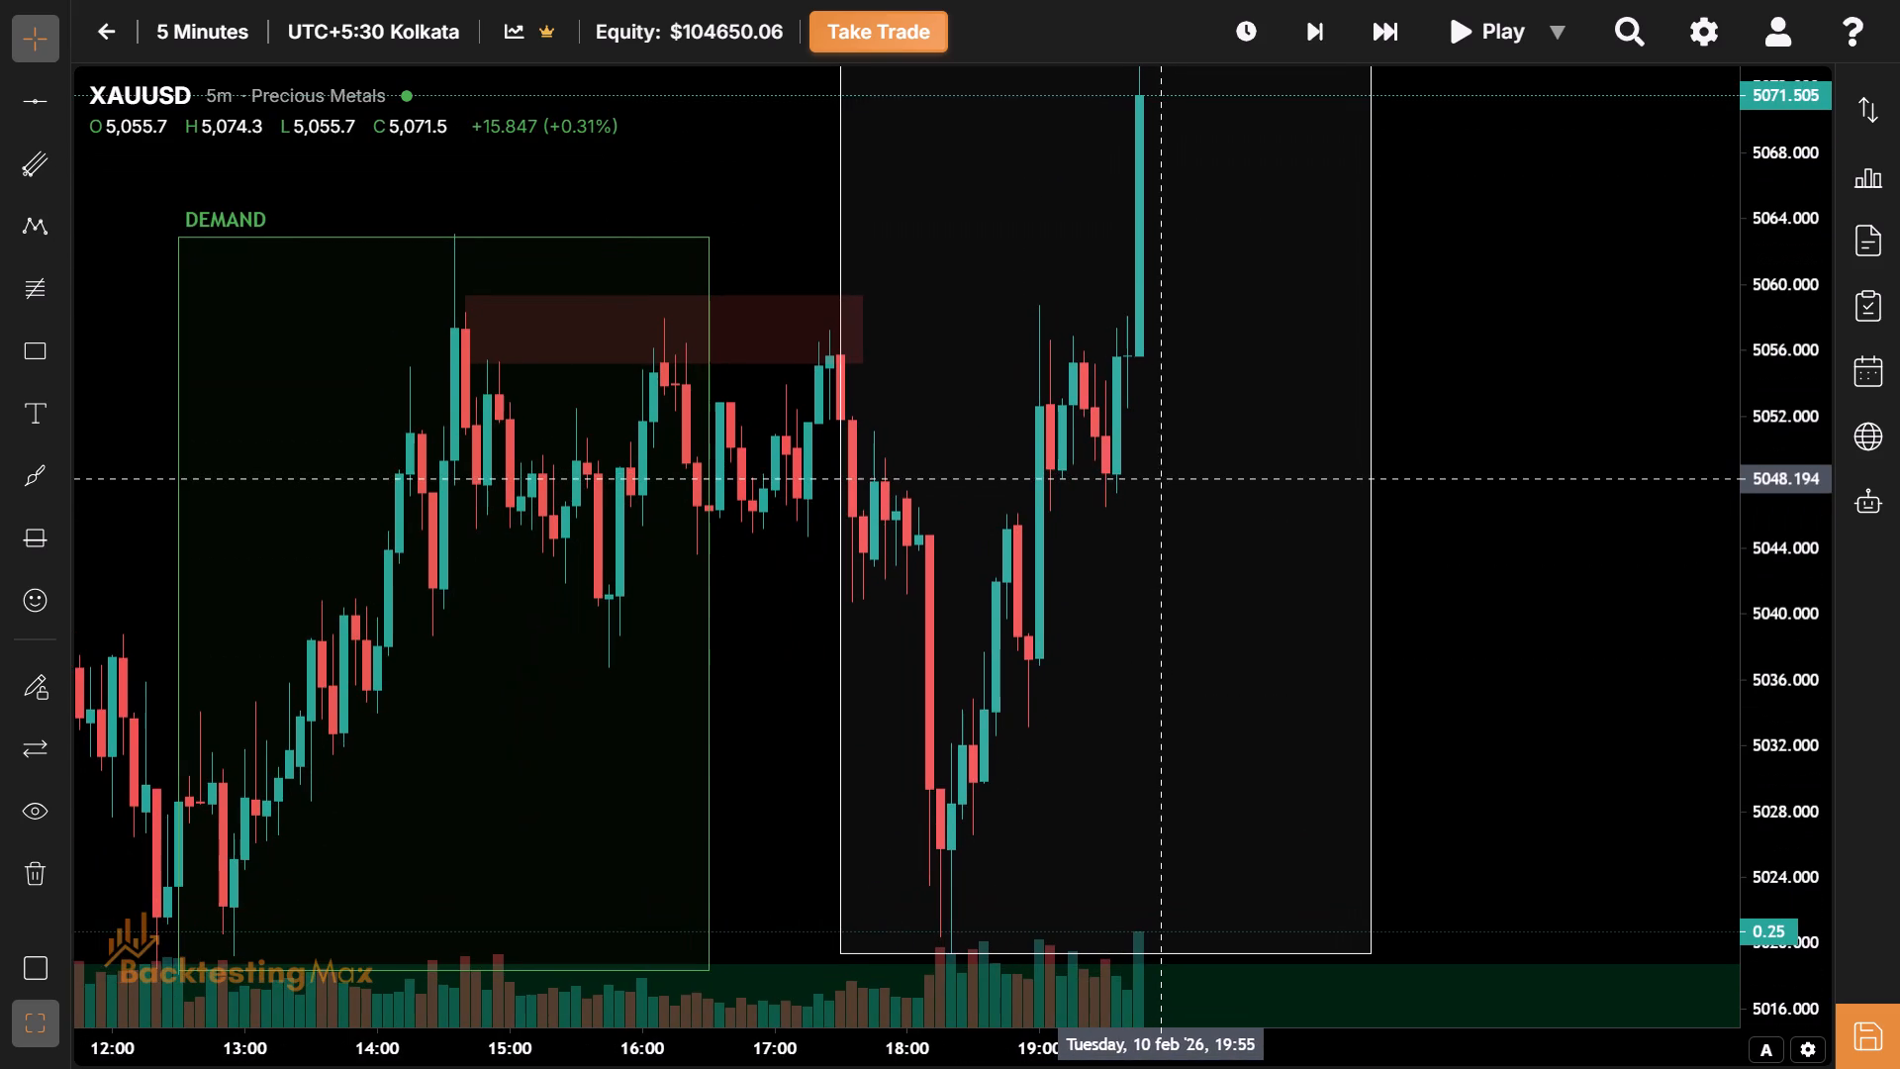
drag(1158, 479, 1353, 462)
drag(1105, 746, 1694, 760)
drag(701, 702, 1452, 878)
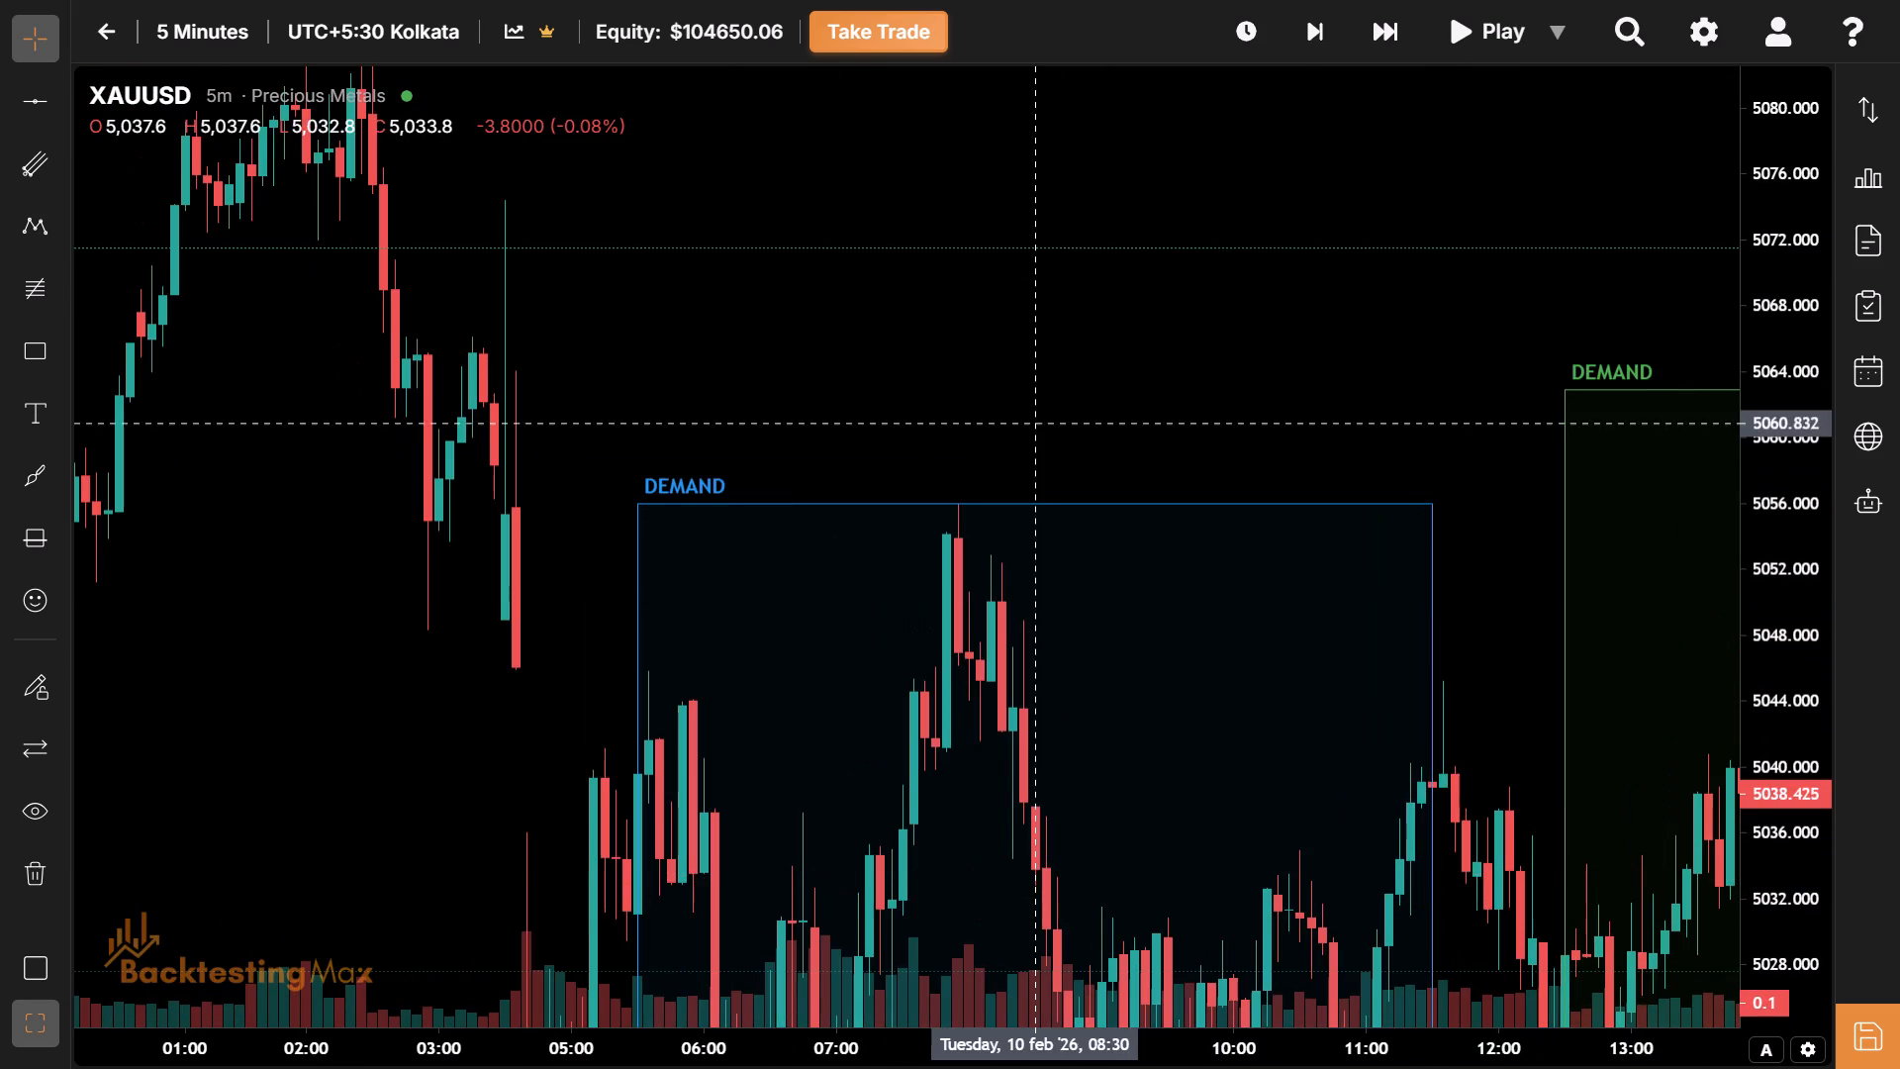
drag(1031, 422, 1131, 919)
drag(1145, 629, 1007, 605)
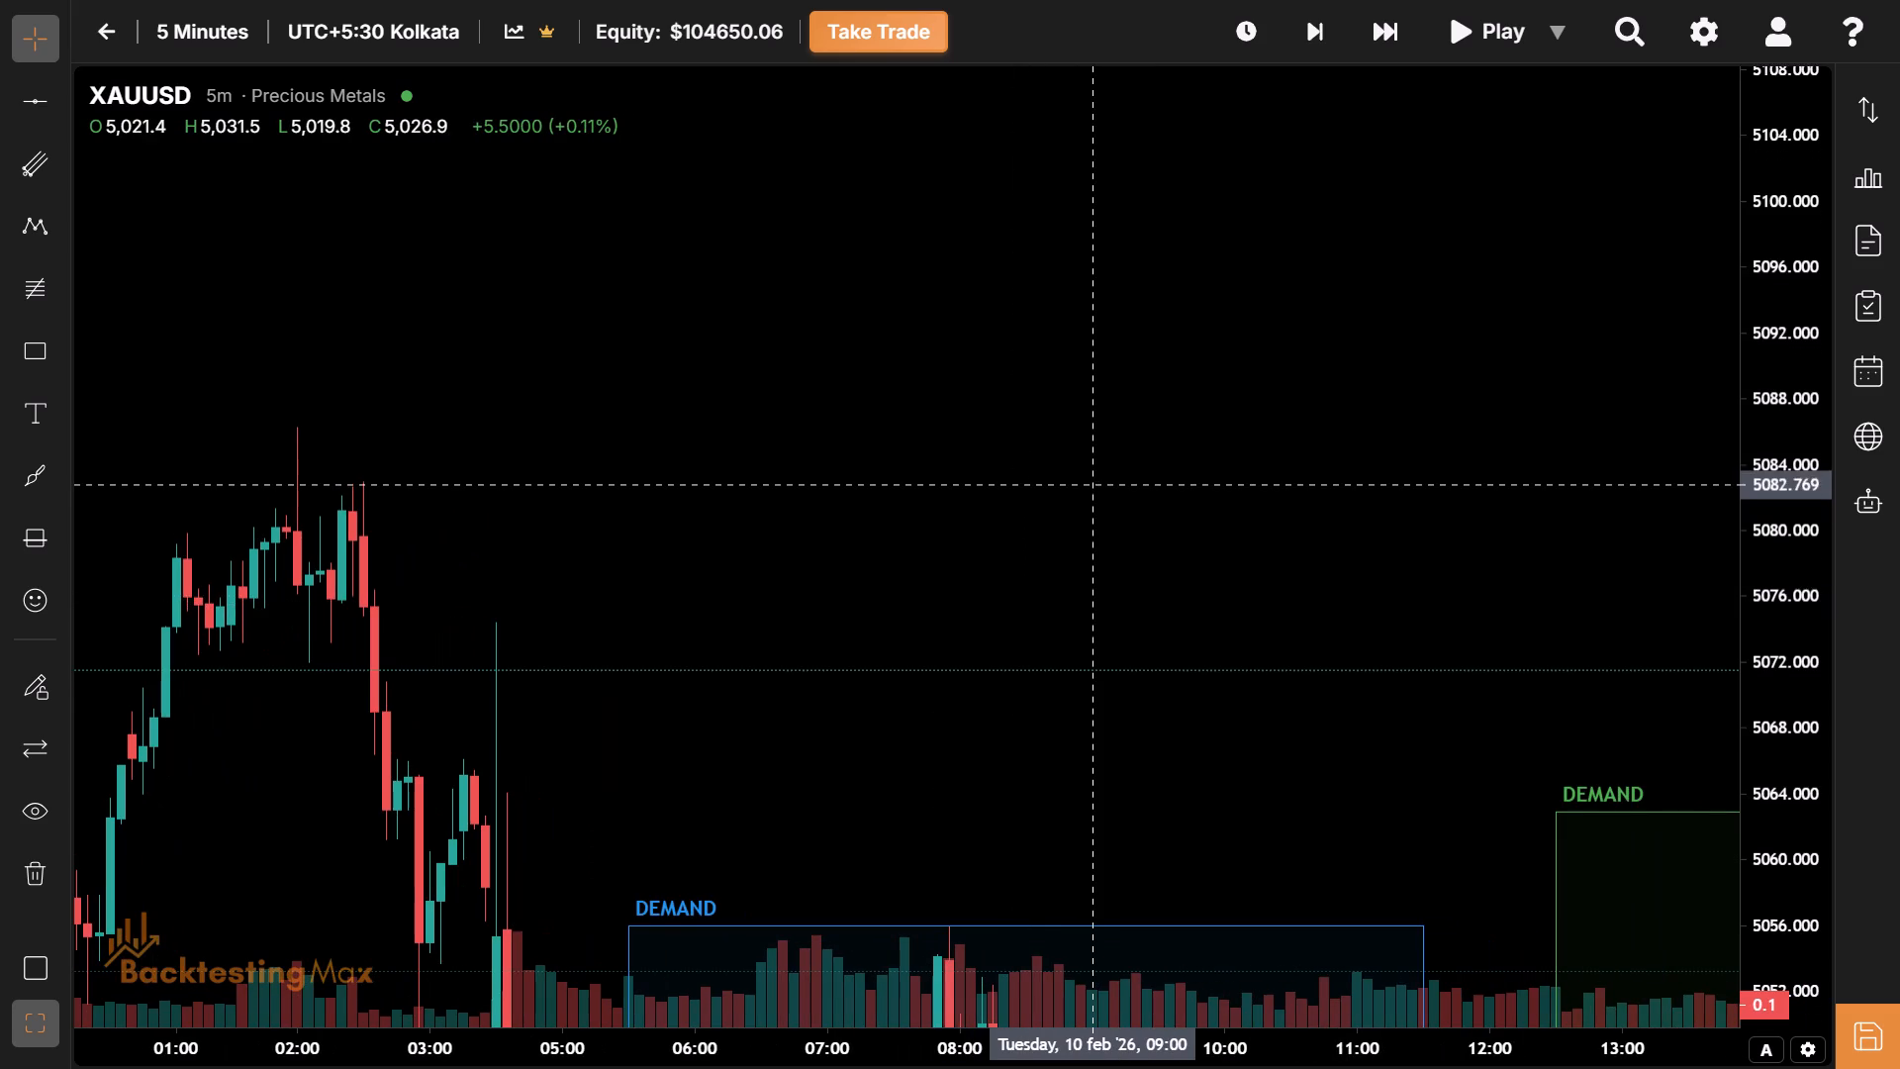
click(1090, 482)
drag(1090, 482, 983, 349)
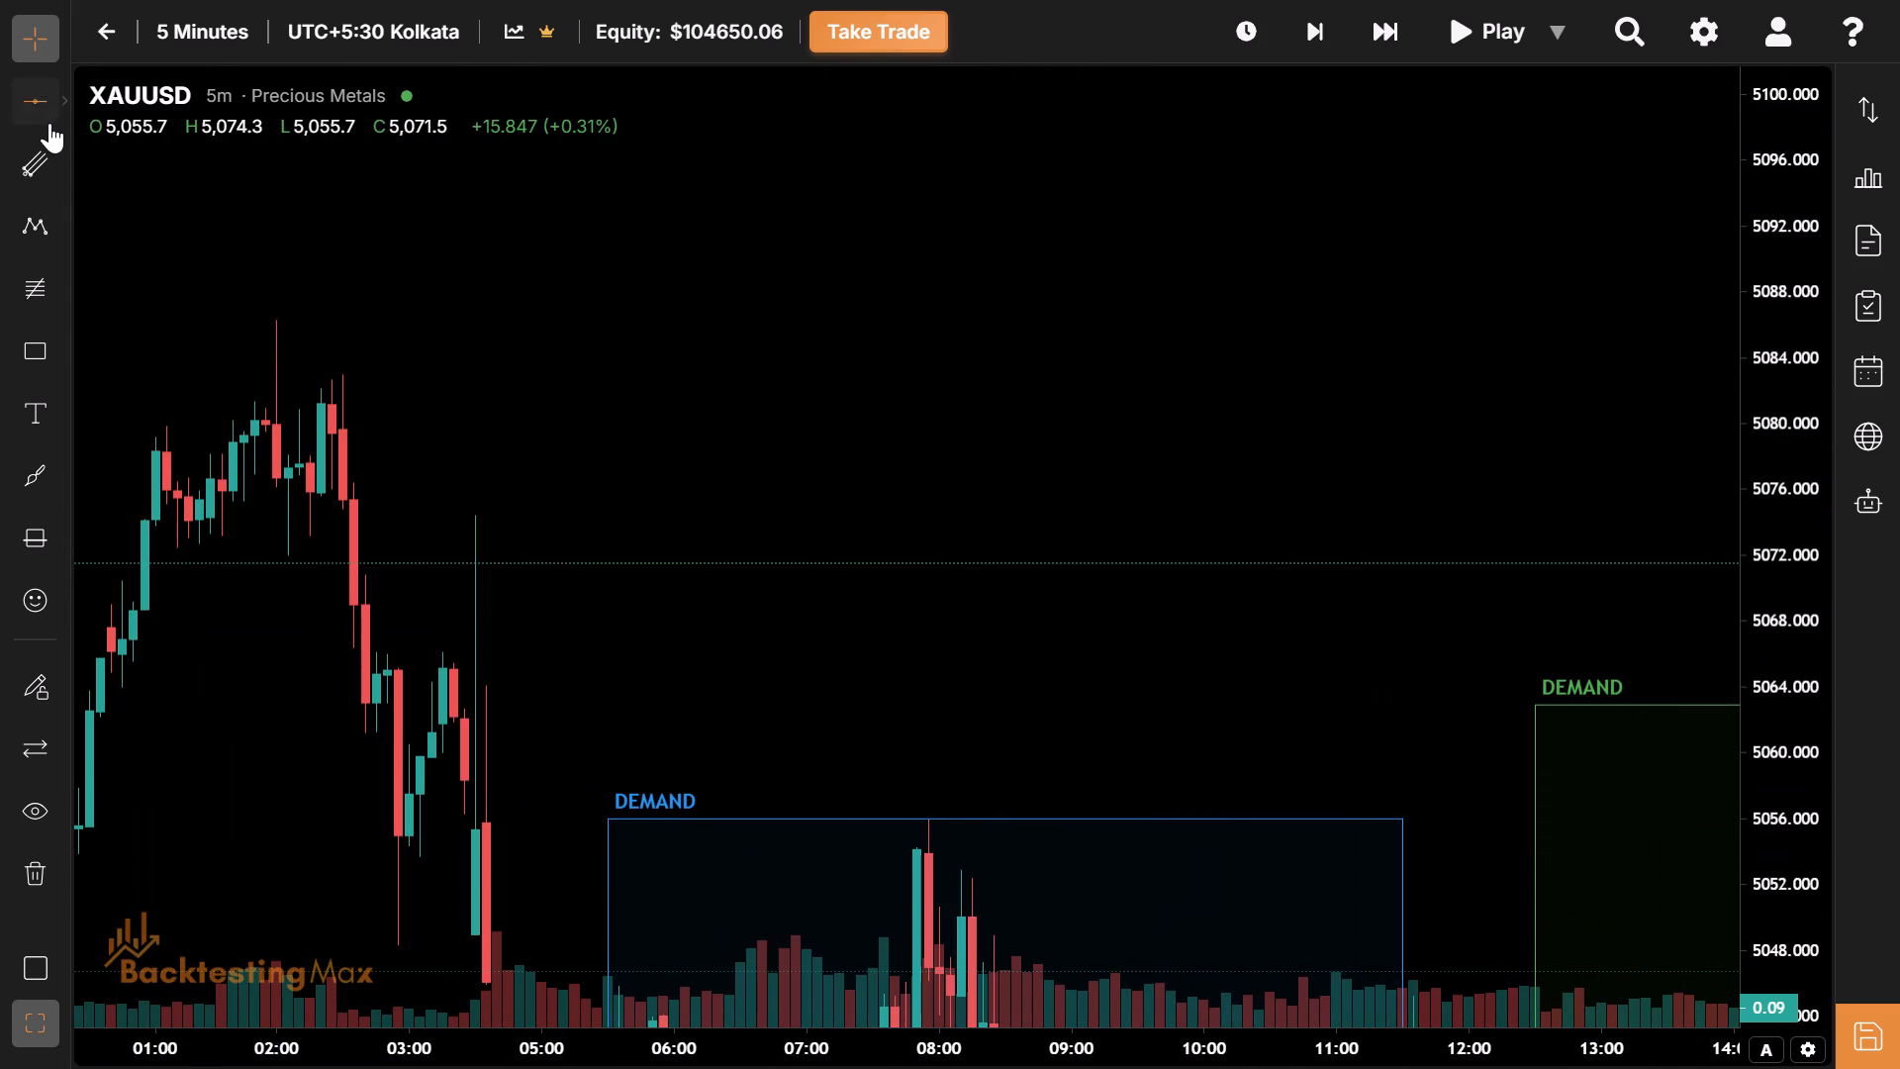
drag(47, 122, 224, 337)
click(224, 337)
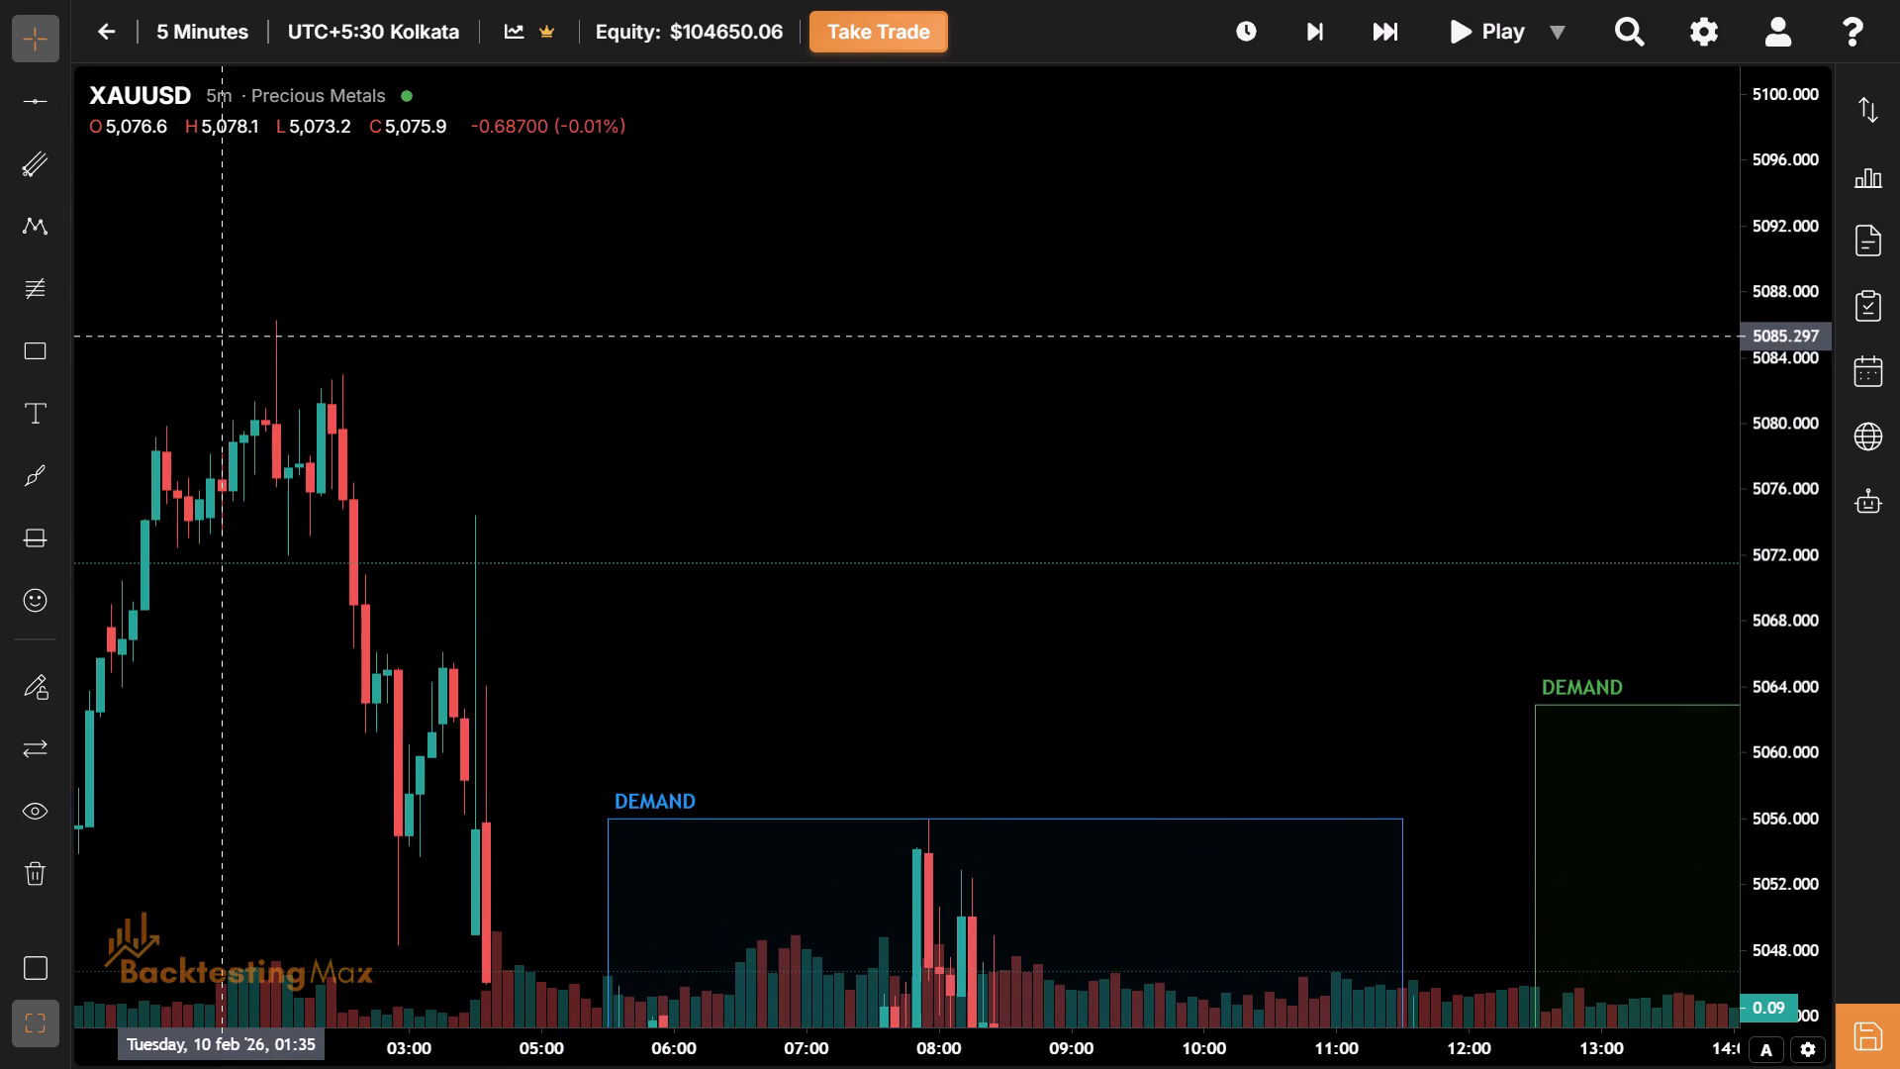
click(224, 337)
click(31, 119)
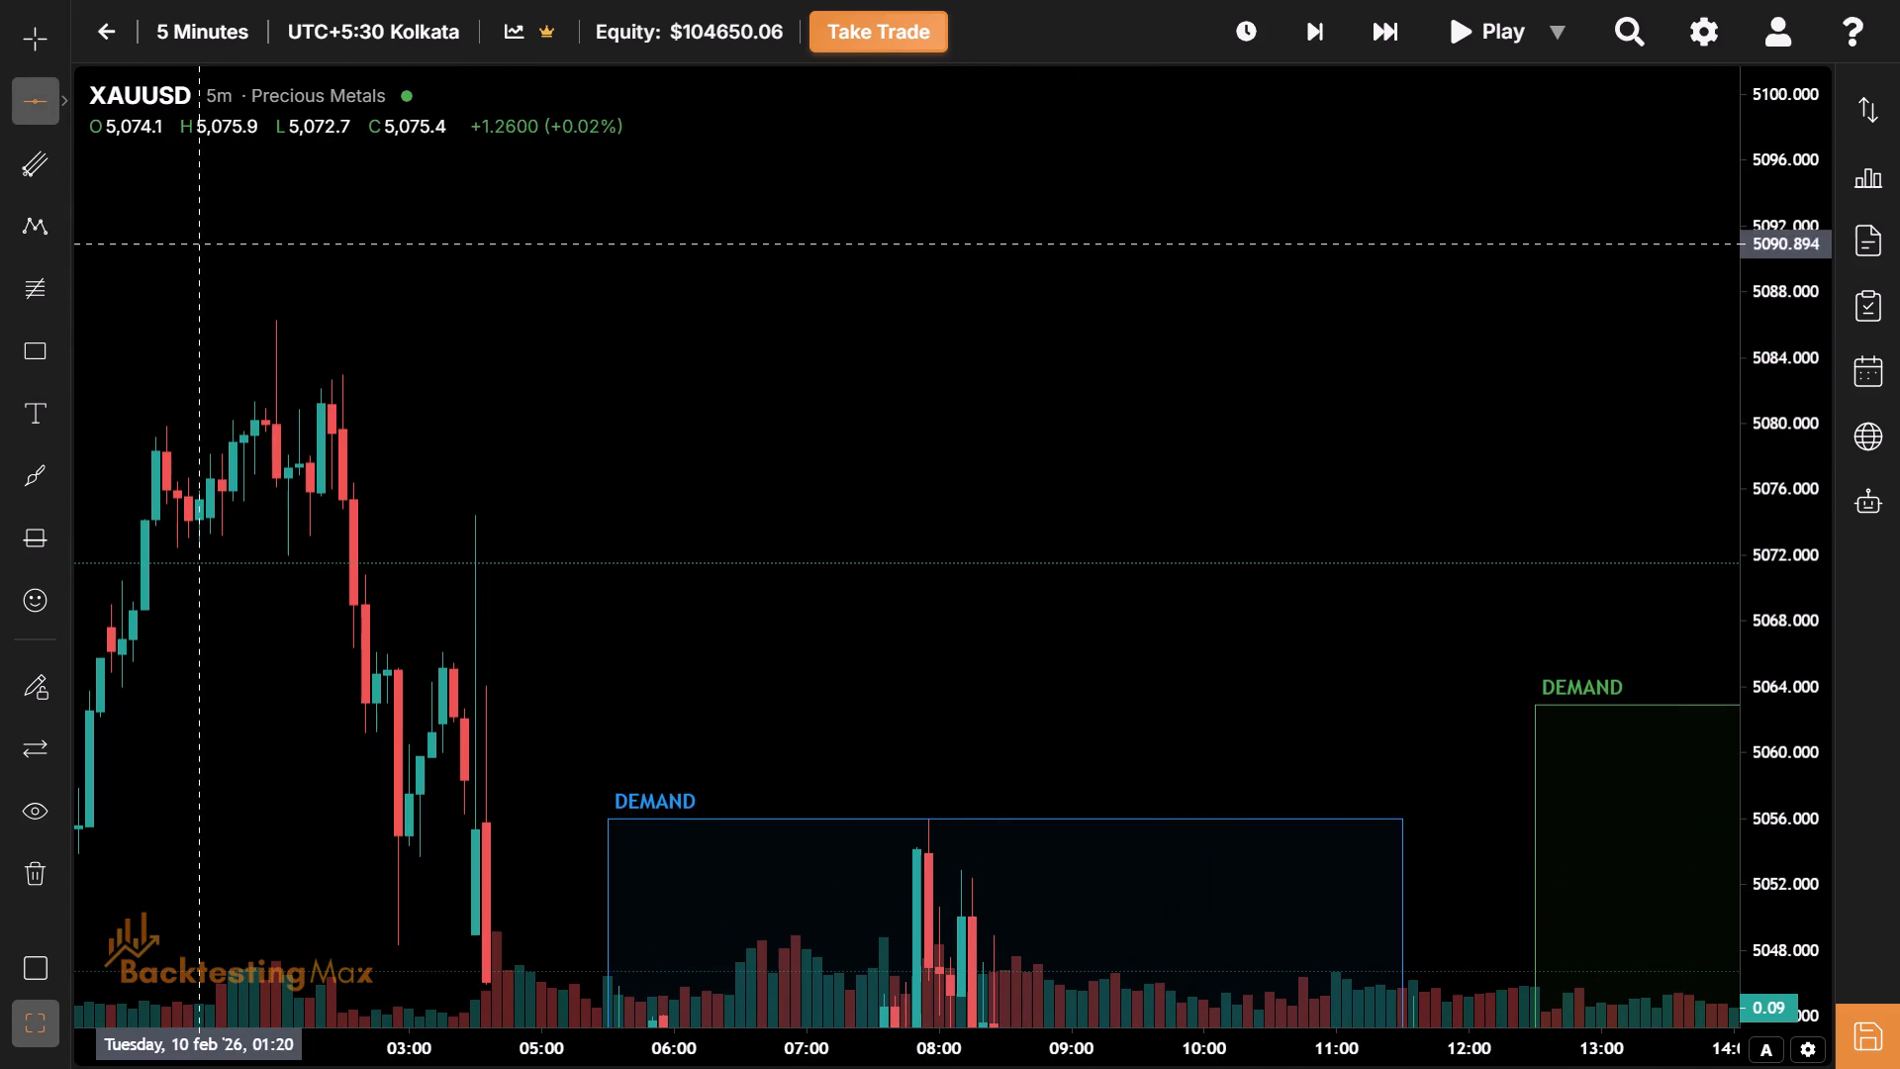
click(227, 327)
Advance the replay three bars to 20:00 on 10 Feb.
drag(956, 399, 415, 429)
drag(1321, 409, 539, 264)
drag(1305, 530, 771, 406)
drag(1068, 441, 972, 573)
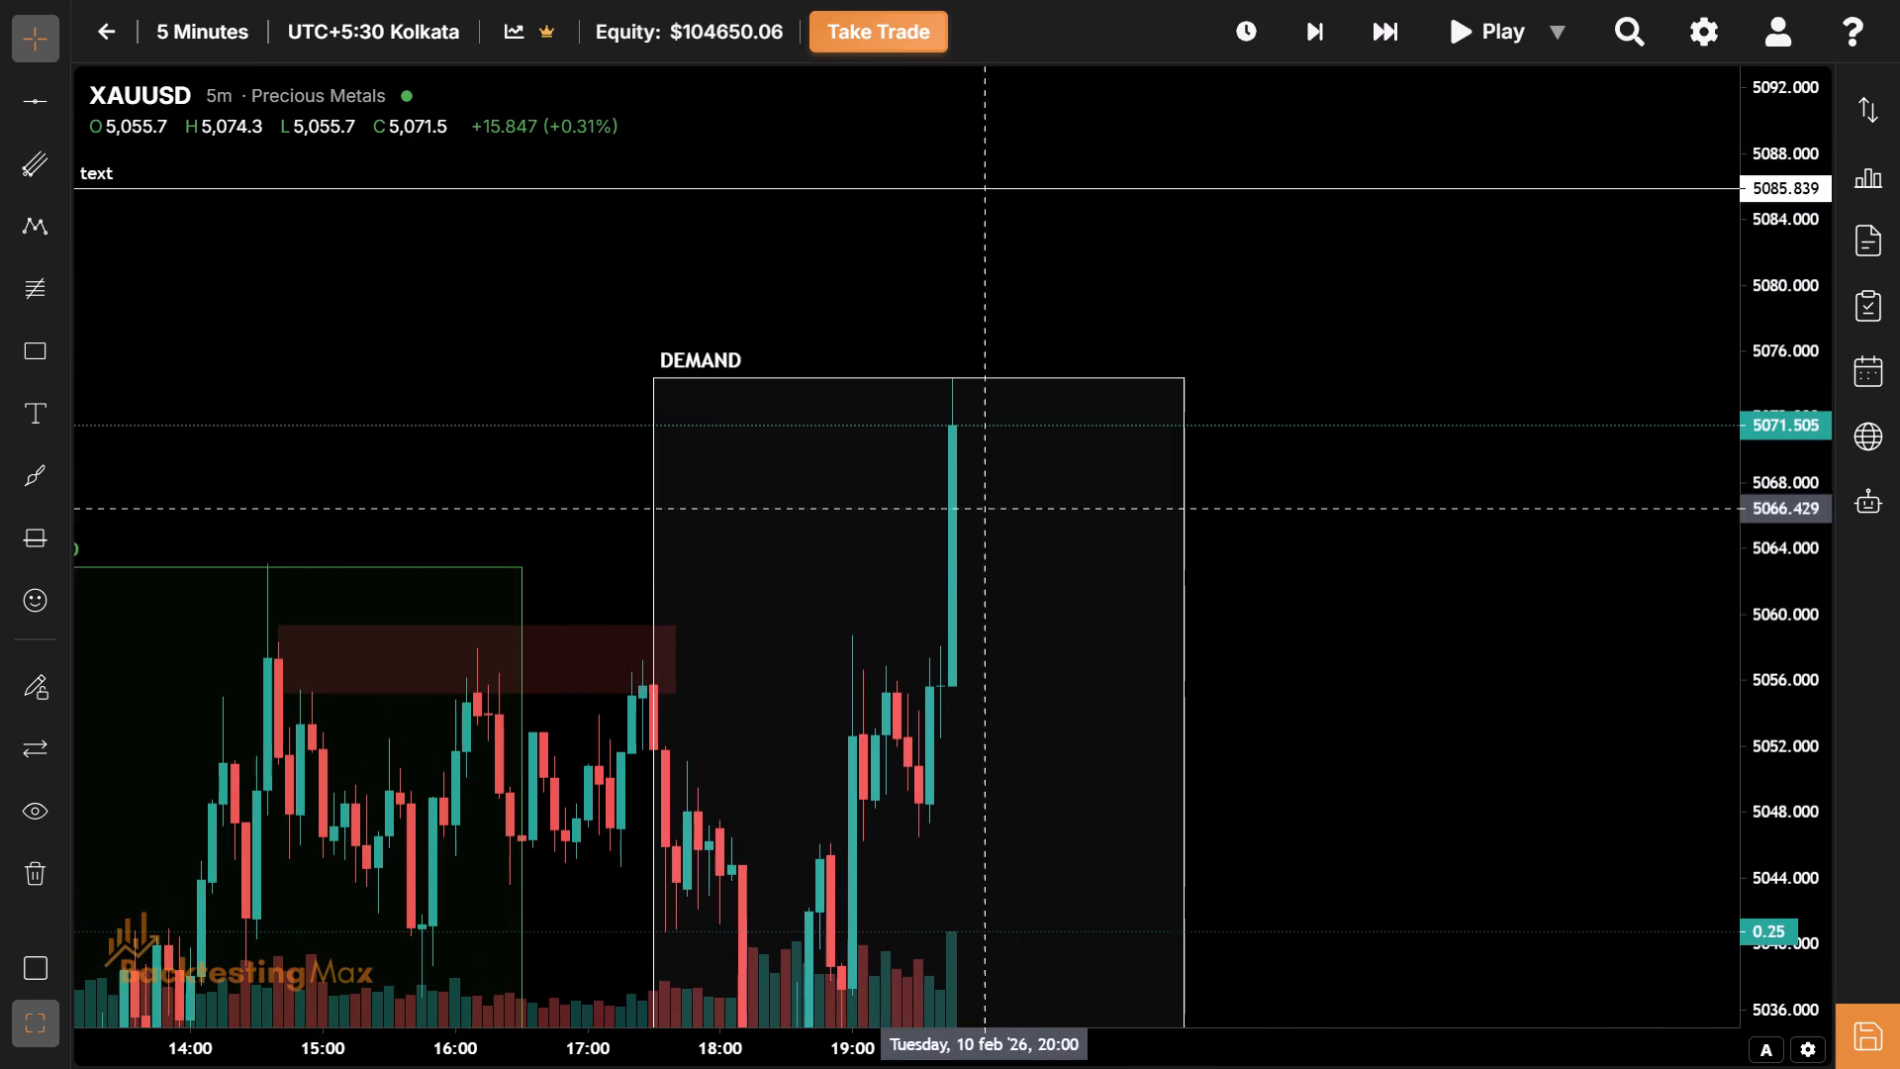
click(1321, 32)
drag(1024, 859, 960, 608)
drag(906, 594, 906, 655)
drag(906, 655, 879, 730)
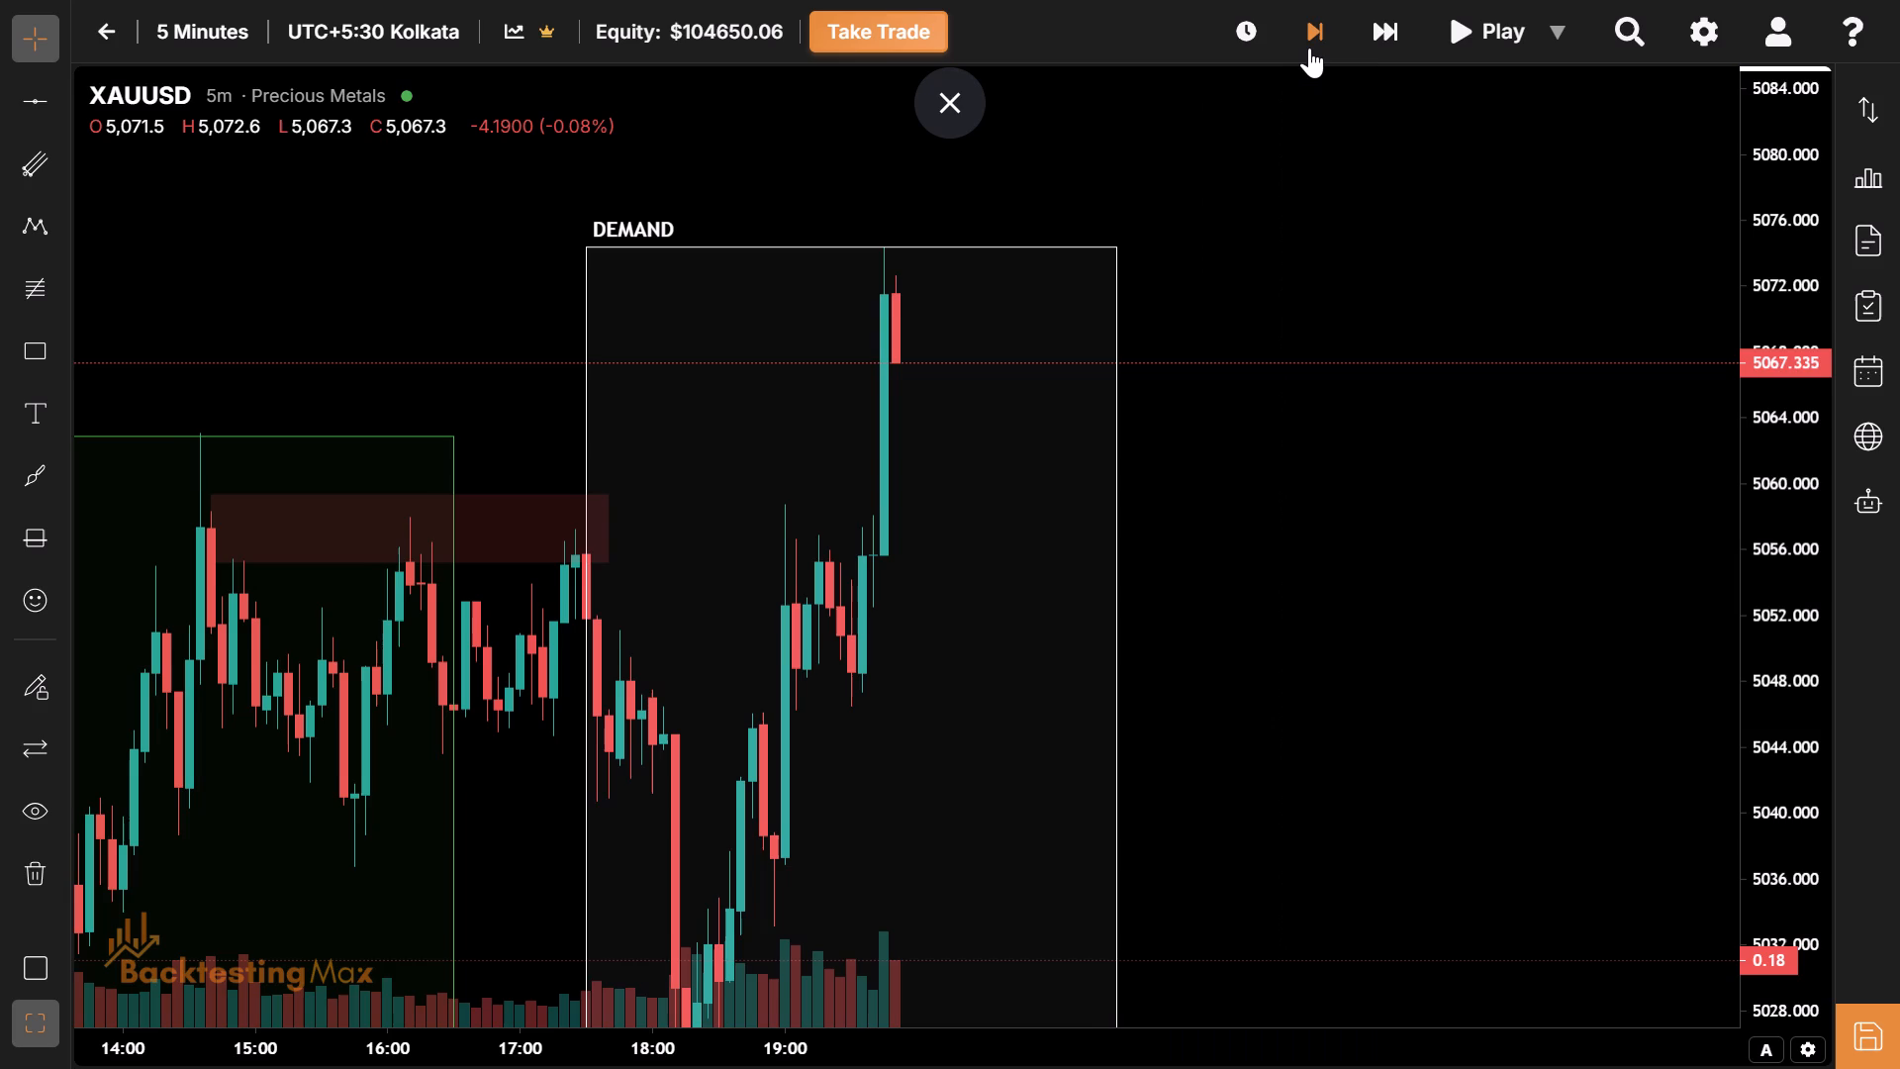
click(1309, 48)
click(1309, 48)
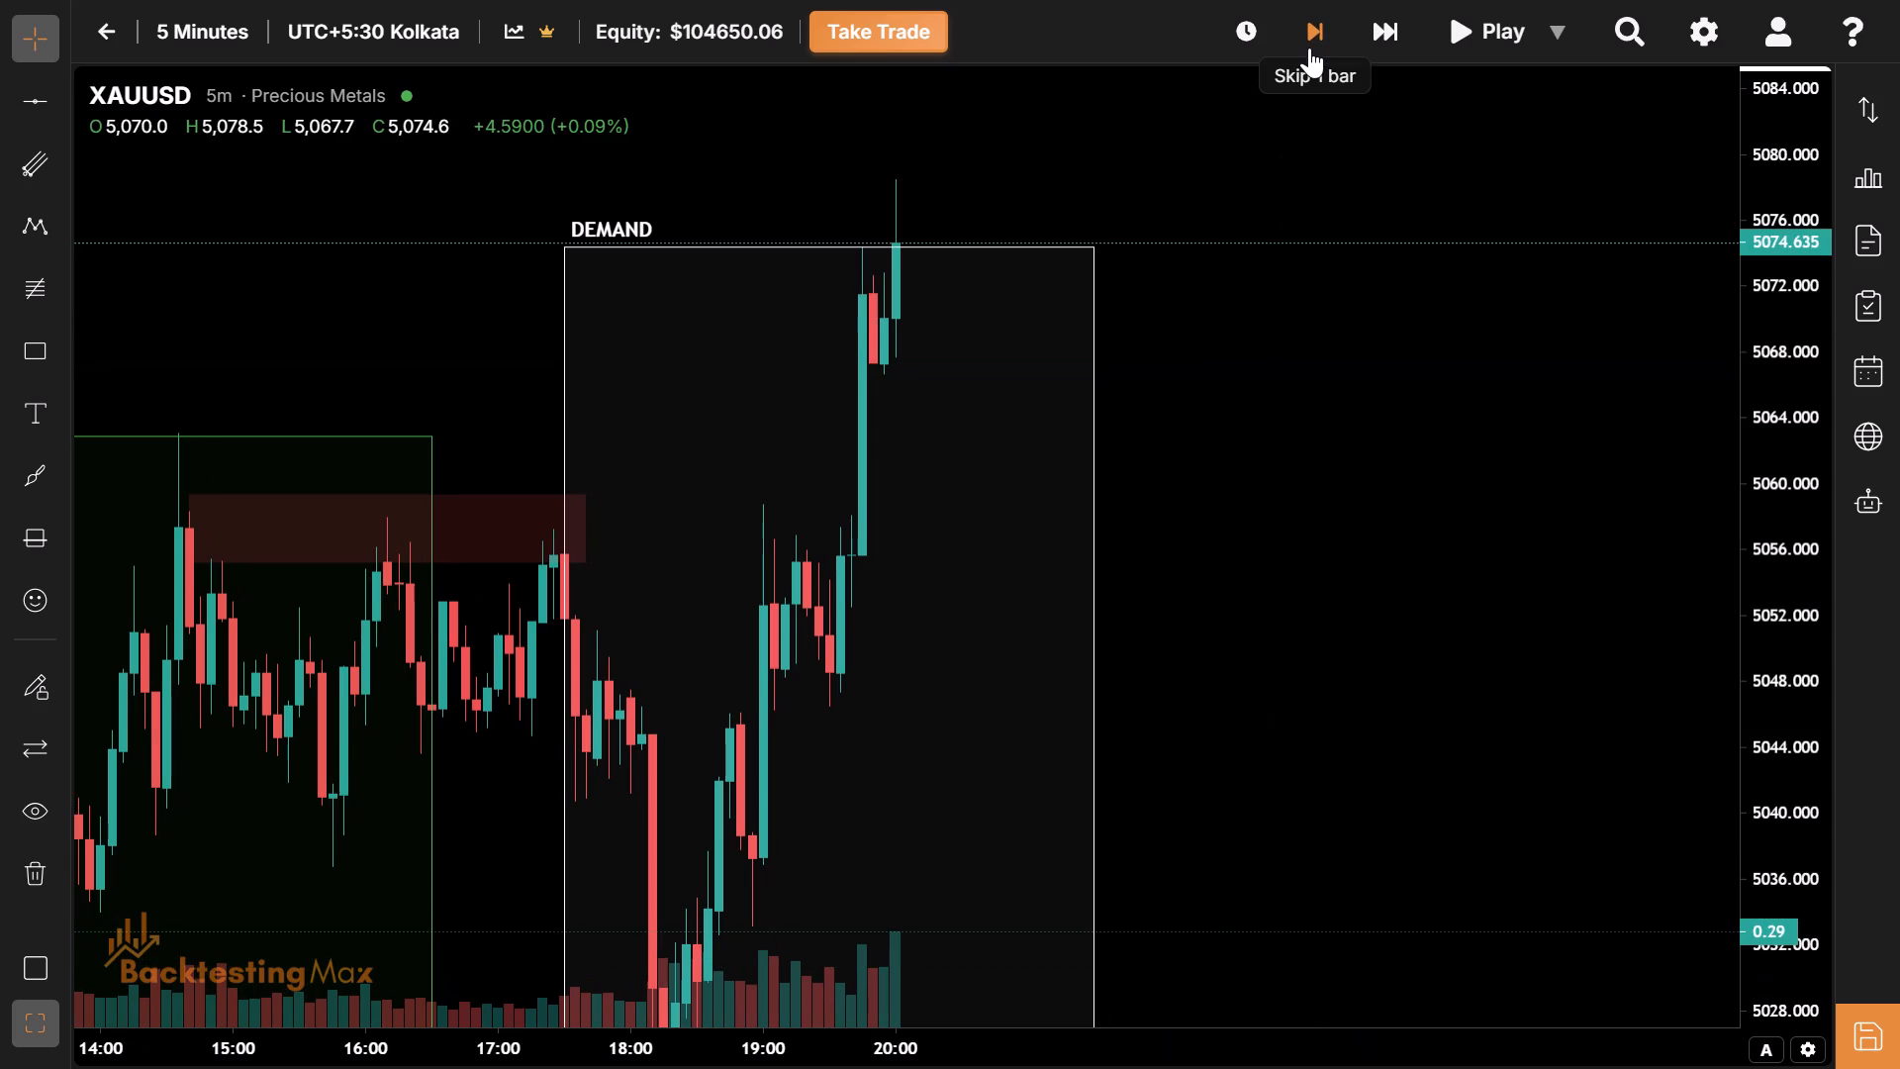
Raise the white session box's top edge to the 20:00 candle's high at about 5078.5.
drag(1036, 341, 1283, 584)
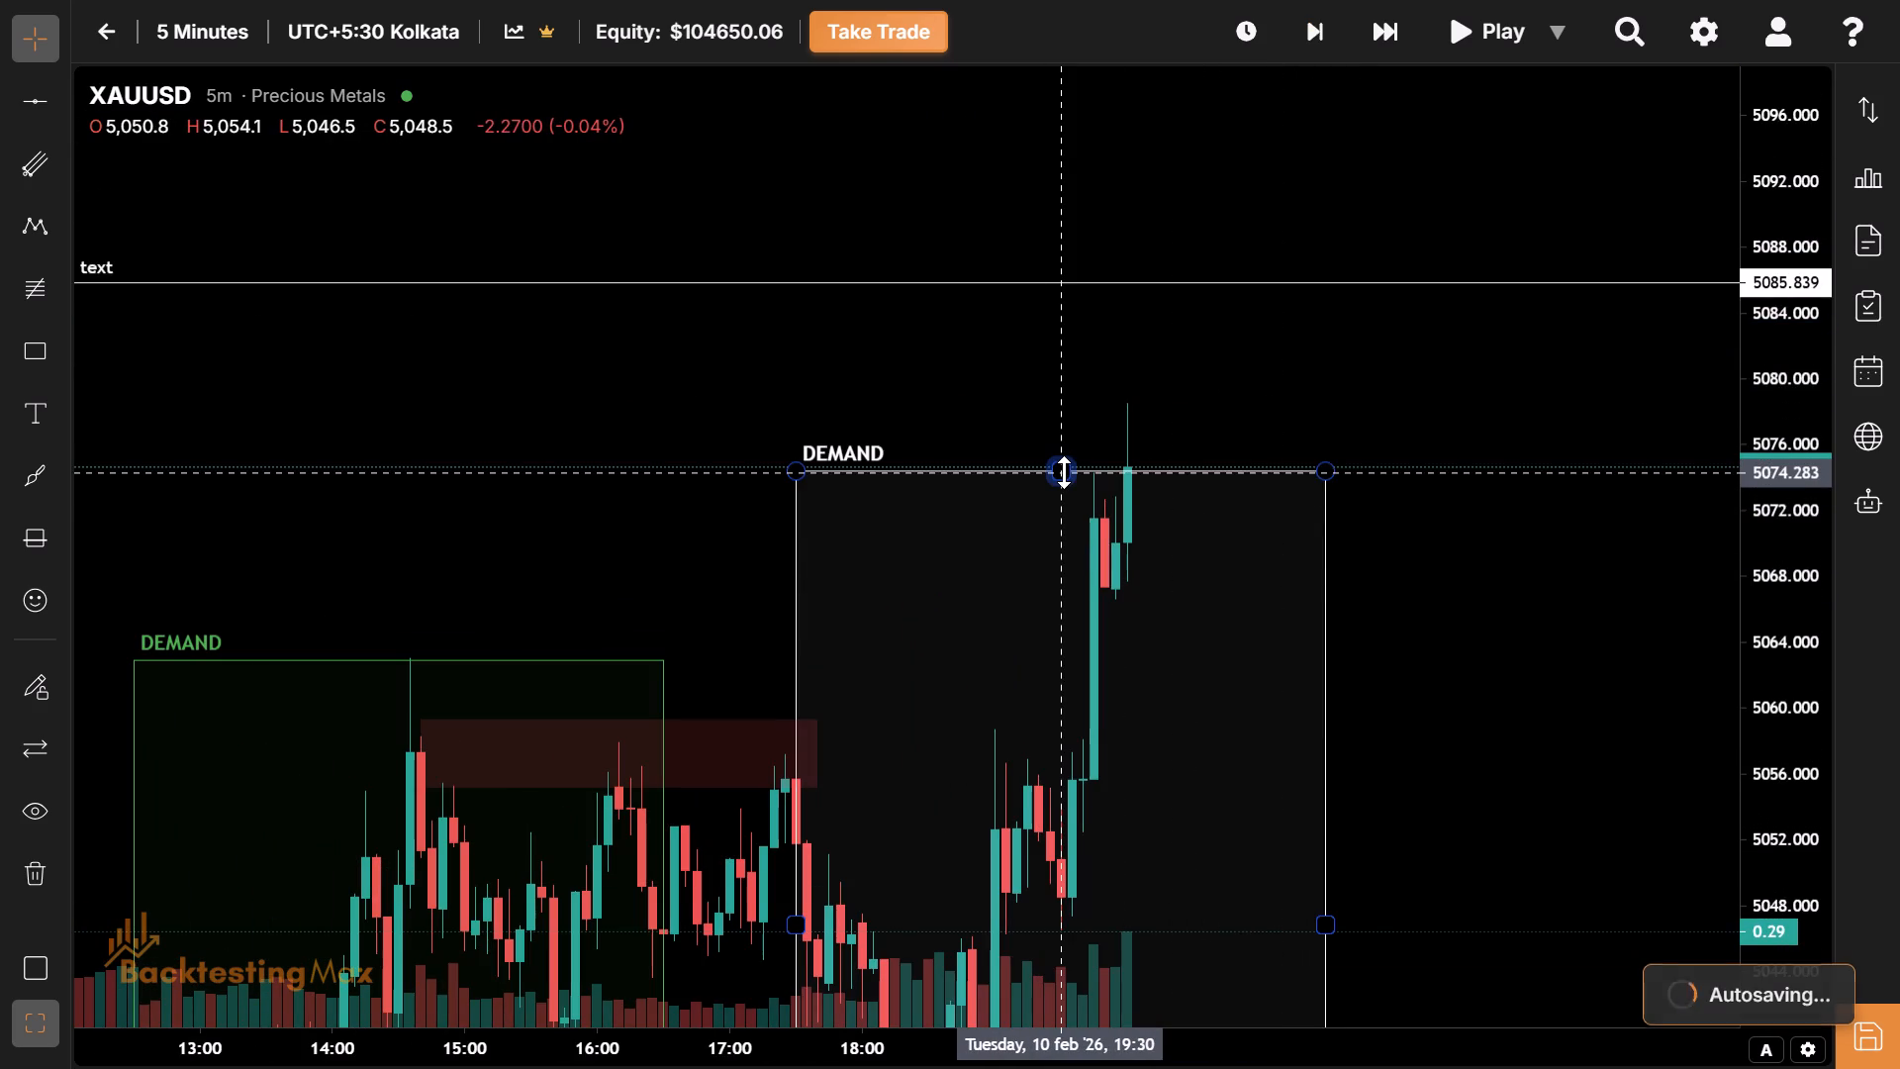
drag(1064, 472, 1074, 404)
Advance the replay one bar to 20:05 on 10 Feb.
drag(1185, 665, 1089, 524)
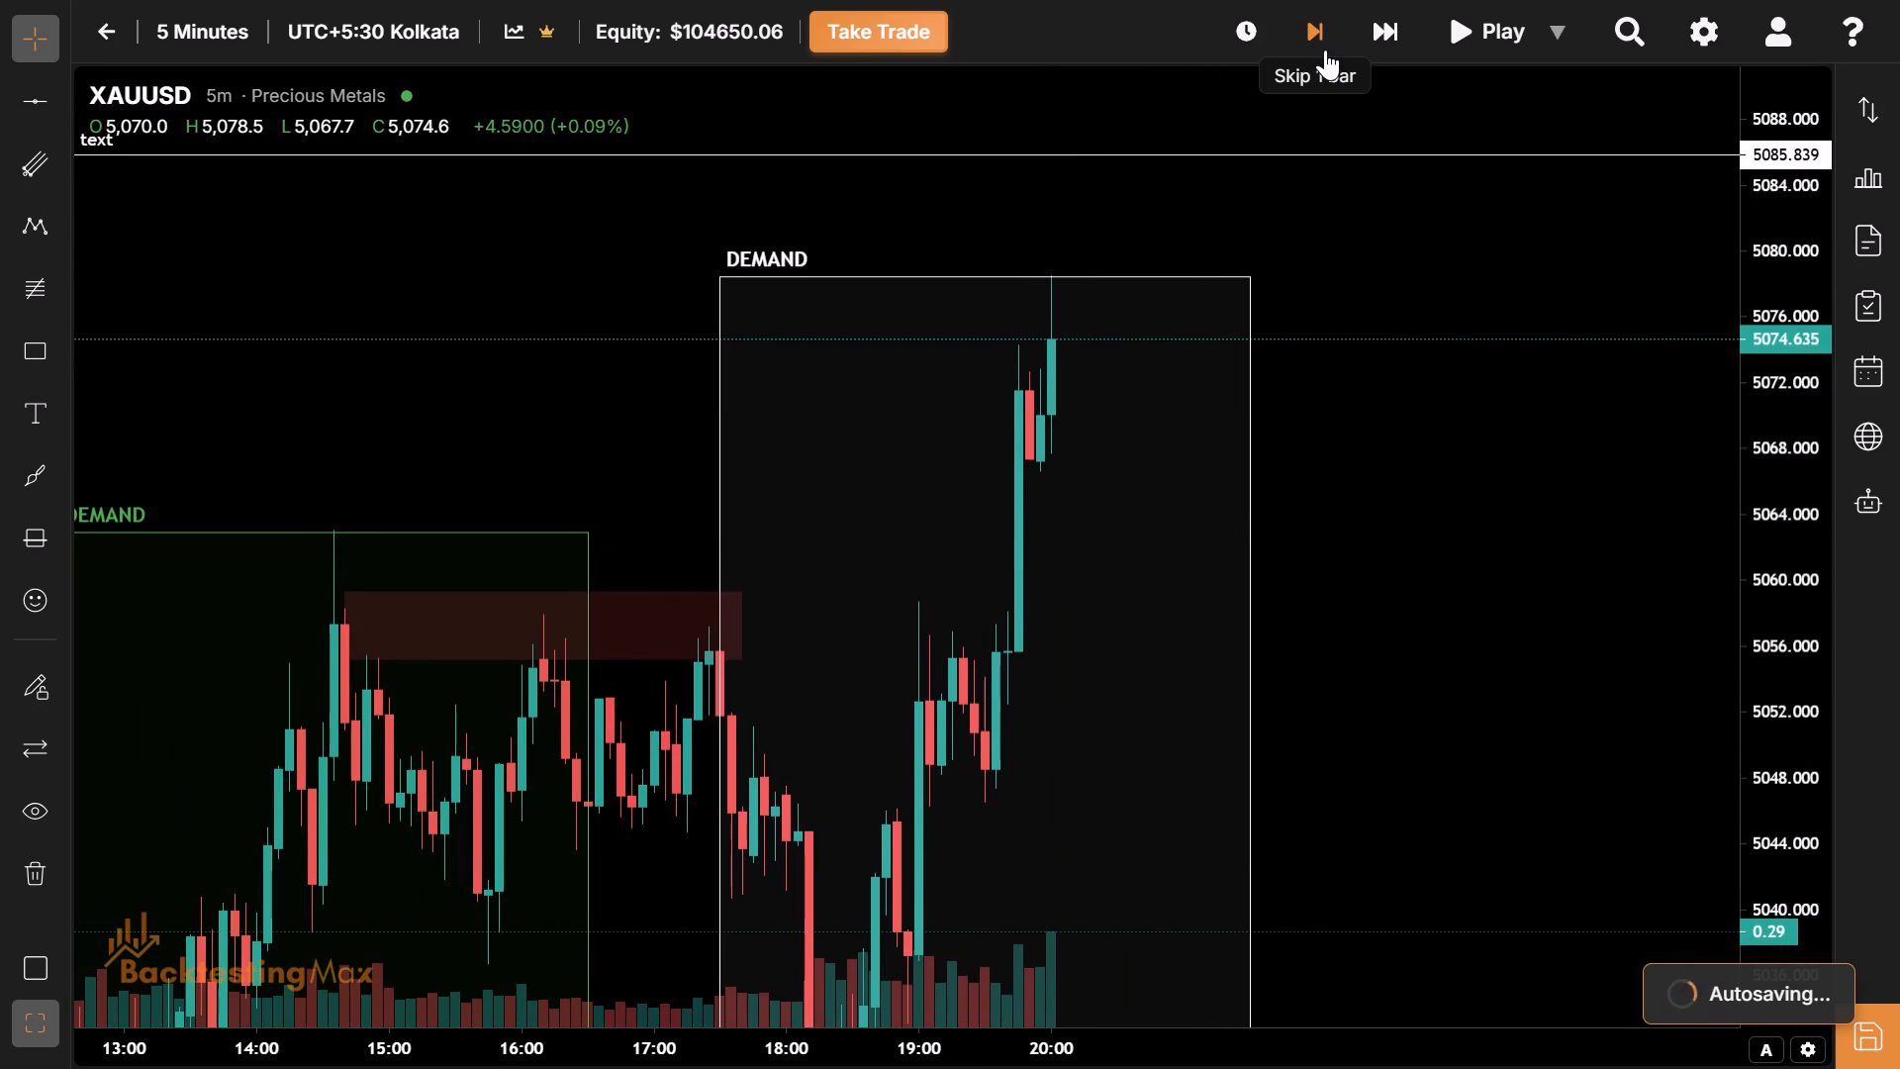
click(1325, 49)
Examine the 20:05 candle against the white session box's high and low and the demand zone below.
drag(1327, 622, 1233, 615)
drag(1233, 615, 1282, 572)
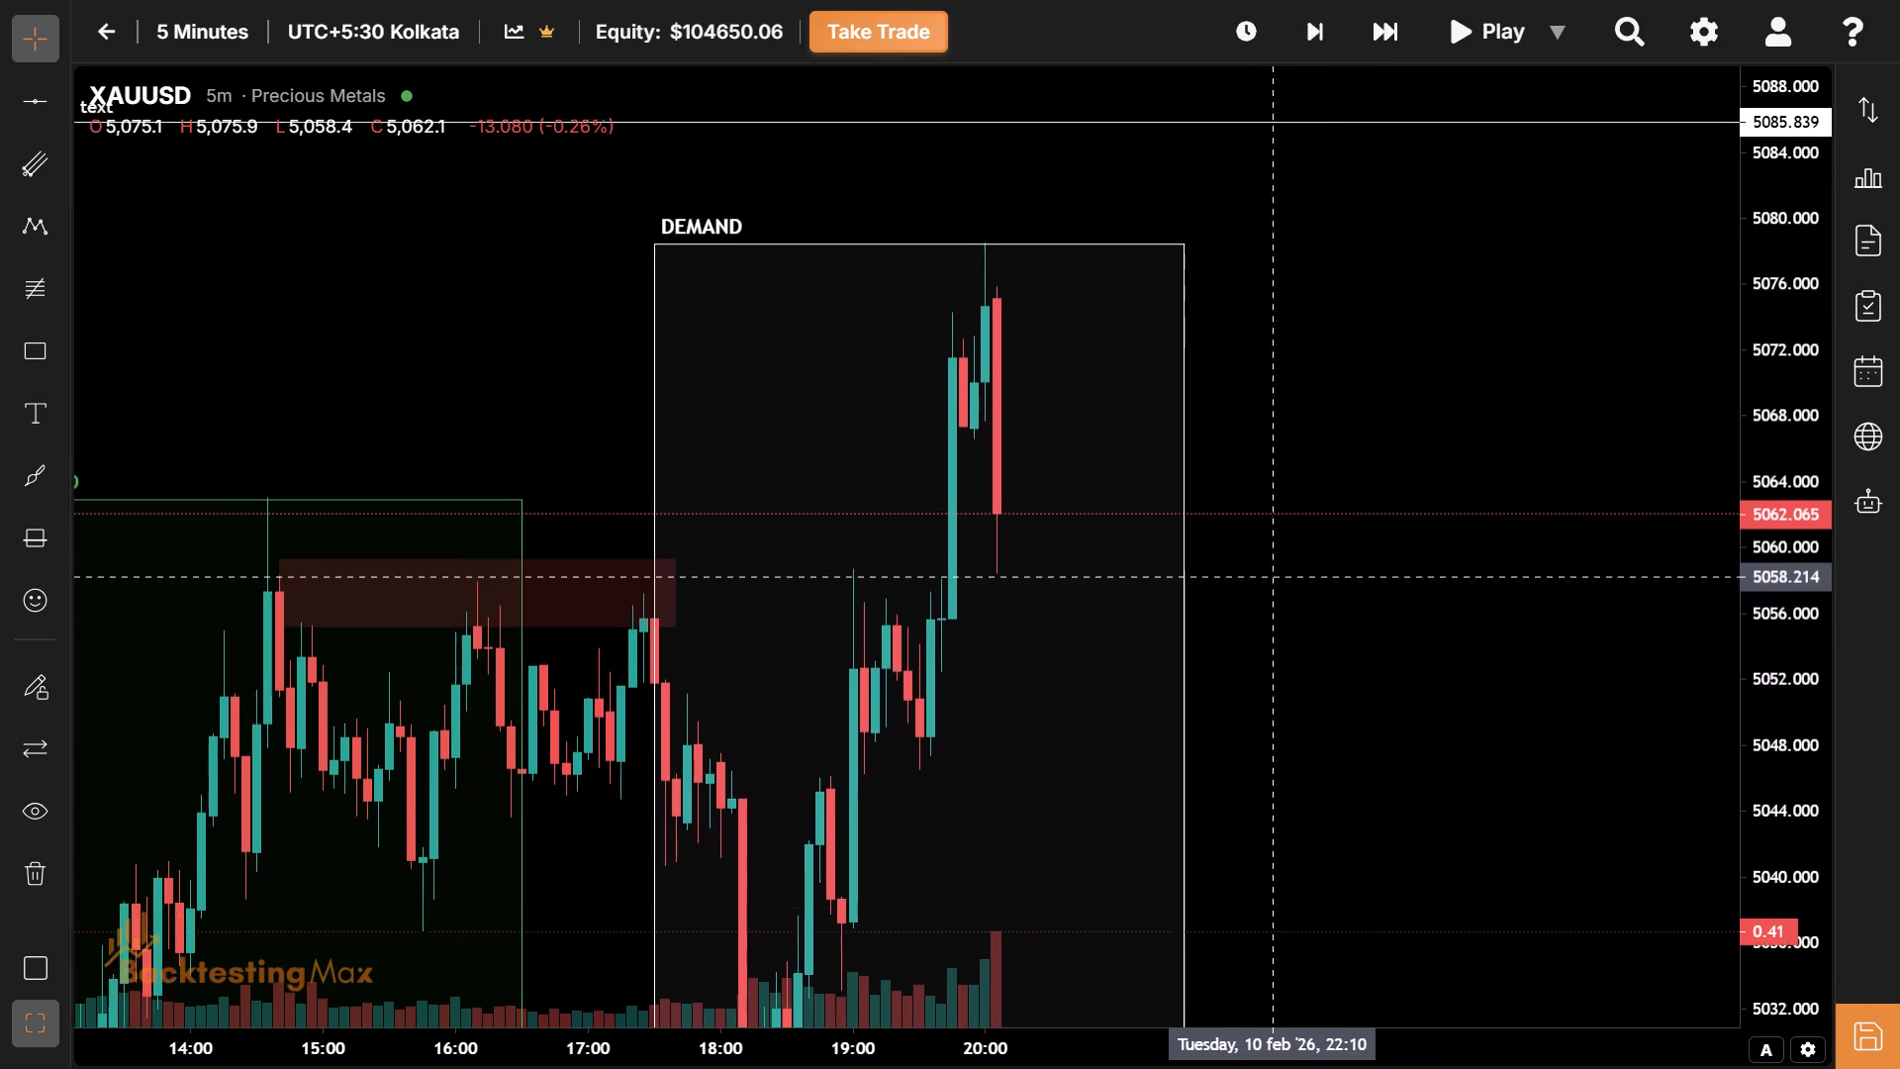
drag(1282, 572, 1286, 571)
drag(1286, 571, 1171, 554)
drag(1171, 554, 1158, 568)
drag(1215, 689, 1060, 393)
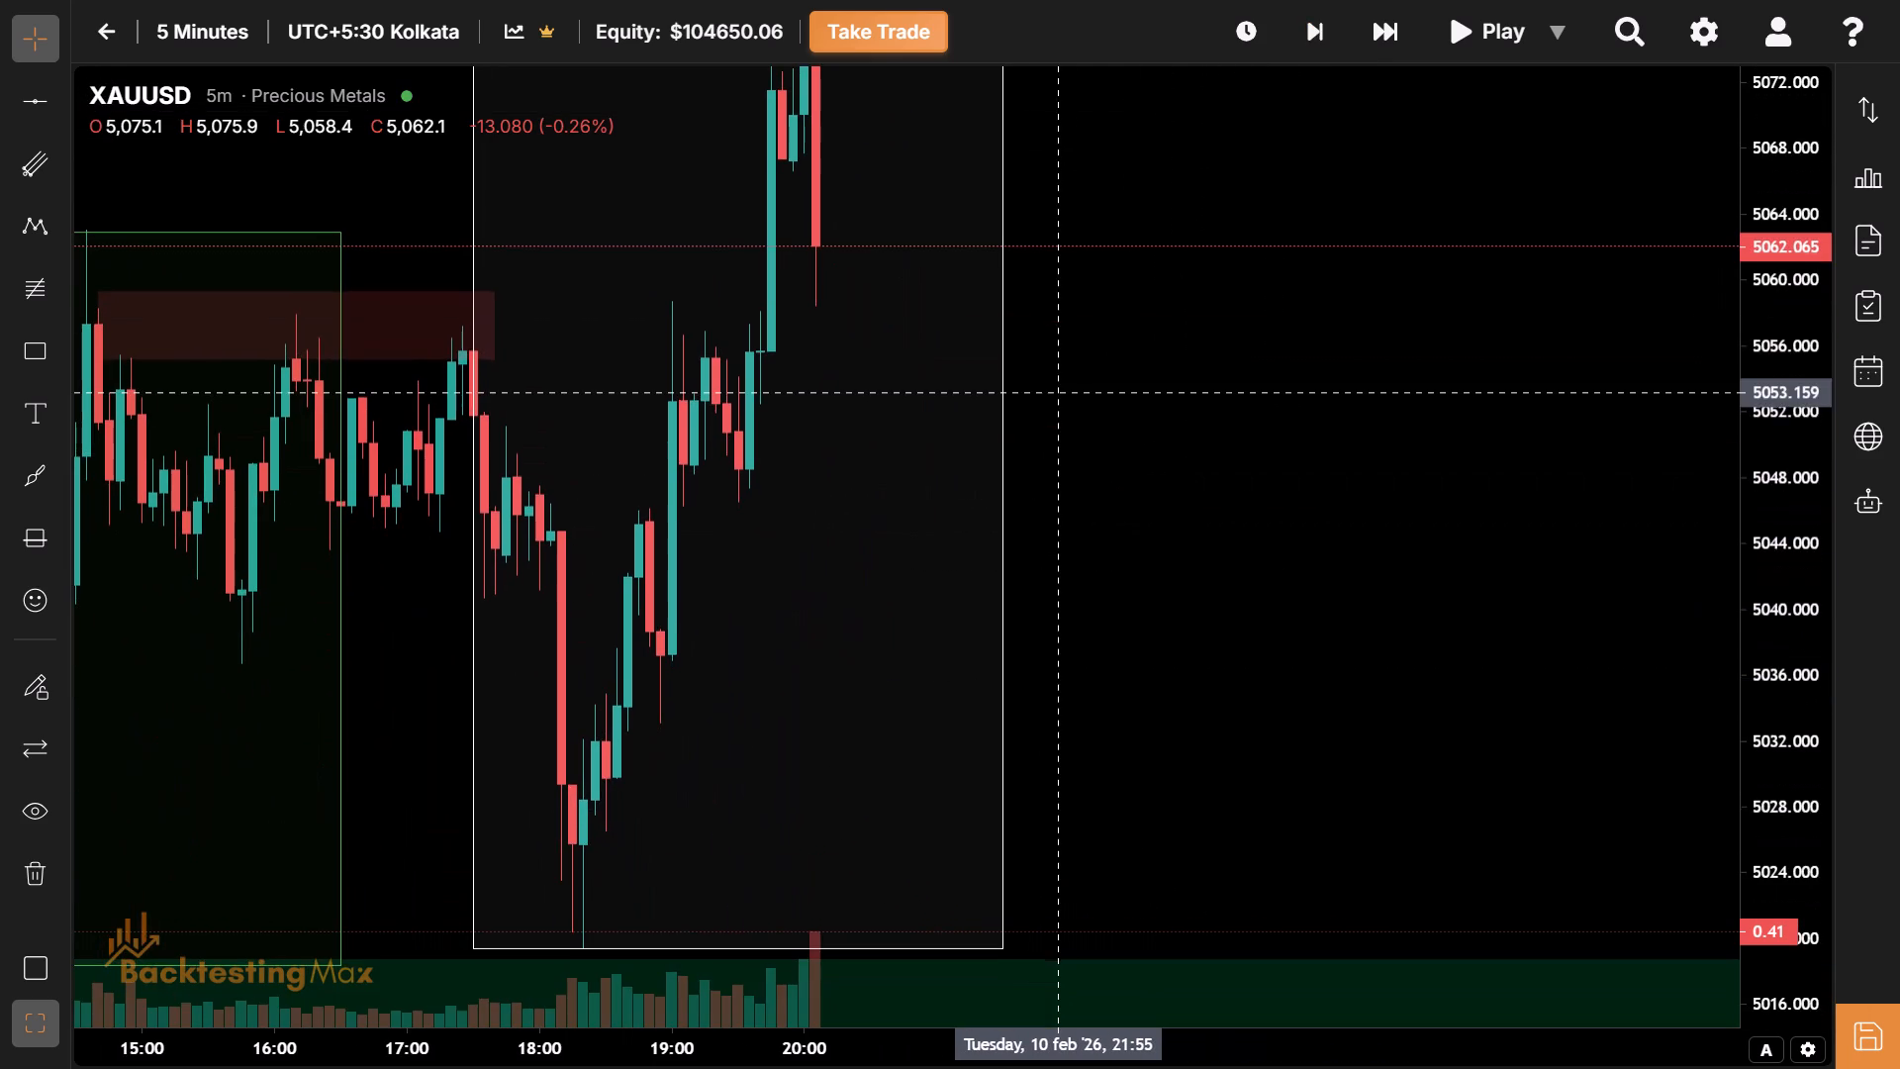
drag(1060, 393, 1060, 392)
drag(1060, 392, 1067, 498)
drag(1067, 498, 1047, 654)
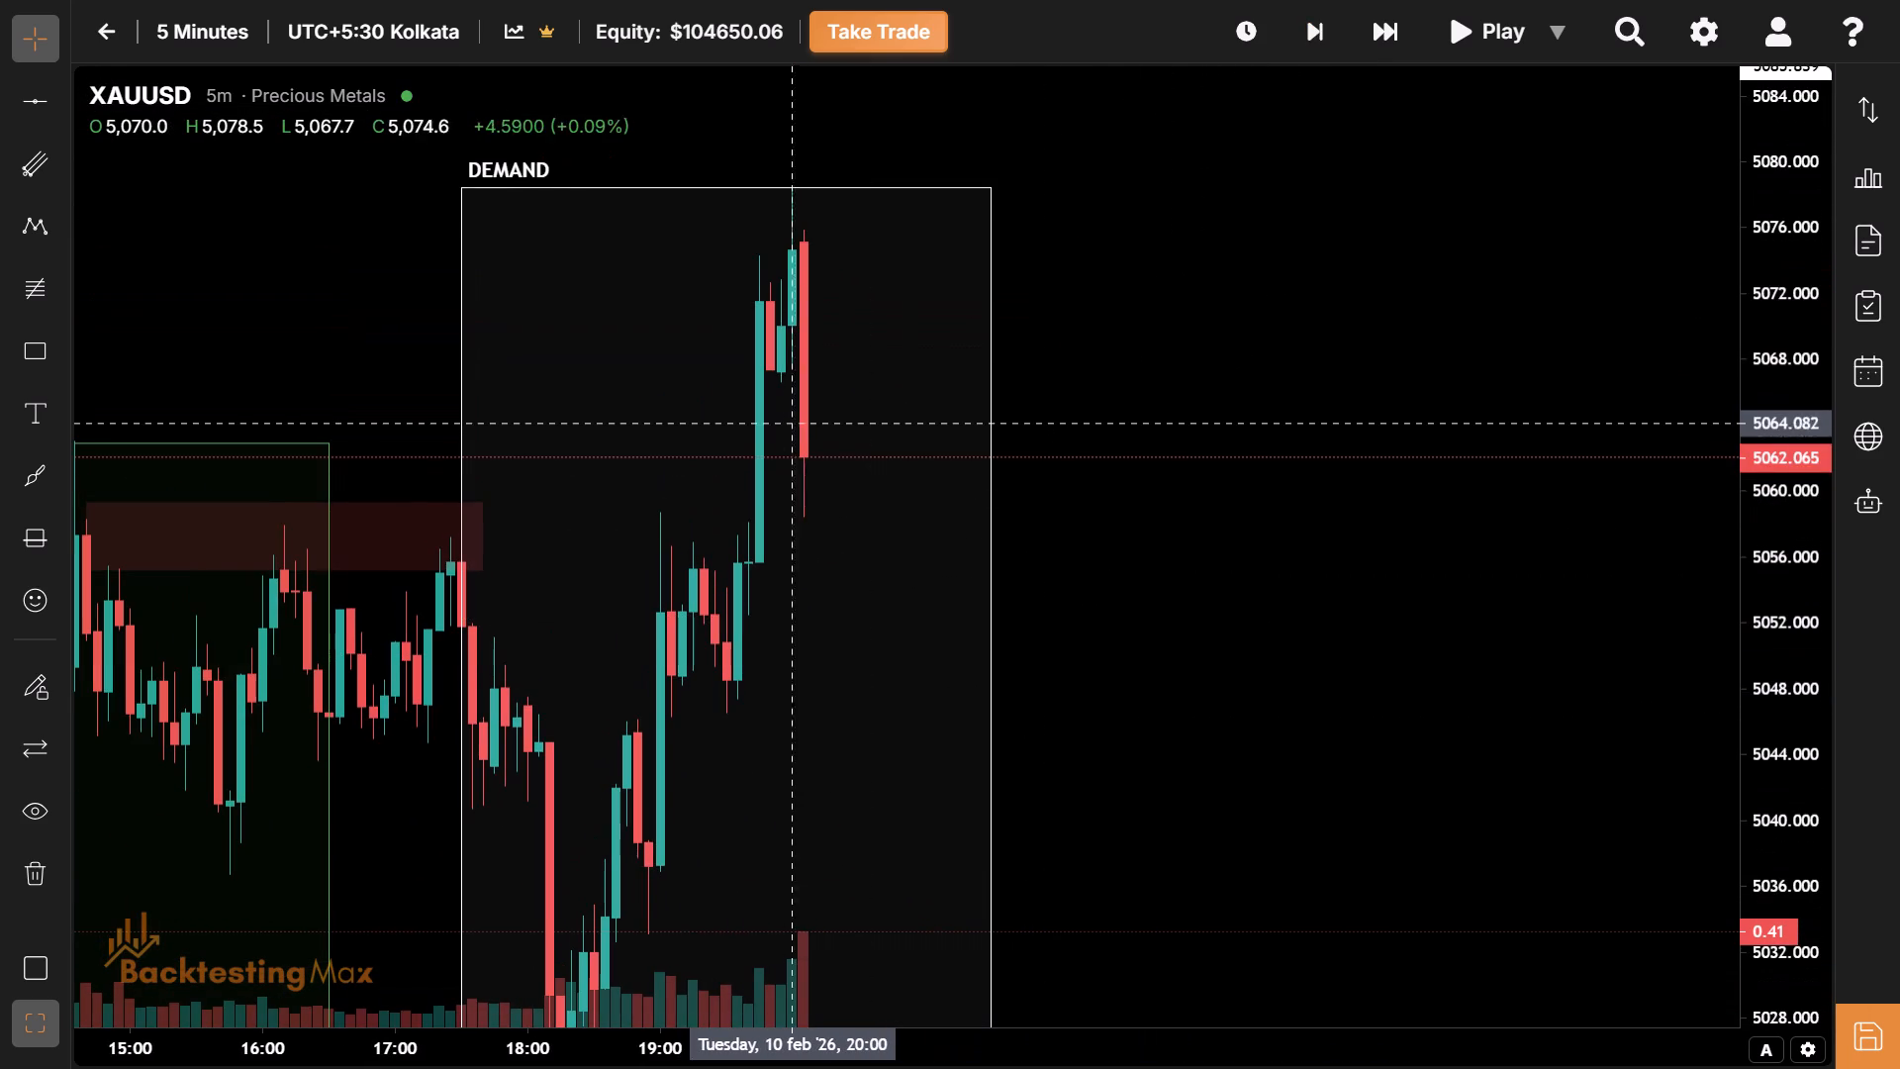
Switch the chart to the 15-minute timeframe and advance the replay to complete the 20:00 candle.
click(210, 20)
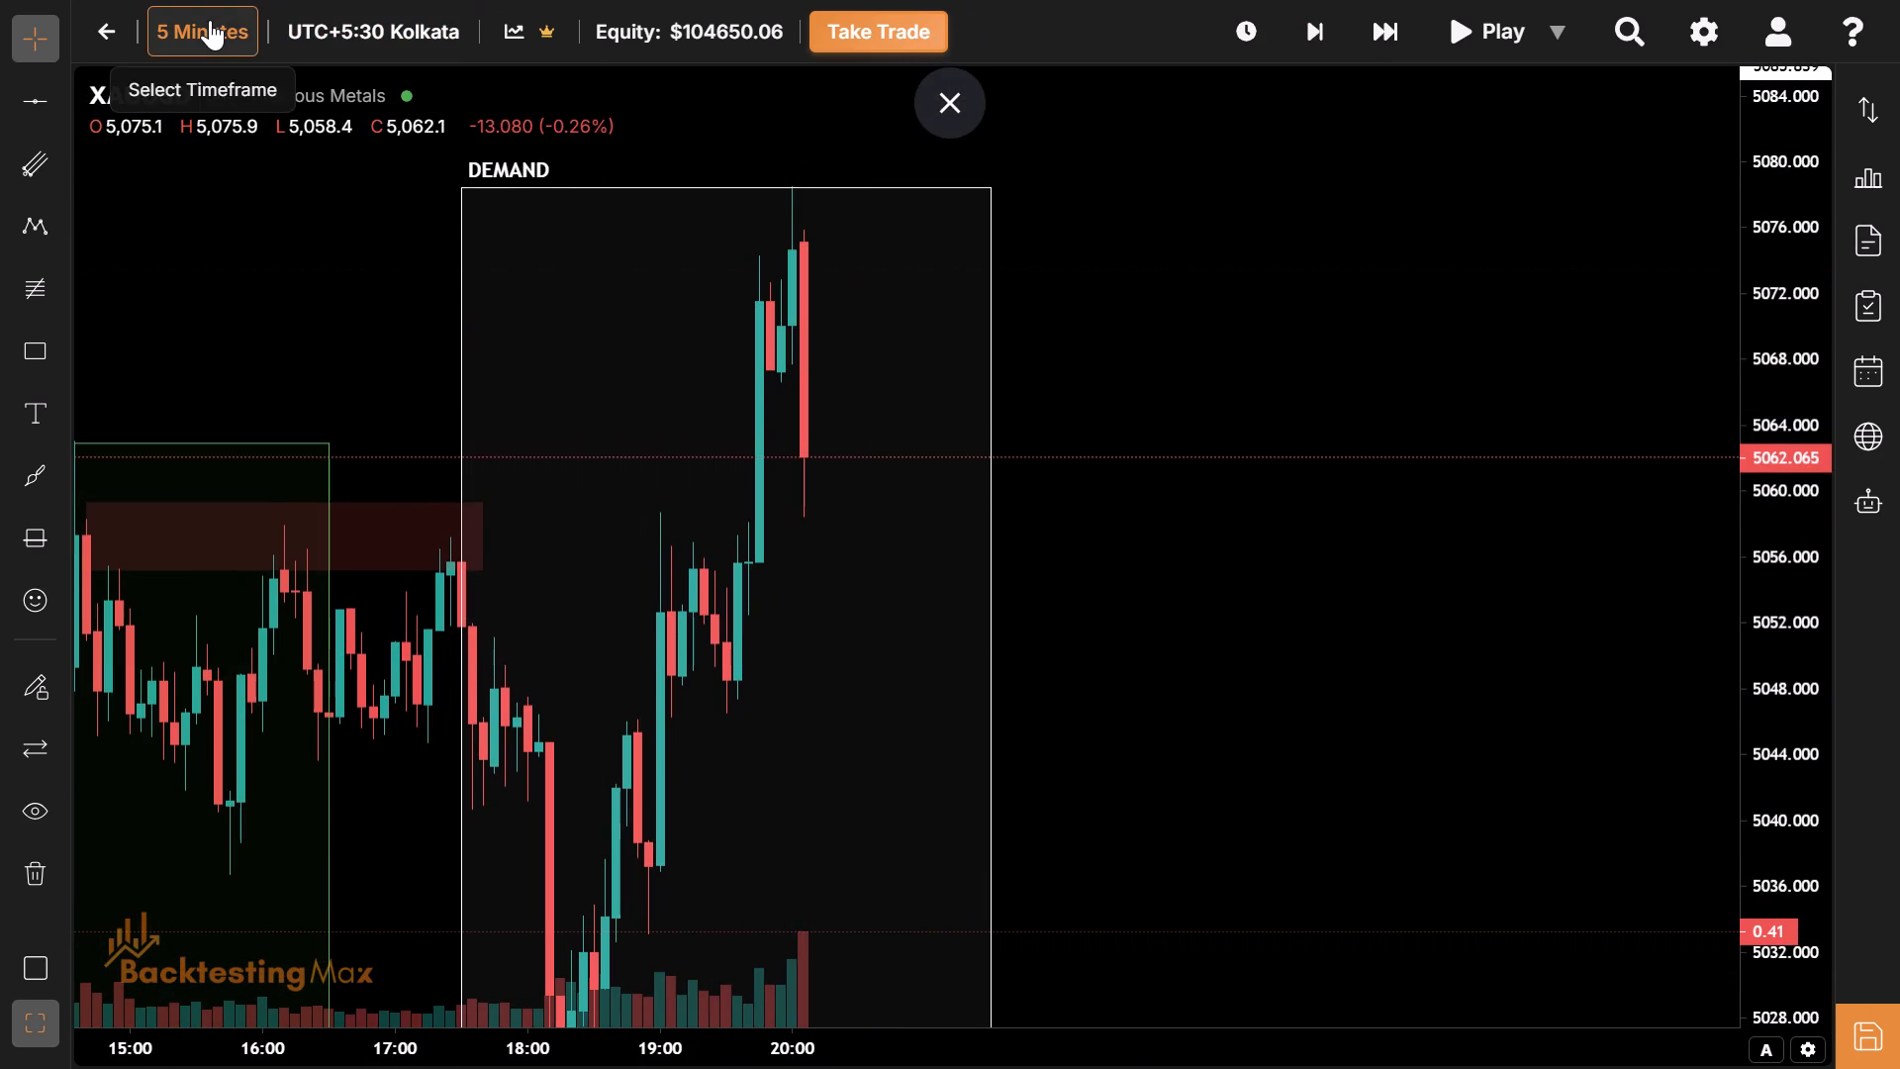
click(335, 392)
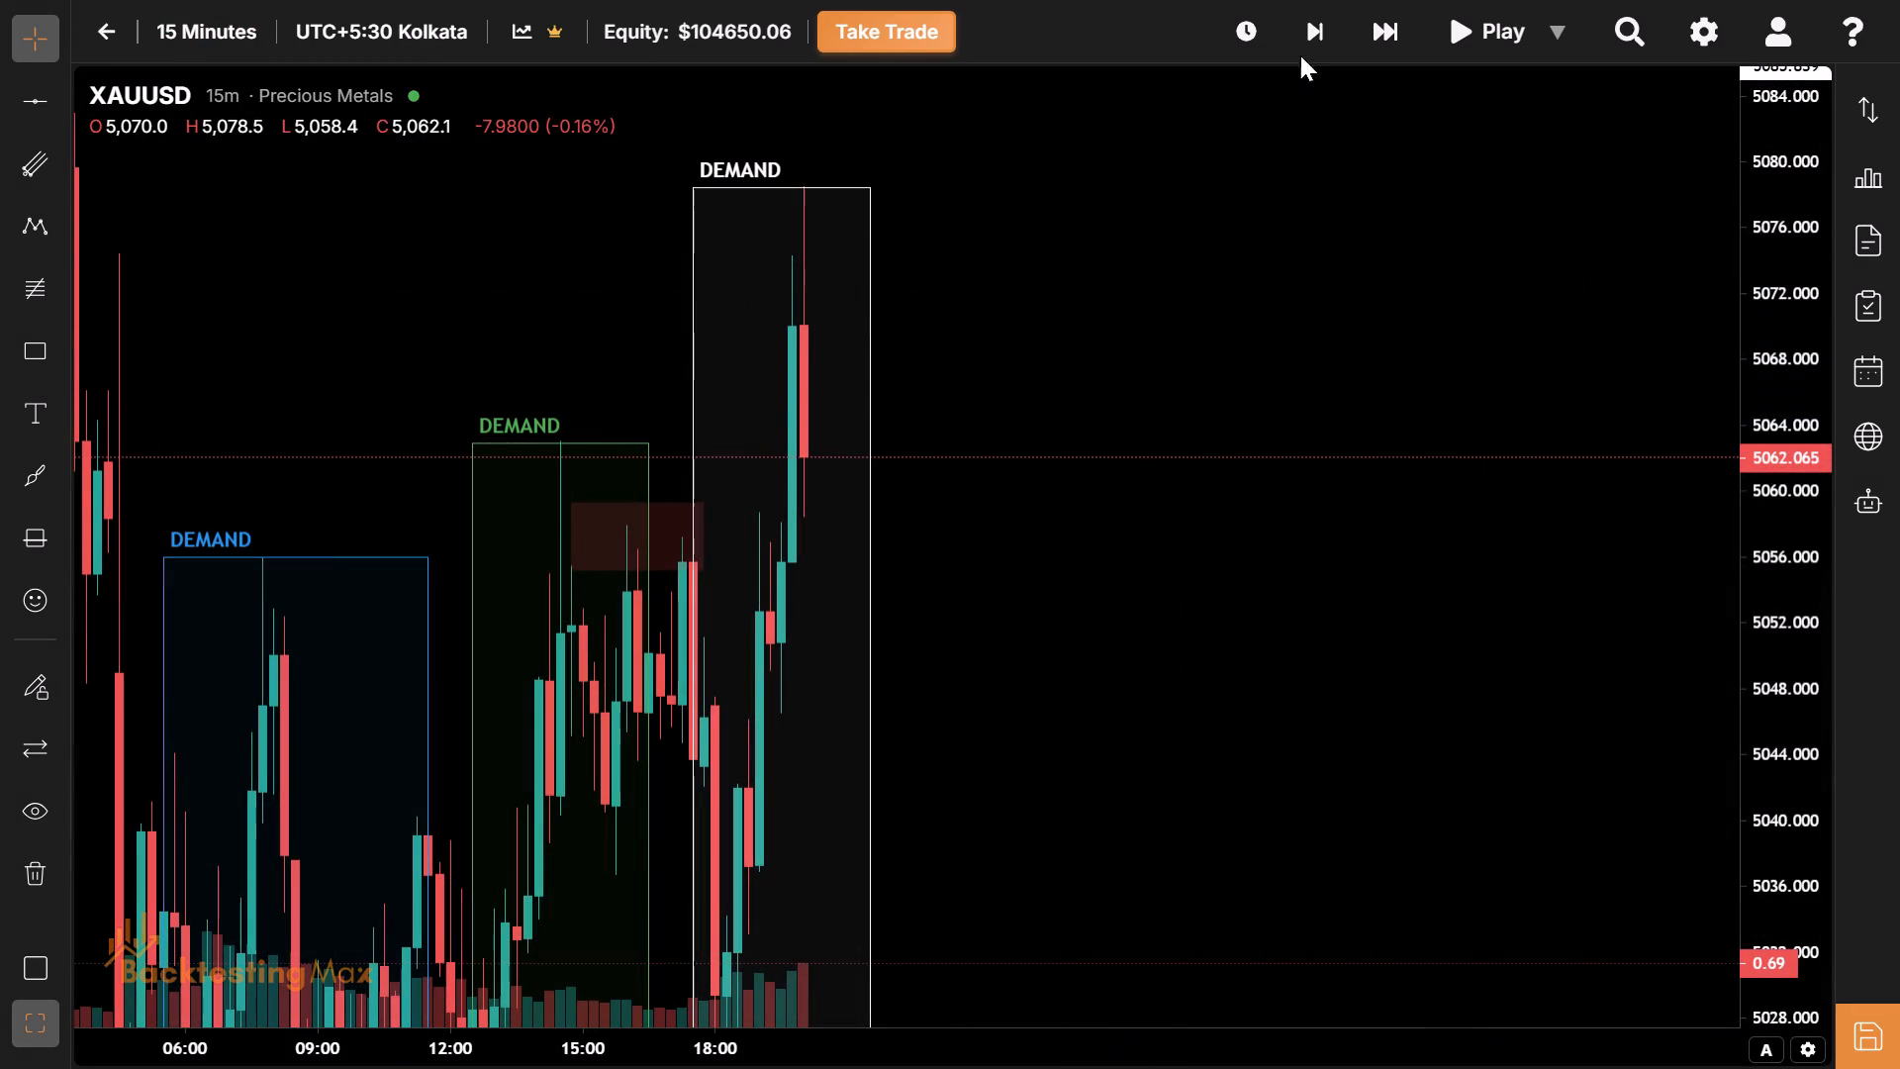
click(1309, 19)
Start a new short market trade at 5055.505 with the trade form moved clear of the candles.
drag(1190, 555, 1471, 466)
drag(1320, 430, 1258, 726)
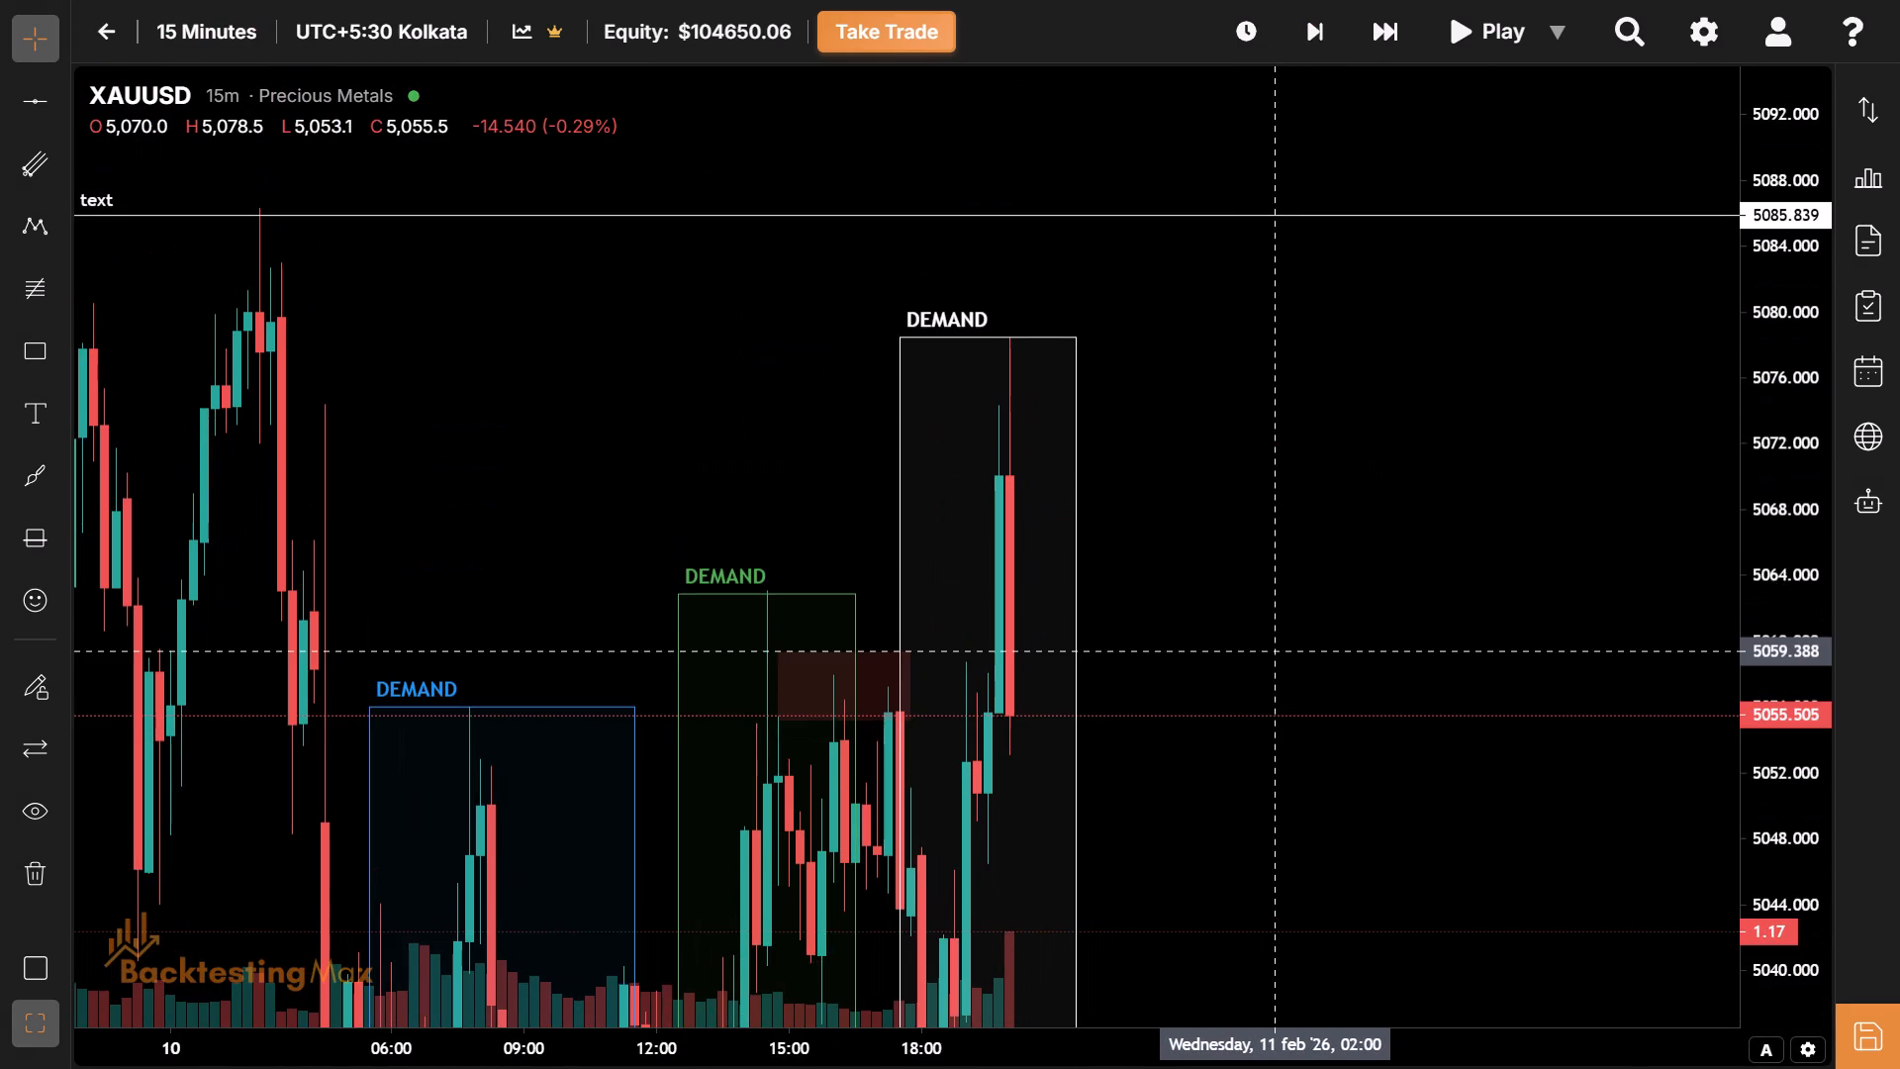
drag(1253, 550, 962, 267)
drag(962, 267, 966, 430)
click(898, 33)
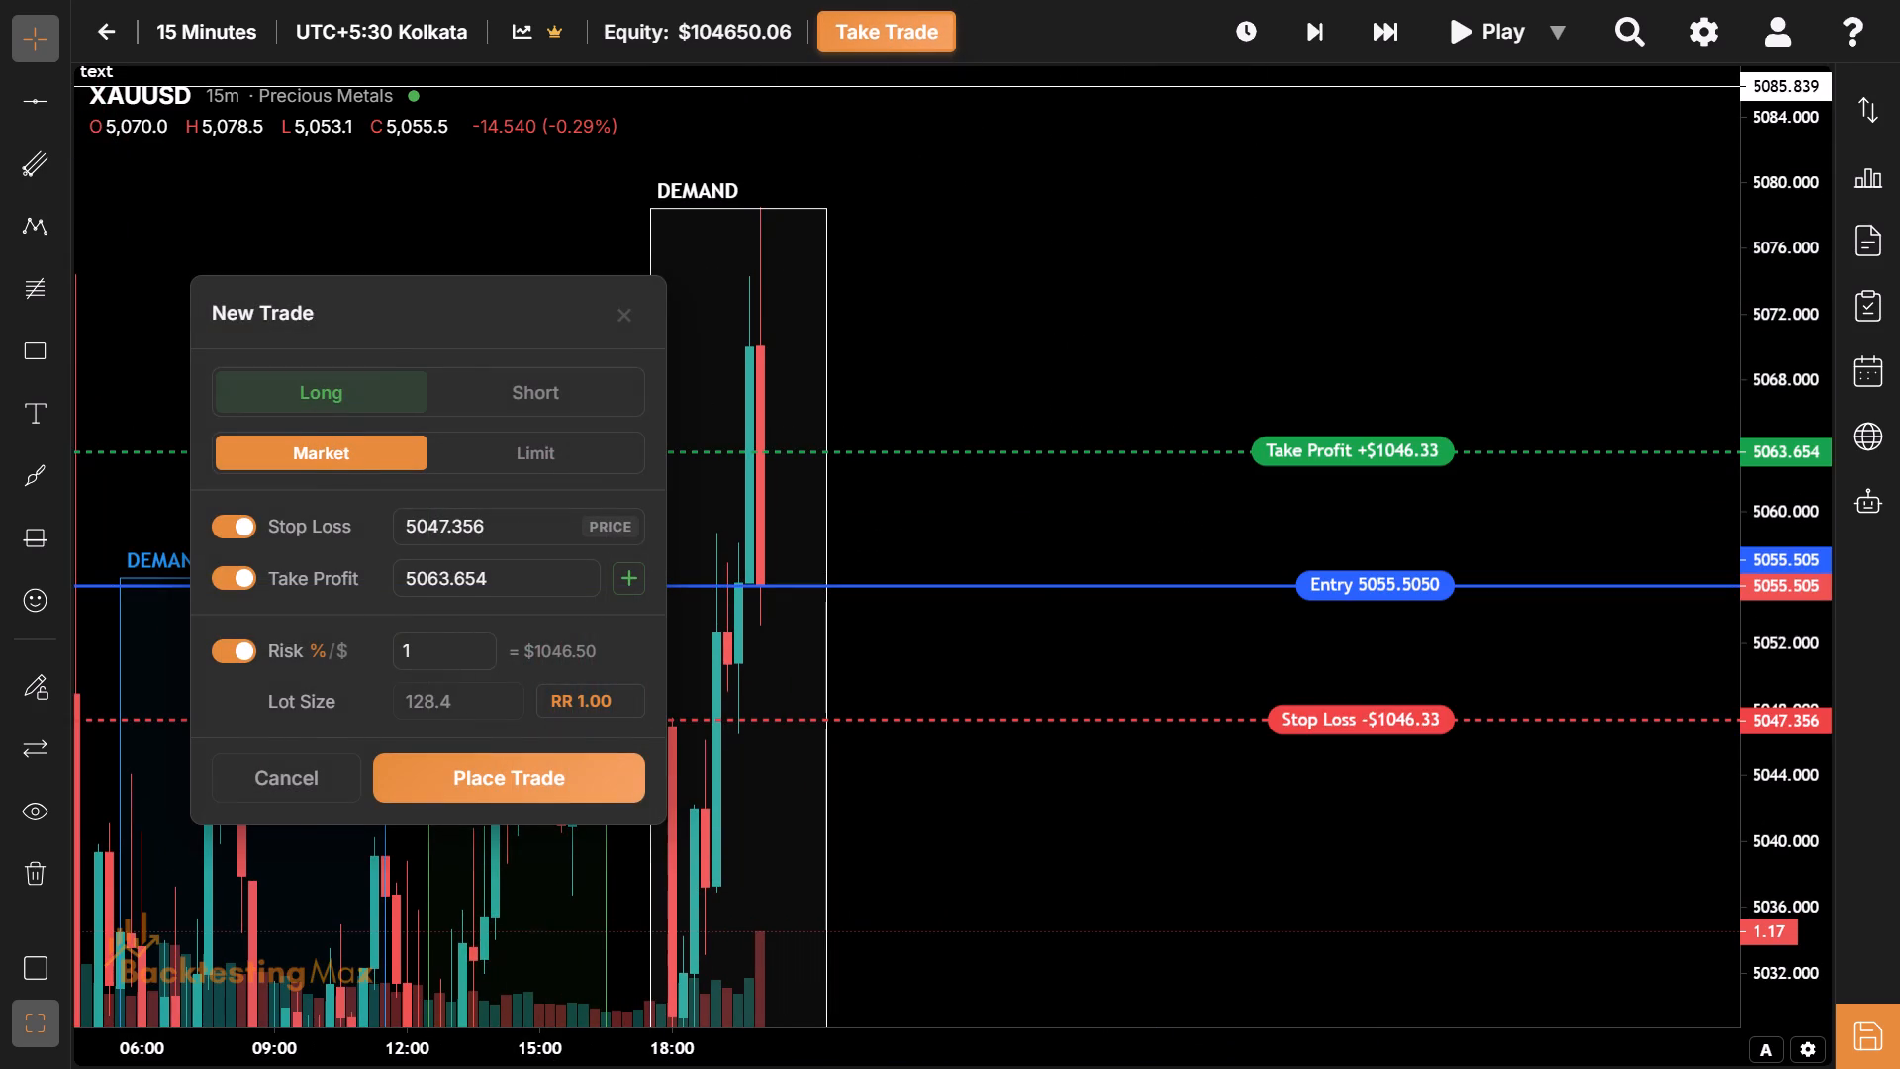
drag(418, 292, 1560, 503)
drag(1555, 509, 1876, 475)
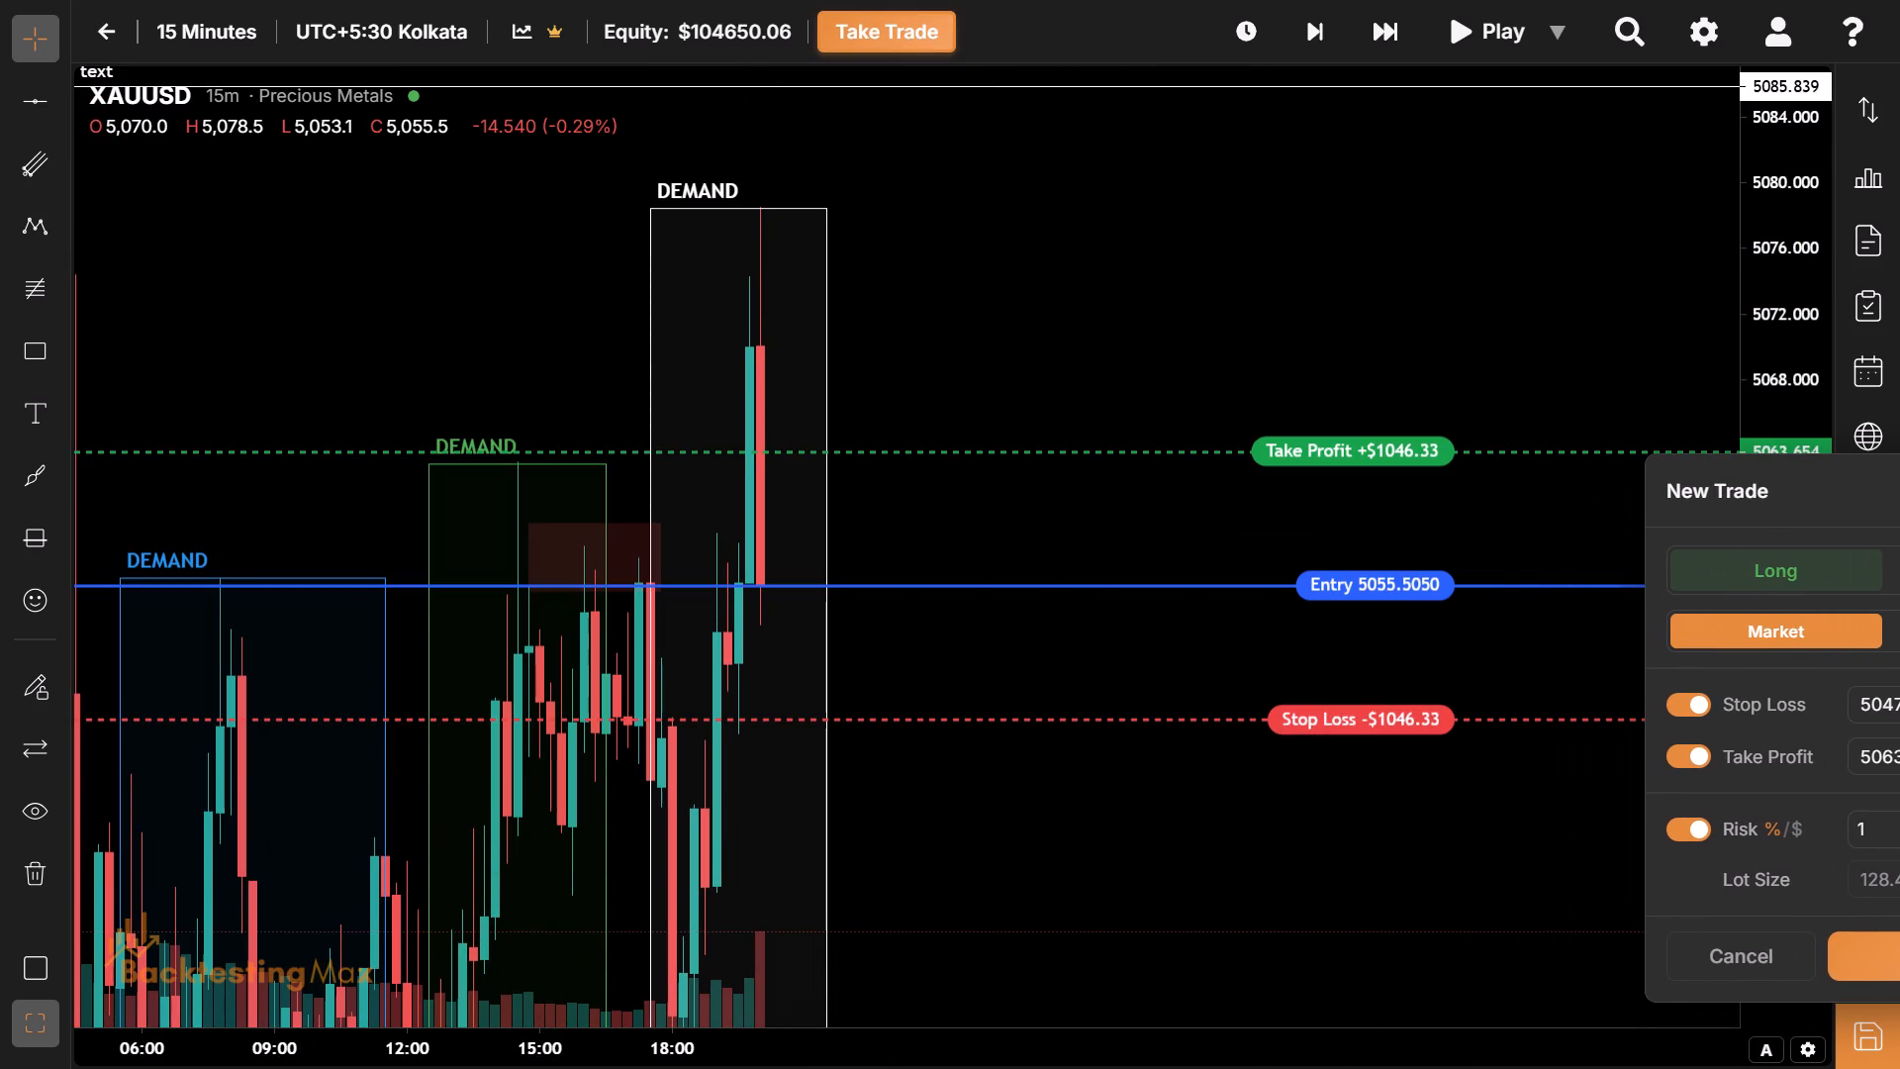
drag(1899, 540, 1852, 520)
drag(1852, 520, 1668, 473)
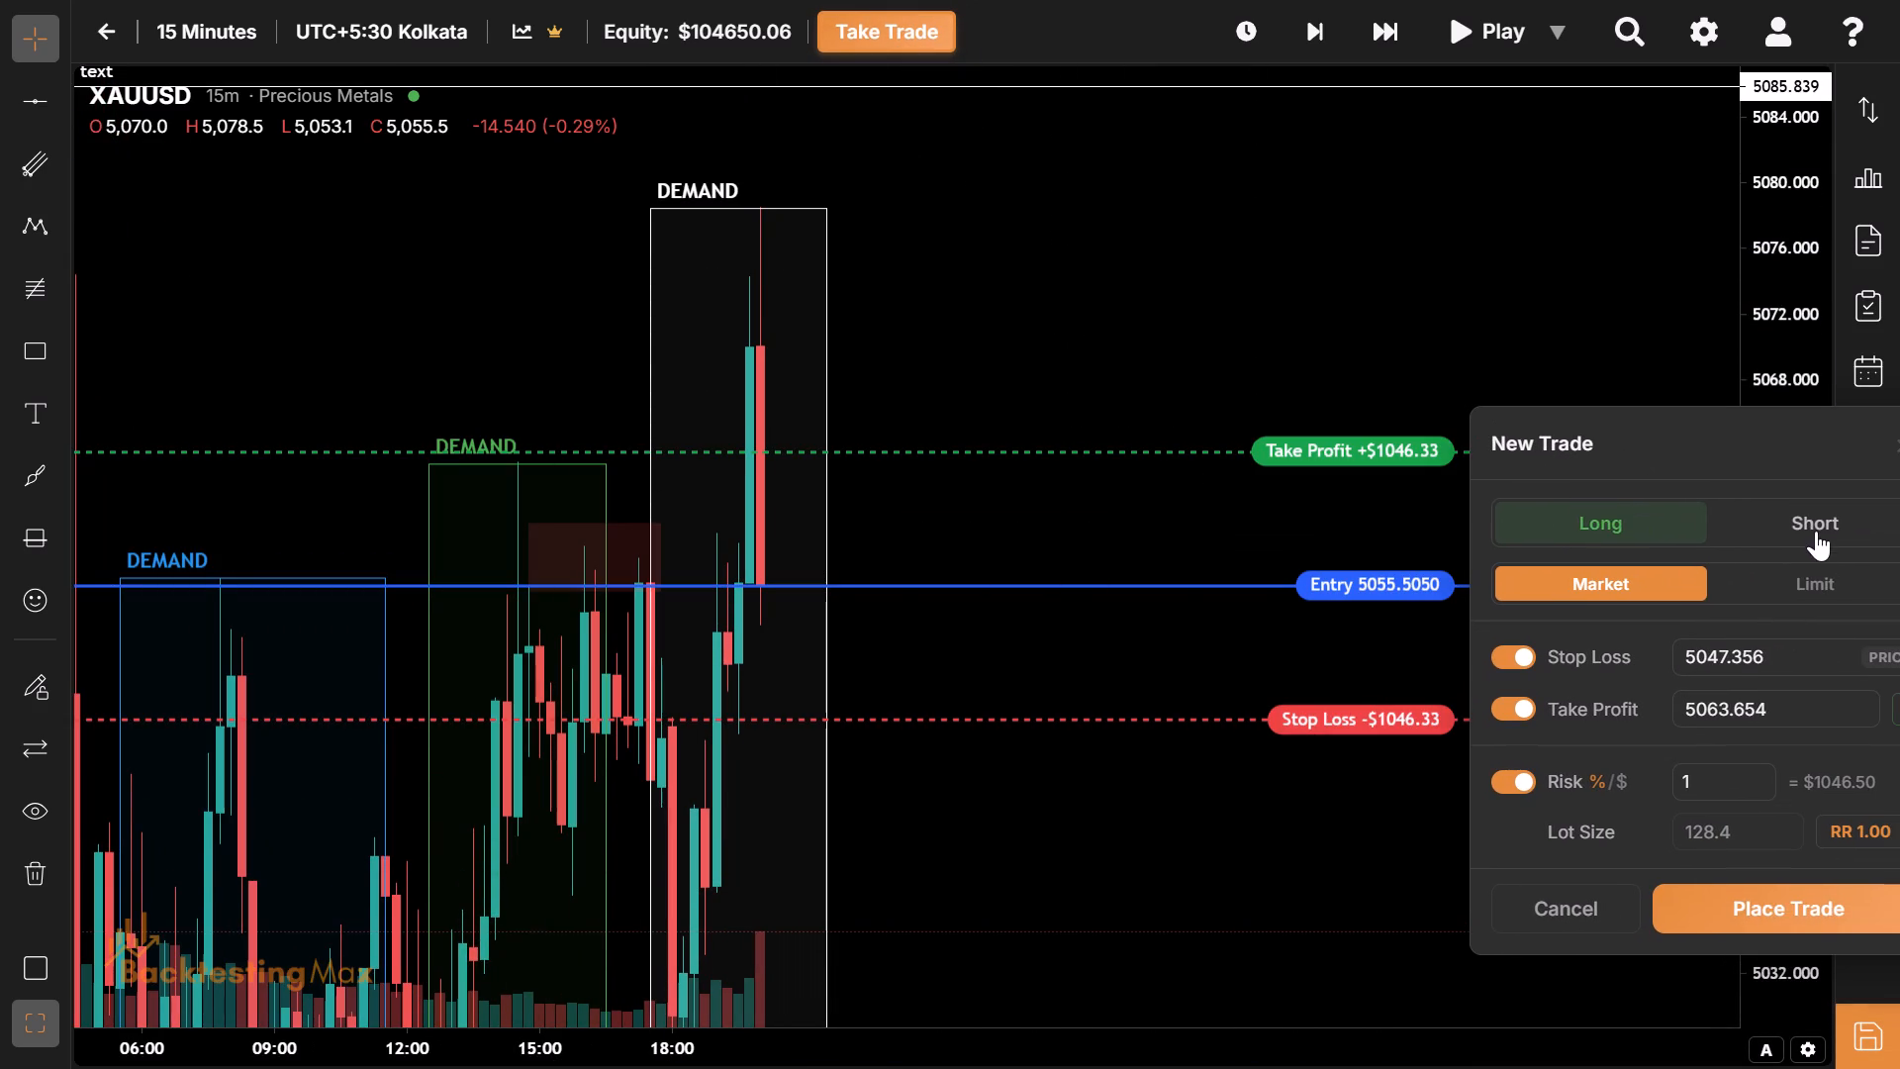
click(1816, 531)
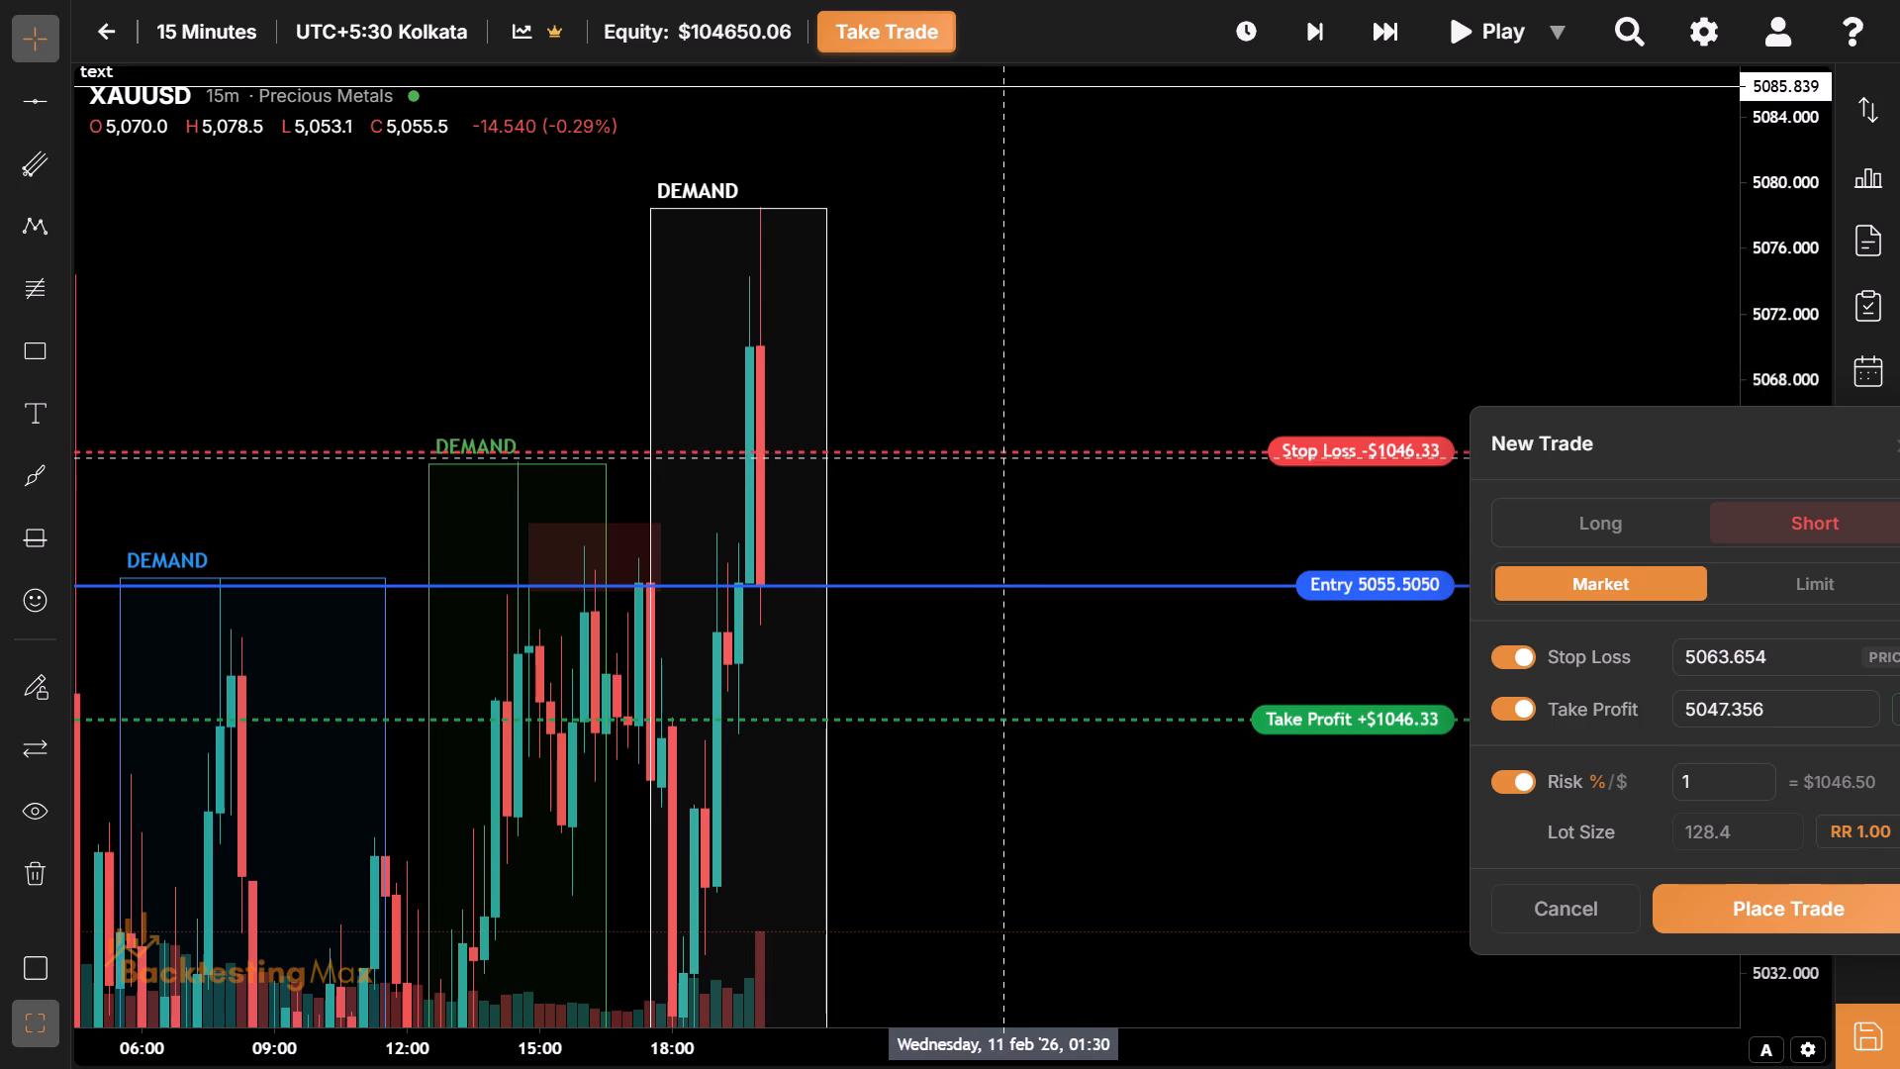
Place the short trade with stop loss at about 5071.06, take profit at about 5022.53 and 1% risk.
drag(1023, 453, 1251, 326)
drag(1065, 520, 1142, 323)
drag(1083, 680, 999, 455)
drag(932, 394, 1340, 812)
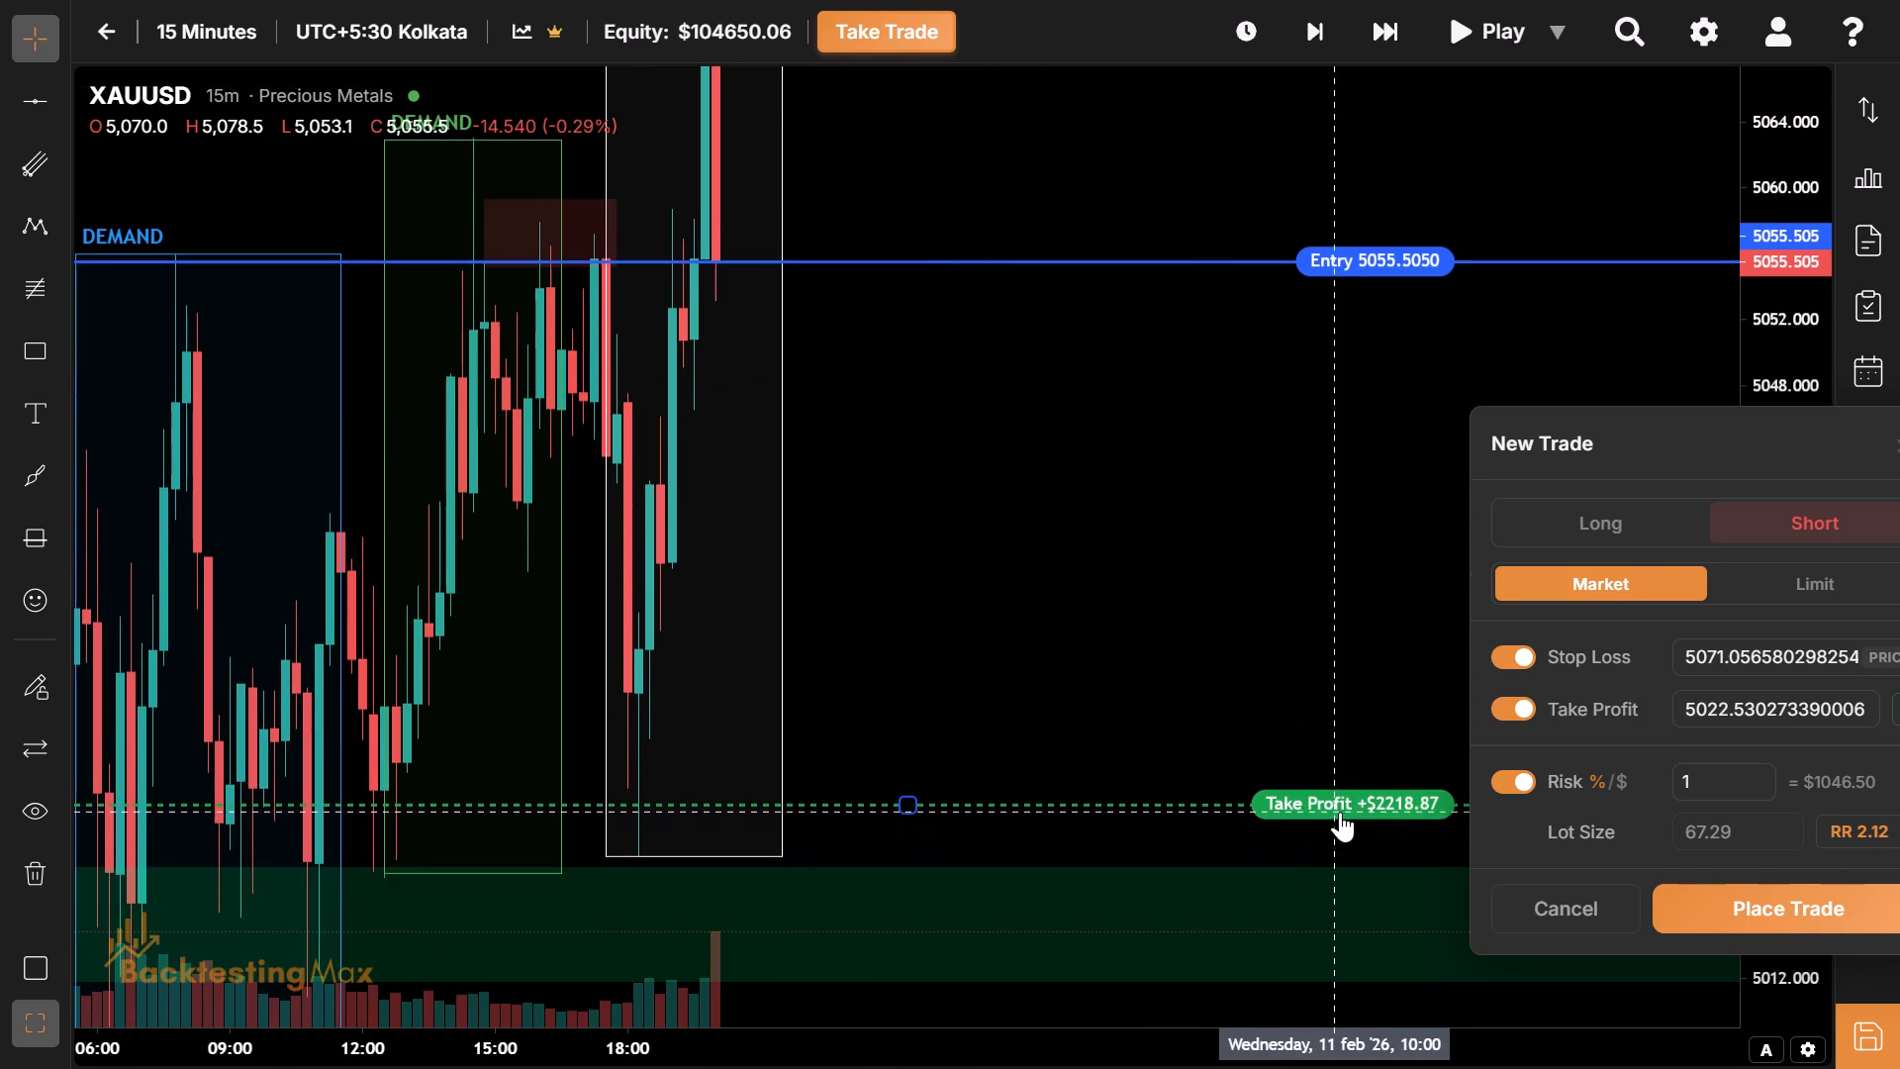
drag(1039, 708, 1043, 767)
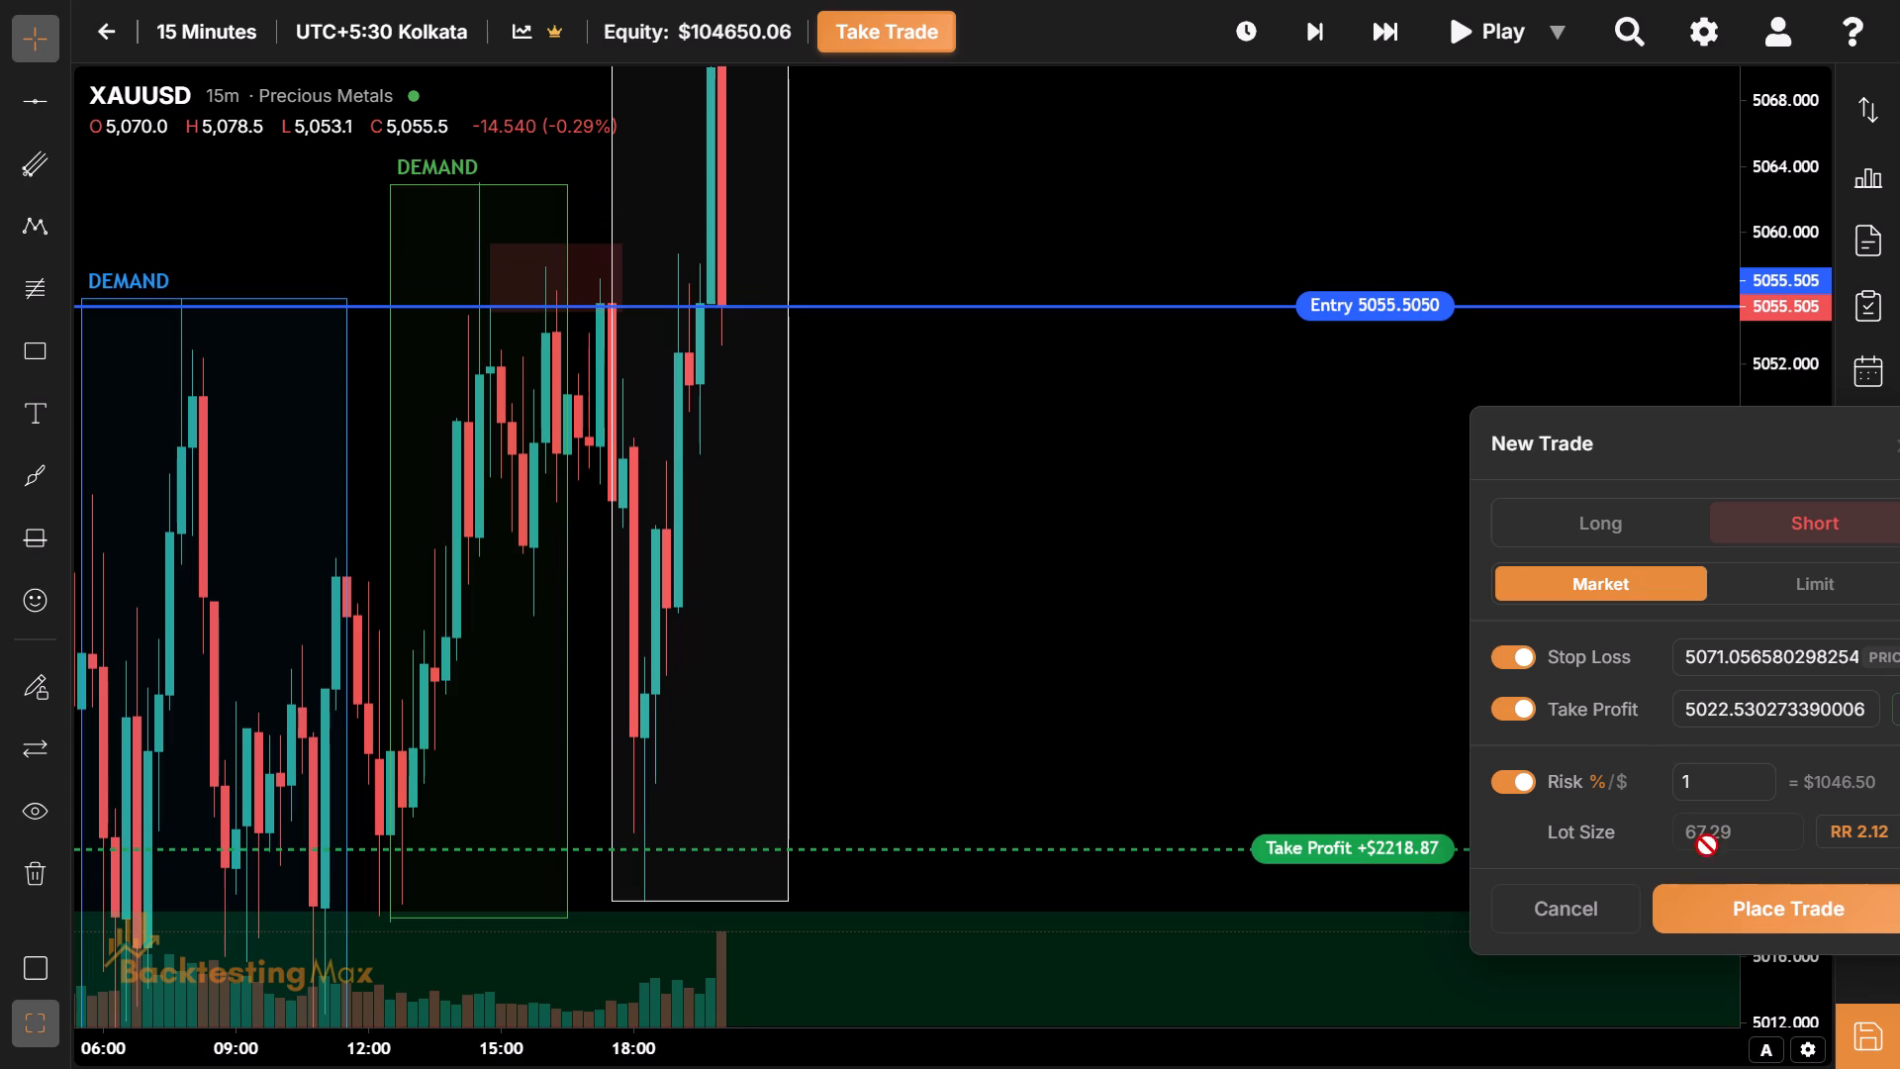
click(1719, 897)
Switch the chart back to the 5-minute timeframe.
drag(1233, 584, 1344, 789)
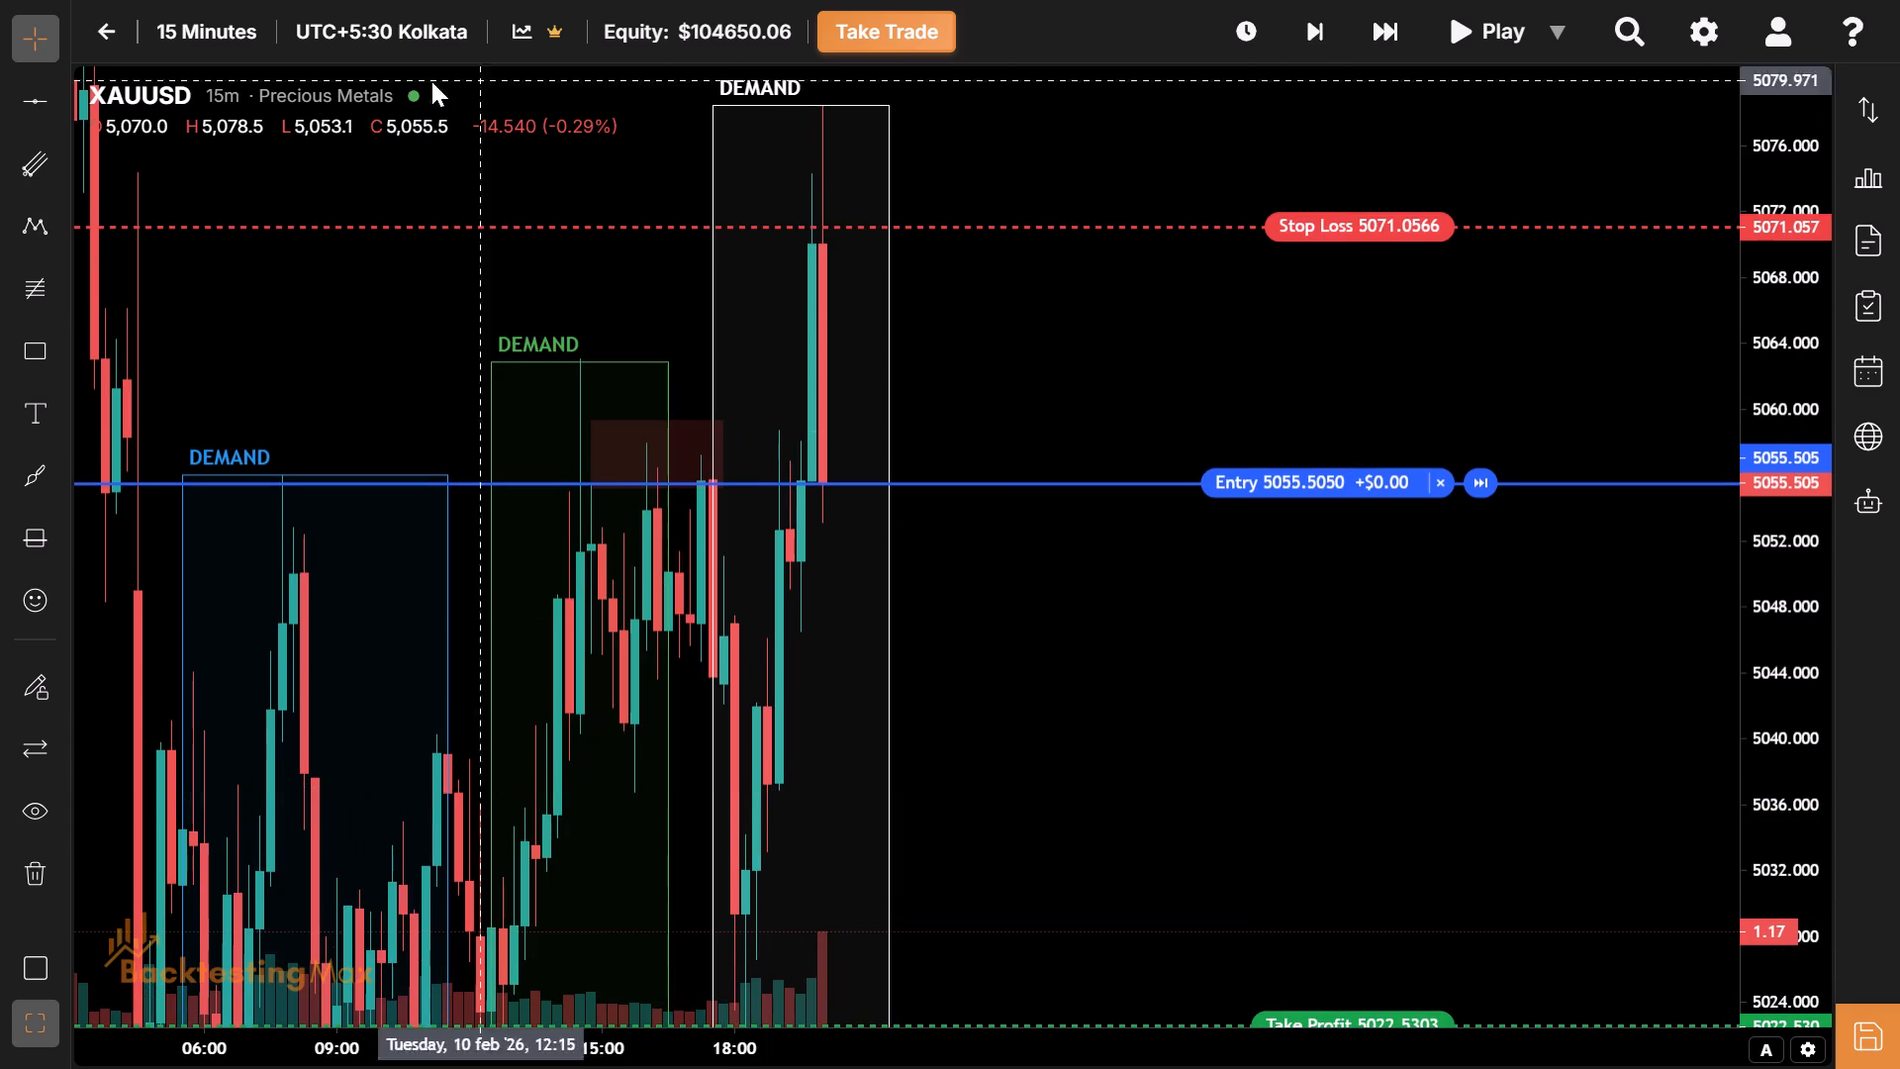
click(247, 46)
click(392, 293)
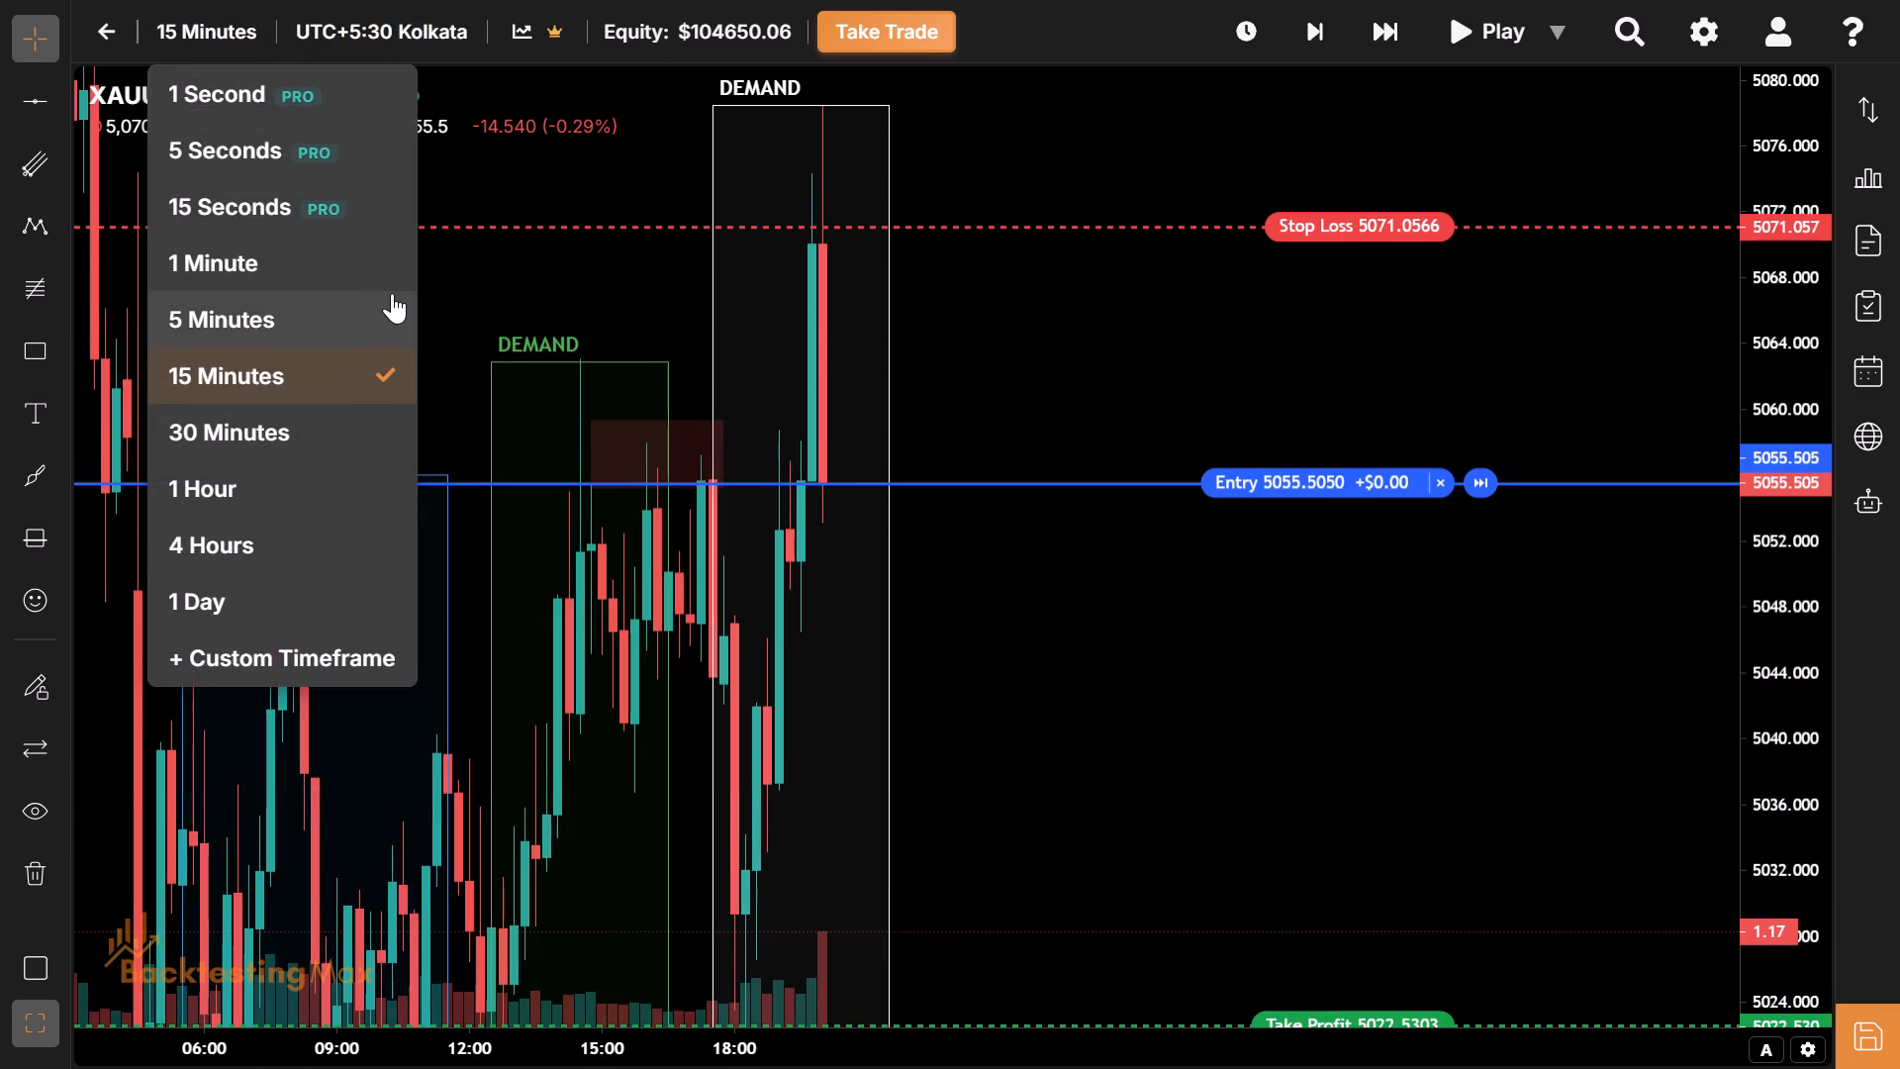
Advance the replay one bar to 20:15 on 10 Feb with the short trade open.
drag(1007, 640, 1008, 674)
drag(1103, 706, 1034, 761)
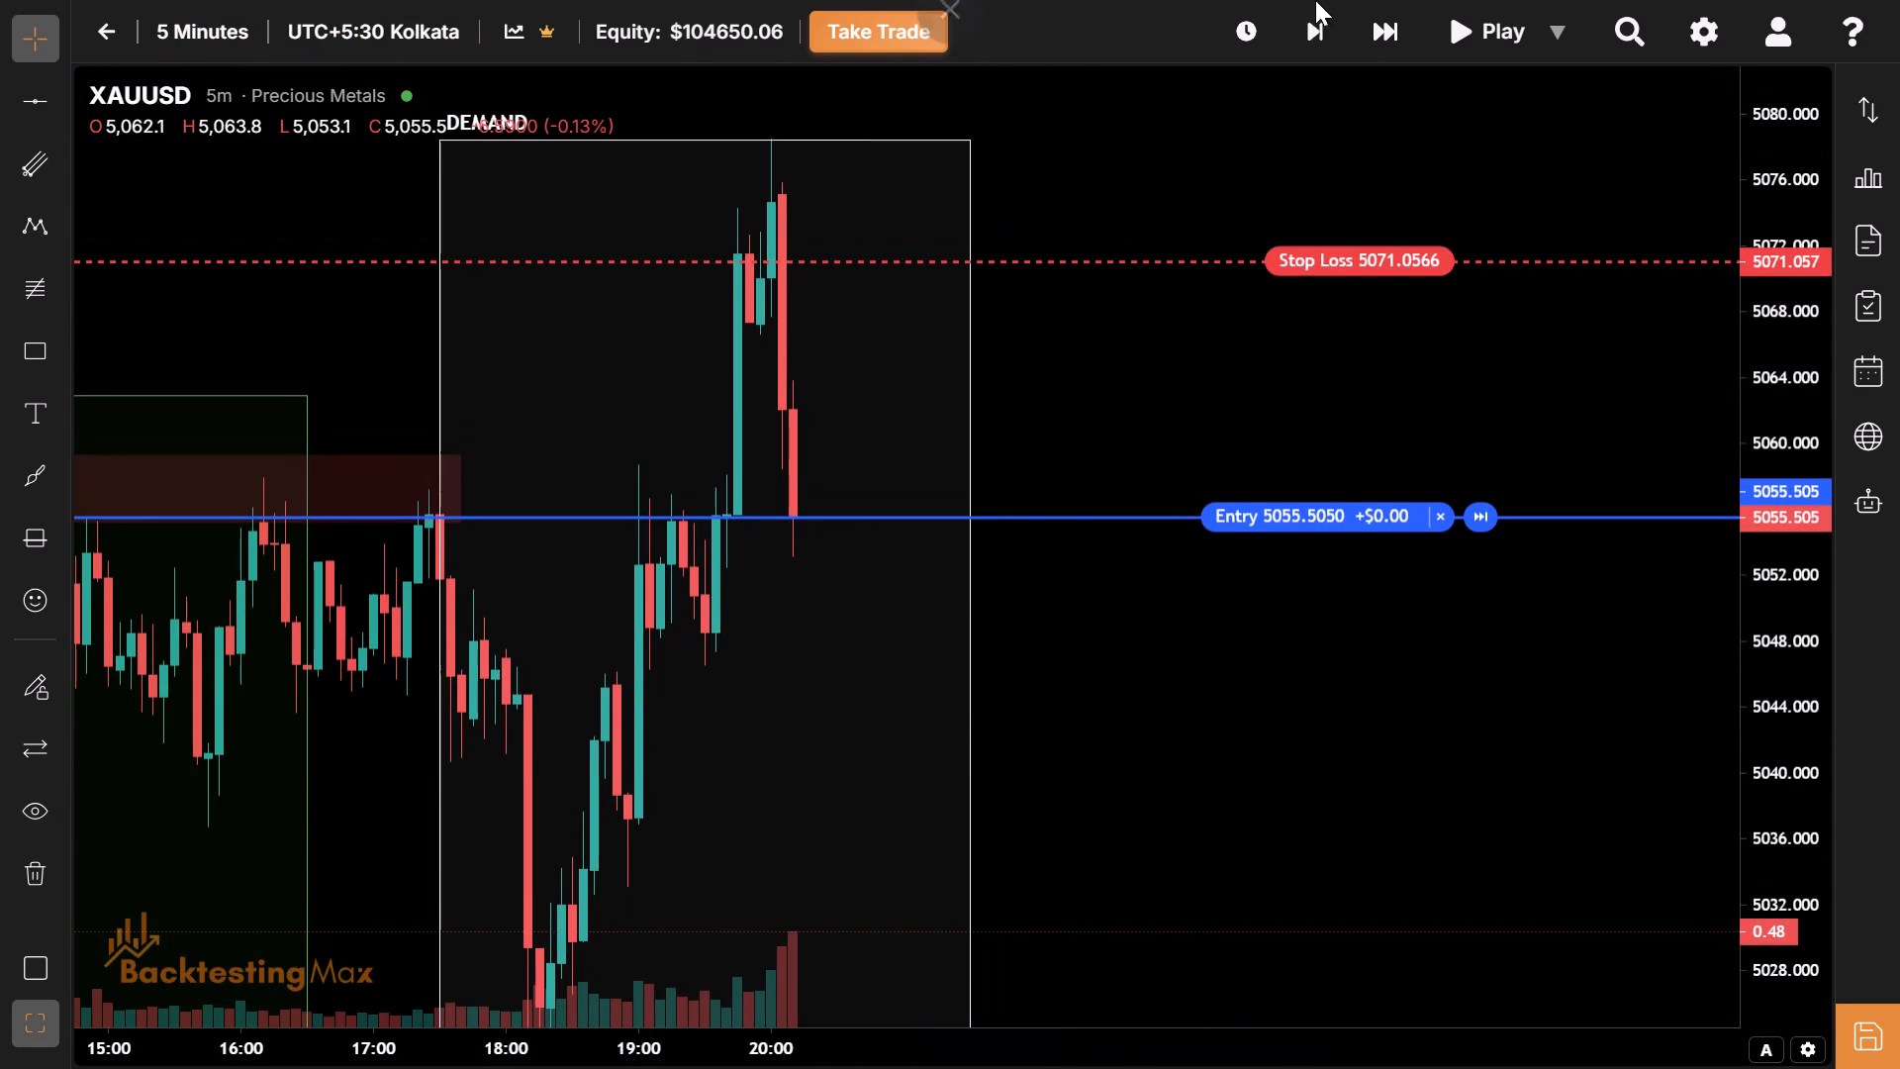
click(1306, 19)
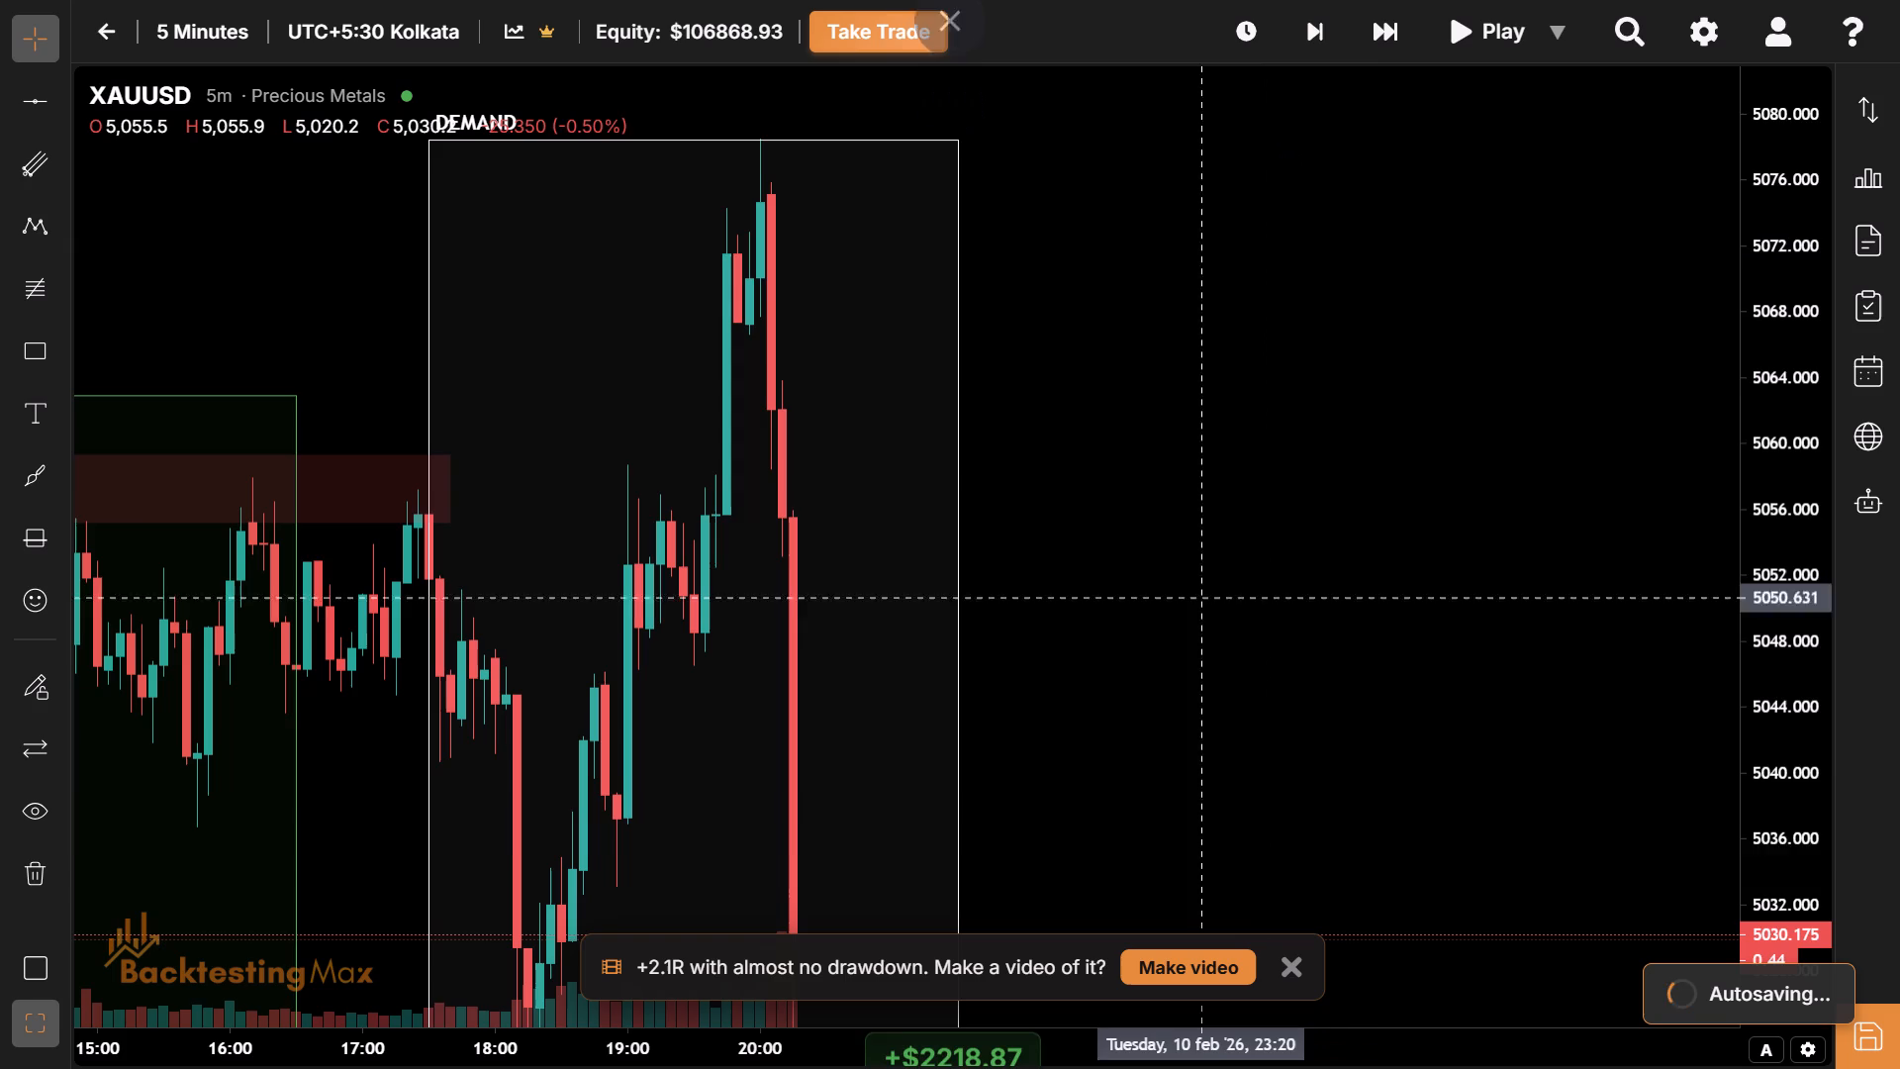
Make a video of the closed short trade on the 5m timeframe, download it and return to the chart.
drag(1162, 810, 1274, 368)
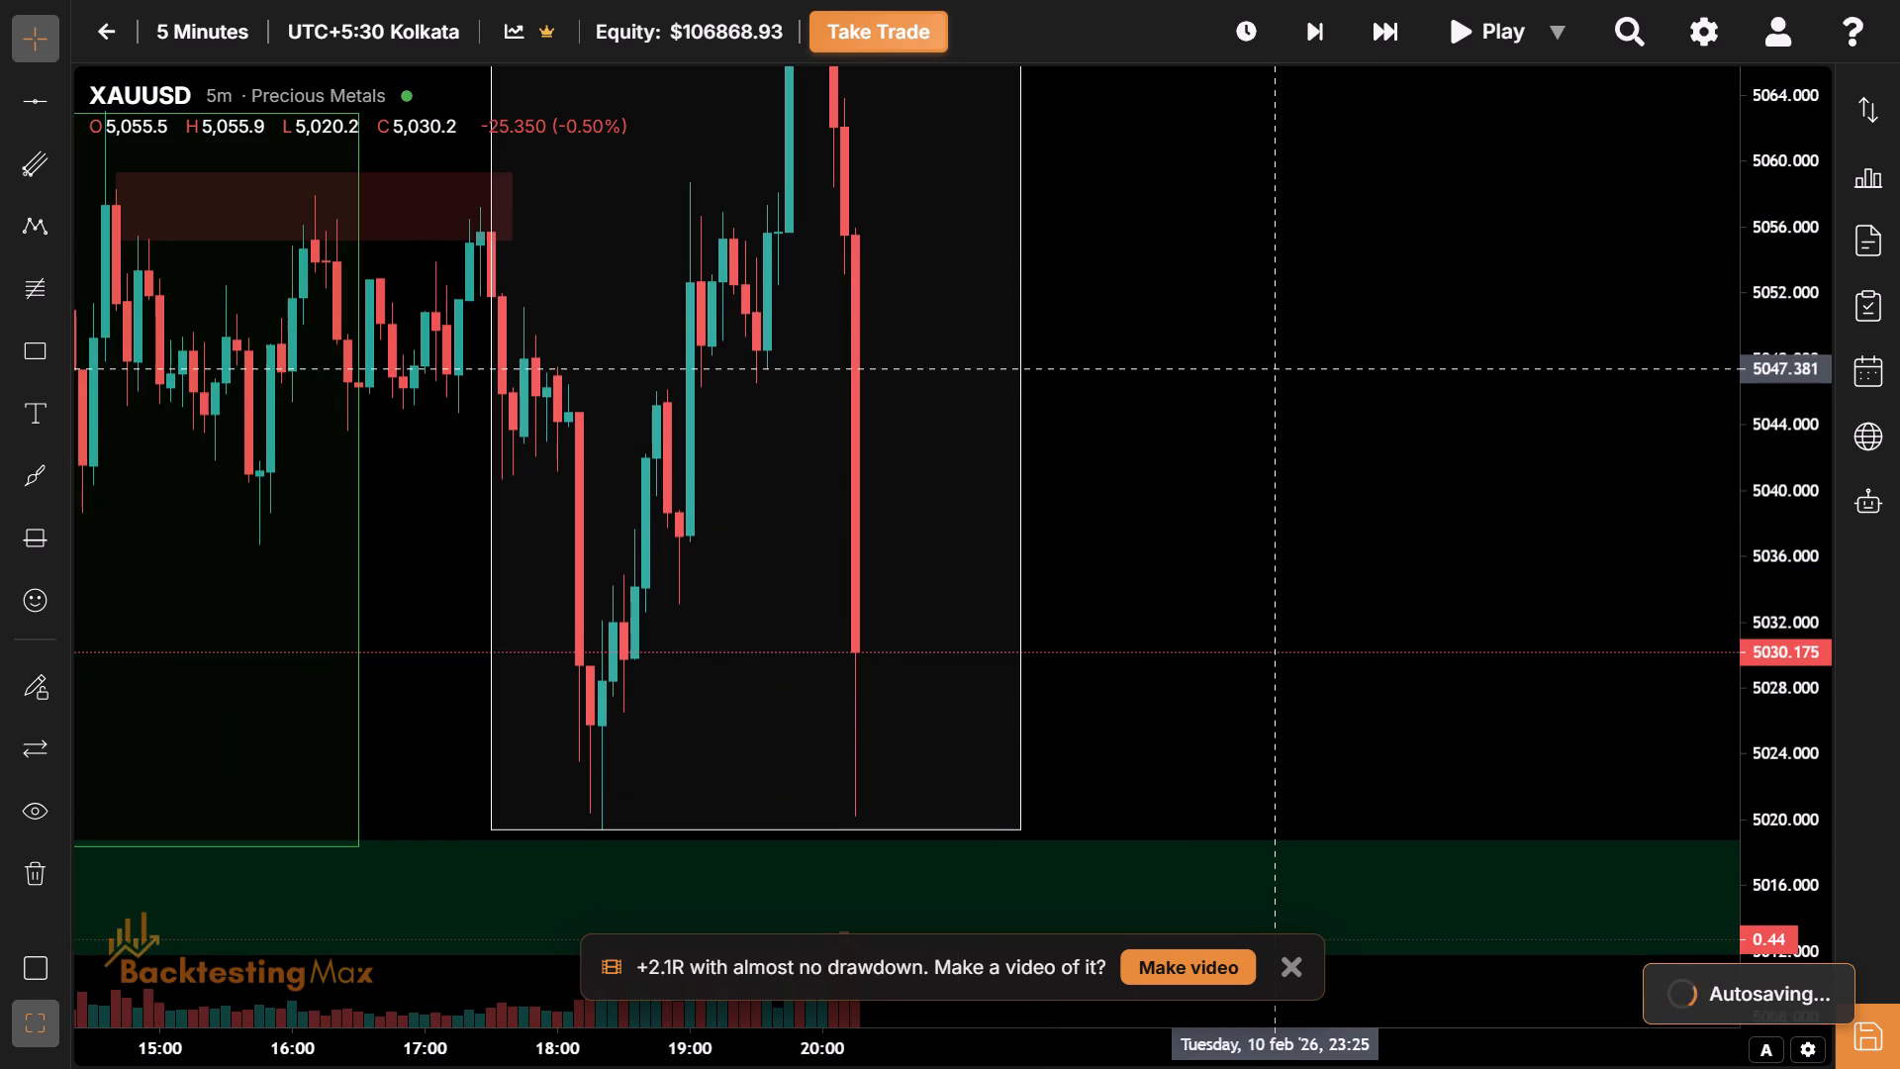
drag(1274, 368, 1302, 641)
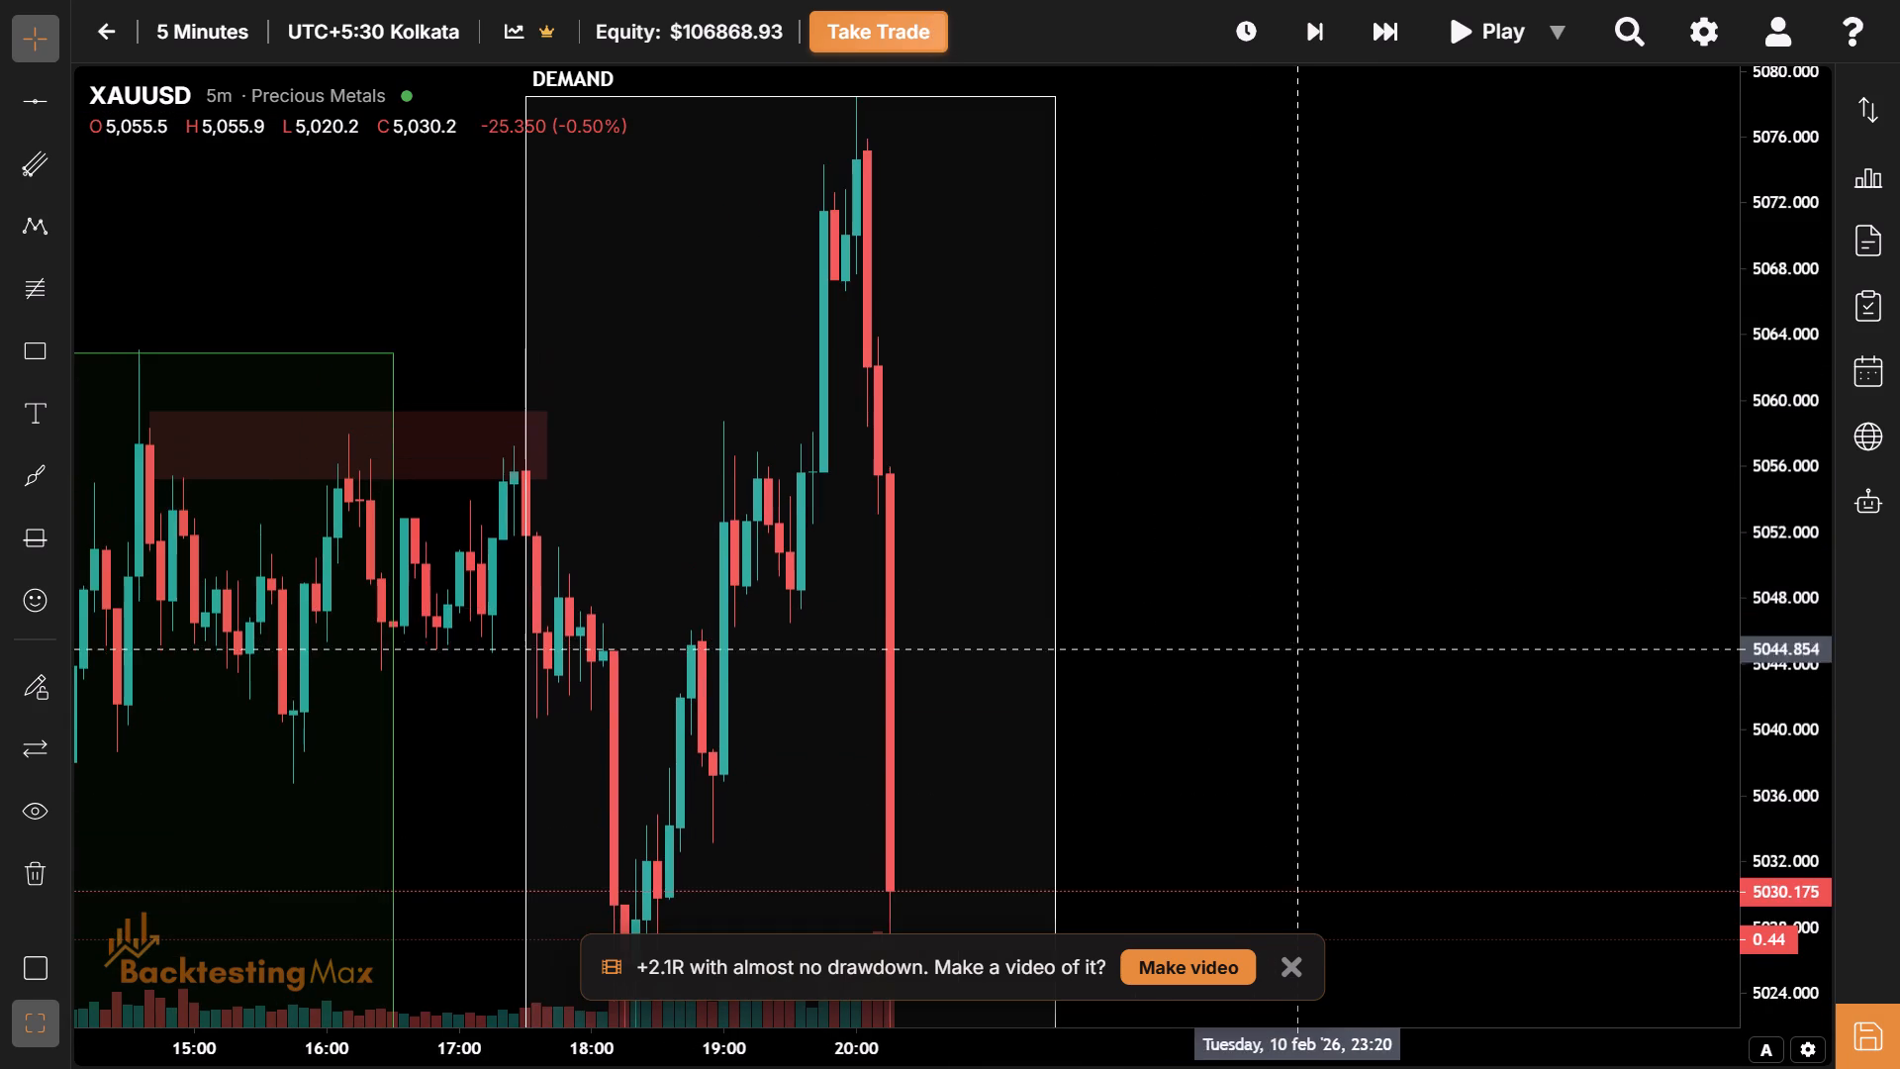
click(1186, 966)
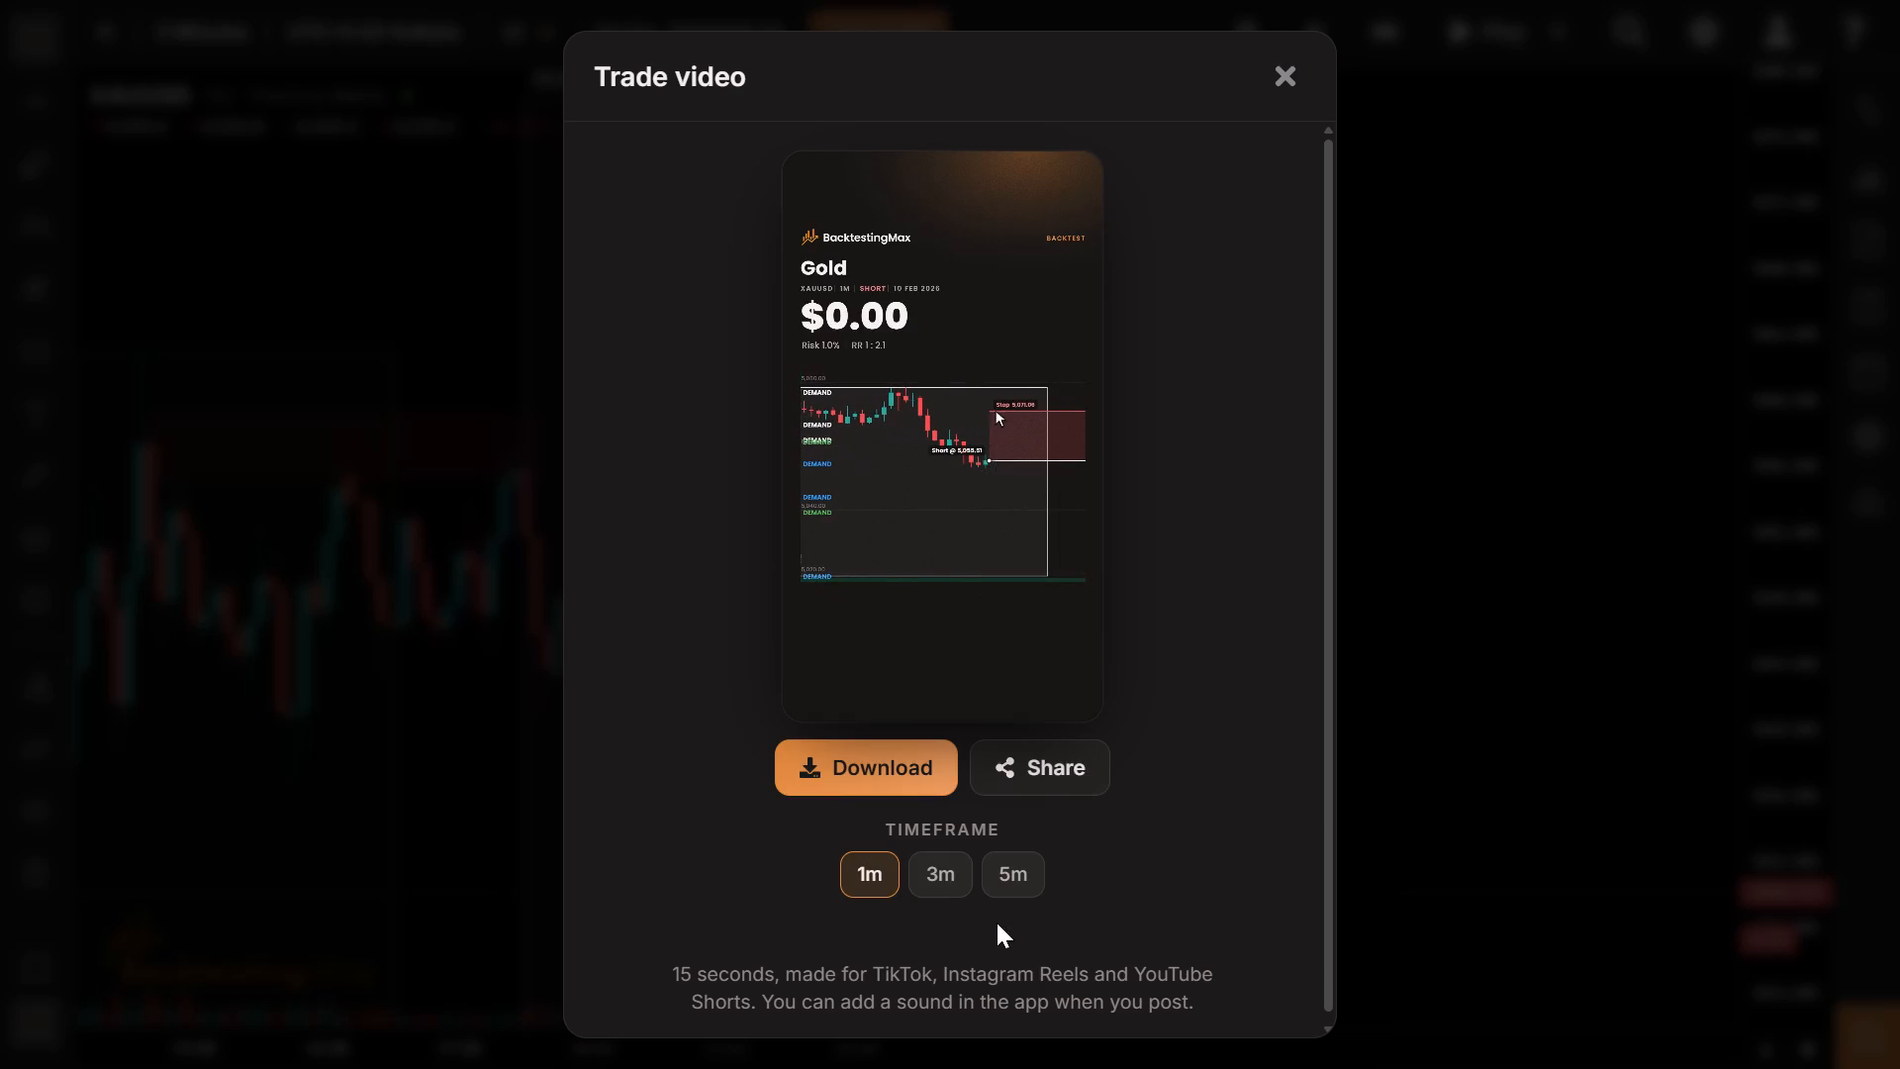
click(1012, 885)
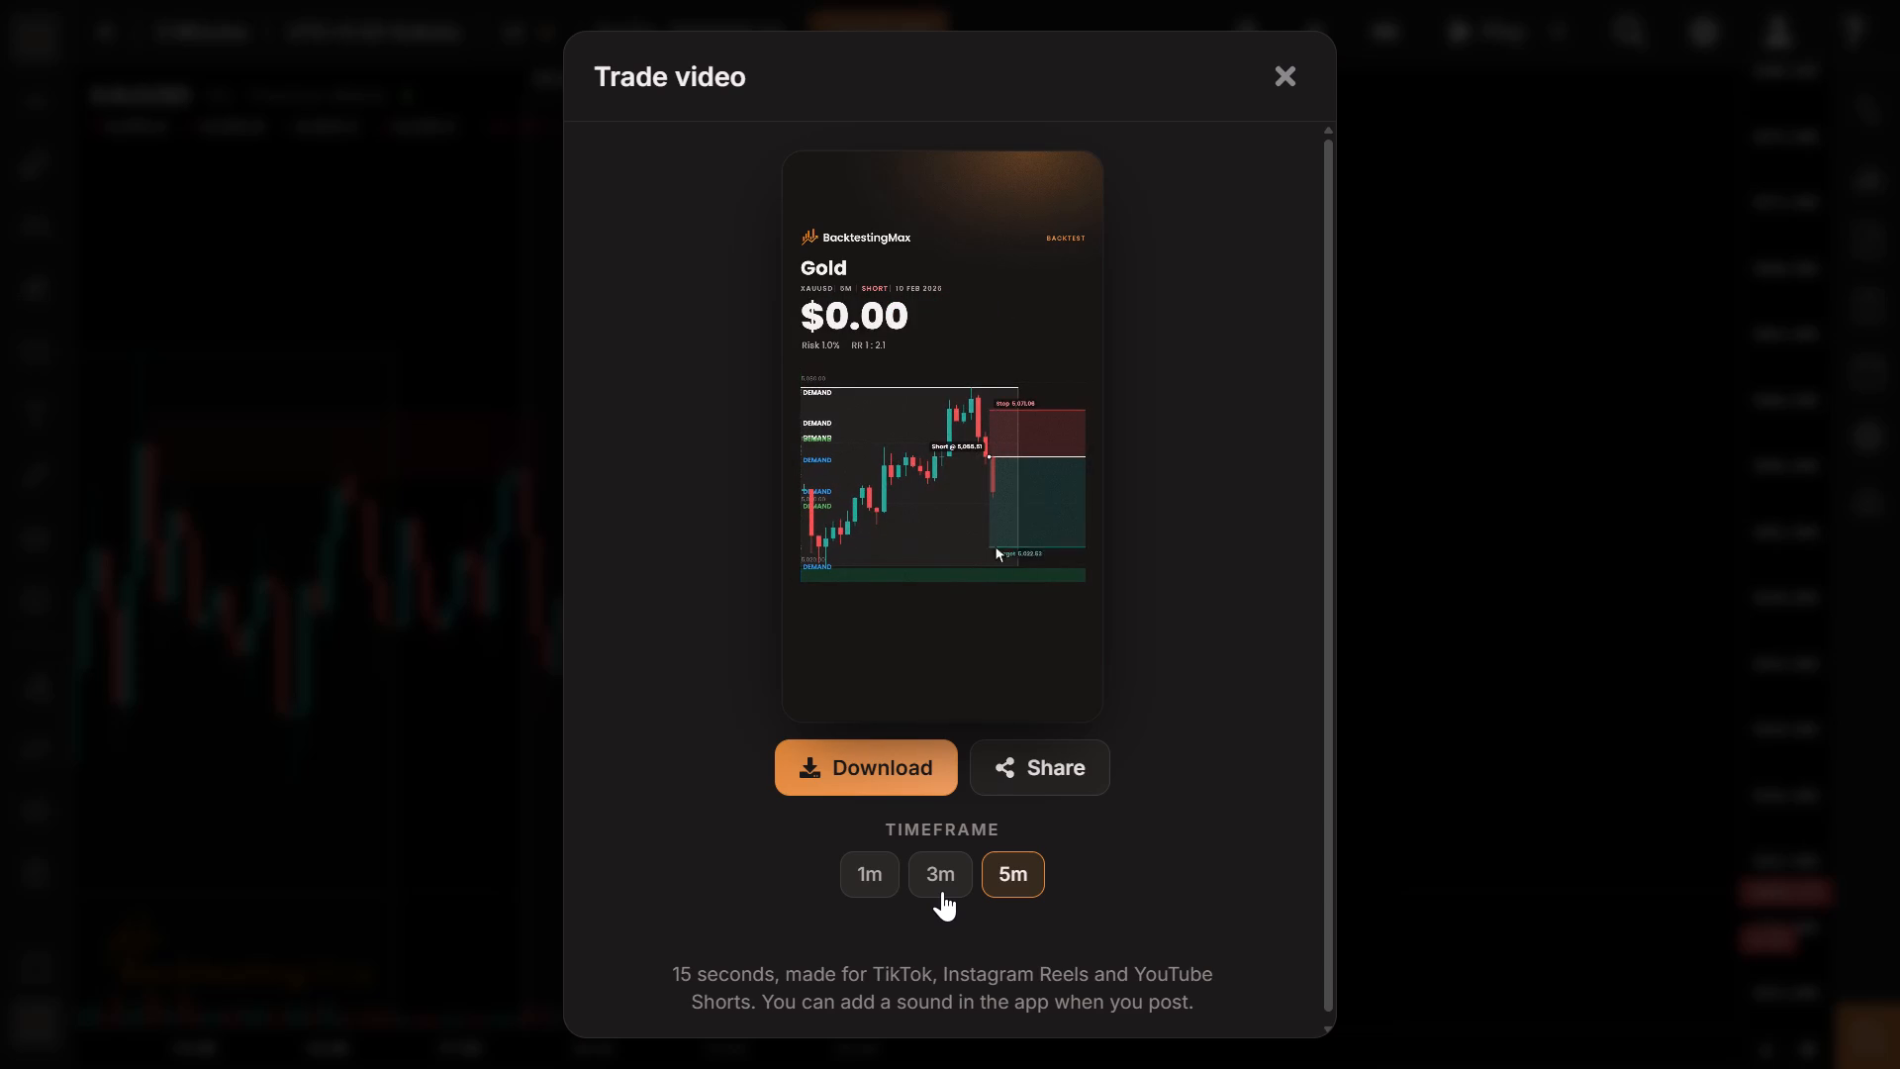
click(894, 751)
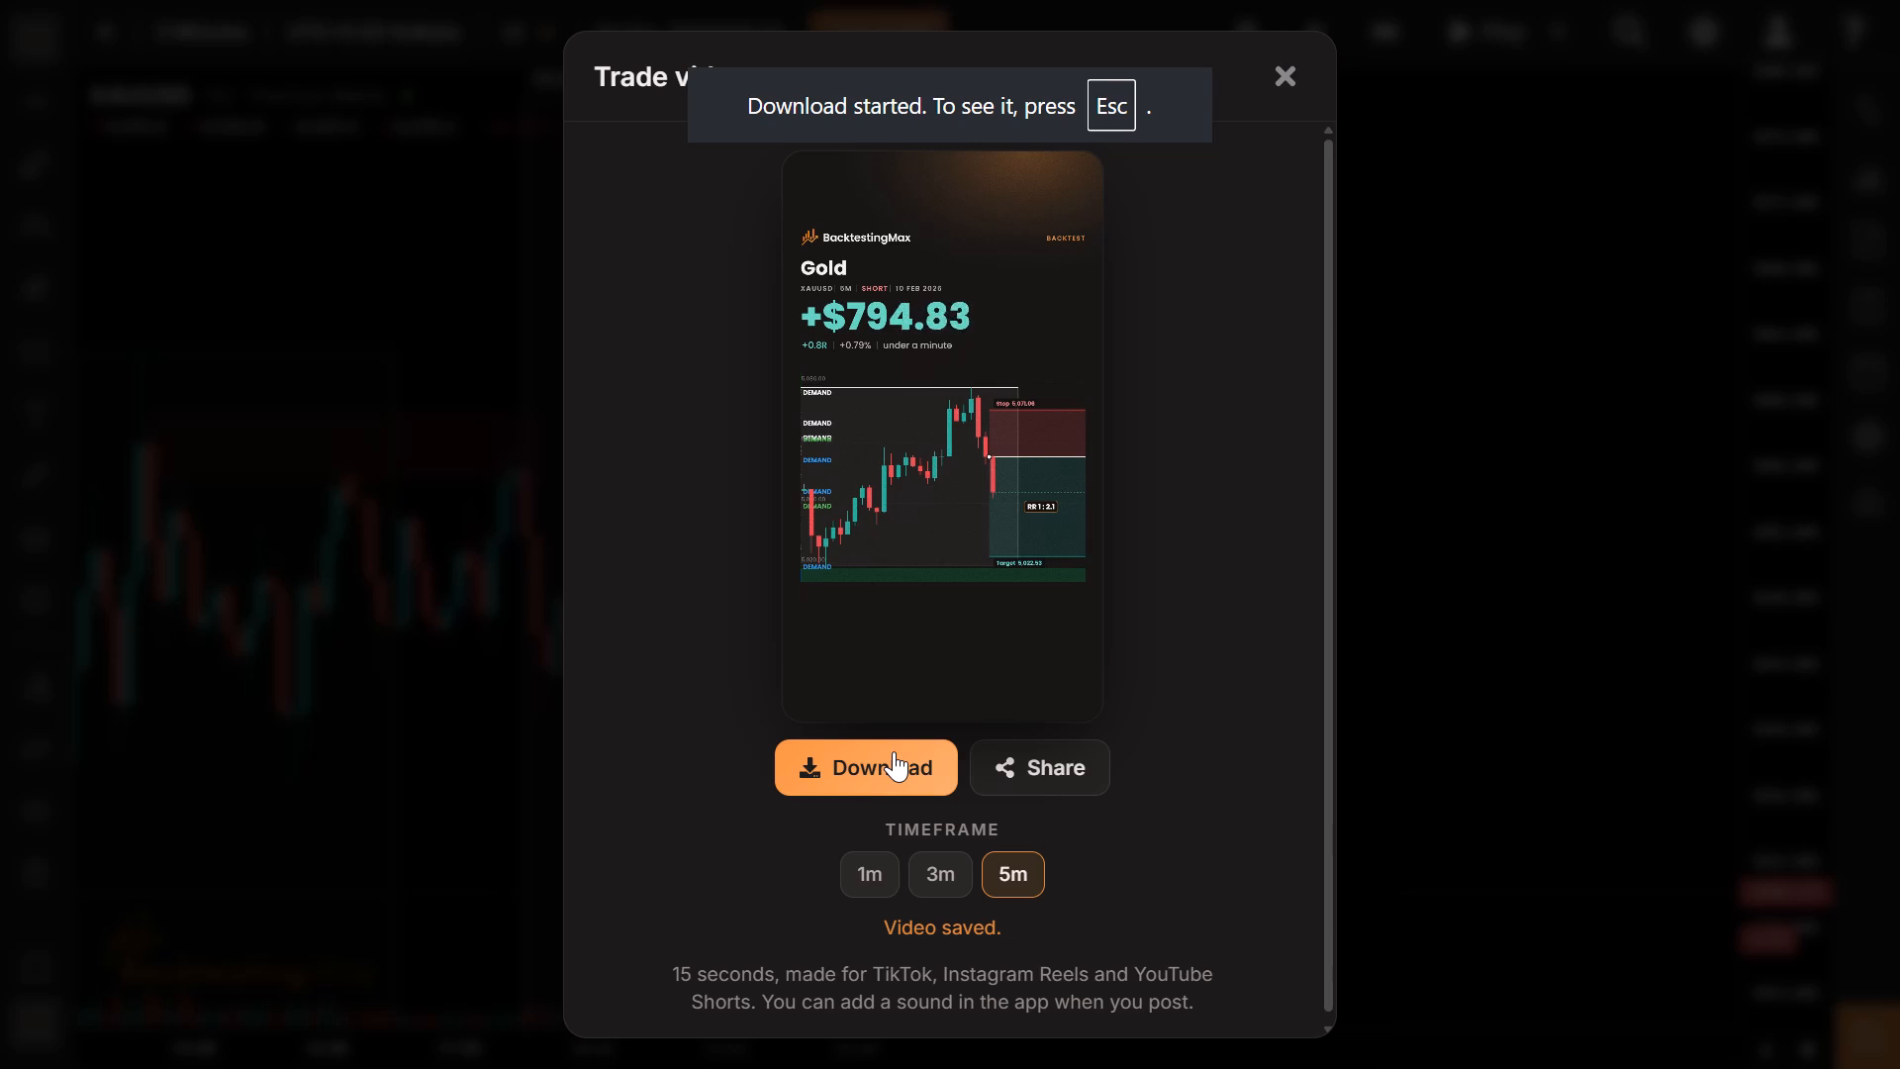
click(1467, 441)
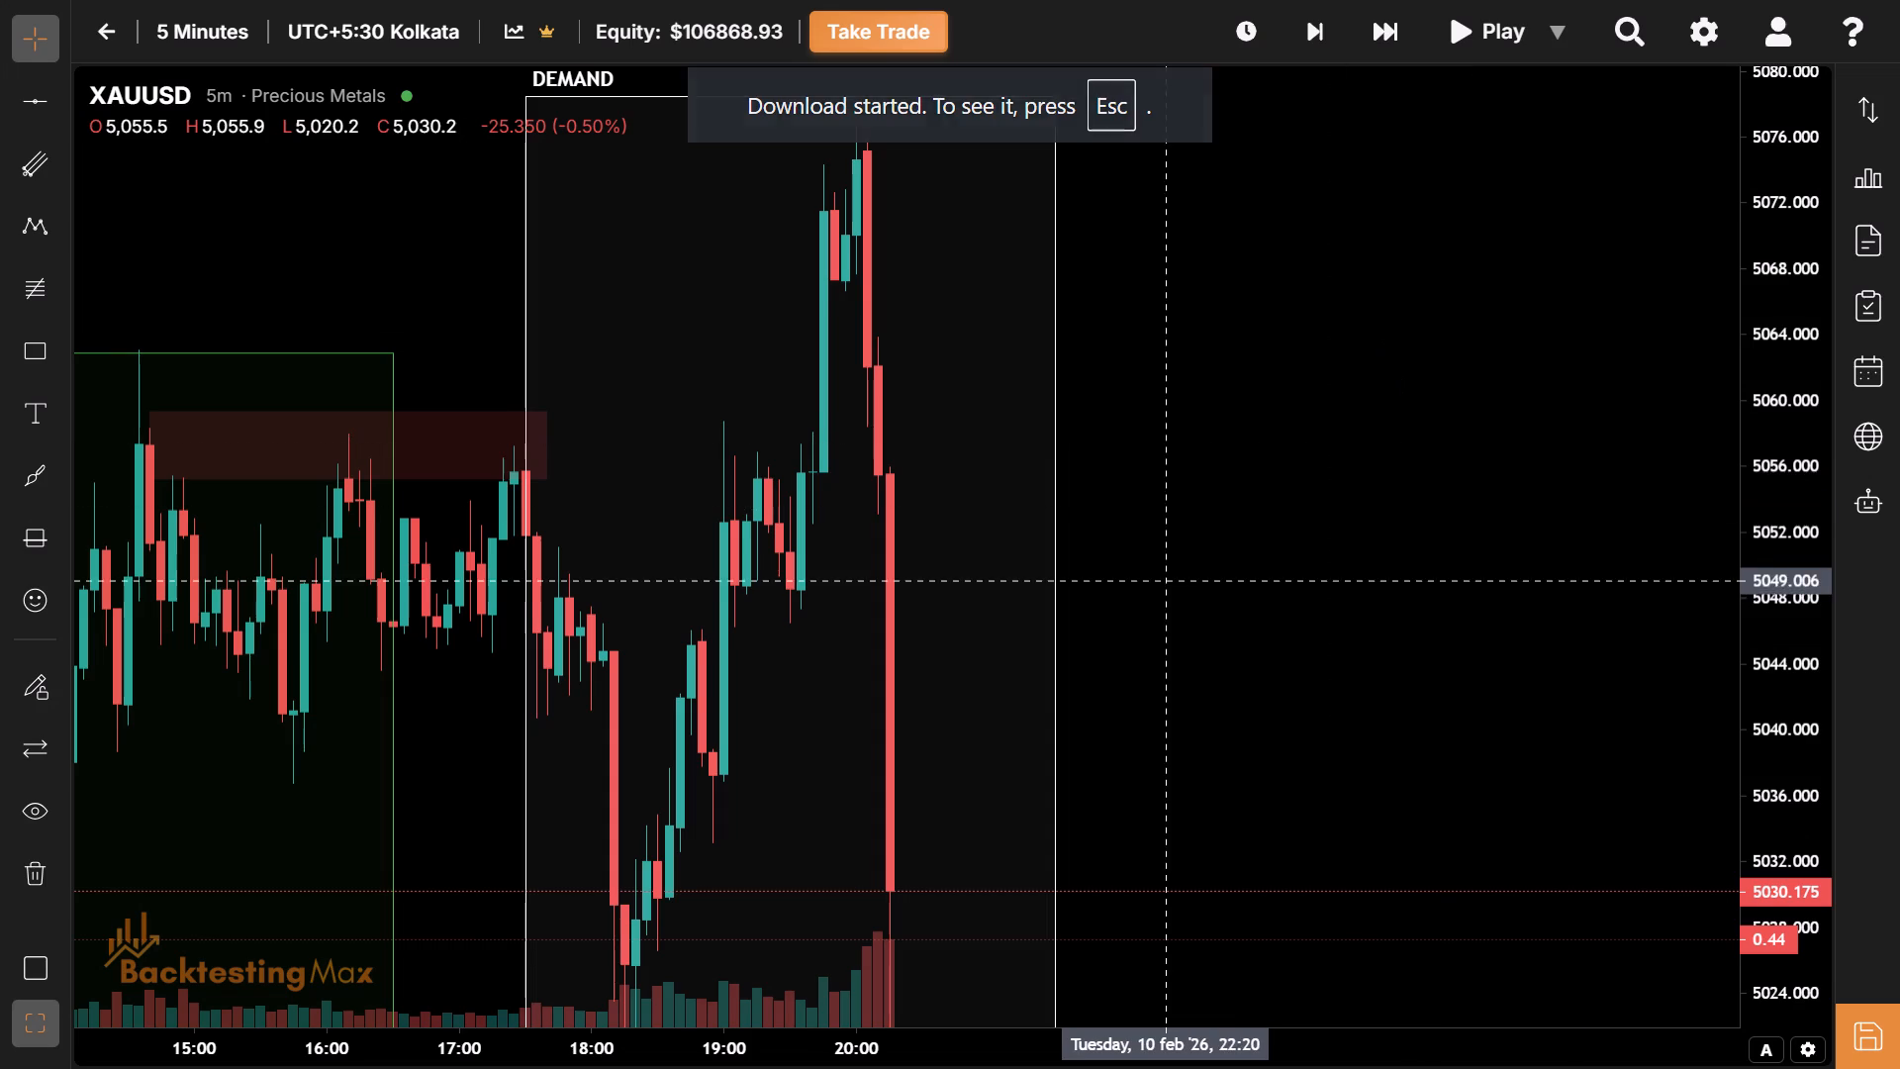
Draw a short position from the 20:10 candle with entry about 5057.94, stop about 5073.02 and target about 5021.29.
drag(1167, 581, 1070, 591)
drag(1070, 591, 987, 504)
drag(987, 504, 995, 581)
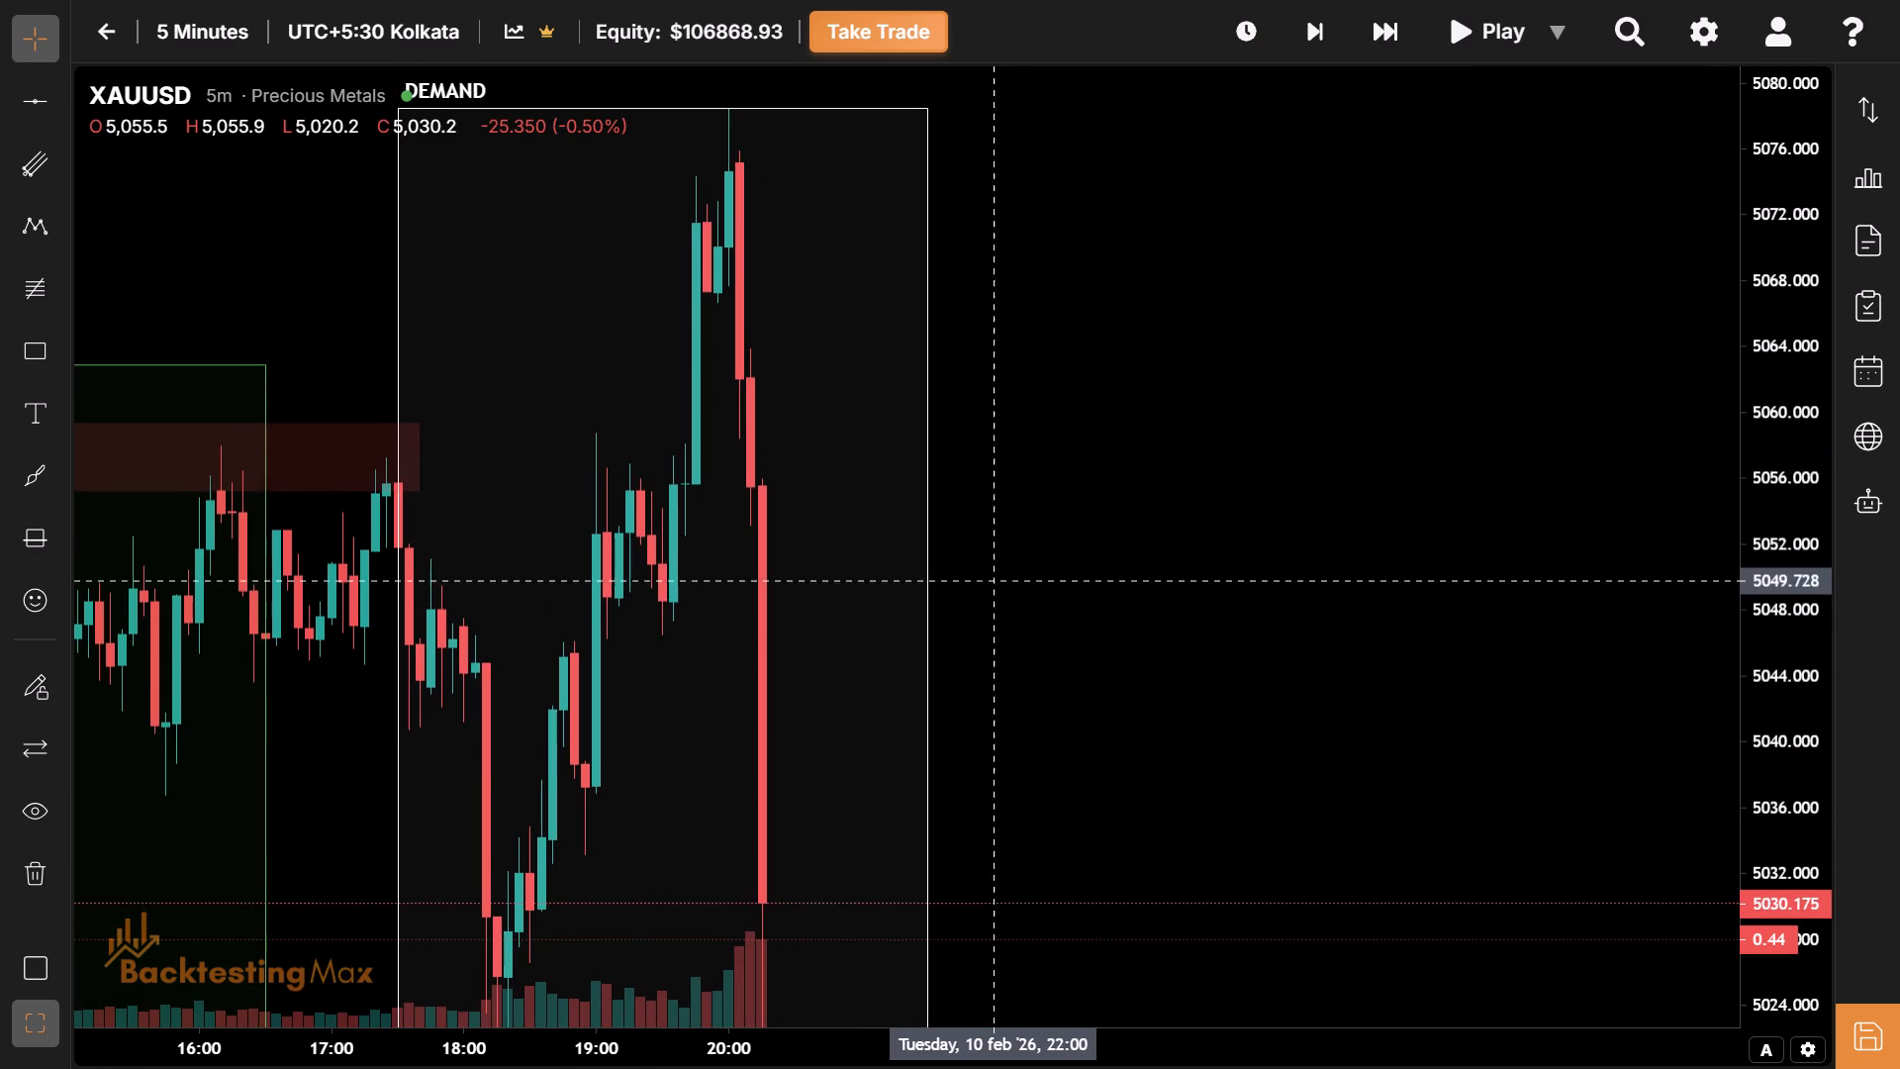
drag(1349, 431, 1319, 502)
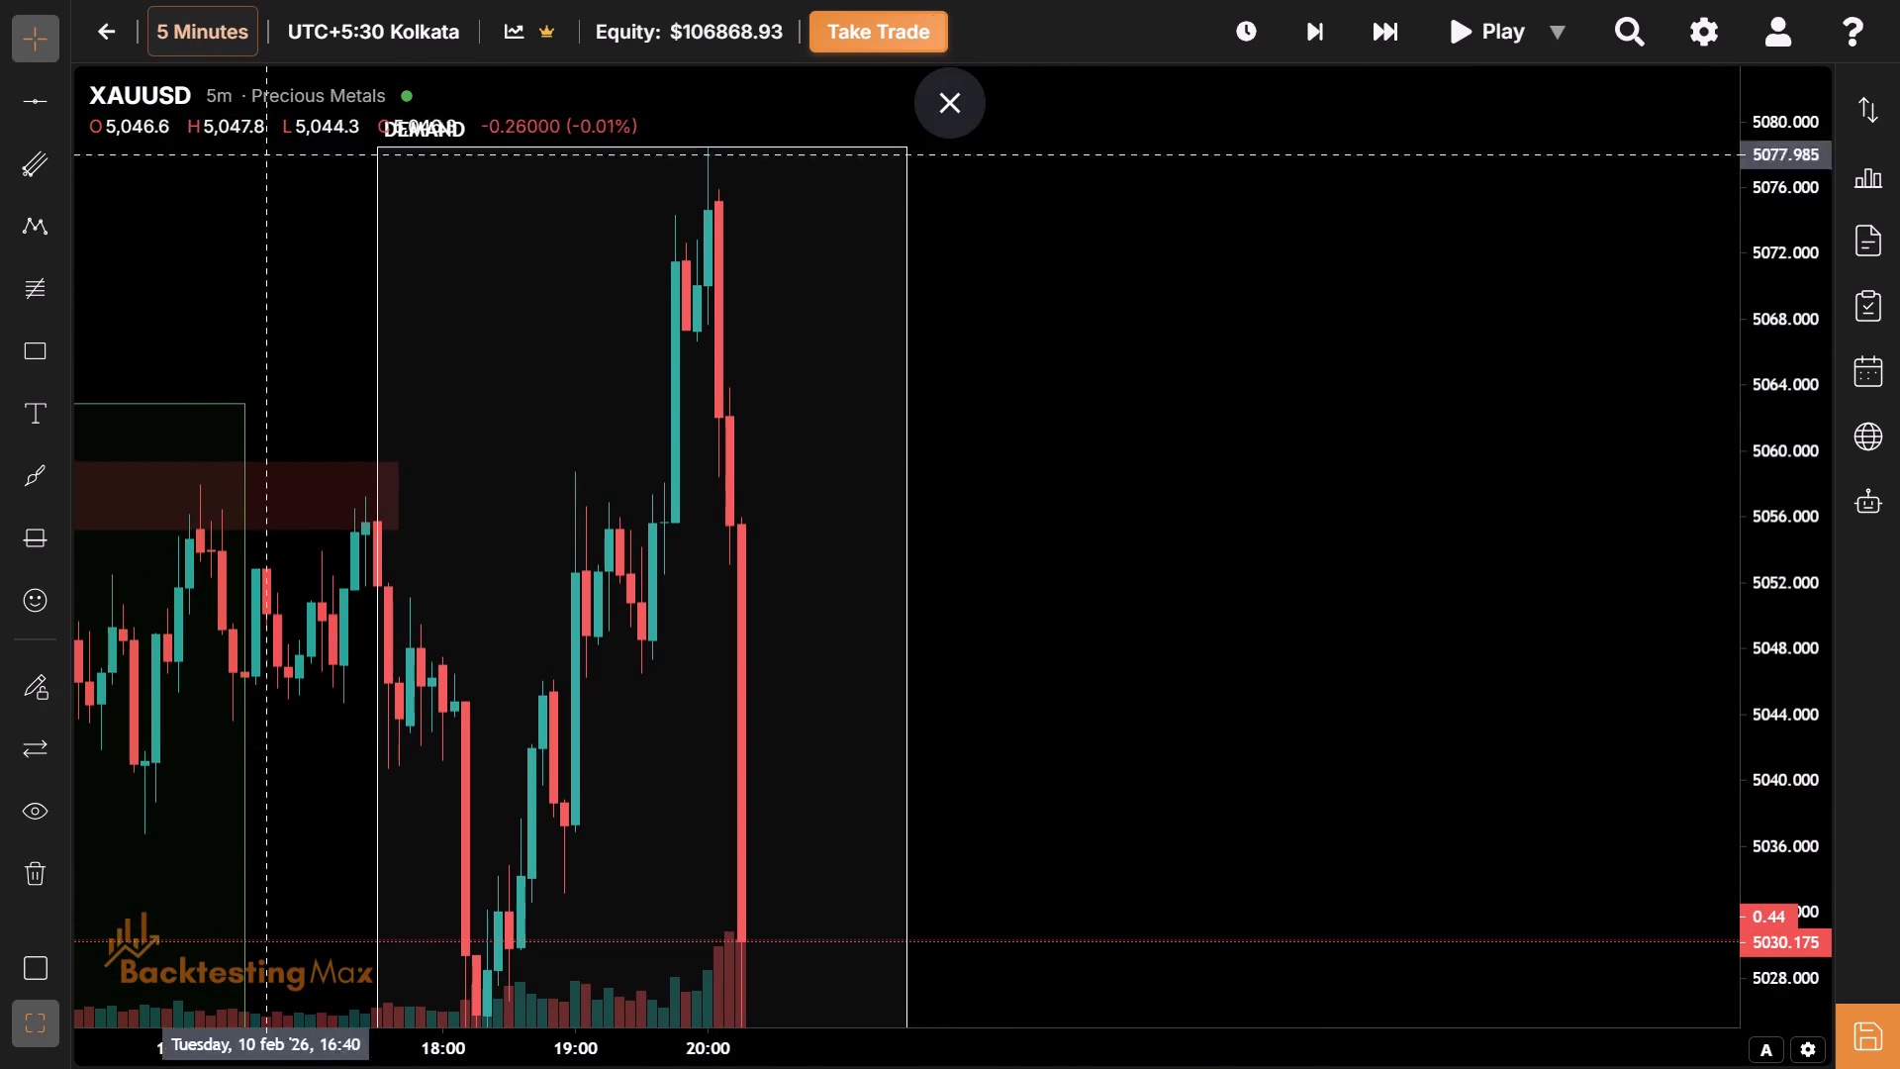
click(43, 537)
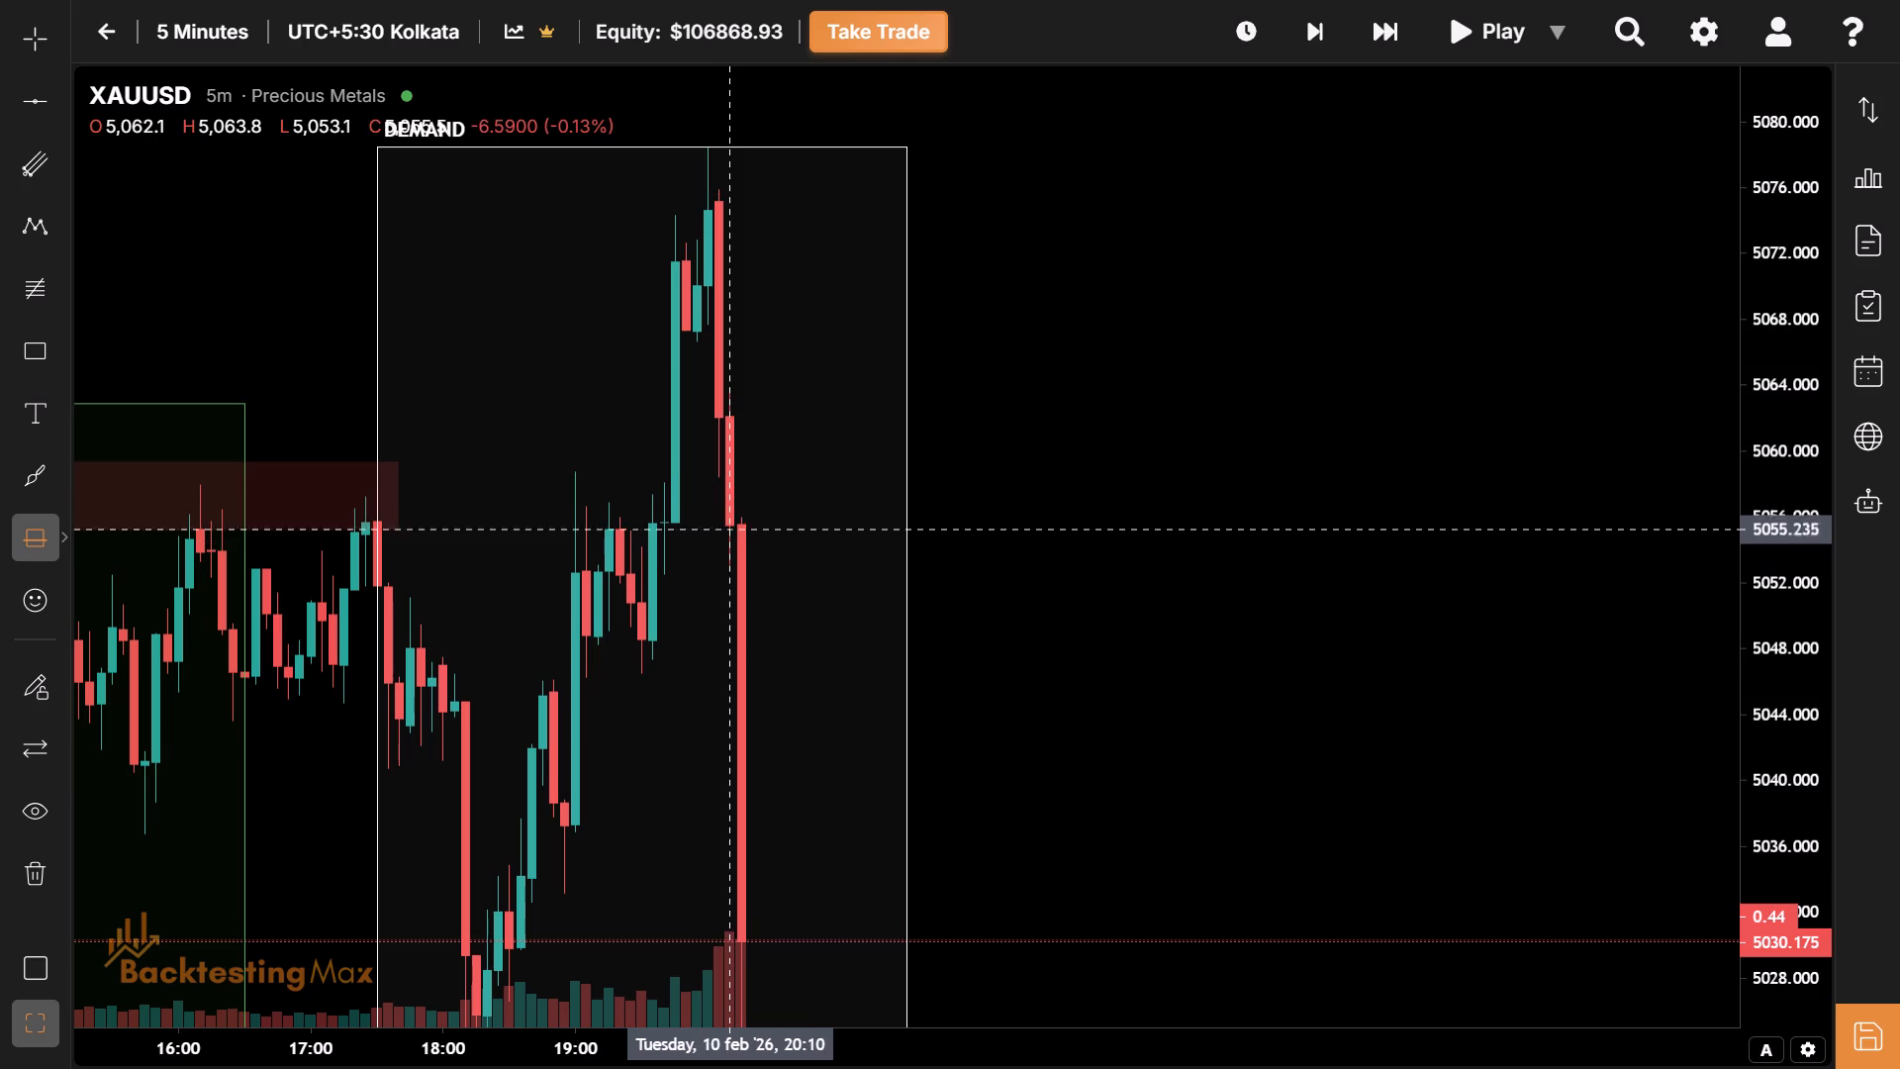
click(730, 484)
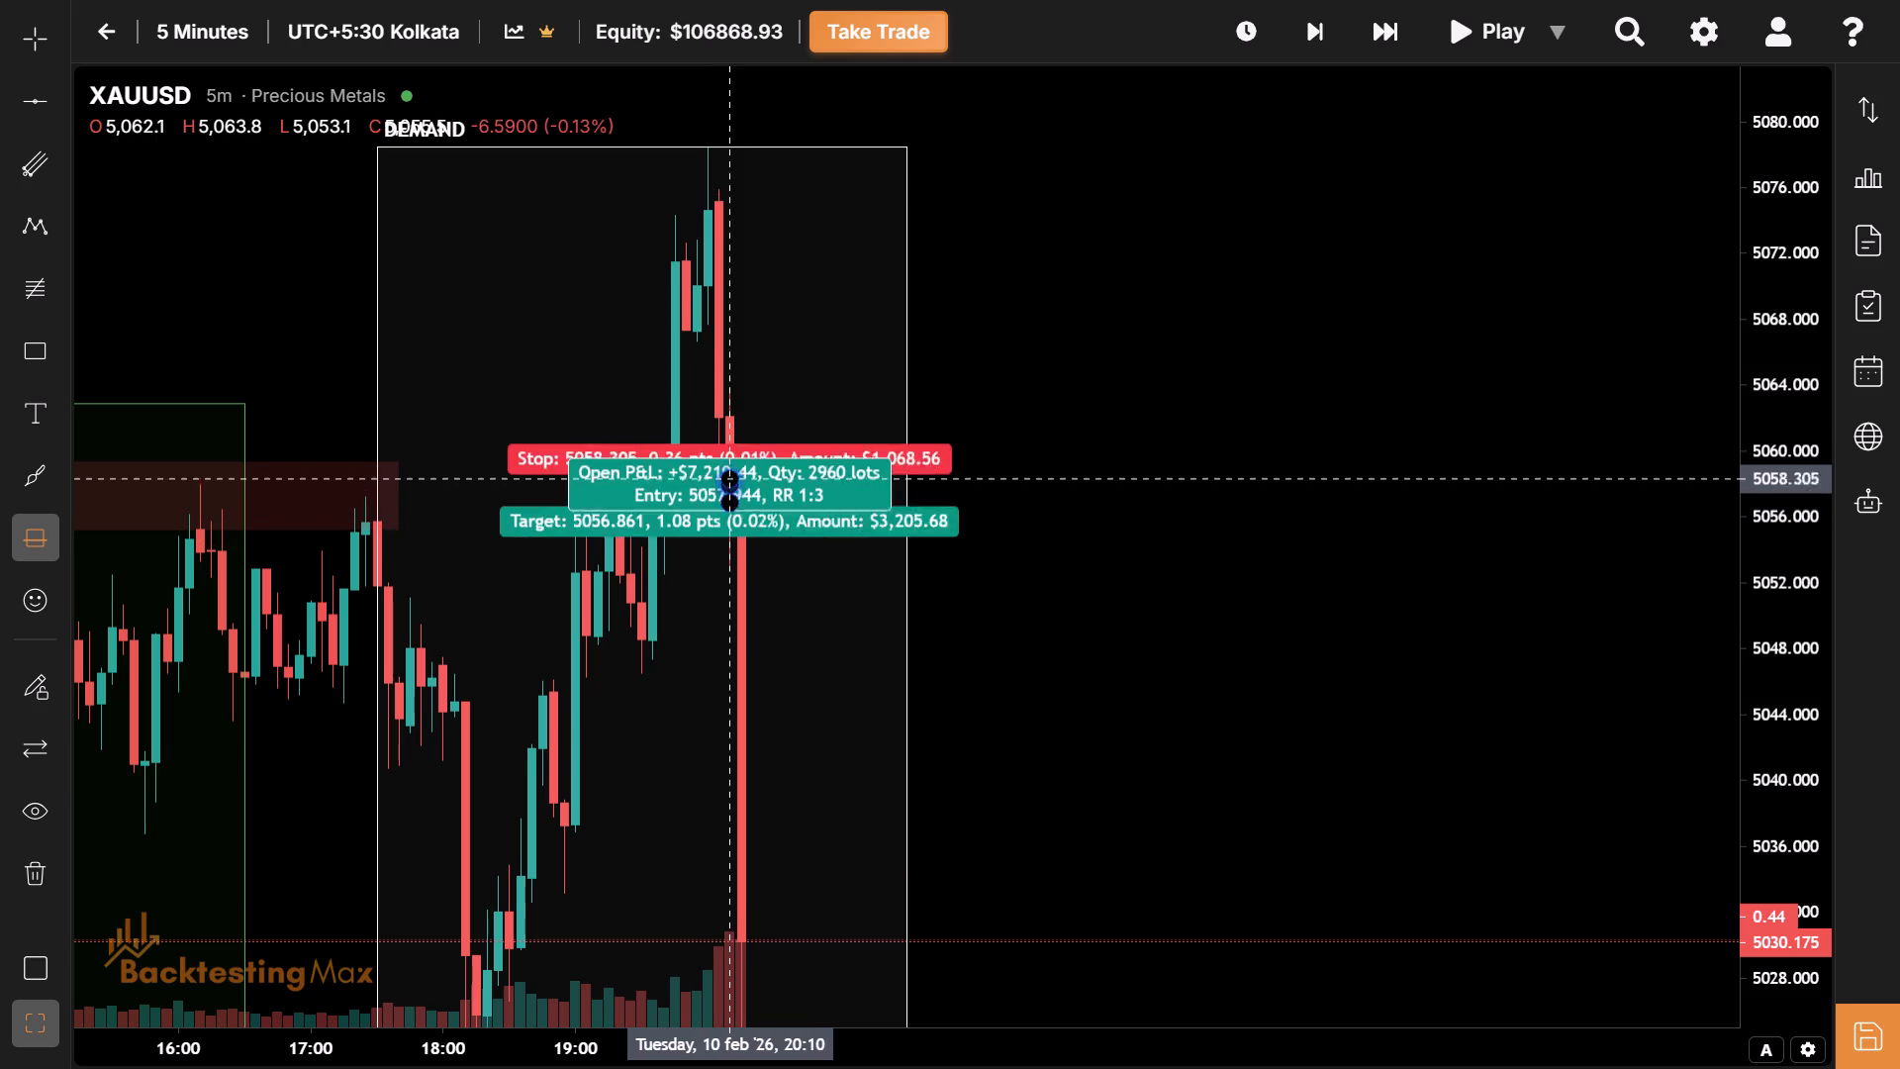
click(893, 237)
drag(1125, 934, 1091, 507)
drag(869, 850, 1102, 737)
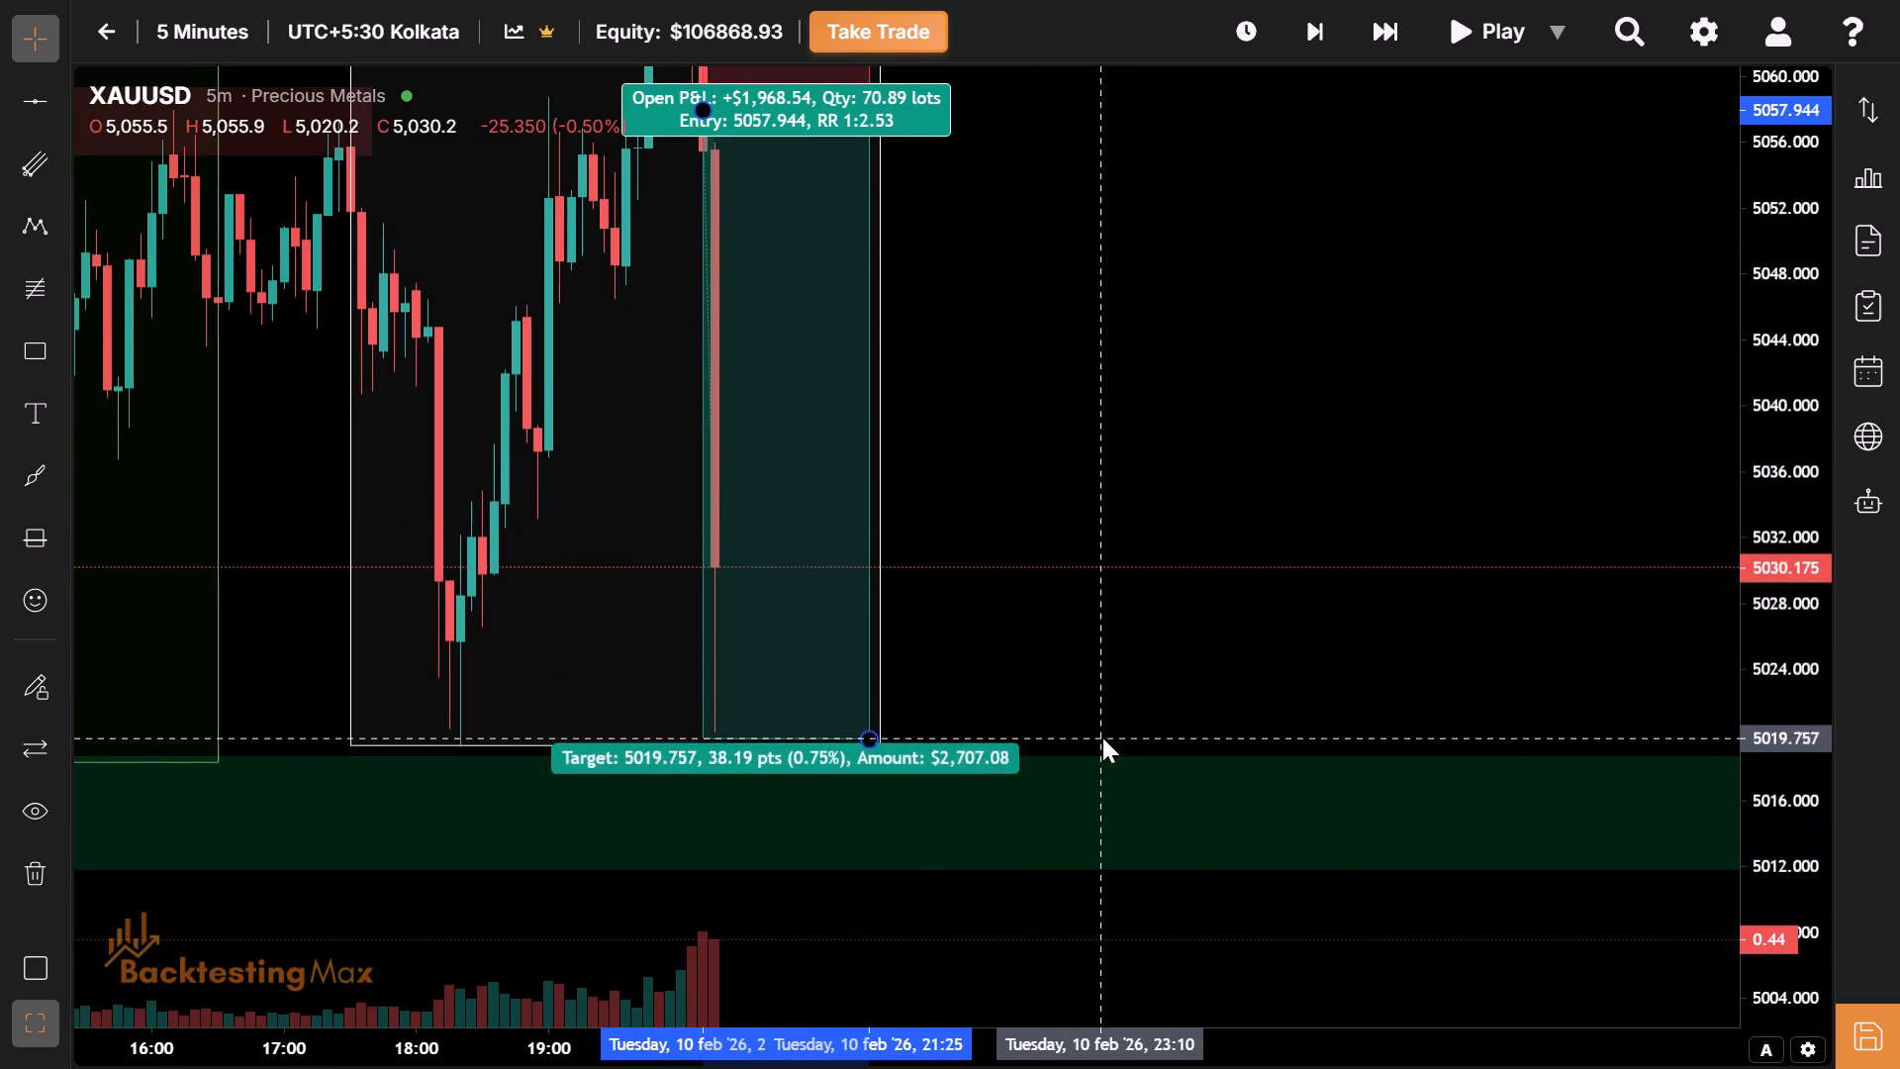
drag(1102, 737, 1104, 713)
drag(998, 487, 1030, 707)
drag(1030, 707, 1037, 764)
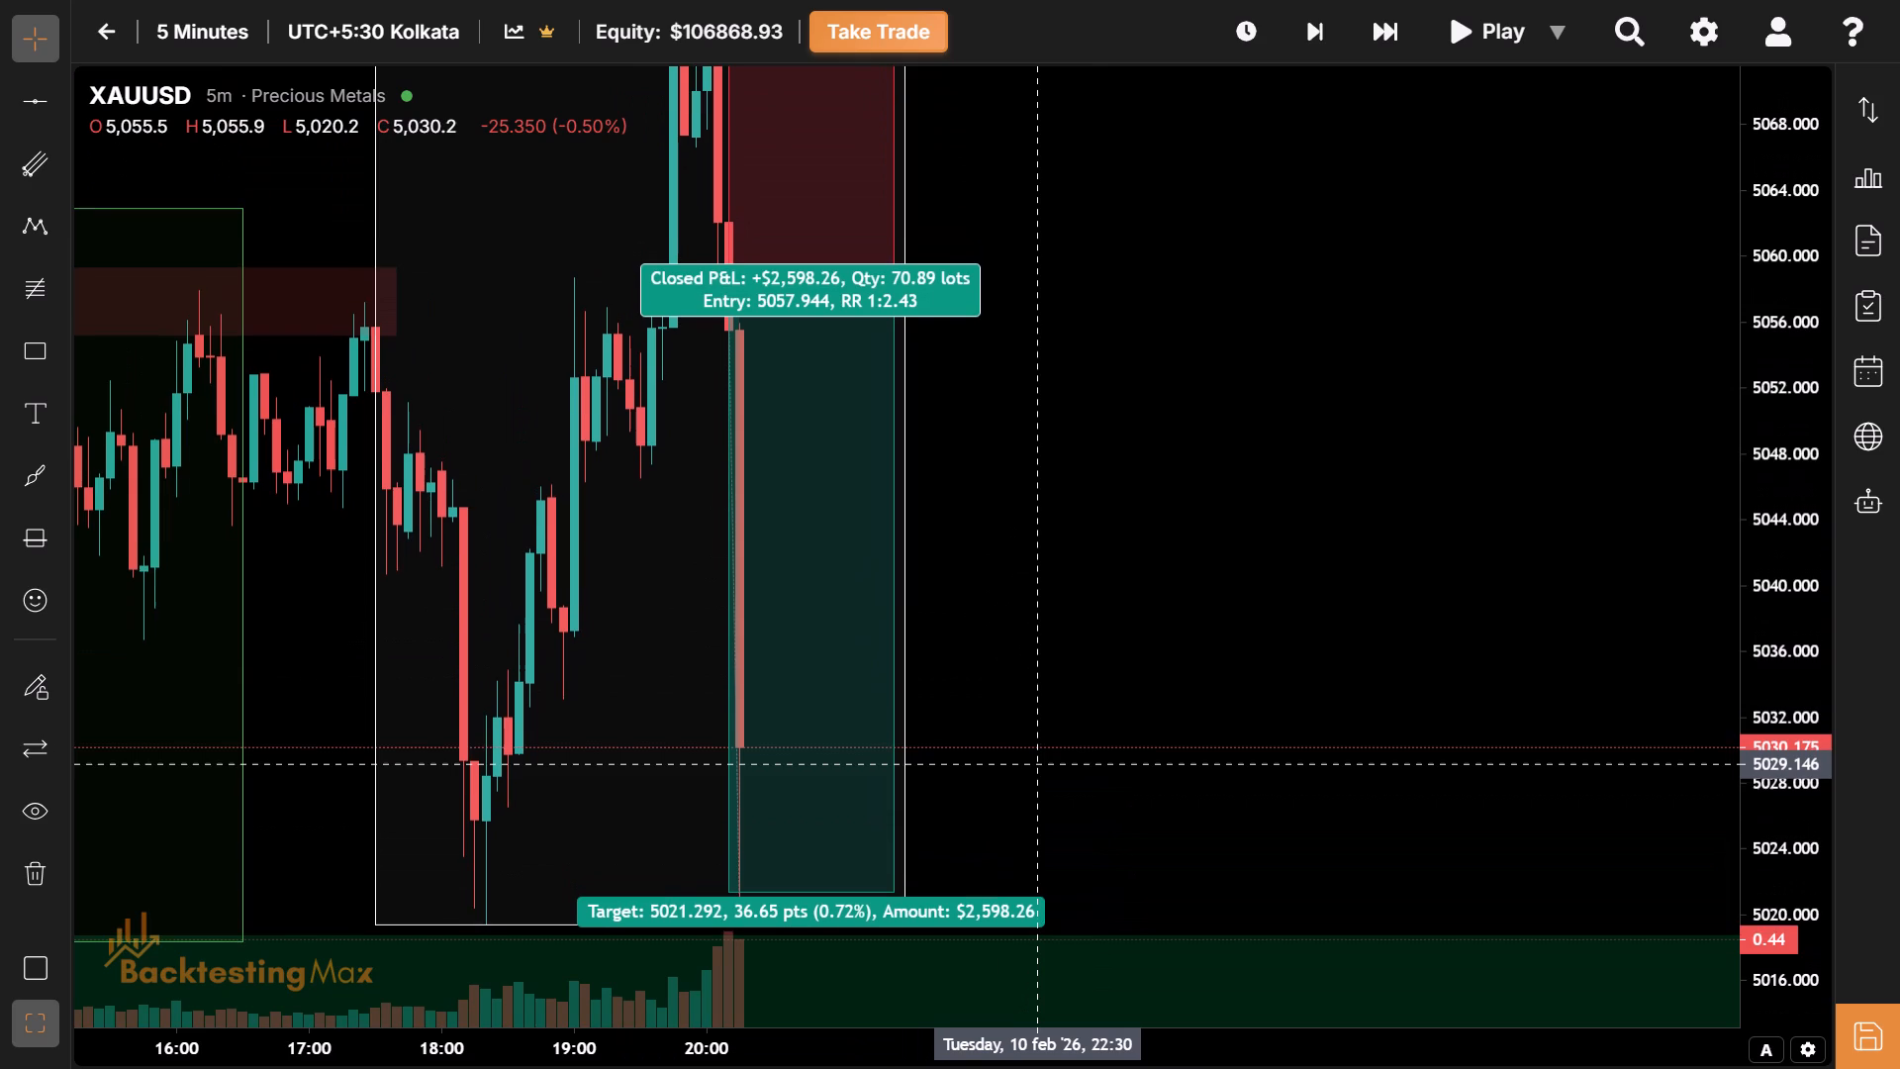
Examine the drawn short position's stop, entry and target against the session box and the price drop.
drag(1037, 764, 1173, 764)
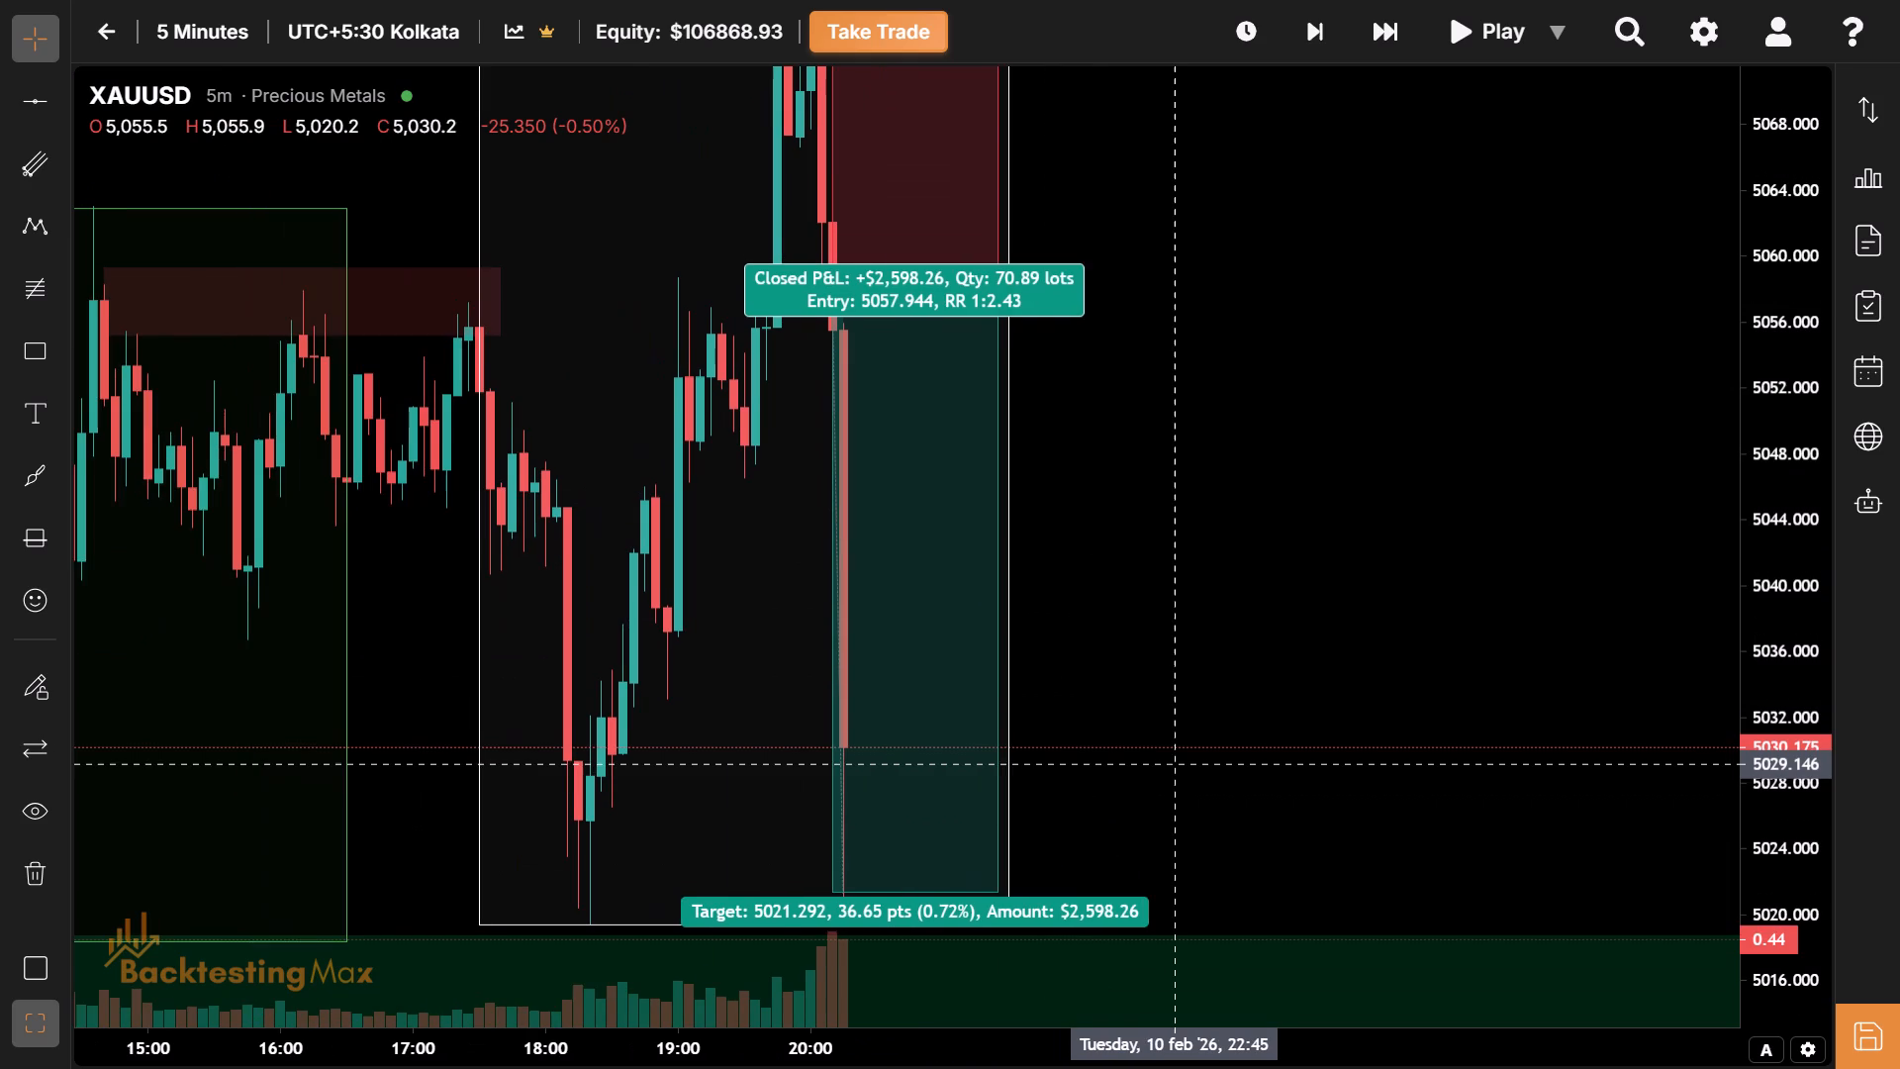
drag(1173, 764, 1173, 831)
drag(1173, 831, 1155, 838)
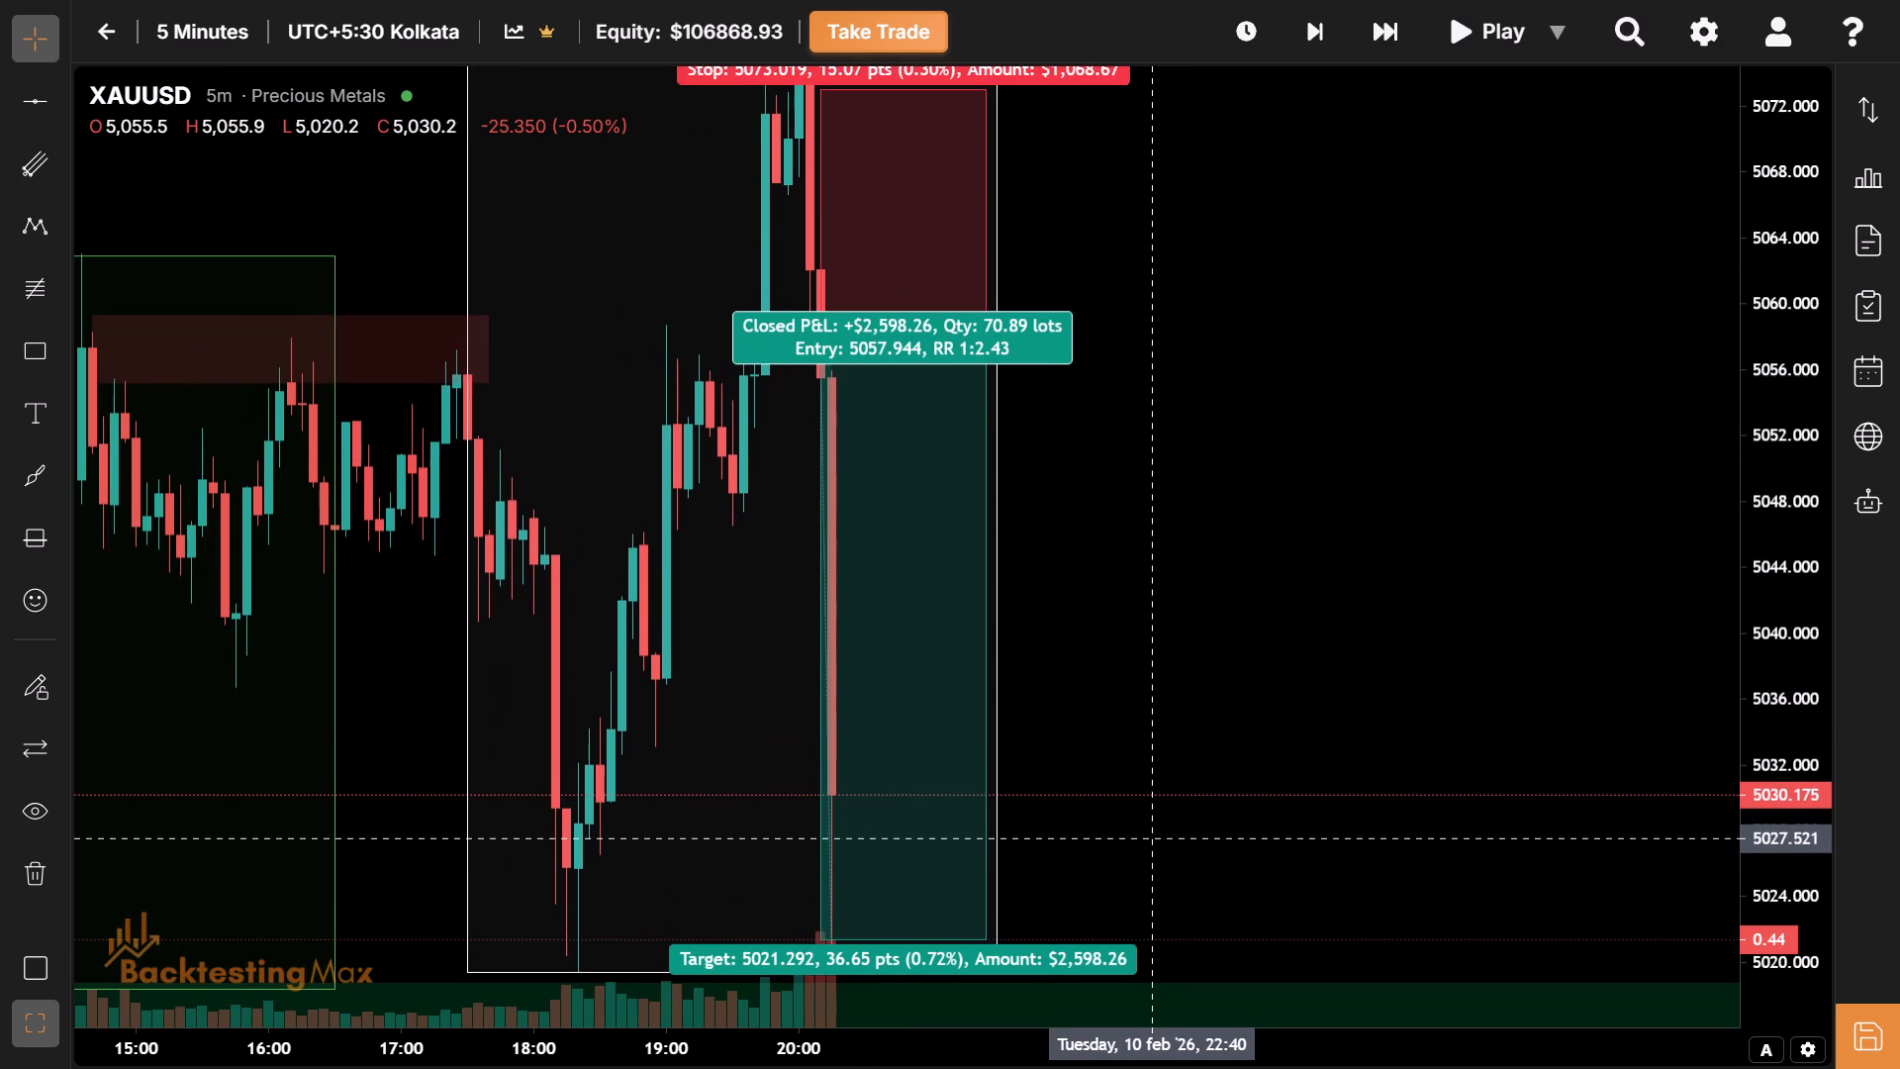
drag(1155, 838, 1156, 850)
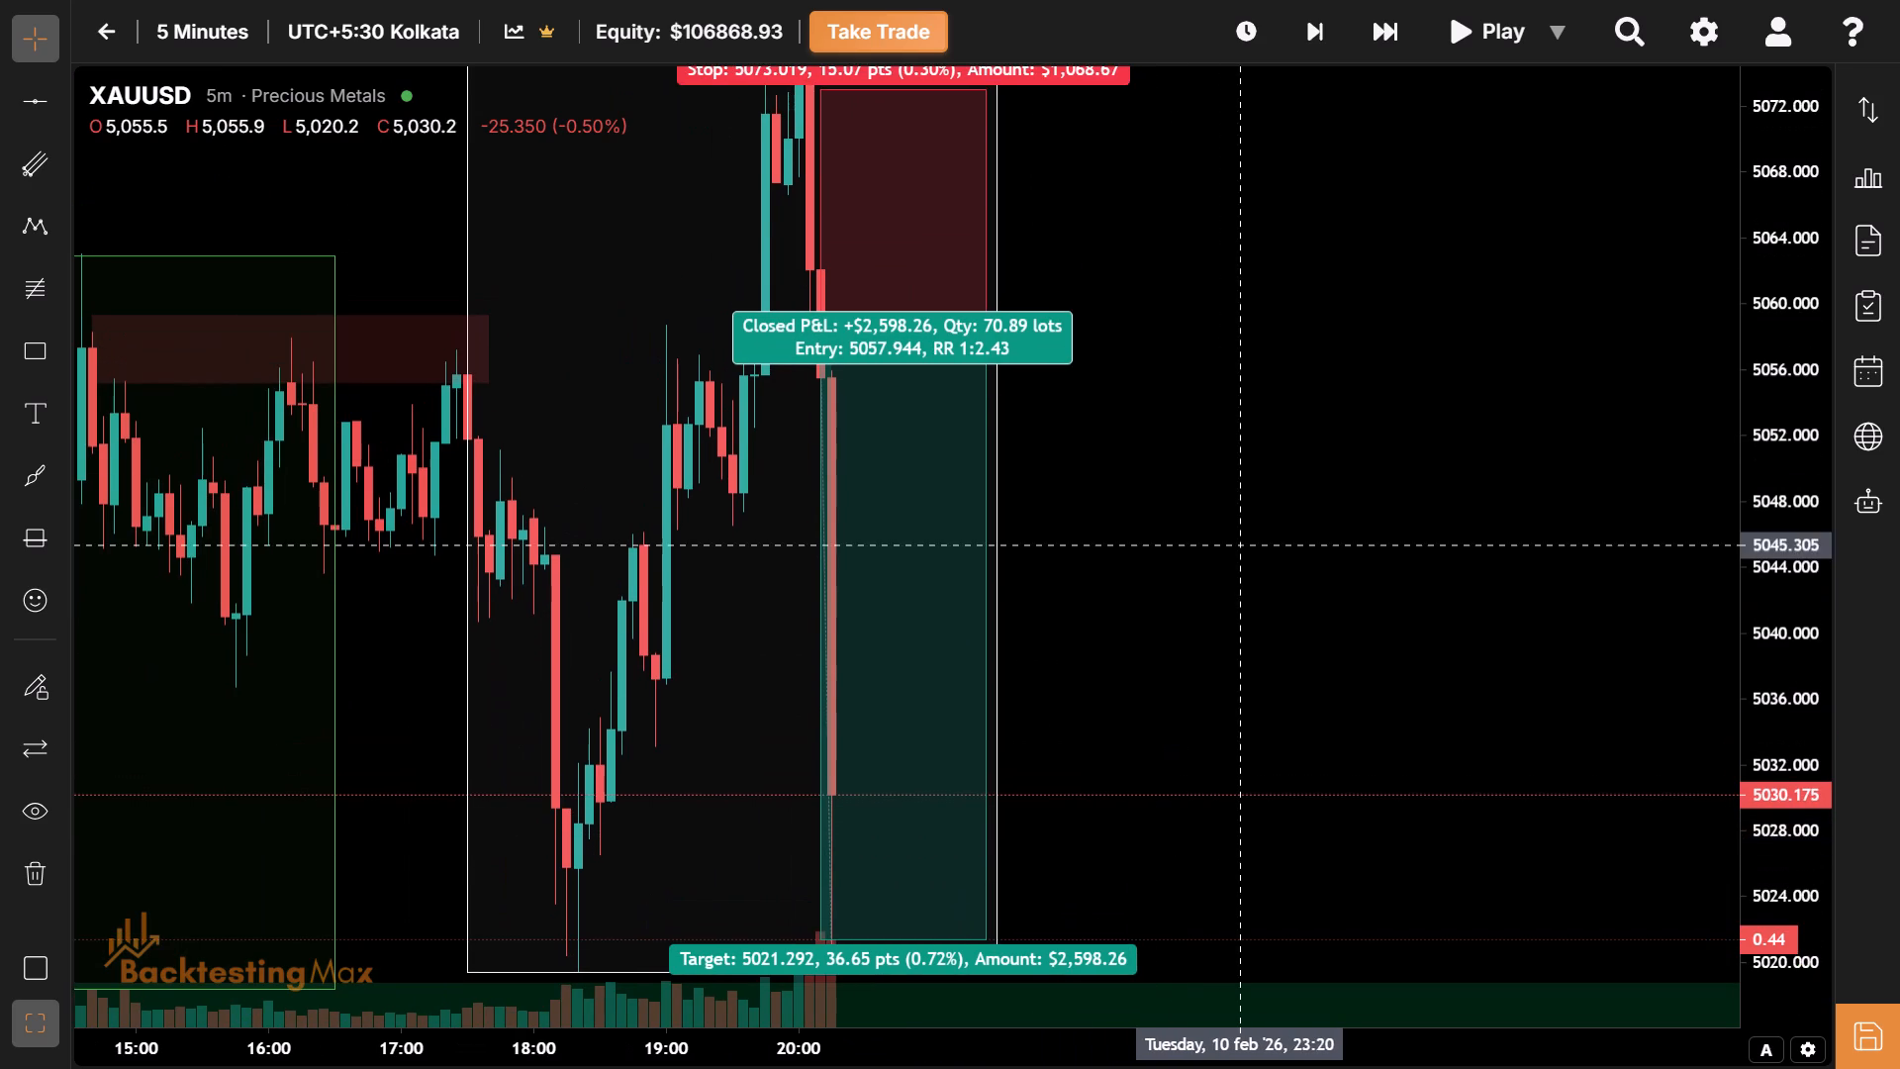
drag(1240, 545, 1233, 698)
drag(1149, 67, 1155, 349)
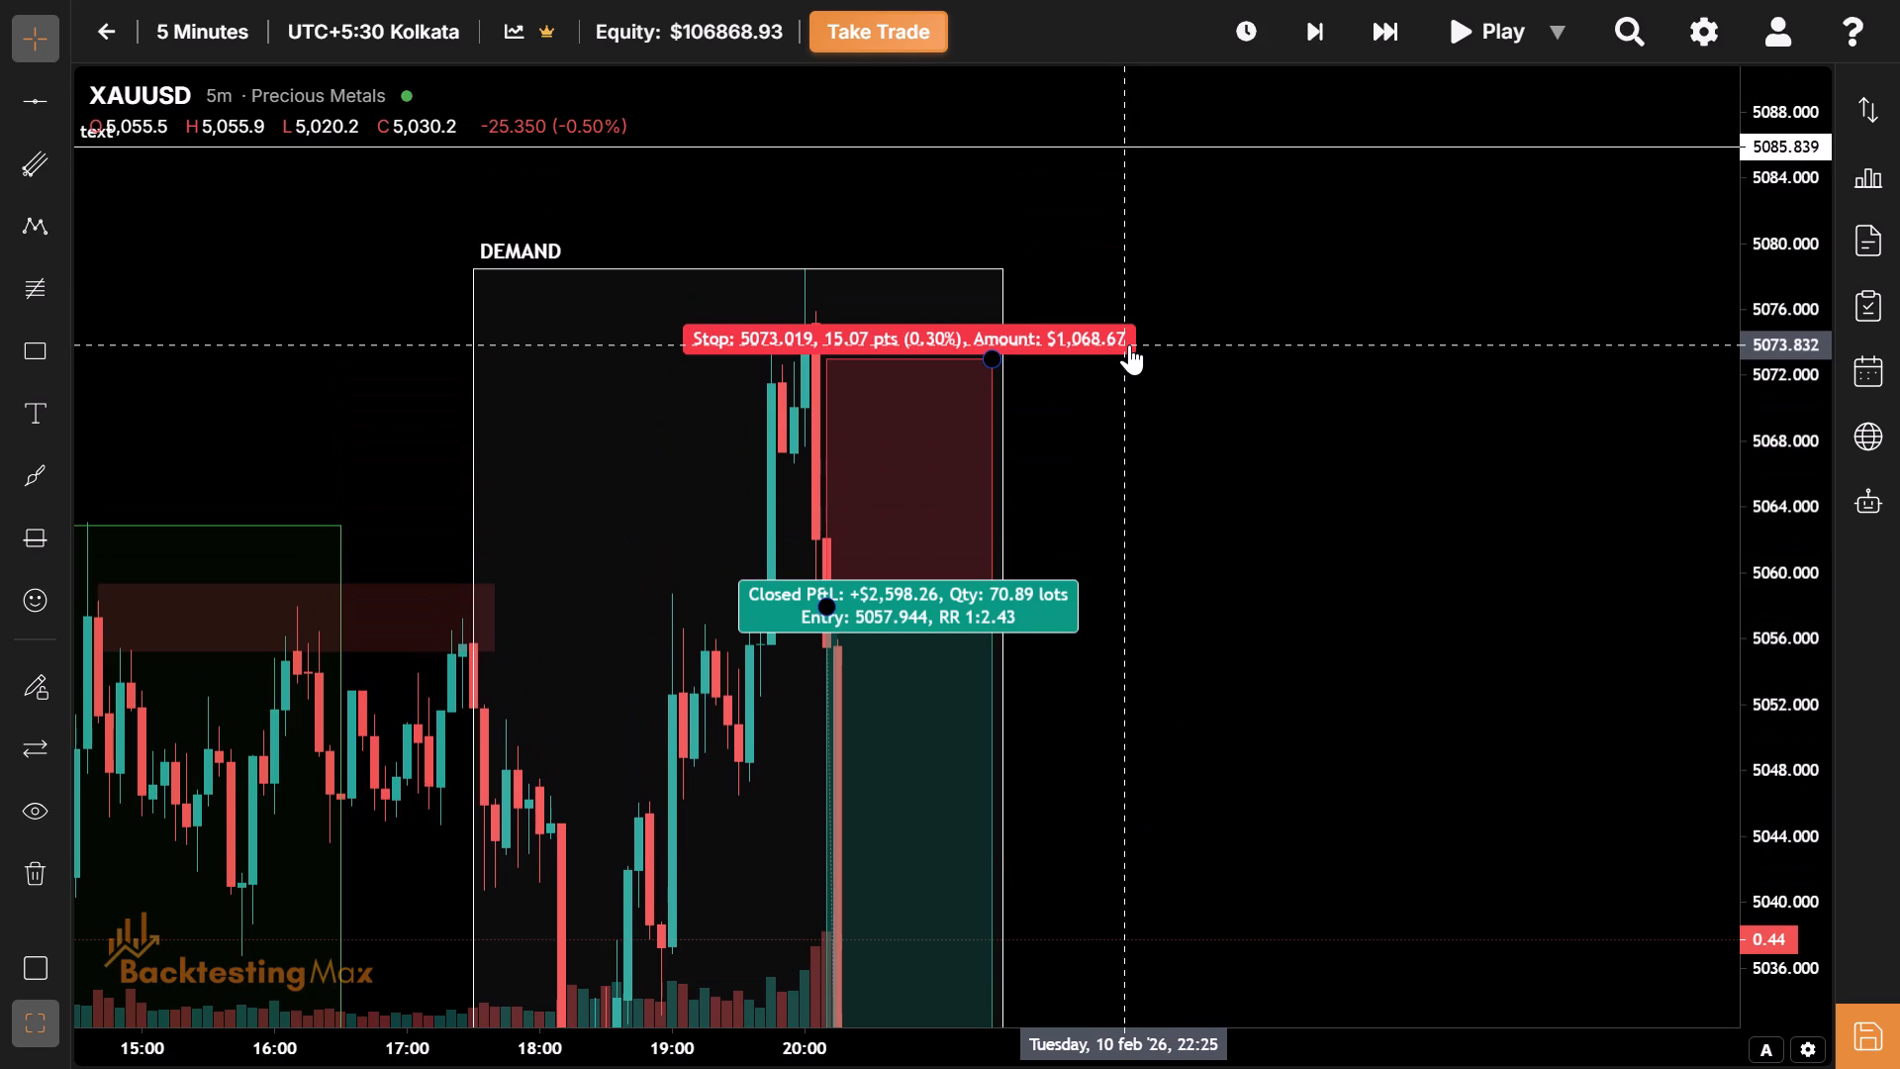
drag(1366, 824, 1264, 557)
click(1264, 557)
drag(1264, 557, 1323, 551)
click(1150, 715)
drag(1150, 715, 1396, 771)
click(1396, 771)
drag(1396, 771, 1279, 906)
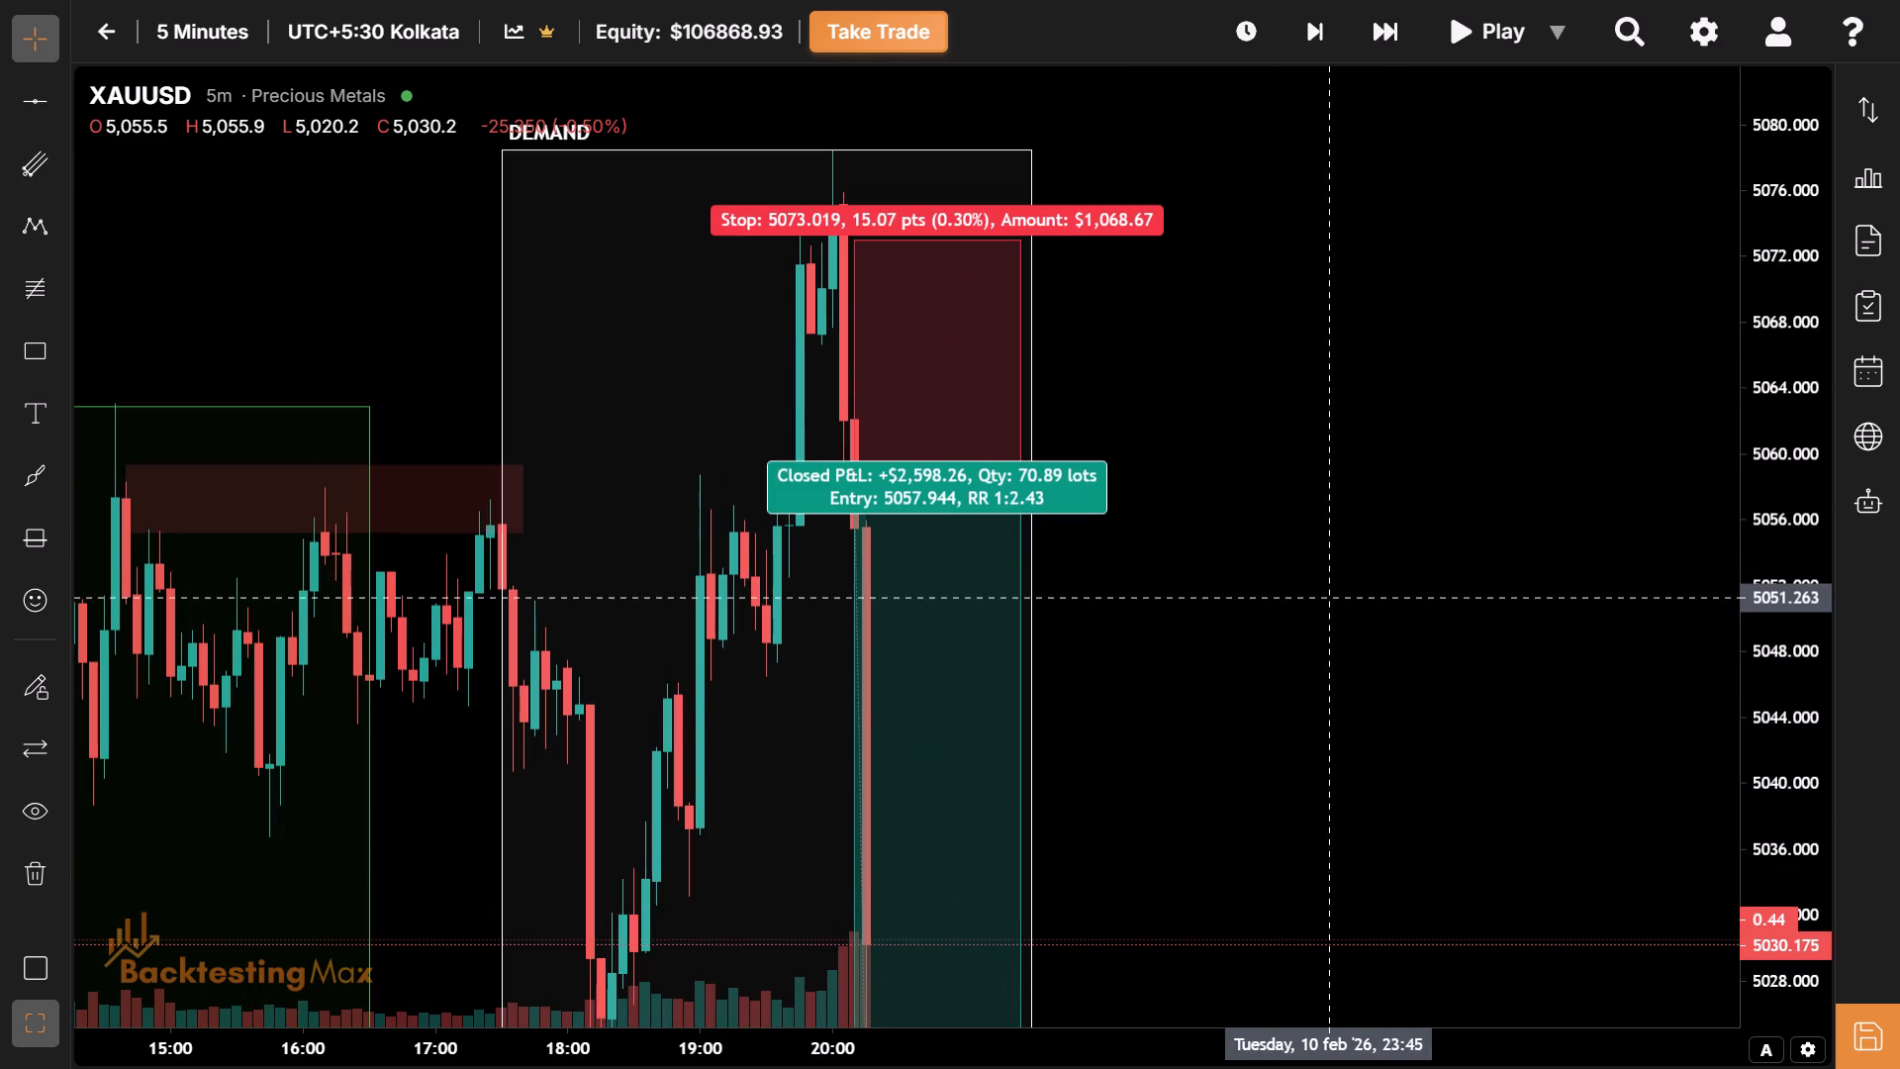
click(1330, 598)
drag(1463, 758, 1424, 452)
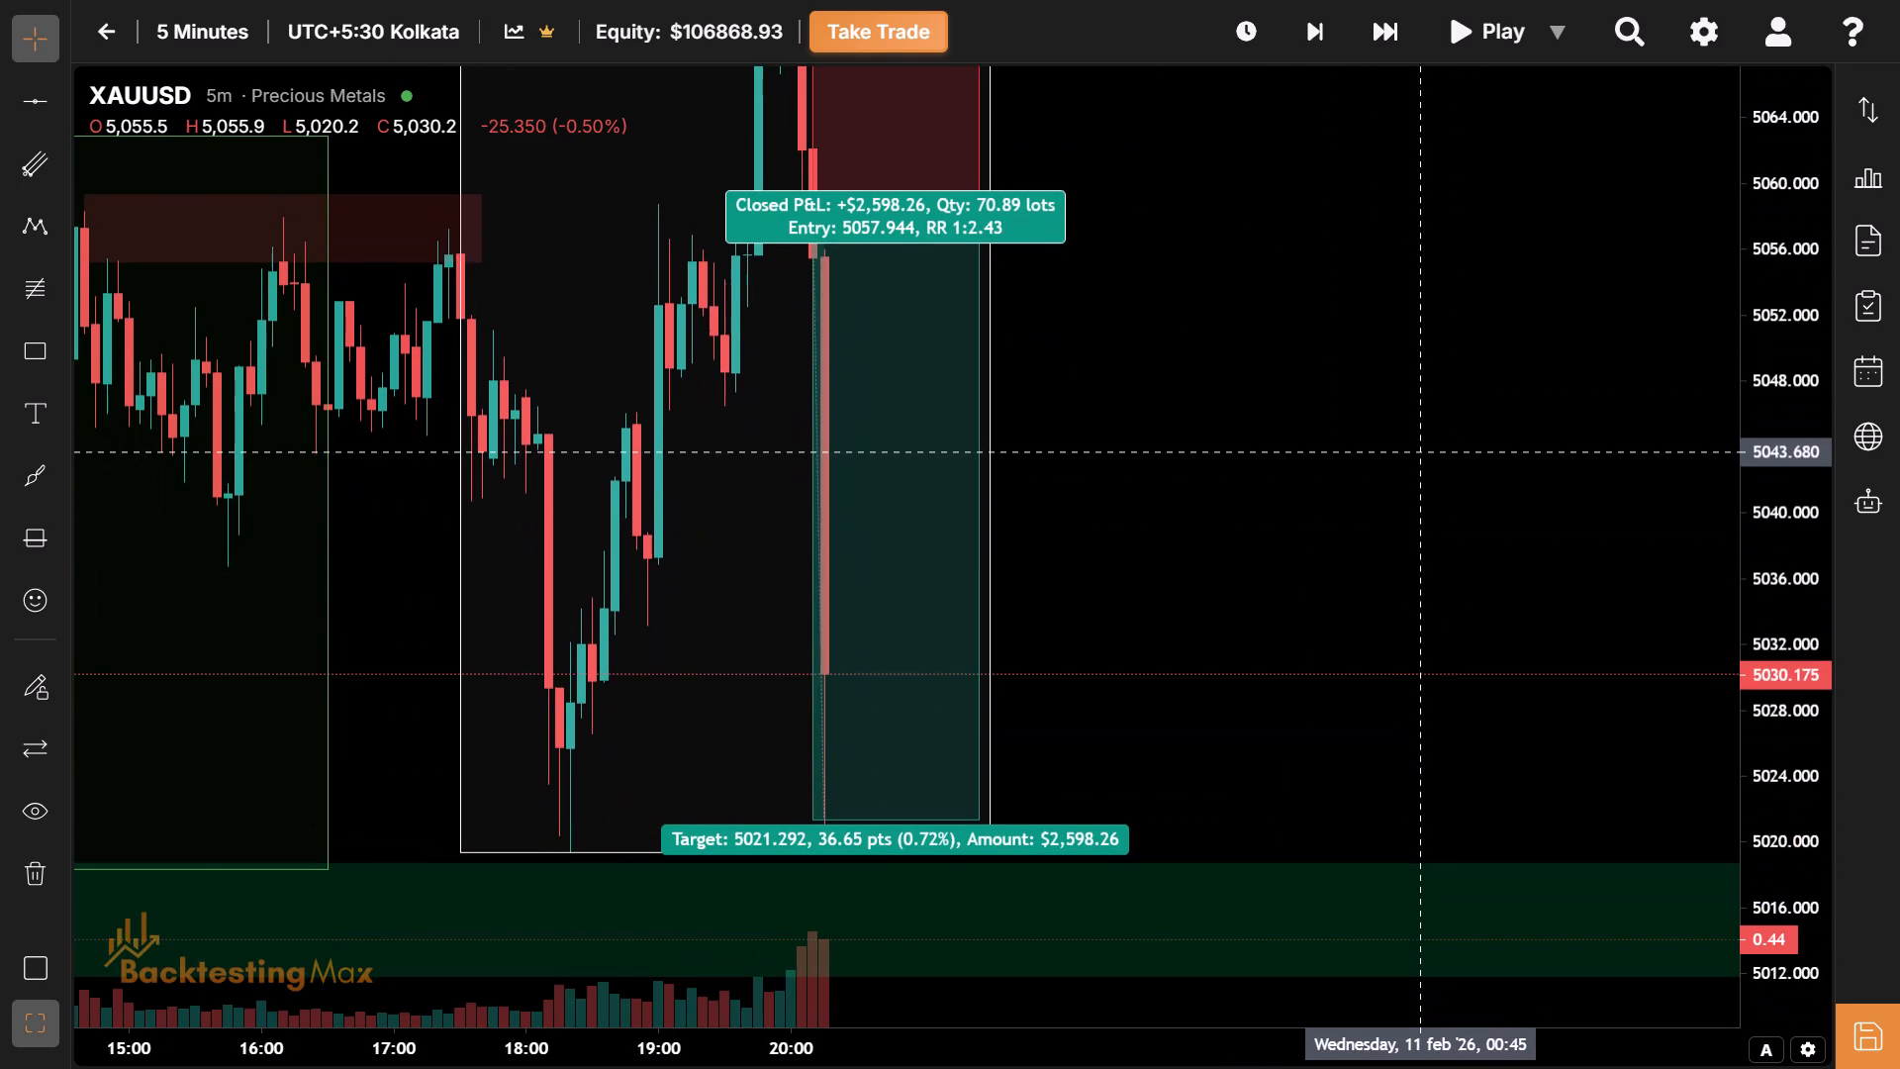
Save the XAUUSD NY SESSION STRATEGY session as an update without finishing it.
key(ctrl+s)
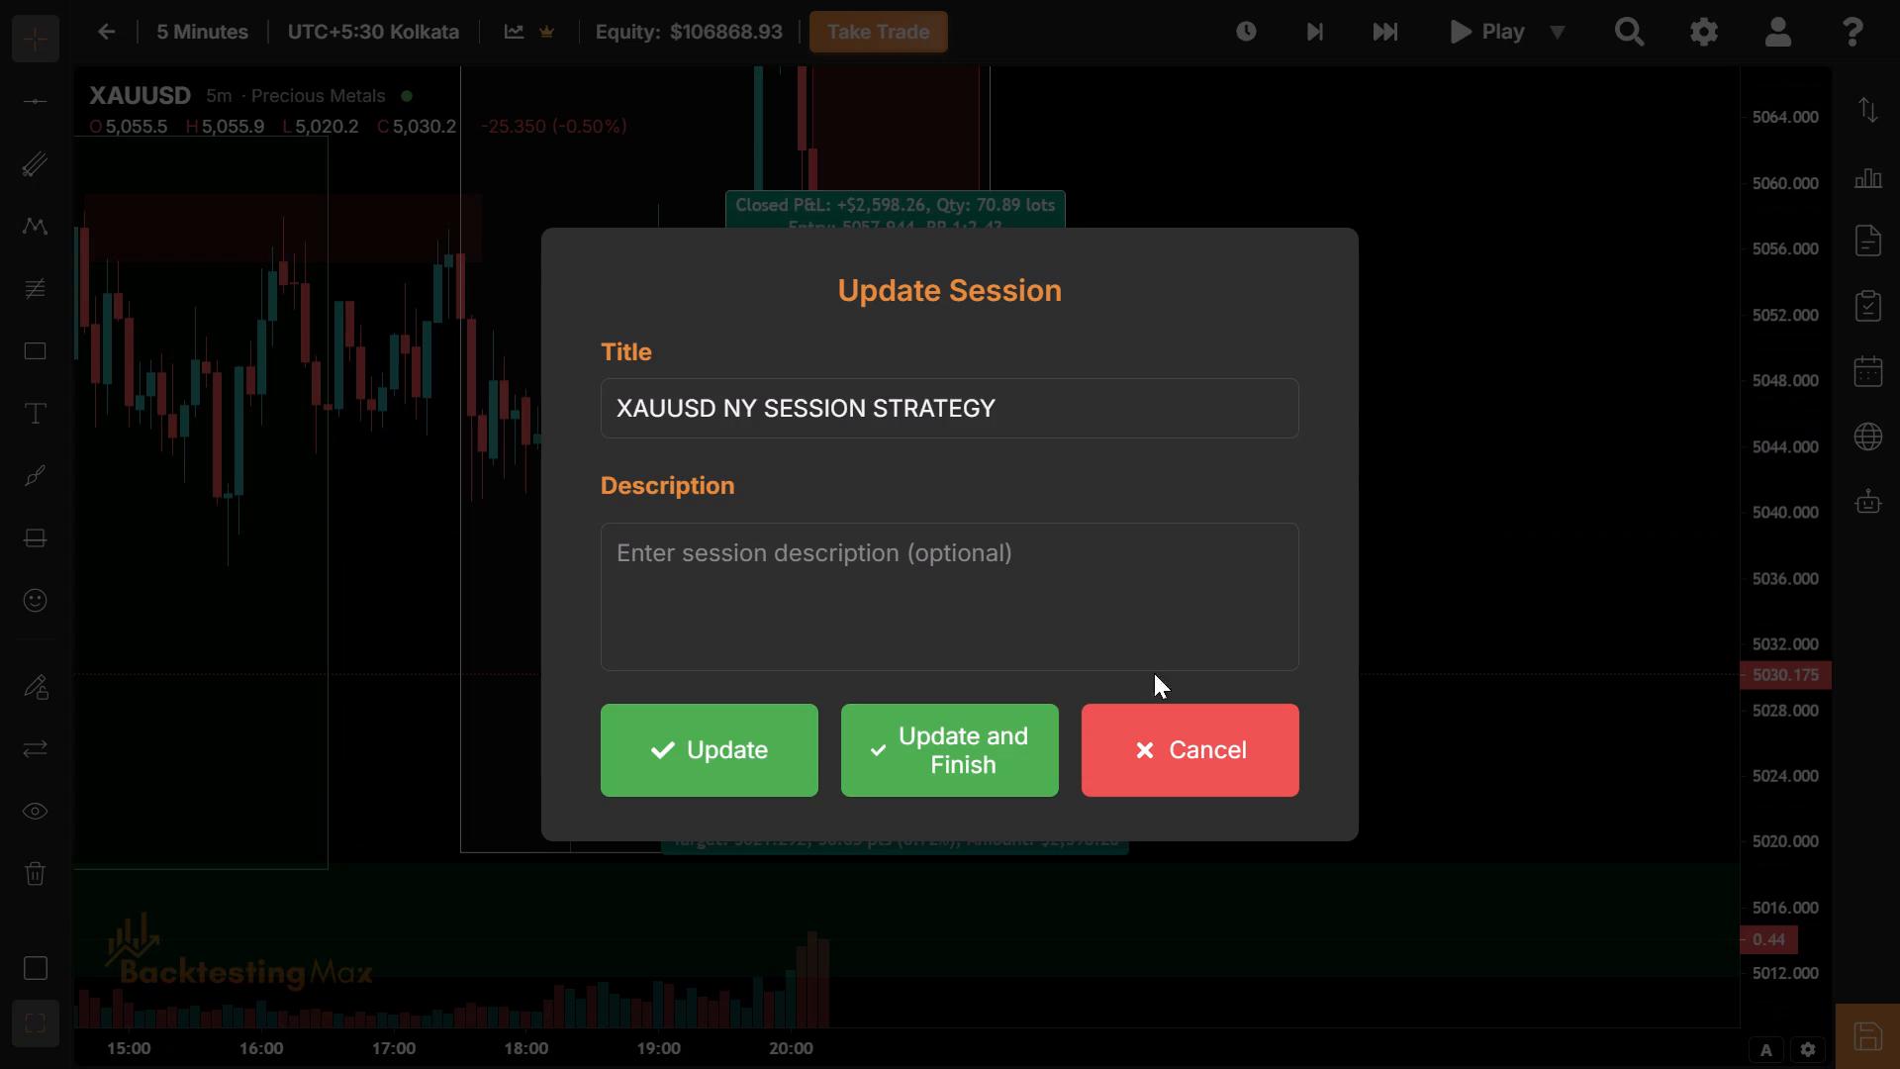
click(766, 726)
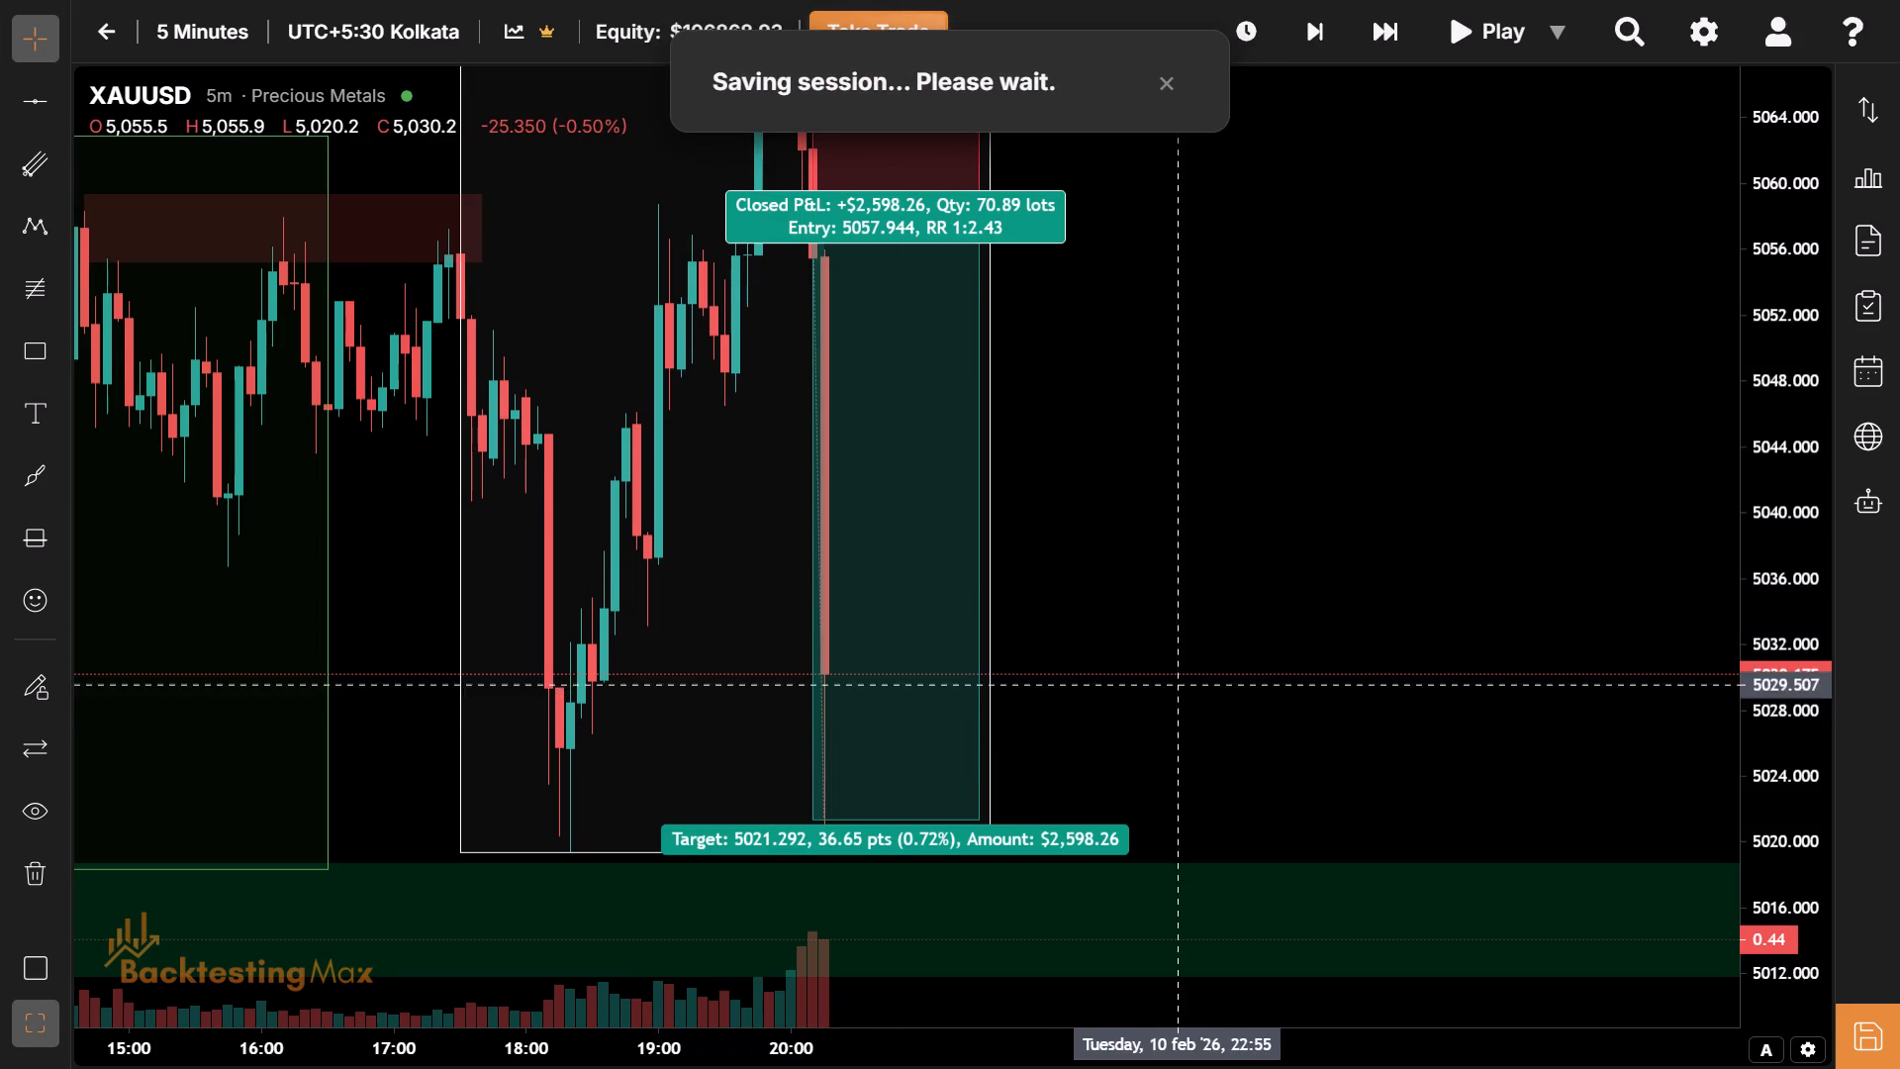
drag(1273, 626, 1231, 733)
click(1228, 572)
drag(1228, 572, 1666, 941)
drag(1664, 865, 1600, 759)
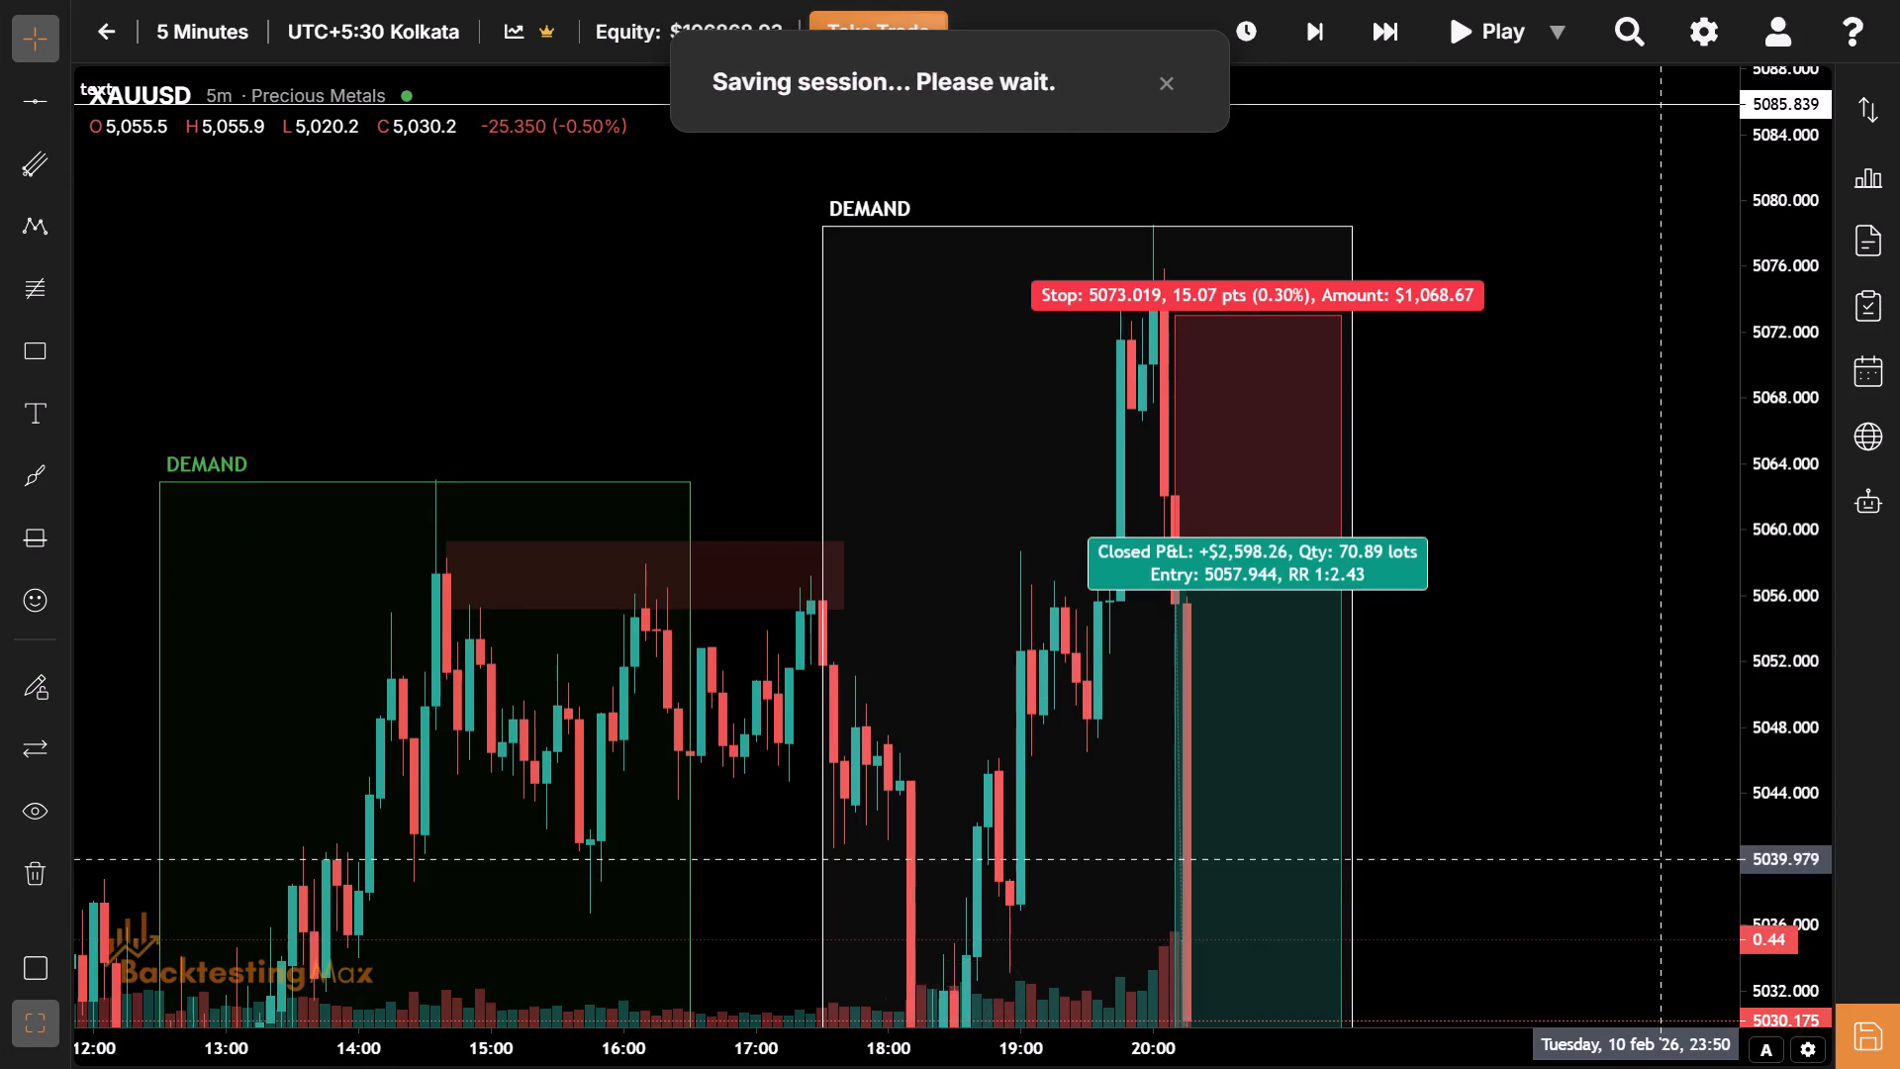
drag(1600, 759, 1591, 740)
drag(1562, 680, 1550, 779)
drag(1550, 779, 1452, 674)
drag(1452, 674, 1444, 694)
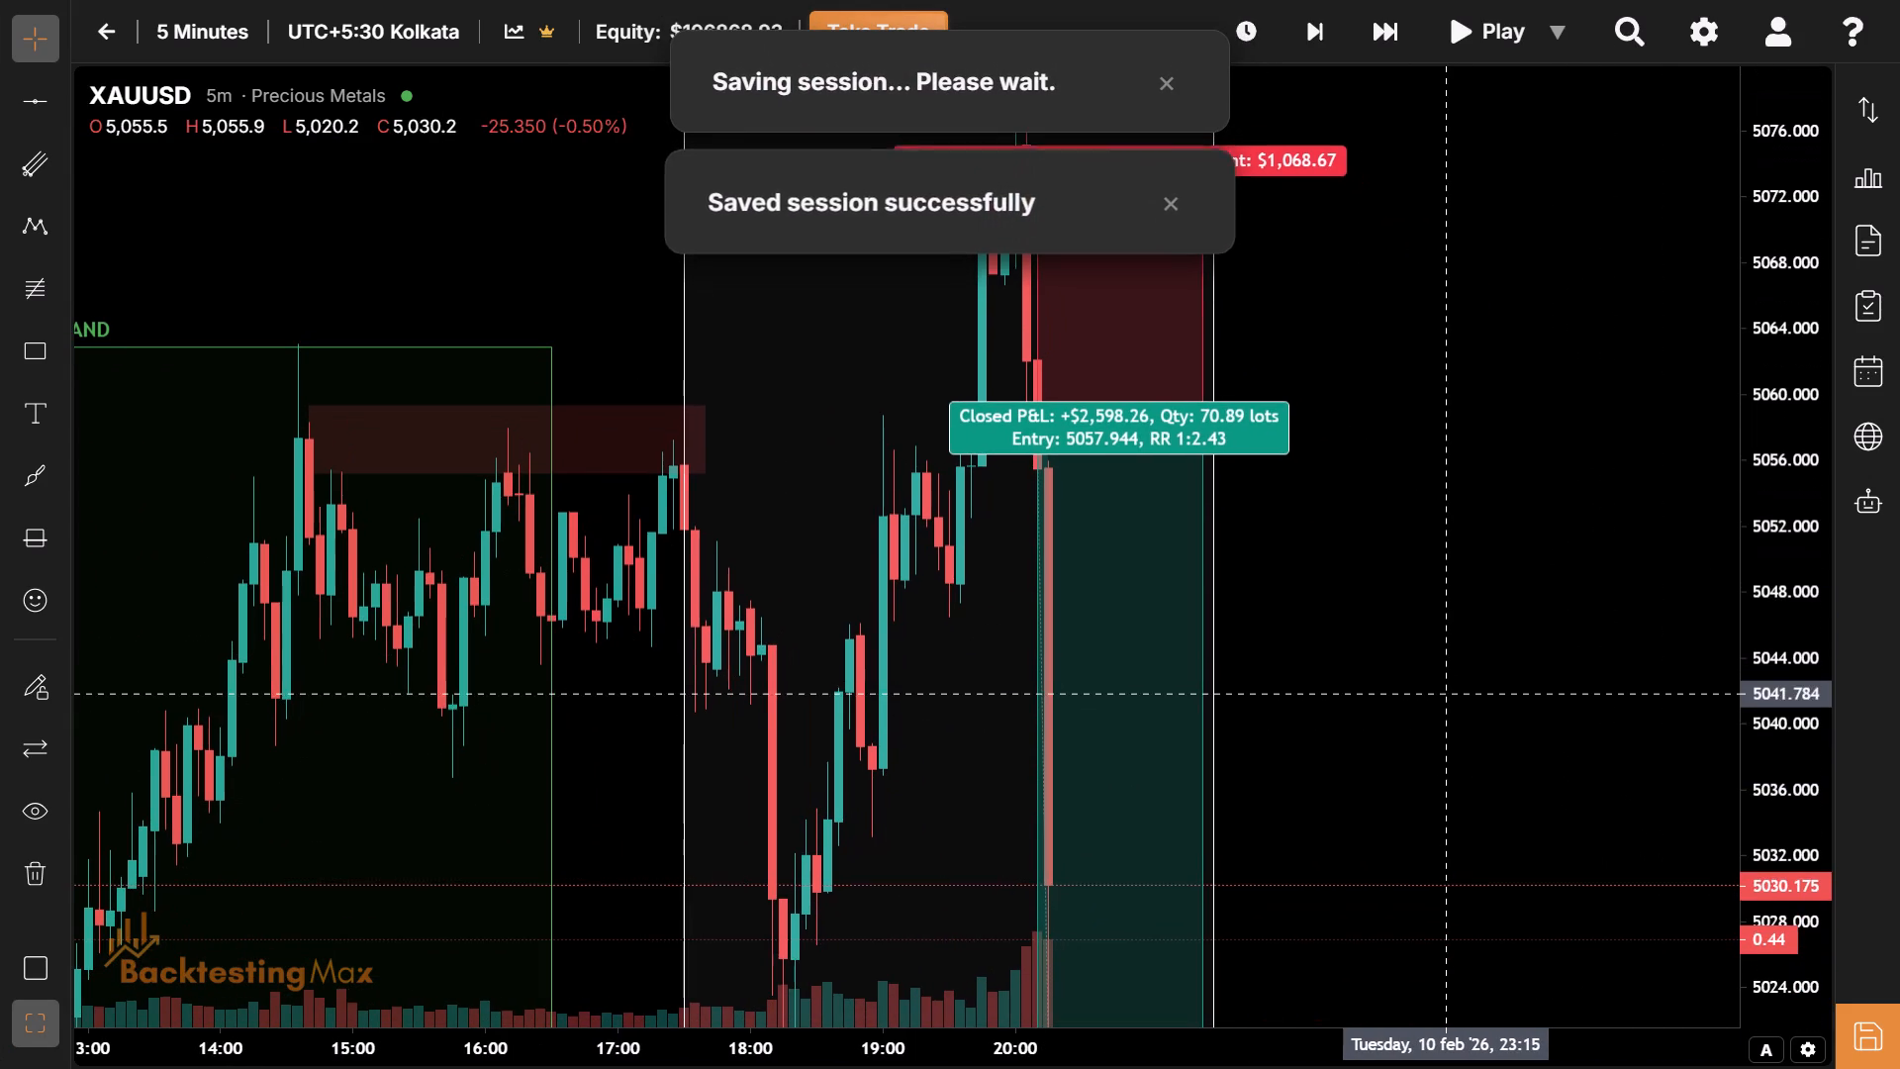
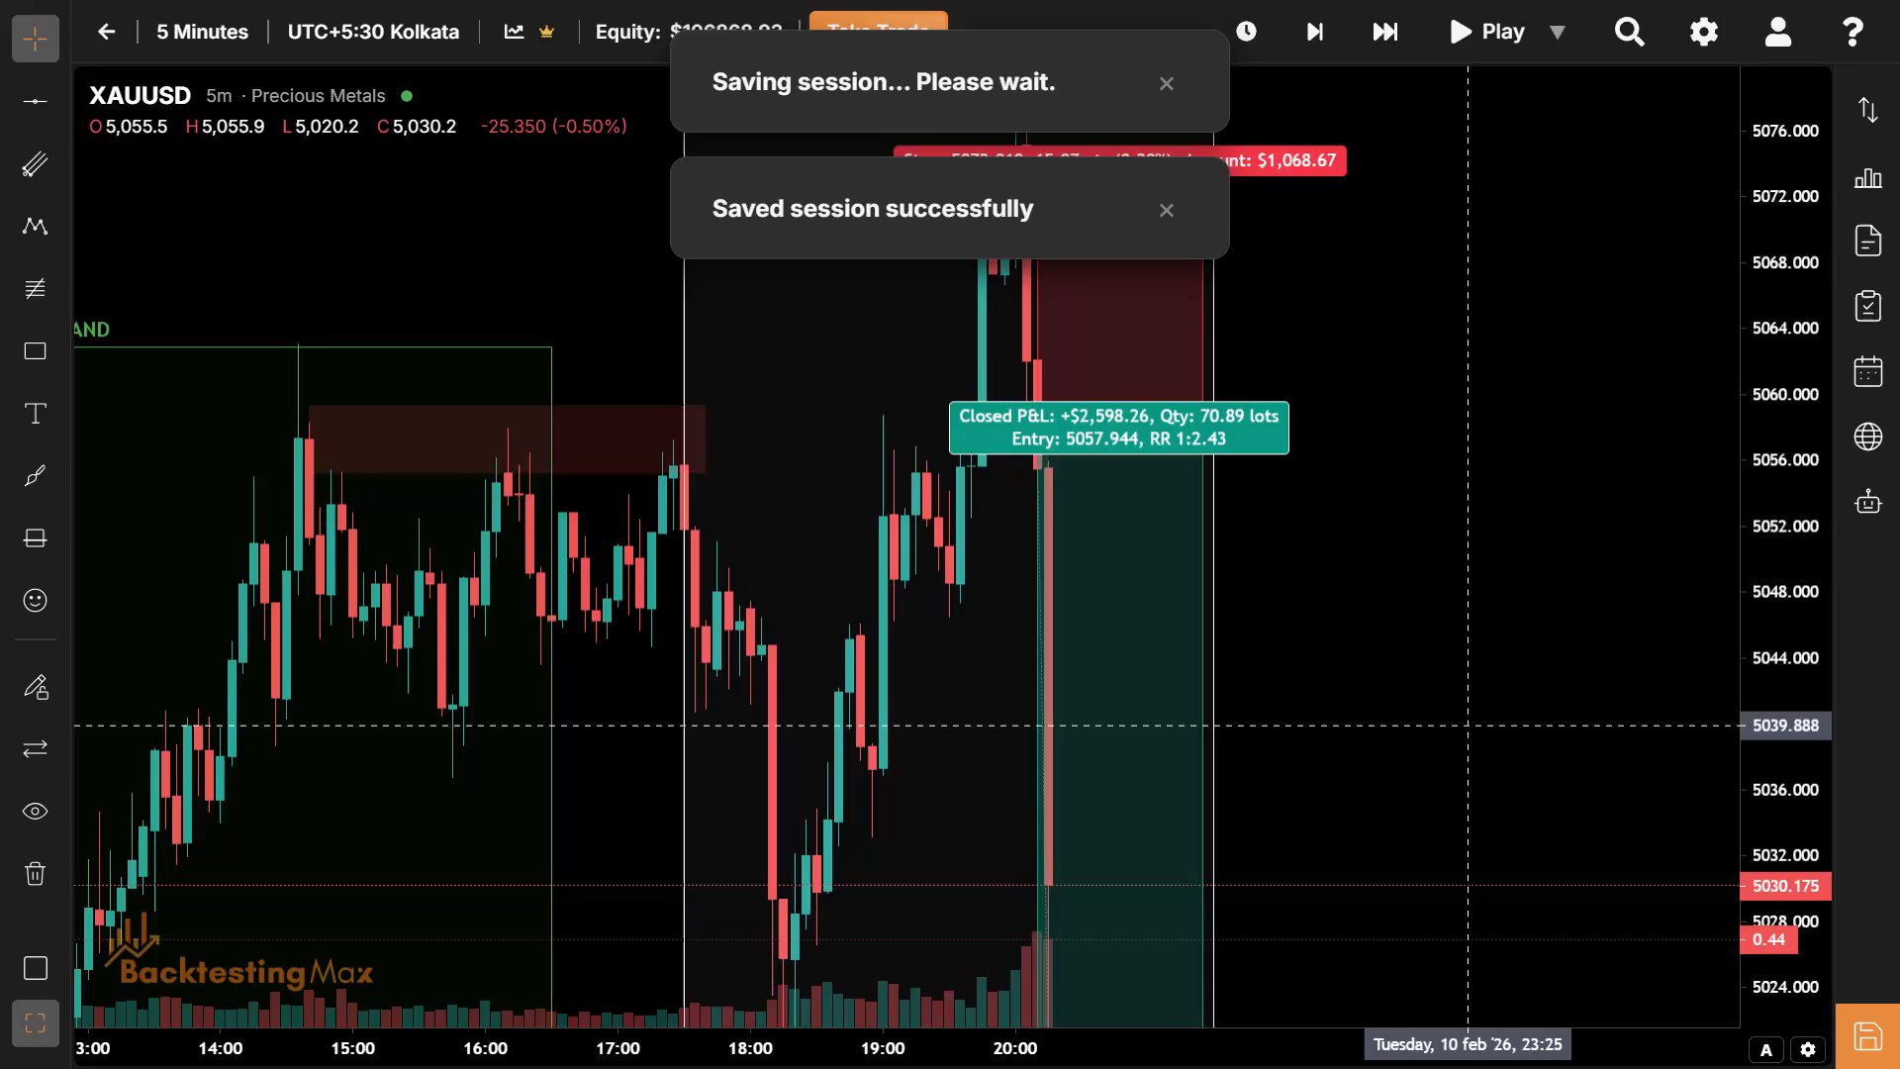
Examine the closed short position's stop, entry and target against the New York session box and surrounding price action.
drag(1469, 725, 1372, 655)
drag(1605, 683, 1318, 680)
drag(1568, 488, 1229, 612)
drag(1140, 640, 1417, 772)
drag(1100, 686, 1265, 811)
double_click(1193, 757)
drag(1193, 757, 1168, 741)
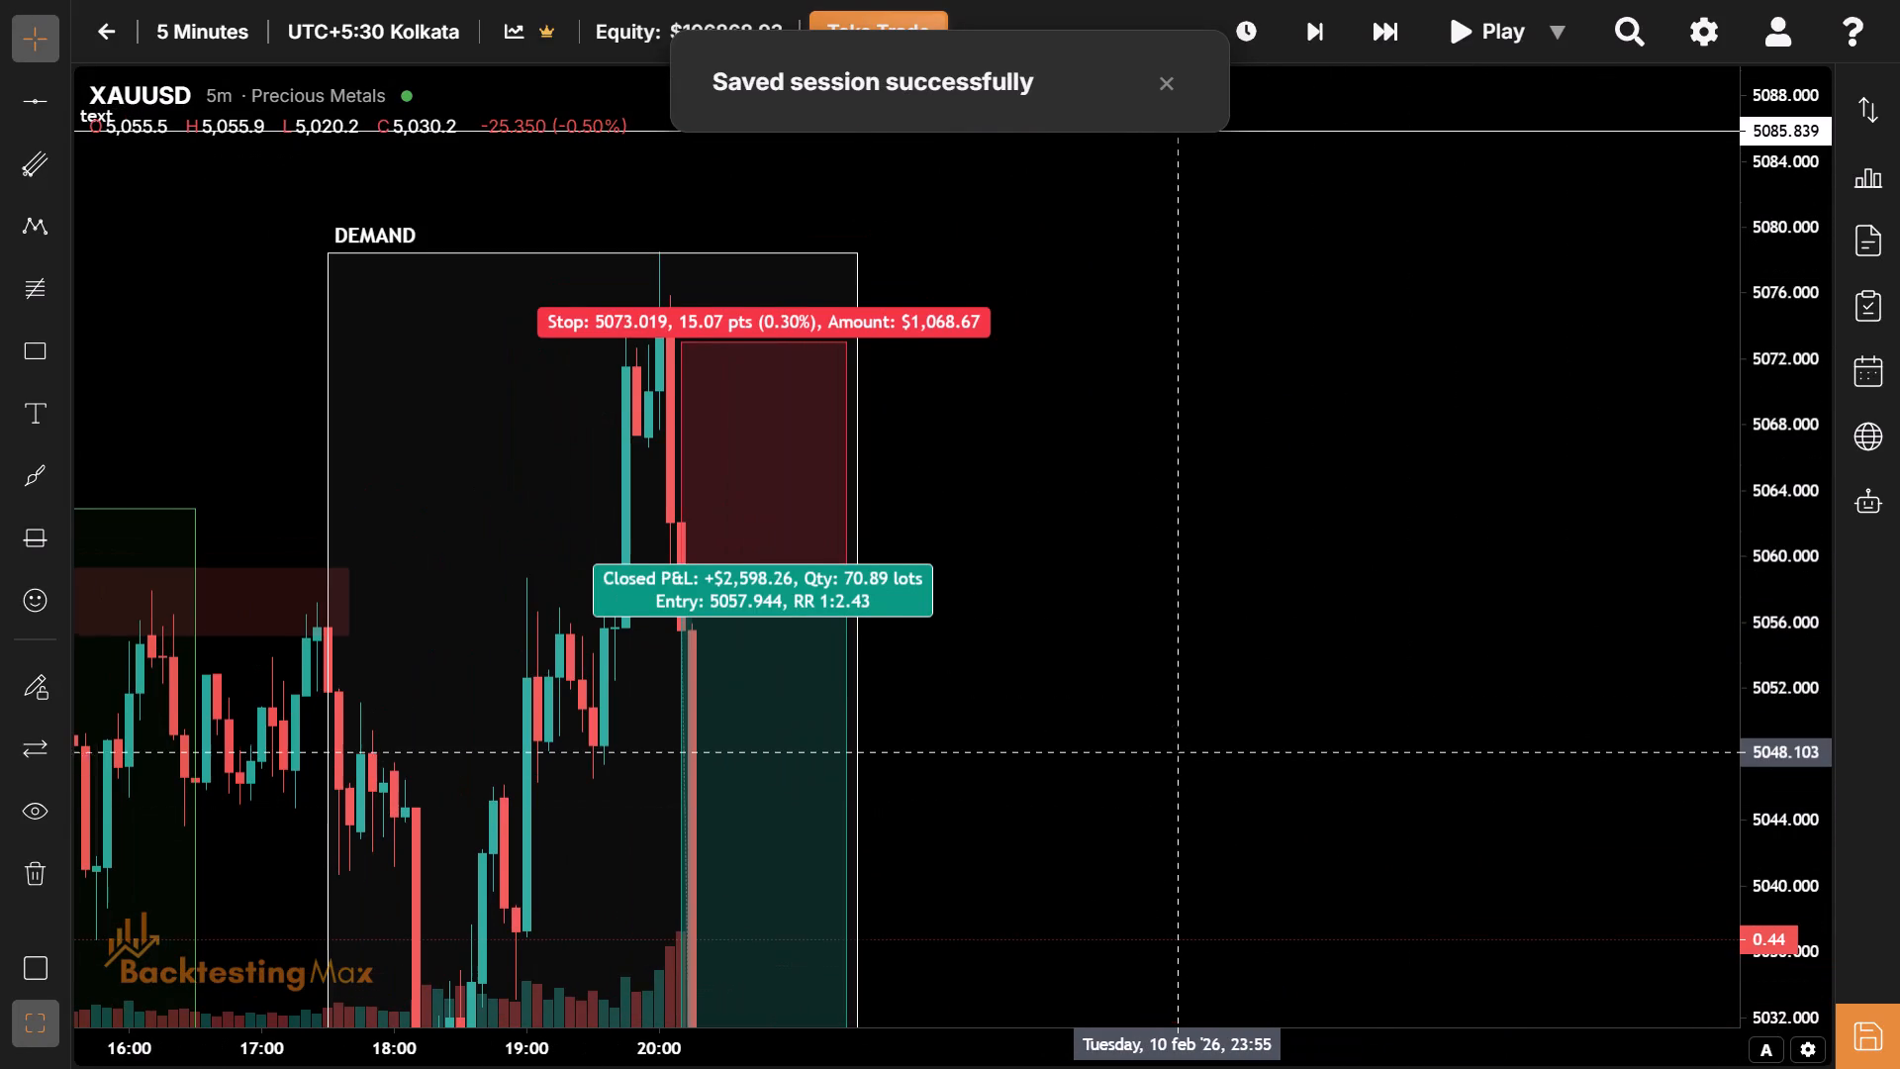
drag(1168, 741, 1144, 678)
drag(1144, 678, 1166, 471)
drag(1069, 538, 1104, 836)
click(1106, 566)
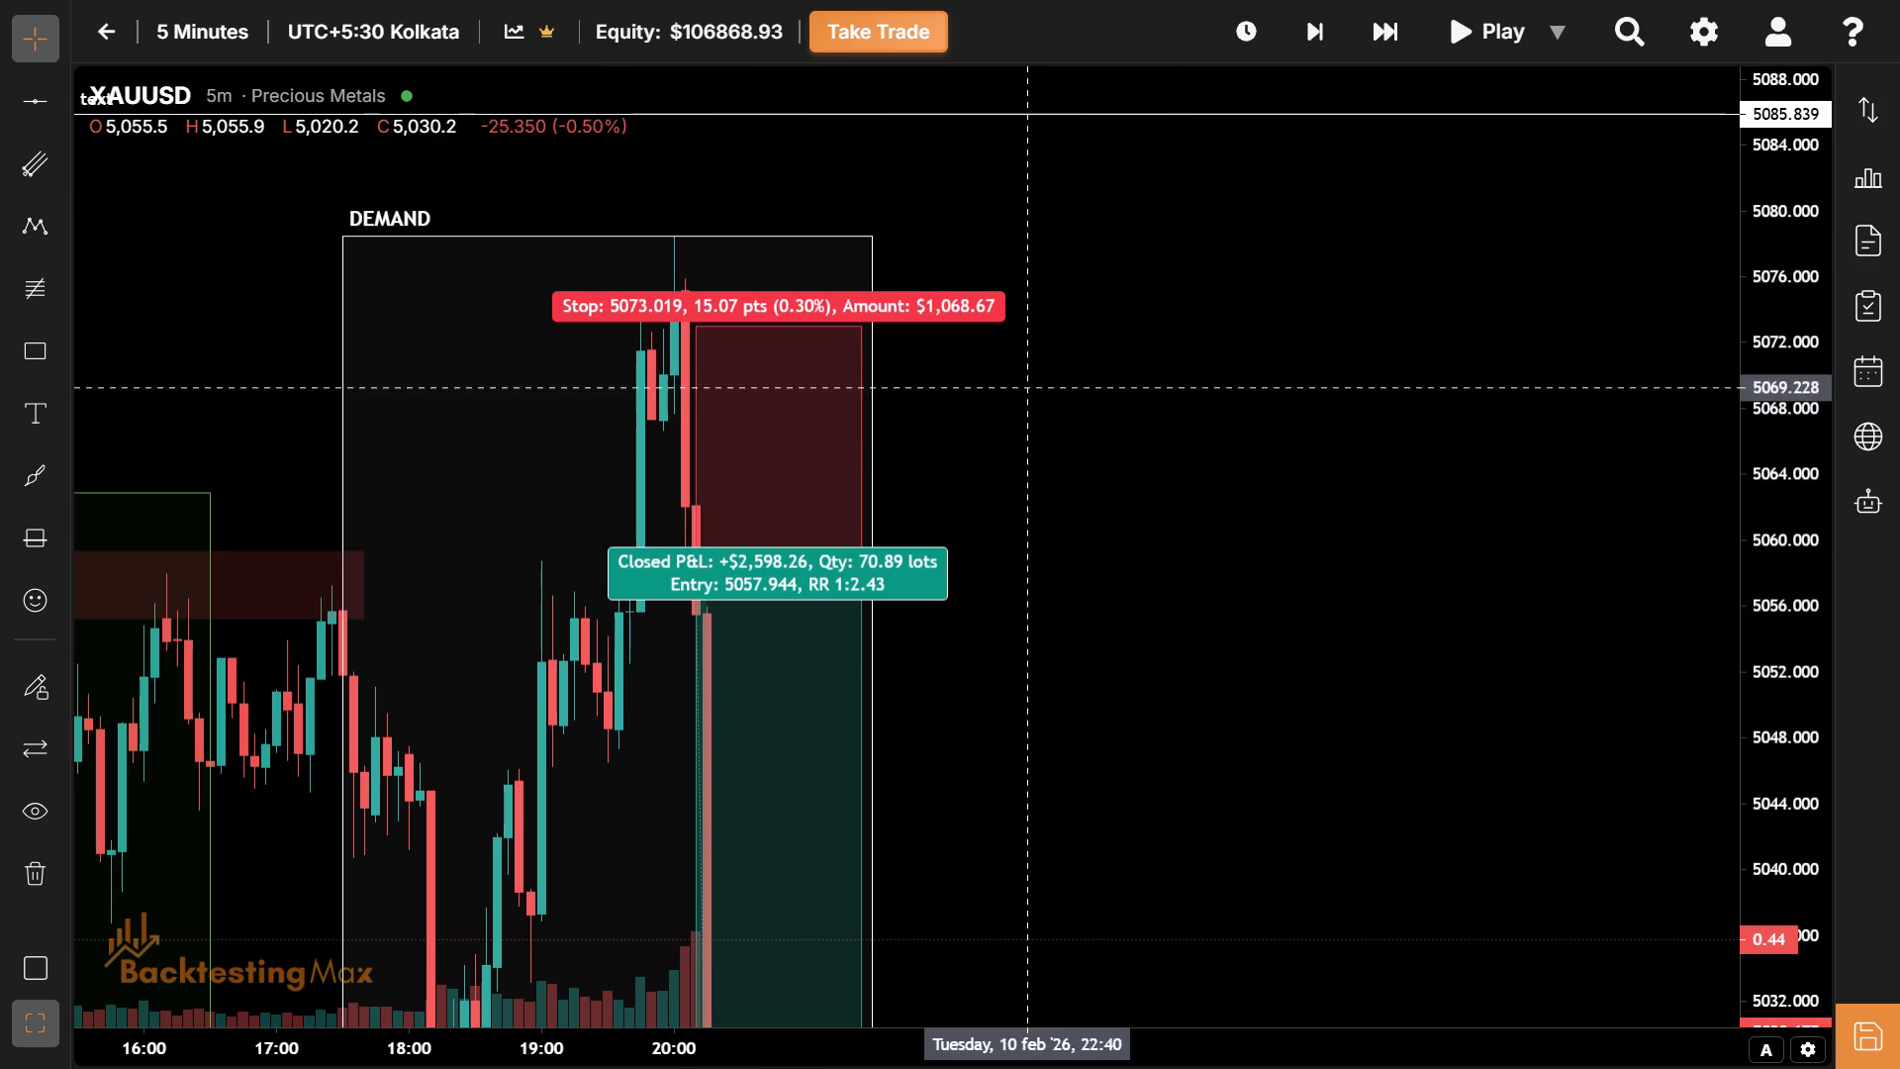
drag(1169, 534, 888, 414)
drag(1437, 338, 1548, 191)
drag(1119, 708, 1299, 597)
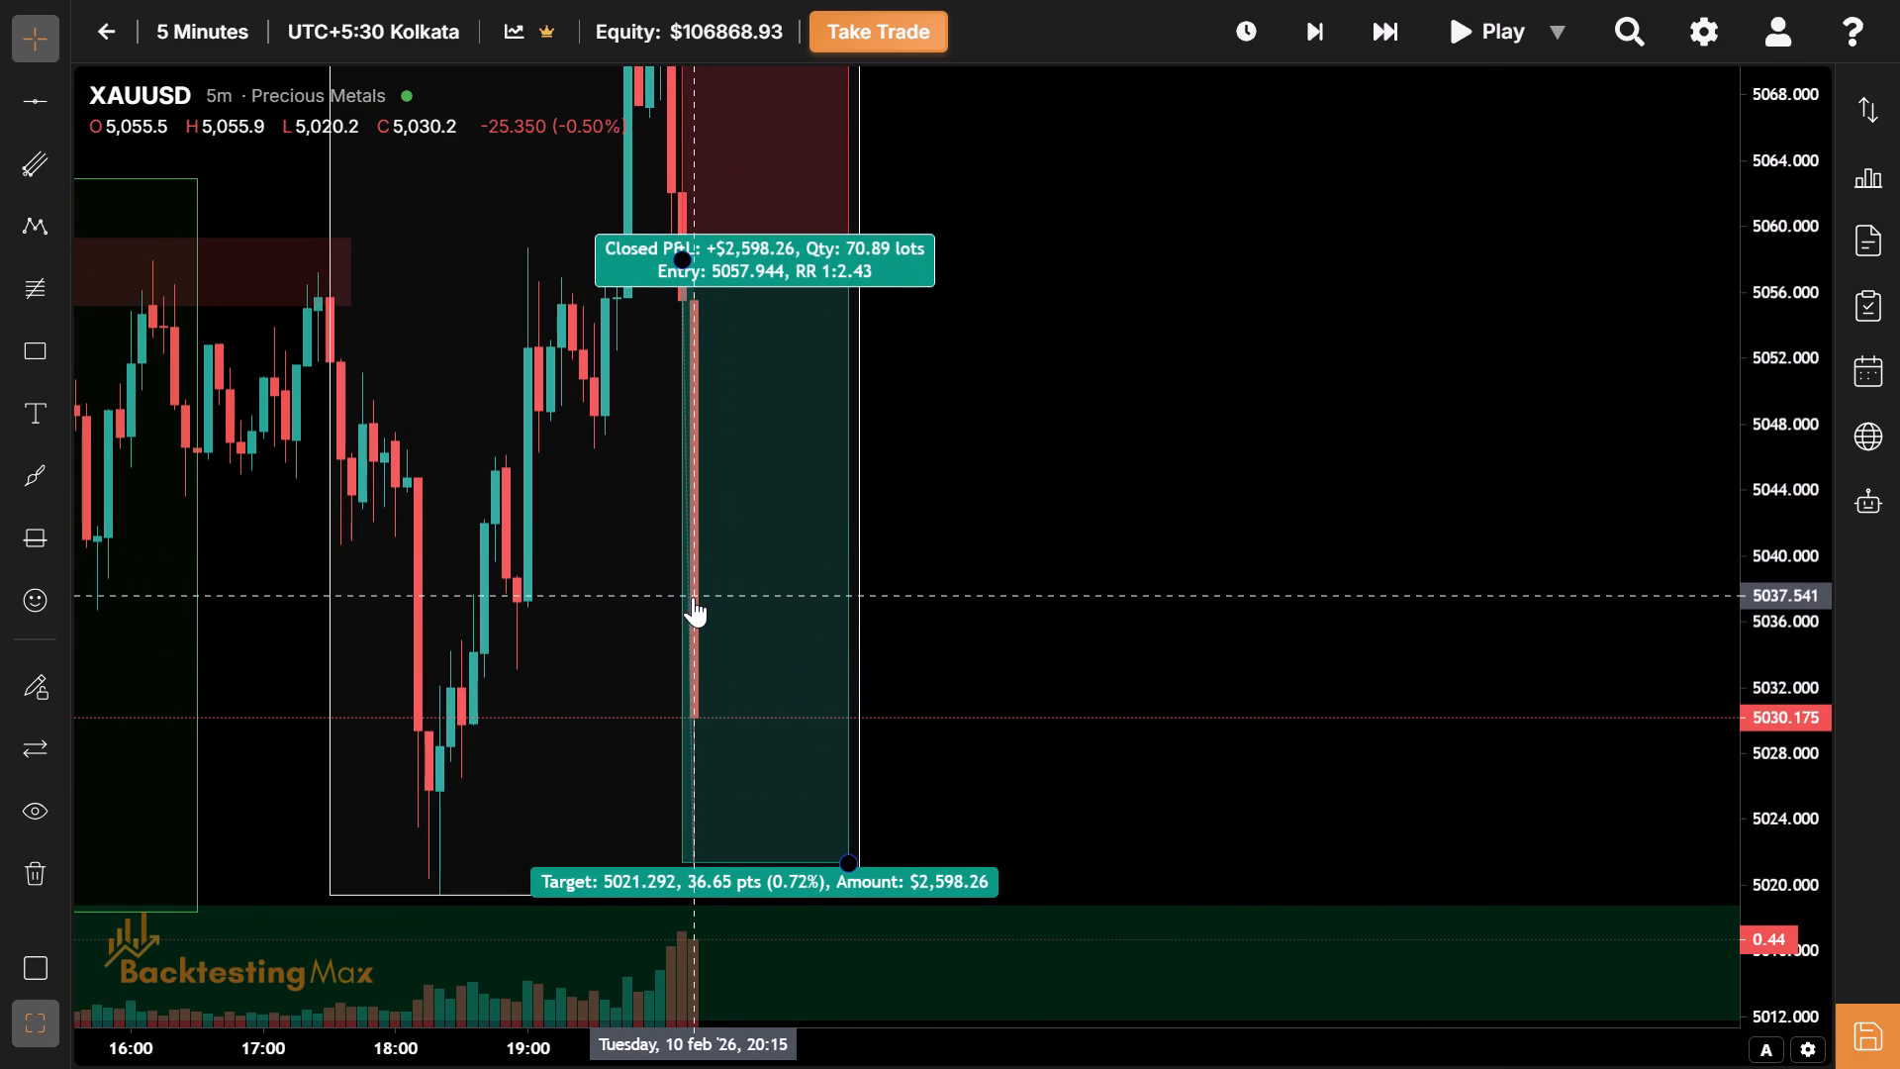
drag(1054, 458, 1186, 730)
drag(1137, 479, 1249, 660)
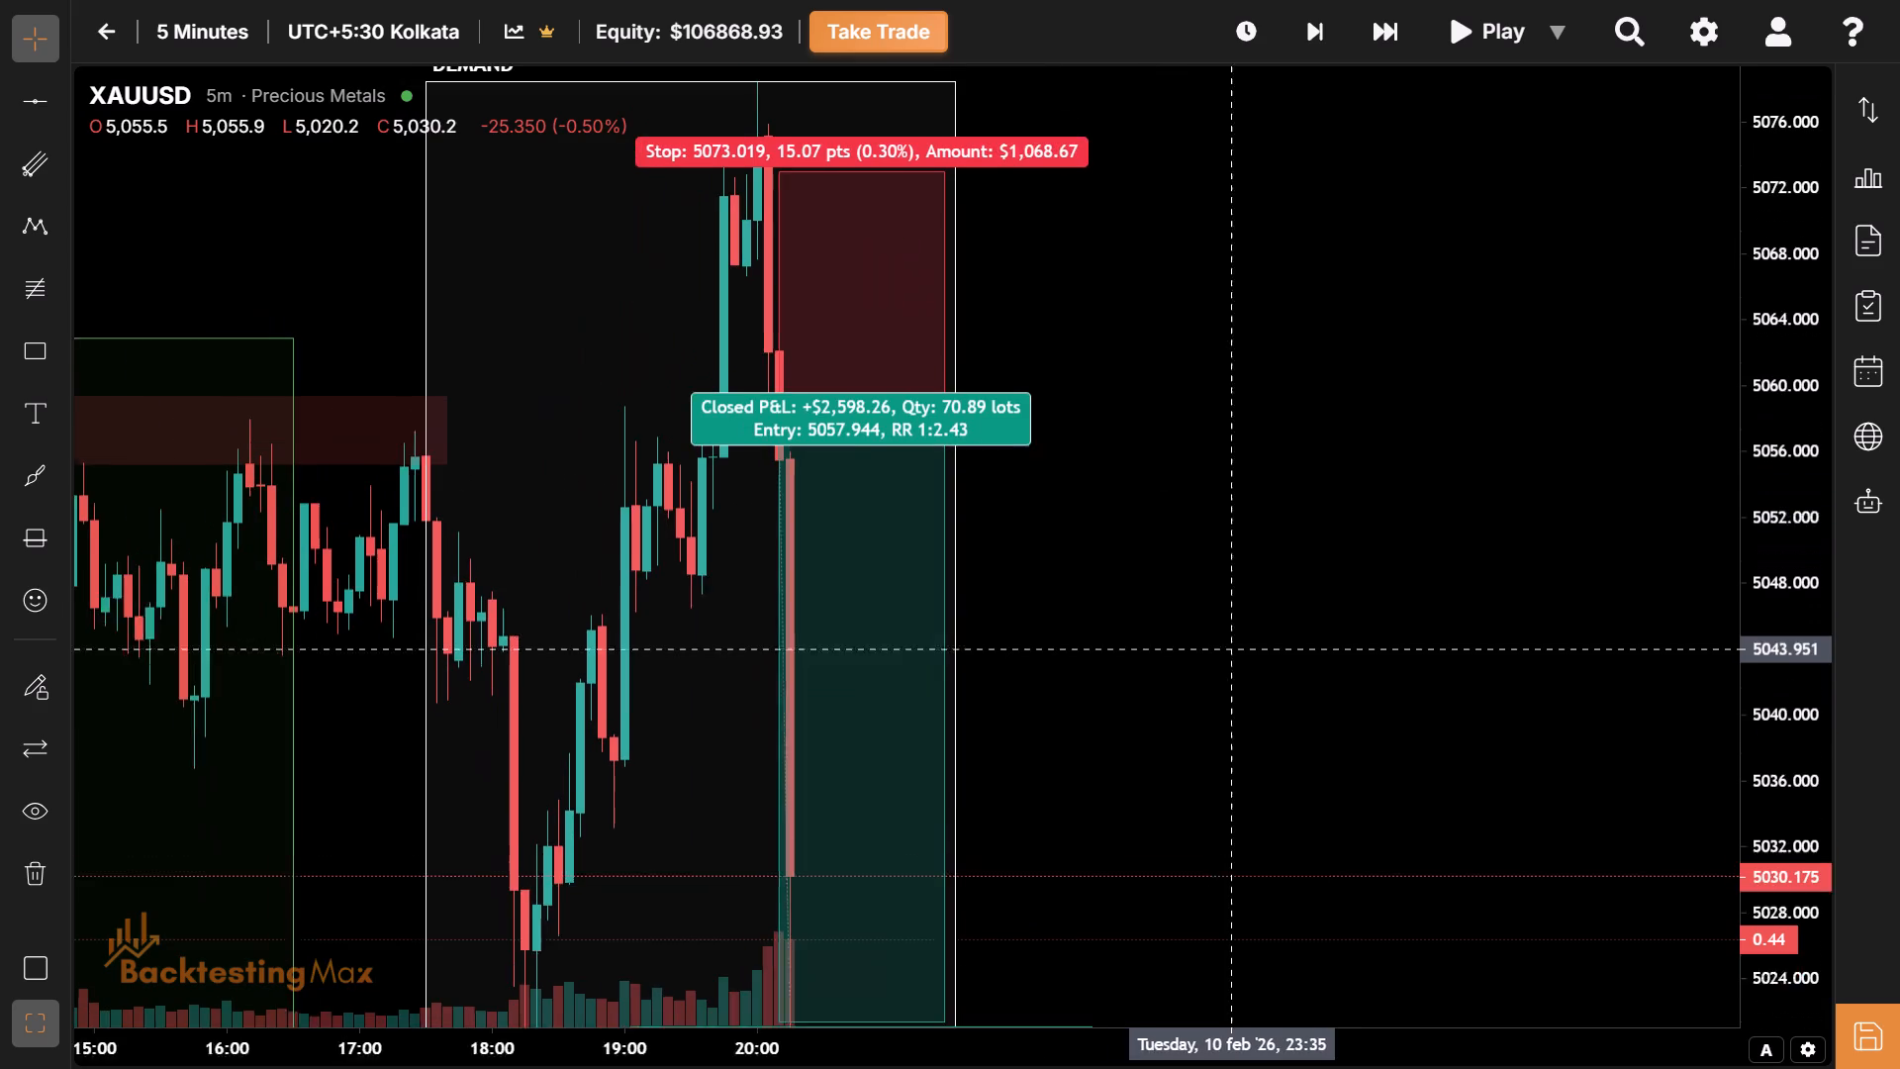
drag(1249, 660, 1258, 670)
drag(1258, 670, 1260, 651)
click(1260, 651)
drag(1260, 651, 1225, 602)
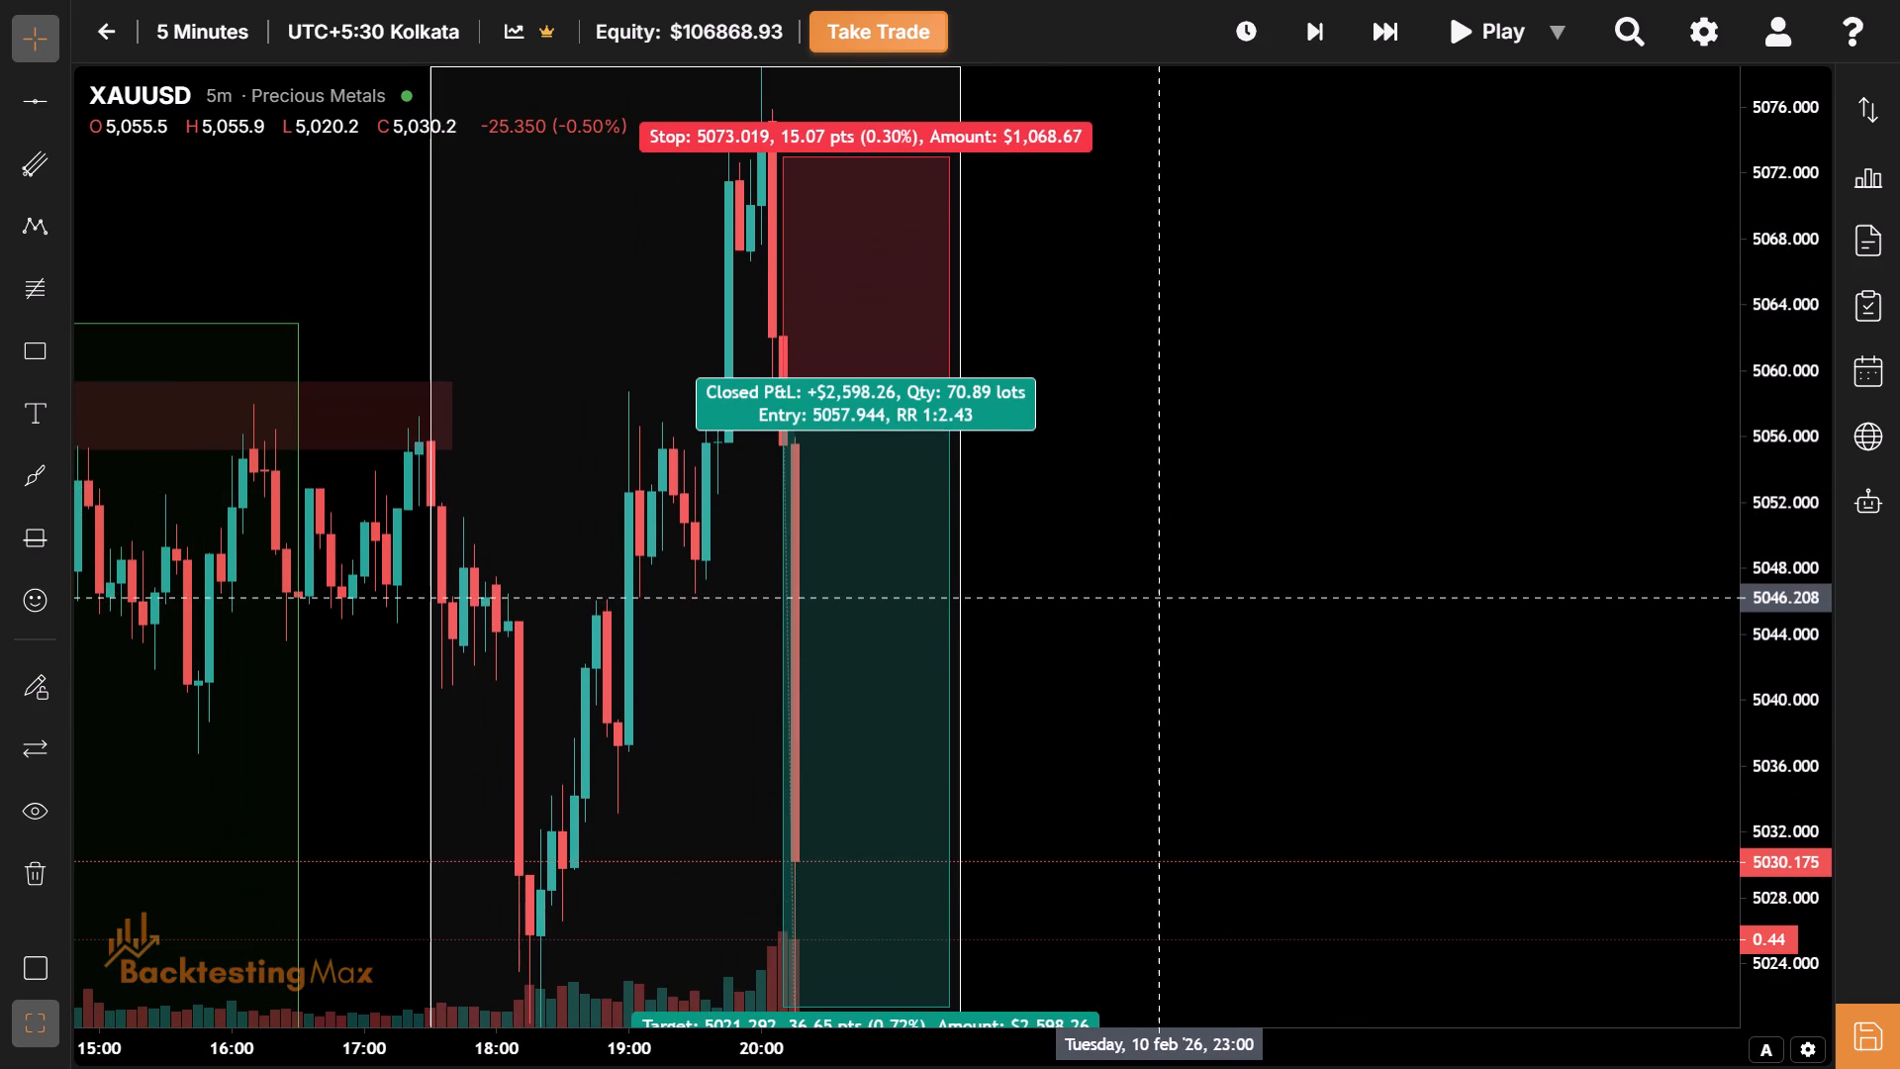
drag(1164, 597, 1165, 669)
drag(1165, 669, 1165, 715)
drag(1205, 422, 1190, 352)
drag(1190, 352, 1225, 443)
drag(1177, 605, 1160, 437)
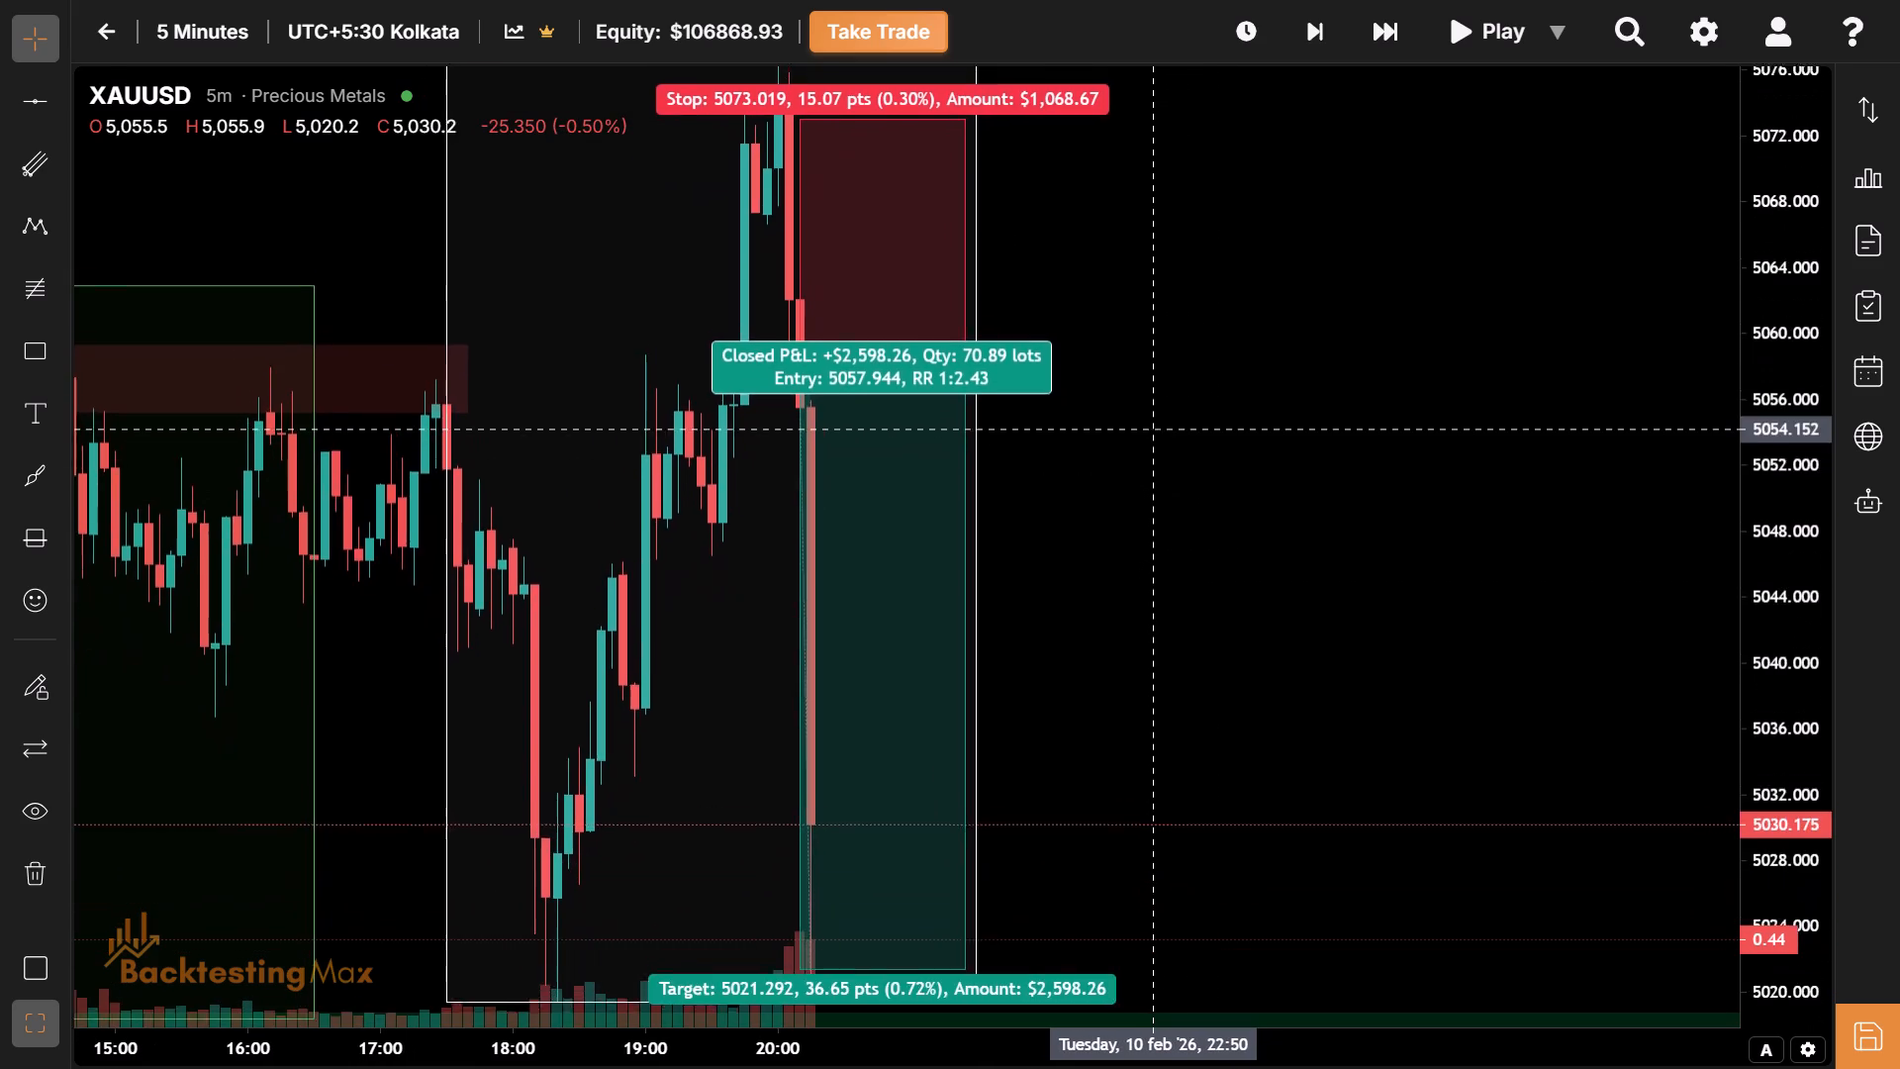
drag(1160, 437, 1149, 611)
drag(1149, 611, 1166, 581)
drag(1226, 674, 1248, 557)
drag(1248, 557, 1132, 482)
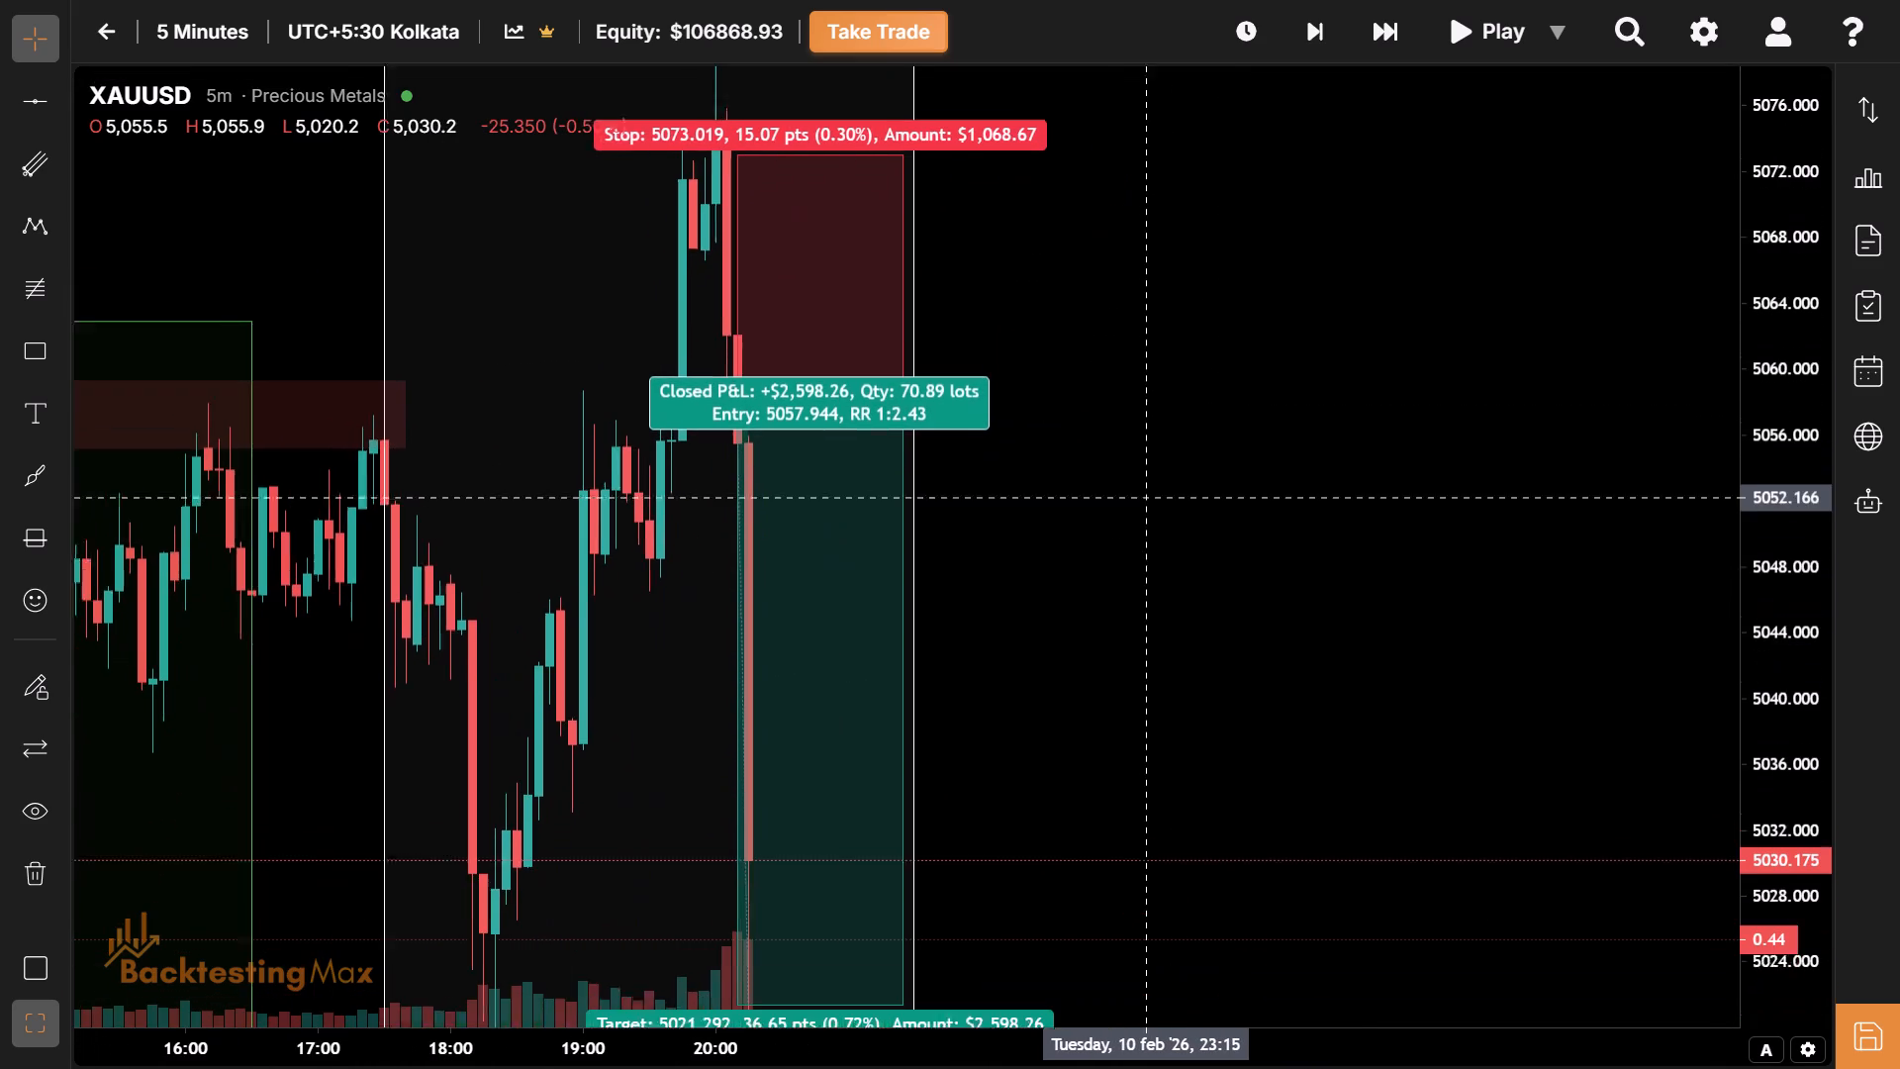
drag(1132, 482, 1127, 473)
drag(1130, 685, 1163, 479)
drag(1207, 687, 1220, 856)
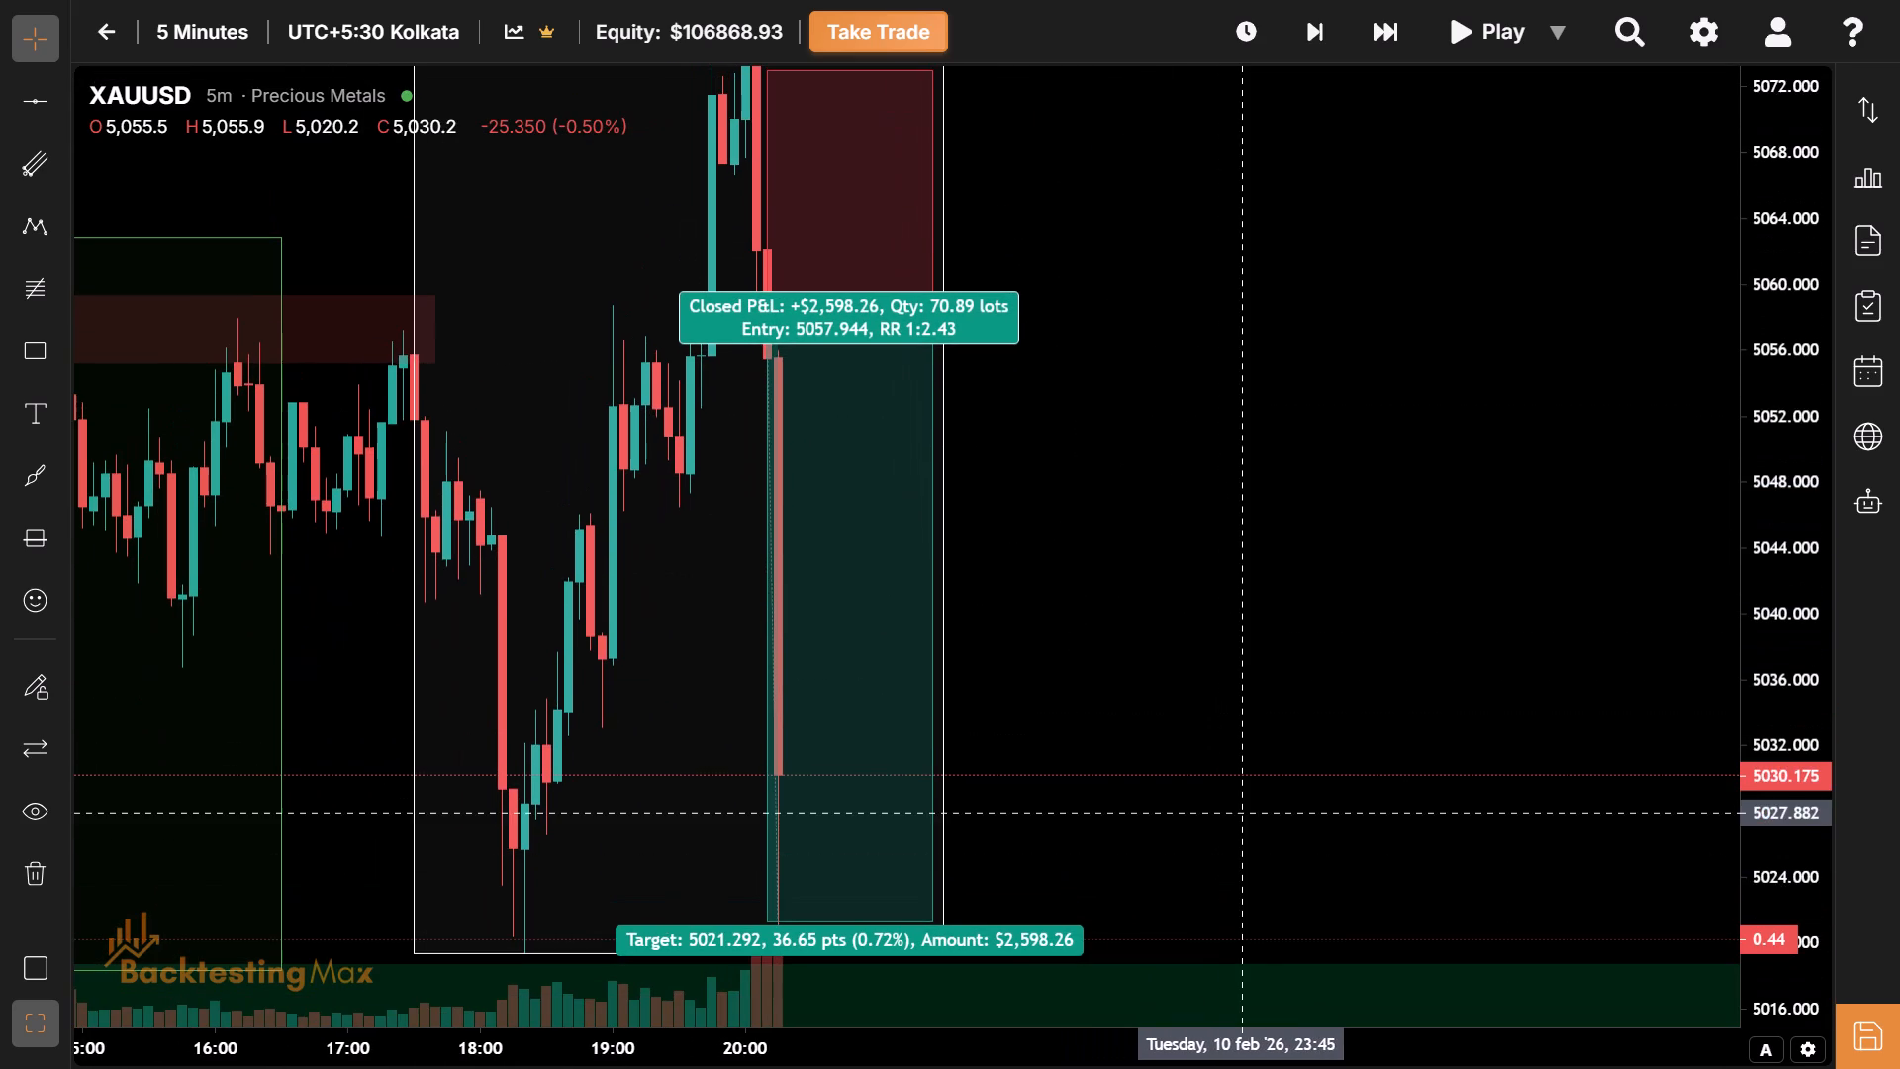
drag(1330, 585, 1280, 703)
drag(1336, 494, 1284, 541)
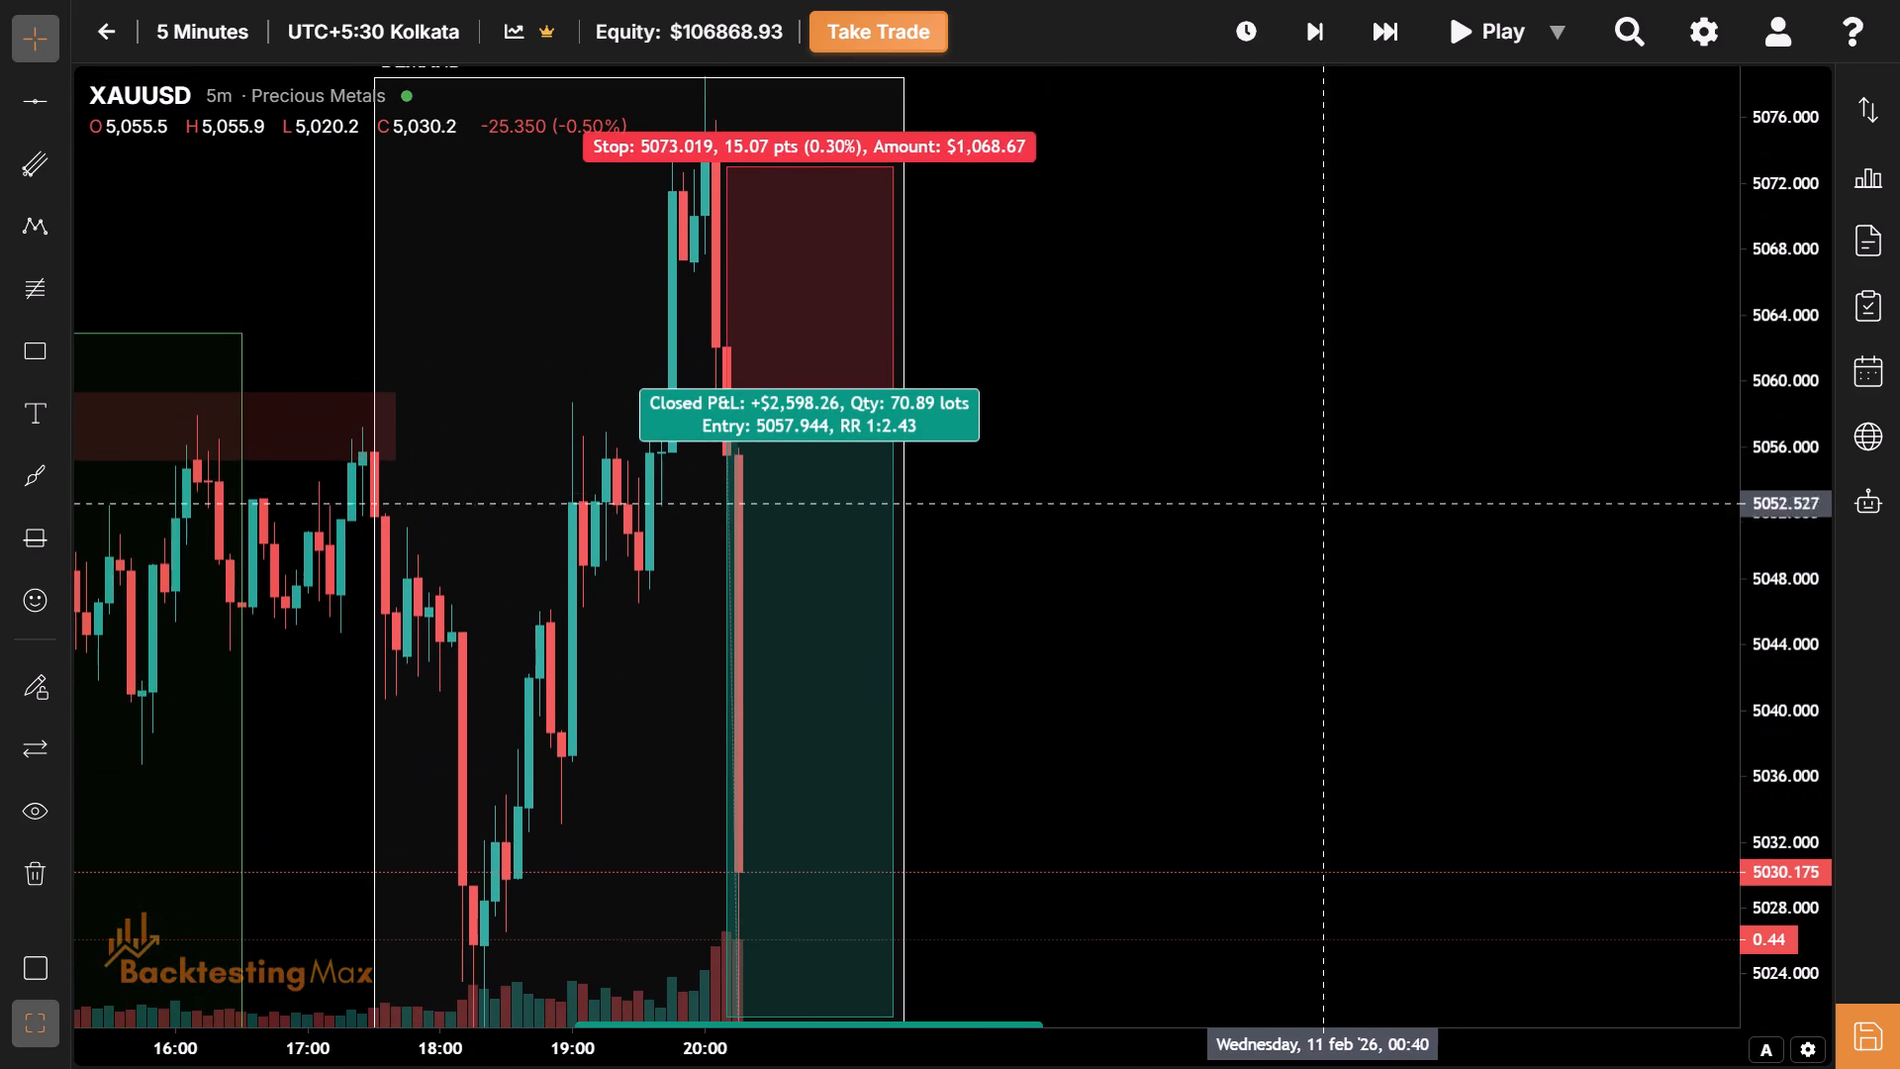
drag(1284, 541, 1215, 577)
Advance the XAUUSD replay 15 bars in five-bar skips to the 21:30 candle.
drag(1353, 594, 1144, 357)
click(1365, 40)
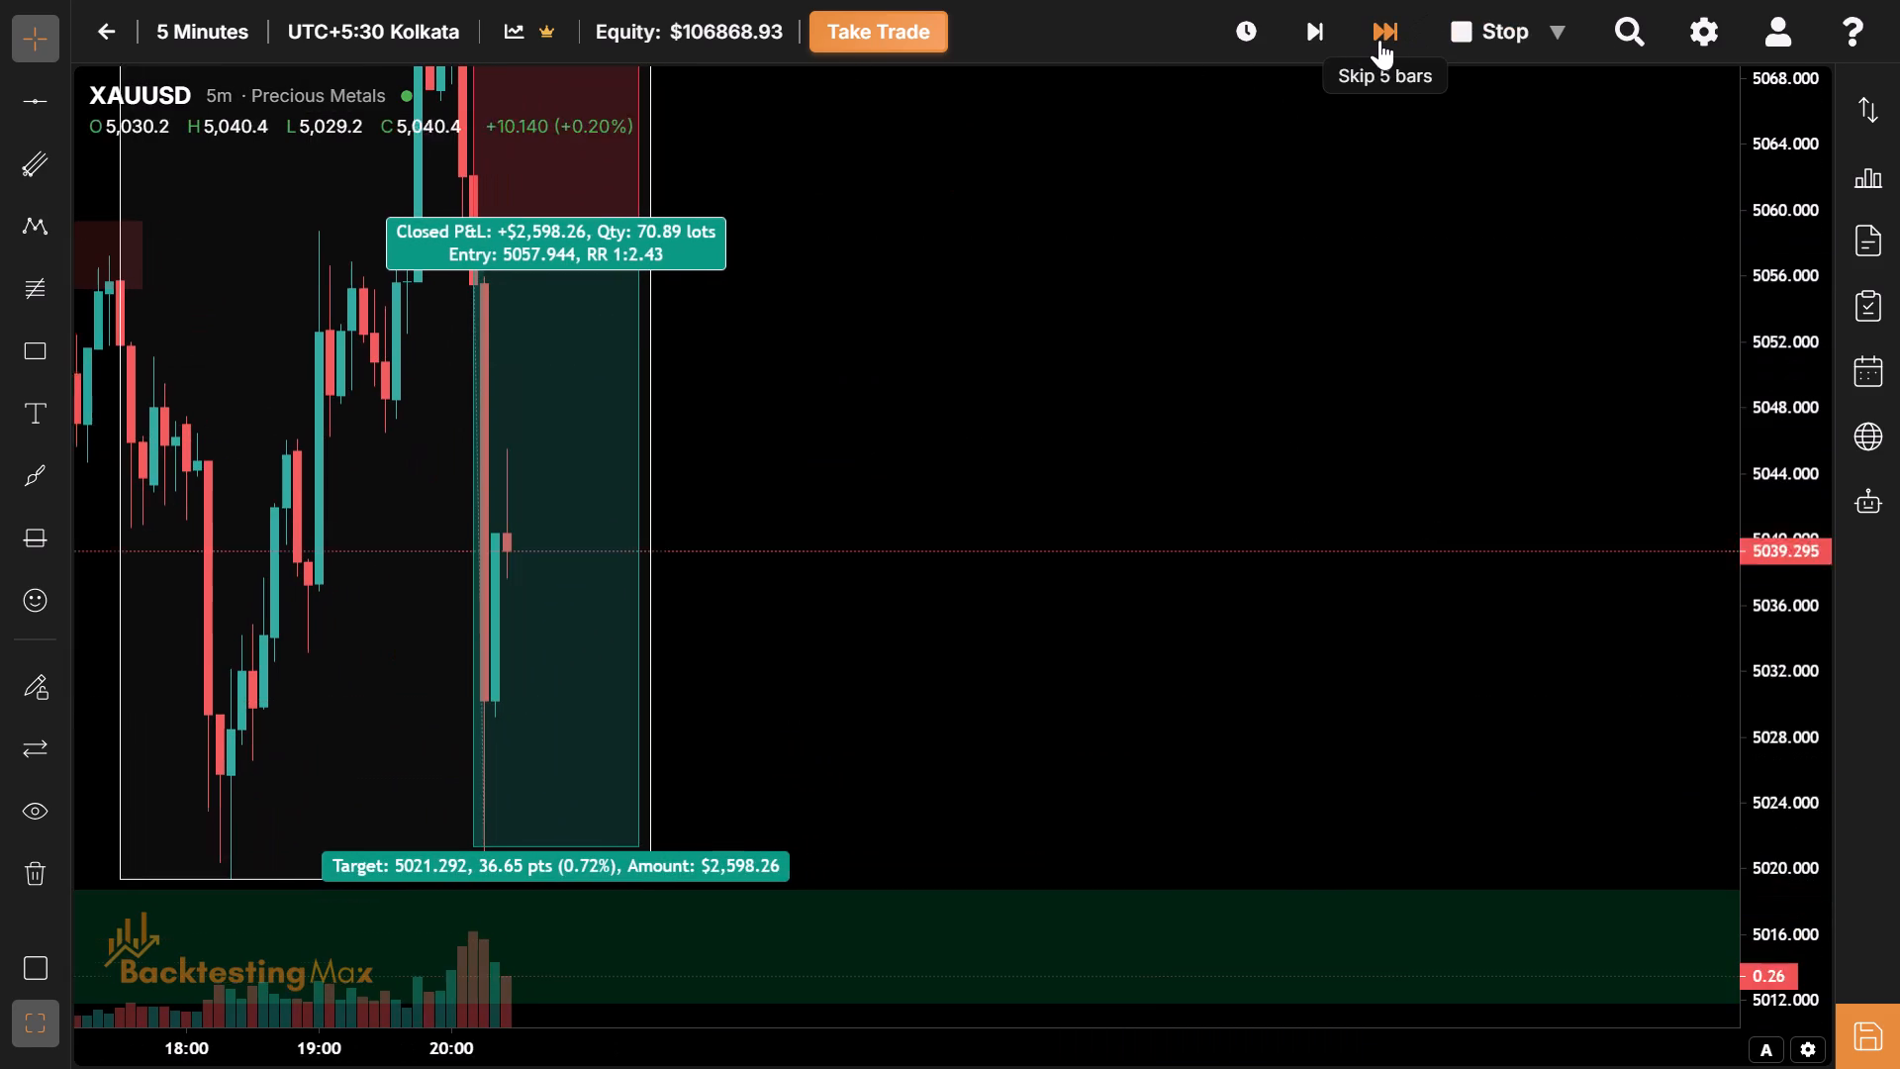
click(1380, 40)
click(1380, 40)
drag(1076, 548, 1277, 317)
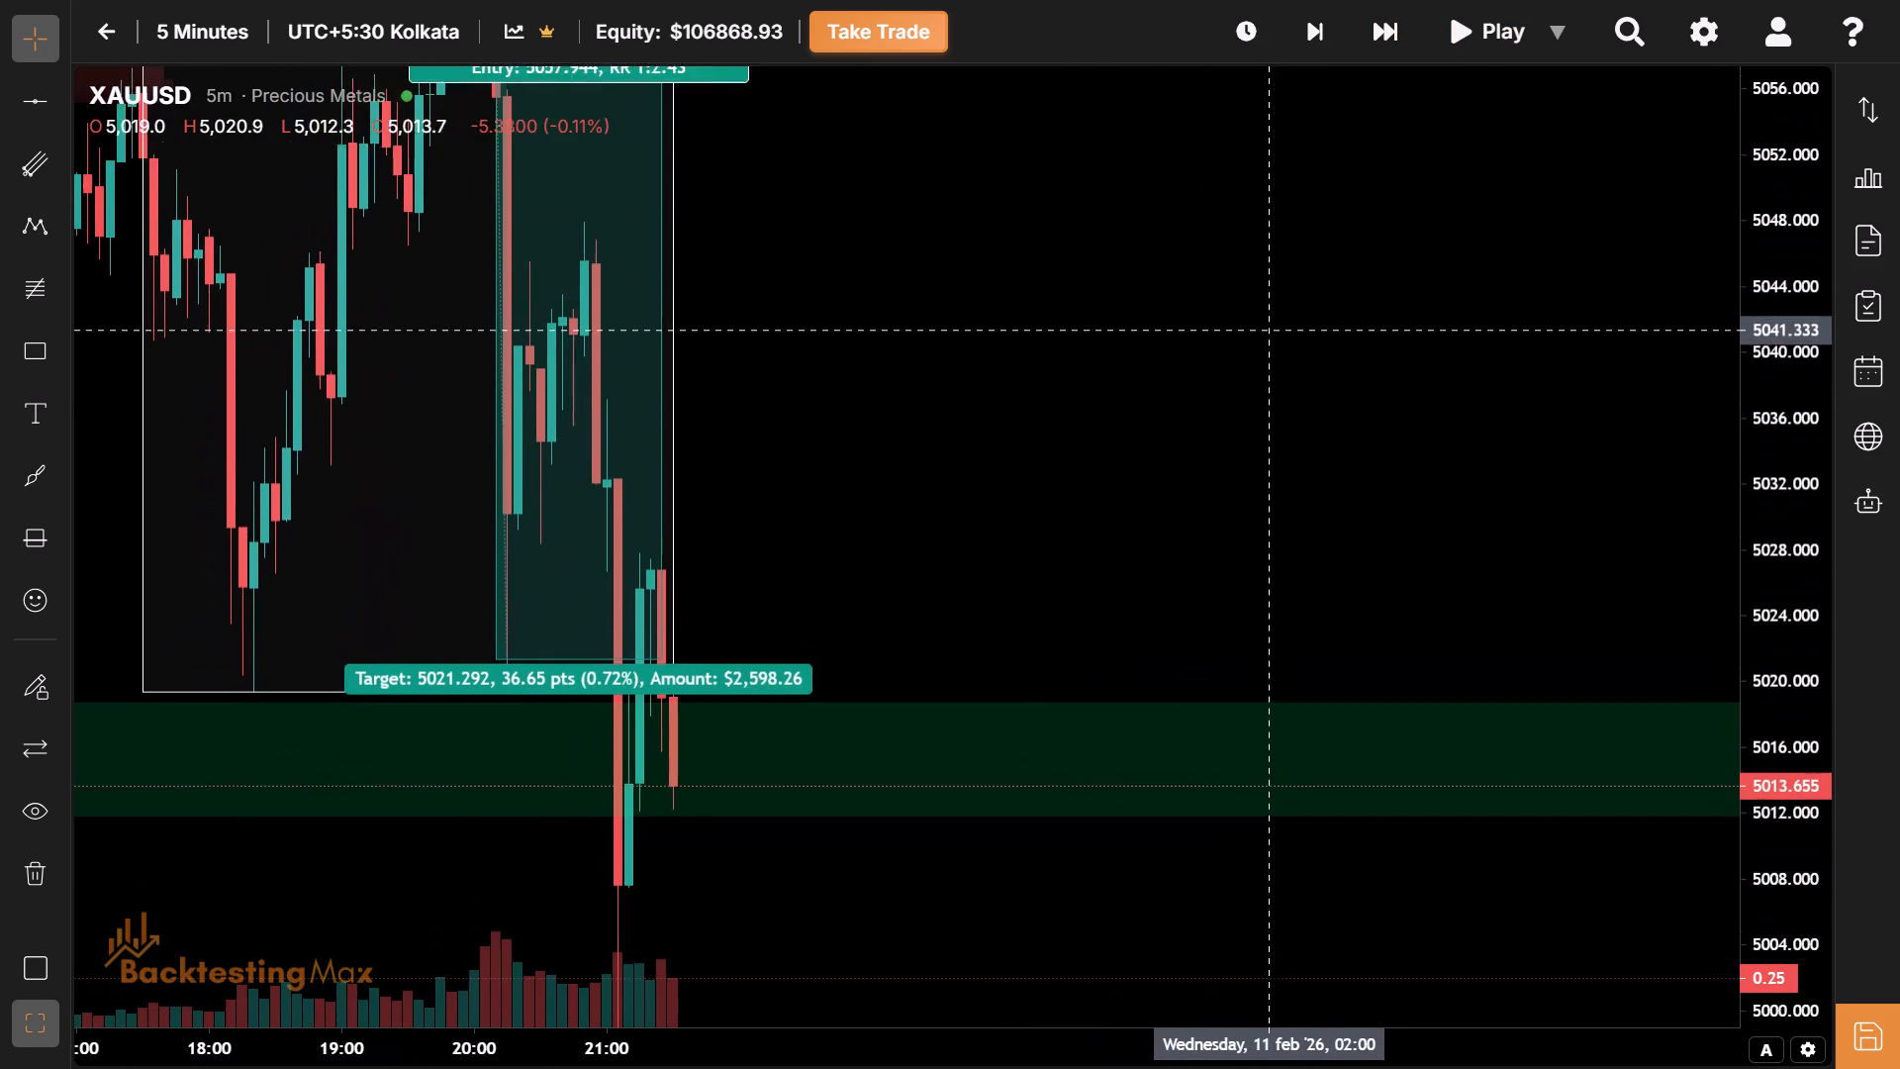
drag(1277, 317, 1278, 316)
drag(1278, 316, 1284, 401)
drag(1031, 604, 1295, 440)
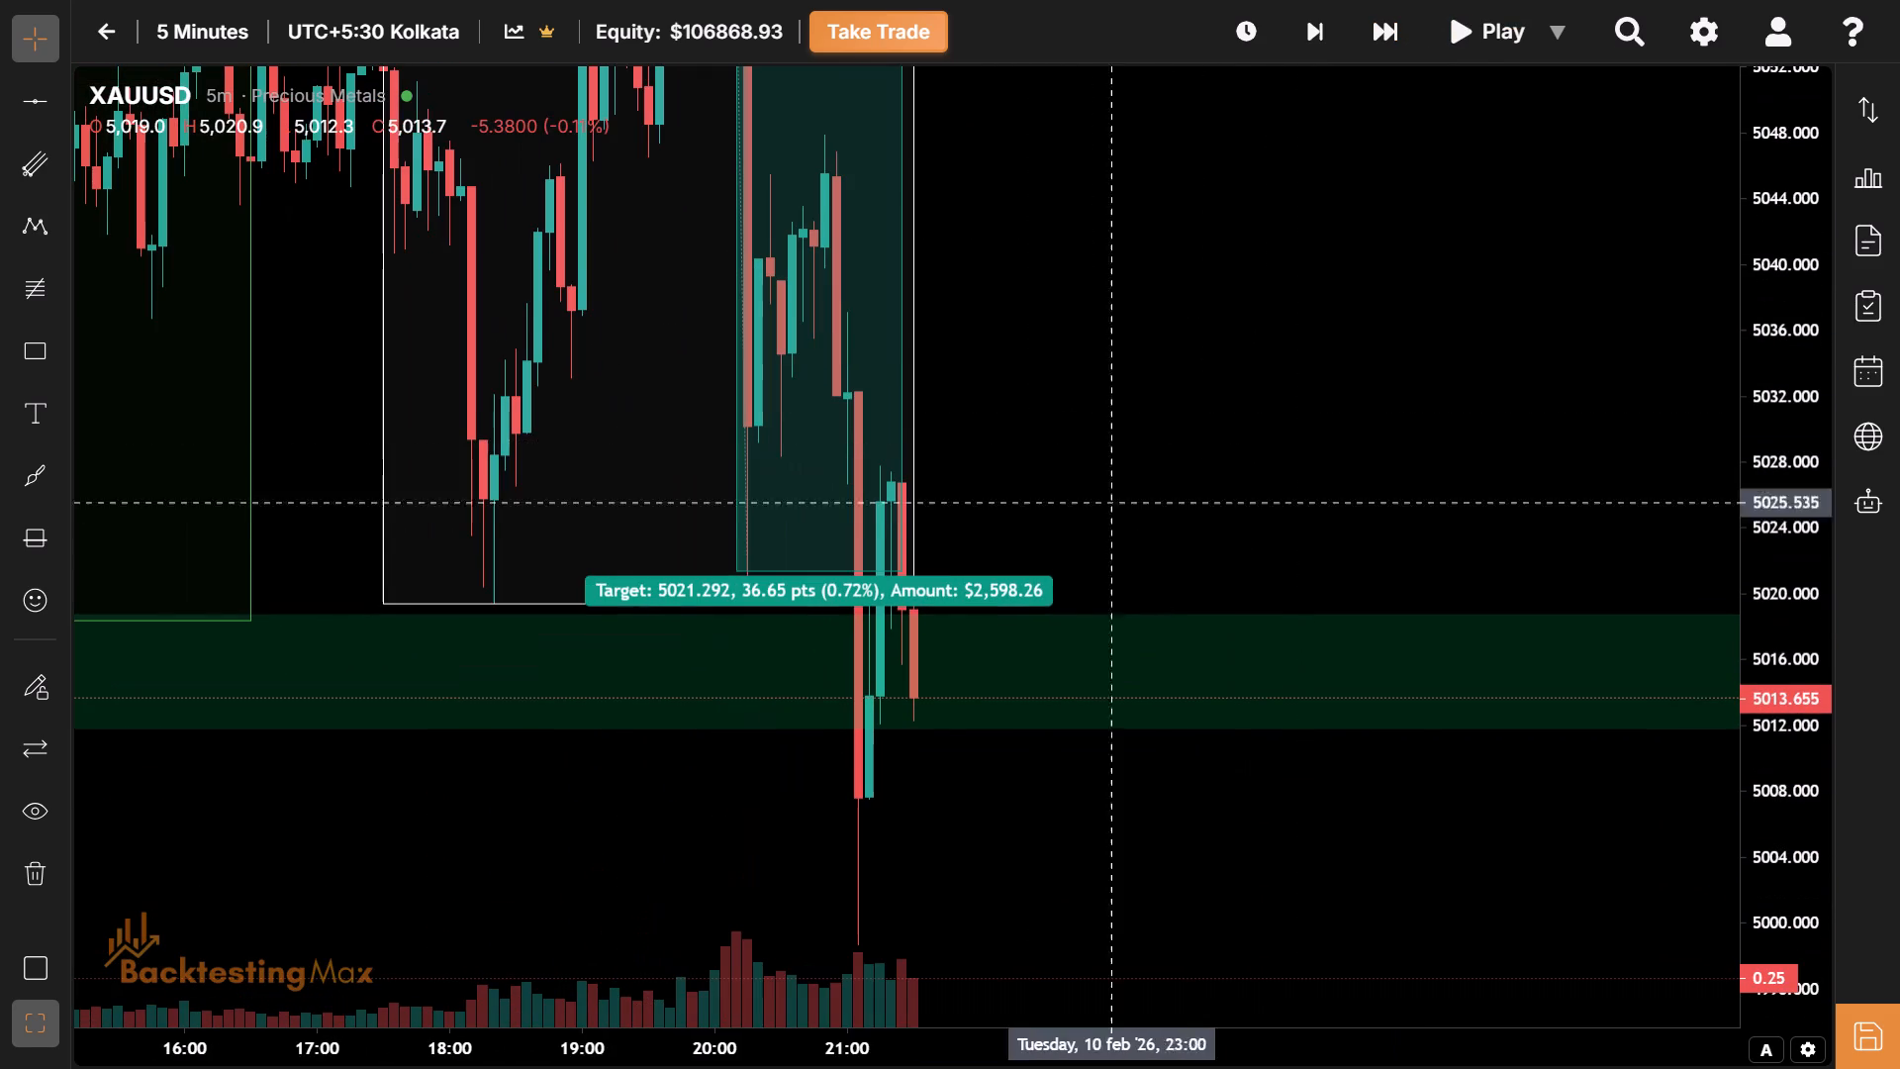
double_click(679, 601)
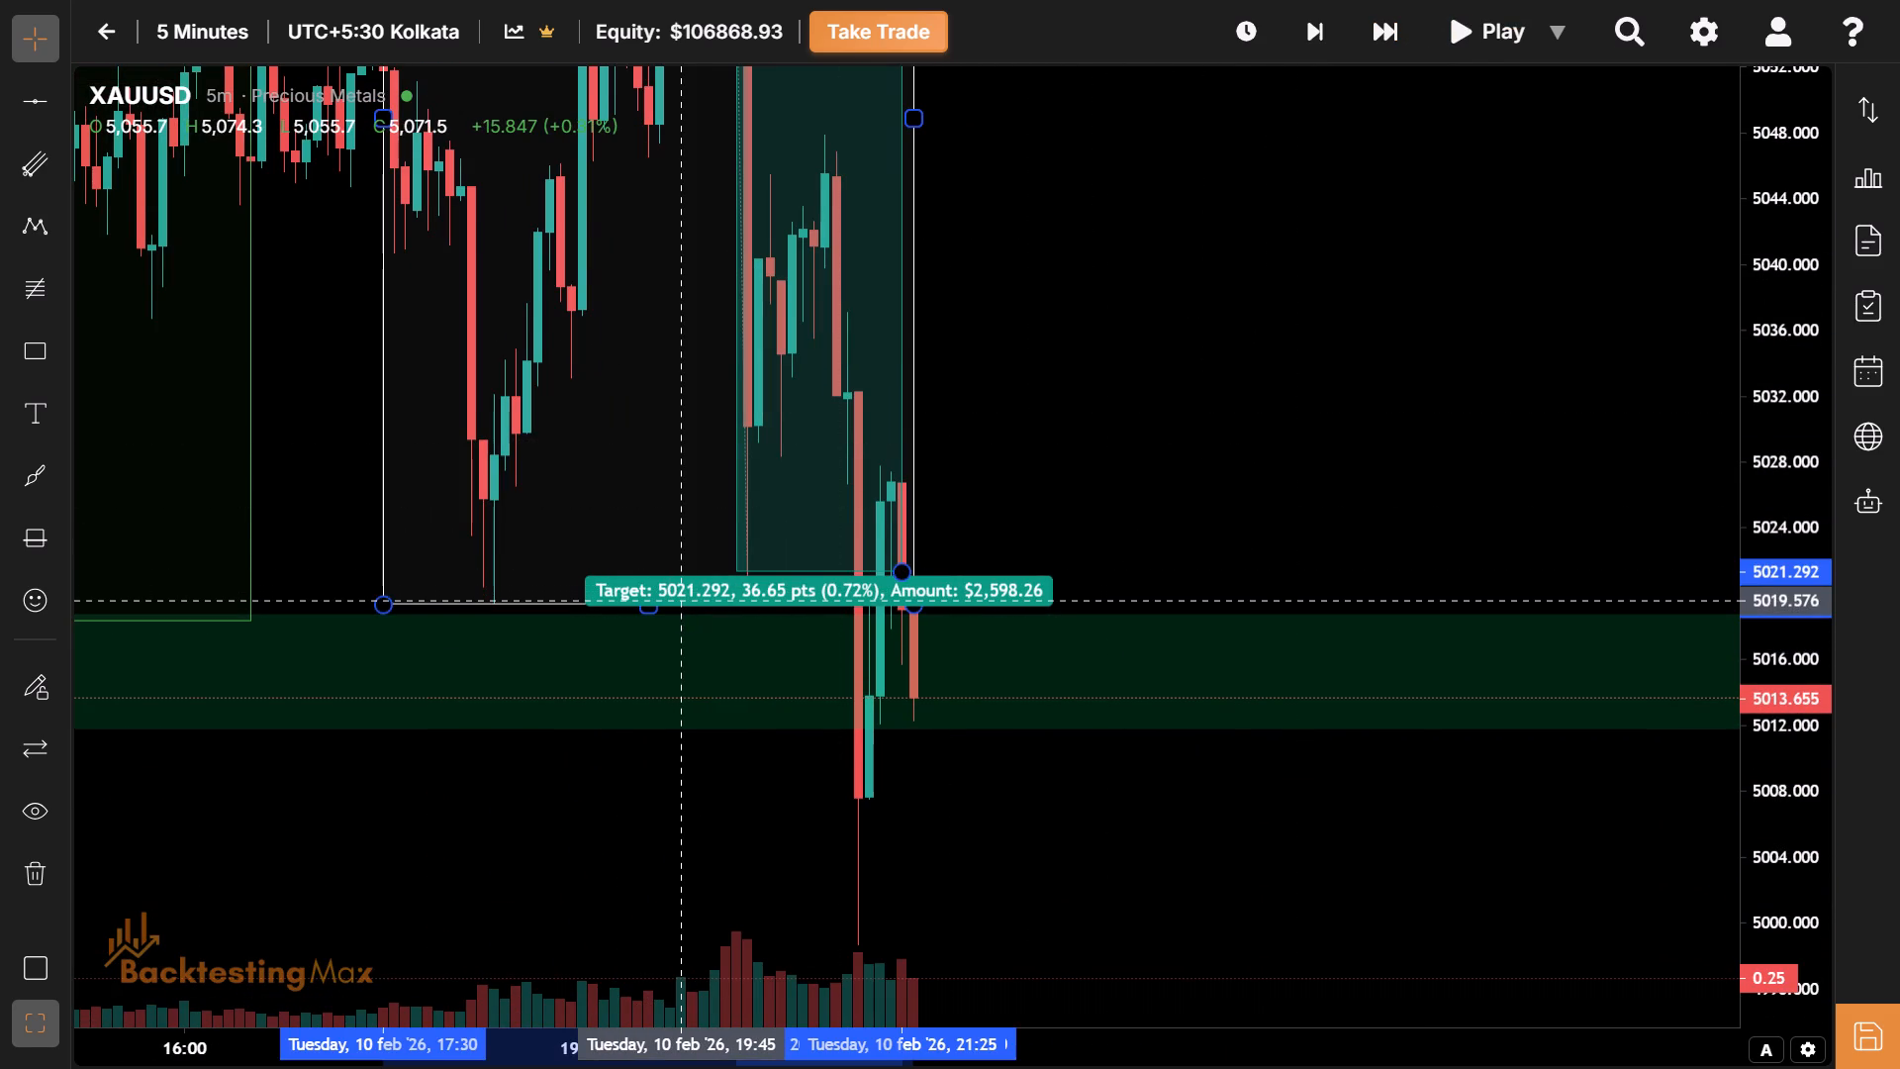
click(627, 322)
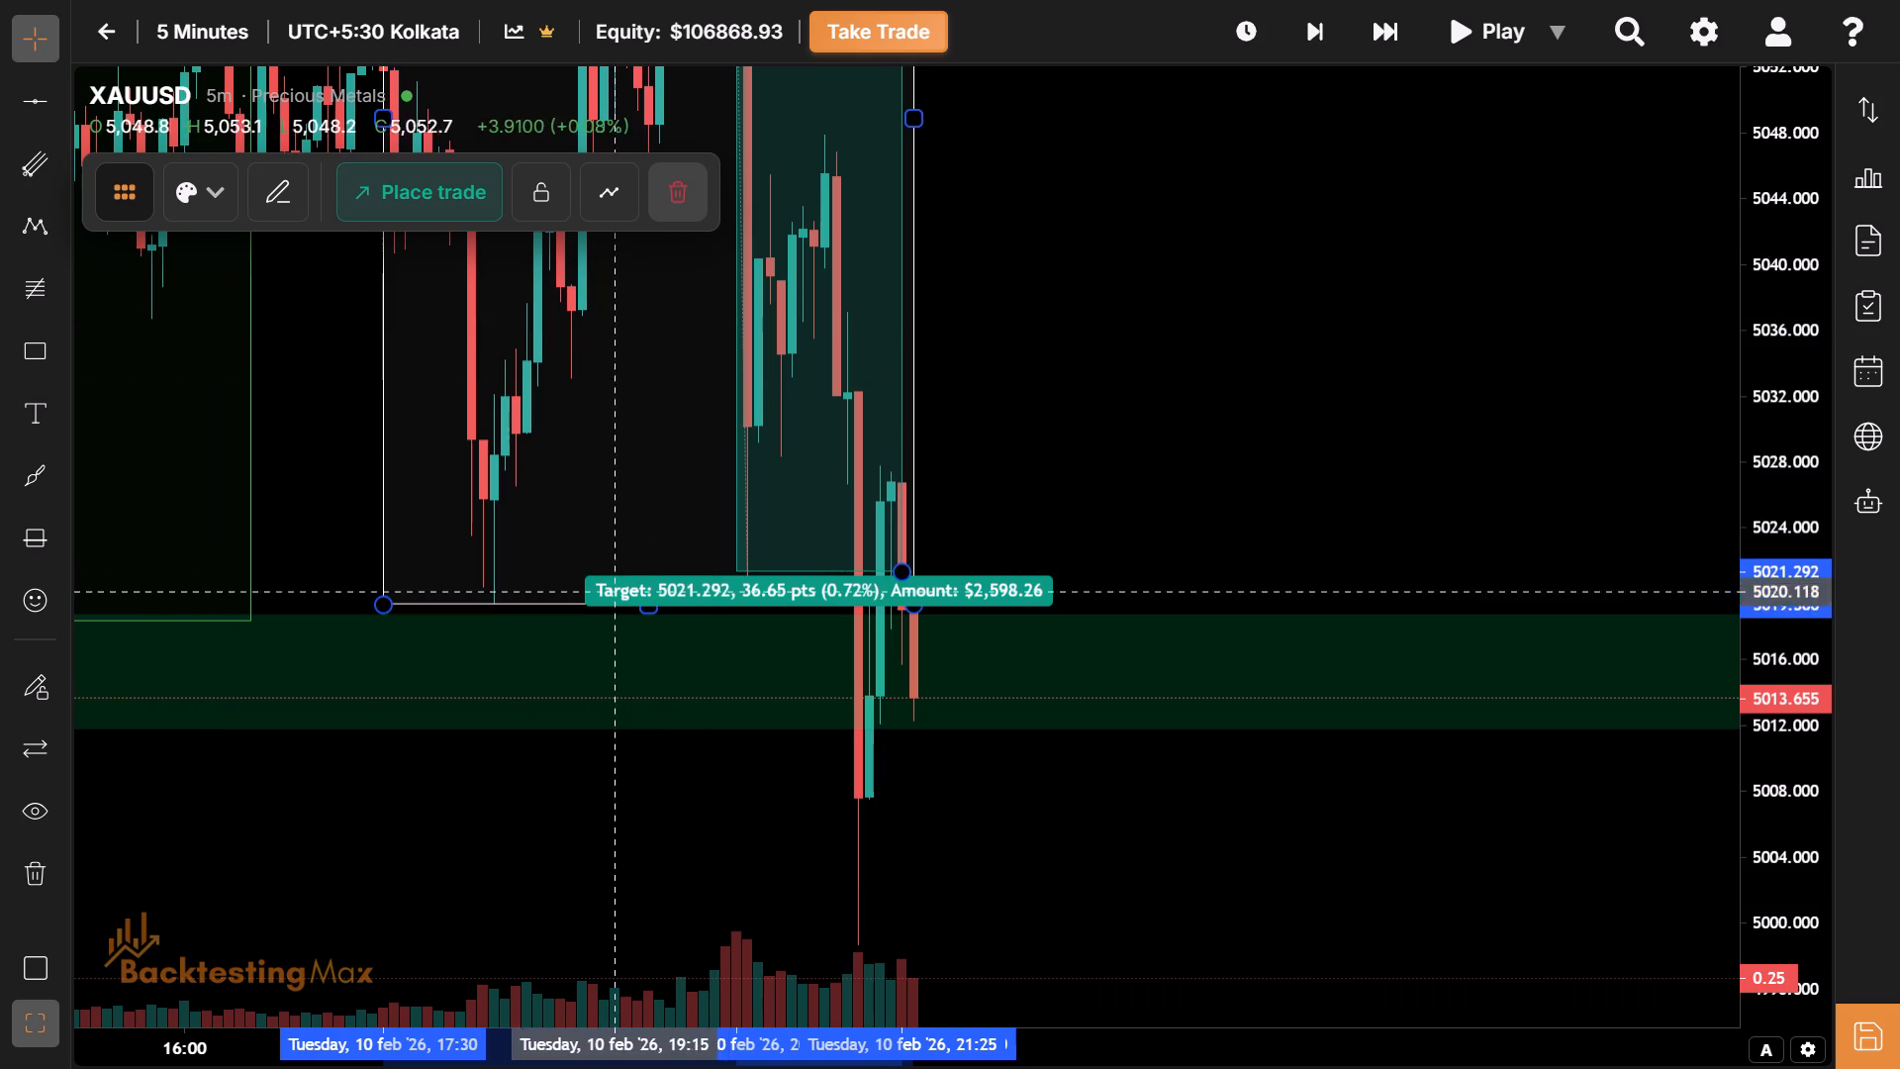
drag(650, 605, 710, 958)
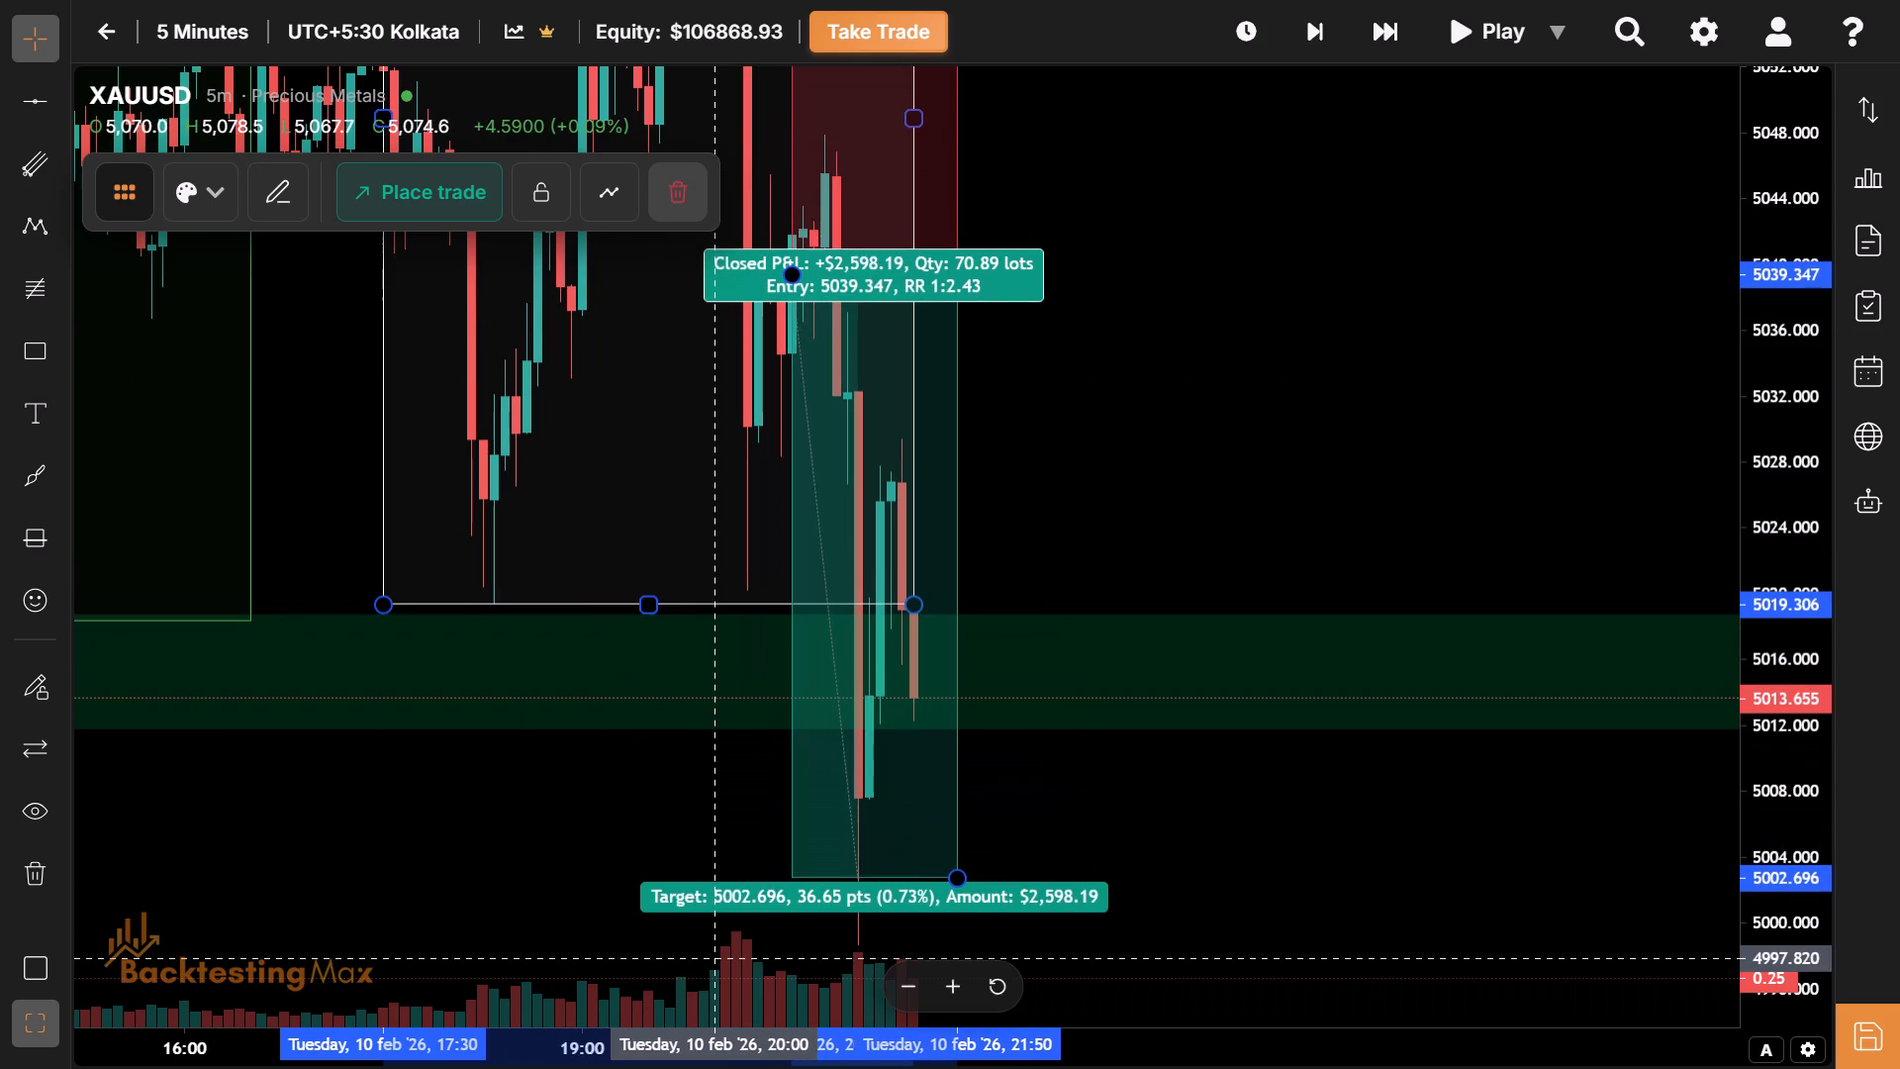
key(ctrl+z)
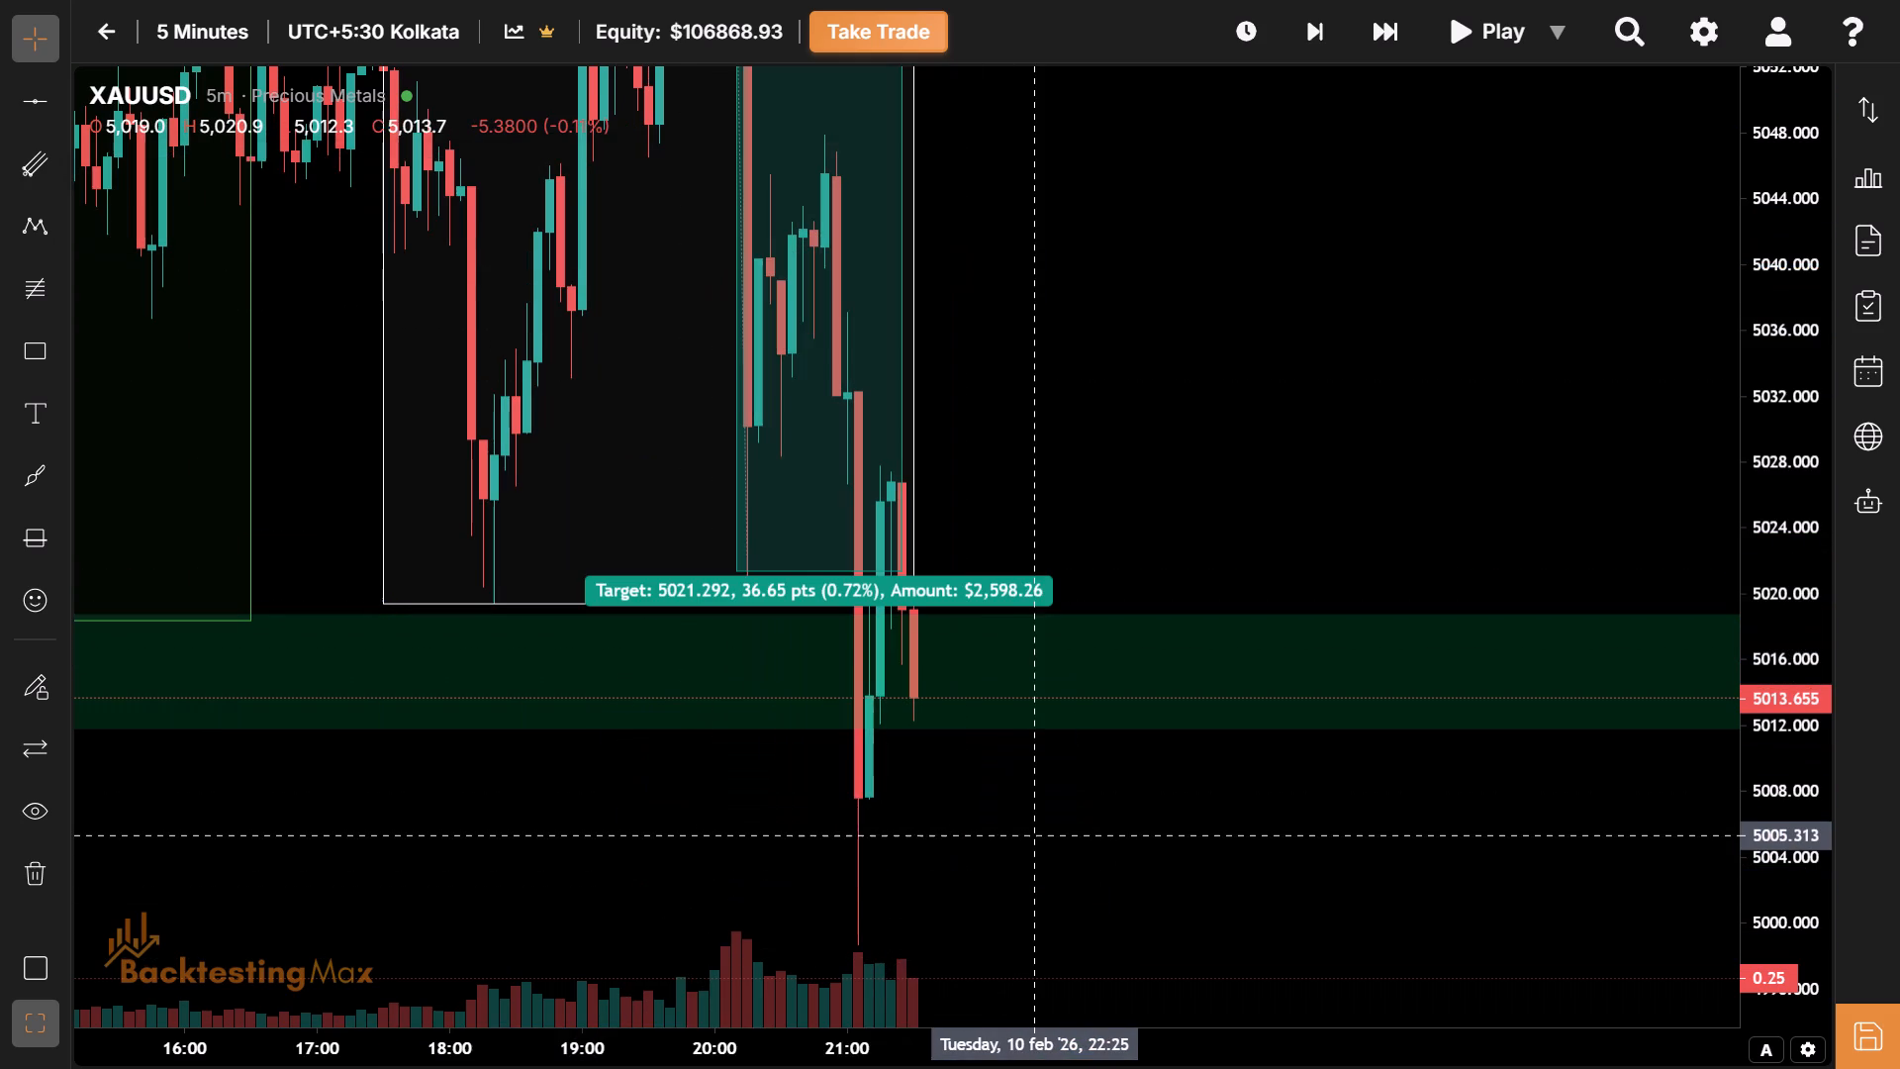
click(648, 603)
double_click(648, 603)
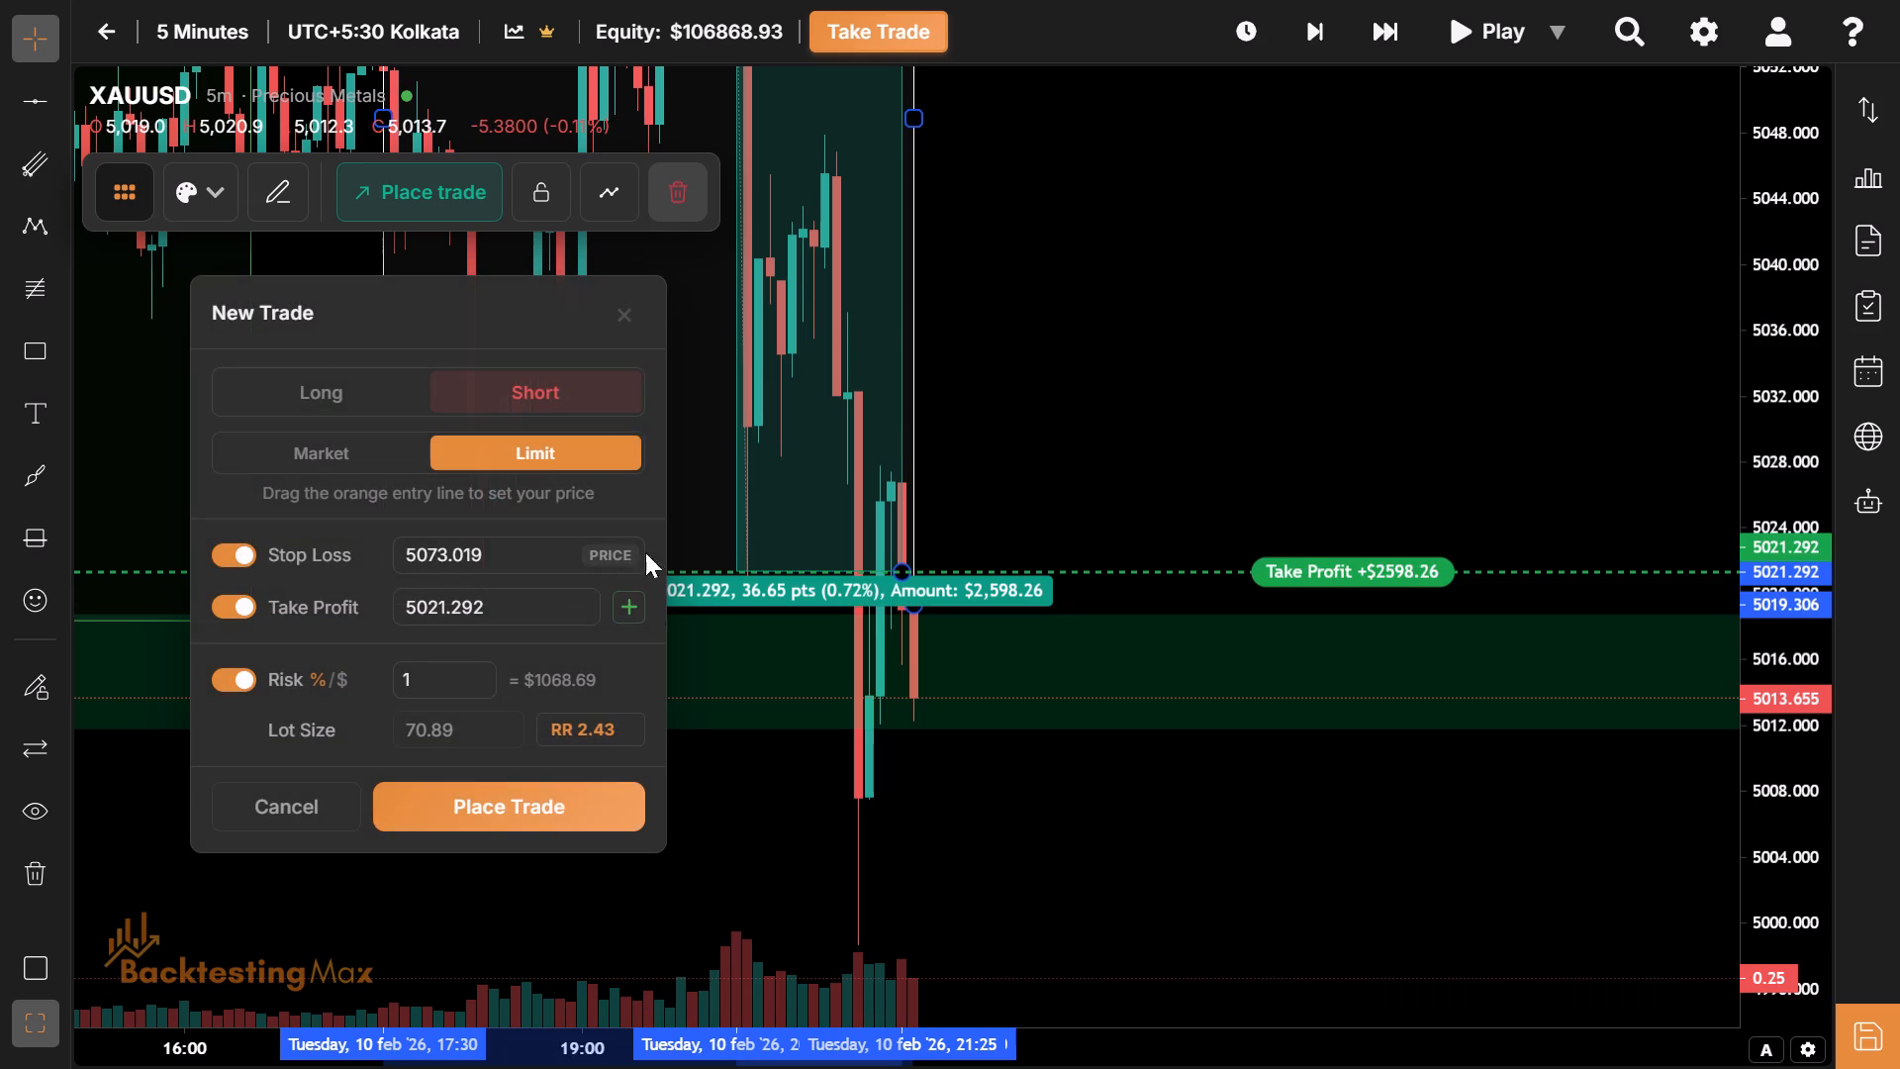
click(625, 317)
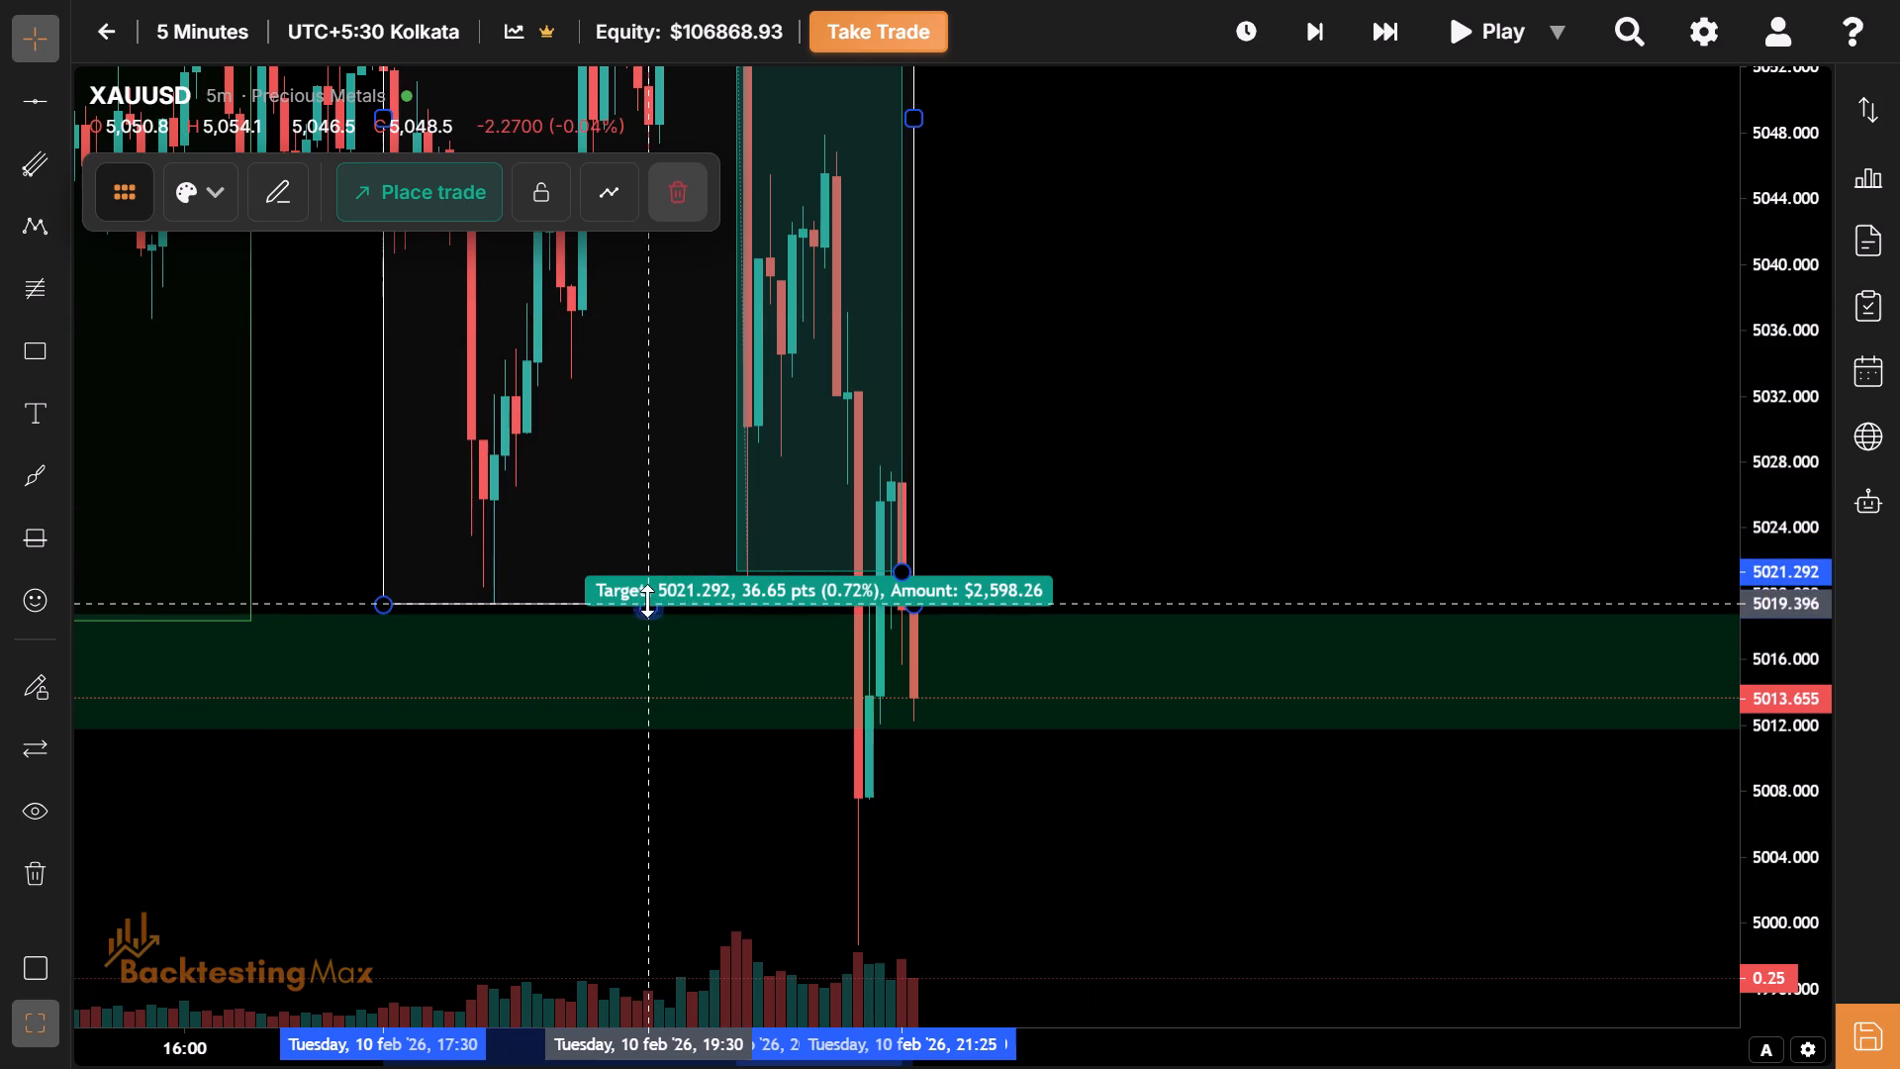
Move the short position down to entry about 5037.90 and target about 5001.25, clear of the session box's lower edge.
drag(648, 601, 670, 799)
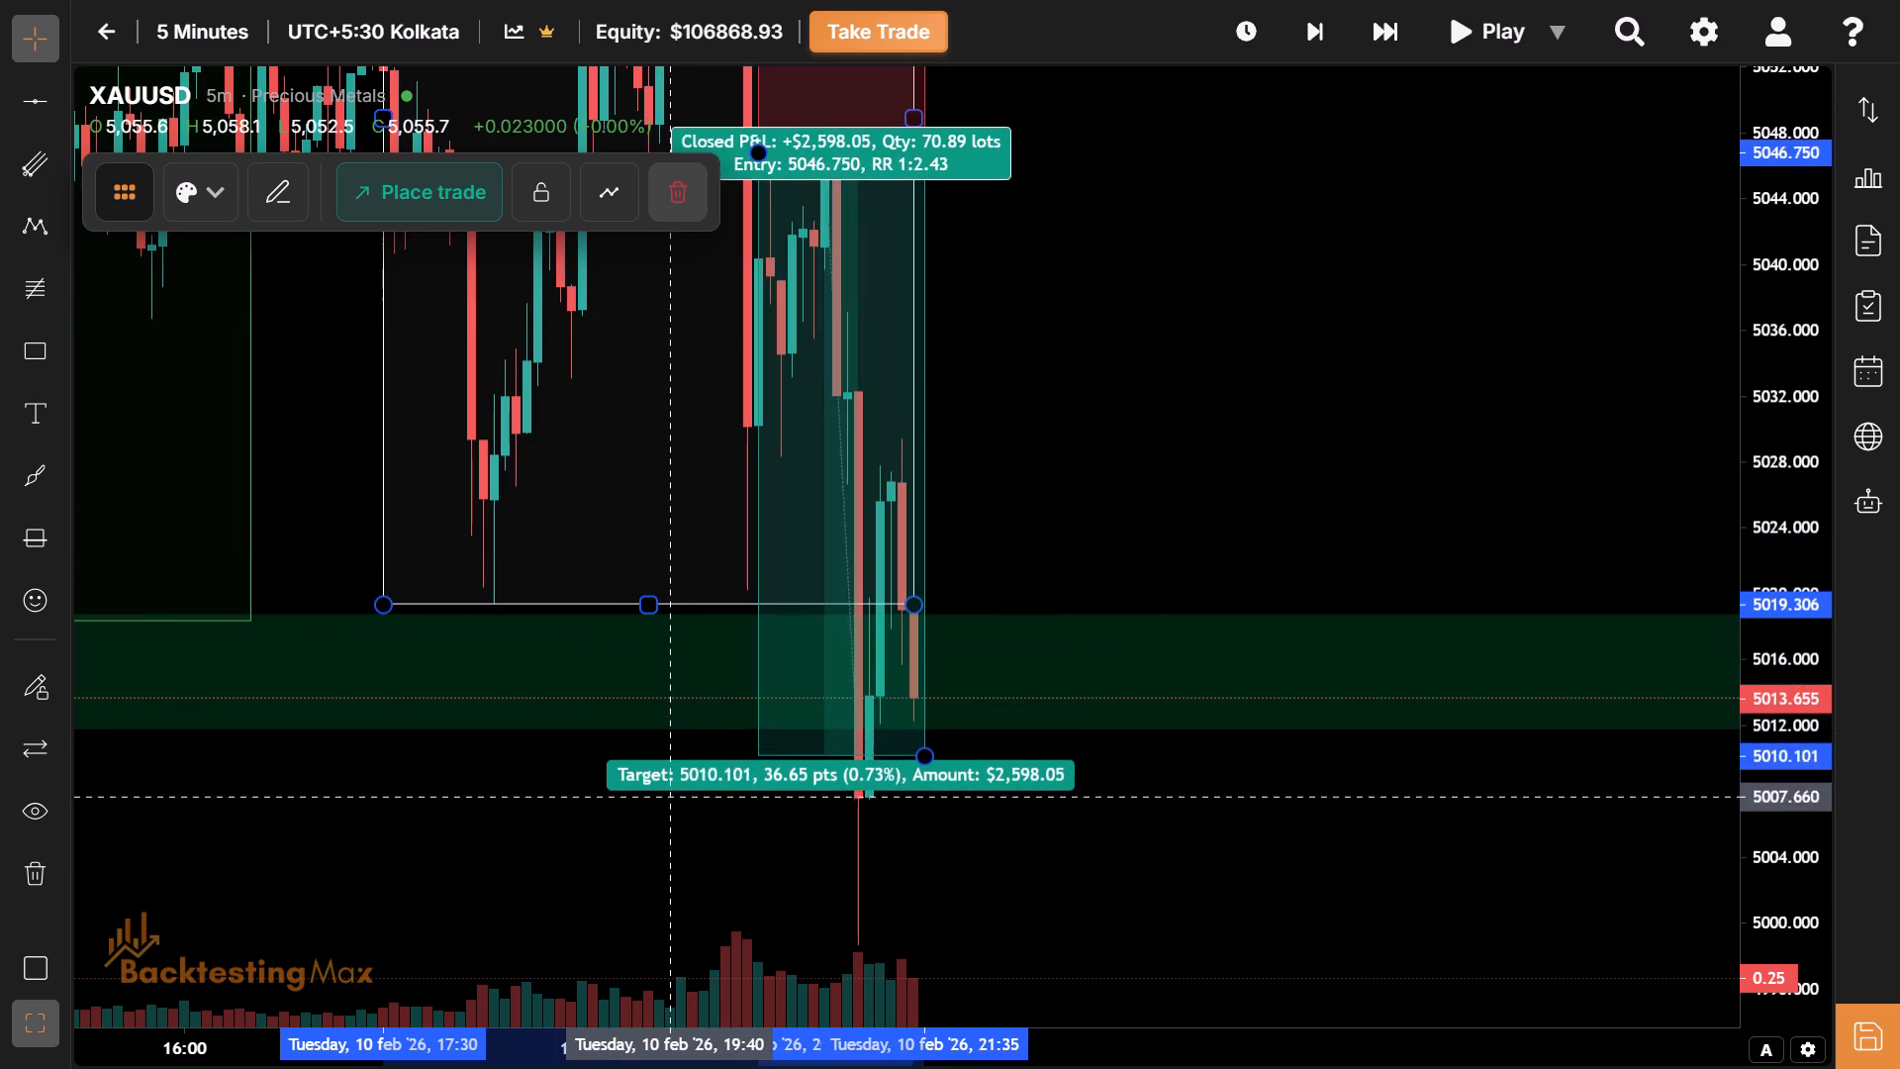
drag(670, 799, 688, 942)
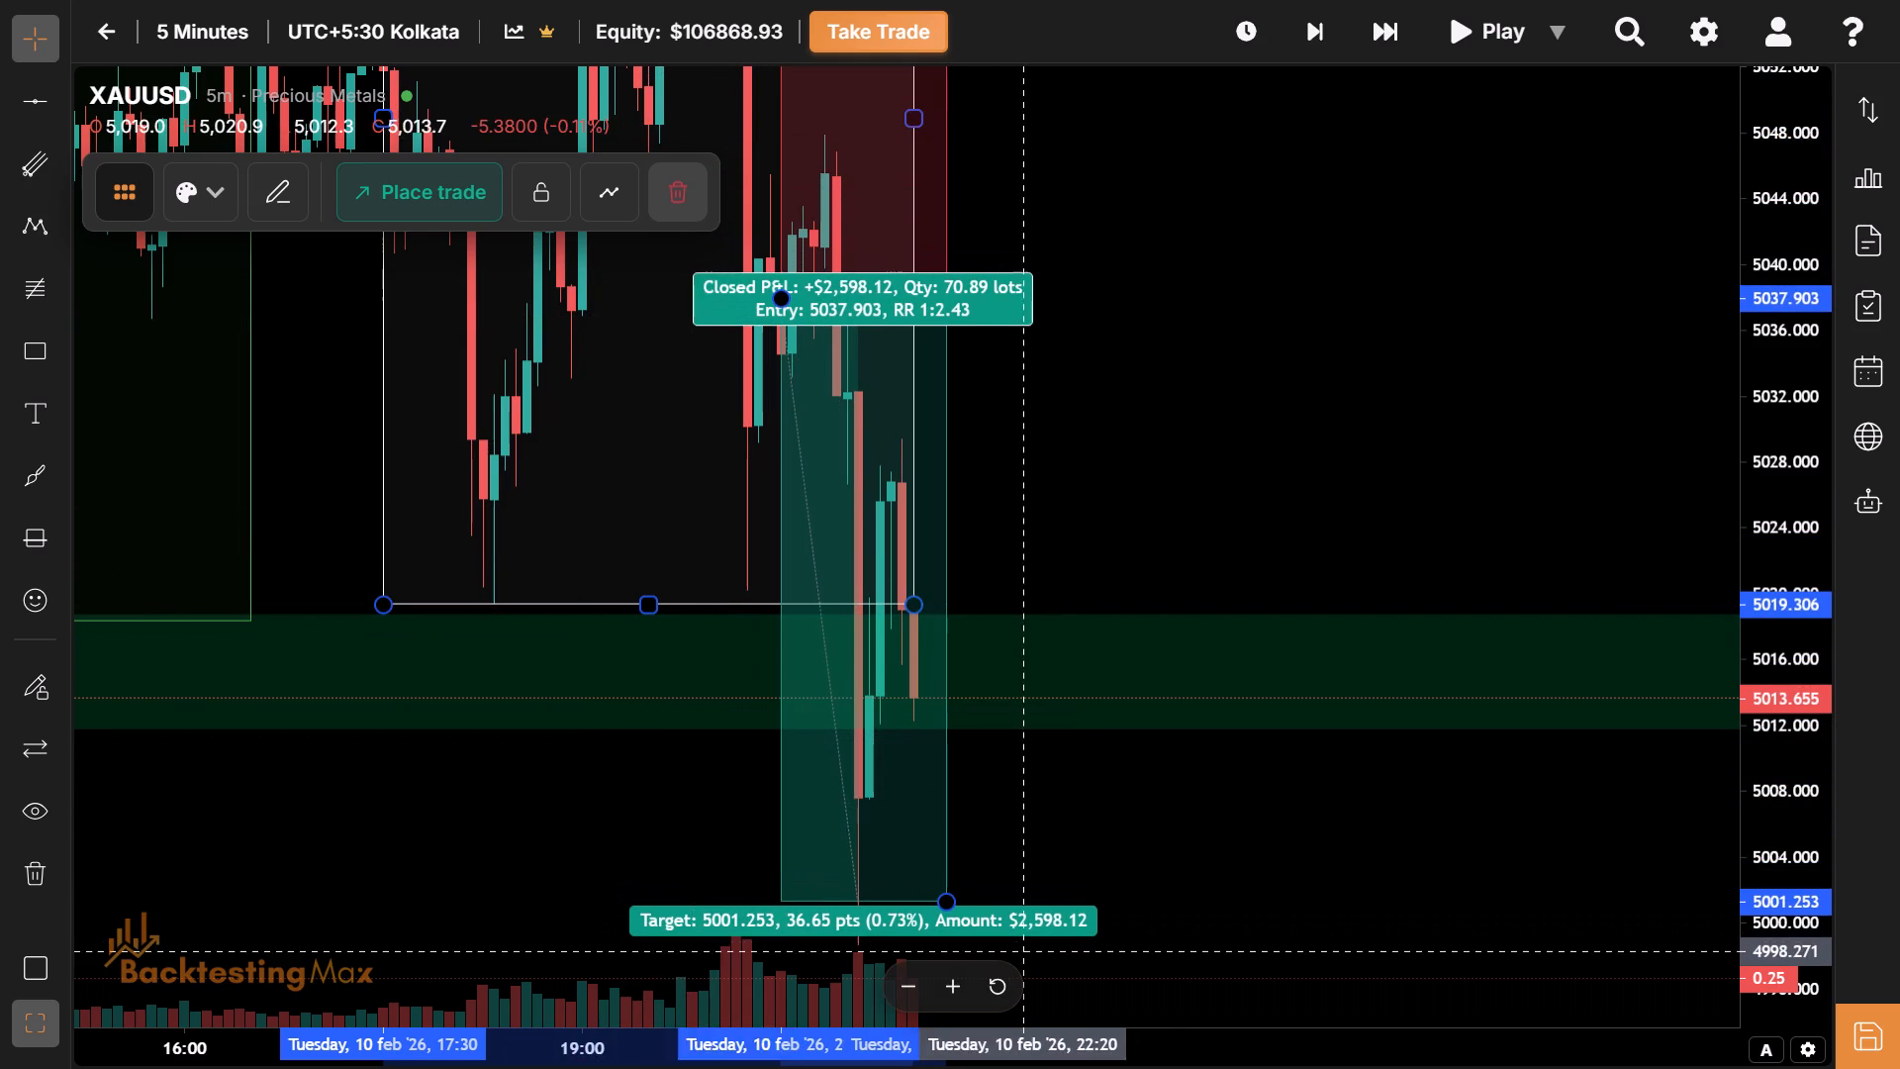
Extend the lower edge of the white 17:30–21:30 session box down to about 4998.54, at the session low.
click(1065, 947)
drag(1065, 947, 1081, 727)
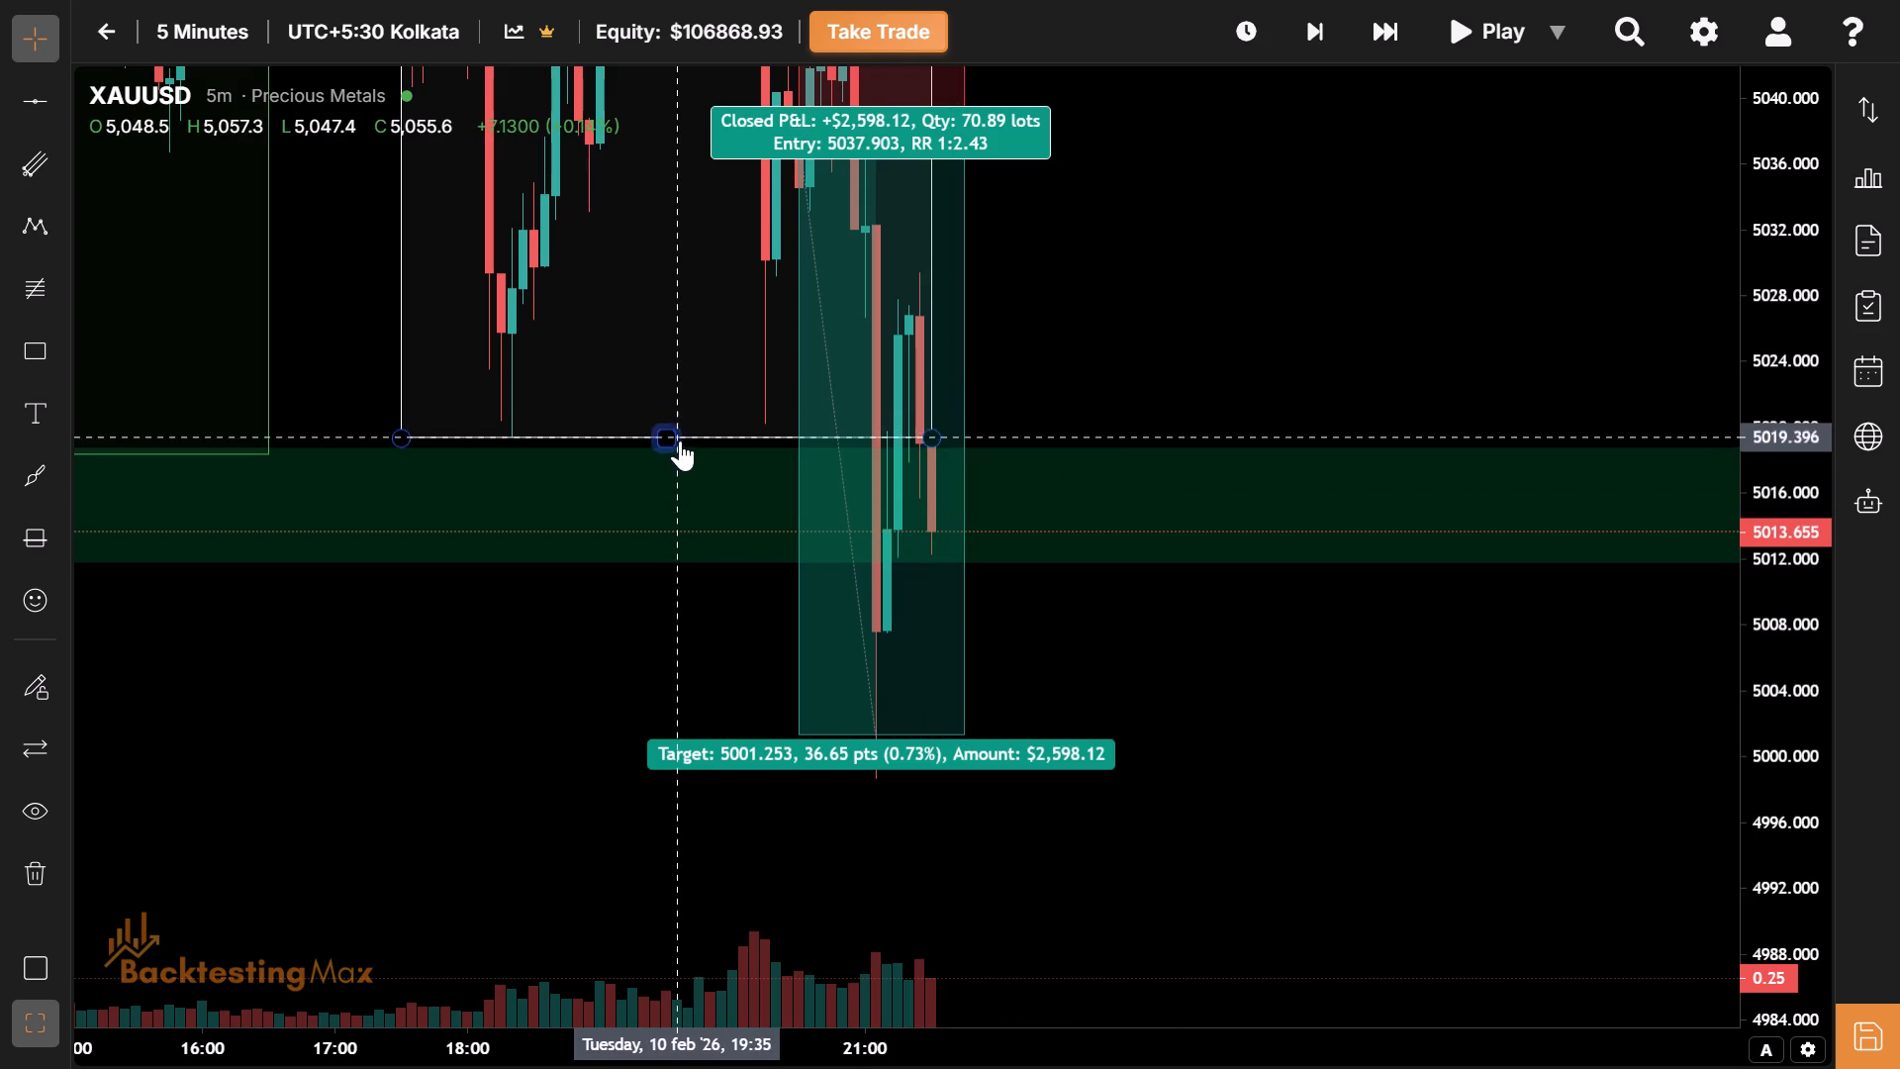
drag(665, 433, 1128, 767)
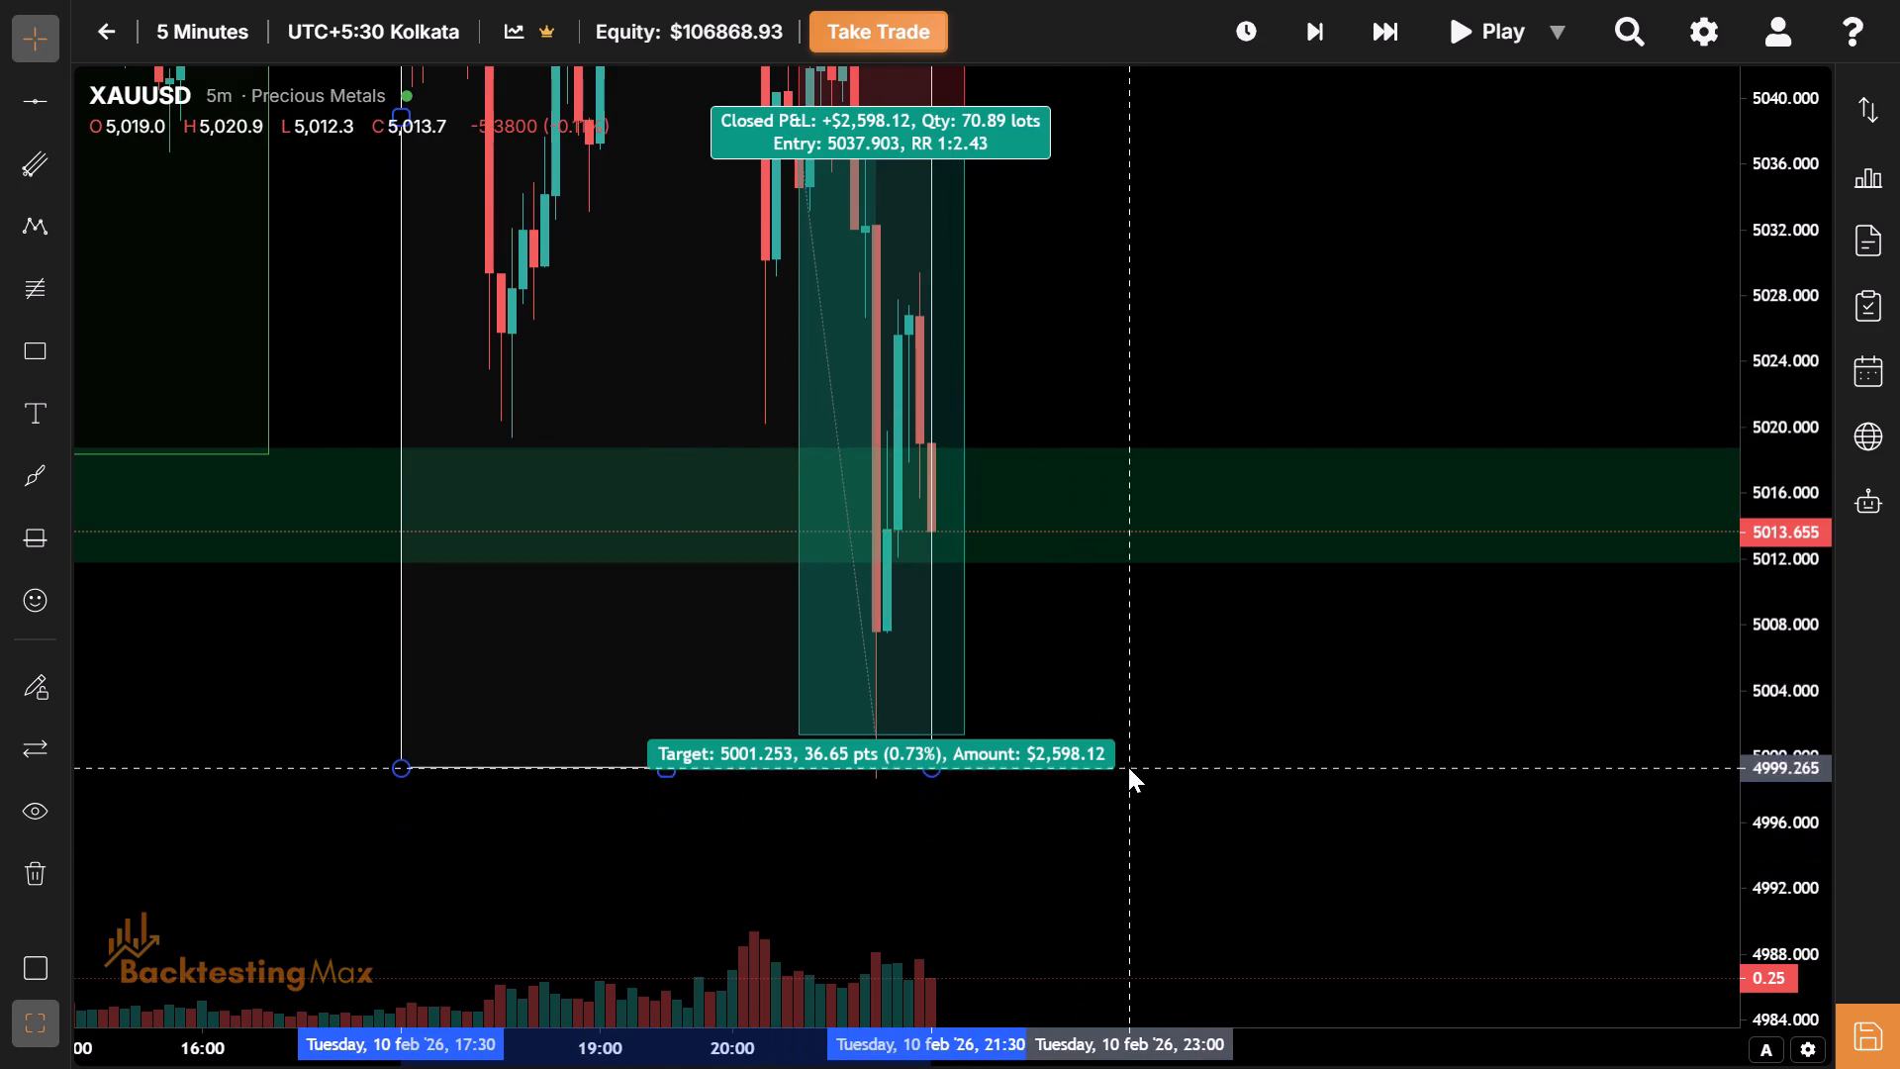
drag(1128, 767, 1128, 780)
Advance the replay five bars to the 21:55 candle.
click(1392, 23)
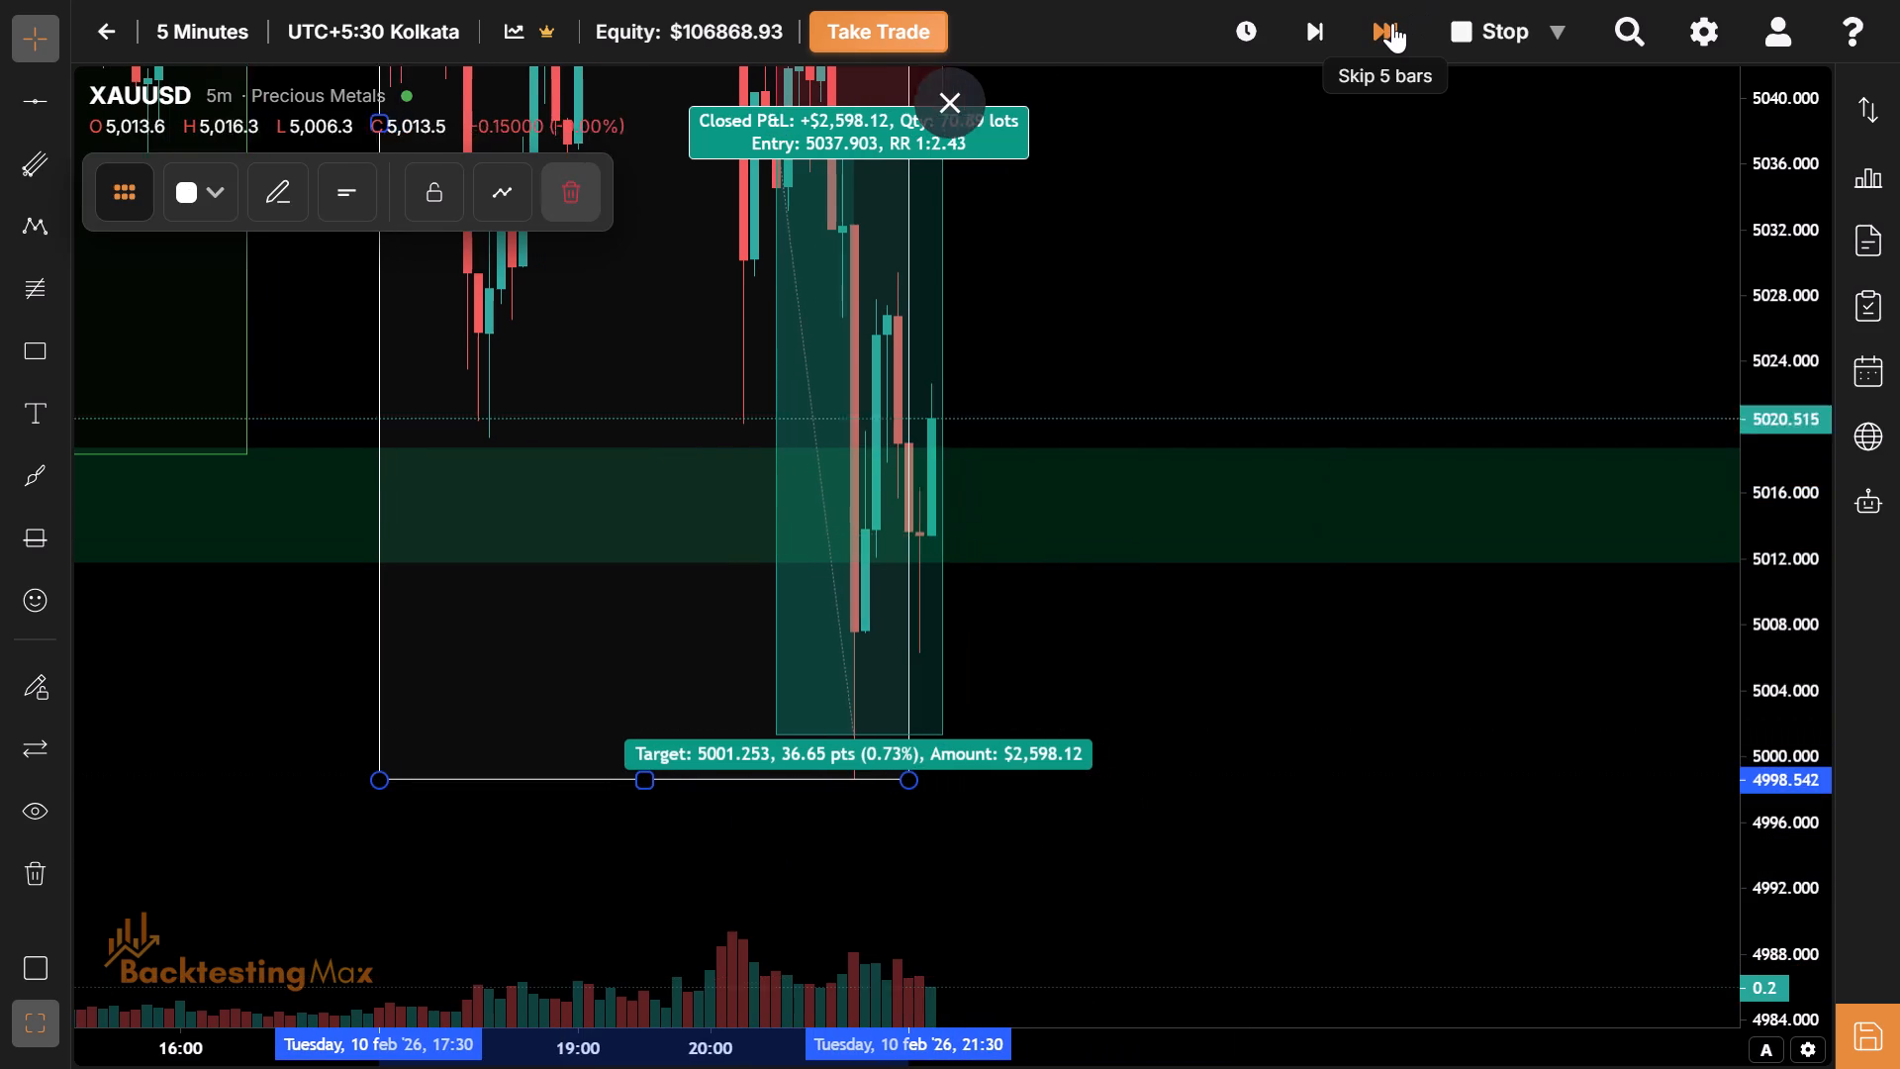
Move the short position back to the 20:10 candle with entry about 5057.13 and target about 5020.48.
drag(1015, 336, 1064, 765)
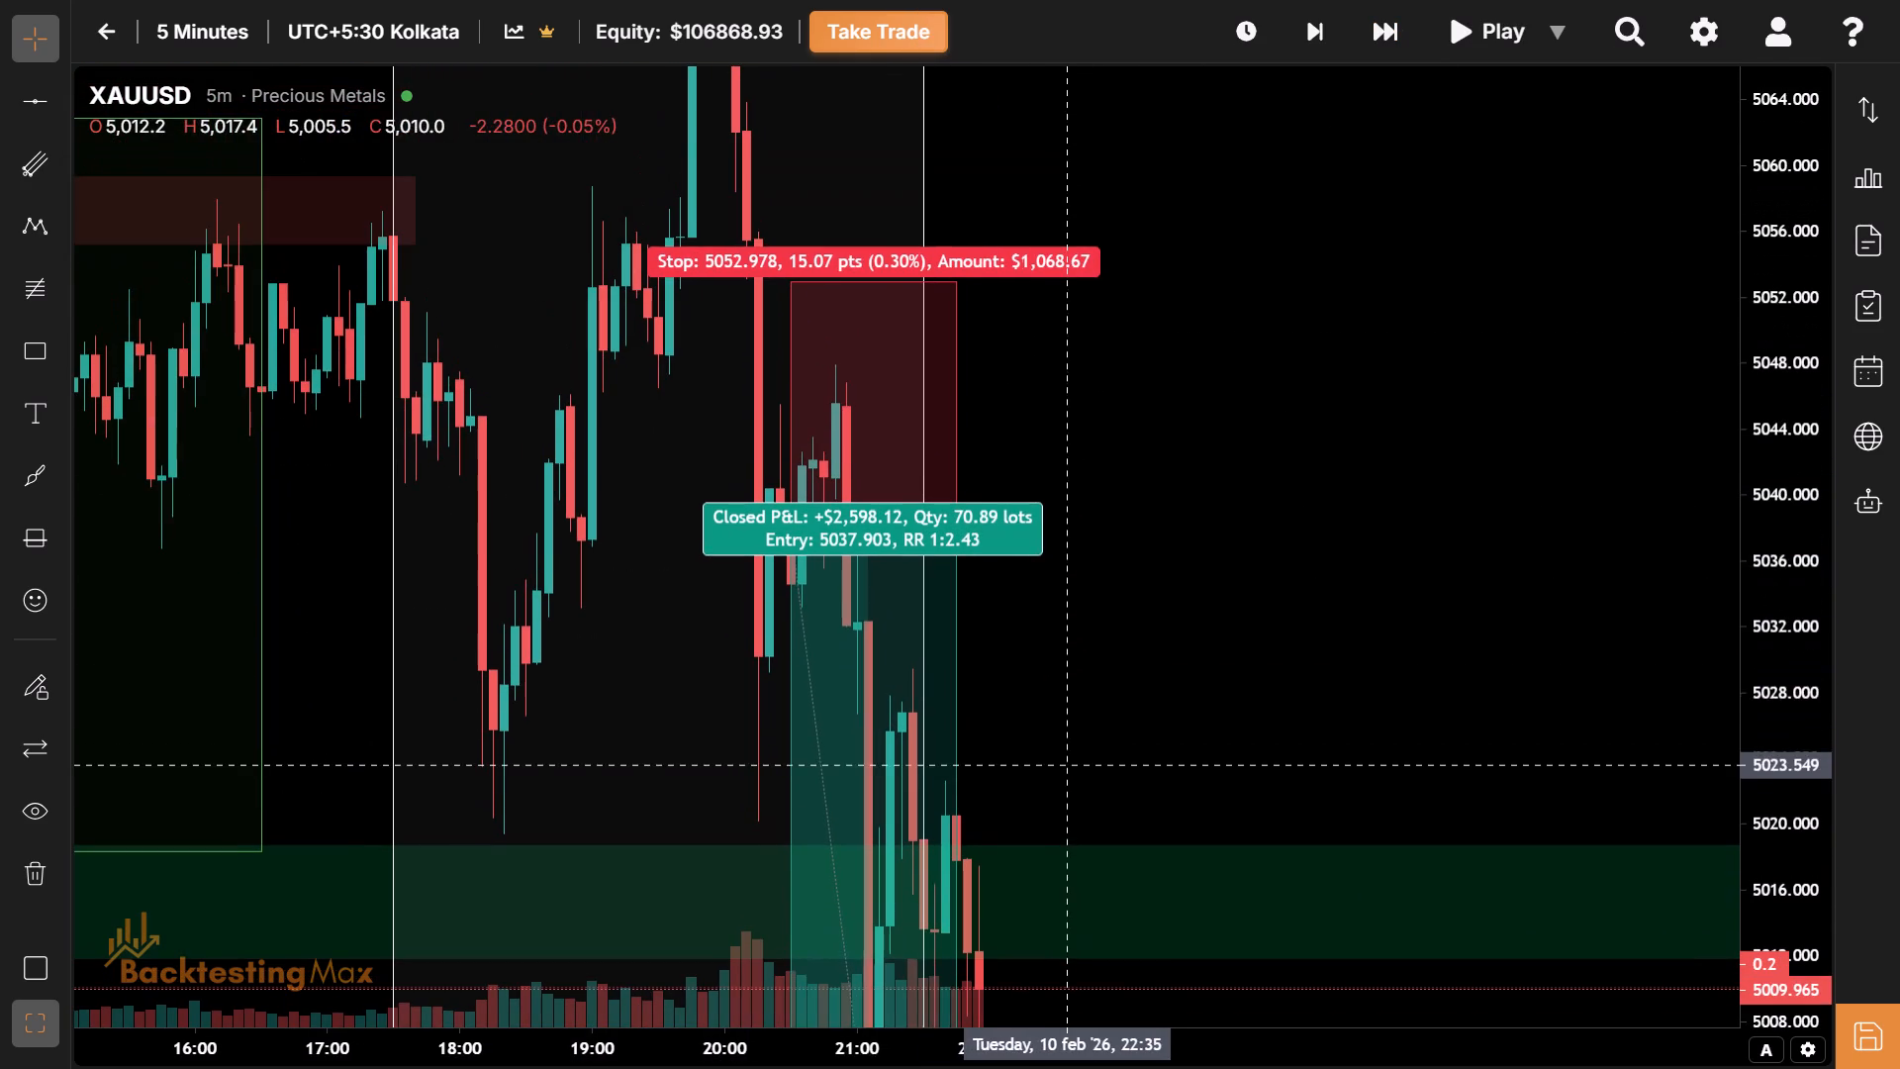
drag(959, 527, 913, 157)
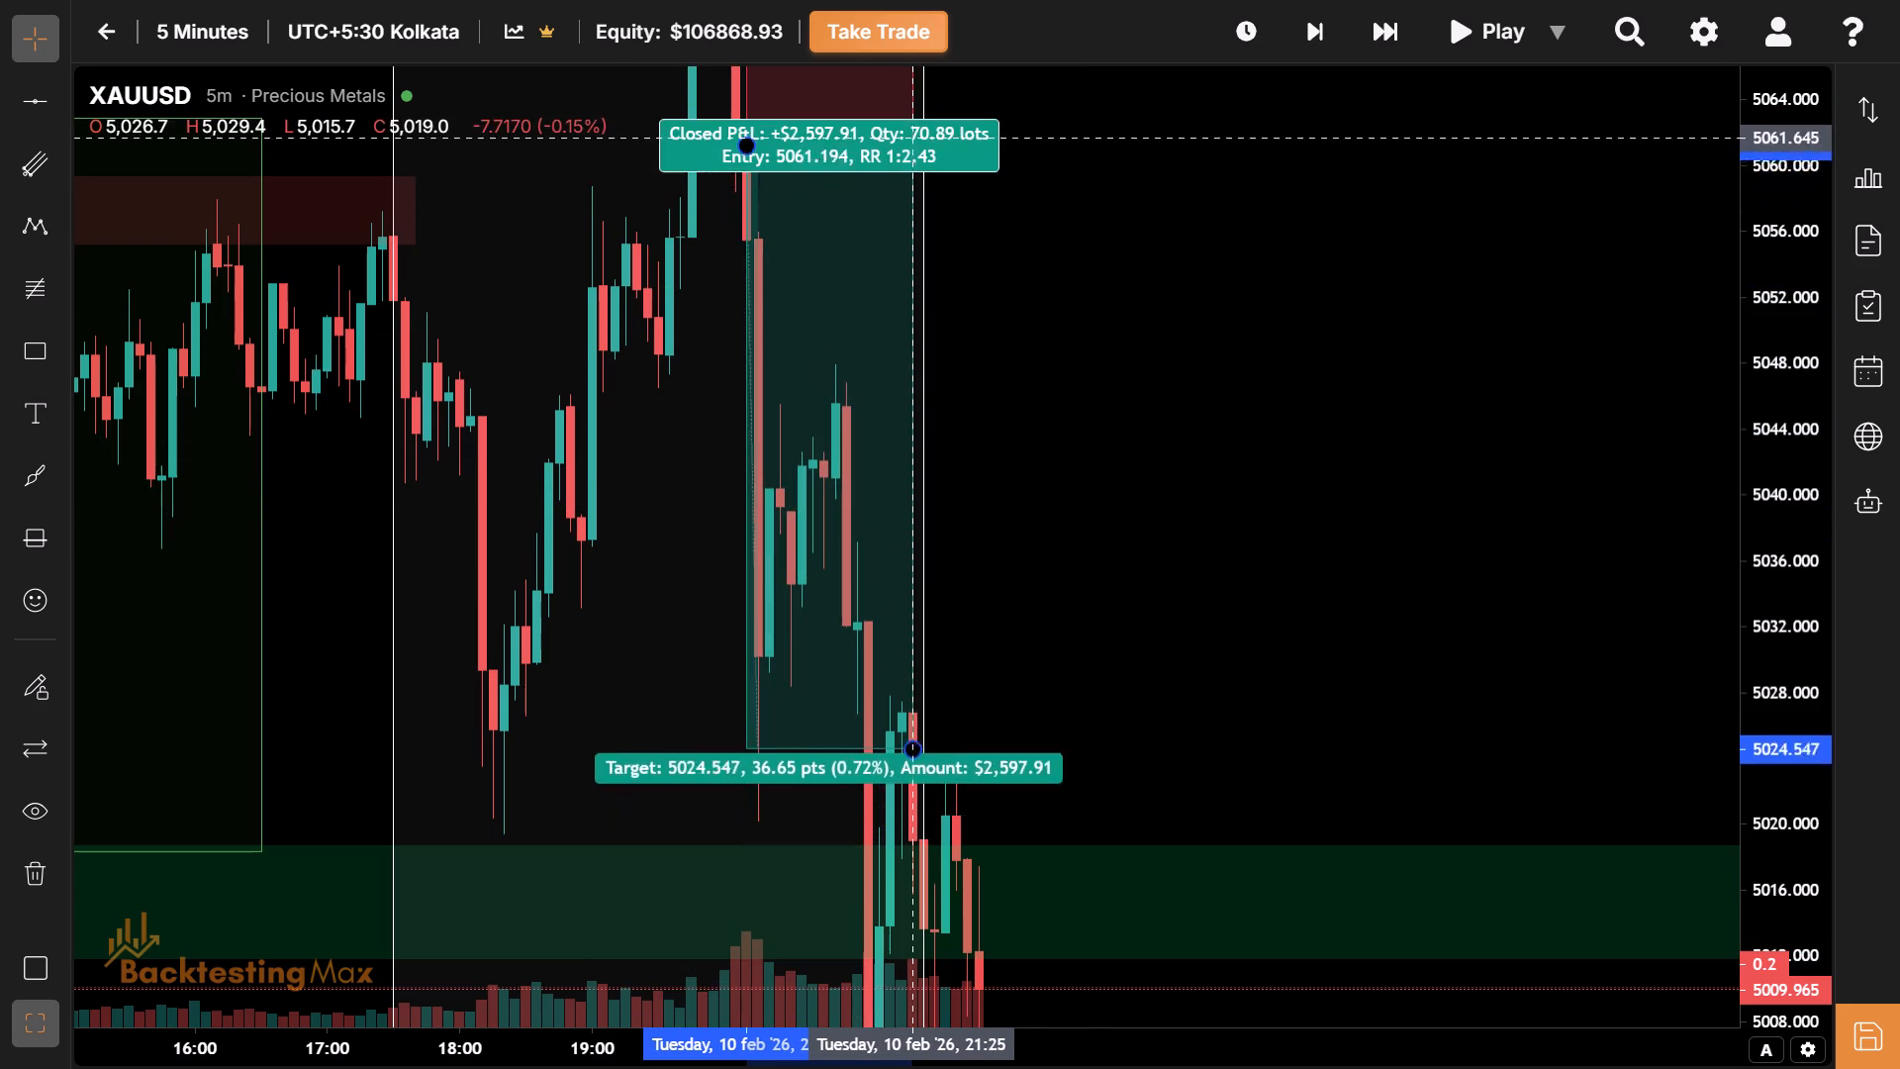
drag(913, 157, 911, 205)
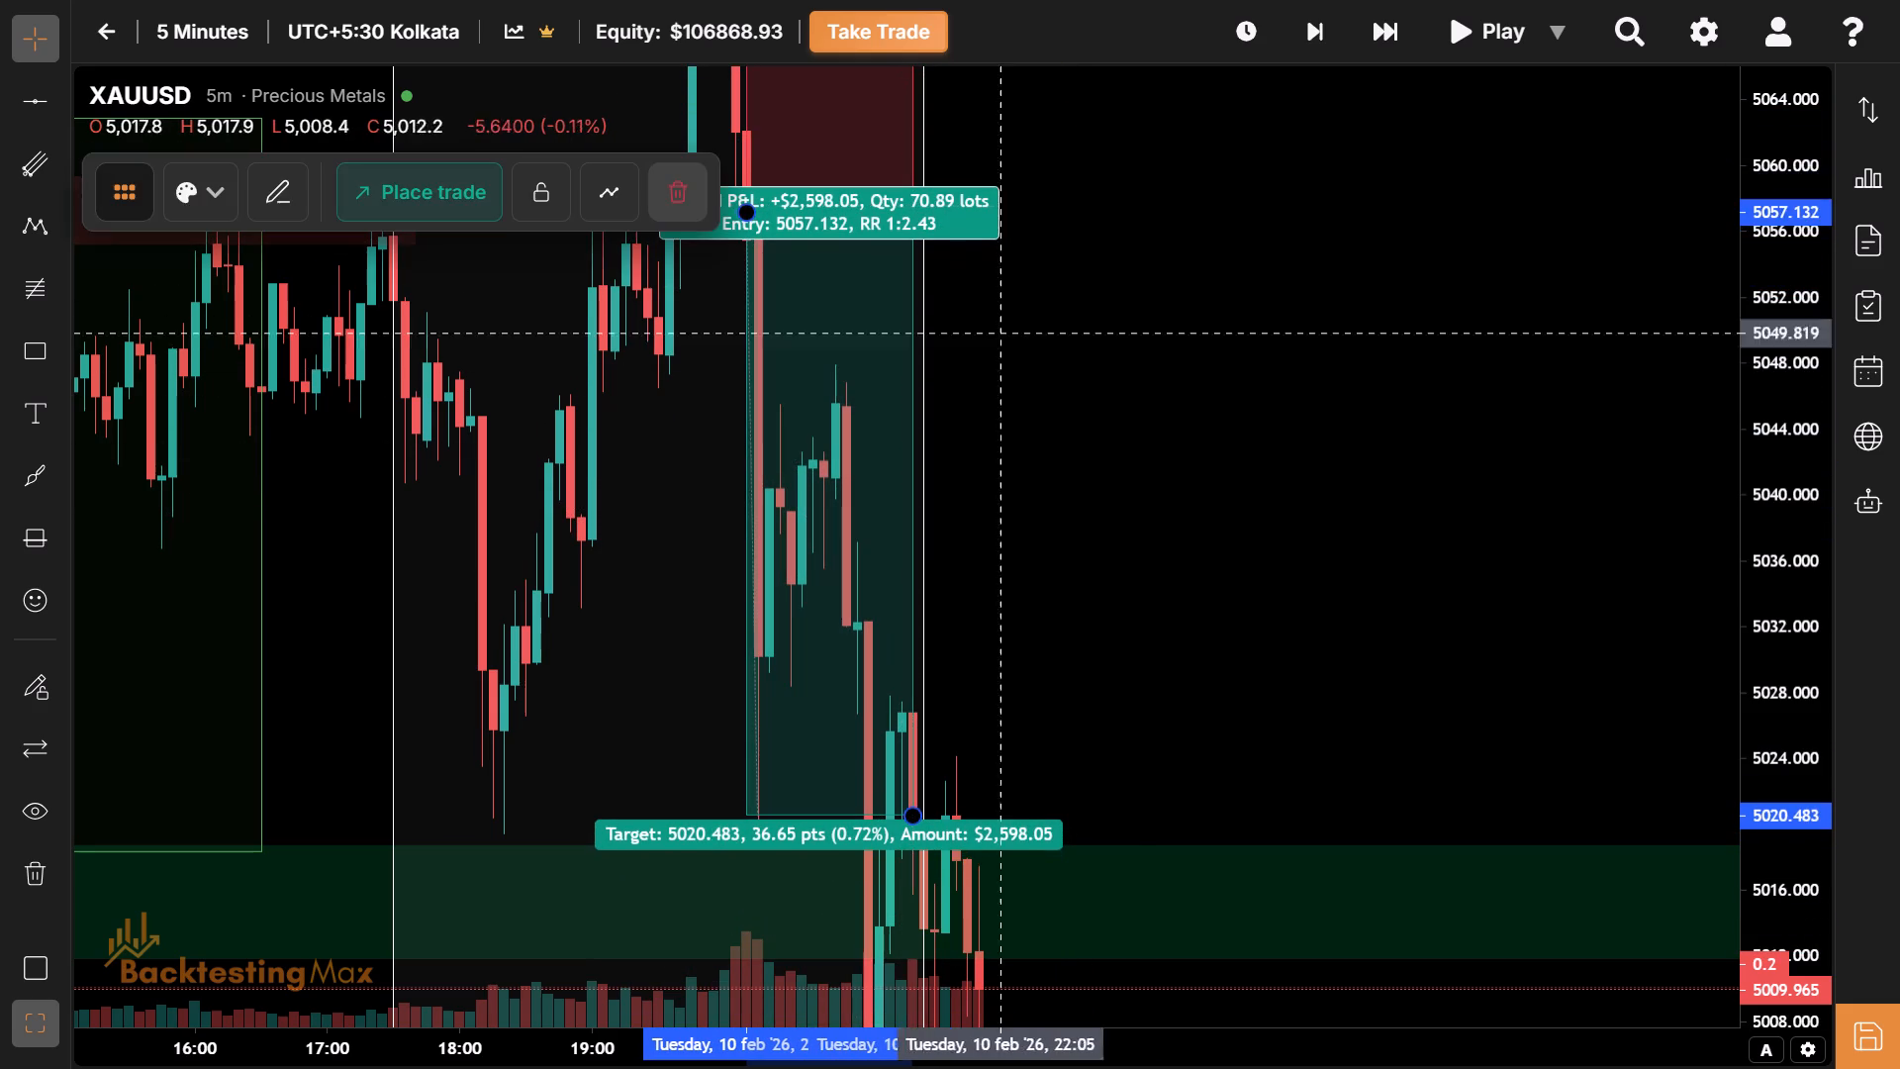
click(1154, 607)
Examine the repositioned short trade against the price drop through its target into the green demand zone.
drag(1154, 607, 1099, 725)
drag(1165, 506, 1151, 396)
drag(1151, 396, 1155, 431)
drag(1155, 431, 1163, 528)
drag(1163, 528, 1312, 296)
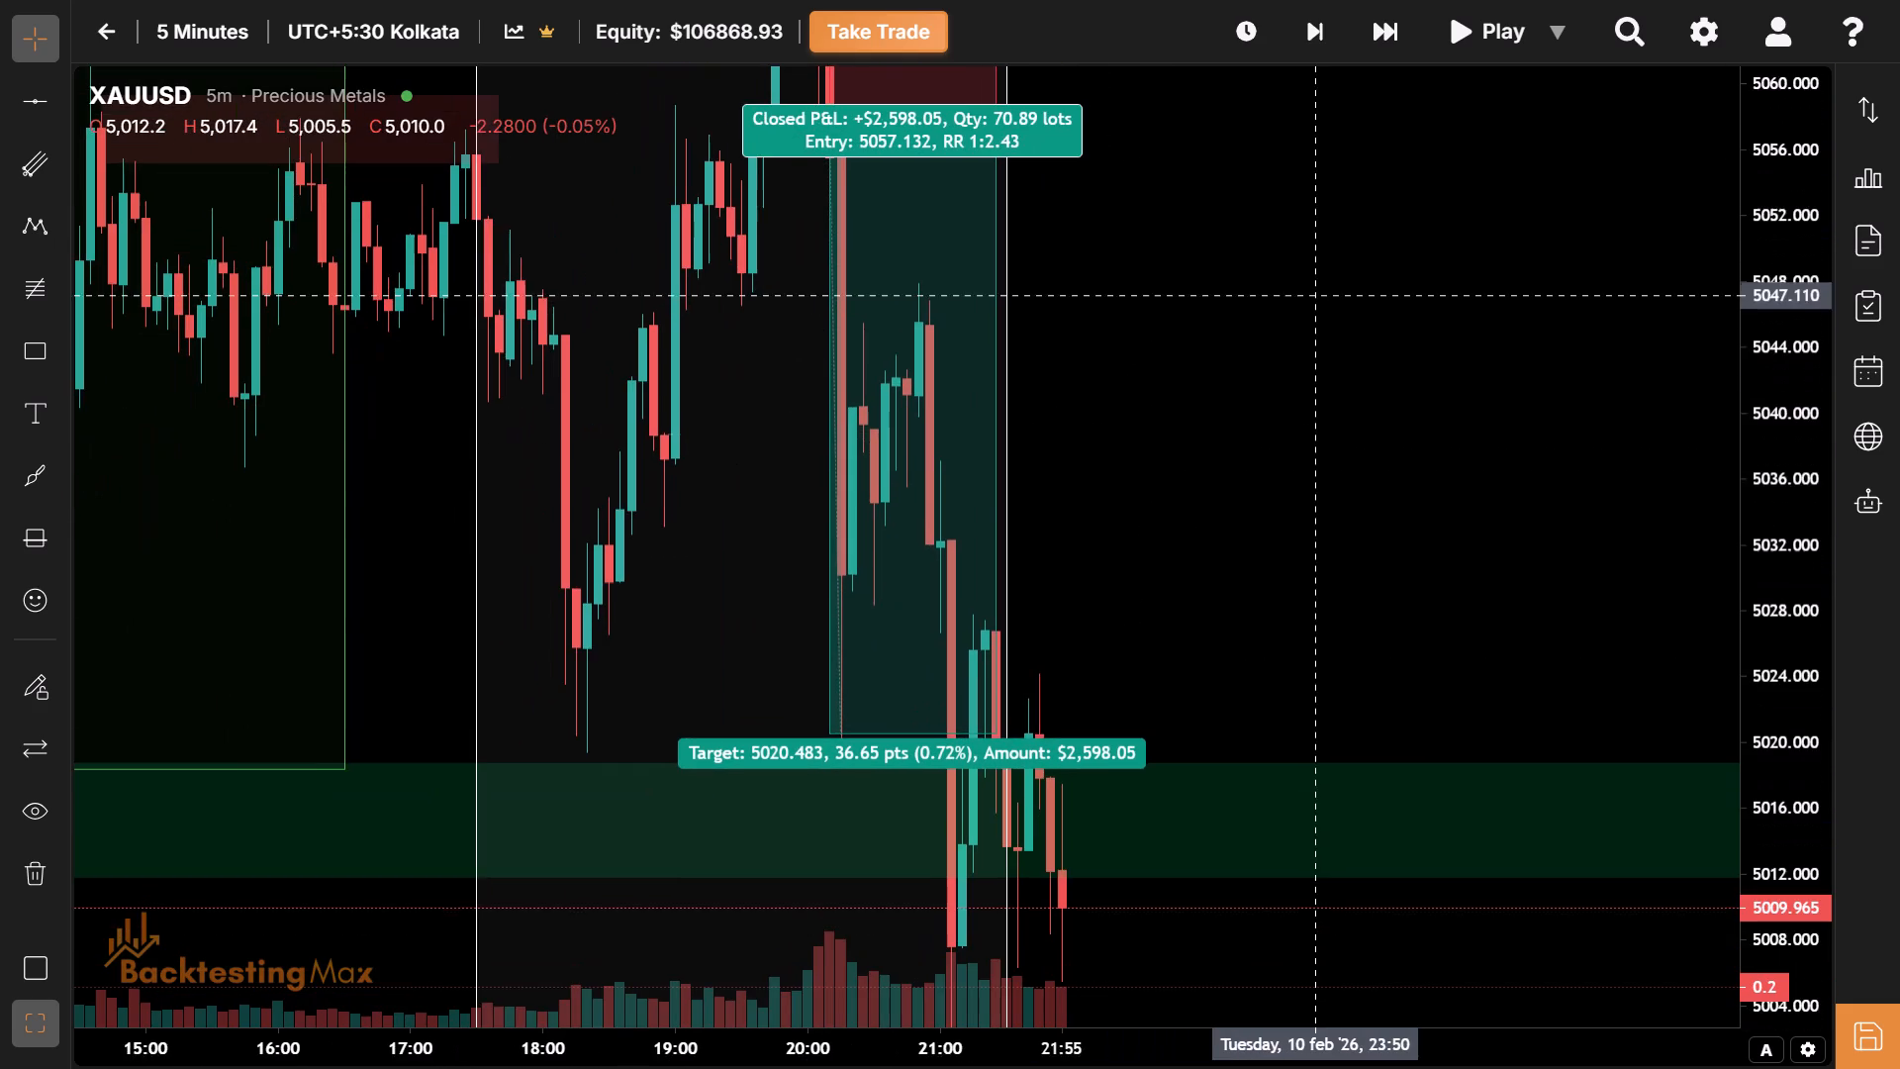
drag(1294, 498, 1305, 348)
drag(1305, 348, 1391, 286)
drag(1284, 337, 1268, 509)
drag(1389, 422, 1278, 554)
drag(1381, 476, 1320, 607)
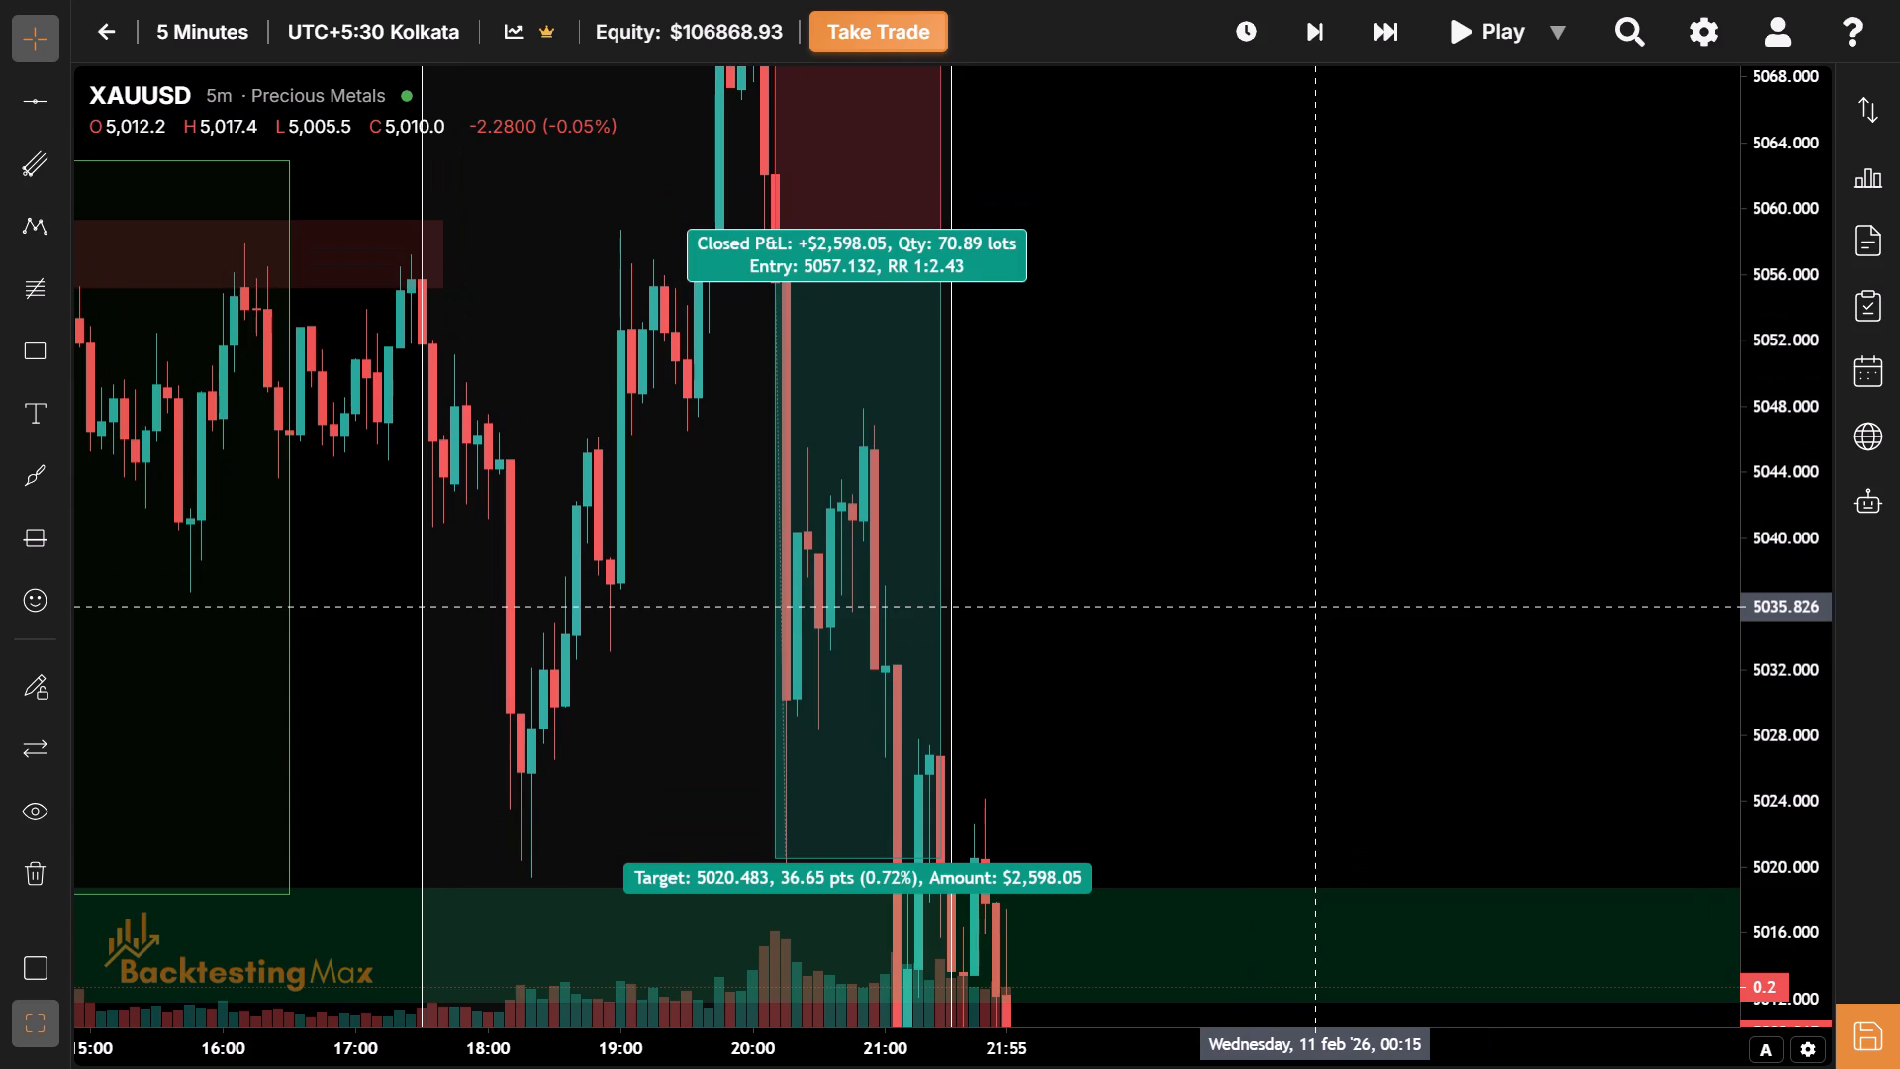
Delete the red supply zone rectangle spanning 14:40 to 17:40 between about 5055.15 and 5059.30.
drag(1320, 607, 1460, 756)
drag(1313, 631, 1675, 862)
drag(1646, 919, 1640, 816)
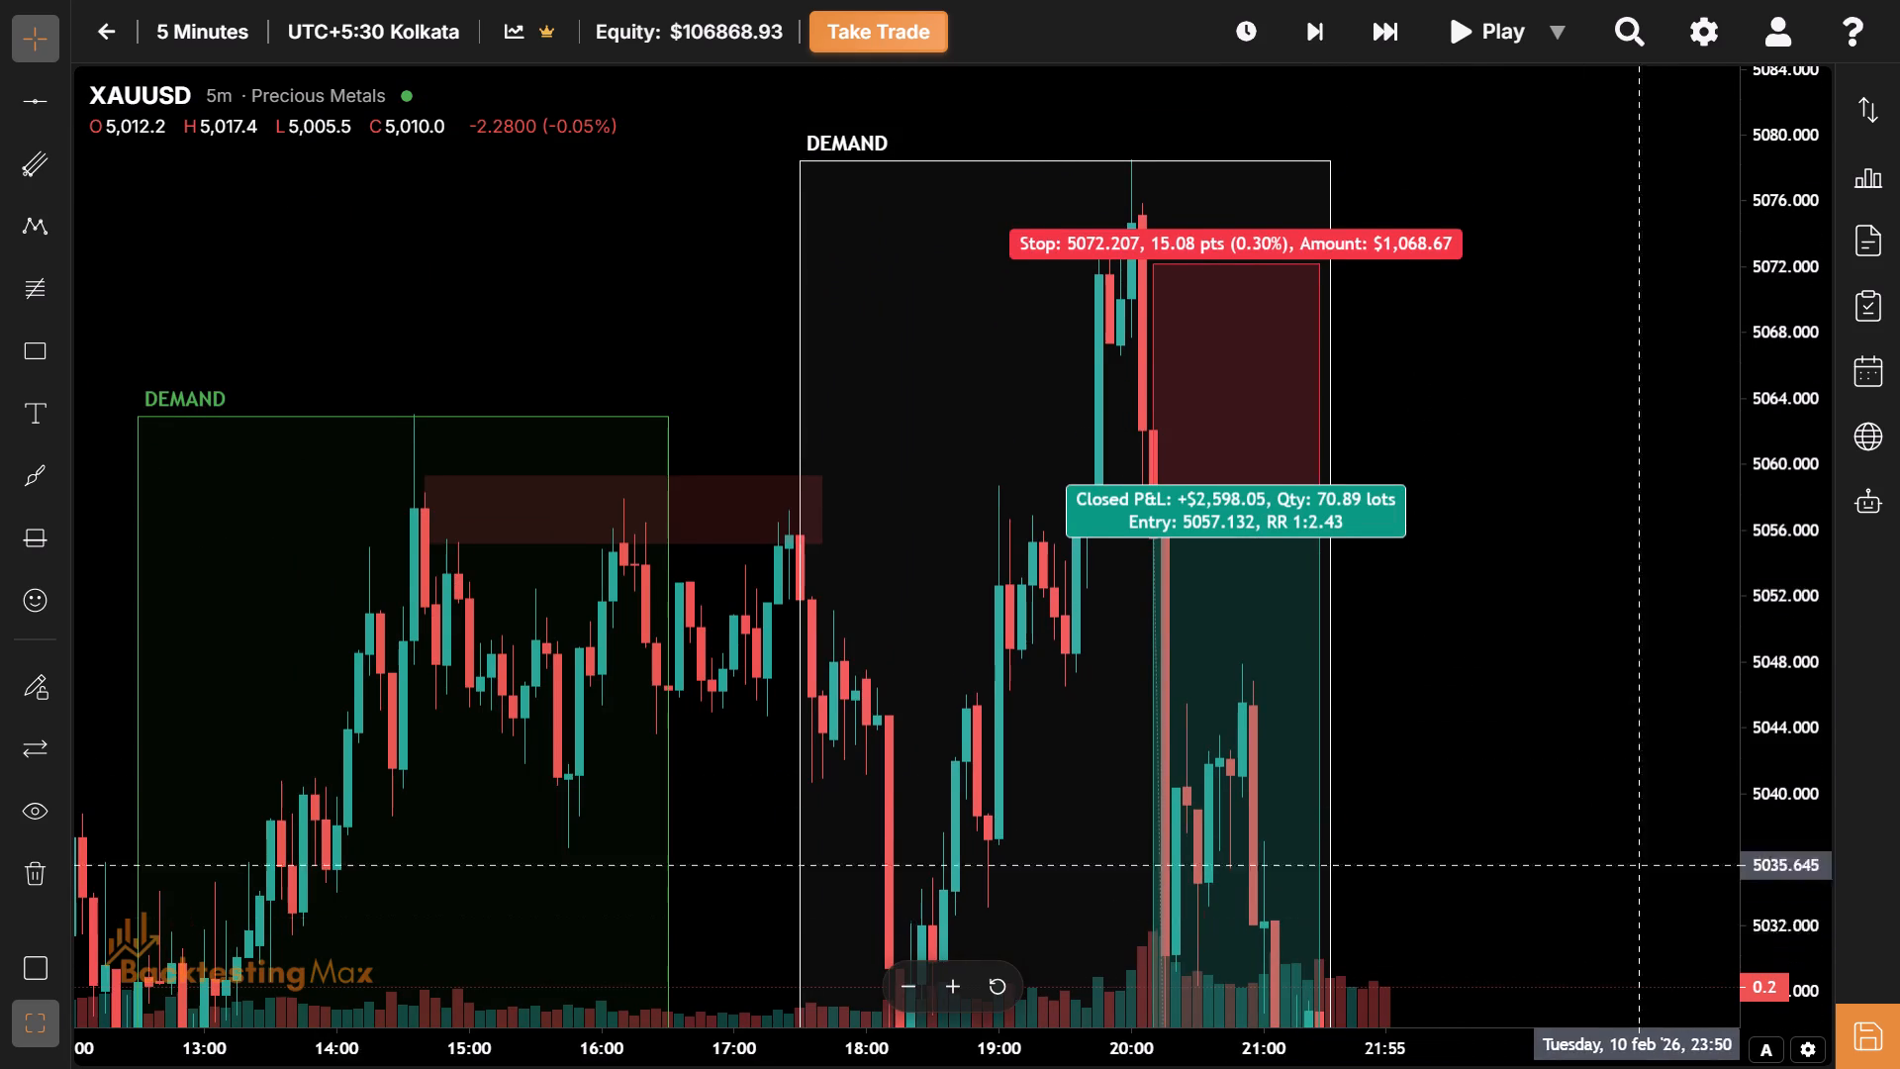
drag(1640, 816, 1652, 762)
click(838, 432)
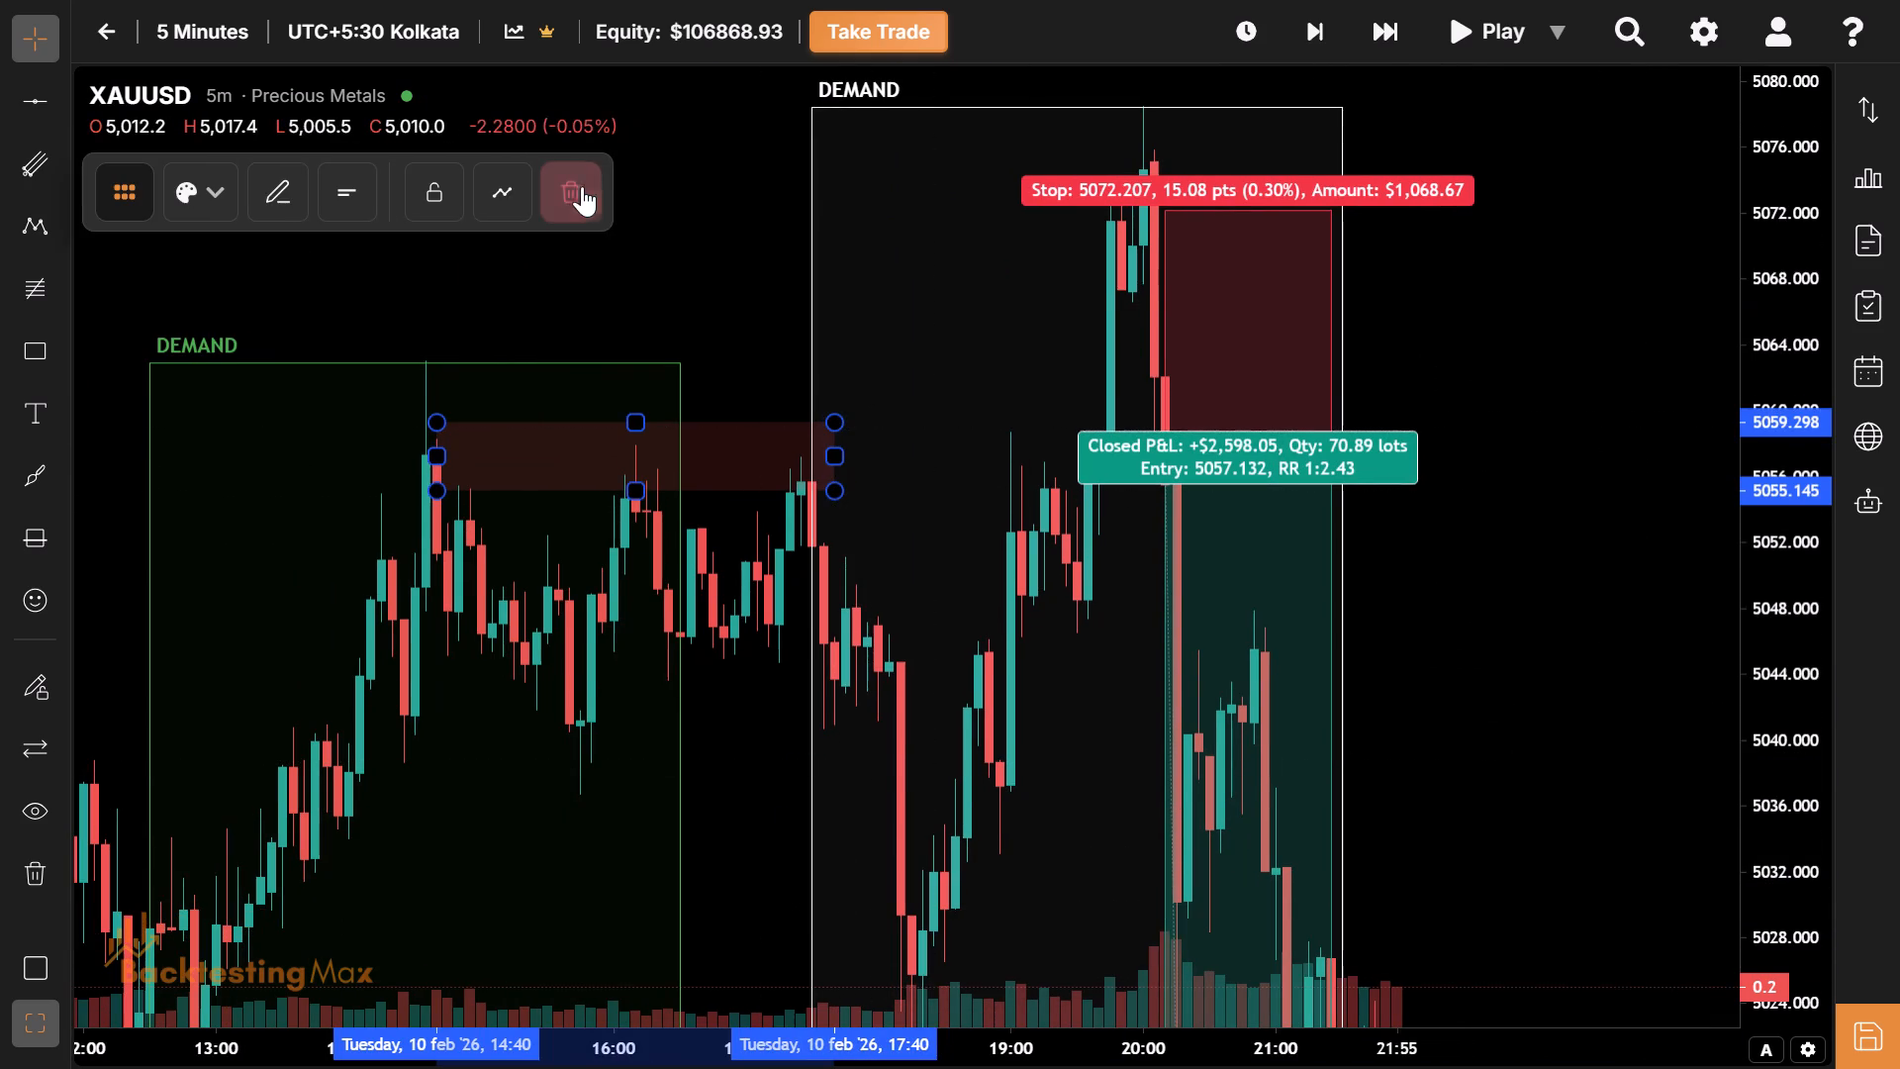
click(575, 187)
Review the two session boxes, the short position and the latest candles around the green demand zone.
drag(877, 1037, 853, 1044)
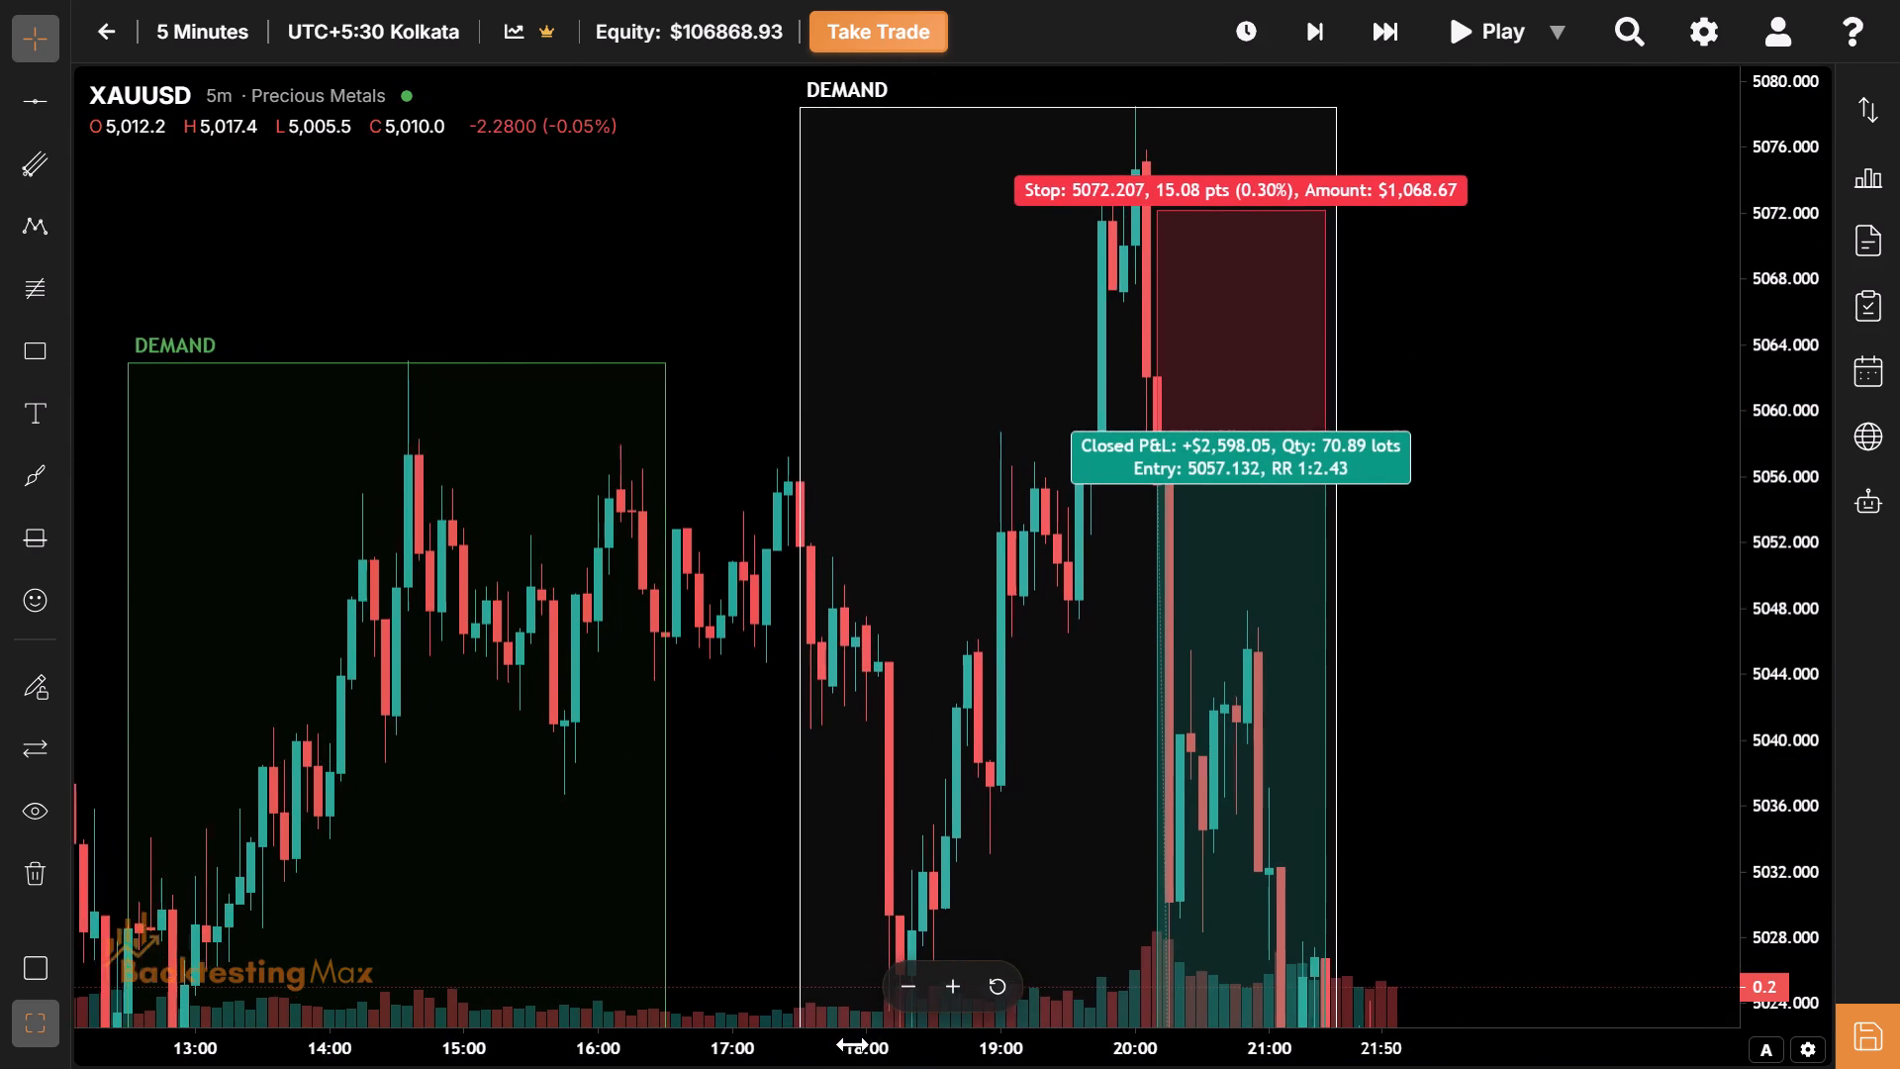
drag(853, 1044, 837, 1048)
drag(1552, 887, 1496, 428)
drag(1496, 428, 1479, 445)
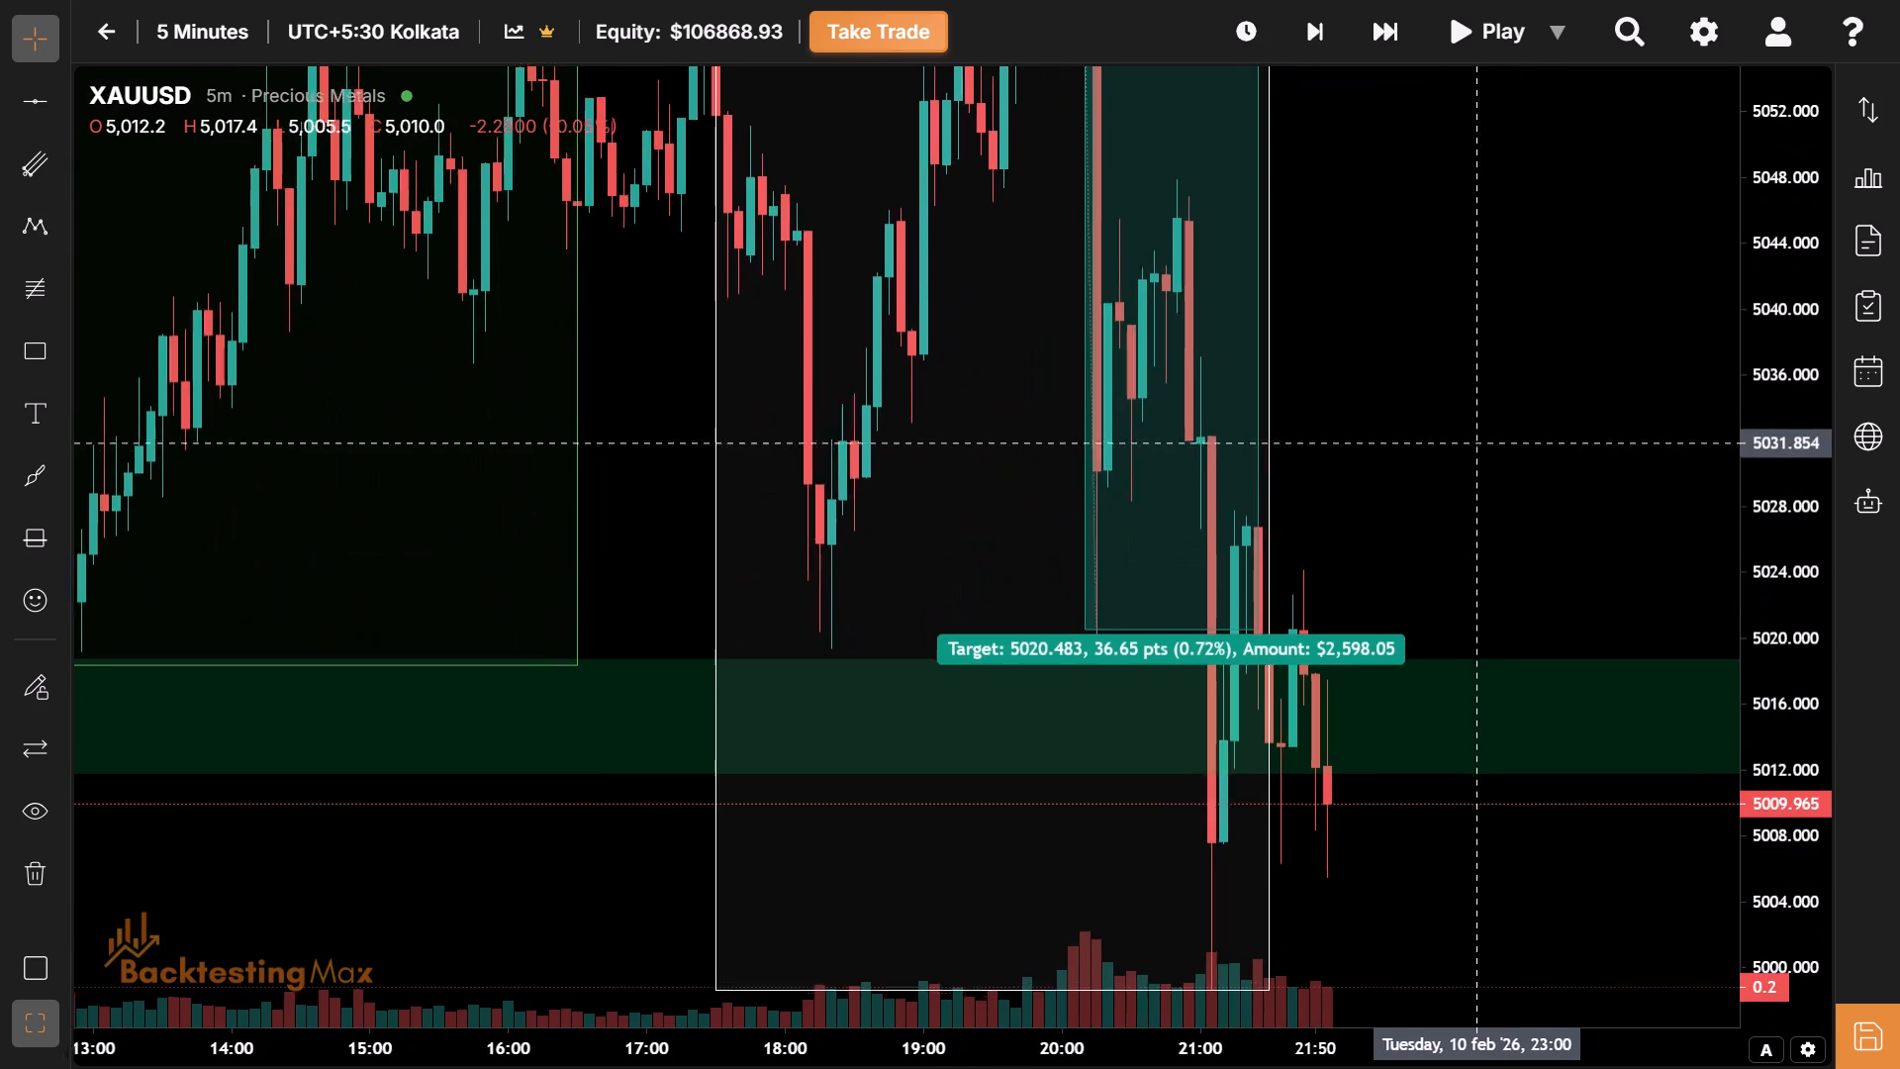
drag(1479, 445, 1468, 440)
drag(1468, 440, 1436, 461)
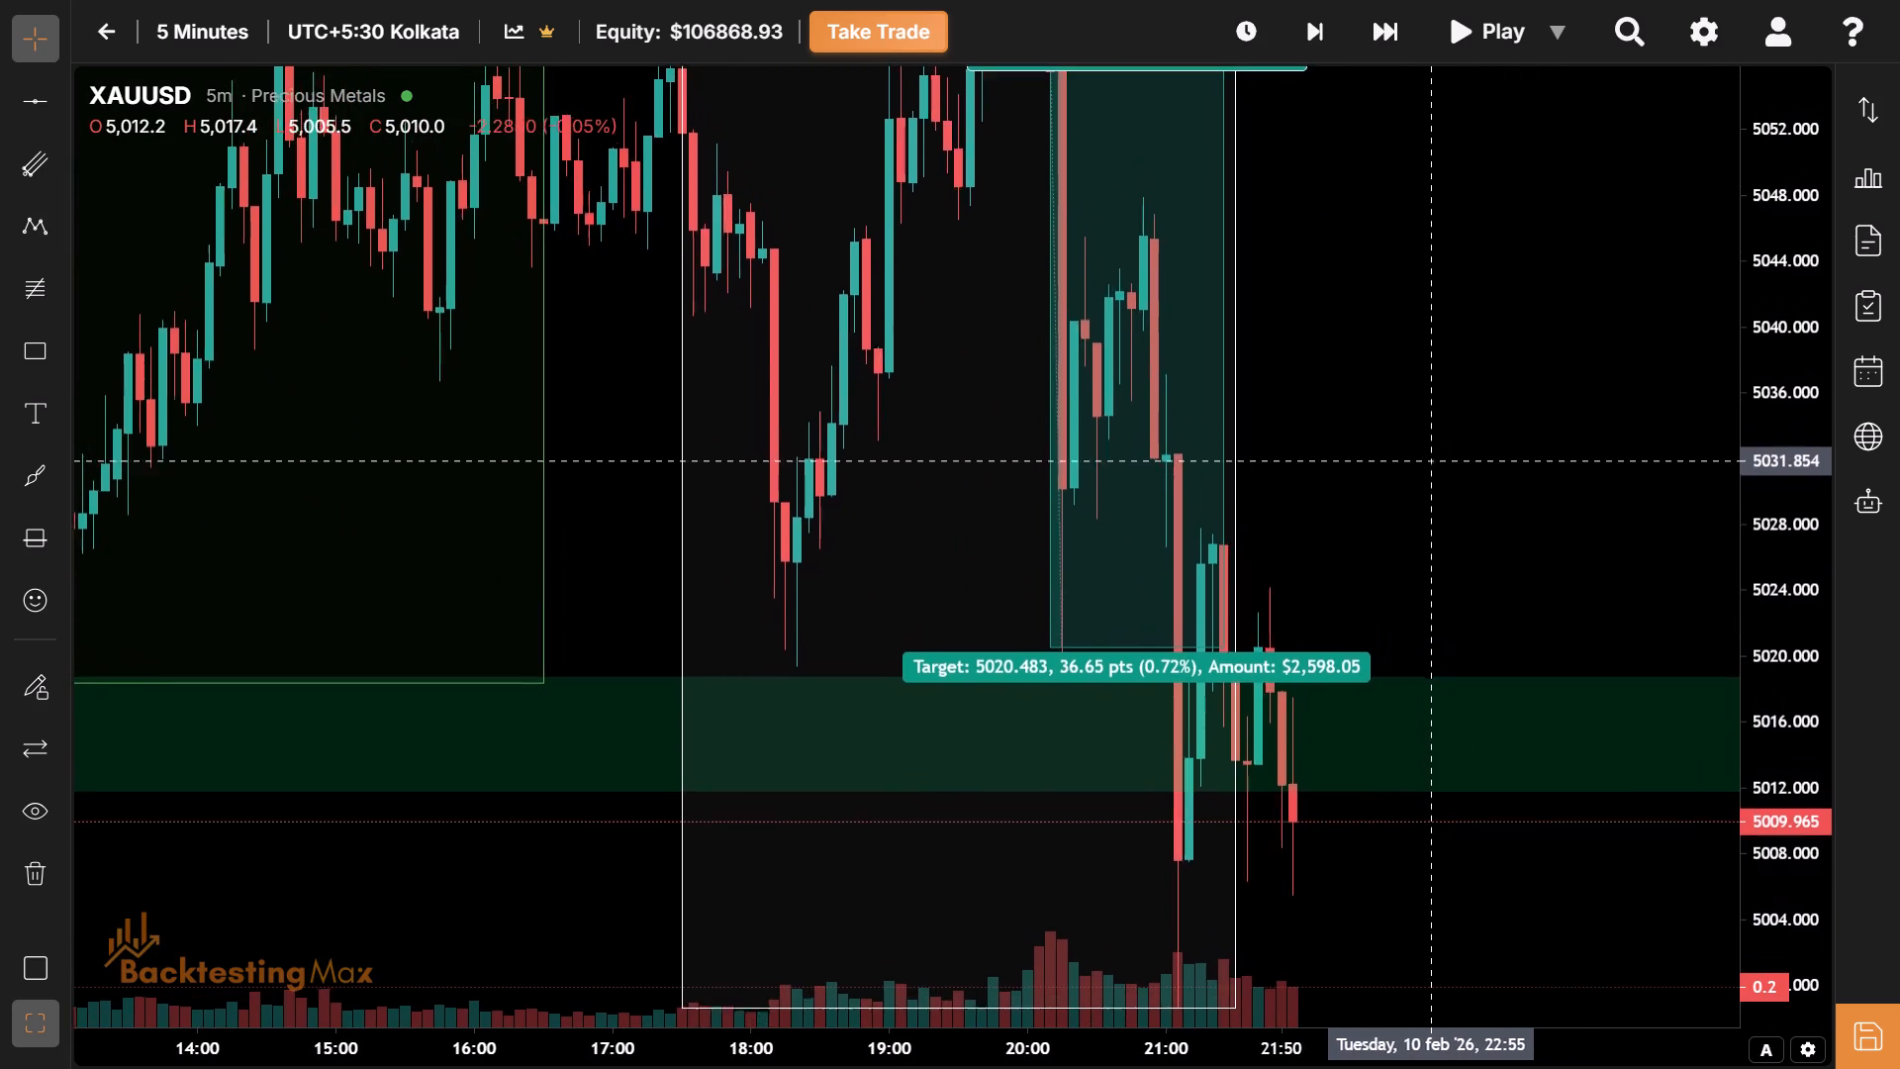
drag(1436, 461, 1431, 450)
drag(1431, 450, 1212, 580)
click(1212, 580)
drag(1198, 781, 1105, 786)
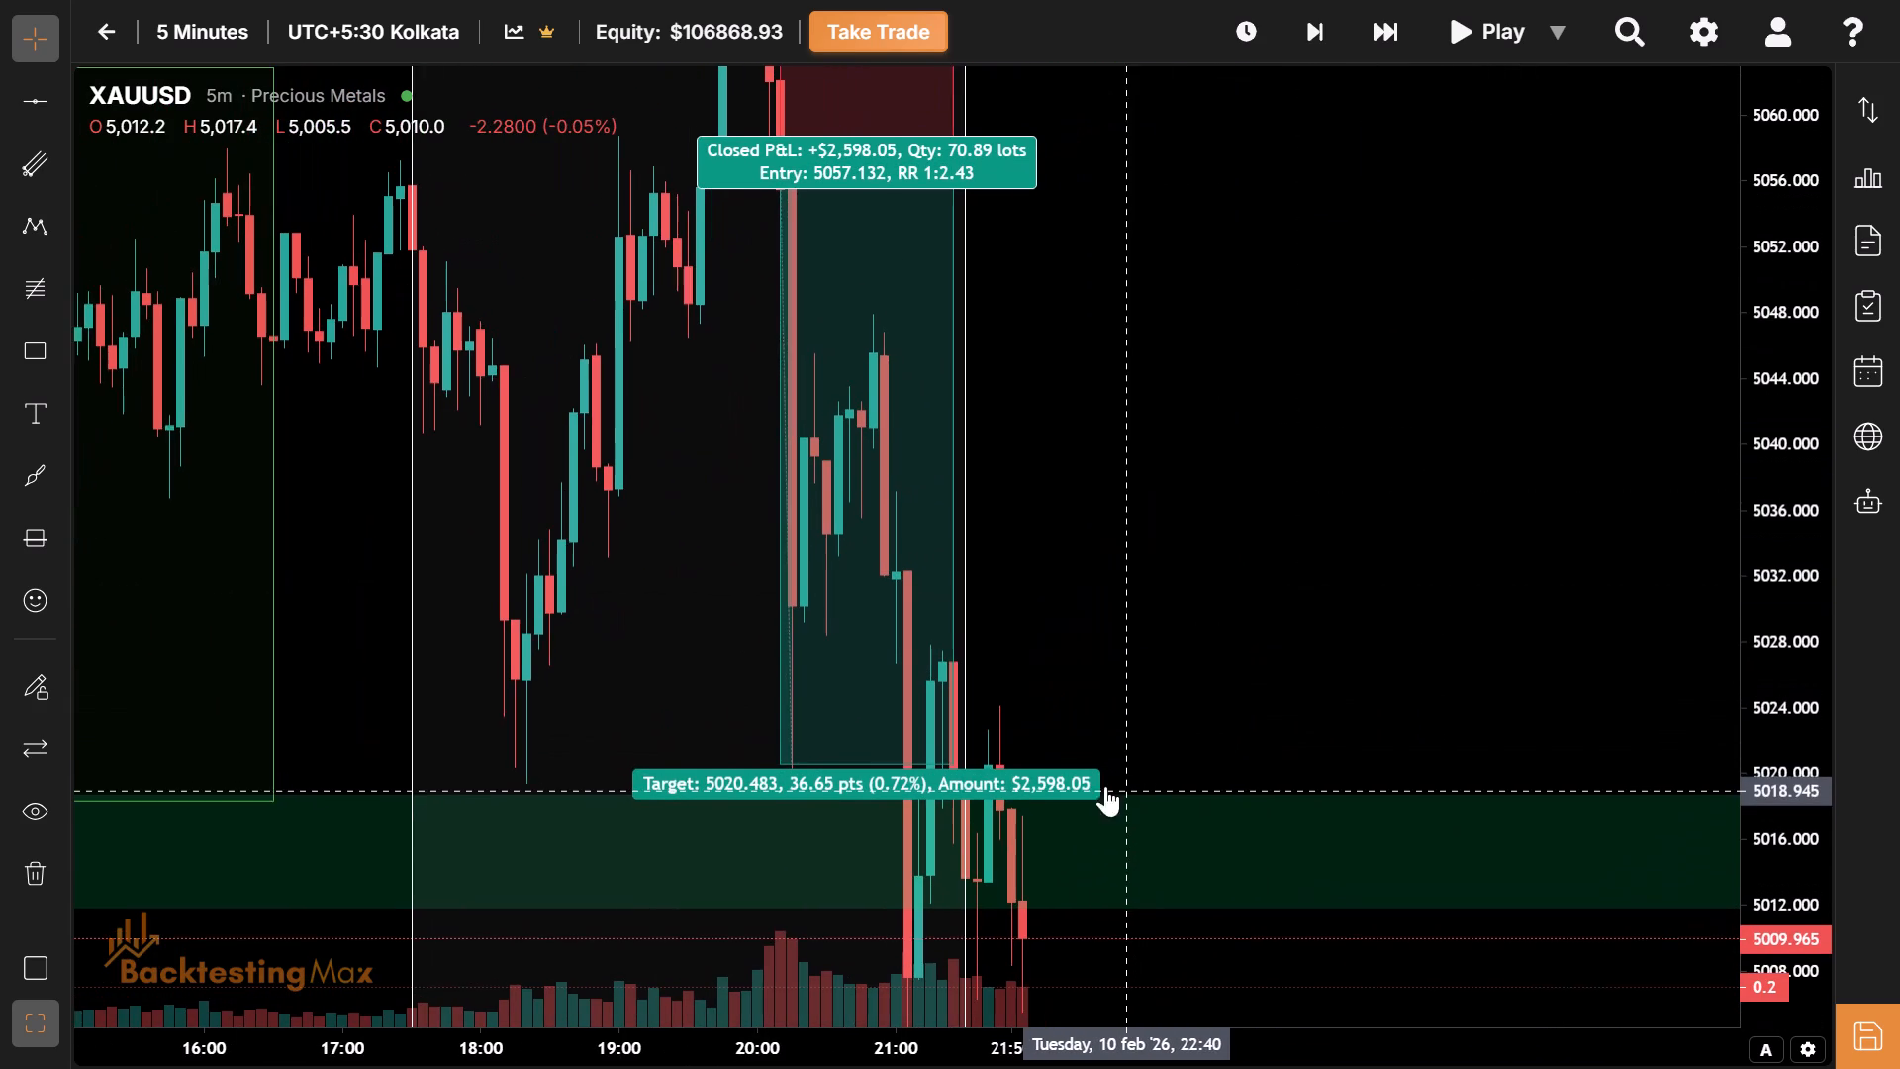
drag(1105, 786, 1114, 773)
drag(1208, 465, 1369, 814)
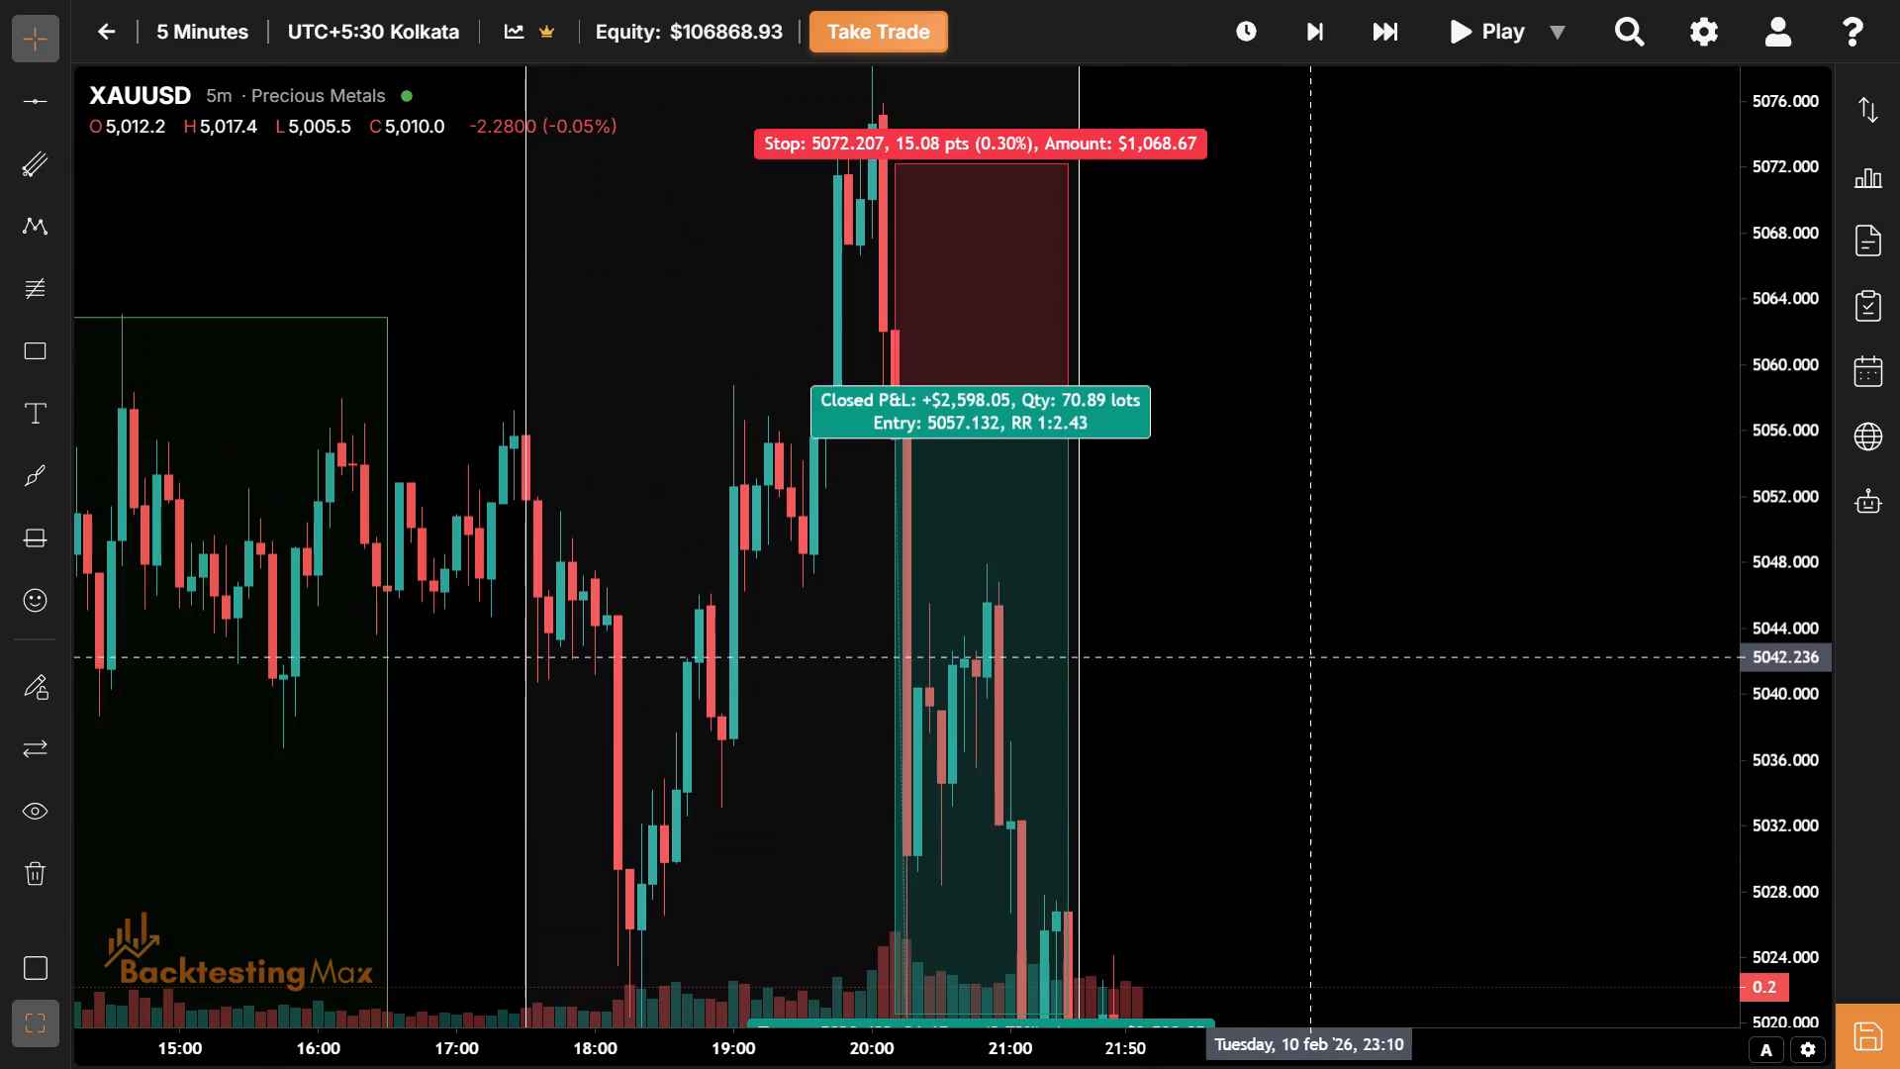
Advance the replay in 5-bar jumps from the 21:50 candle to the 06:00 candle on 11 February.
drag(1354, 665, 1386, 613)
drag(1386, 613, 1355, 850)
drag(1407, 789, 1219, 557)
click(1219, 557)
drag(1219, 557, 1203, 540)
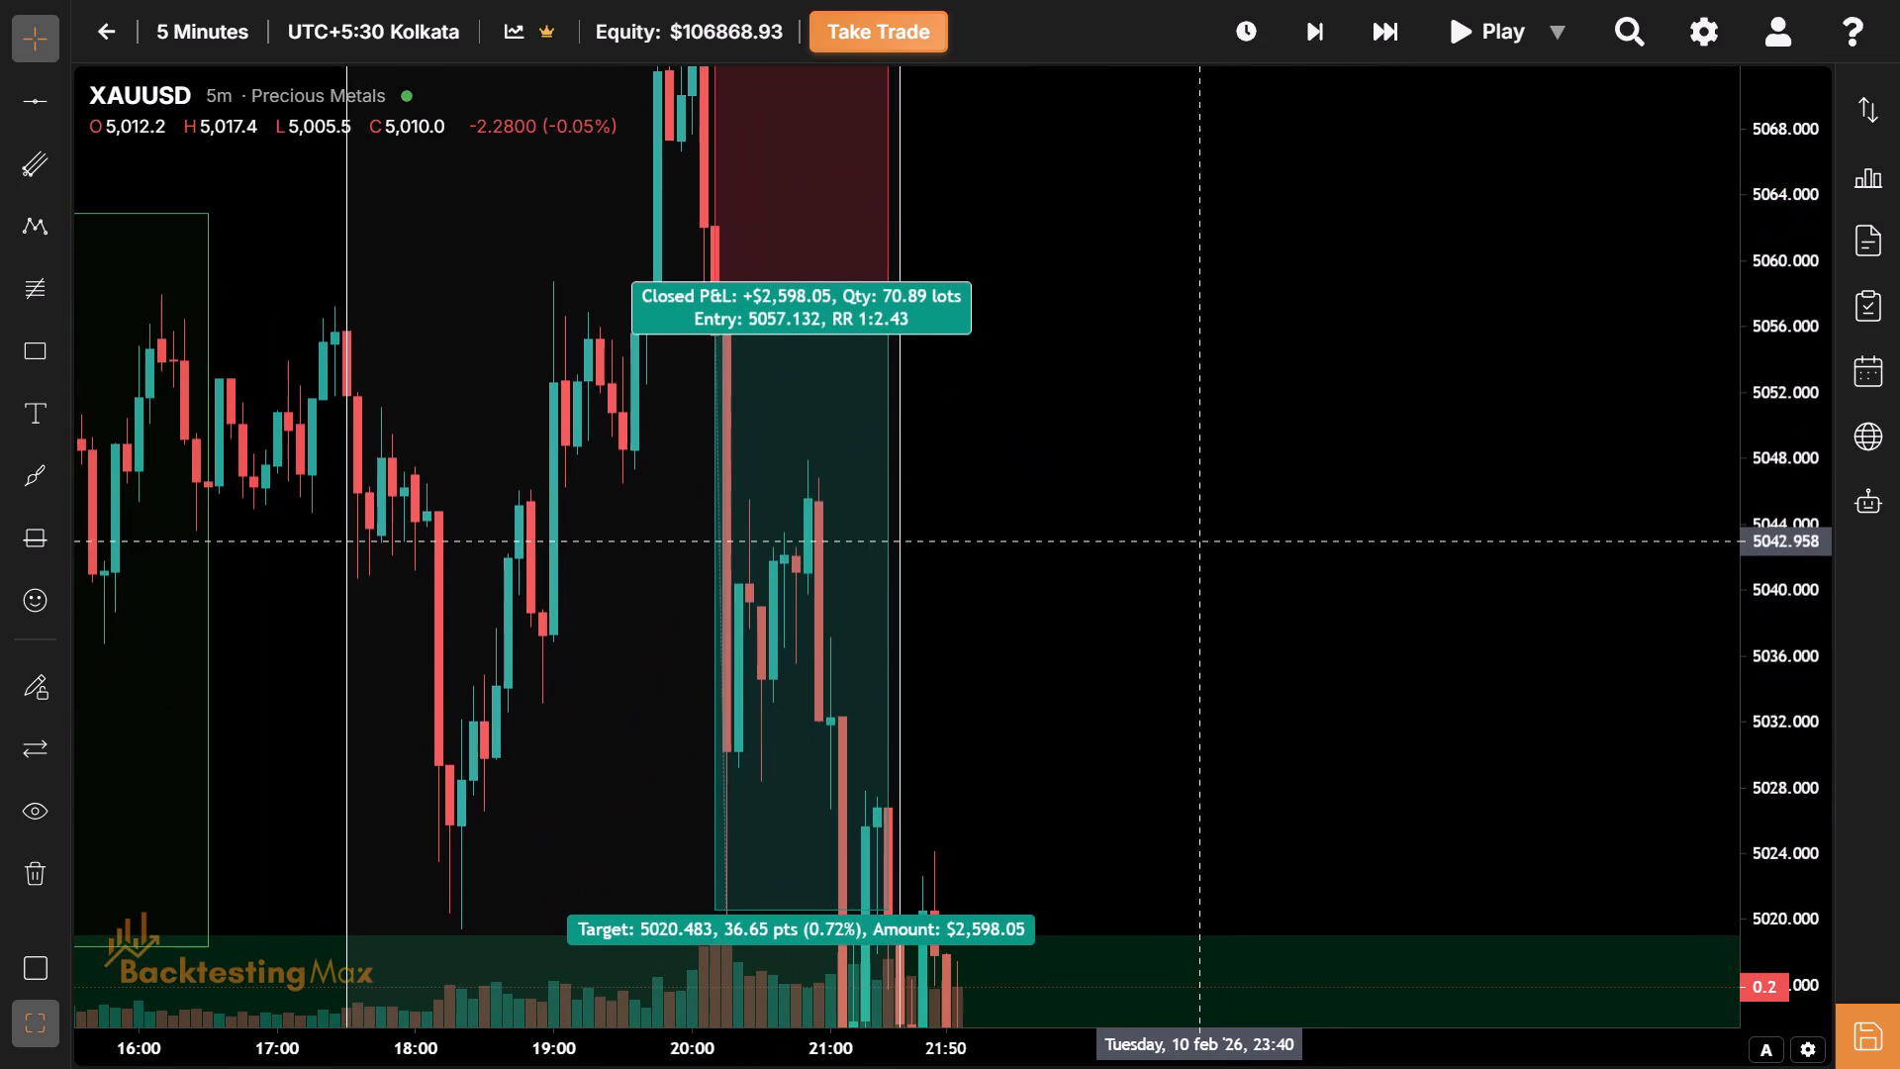
drag(1179, 565, 1015, 326)
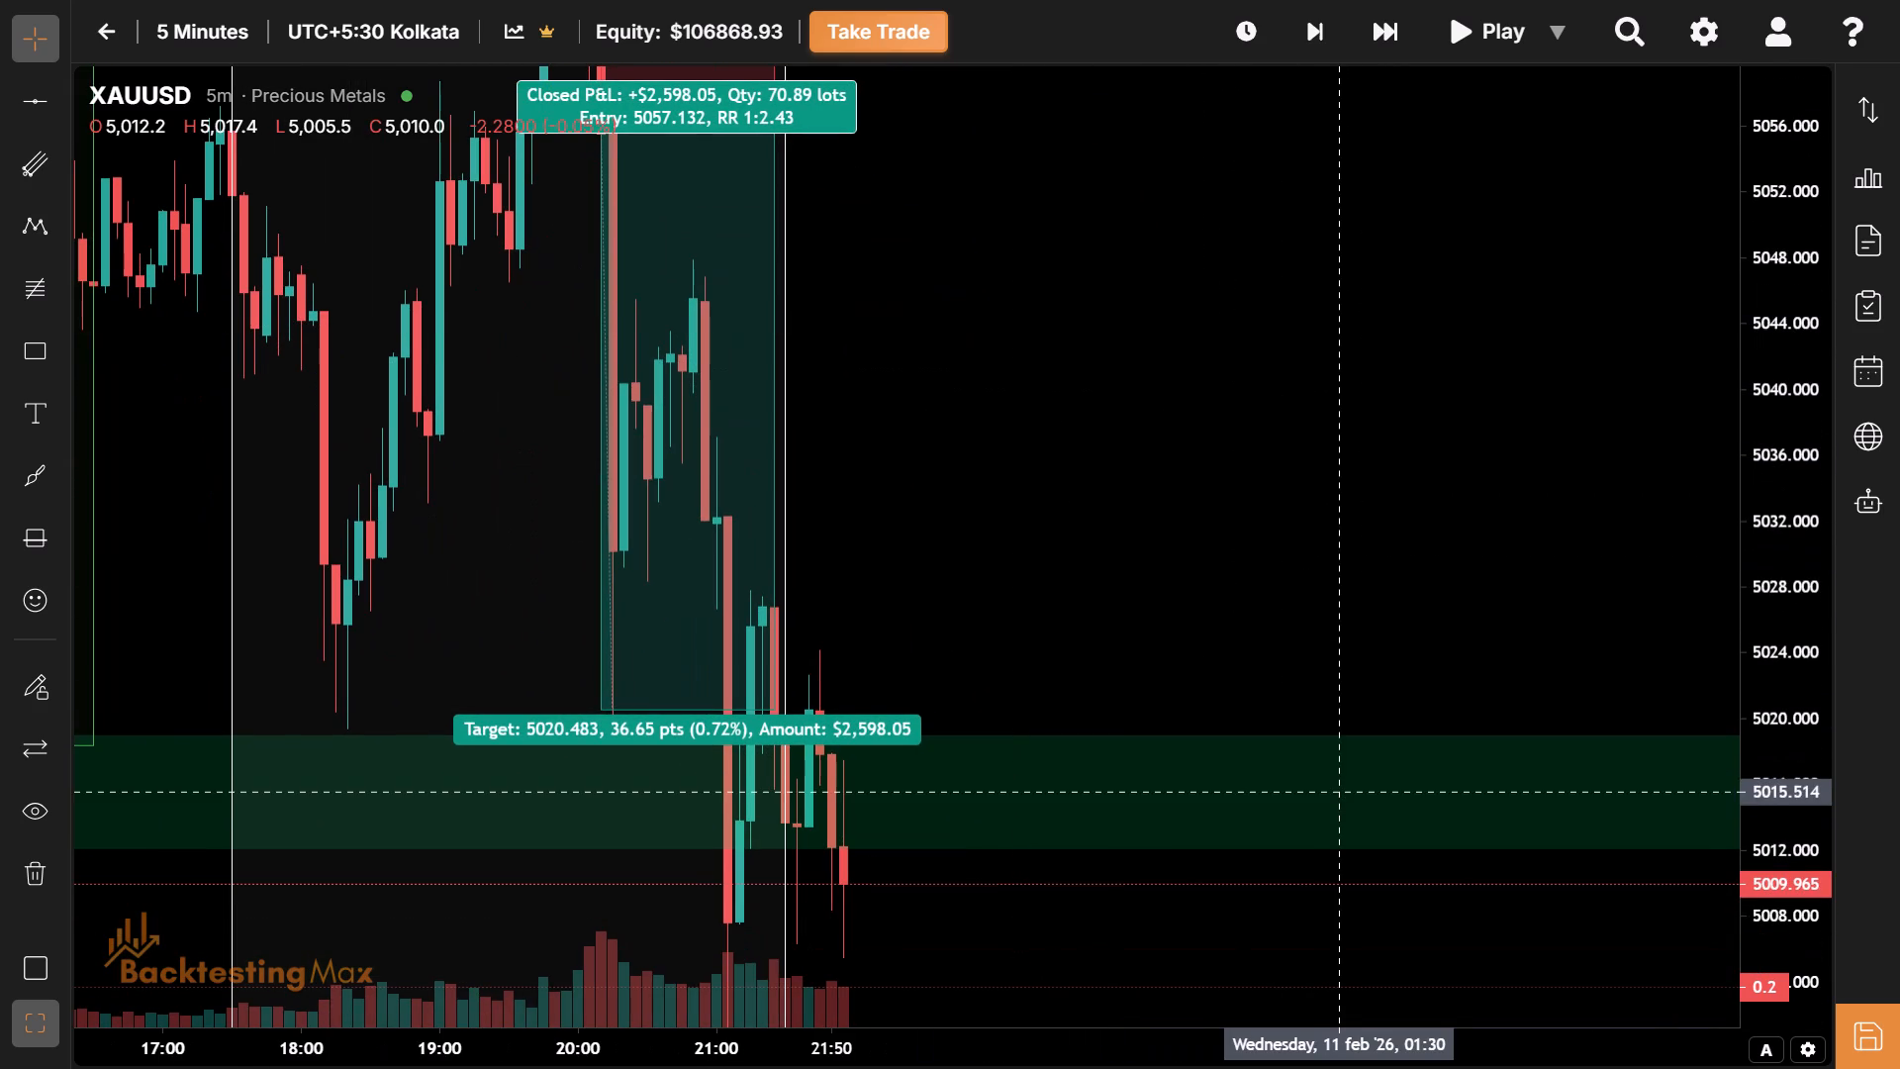
double_click(1292, 603)
drag(1185, 483, 823, 102)
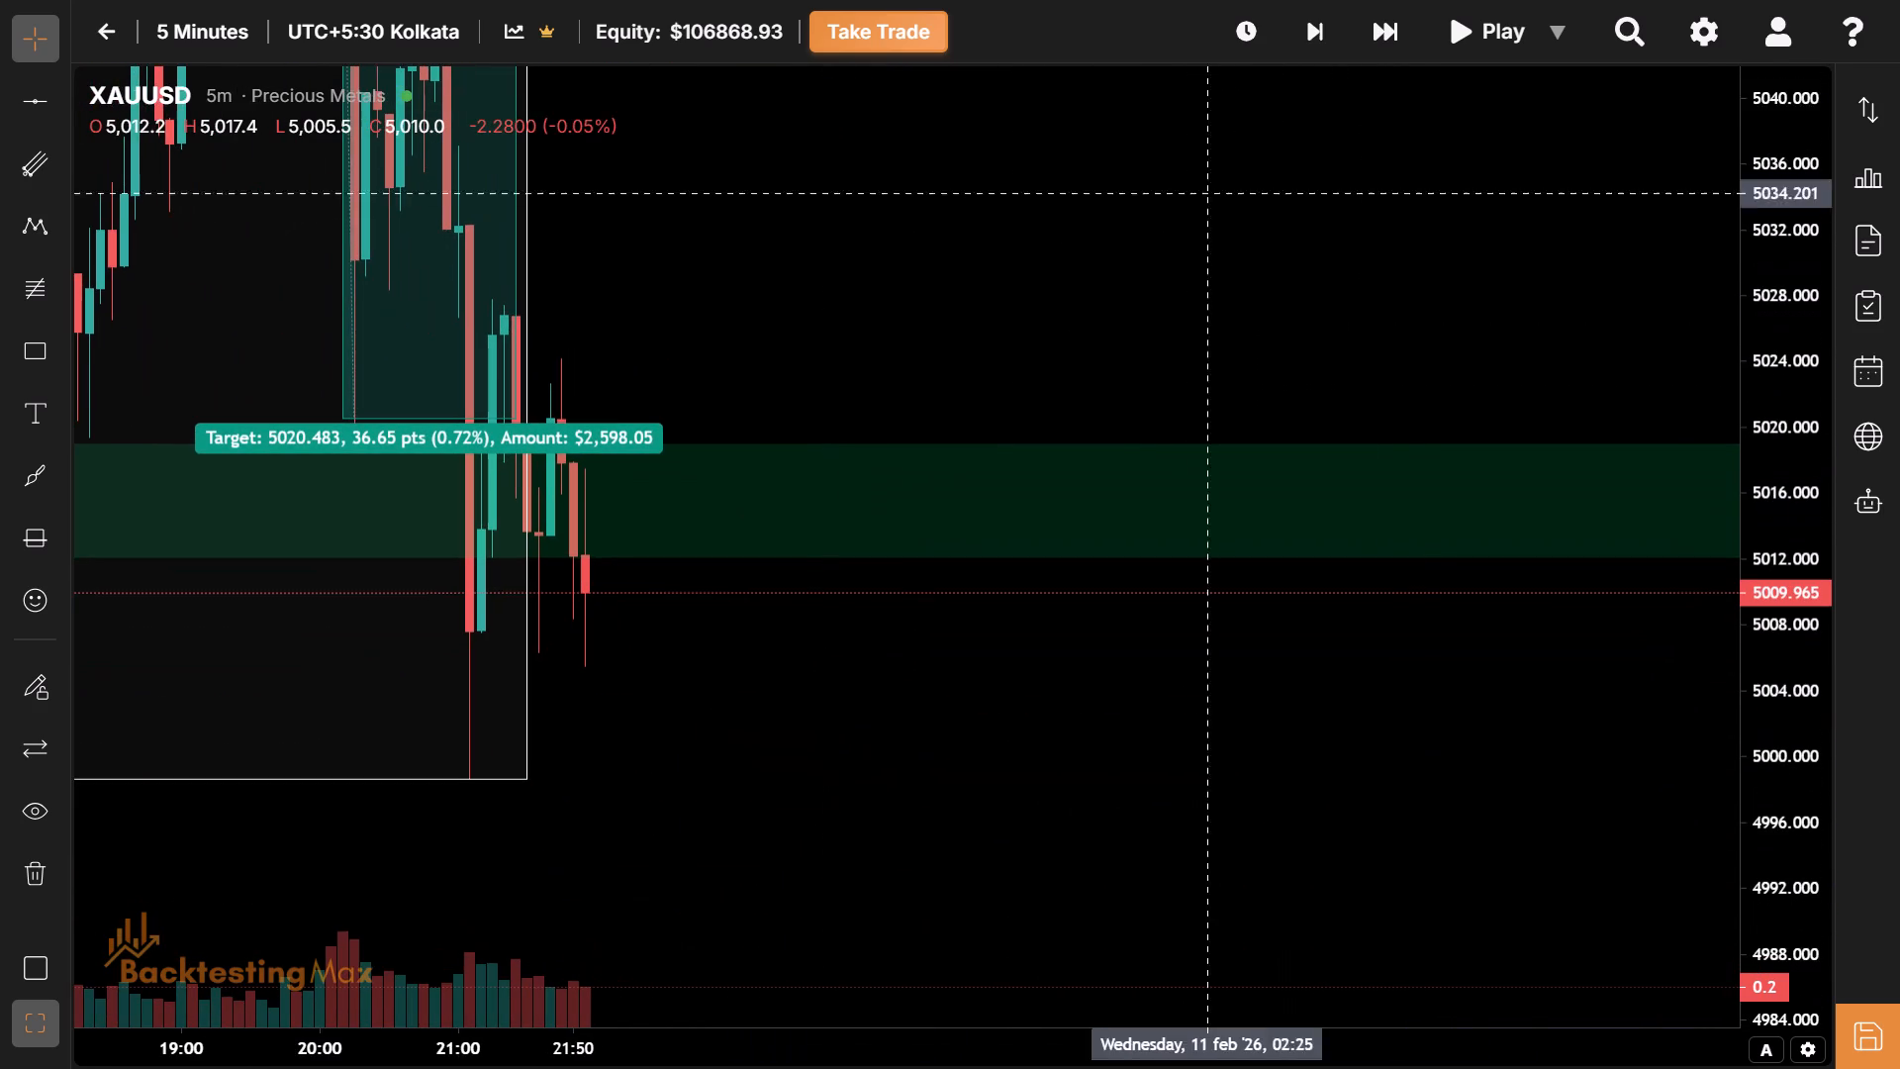
click(1393, 3)
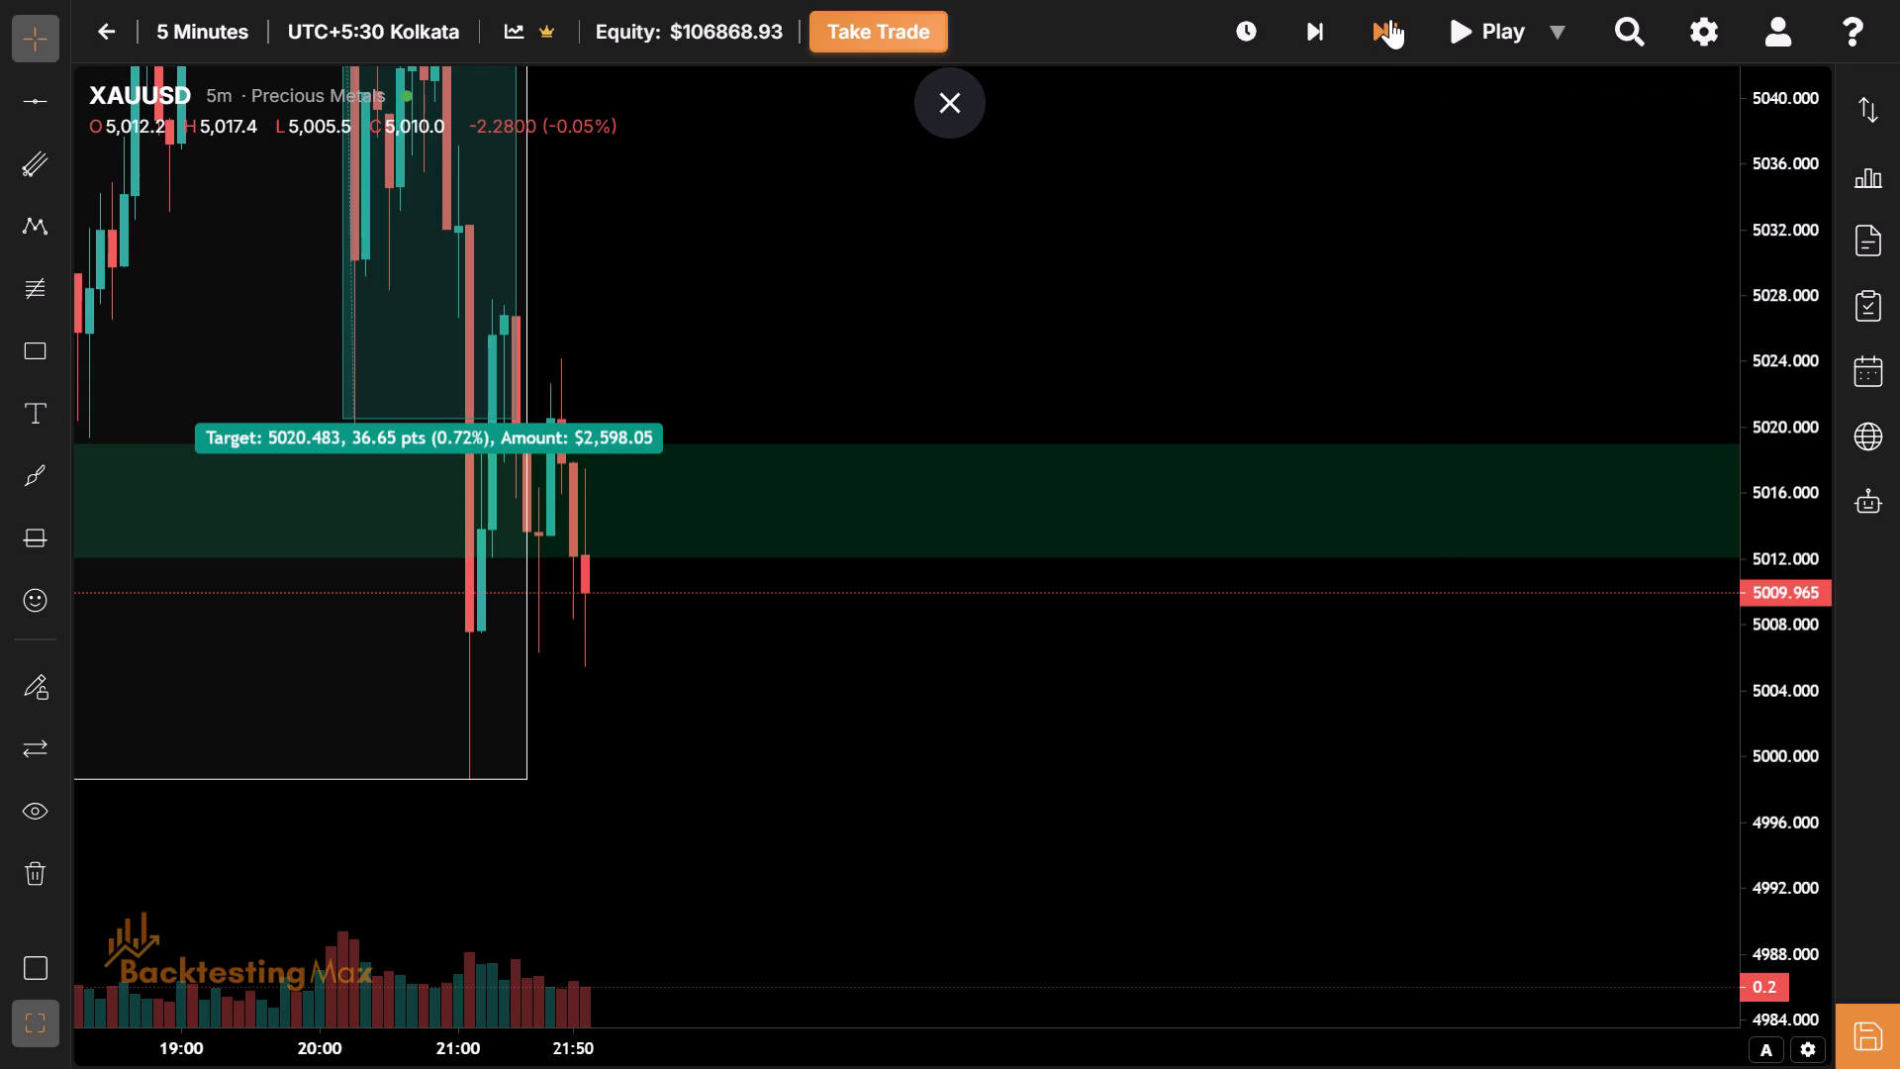
triple_click(1390, 19)
triple_click(1390, 19)
triple_click(1390, 19)
triple_click(1390, 19)
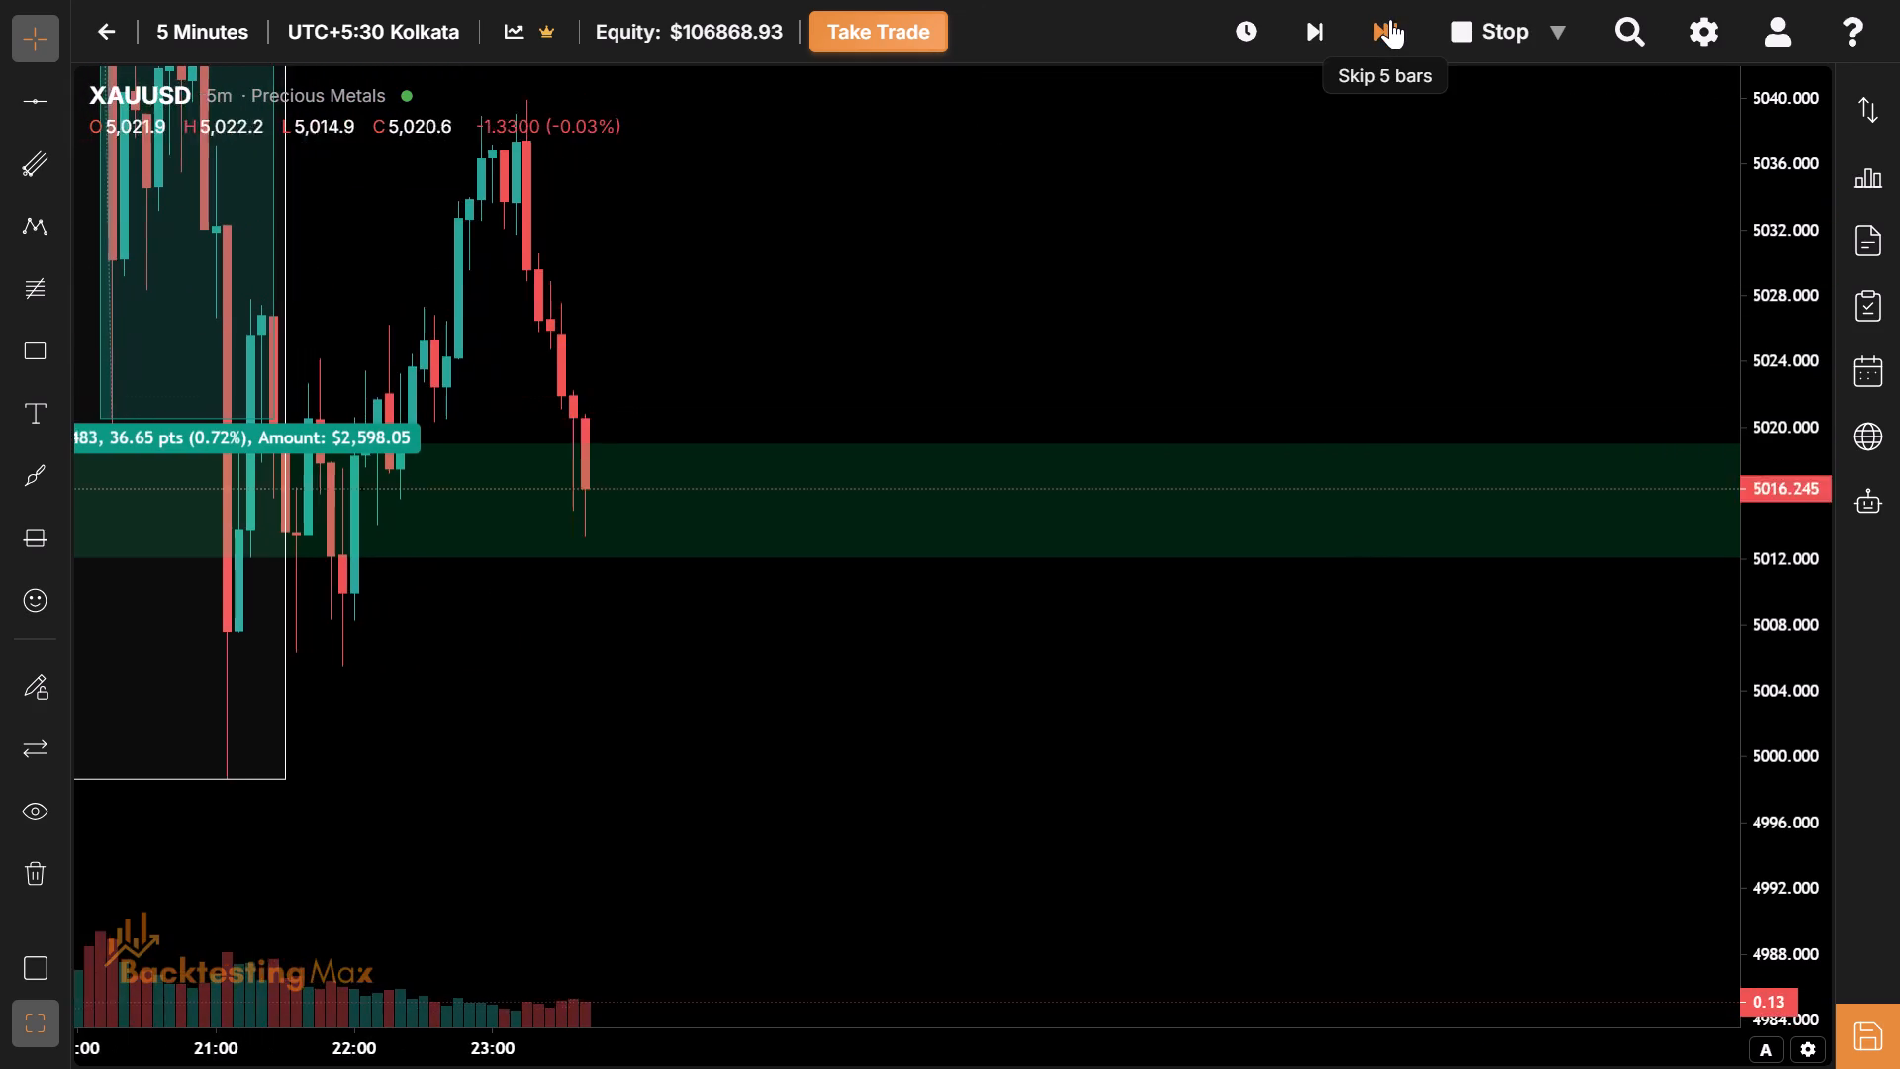
triple_click(1390, 19)
triple_click(1390, 19)
triple_click(1390, 19)
triple_click(1390, 19)
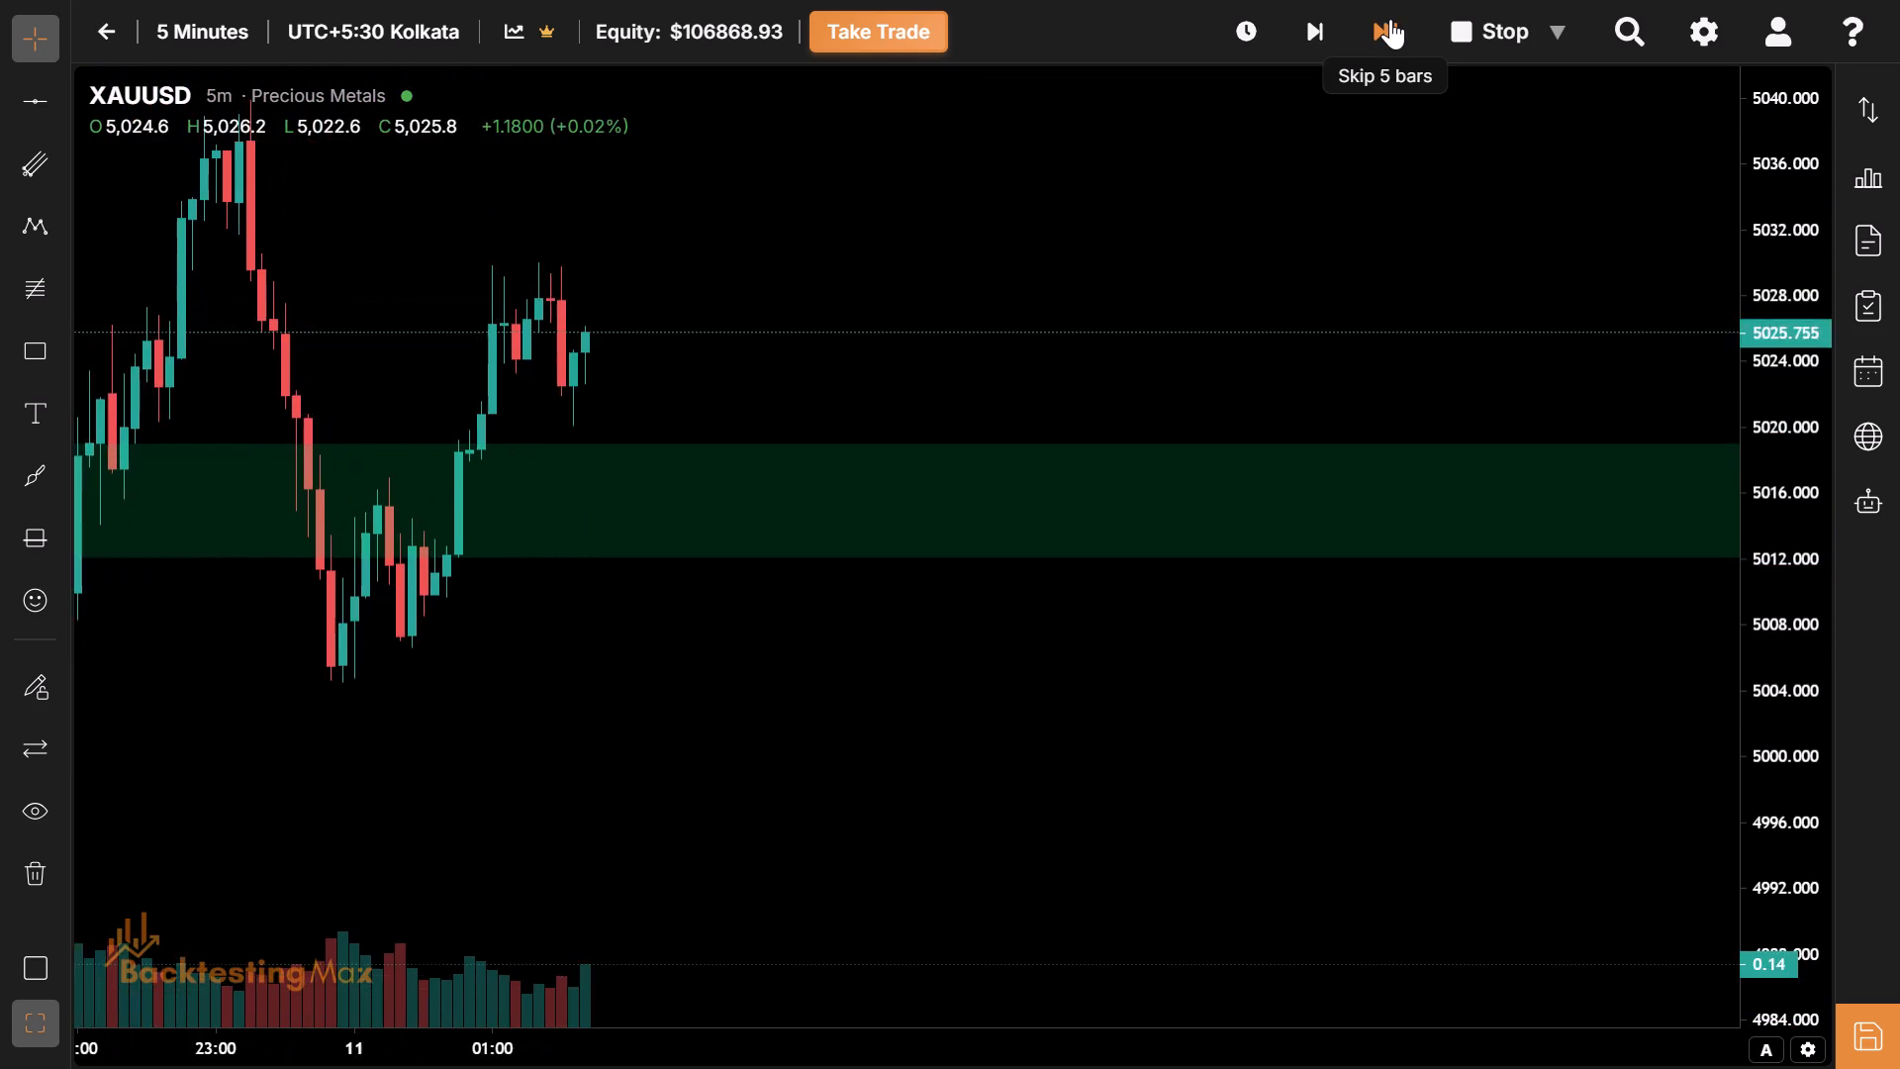
triple_click(1390, 19)
triple_click(1390, 19)
triple_click(1390, 19)
triple_click(1390, 19)
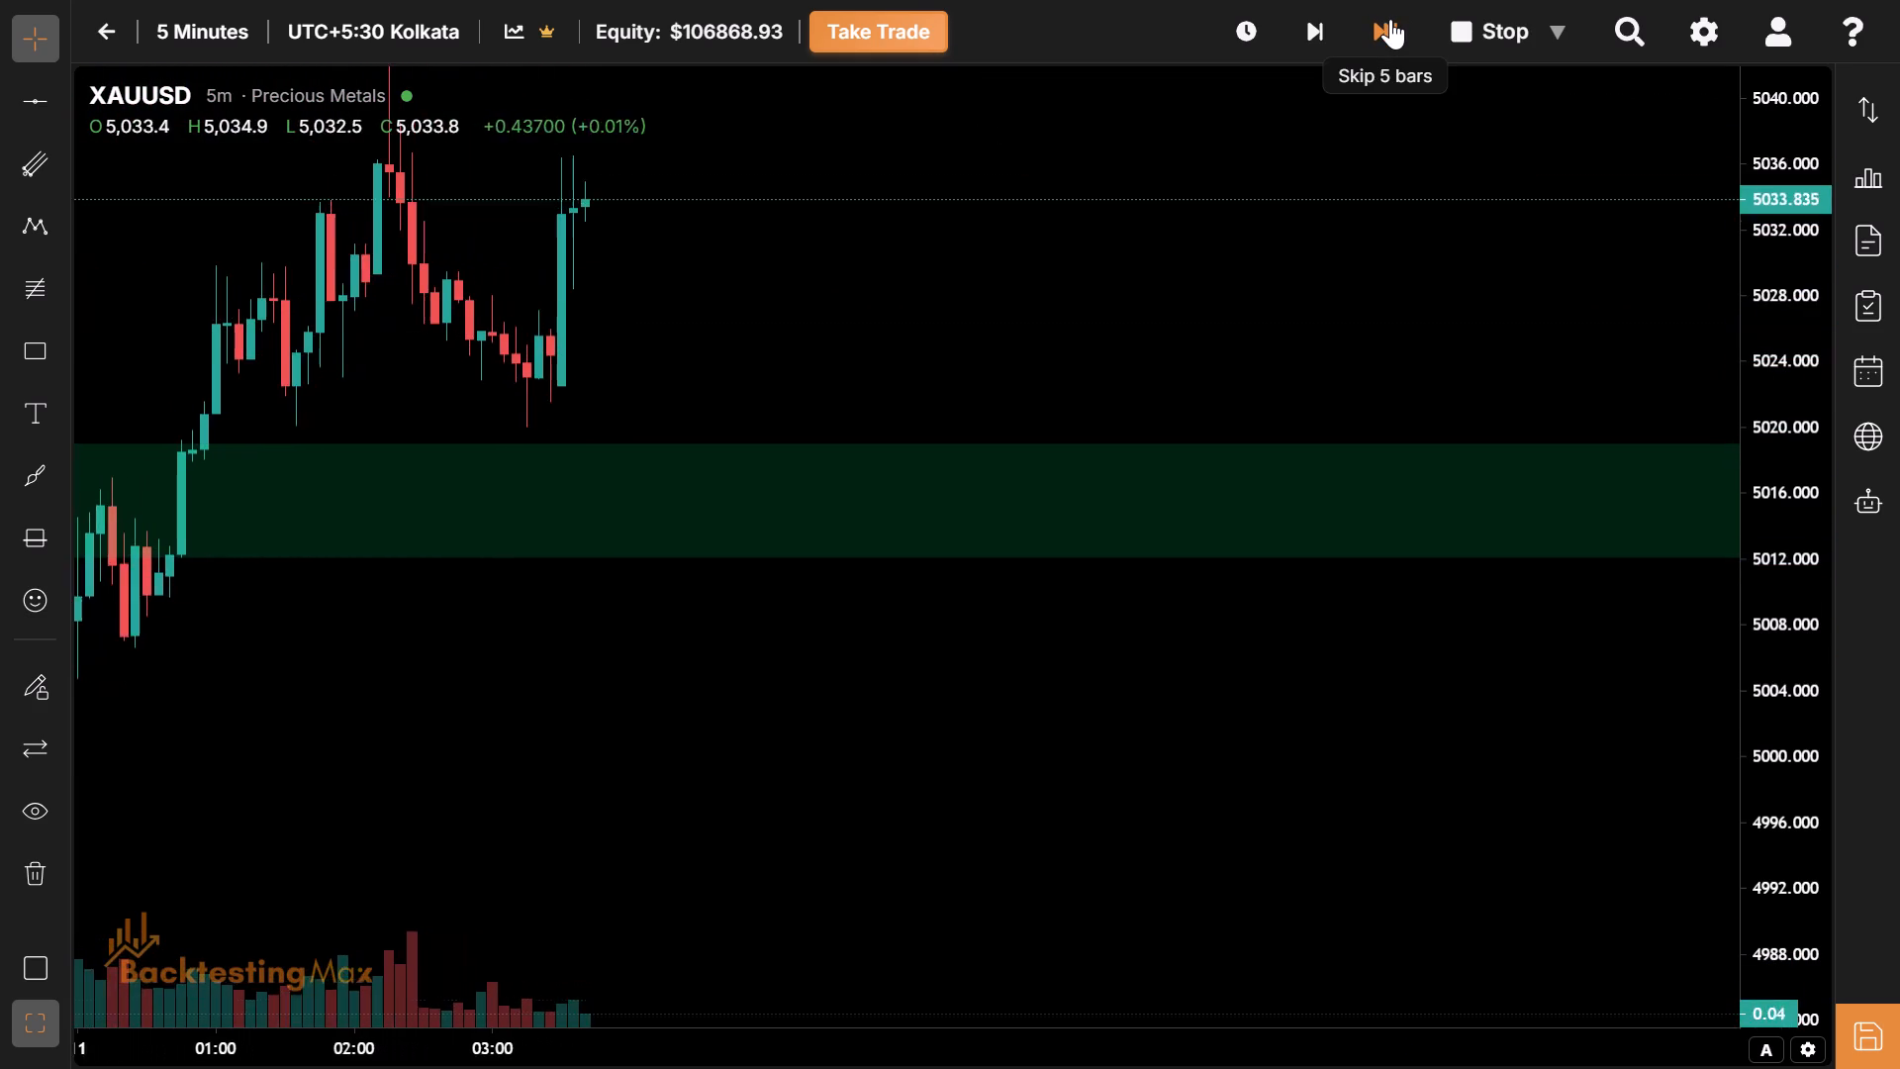
triple_click(1390, 19)
click(1390, 19)
Draw a rectangle from 05:30 to 11:30 on 11 February, between about 5043.05 and 5024.54, with the Asian Session template.
drag(553, 242, 562, 661)
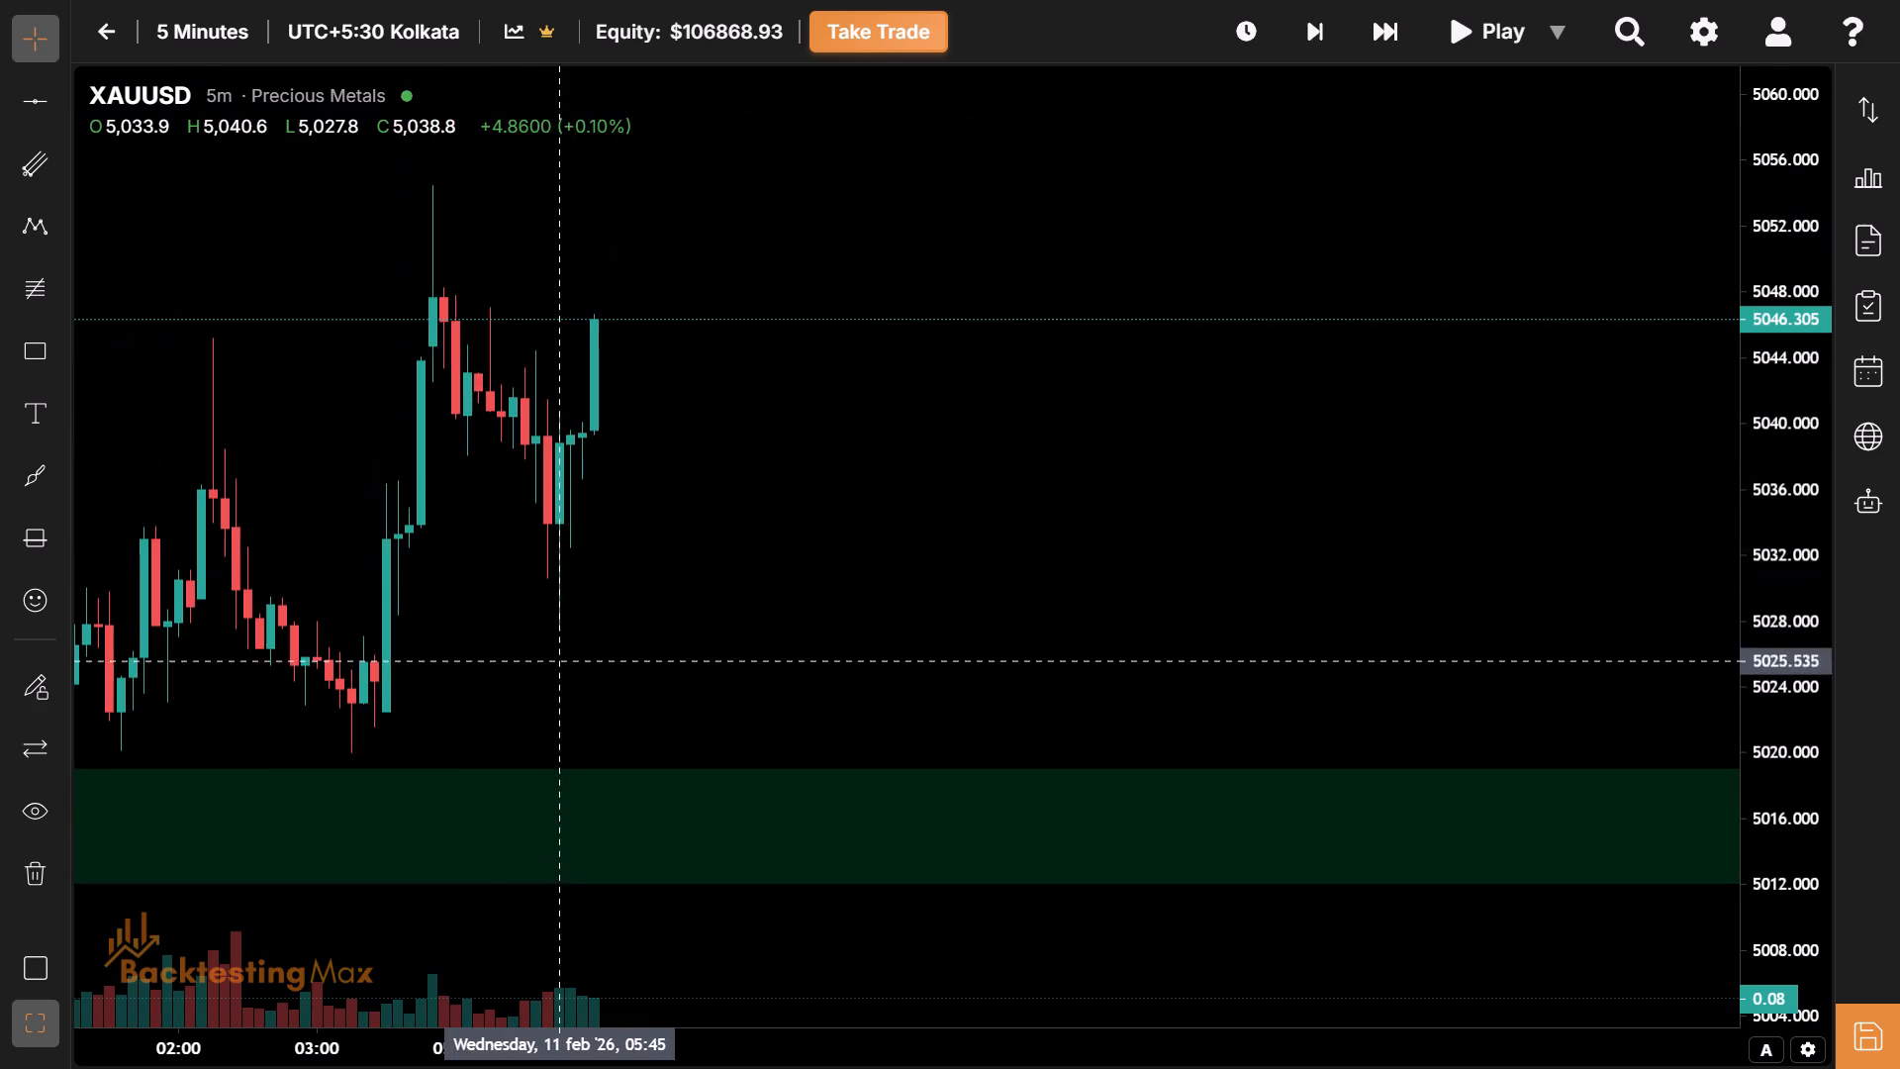
drag(471, 549, 166, 699)
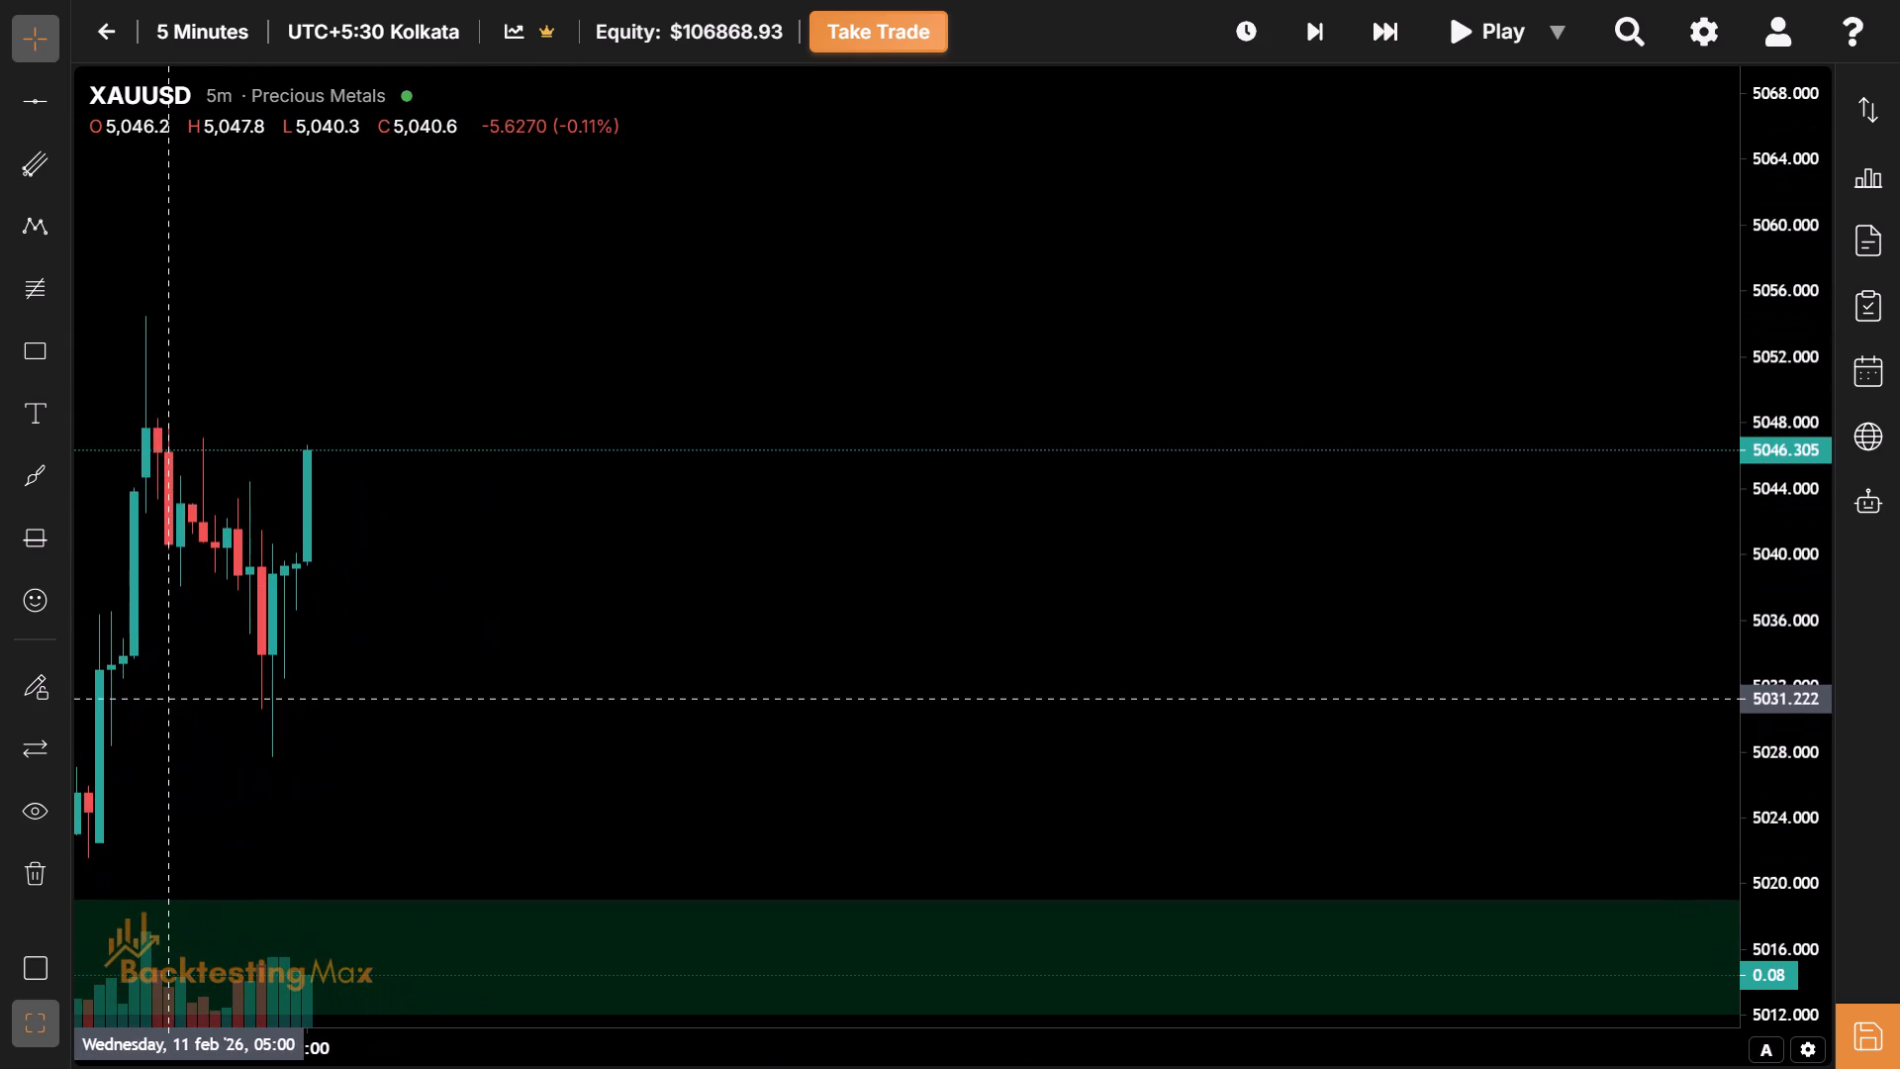
click(45, 363)
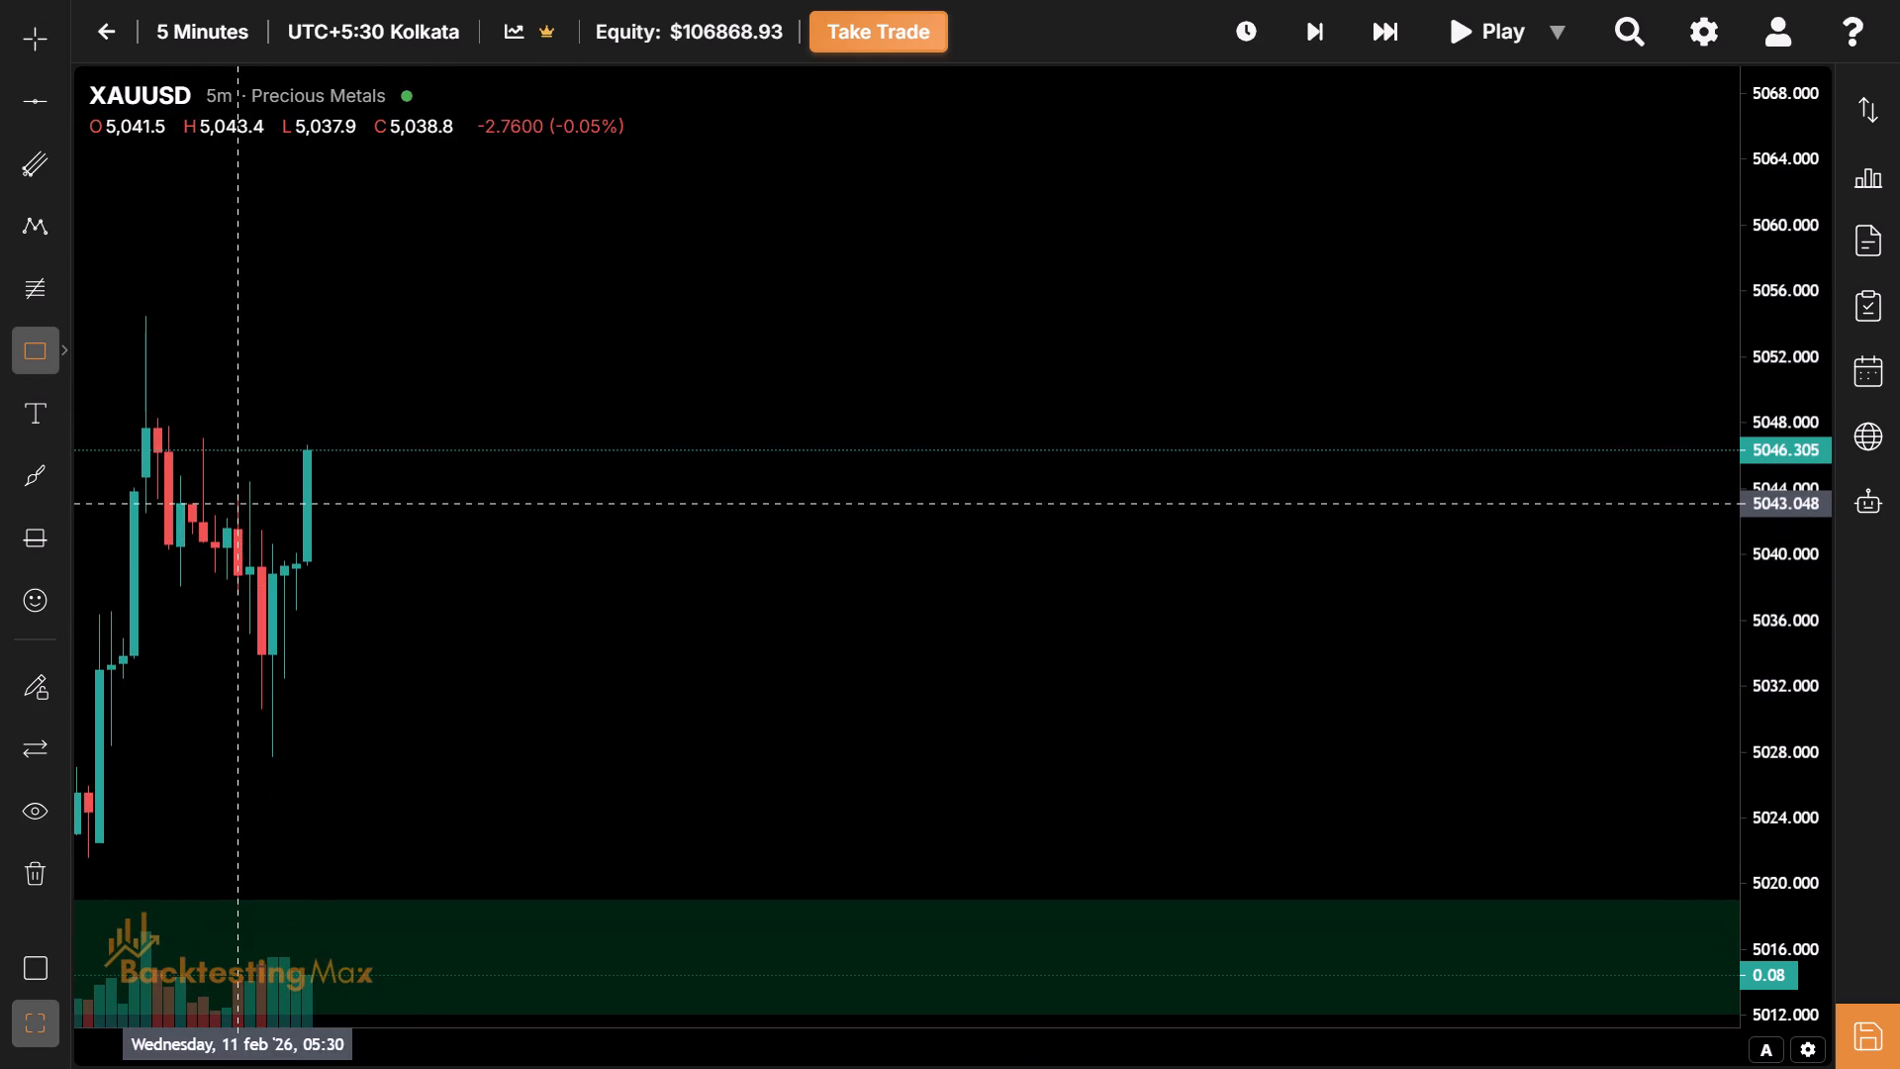
click(237, 504)
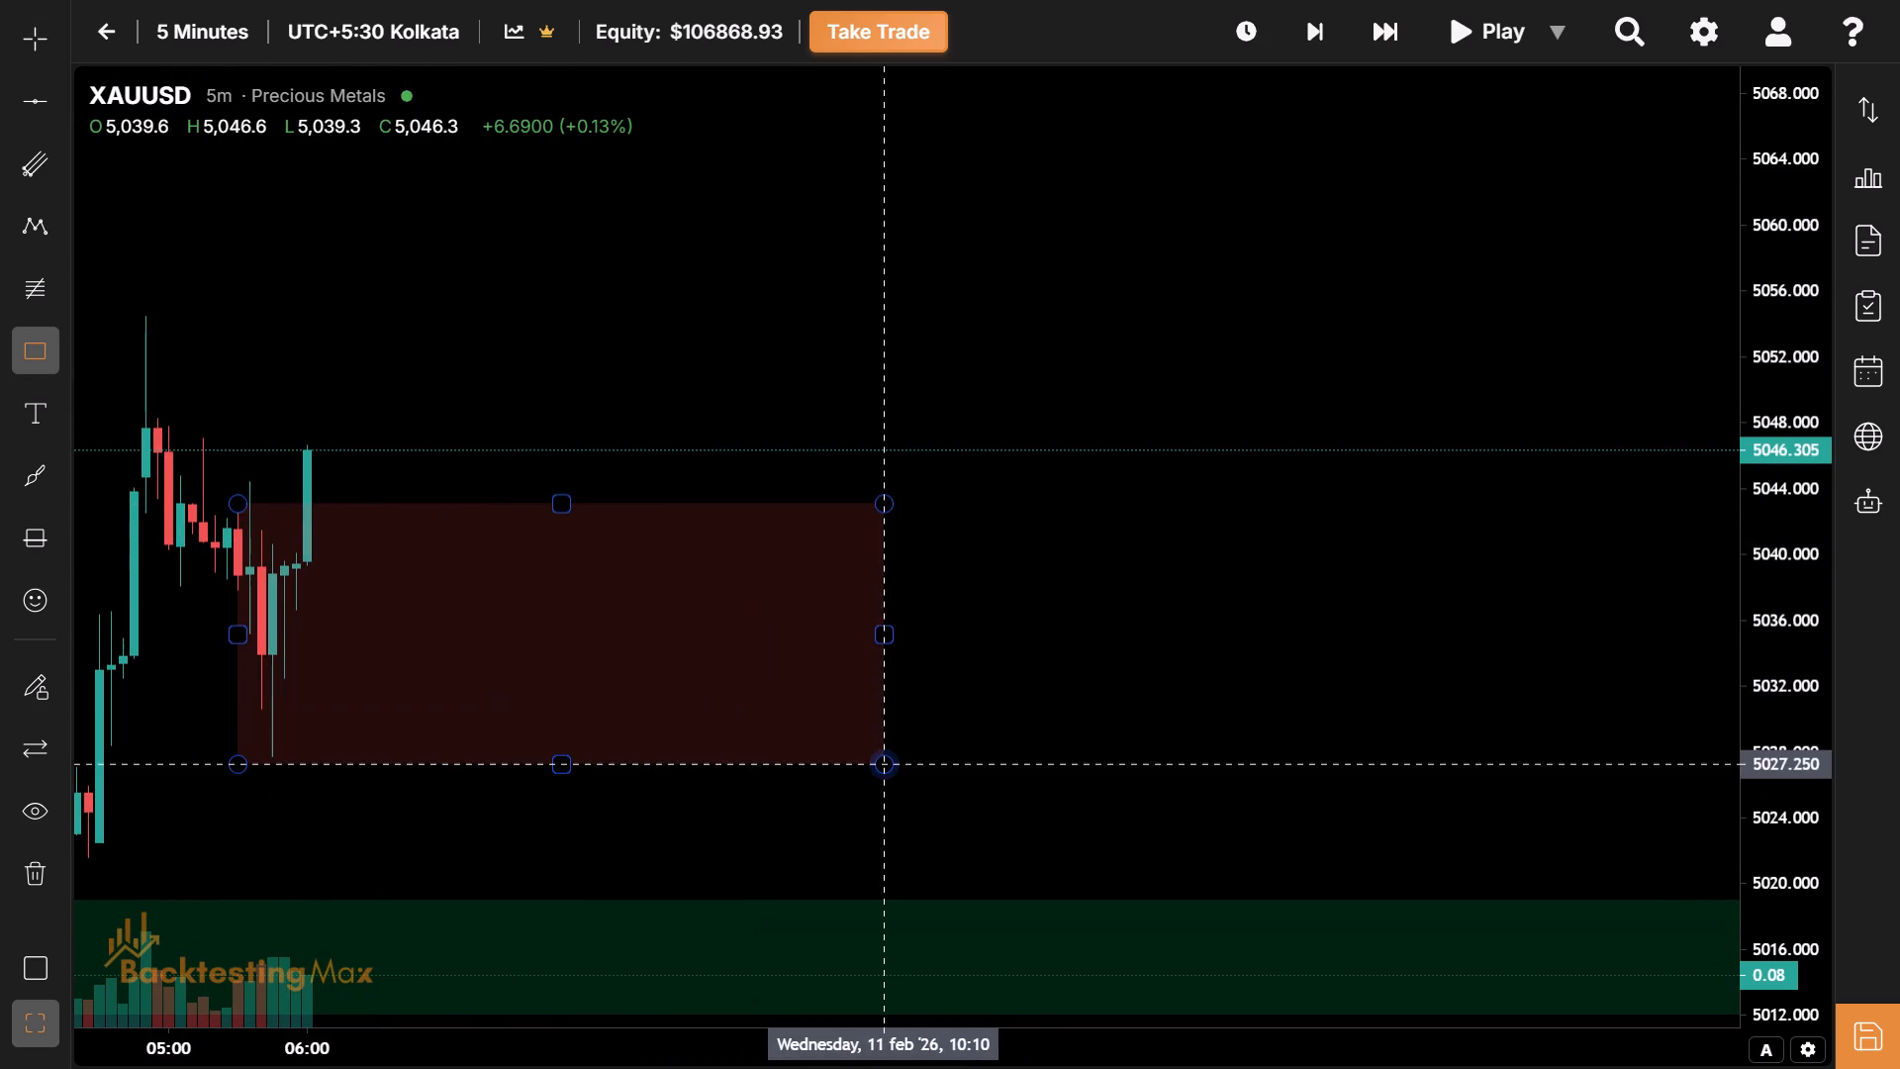
click(1065, 809)
click(233, 194)
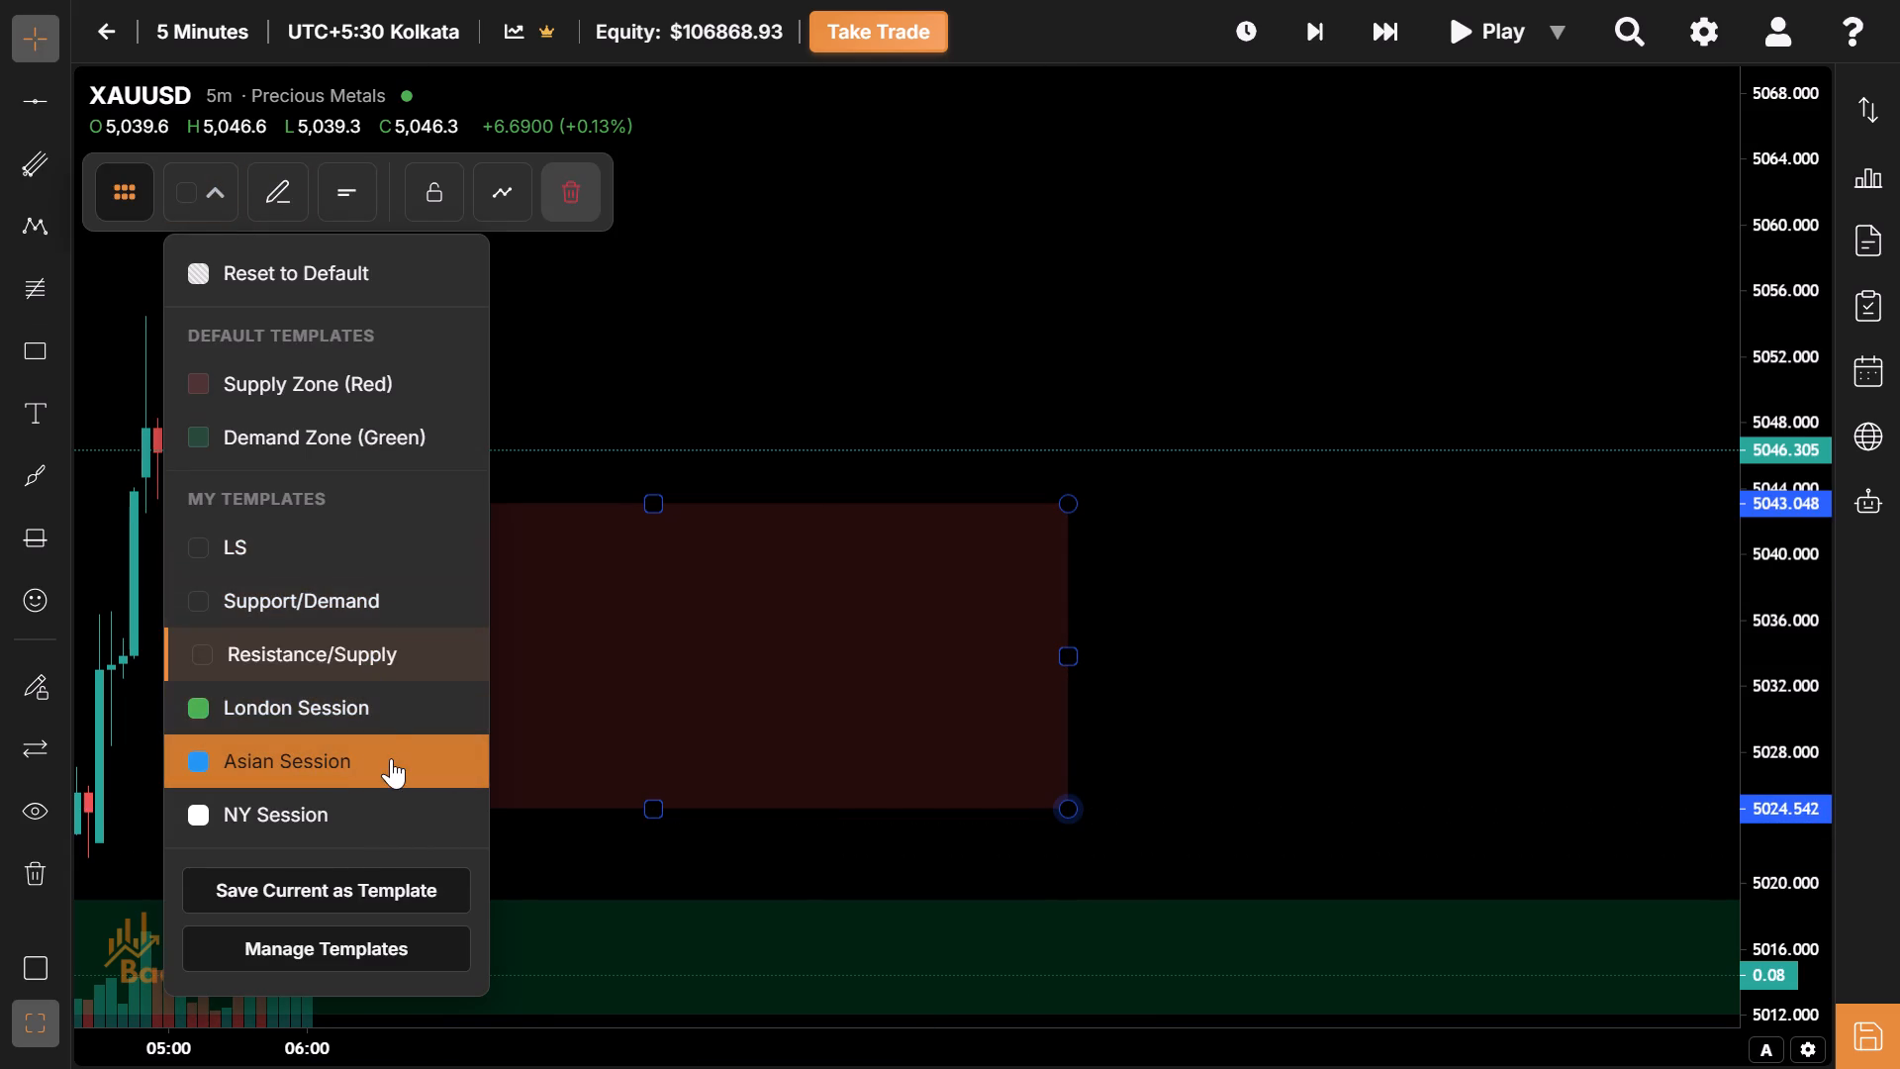
click(391, 758)
Fit the Asian session box to price by moving its upper edge to about 5046.48 and lower edge to about 5027.88.
drag(704, 653, 803, 738)
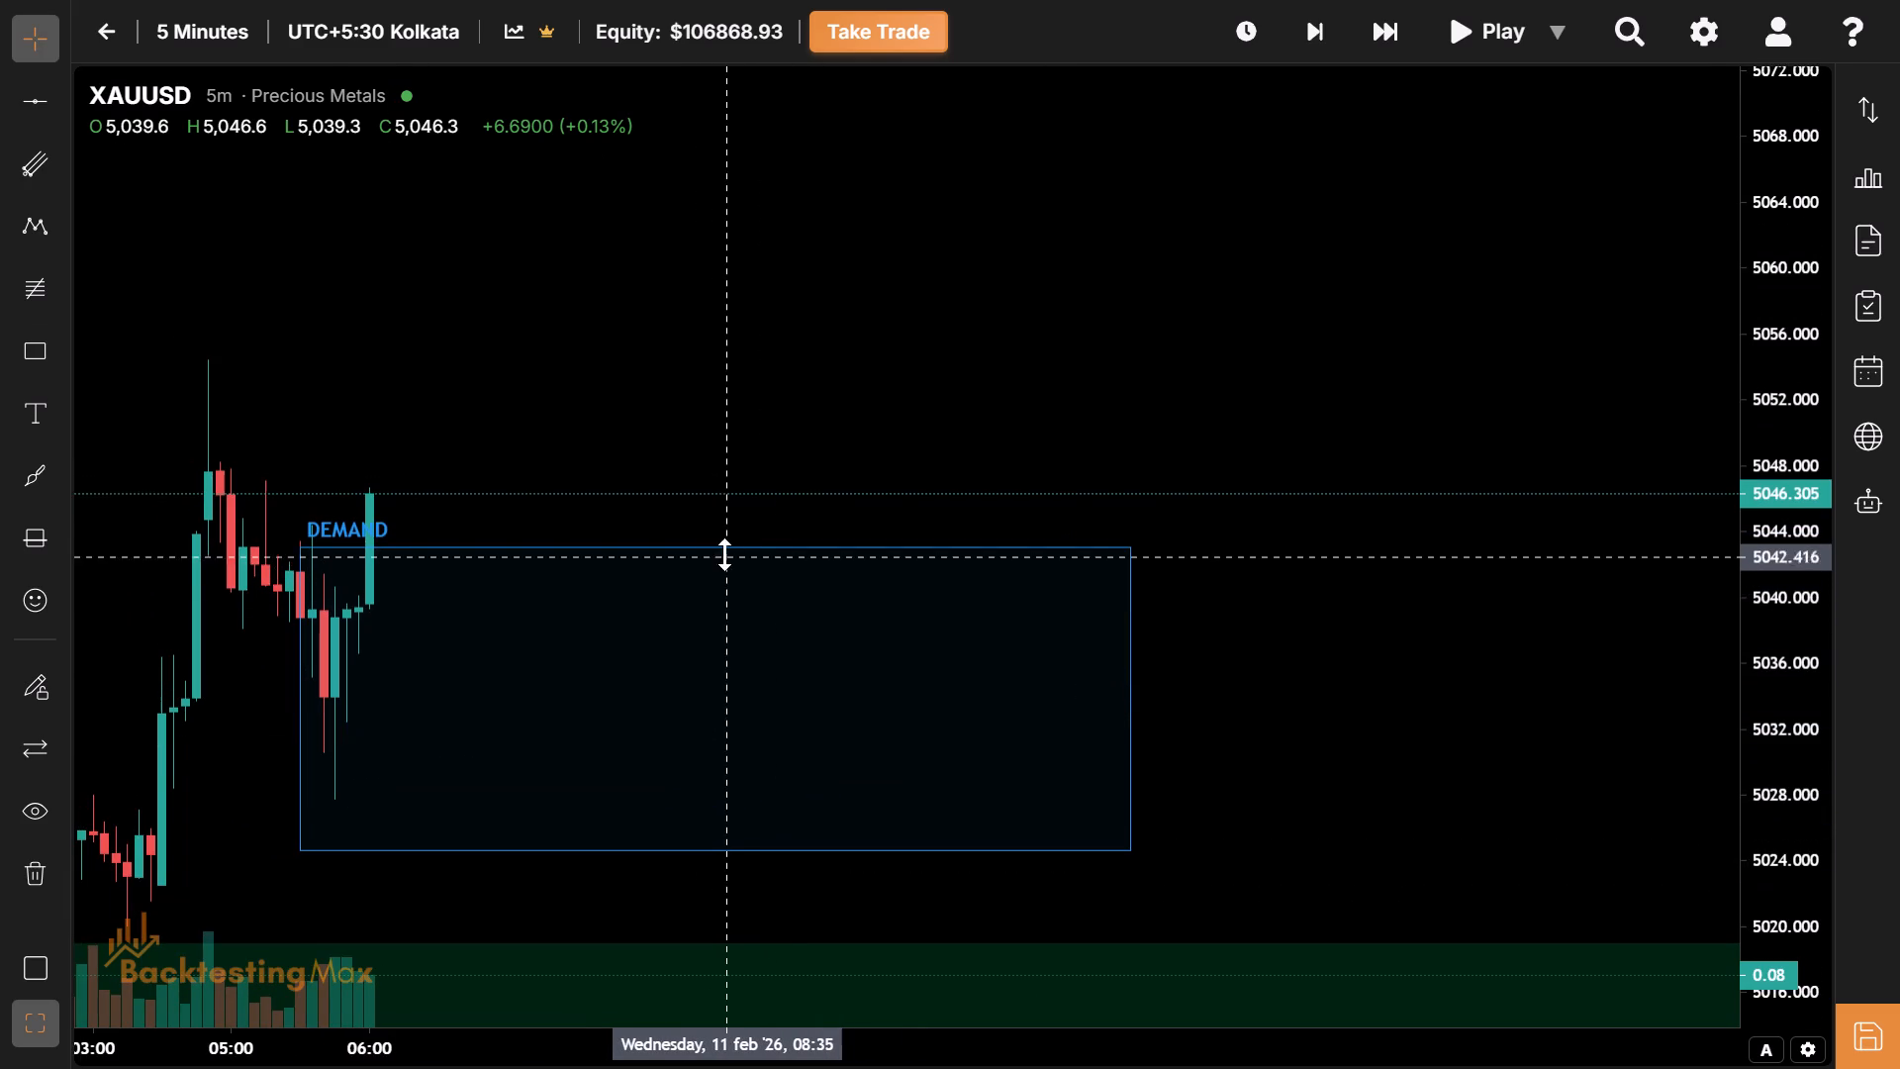
drag(721, 543, 807, 490)
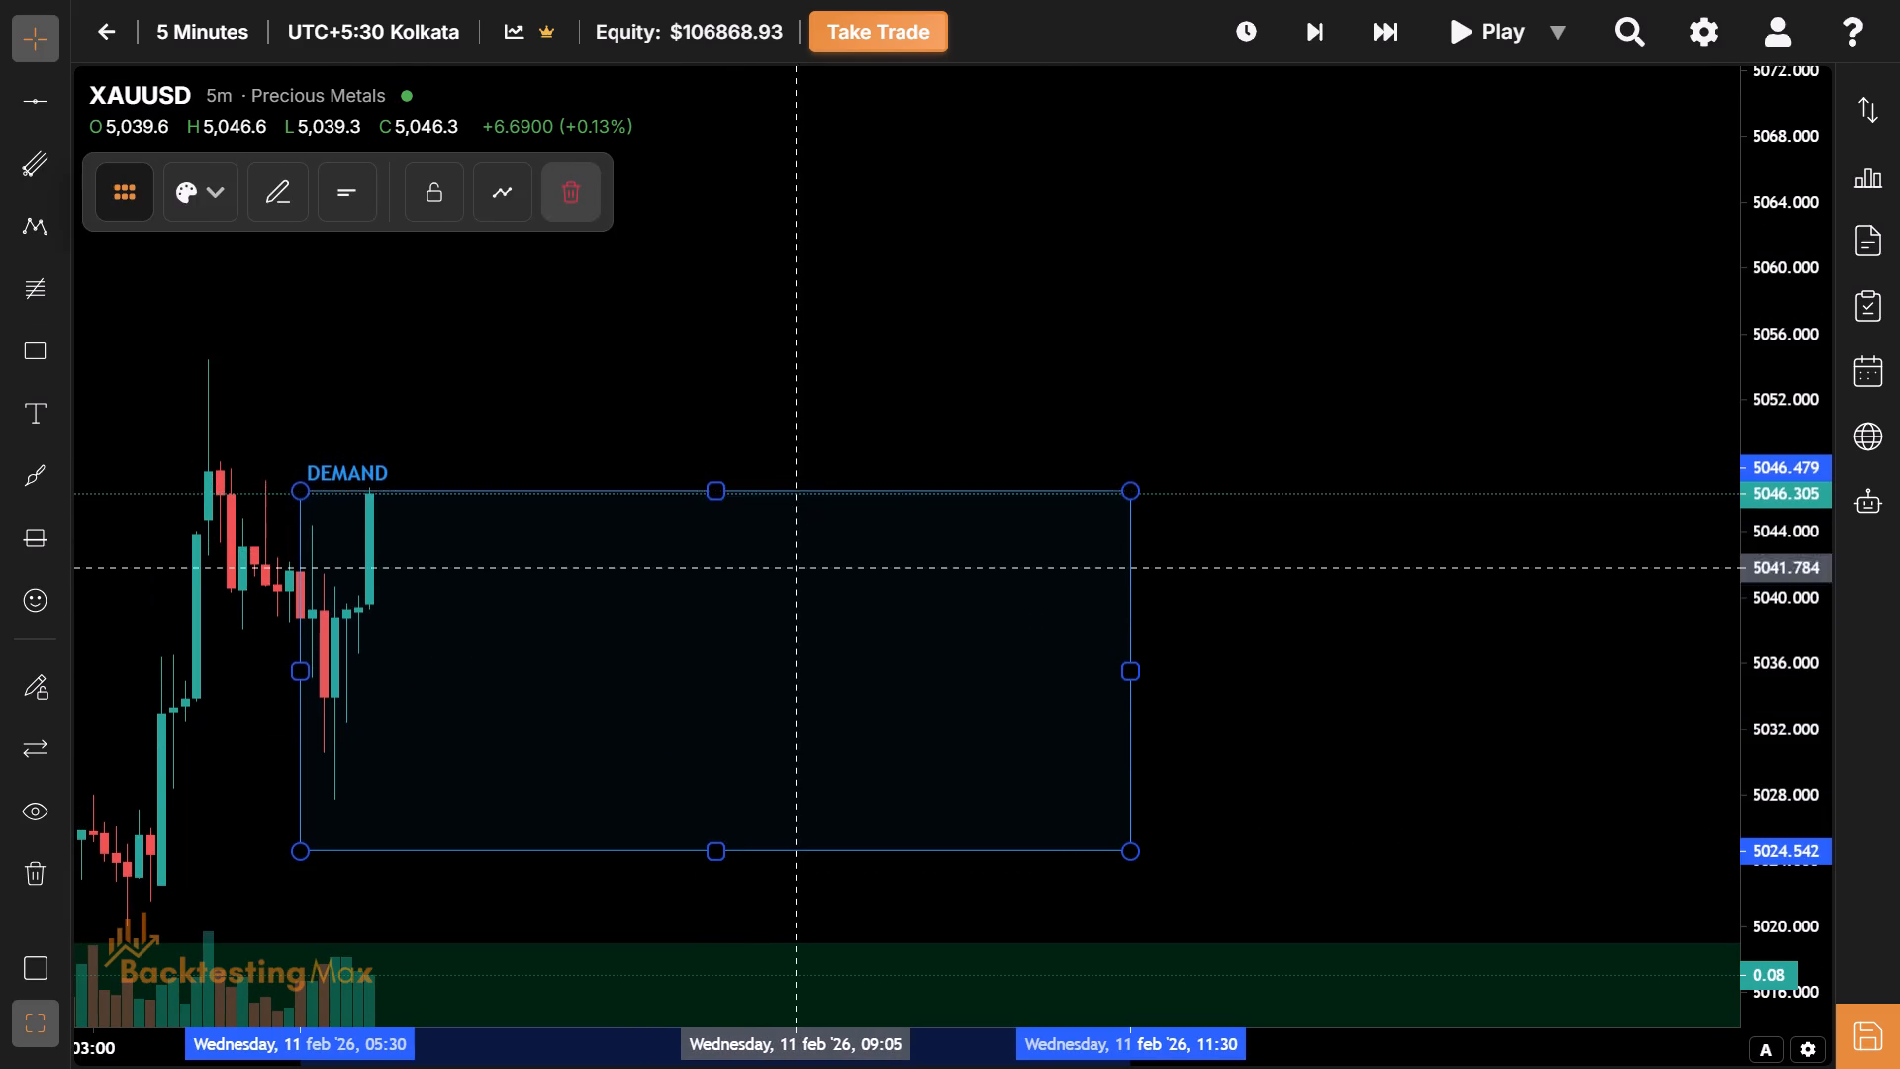
drag(780, 654, 1085, 513)
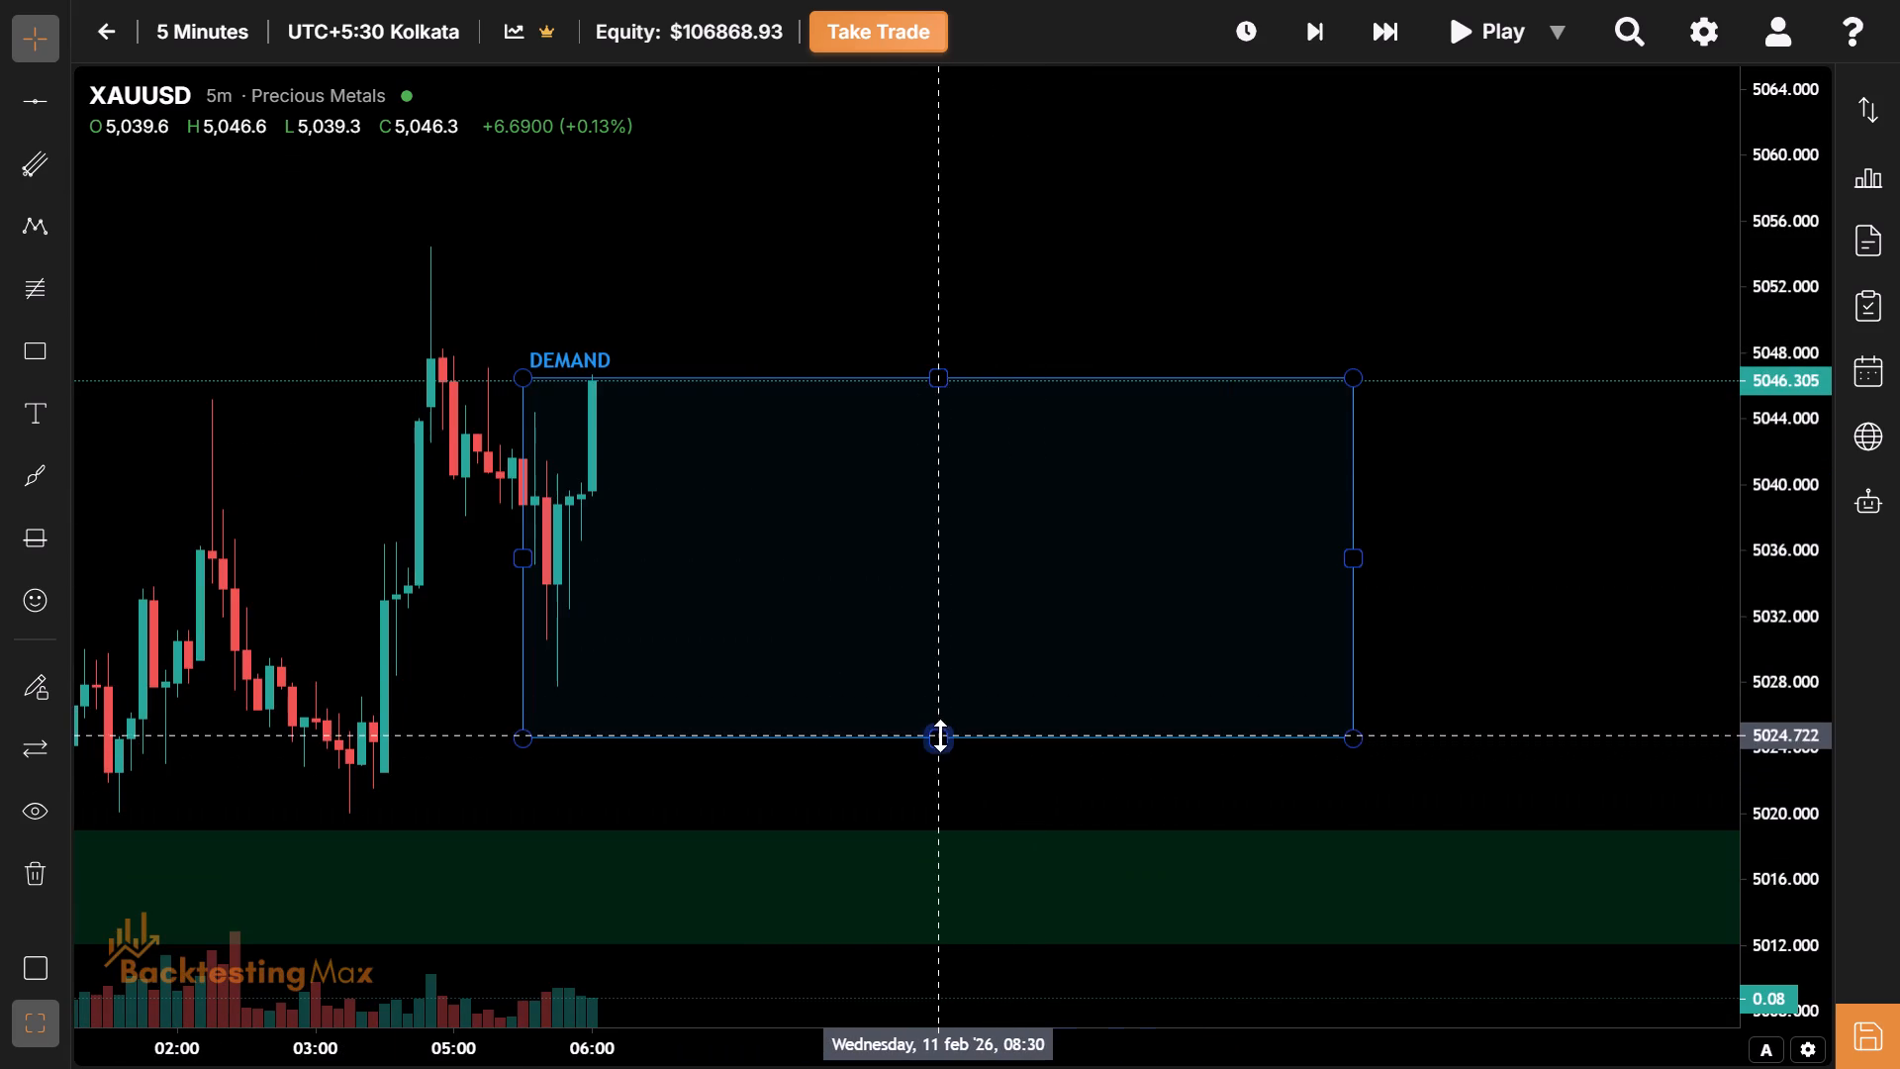
drag(940, 735, 1275, 683)
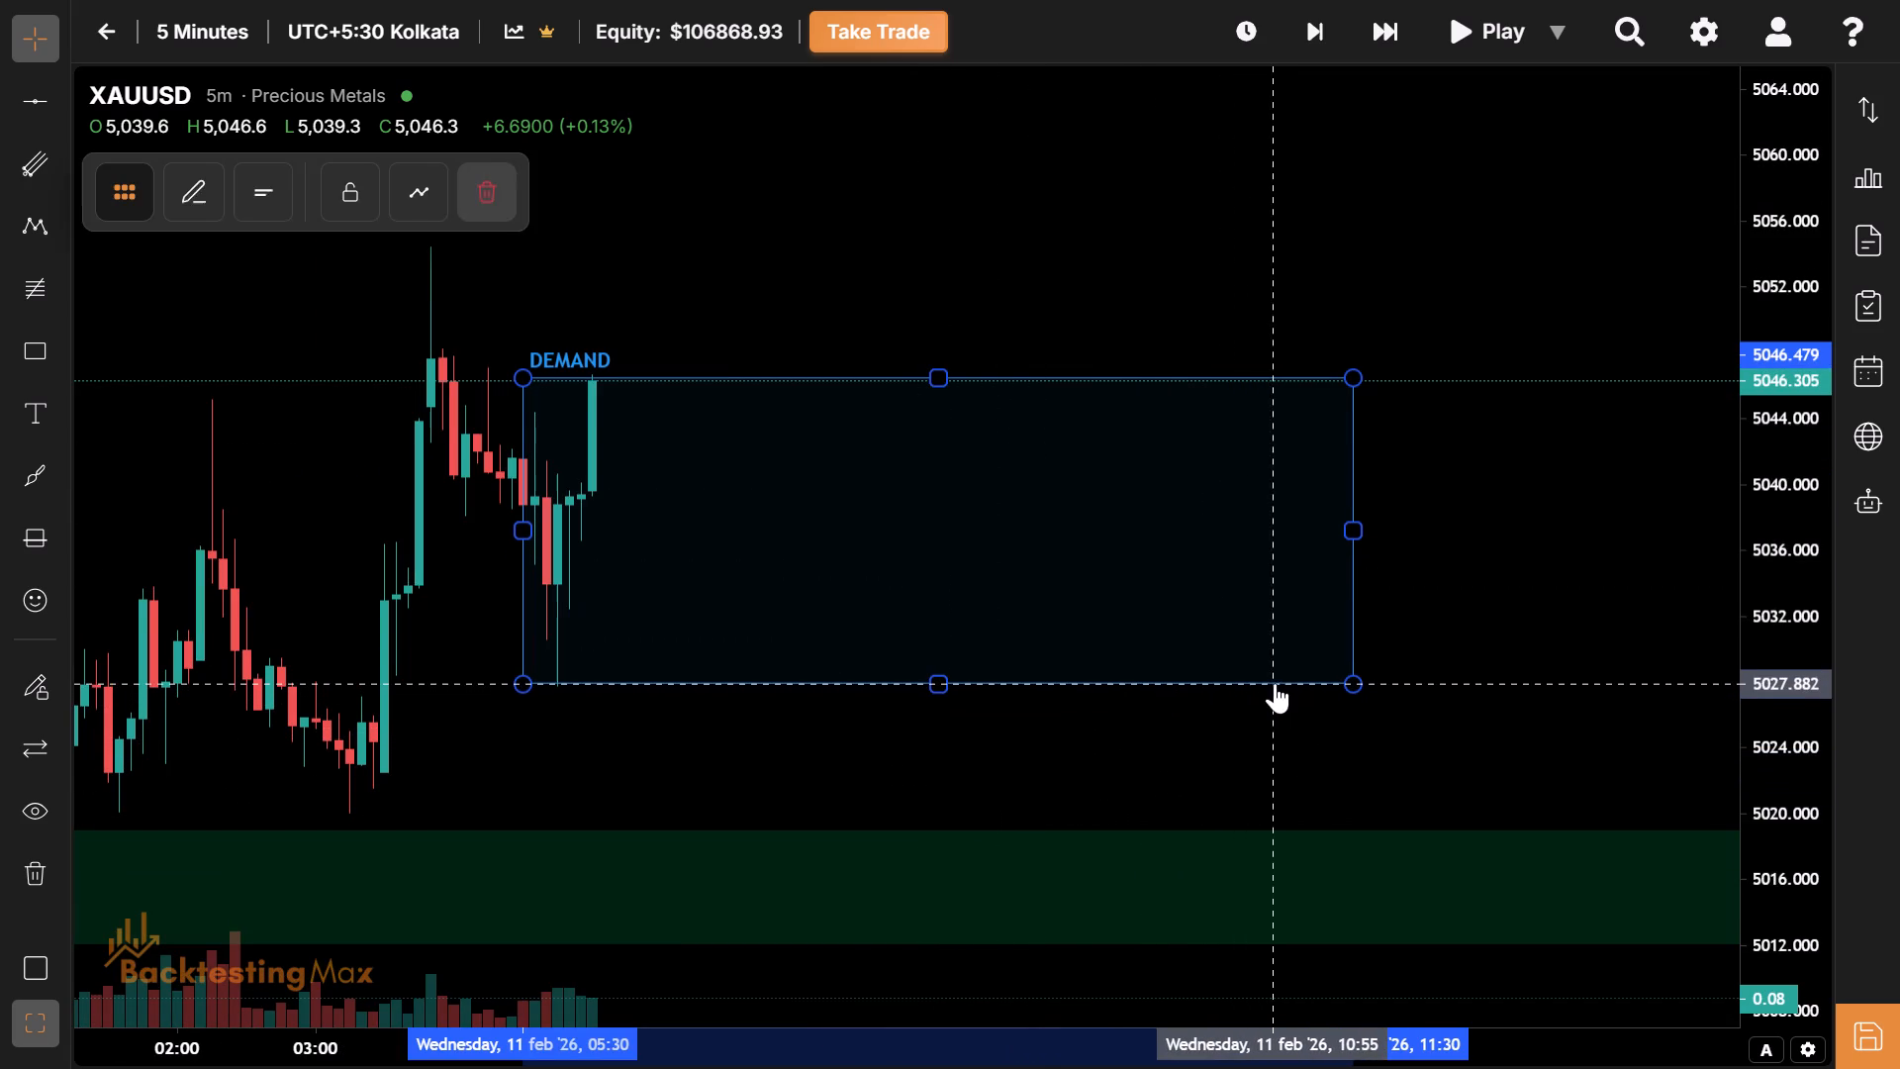
Examine the overnight price action between the closed short trade and the new Asian session box.
drag(898, 625, 1514, 605)
drag(886, 630, 1421, 712)
drag(1148, 628, 1217, 664)
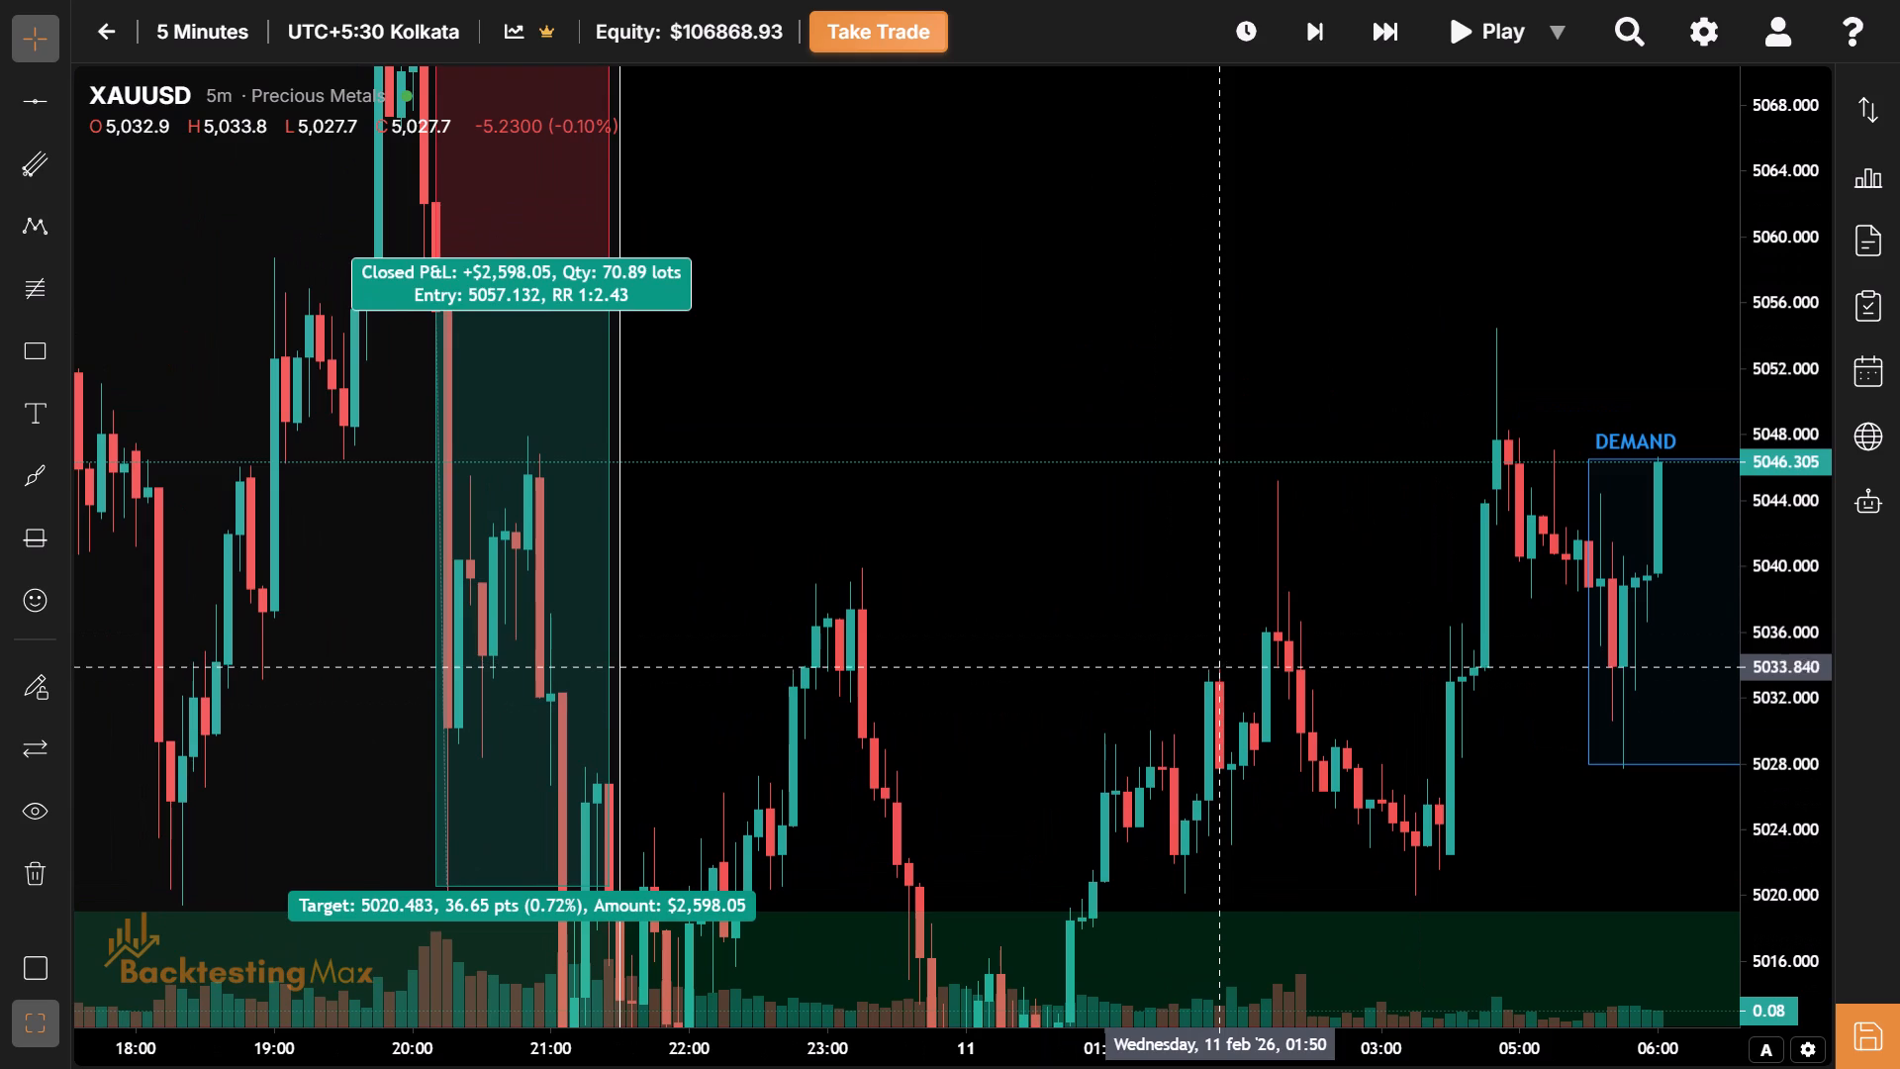
drag(1387, 749, 1215, 623)
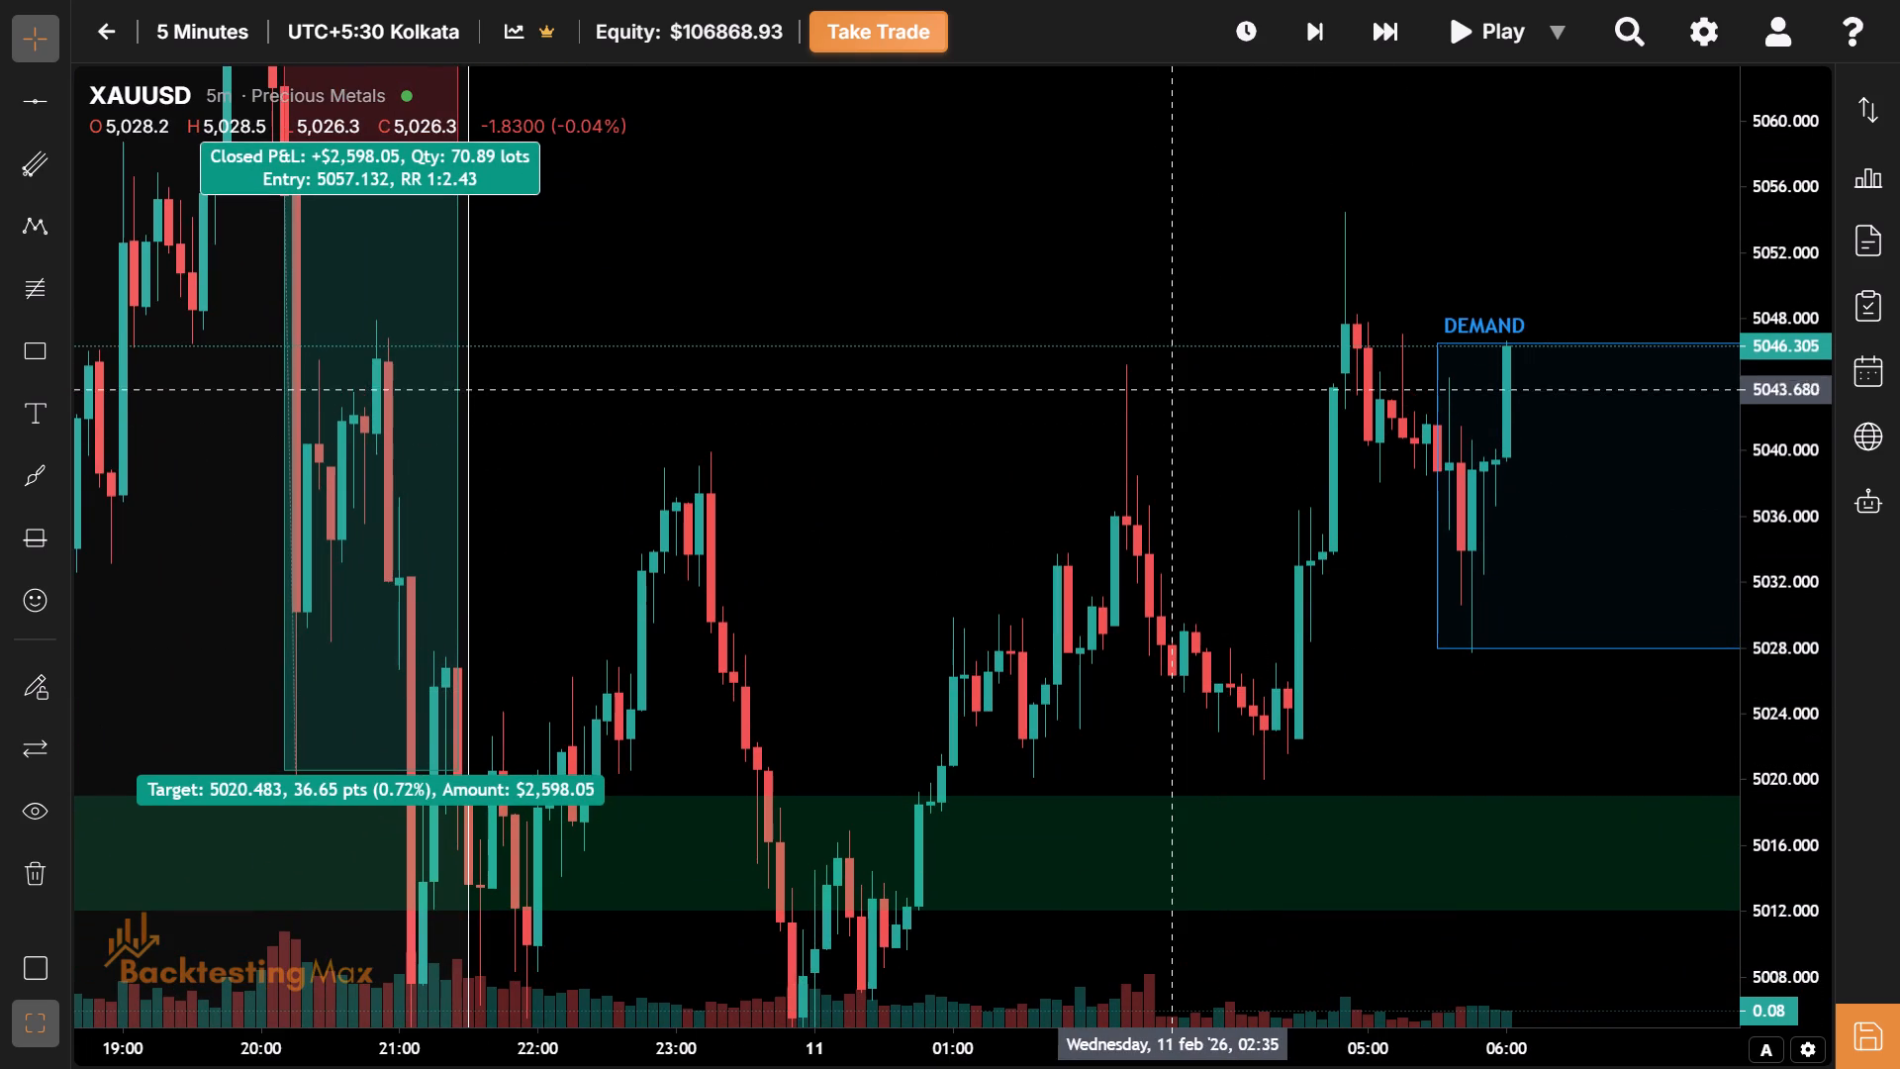
drag(1174, 368, 1257, 461)
drag(1257, 461, 1479, 459)
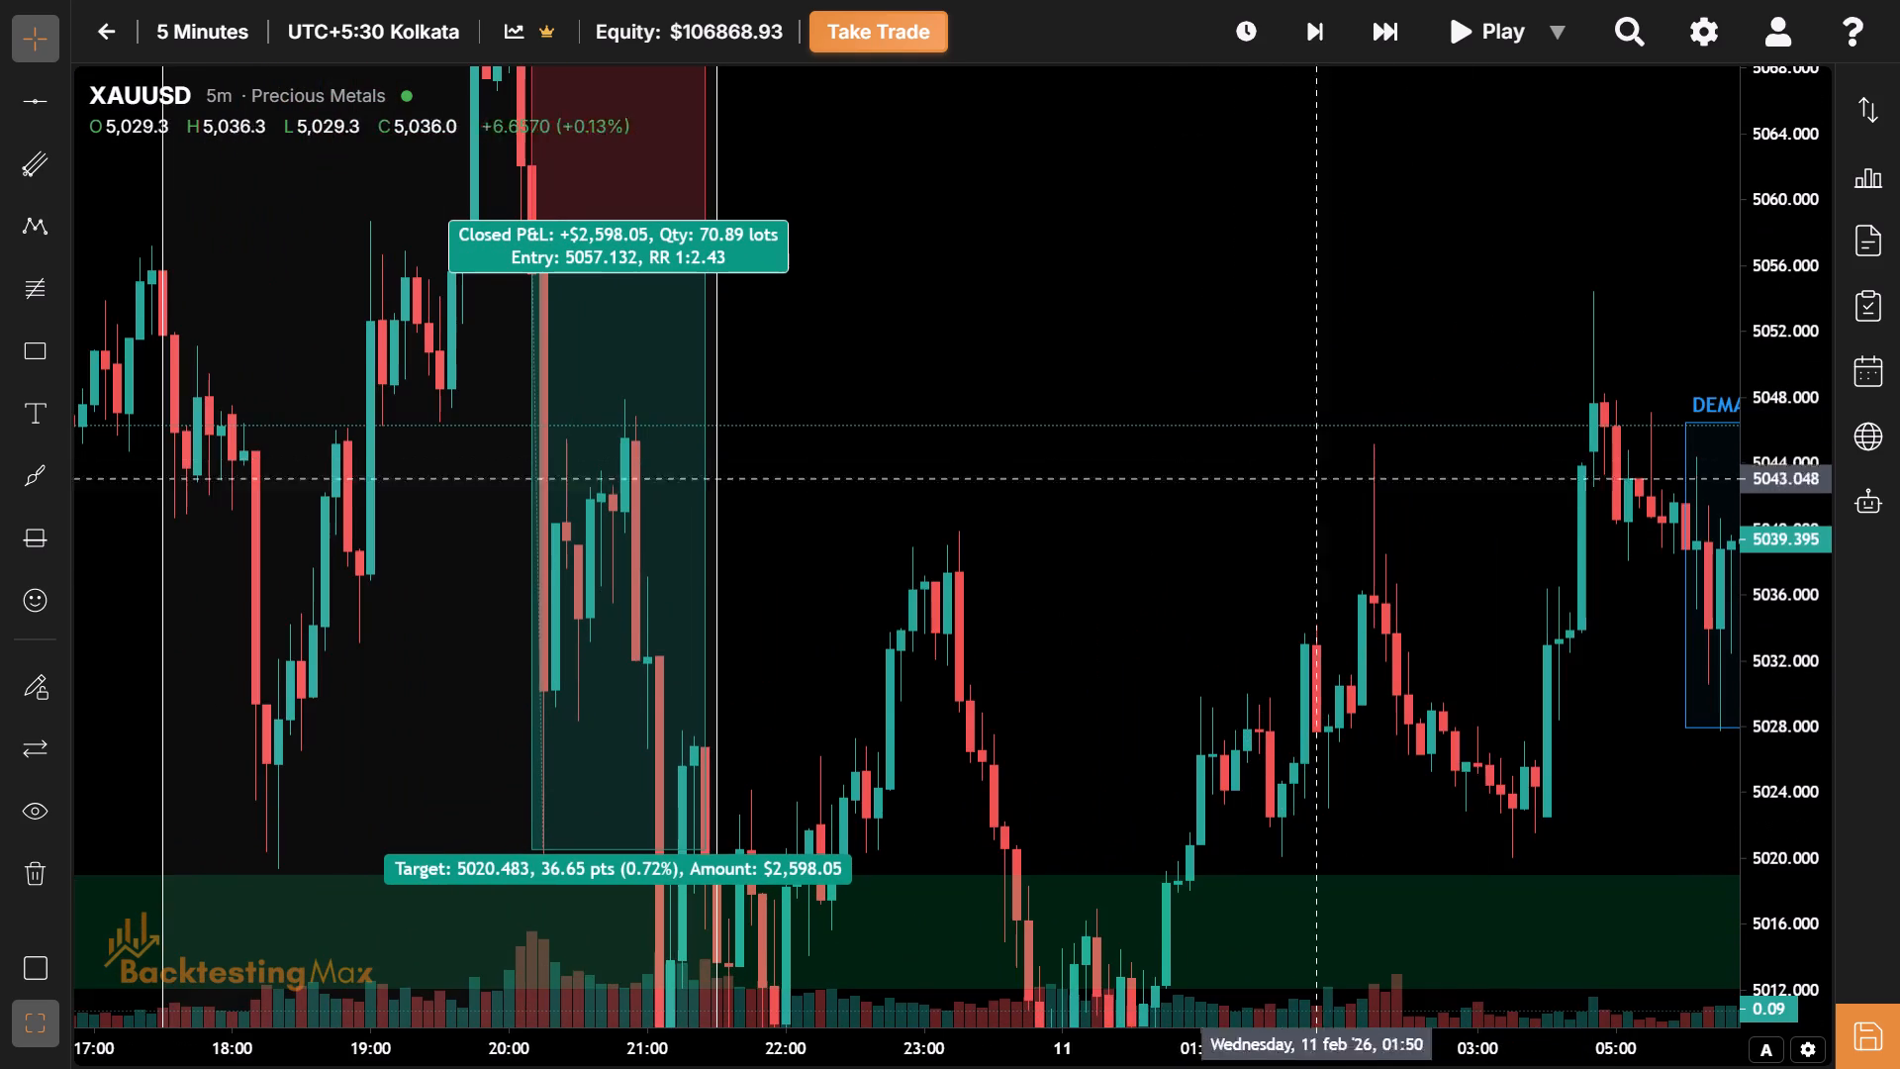
drag(1167, 501, 1156, 600)
drag(1156, 600, 1171, 590)
drag(1171, 590, 1176, 639)
drag(1176, 639, 1197, 547)
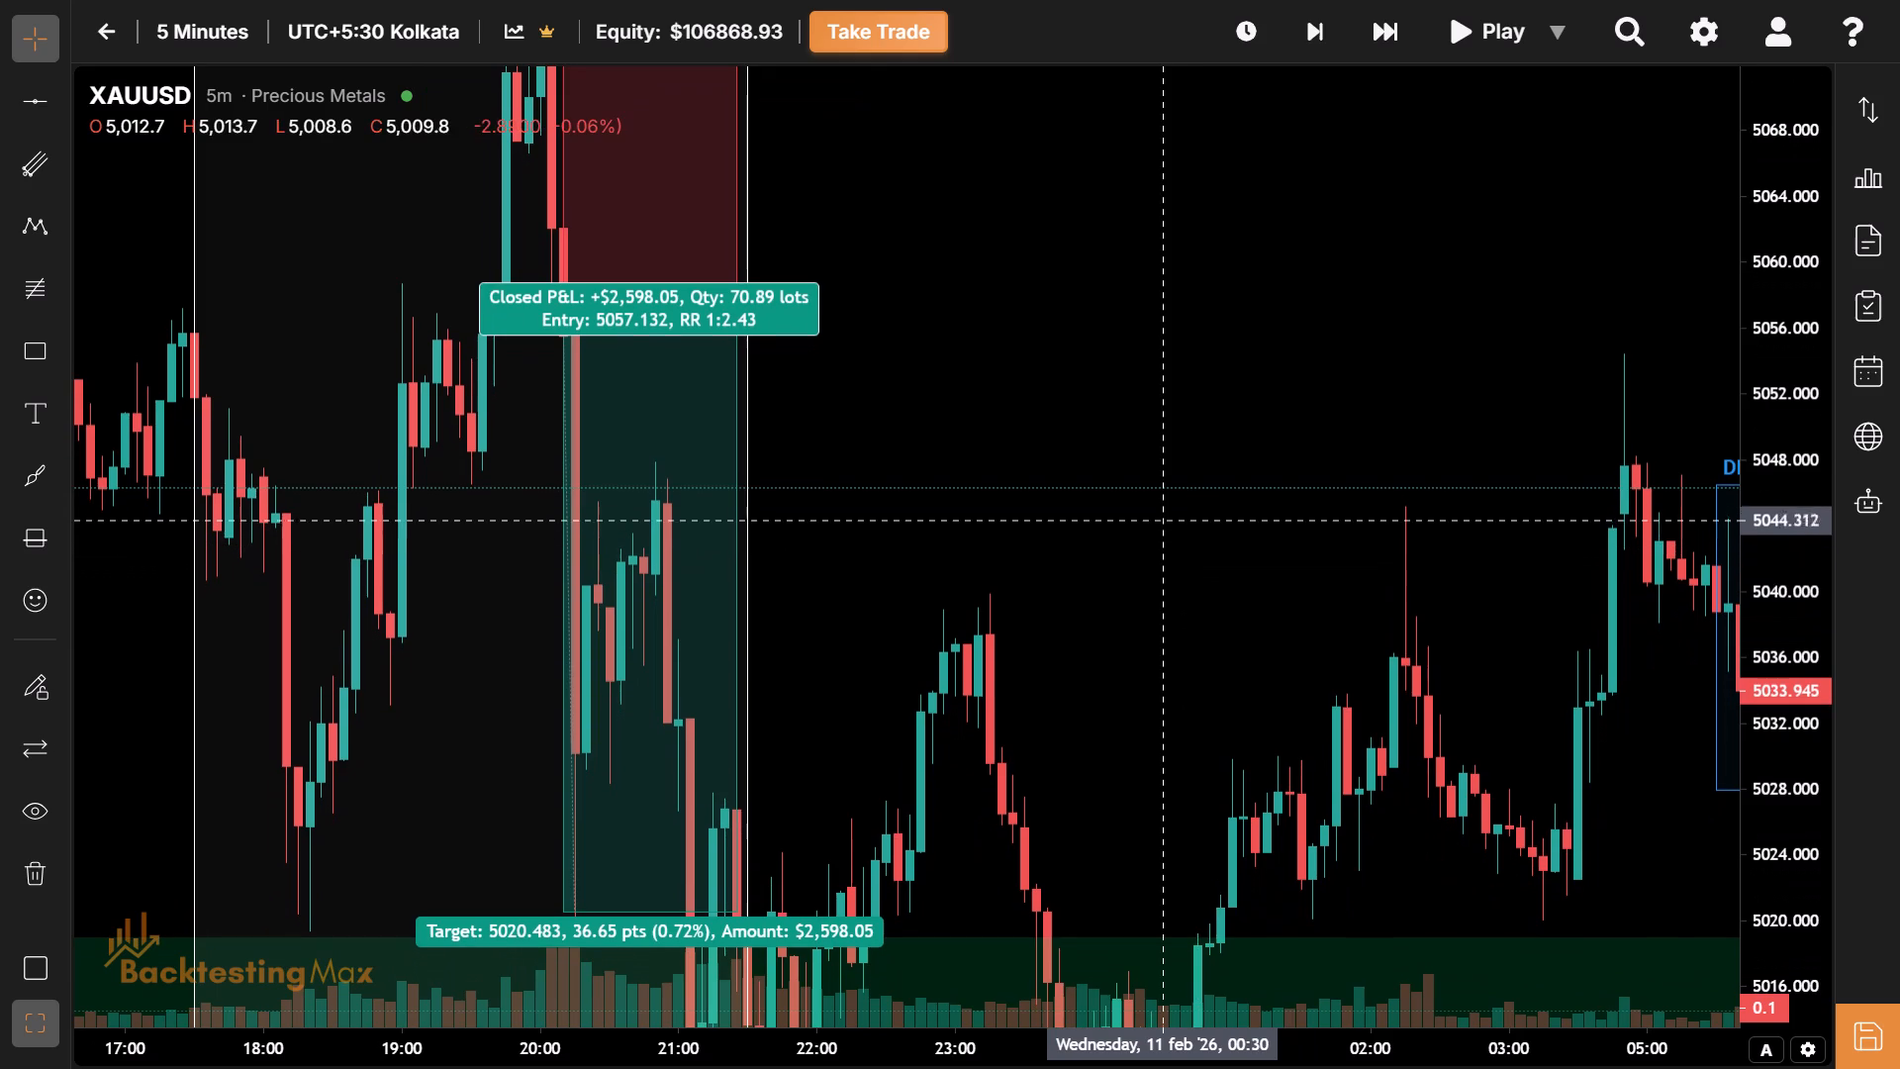
drag(1131, 740, 904, 584)
drag(1117, 609, 787, 642)
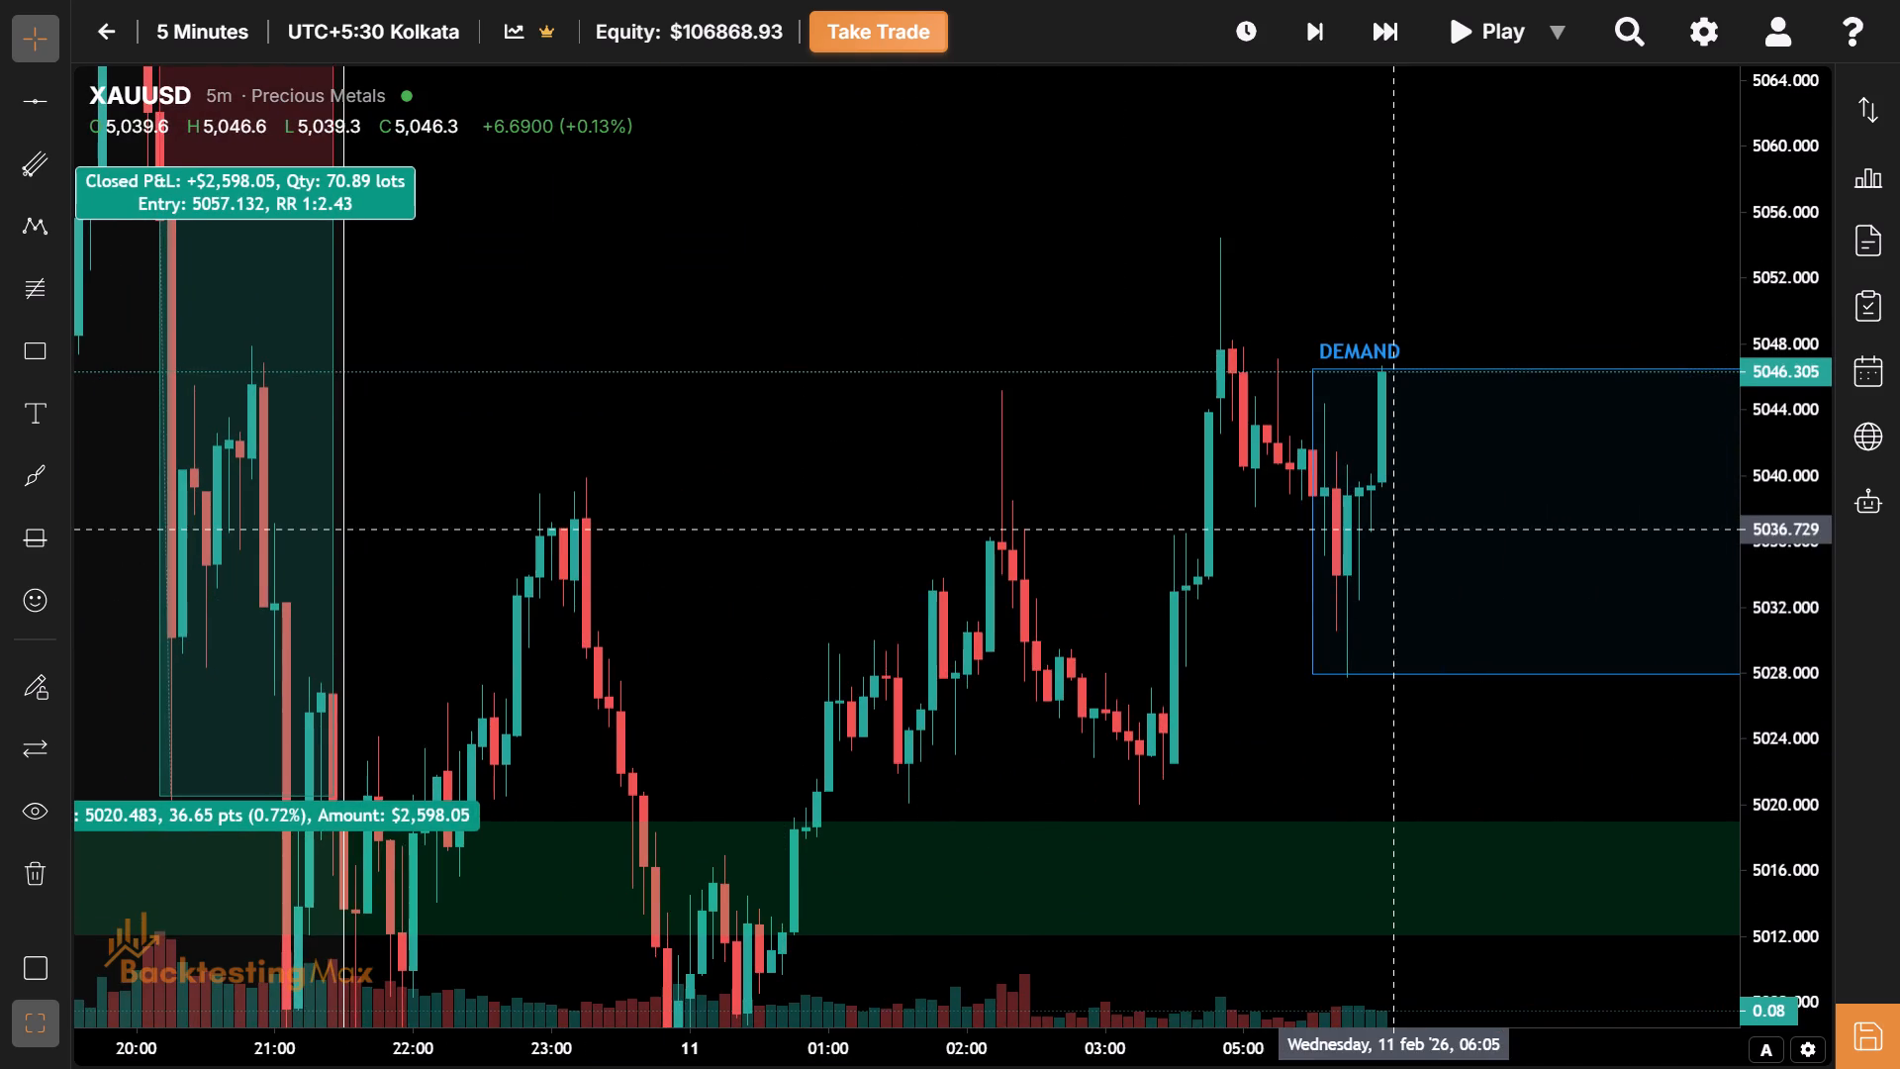
Advance the replay in 5-bar jumps from the 06:00 candle to the 11:15 candle on 11 February.
drag(1399, 529, 1176, 632)
drag(1521, 547, 1181, 711)
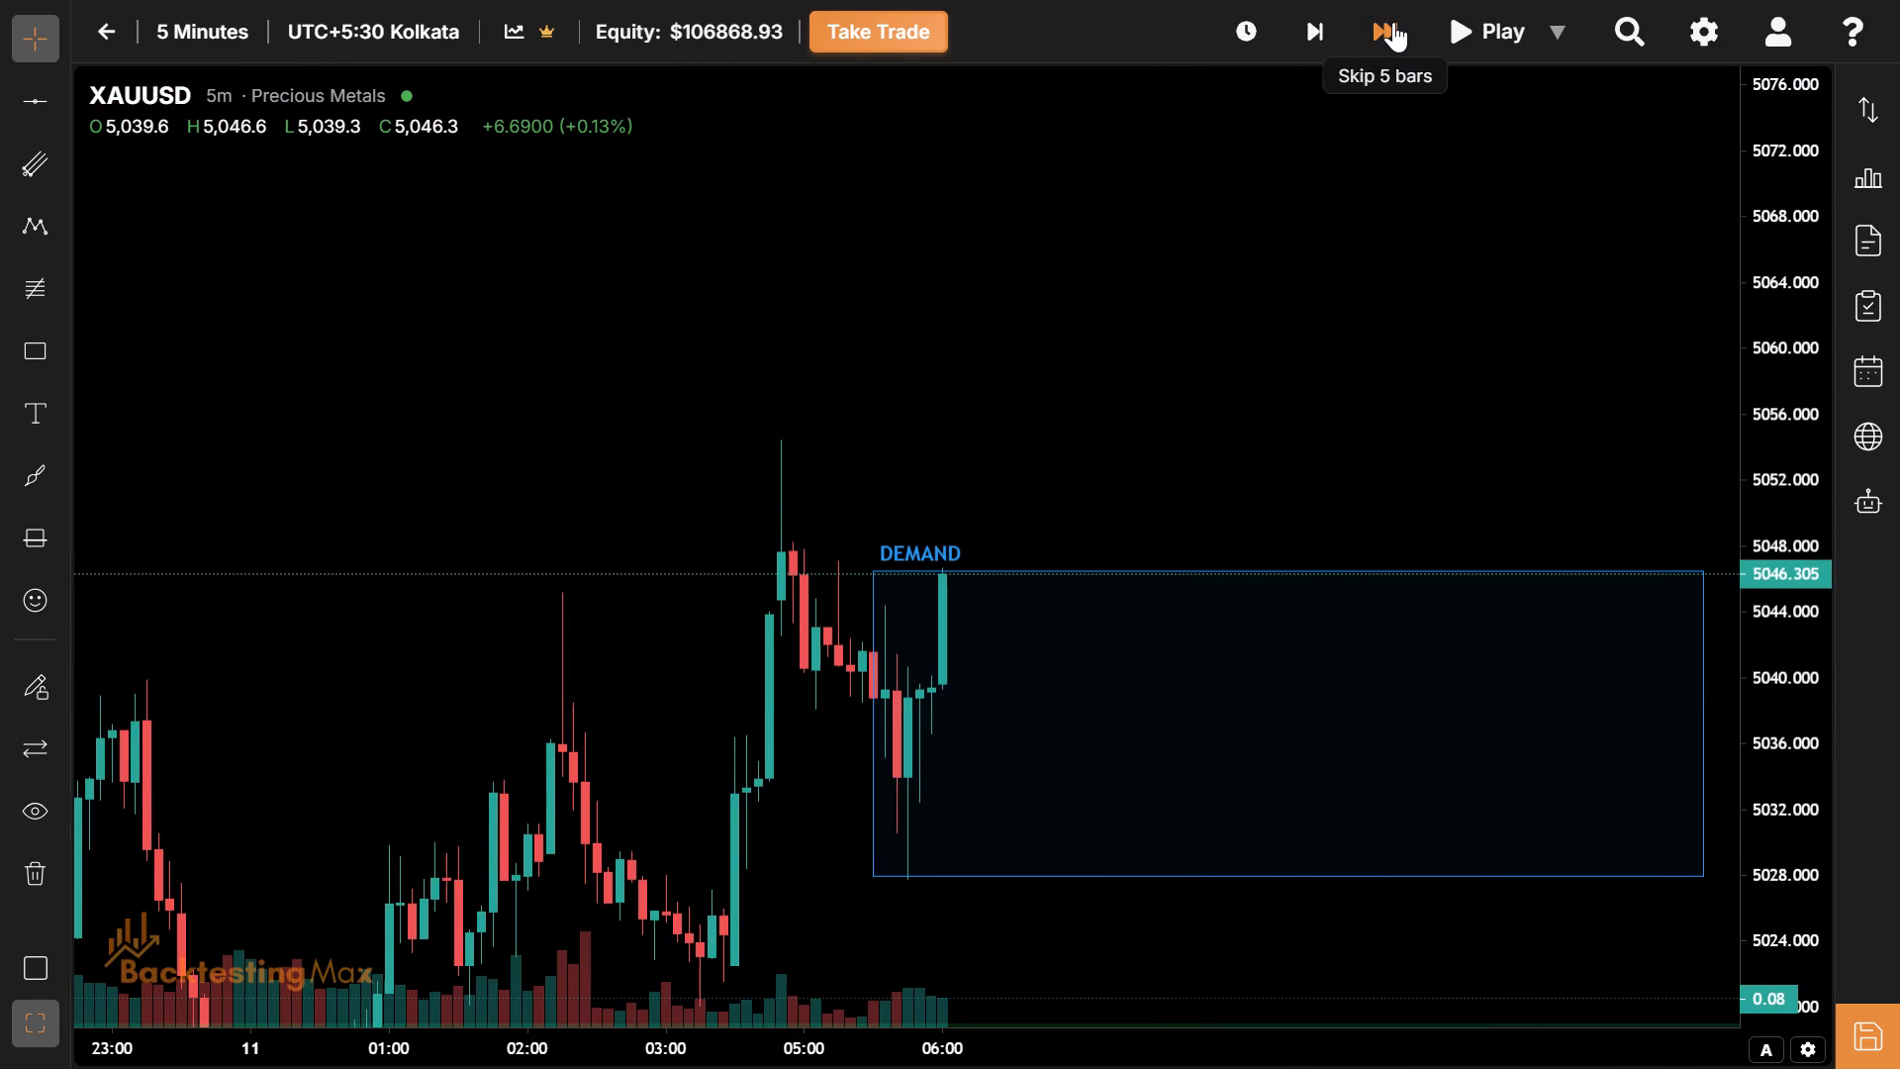
click(1393, 22)
click(1393, 22)
triple_click(1393, 22)
triple_click(1393, 22)
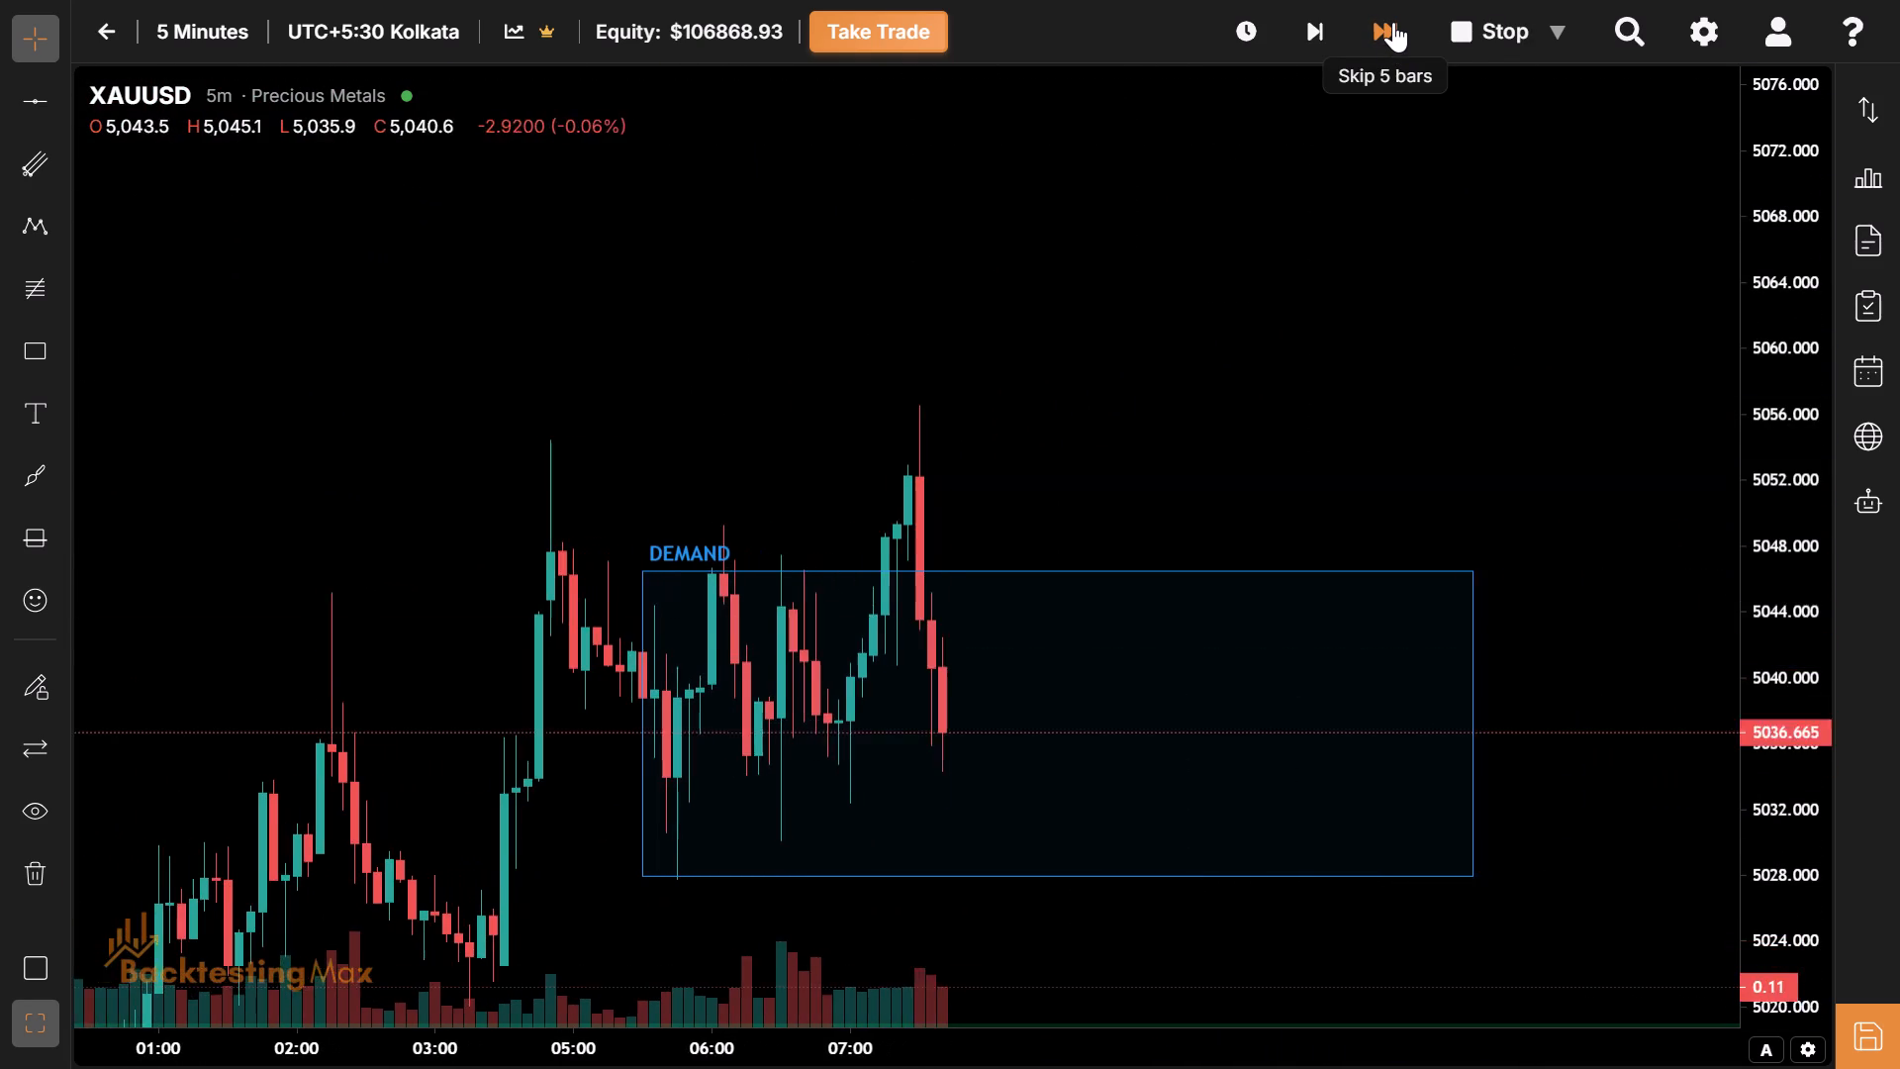
triple_click(1393, 22)
triple_click(1393, 22)
triple_click(1393, 22)
triple_click(1393, 22)
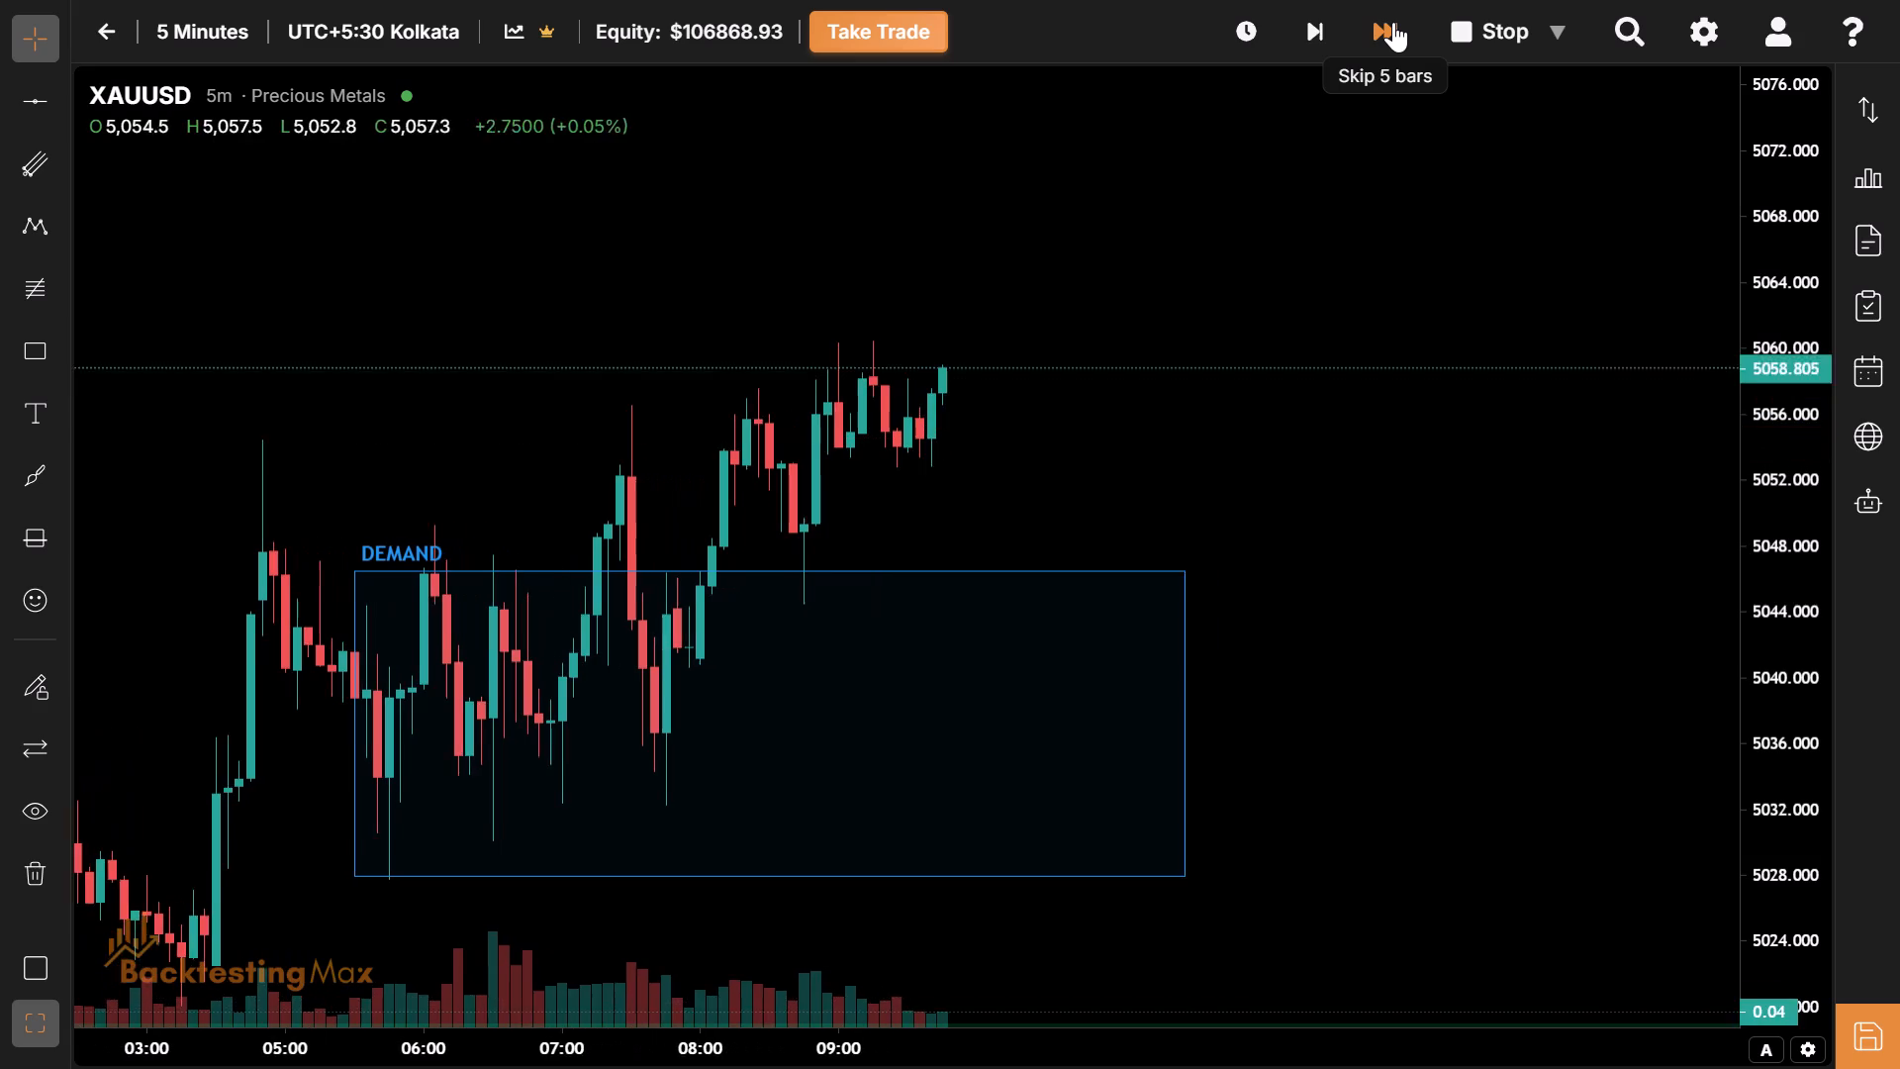
triple_click(1393, 22)
triple_click(1393, 22)
click(1393, 22)
Raise the Asian session box's upper edge to the session high at about 5063.63 and check its lower edge against the low.
drag(1393, 22, 839, 292)
drag(839, 292, 1133, 400)
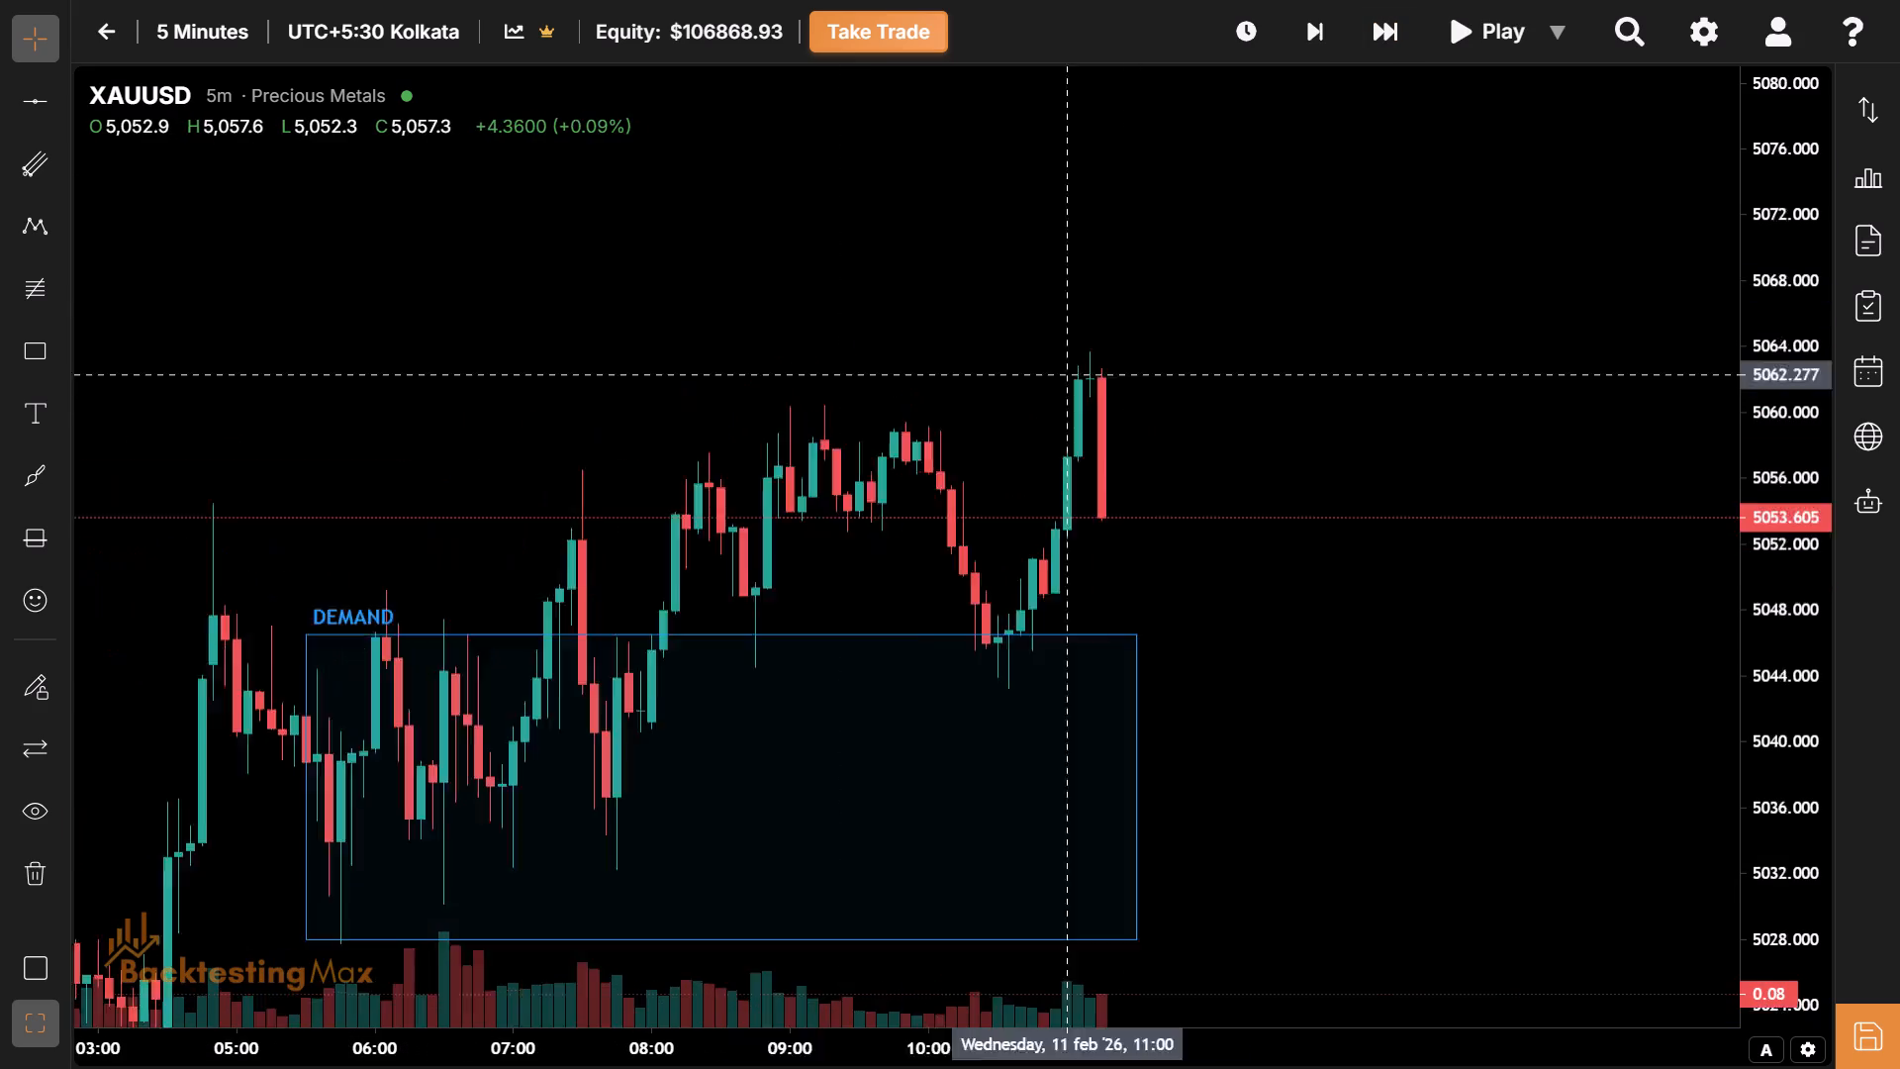
drag(1133, 400, 1342, 502)
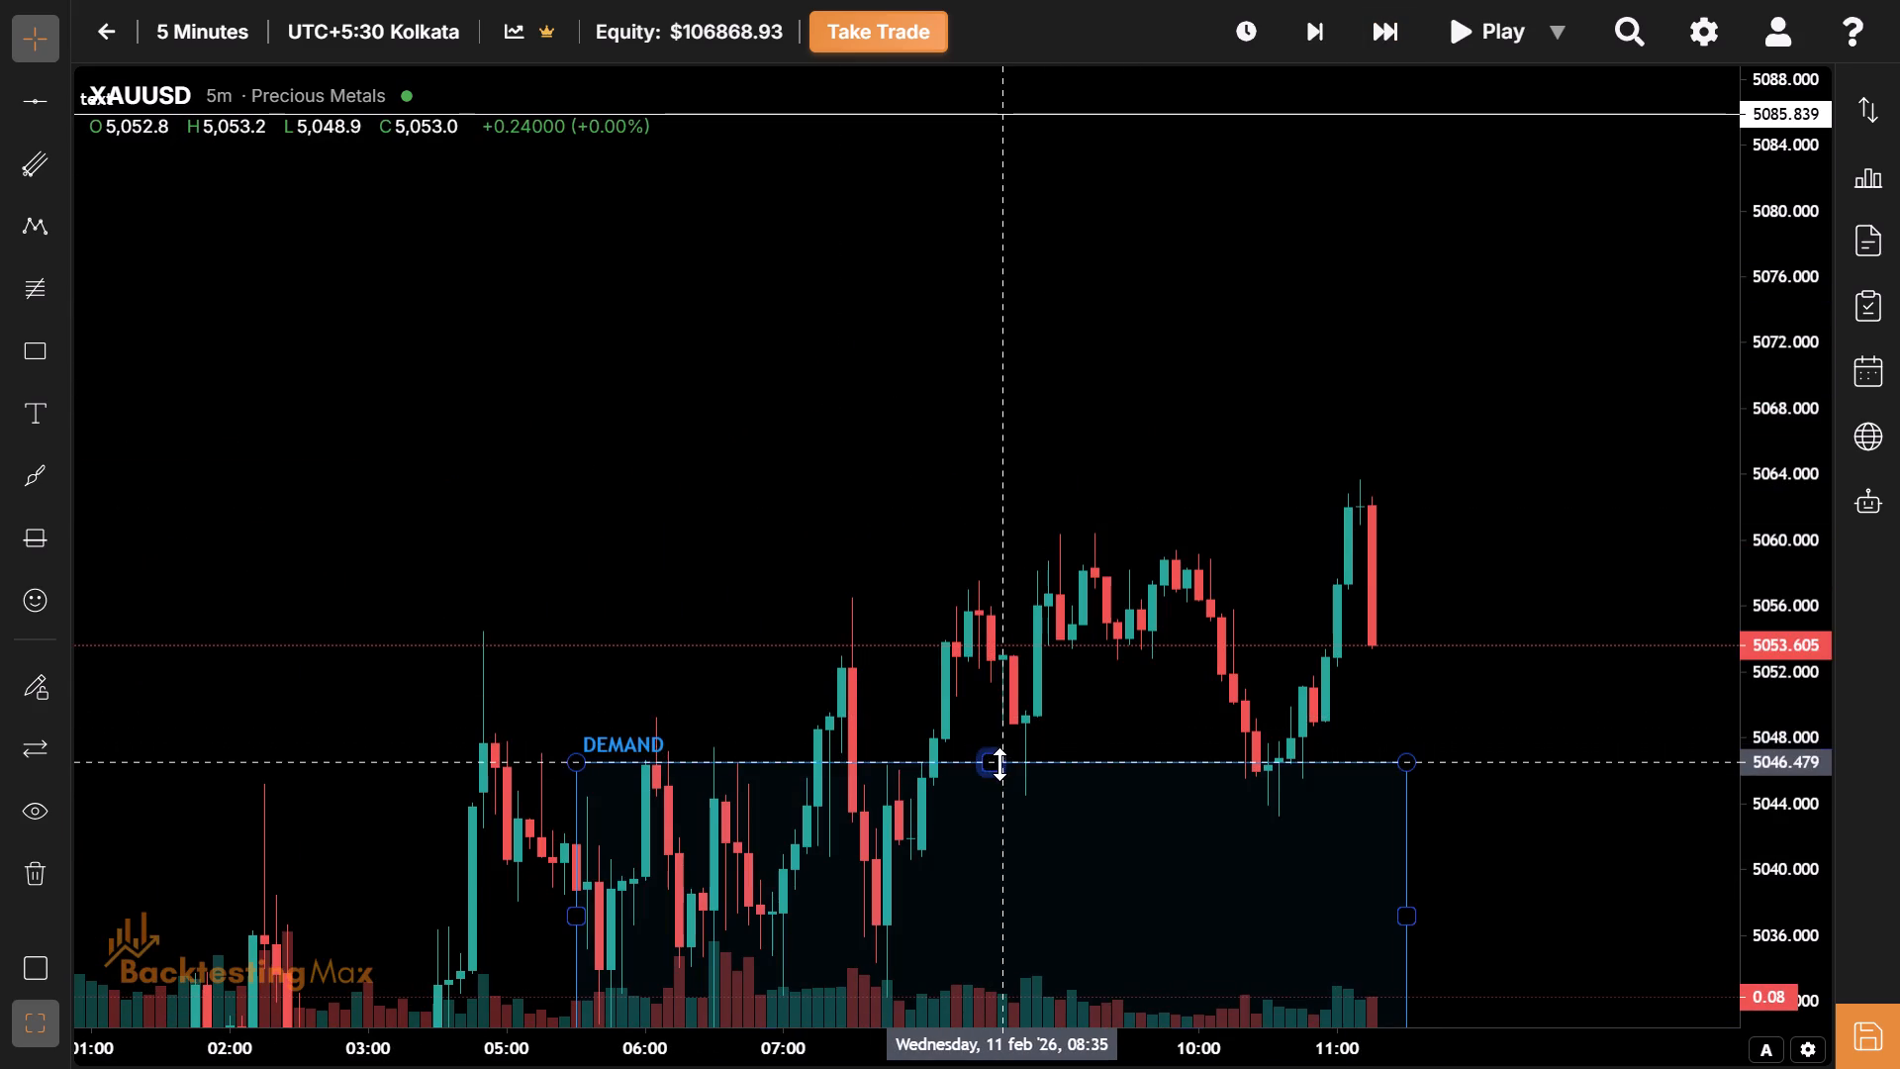
drag(999, 764, 944, 480)
drag(950, 810, 917, 441)
drag(967, 727, 970, 732)
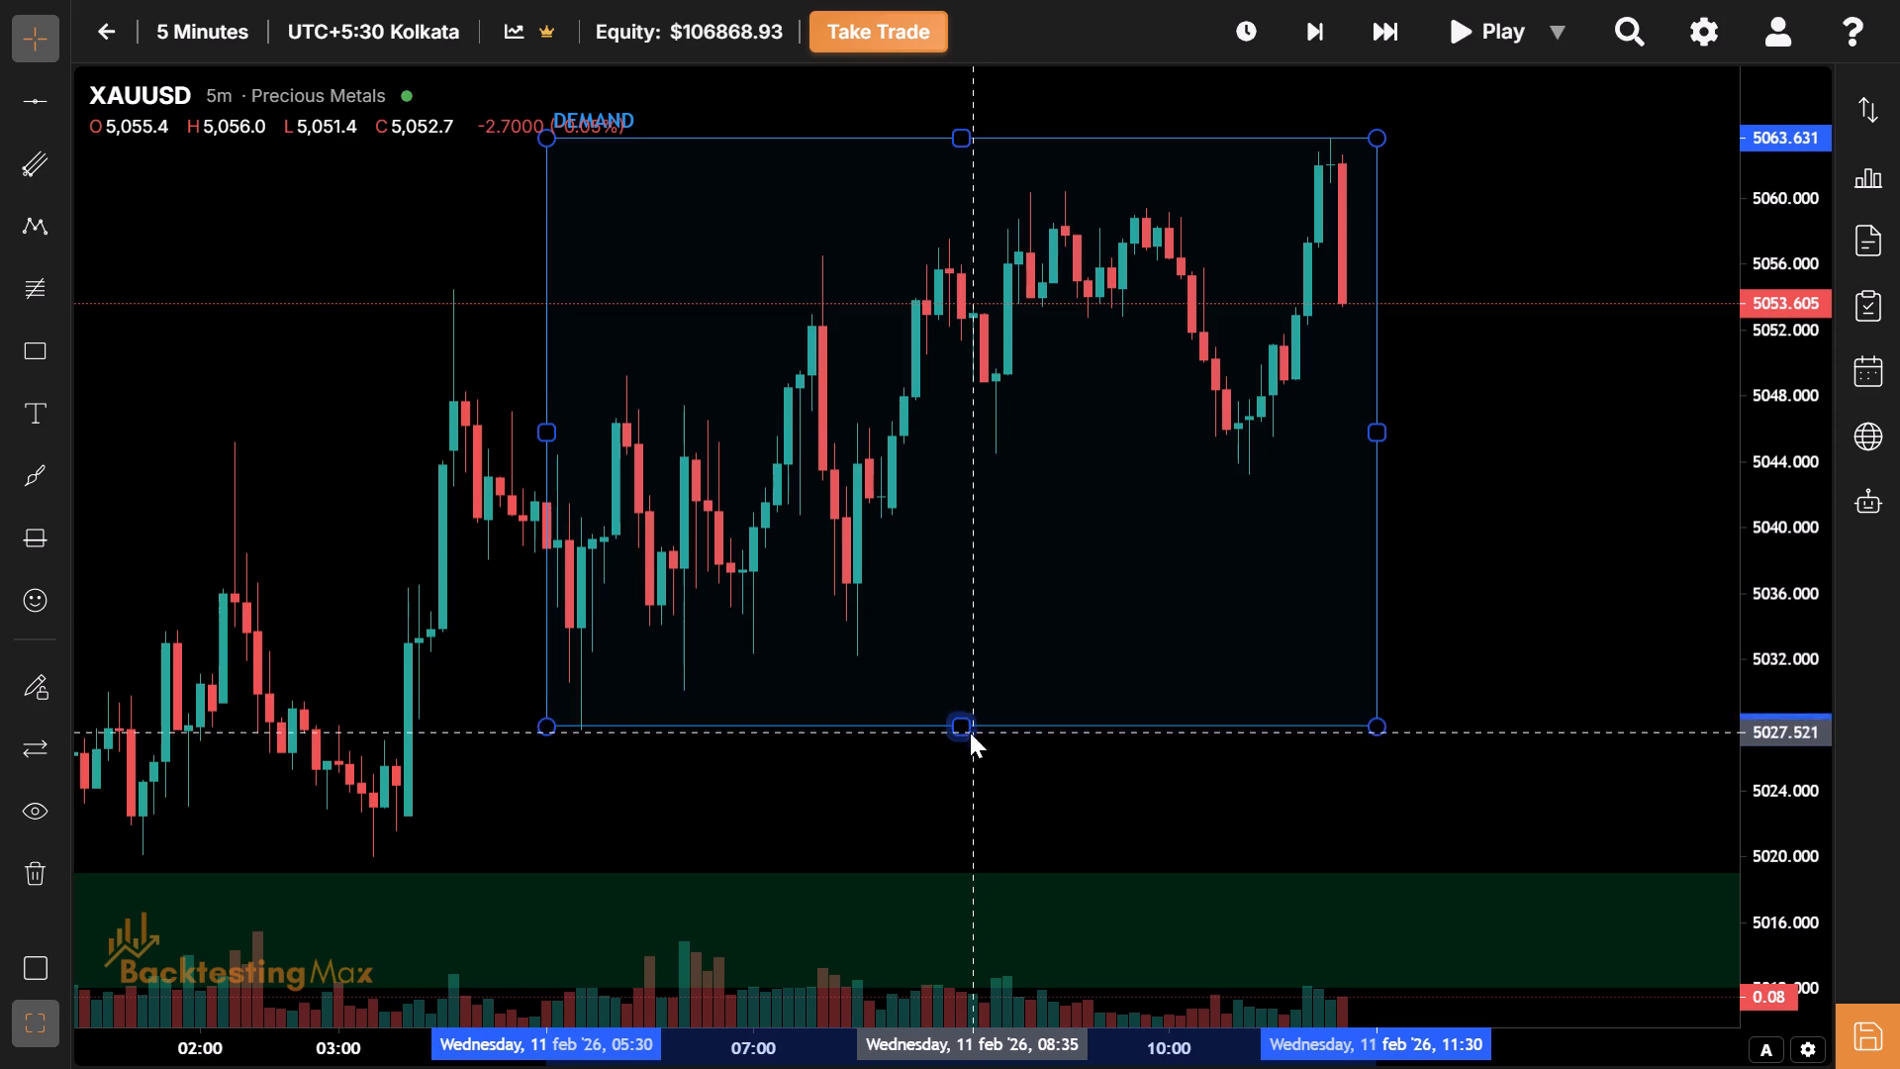
drag(970, 732, 977, 729)
Advance the replay three single bars to the 11:30 candle at the end of the Asian session box.
drag(963, 511, 941, 625)
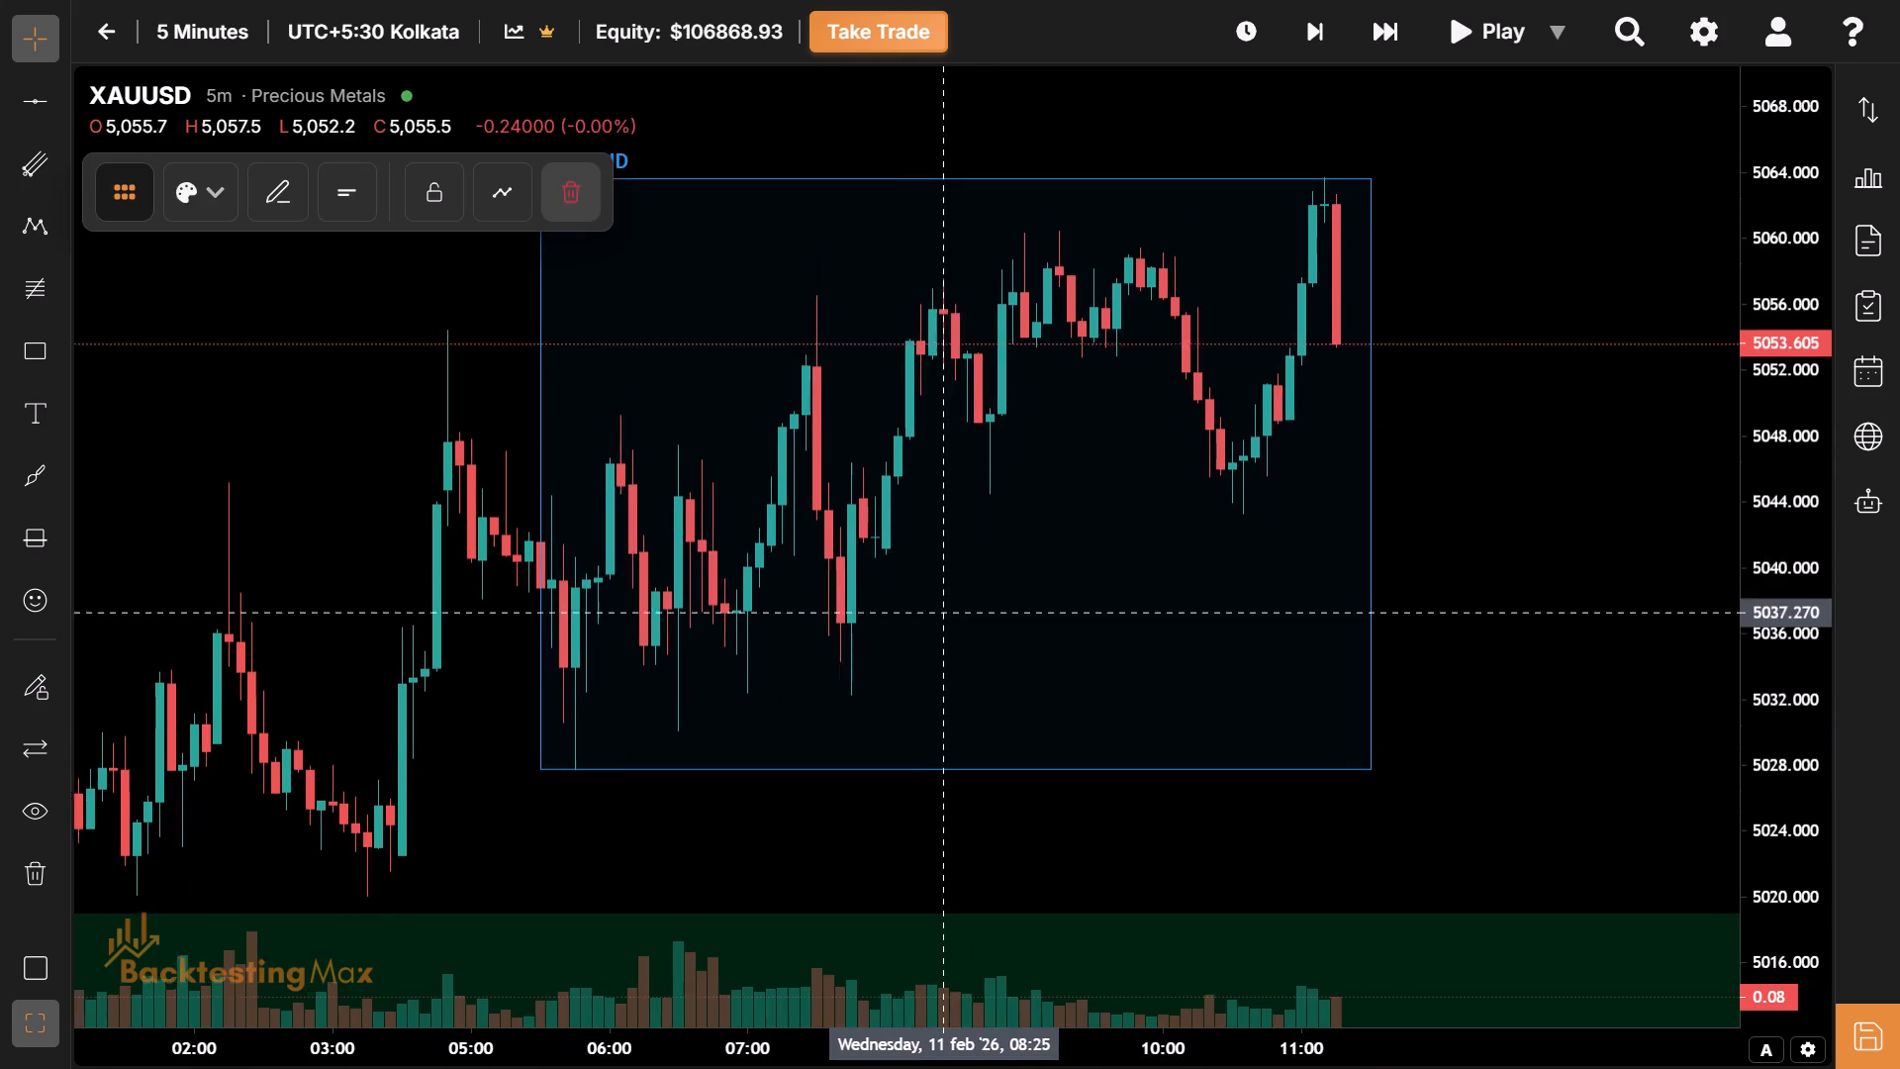
drag(941, 625, 935, 659)
click(1324, 37)
click(1324, 37)
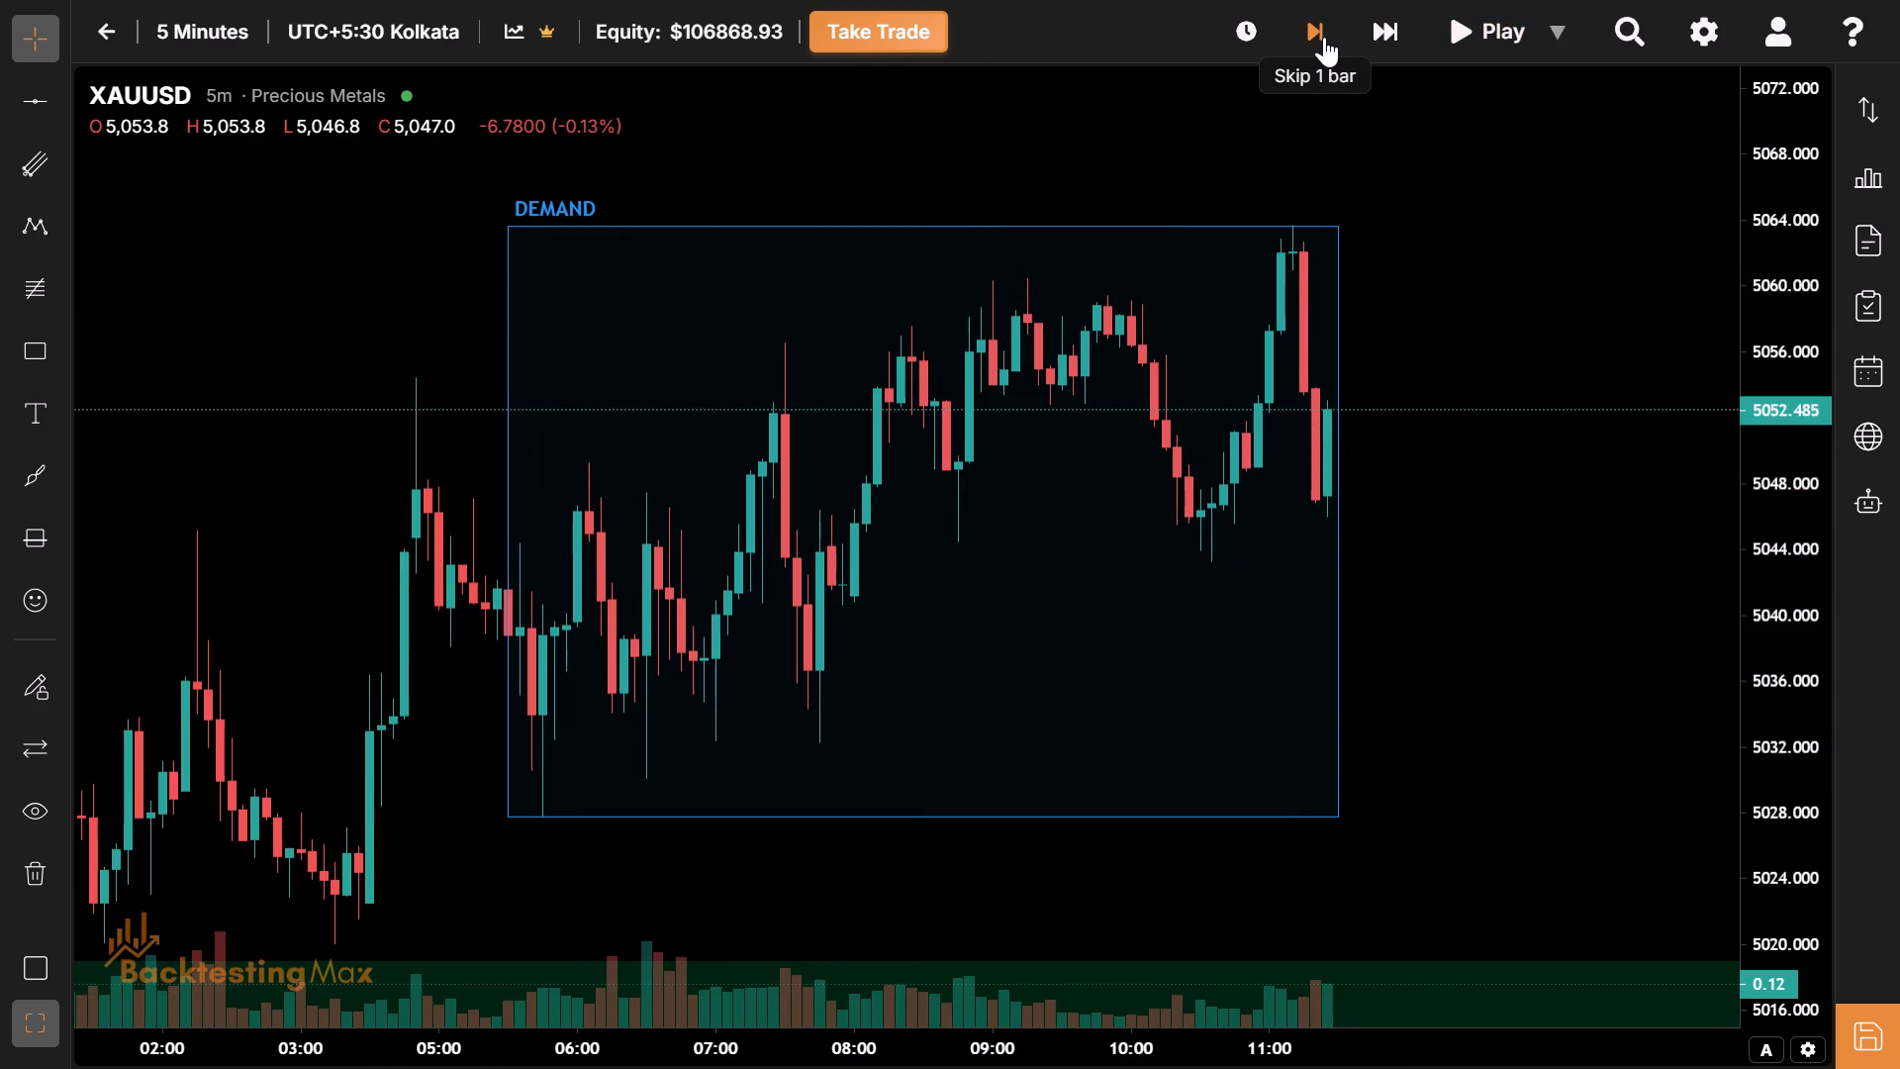
click(1324, 37)
Review the completed Asian session range against the preceding overnight move, the earlier short trade and the green demand zone.
drag(993, 727, 1413, 690)
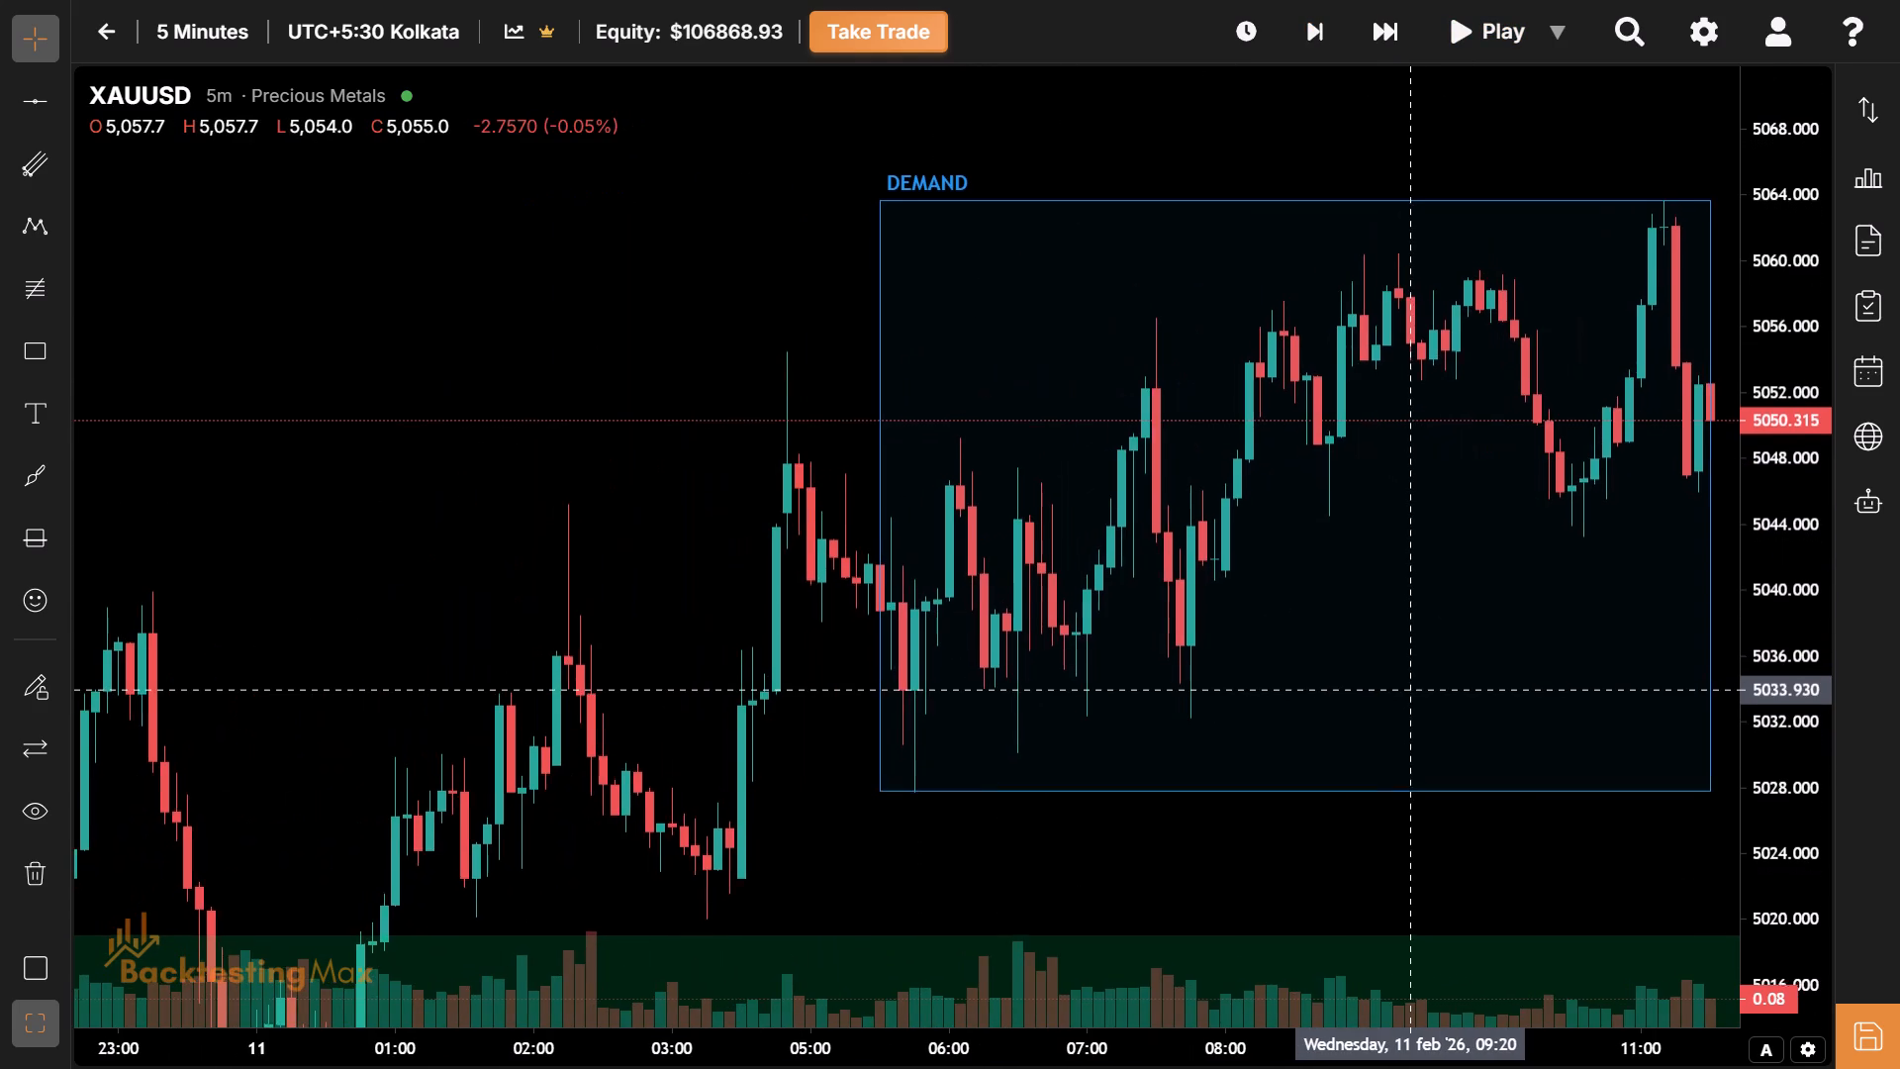
drag(1413, 690, 1410, 693)
drag(1410, 693, 1384, 703)
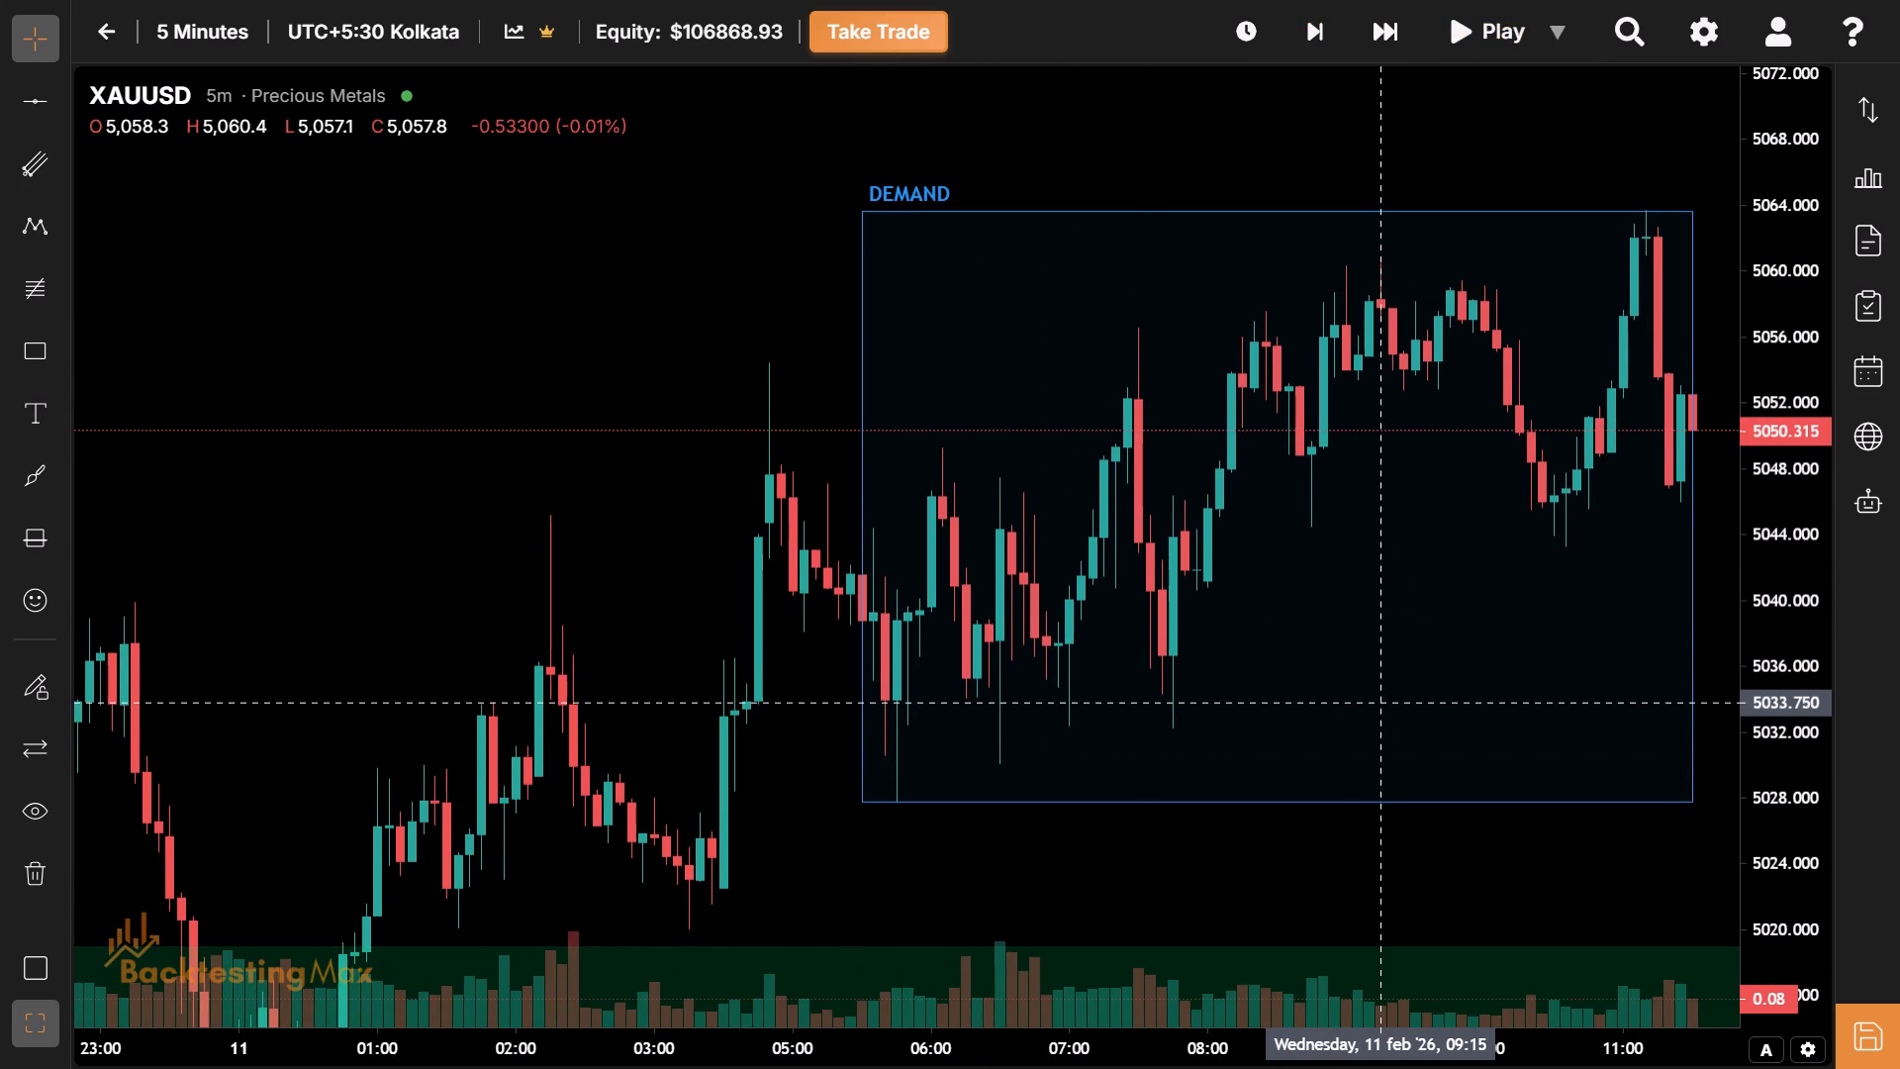
drag(1144, 625, 679, 661)
drag(910, 667, 905, 695)
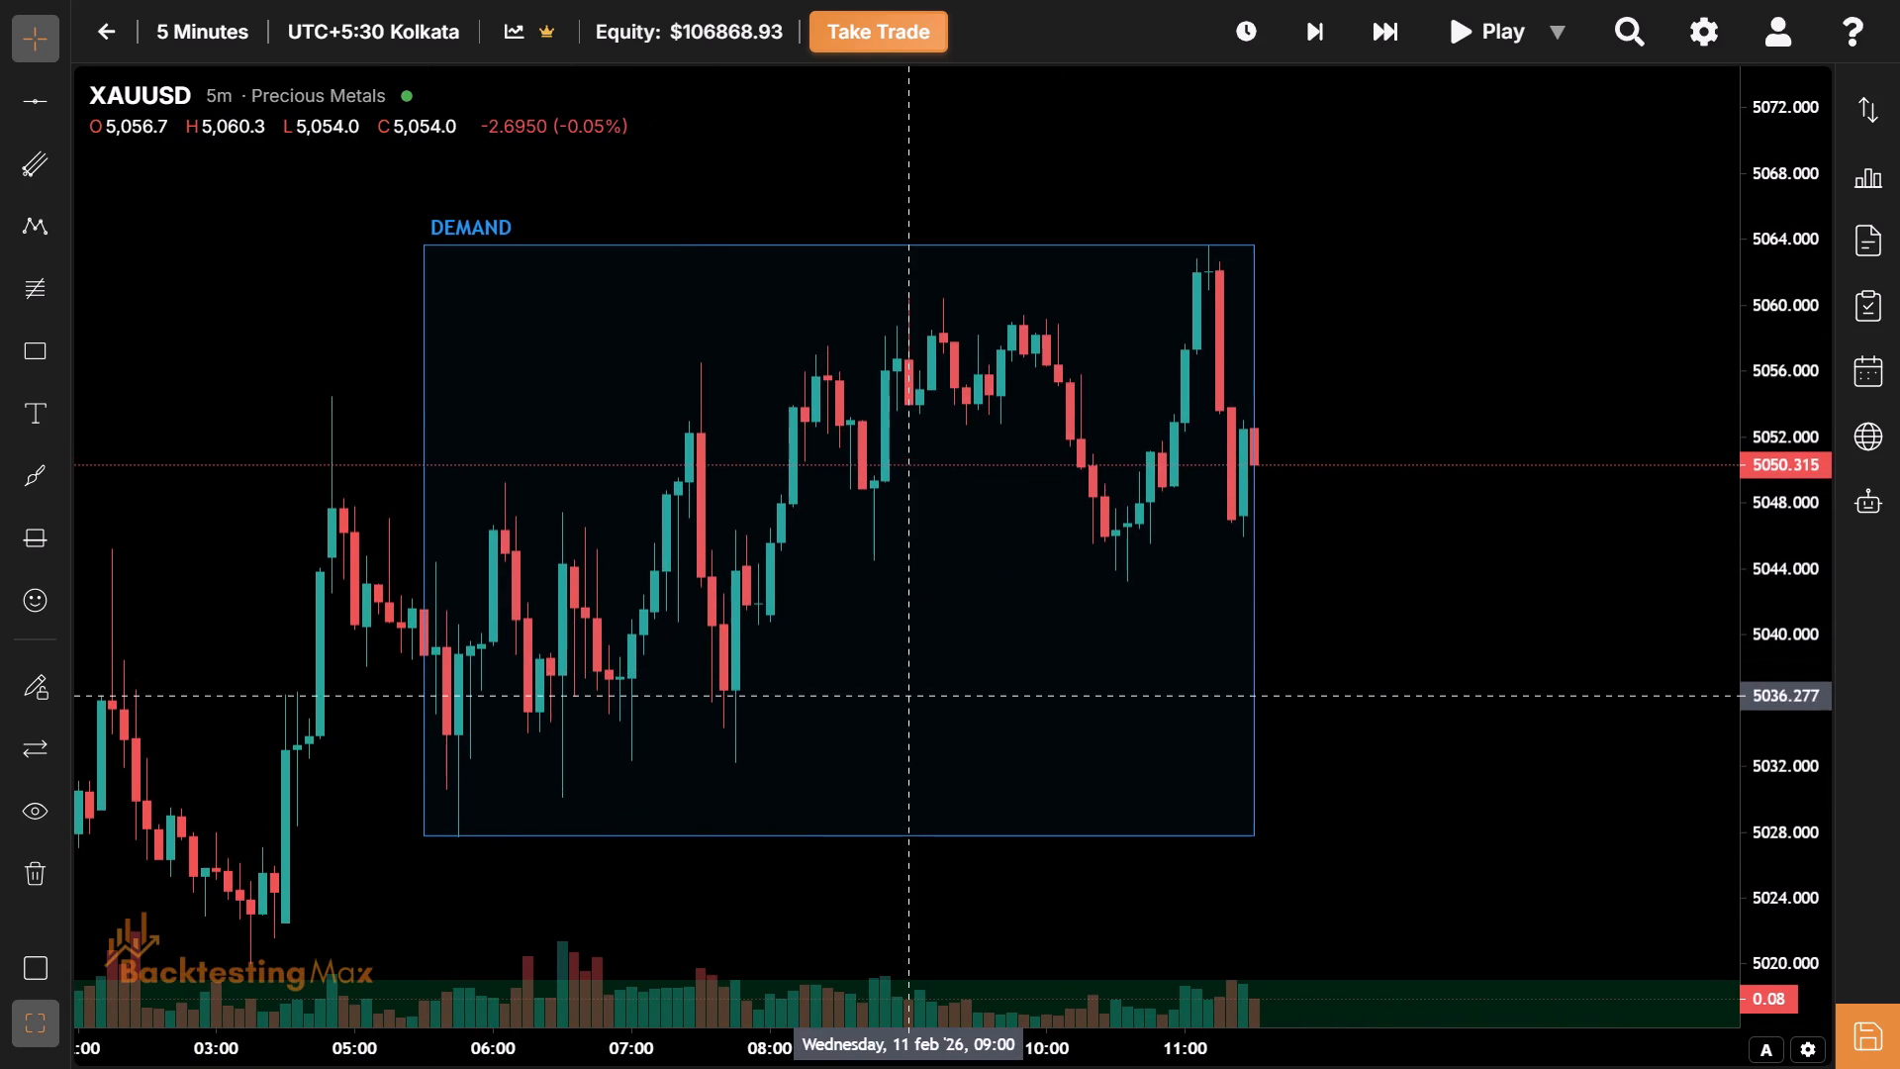
drag(905, 695, 1030, 769)
drag(1030, 769, 1195, 834)
drag(923, 835, 1607, 727)
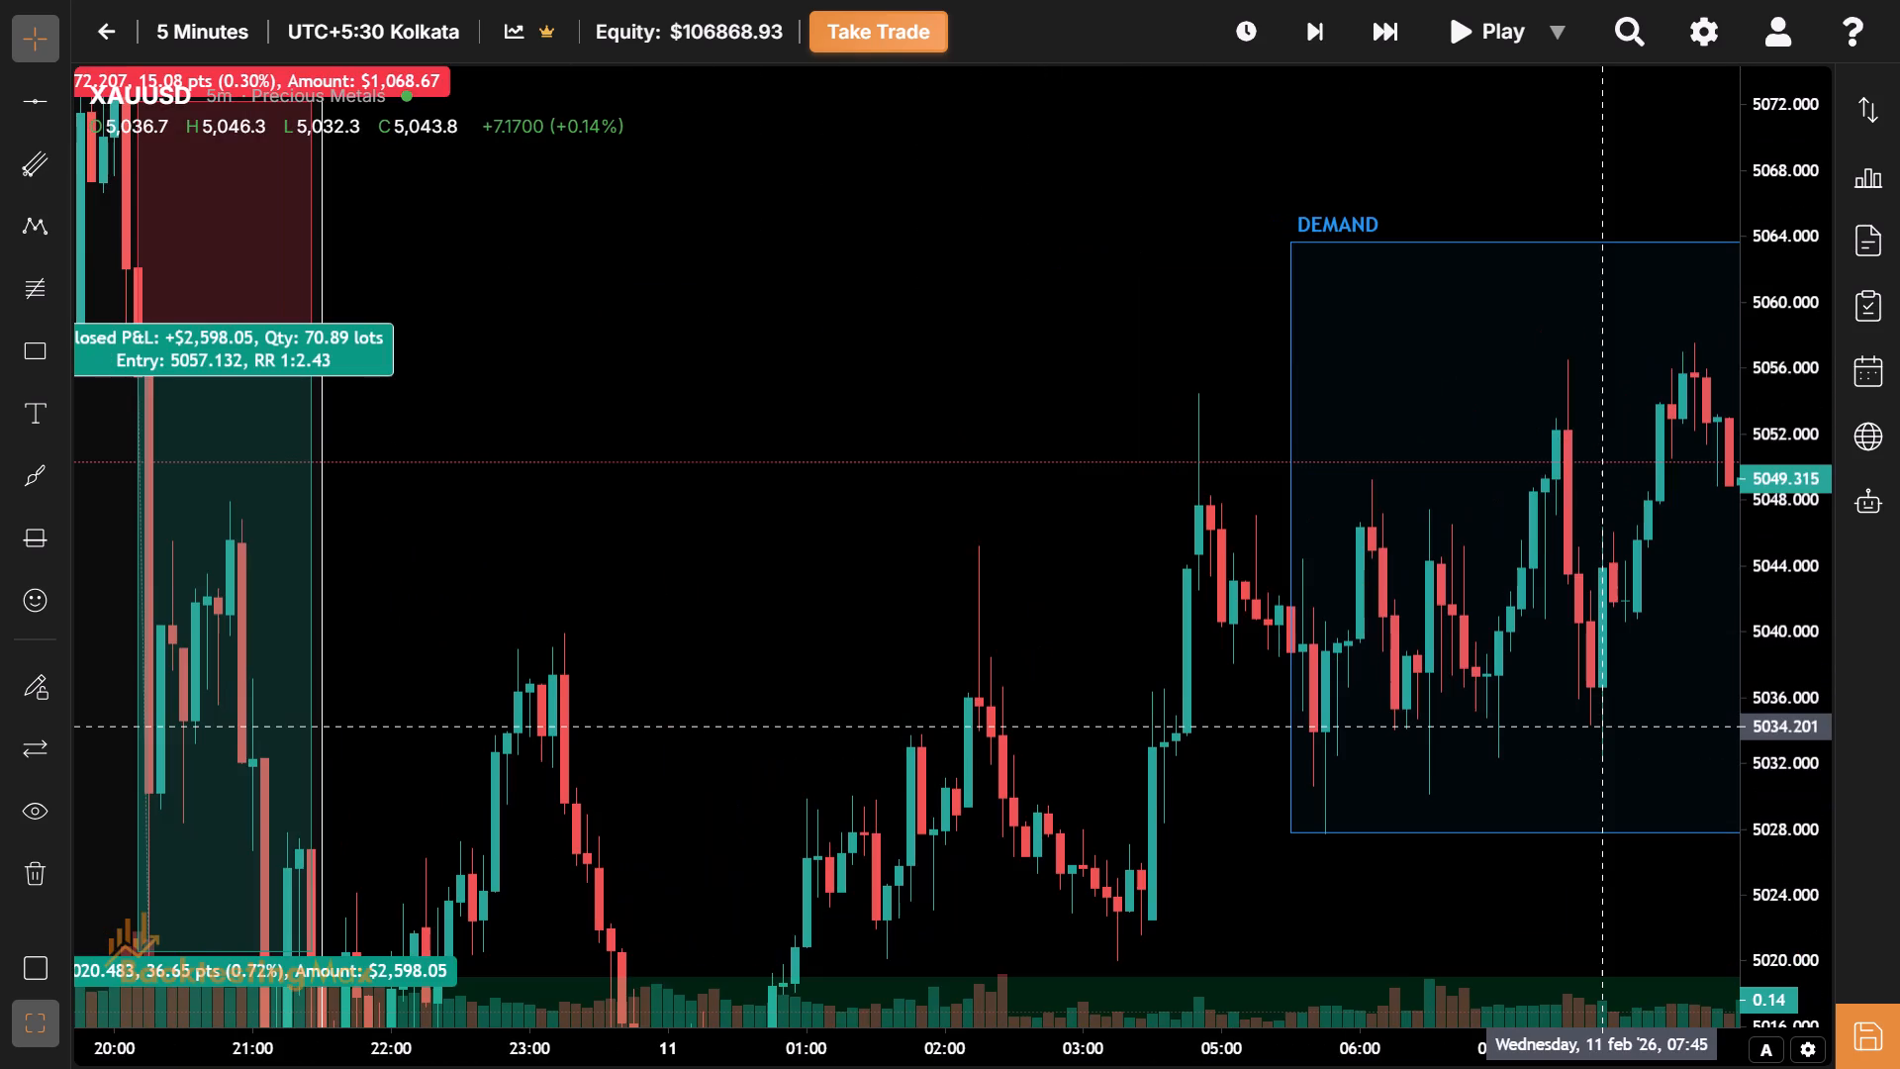
drag(1607, 727, 1025, 790)
drag(1248, 750, 747, 865)
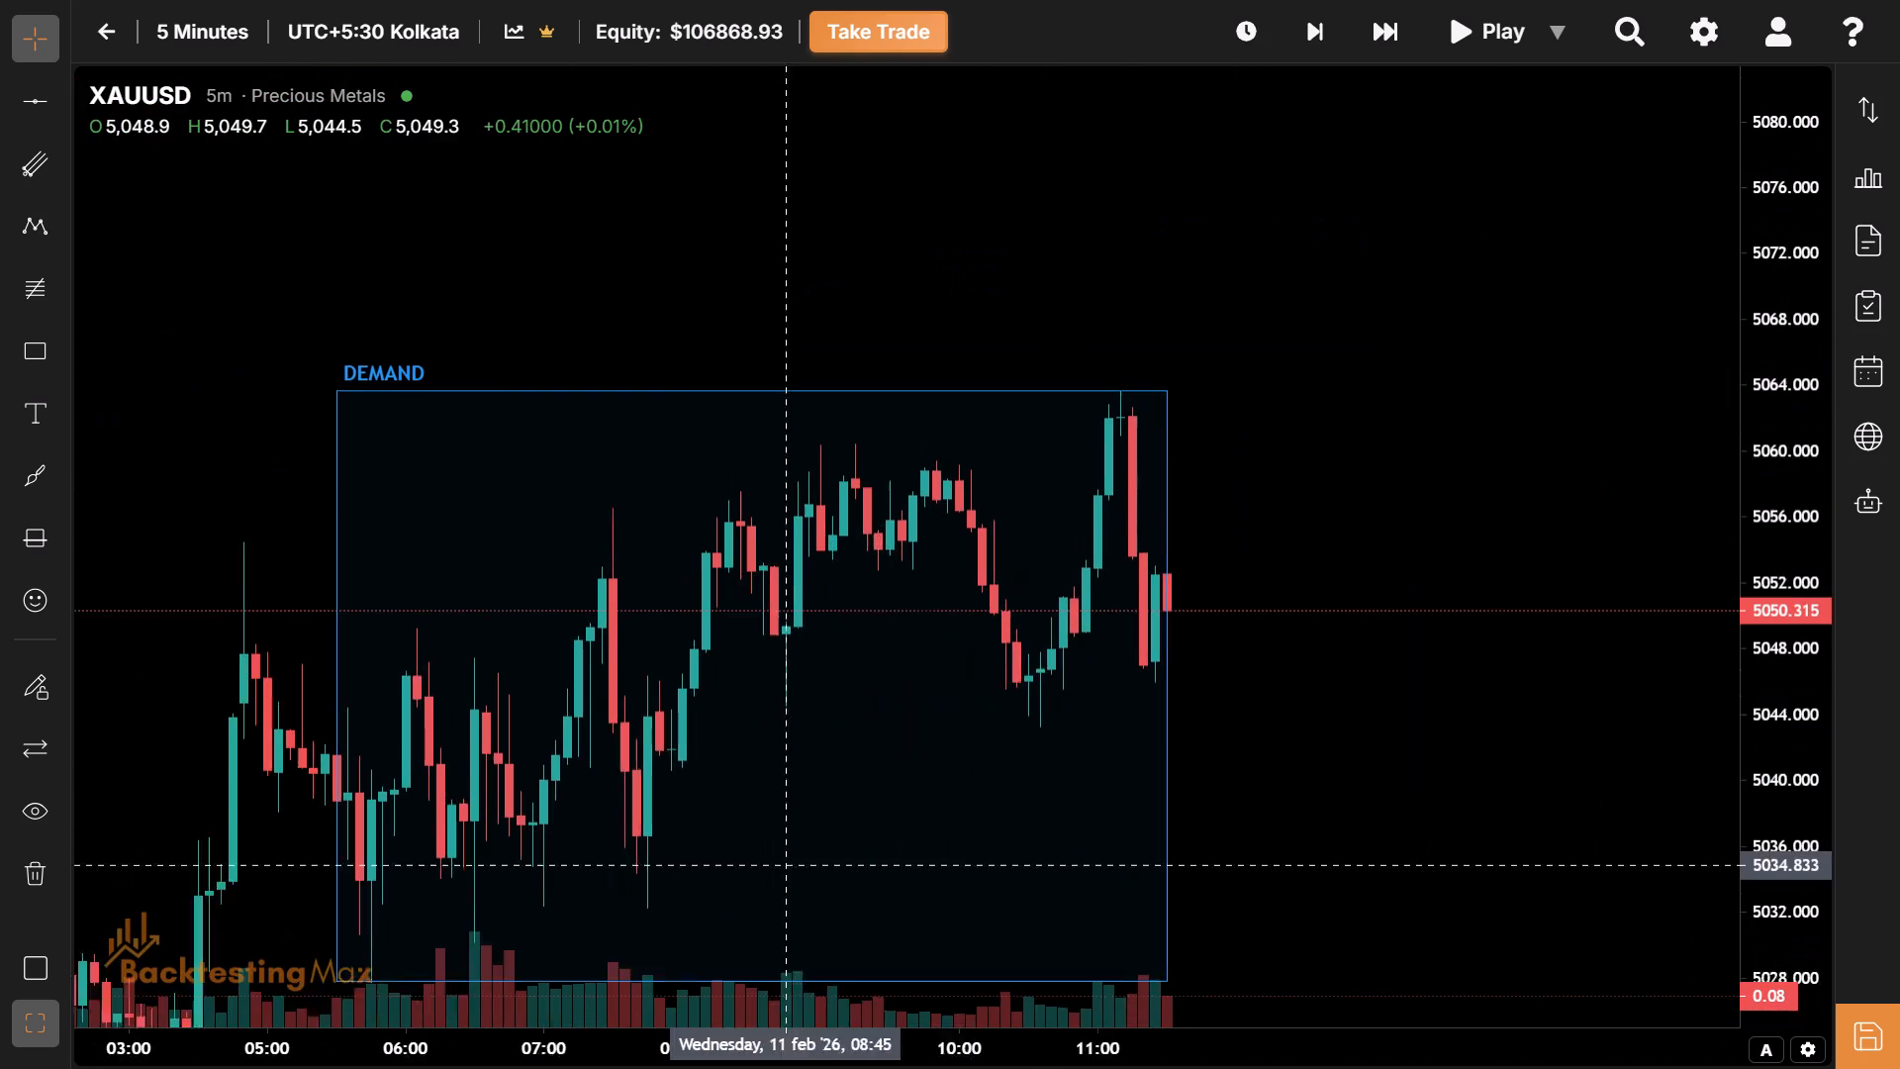
drag(747, 865, 650, 836)
drag(1223, 667, 998, 615)
drag(1198, 695, 1616, 555)
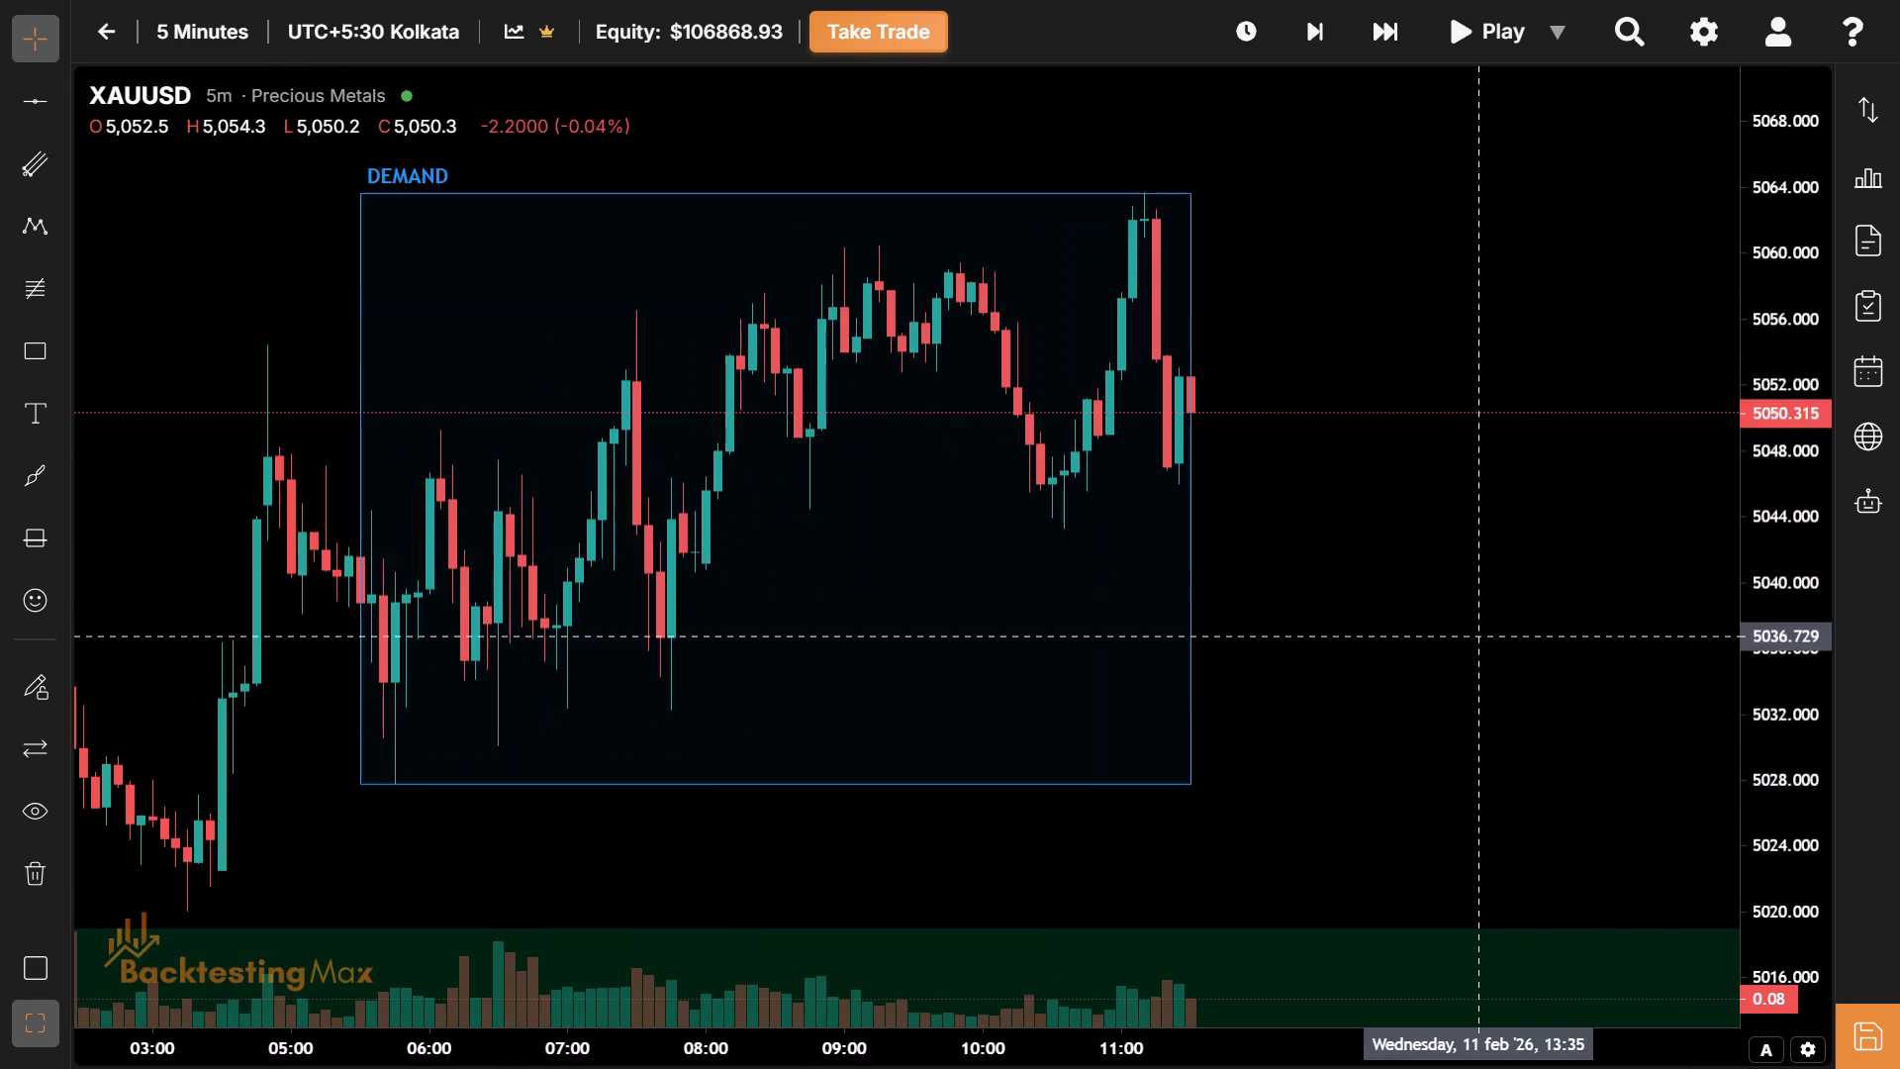
Advance the replay bar by bar from the 11:30 candle to the 12:30 candle on 11 February.
drag(1477, 635, 1115, 802)
click(1328, 34)
click(1328, 34)
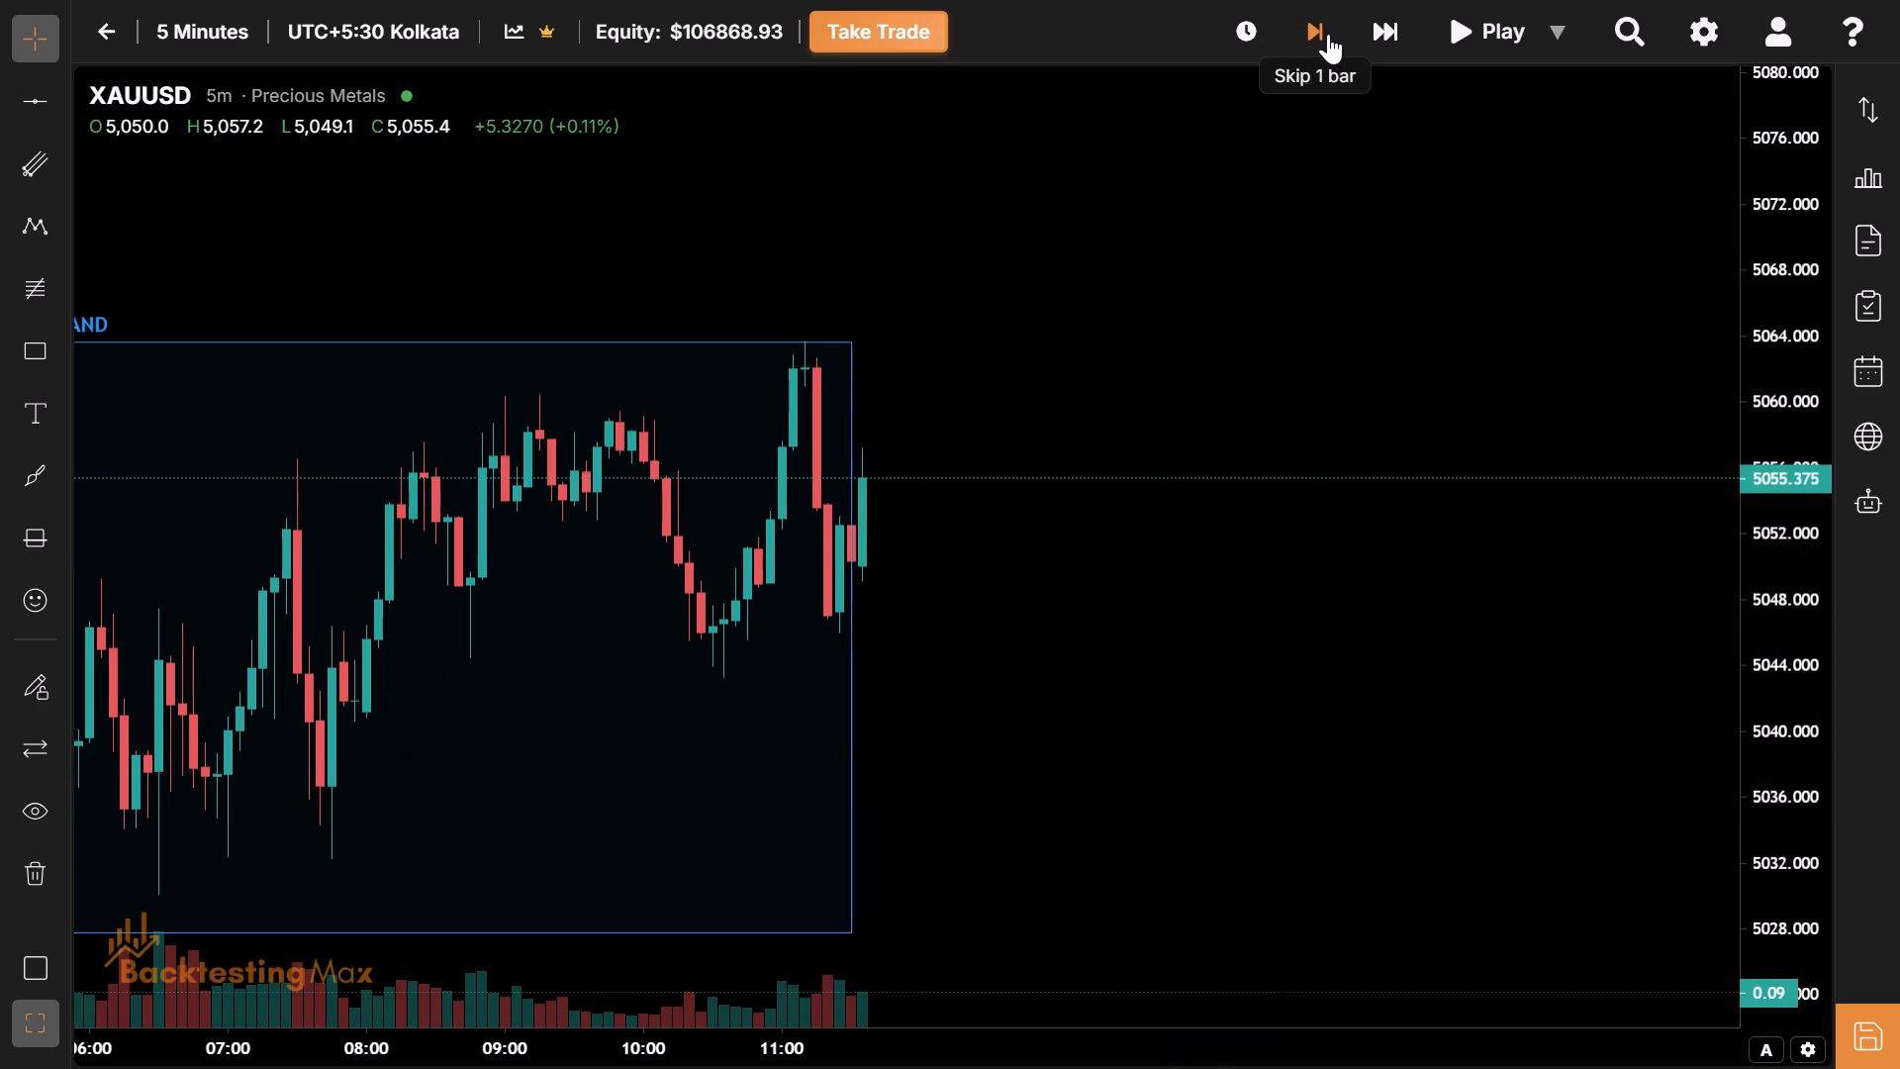
click(1328, 34)
click(1328, 34)
click(1328, 34)
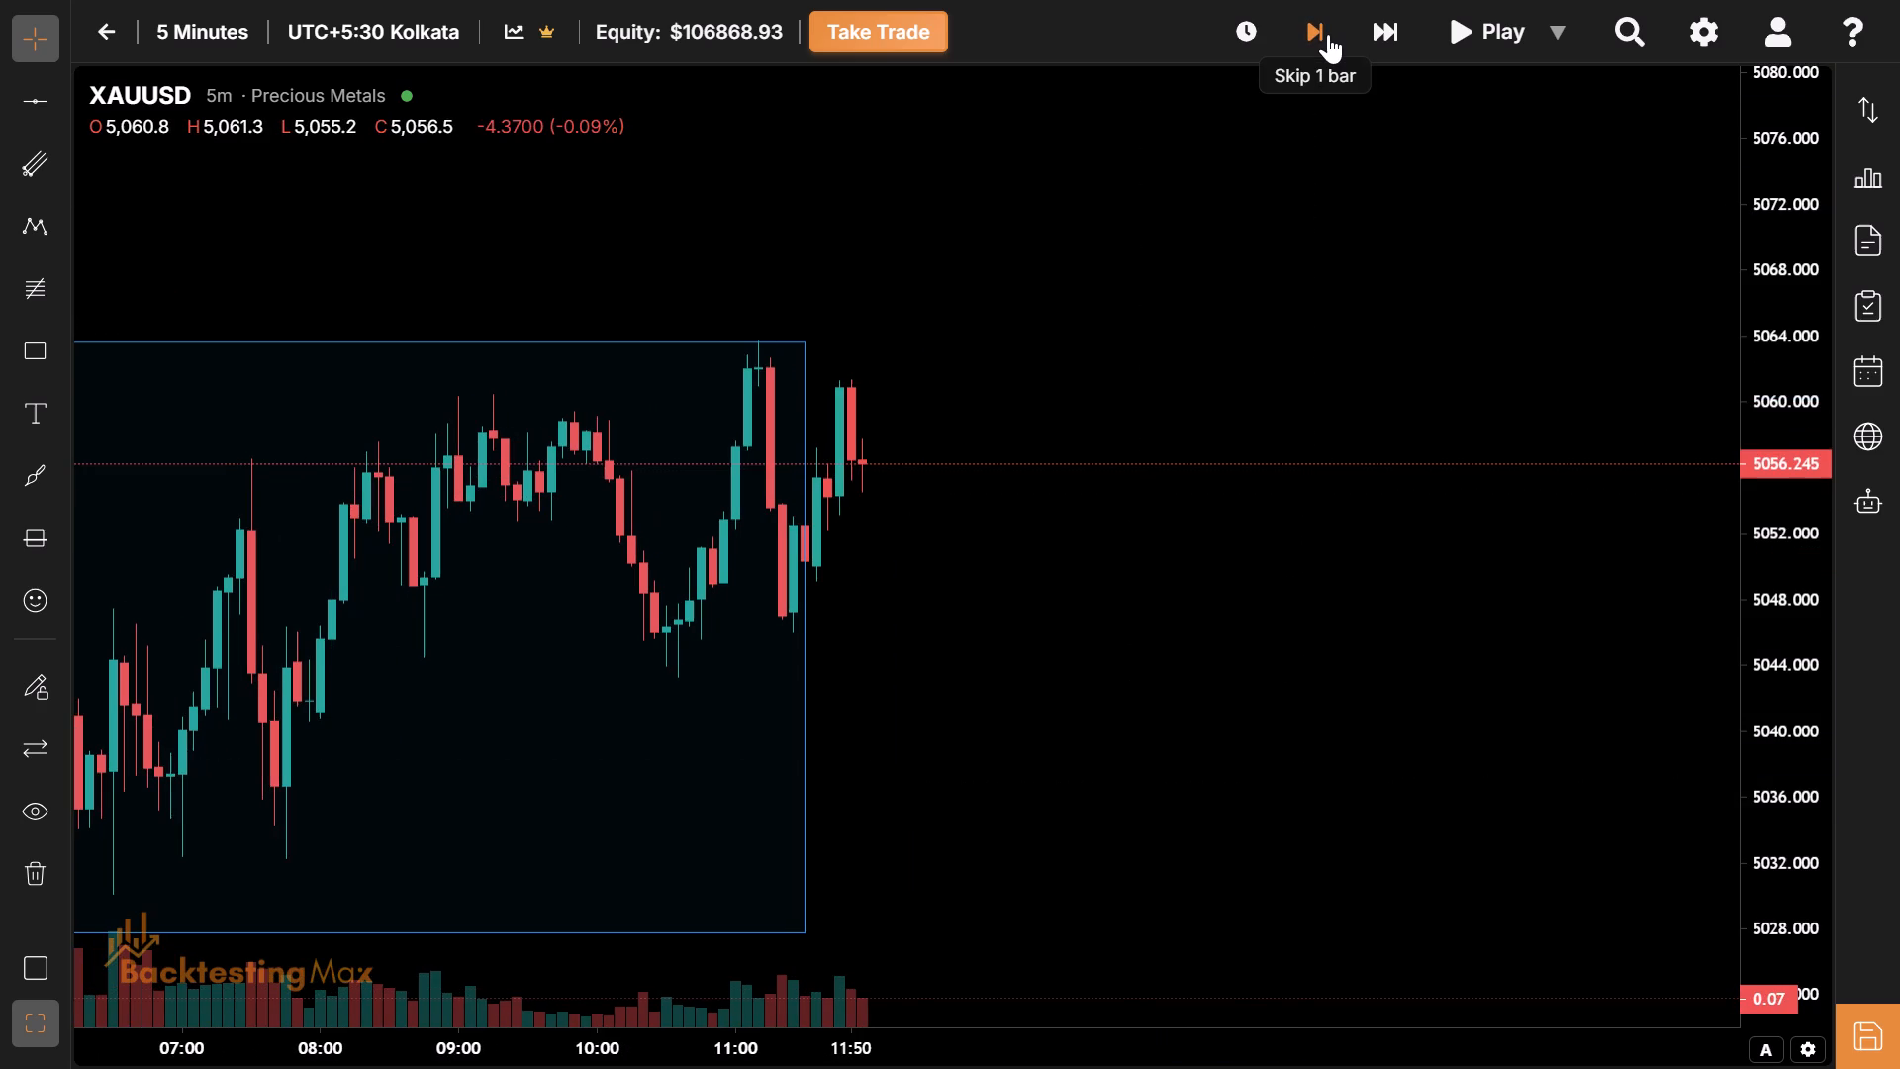
click(1328, 34)
click(1328, 34)
click(1328, 34)
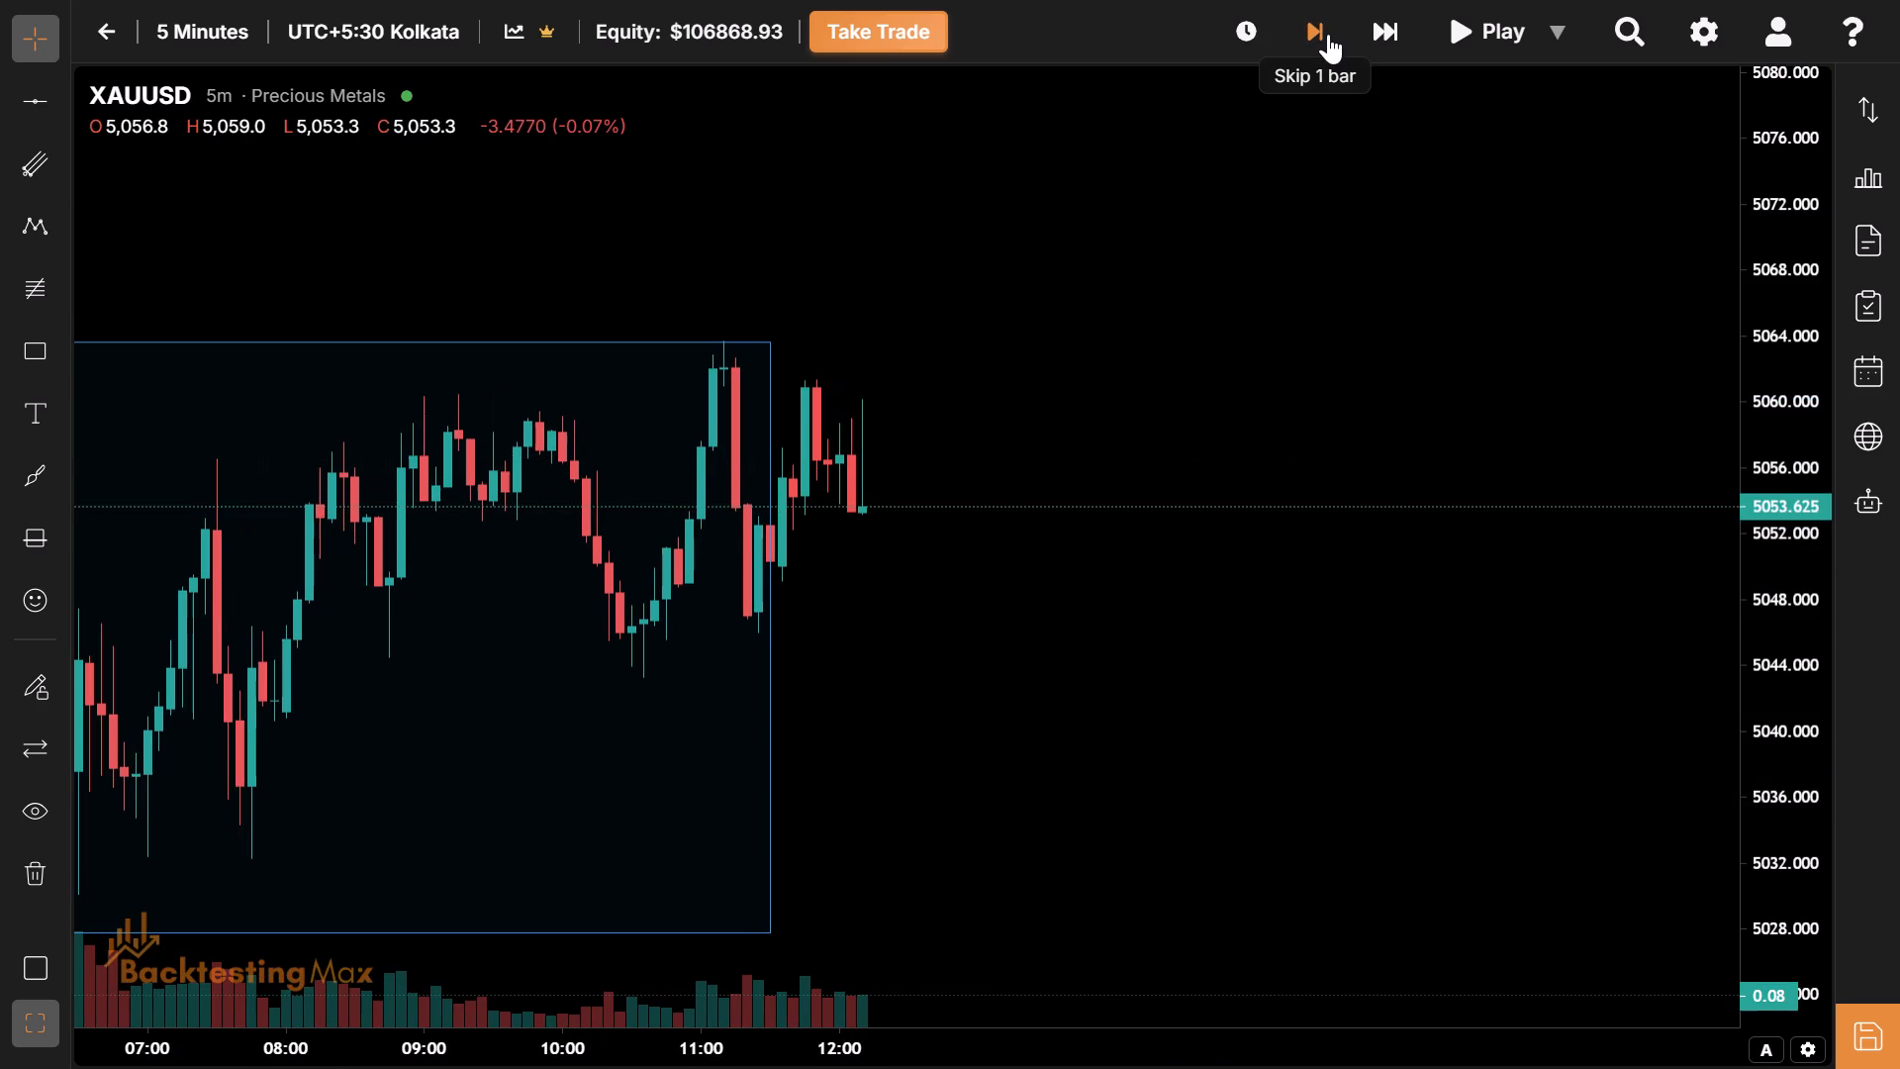
click(1328, 34)
click(1328, 34)
click(1328, 34)
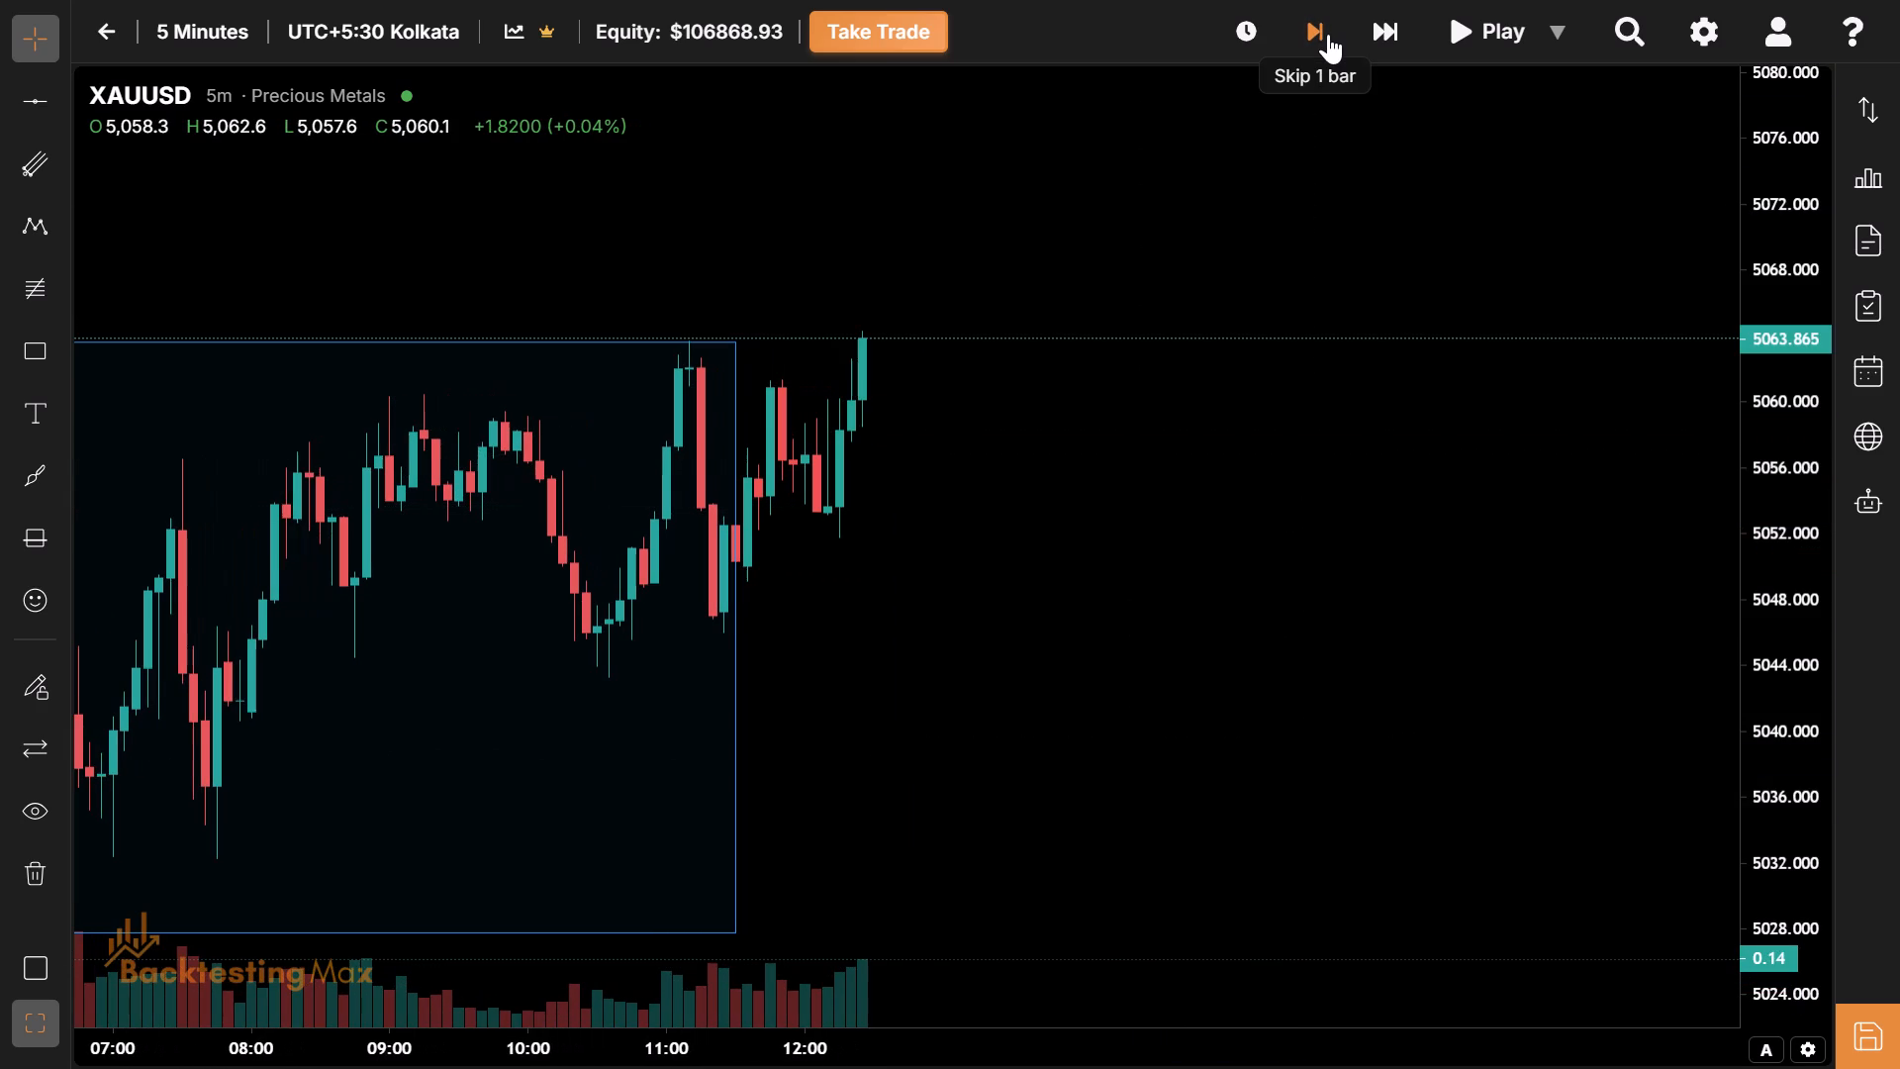
click(1328, 34)
Advance the replay by one 5-bar jump to the 12:55 candle.
drag(1139, 469, 1357, 605)
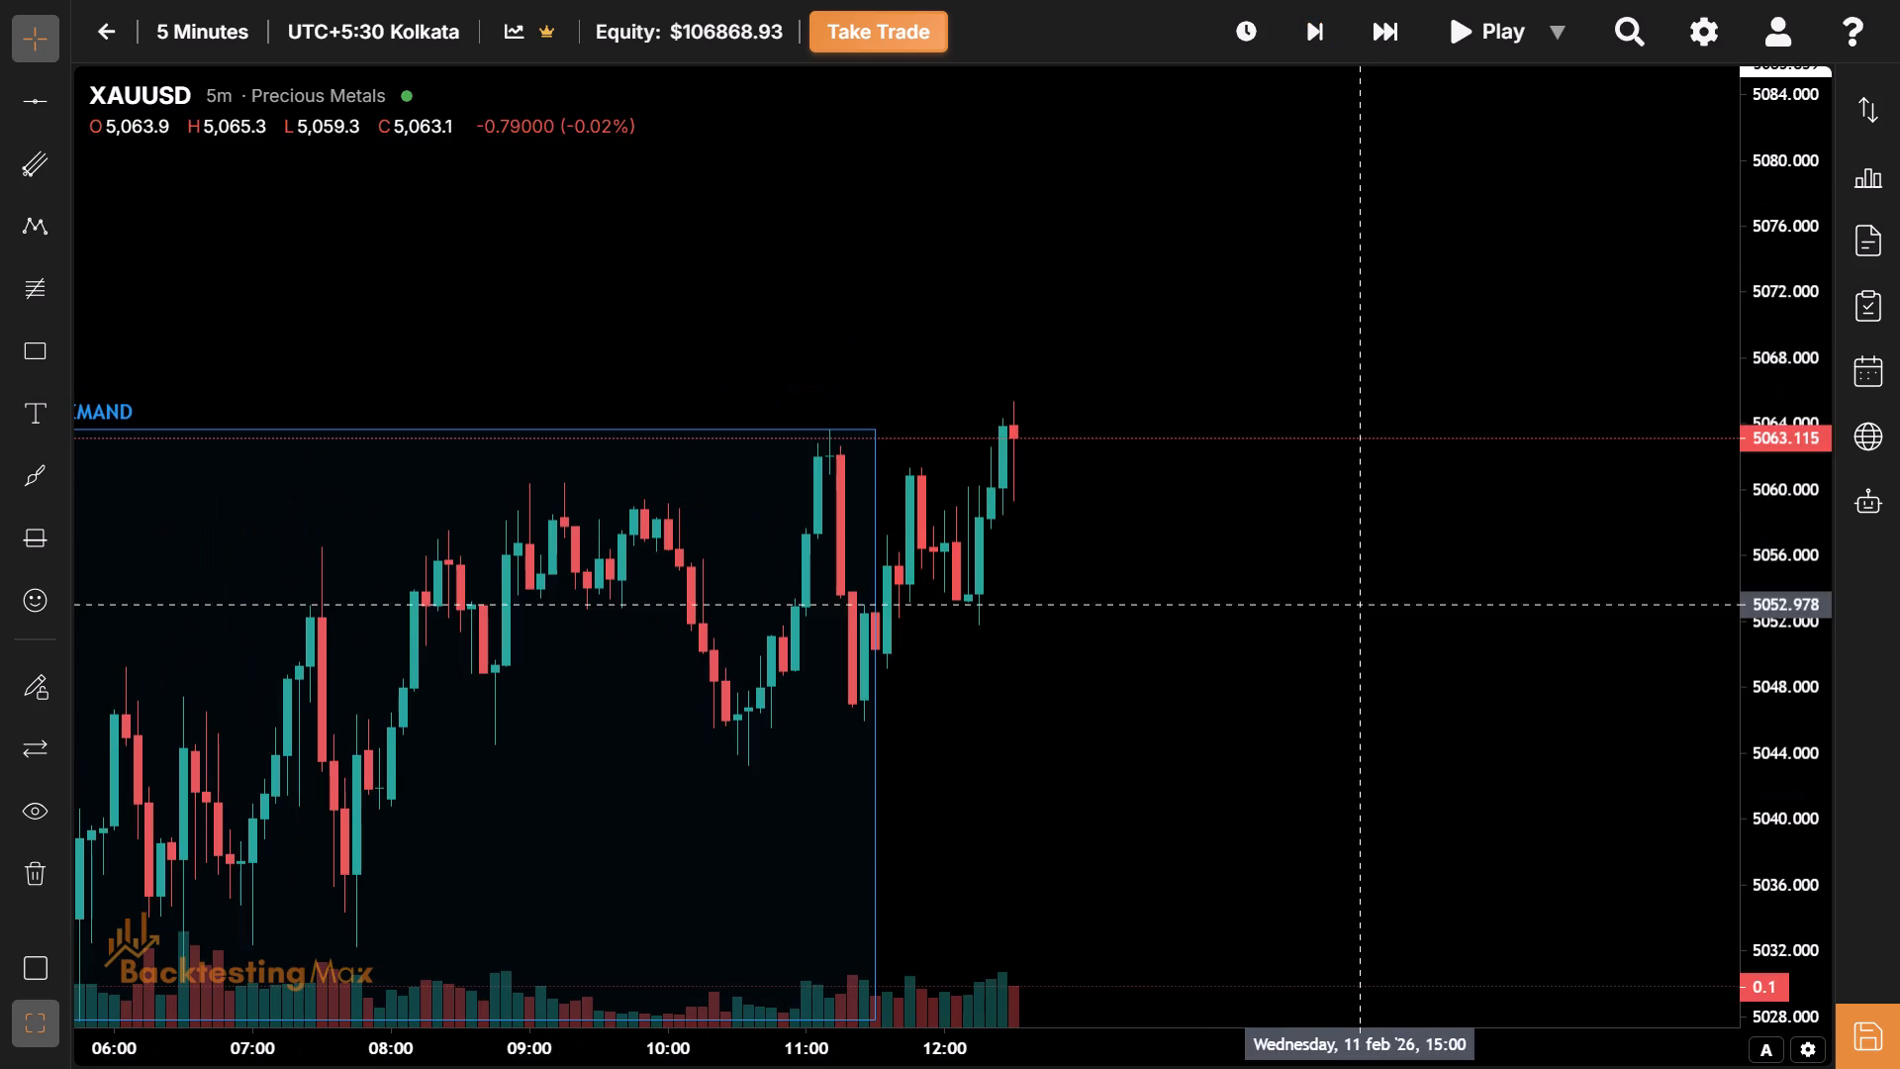
drag(1246, 405, 1462, 437)
drag(1359, 607, 1337, 607)
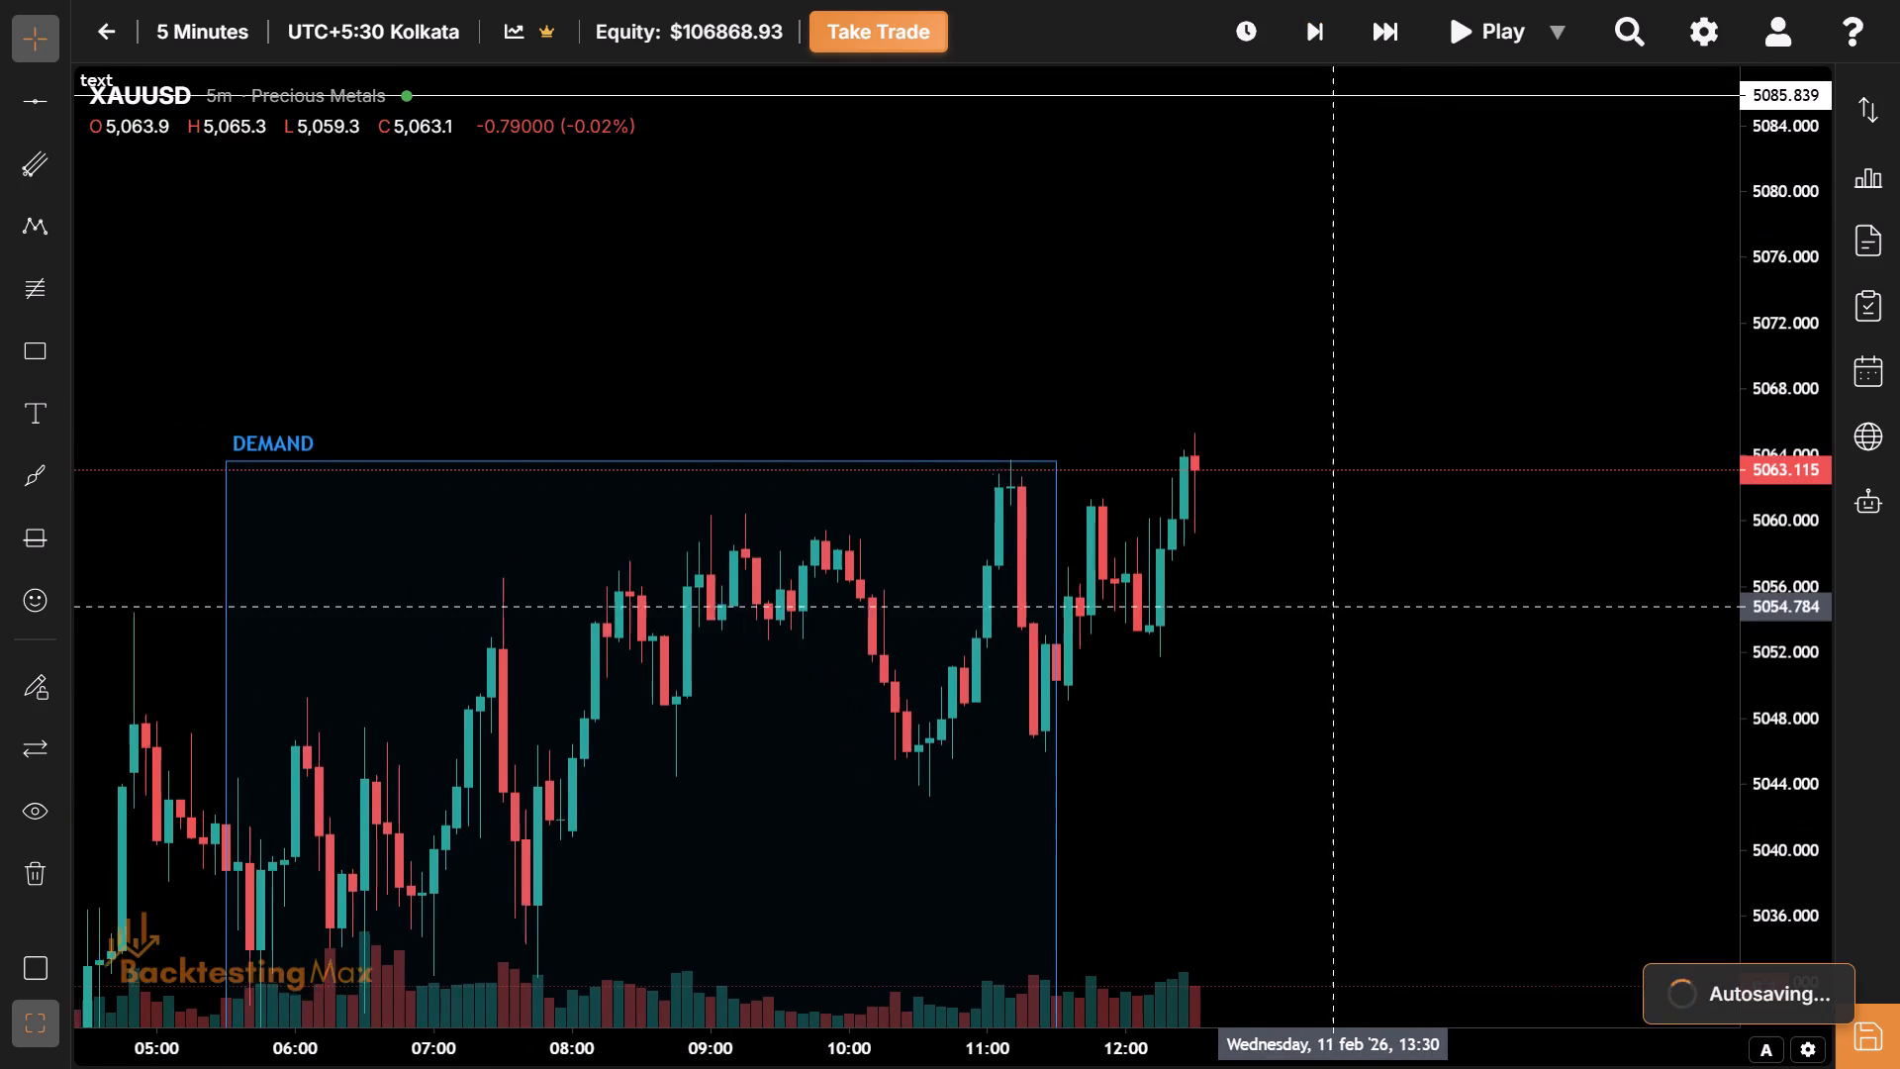
drag(1337, 607, 1019, 464)
drag(1338, 714, 1018, 662)
drag(1018, 662, 1157, 771)
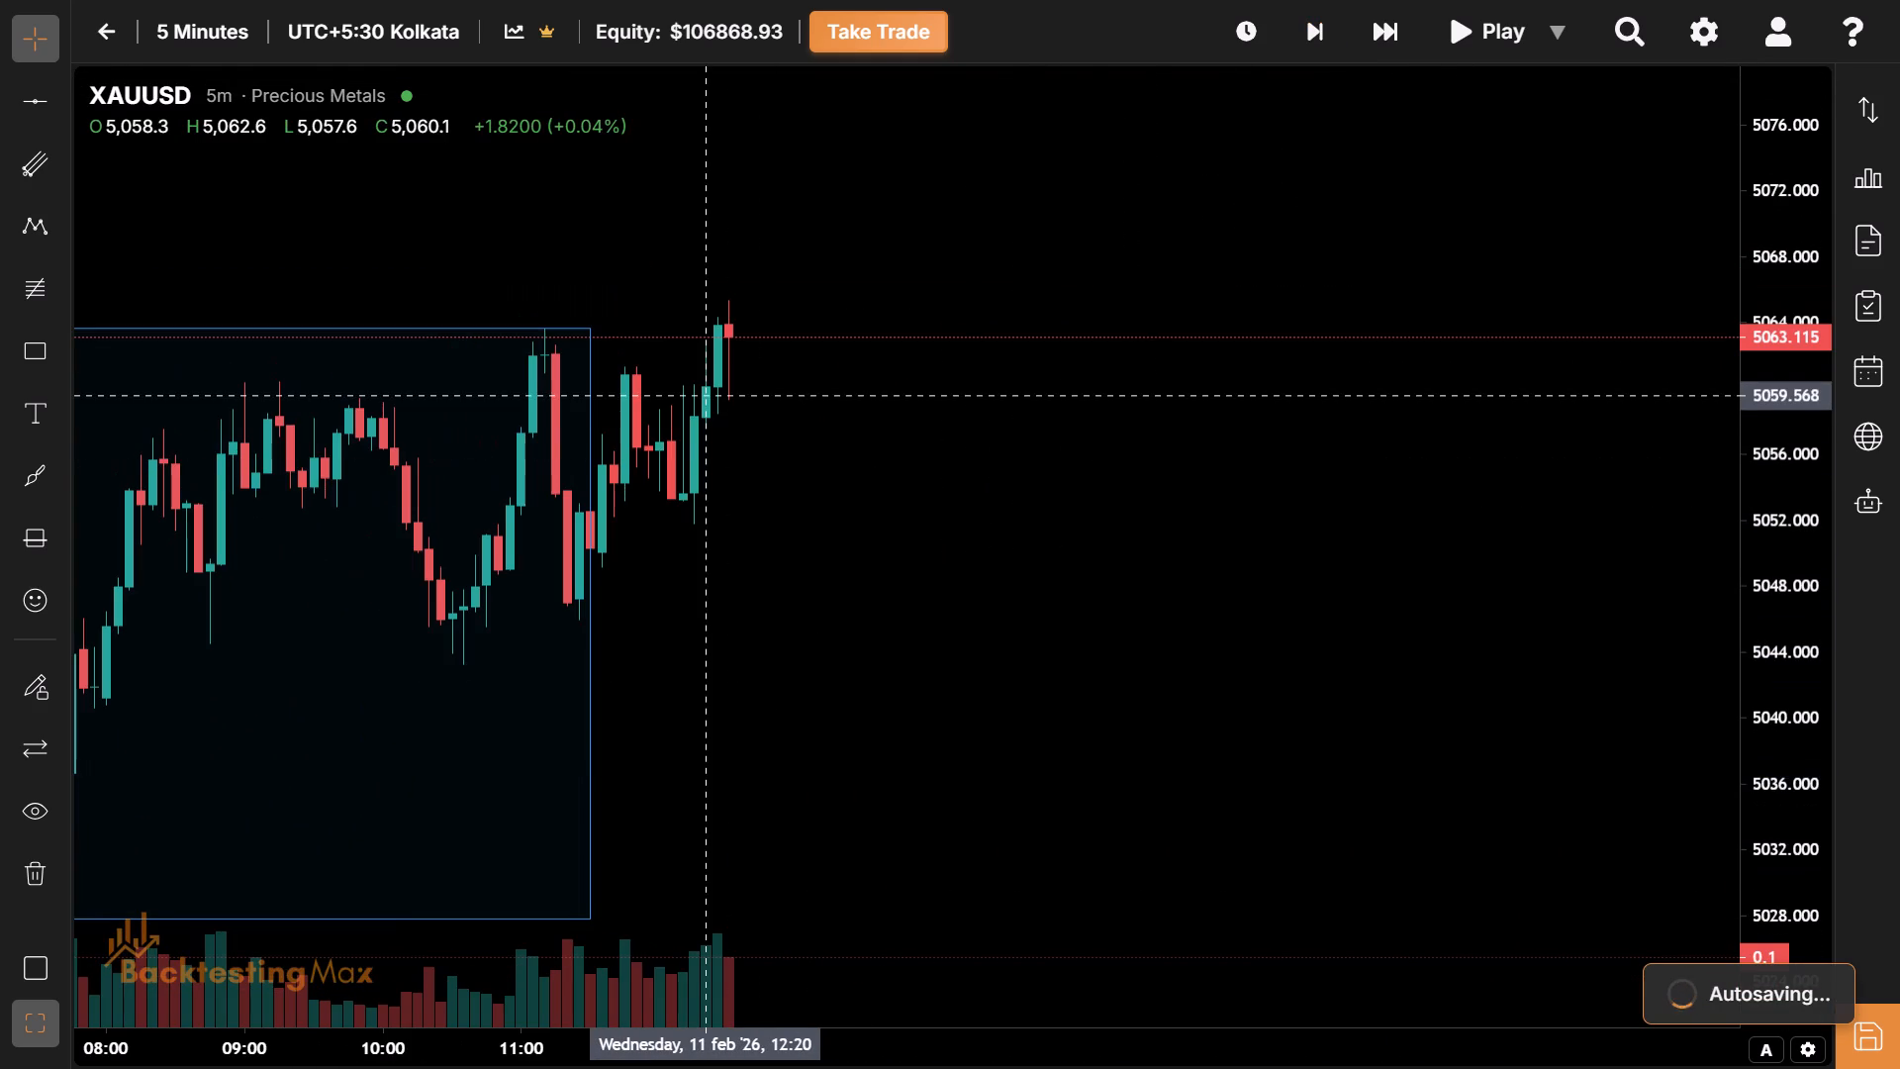
drag(710, 395, 643, 605)
click(1396, 35)
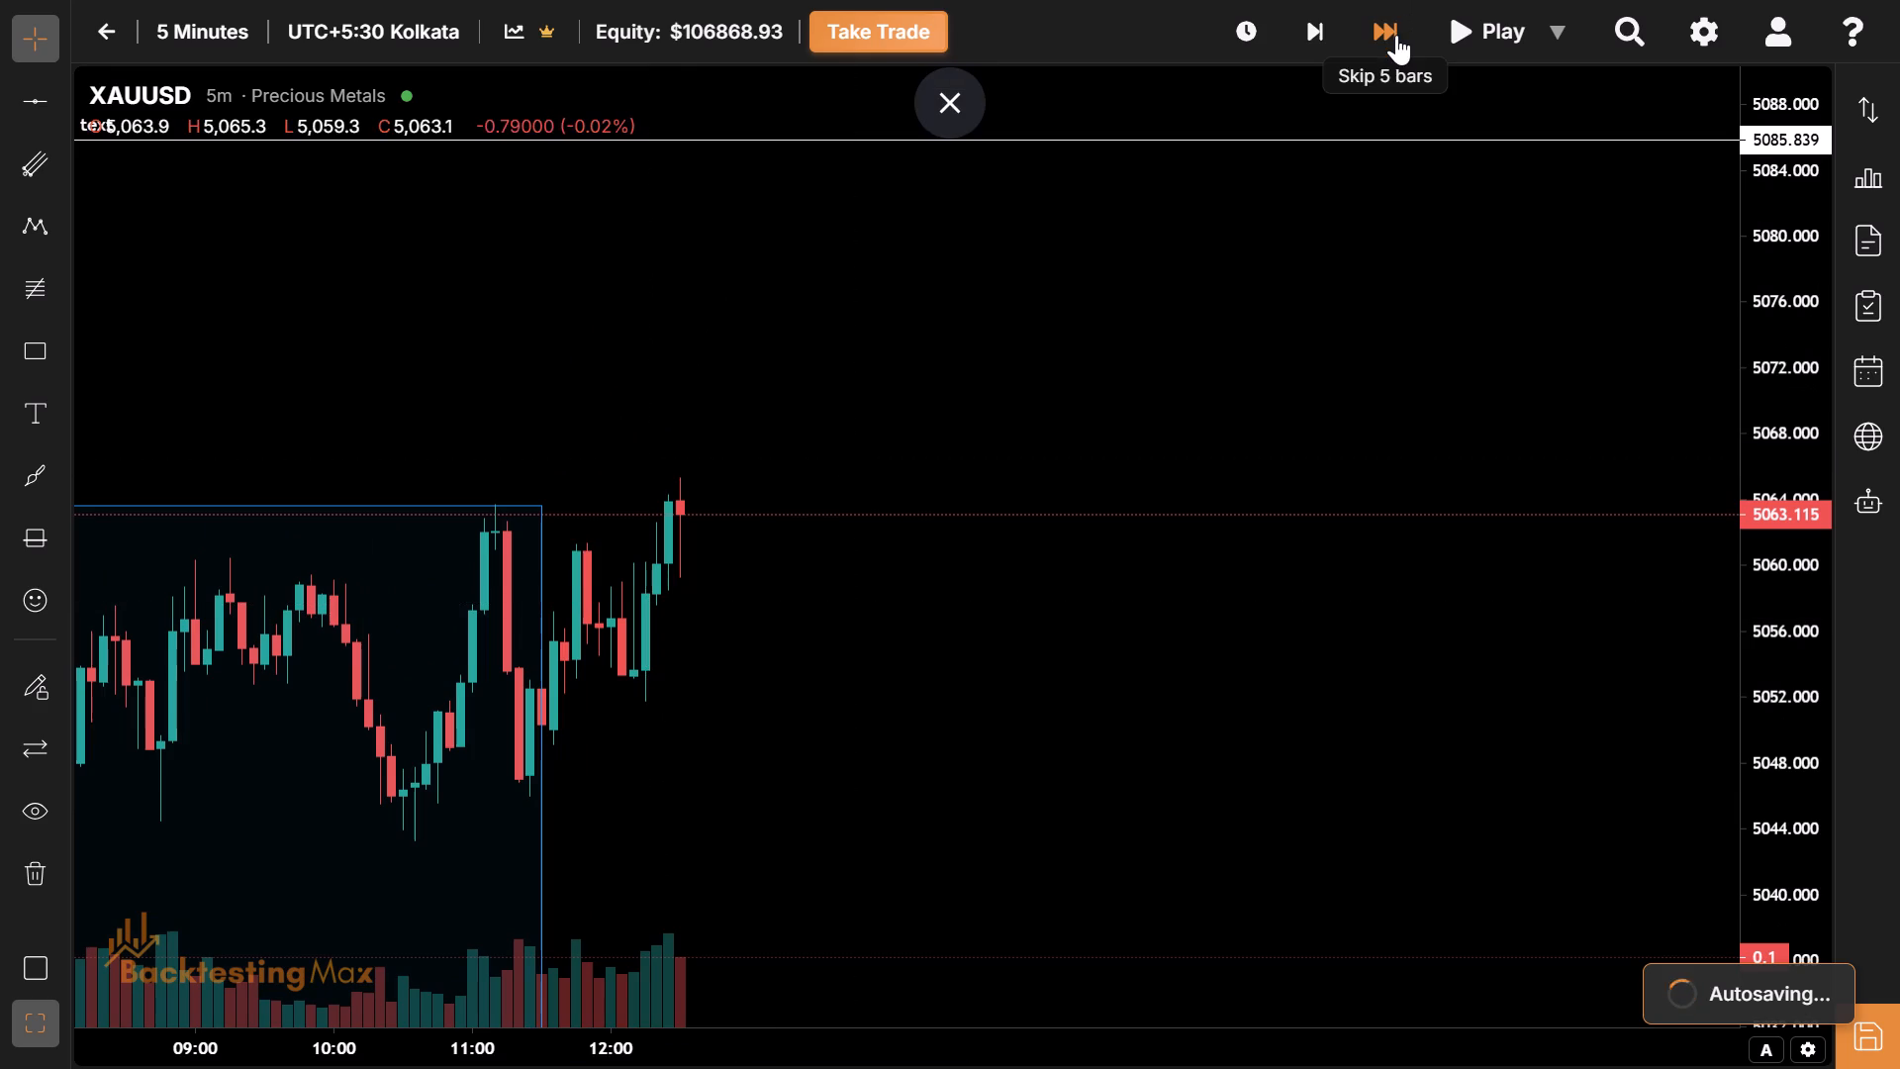
Draw a rectangle from 12:30 to 16:30 between about 5065.53 and 5040.07 and apply the London Session template.
drag(993, 526, 990, 575)
drag(908, 581, 526, 481)
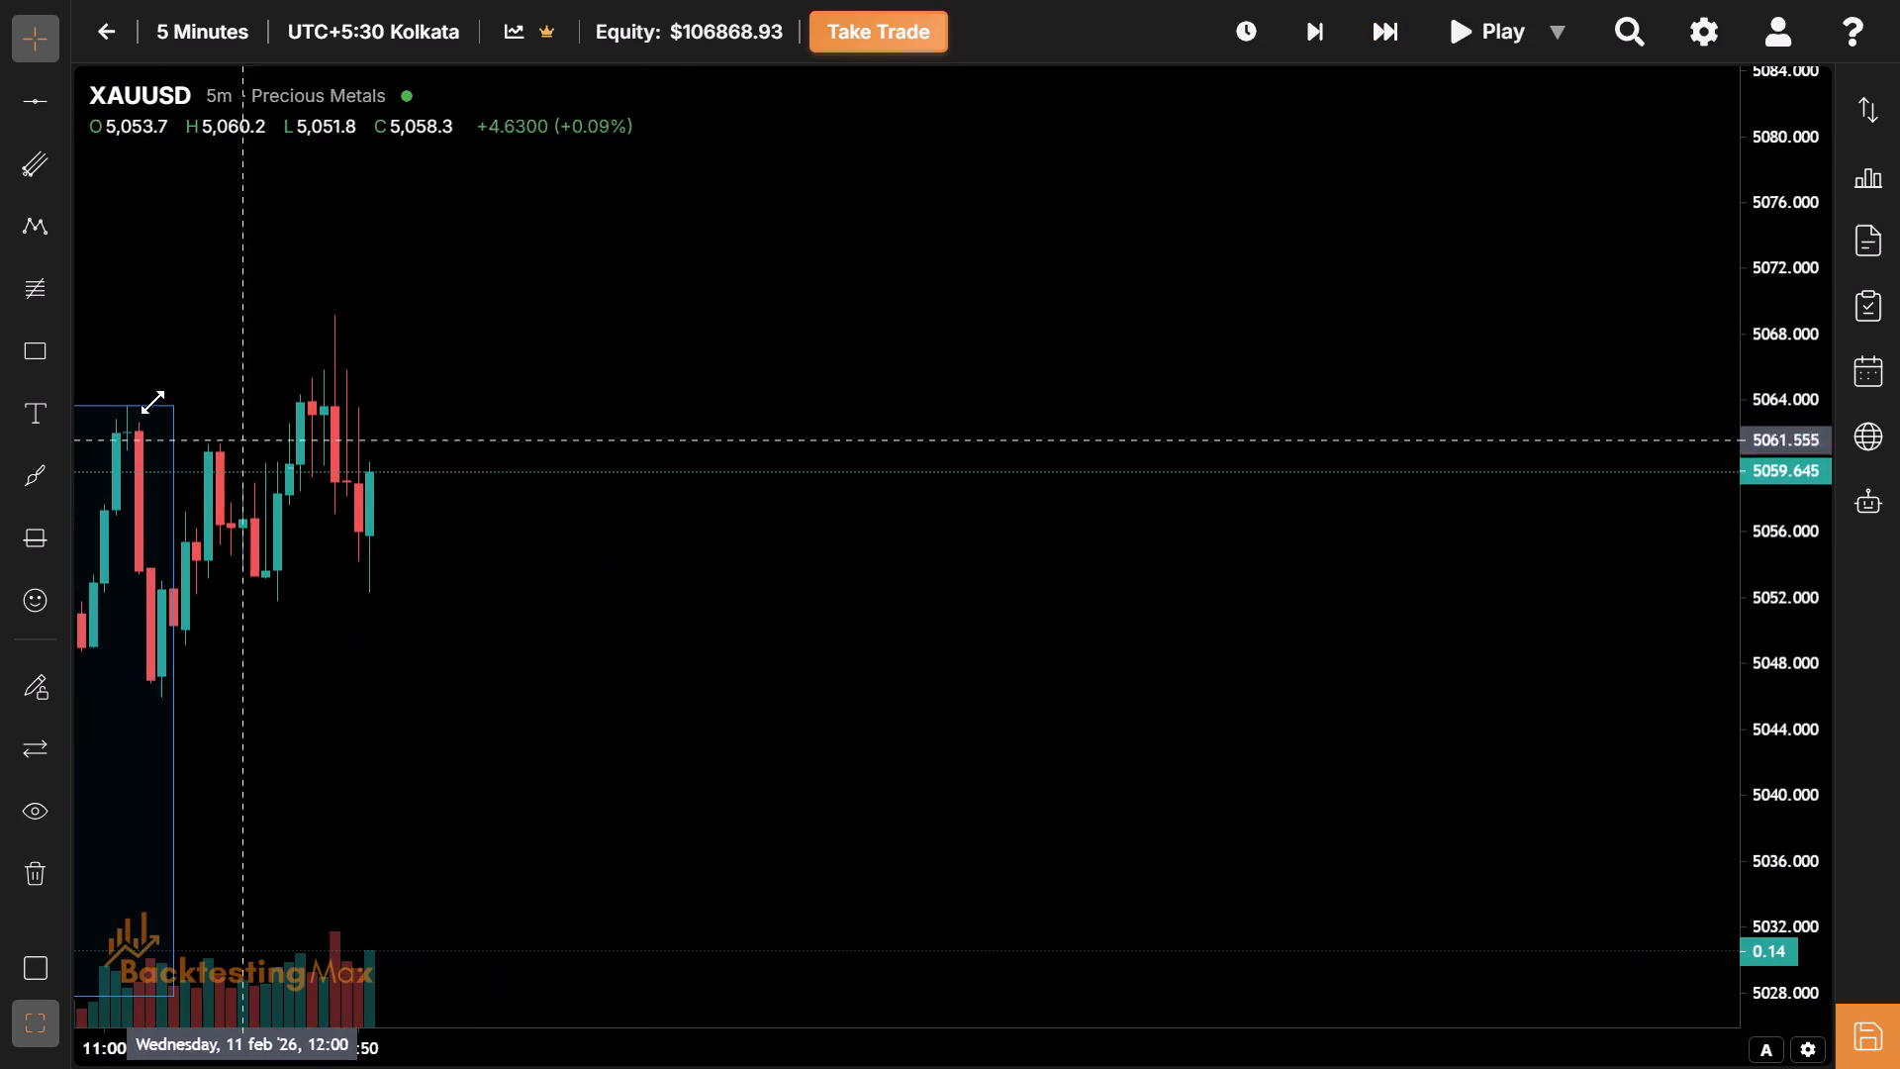
drag(19, 382, 41, 366)
click(41, 366)
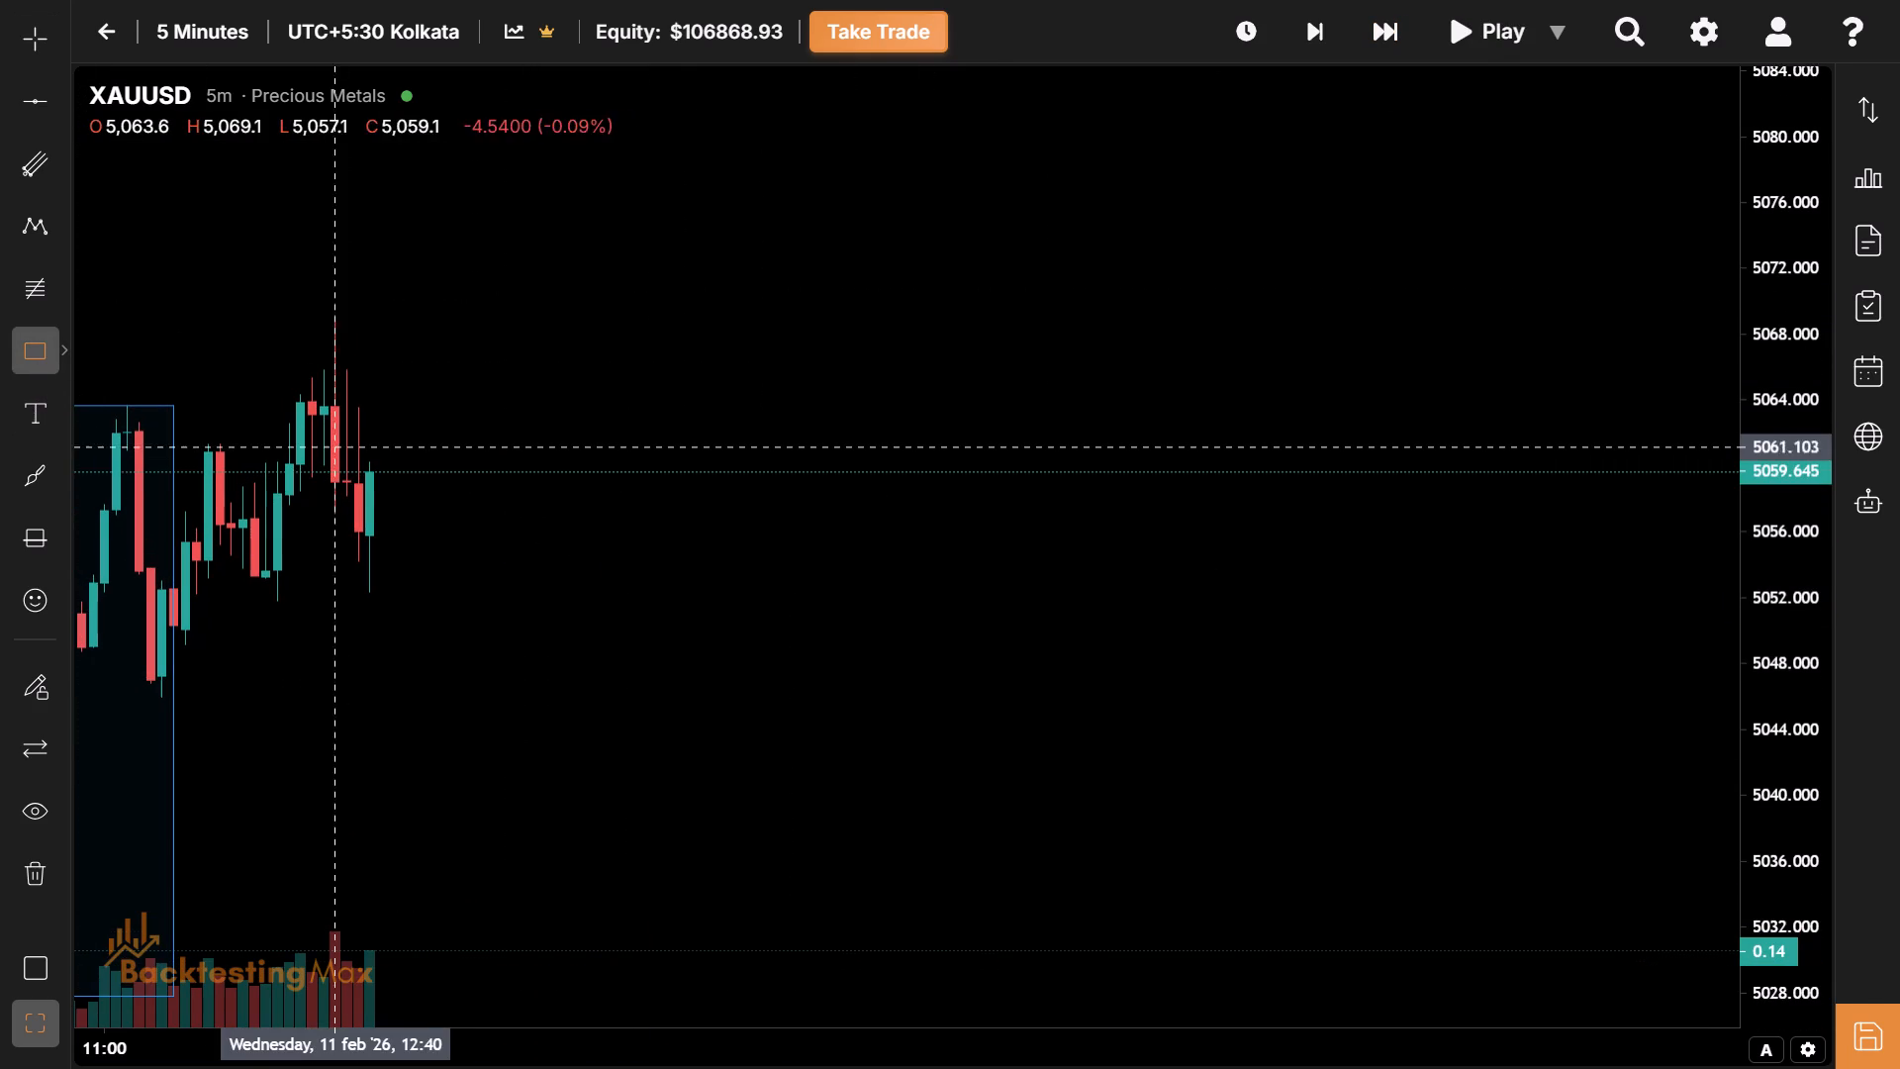
click(311, 374)
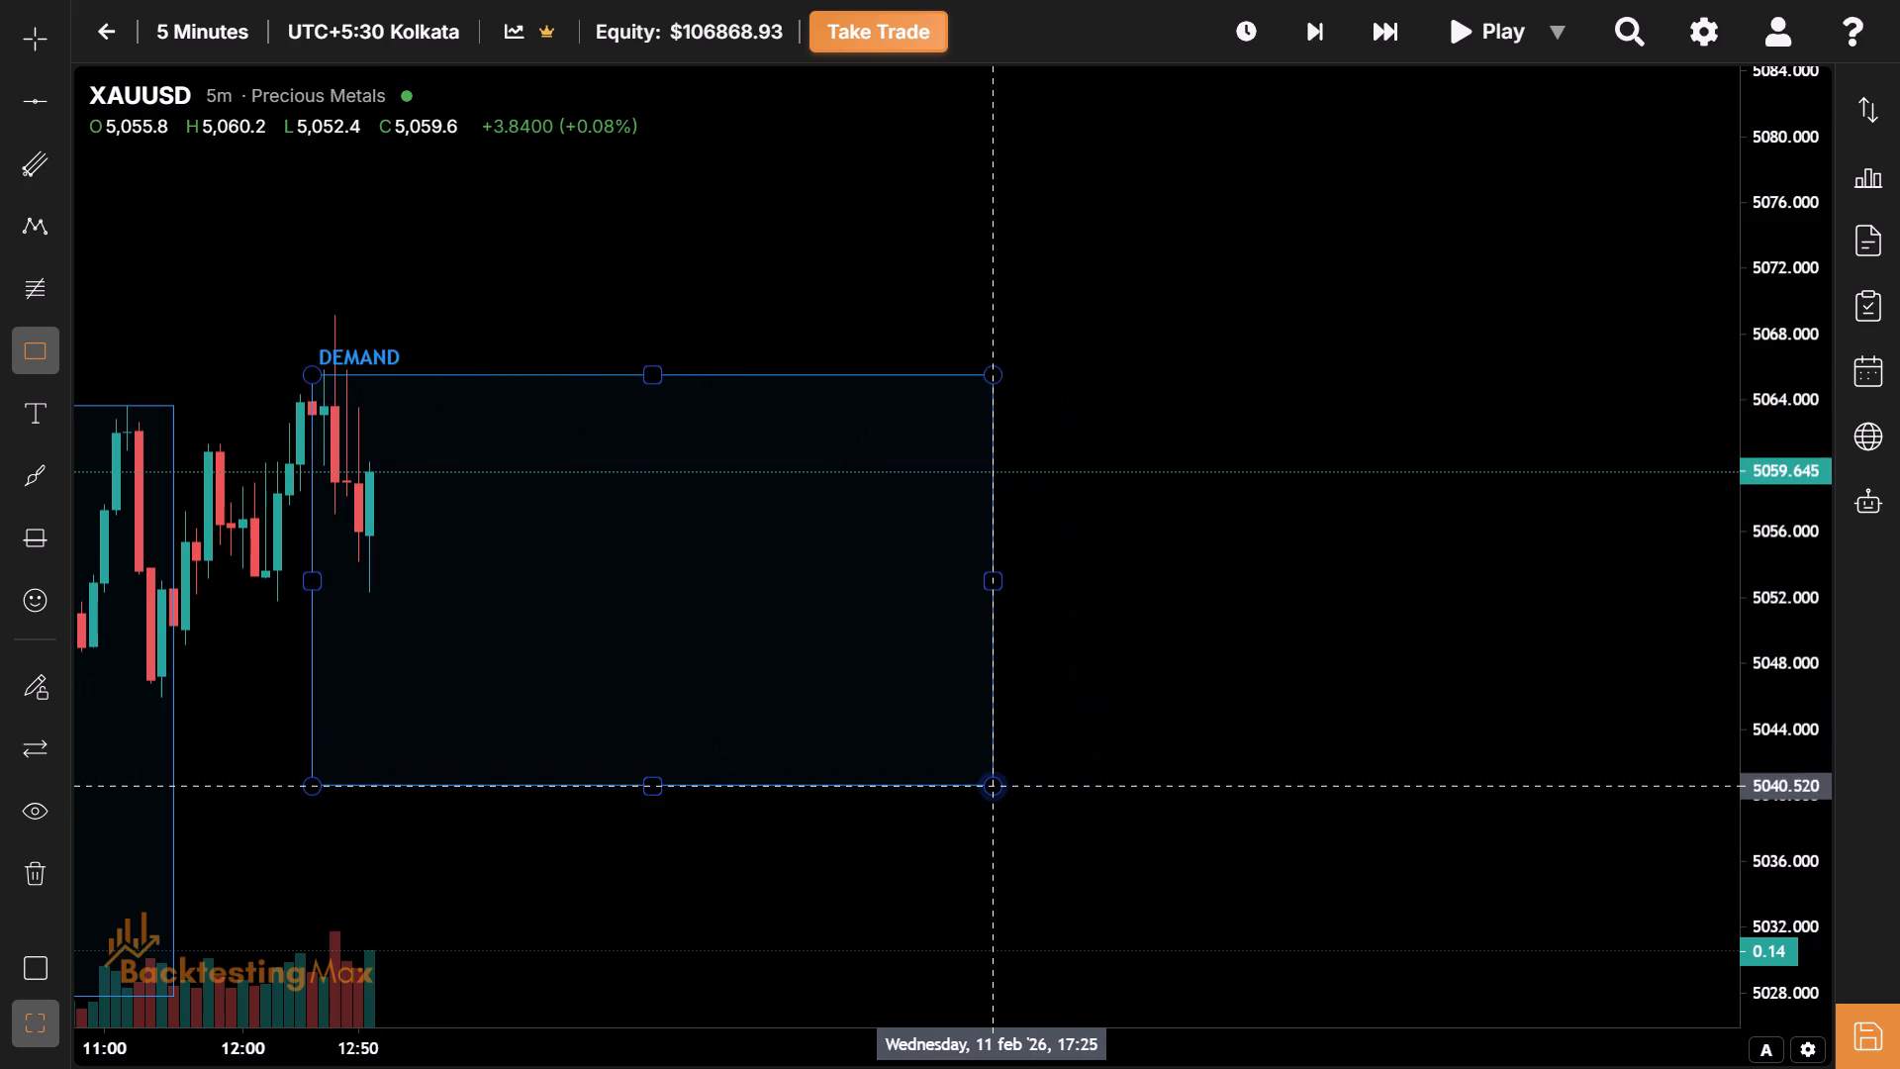
click(869, 794)
click(201, 205)
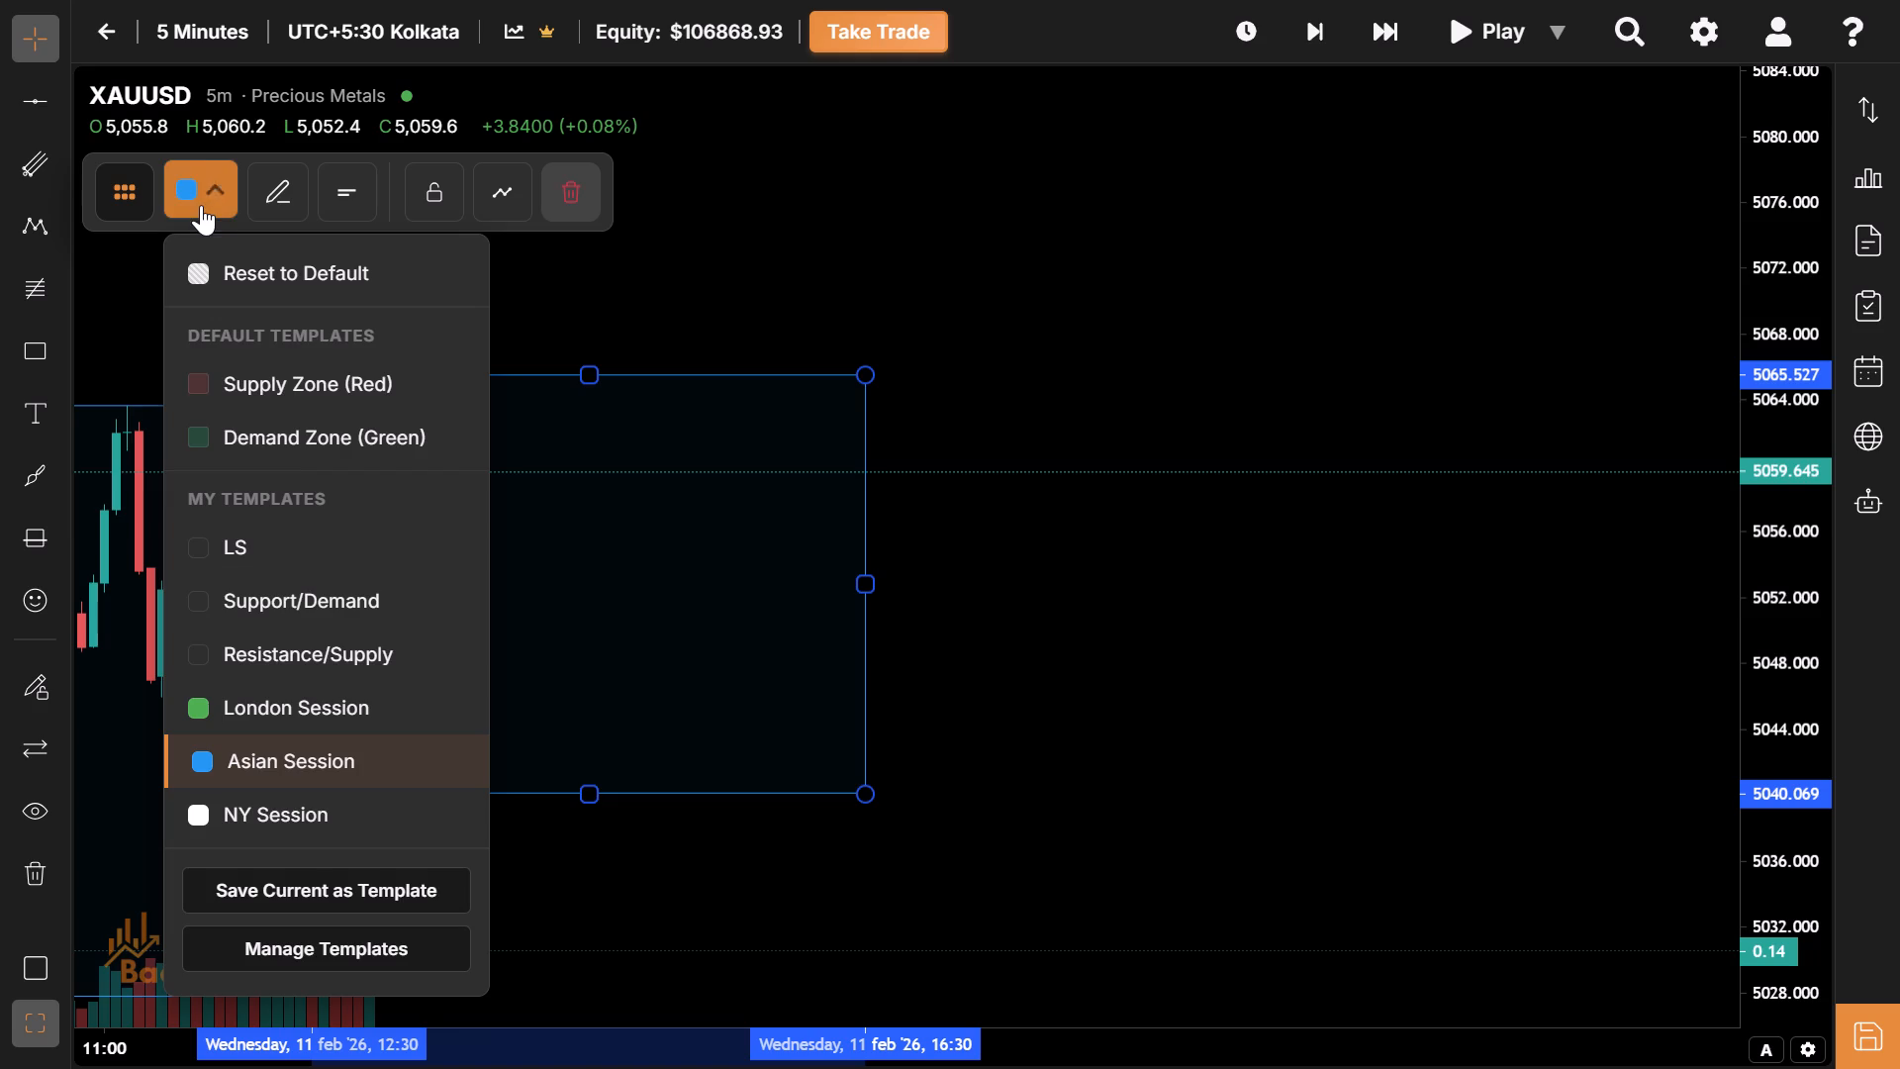
click(345, 709)
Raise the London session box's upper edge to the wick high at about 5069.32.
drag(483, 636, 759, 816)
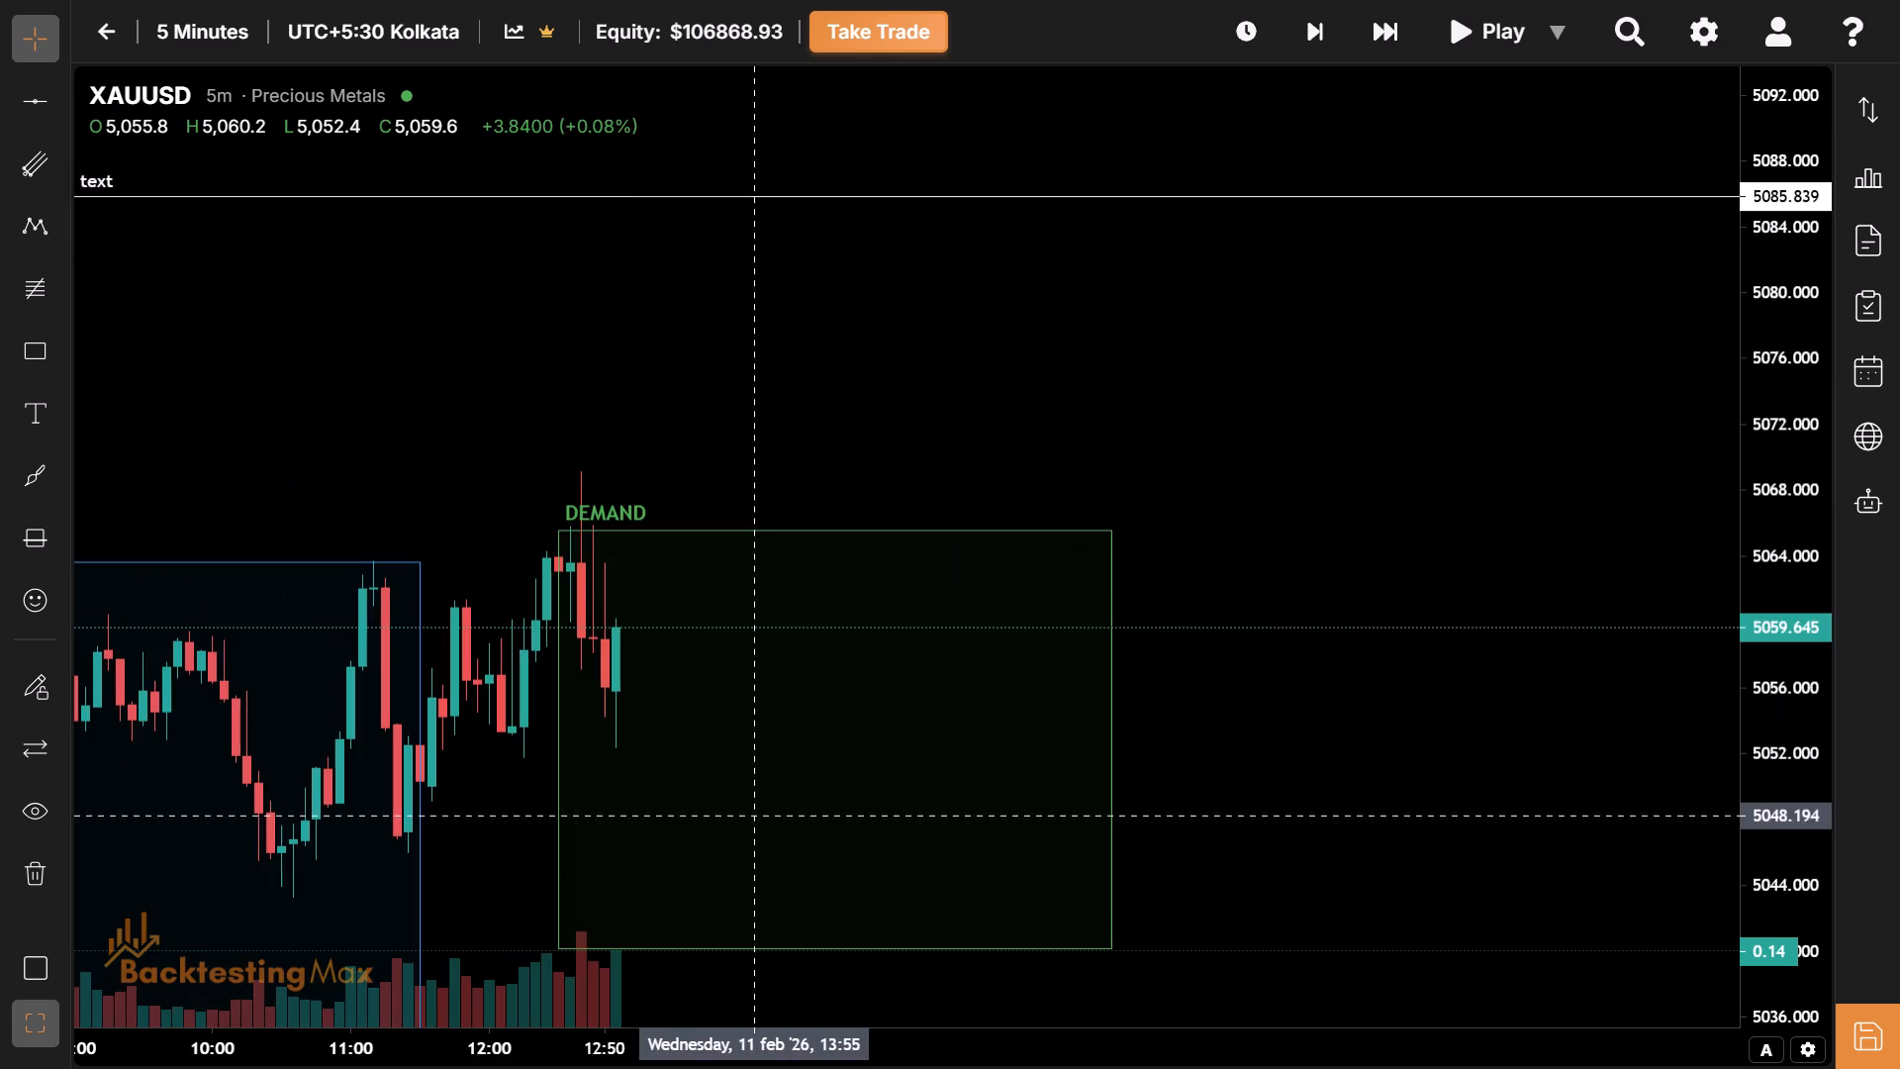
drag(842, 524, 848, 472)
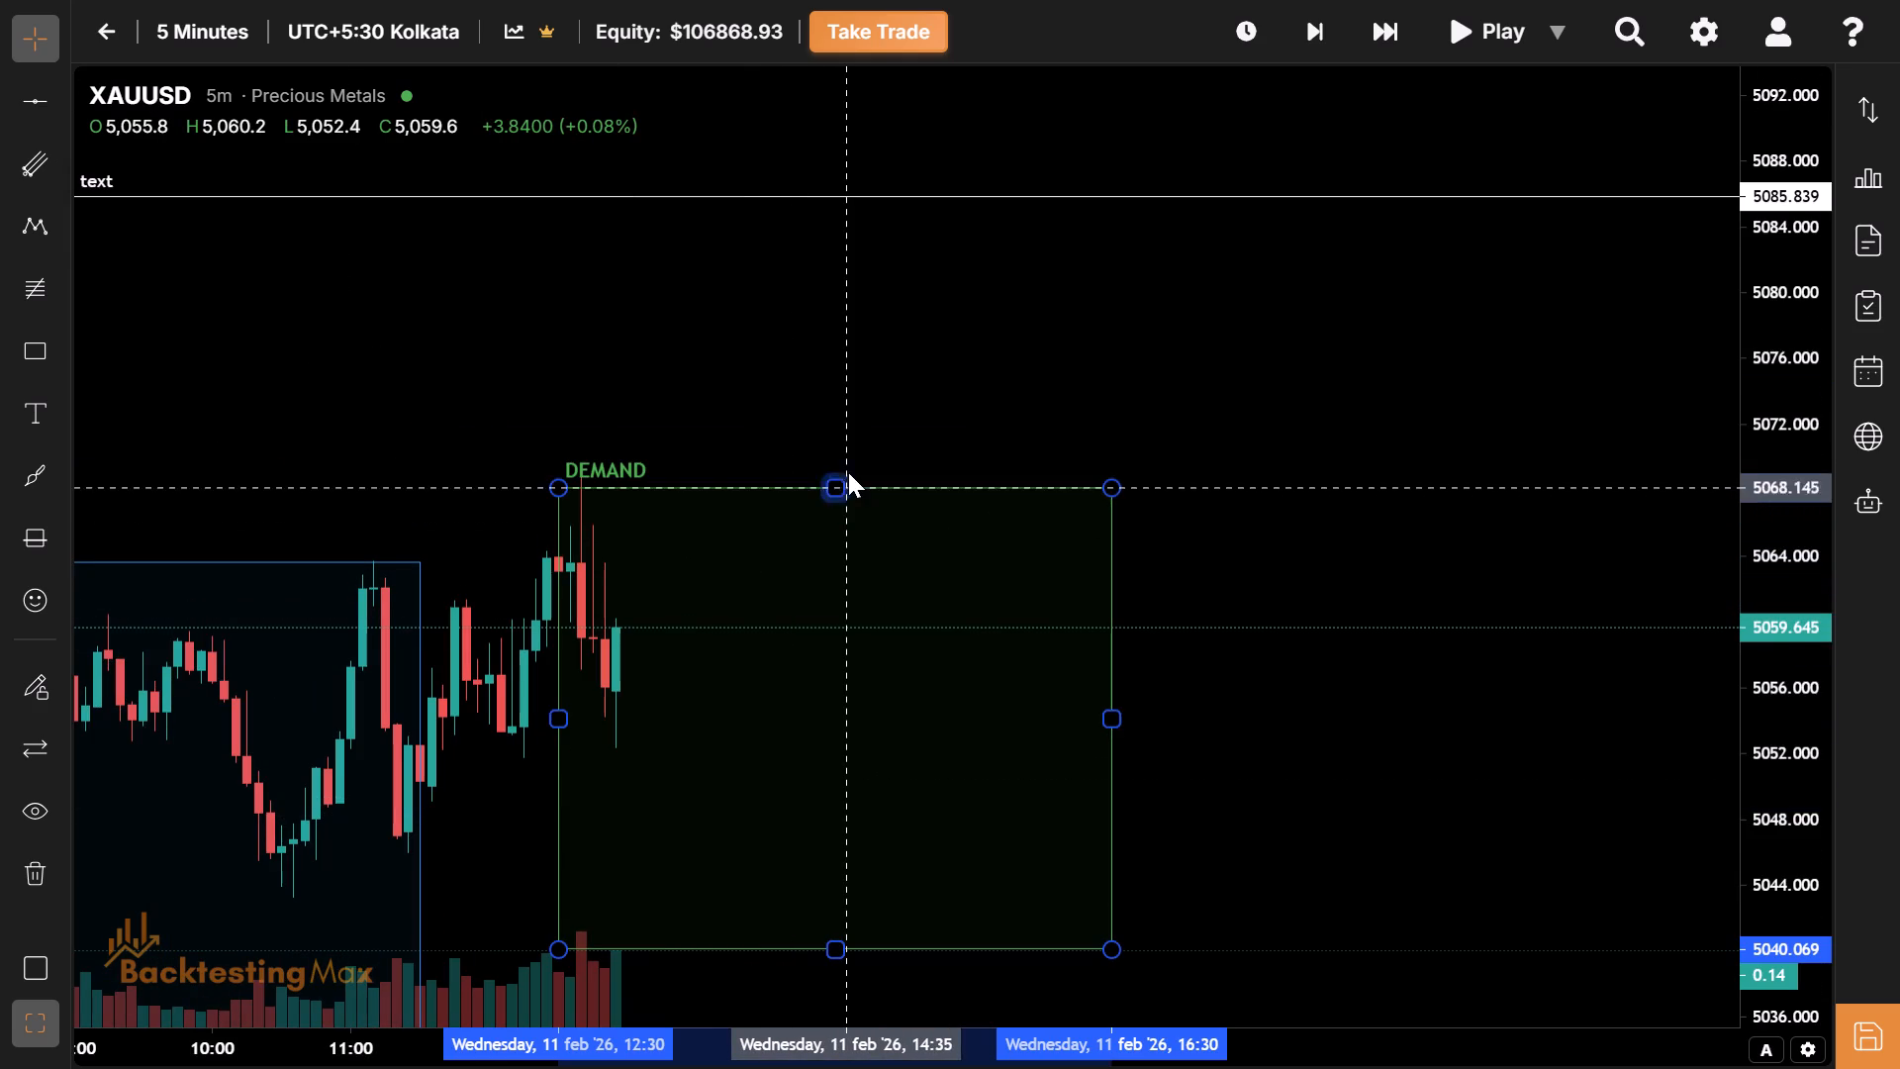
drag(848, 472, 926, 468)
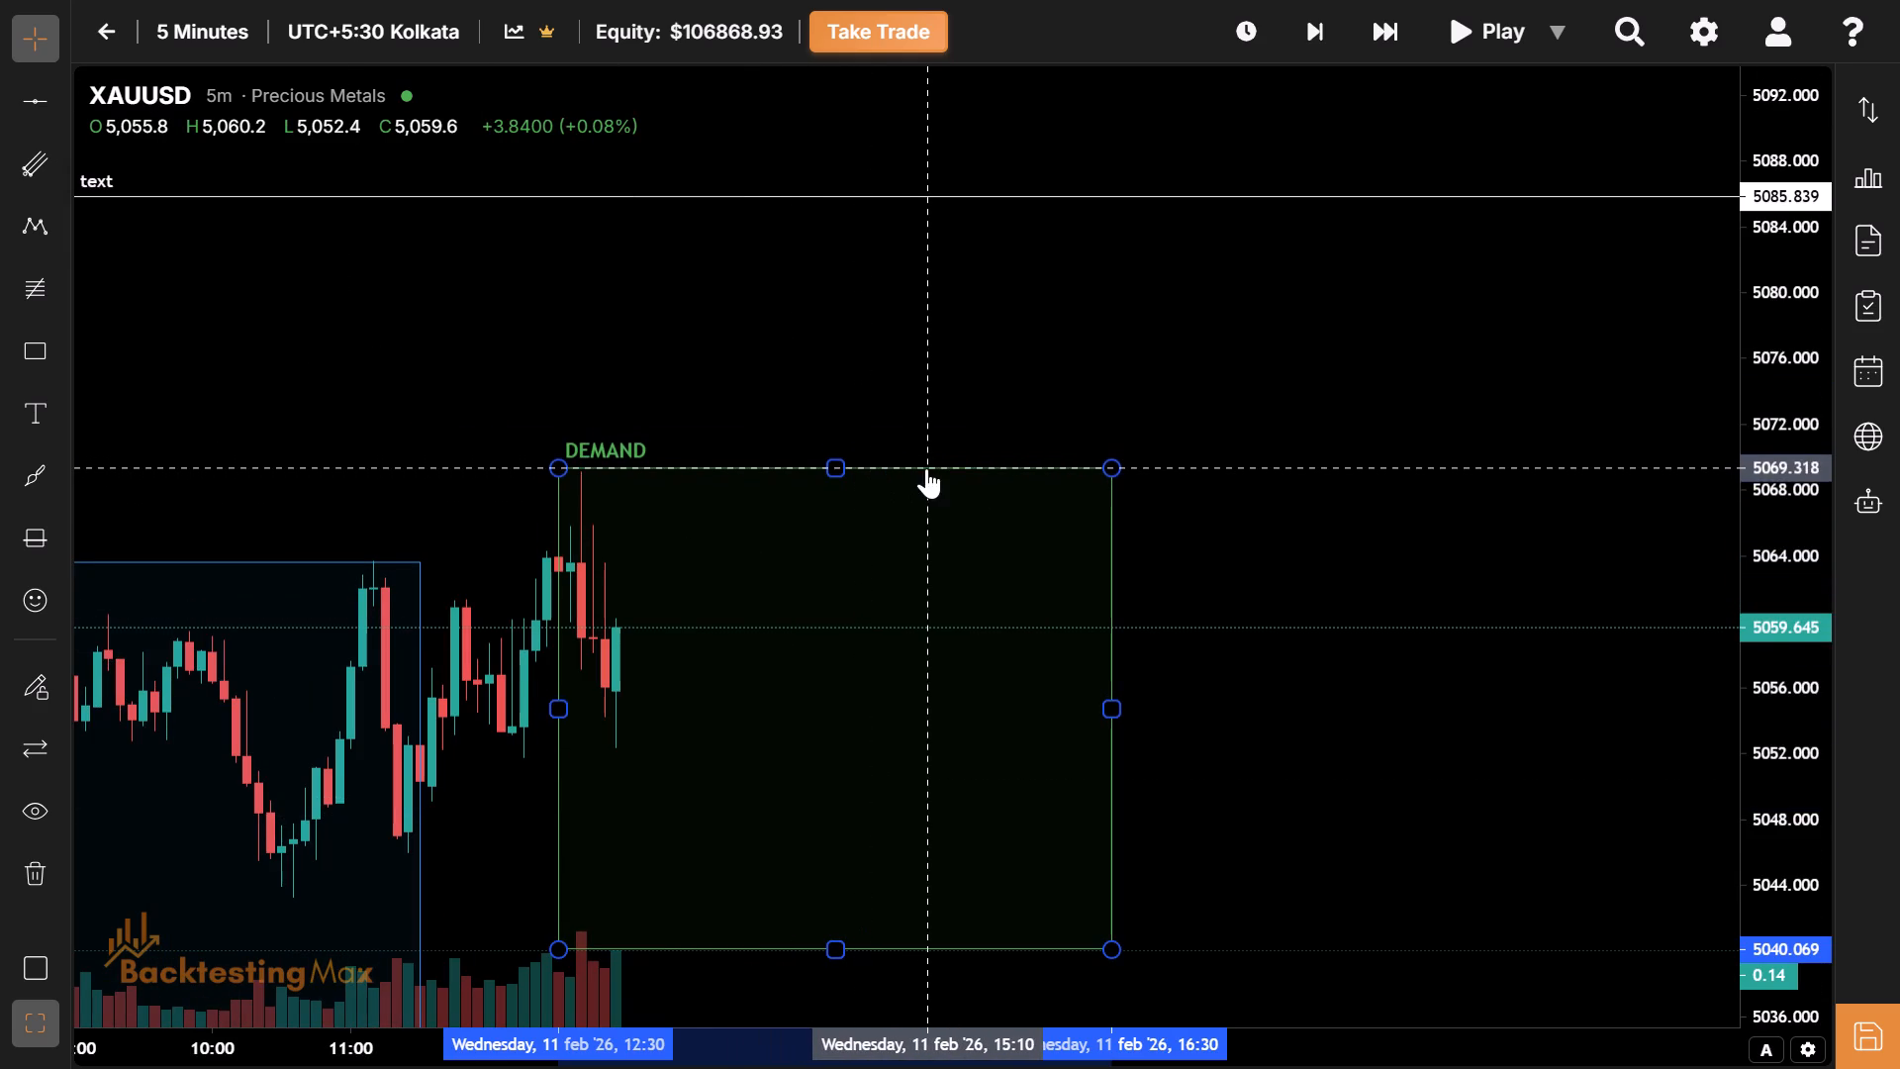
Advance the replay in eight 5-bar jumps from the 12:55 candle to the 16:15 candle.
drag(784, 795, 961, 710)
drag(961, 710, 816, 602)
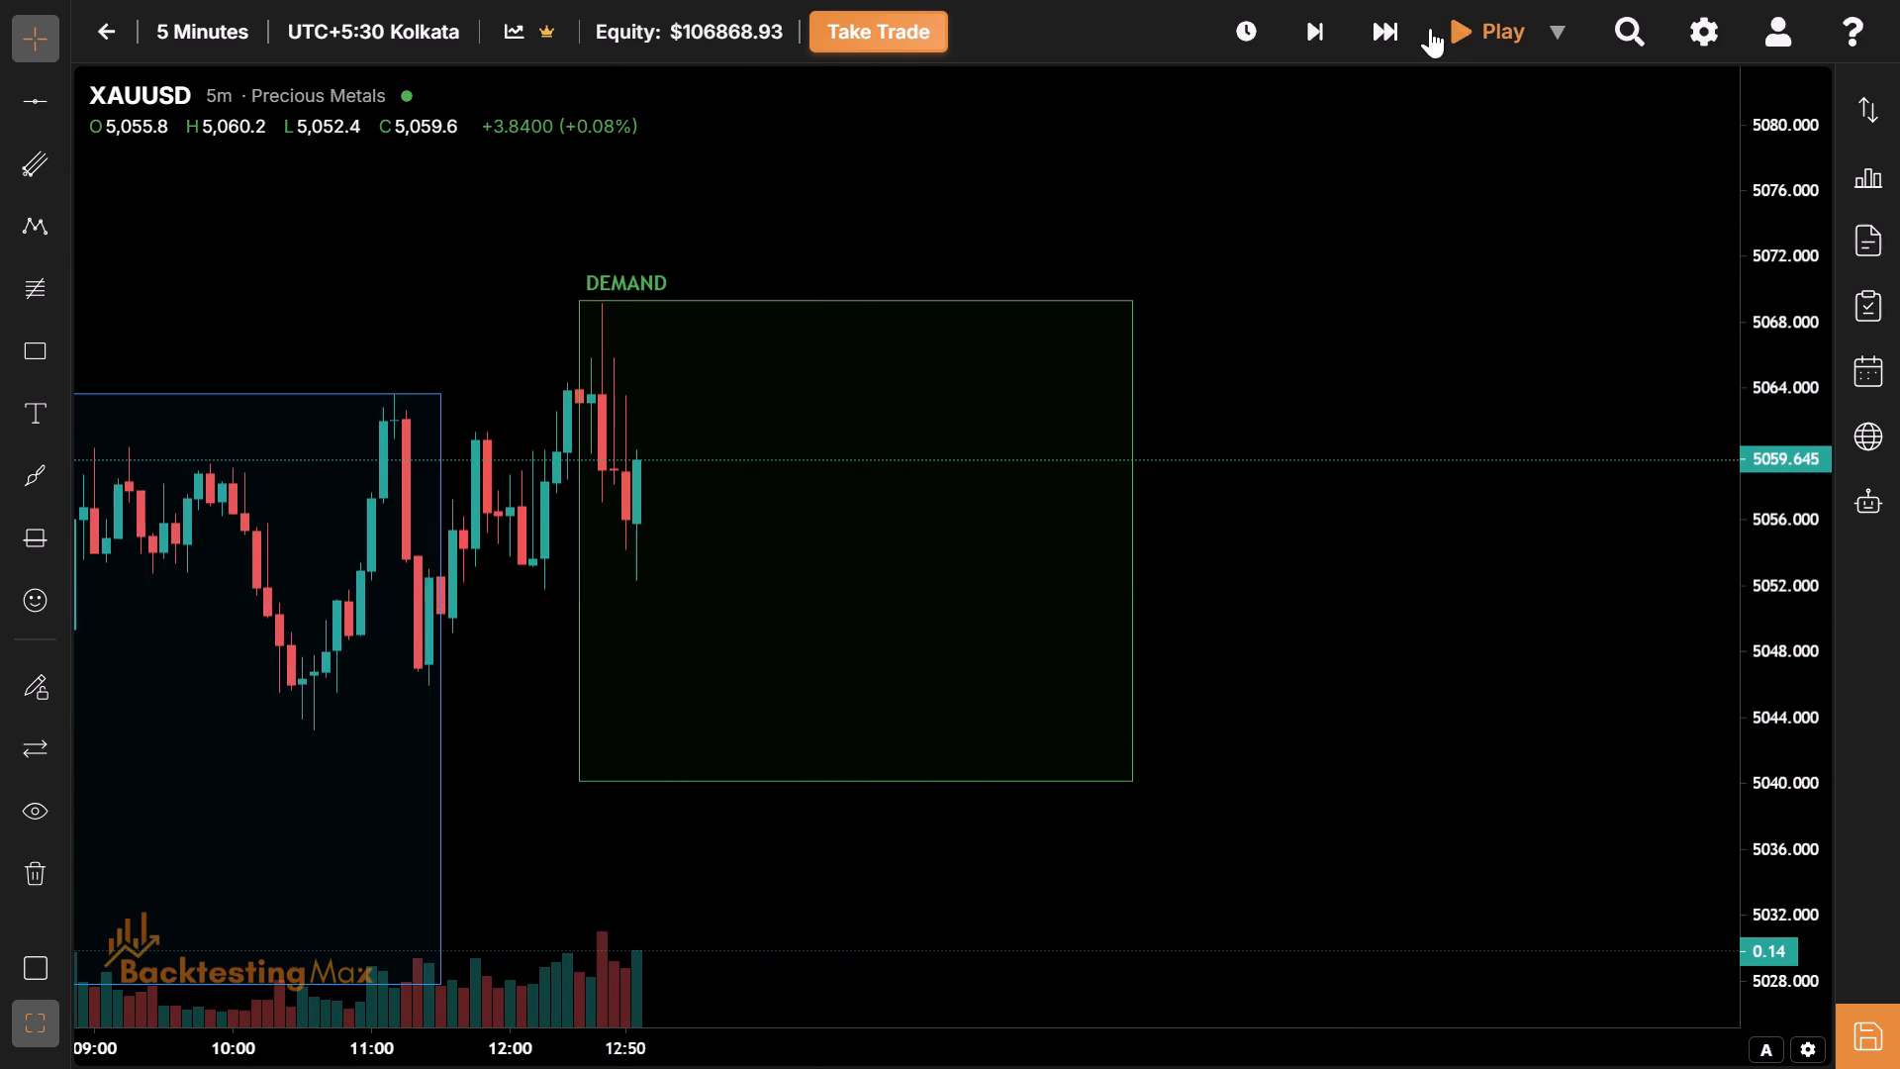
click(1401, 29)
click(1401, 29)
click(1401, 29)
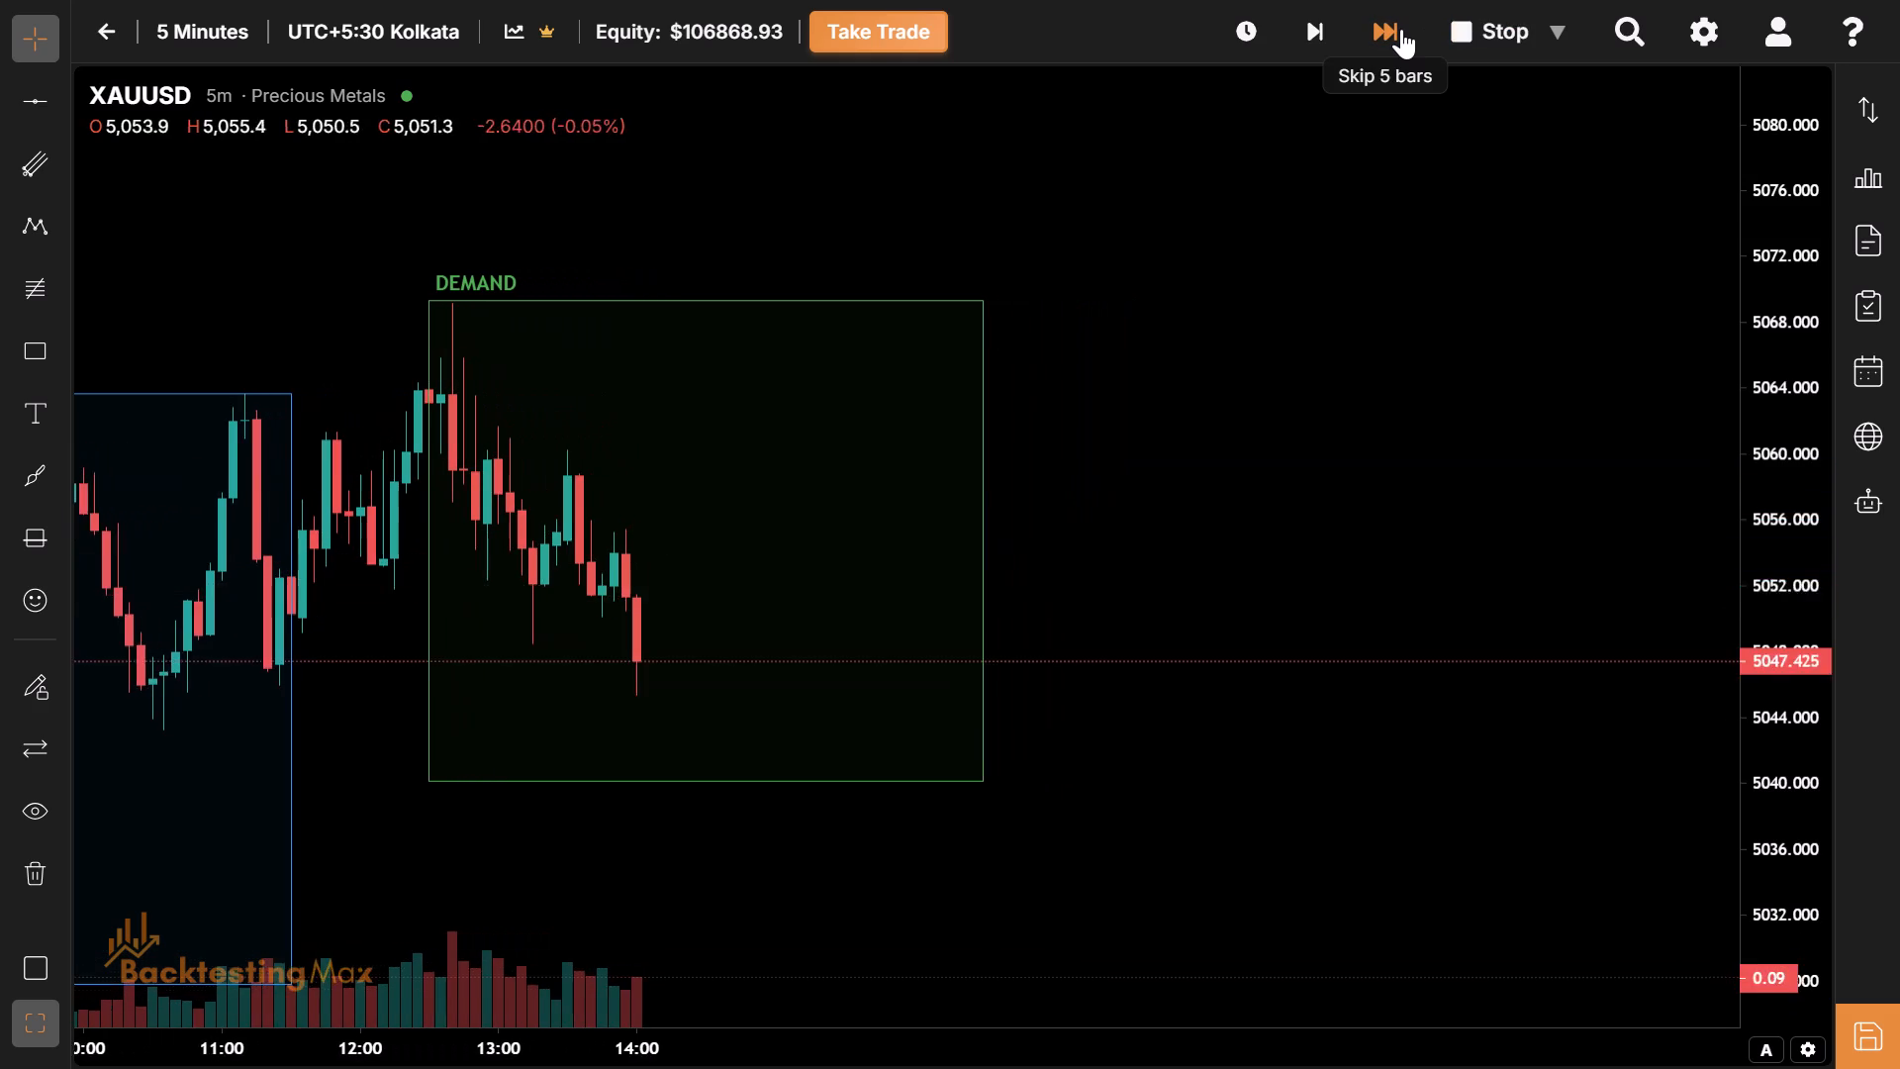
click(1401, 29)
click(1401, 29)
click(1401, 29)
click(1401, 29)
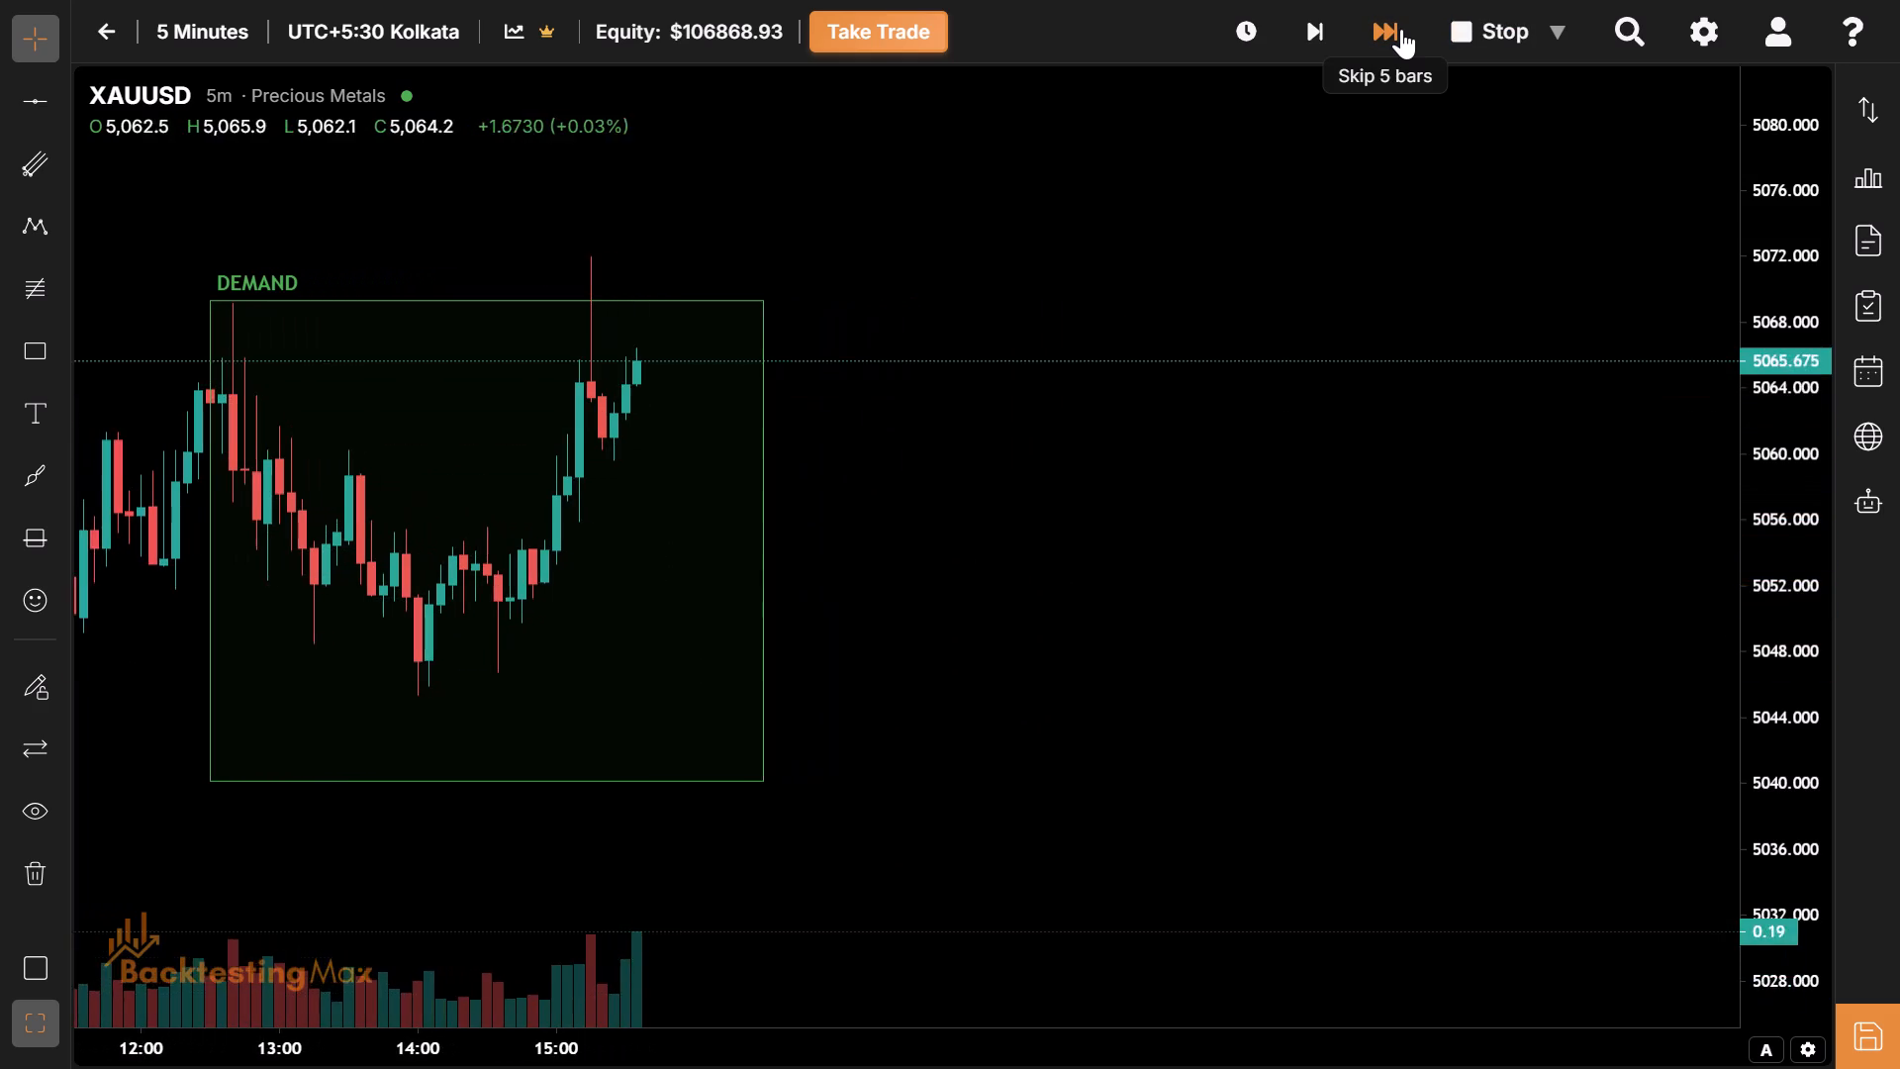
click(1401, 29)
Fit the London session box to the price range, with its upper edge at about 5100.7 and lower edge at about 5045.6.
drag(1094, 312, 1460, 621)
drag(859, 397, 1467, 816)
drag(1281, 811, 902, 534)
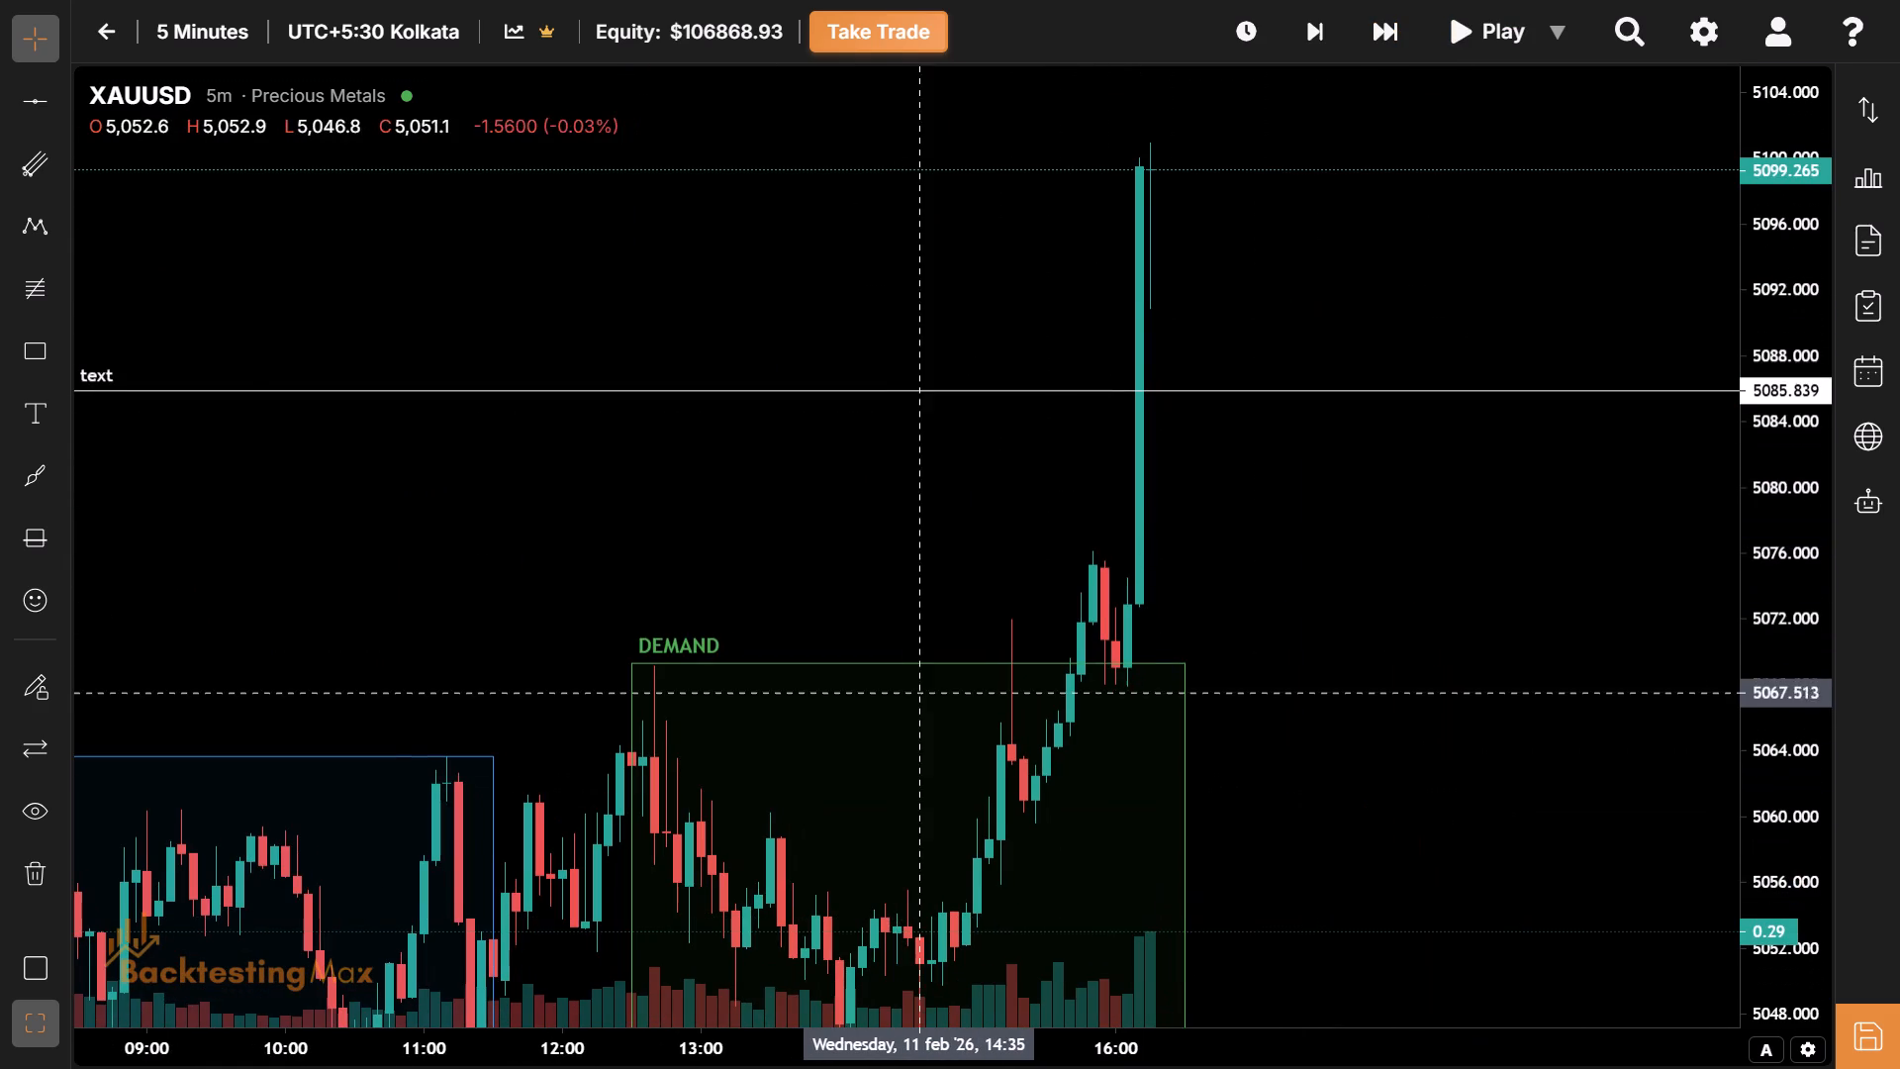
drag(911, 671, 850, 114)
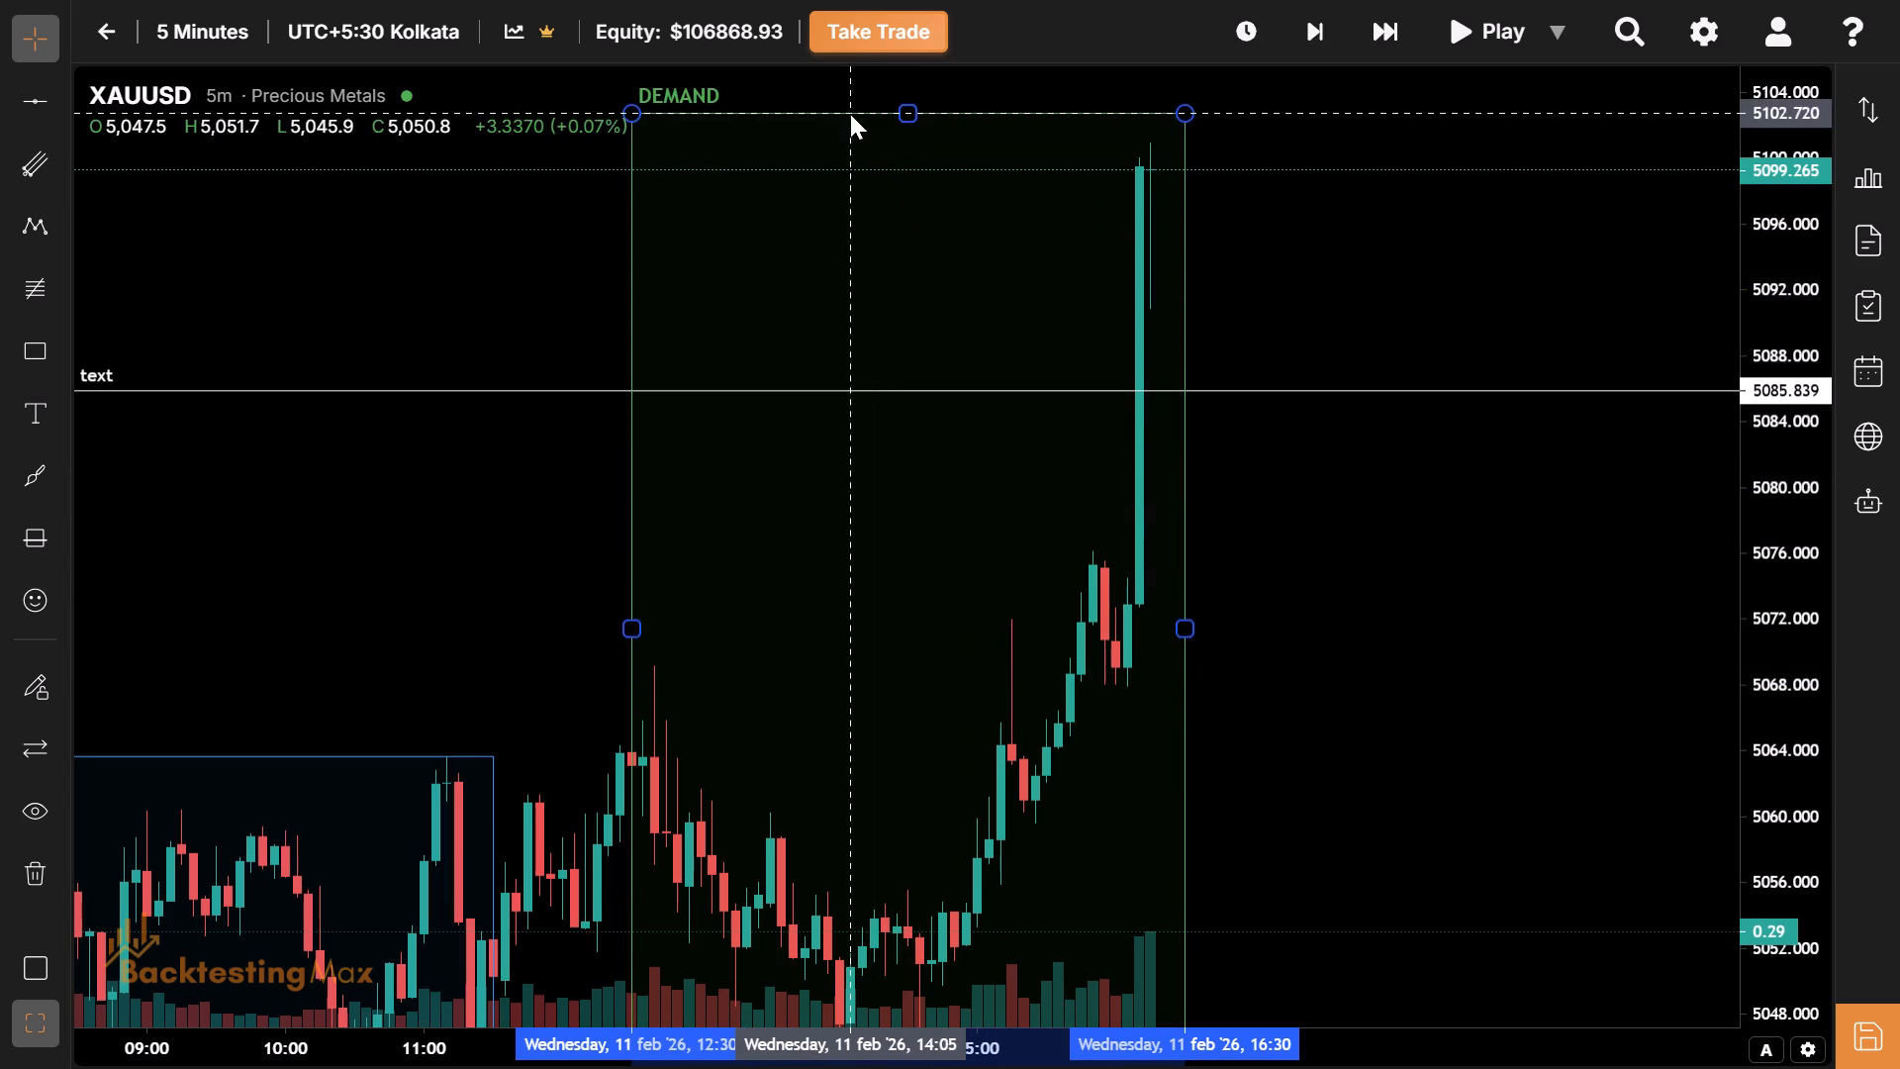
drag(850, 114, 849, 147)
drag(977, 695, 822, 418)
drag(818, 644, 995, 684)
drag(911, 922, 1242, 819)
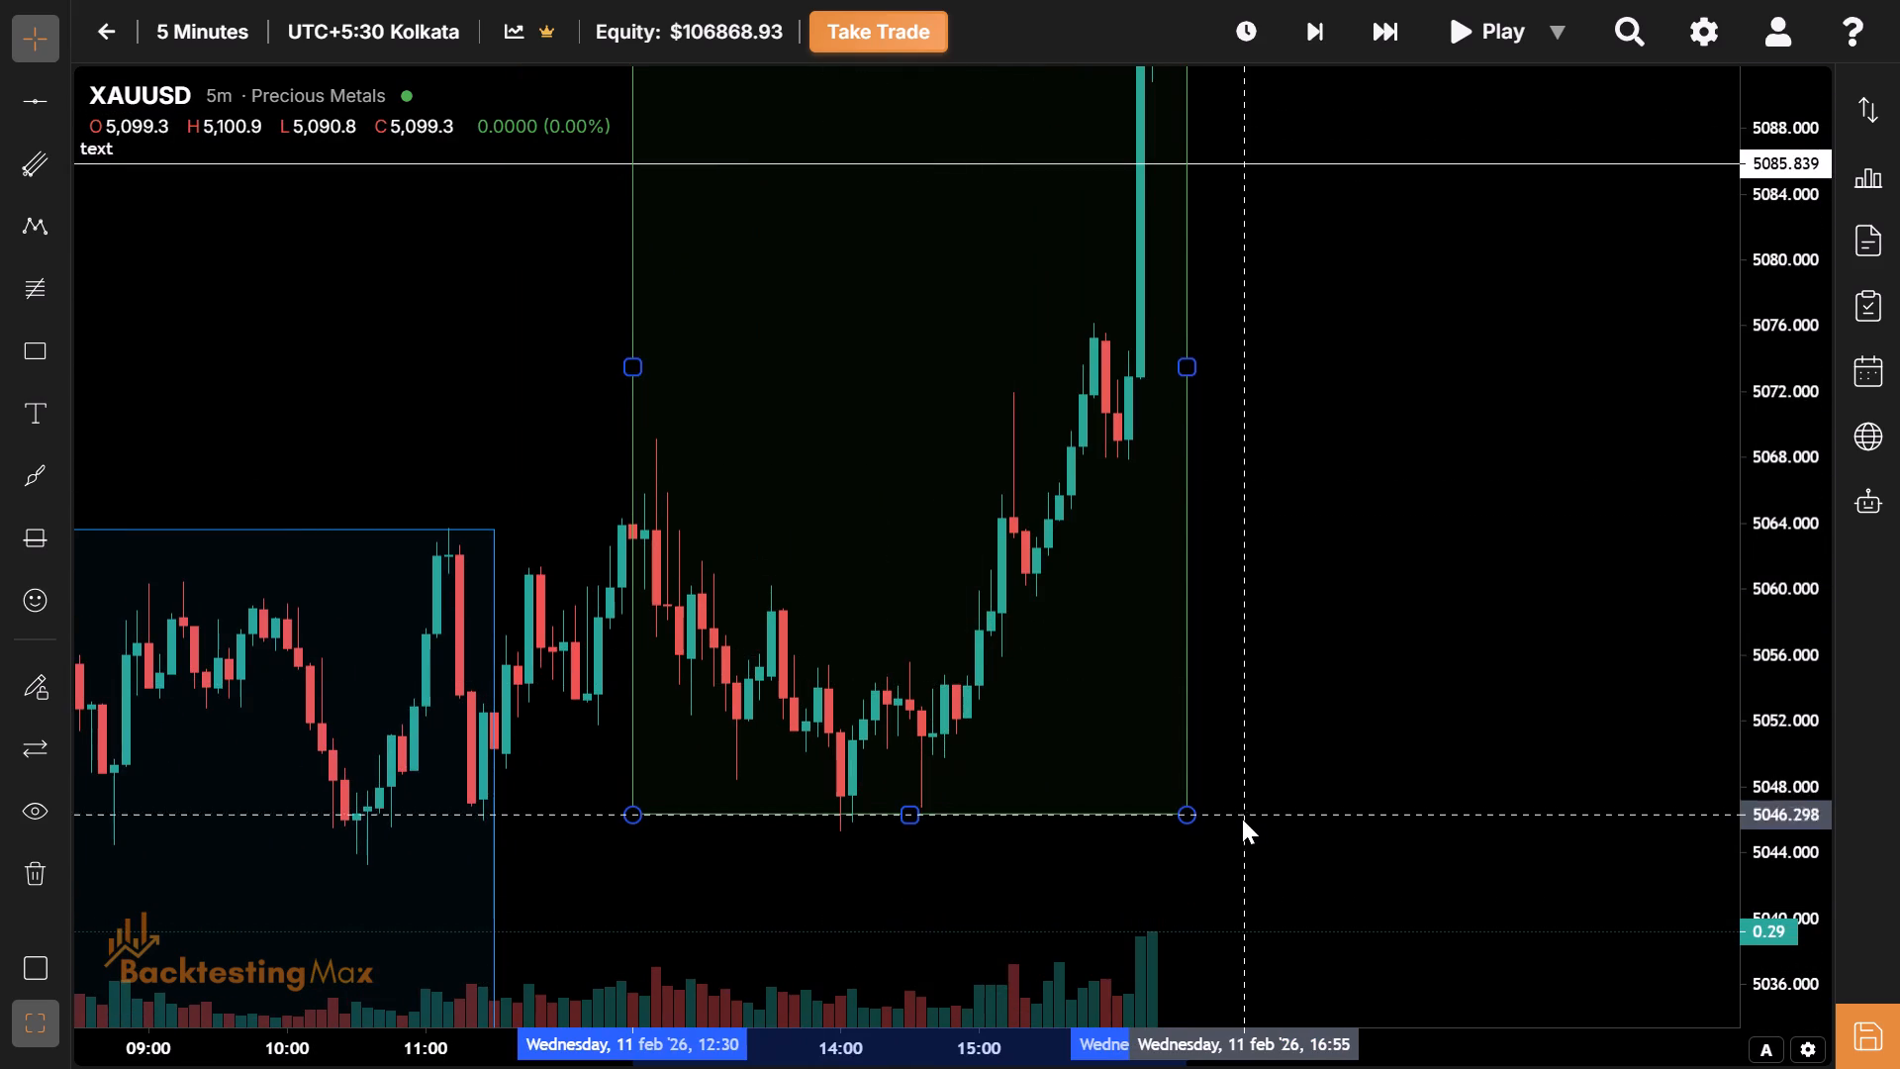
drag(1242, 819, 1245, 826)
Advance the replay one bar to the 16:20 candle.
drag(925, 625, 911, 792)
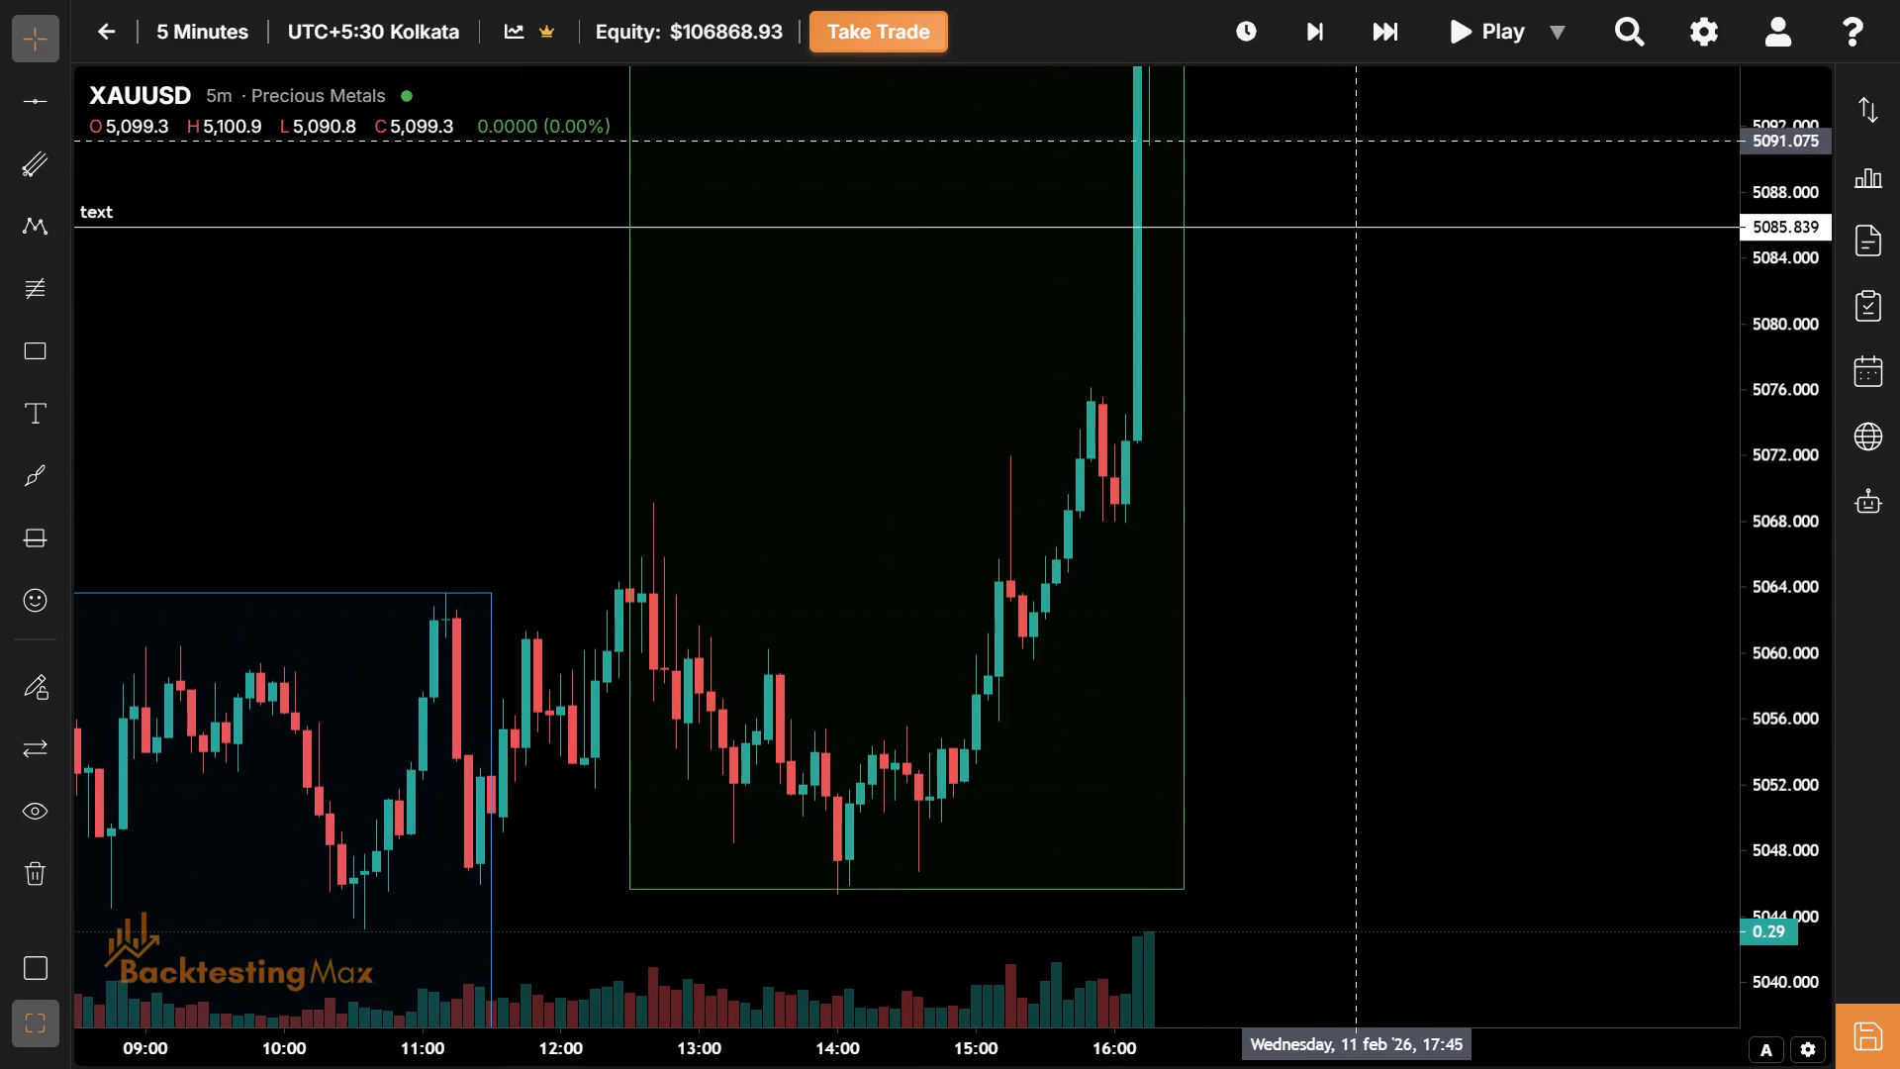
drag(1304, 57, 1307, 34)
click(1307, 34)
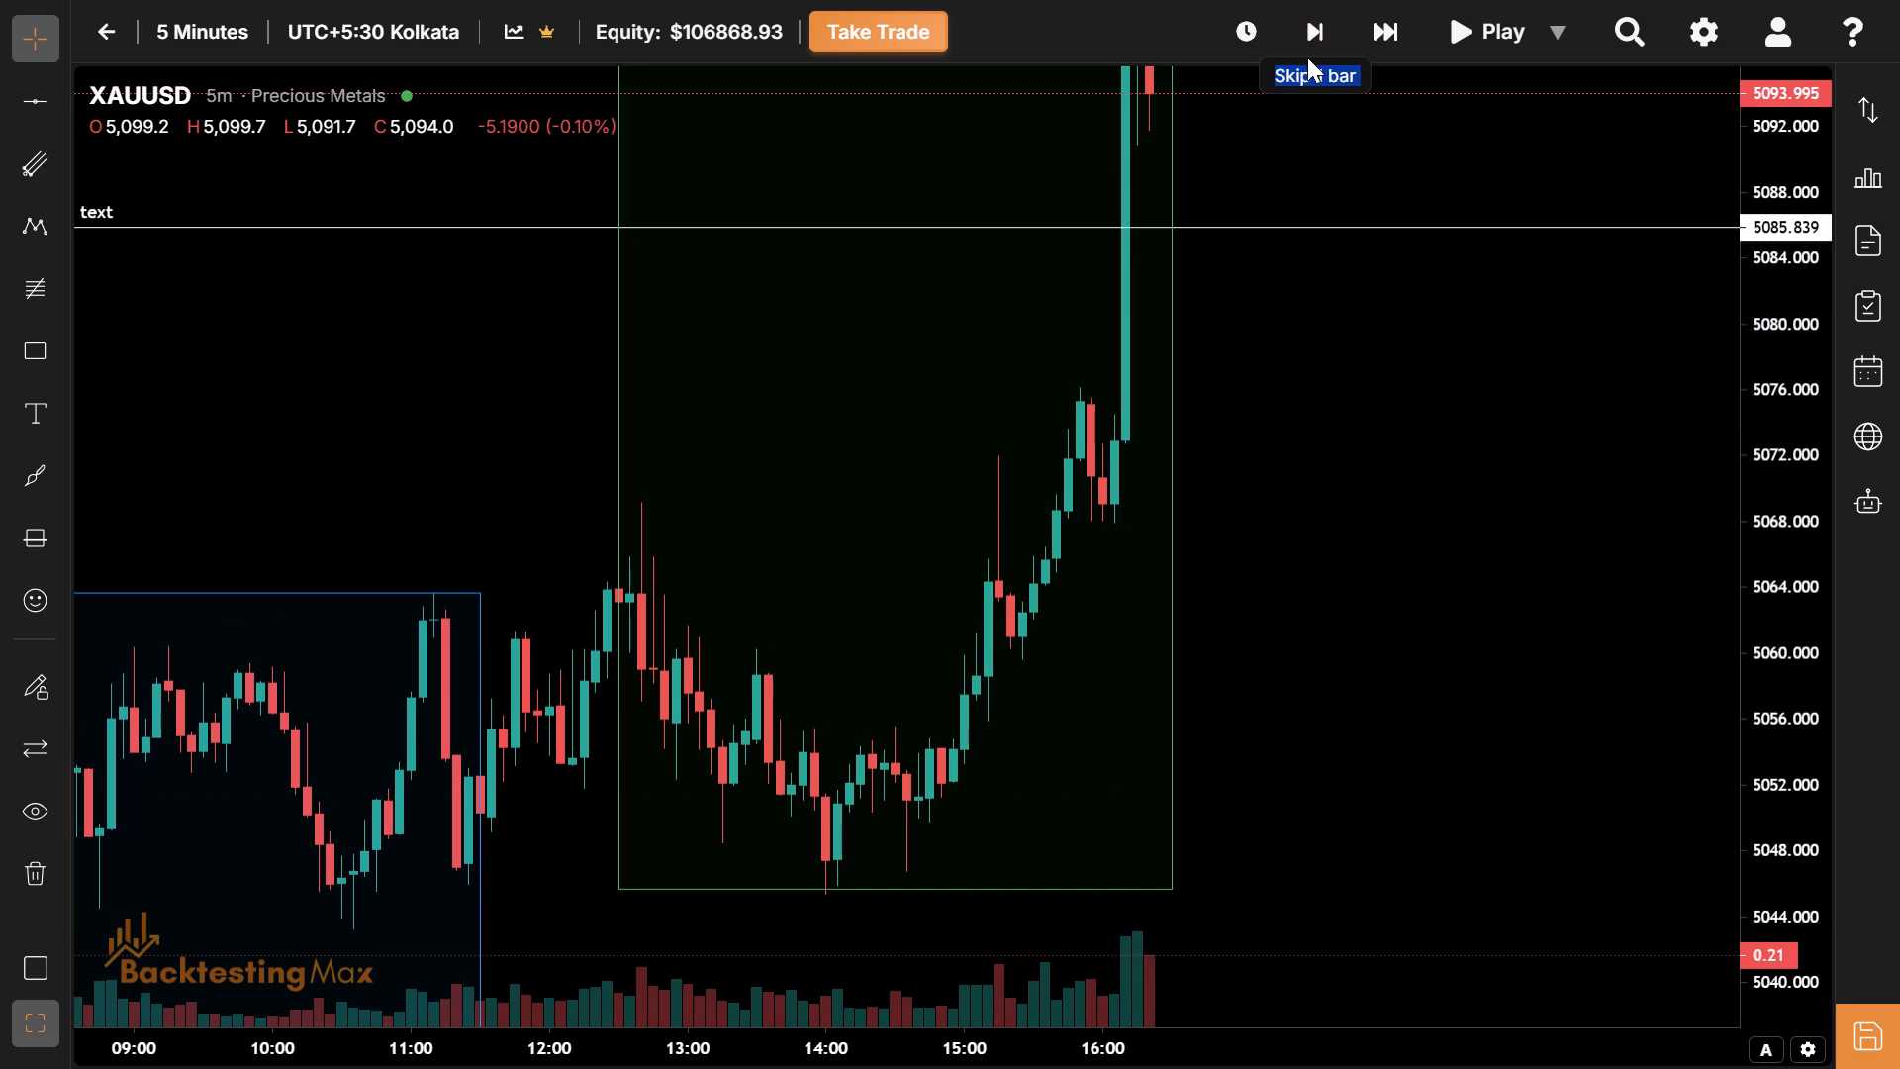
click(1307, 72)
Delete the white horizontal line at 5085.839.
drag(1293, 178, 1285, 477)
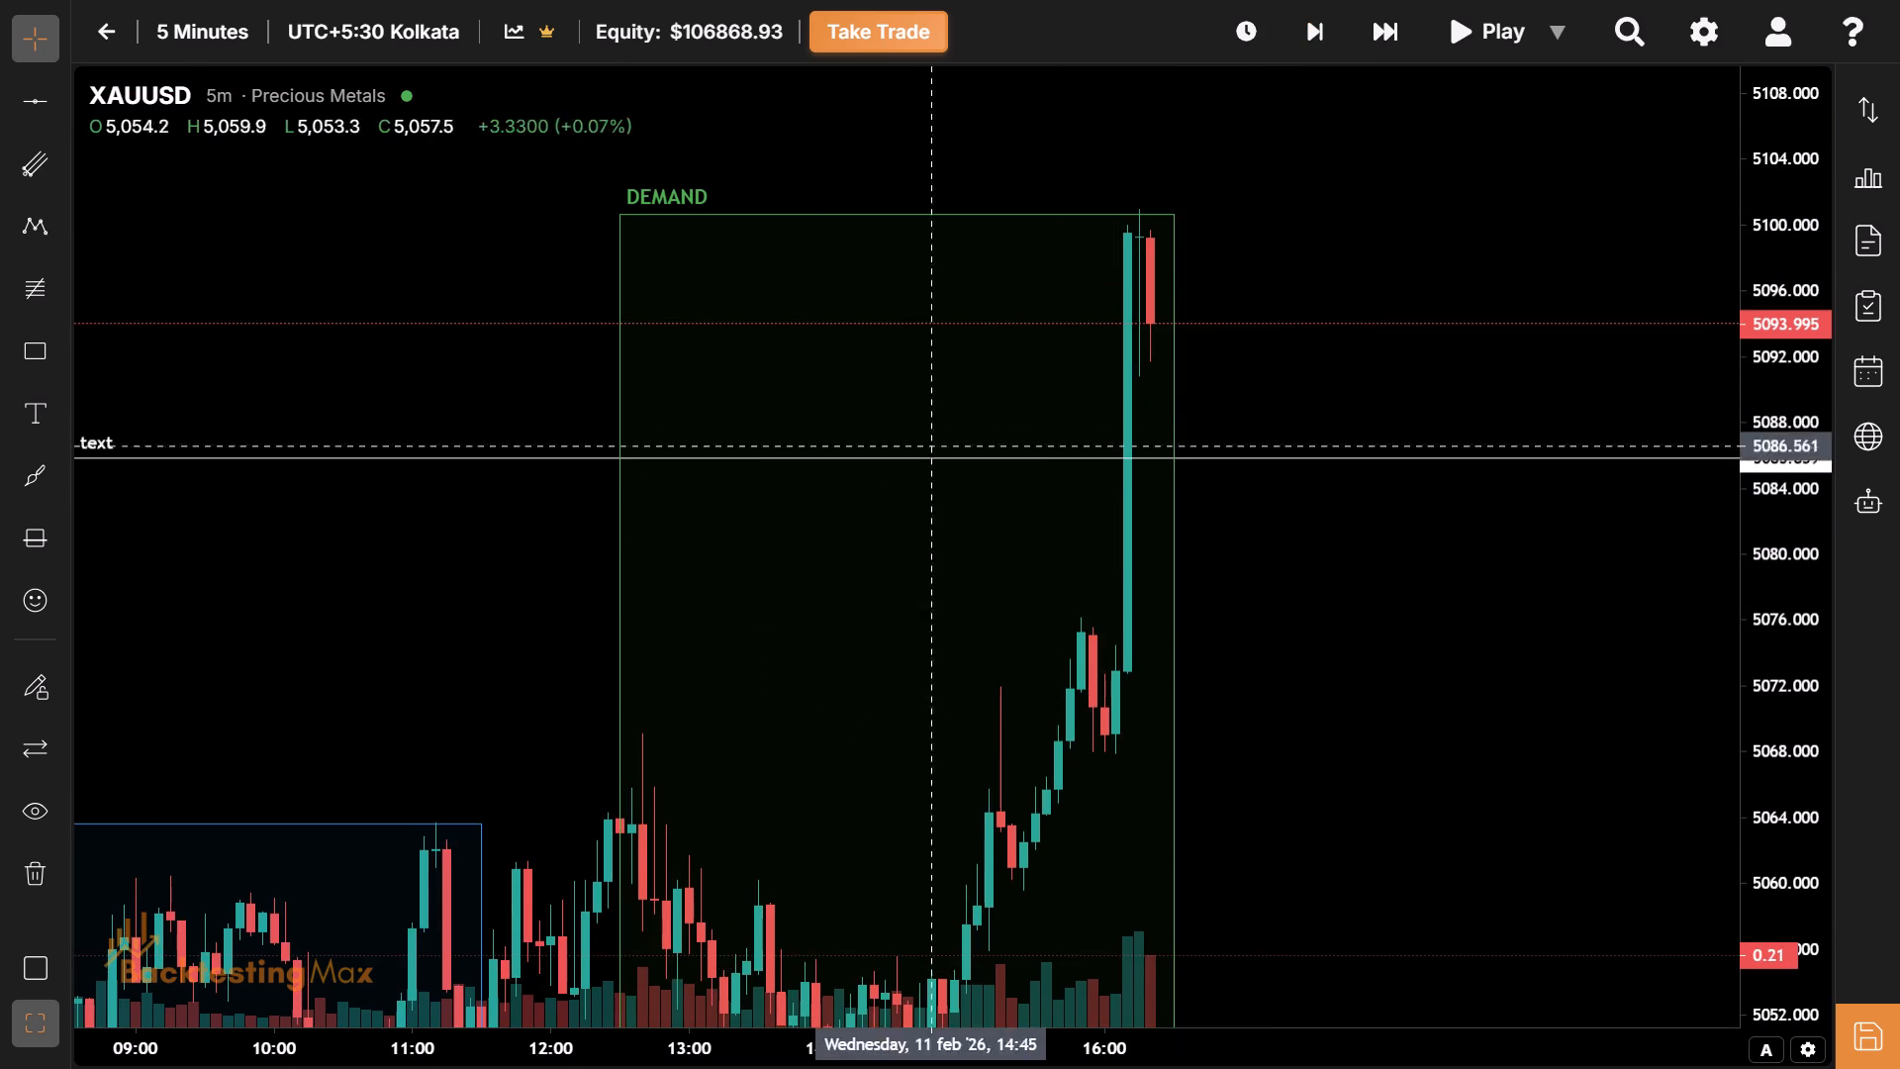
click(1341, 459)
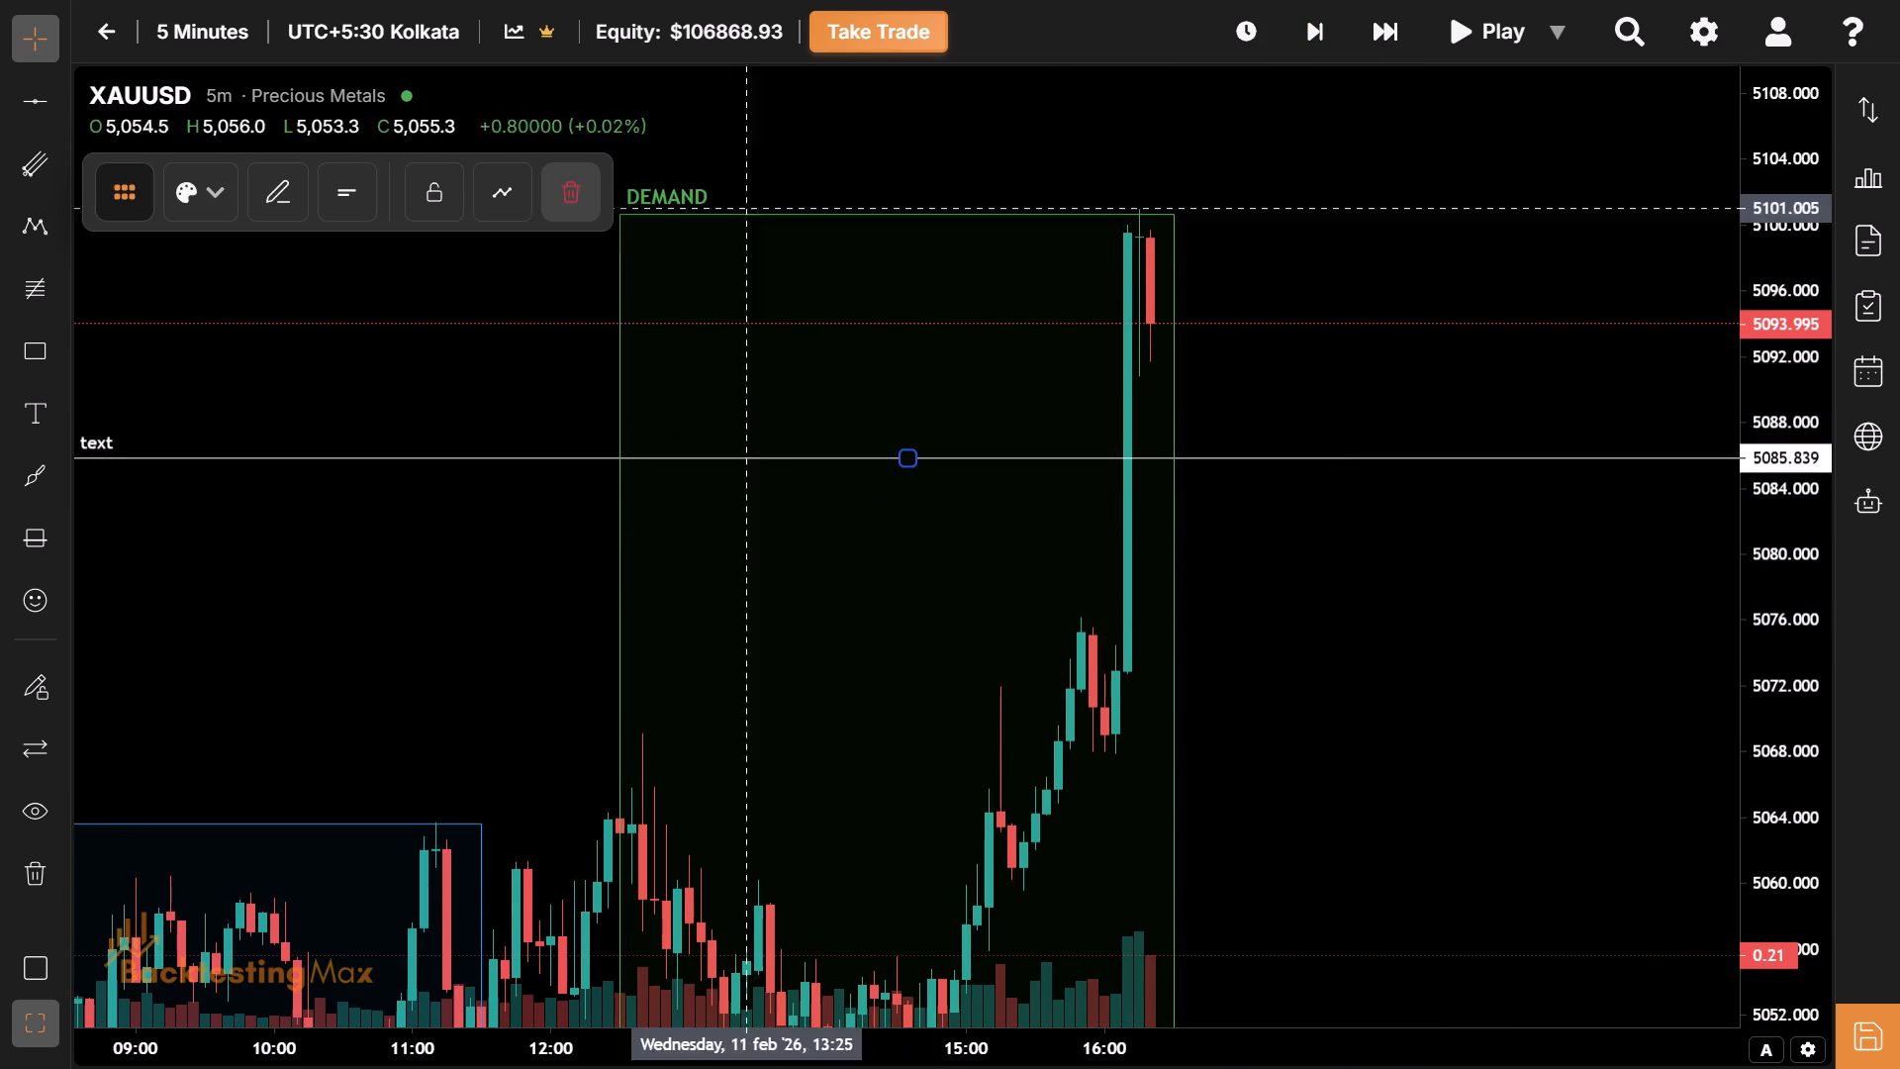
click(594, 195)
Advance the replay three single bars to the 16:35 candle, just past the London session box.
drag(1296, 417, 1182, 432)
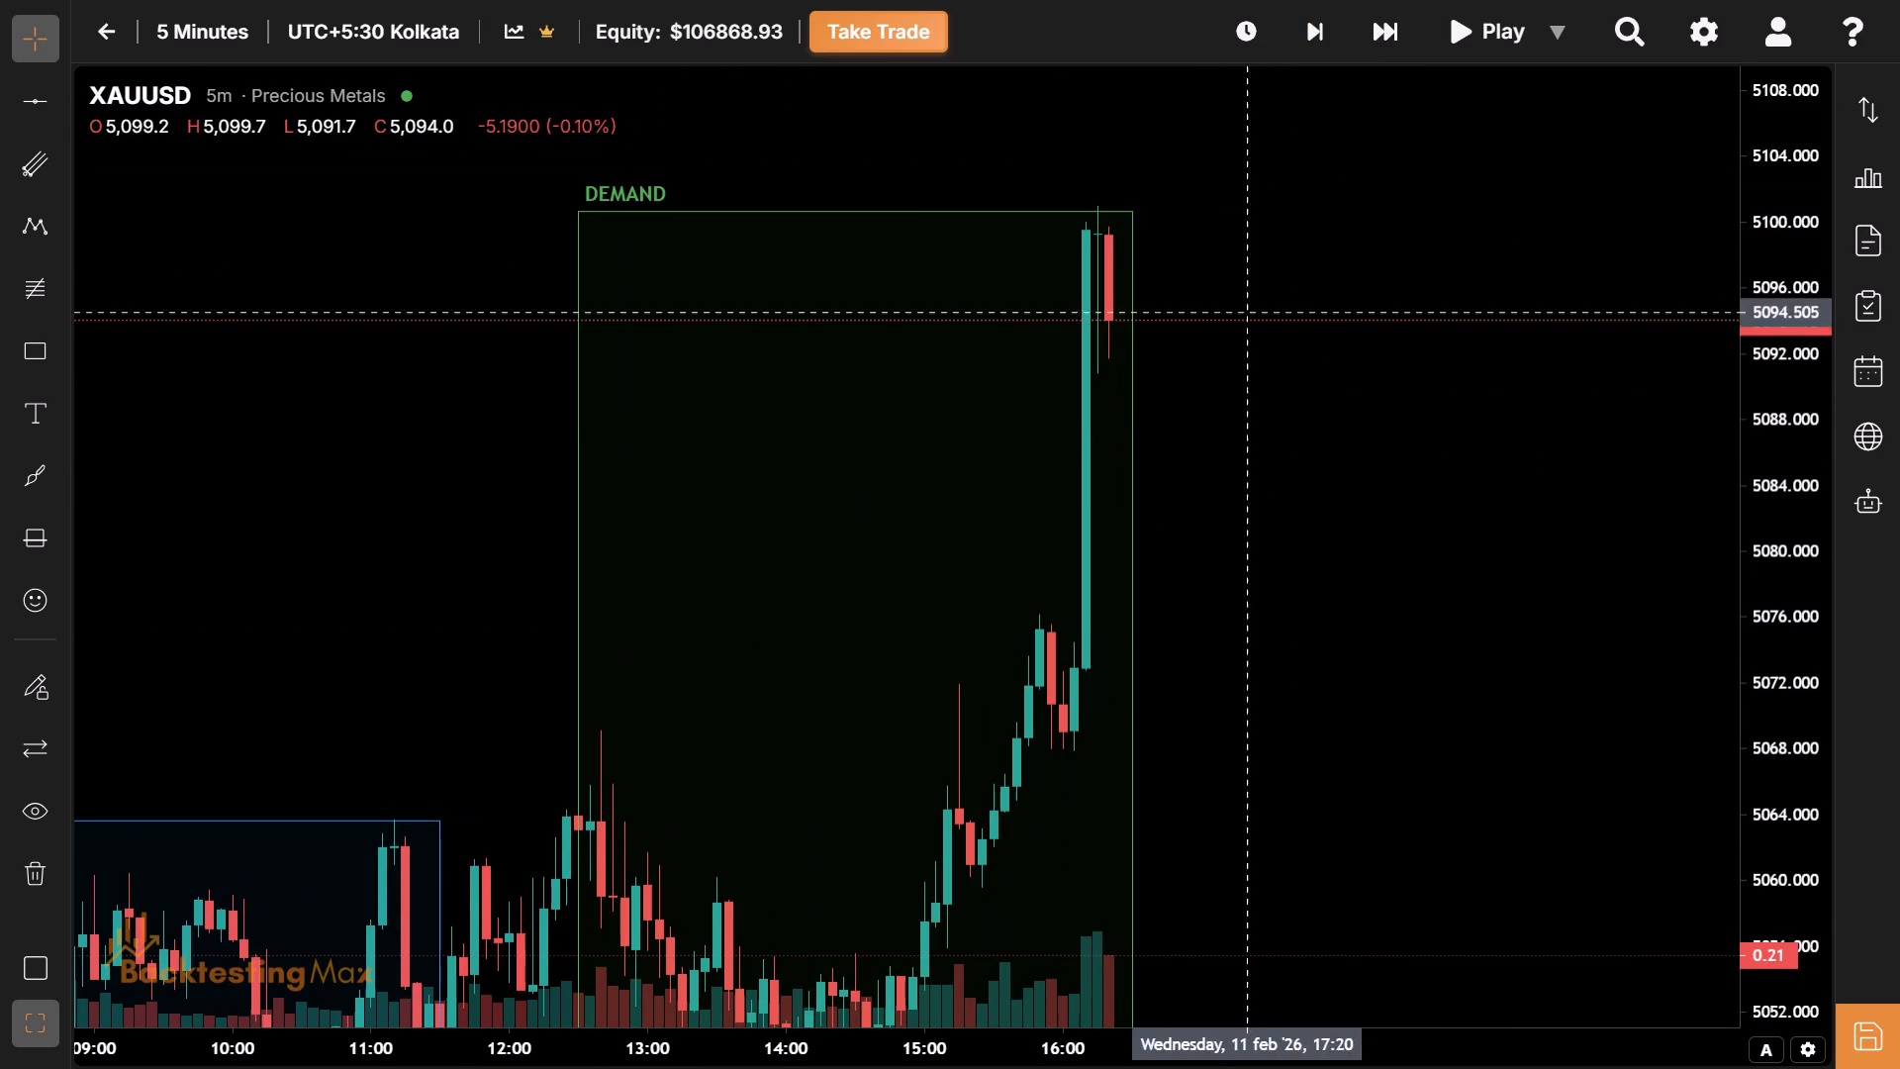
click(1323, 24)
click(1323, 24)
click(1323, 24)
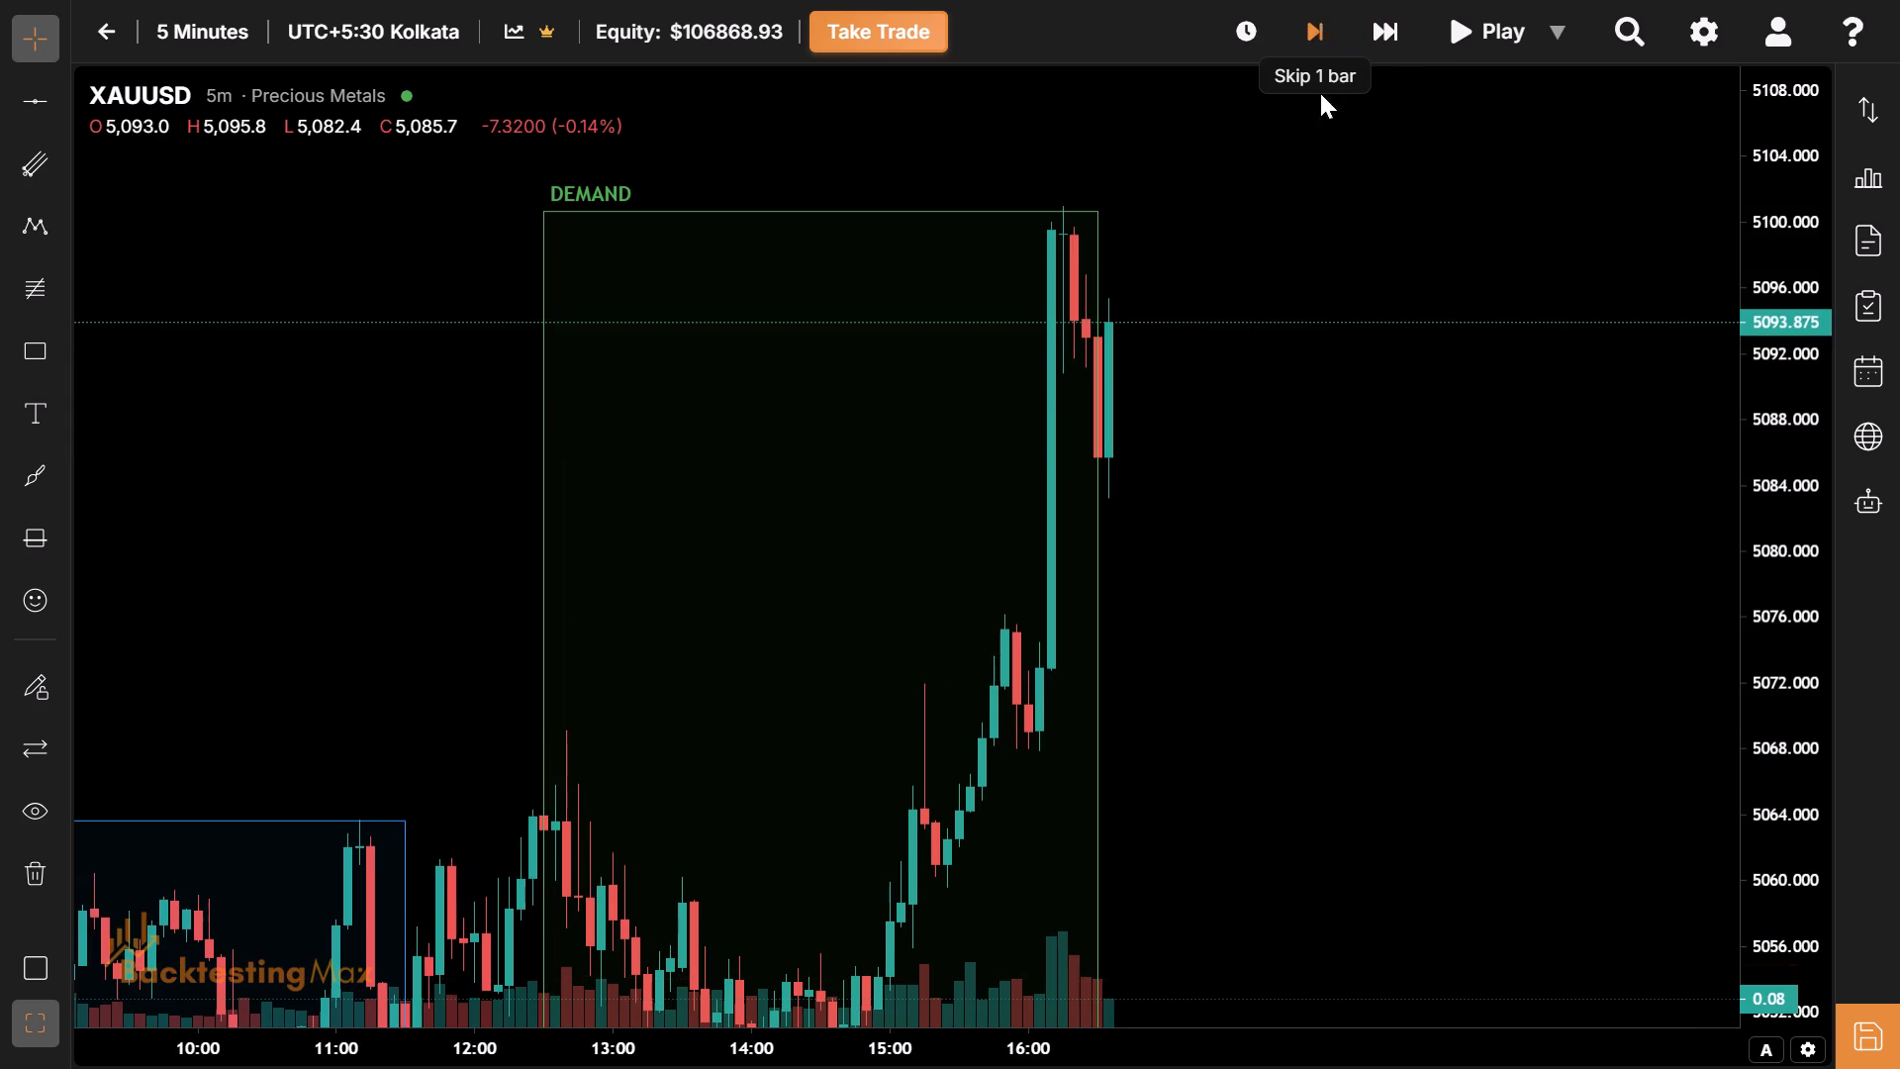
Raise the London session box's upper edge to the session high at about 5101.
drag(1344, 452, 1571, 323)
click(1013, 530)
drag(1013, 530, 1148, 686)
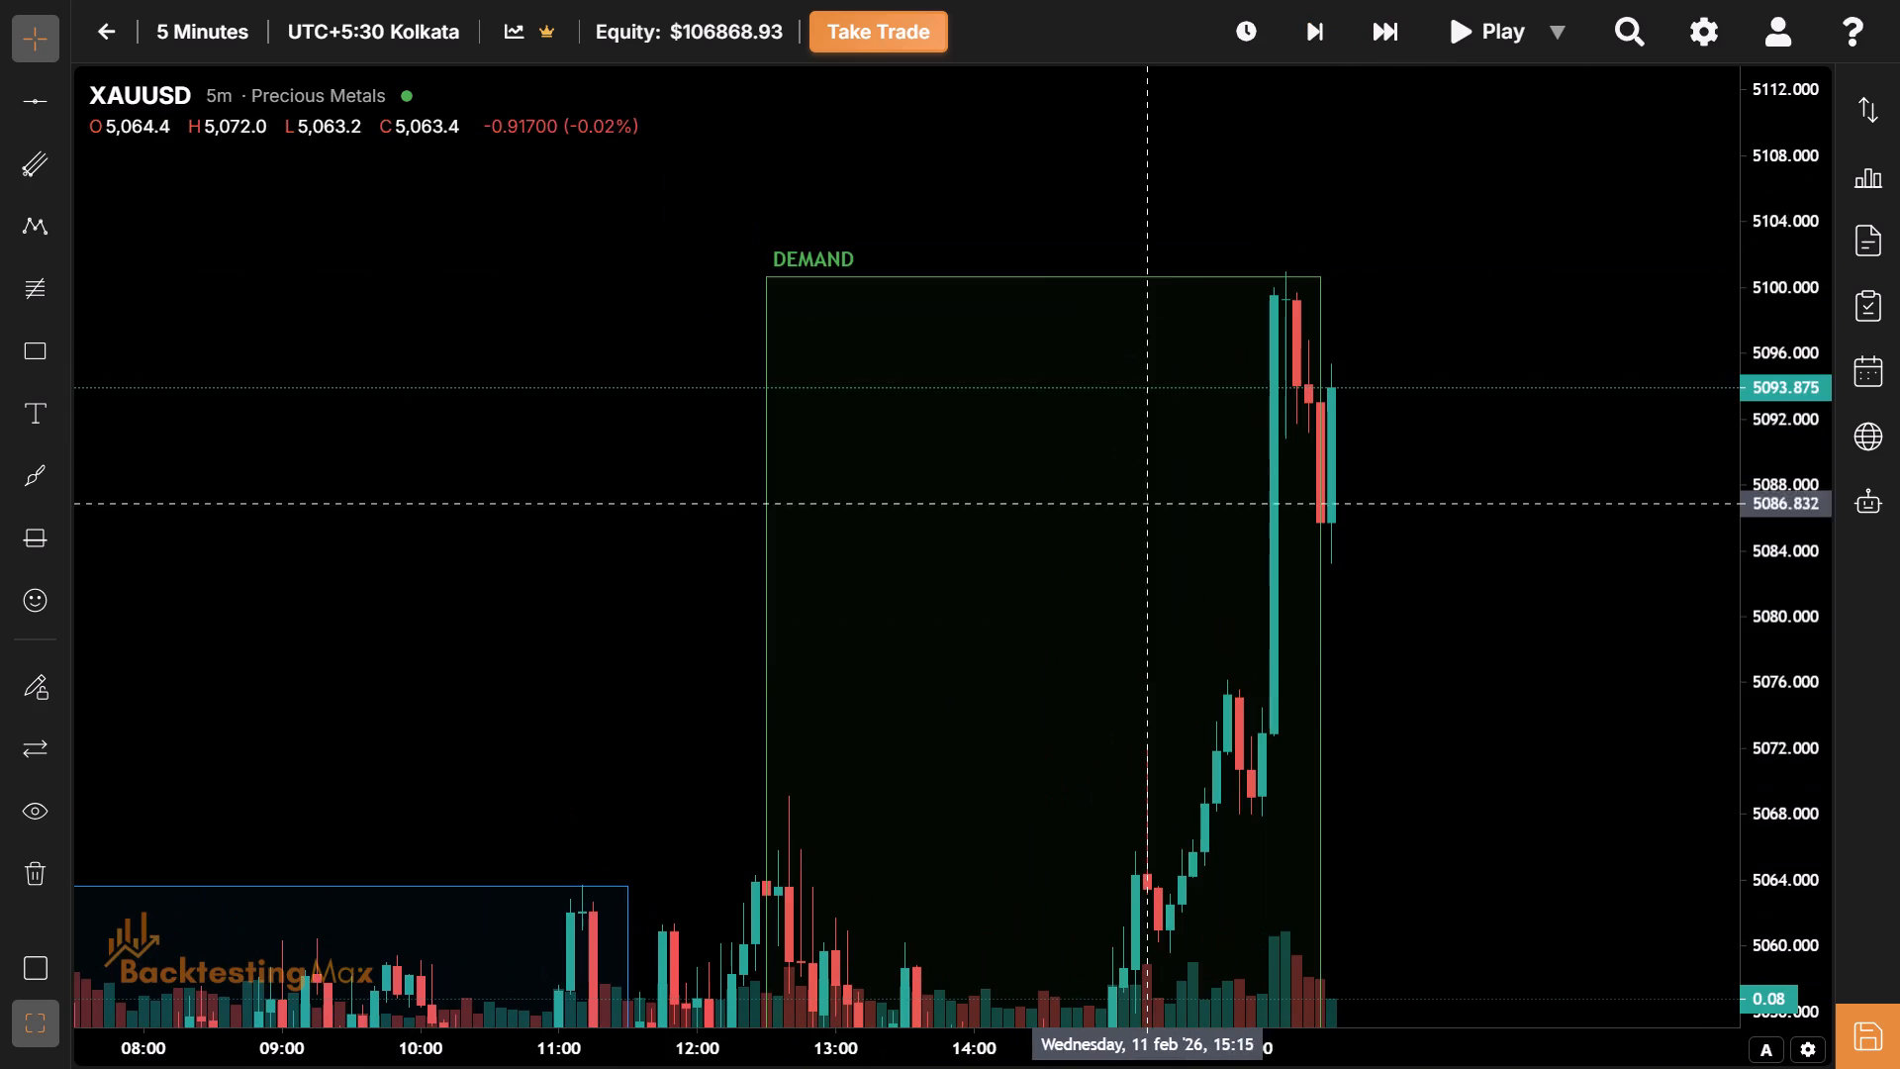
drag(1048, 275, 1125, 273)
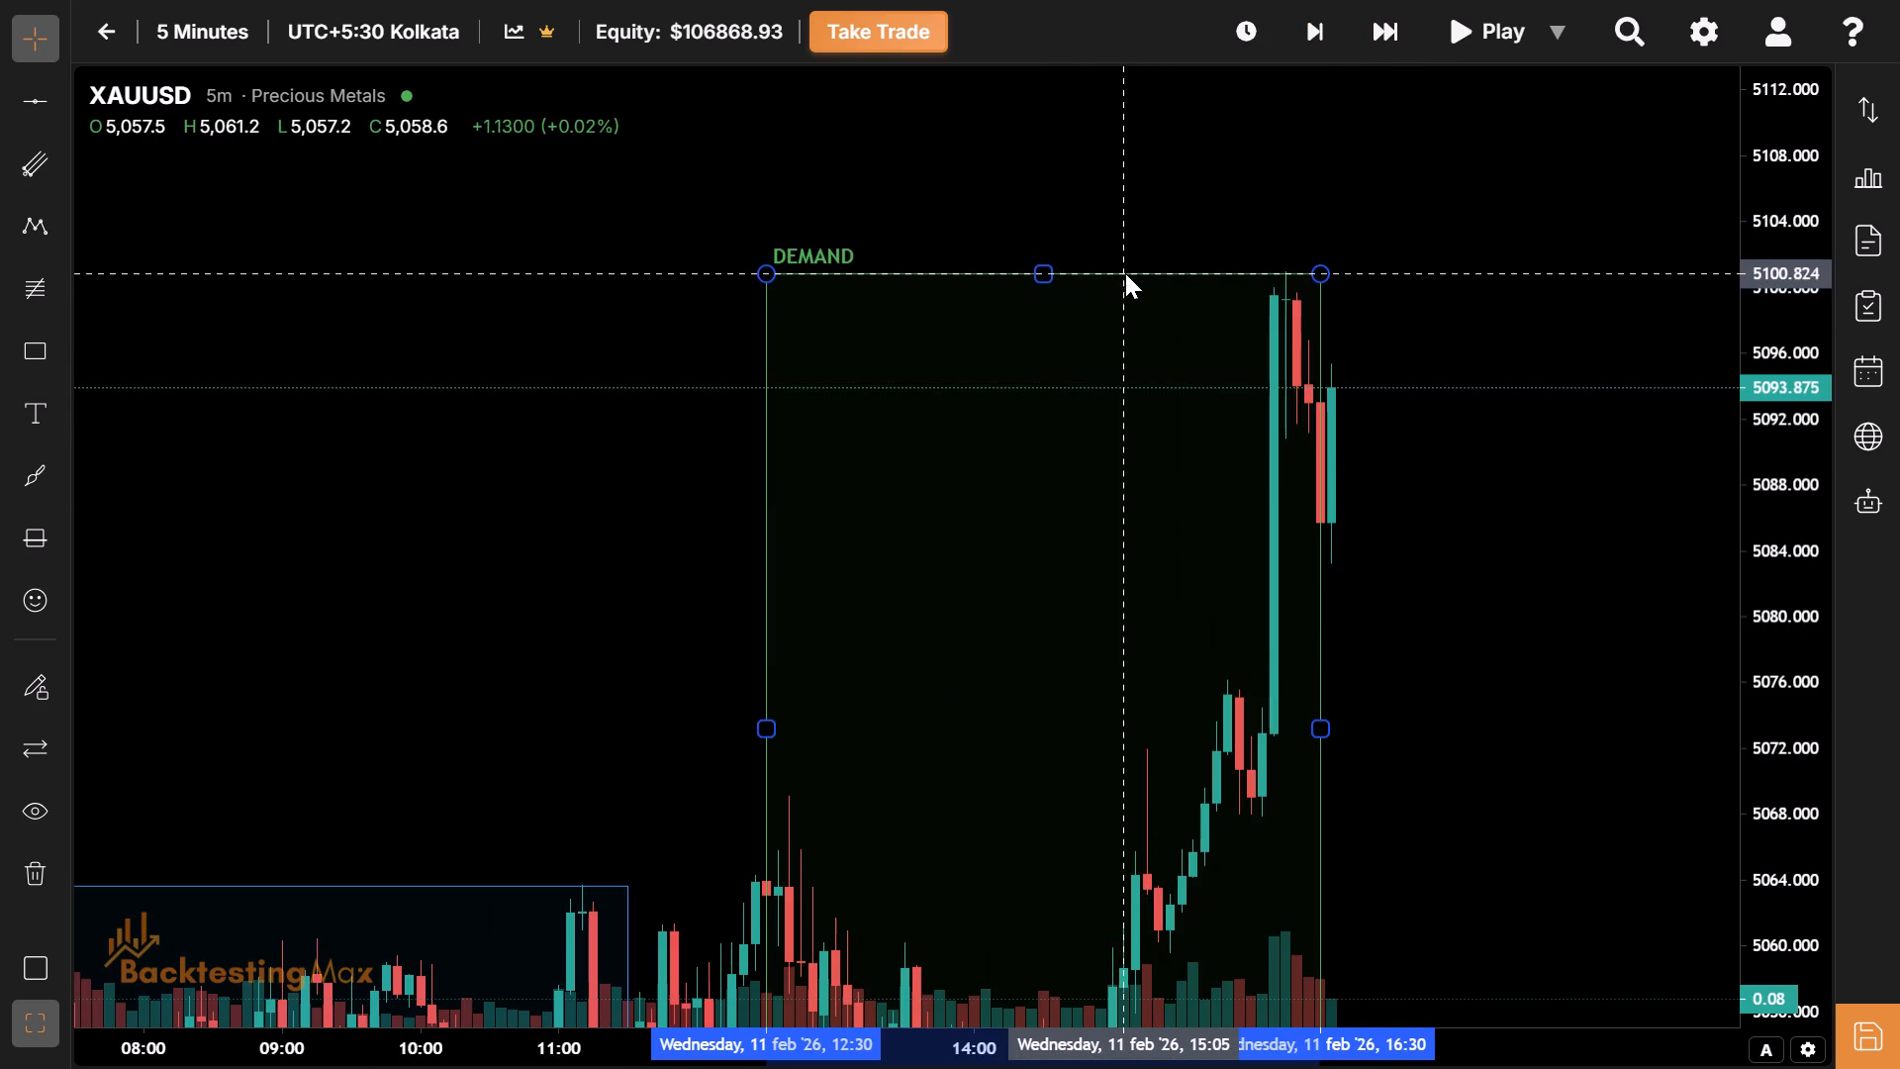
drag(1125, 273, 1160, 270)
Place a horizontal line at 5045.305 along the London session low.
drag(1163, 459, 1656, 201)
drag(1013, 536, 704, 362)
drag(1303, 573, 1475, 315)
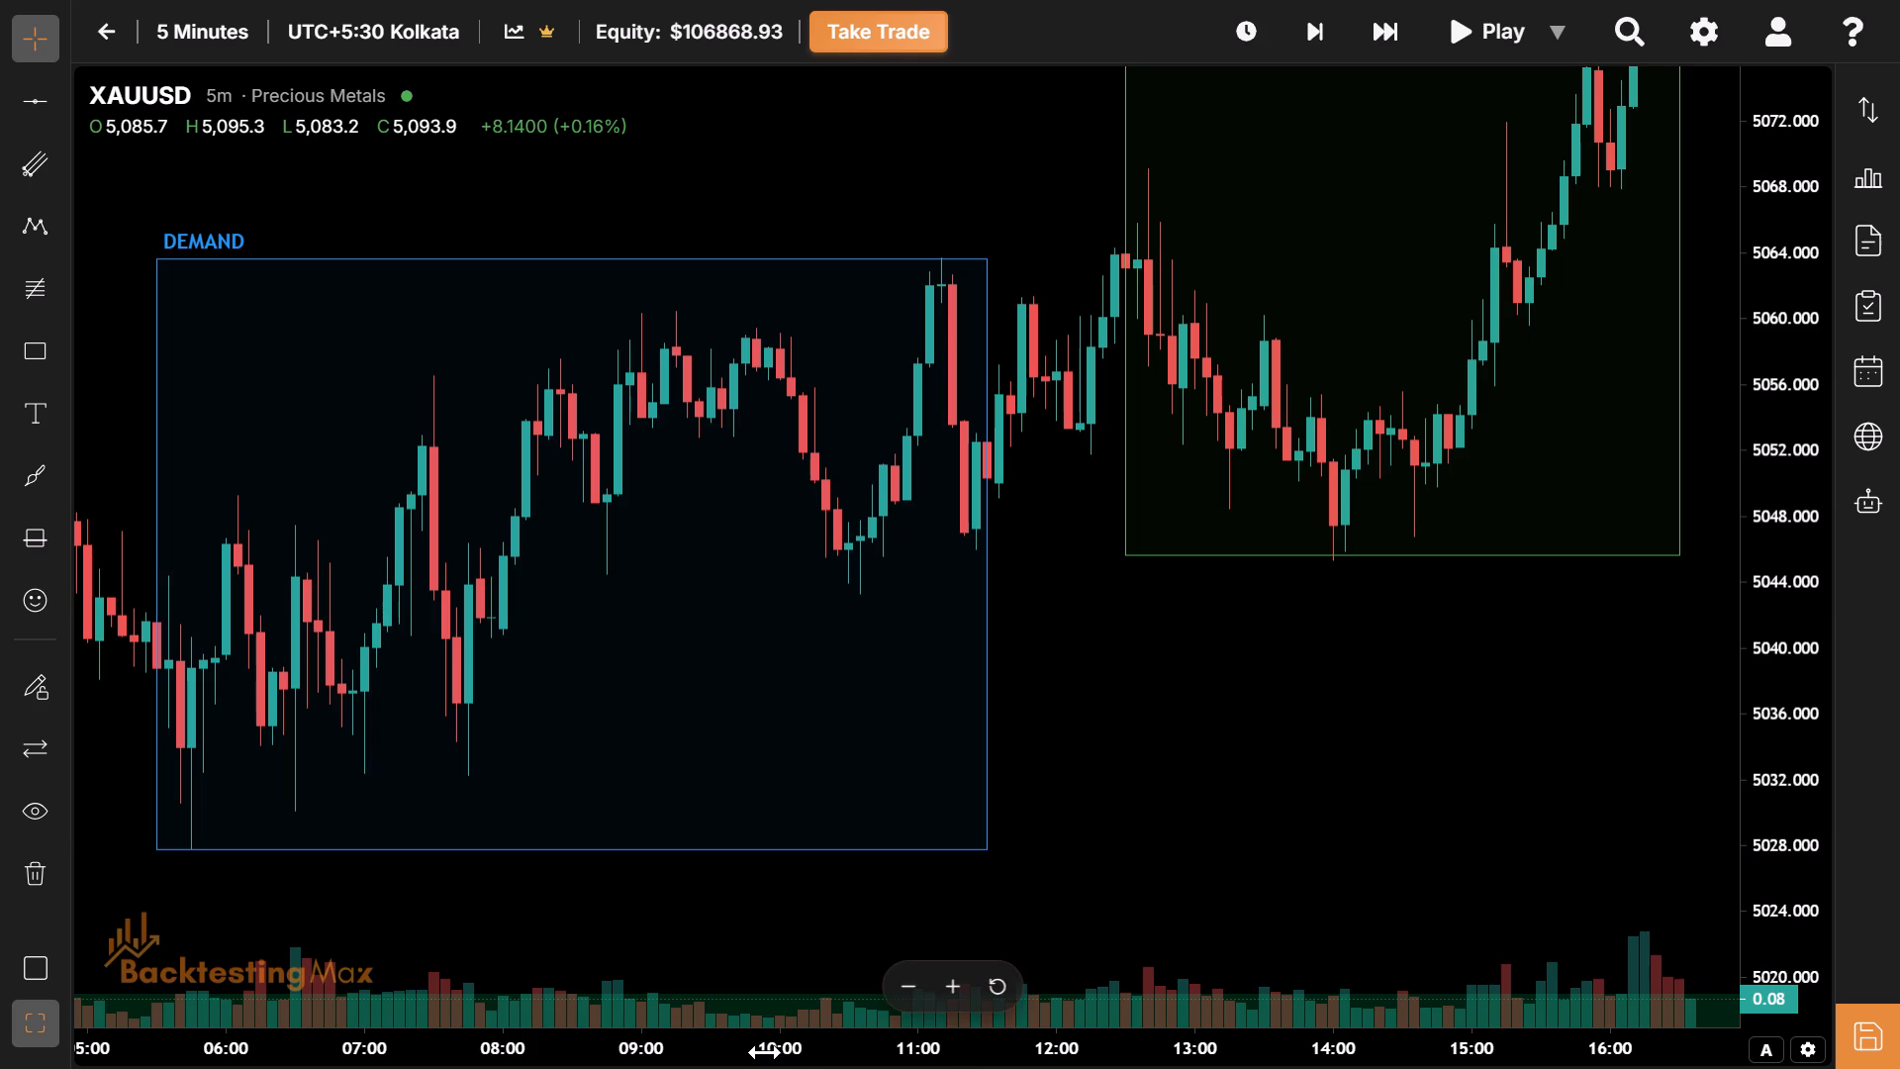
drag(765, 1052, 1084, 1068)
drag(1447, 849, 1012, 1023)
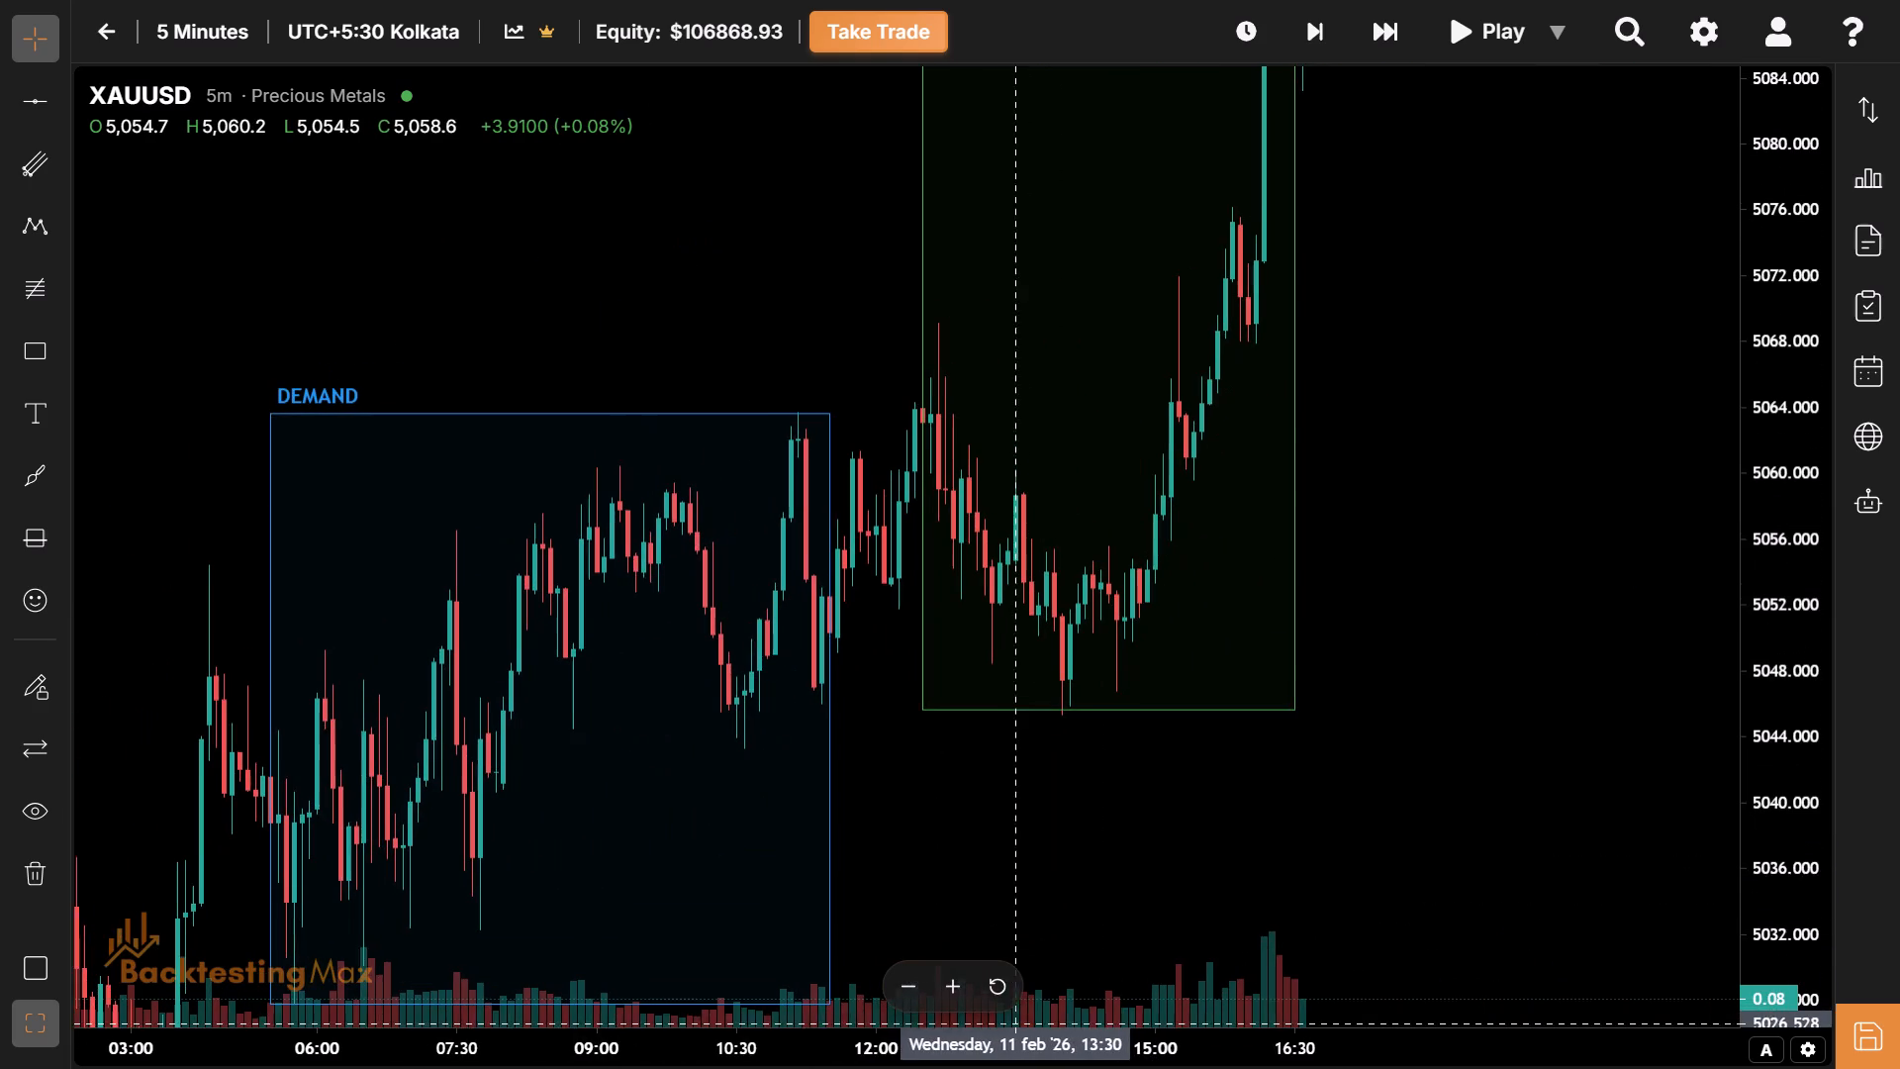
drag(1012, 1023, 1010, 1023)
drag(1221, 884, 1191, 889)
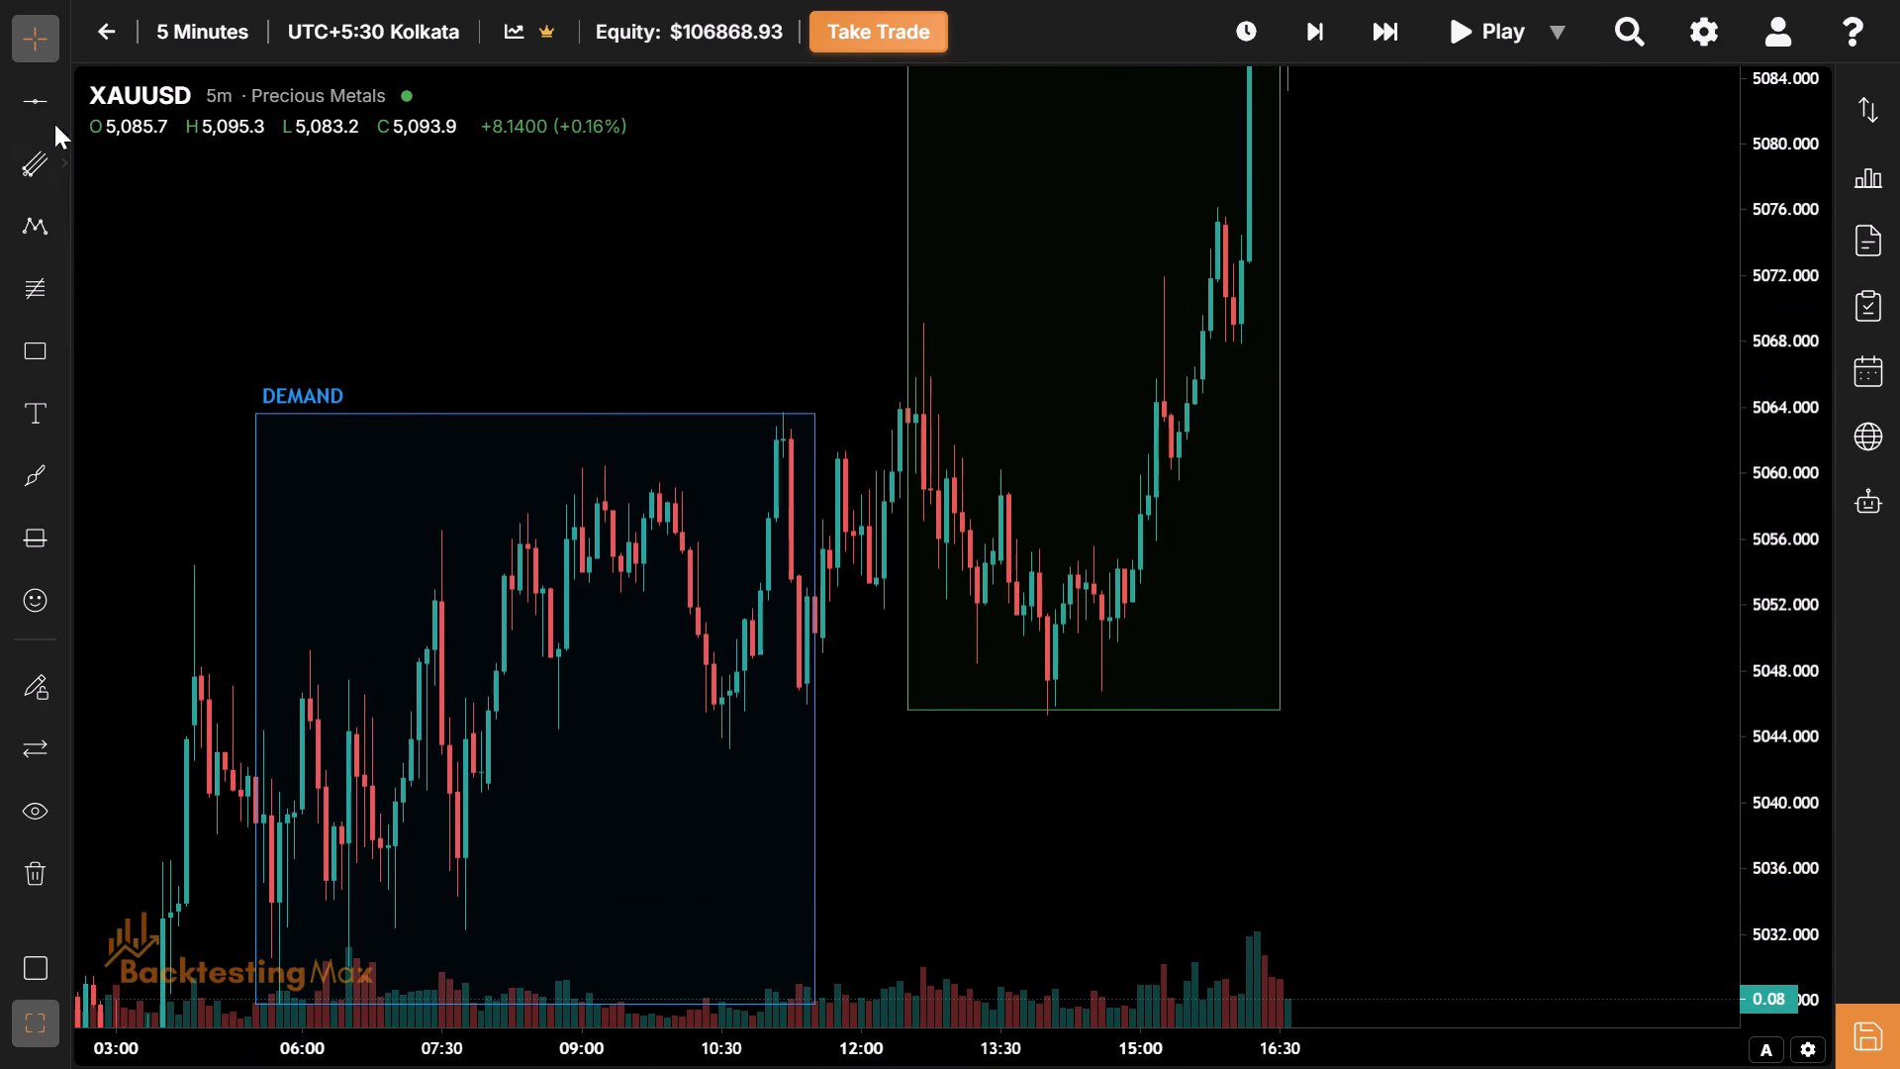
click(45, 95)
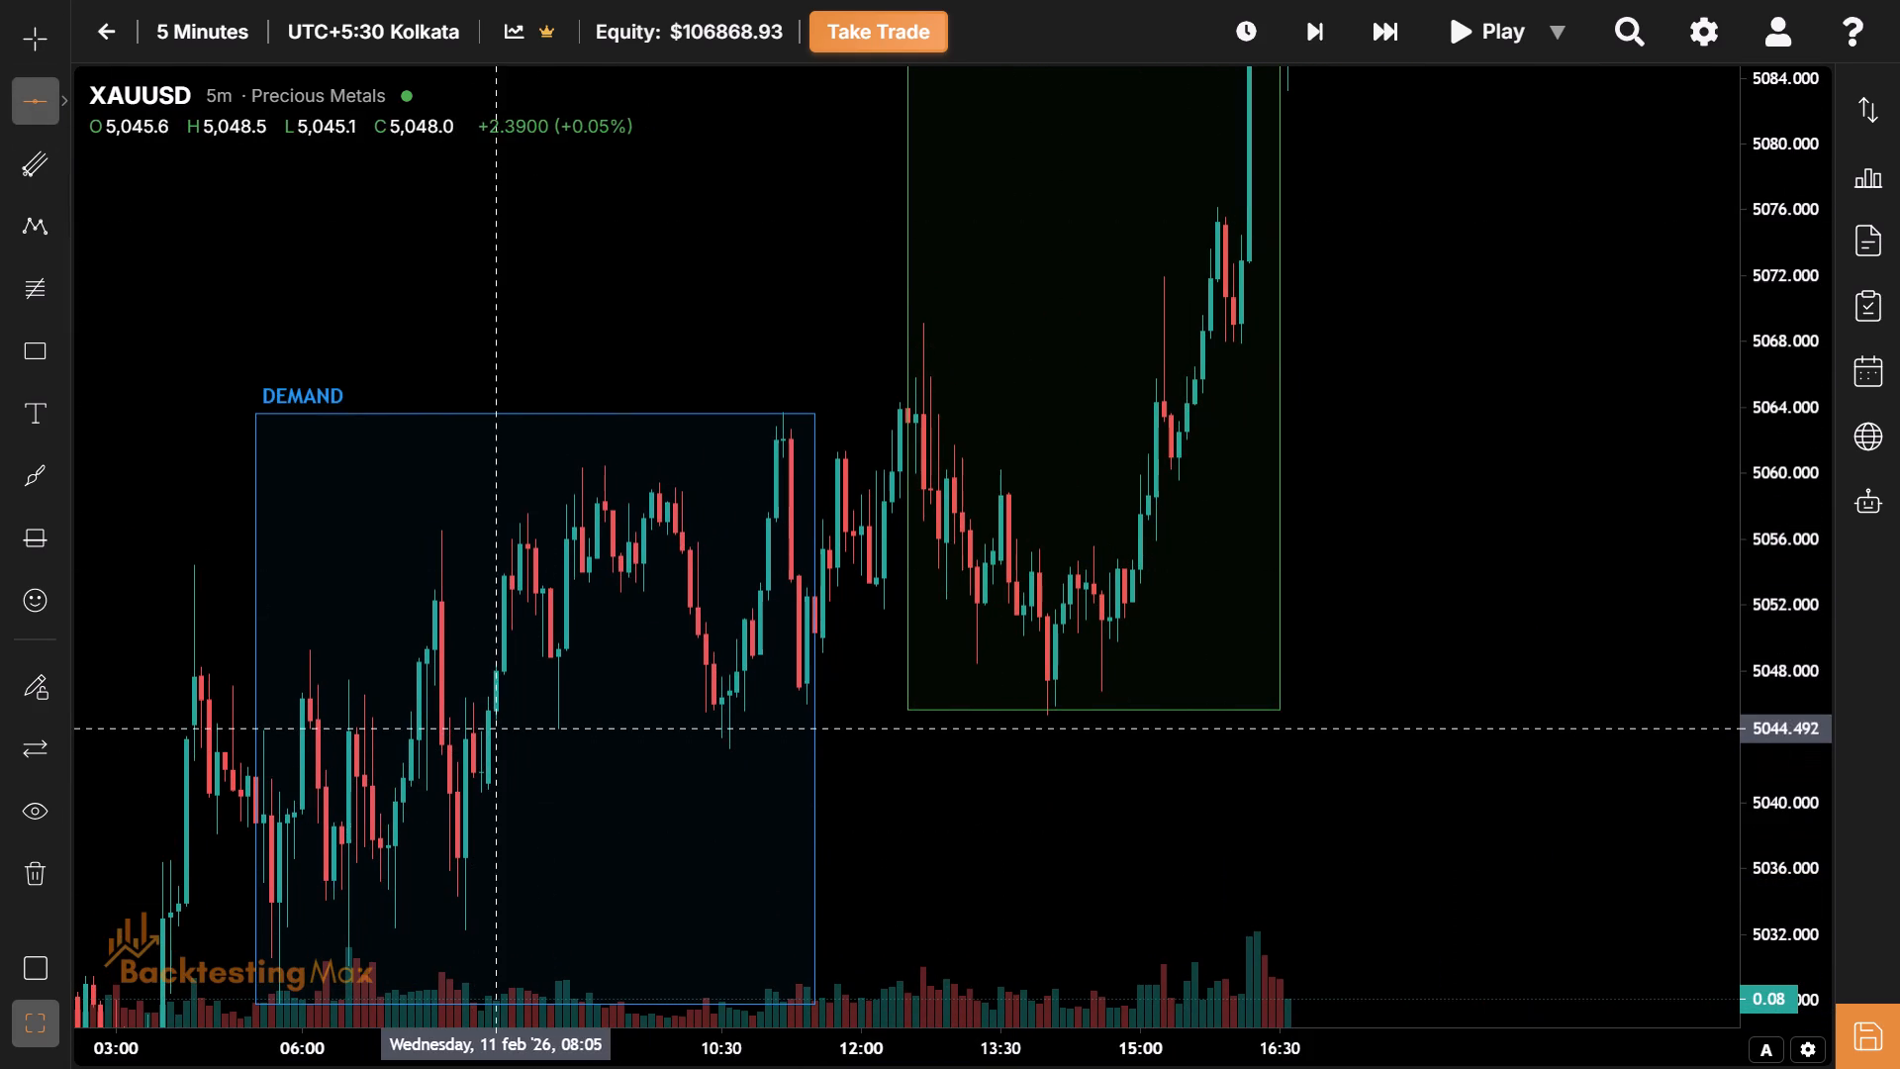
click(545, 715)
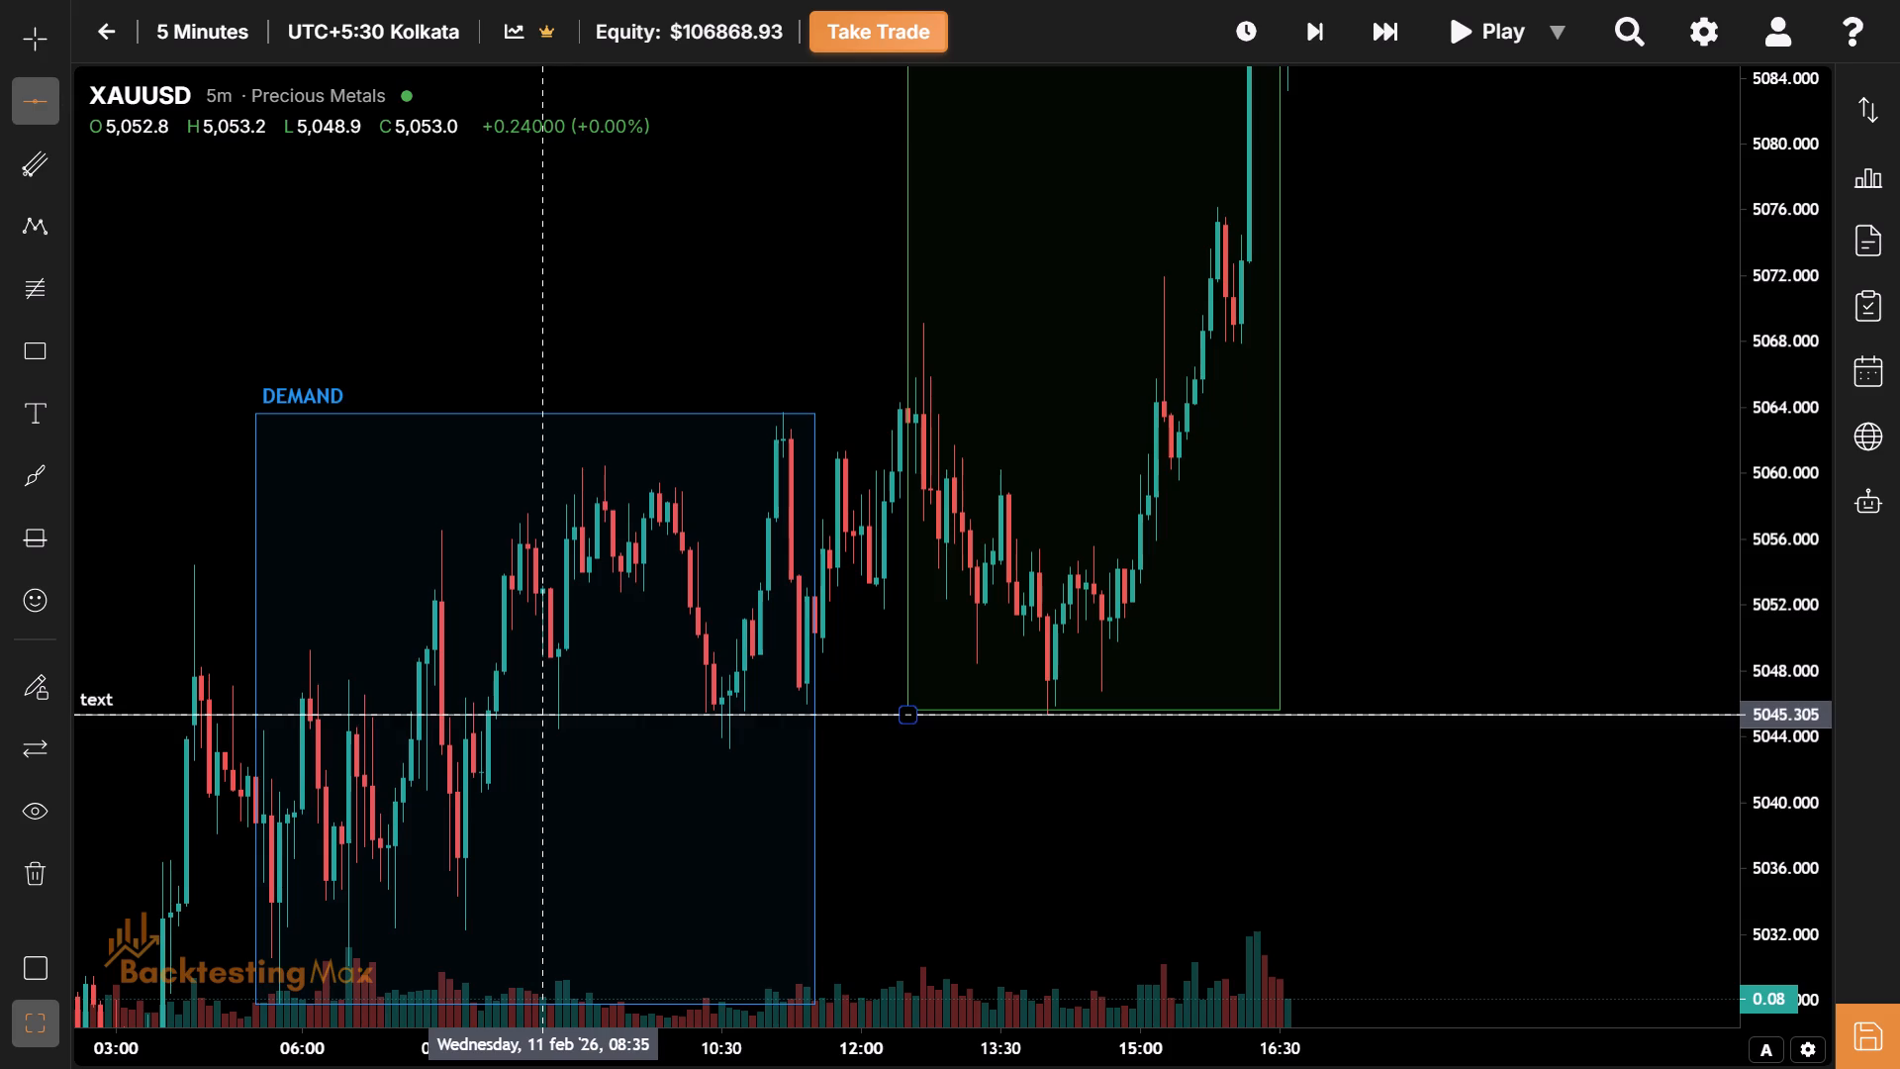
drag(1230, 809, 1080, 786)
click(1080, 786)
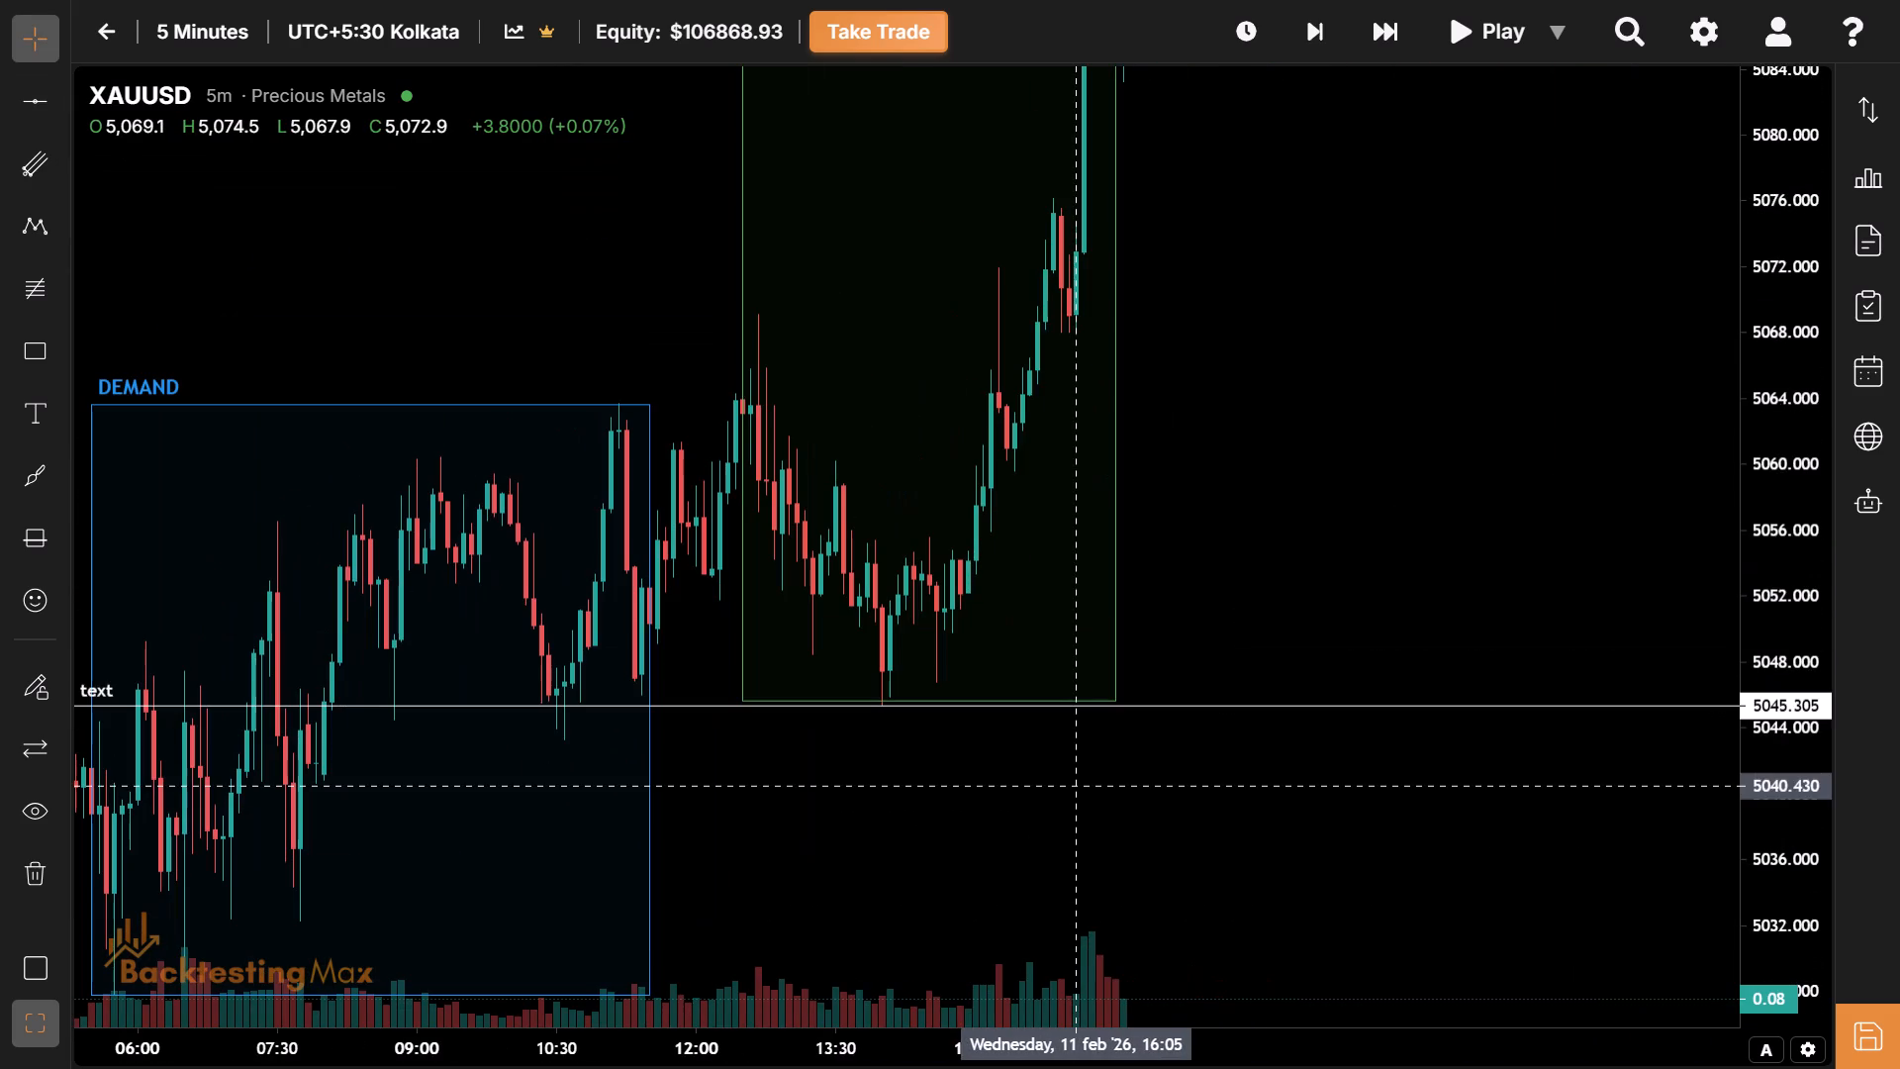
Place a horizontal line at 5033.659, across the lower part of the blue Asian session box.
drag(1381, 193, 1154, 678)
drag(1141, 704, 1241, 464)
drag(1181, 653, 1567, 376)
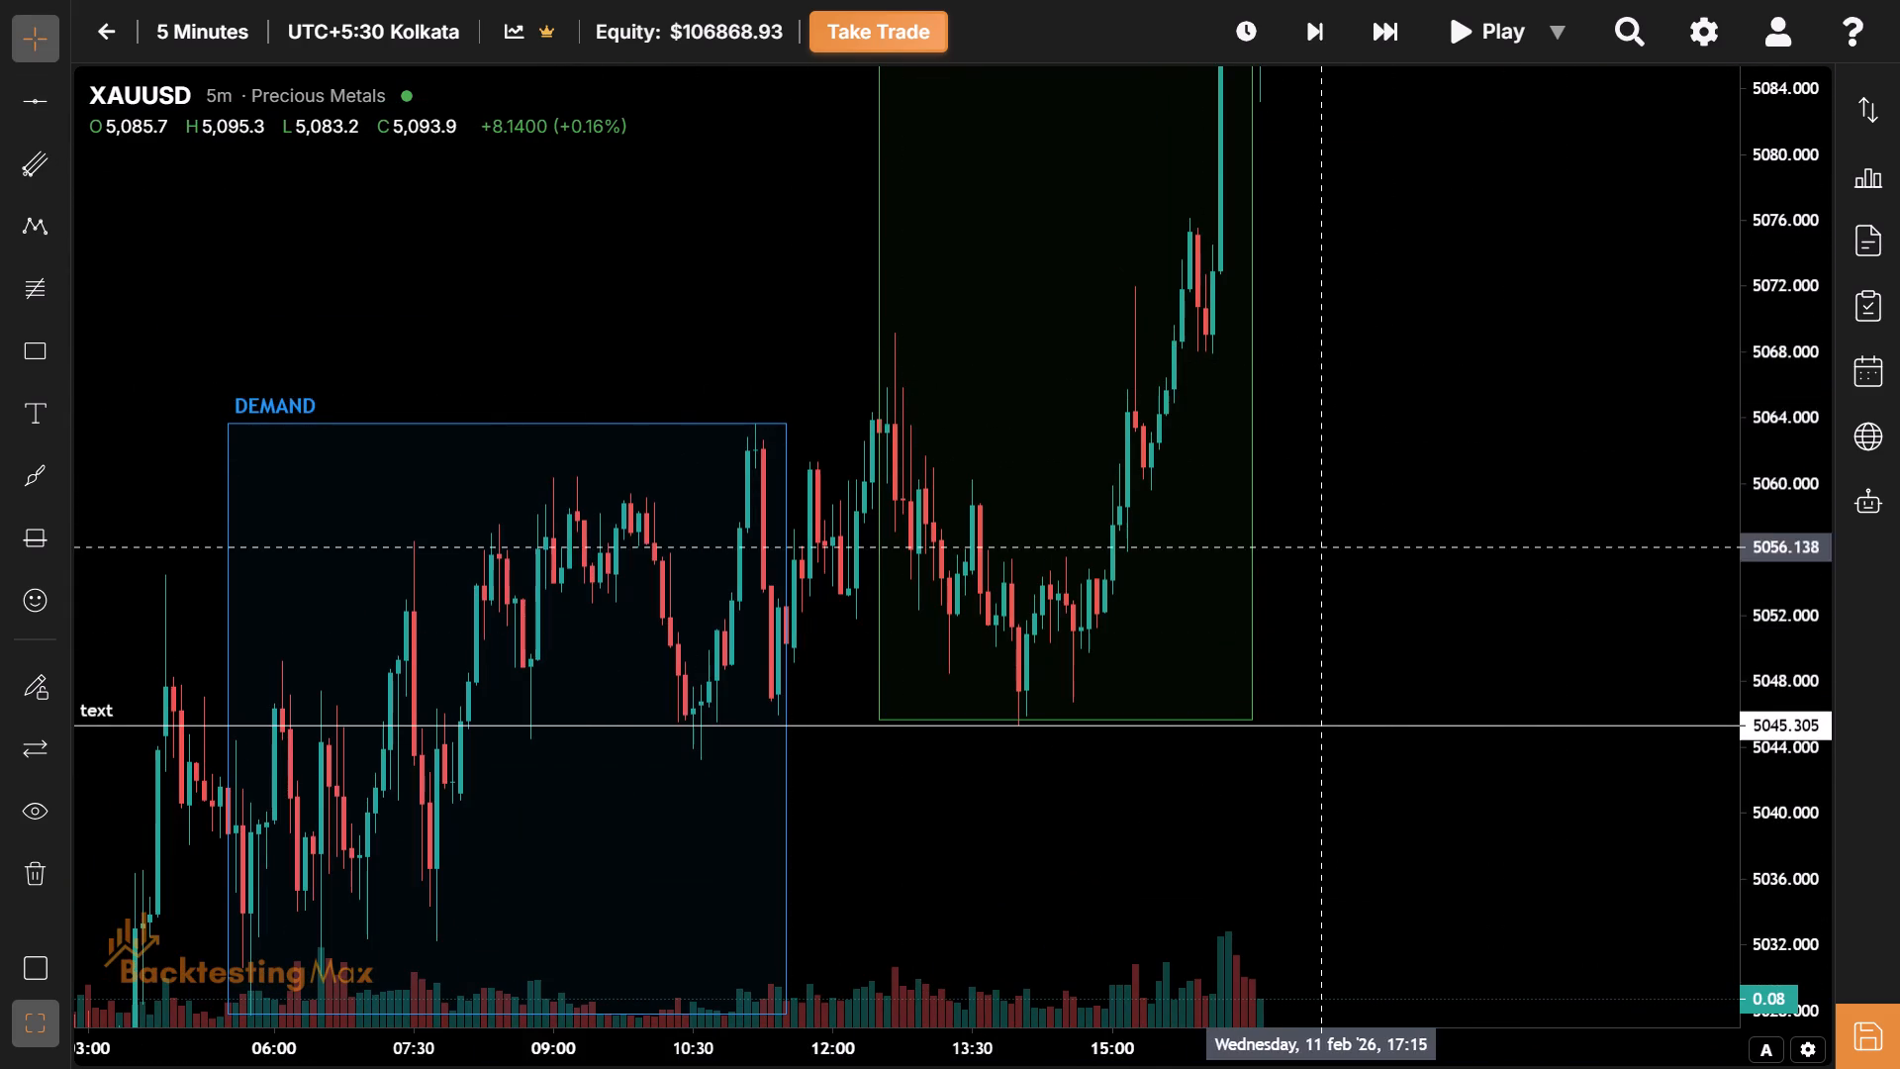
drag(1305, 634, 1486, 411)
drag(994, 925, 1104, 895)
drag(1104, 895, 1325, 581)
drag(48, 93, 49, 106)
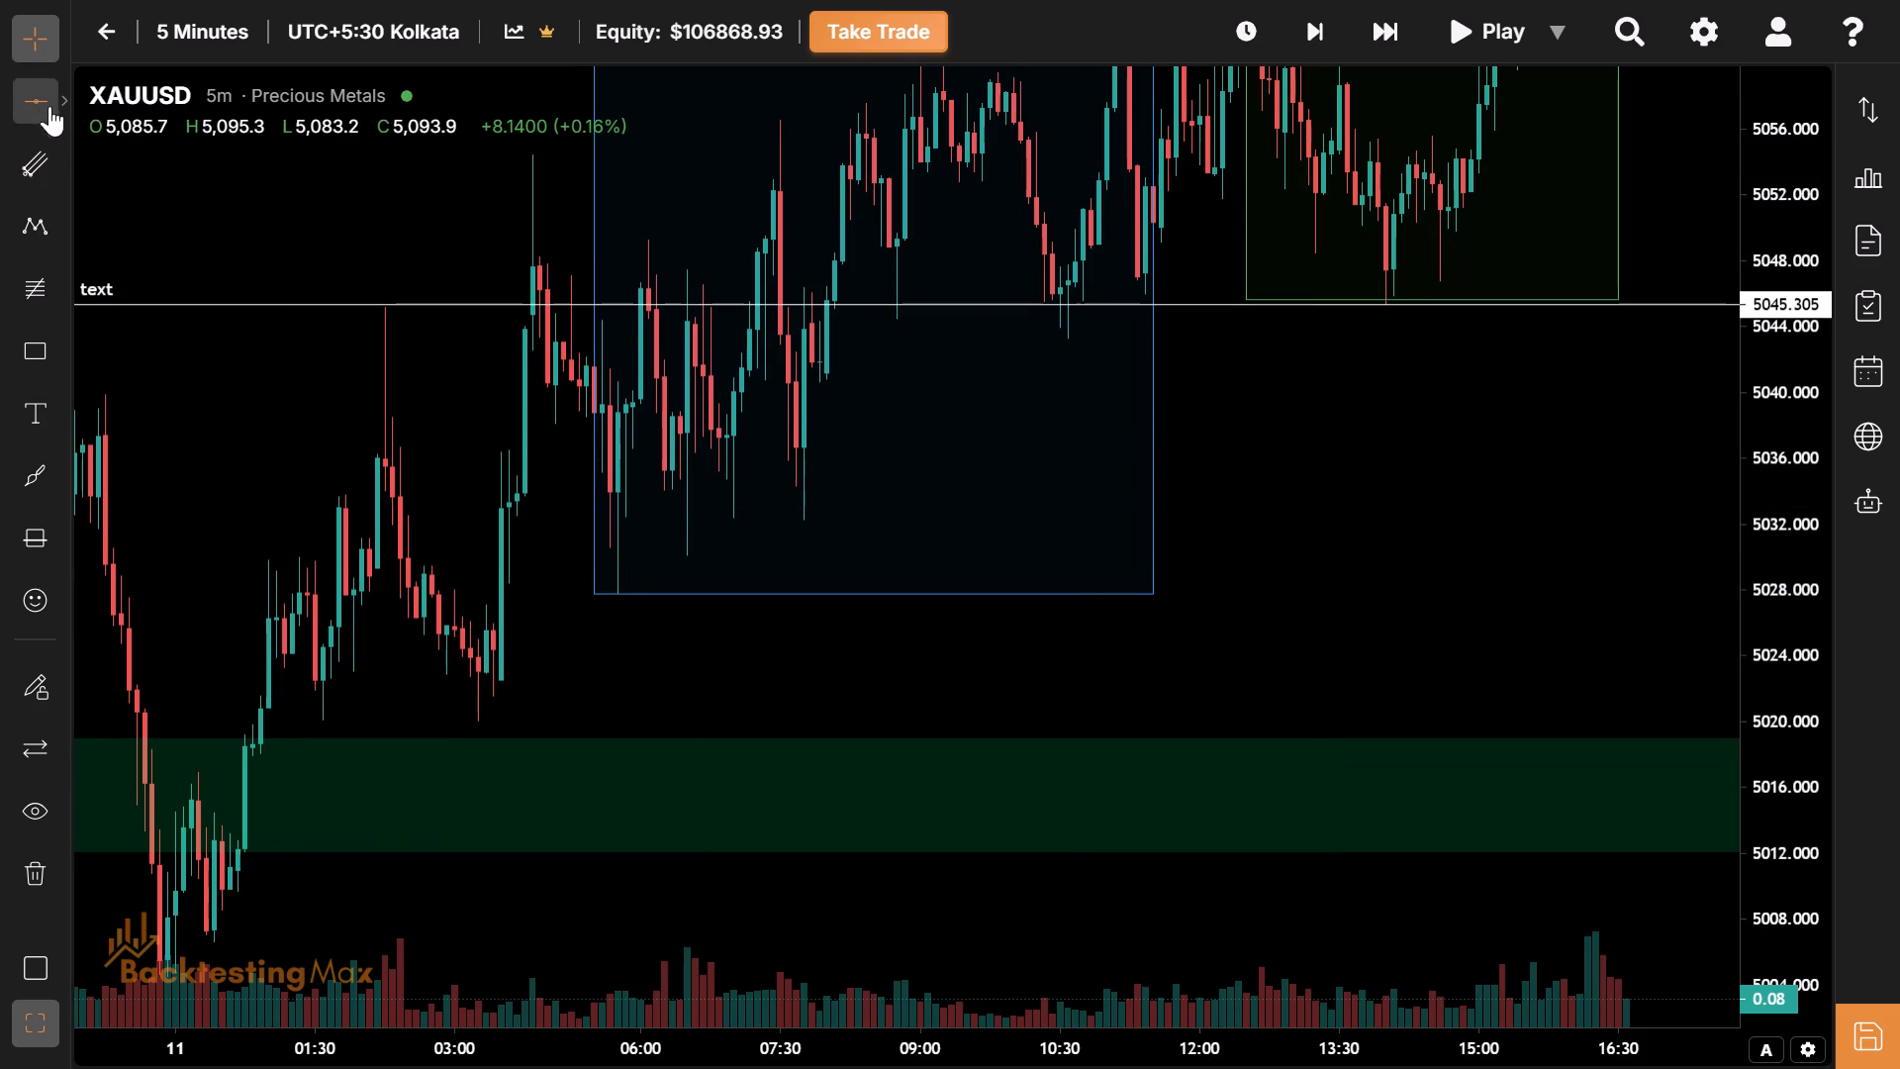
drag(49, 106, 629, 502)
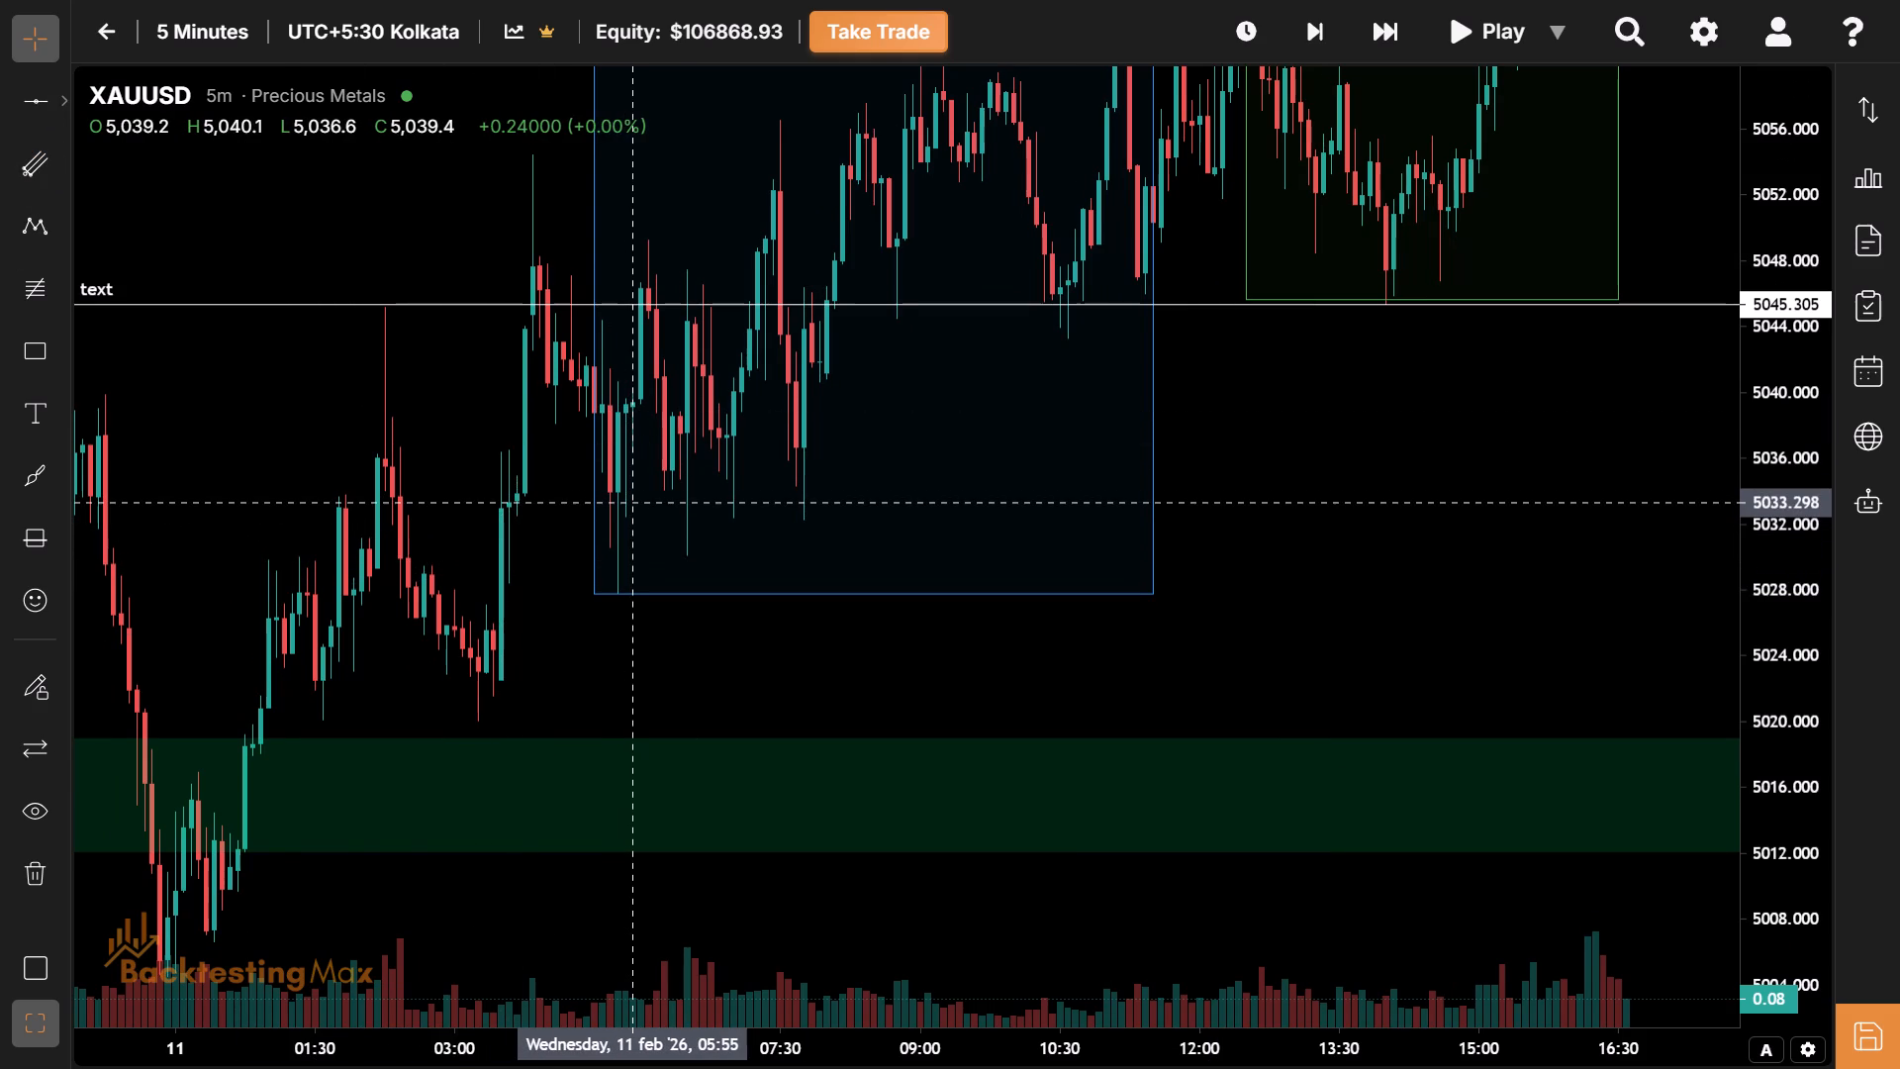
click(629, 502)
click(629, 502)
click(33, 93)
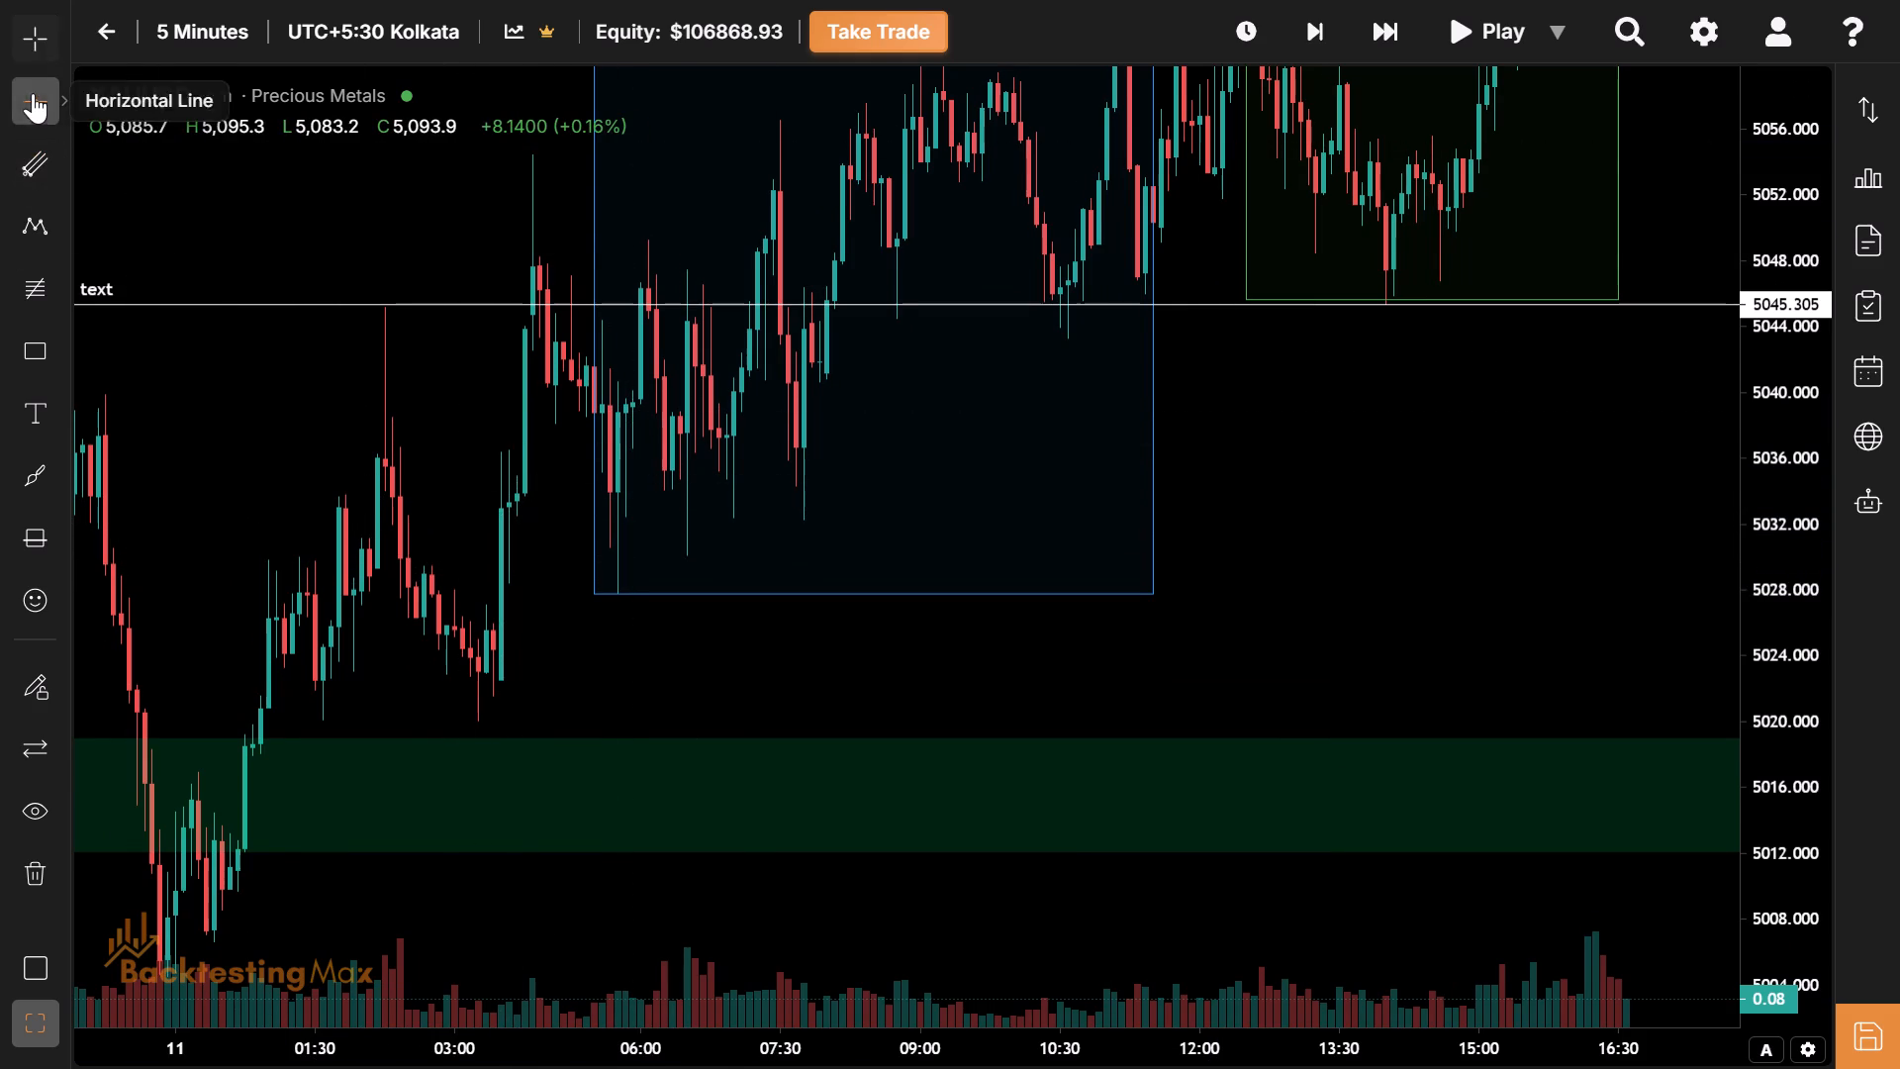
click(473, 496)
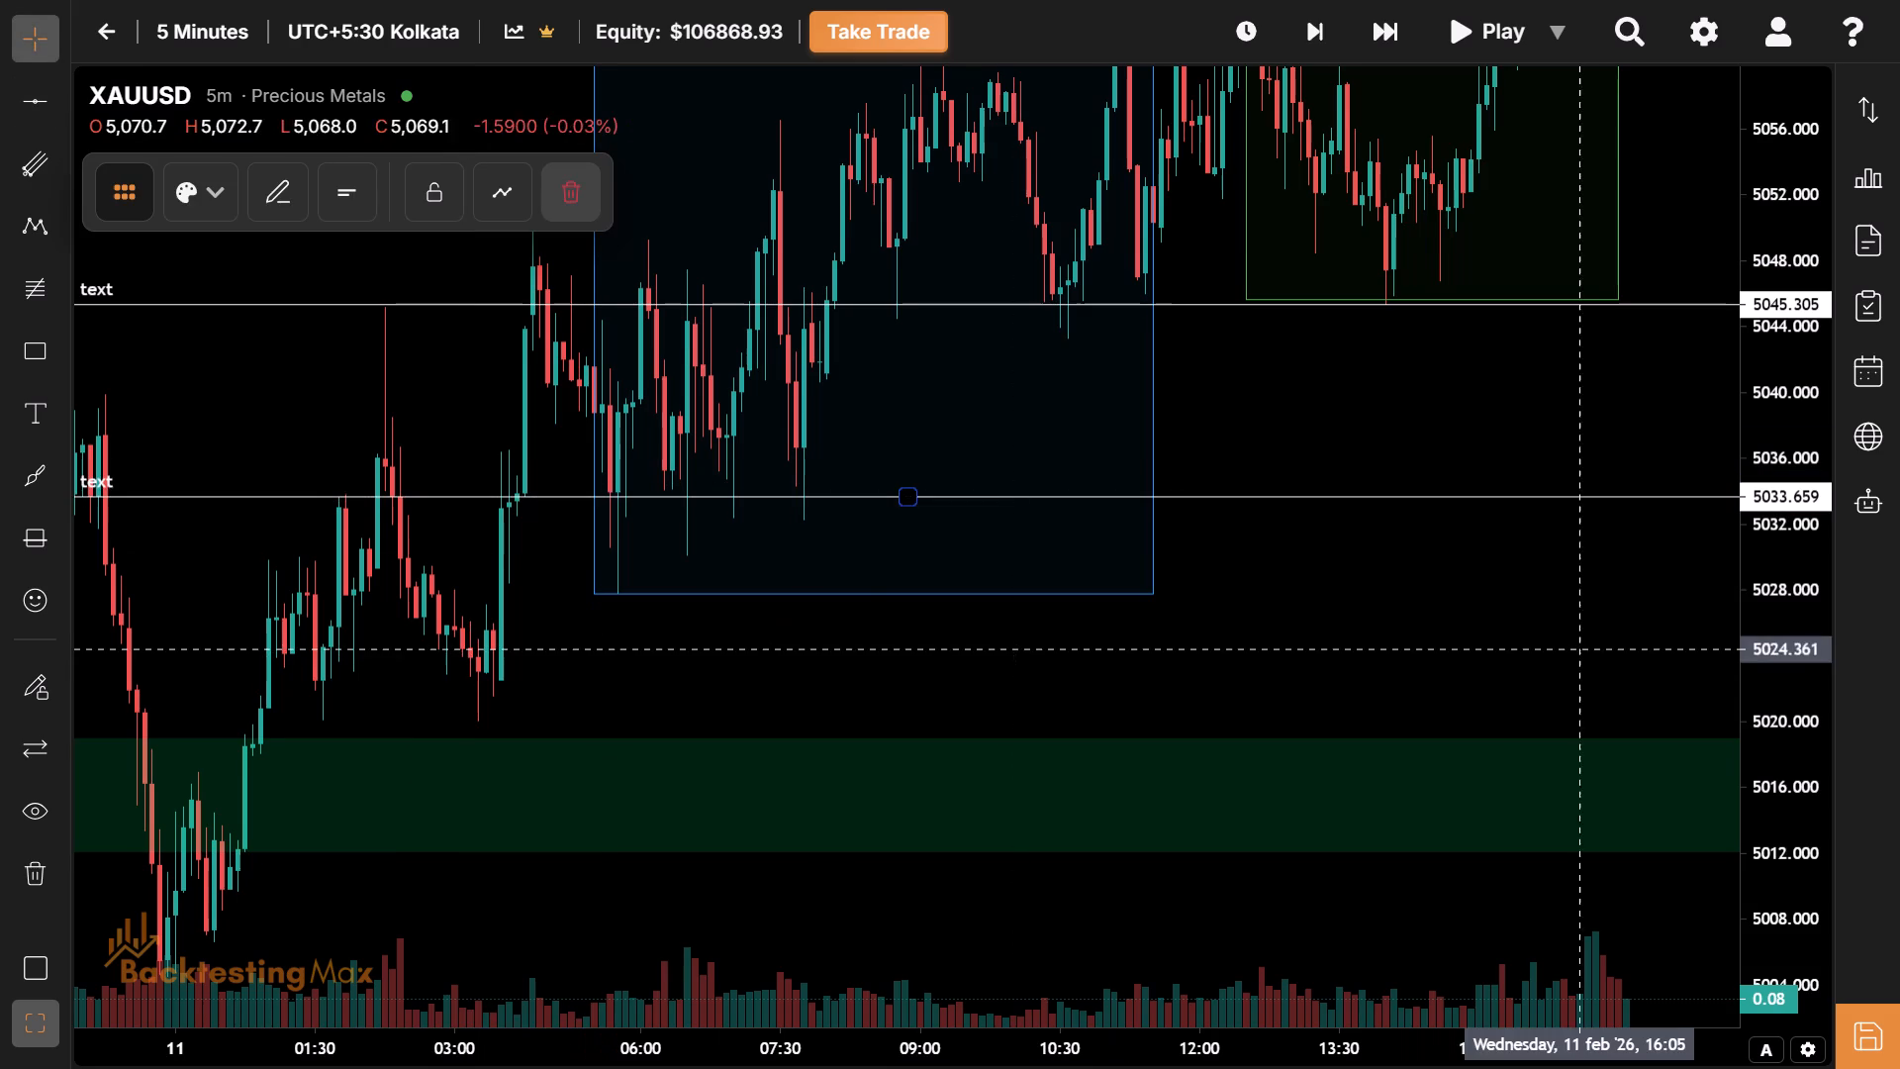
Examine price structure from the previous day's New York trade through the Asian and London sessions against the two horizontal lines.
drag(1589, 647, 1562, 671)
drag(1562, 671, 1742, 713)
drag(1630, 629, 1679, 684)
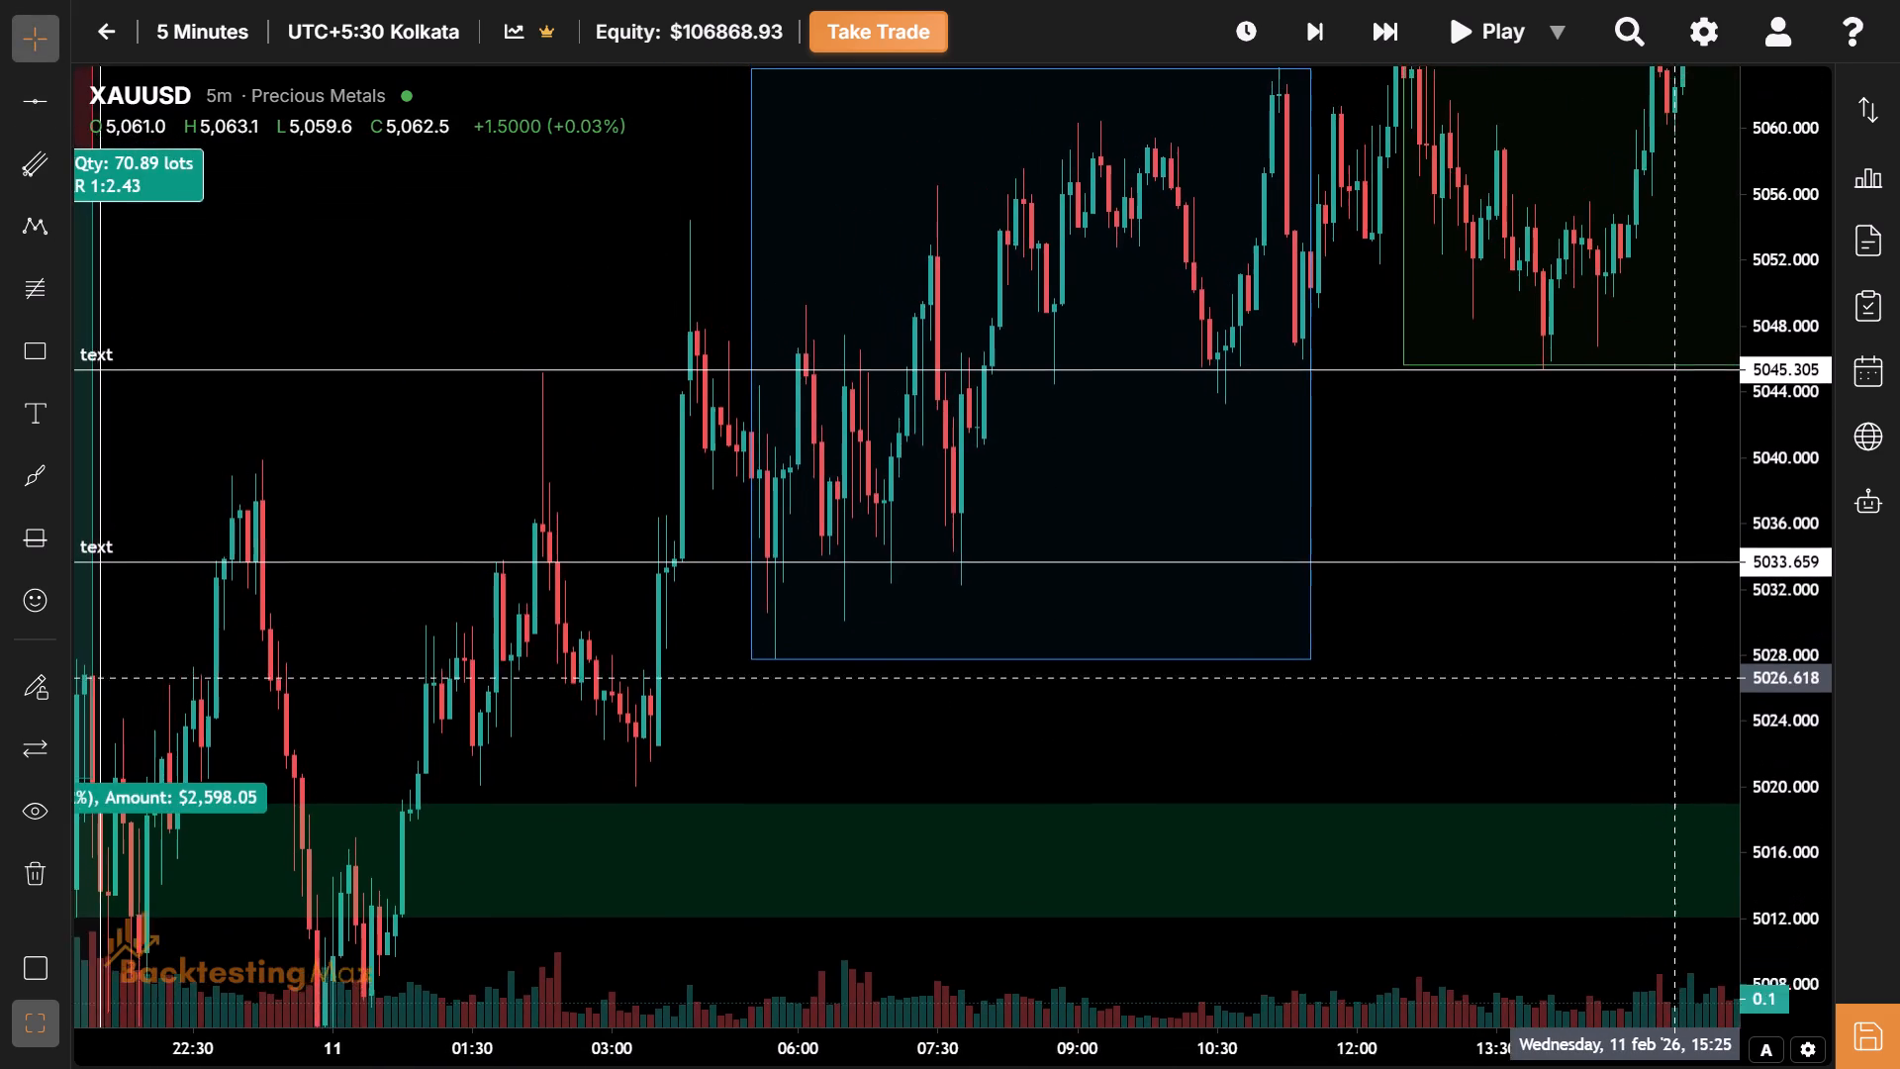
drag(1679, 684, 1879, 719)
drag(587, 509, 1241, 727)
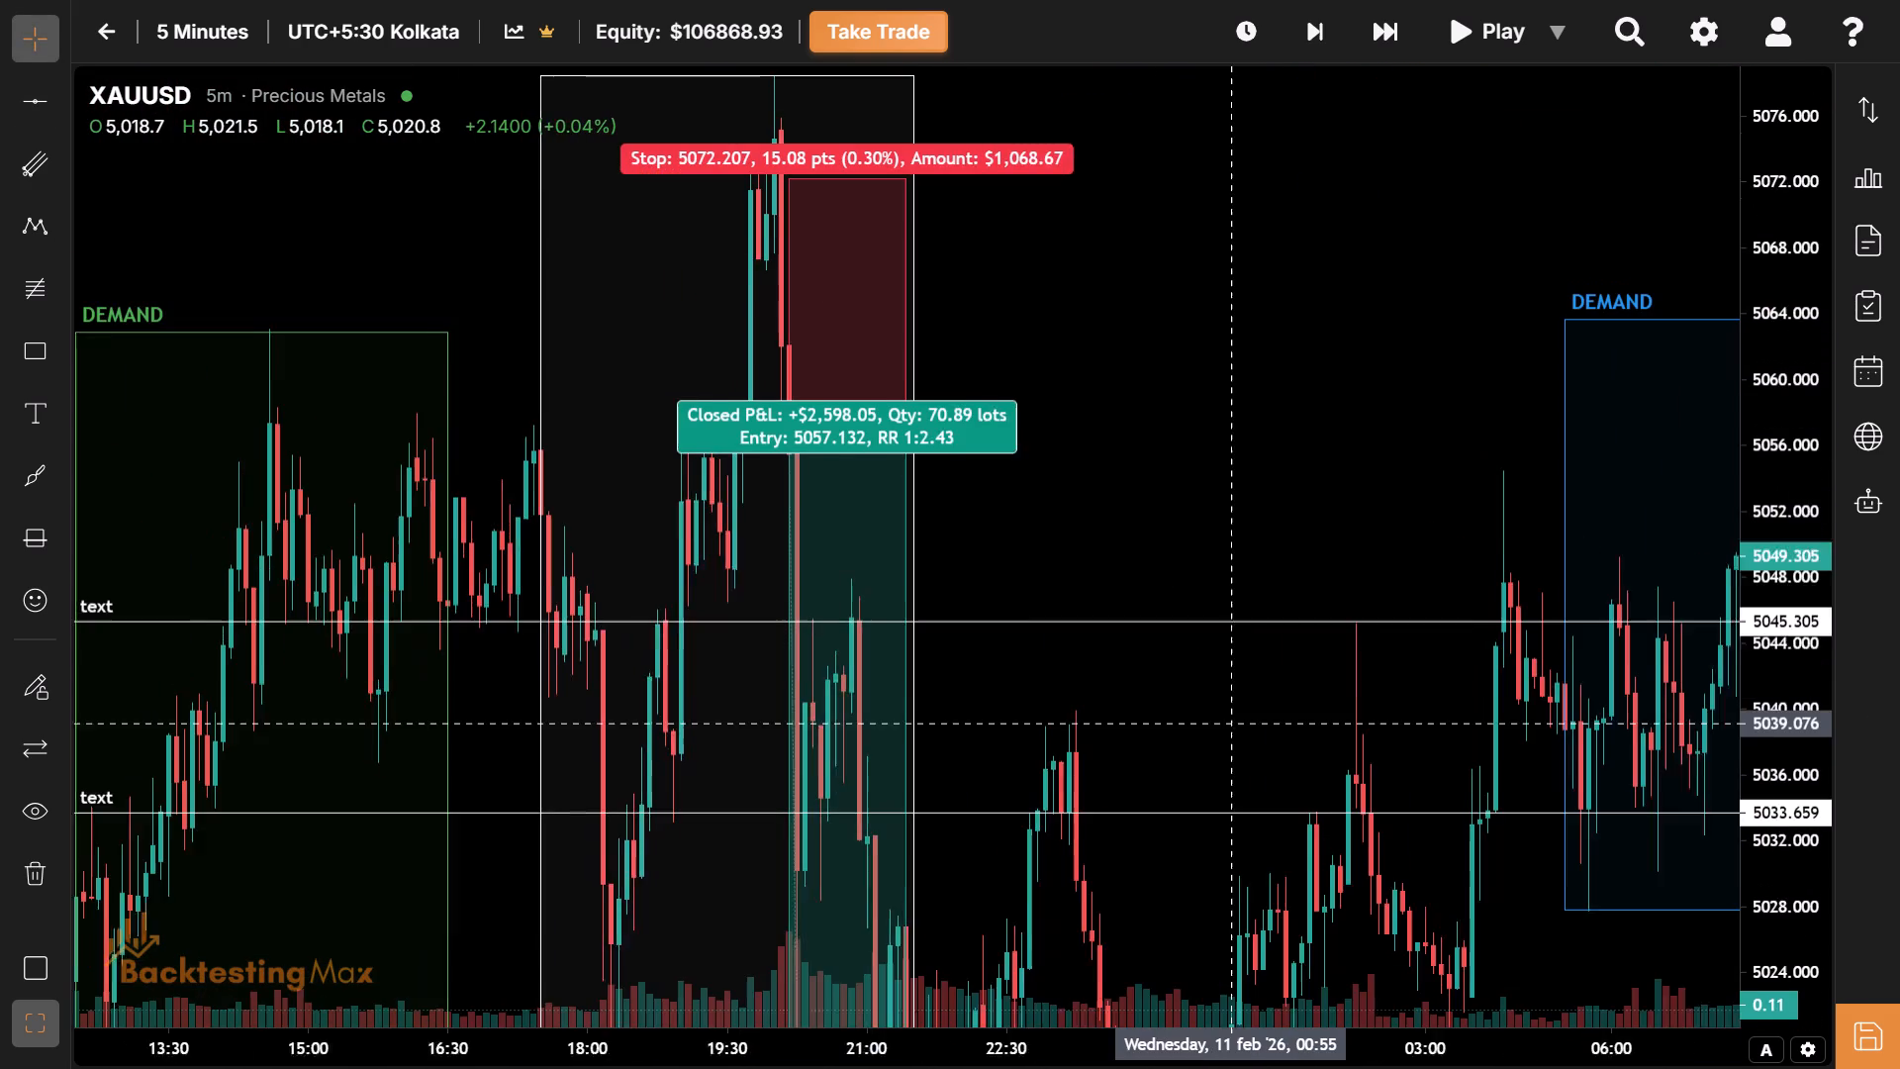
drag(1241, 727, 1145, 503)
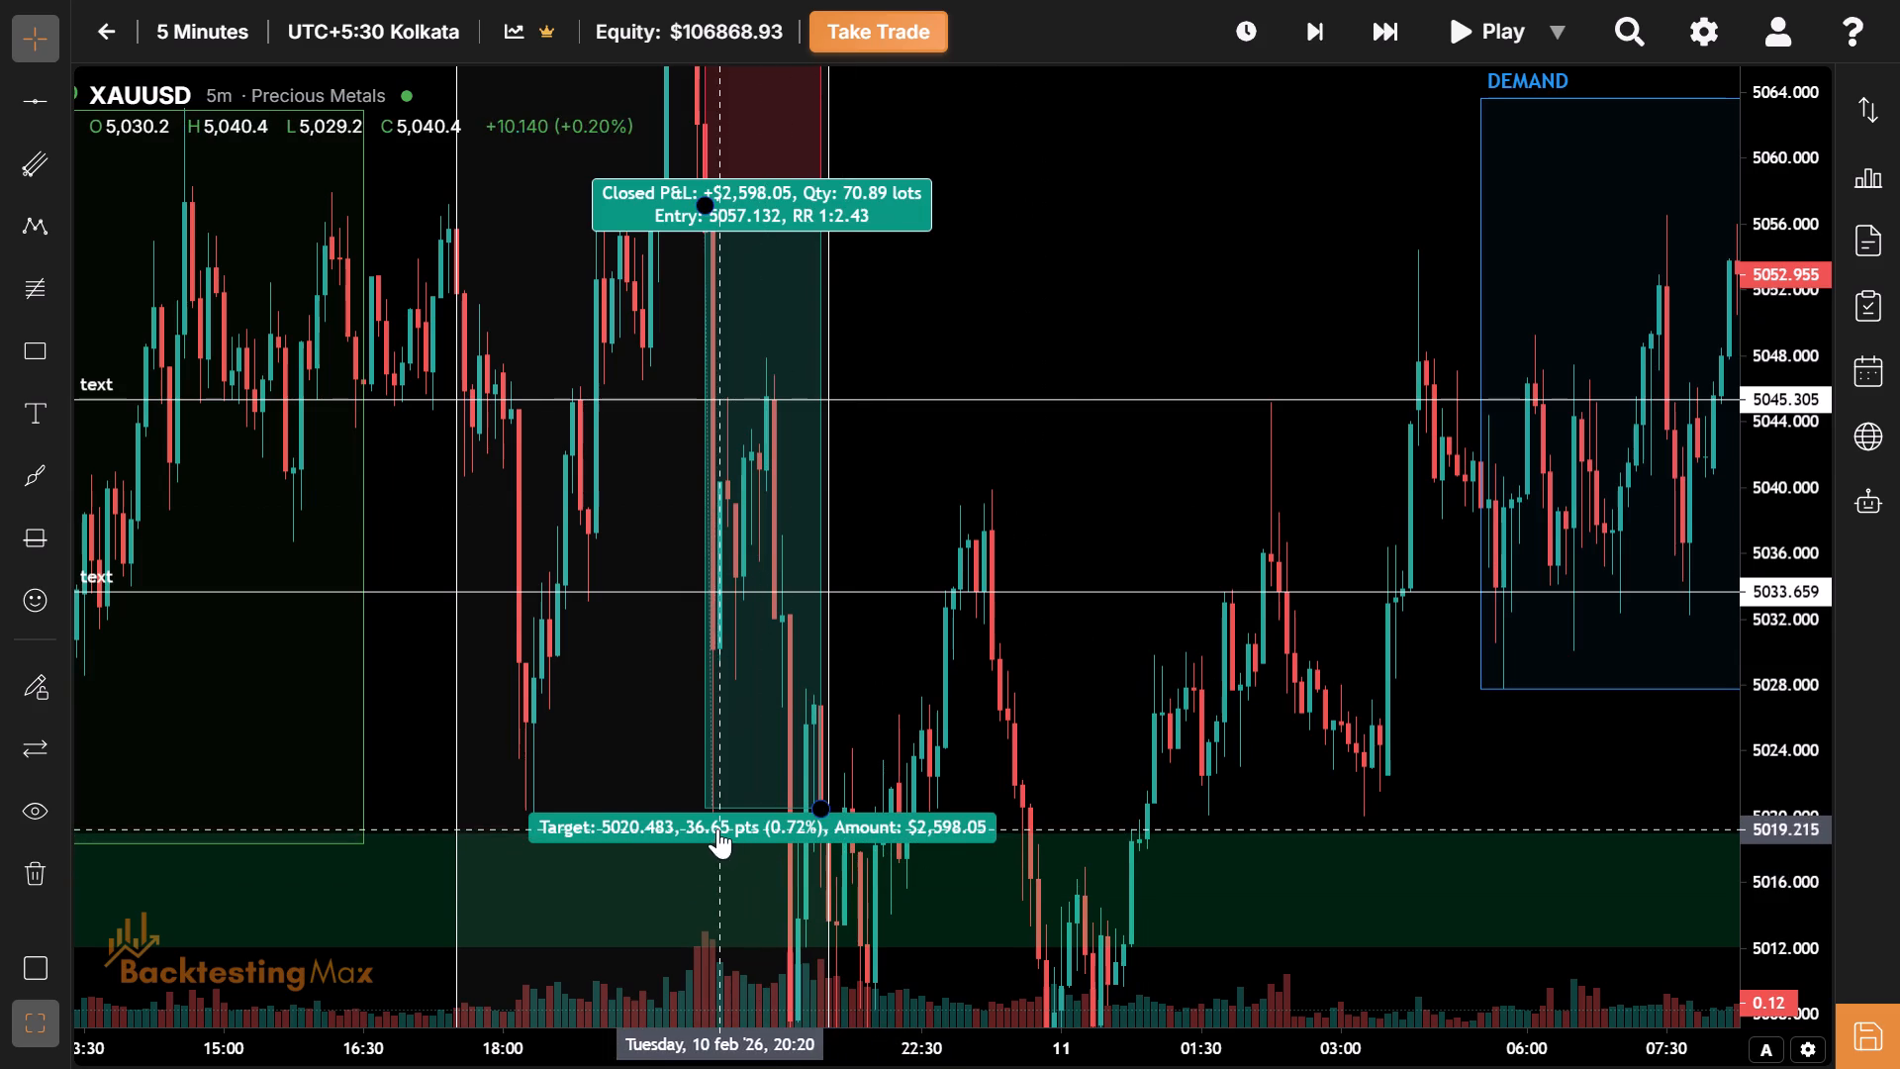
drag(1087, 701, 1002, 882)
drag(1096, 880, 733, 746)
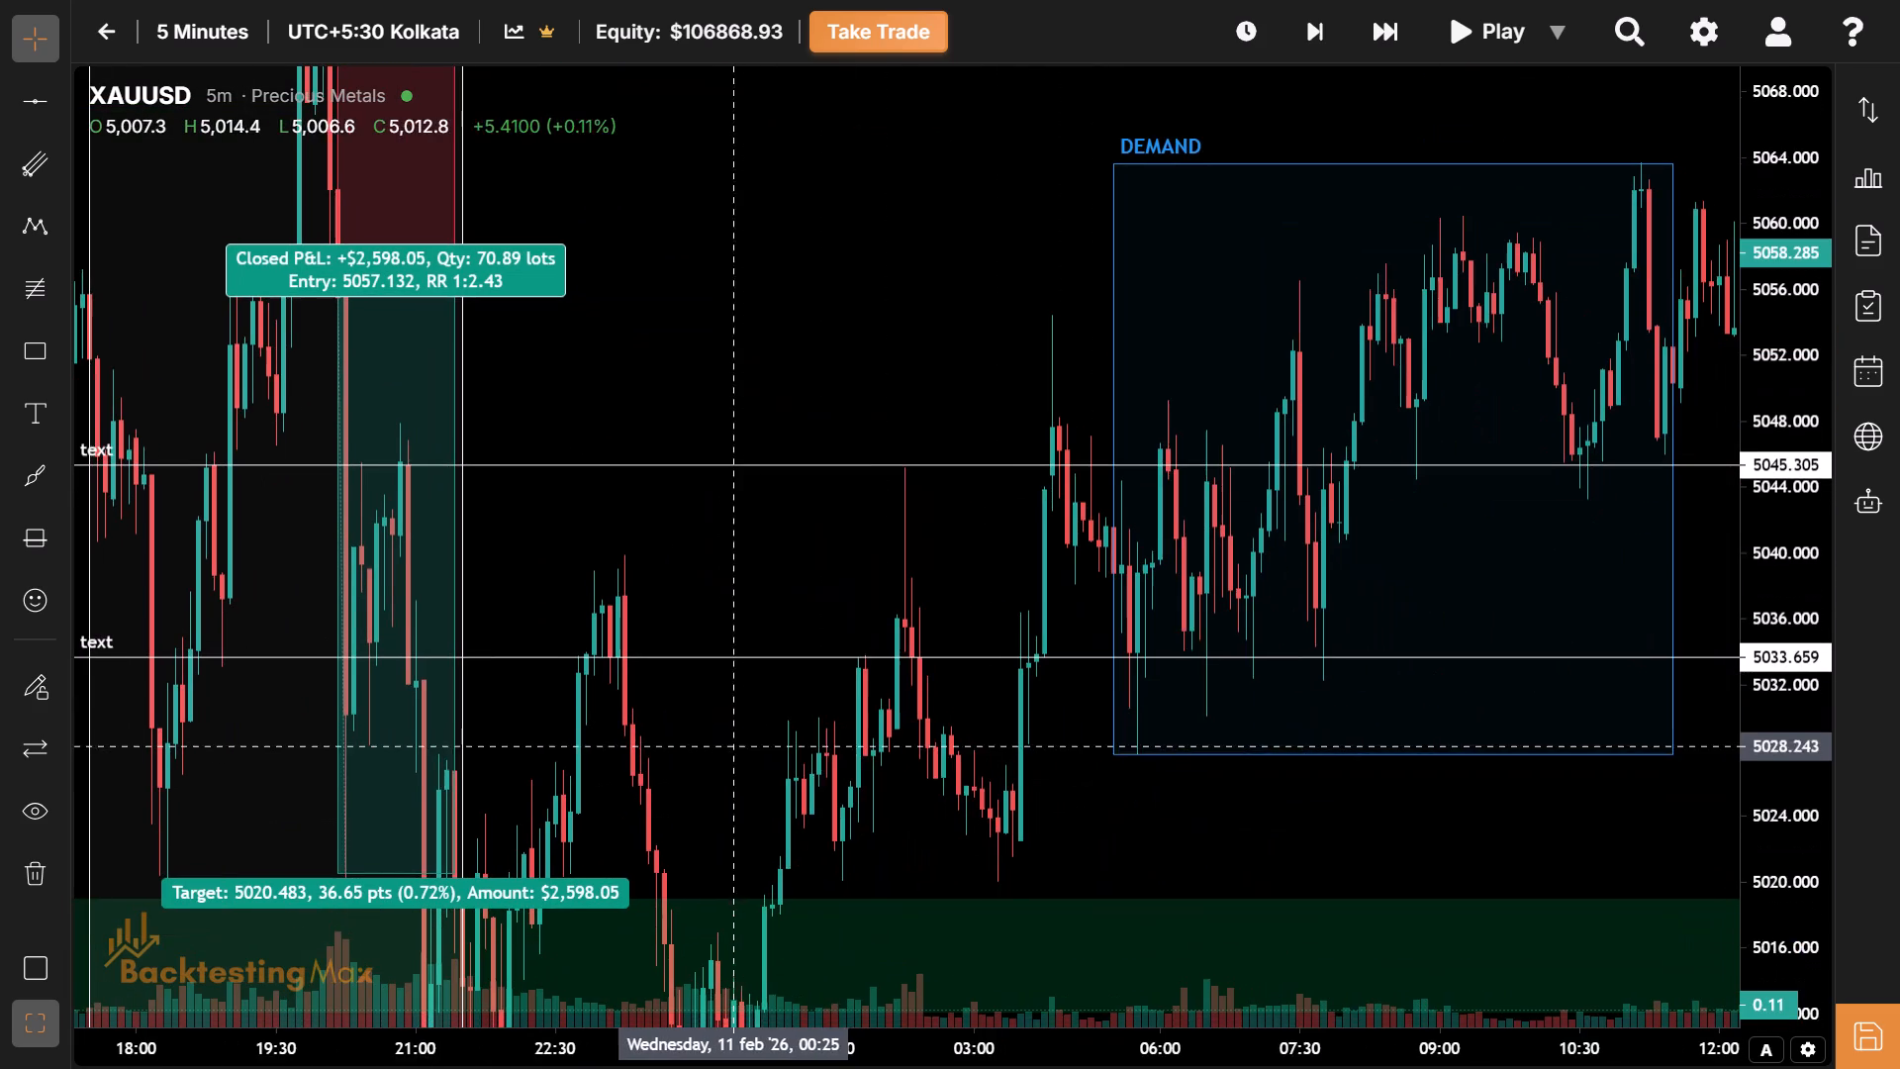
drag(1198, 791, 1383, 789)
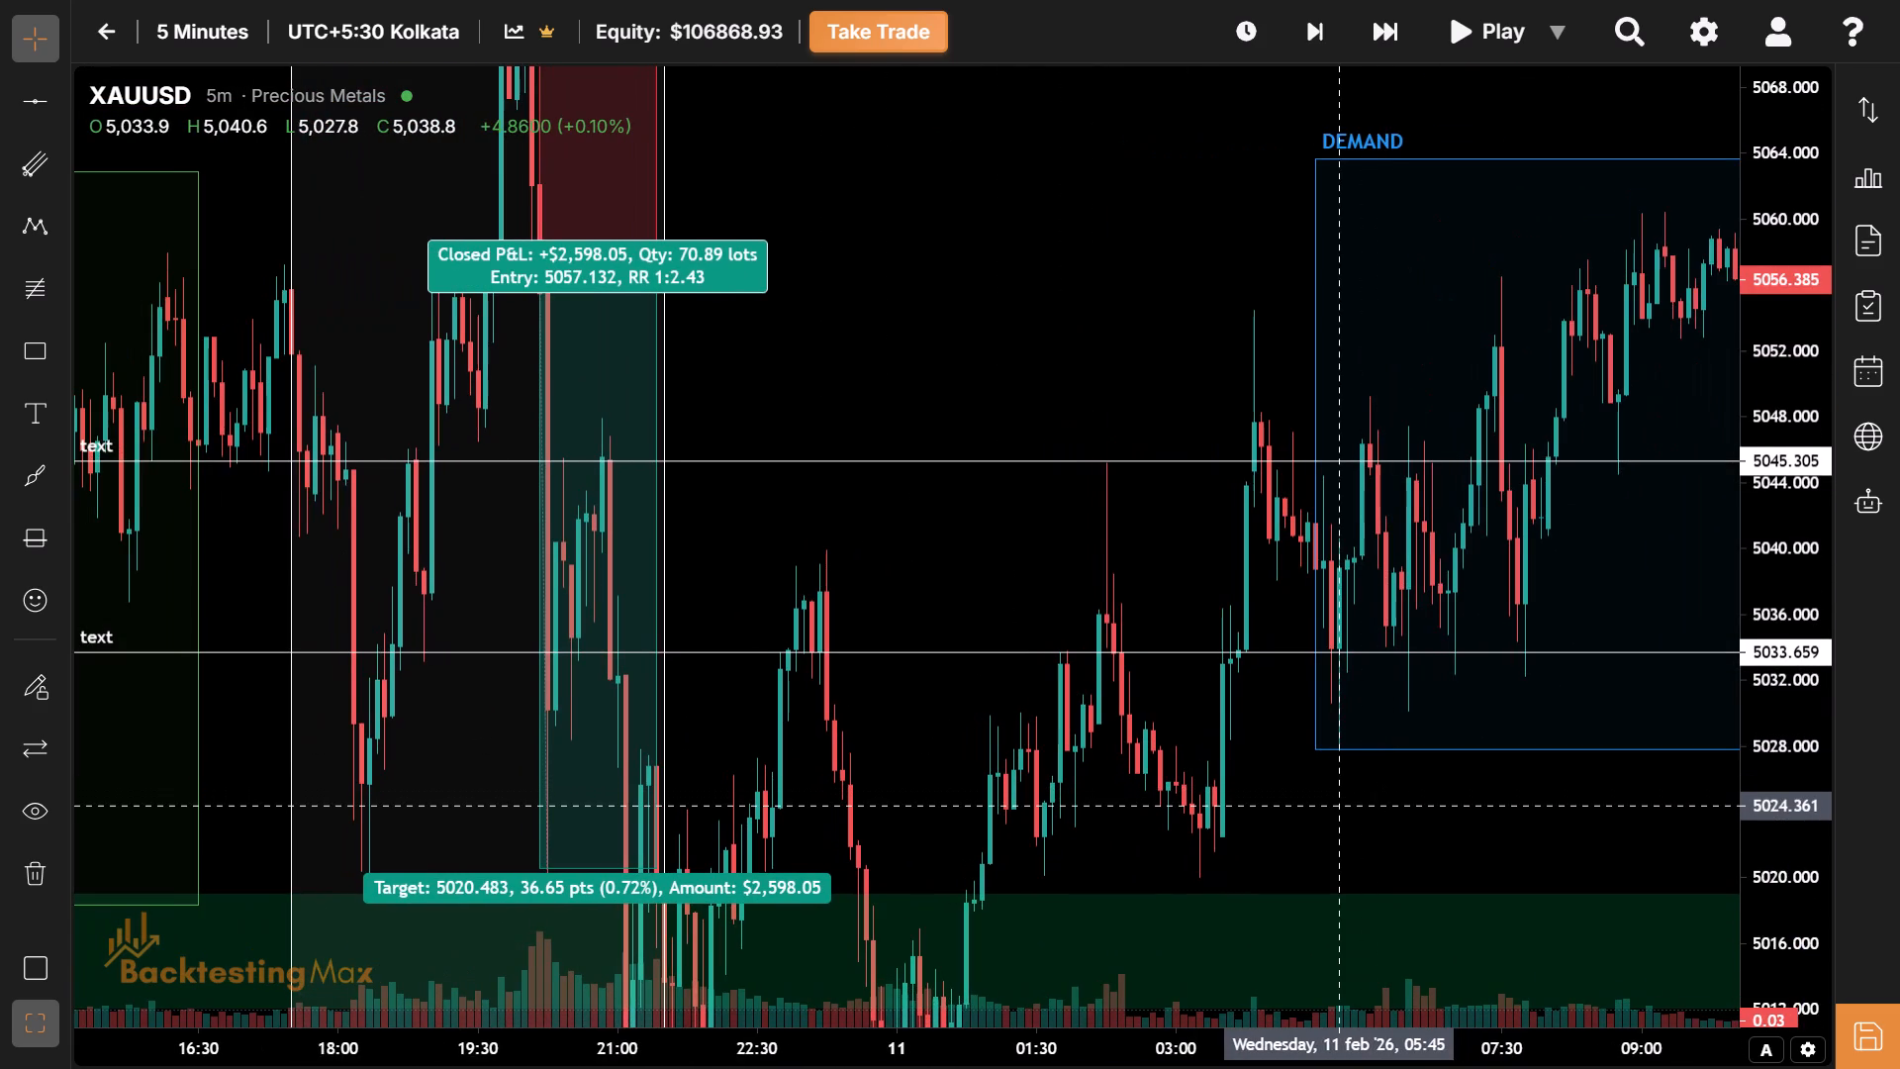
drag(1338, 806, 1320, 808)
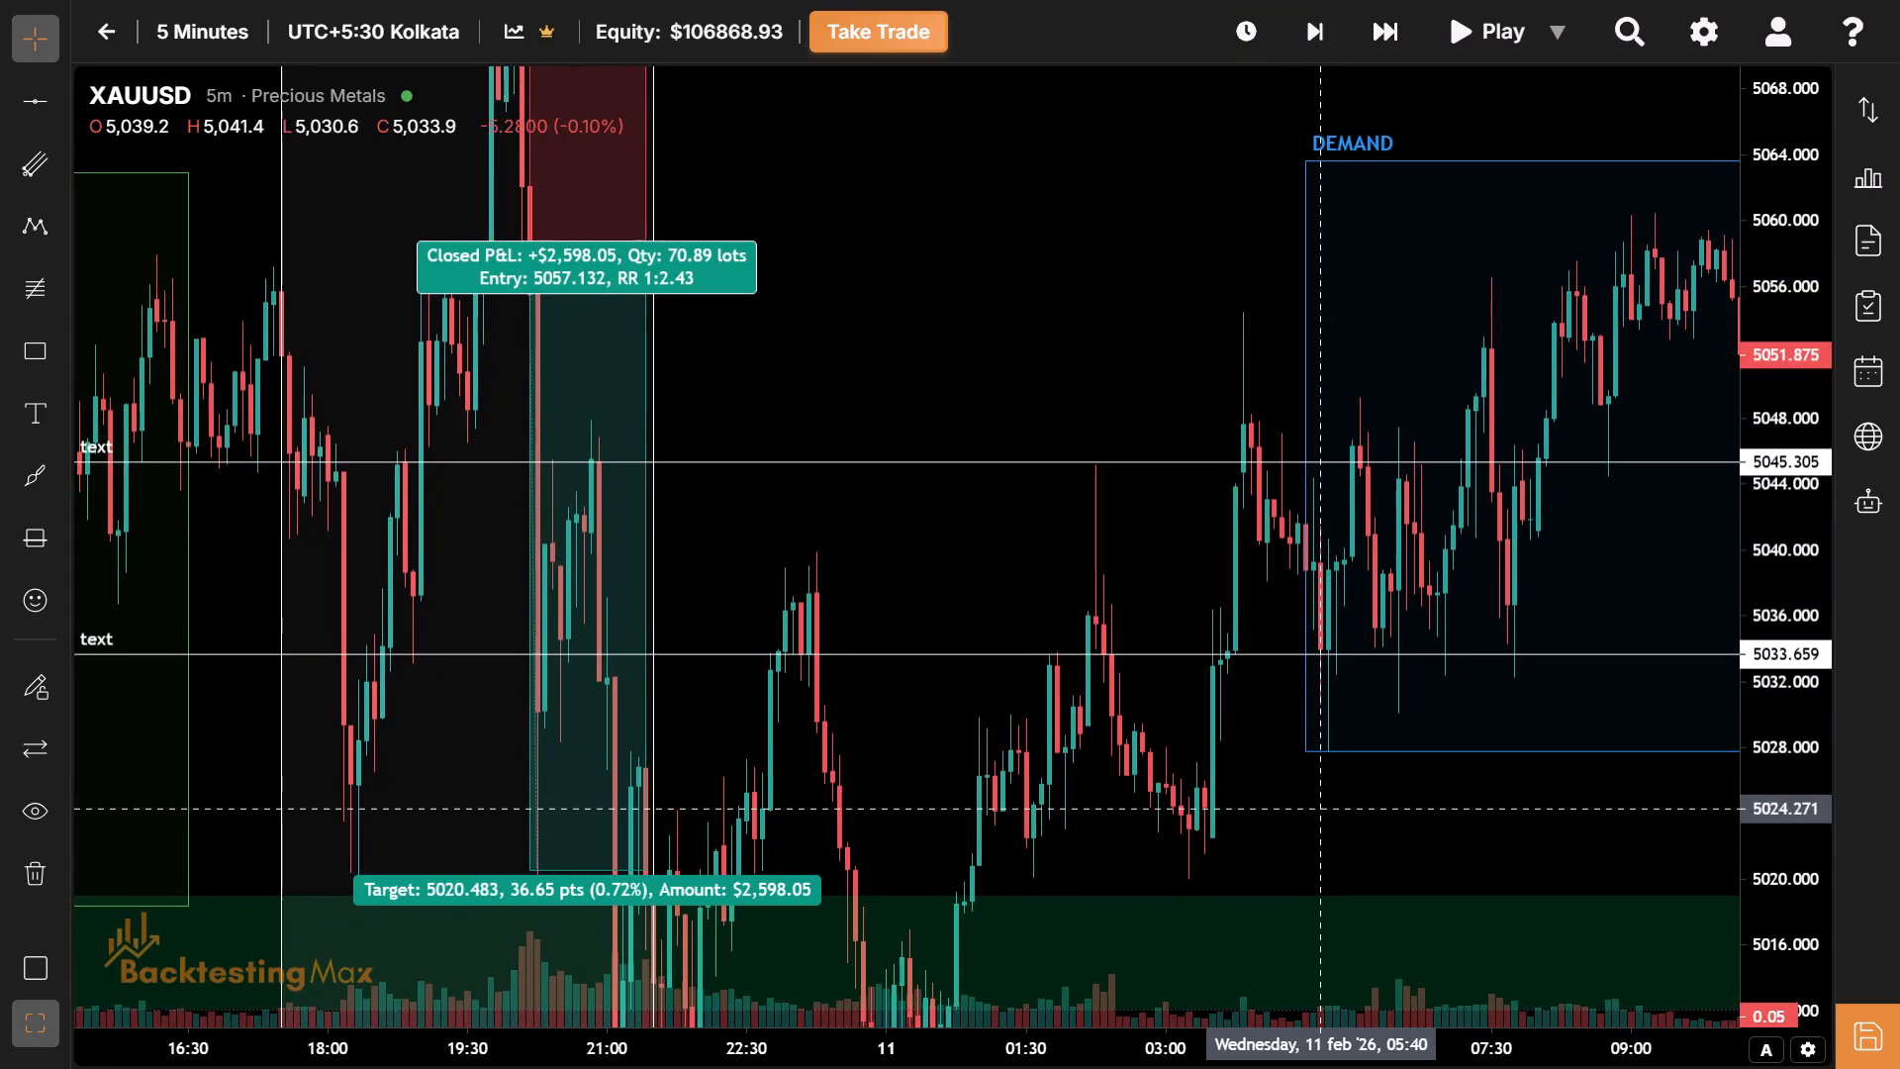
drag(1320, 808, 995, 844)
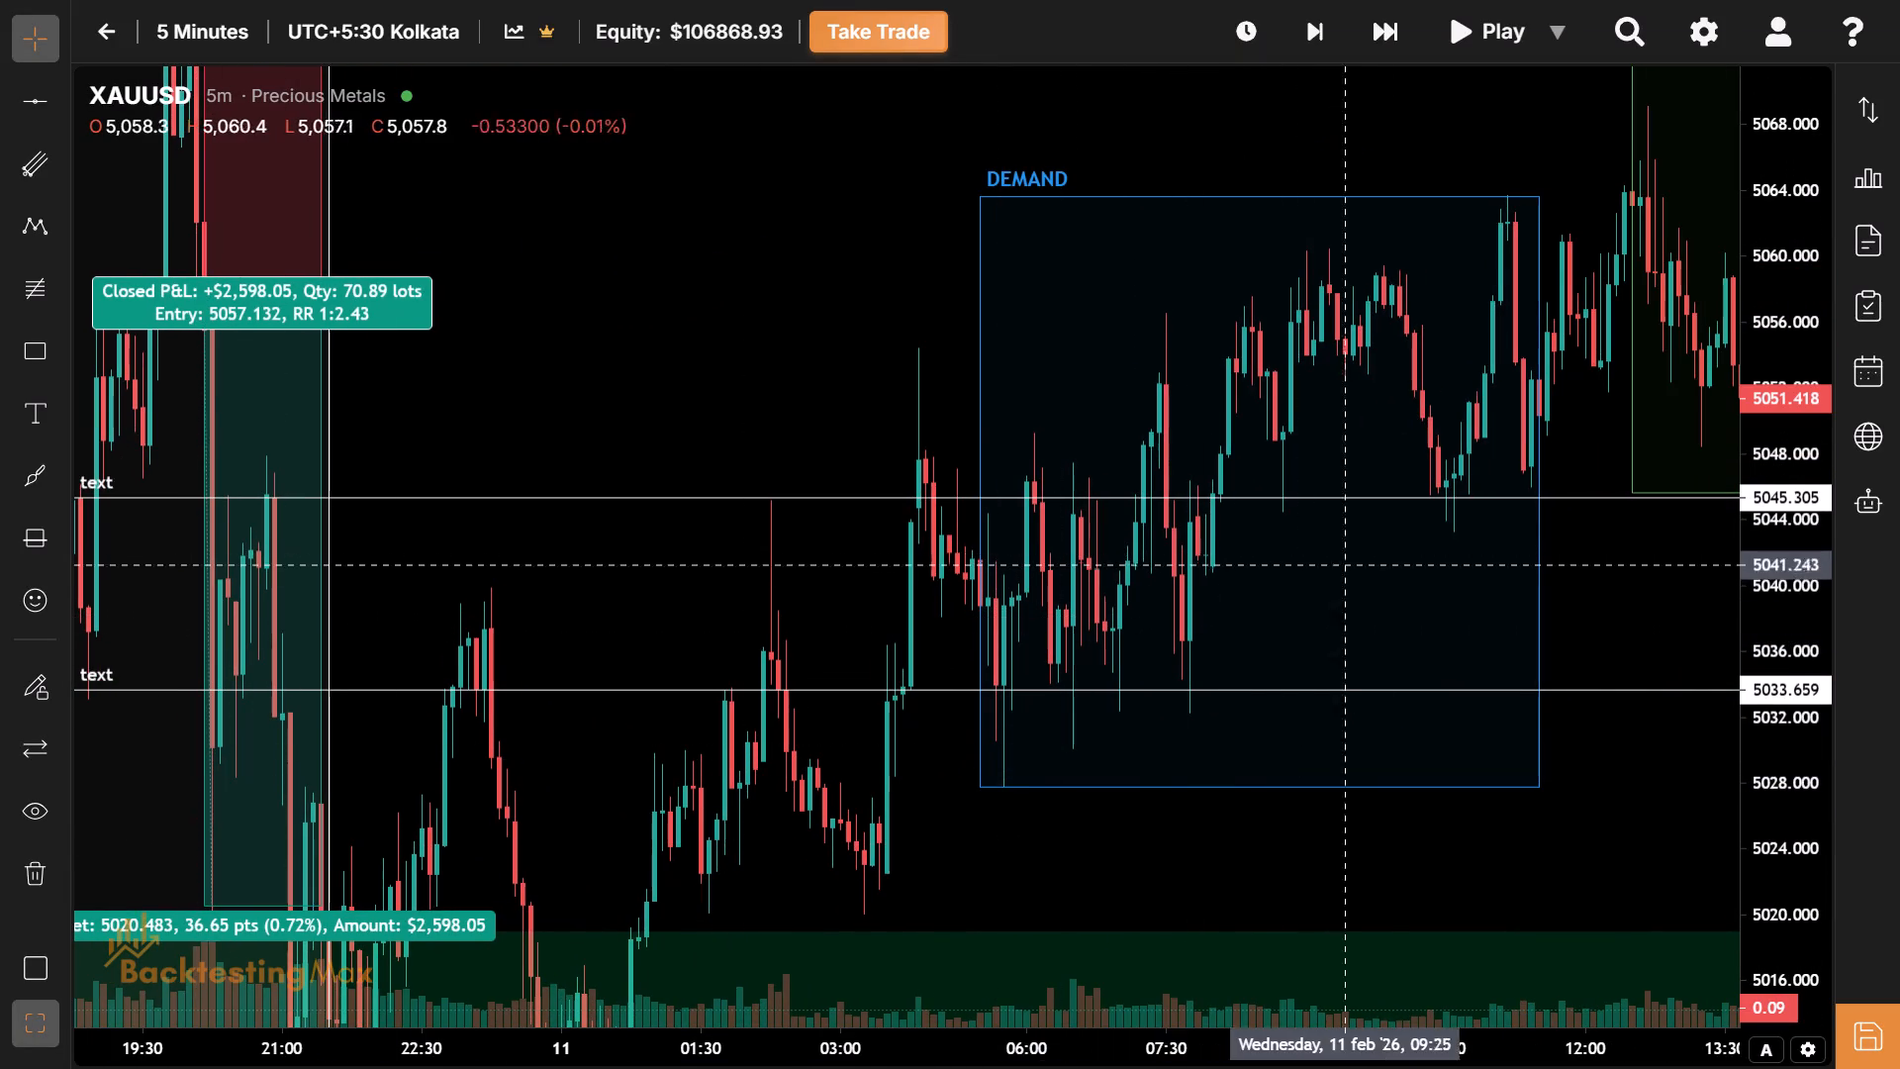
drag(1380, 561, 713, 758)
drag(1519, 490, 1099, 756)
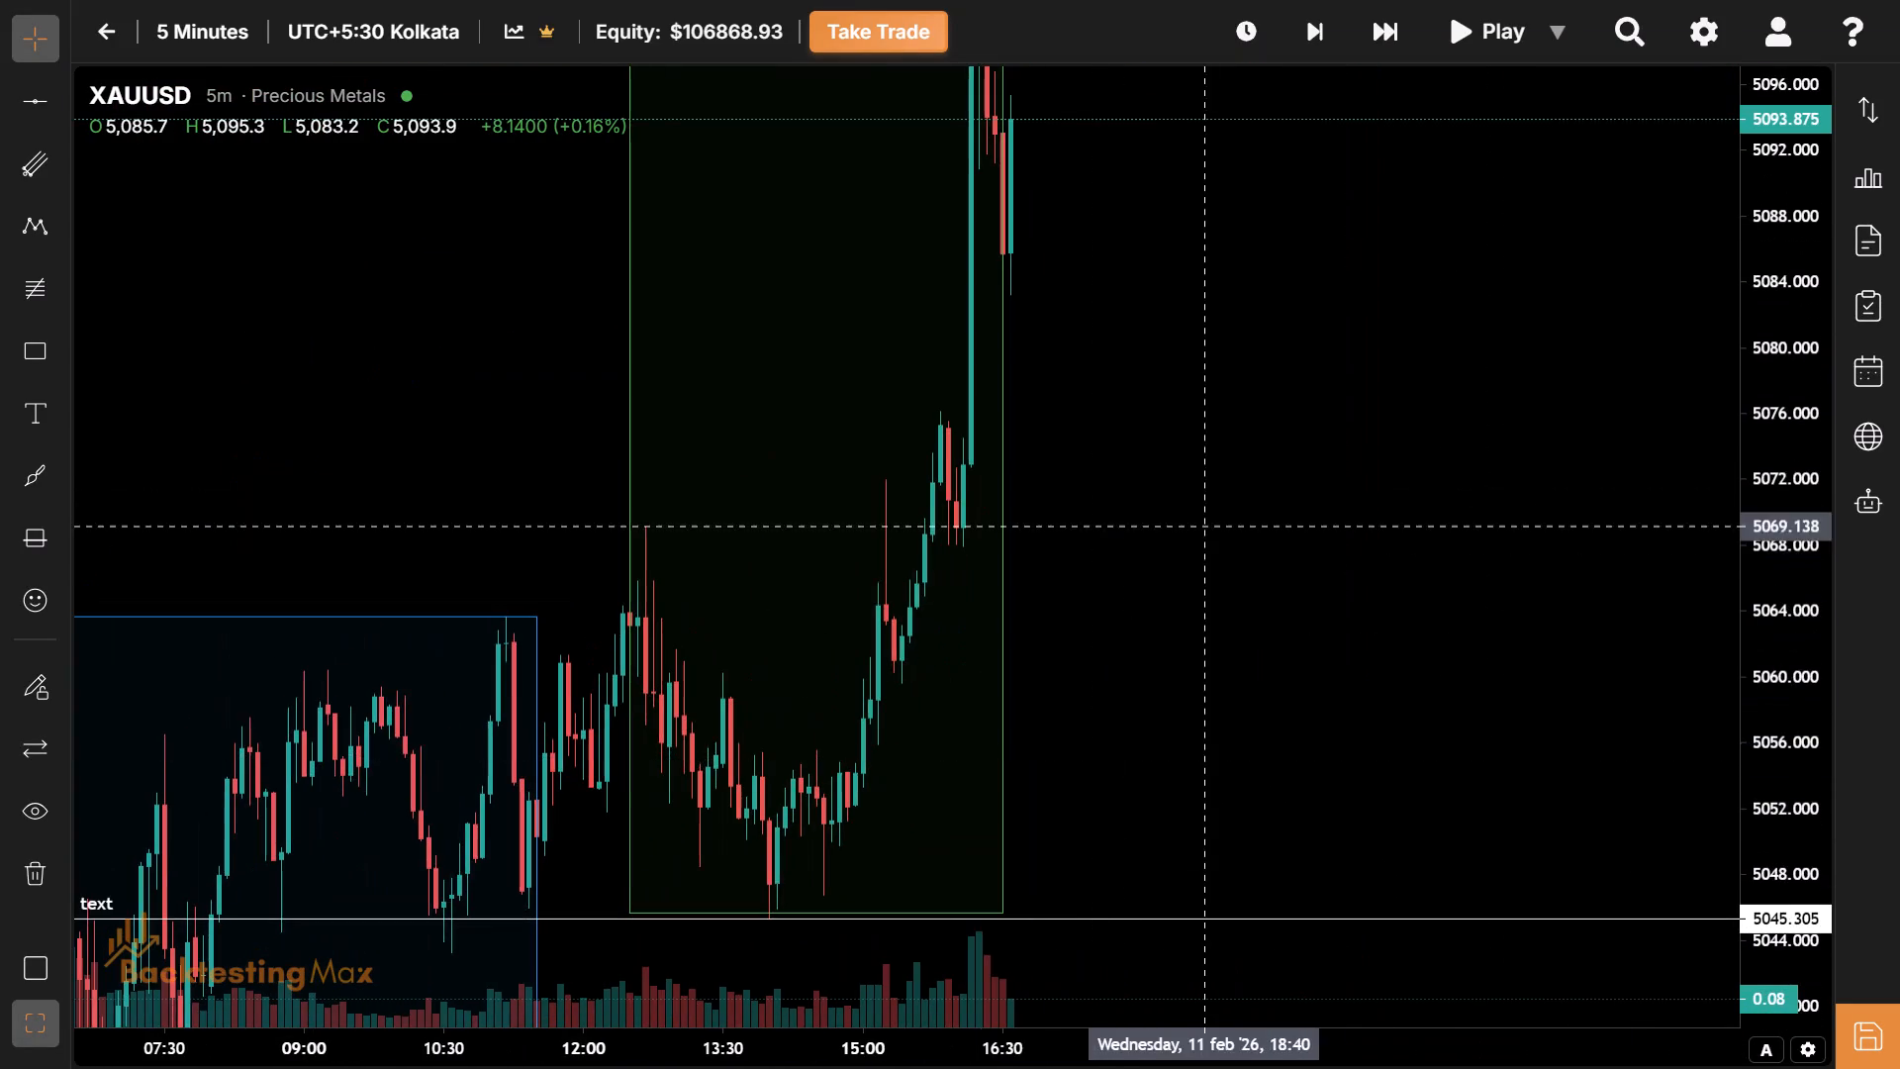
drag(1230, 459, 1368, 611)
drag(1368, 611, 1350, 559)
drag(1263, 699, 1306, 644)
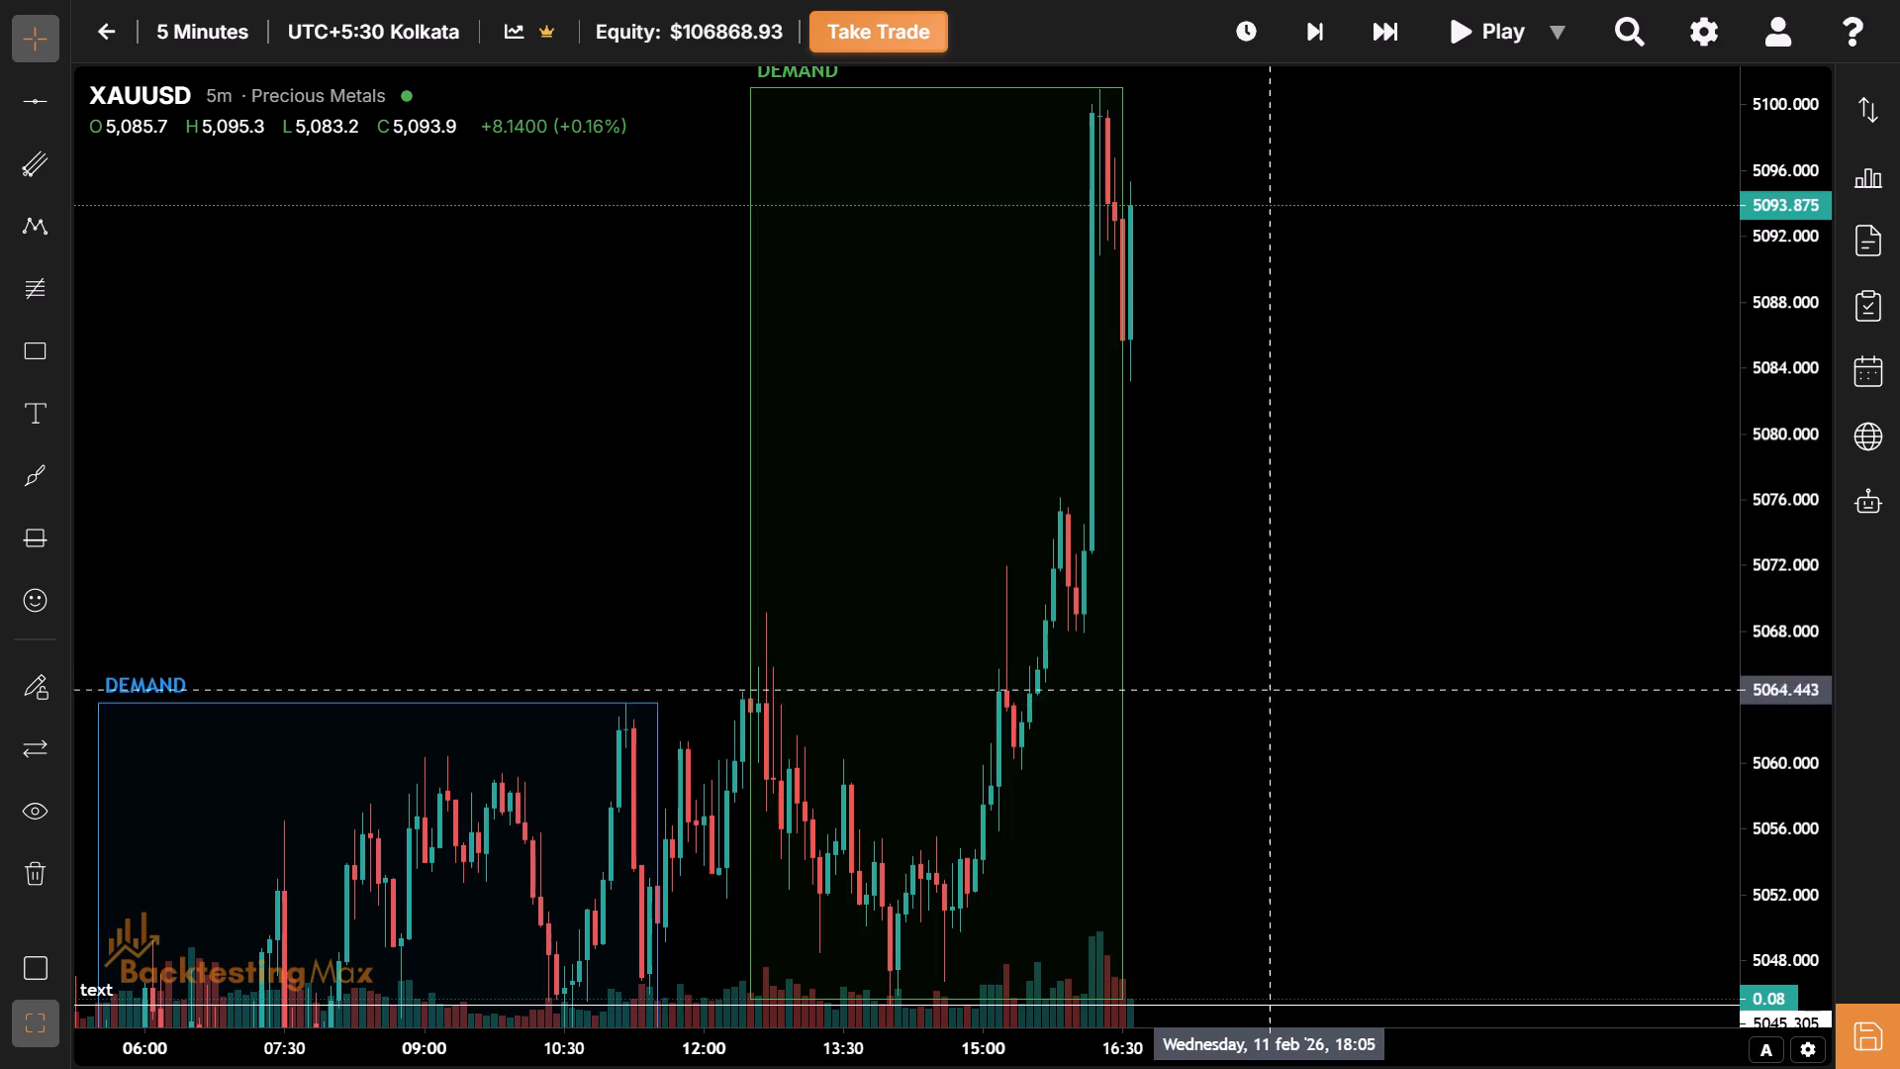
drag(1306, 644, 1344, 602)
drag(1094, 1037, 756, 1047)
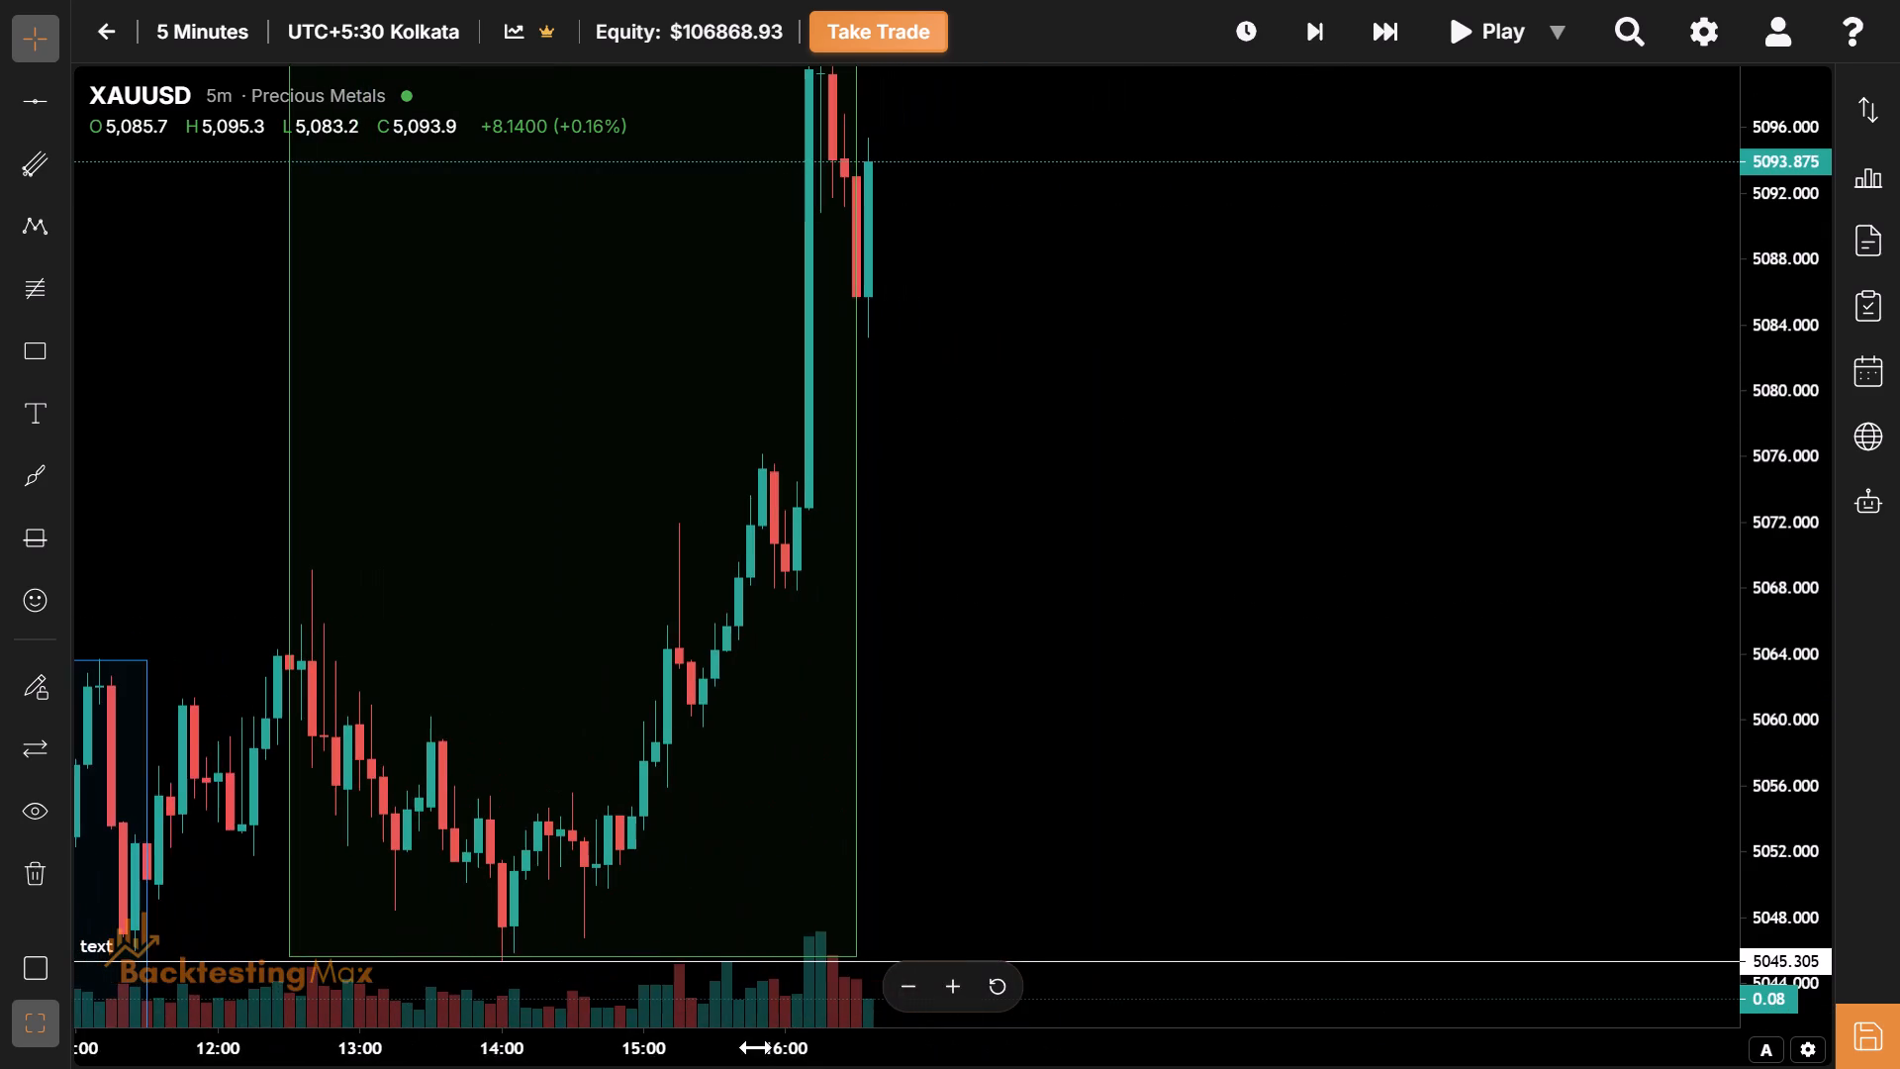
drag(560, 770, 1234, 527)
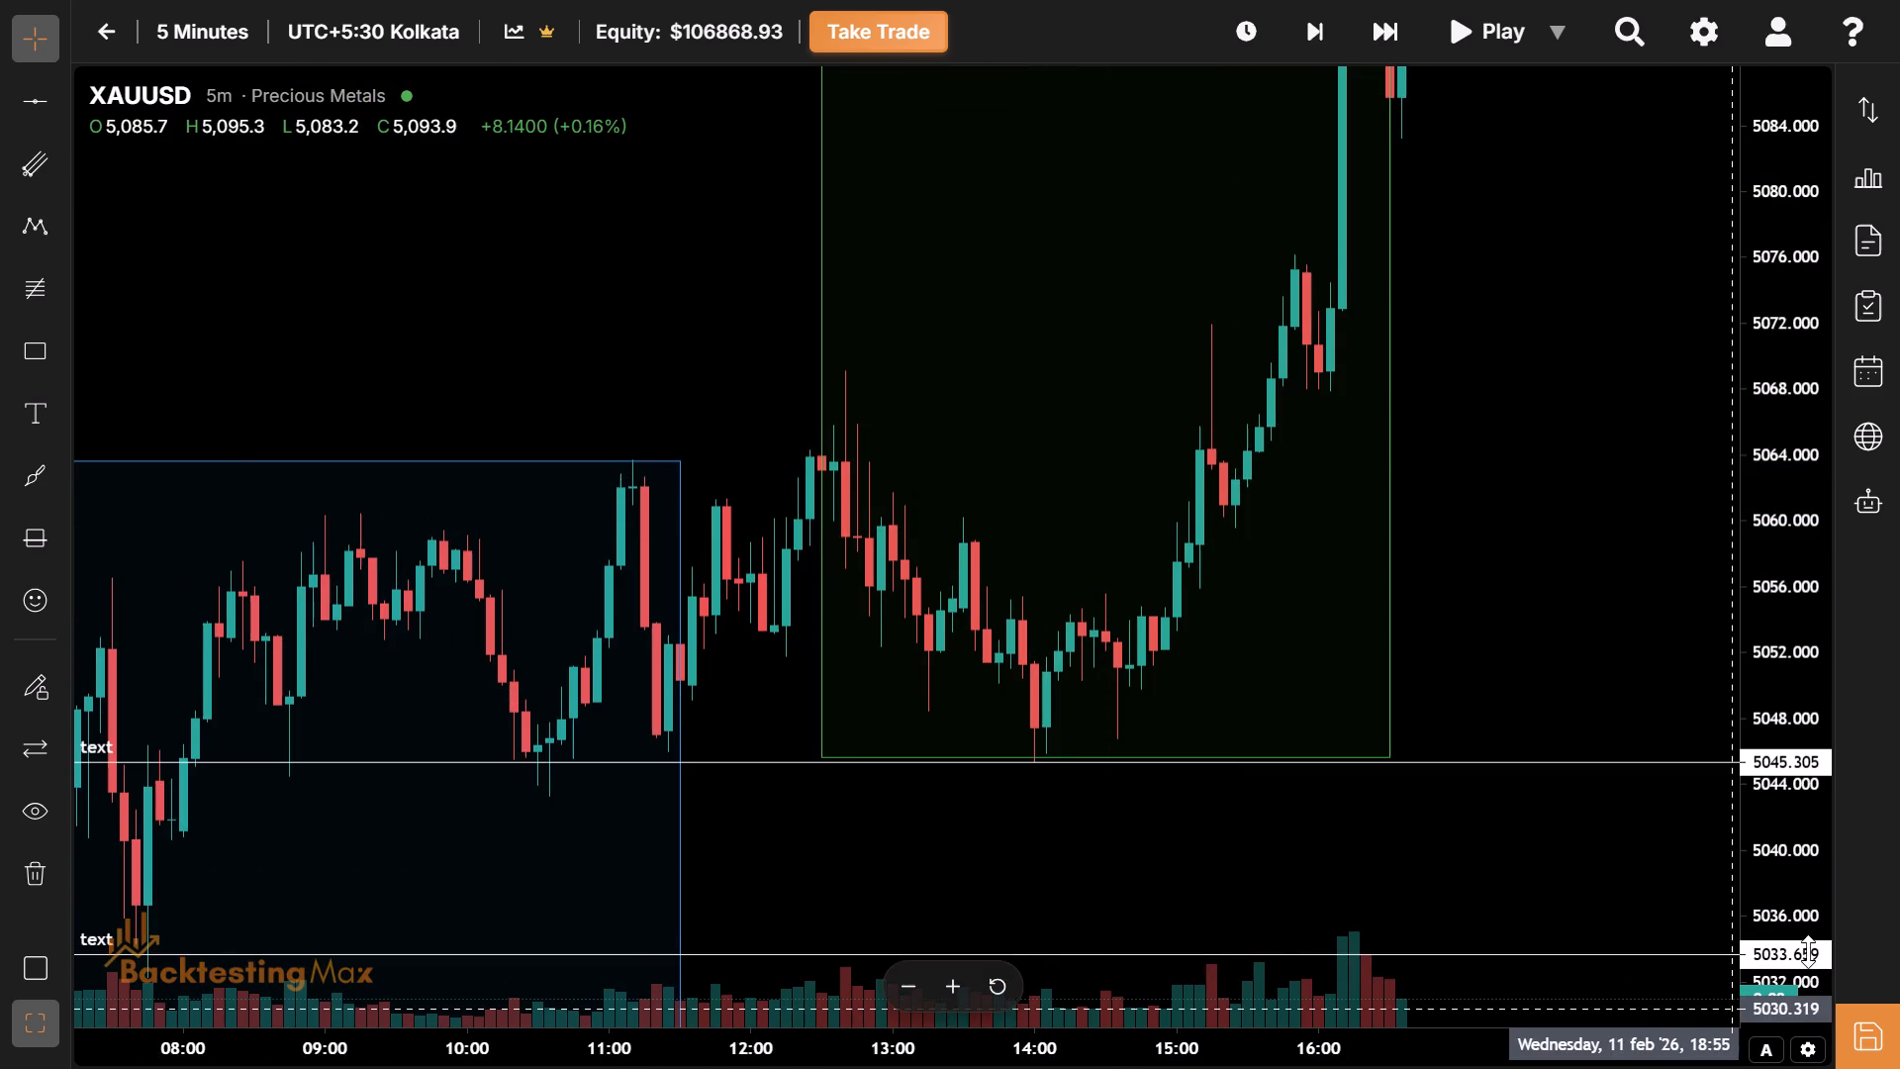
drag(1808, 951, 1785, 770)
drag(1648, 673, 1517, 826)
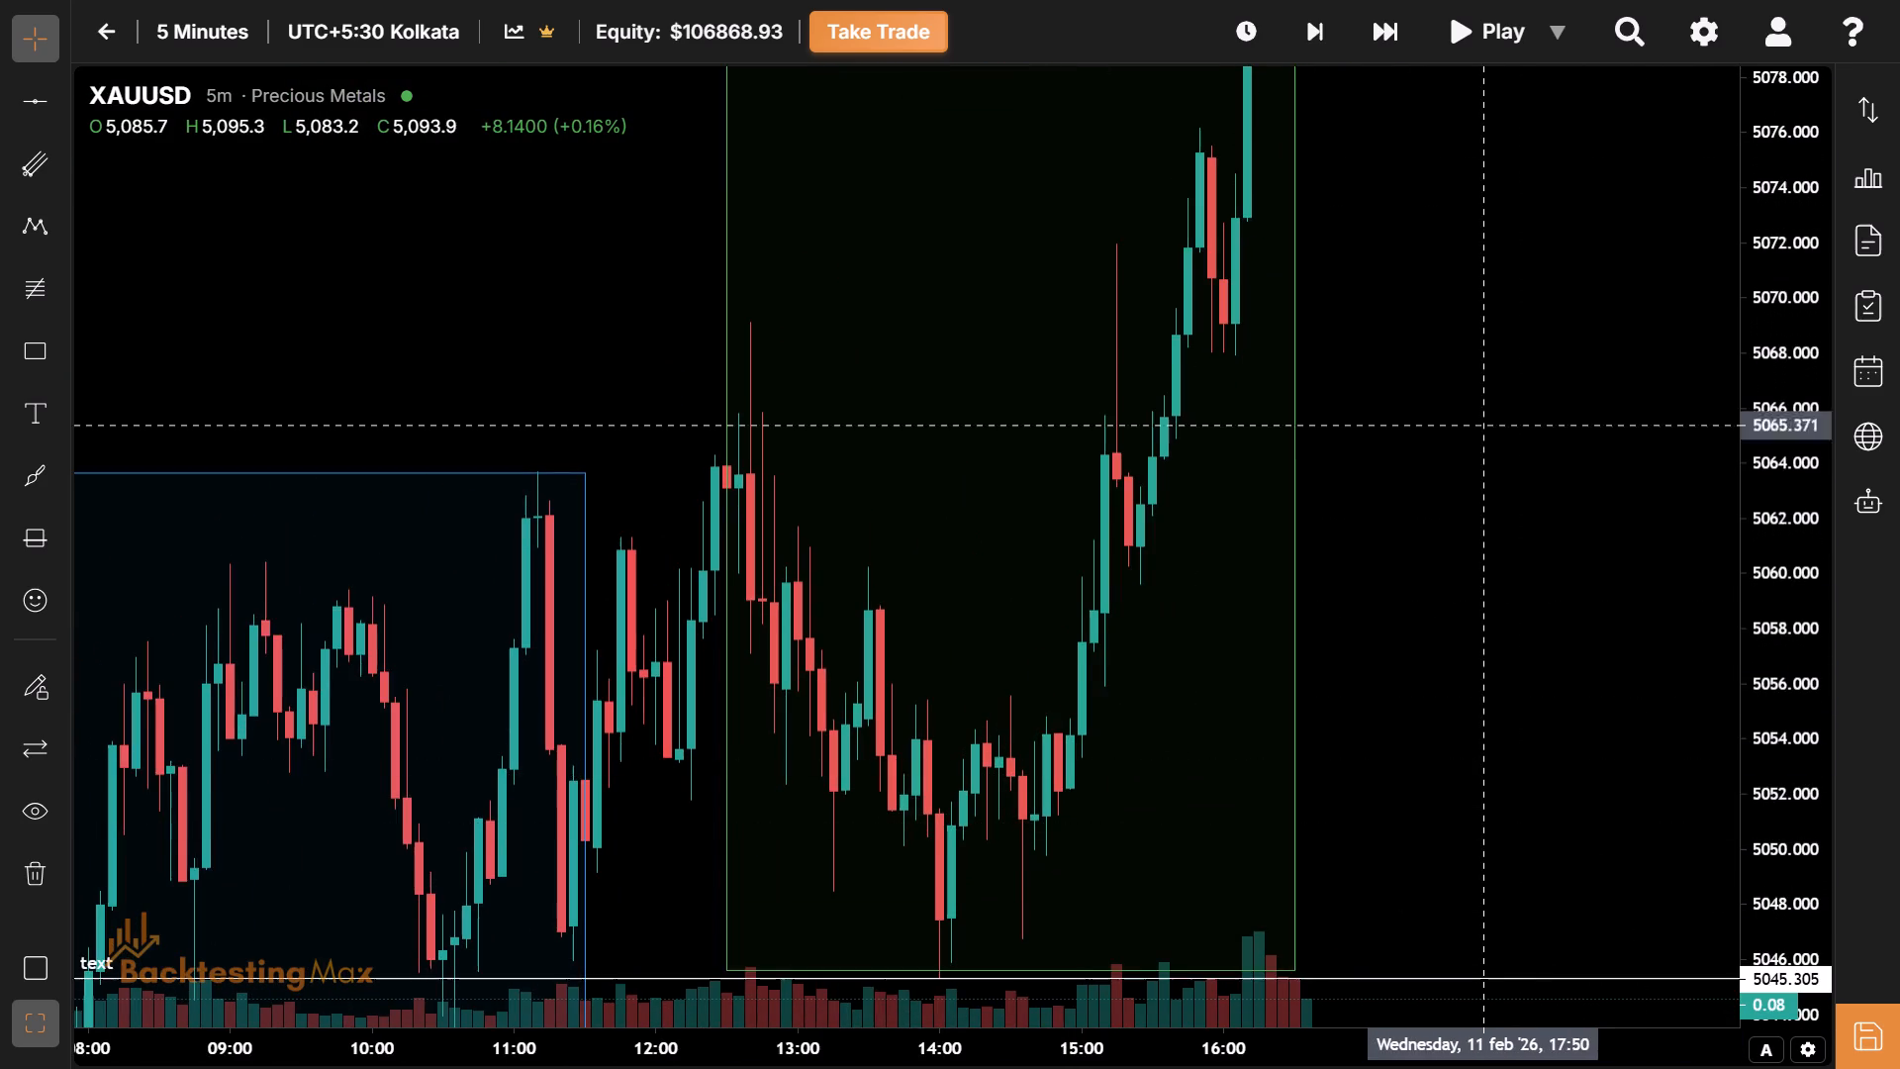
drag(1496, 339, 1310, 789)
drag(1397, 390, 1215, 896)
drag(1329, 330, 1125, 698)
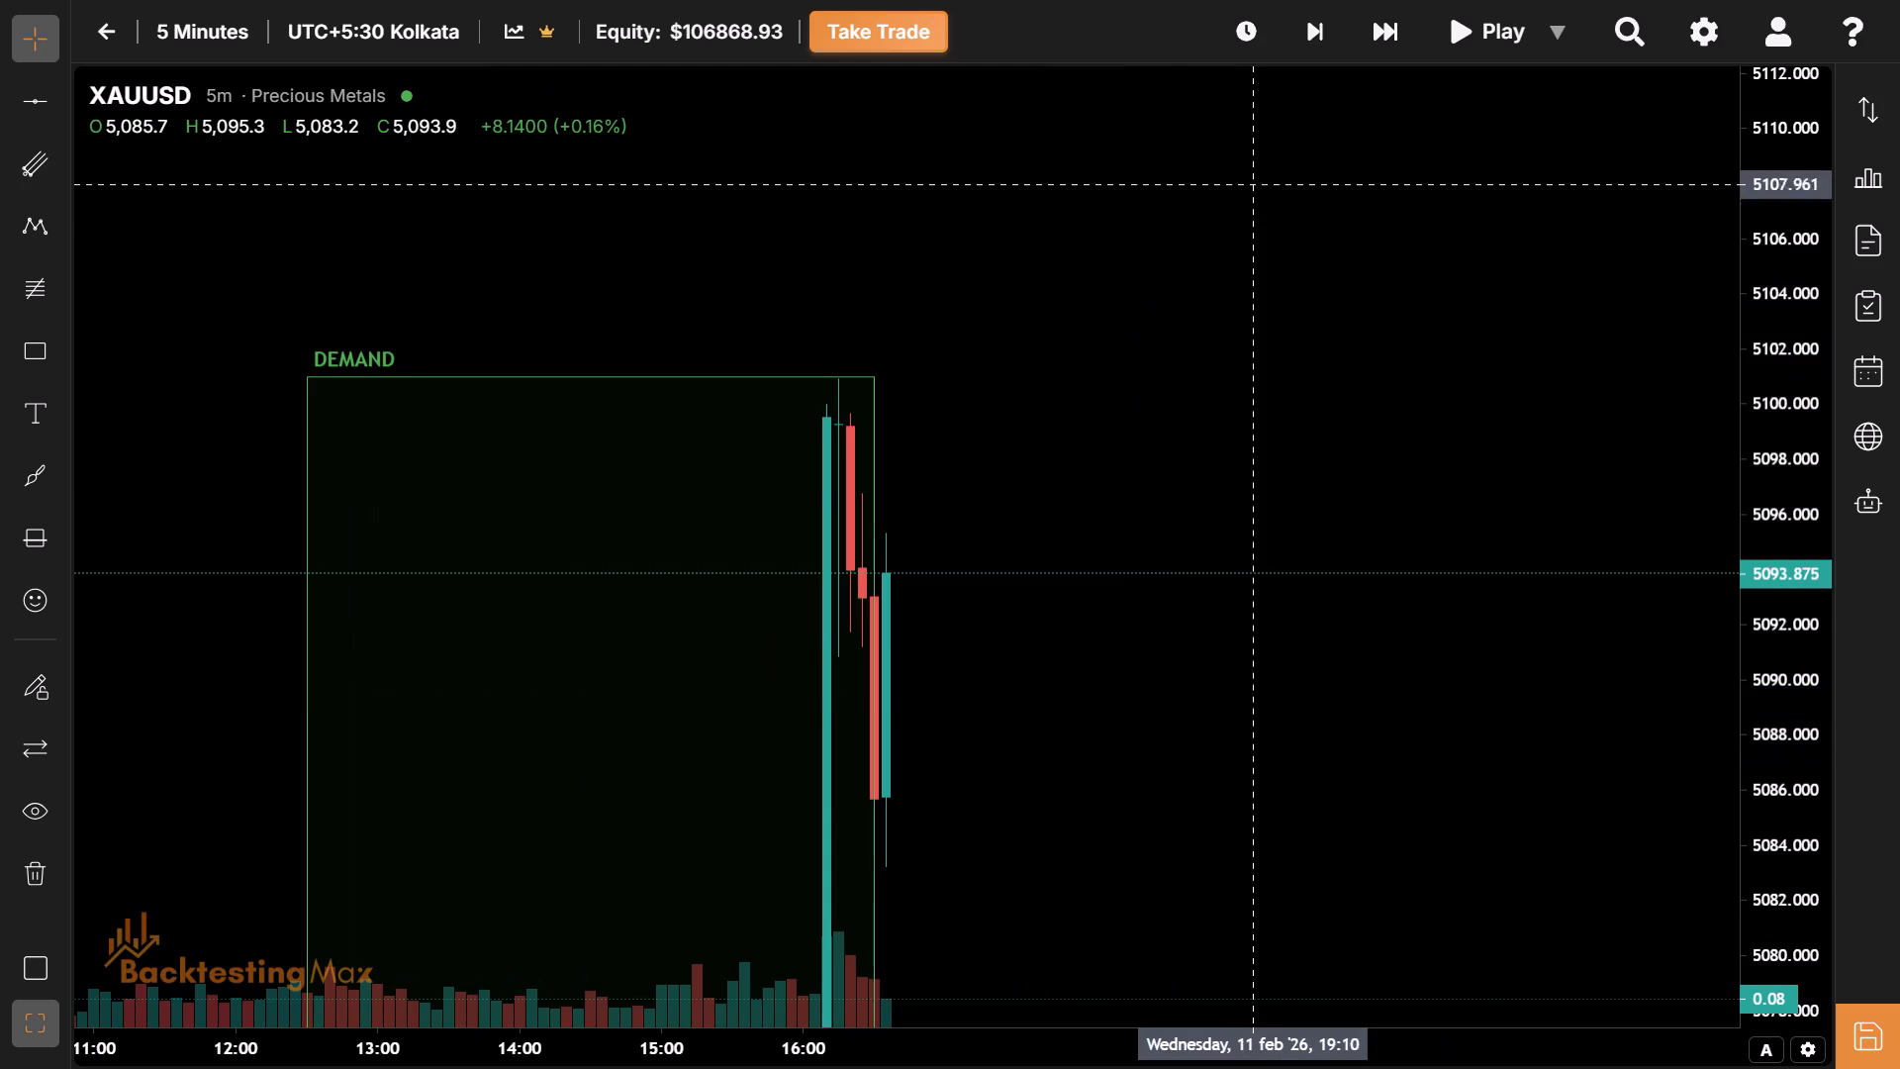
Advance the replay four single bars to the 16:55 candle.
drag(1308, 57, 1310, 47)
click(1310, 47)
click(1312, 67)
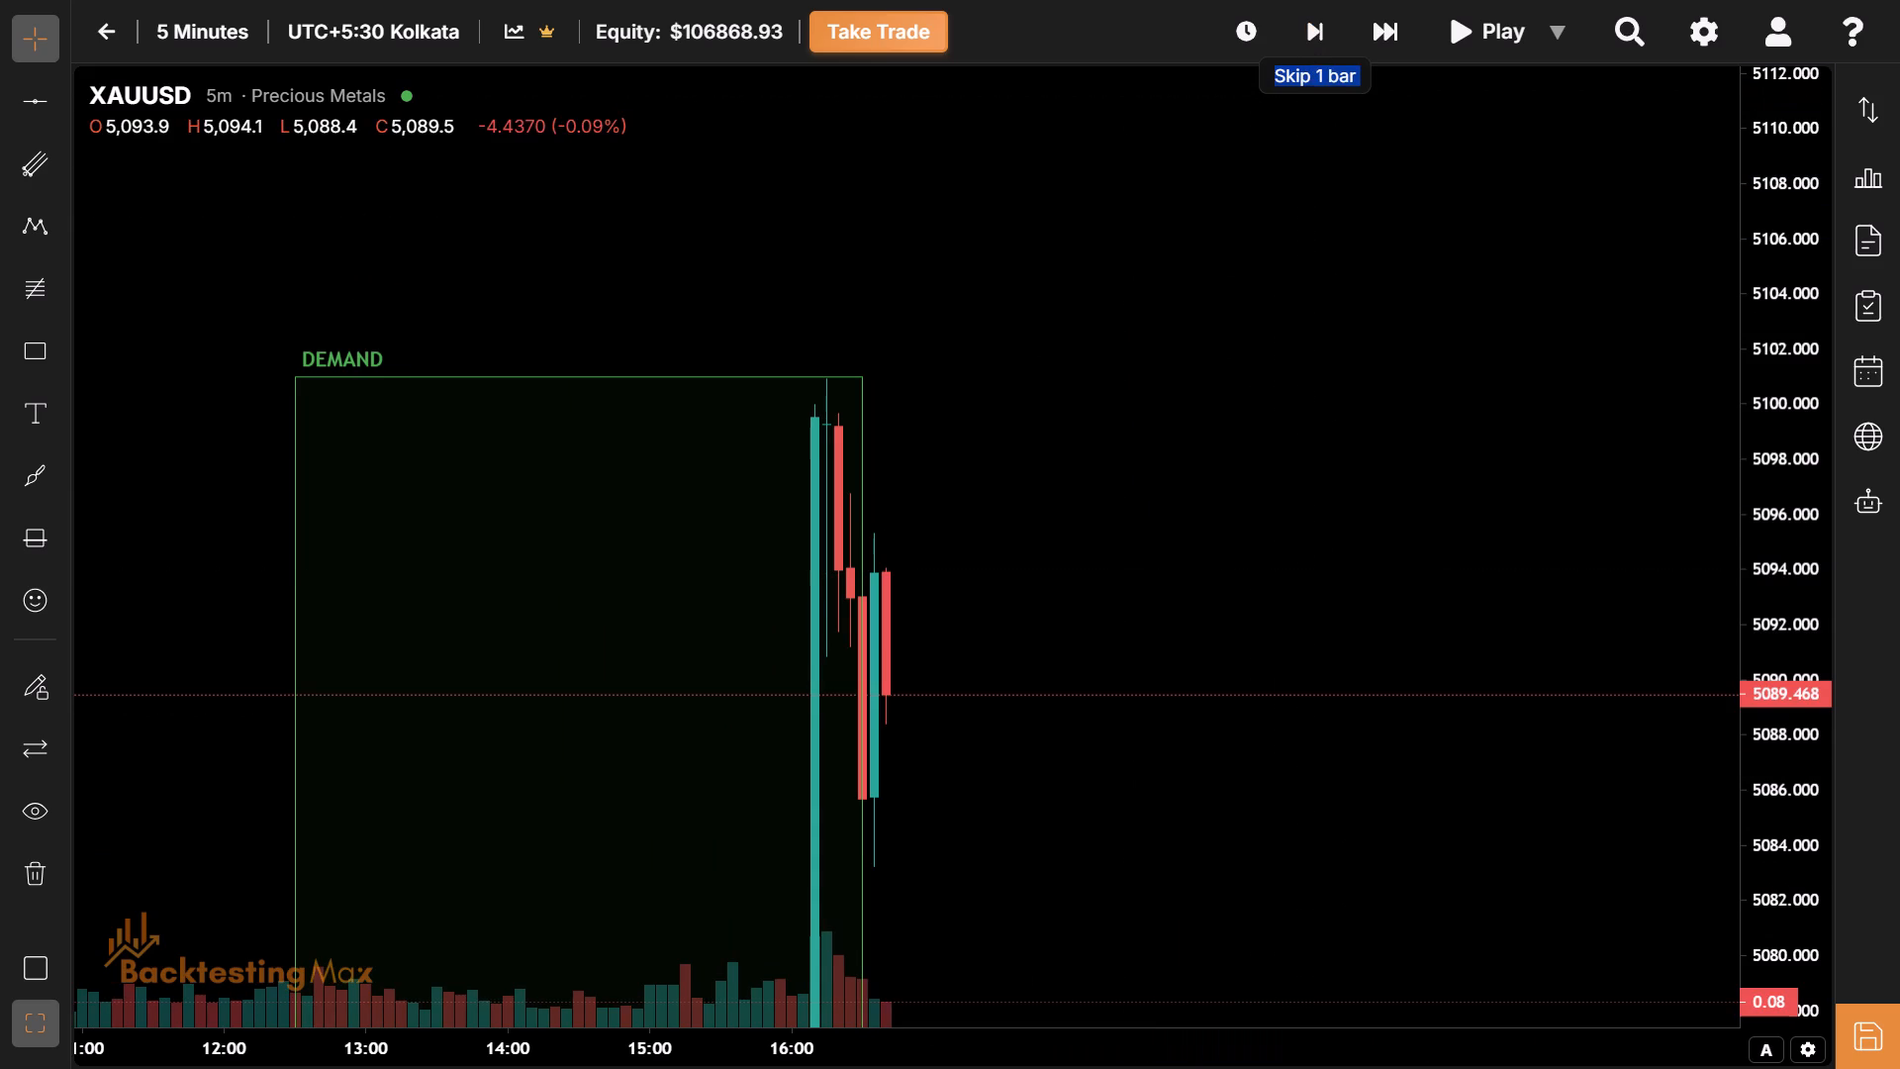
drag(1787, 201, 1786, 467)
drag(989, 692, 931, 620)
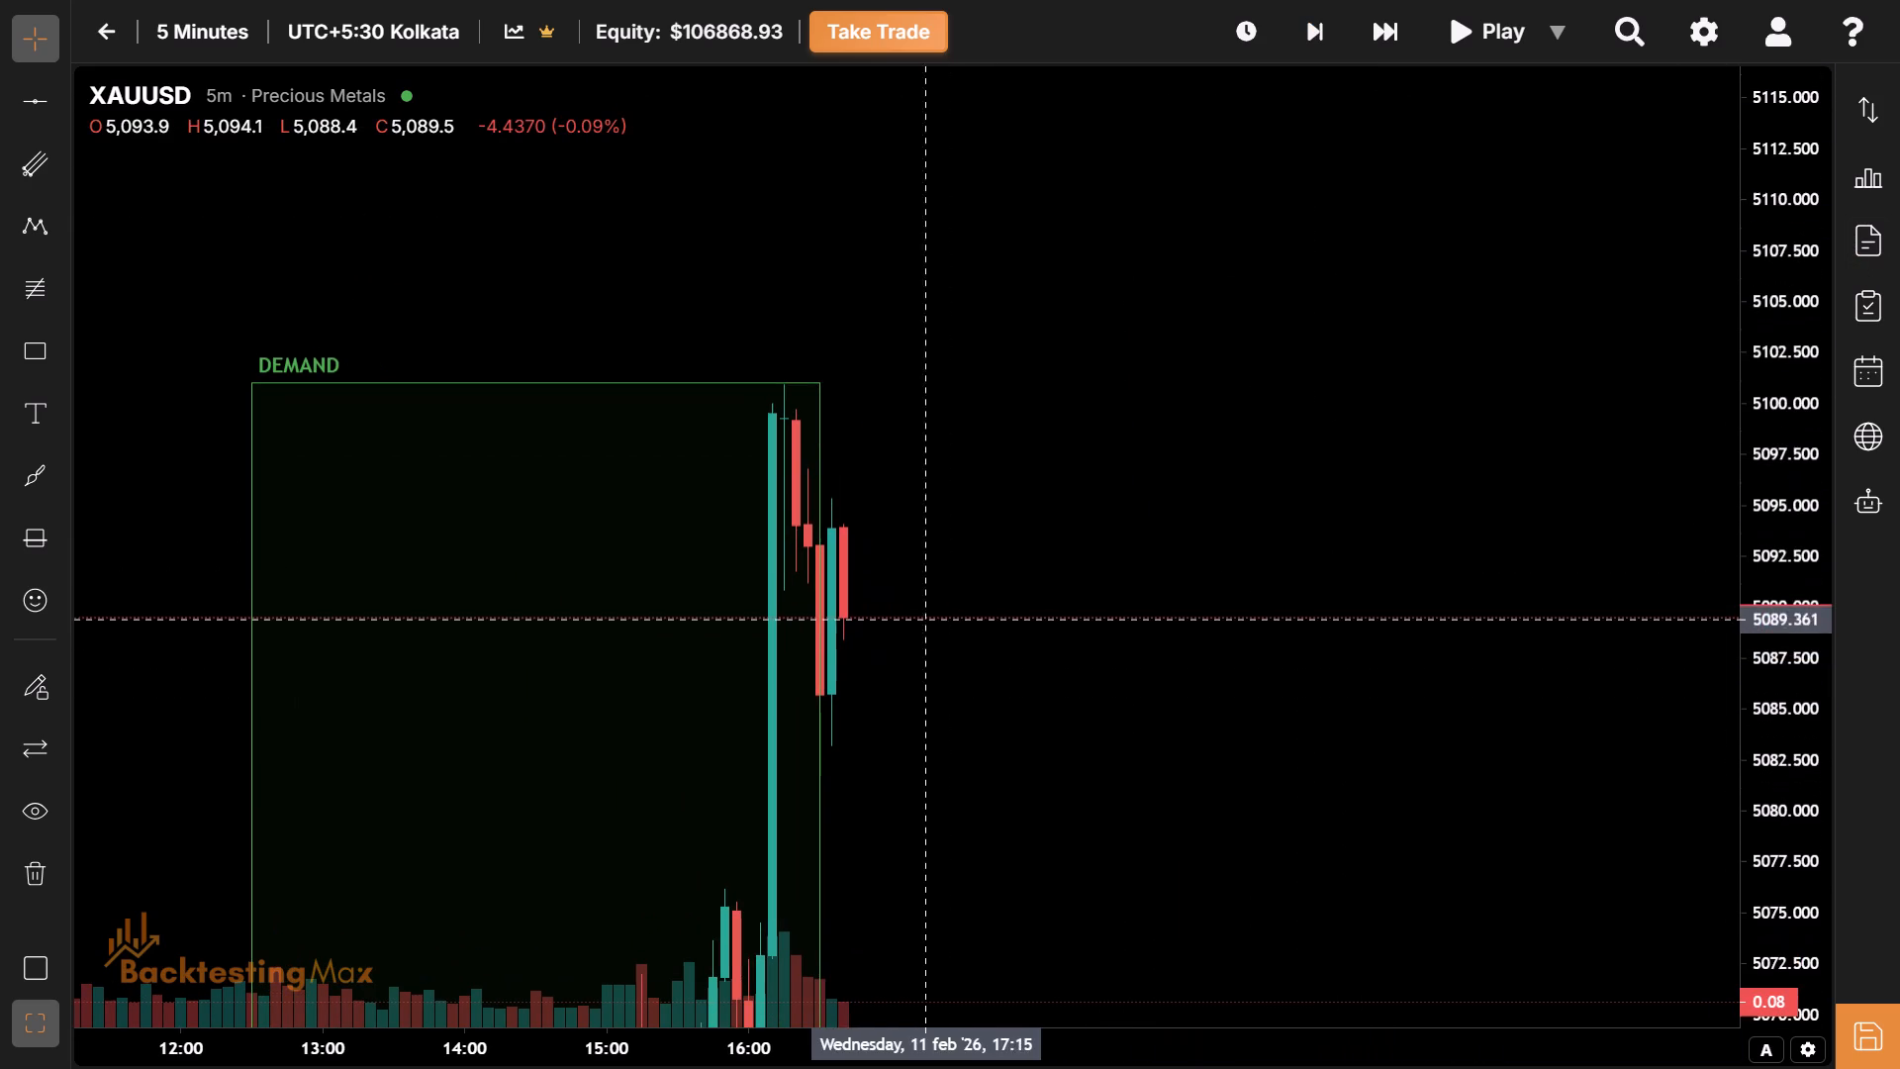
click(1306, 29)
click(1306, 29)
click(1306, 29)
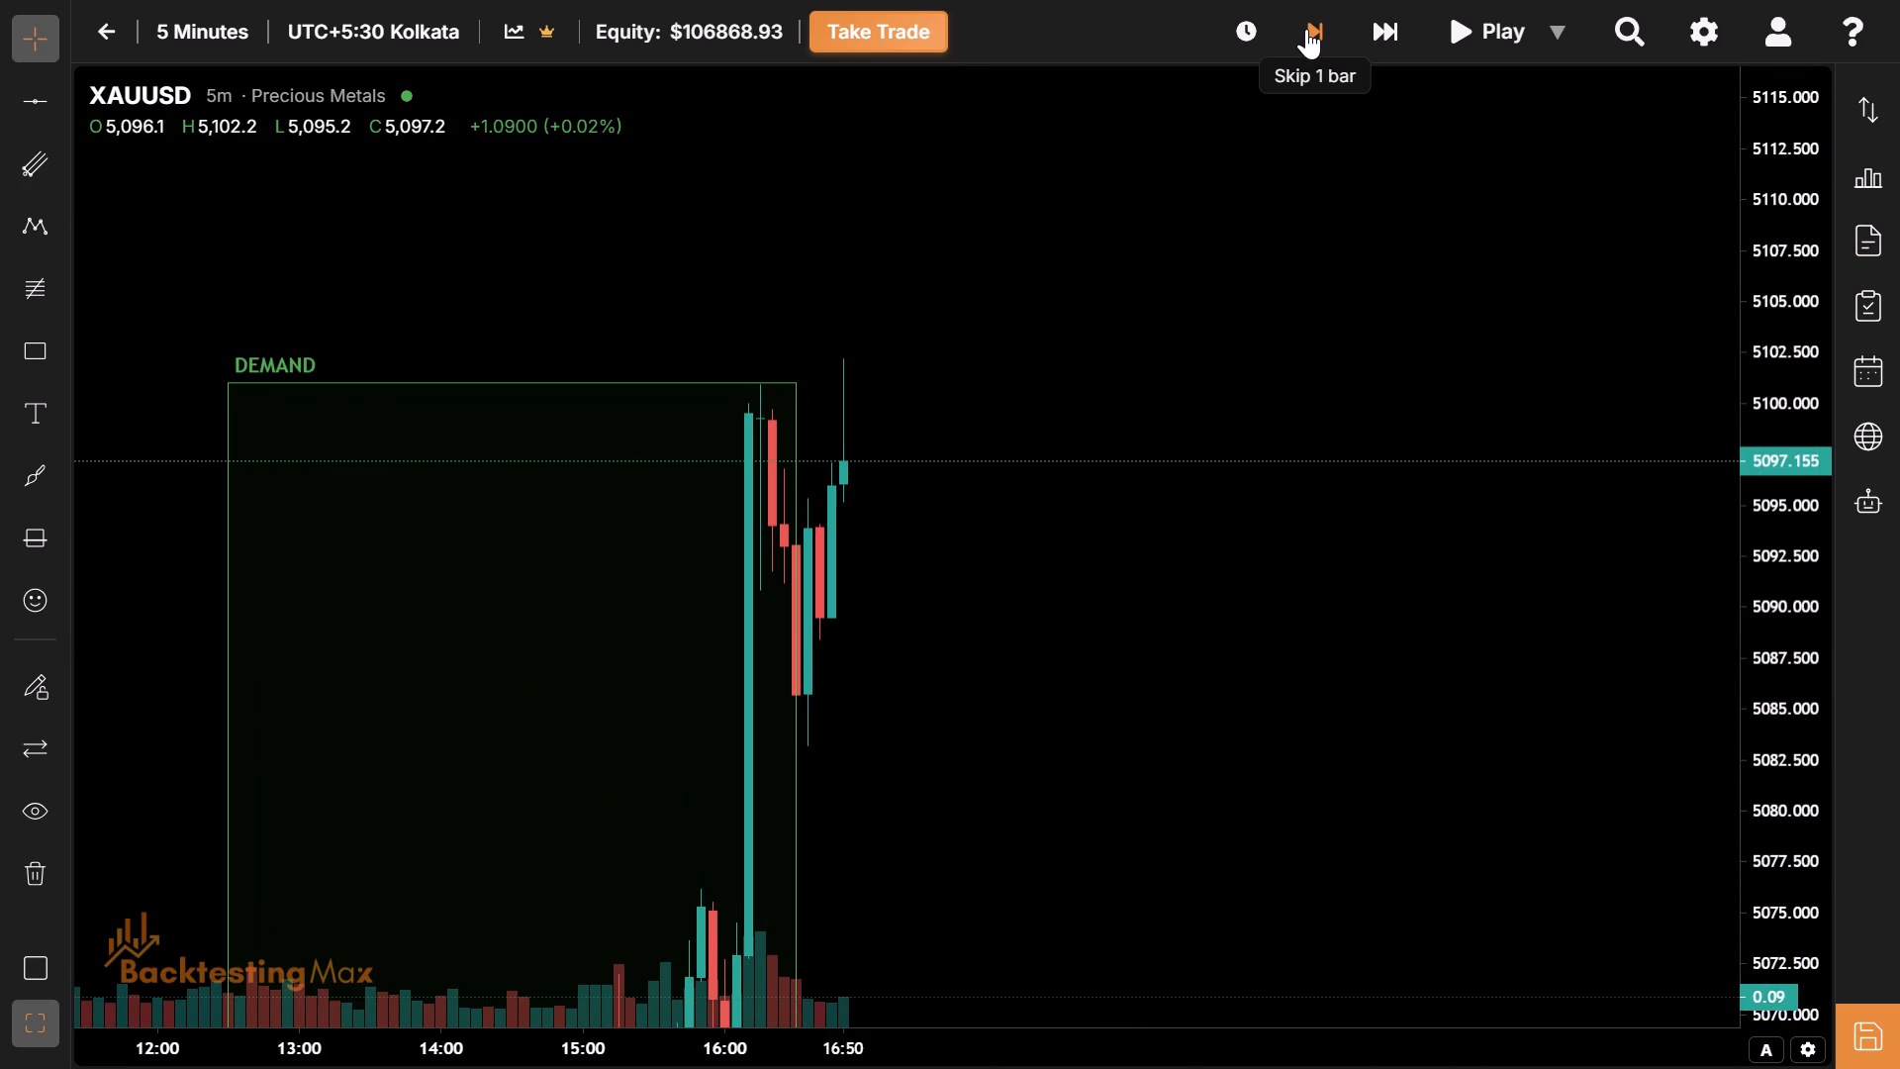
drag(987, 535, 1026, 584)
drag(1026, 584, 1095, 690)
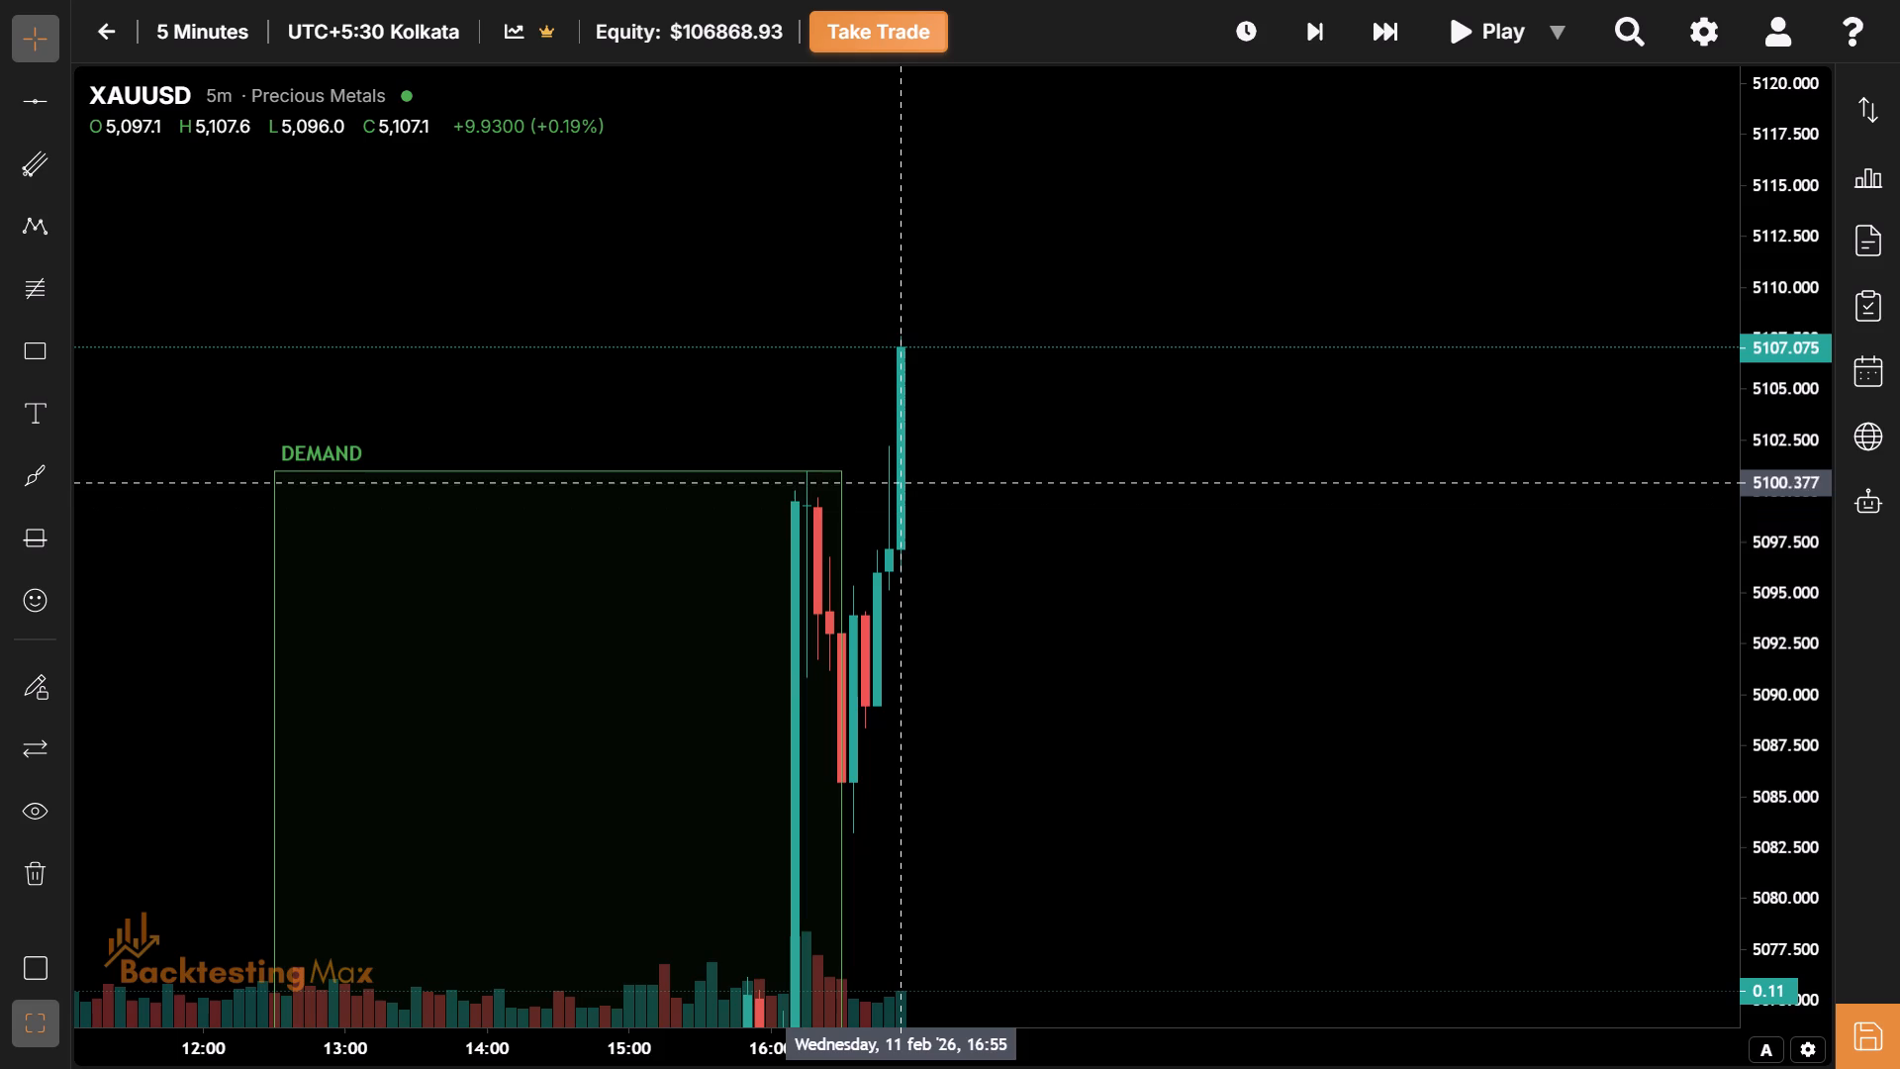
drag(898, 469, 835, 499)
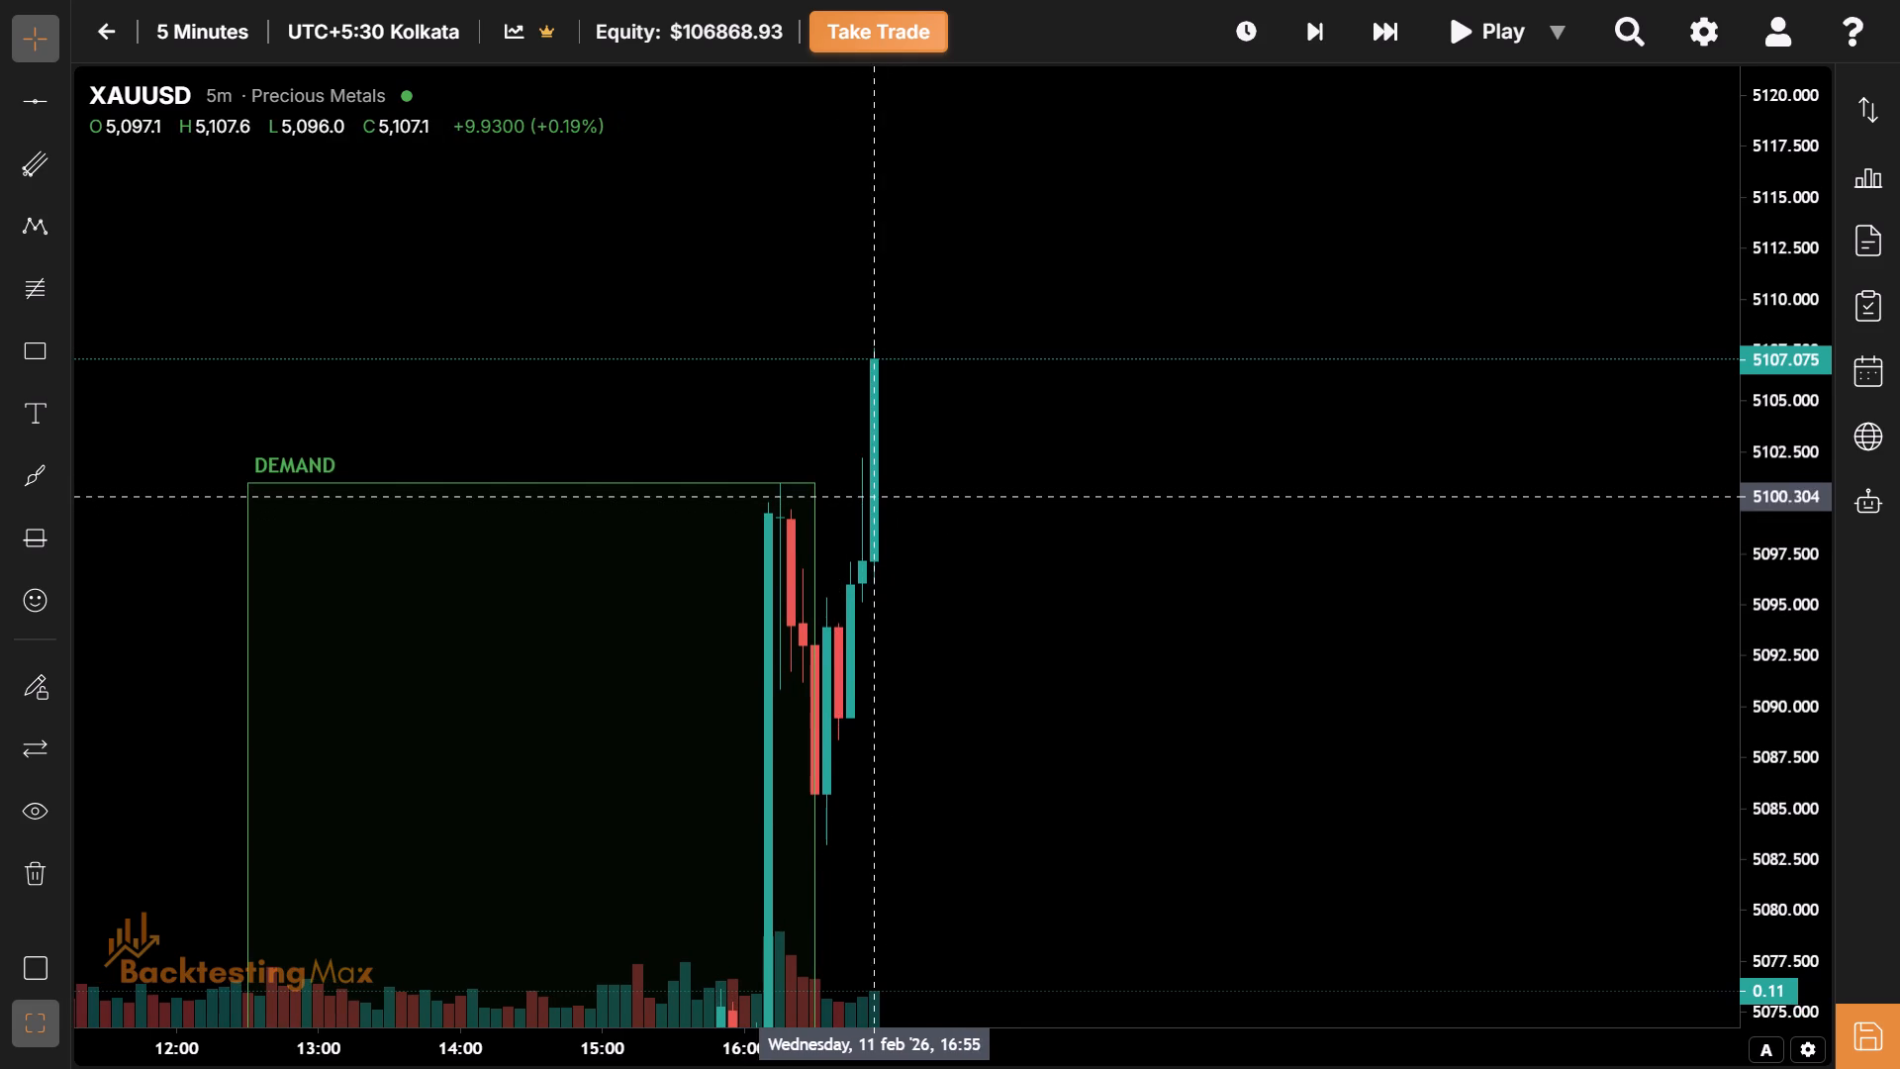
drag(877, 497, 807, 523)
Advance the replay five bars at once, then two single bars, to the 17:30 candle.
click(1371, 22)
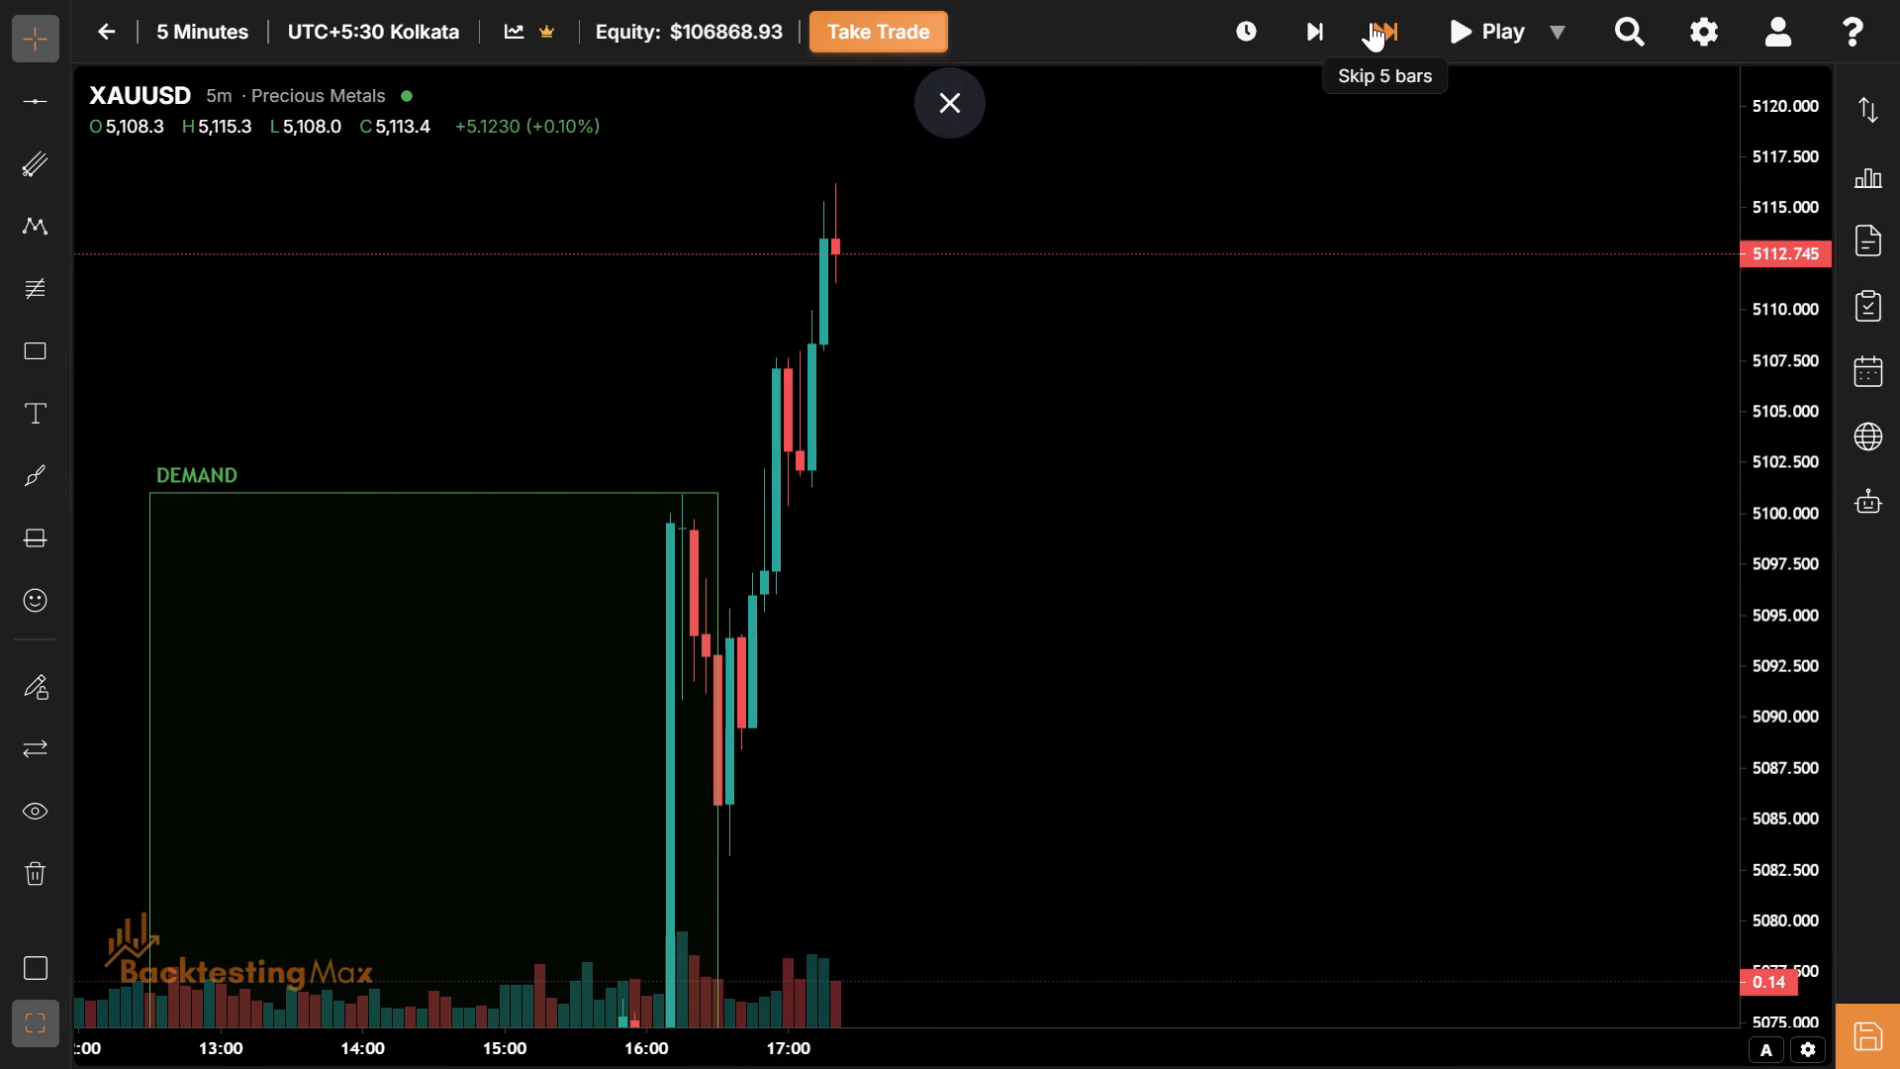
click(1343, 26)
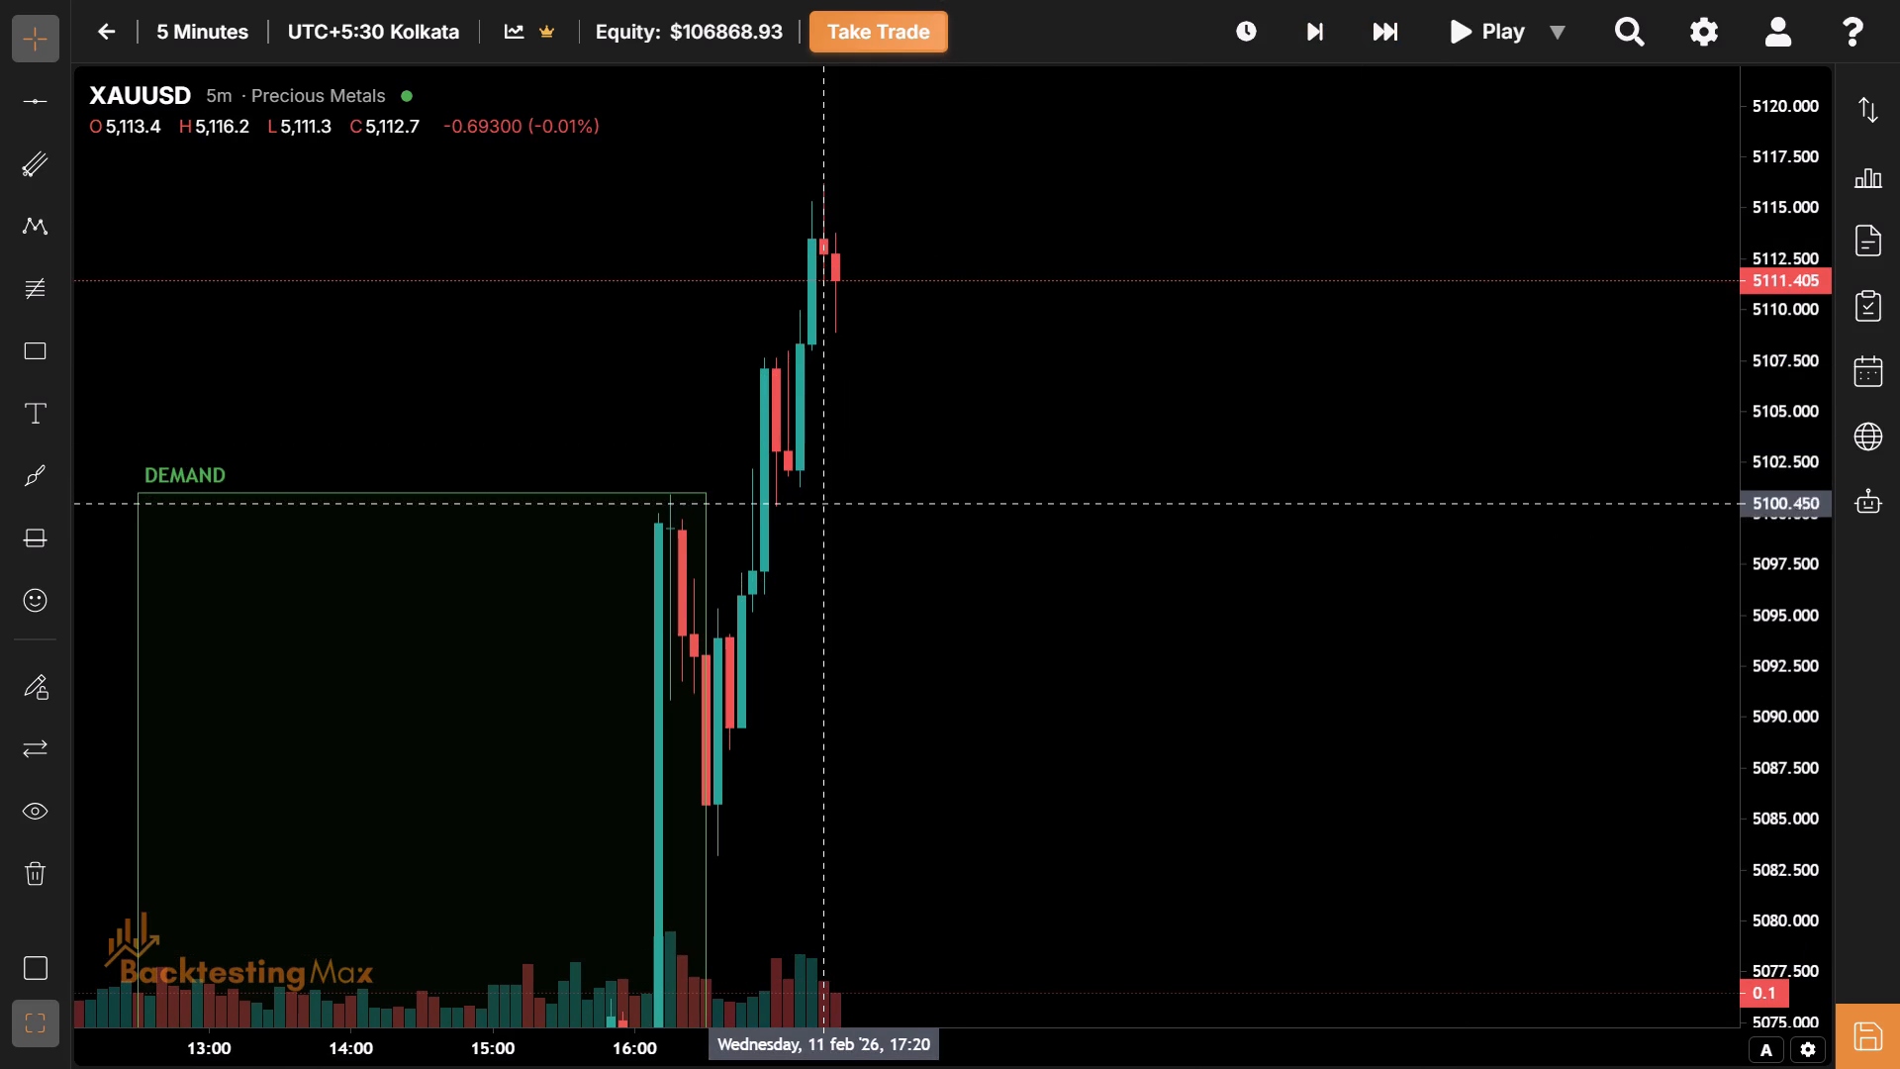
drag(831, 507, 692, 618)
click(1320, 35)
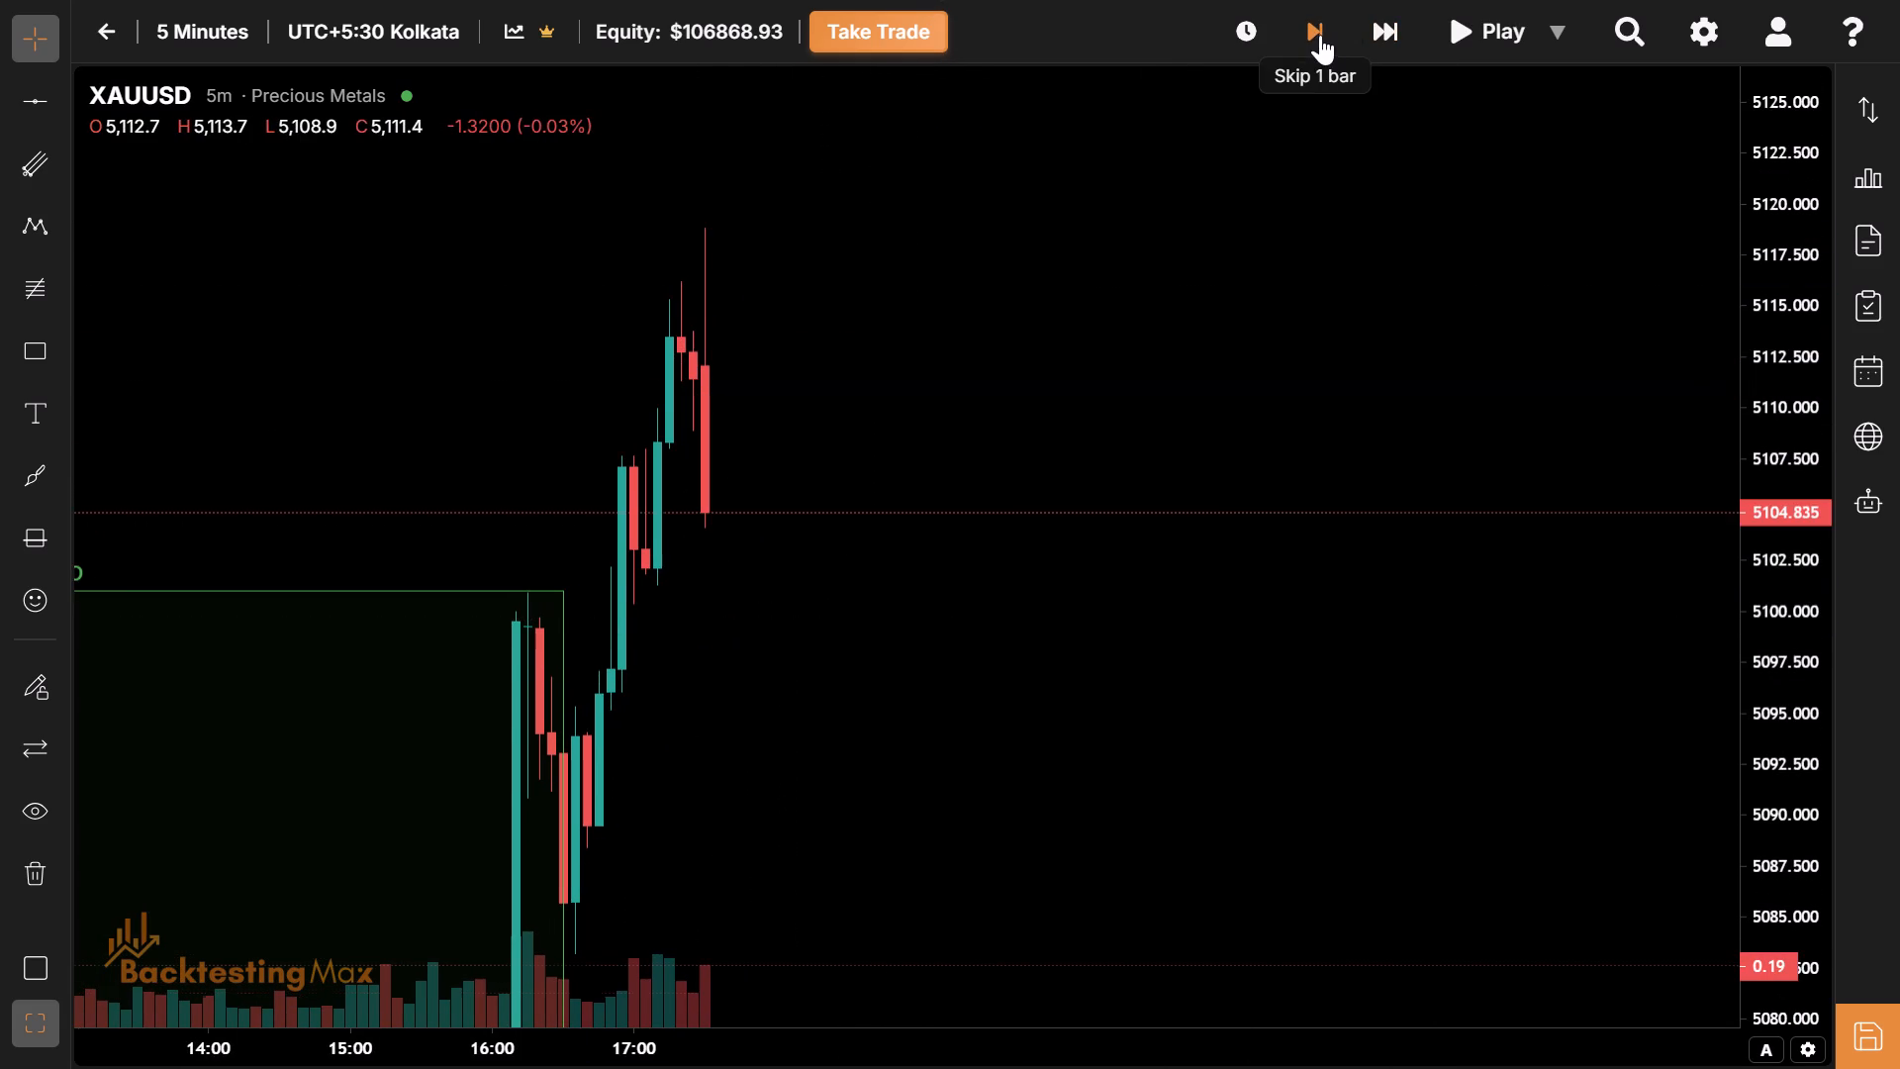
Draw a rectangle from the 17:30 candle's high at about 5118.6 to 21:30 at about 5085.7.
drag(1162, 312, 663, 257)
drag(284, 336, 582, 487)
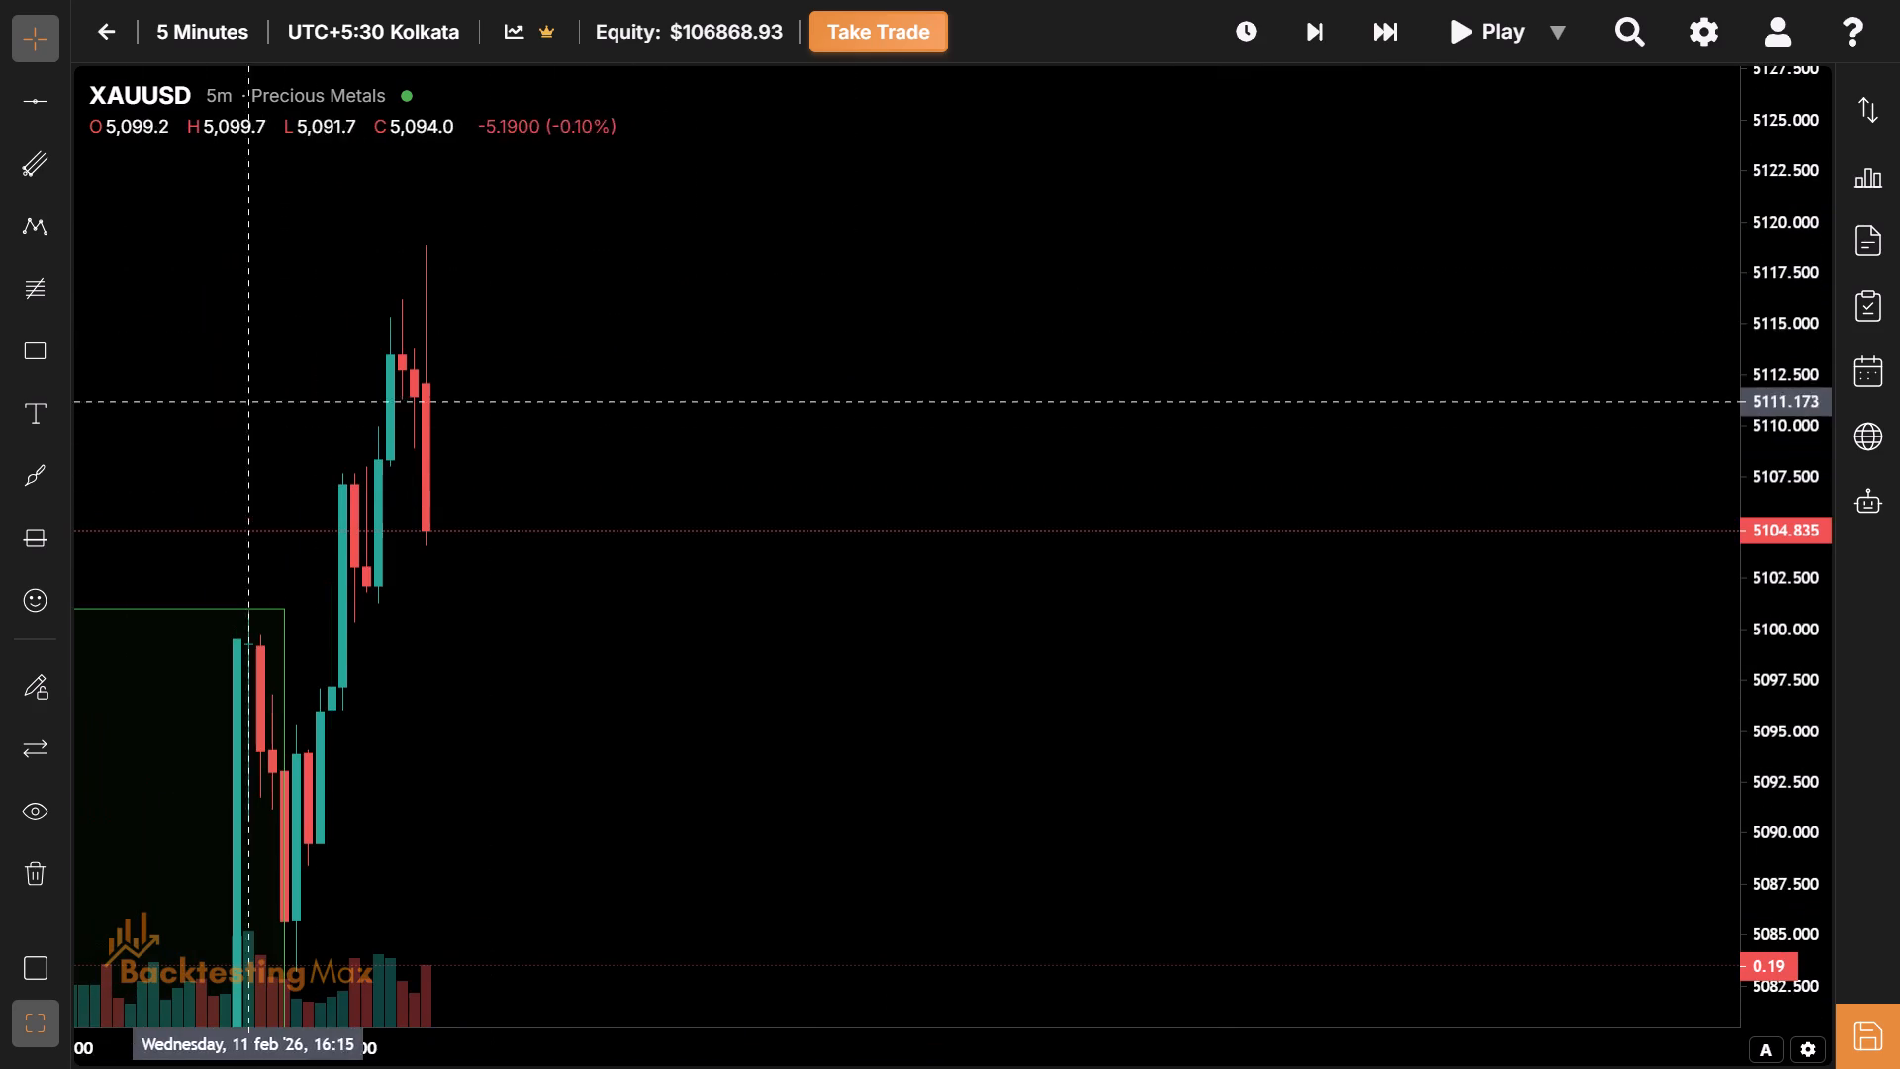
click(35, 356)
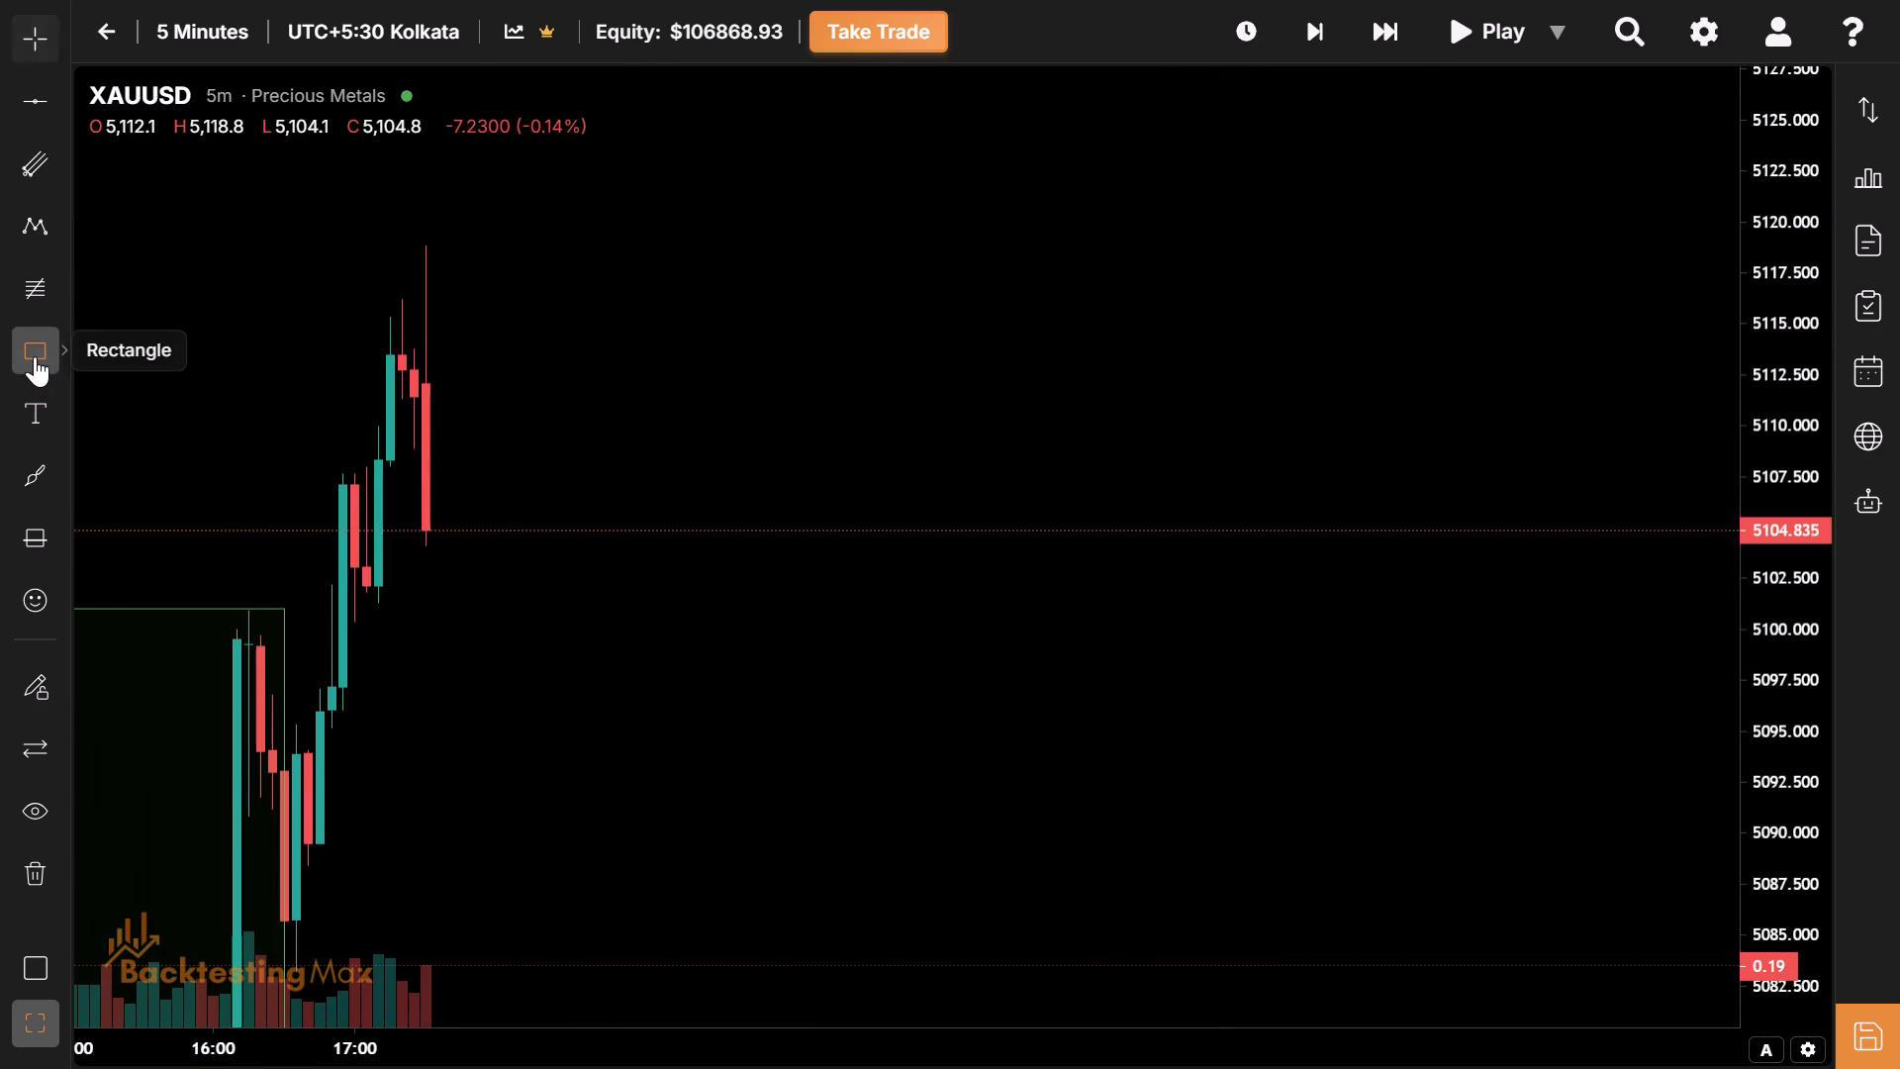
click(425, 249)
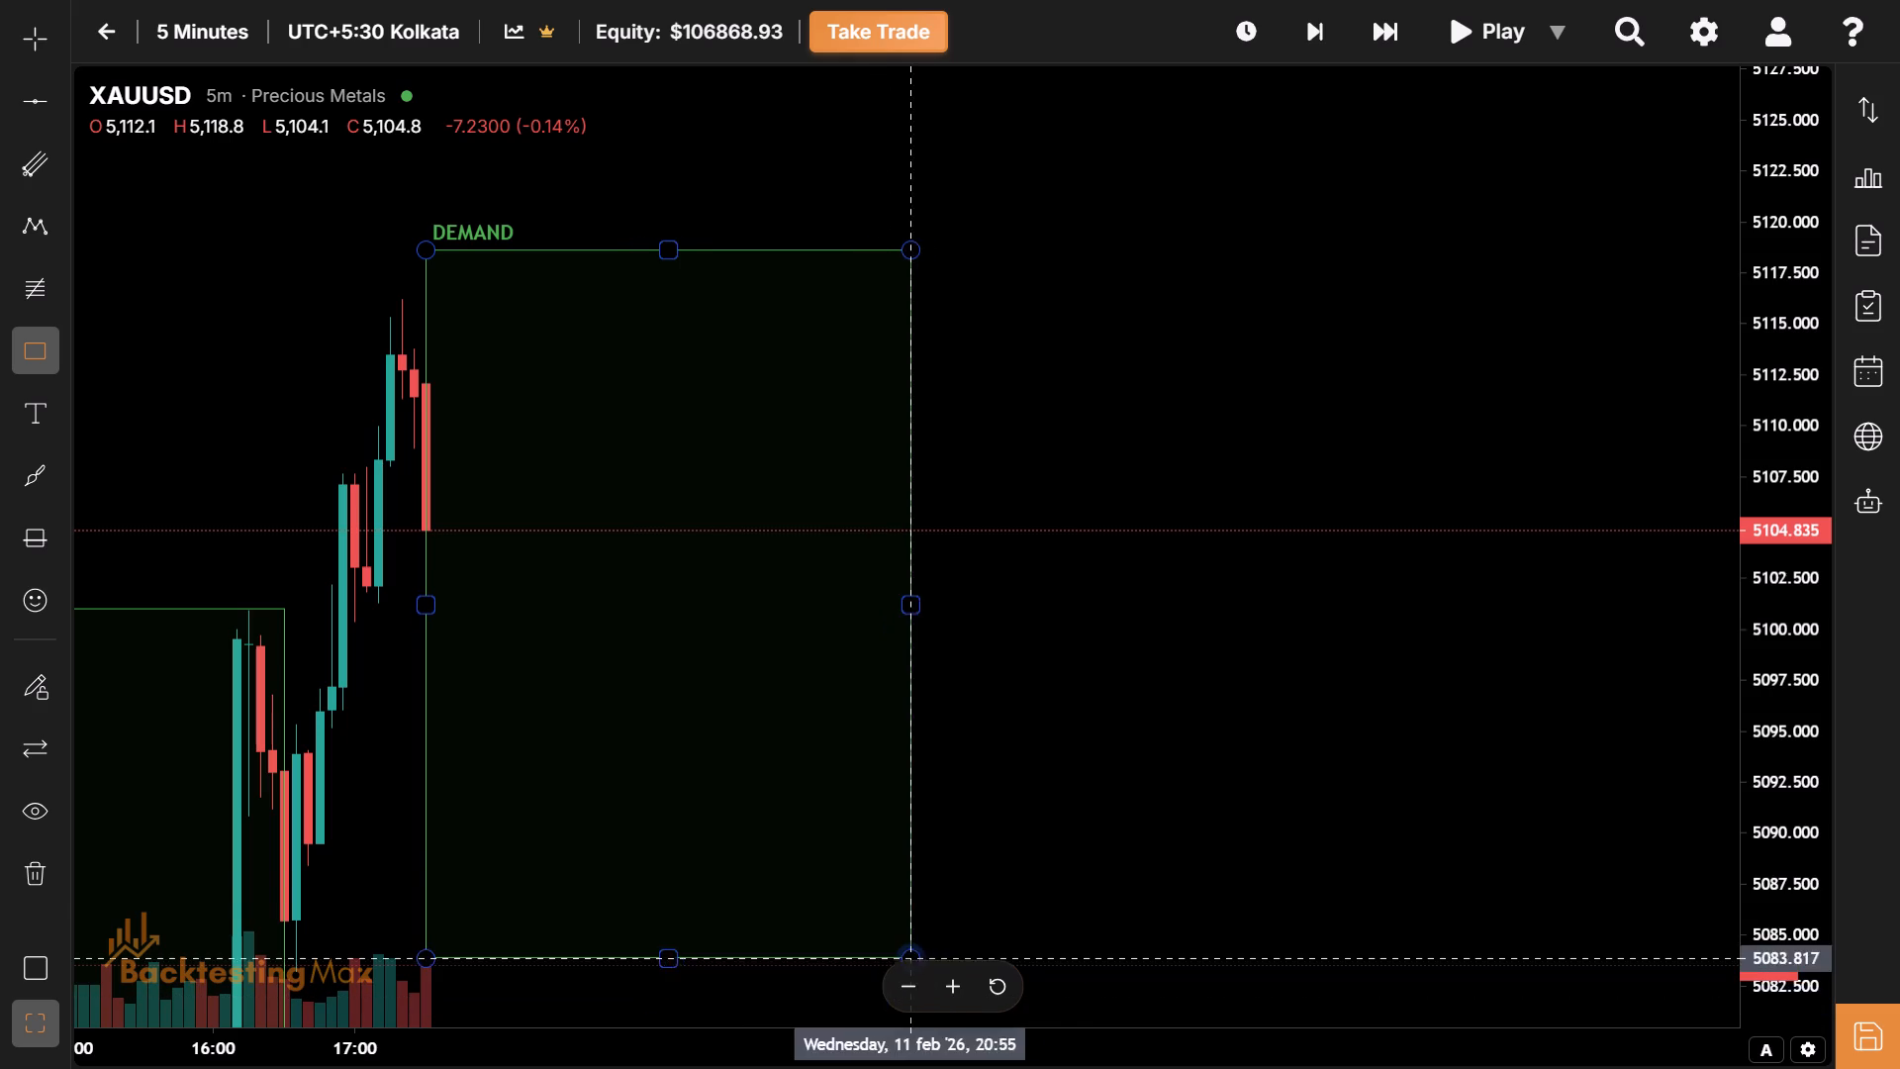
click(991, 920)
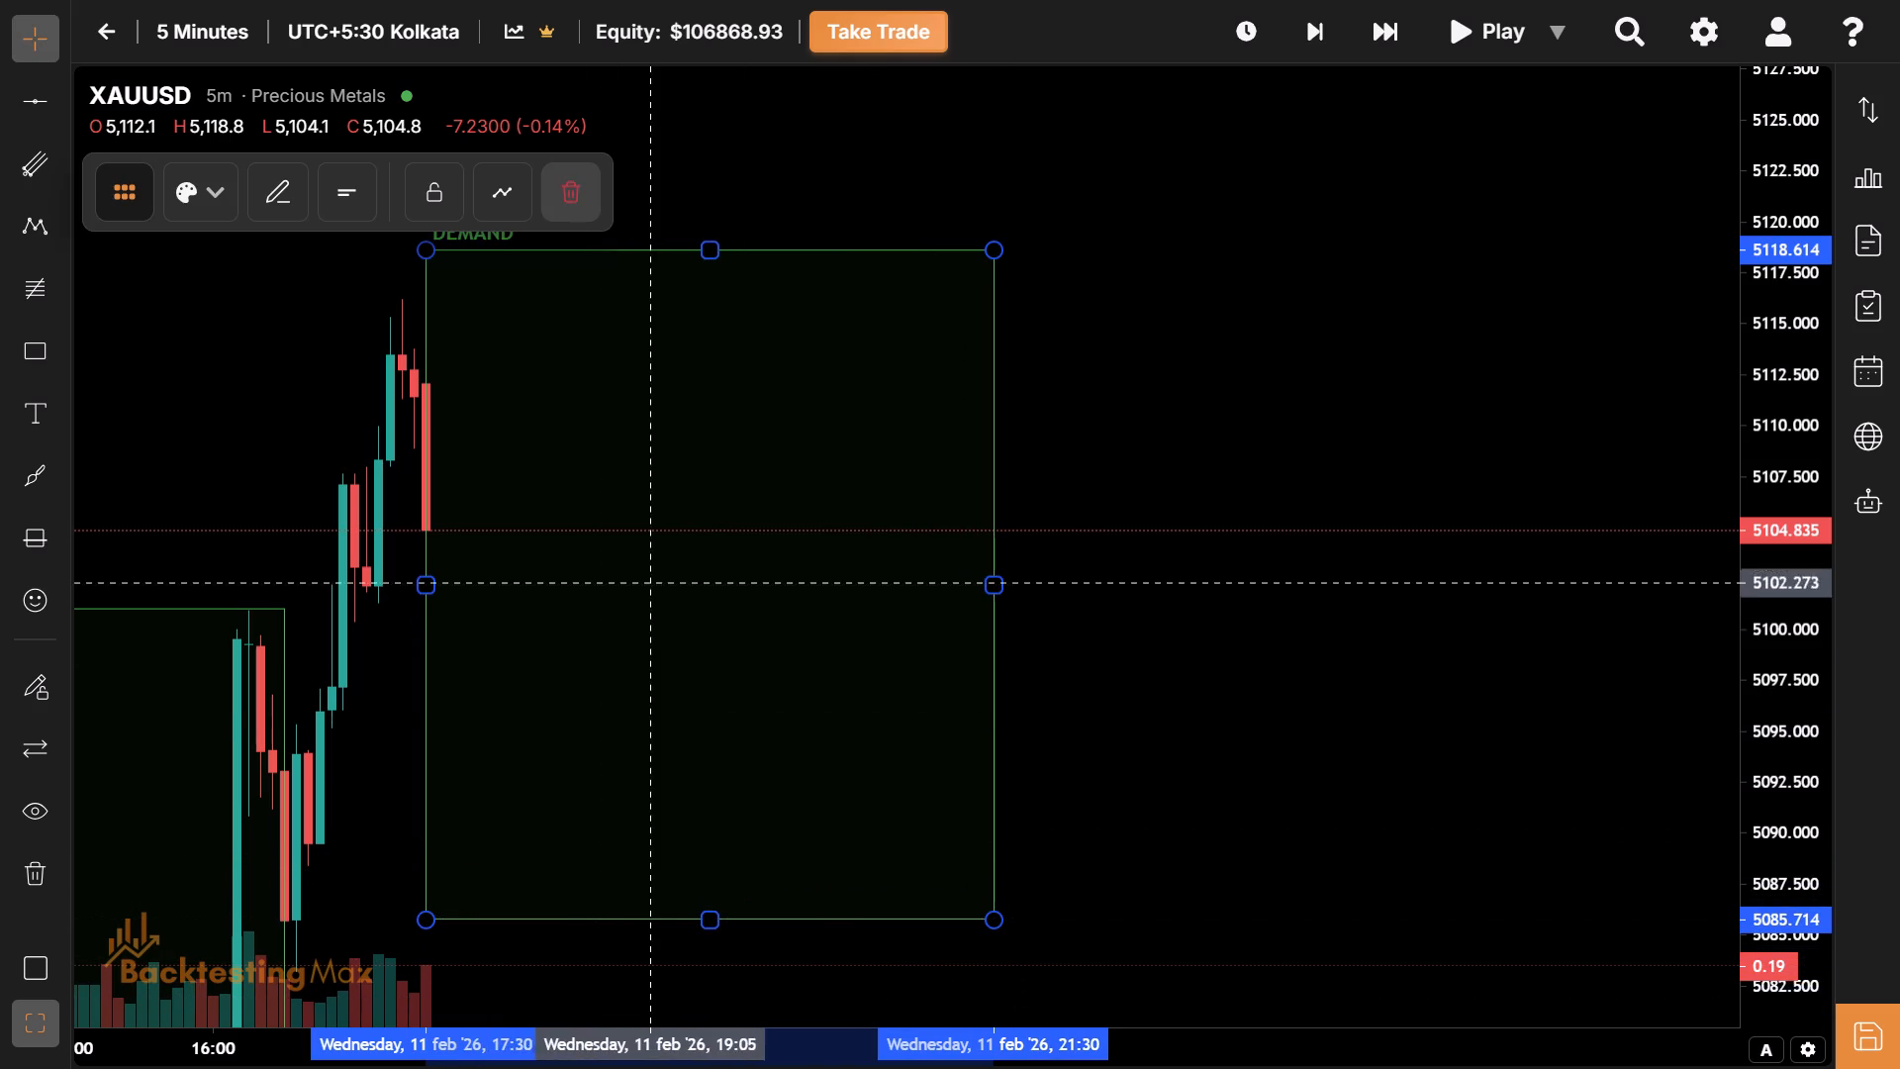
drag(599, 670, 717, 442)
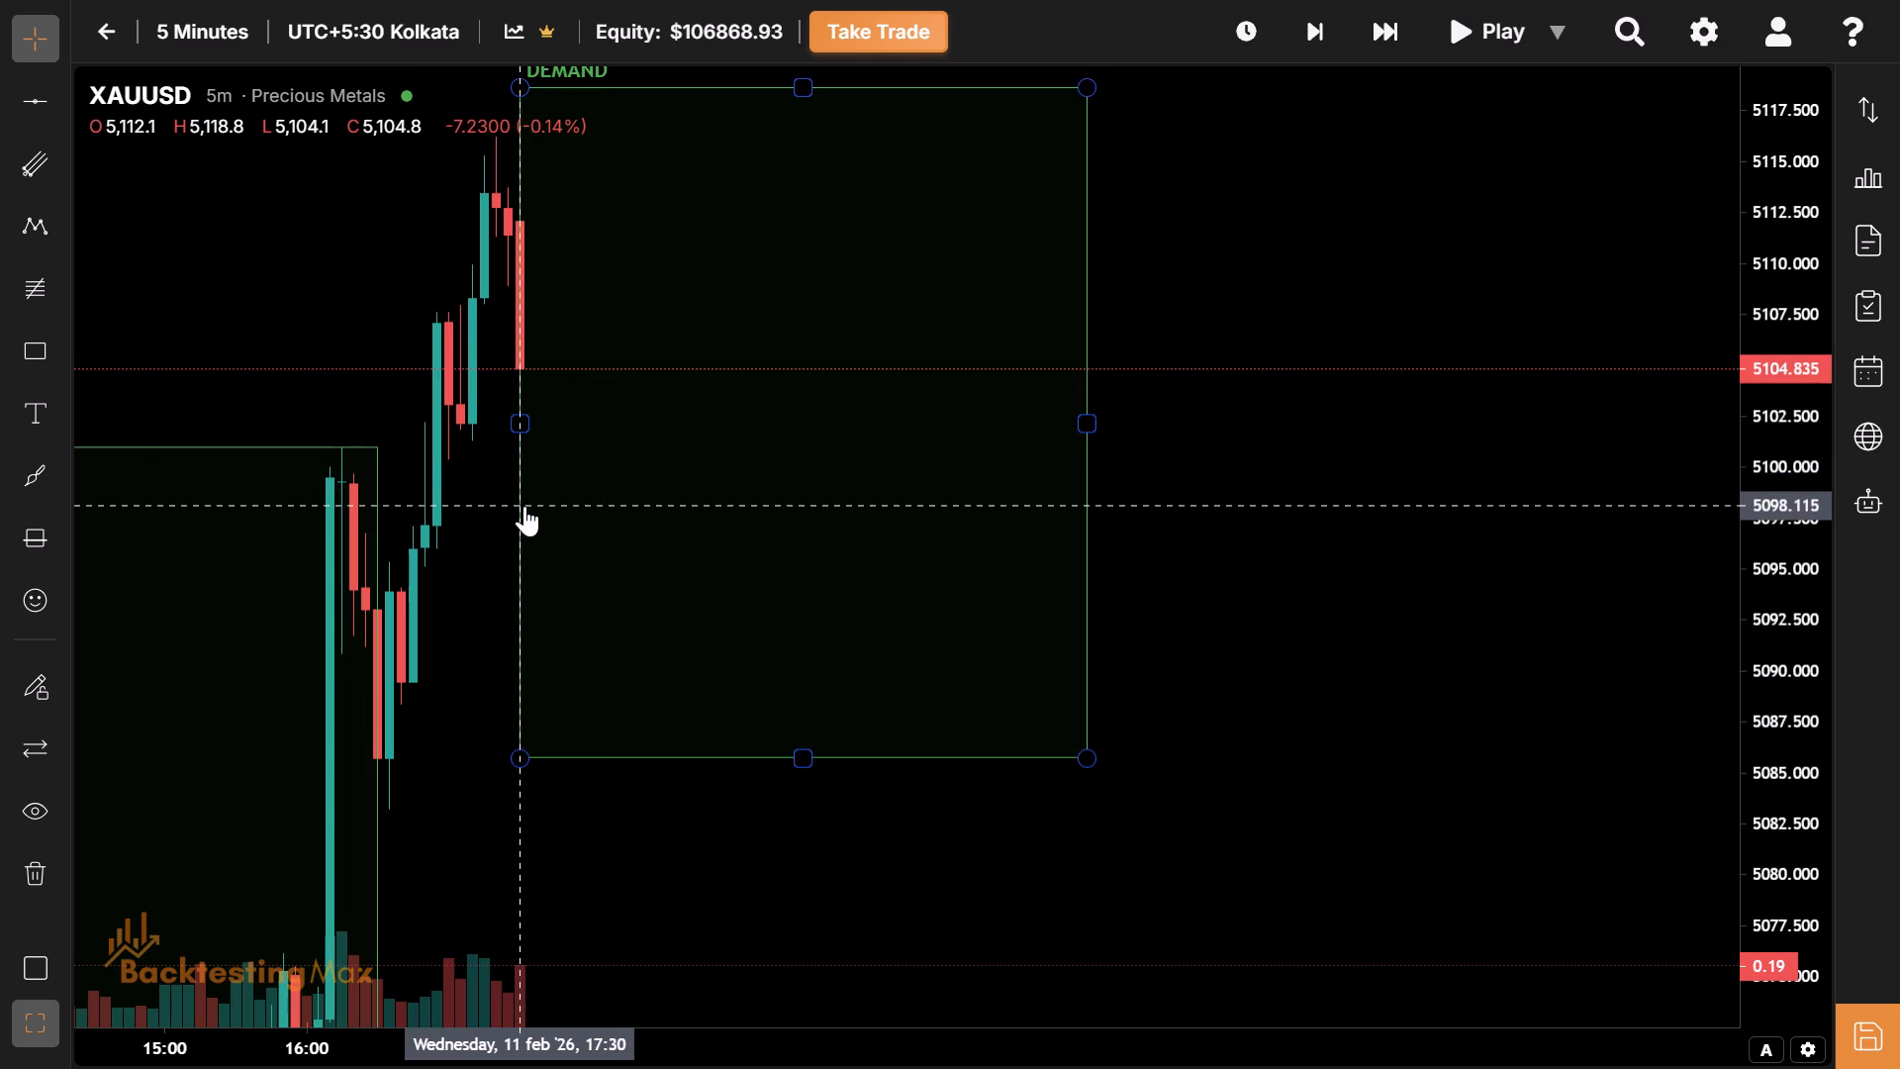
Apply the NY Session template to the new 17:30–21:30 rectangle.
click(524, 506)
click(231, 208)
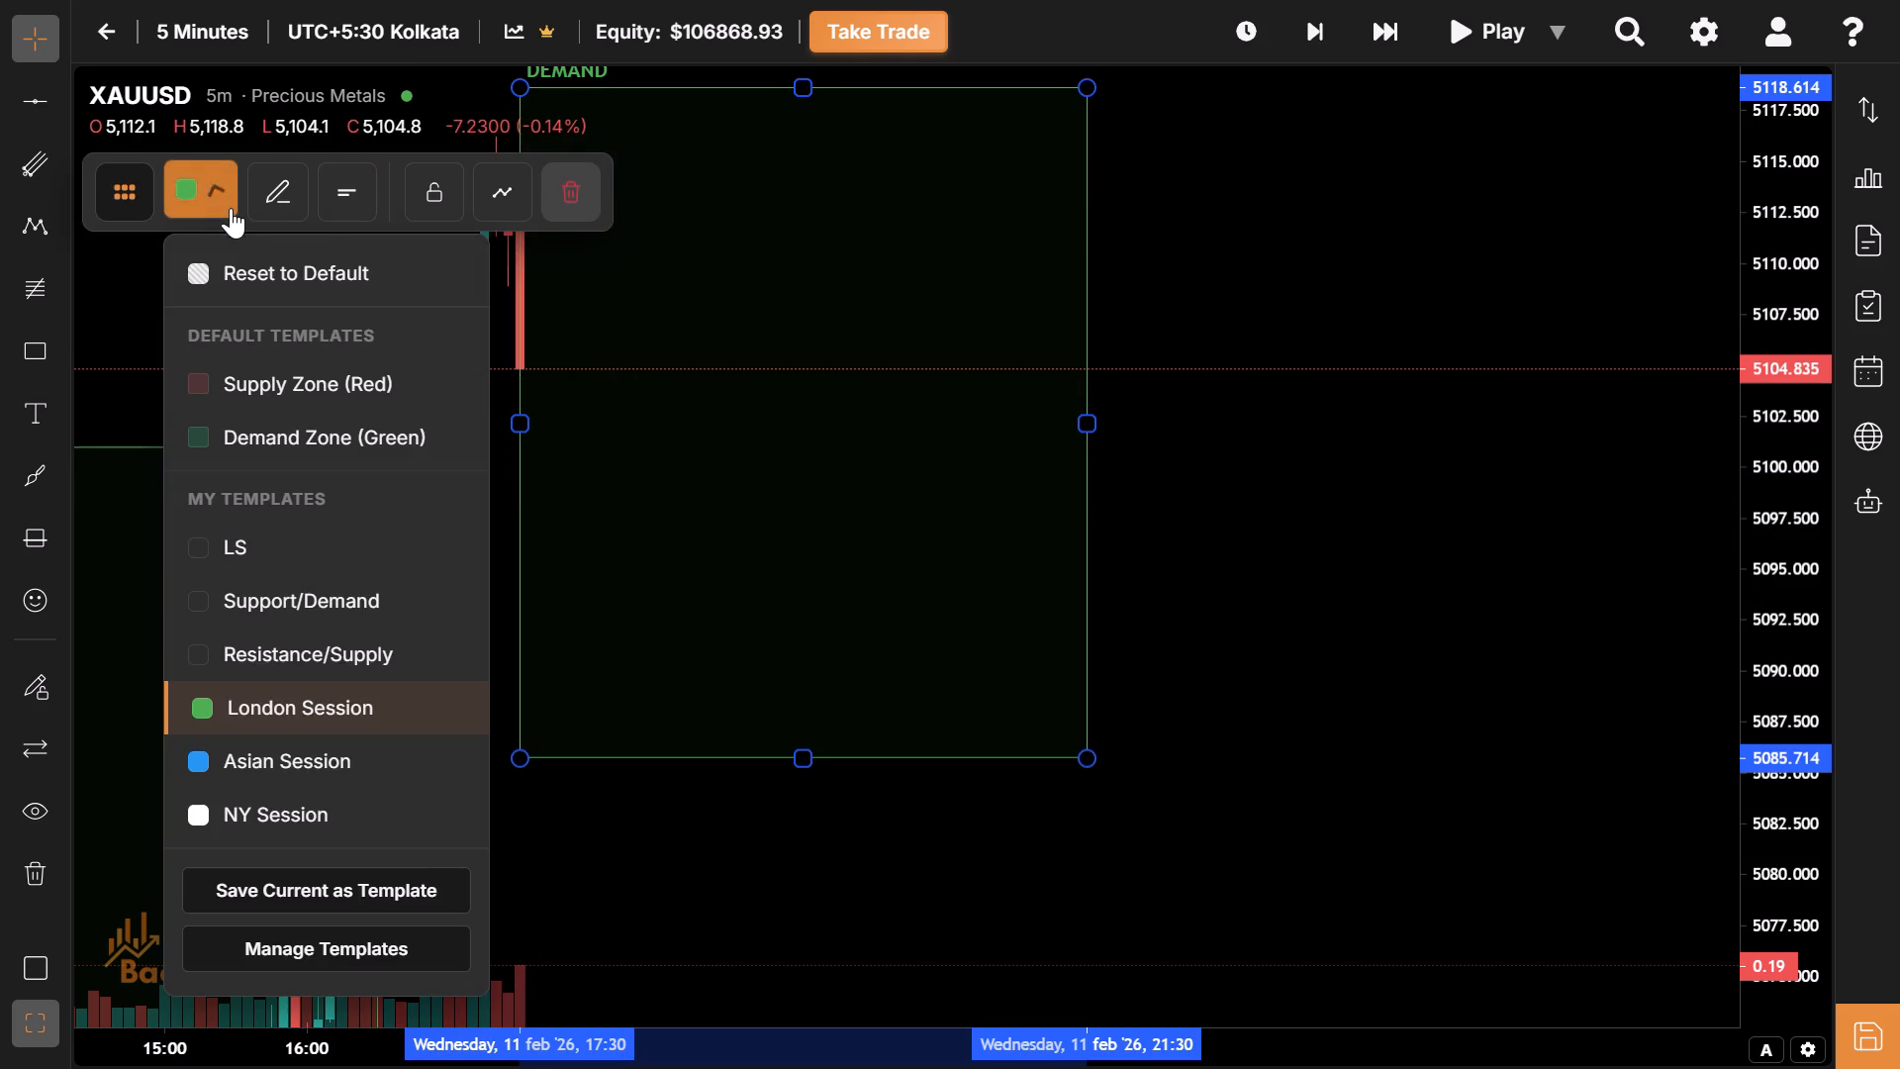
click(376, 794)
drag(850, 515, 834, 798)
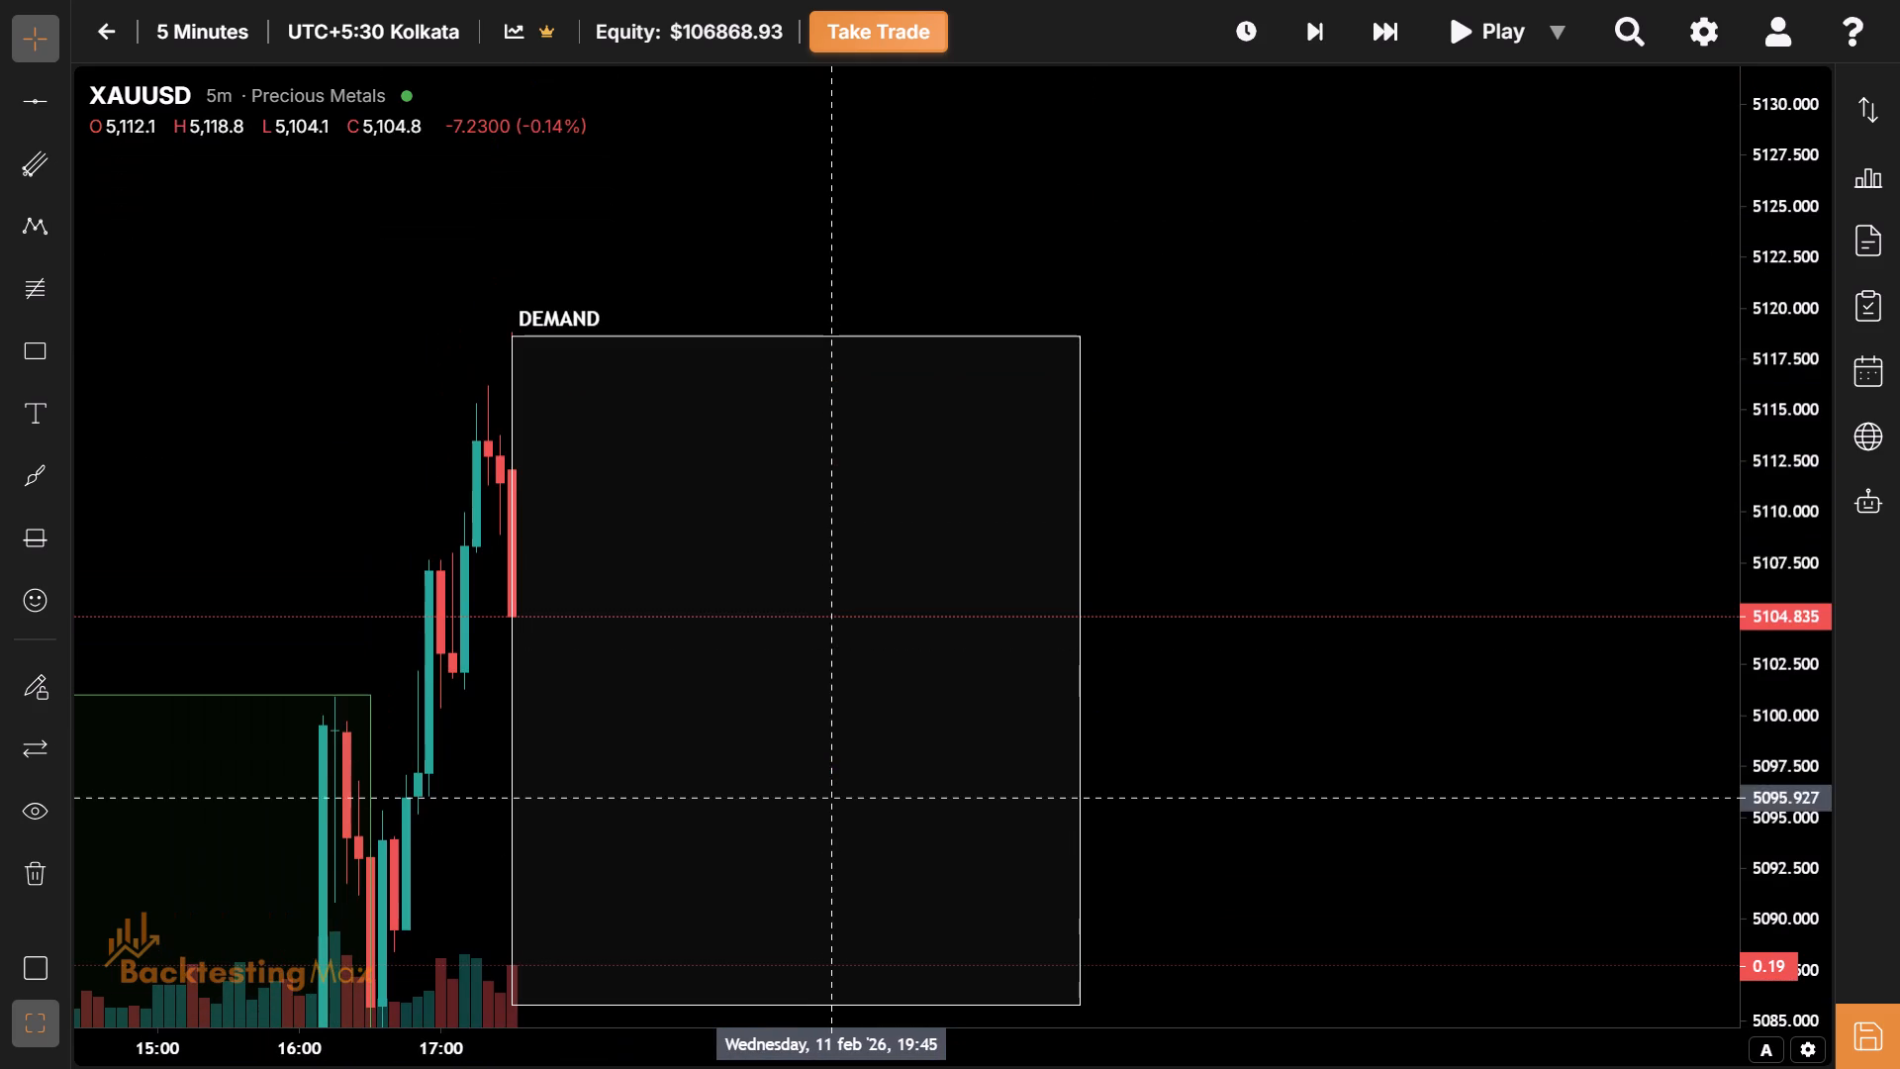
drag(812, 458, 816, 487)
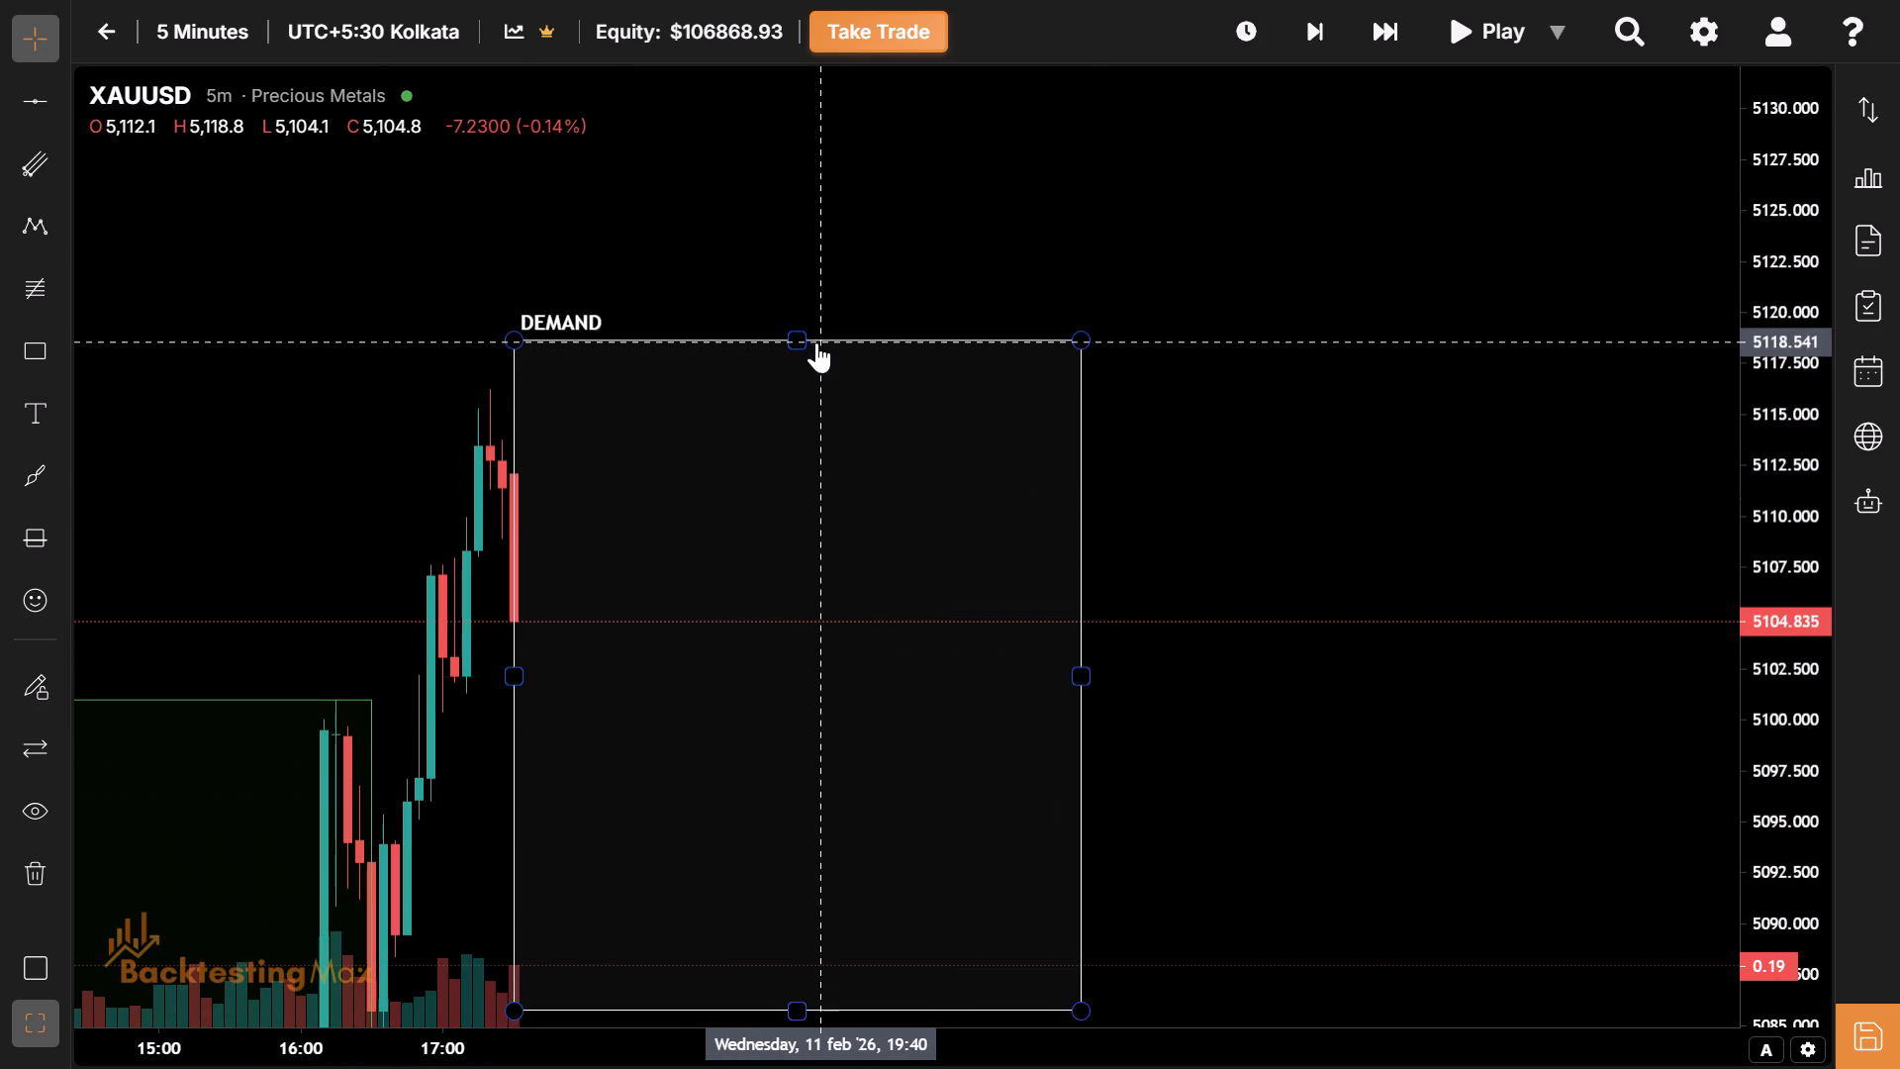
Raise the top edge of the 17:30–21:30 rectangle slightly, to about 5119.
drag(805, 342, 970, 334)
Examine the price action from the earlier blue and green session rectangles and horizontal levels up to the 17:30 candle.
drag(871, 592, 1020, 213)
drag(884, 505, 976, 351)
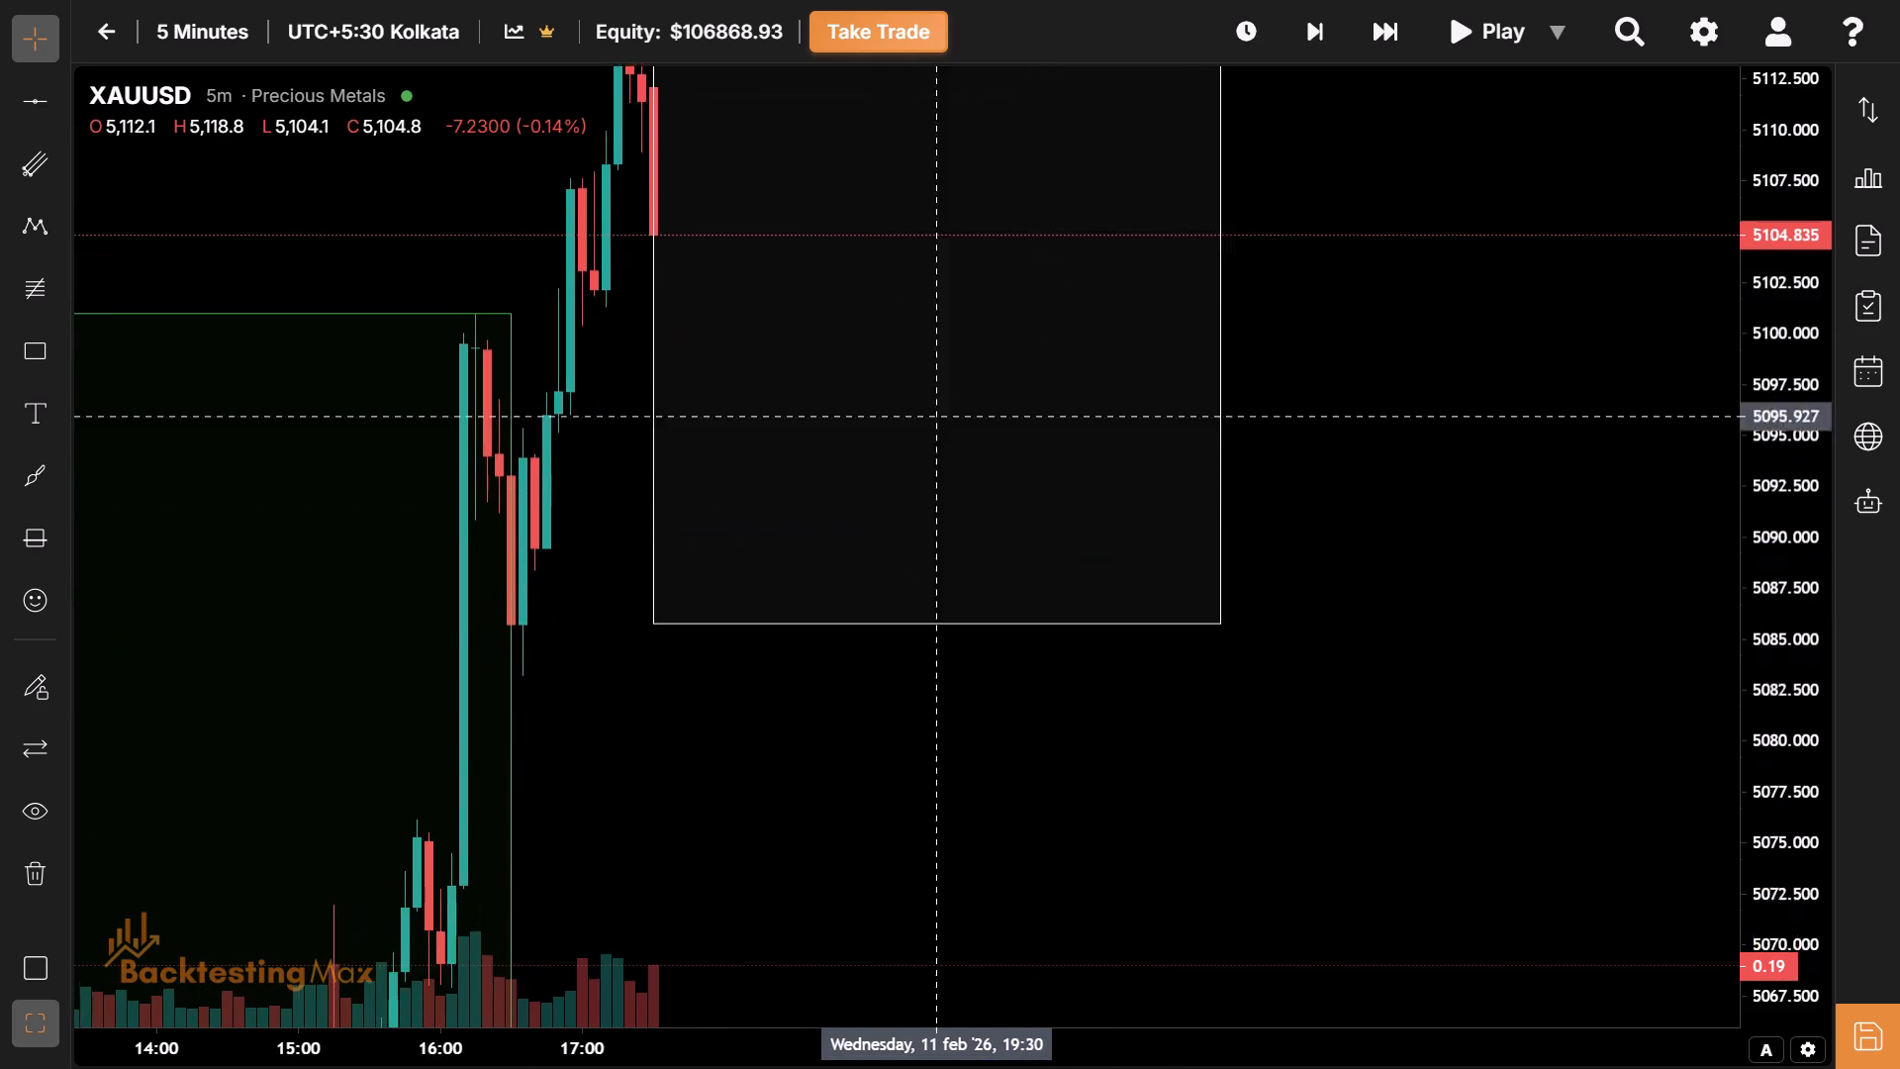
drag(976, 351, 1052, 229)
drag(904, 718, 819, 276)
drag(819, 276, 1129, 227)
drag(981, 624, 1202, 427)
drag(1296, 603, 1448, 321)
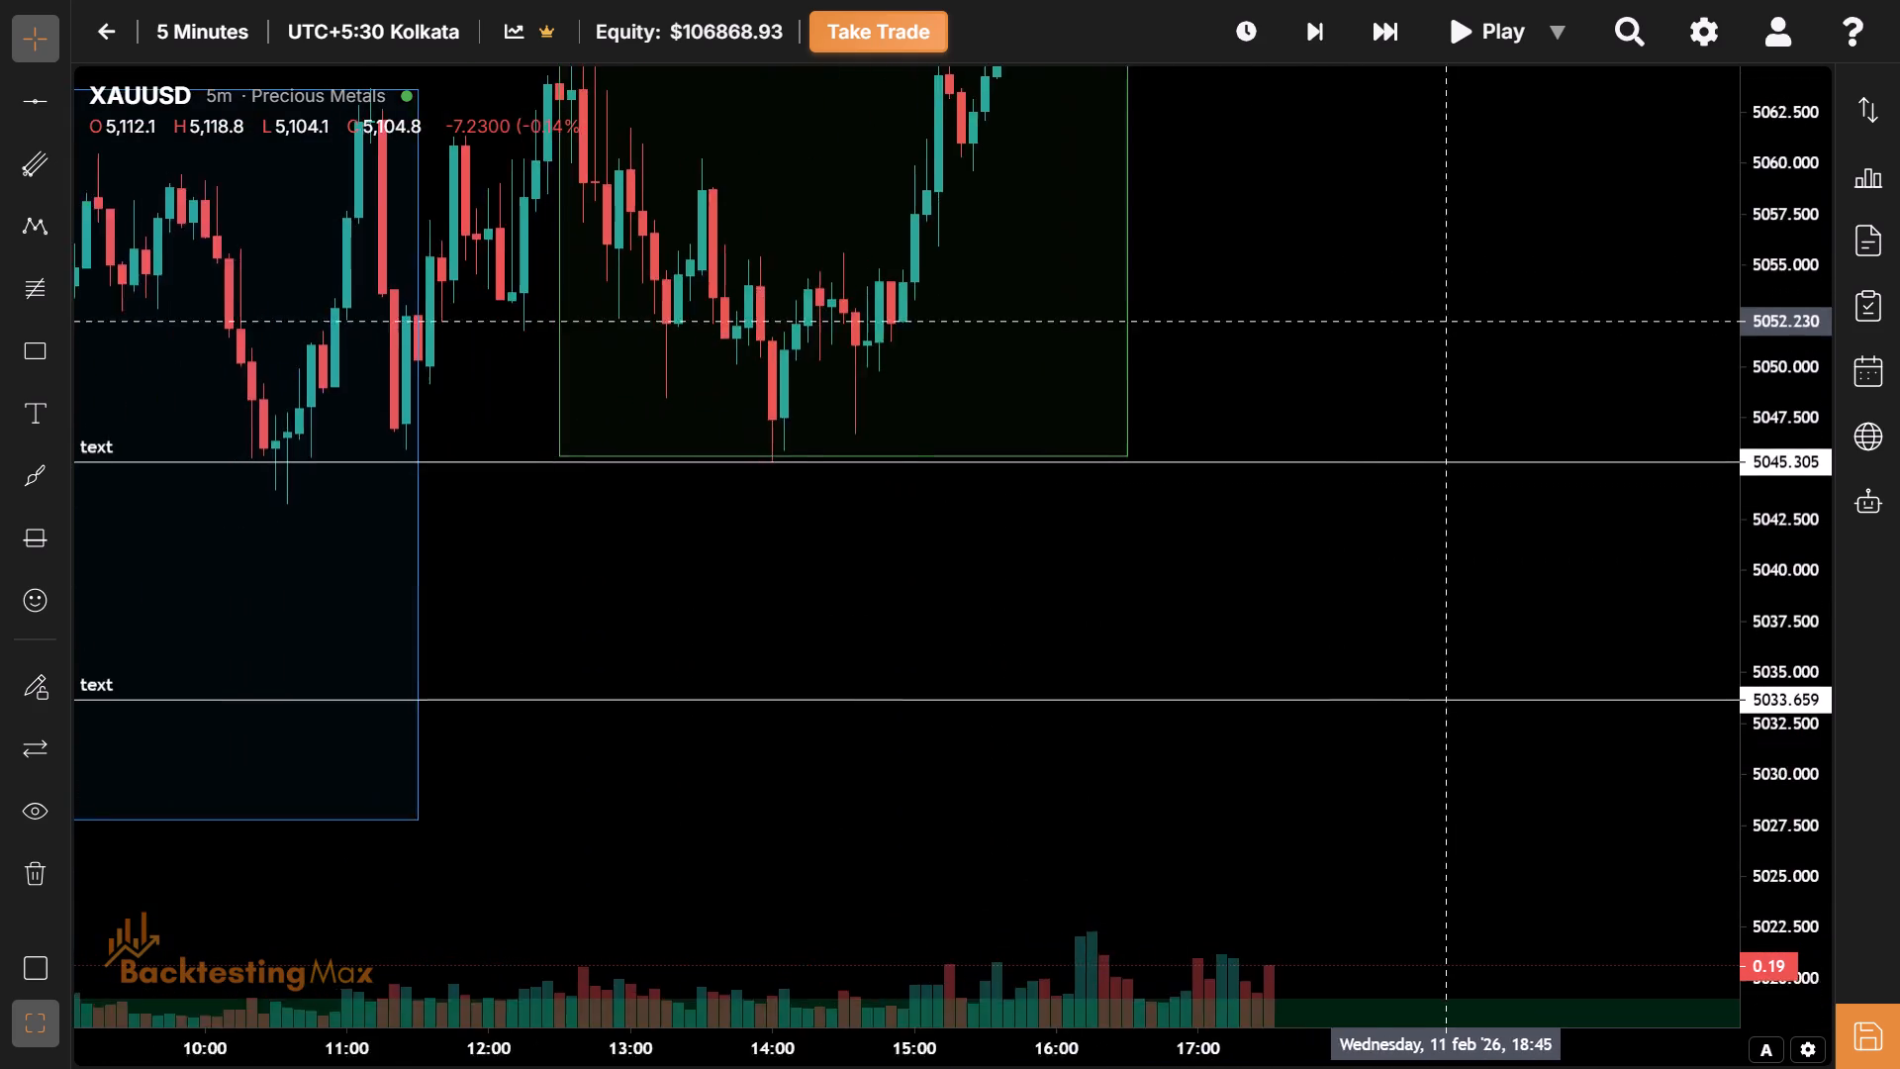
drag(1448, 321, 1512, 117)
drag(1210, 391, 1054, 645)
drag(1793, 116, 1764, 582)
drag(1379, 302, 1163, 676)
drag(1232, 516, 1056, 699)
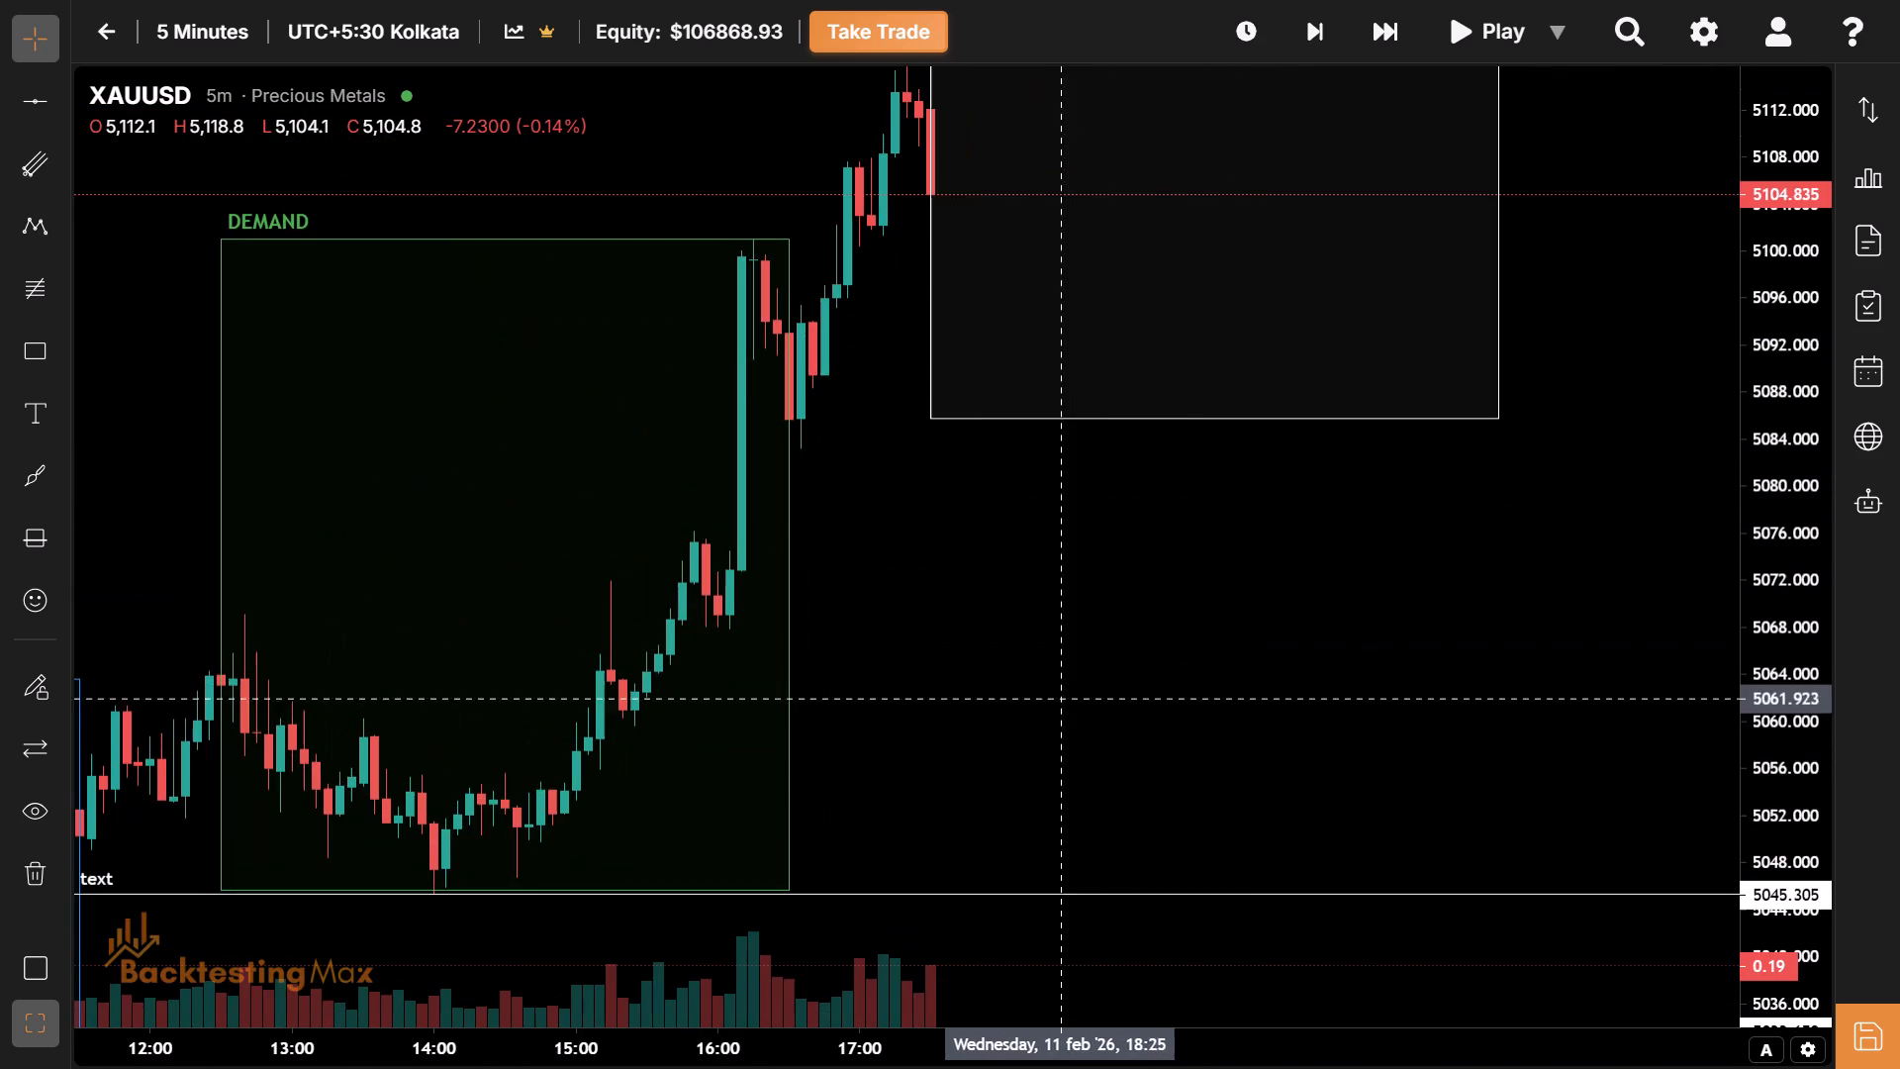
drag(1258, 861, 1140, 938)
drag(1196, 811, 1173, 955)
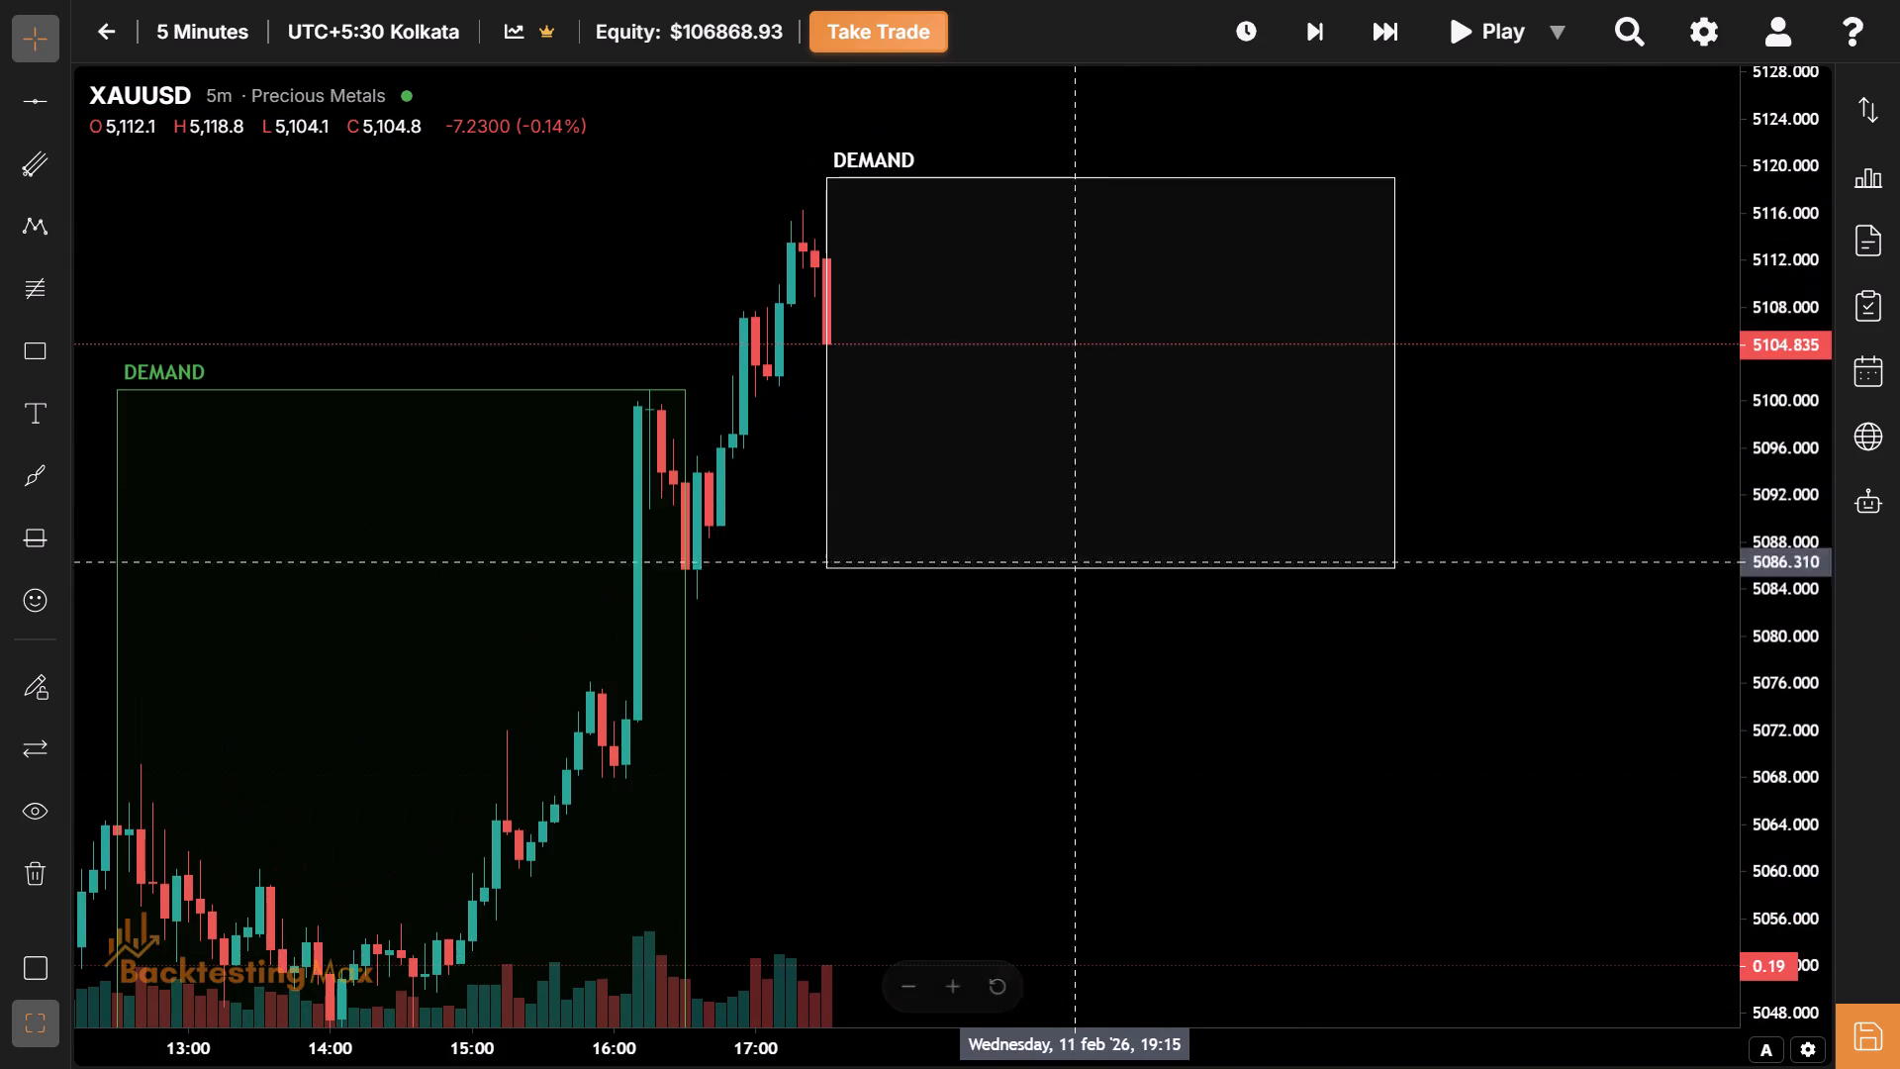
drag(1044, 507, 1036, 605)
drag(1826, 905, 1806, 724)
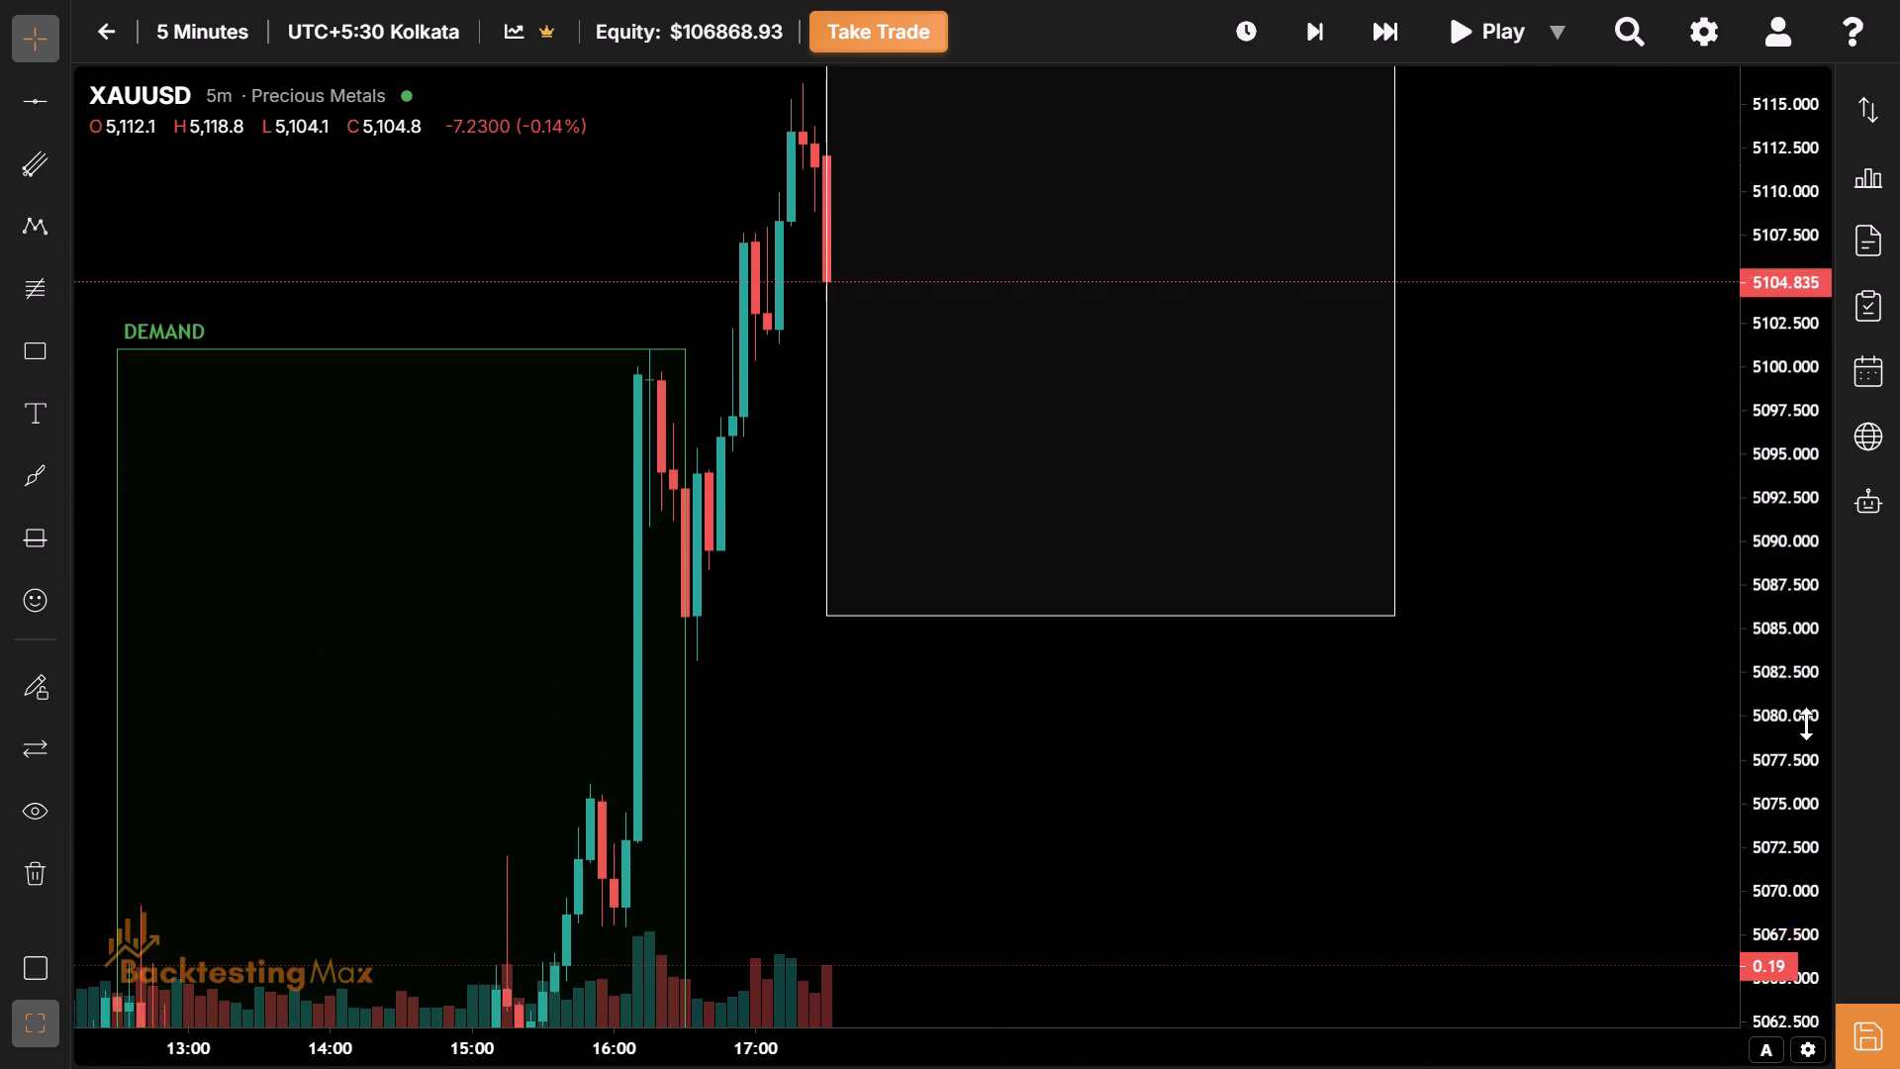
drag(1806, 724, 1806, 722)
drag(1186, 503, 1196, 964)
drag(1782, 327, 1777, 460)
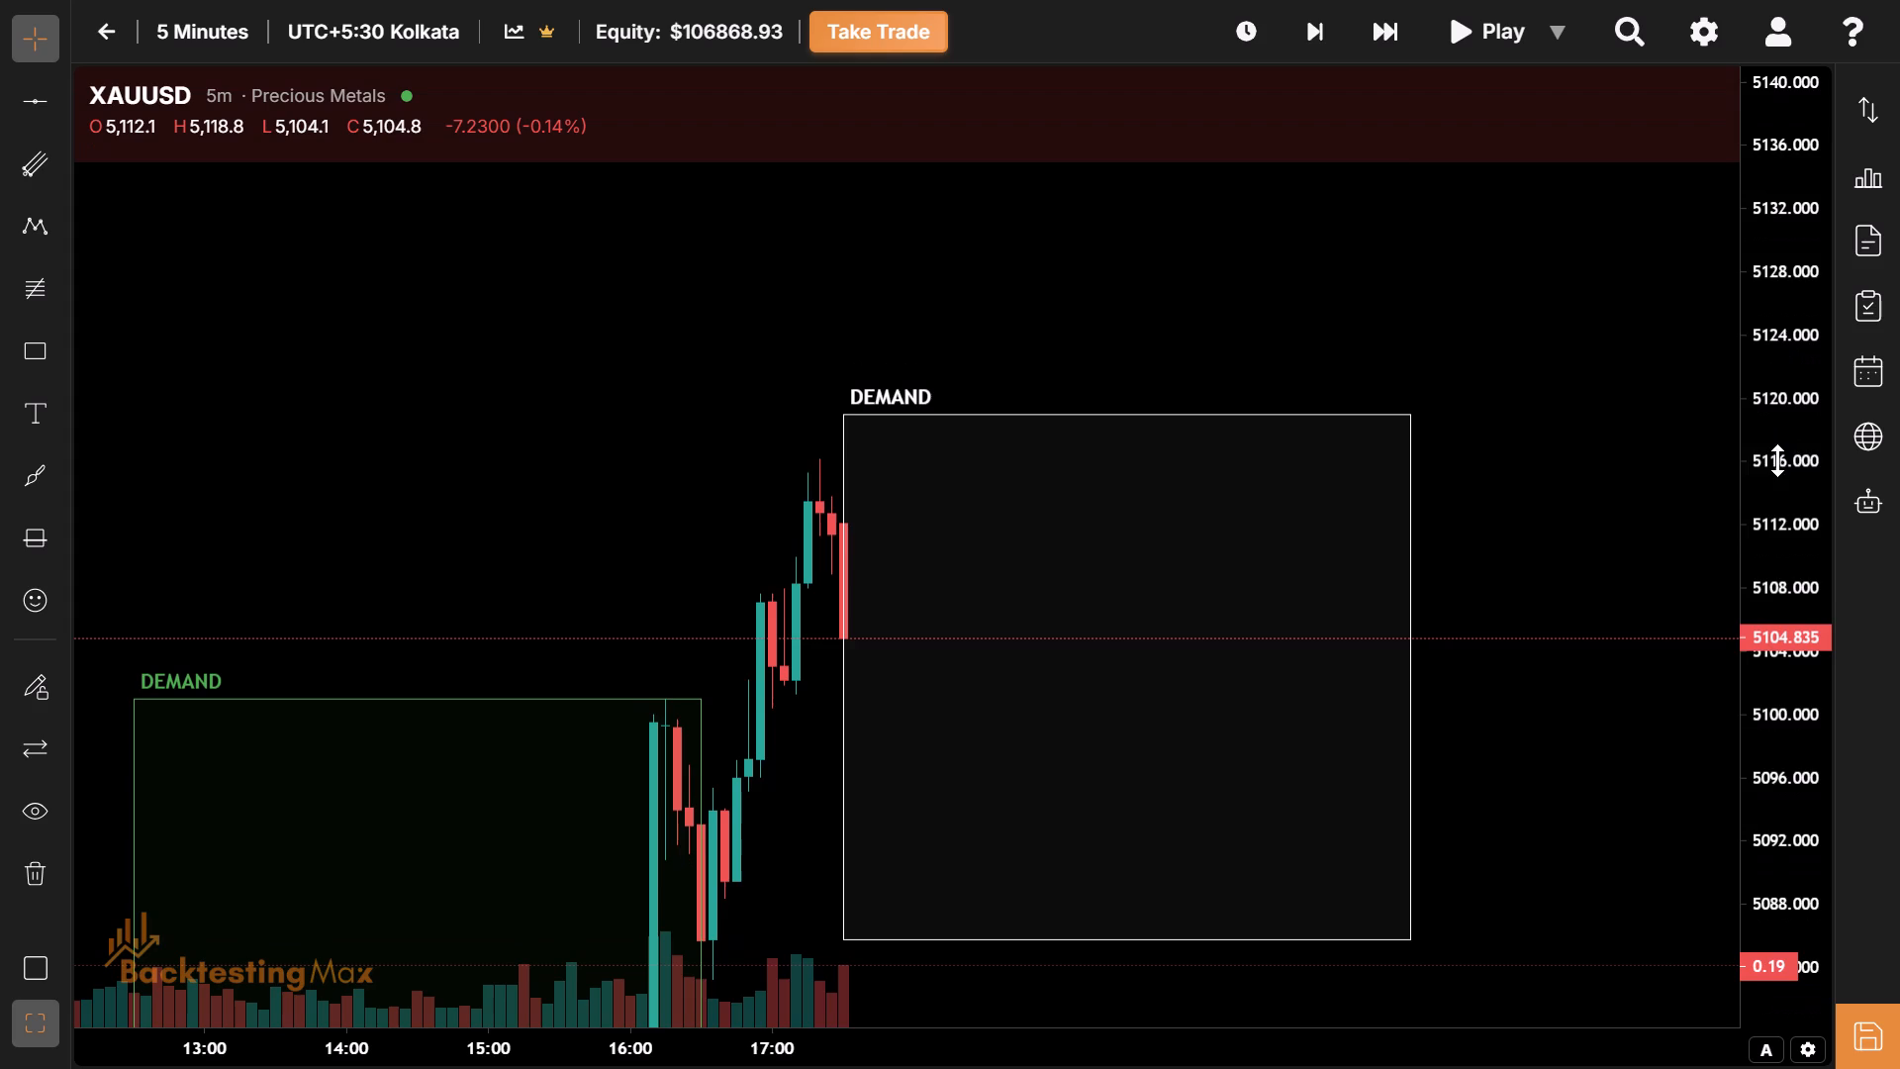
drag(1099, 497, 1156, 630)
double_click(1156, 630)
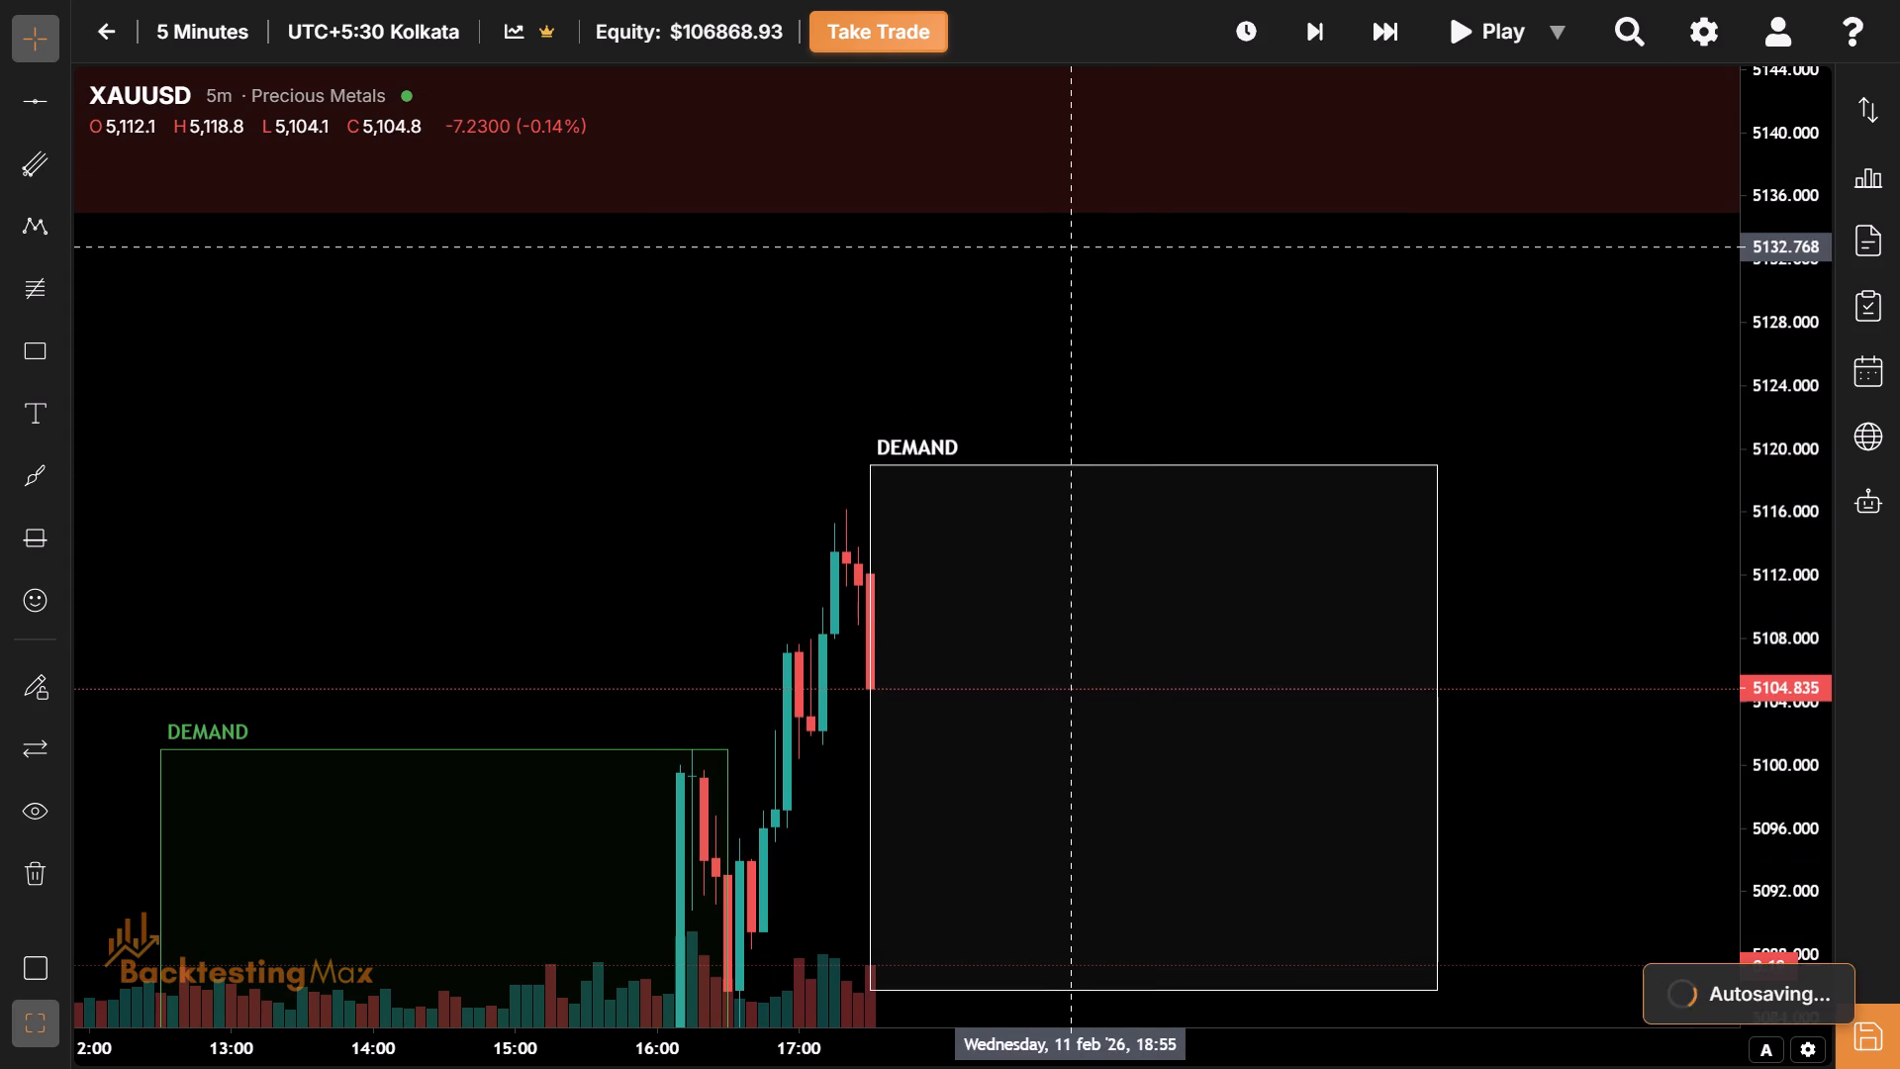
drag(1066, 246, 1397, 463)
drag(812, 577, 603, 283)
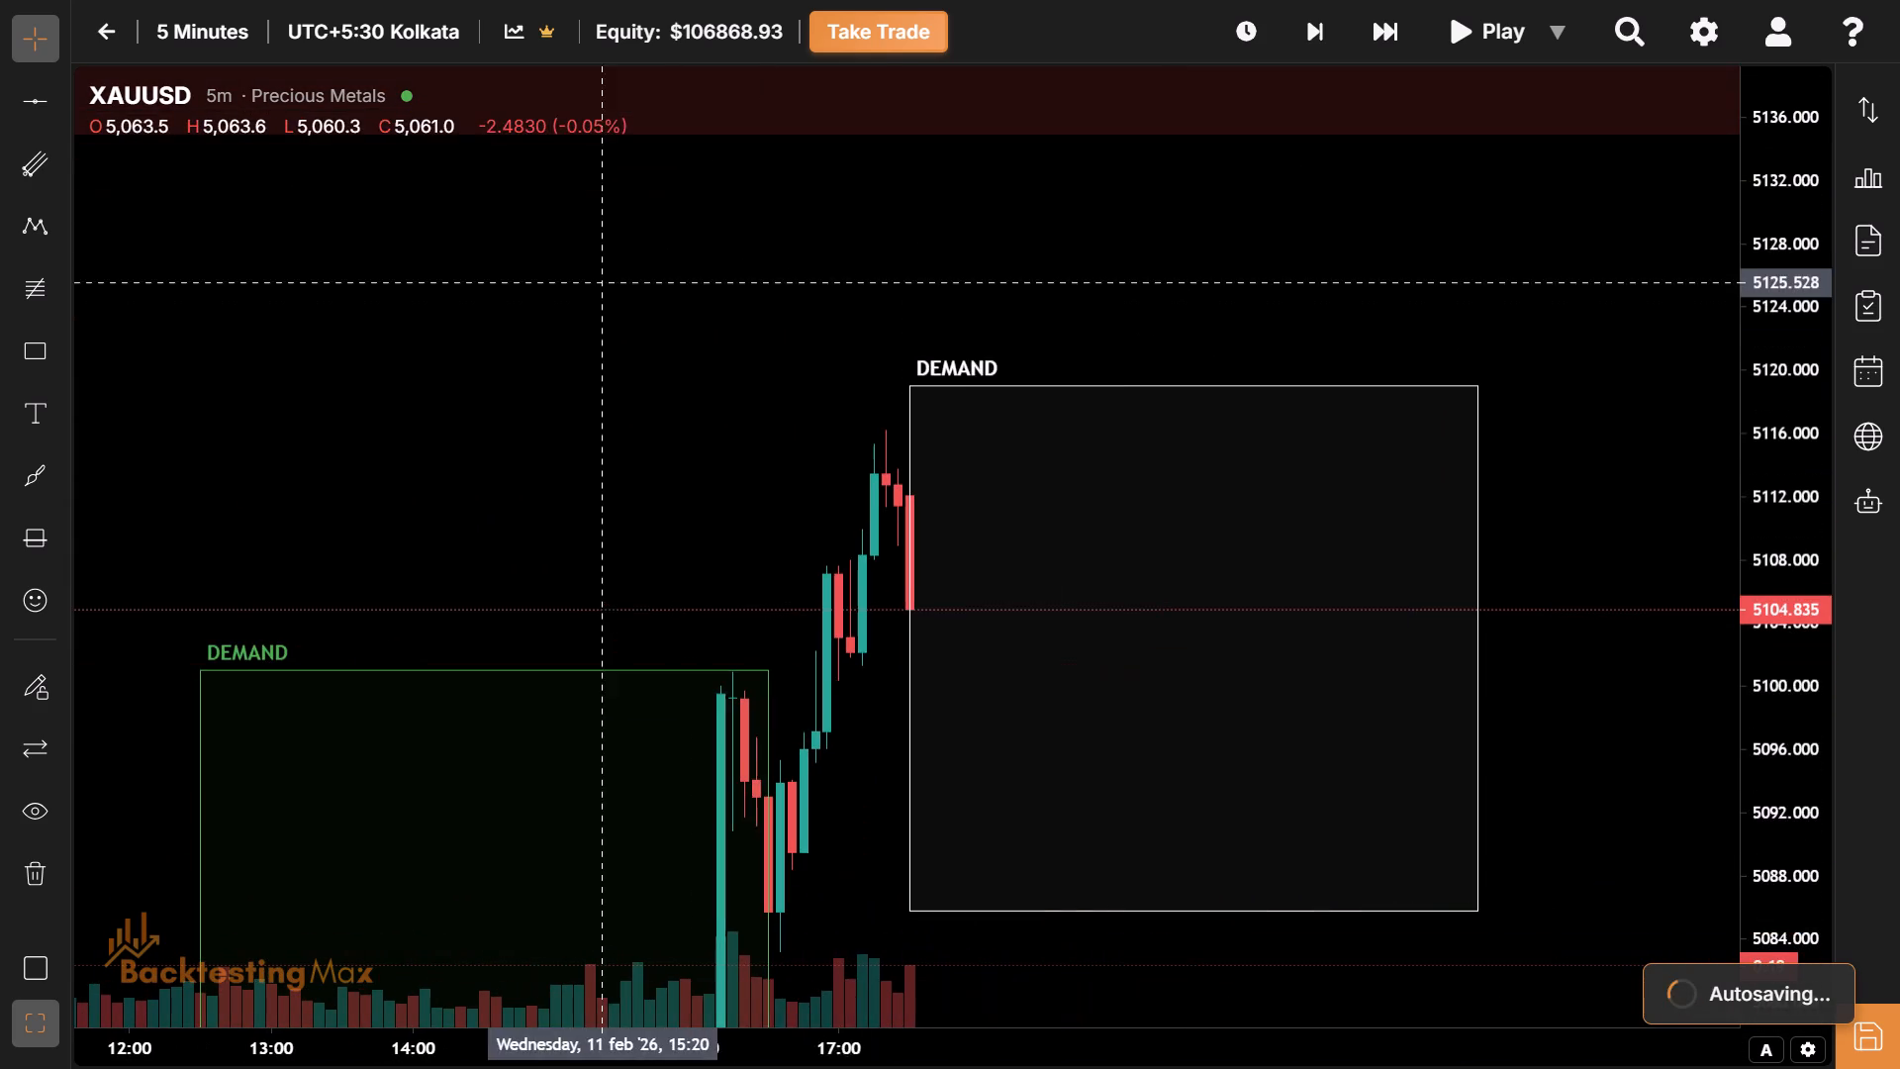
drag(1129, 579, 1254, 186)
drag(1162, 825, 1186, 359)
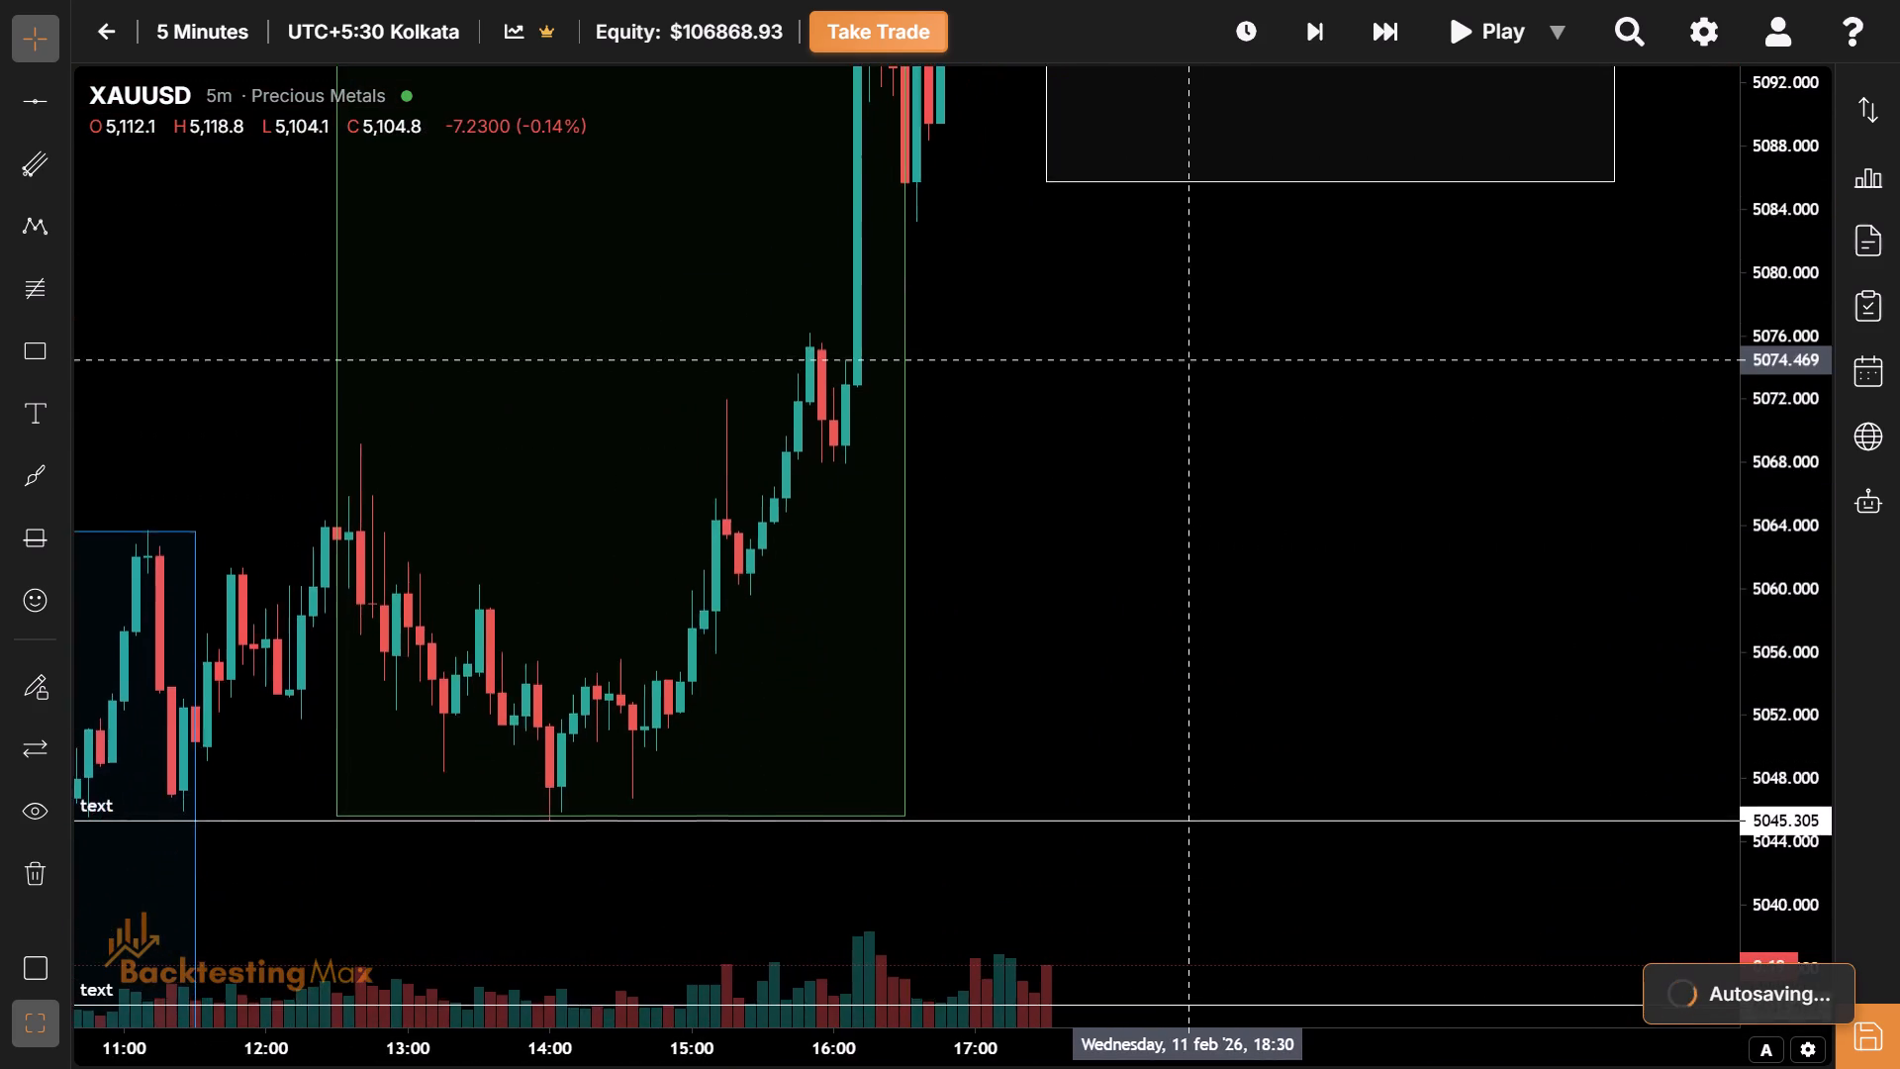
drag(1186, 359, 993, 742)
drag(993, 742, 967, 388)
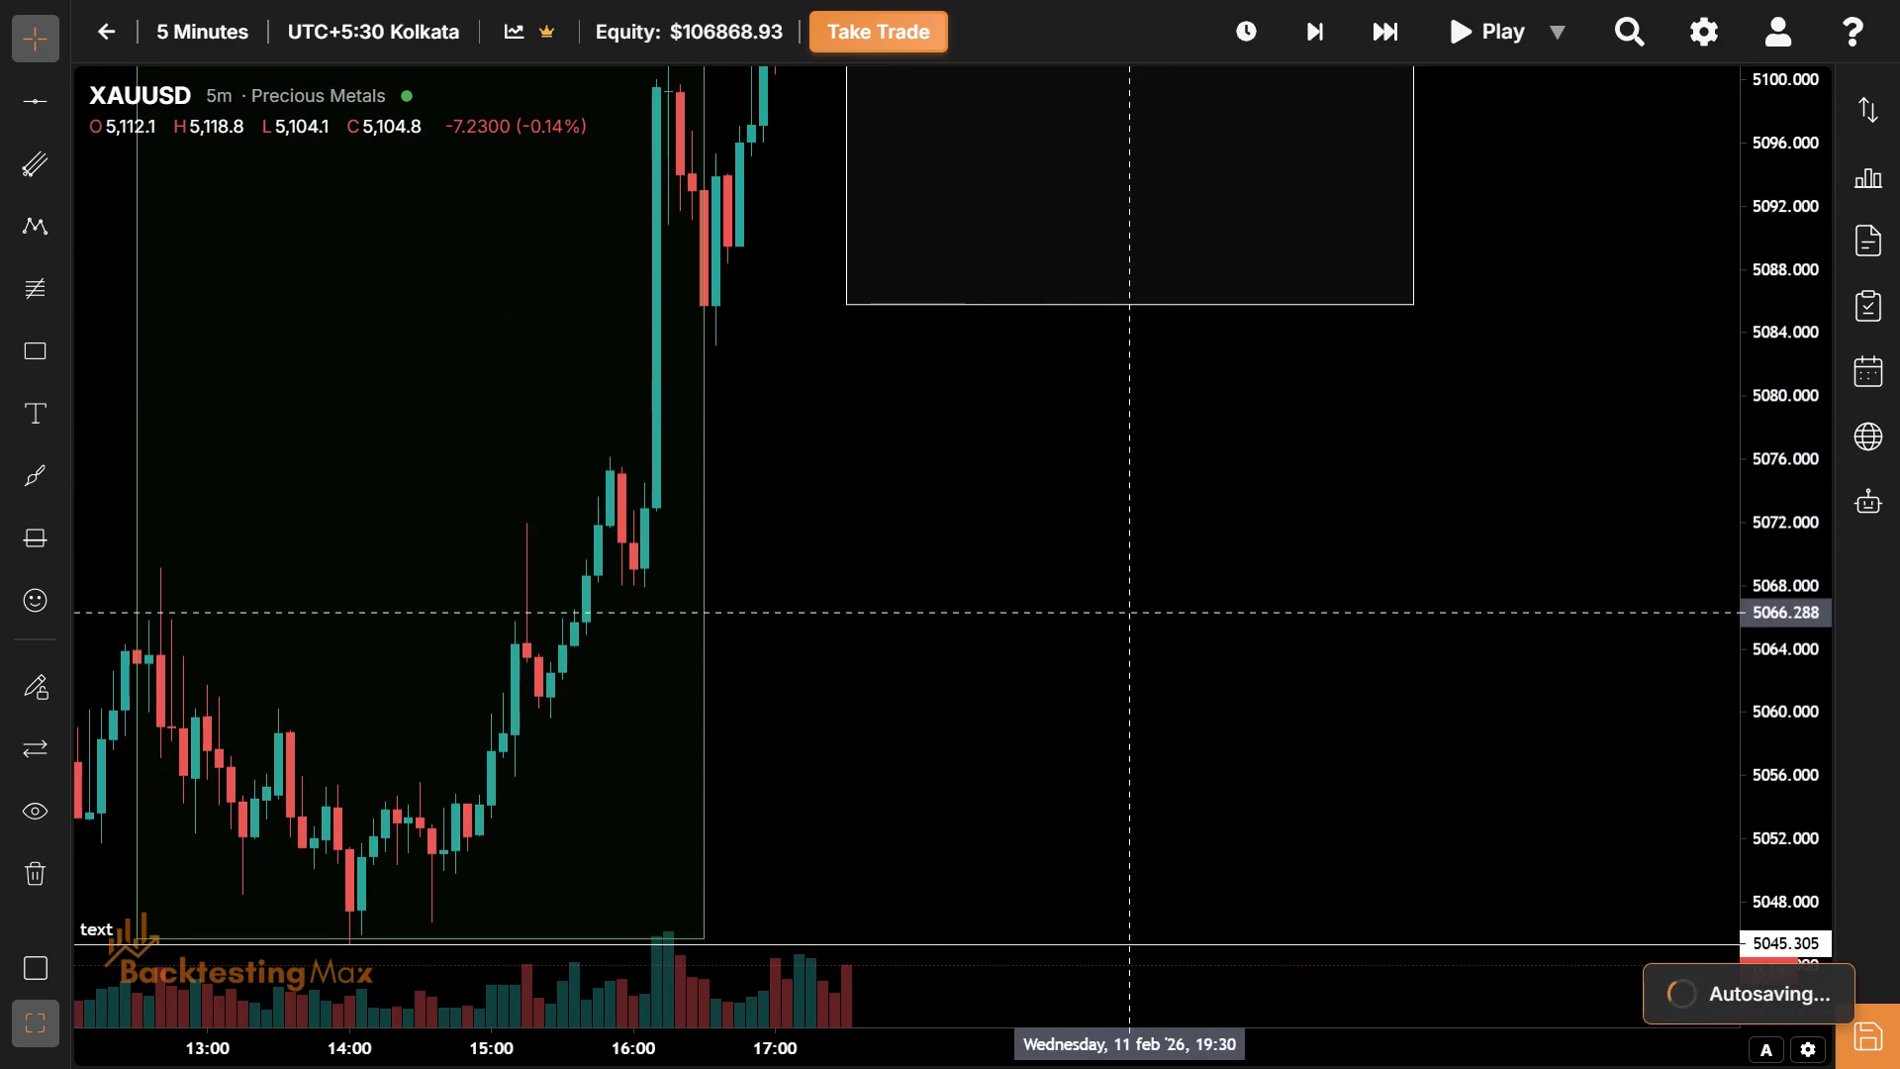
drag(1128, 612, 1177, 956)
drag(1127, 299, 1150, 628)
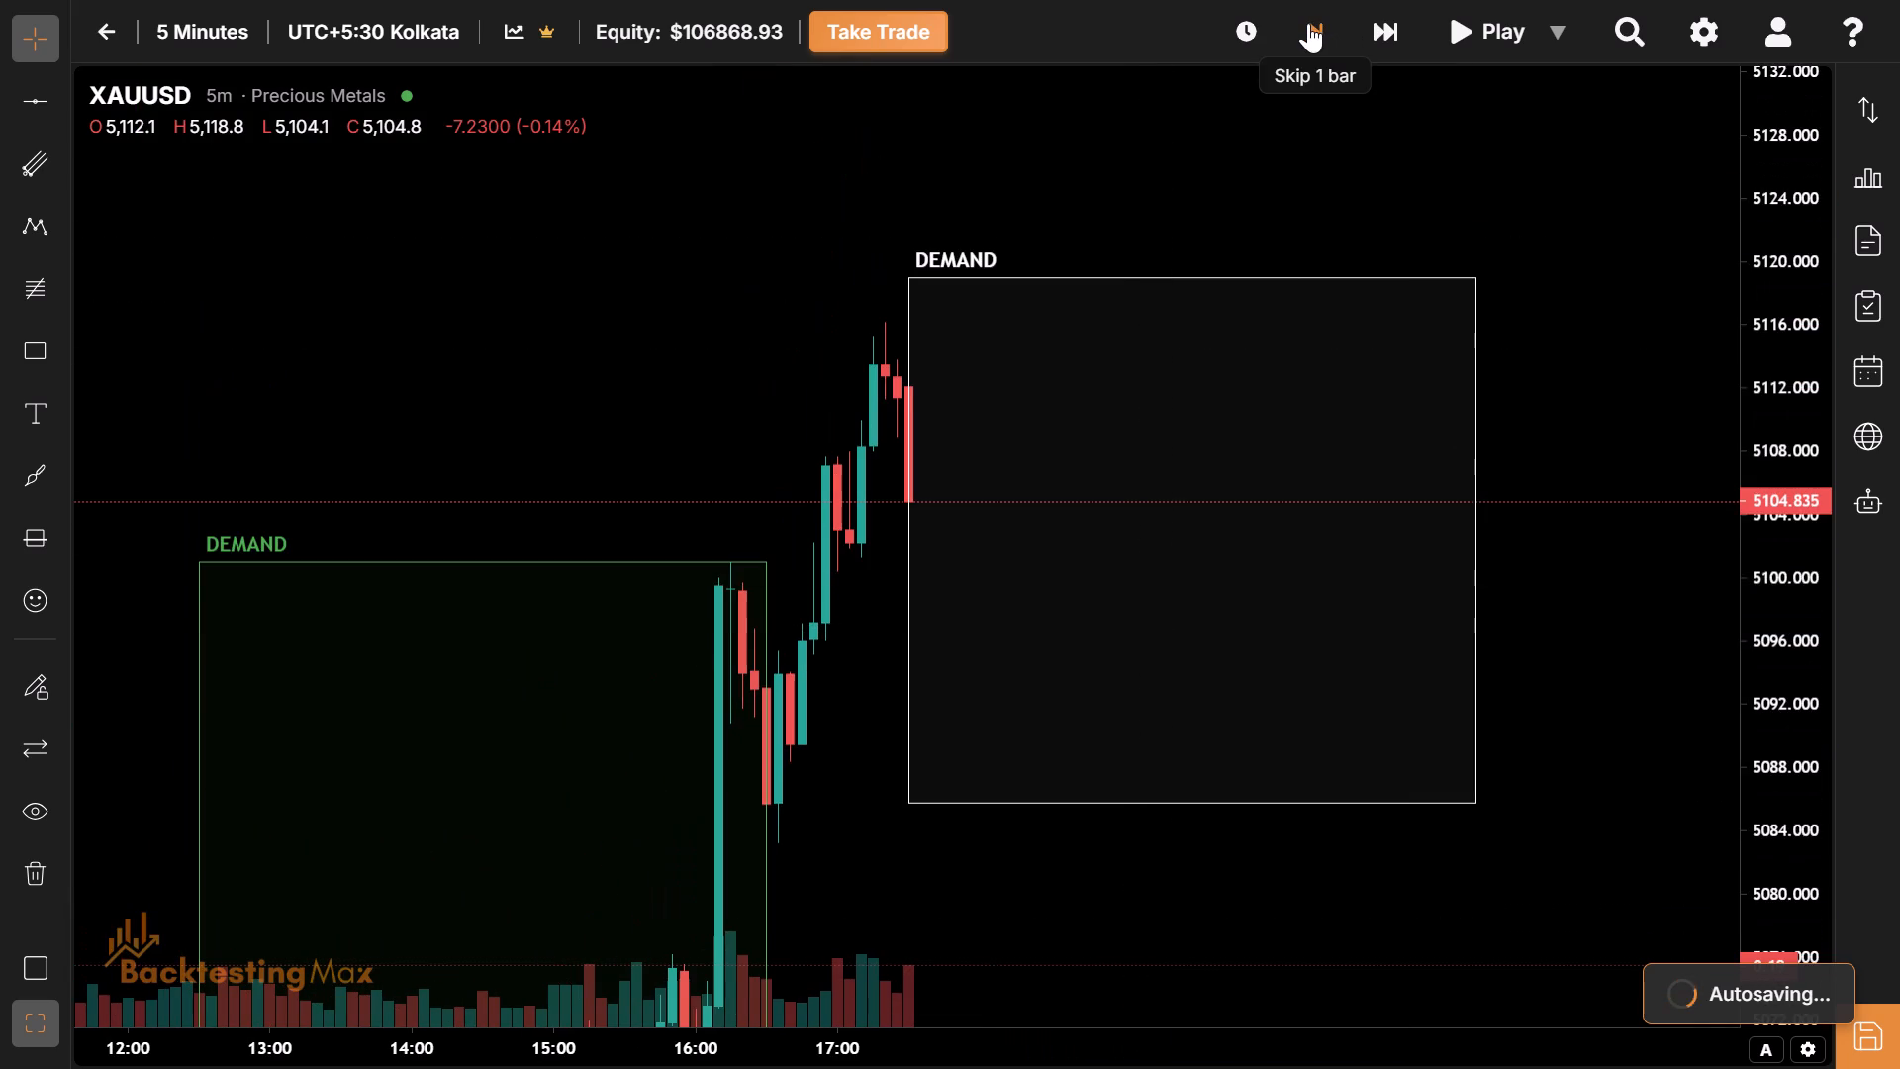
Advance the replay two single bars to the 17:40 candle.
click(1308, 23)
click(1308, 23)
Examine the price action around the start of the 17:30–21:30 rectangle up to the 17:40 candle.
drag(1014, 673, 948, 770)
drag(1026, 705, 995, 631)
drag(989, 620, 916, 737)
drag(577, 448, 667, 410)
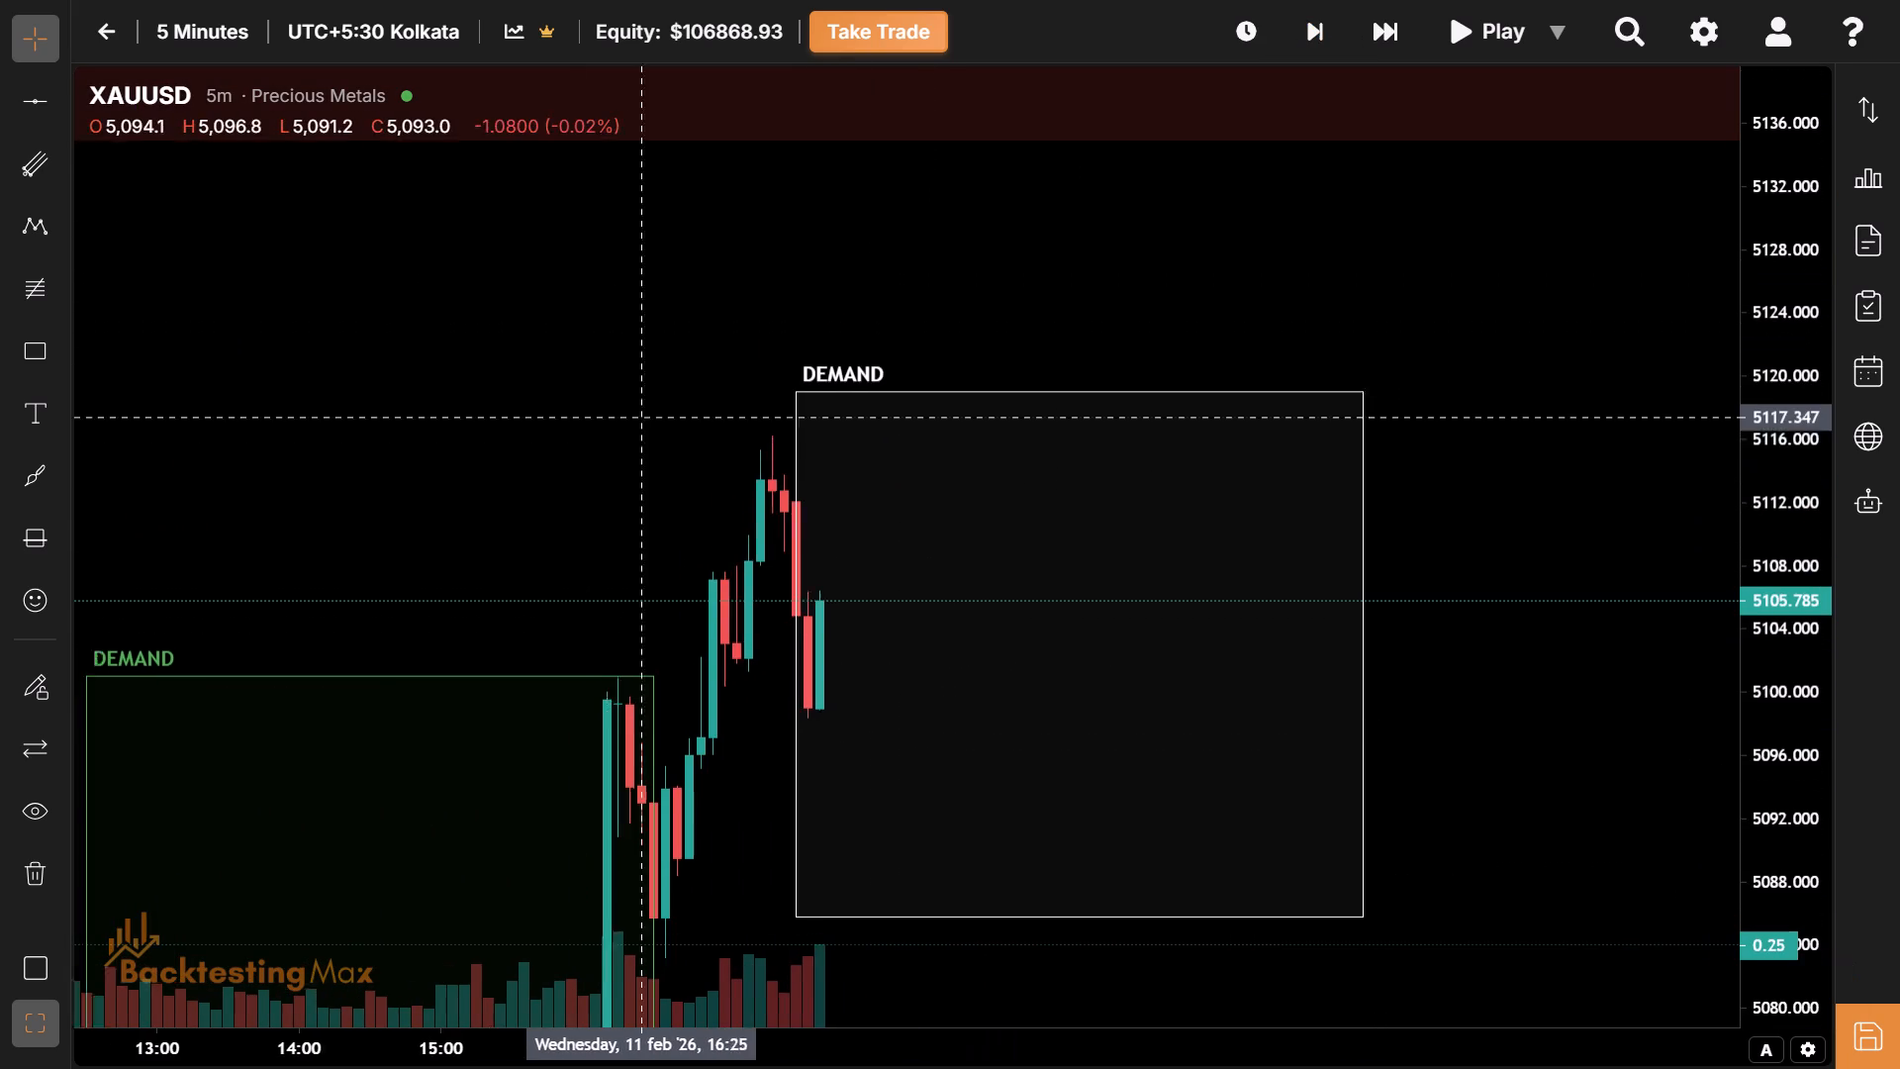
drag(667, 410, 752, 376)
drag(693, 440, 582, 385)
click(1056, 548)
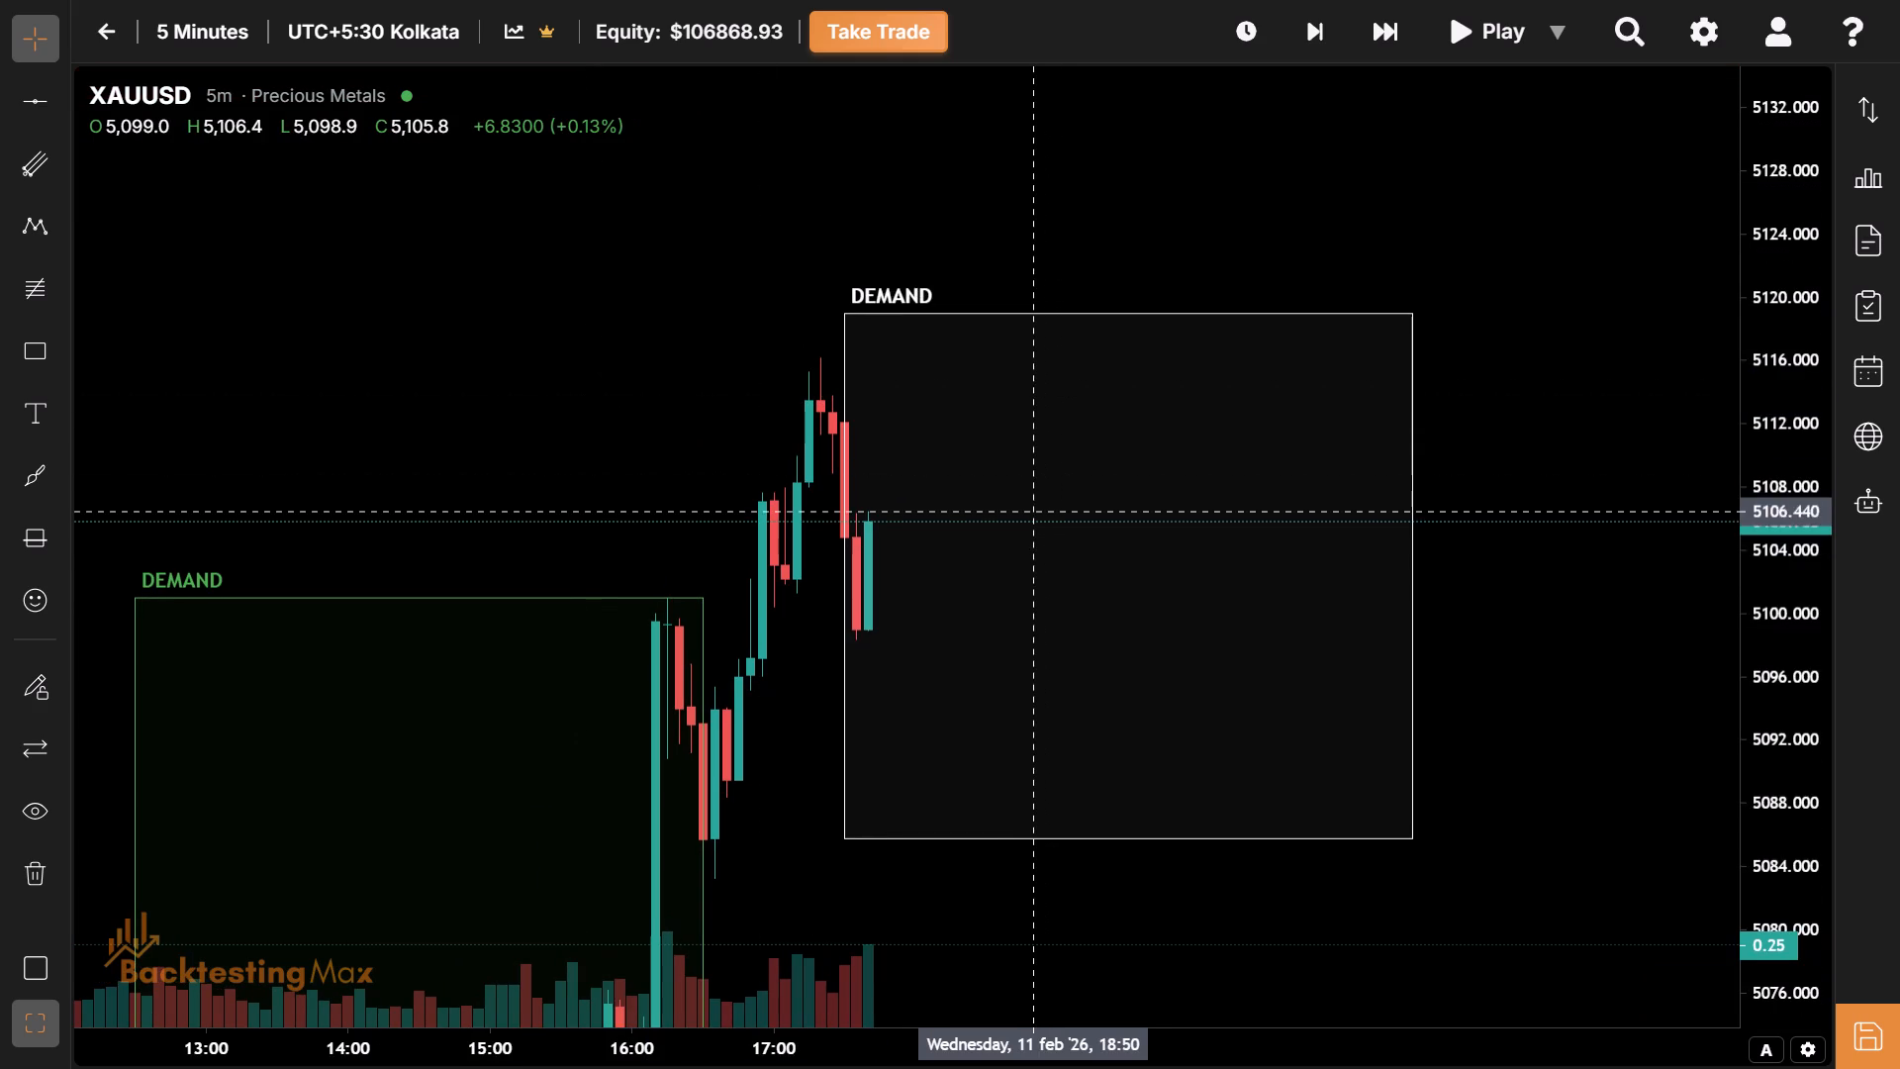
drag(1042, 444, 1001, 427)
drag(1001, 427, 982, 441)
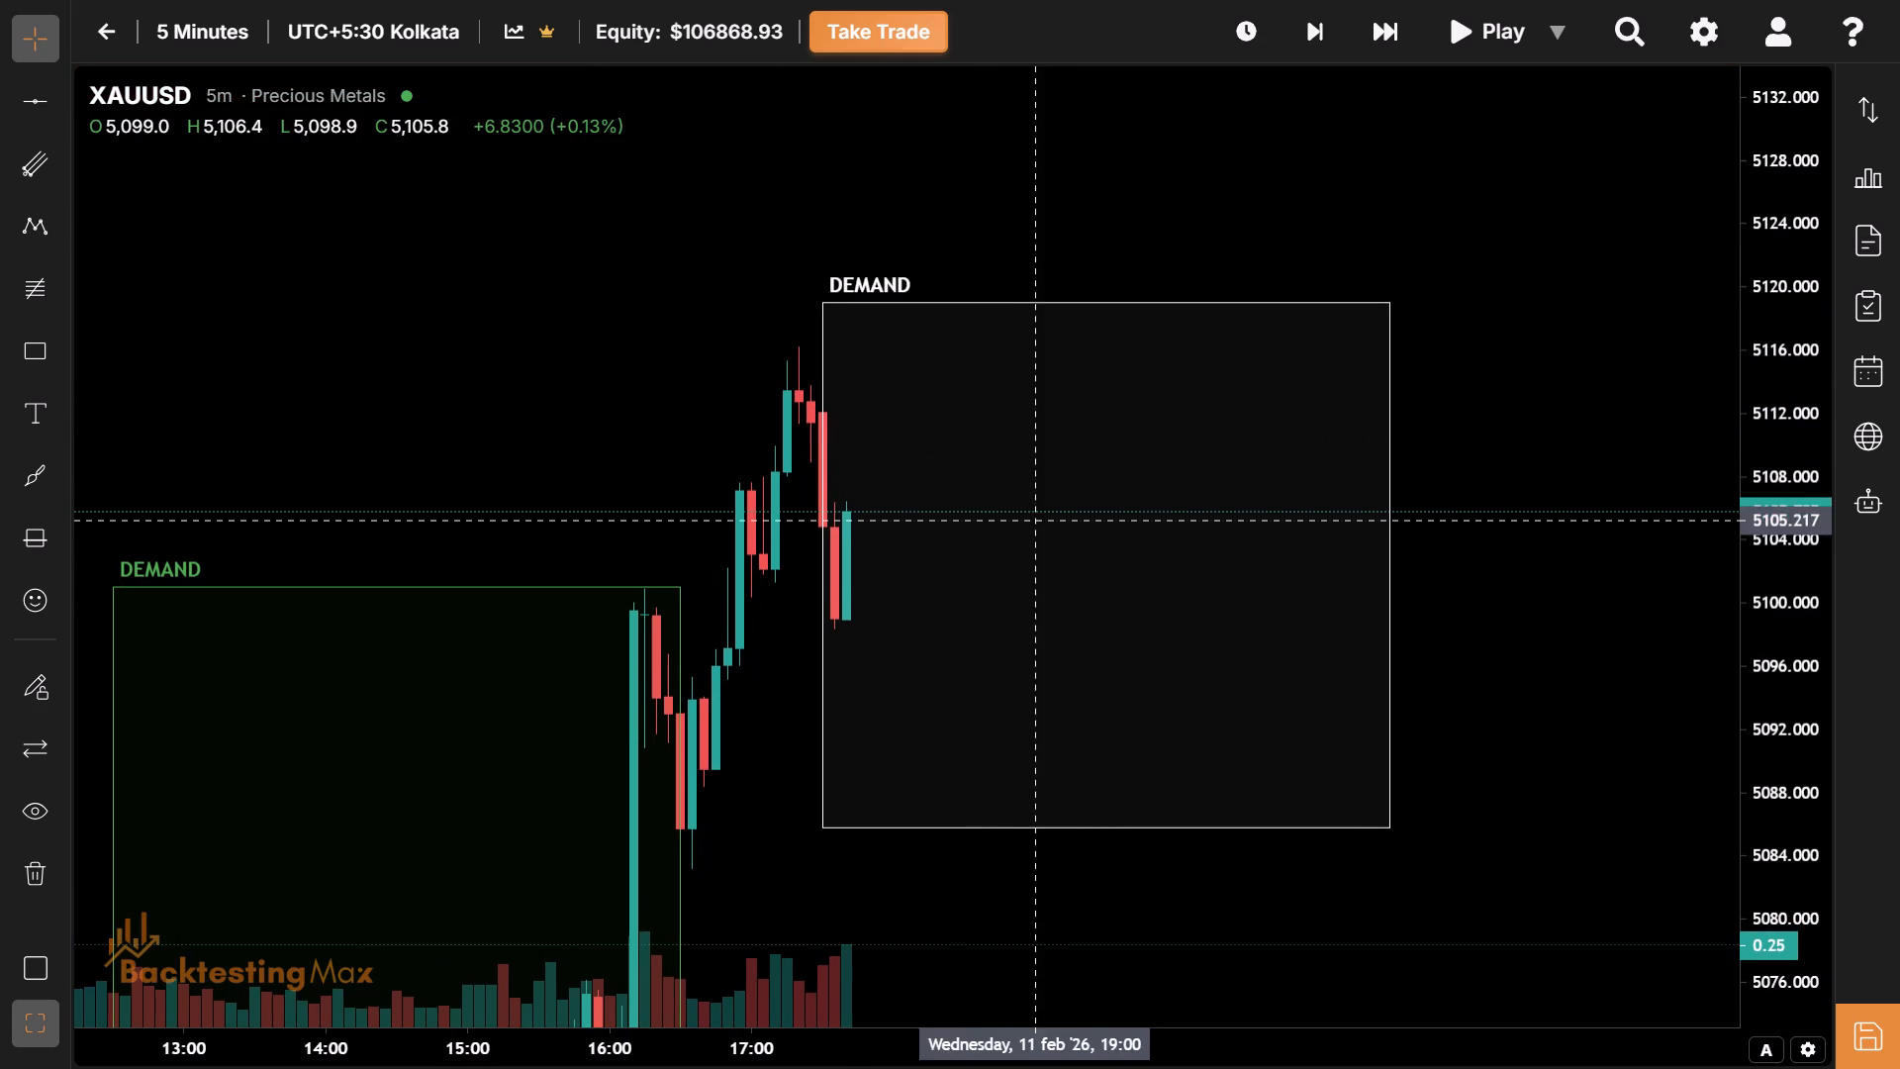
drag(1080, 585, 1011, 666)
drag(992, 135, 995, 149)
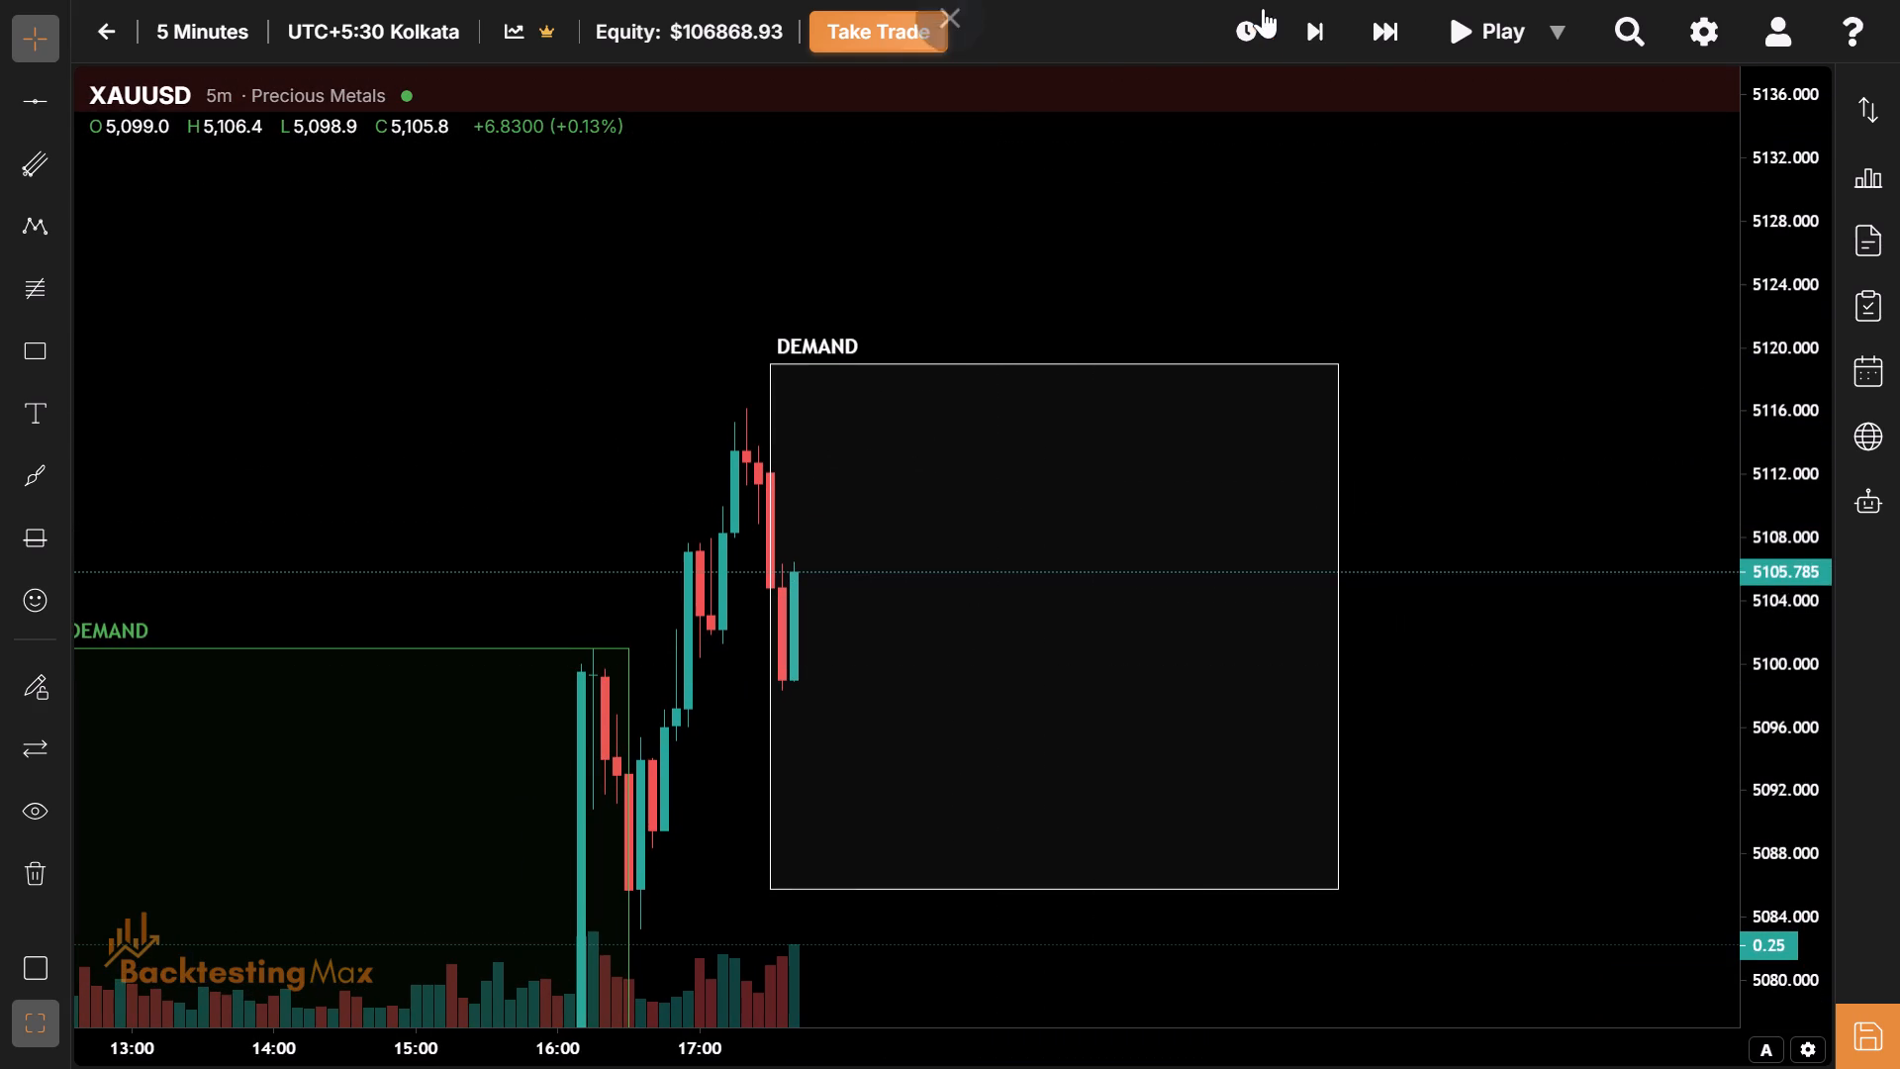
Advance the replay four single bars to the 18:00 candle.
click(1299, 41)
click(1299, 41)
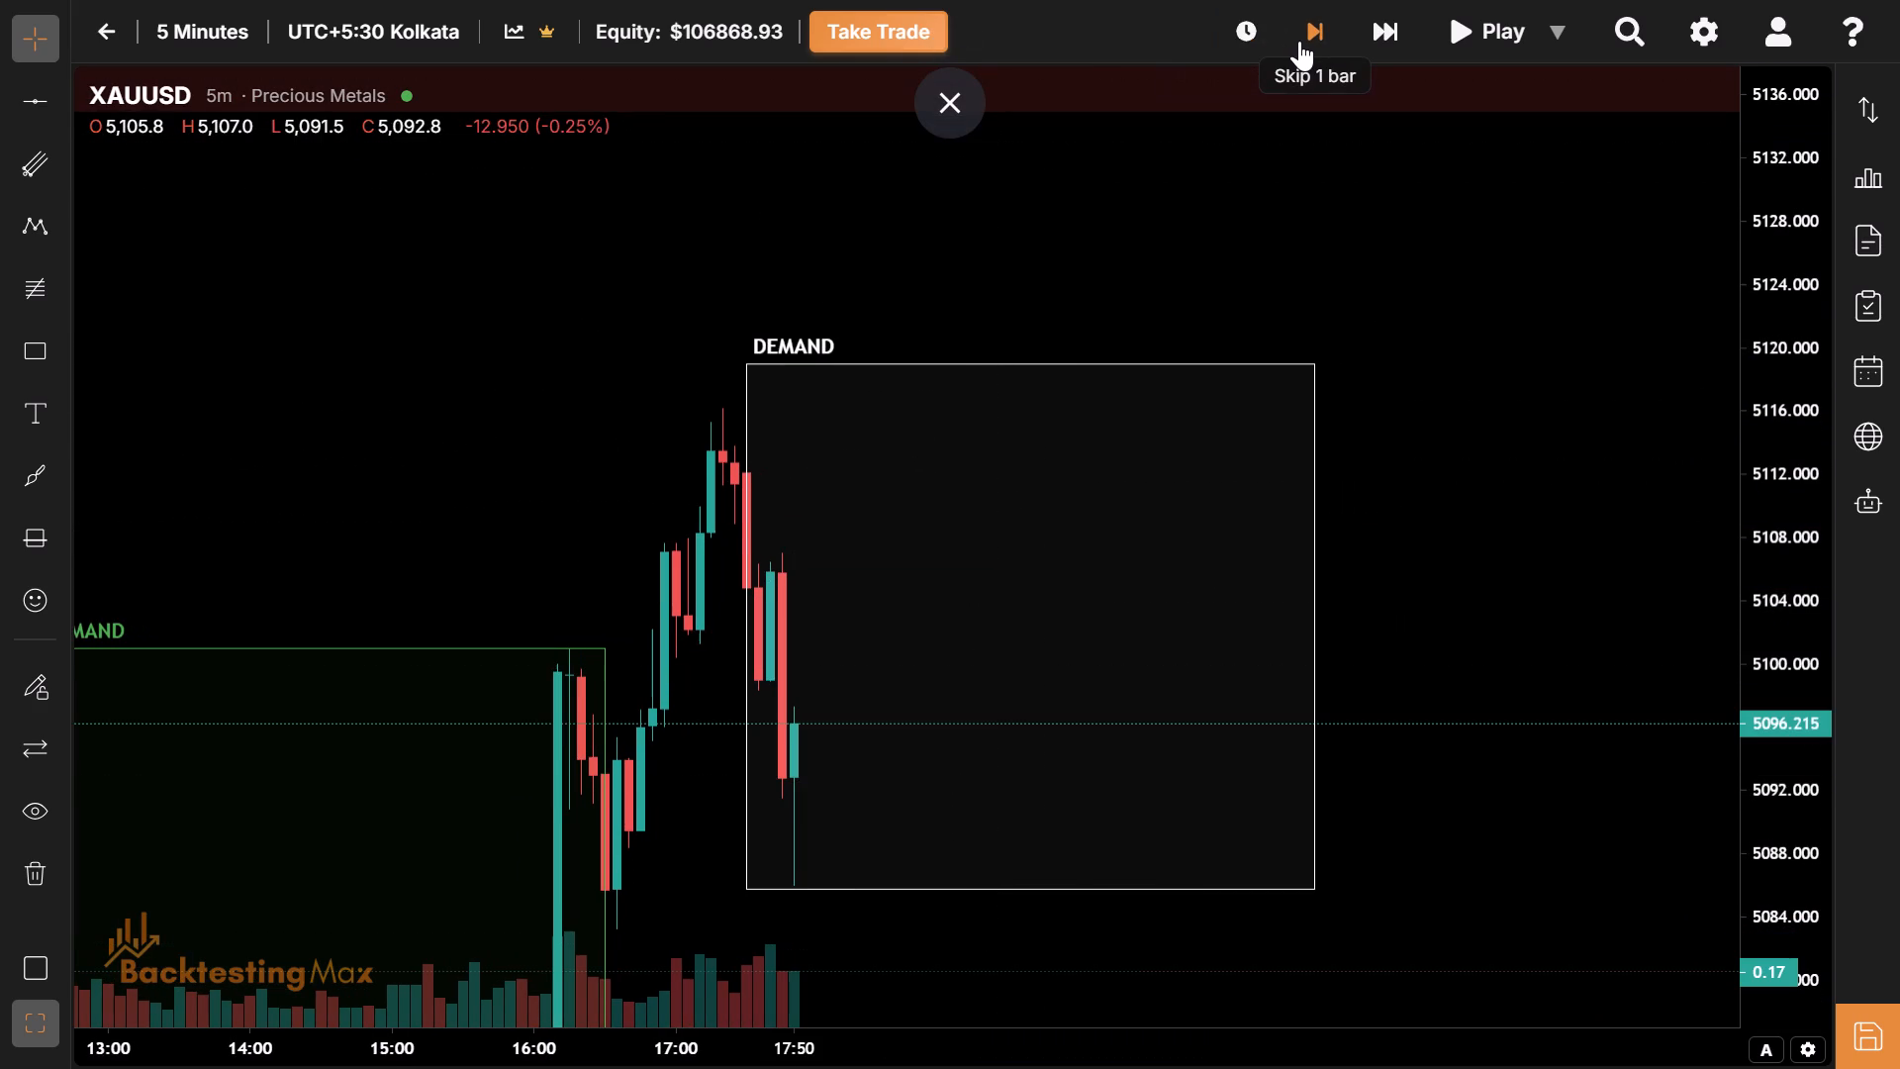
click(1299, 41)
drag(926, 643, 897, 257)
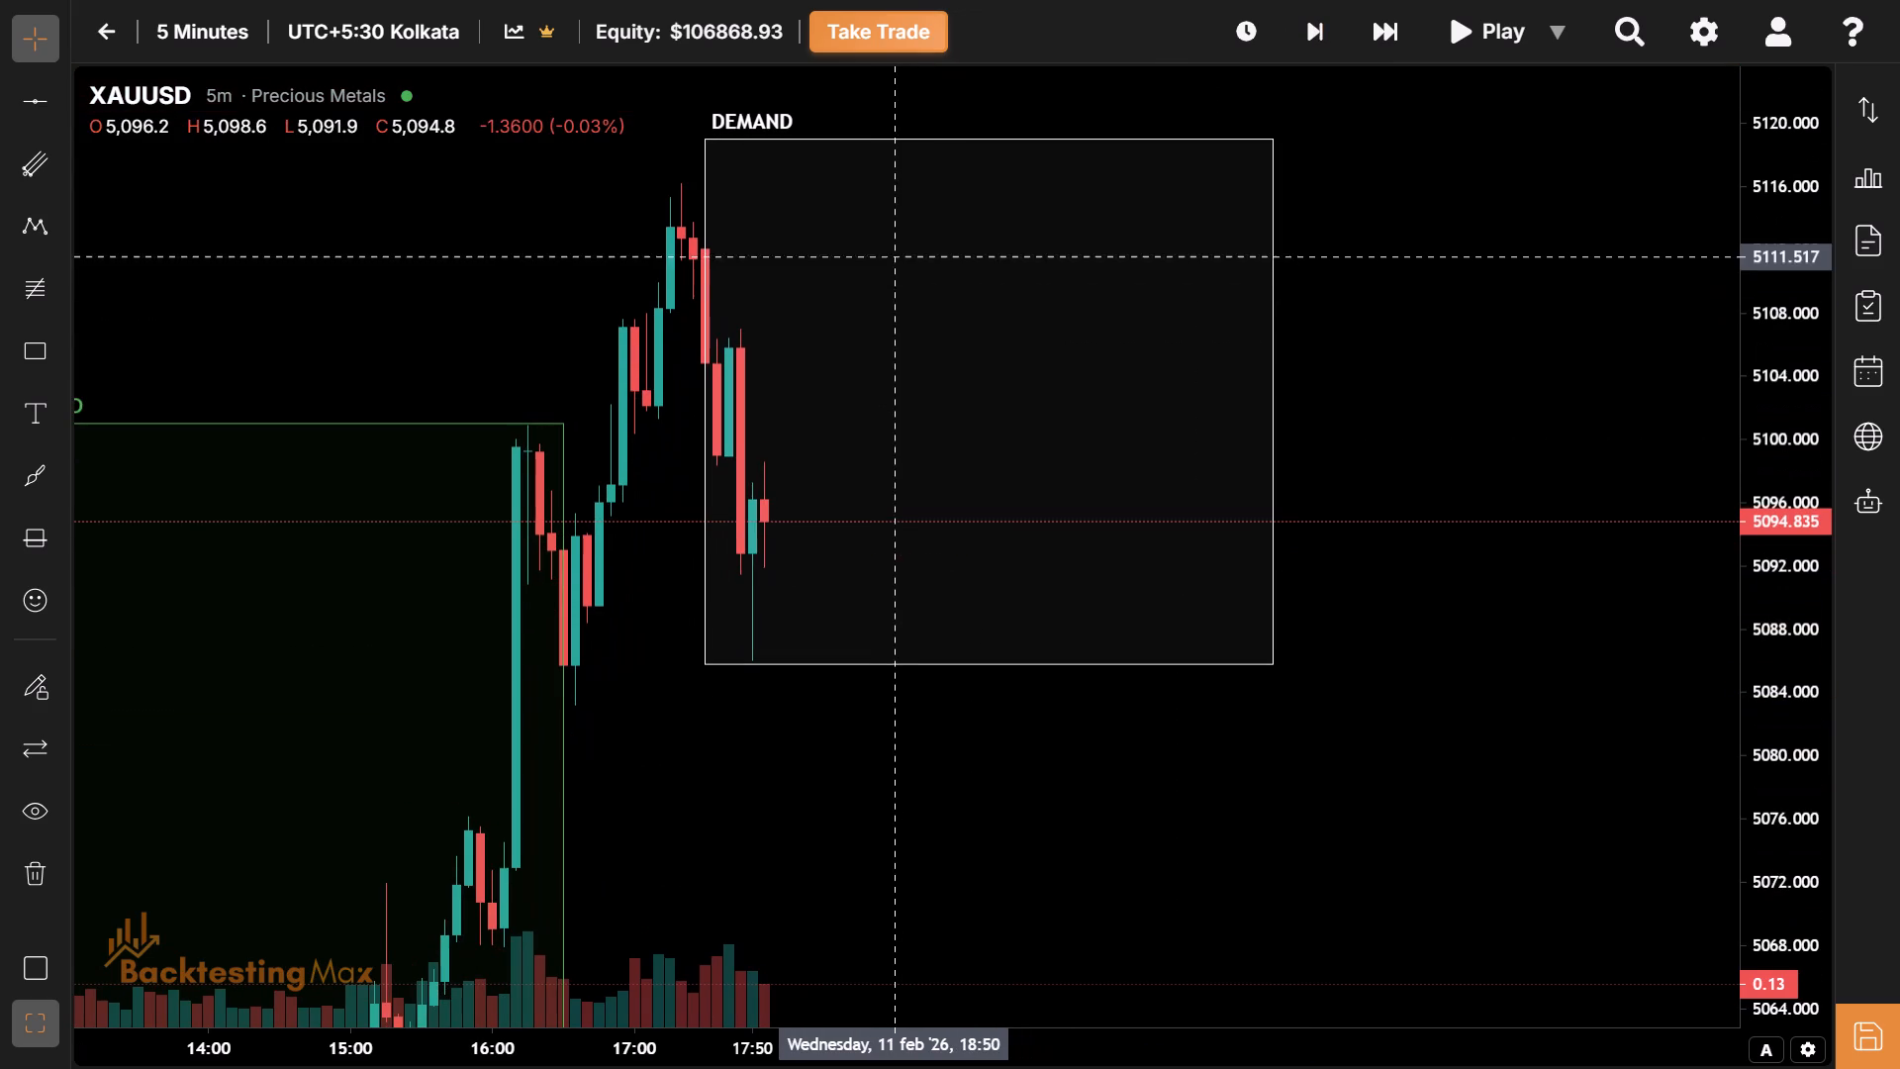
drag(880, 359, 896, 467)
click(1312, 25)
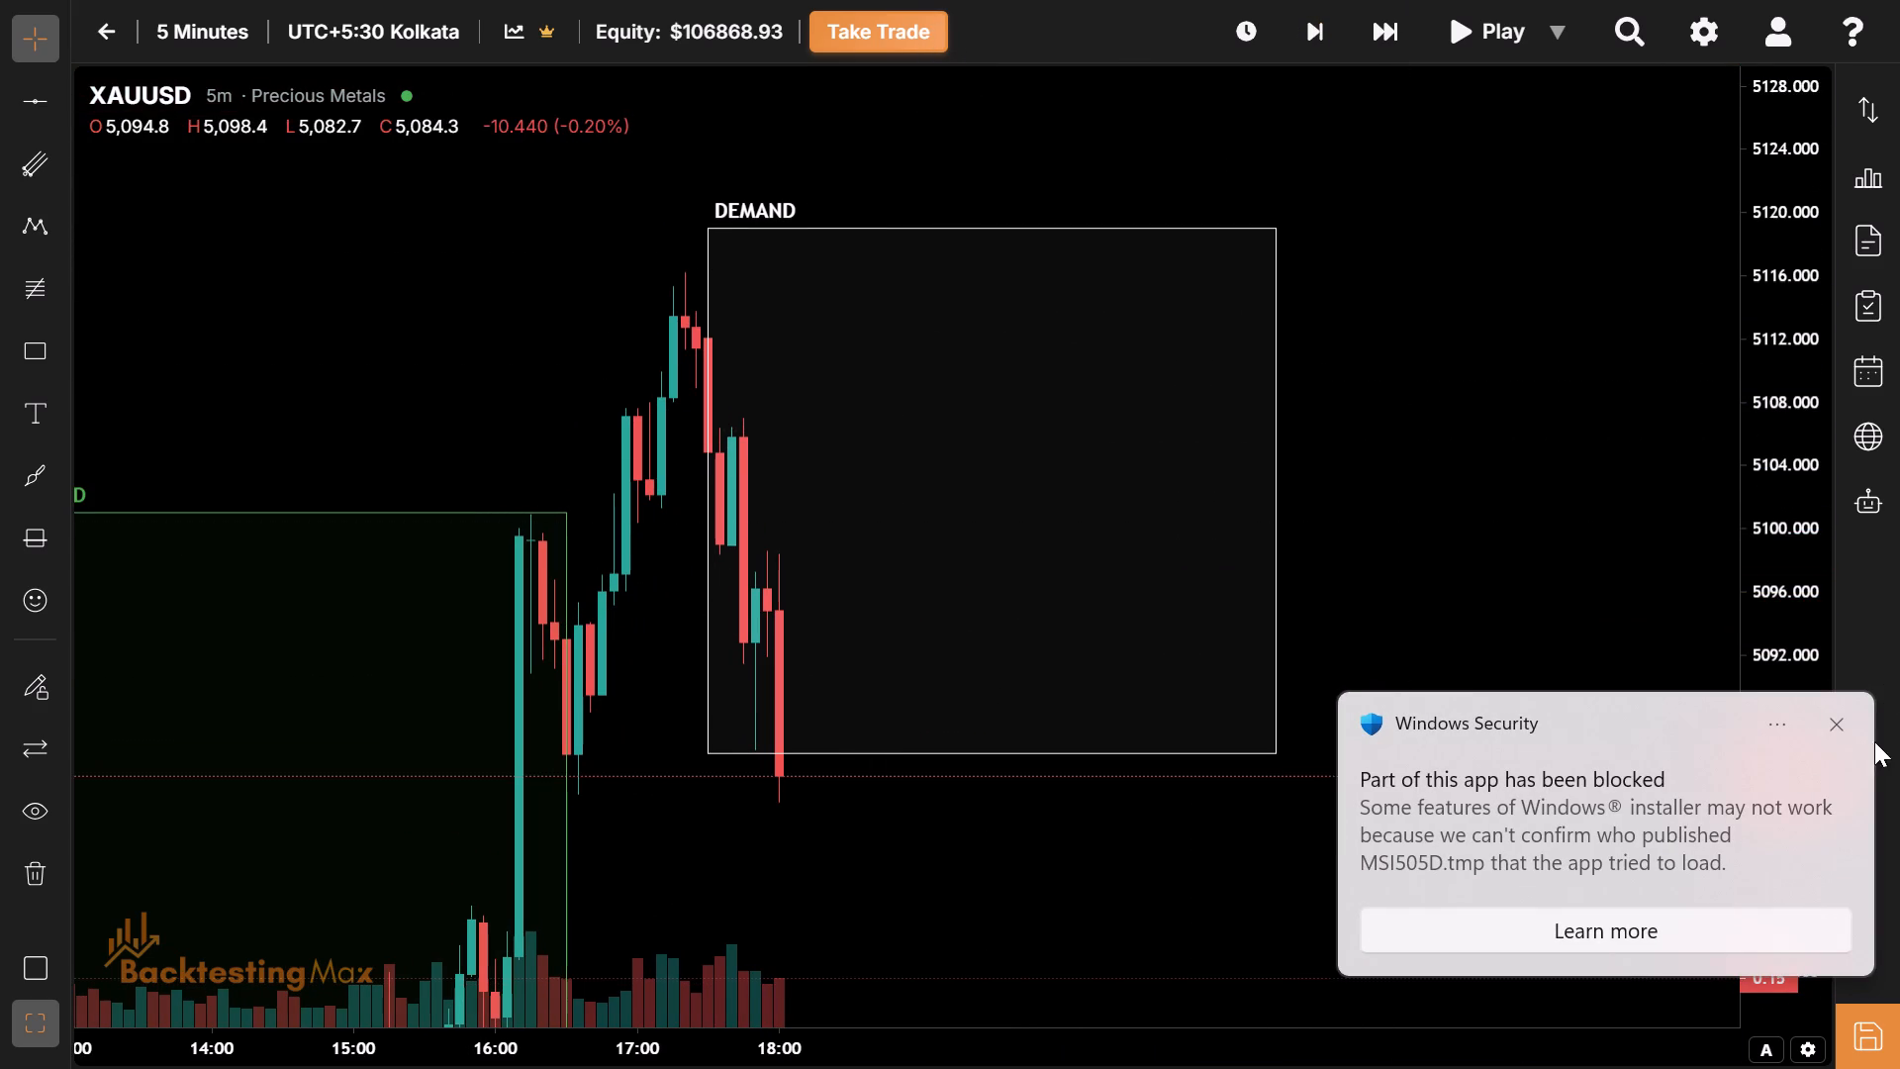
Dismiss the Windows Security notification covering the chart.
click(1834, 726)
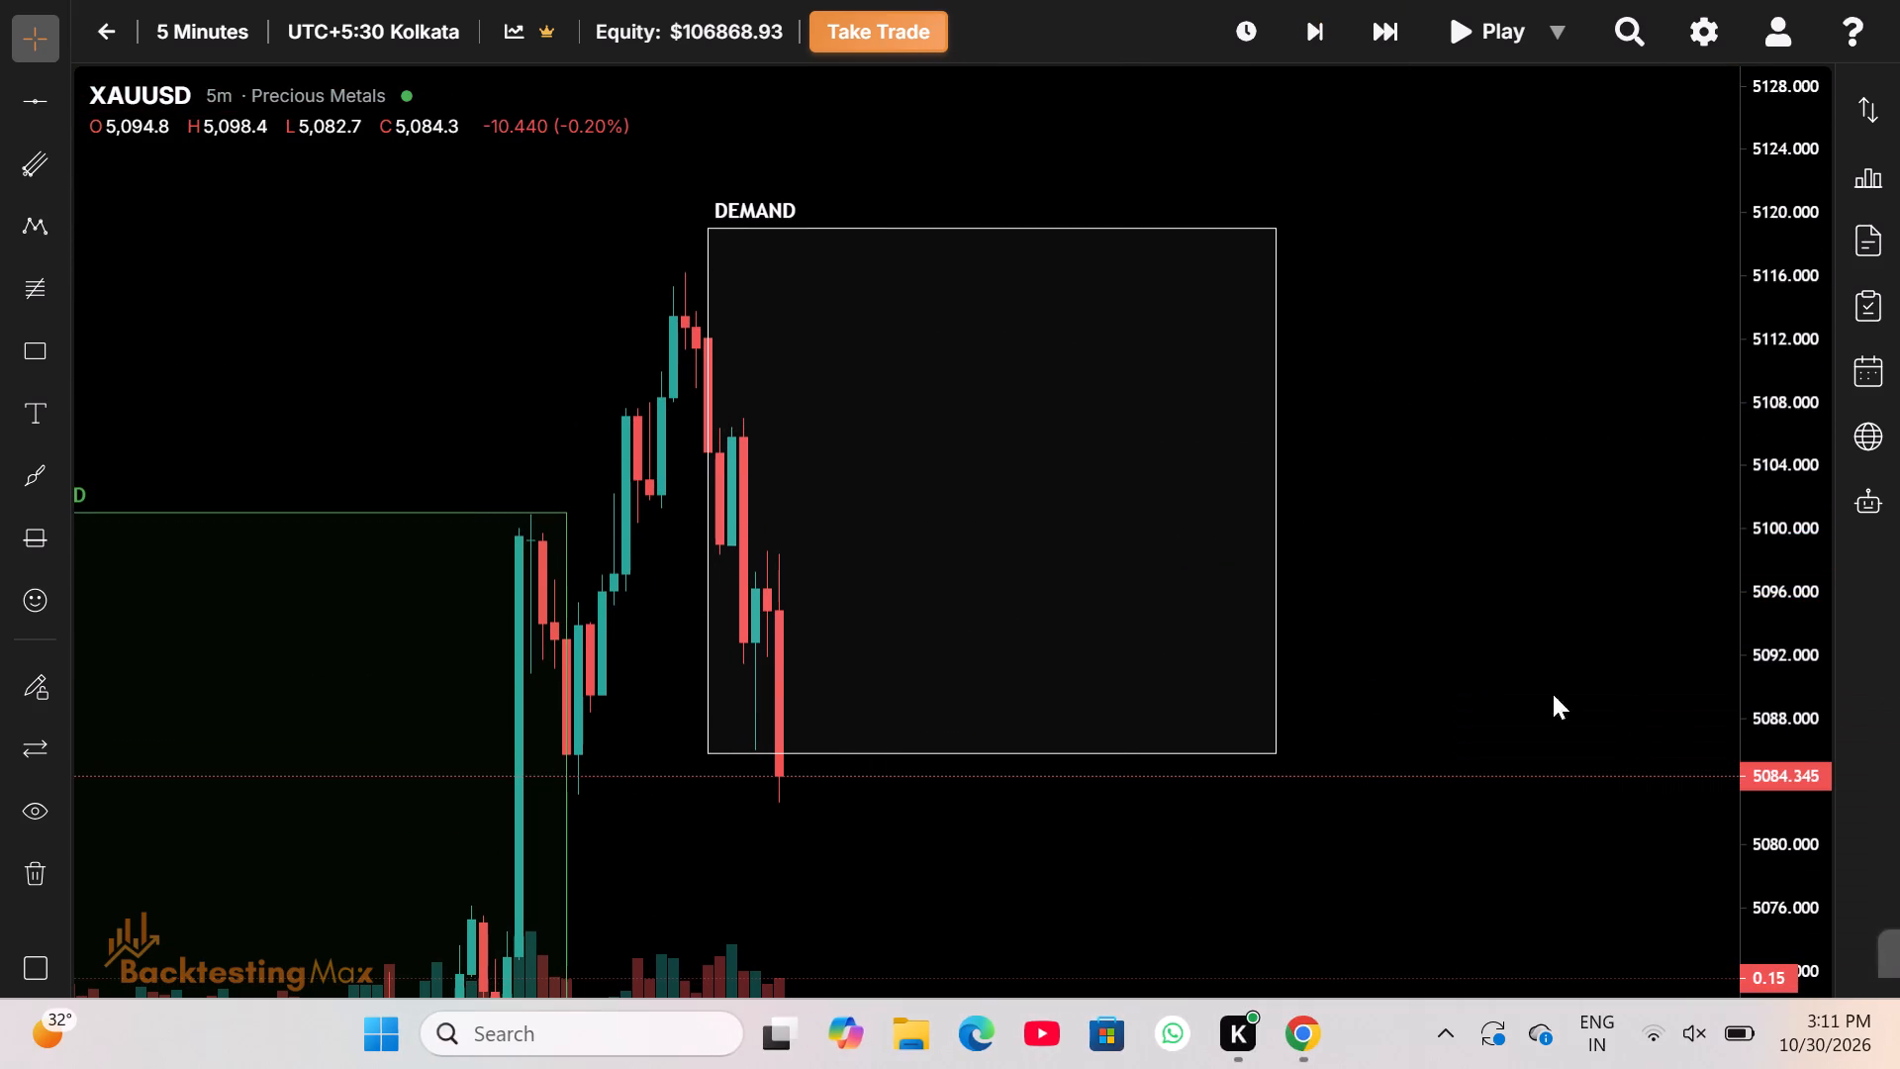
drag(1102, 667, 1085, 455)
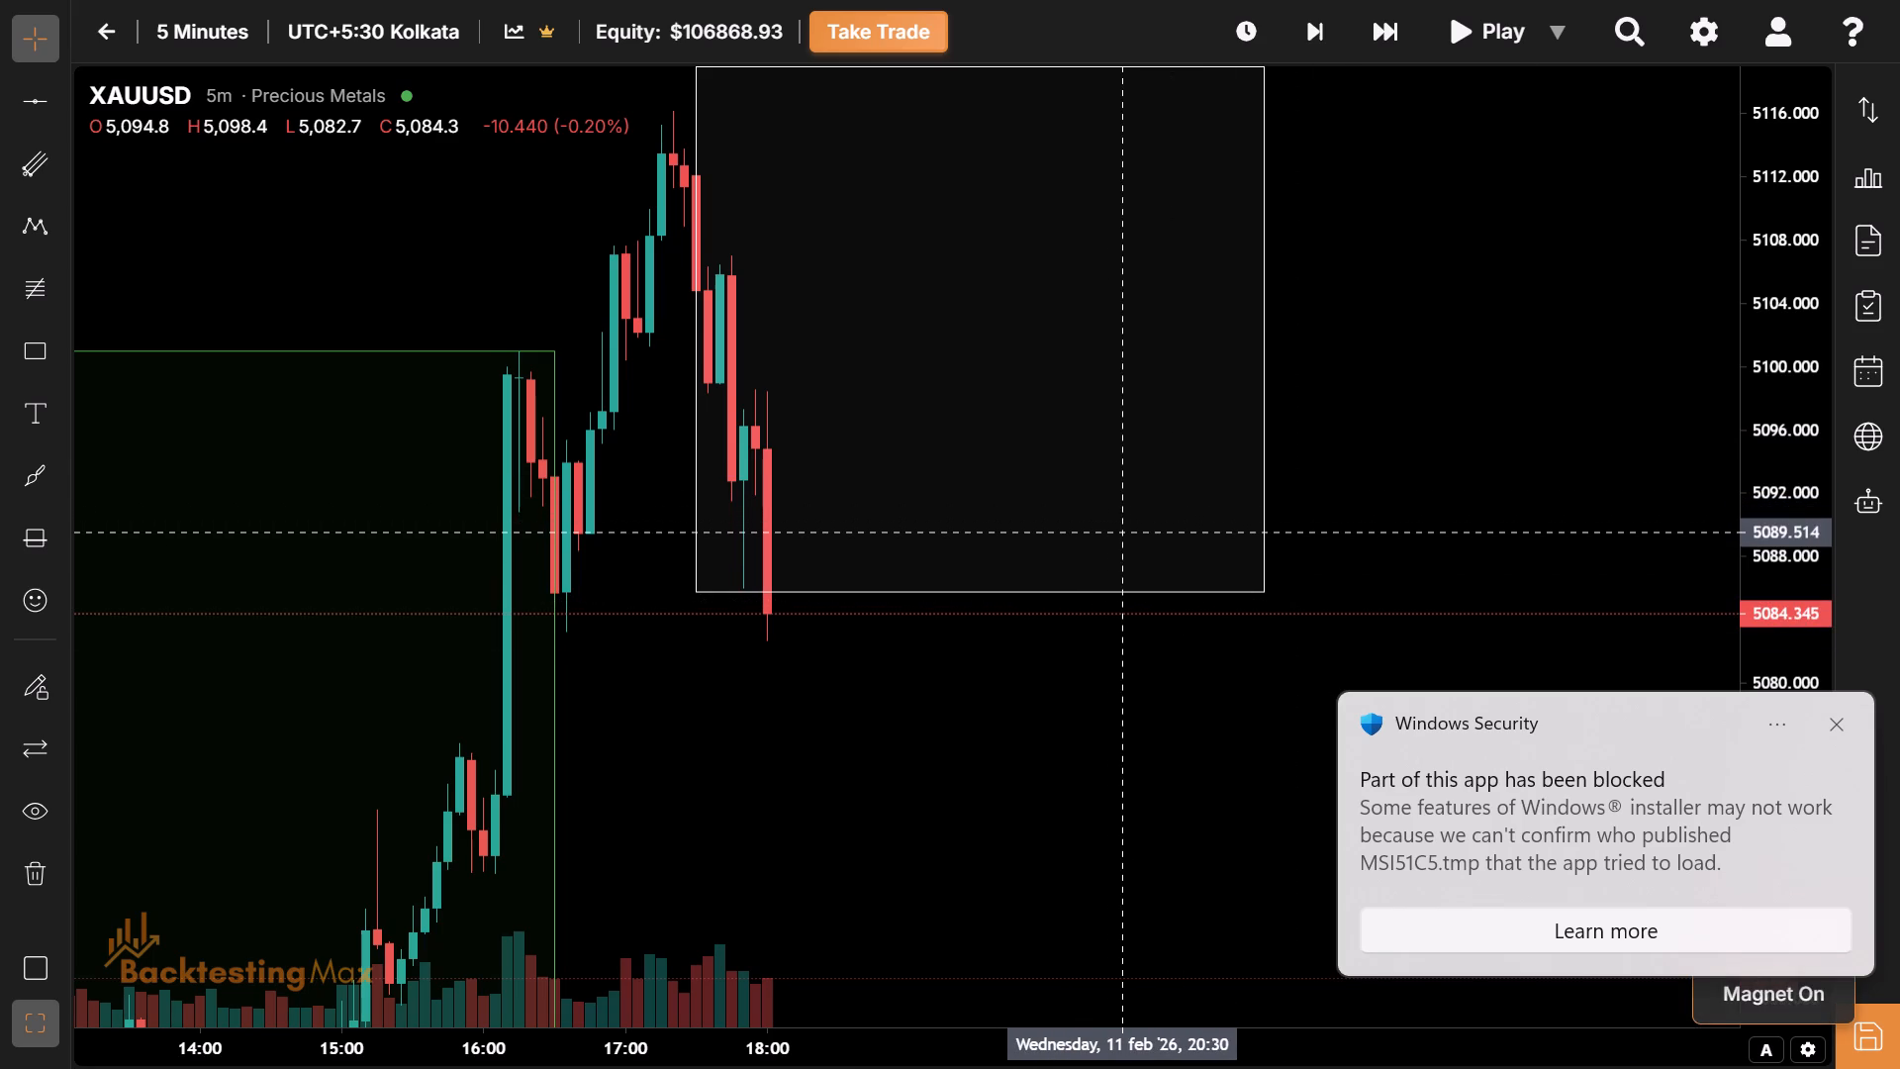
Check the running processes in Task Manager, then switch back to the replay chart in Chrome.
key(ctrl+shift+Escape)
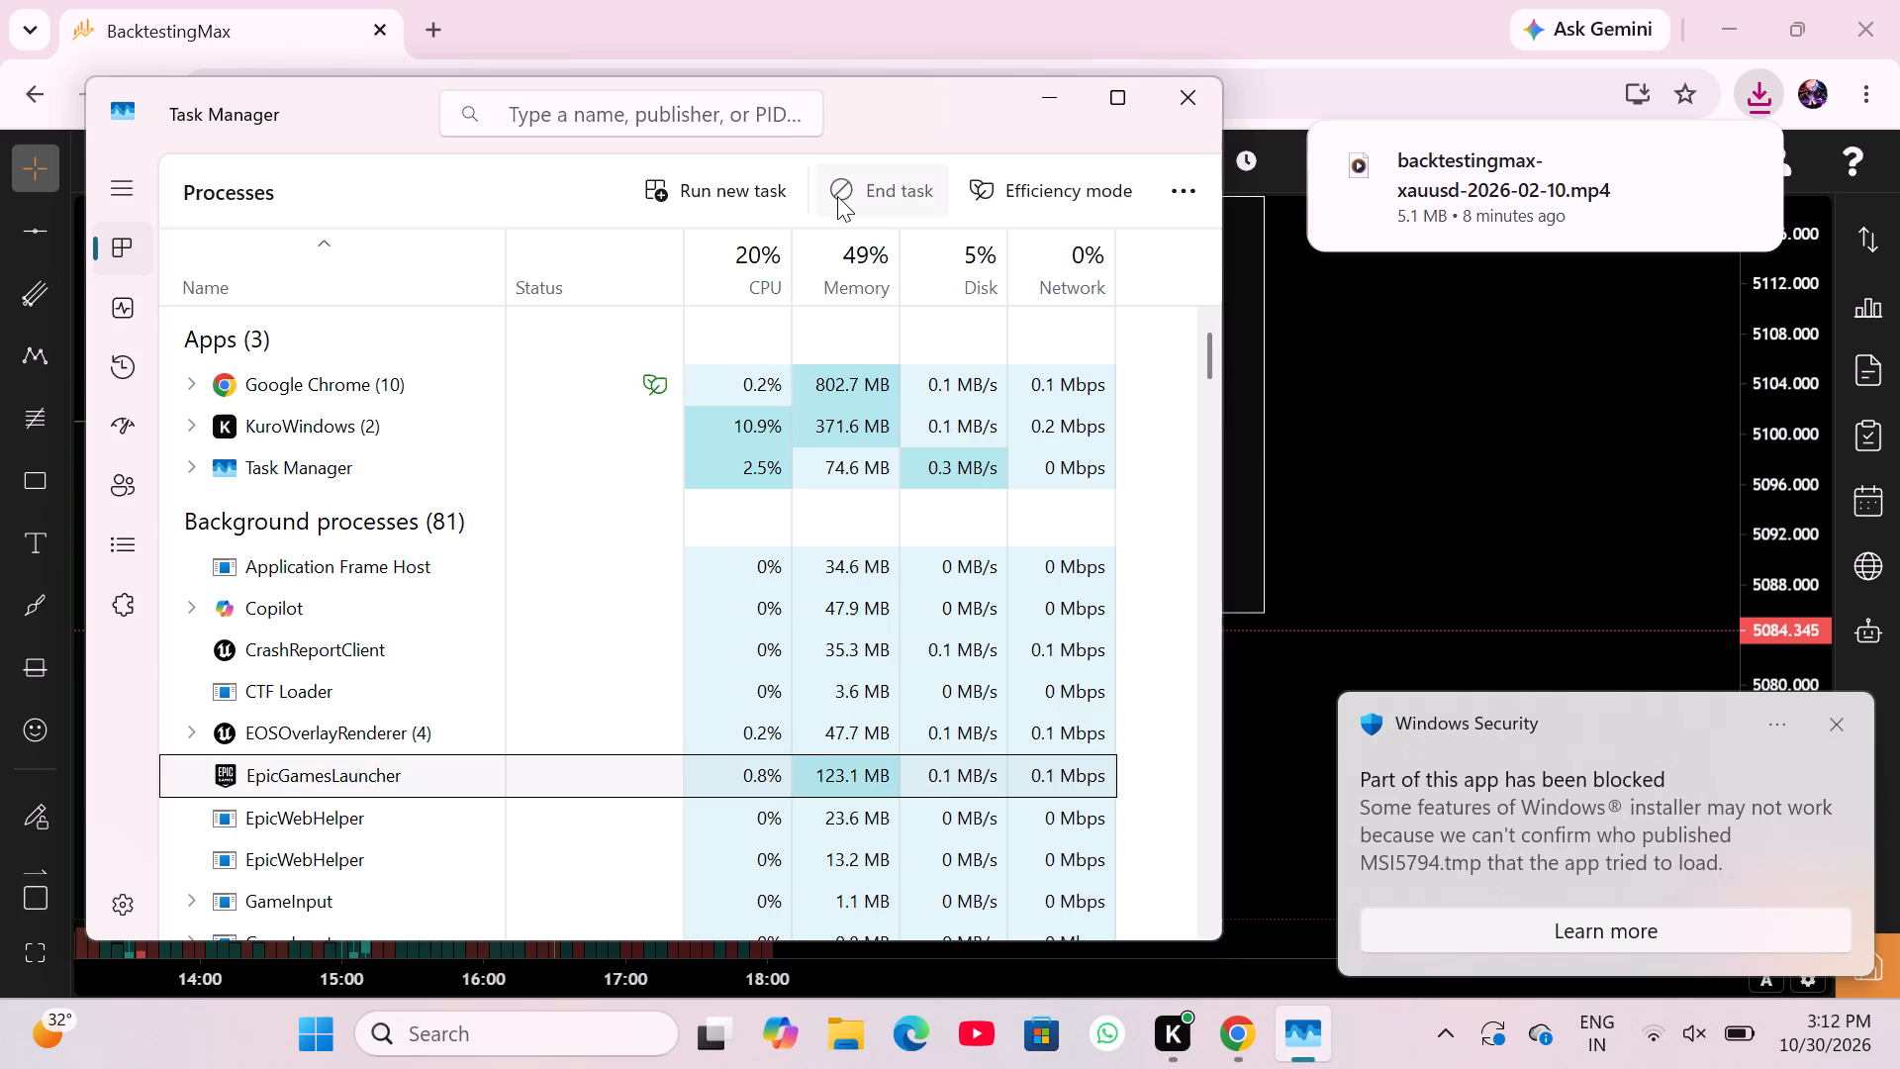
click(1368, 600)
Return the replay chart to full-screen view.
drag(1055, 712, 1104, 740)
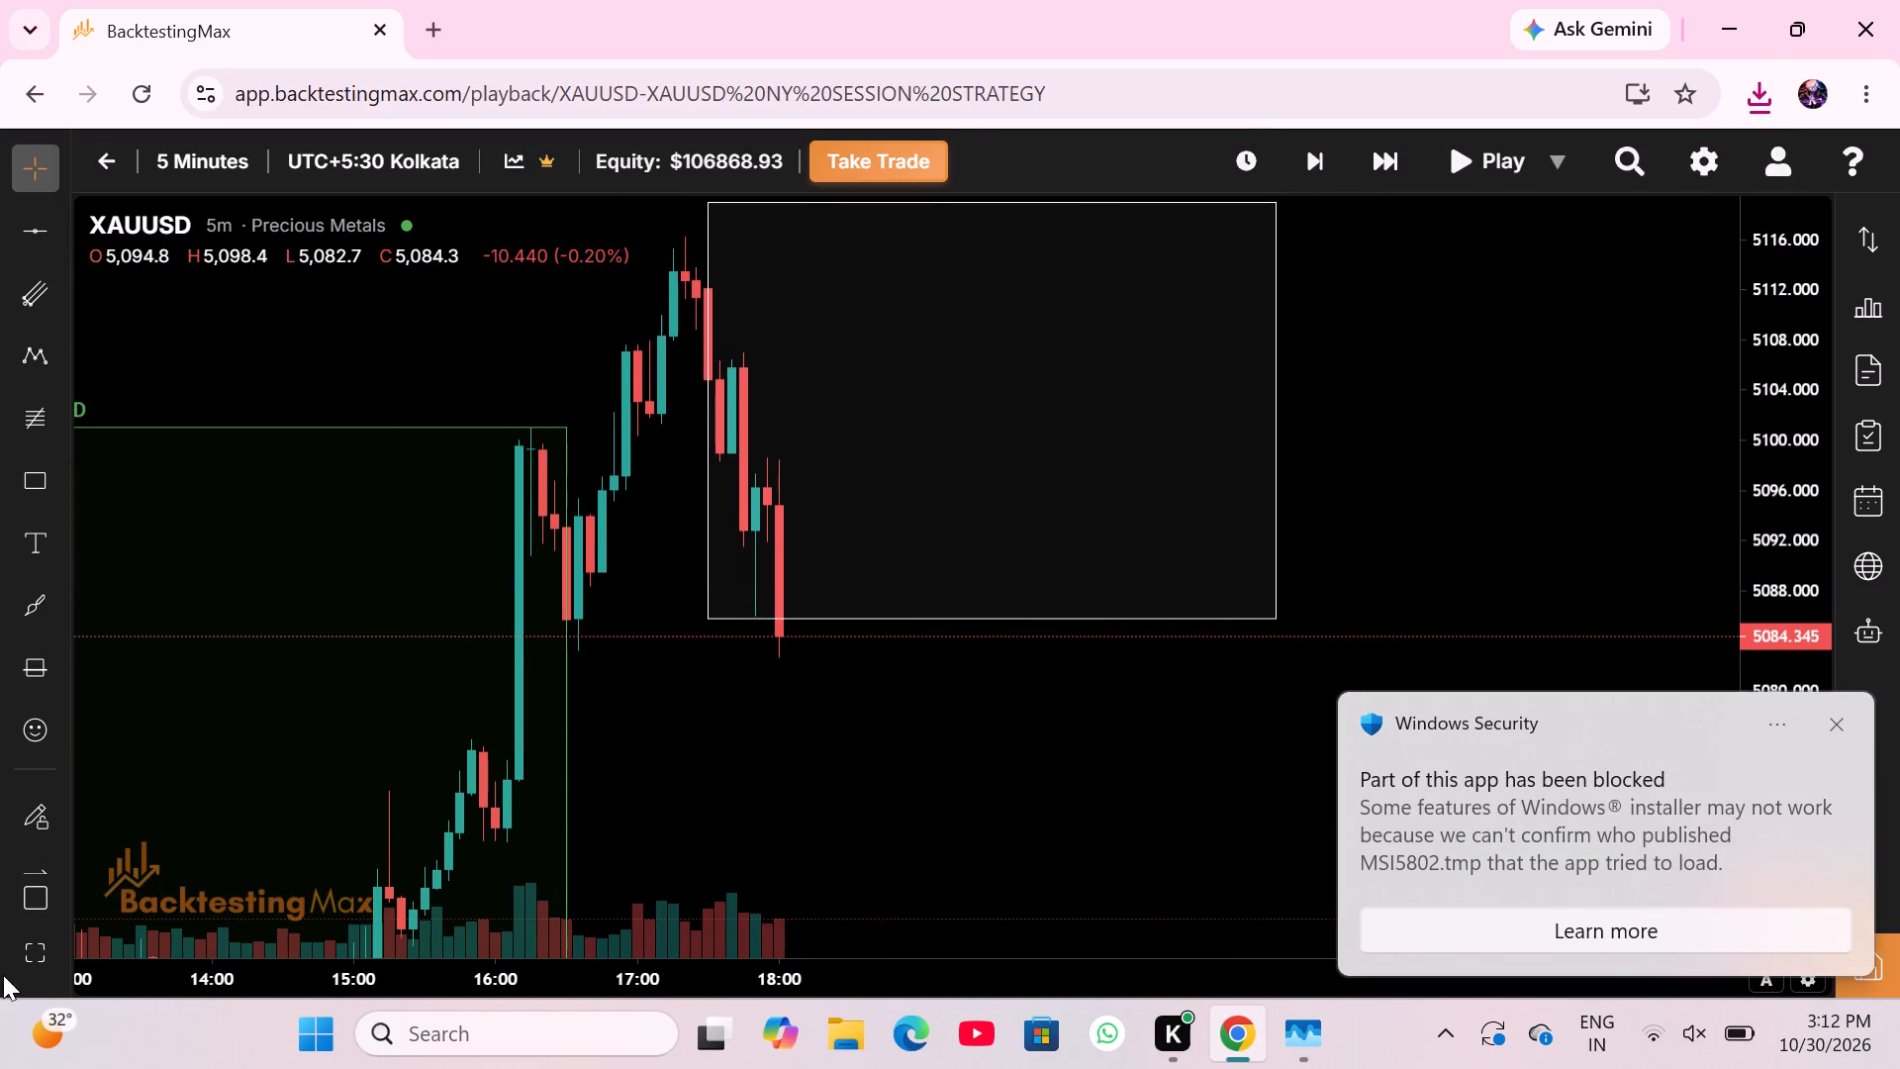
click(14, 975)
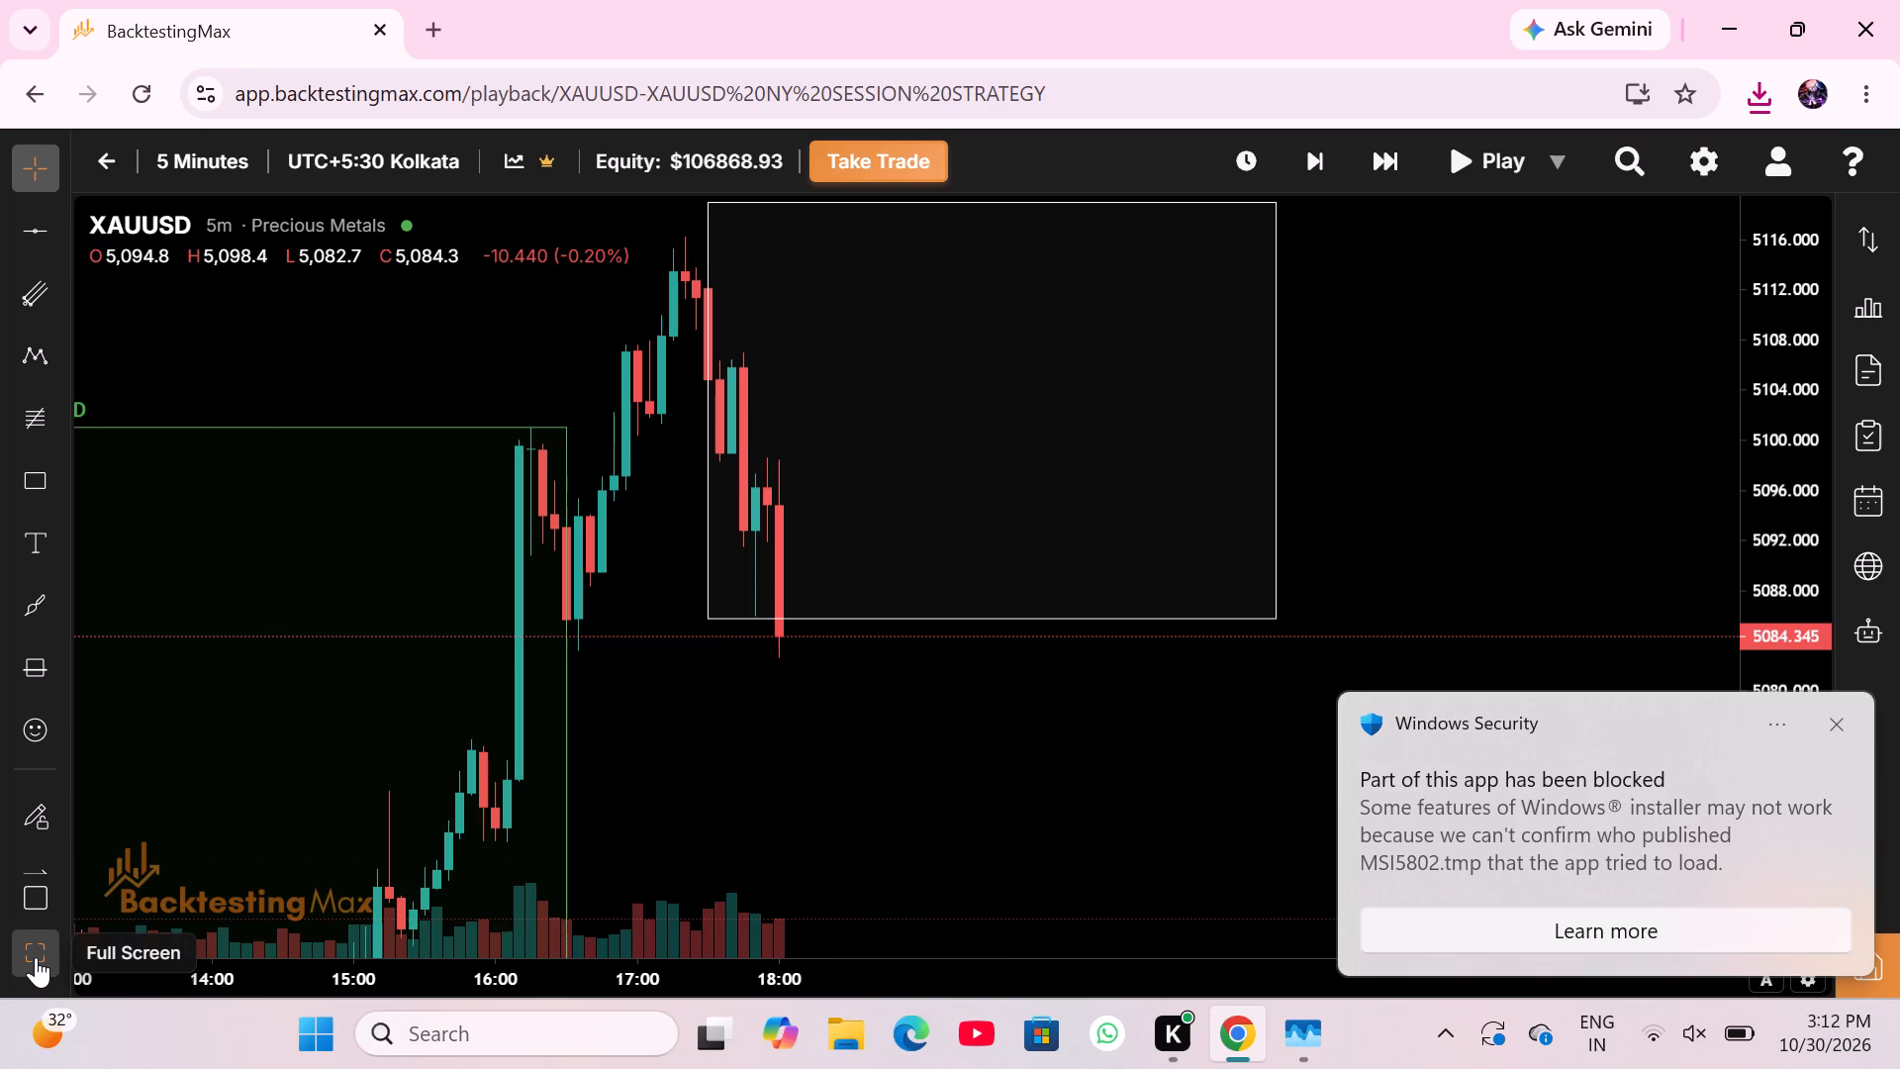
click(38, 959)
Extend the bottom edge of the 17:30–21:30 rectangle down to the 18:00 candle's low at about 5082.7.
drag(1099, 726, 1045, 867)
drag(968, 629, 971, 644)
drag(955, 709, 1017, 748)
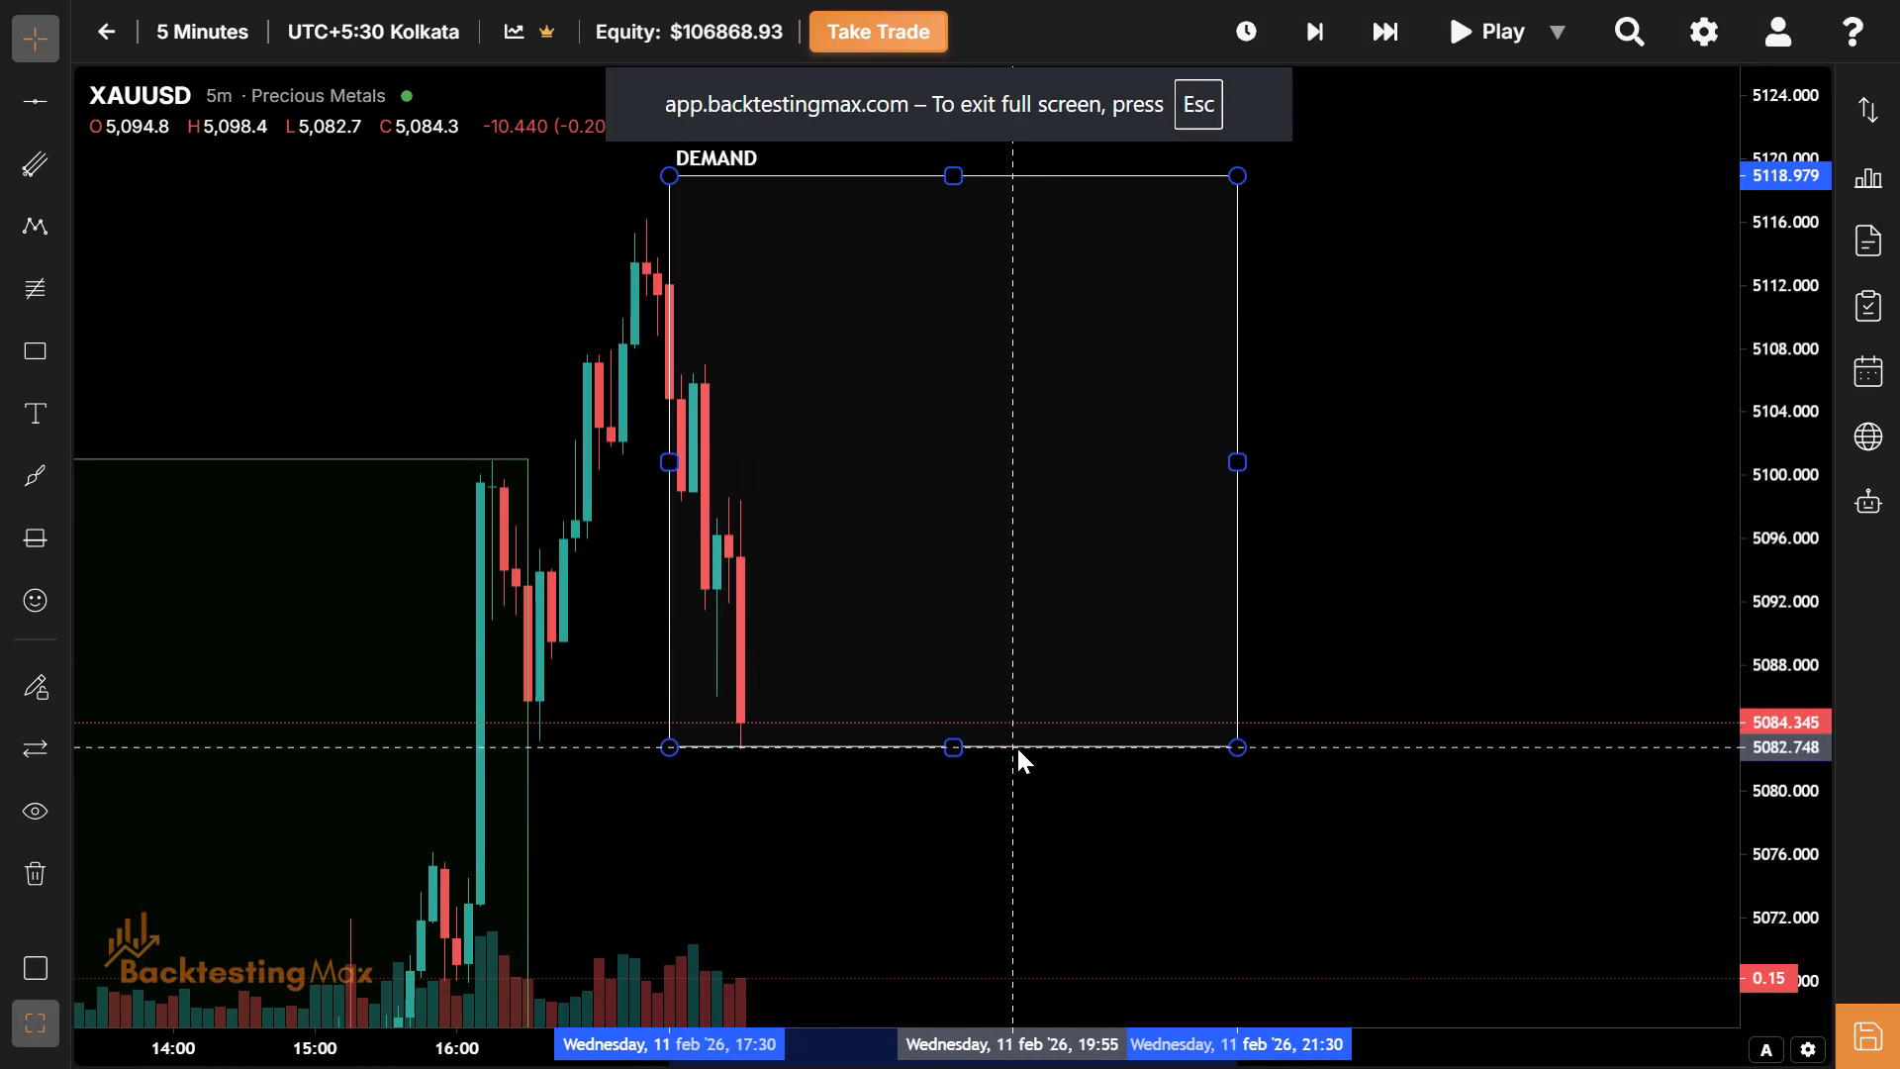
drag(1017, 748, 1017, 750)
drag(947, 591, 968, 647)
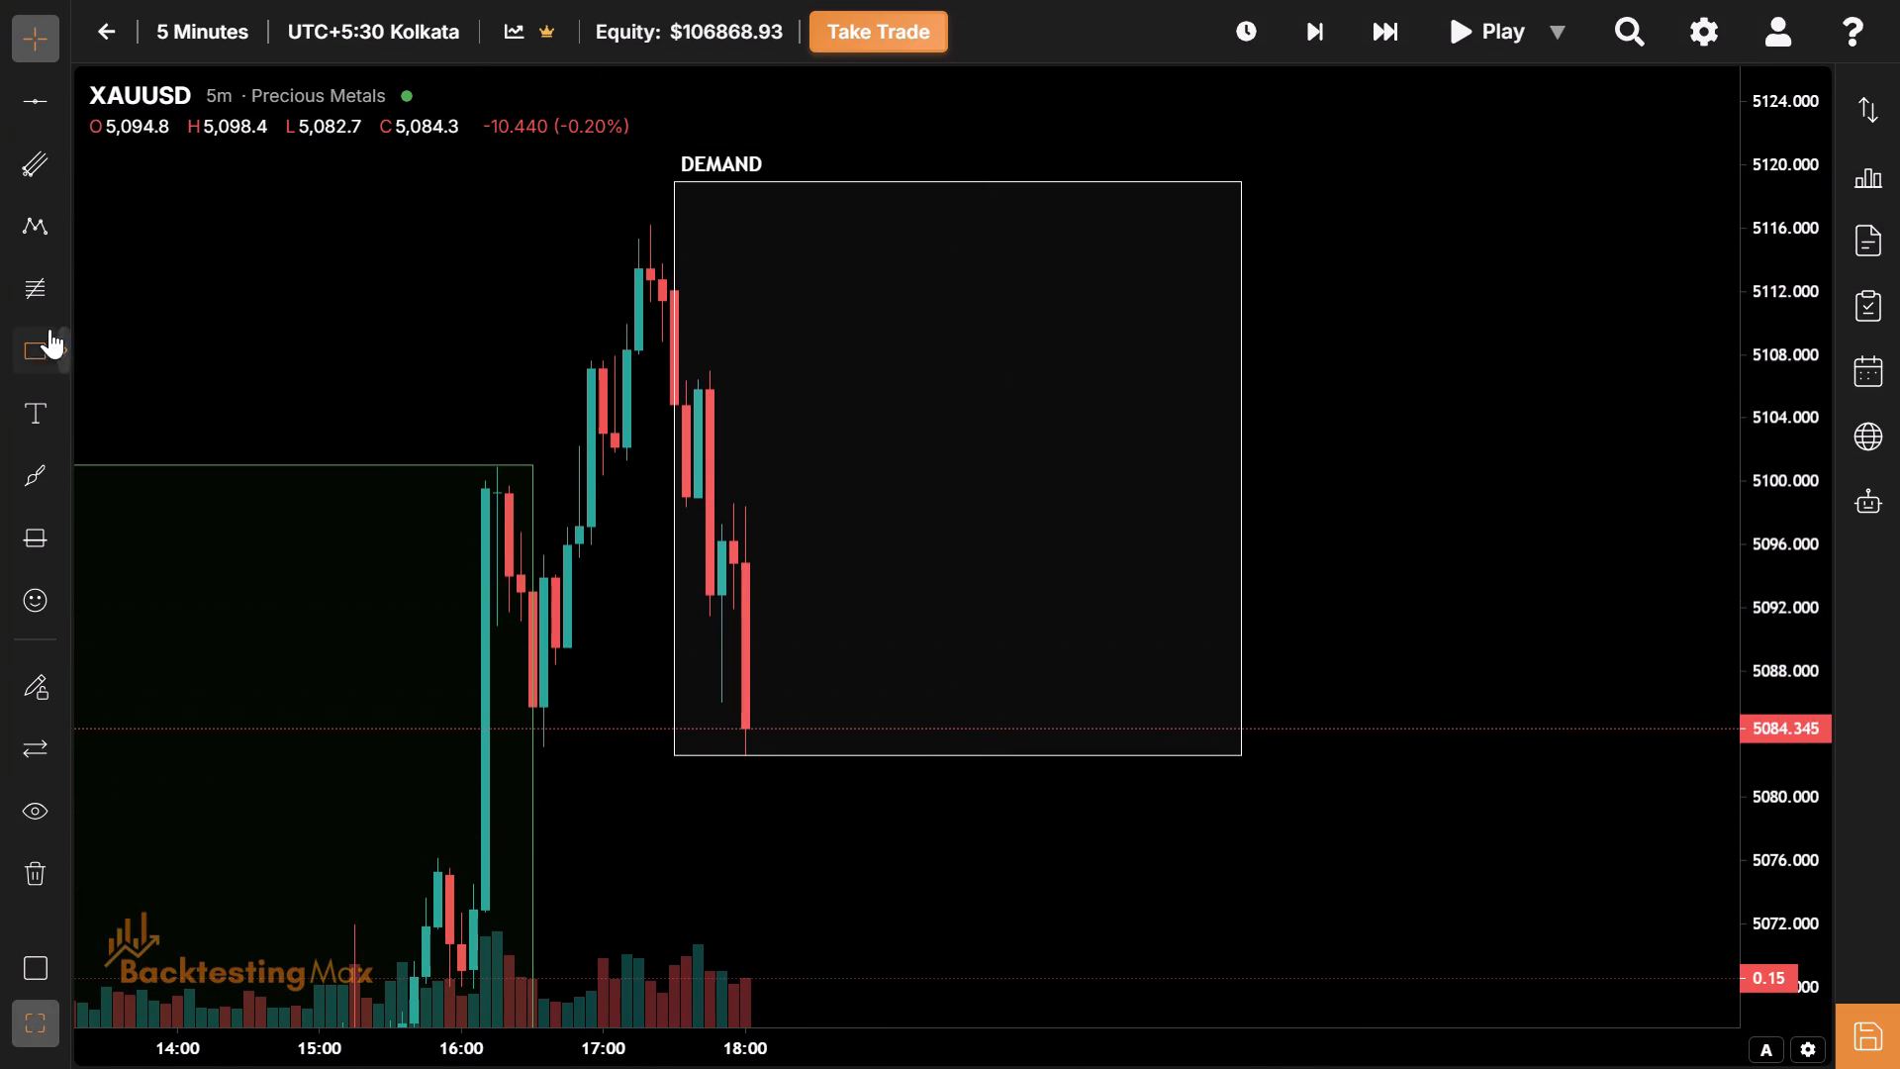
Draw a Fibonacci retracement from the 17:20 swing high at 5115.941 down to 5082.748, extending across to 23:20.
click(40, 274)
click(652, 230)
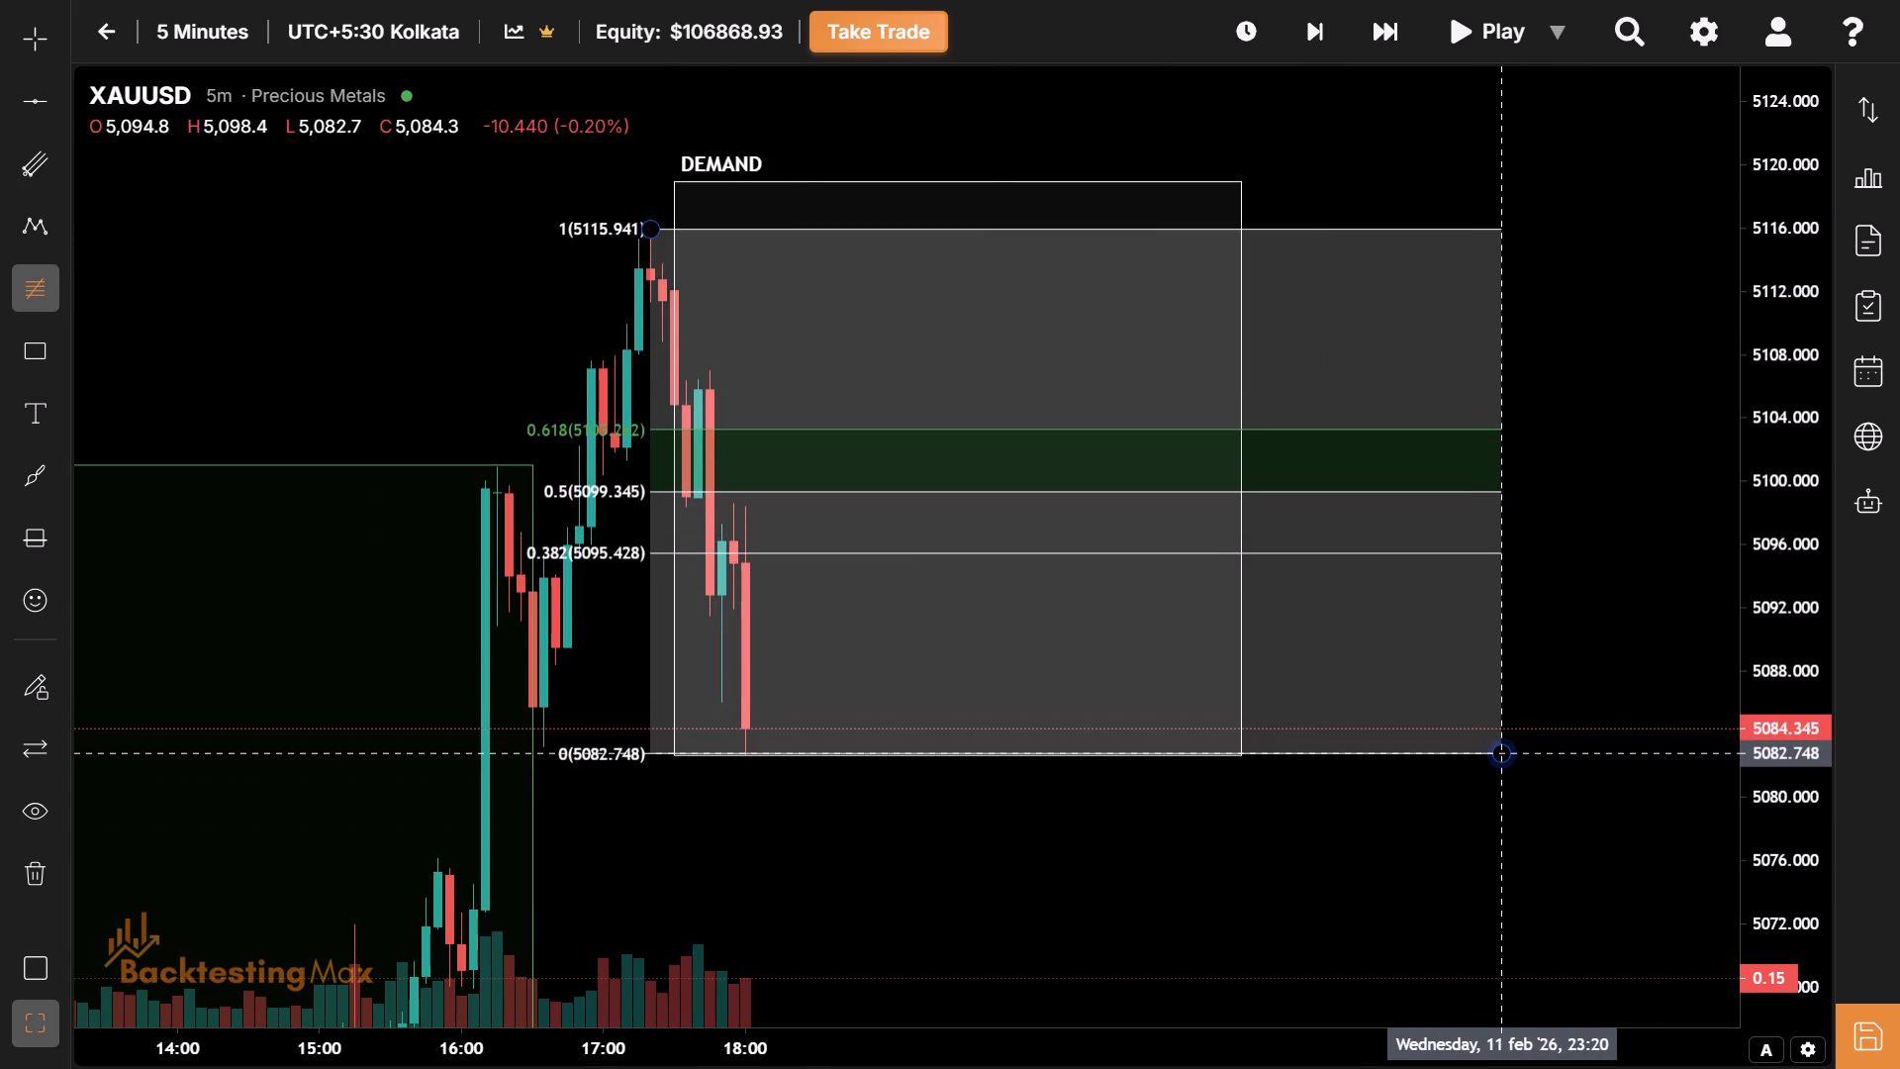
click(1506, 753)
Examine the Fibonacci retracement levels against the price action up to the 18:00 candle.
drag(956, 630, 1182, 650)
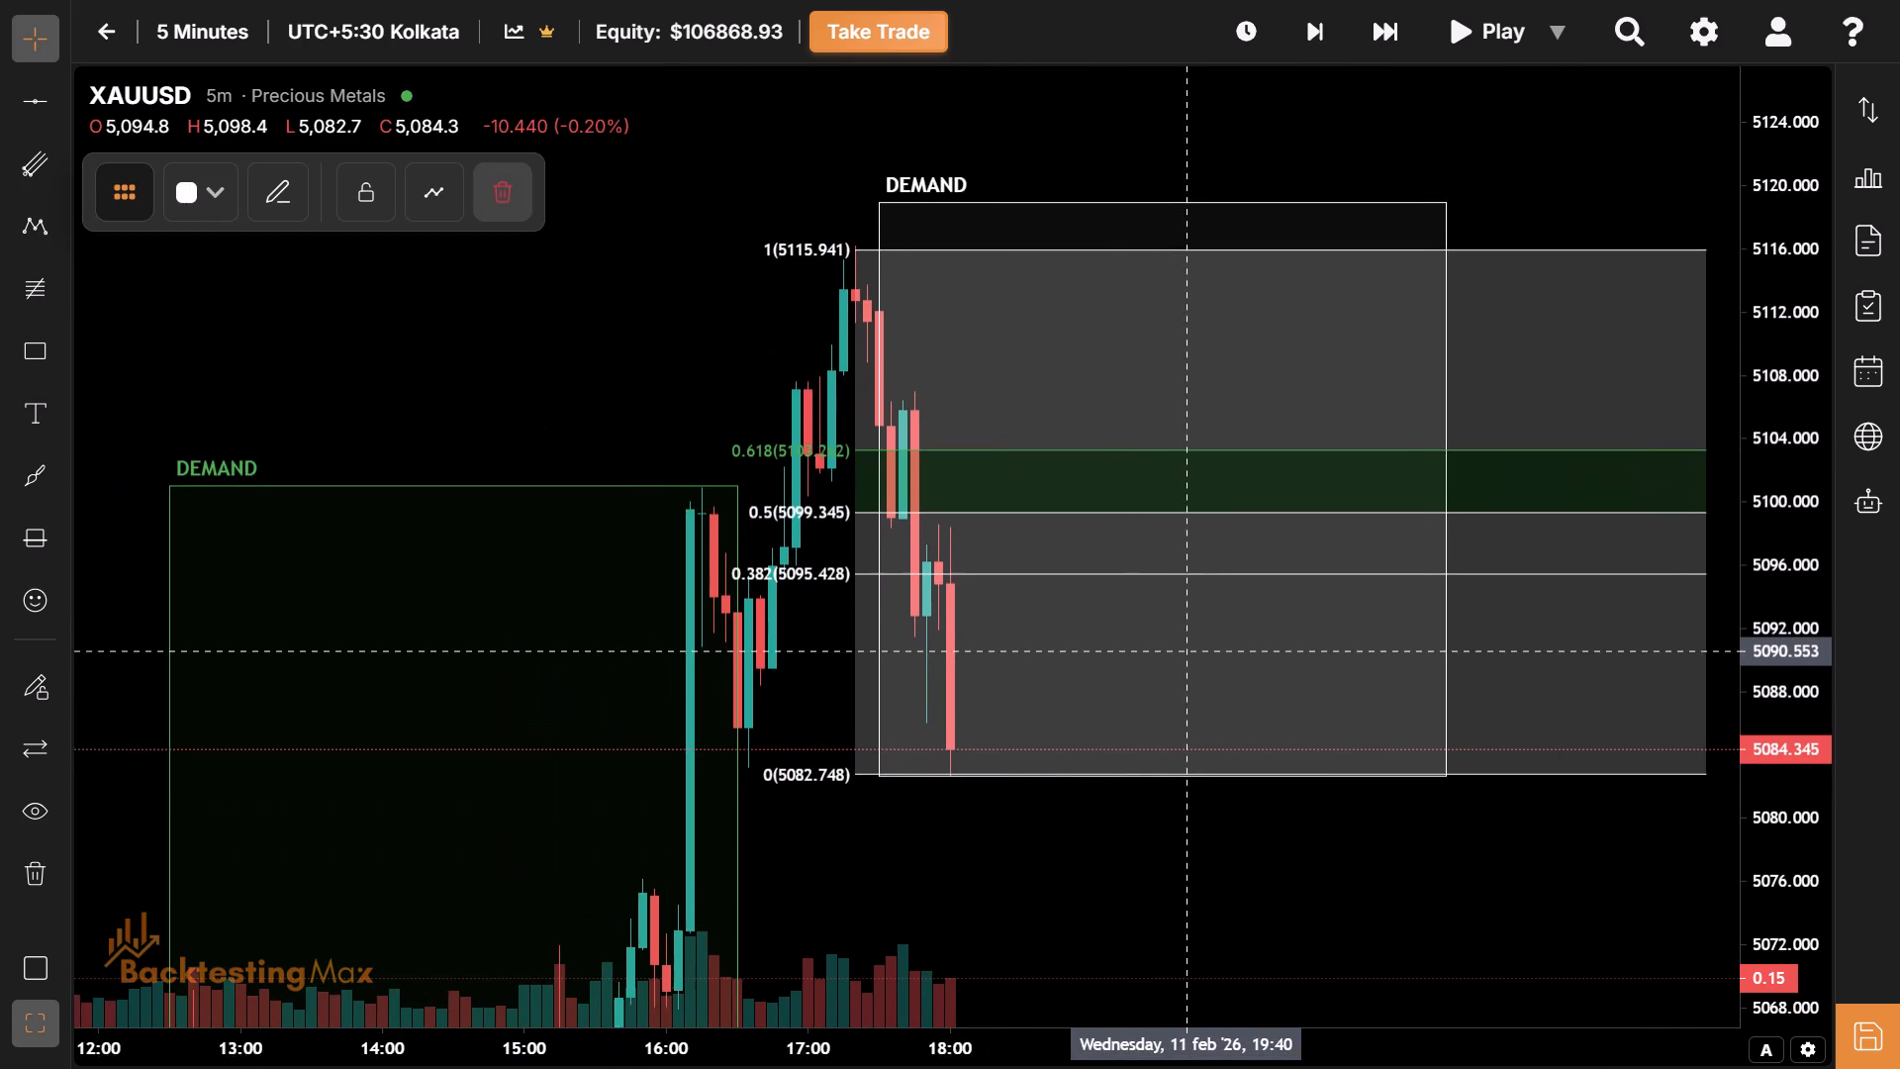
drag(1182, 650, 1197, 668)
drag(1197, 668, 1071, 709)
drag(1071, 709, 1068, 844)
drag(1062, 490, 1059, 496)
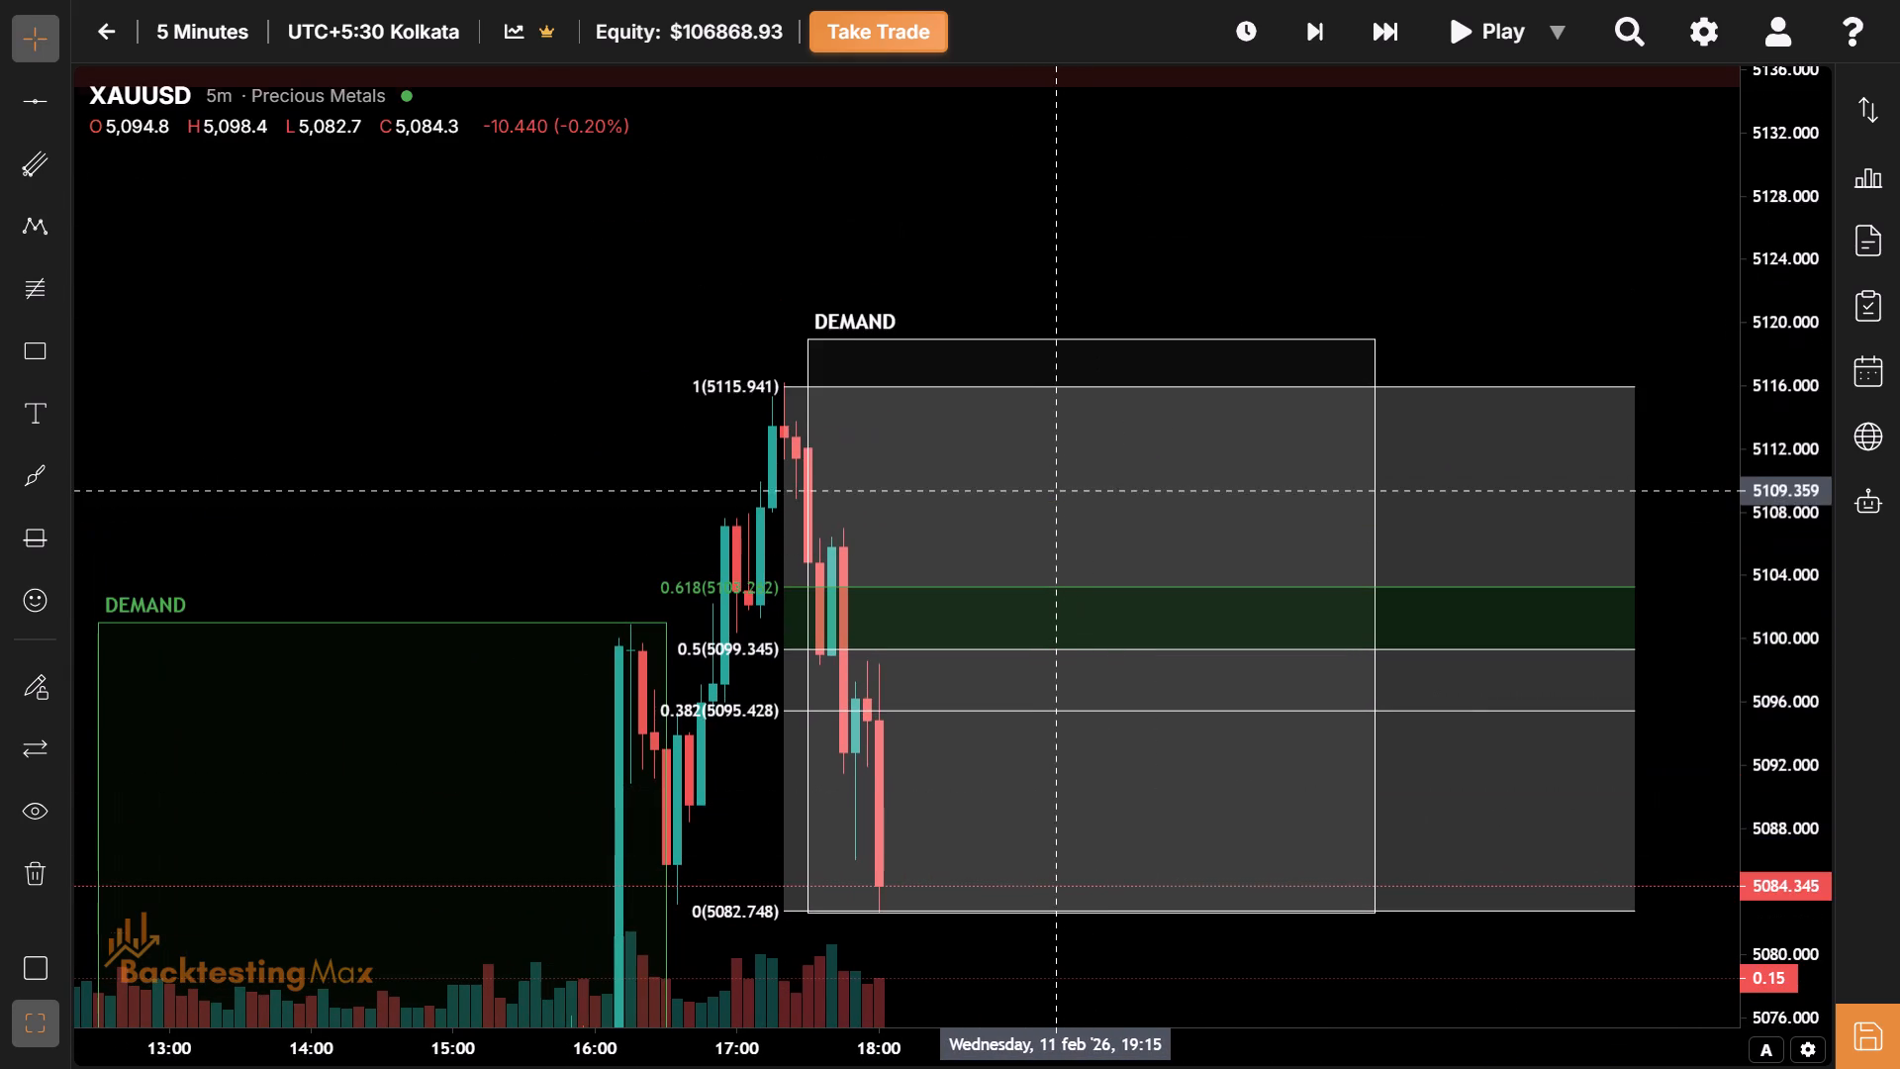
drag(1059, 496, 1032, 410)
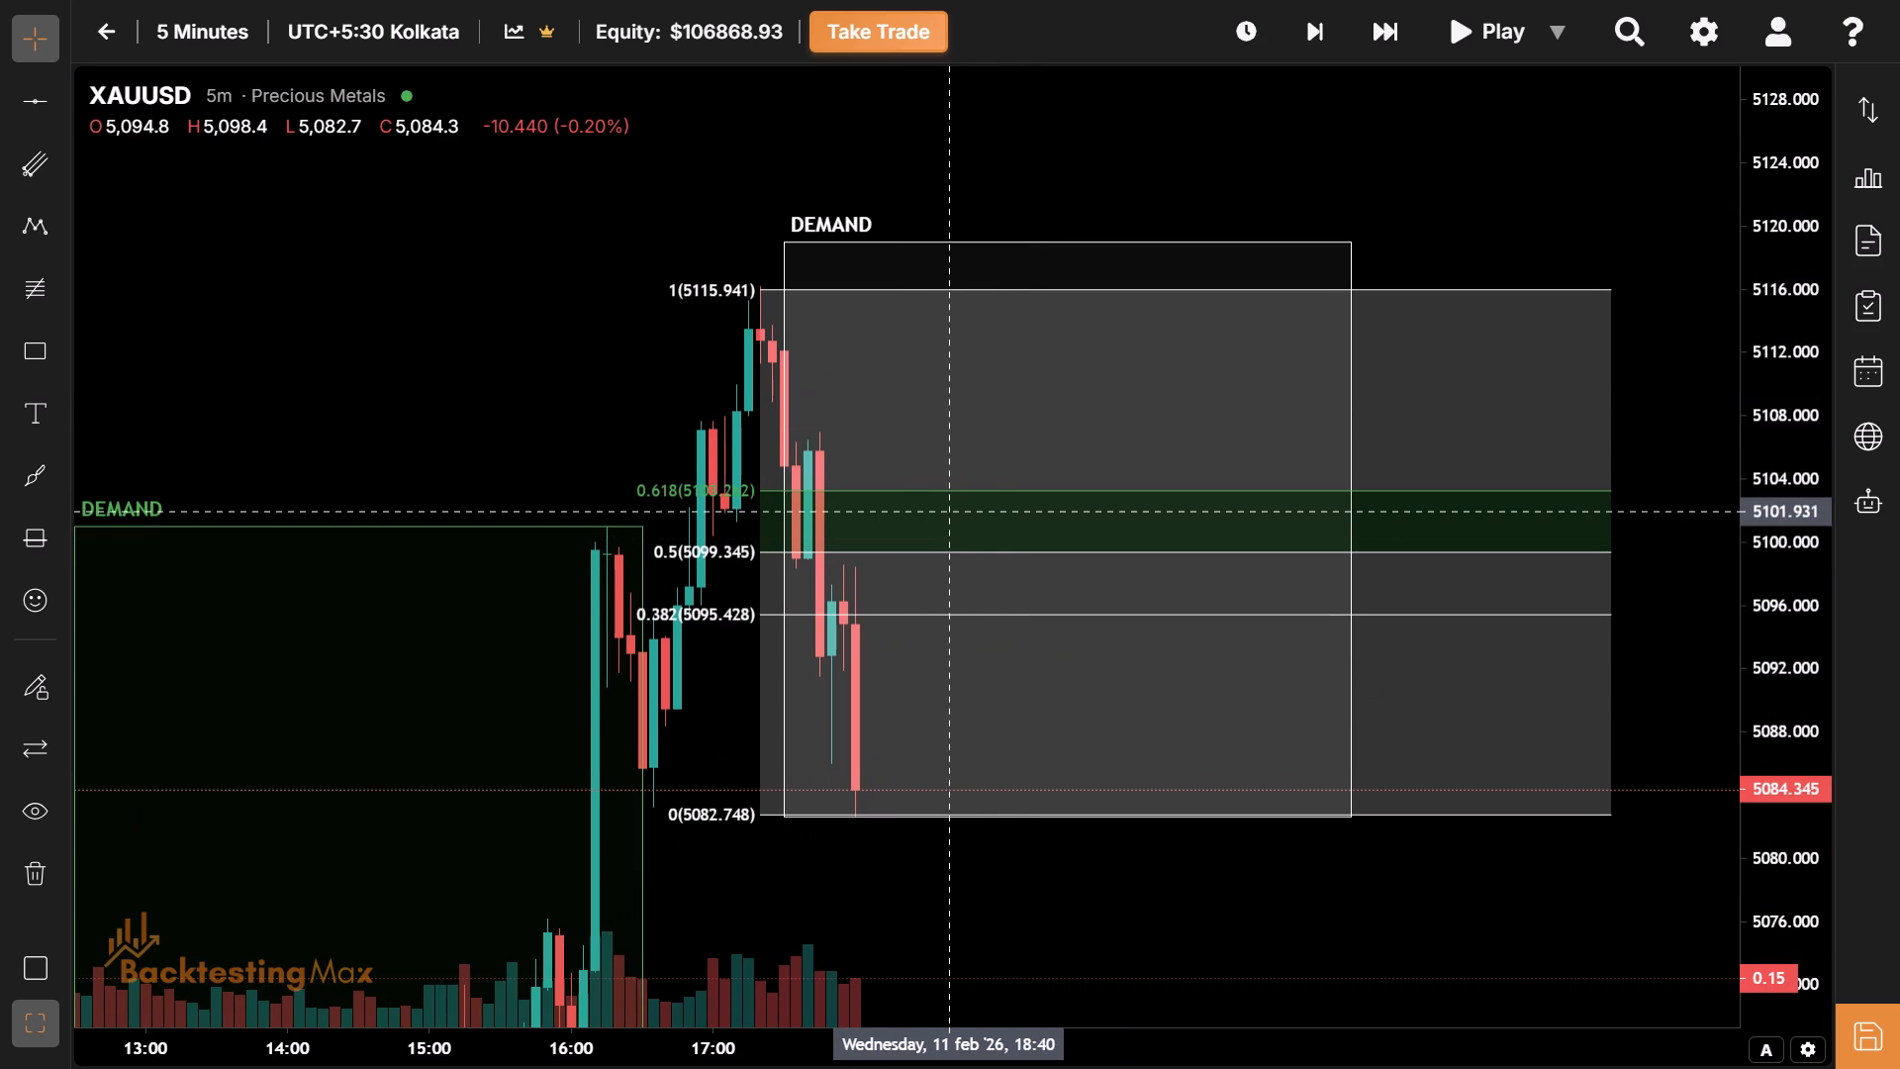
drag(1004, 446, 843, 311)
drag(843, 311, 868, 325)
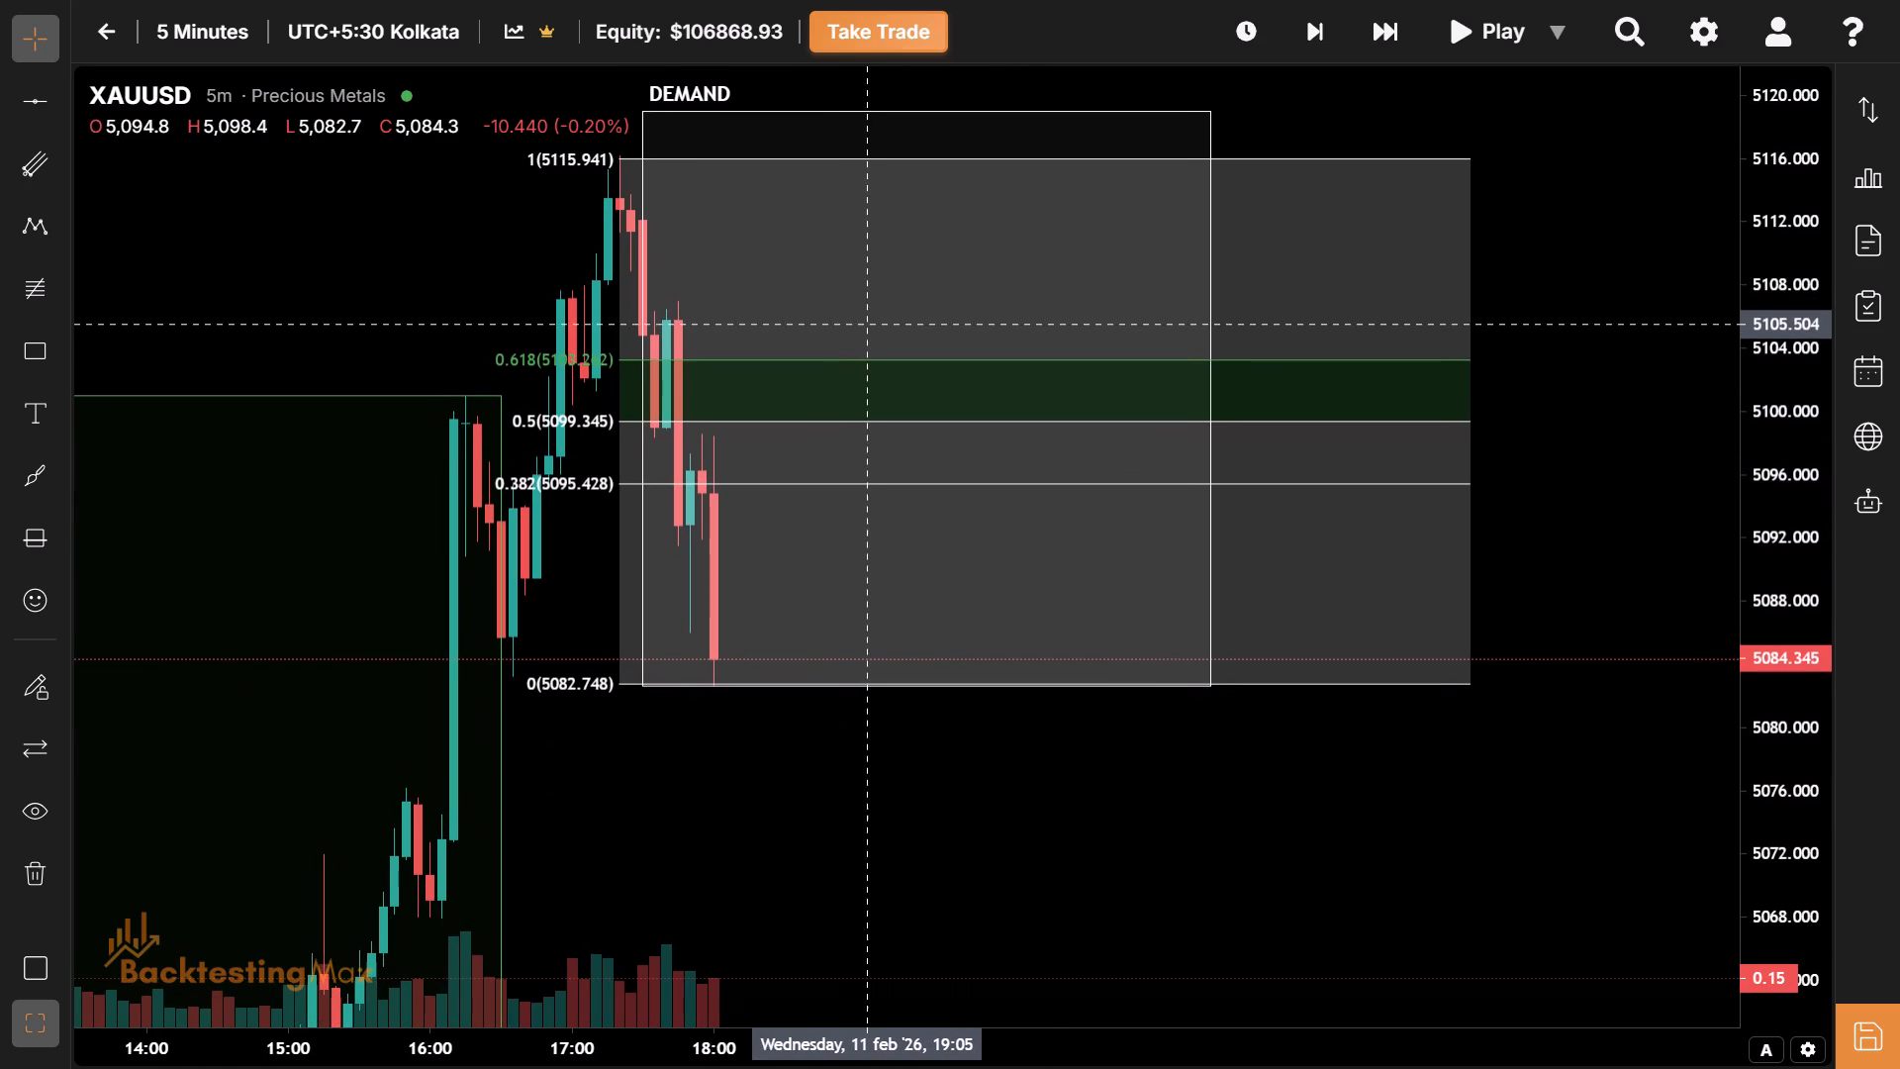
drag(868, 325, 872, 325)
click(872, 325)
drag(873, 327, 874, 350)
Advance the replay two single bars to the 18:10 candle.
click(1333, 48)
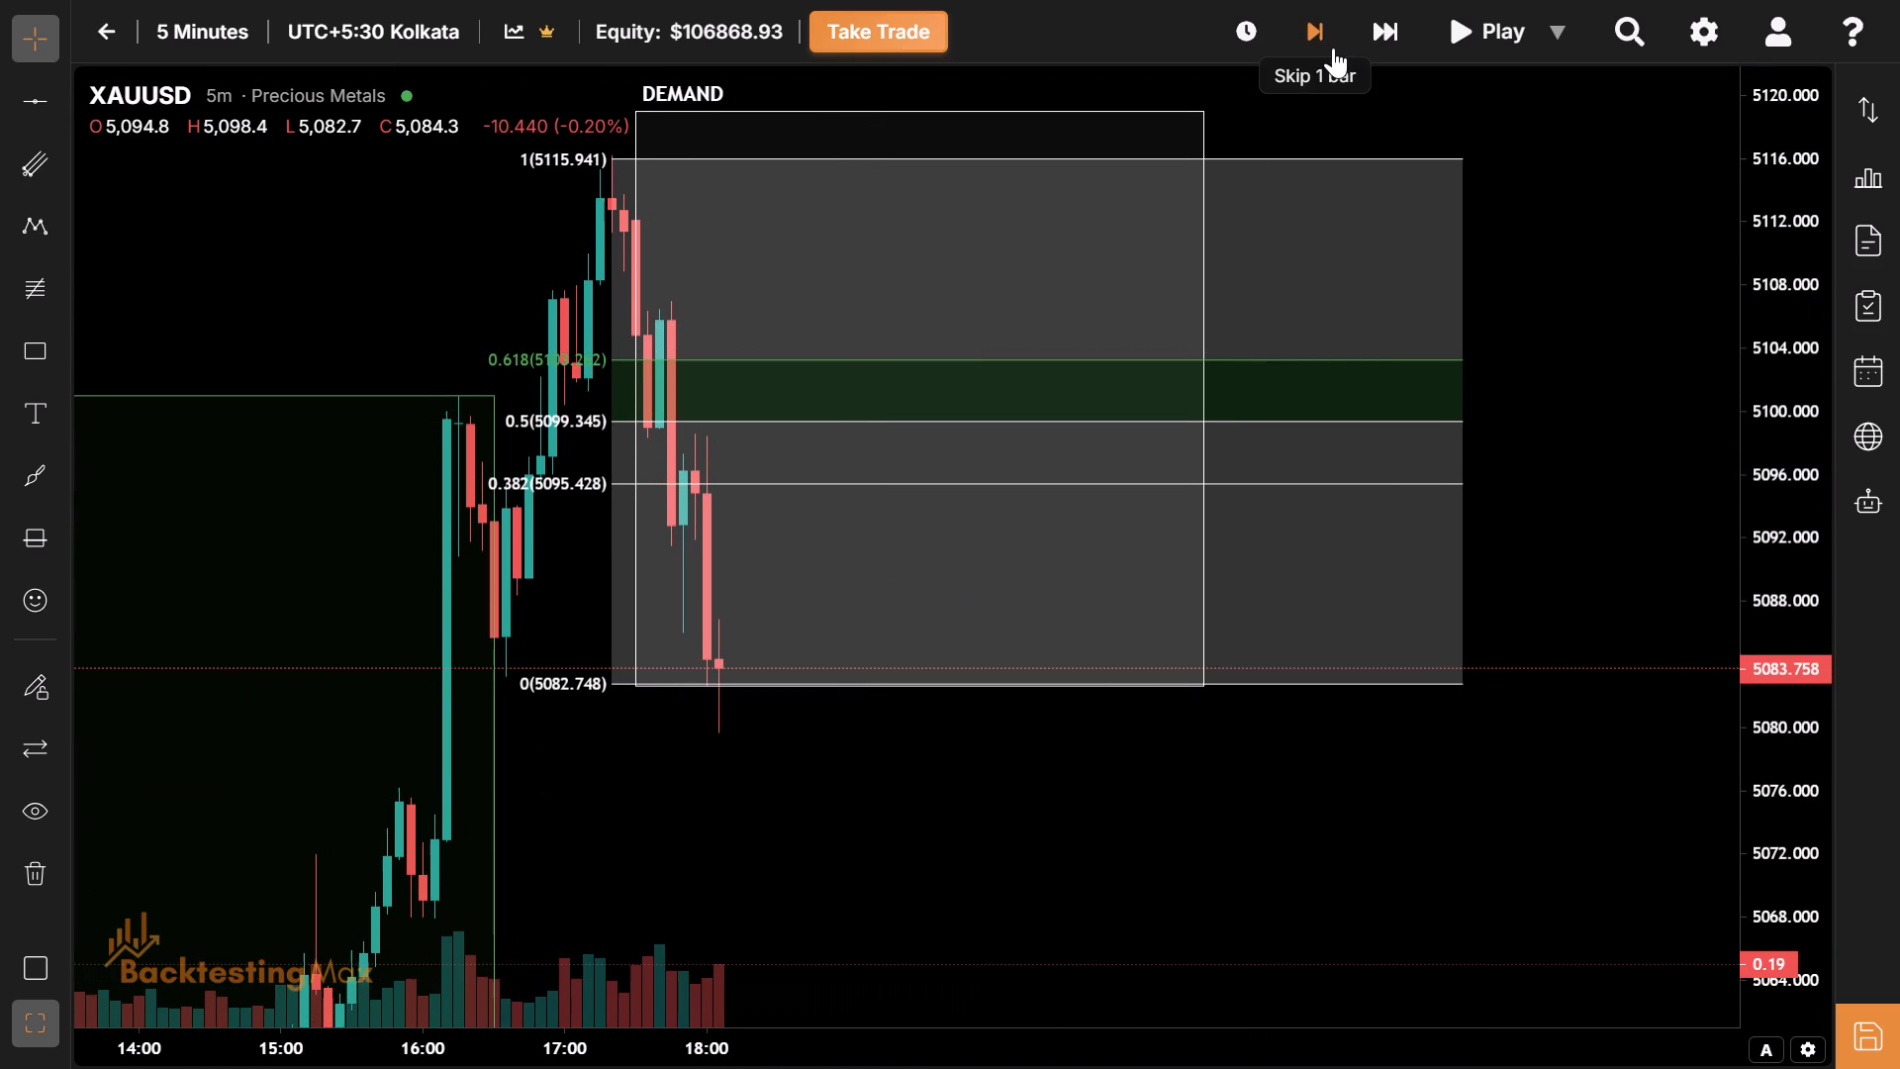
click(1333, 48)
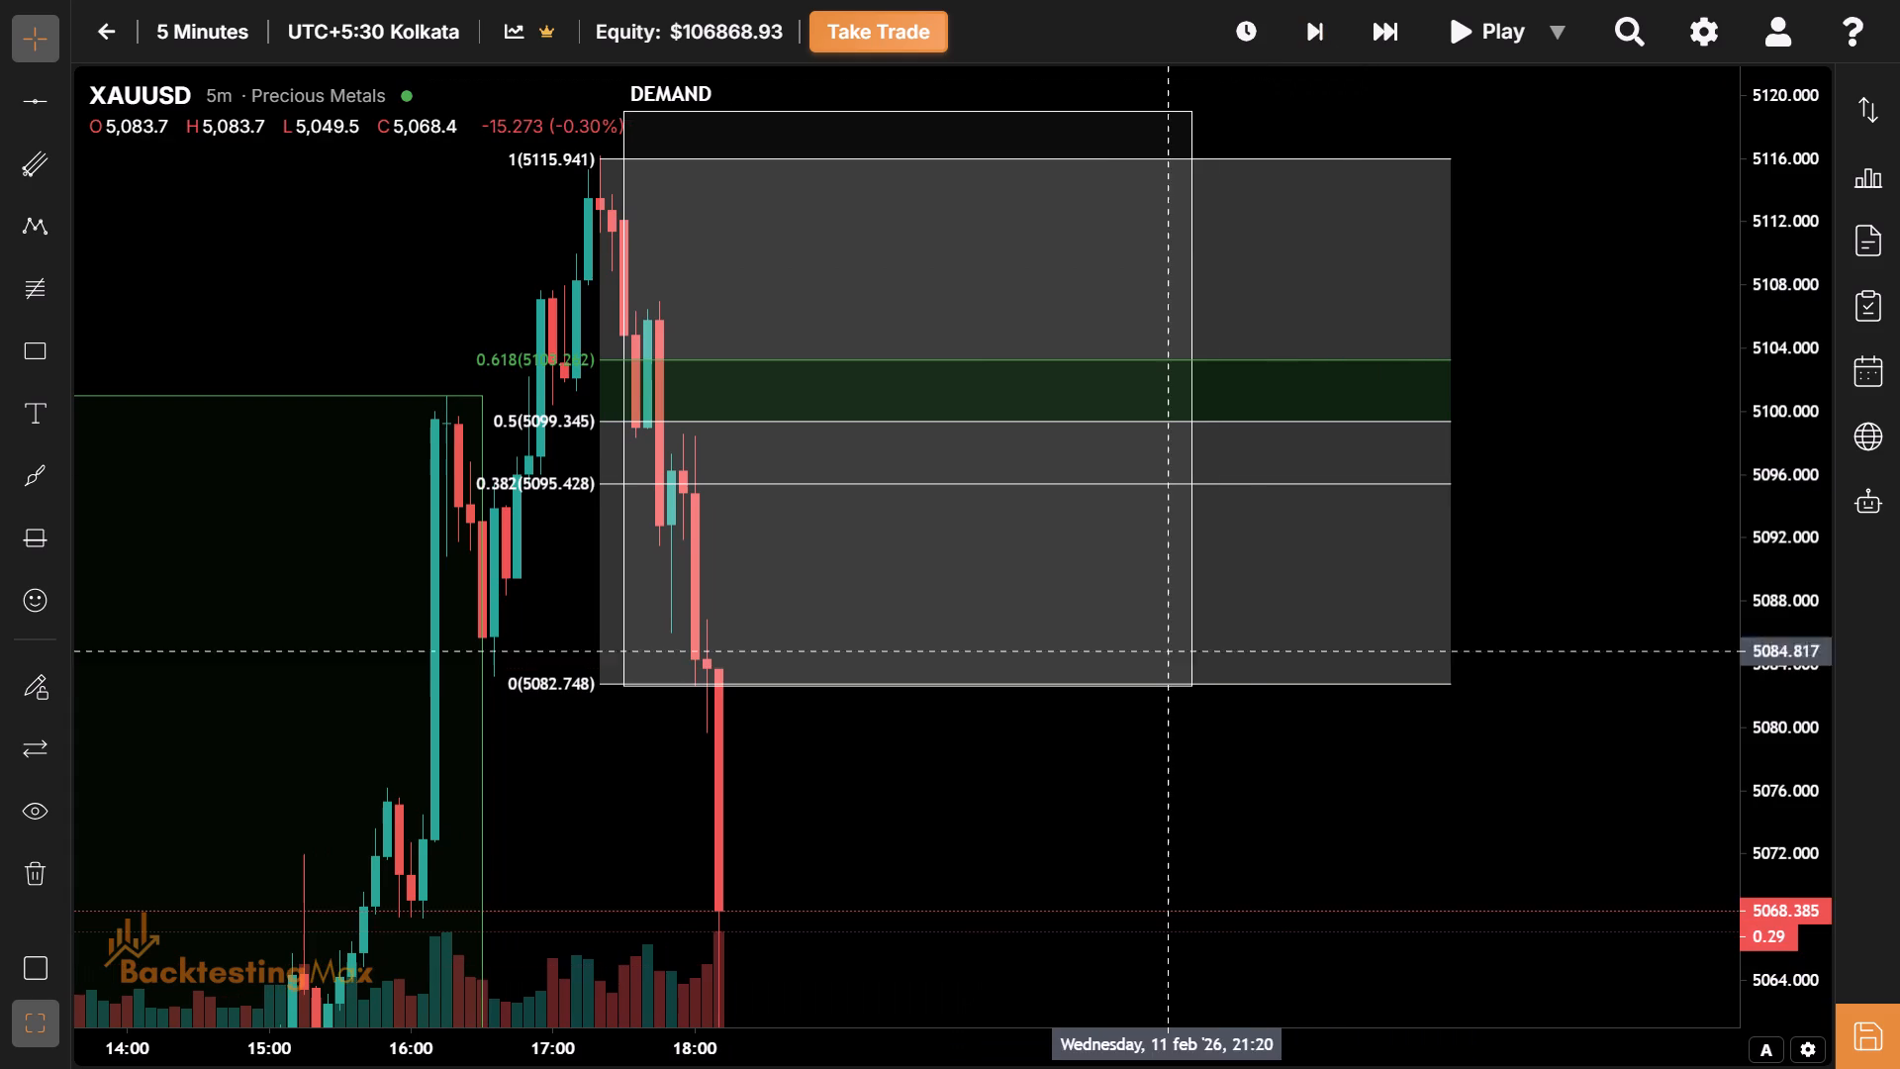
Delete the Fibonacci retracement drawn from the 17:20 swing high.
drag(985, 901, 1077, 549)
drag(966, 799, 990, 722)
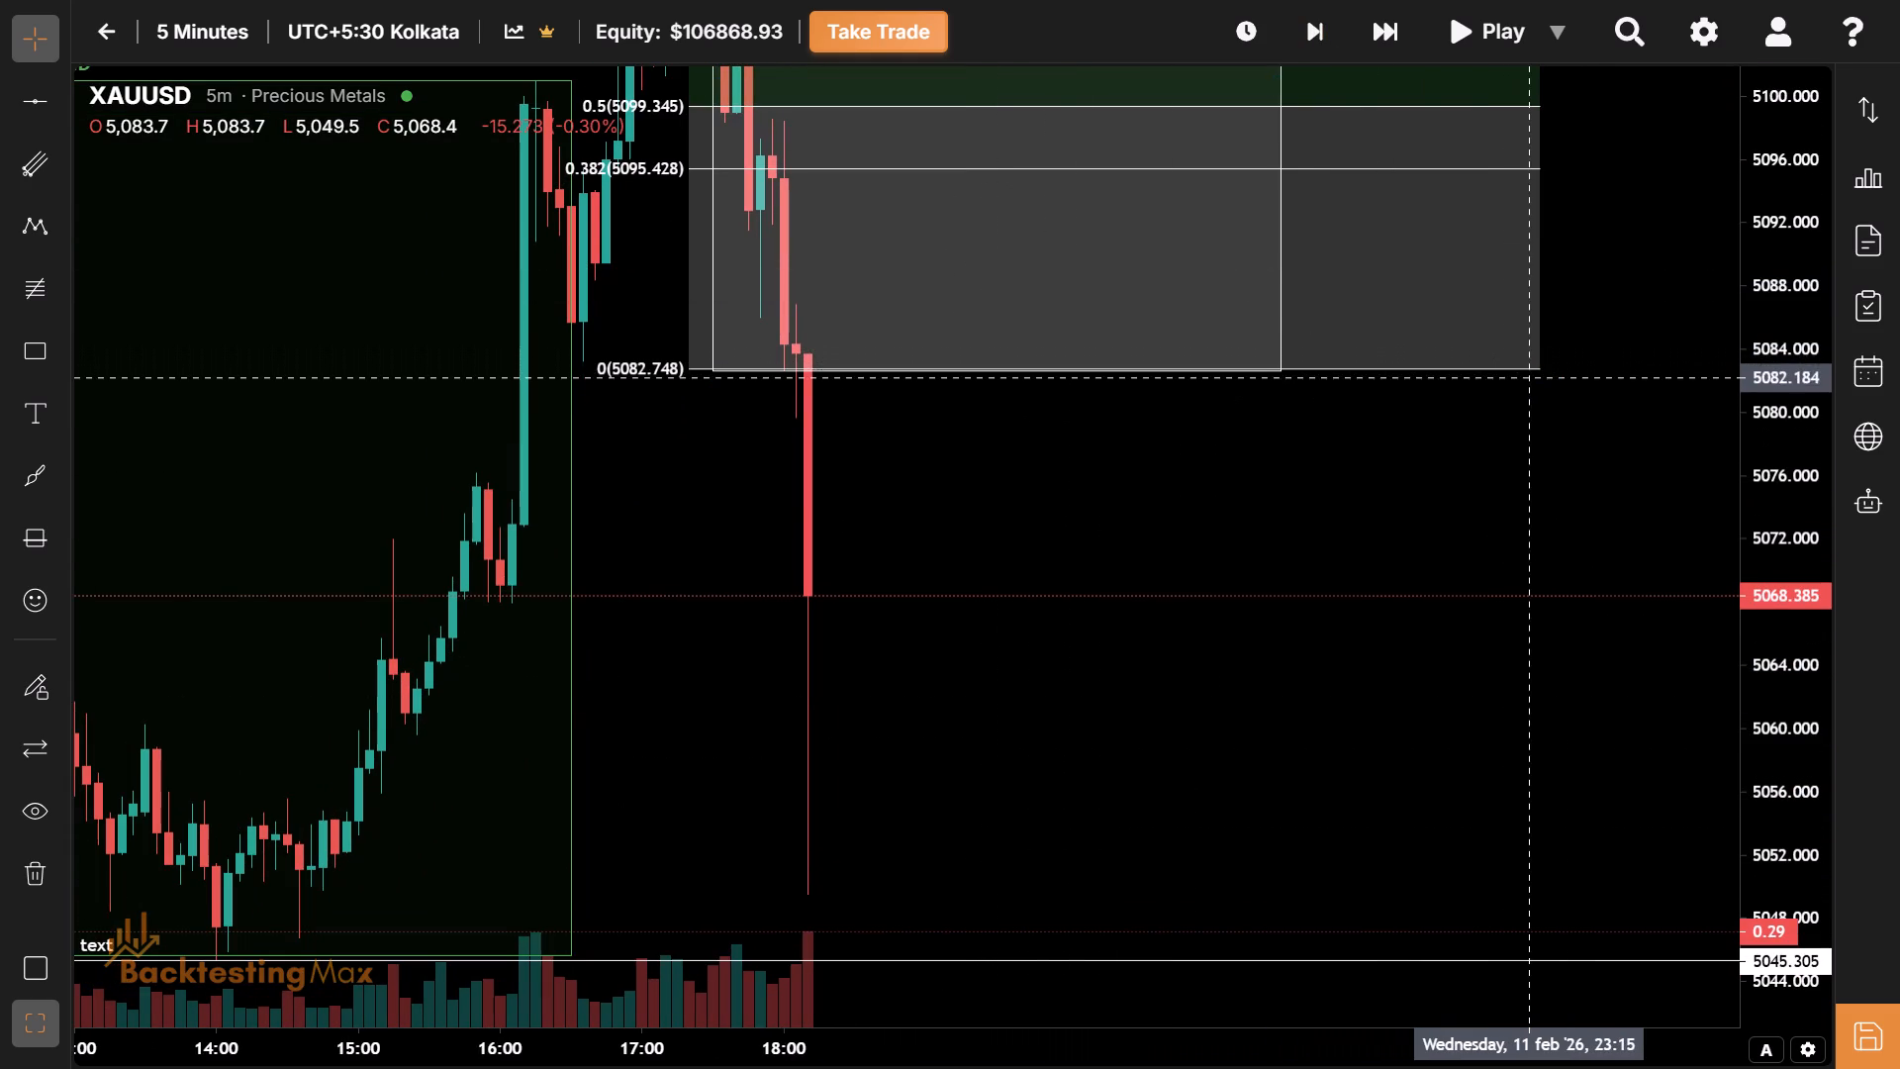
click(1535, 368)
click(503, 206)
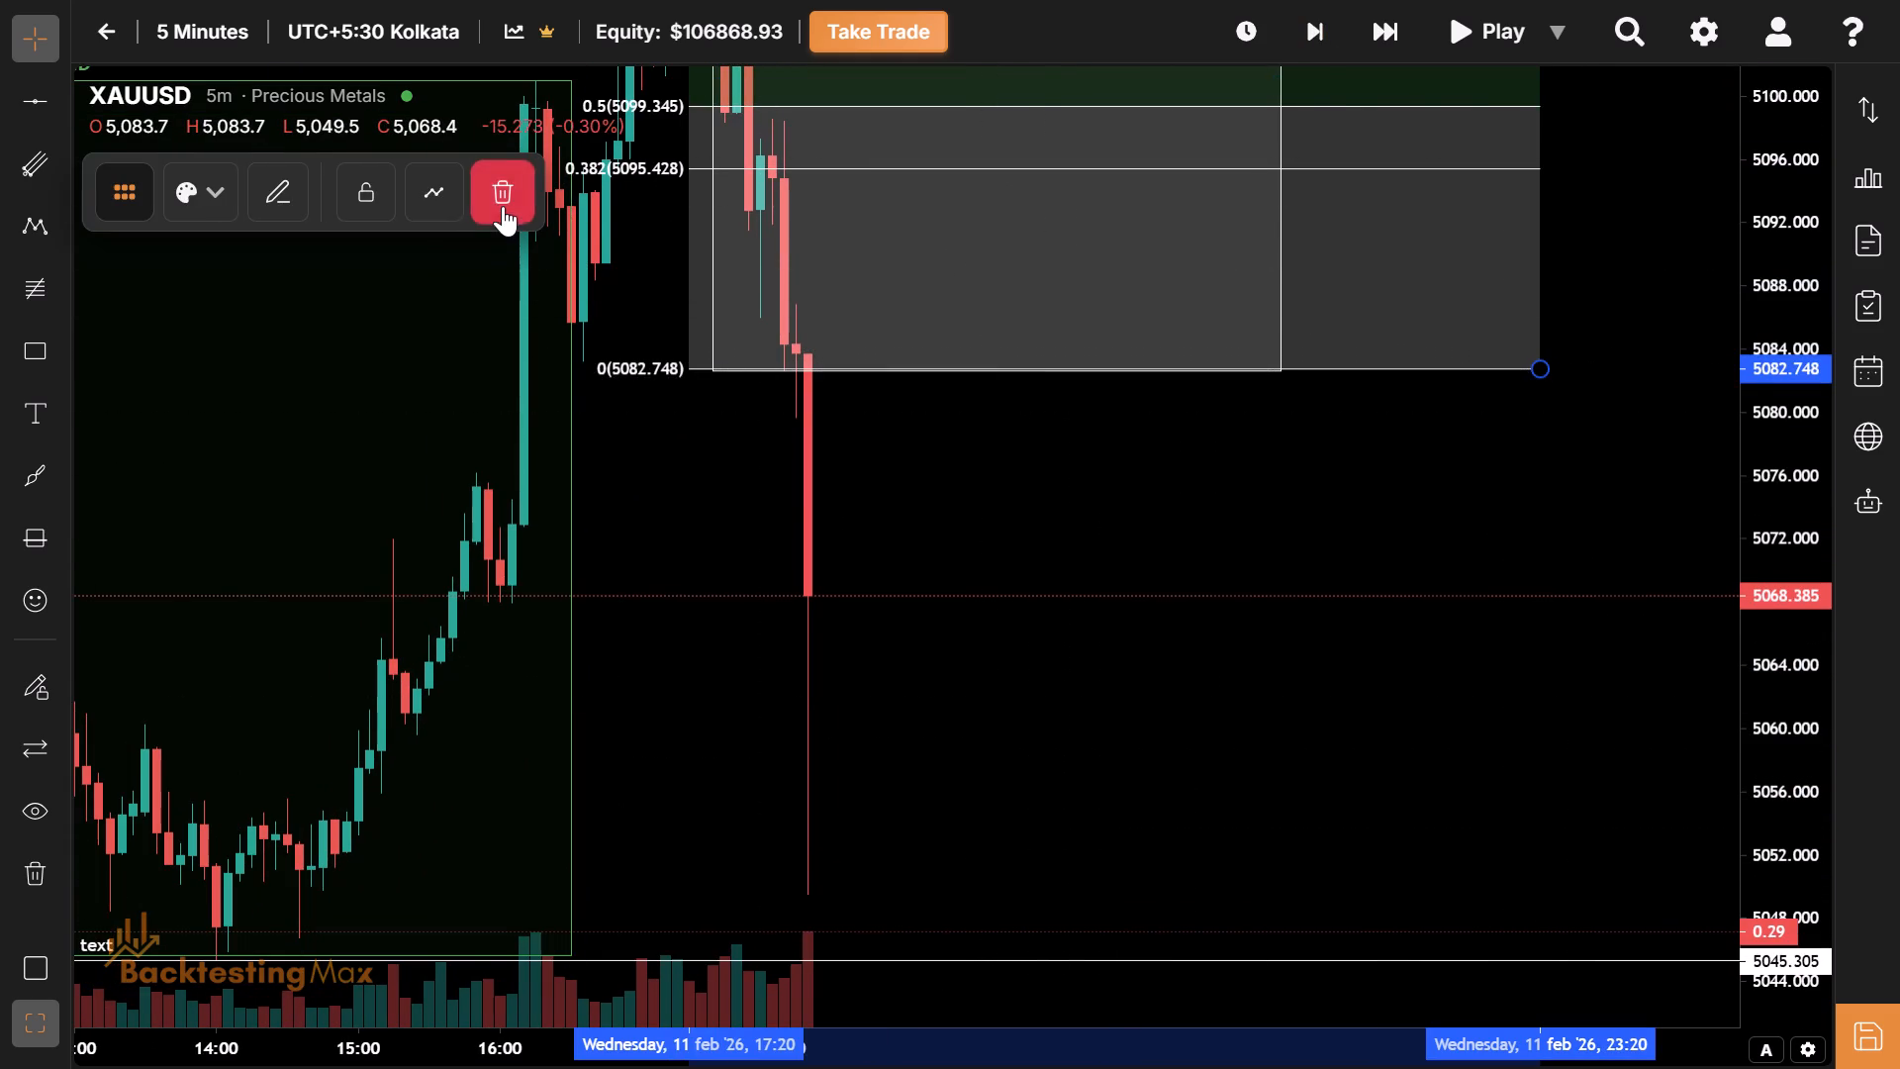
Extend the New York session box's lower edge down to the 18:10 candle's low at about 5049.5.
drag(993, 375, 1084, 830)
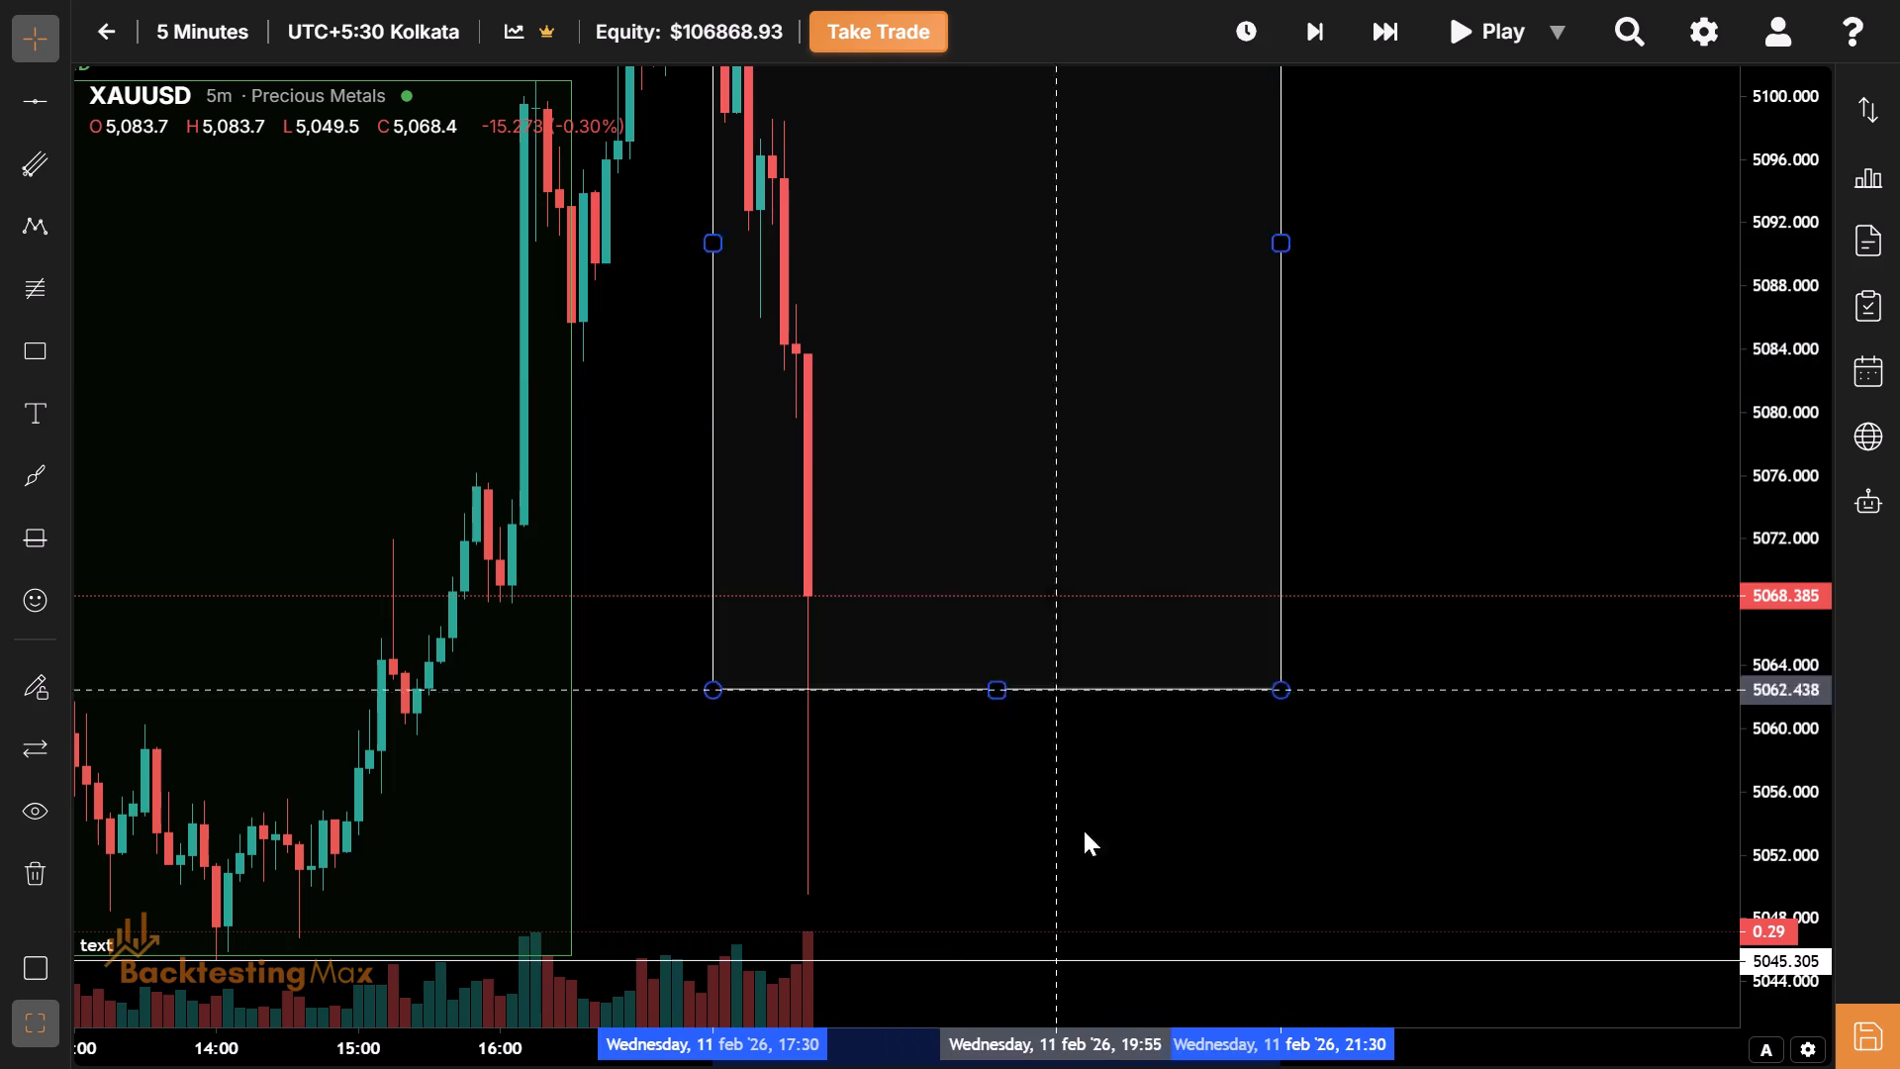
drag(1084, 830, 1388, 894)
Examine the decline from the 17:20 swing high to the 18:10 candle within the New York session box.
drag(964, 704, 1310, 637)
drag(1310, 637, 1377, 772)
drag(1360, 512, 1239, 834)
drag(1295, 691, 1185, 901)
drag(1185, 901, 1035, 644)
drag(1130, 868, 1082, 710)
drag(970, 809, 975, 716)
drag(784, 711, 783, 662)
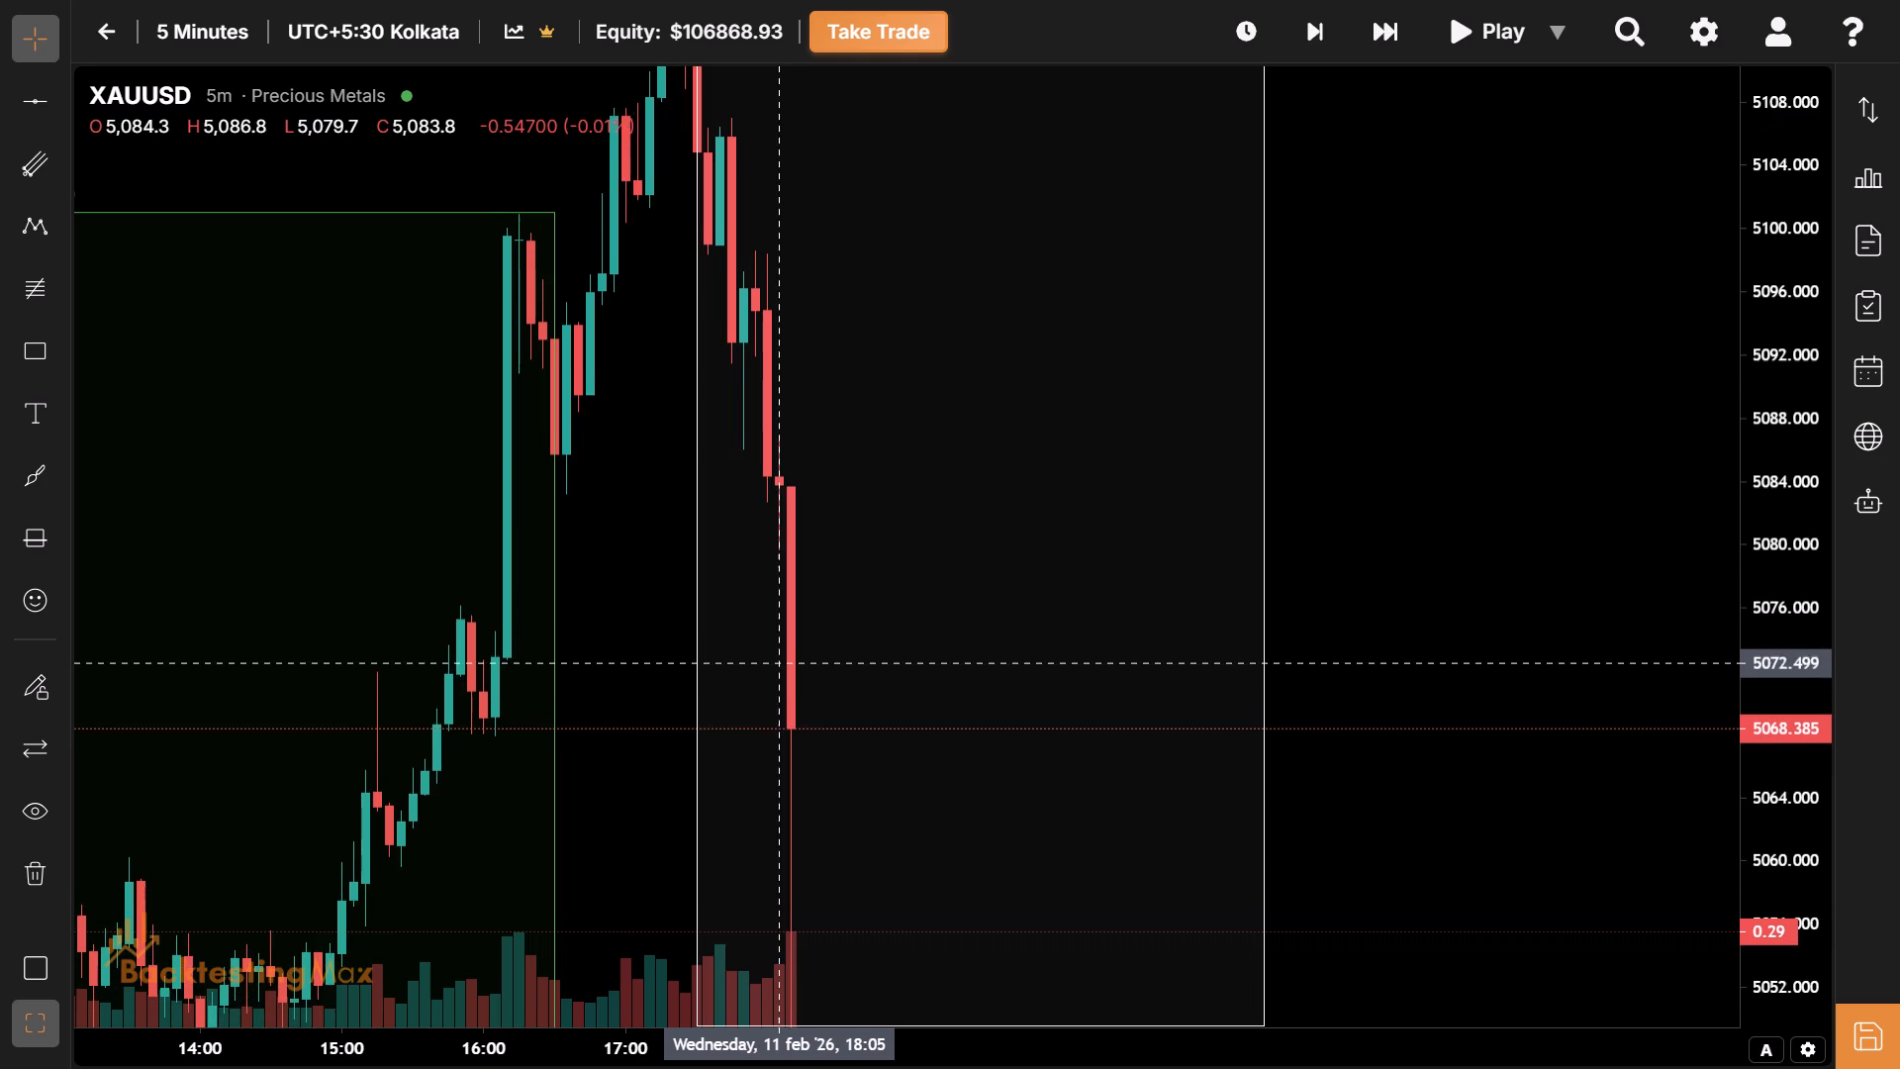
drag(794, 679, 815, 790)
drag(853, 466, 843, 600)
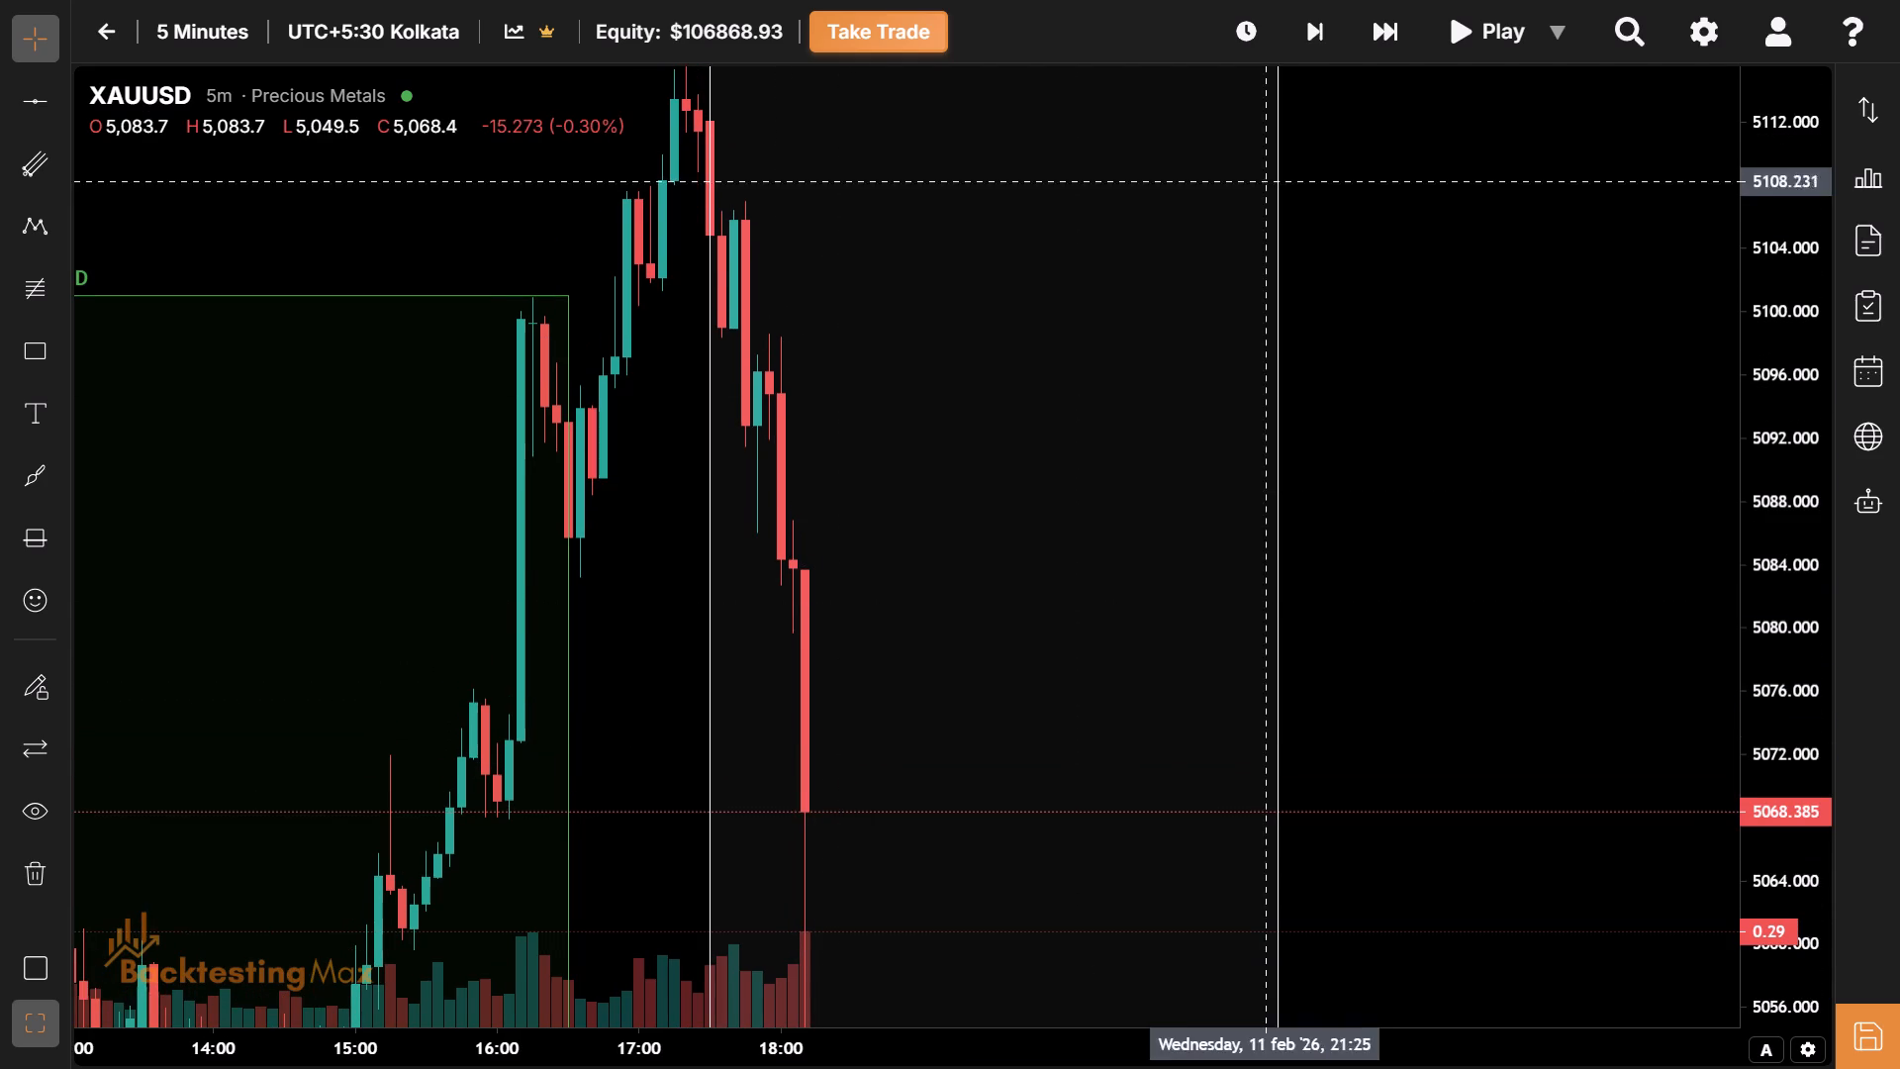
Advance the replay four single bars to the 18:30 candle.
click(1335, 10)
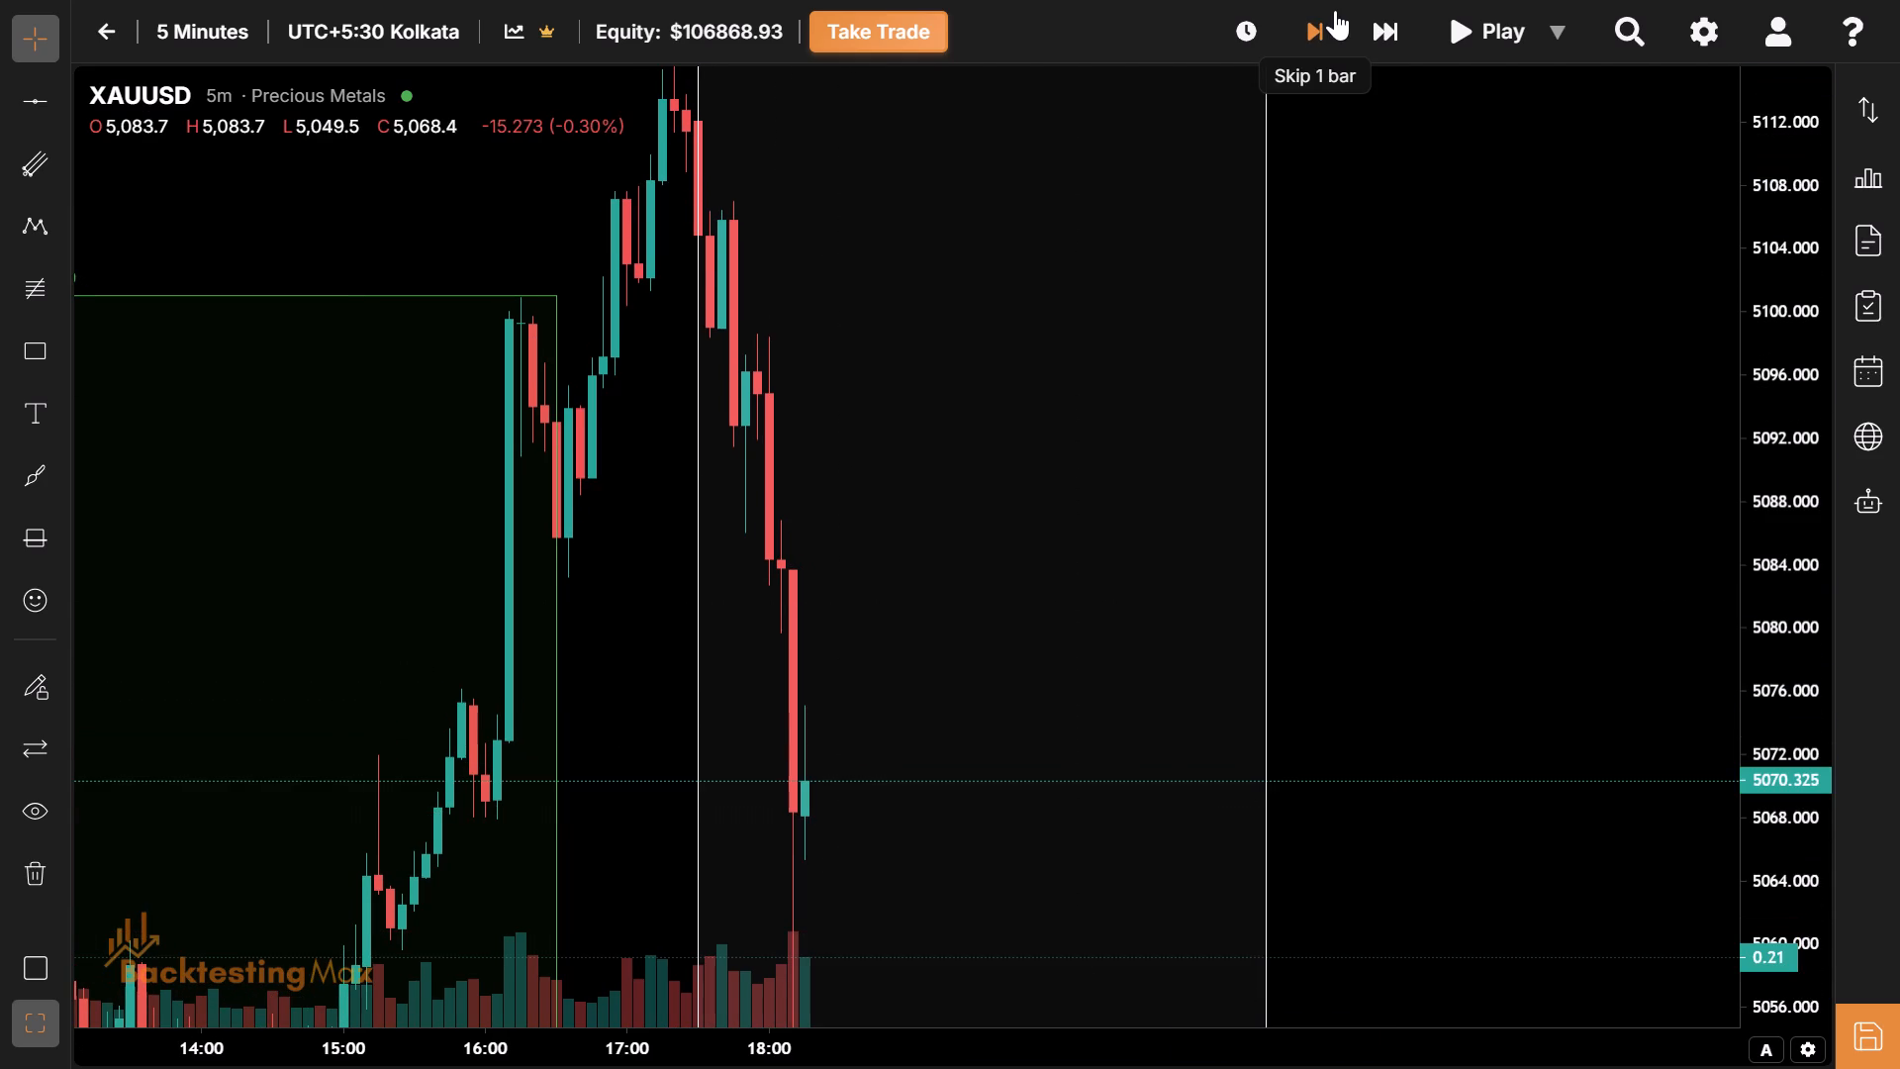
click(1335, 10)
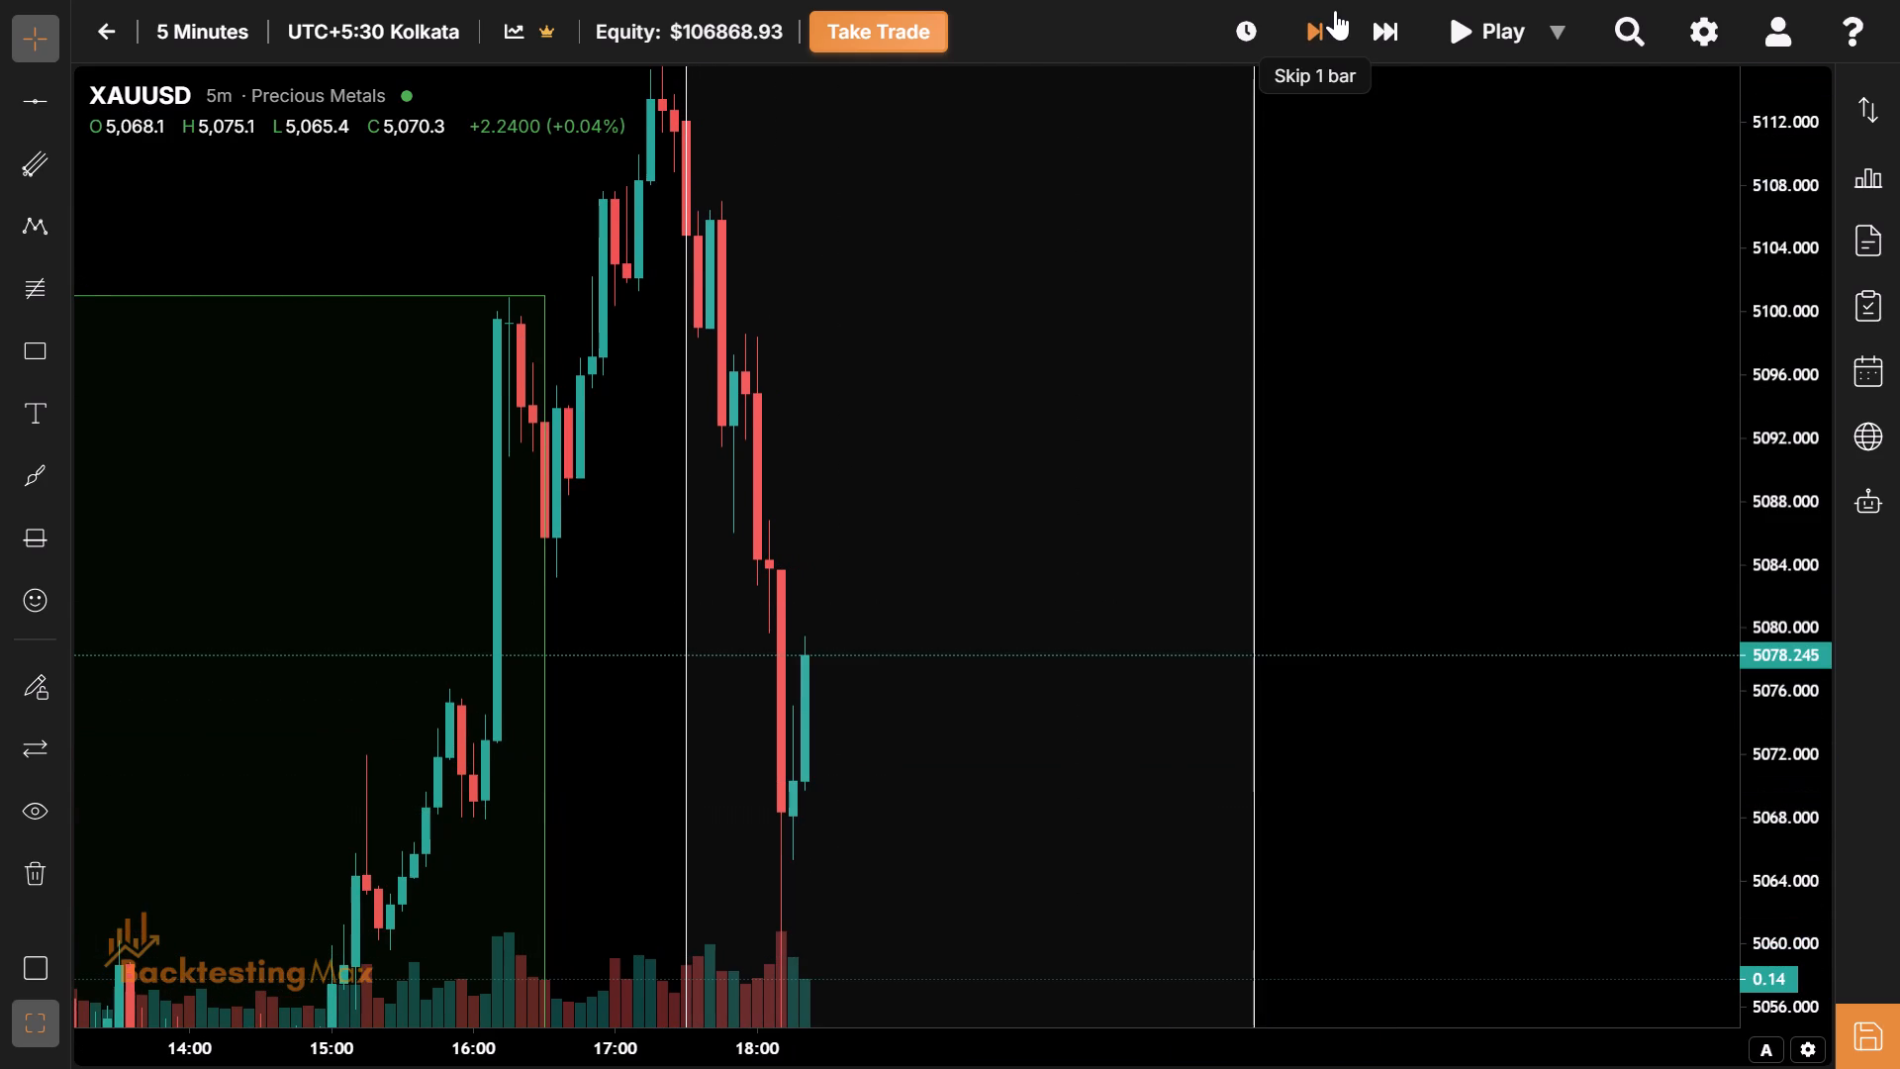
click(1335, 10)
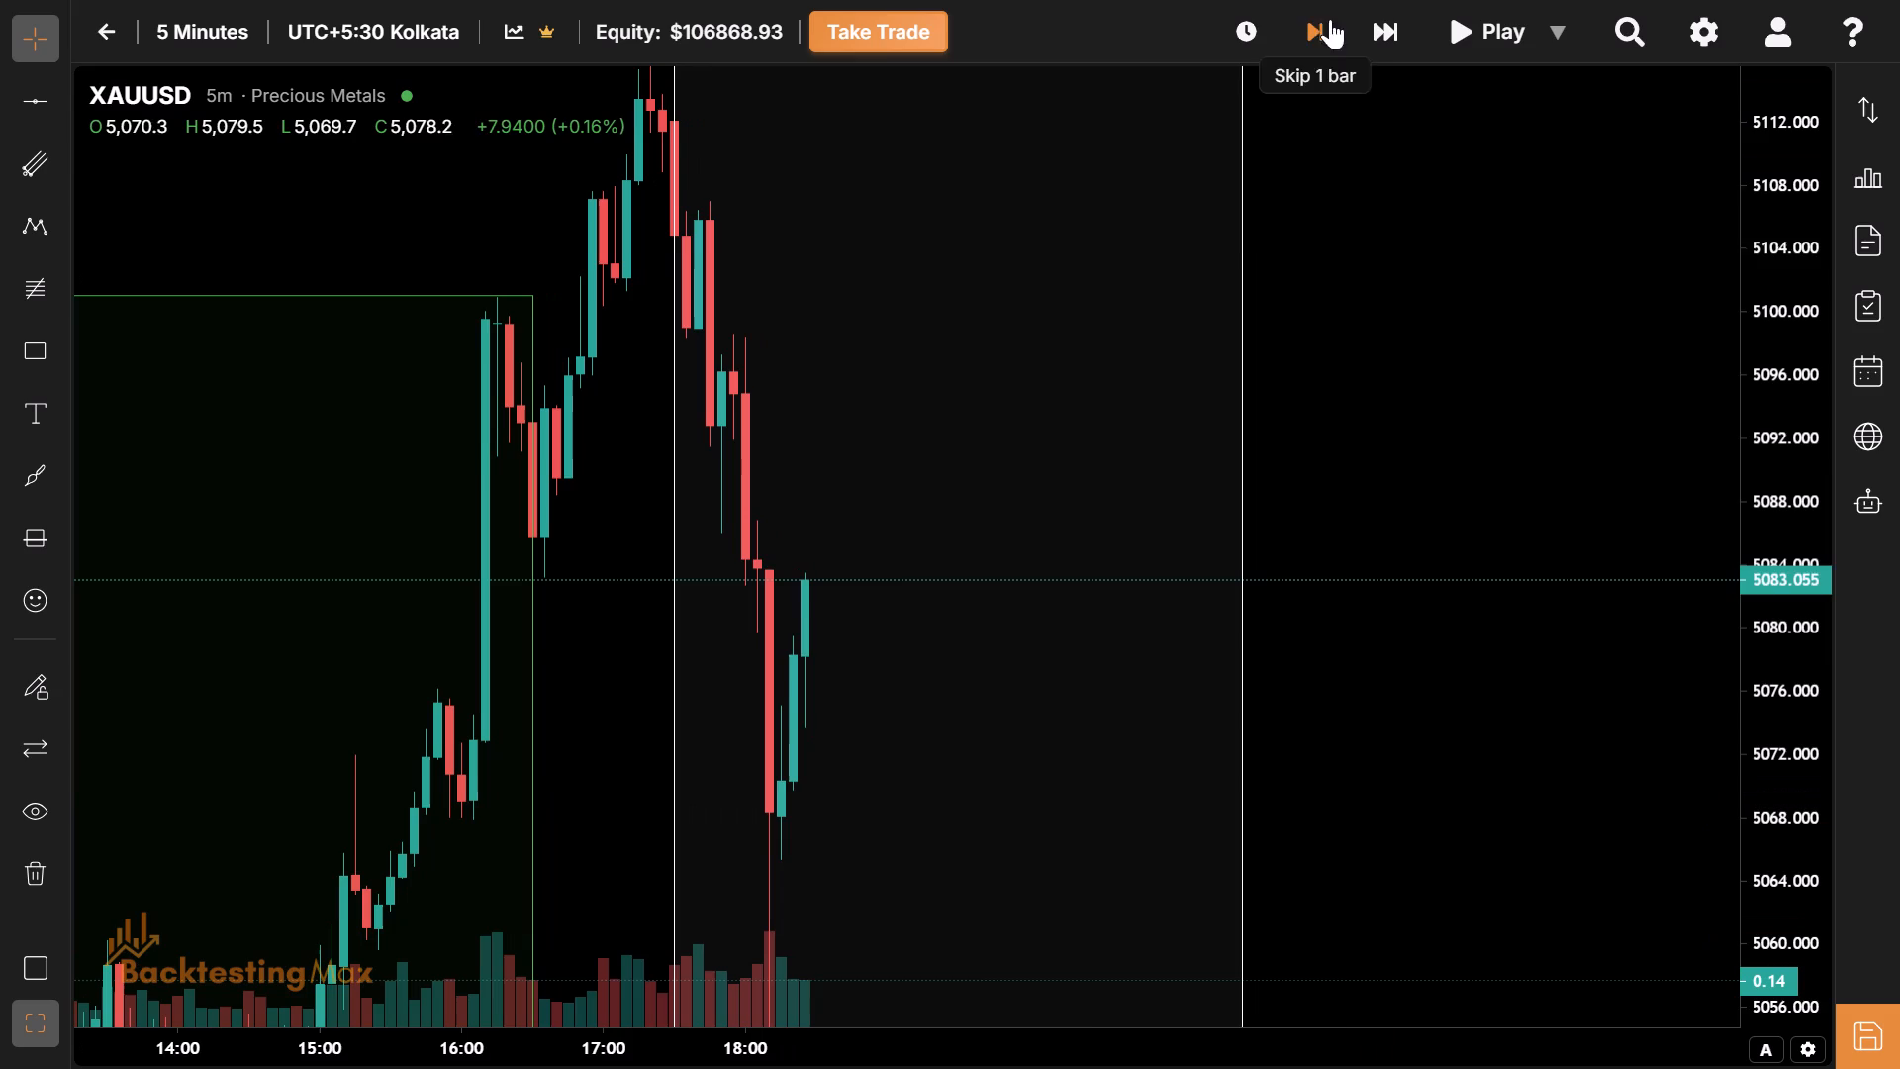
drag(1024, 563, 1087, 481)
drag(857, 600, 842, 518)
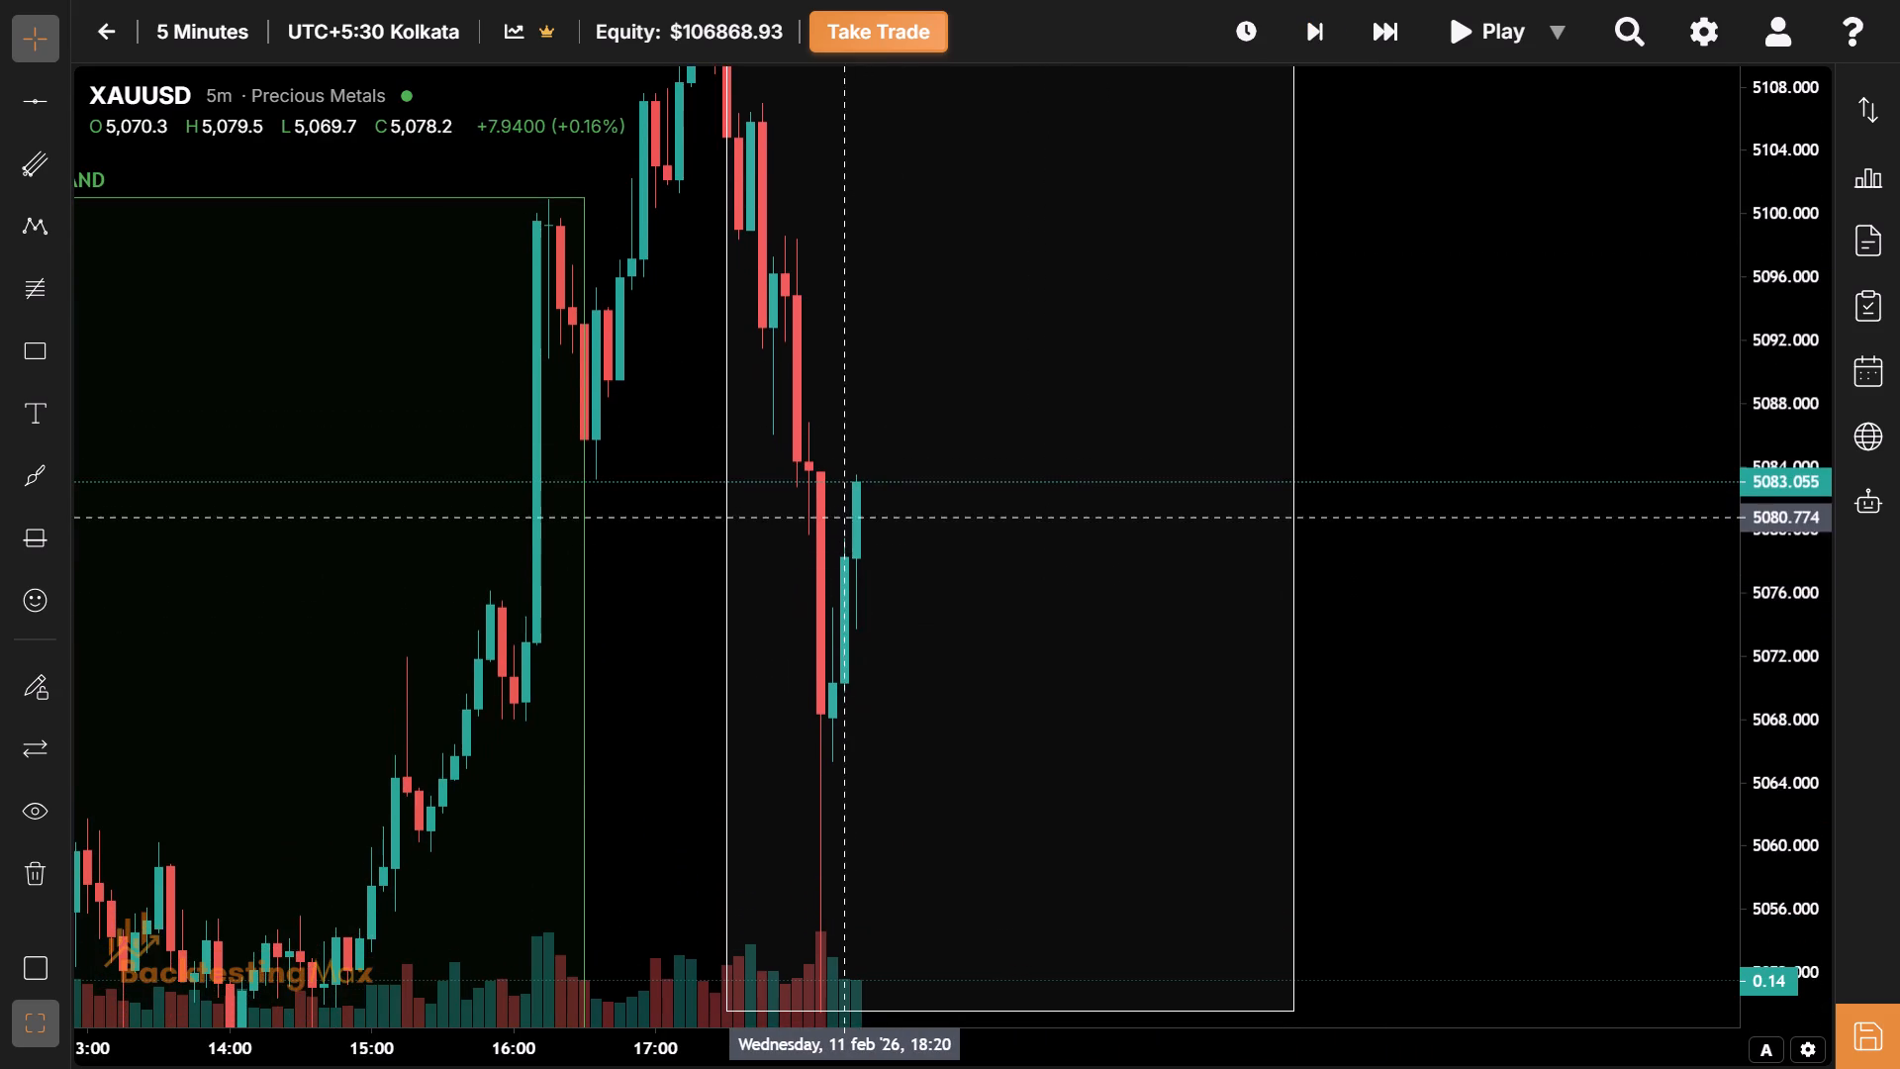
drag(904, 487, 889, 584)
drag(855, 586, 851, 601)
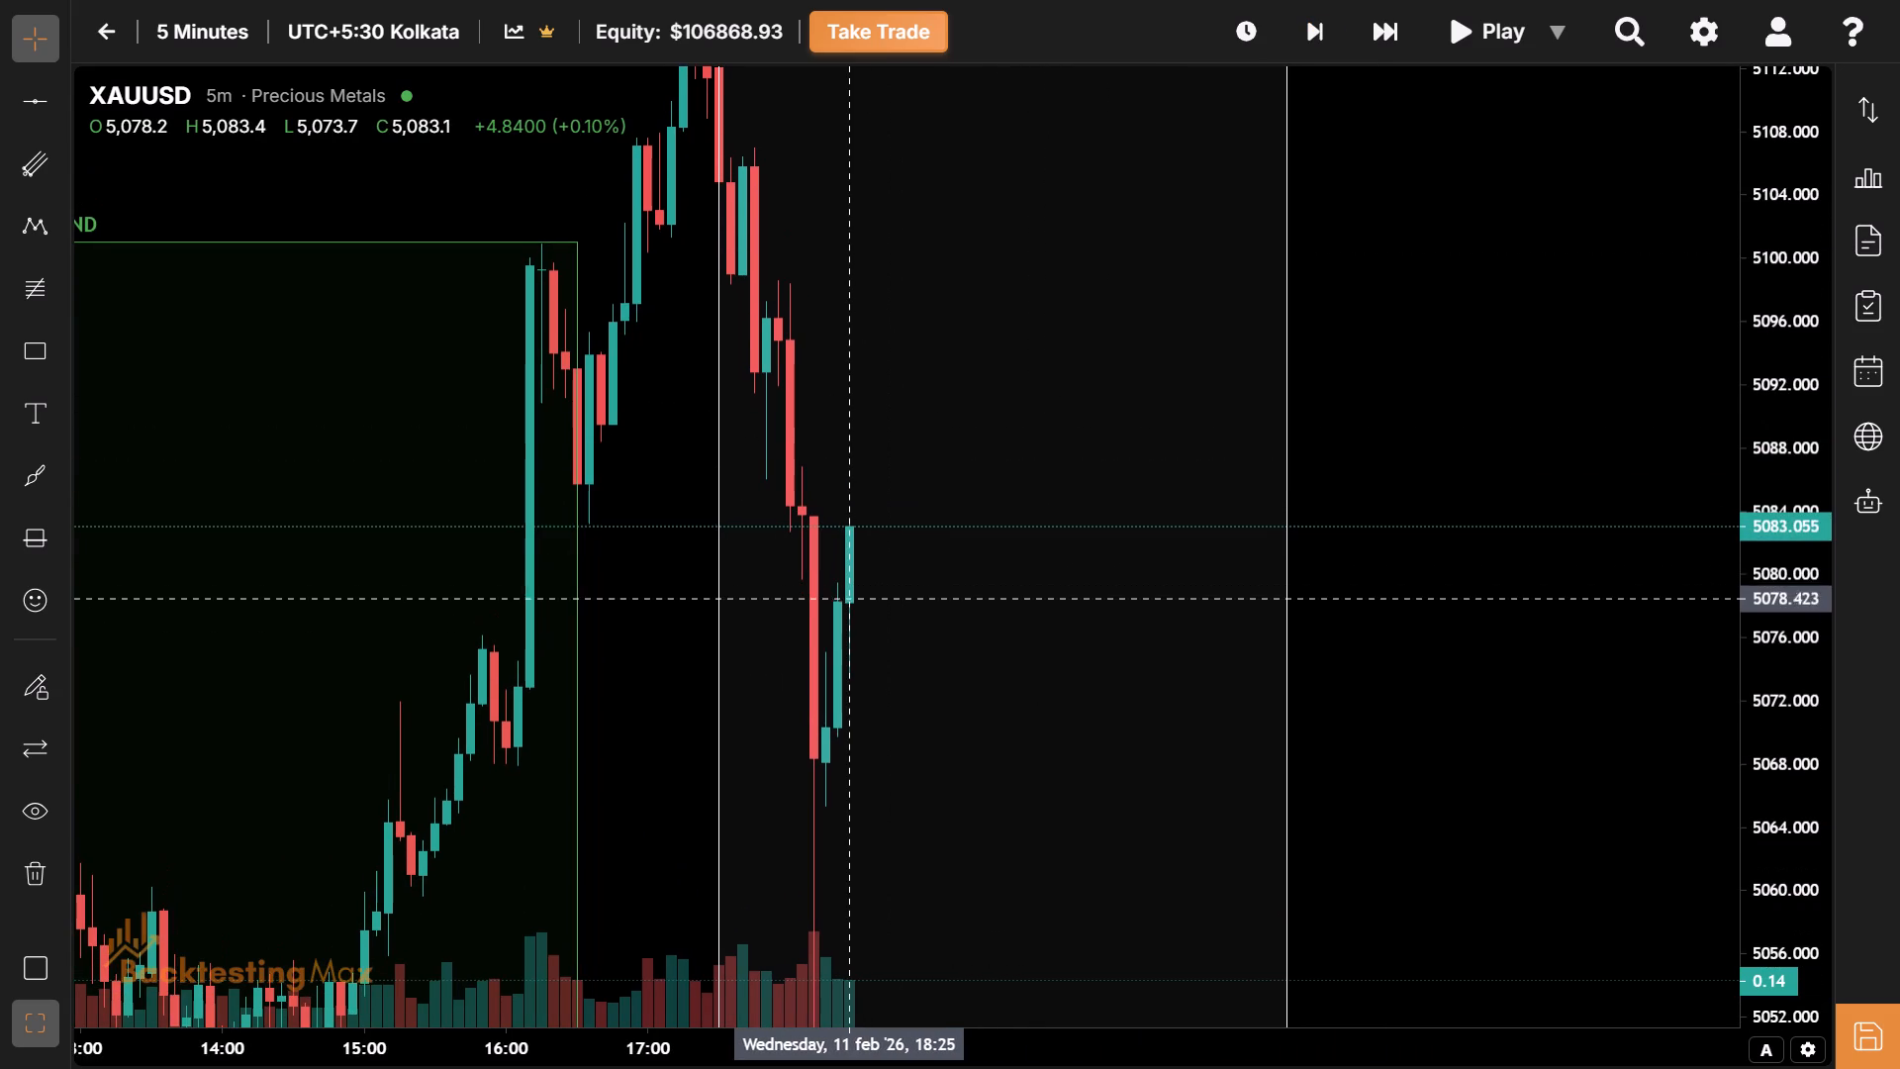
drag(921, 568, 864, 581)
click(1319, 47)
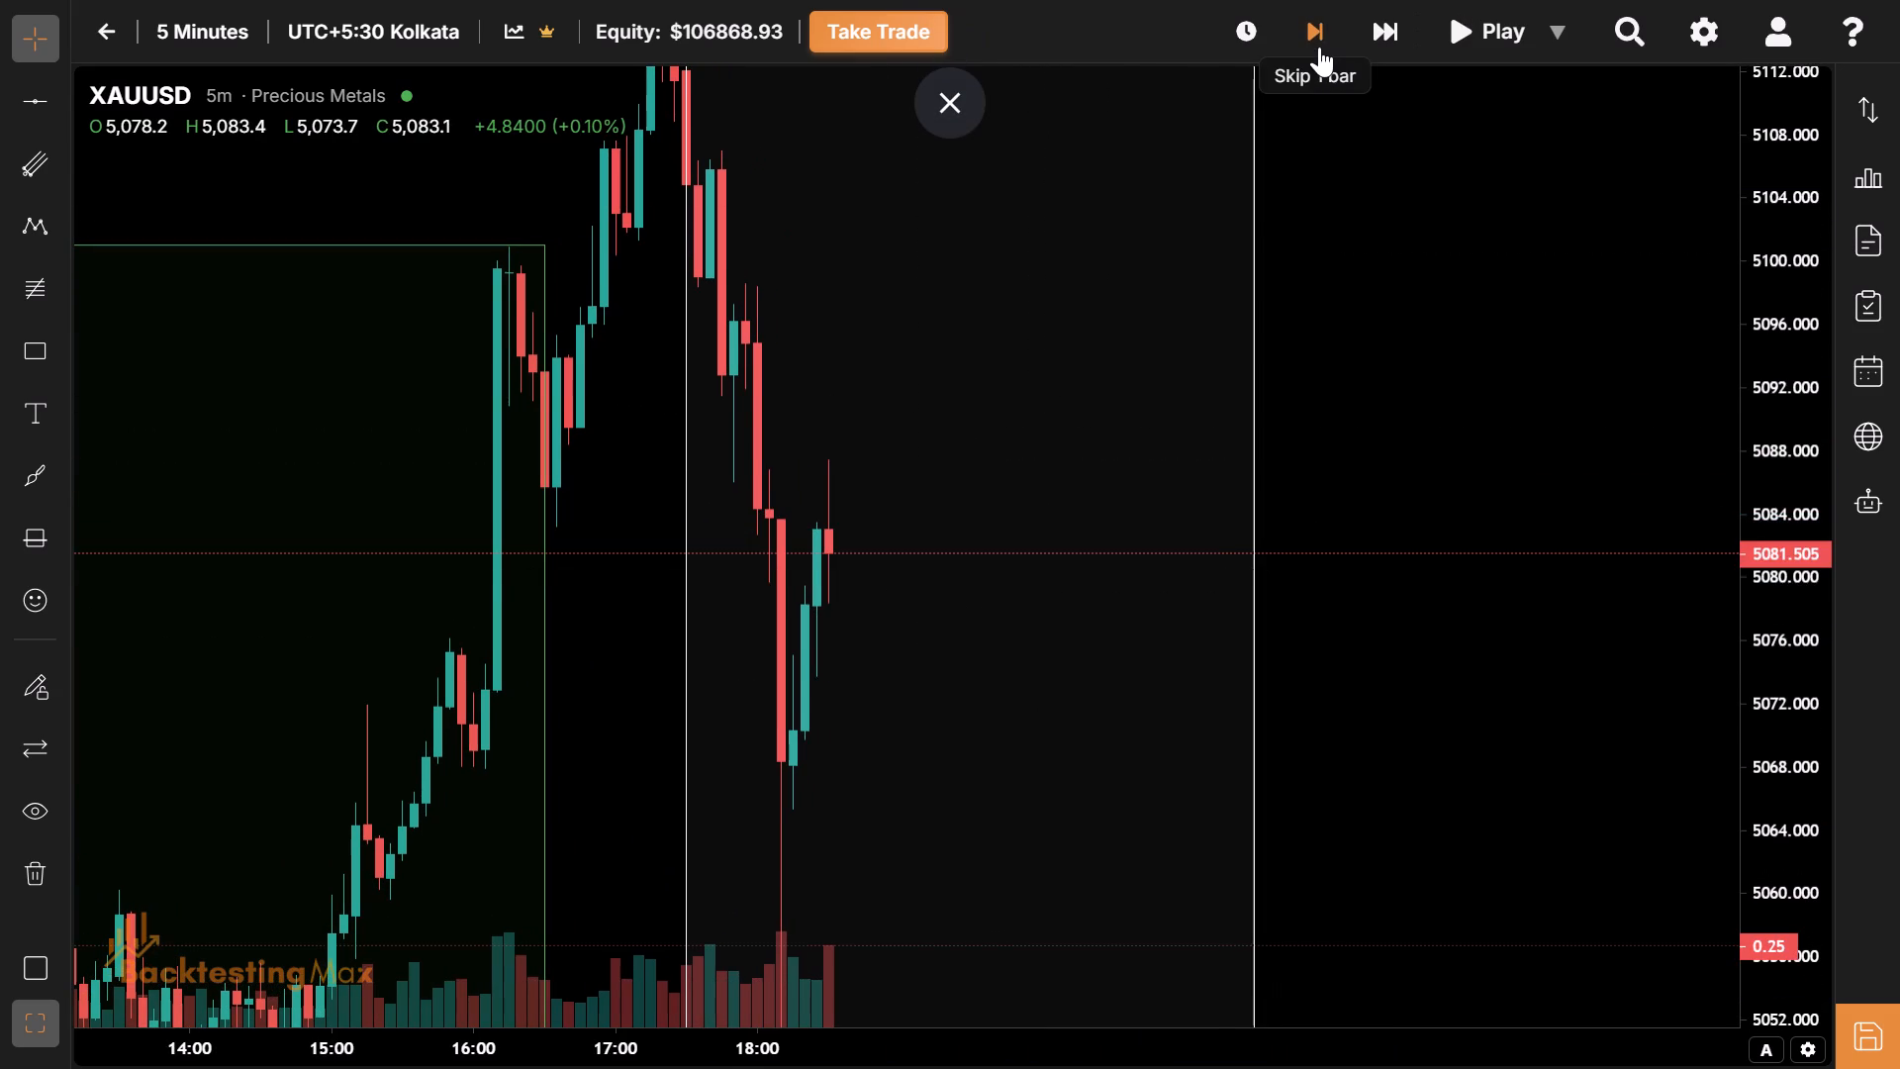
Advance the replay two single bars to the 18:40 candle.
drag(1004, 562, 1015, 598)
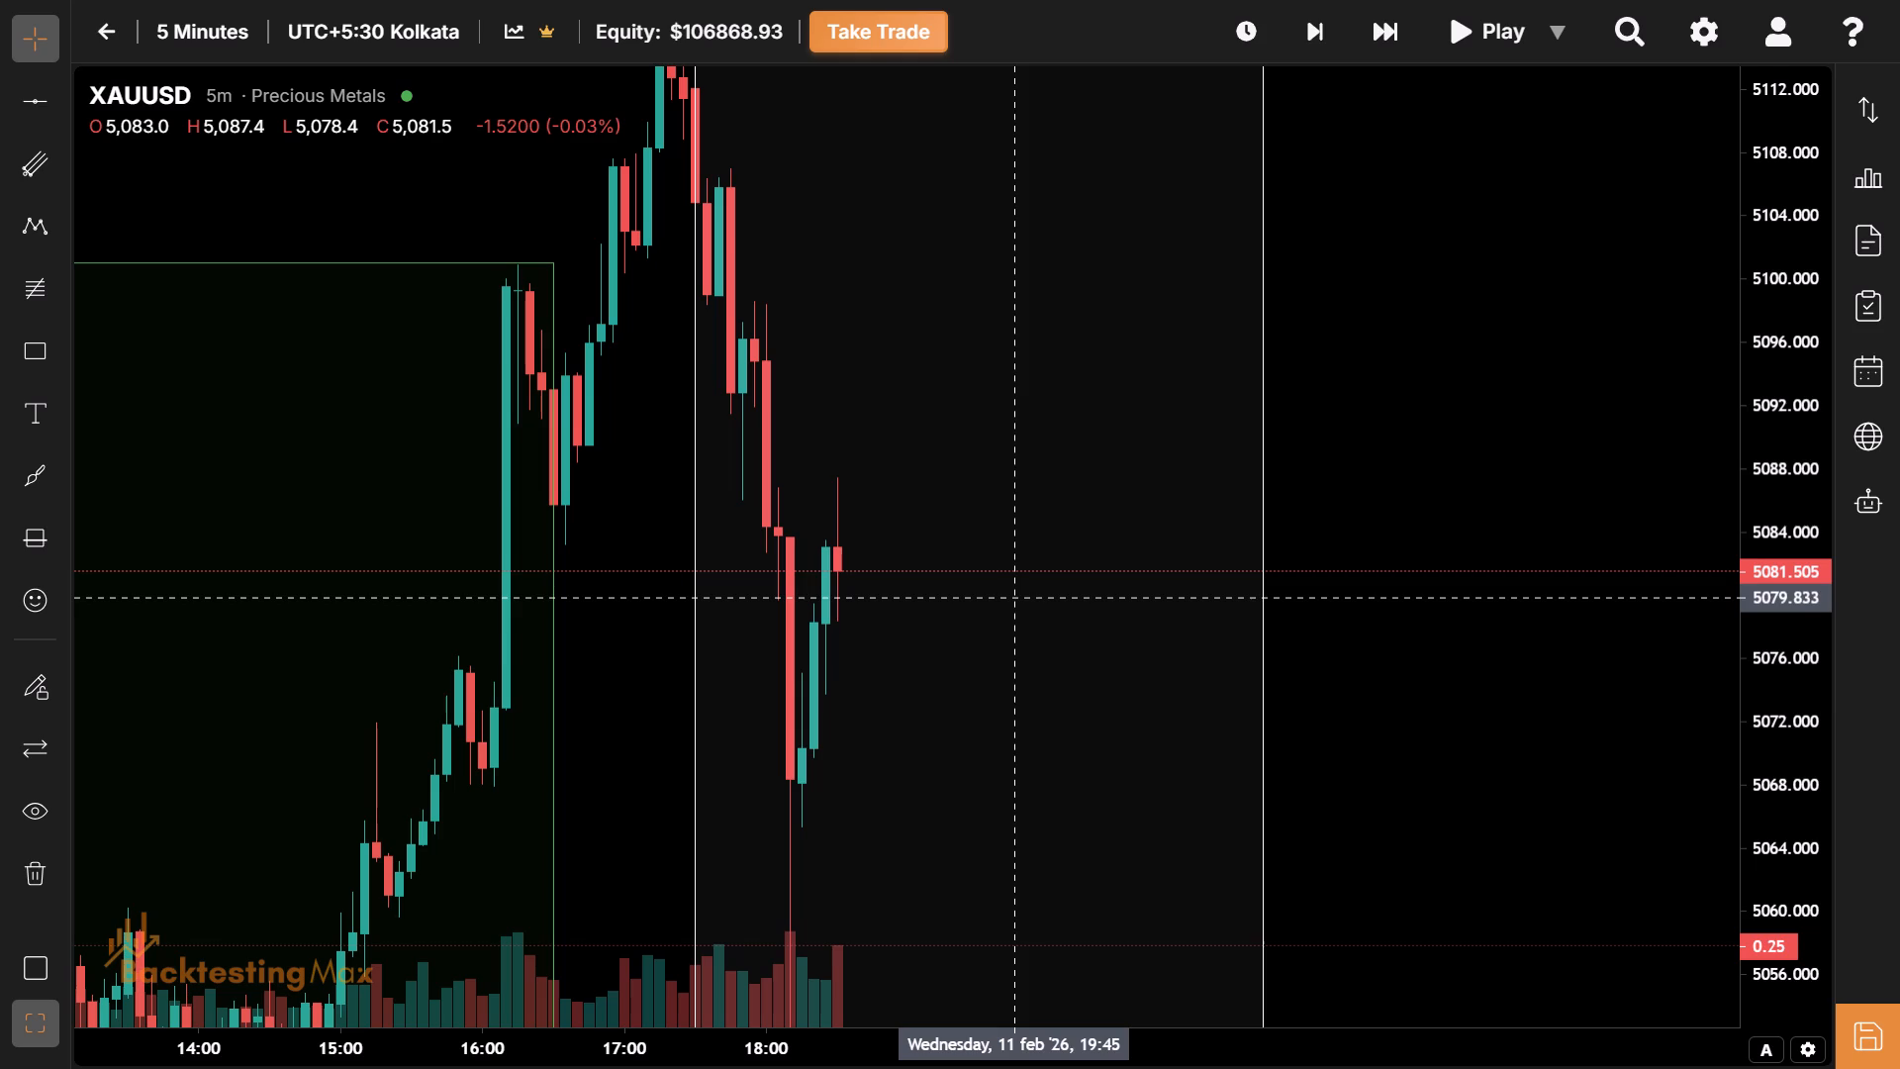
drag(1015, 598, 1121, 723)
drag(1094, 579, 1092, 509)
drag(1052, 644, 1086, 543)
drag(936, 744, 936, 649)
drag(956, 573, 916, 629)
drag(916, 629, 912, 641)
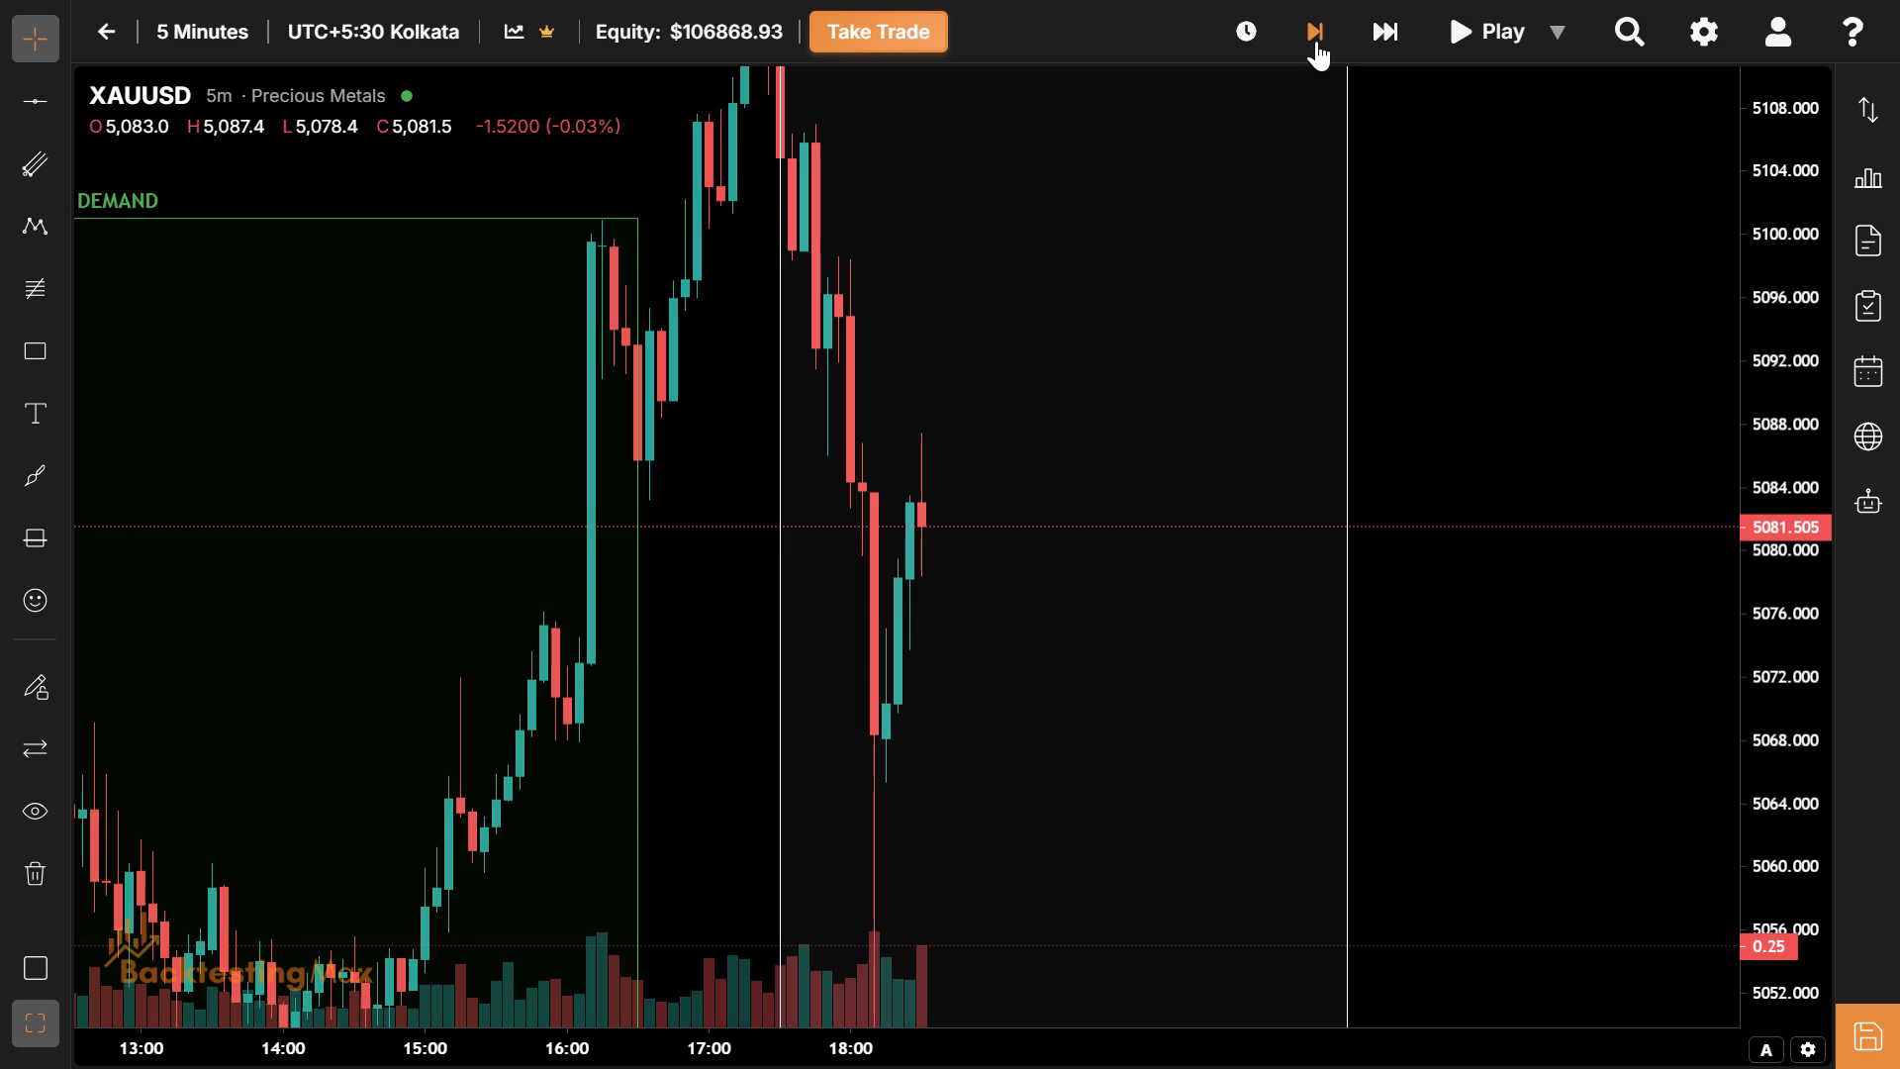
click(1316, 41)
drag(976, 649, 904, 492)
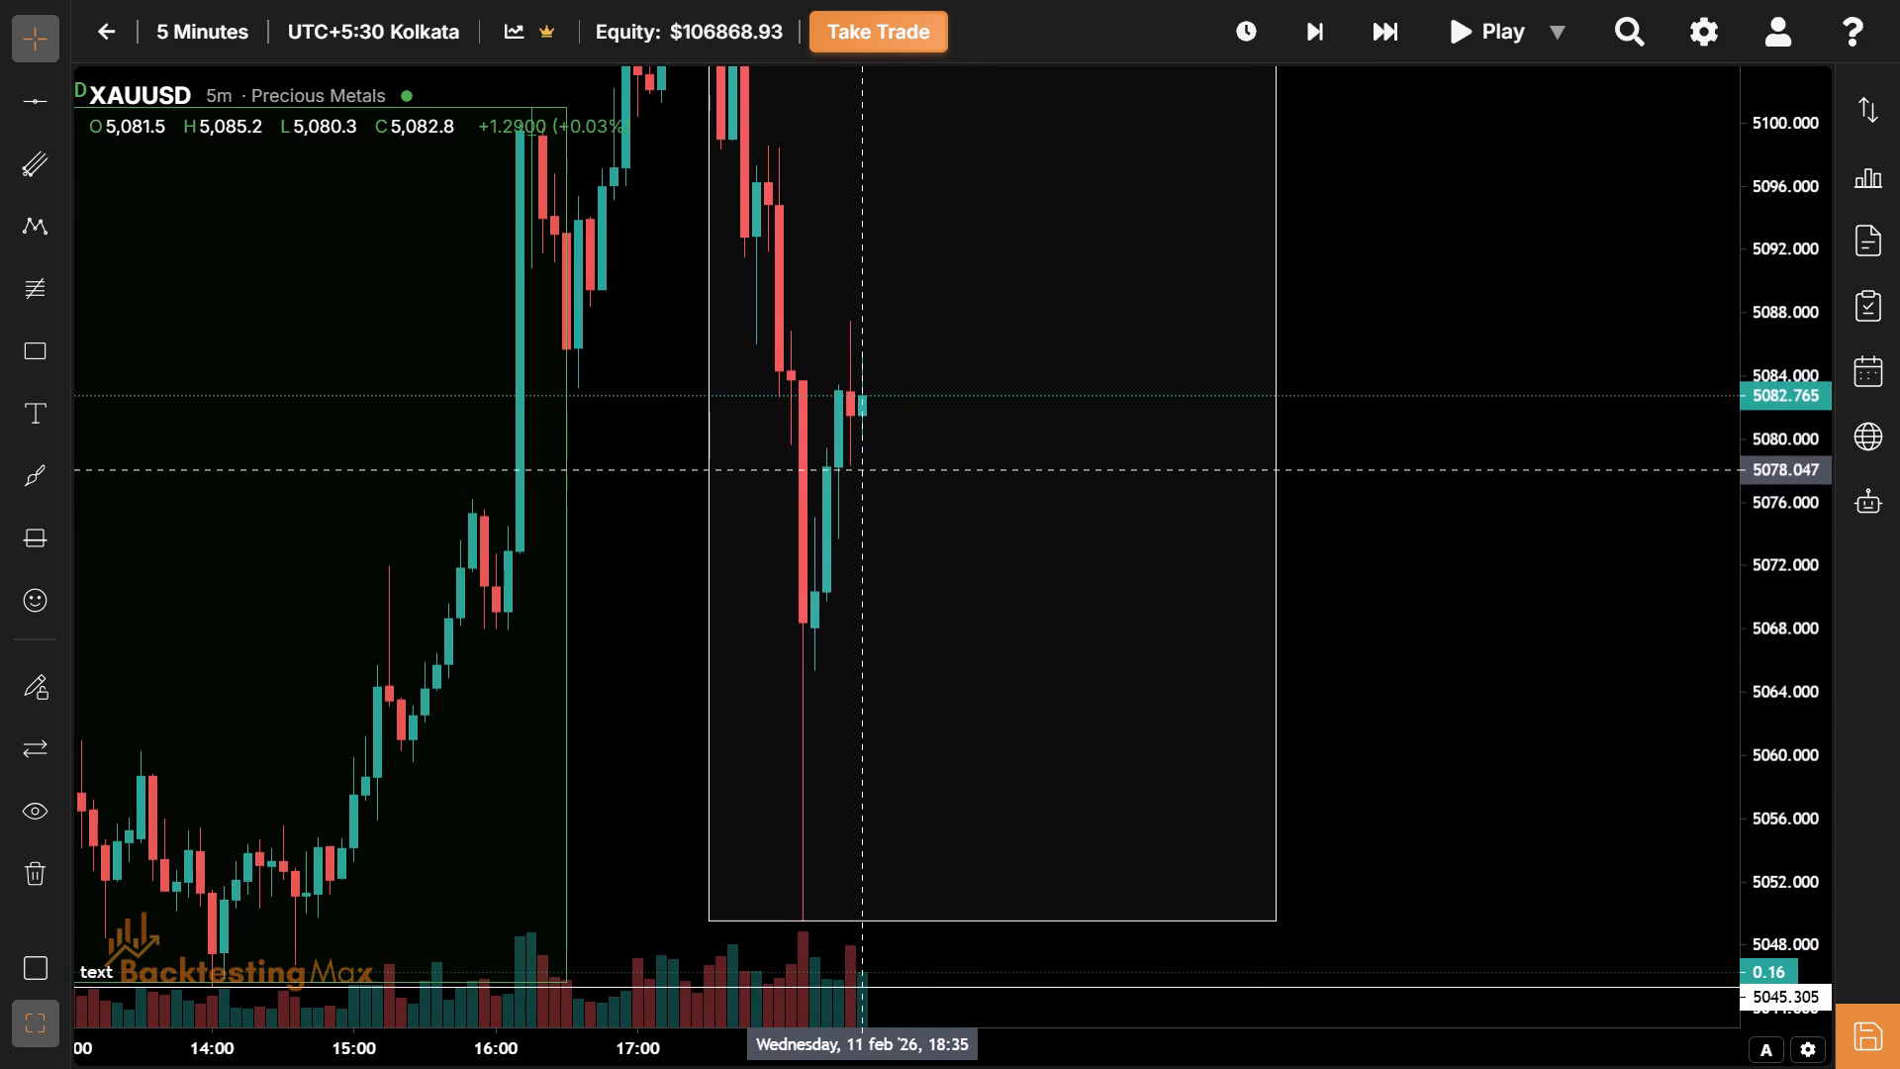
drag(862, 470, 811, 618)
click(1310, 35)
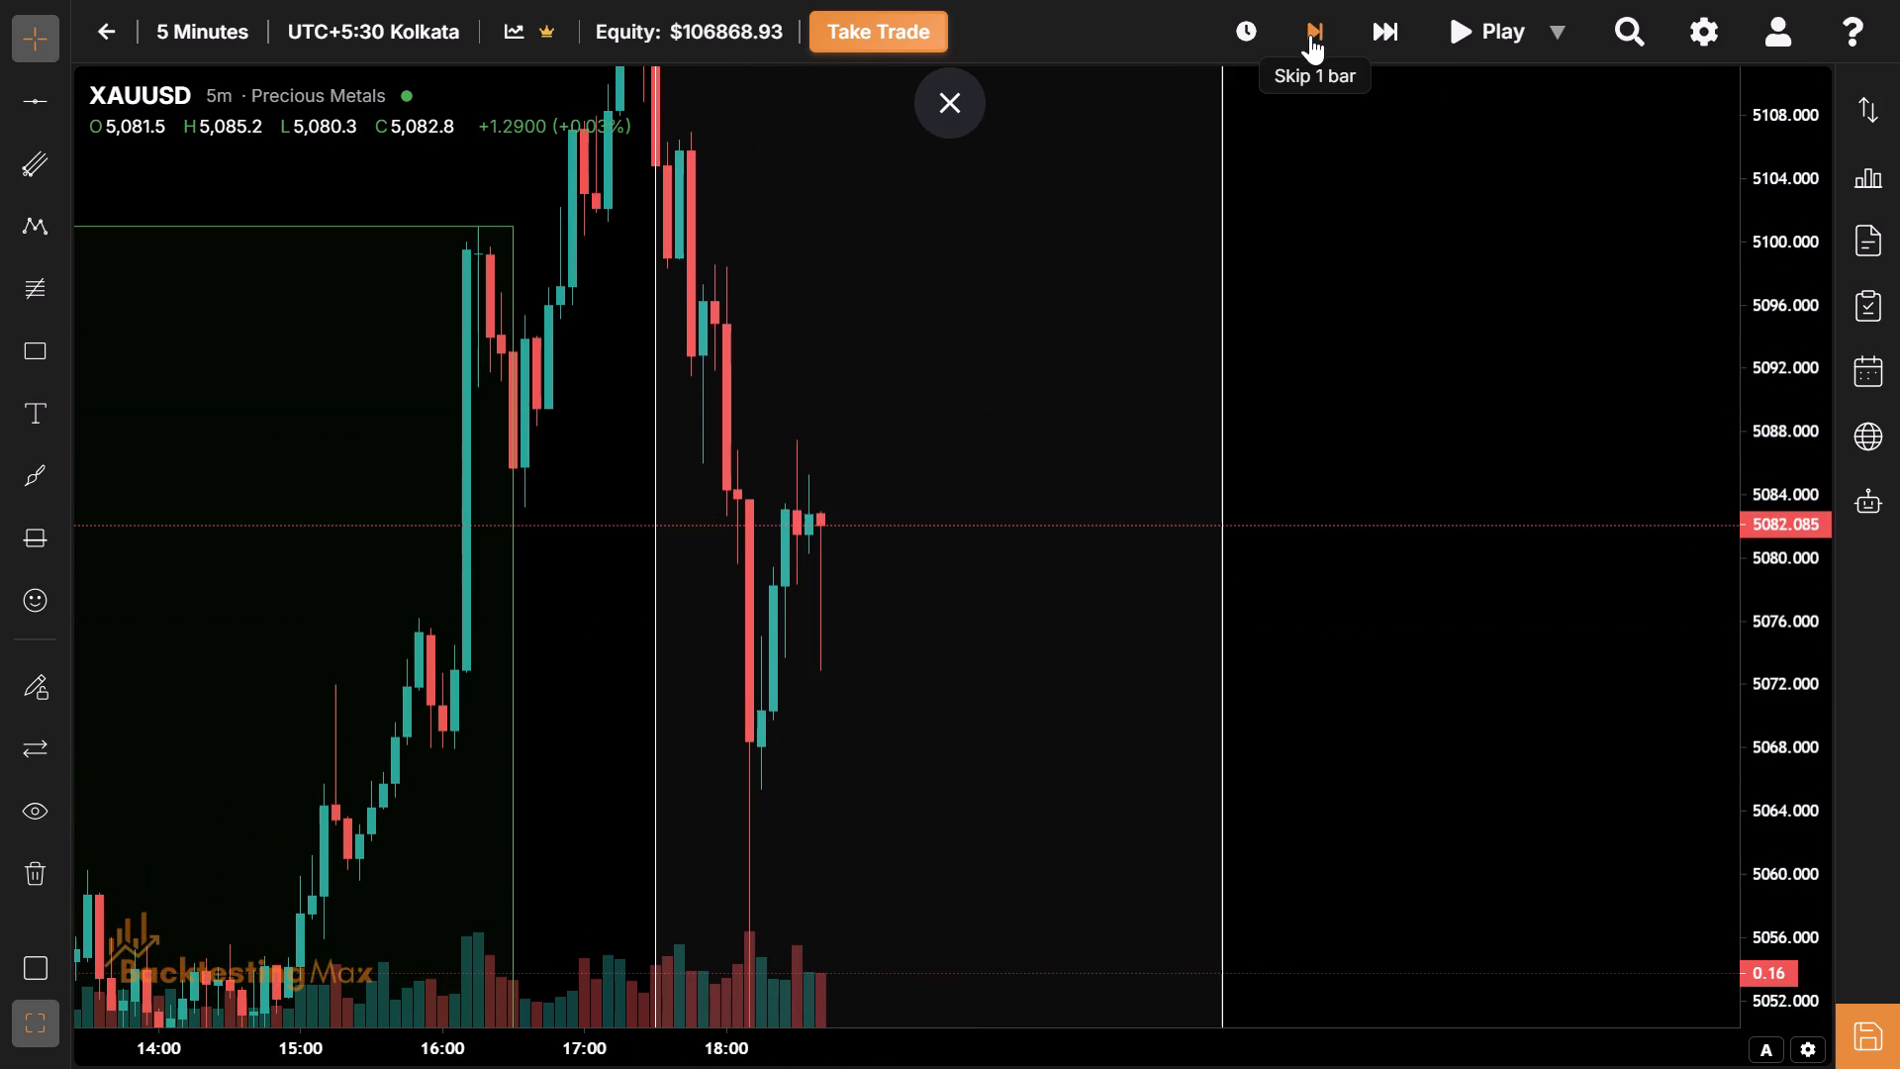
Examine the price action up to the 18:40 candle against the earlier session boxes and the 5045.305 level.
drag(856, 691, 969, 839)
drag(965, 801, 1010, 398)
drag(983, 556, 1043, 597)
drag(1043, 597, 1015, 594)
drag(1015, 594, 927, 712)
drag(991, 598, 1046, 813)
drag(1046, 813, 1051, 742)
drag(1051, 742, 1353, 449)
drag(1353, 449, 1341, 455)
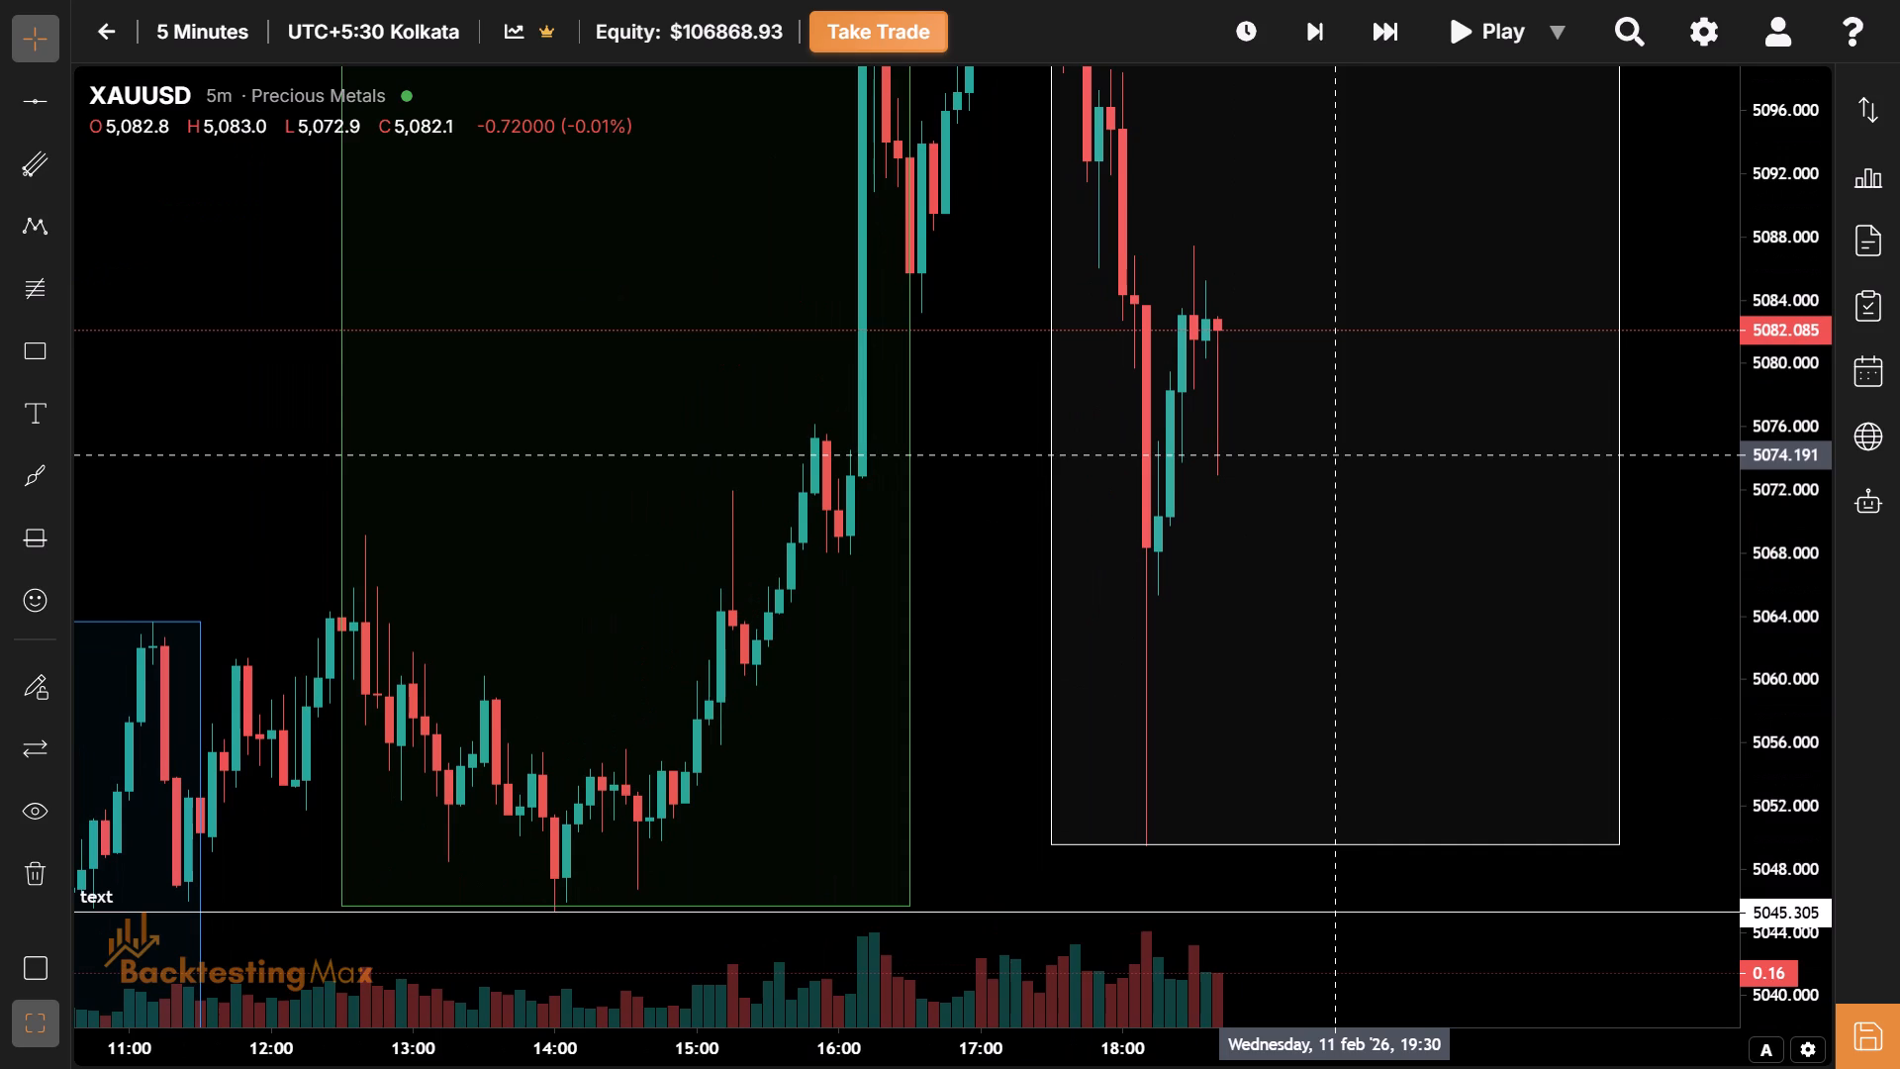
drag(1341, 455, 1335, 418)
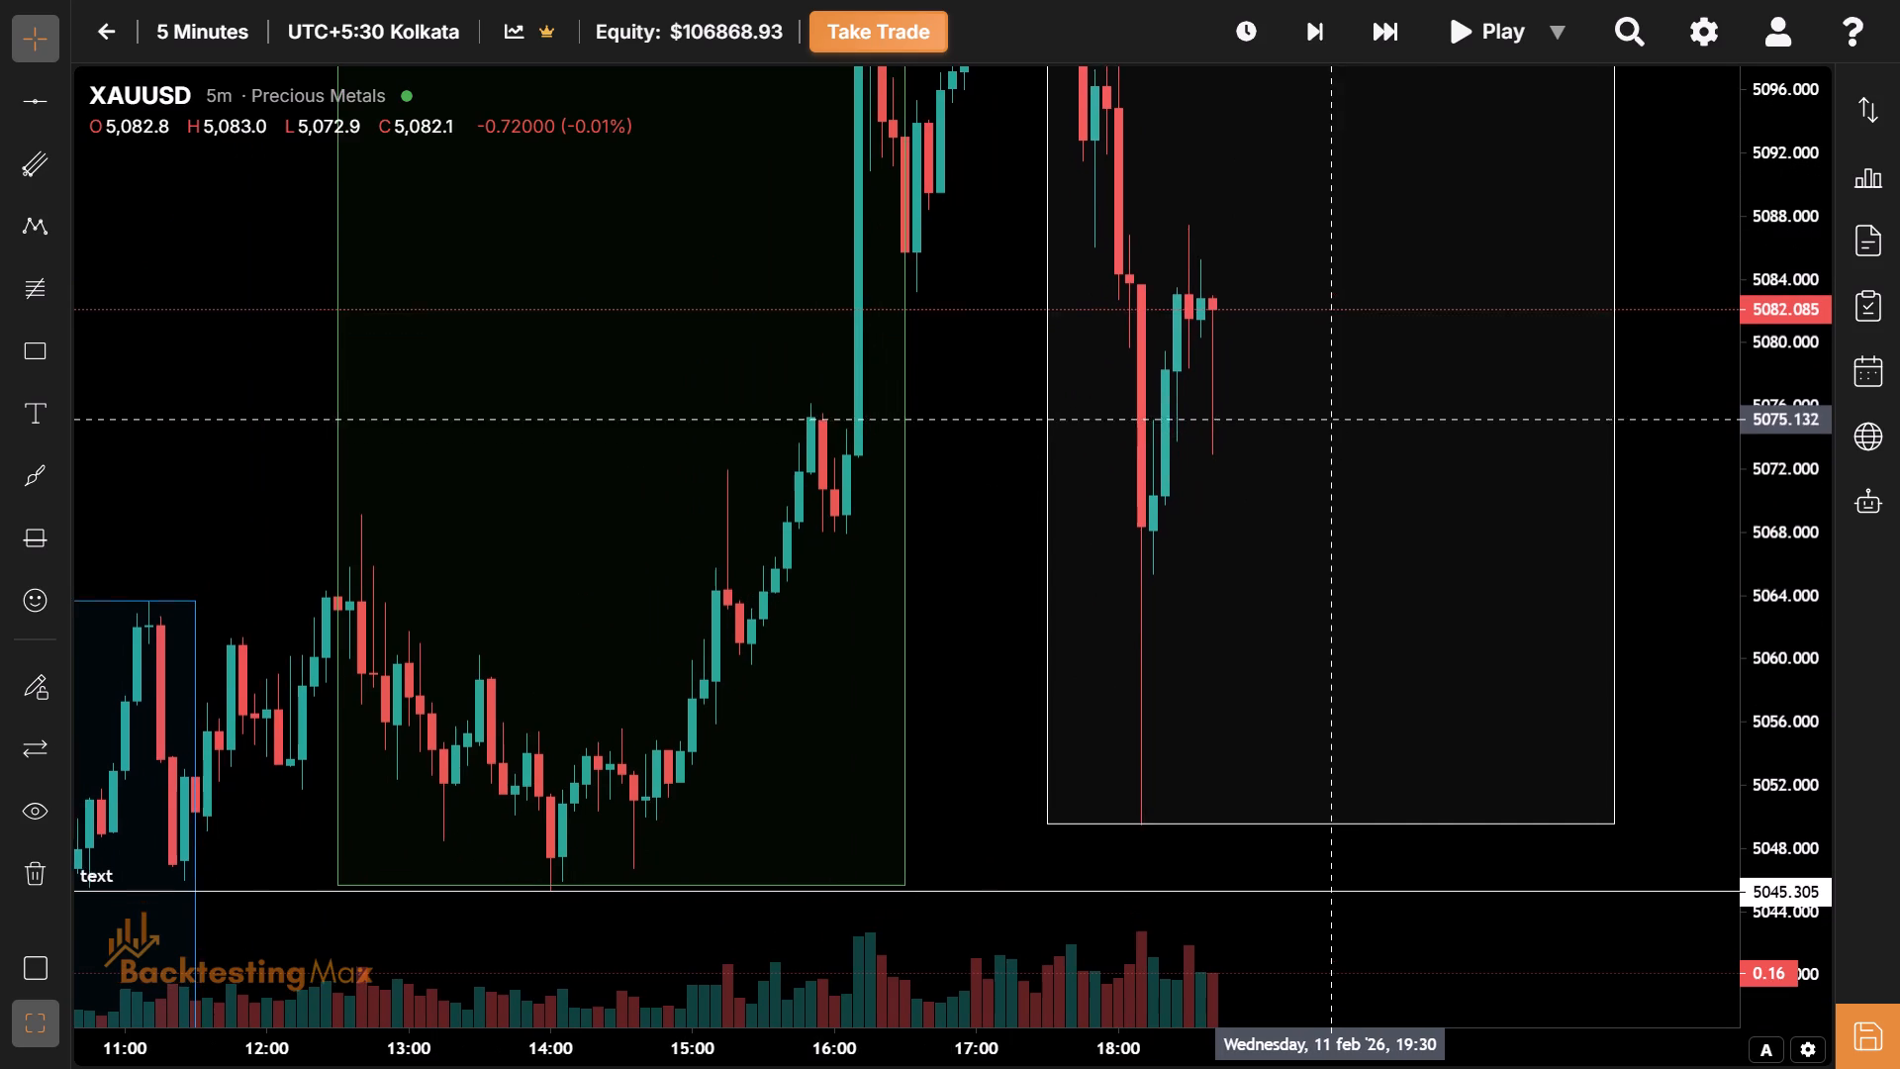
drag(1335, 418, 914, 671)
drag(914, 671, 896, 704)
Advance the replay one bar to the 18:45 candle.
click(1309, 35)
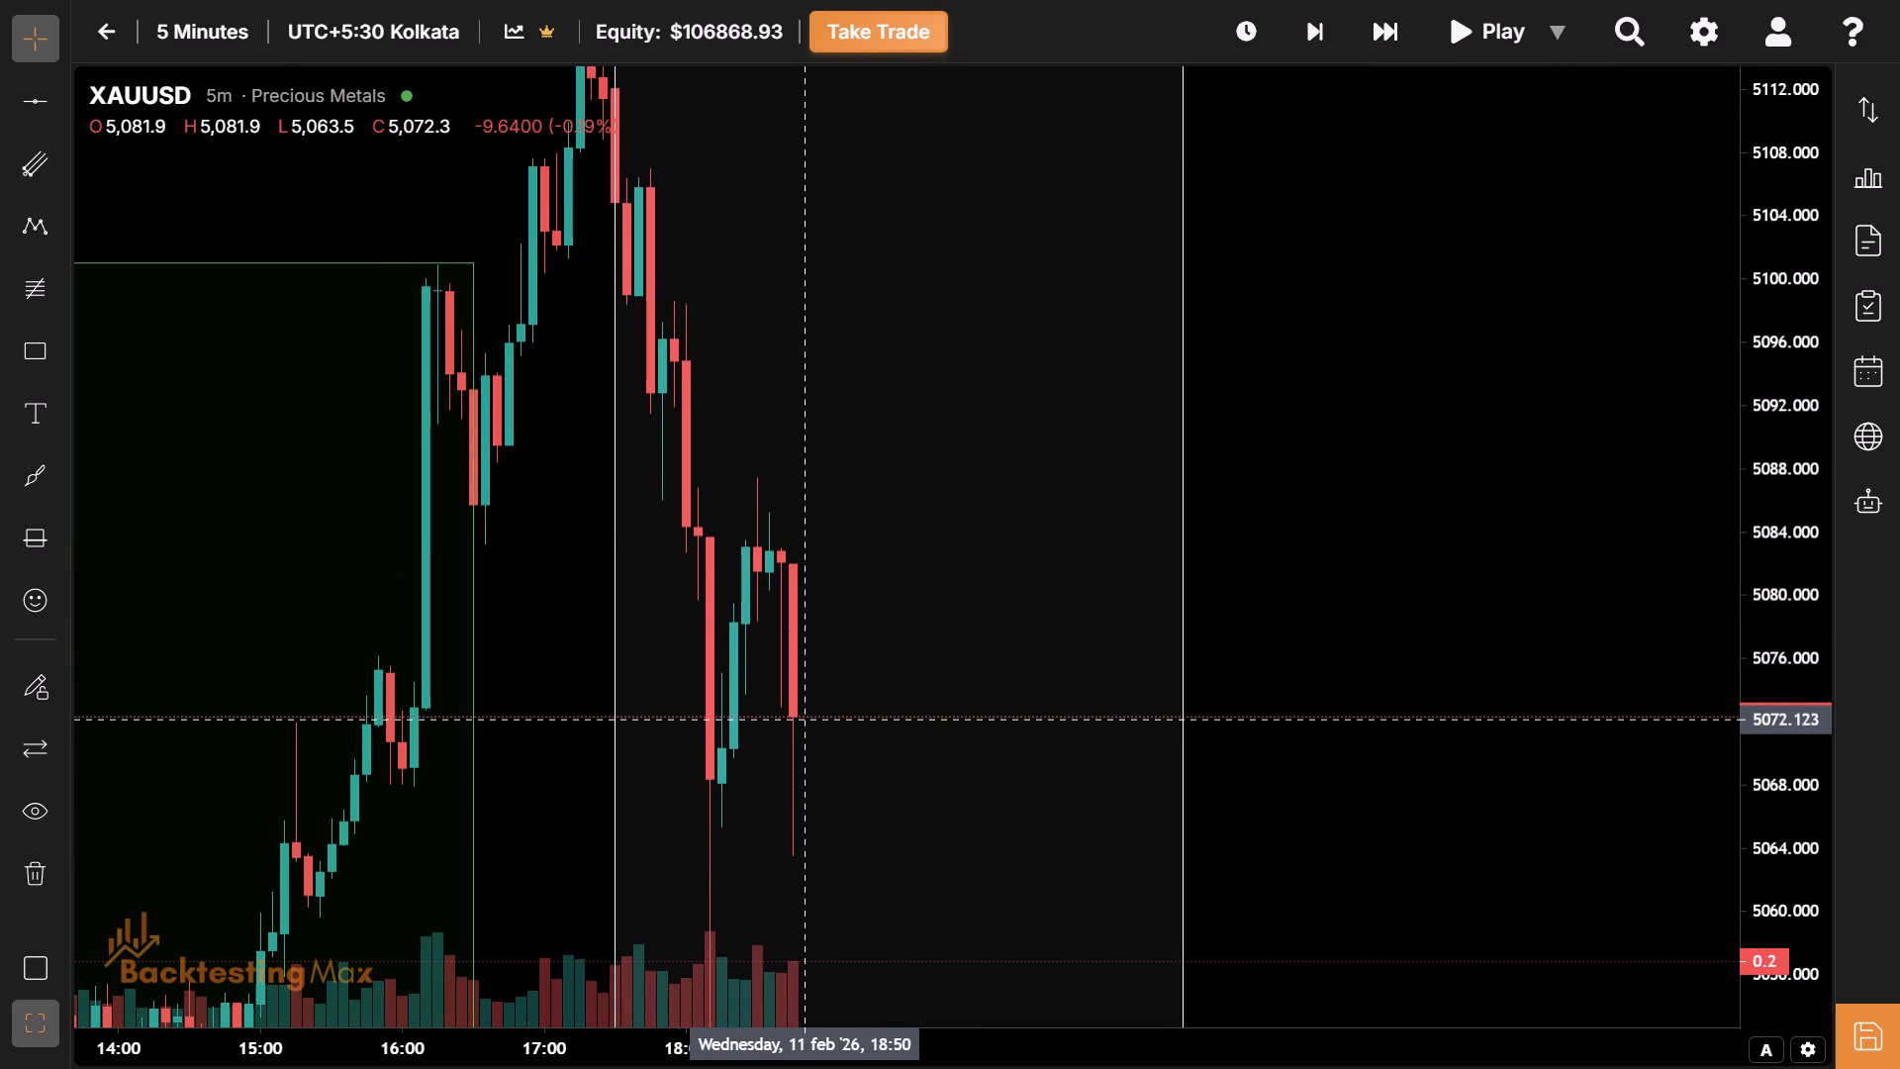
Examine the 18:45 candle against the session box low and the 5045.305 and 5033.659 levels.
drag(797, 719, 727, 595)
drag(727, 595, 733, 636)
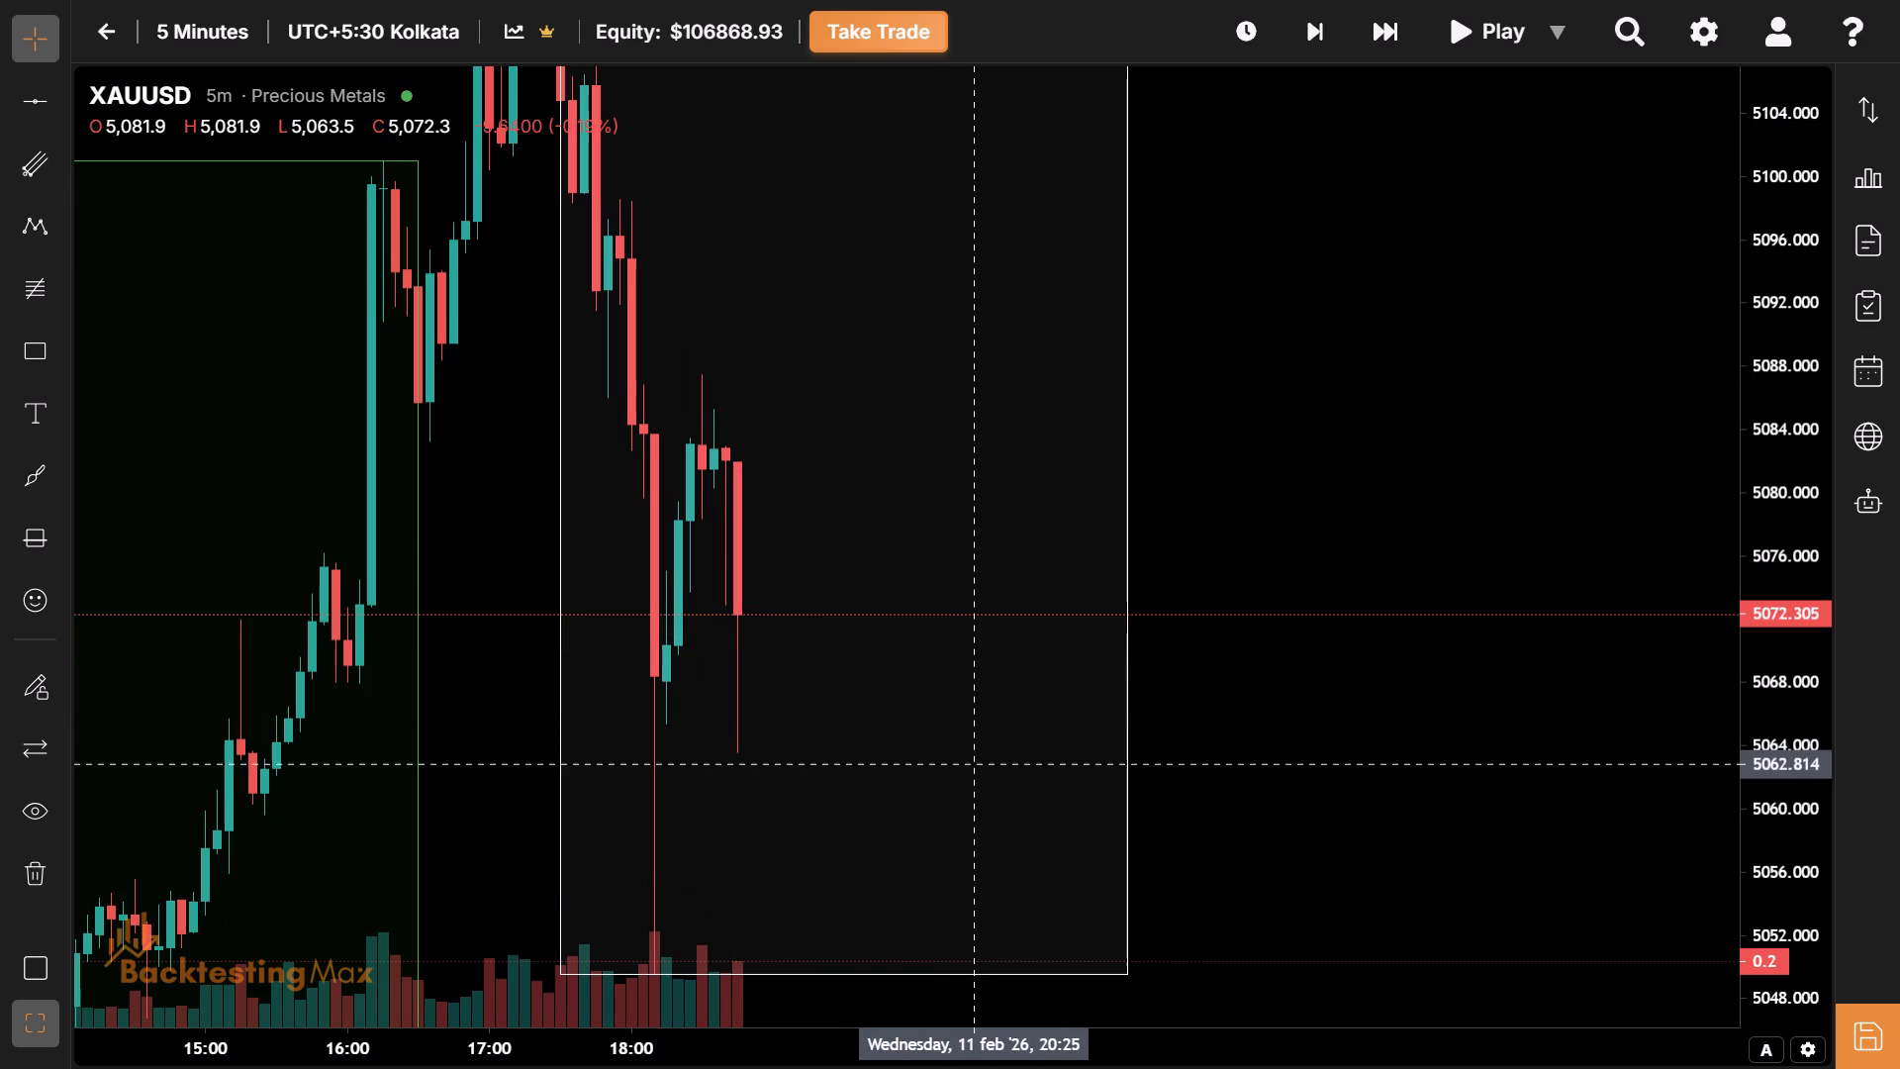
drag(957, 764, 917, 698)
drag(917, 698, 922, 709)
drag(922, 709, 1027, 624)
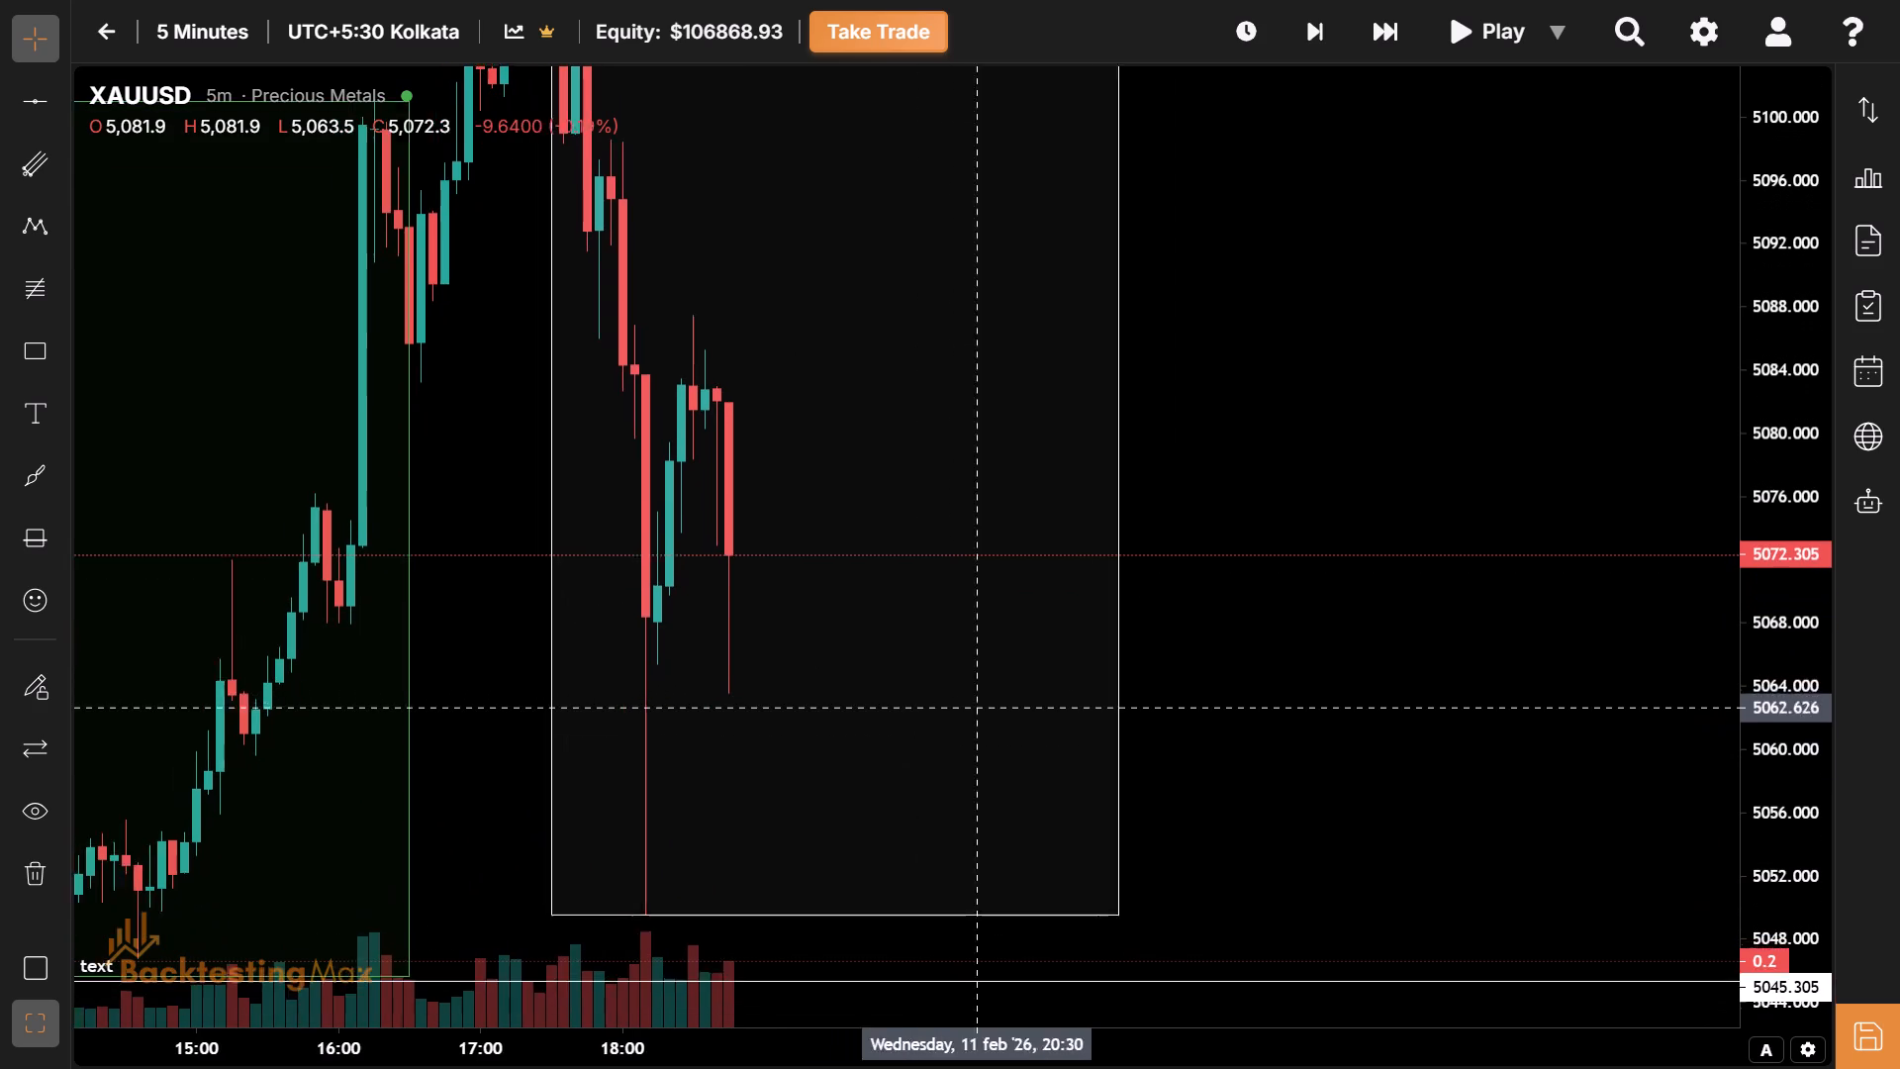
drag(1027, 624, 1295, 383)
drag(1046, 435, 985, 533)
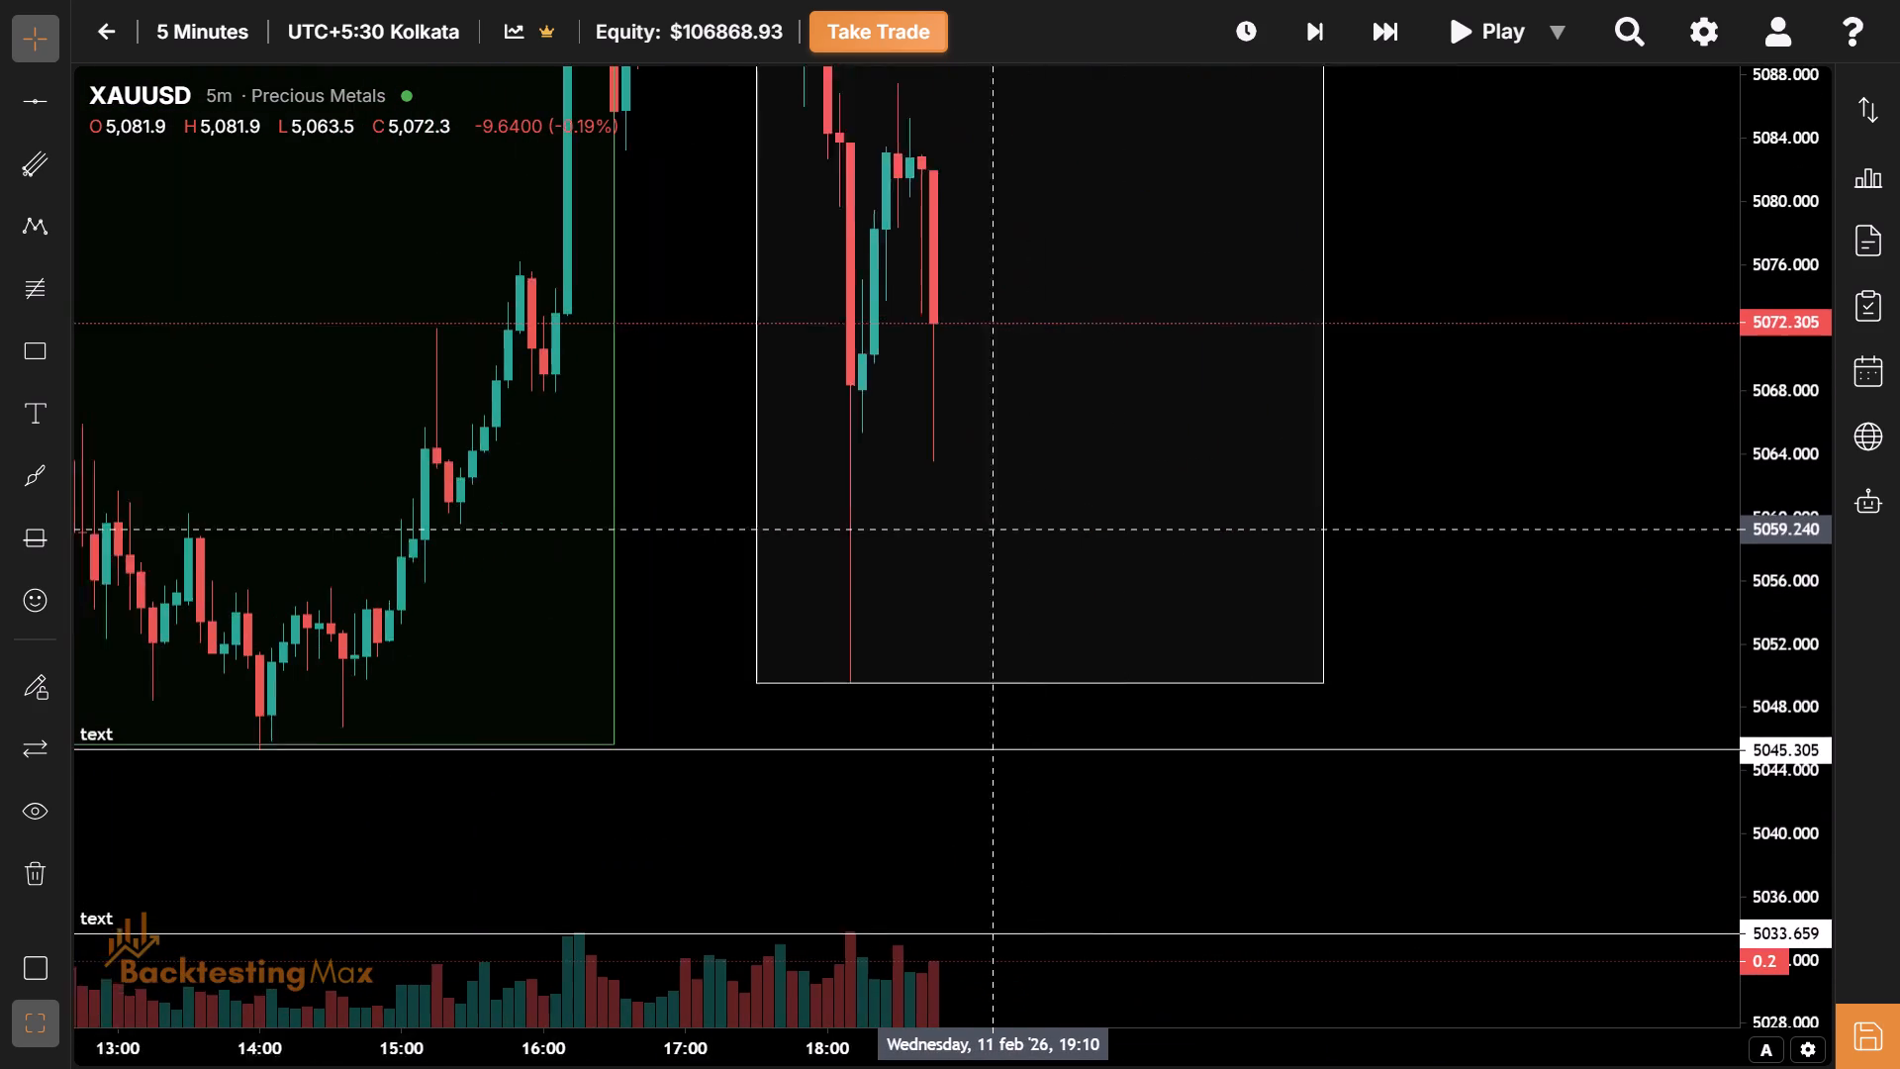
drag(985, 533, 914, 556)
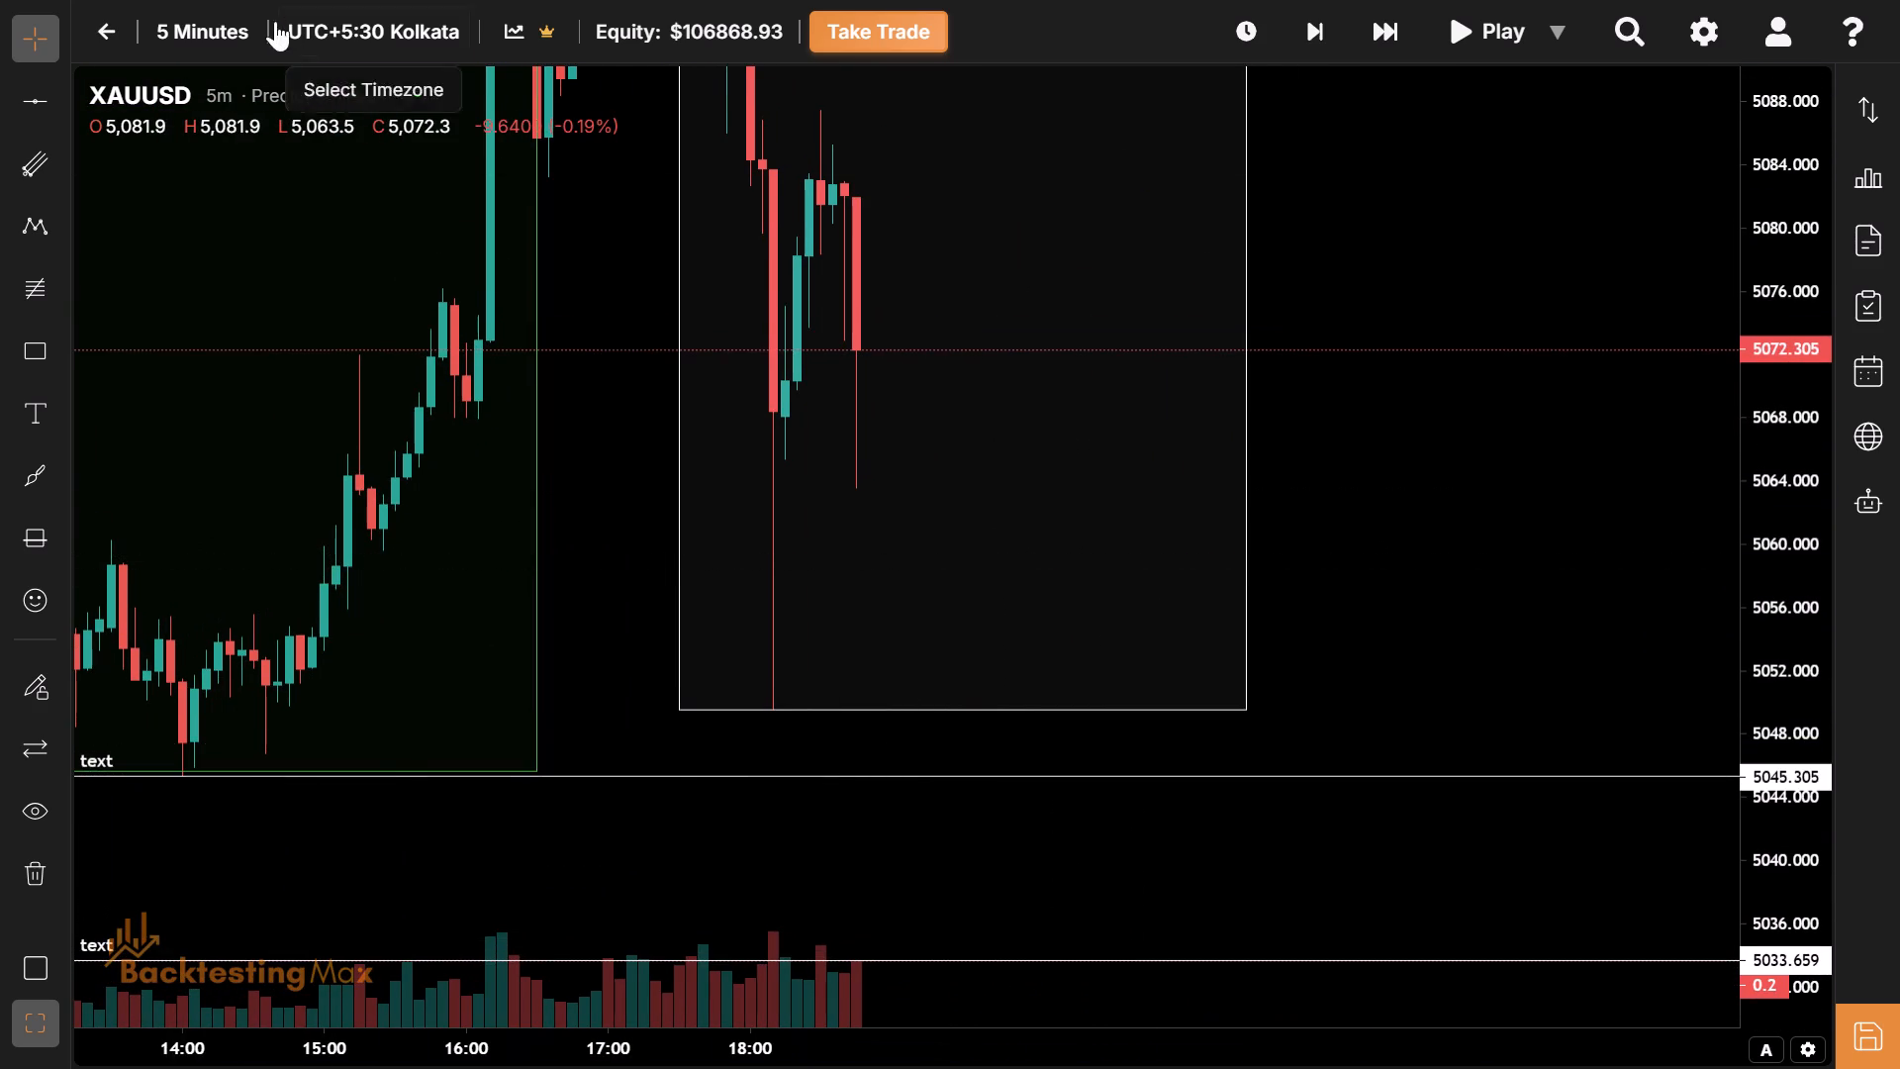
Review the session boxes and price swing on the 15-minute timeframe, returning the chart to 5 minutes.
click(232, 20)
click(229, 383)
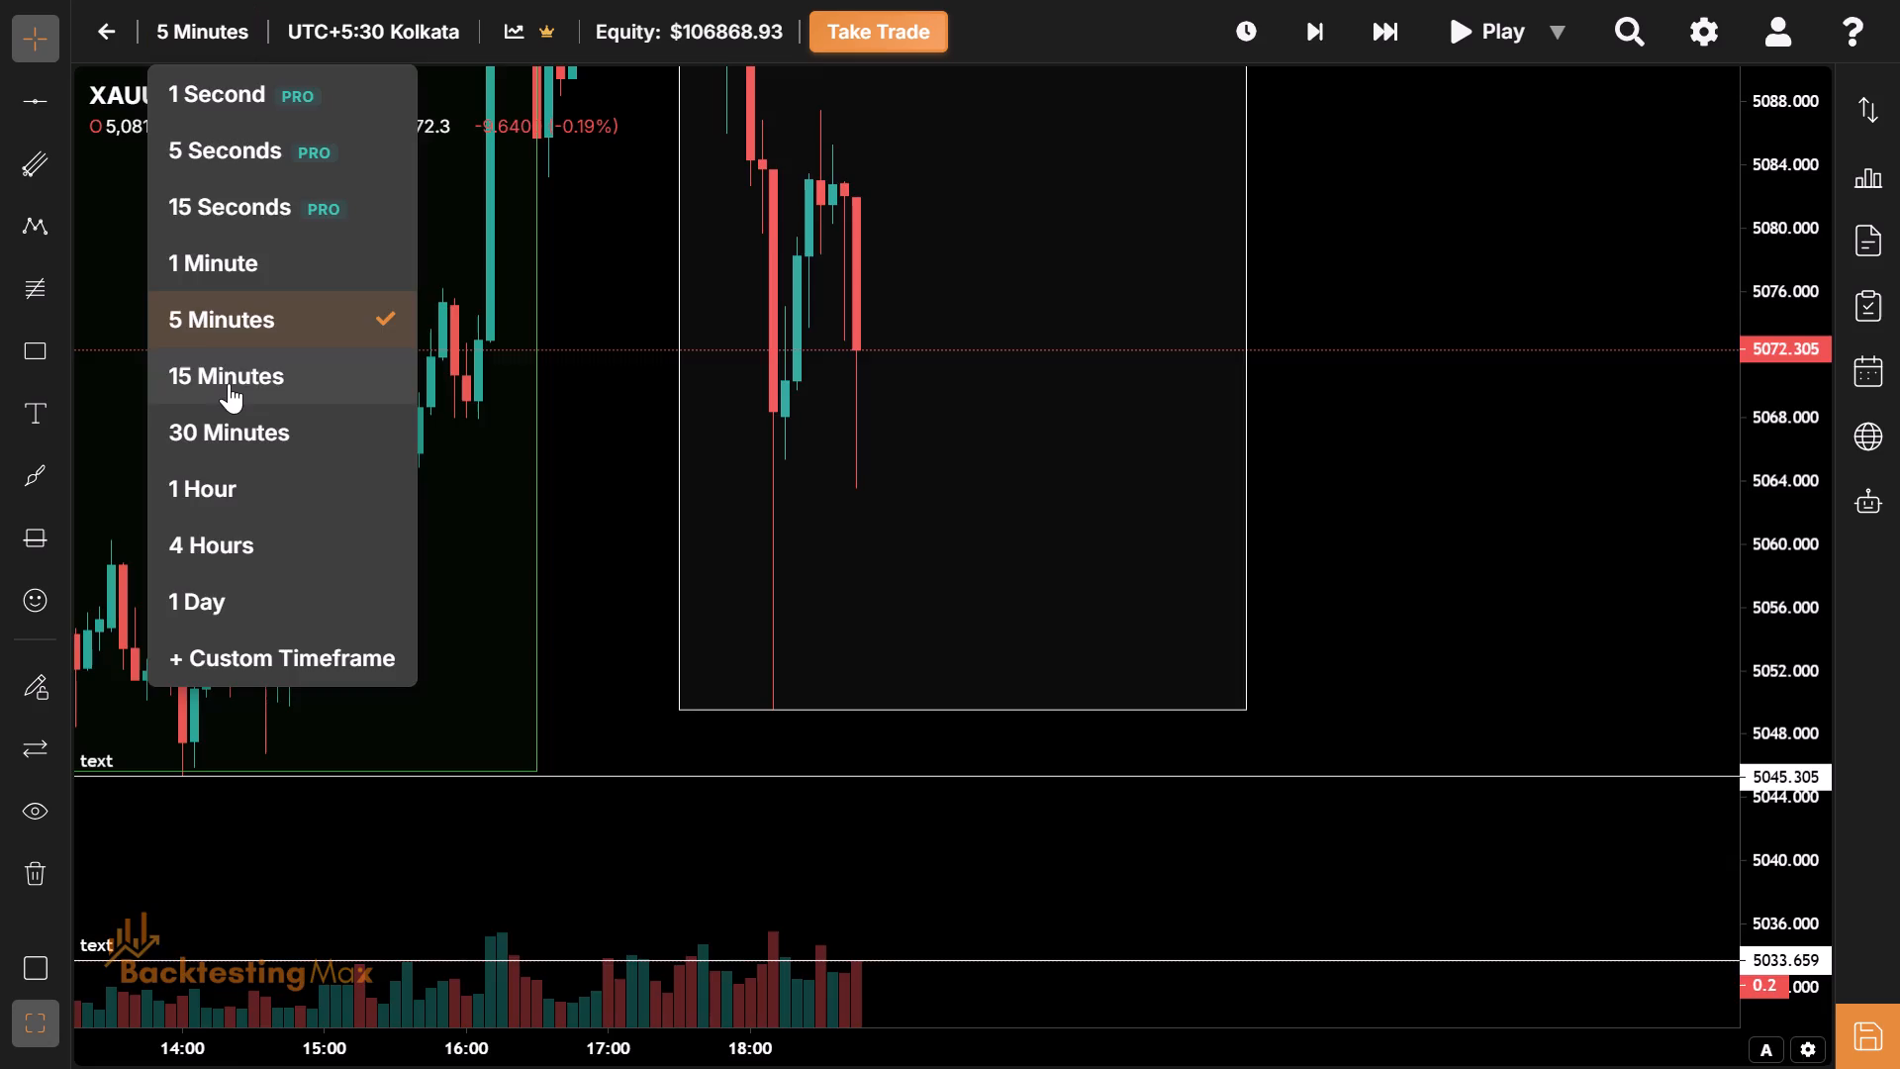
drag(1766, 176, 1753, 419)
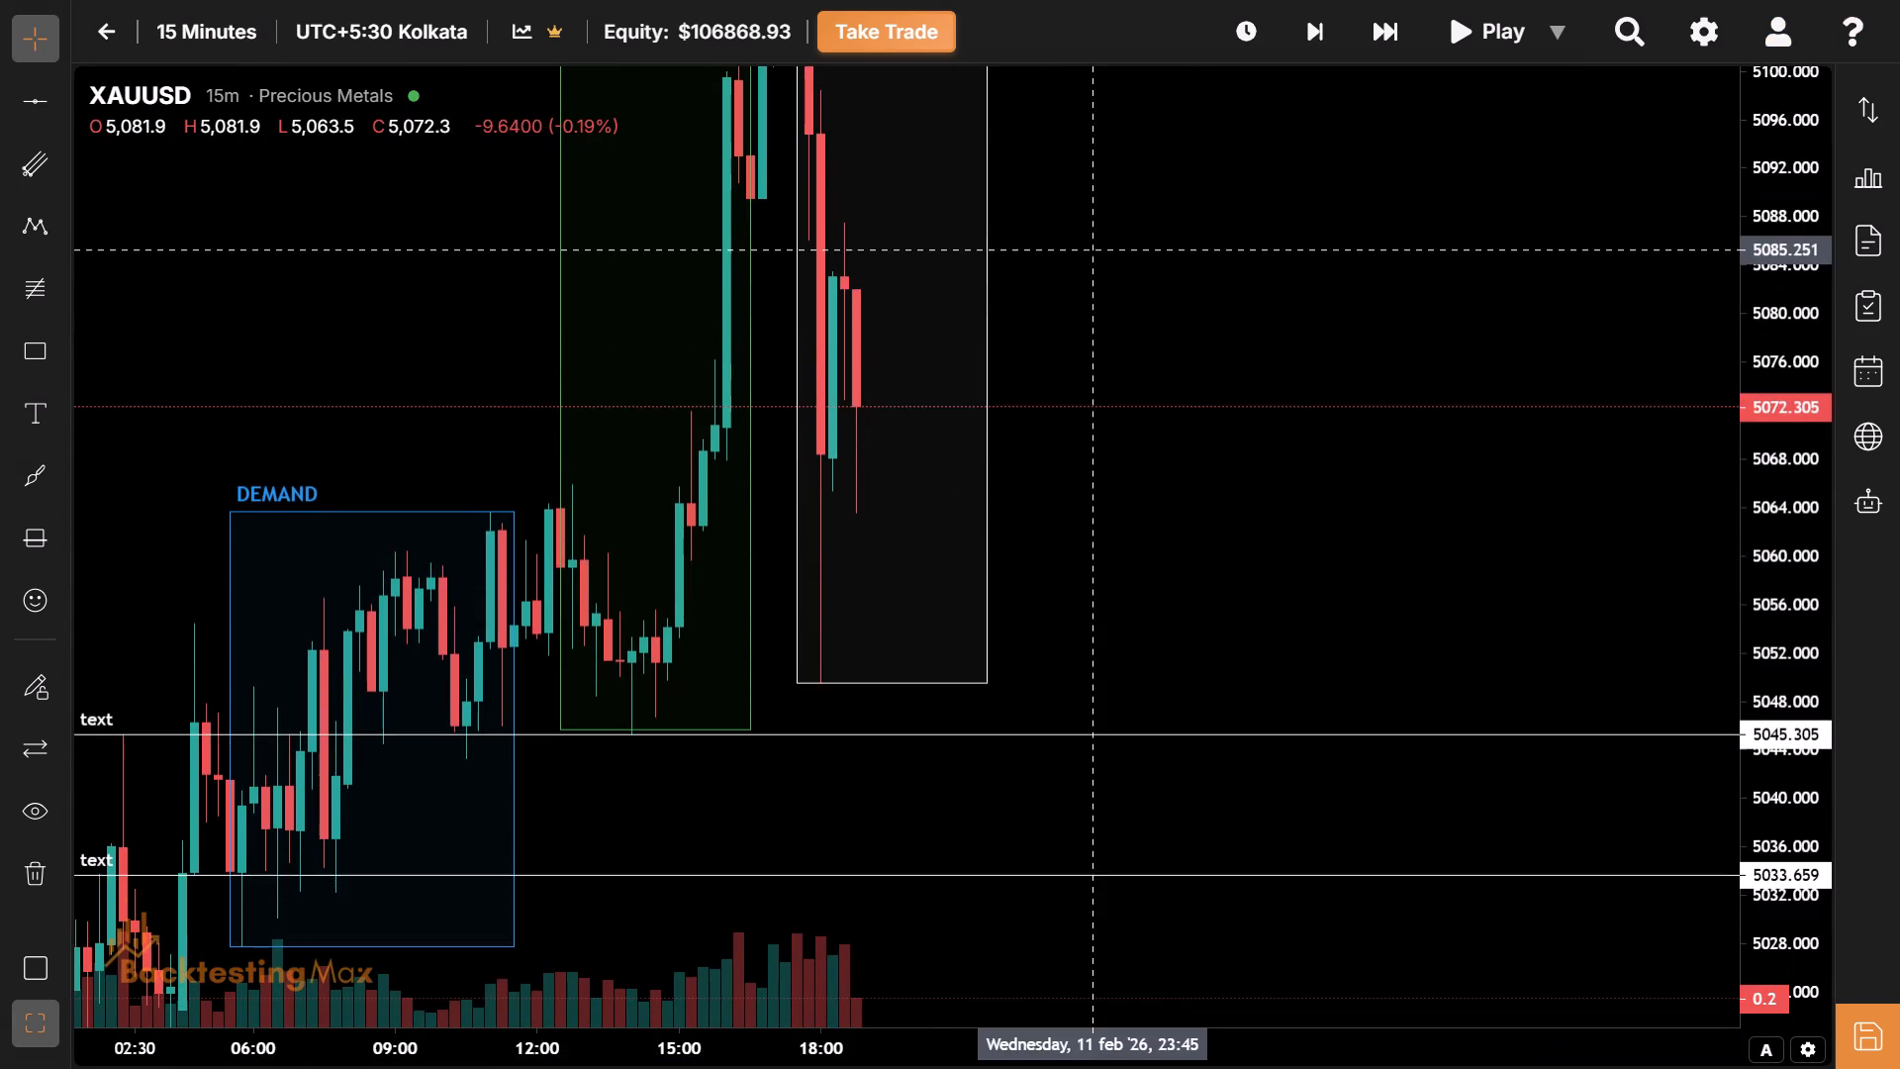
drag(1092, 250, 1203, 610)
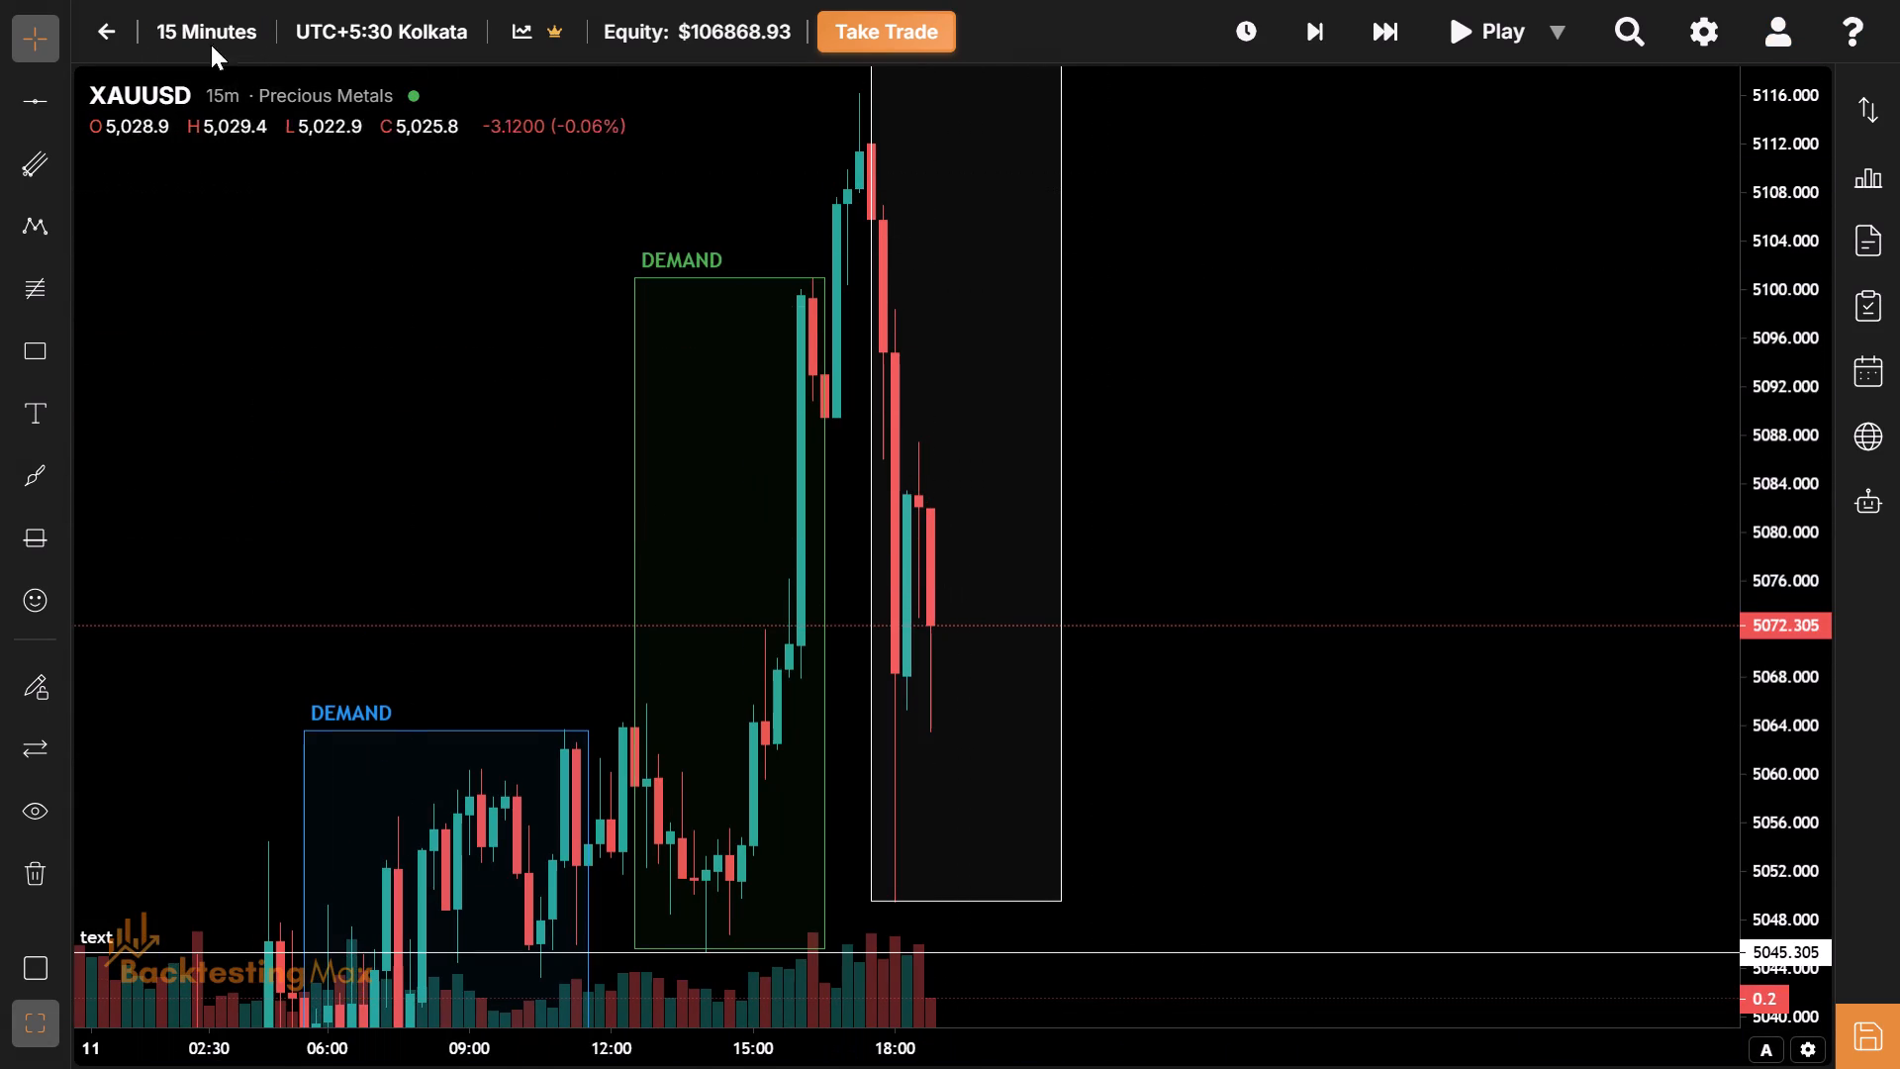
click(210, 20)
click(252, 330)
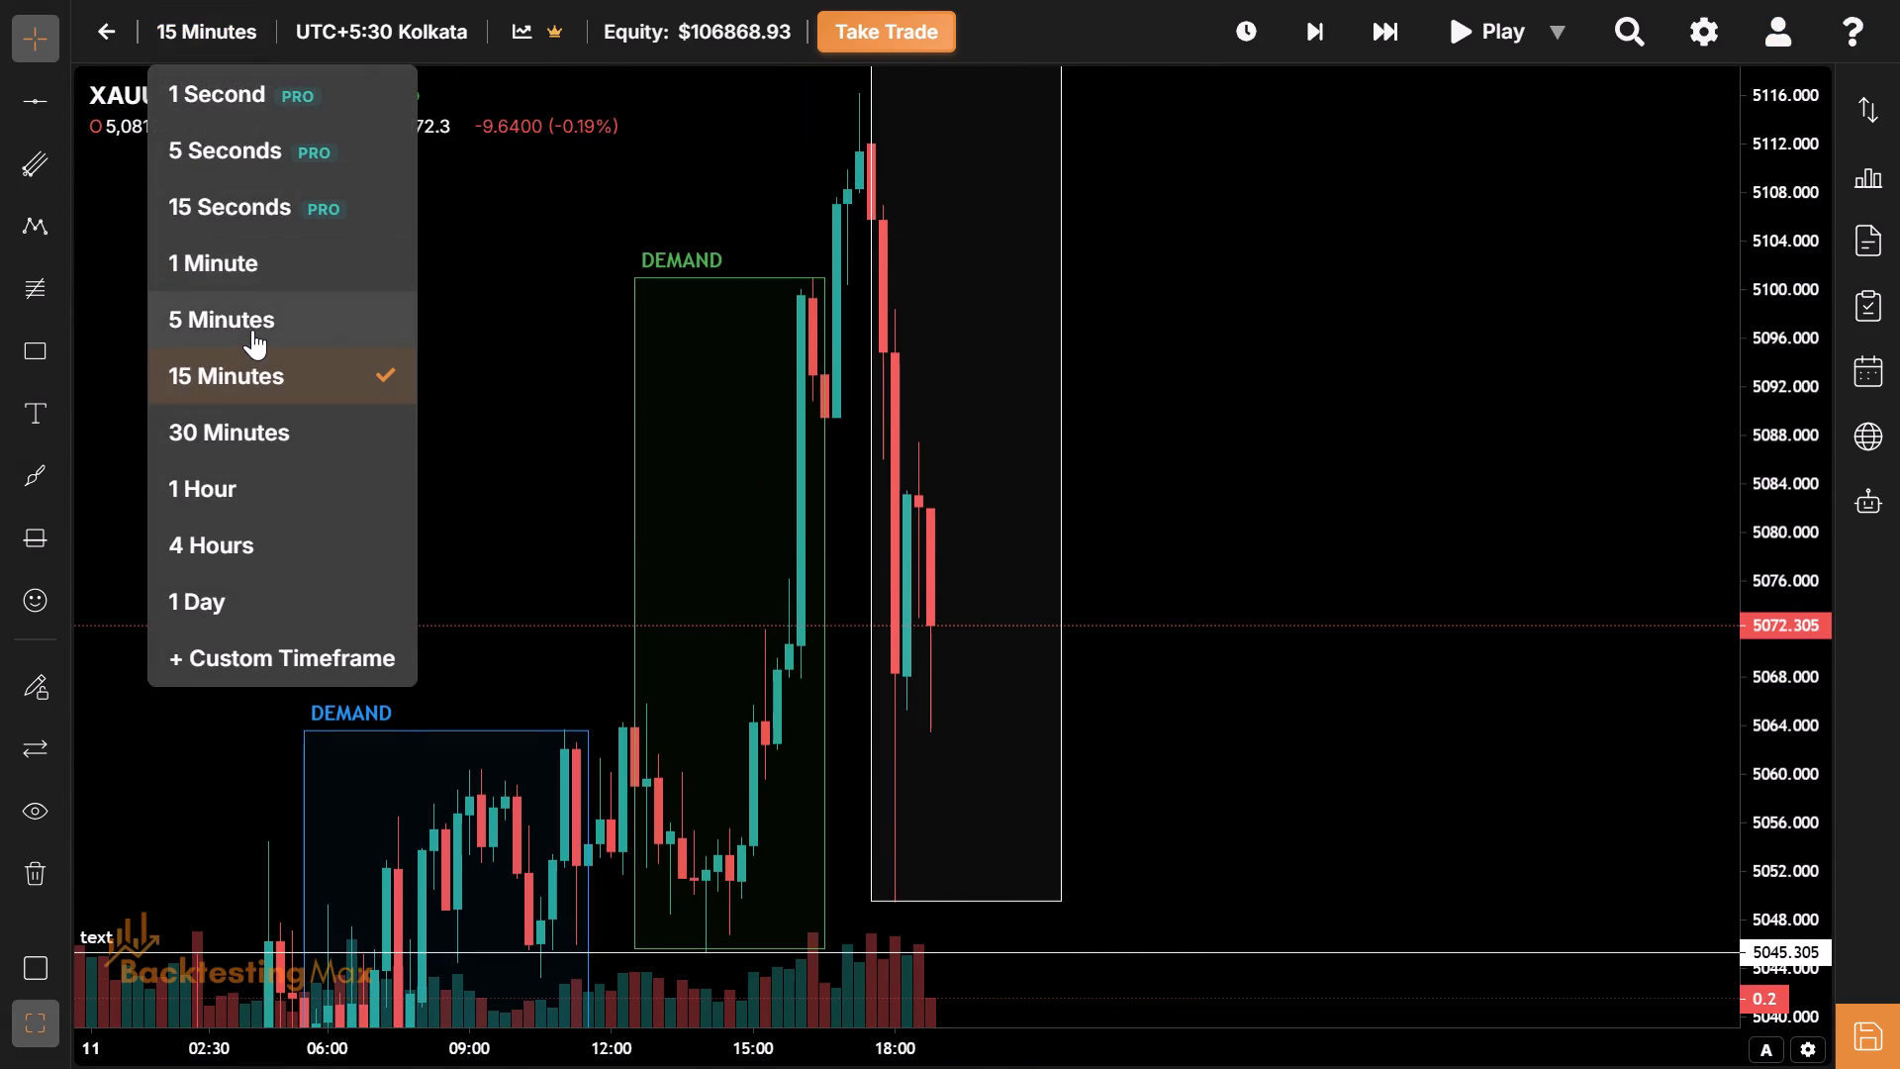
Advance the replay three single bars to the 19:00 candle.
drag(802, 725, 584, 637)
drag(772, 620, 745, 627)
click(1315, 26)
click(1315, 26)
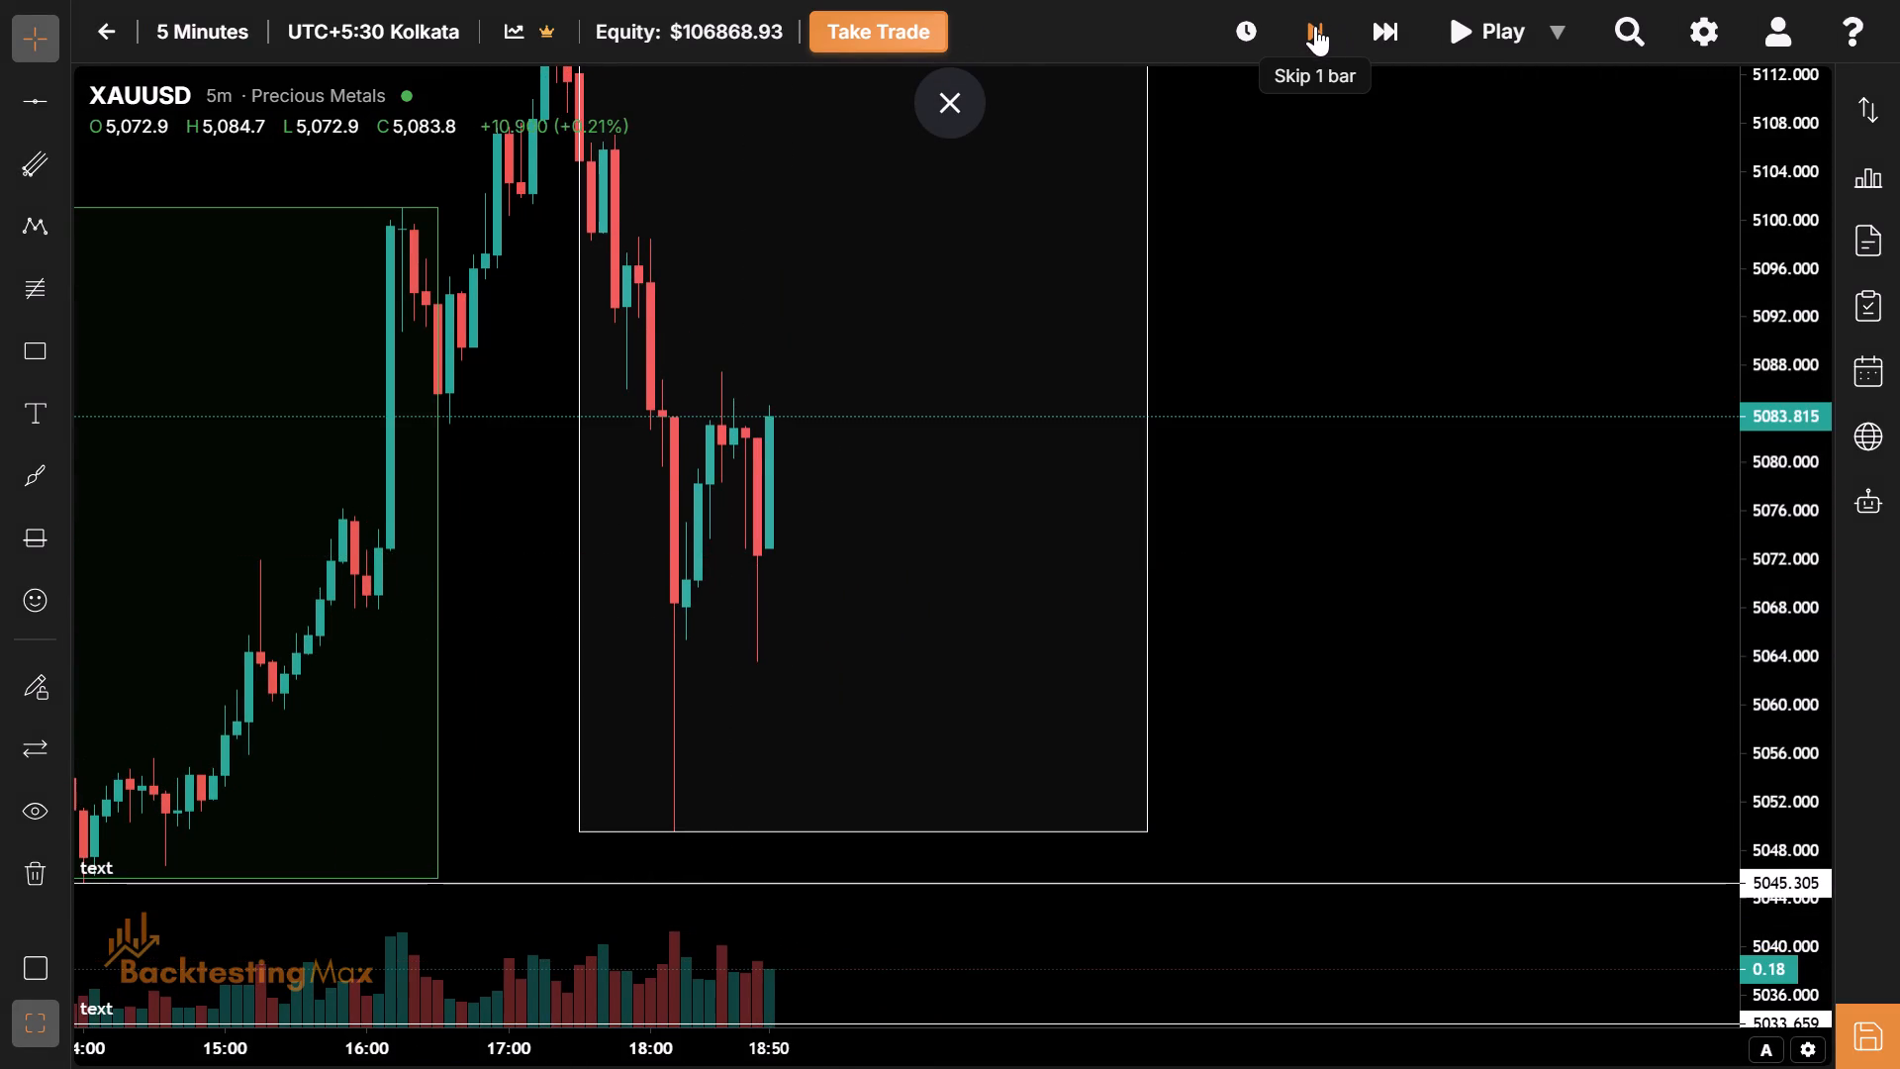
click(1315, 26)
Extend the New York session box's lower edge down to the 19:00 candle's low at about 5018.
drag(867, 727, 877, 675)
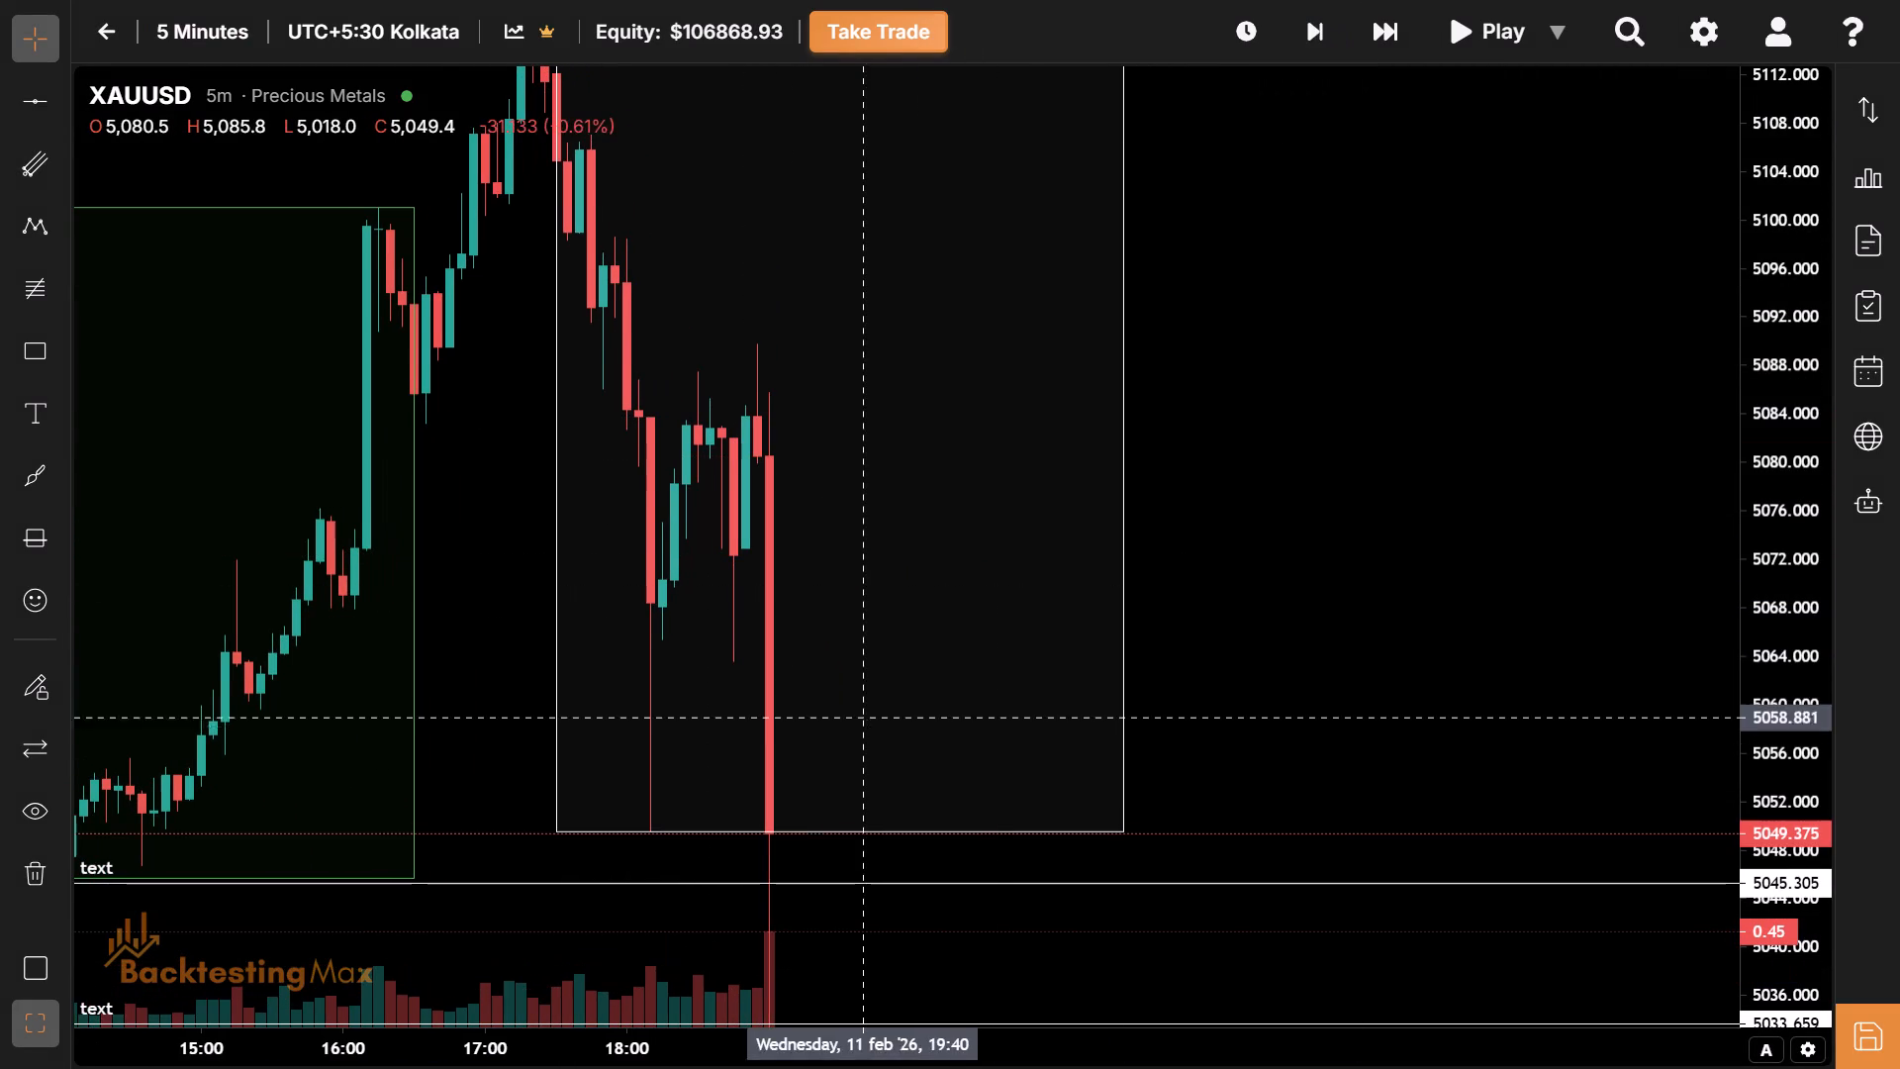
drag(877, 675, 925, 505)
drag(918, 764, 900, 585)
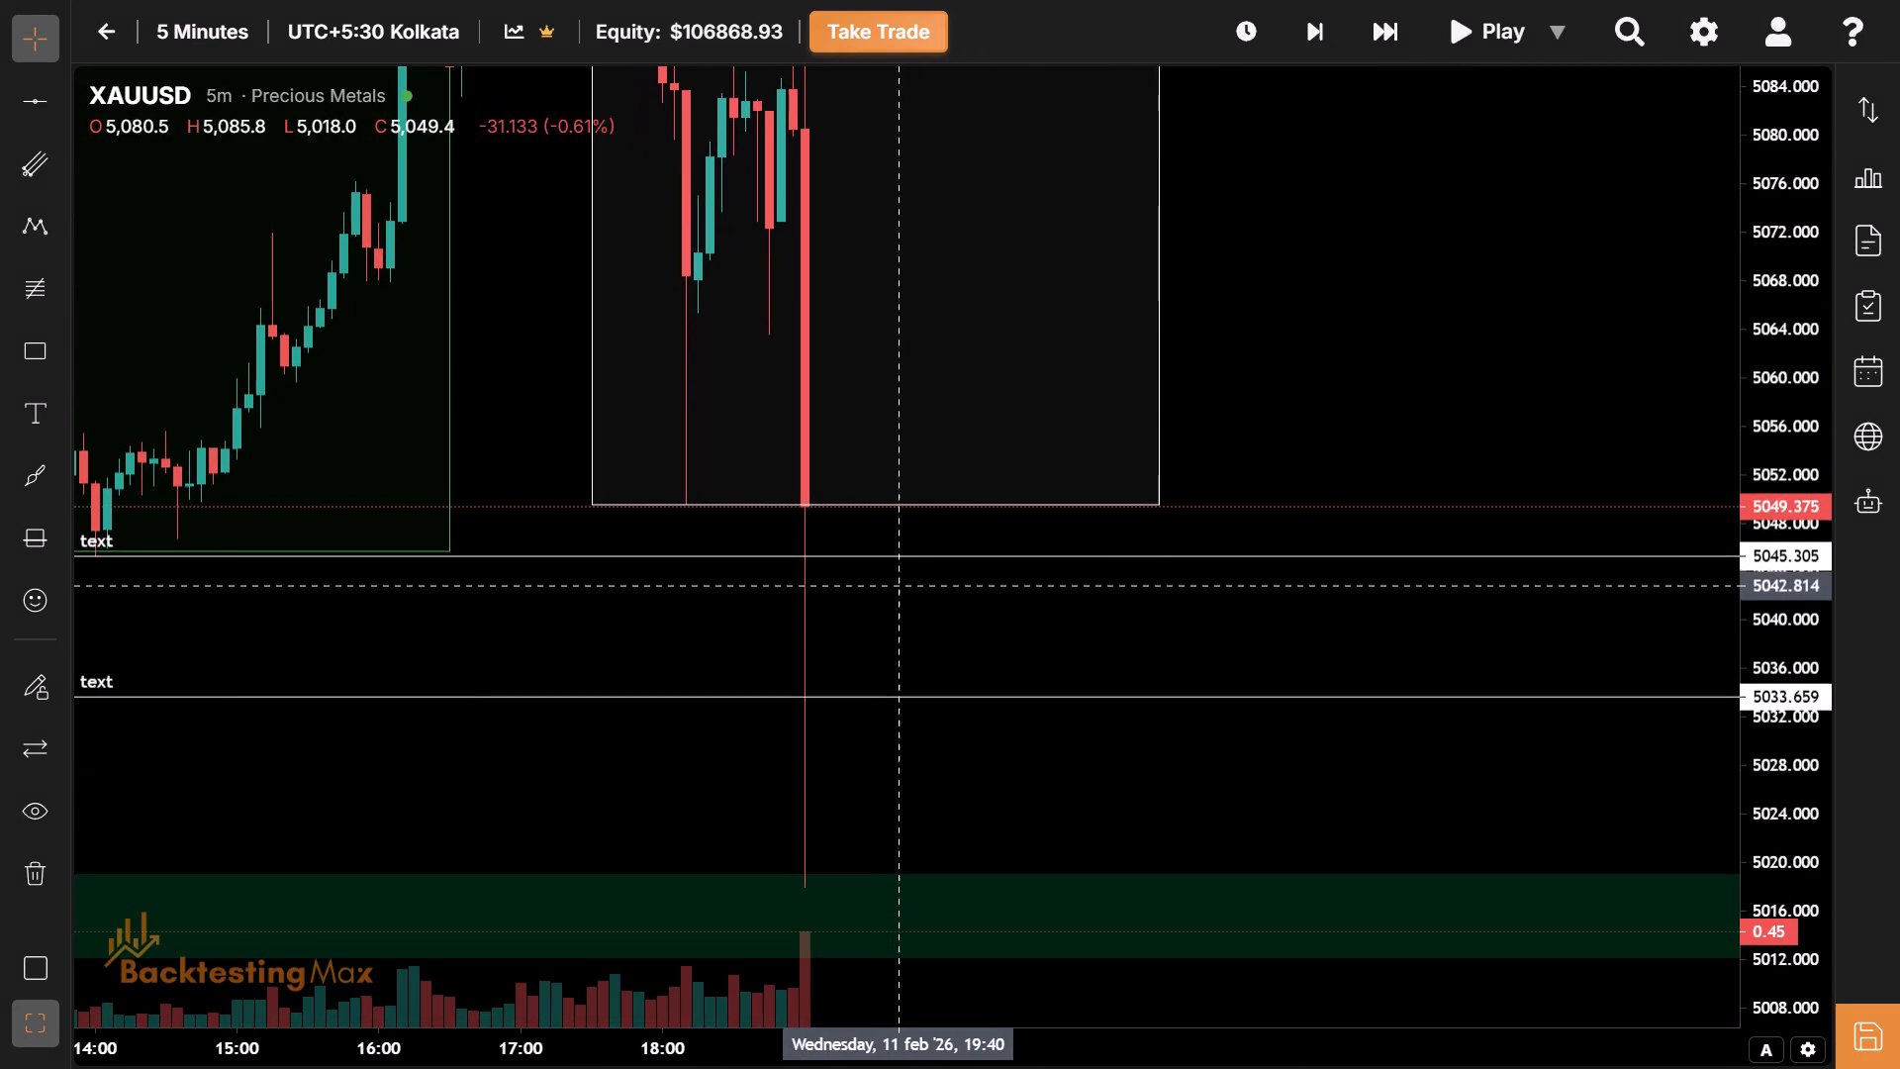
drag(880, 510, 1139, 908)
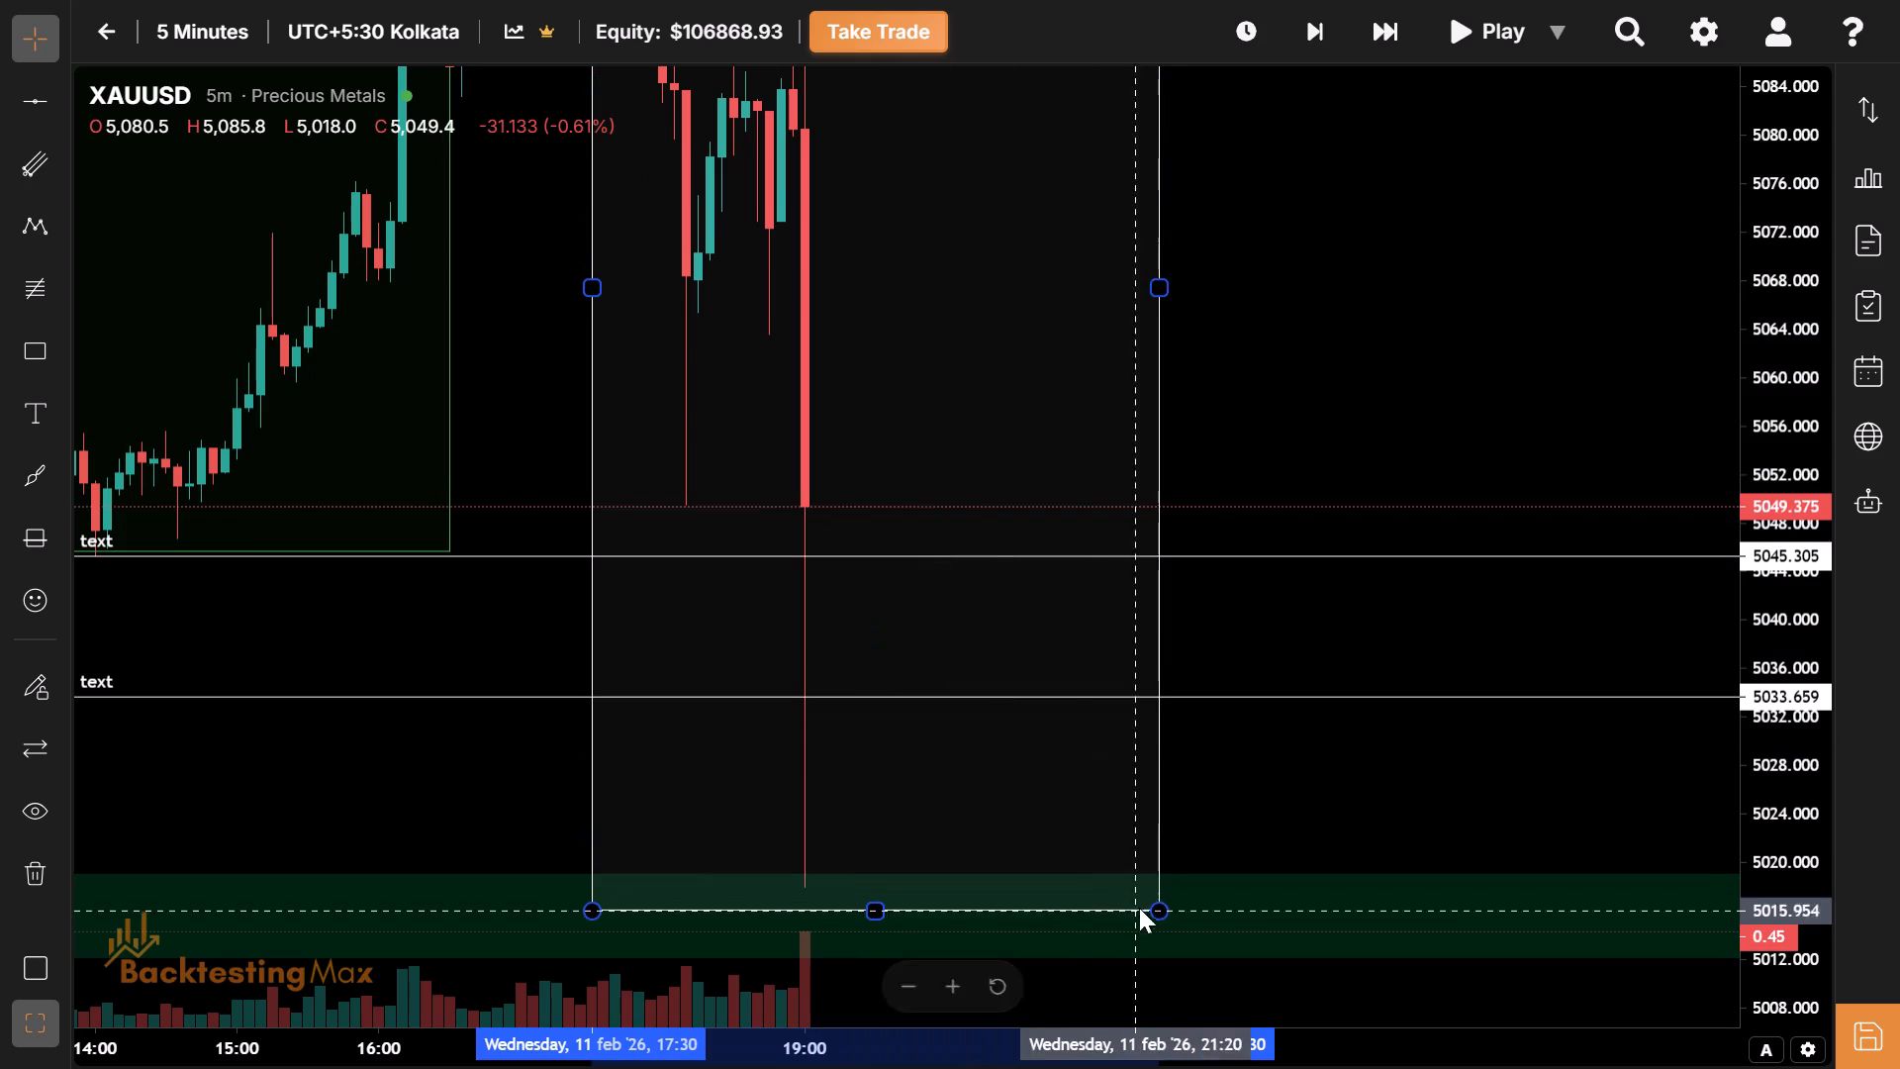
drag(1139, 908, 1213, 883)
Examine the New York session's move from its high down to the 19:00 candle, the marked levels and the green zone.
drag(979, 461, 1001, 773)
drag(990, 286, 839, 158)
drag(882, 423, 1174, 467)
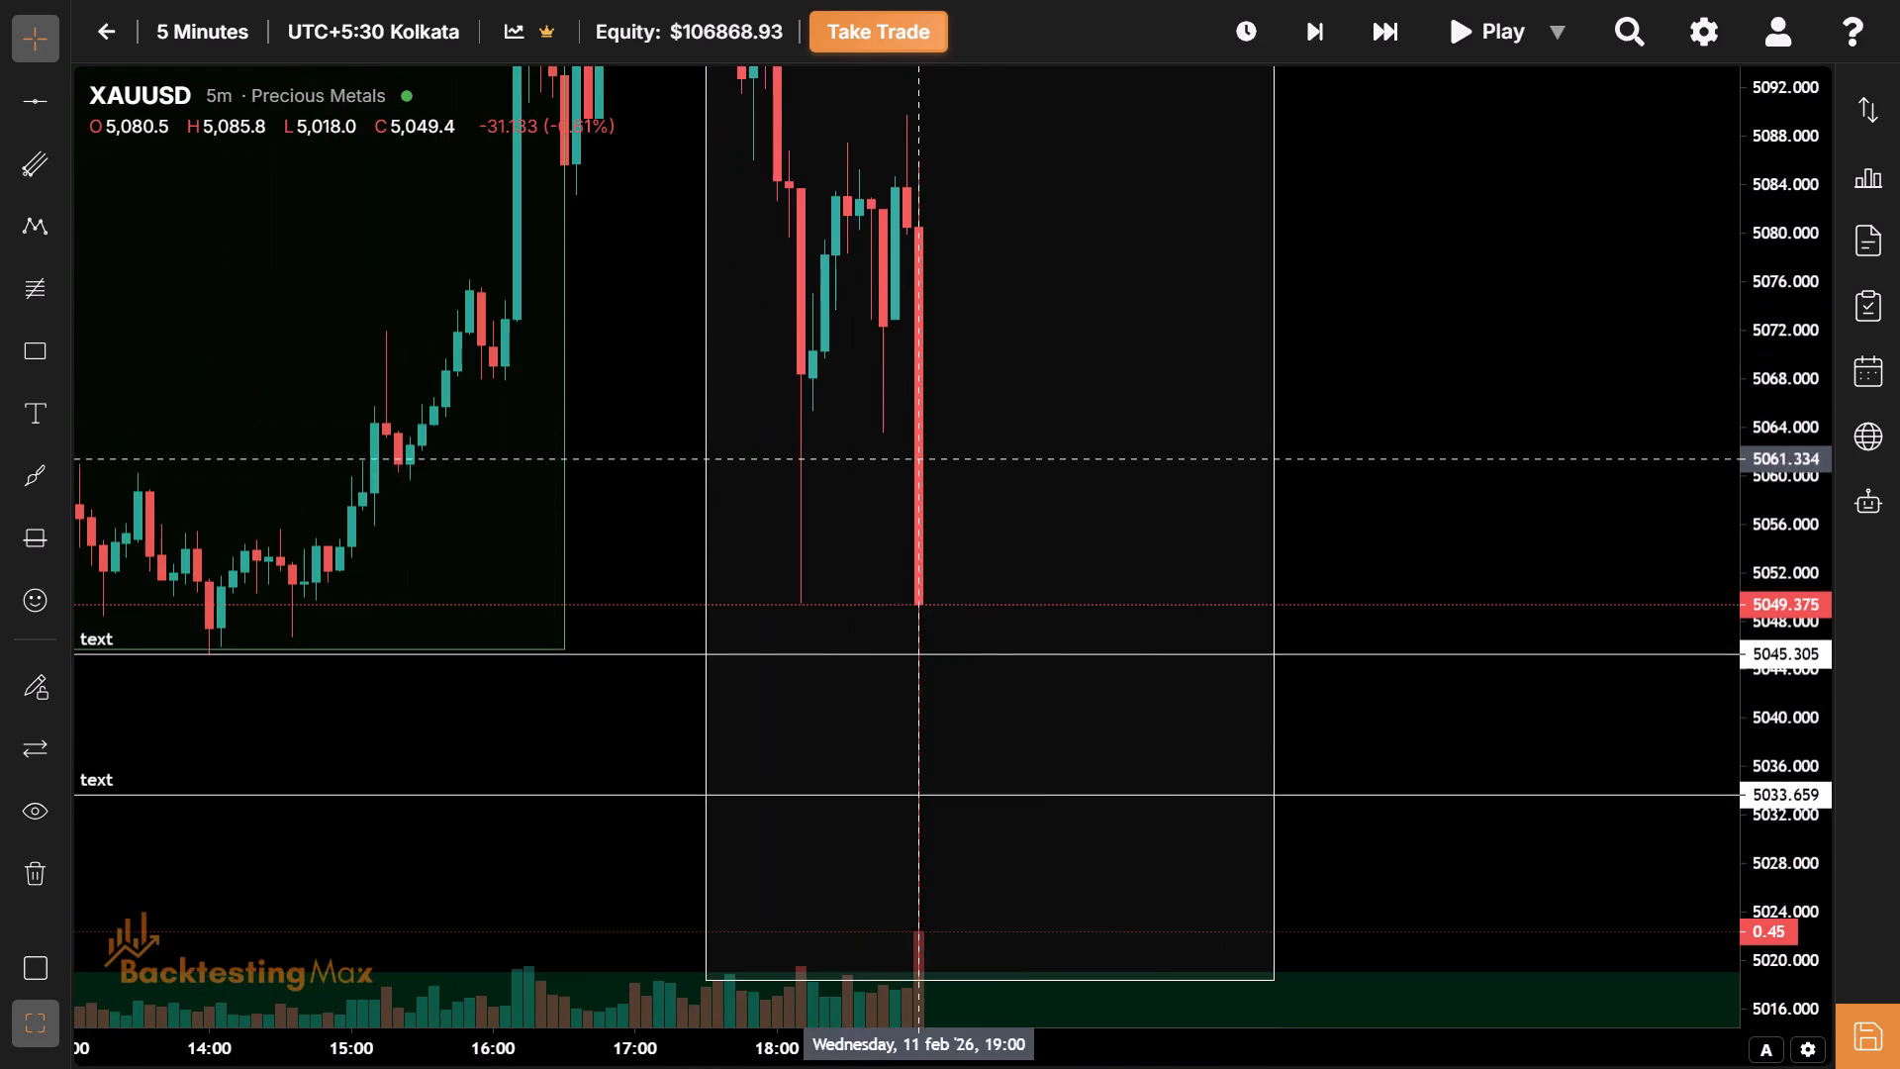
drag(902, 432, 878, 789)
drag(959, 354, 956, 534)
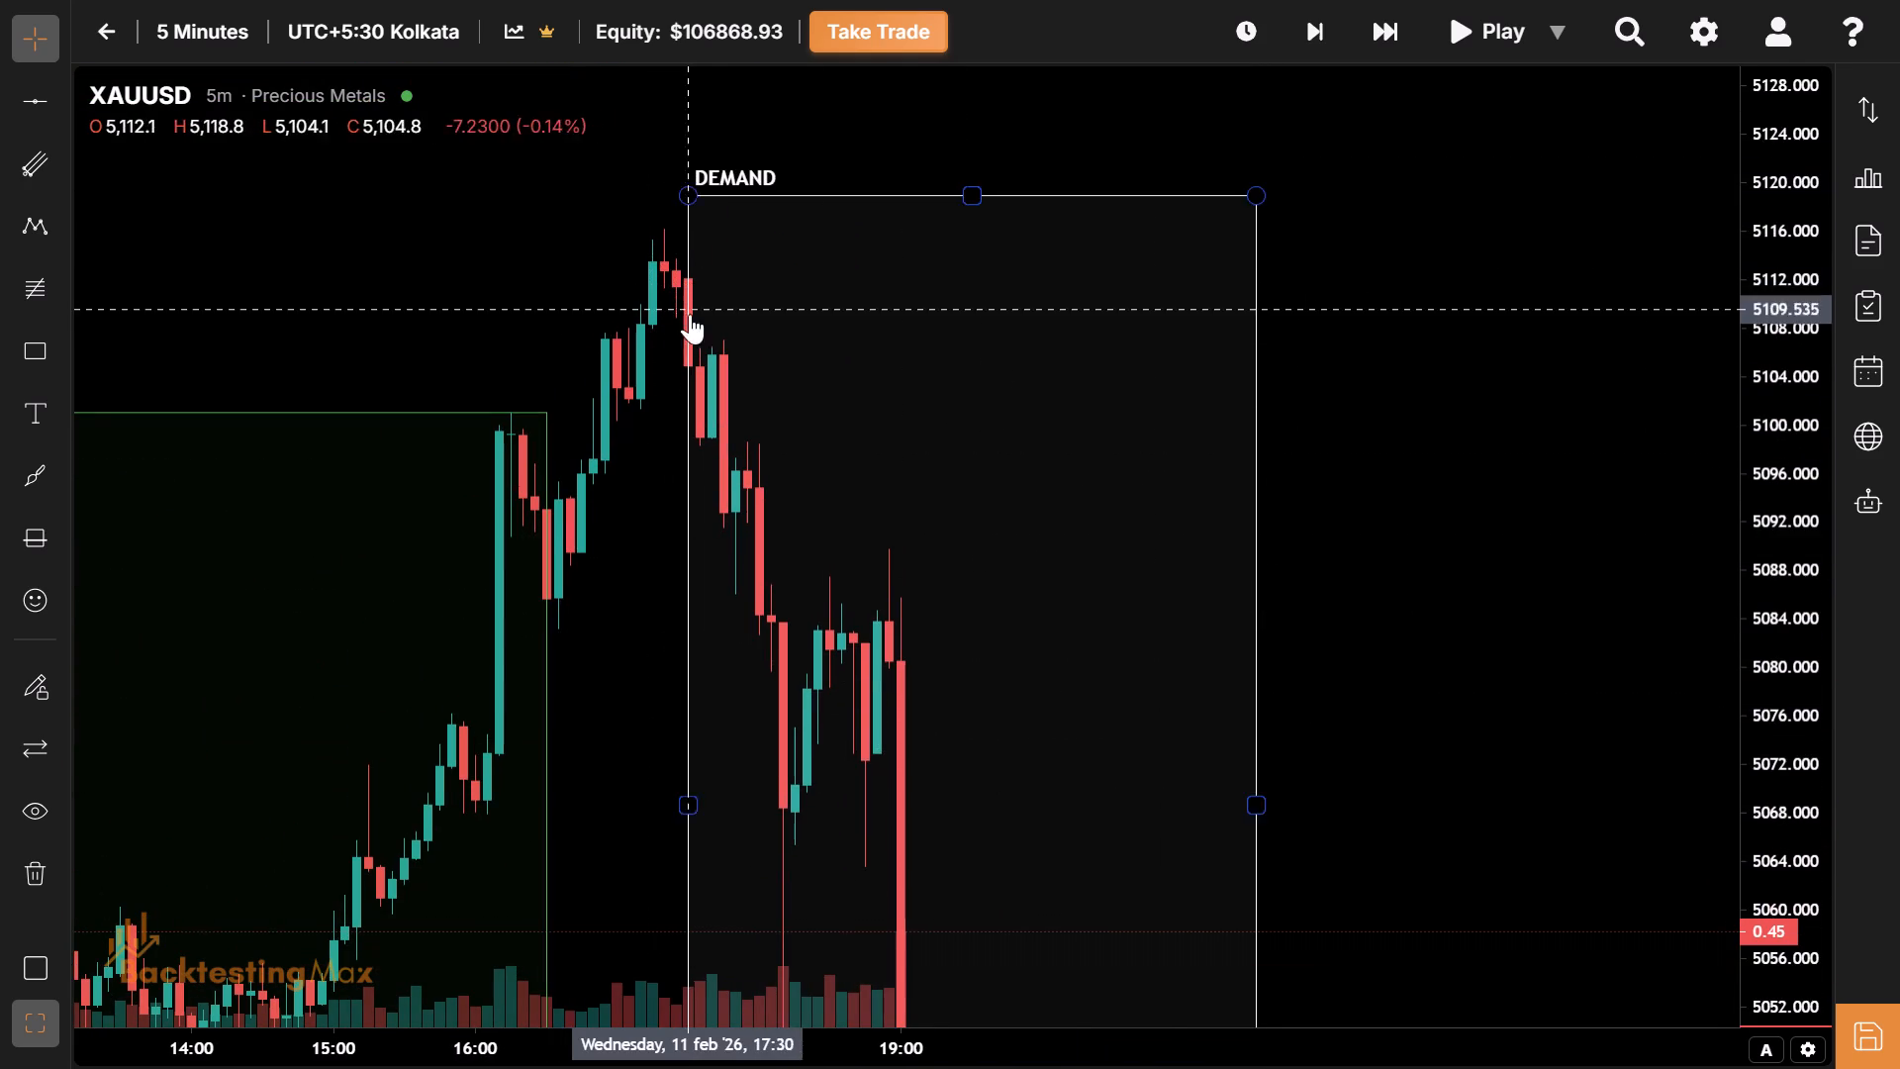
drag(1050, 640, 841, 340)
drag(919, 657, 873, 447)
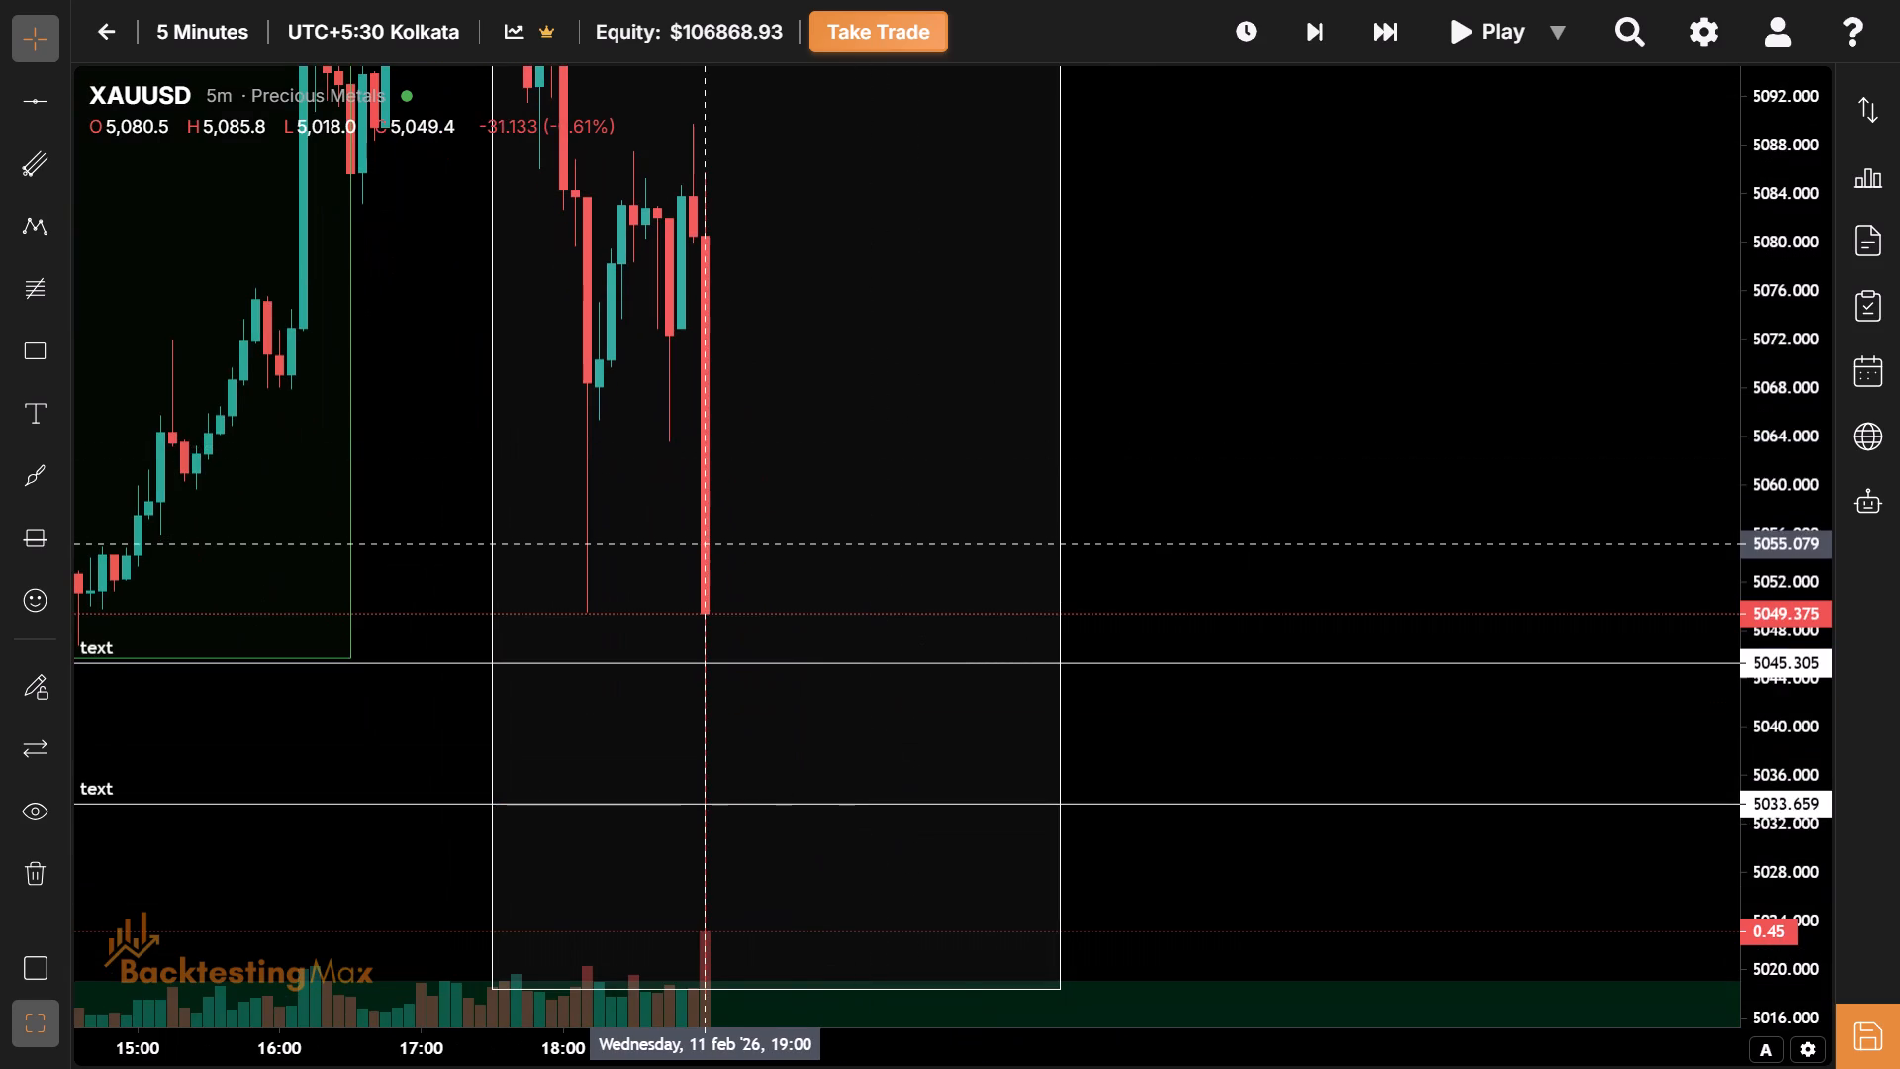
drag(707, 544, 642, 439)
drag(721, 486, 995, 452)
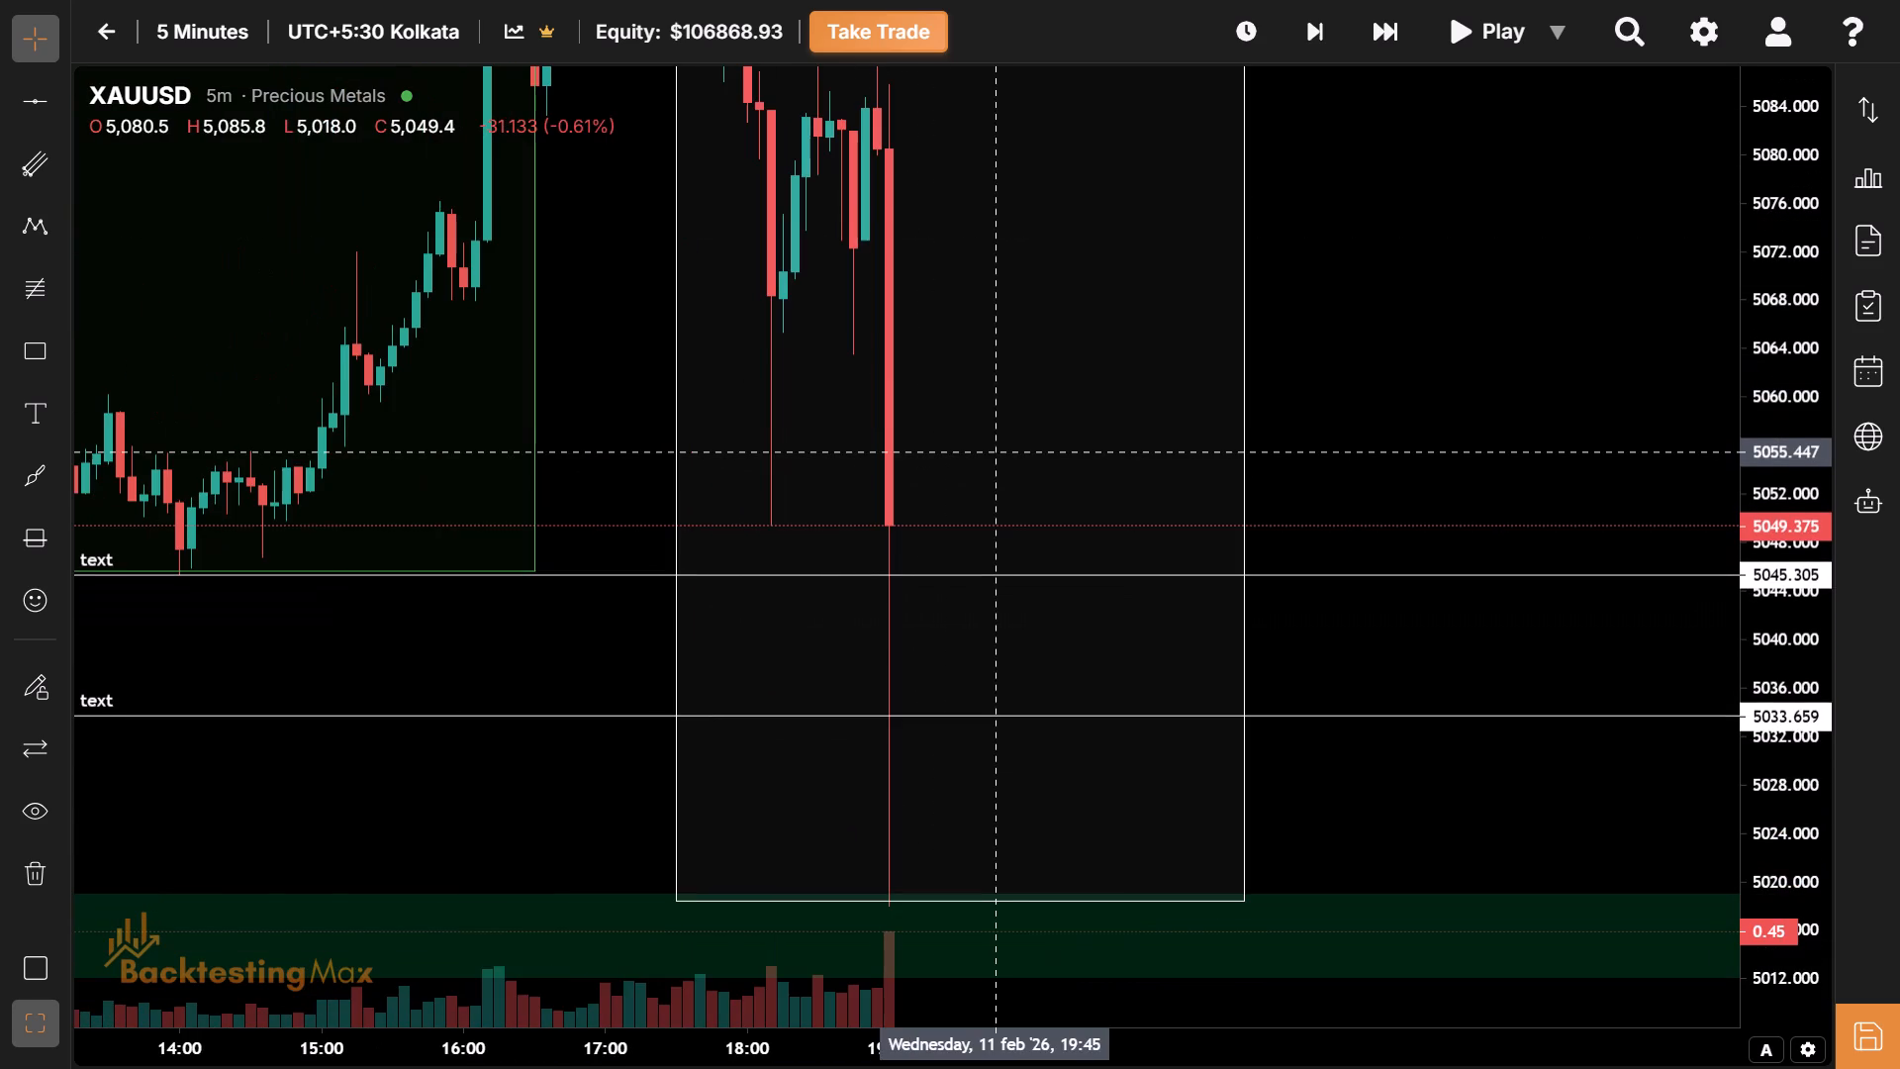
Advance the replay one bar to the 19:05 candle.
click(1310, 25)
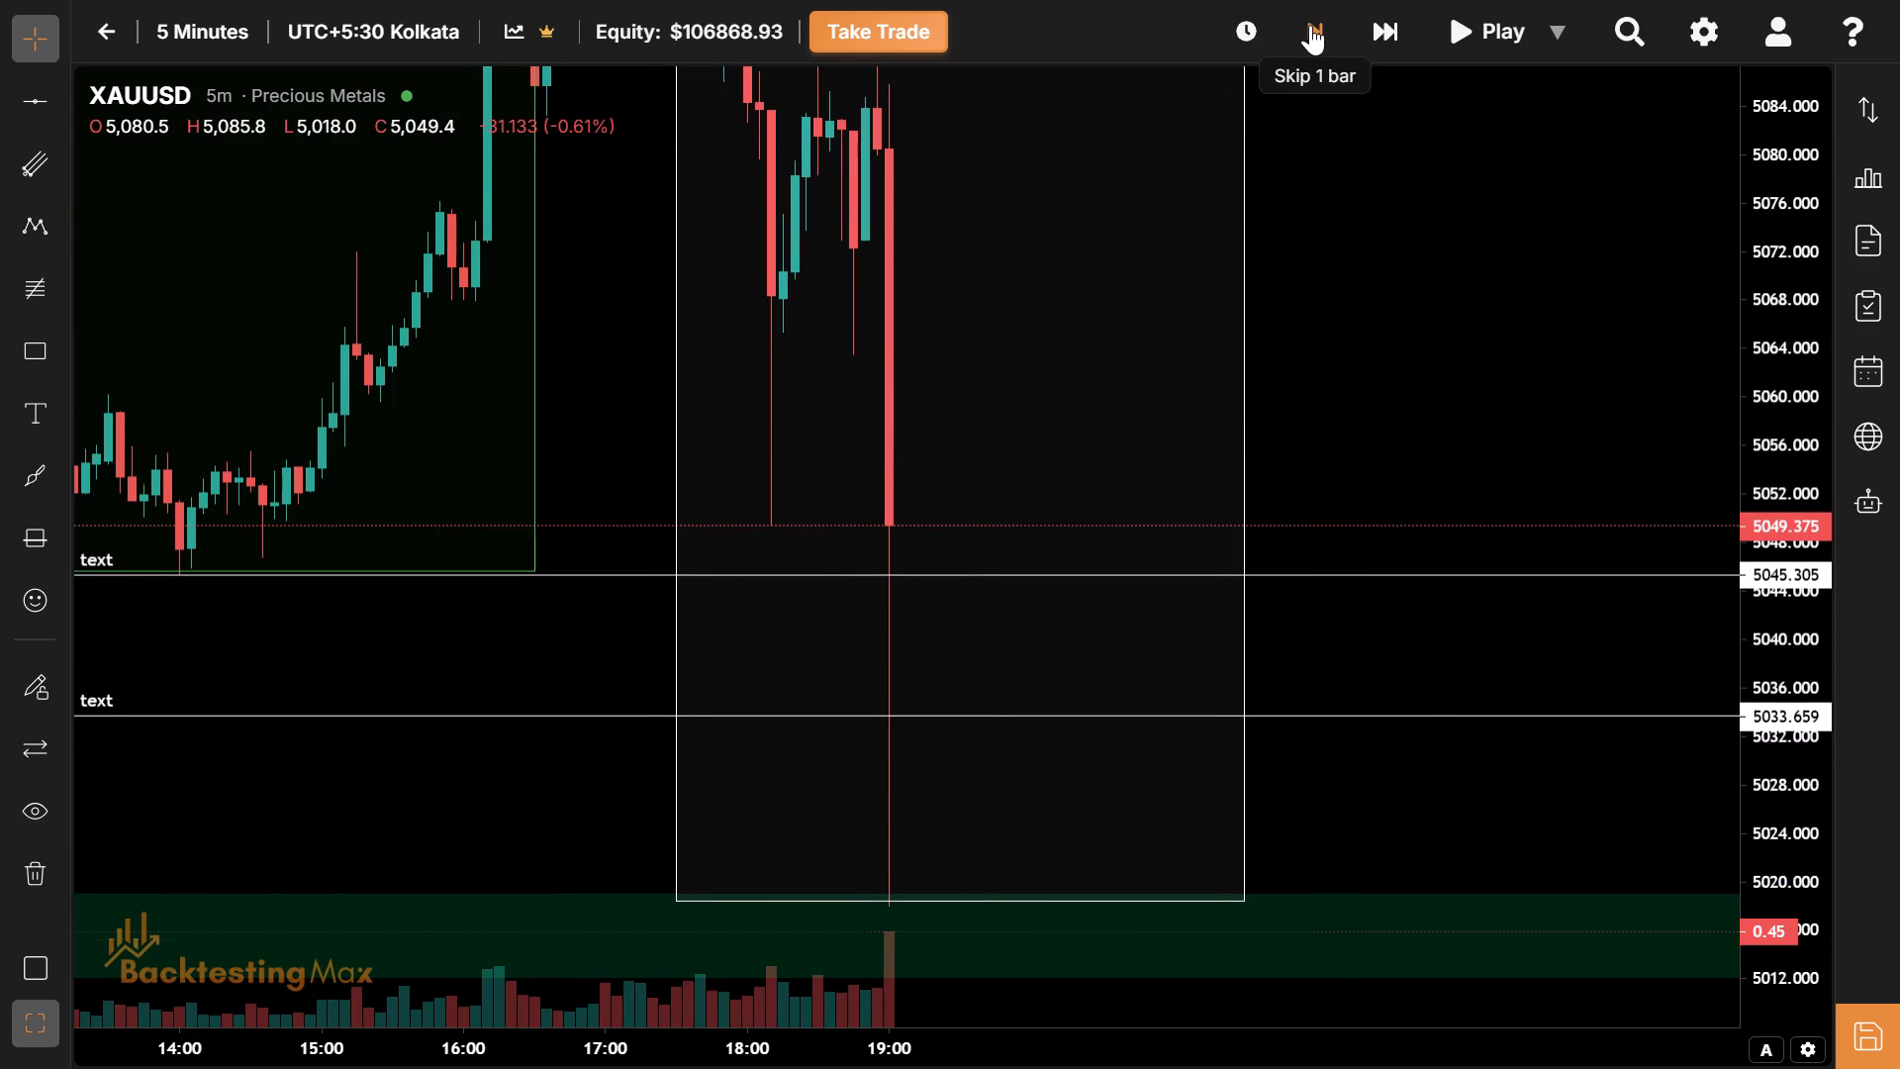
drag(1029, 380, 1323, 350)
drag(629, 574, 1017, 688)
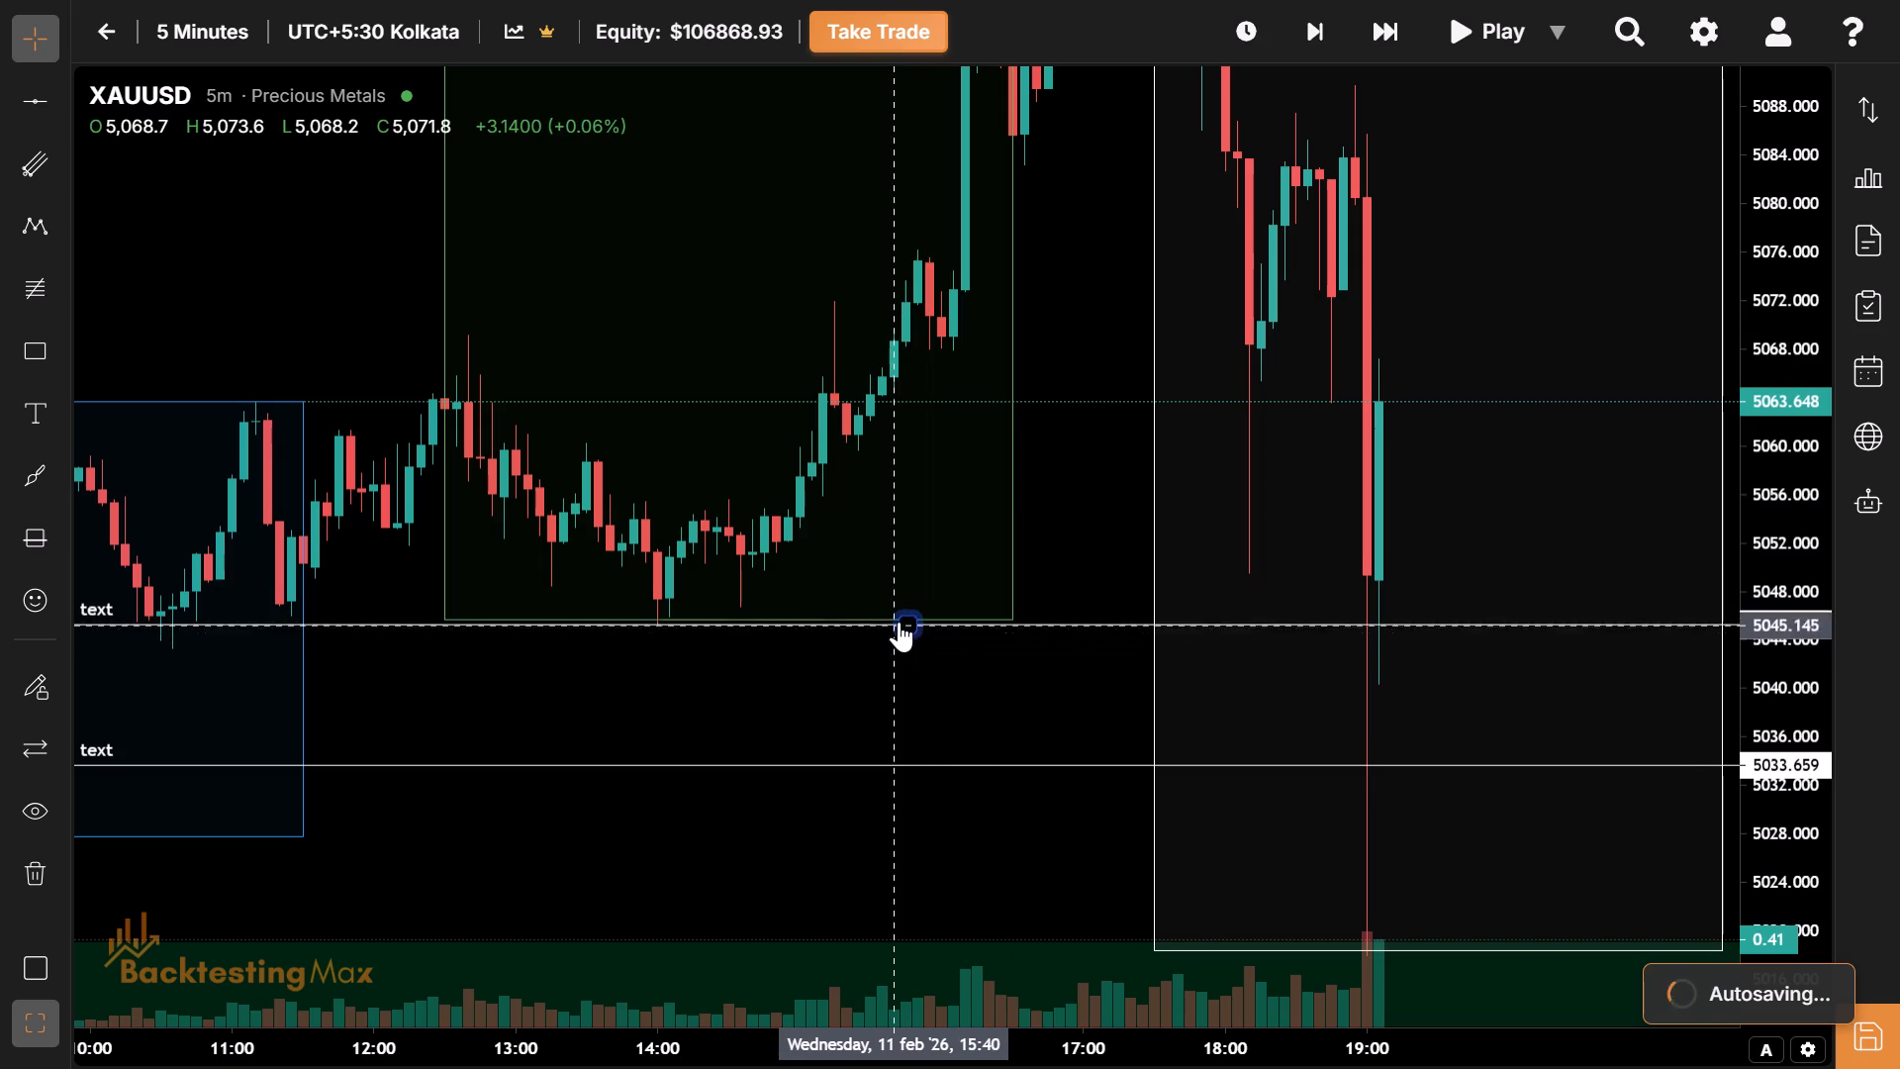
Delete the horizontal text lines at about 5045 and 5033.659.
click(1137, 630)
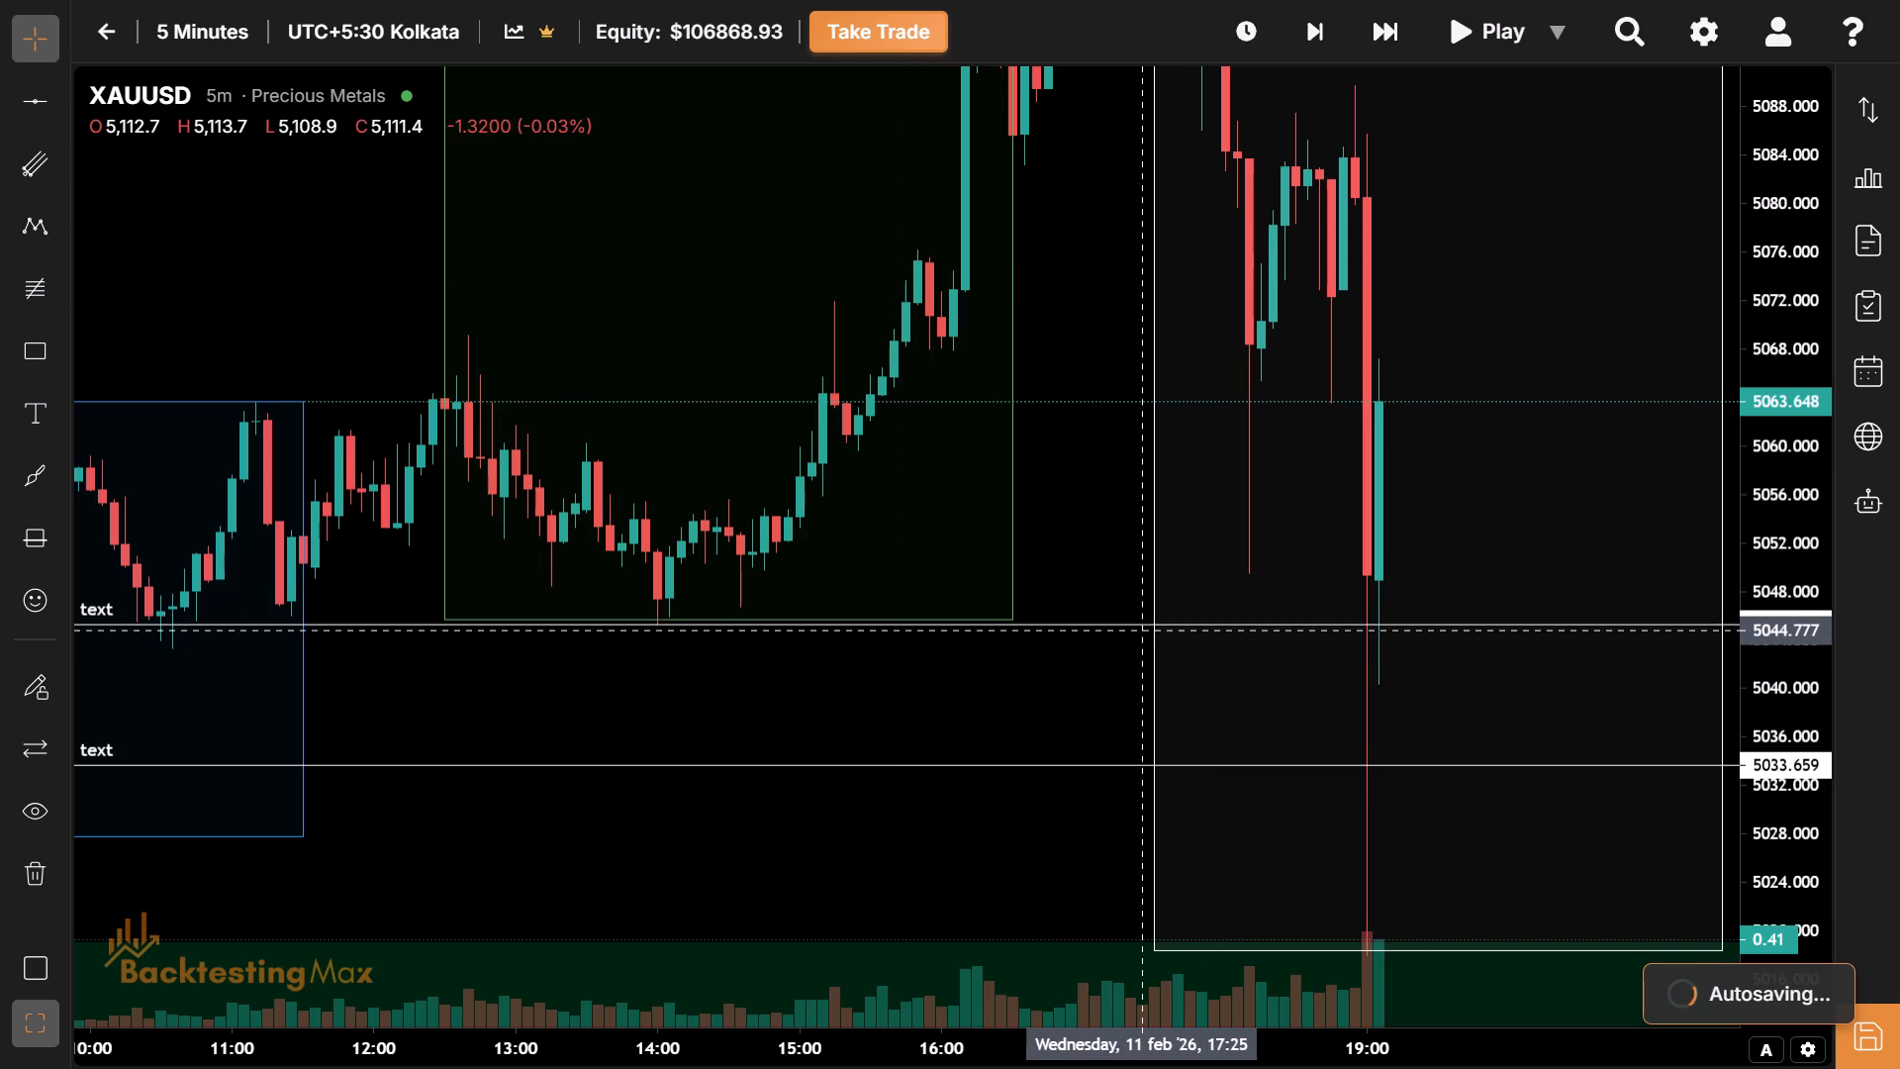
click(1128, 624)
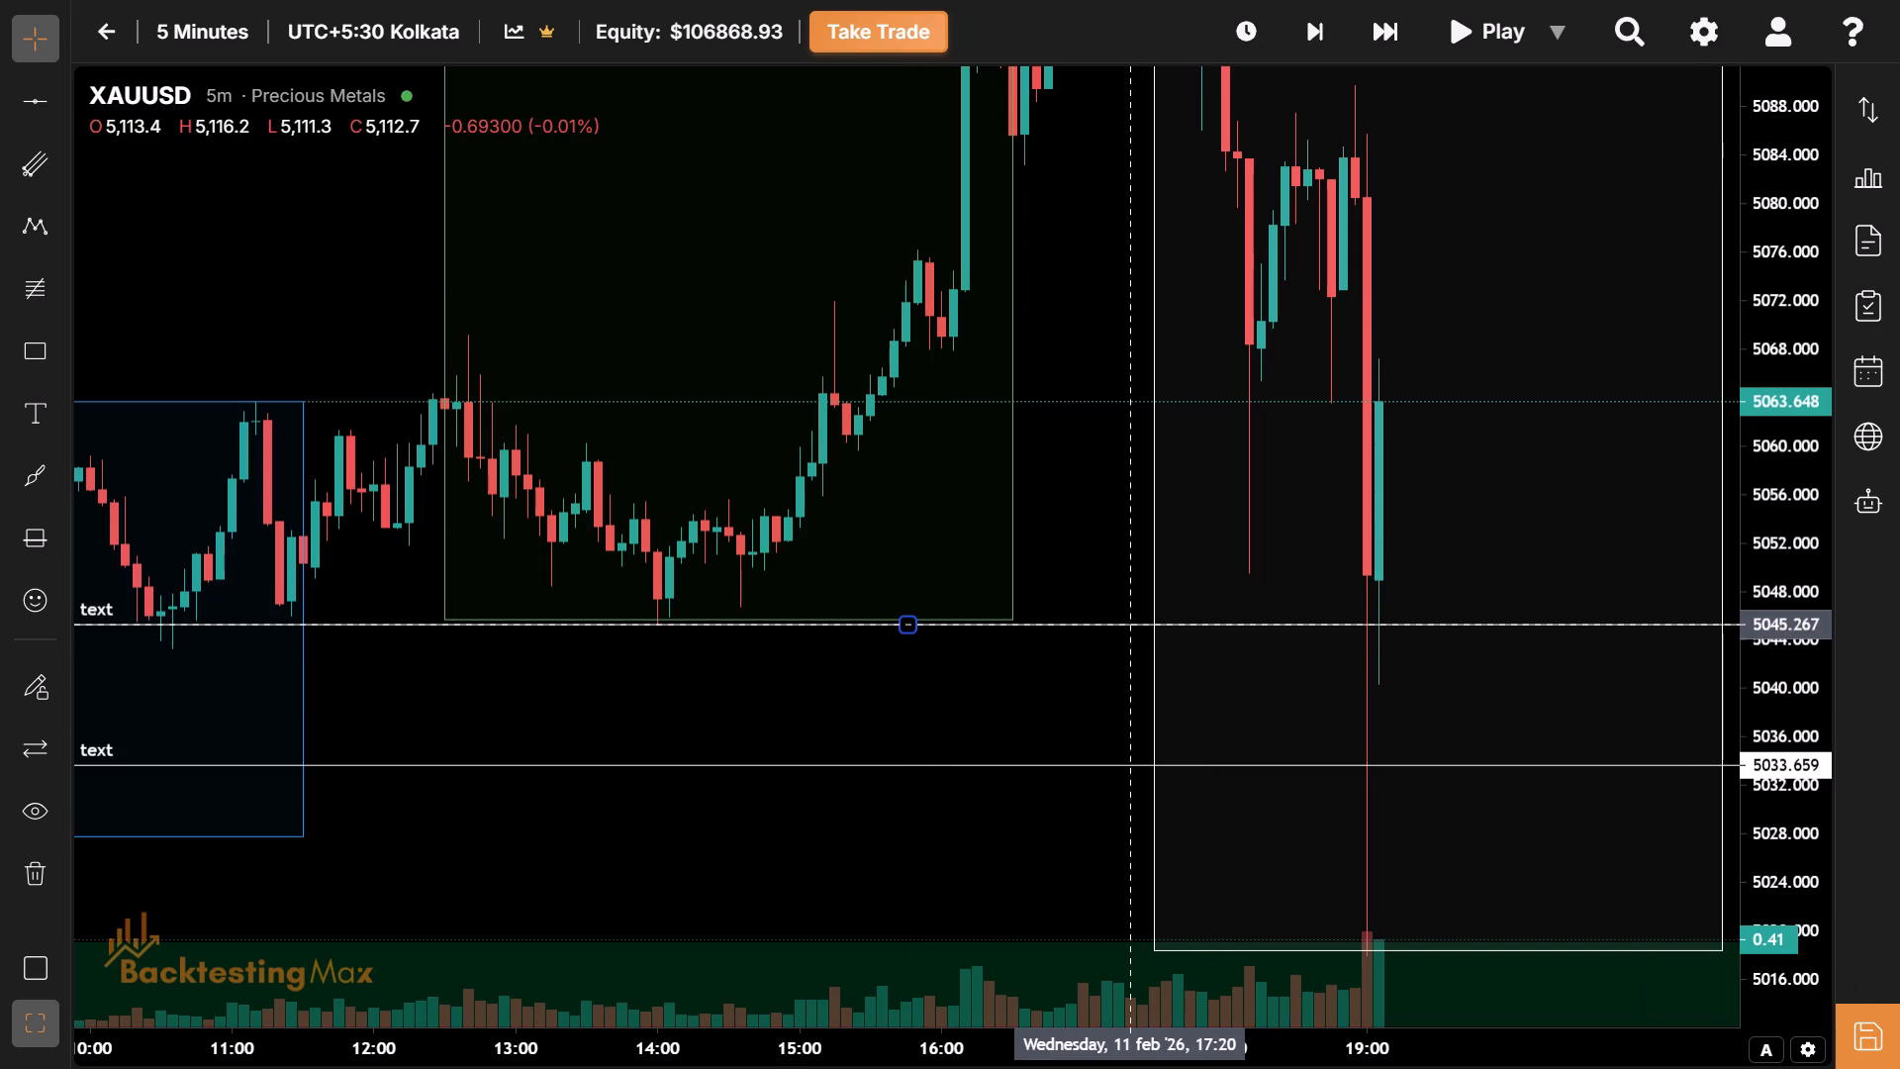
click(590, 217)
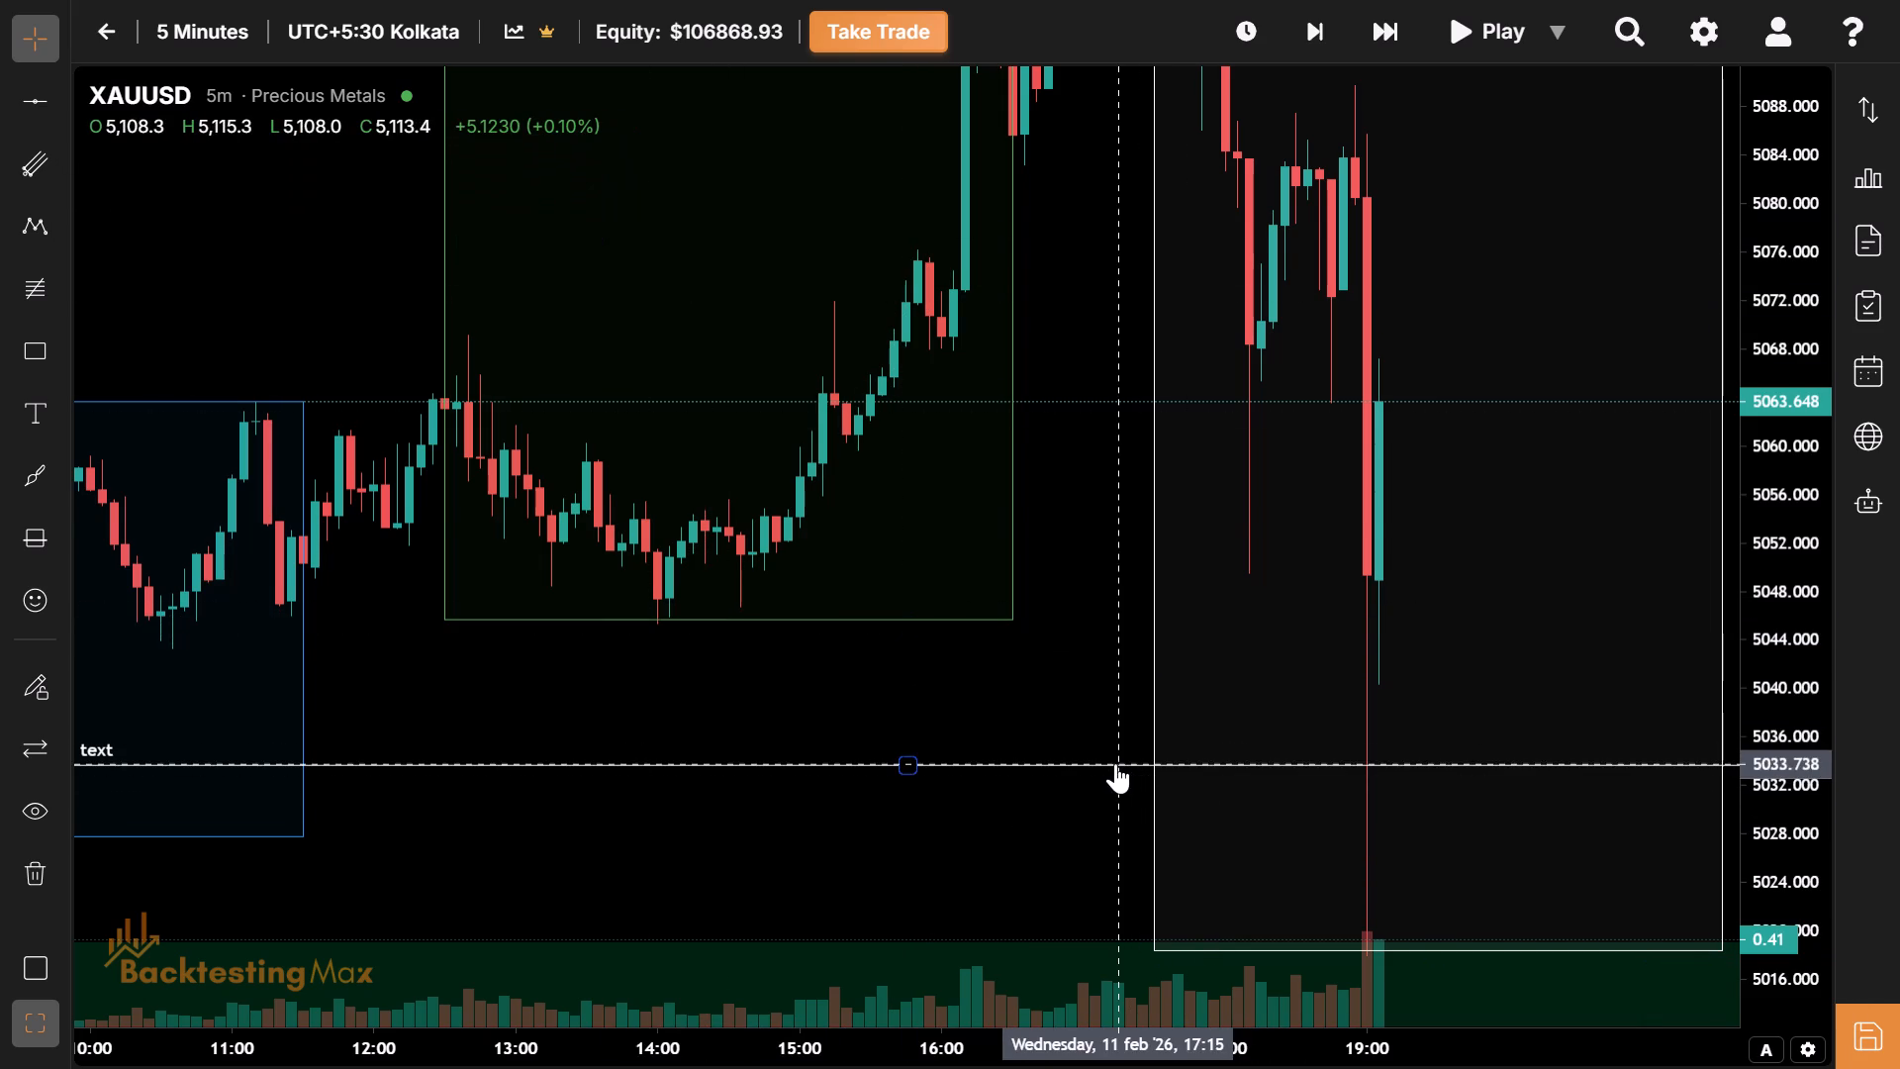
click(1114, 765)
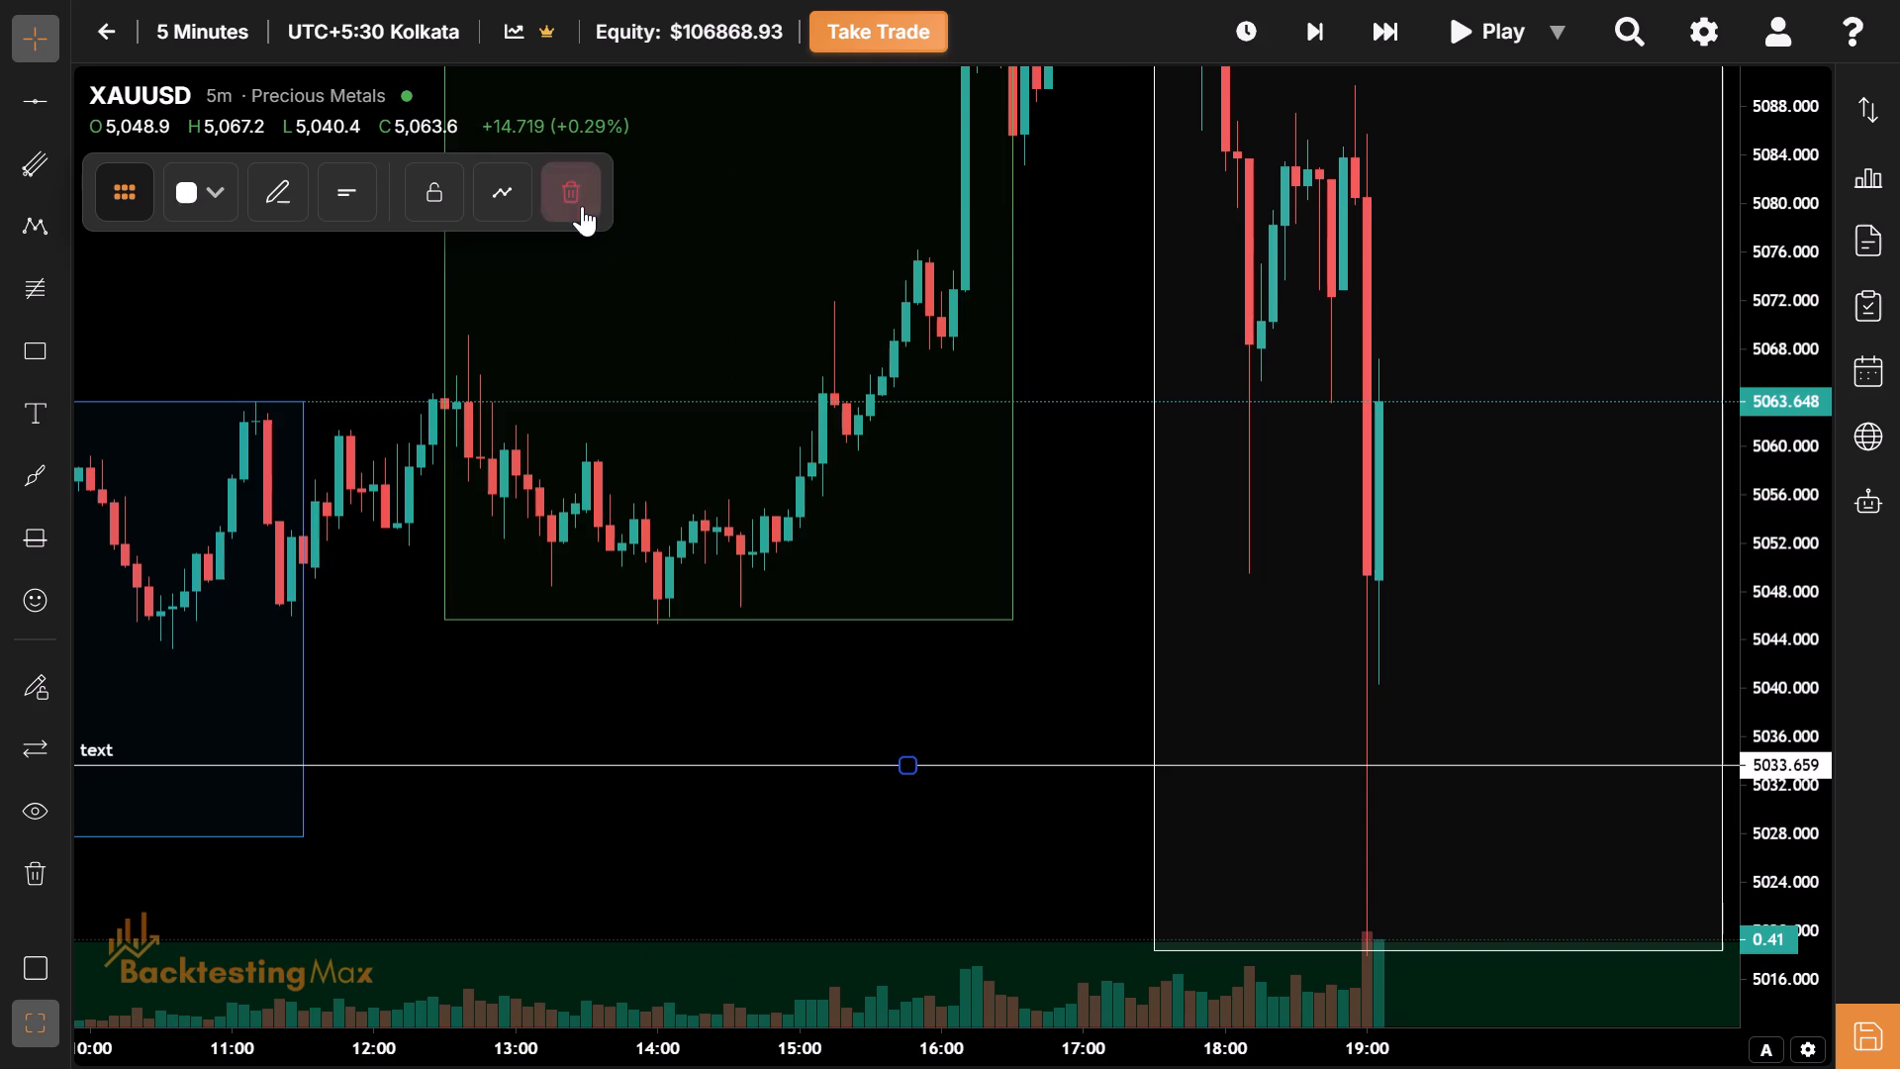
click(582, 206)
Examine the two DEMAND boxes and the New York session price action down to the green zone.
click(580, 708)
drag(580, 708, 1293, 871)
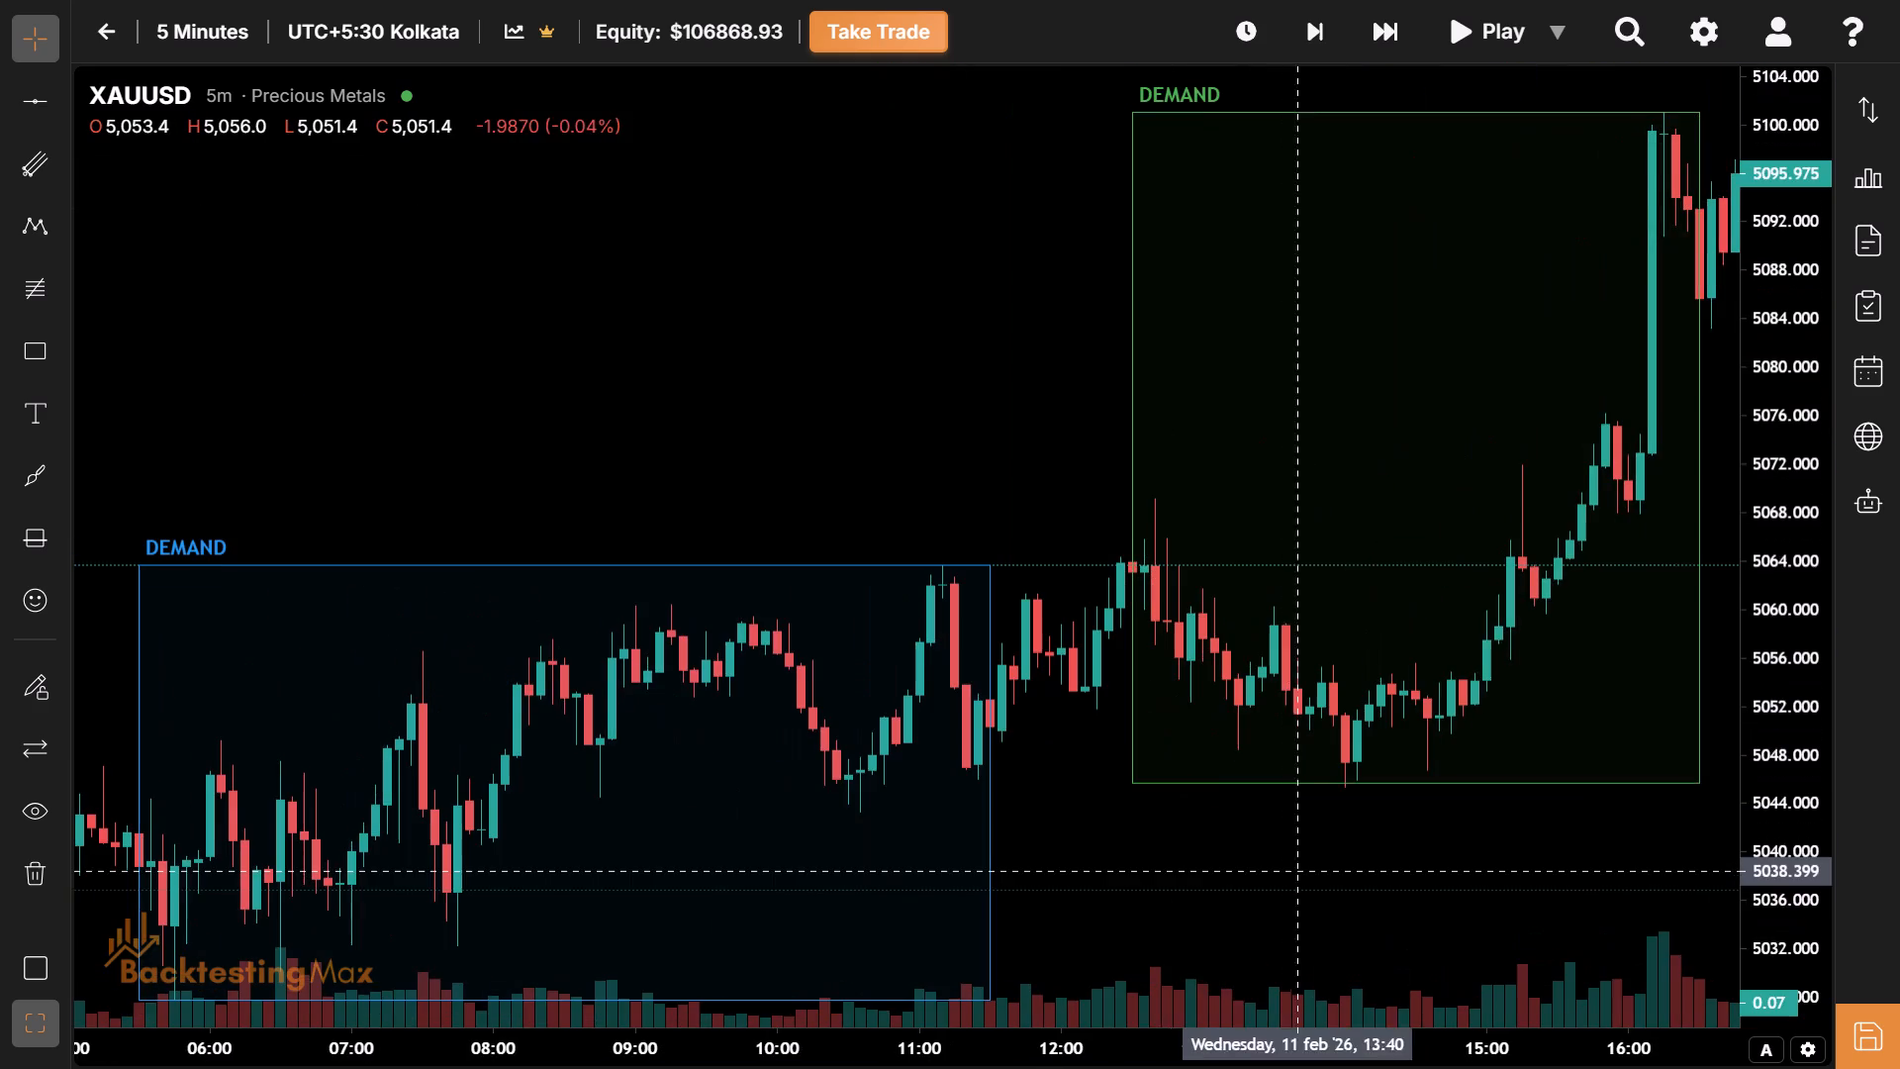
drag(1191, 874, 1231, 794)
drag(1746, 906, 1739, 694)
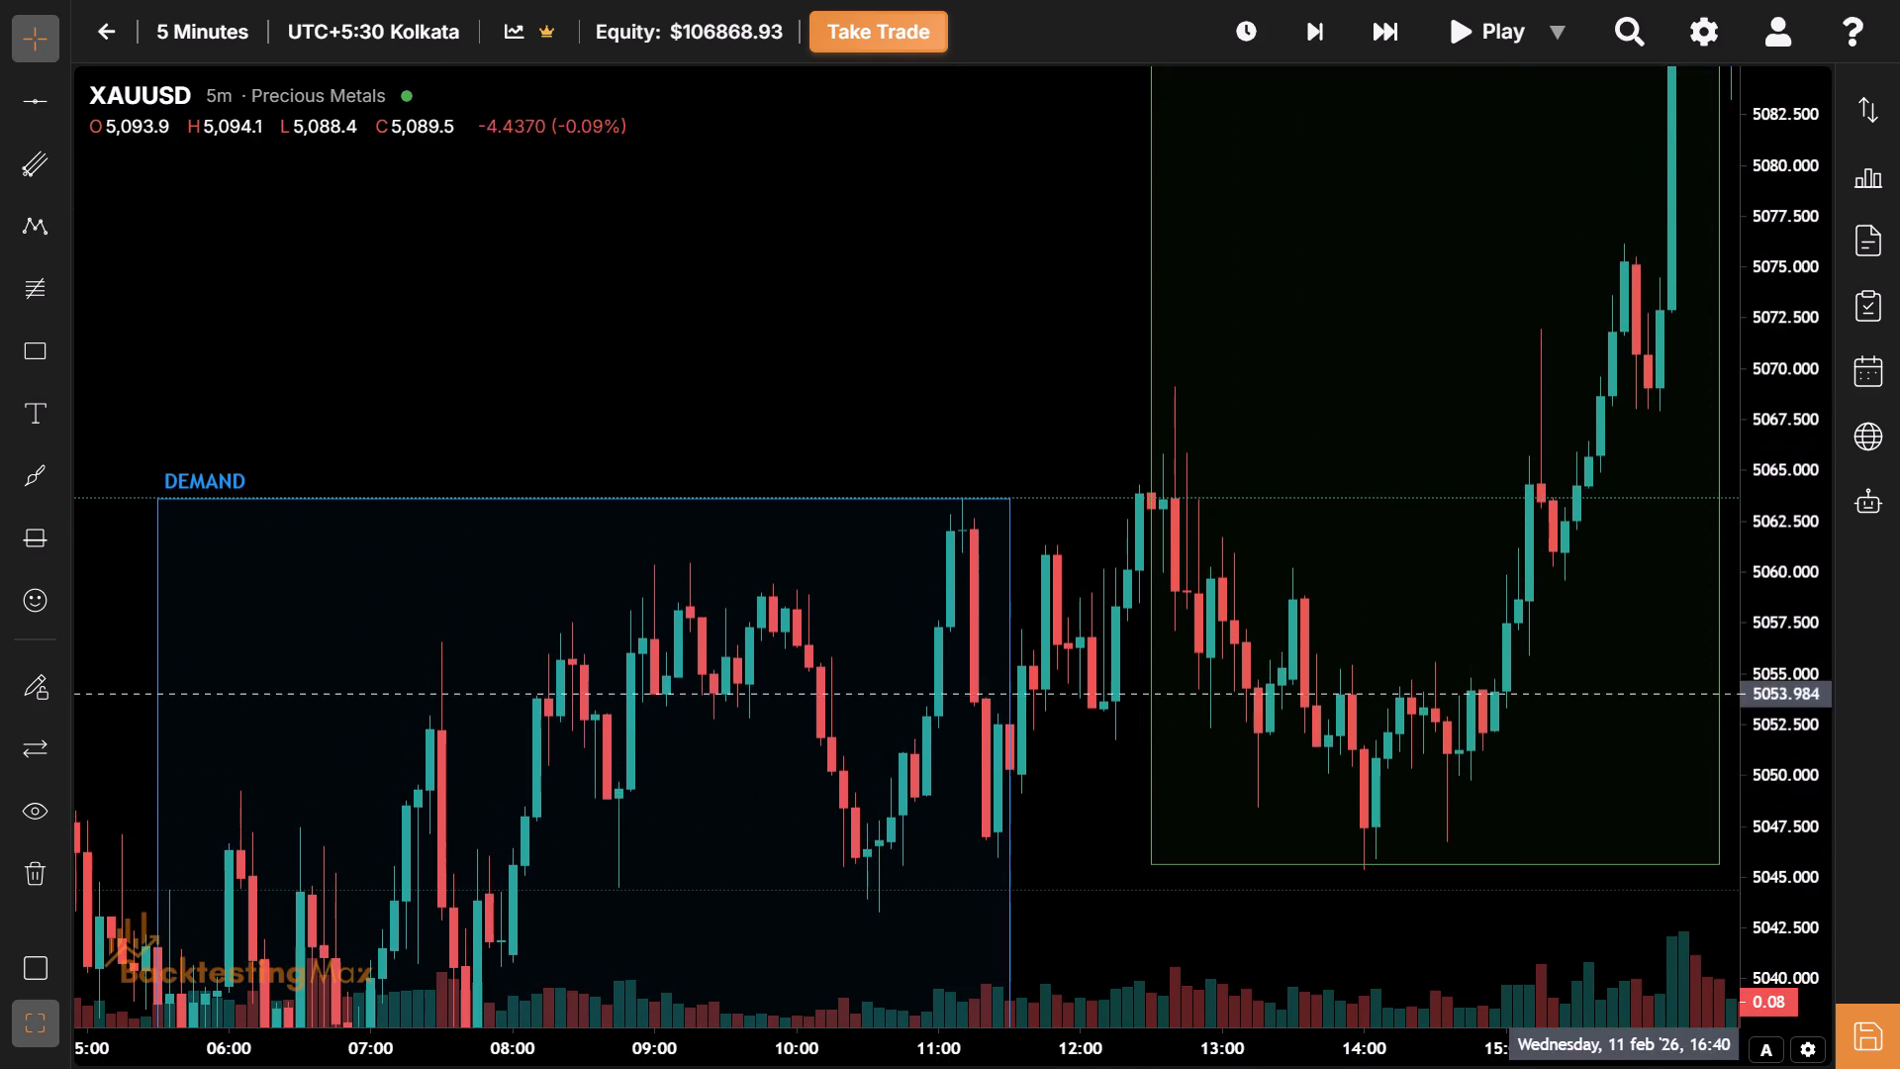
drag(1433, 923, 970, 593)
drag(1427, 827, 1166, 789)
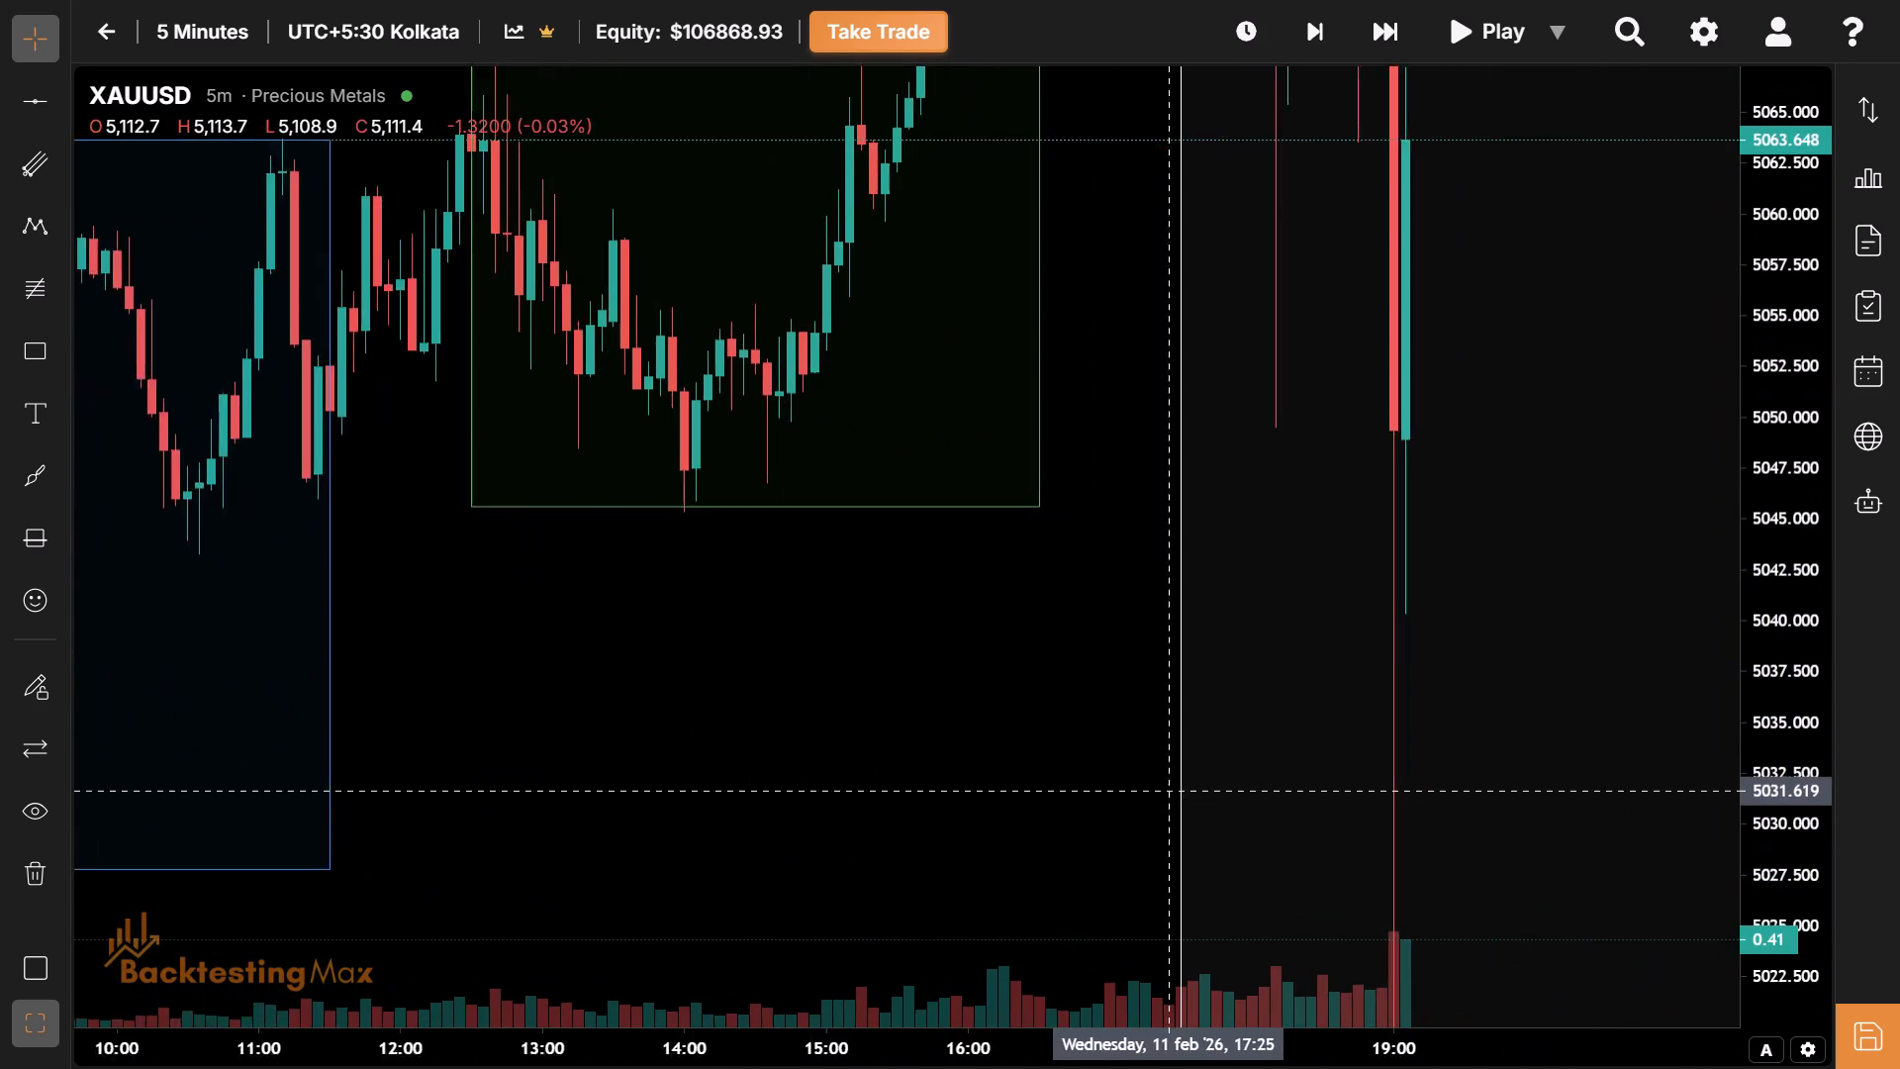
drag(1166, 789, 863, 795)
drag(1028, 575, 781, 1068)
drag(954, 611, 864, 923)
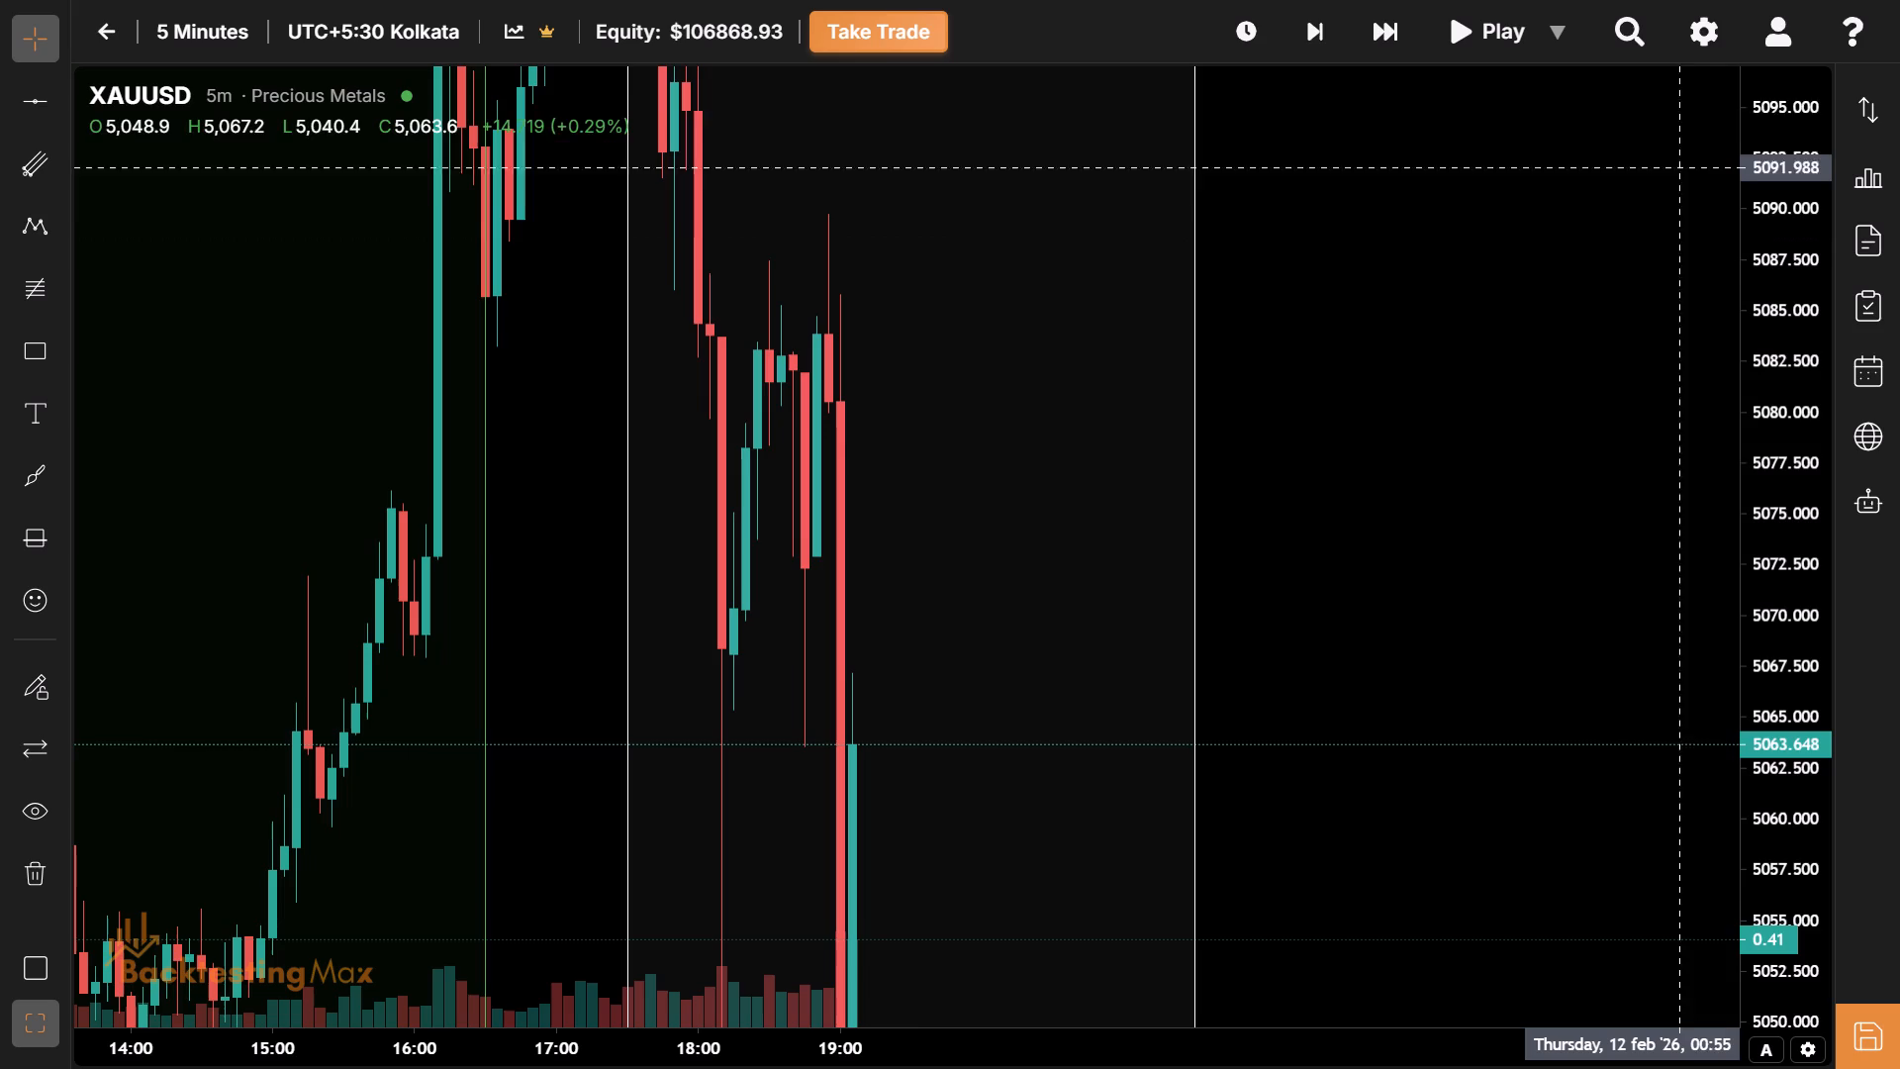
drag(1805, 120, 1807, 491)
drag(1416, 834, 1178, 482)
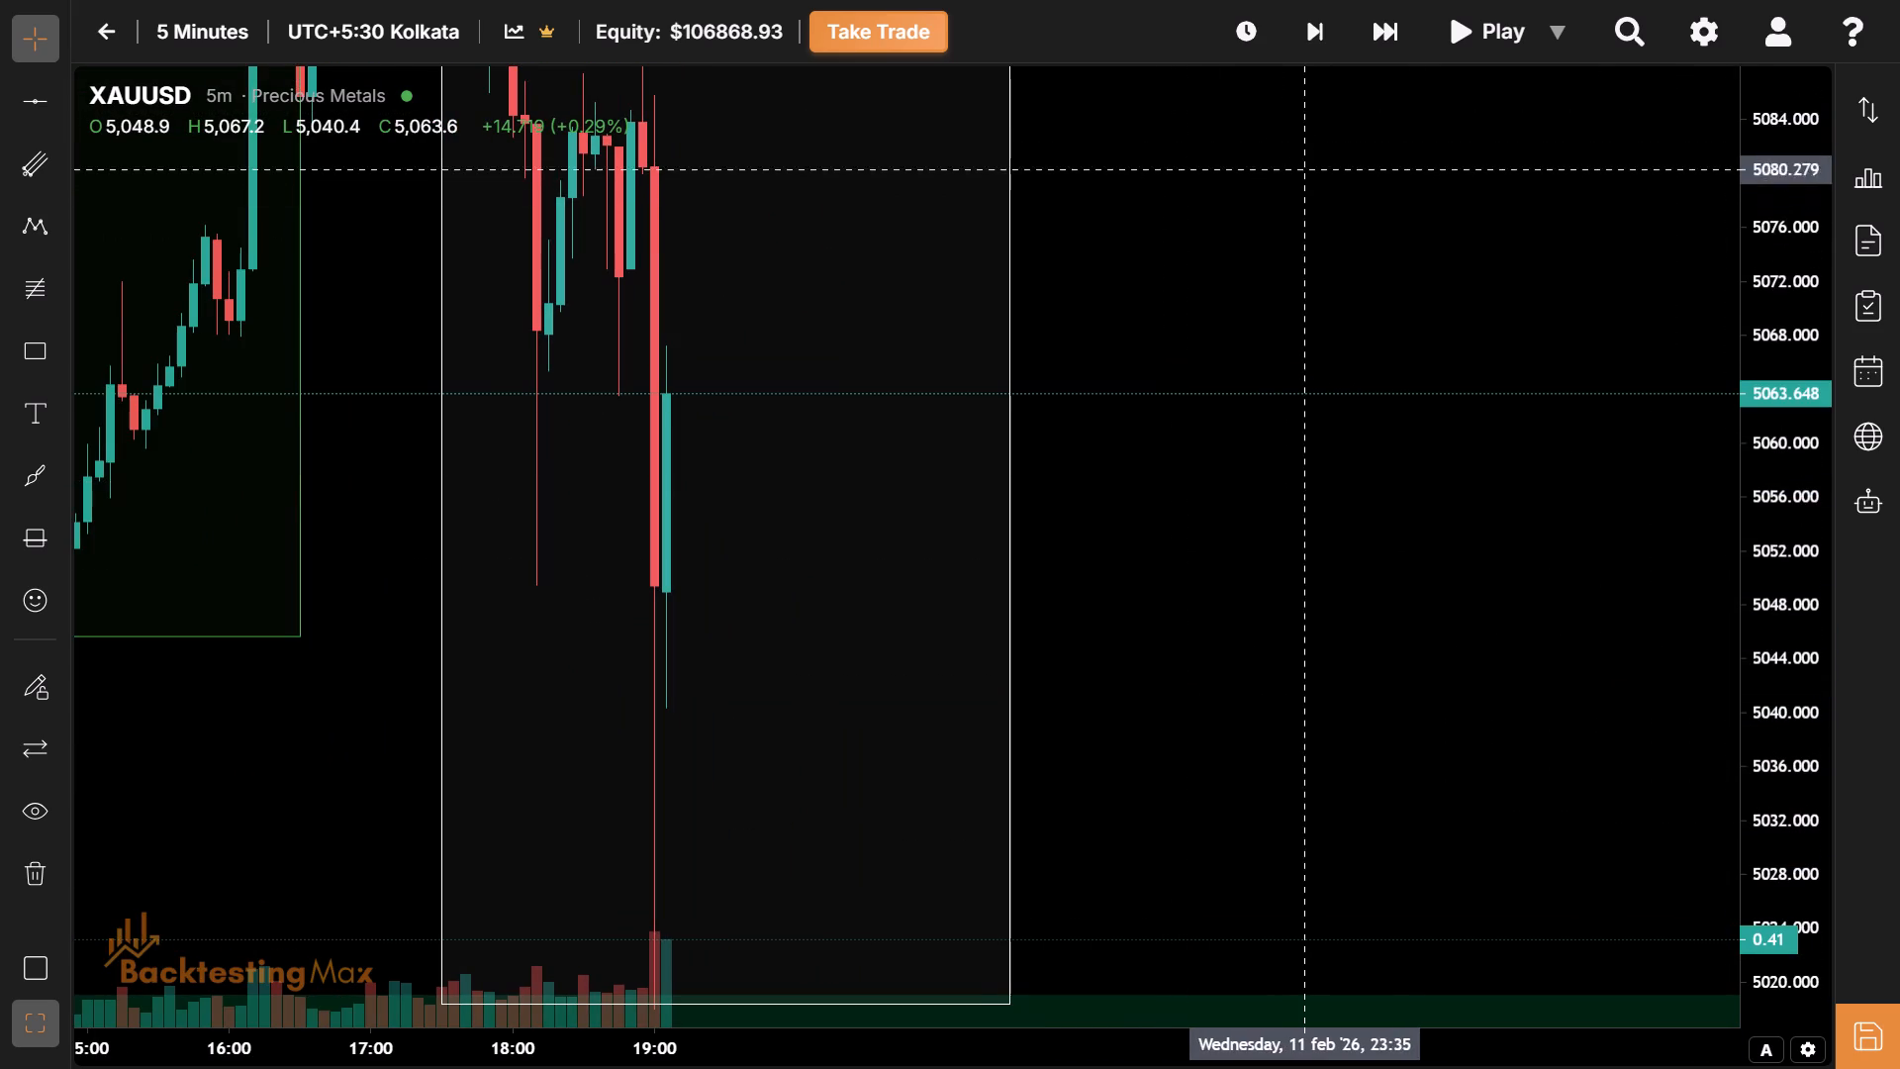
Advance the replay nine single bars to the 19:50 candle.
click(1308, 36)
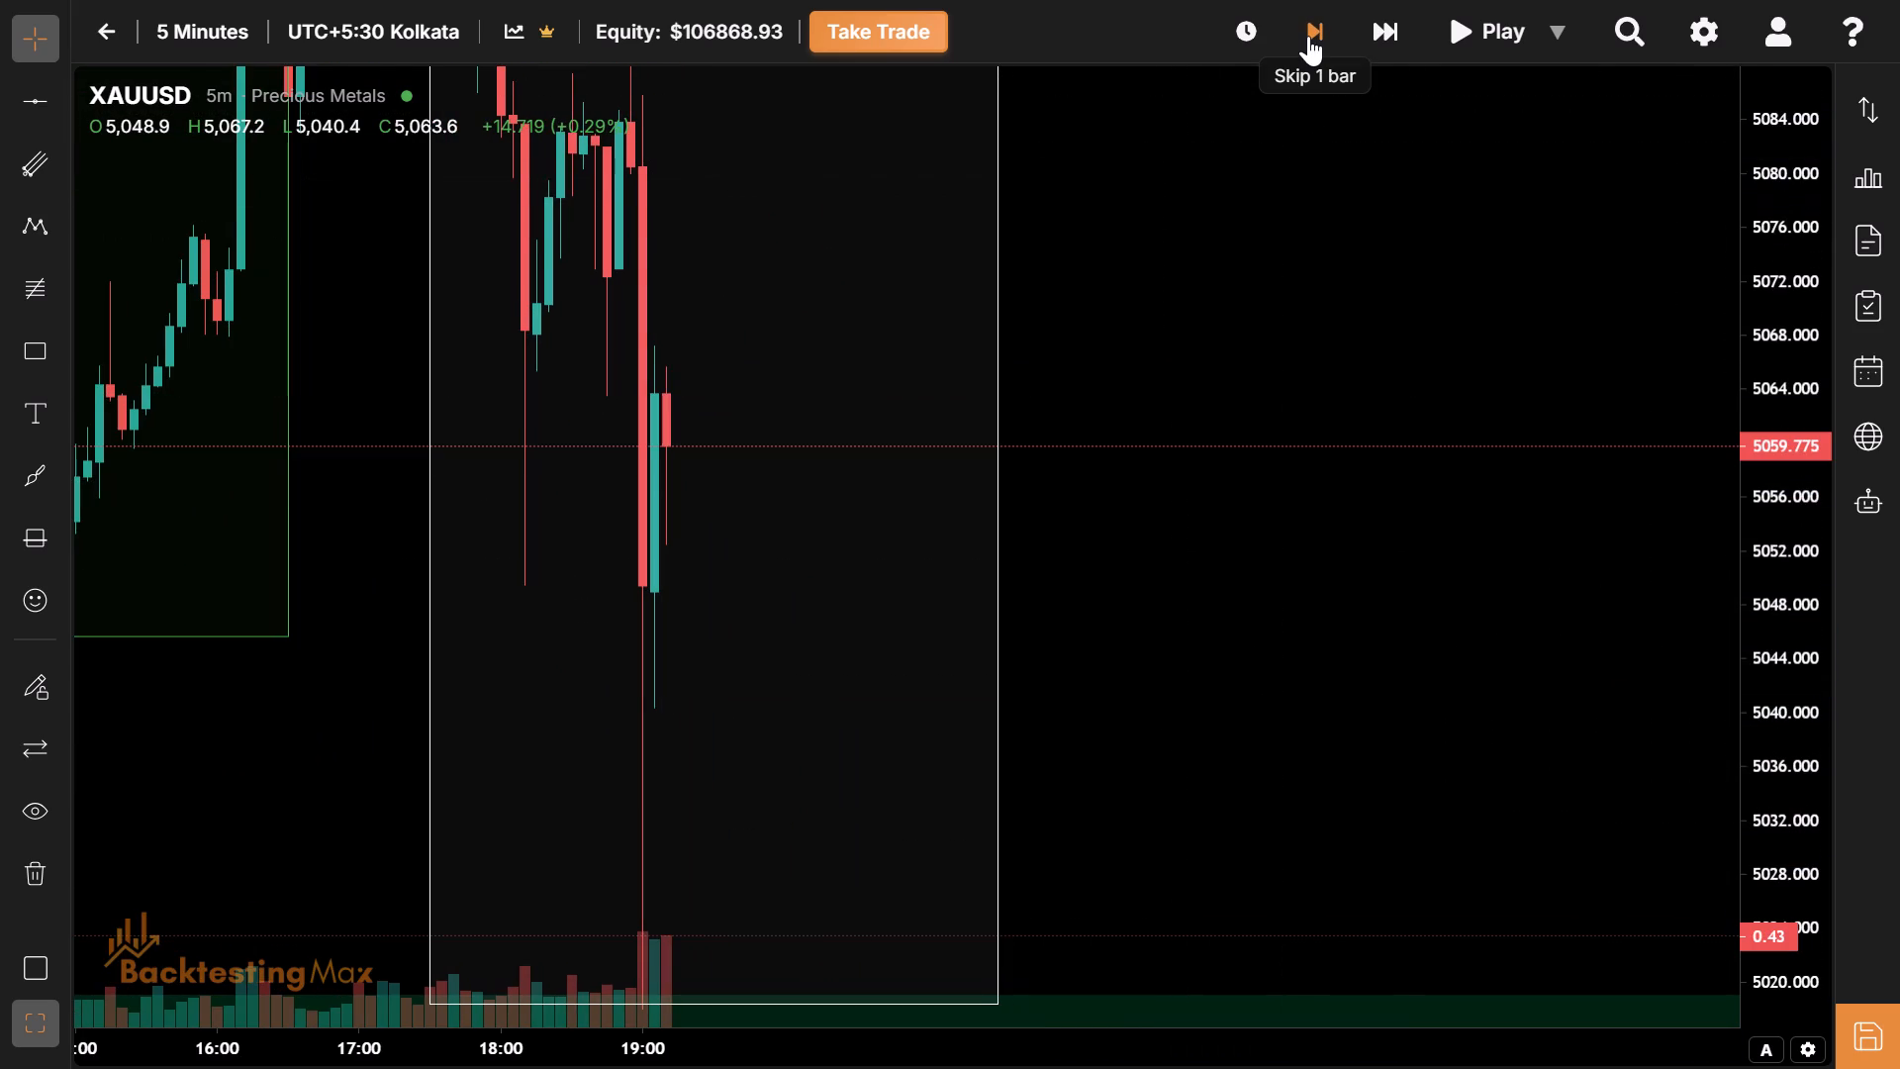
click(1308, 36)
click(1308, 36)
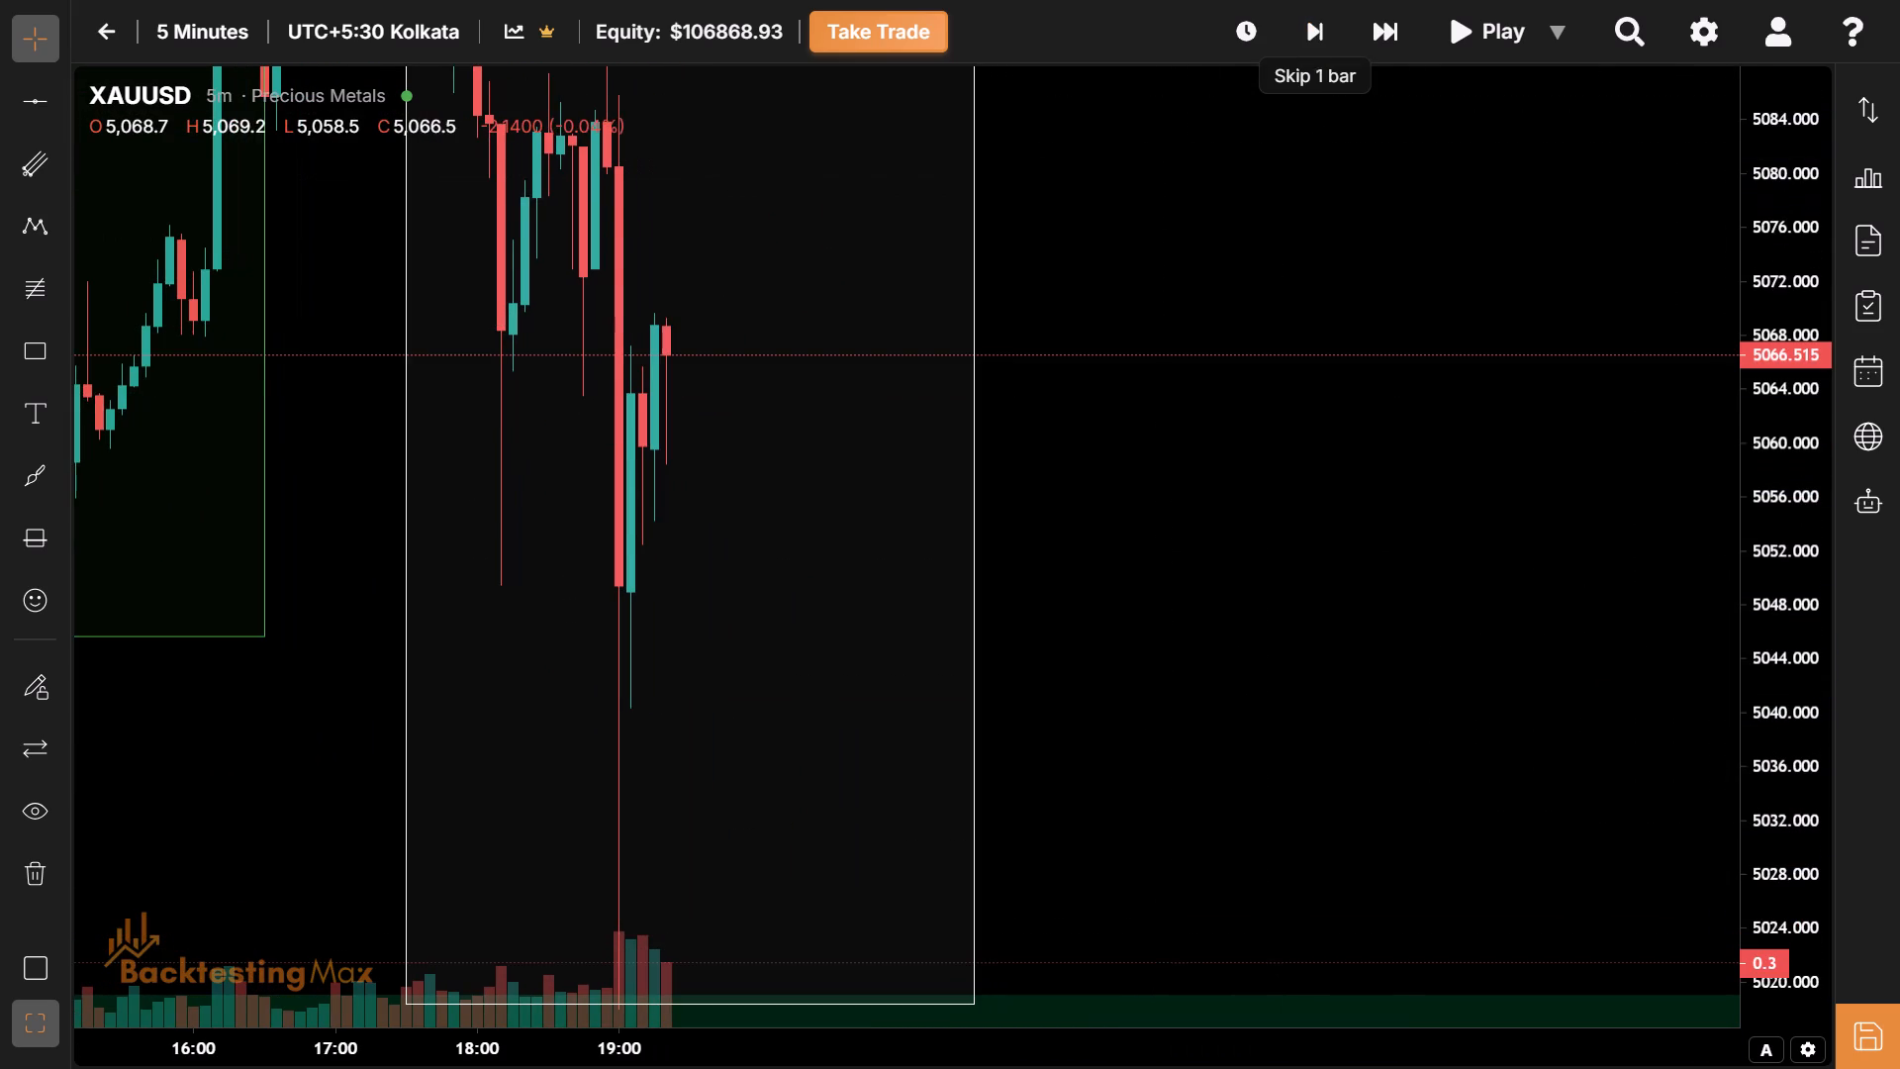
drag(1196, 264, 1249, 522)
click(1319, 52)
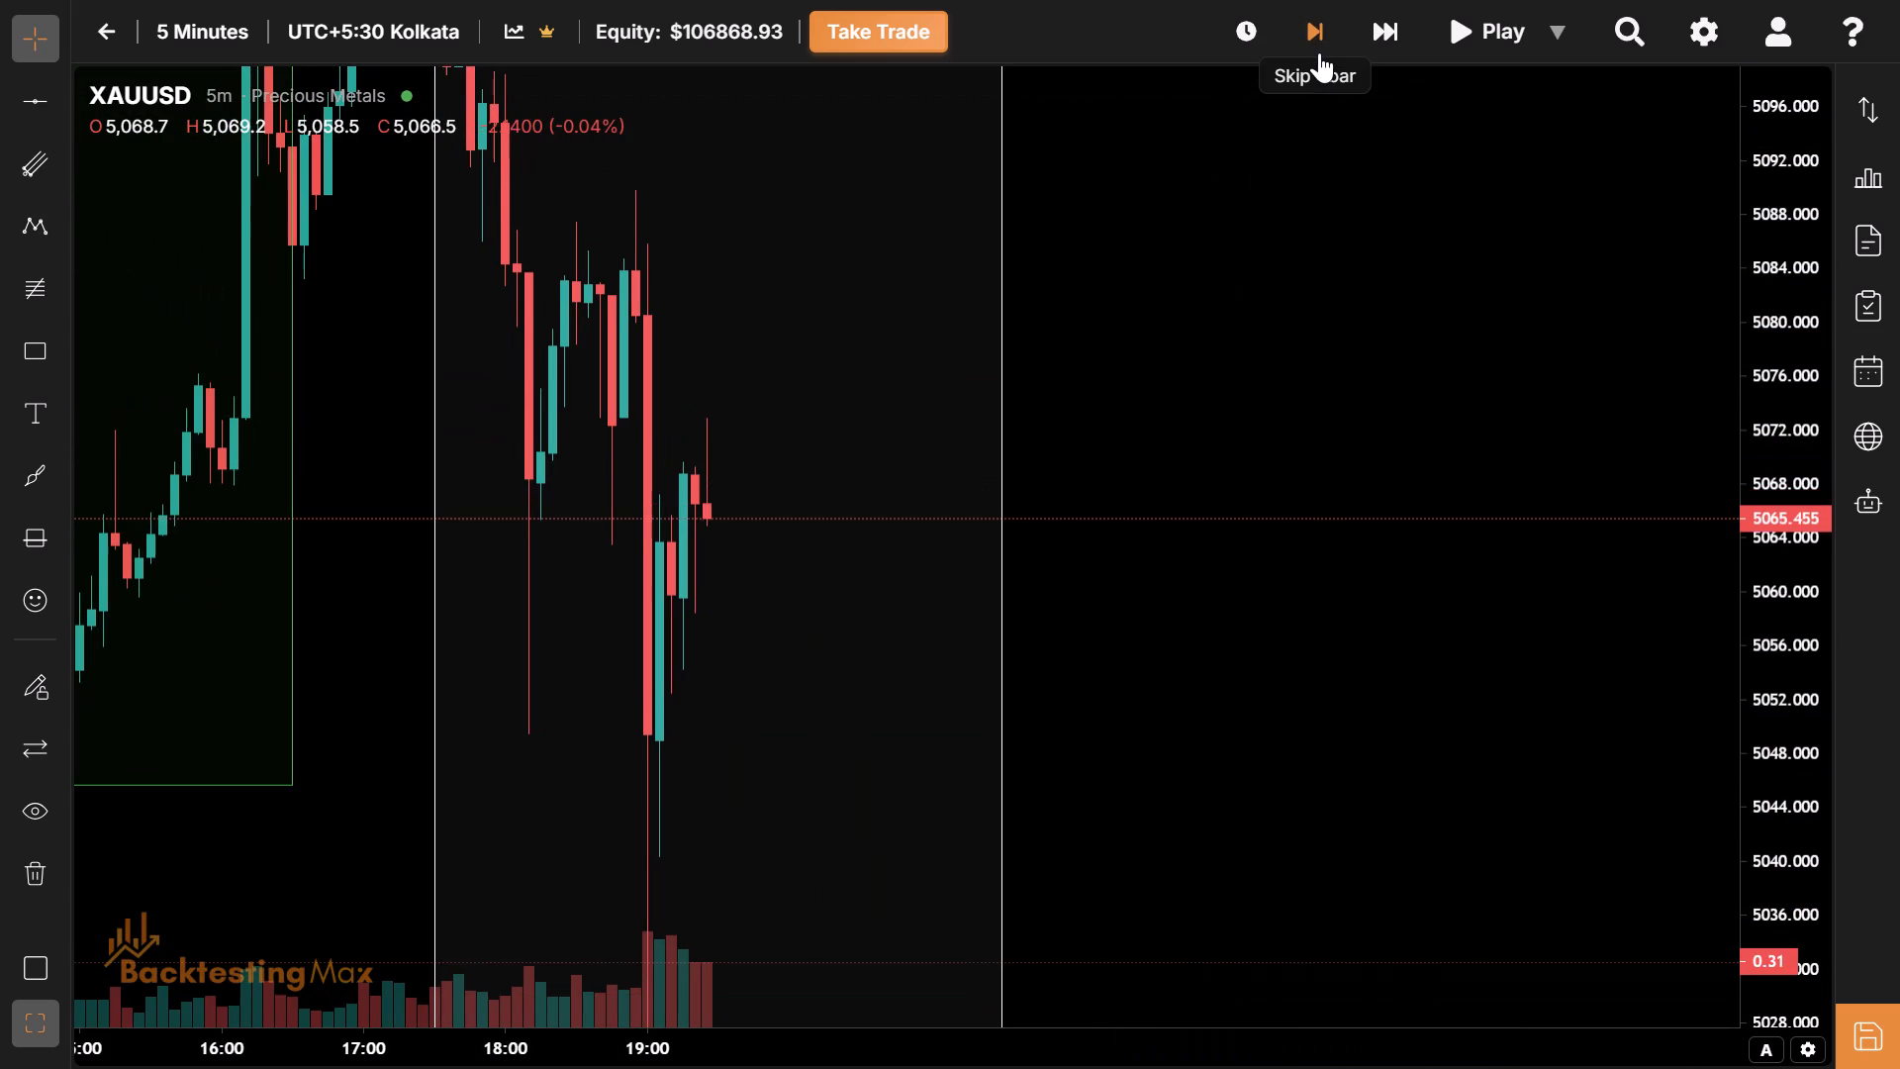
click(1319, 52)
drag(710, 534, 666, 414)
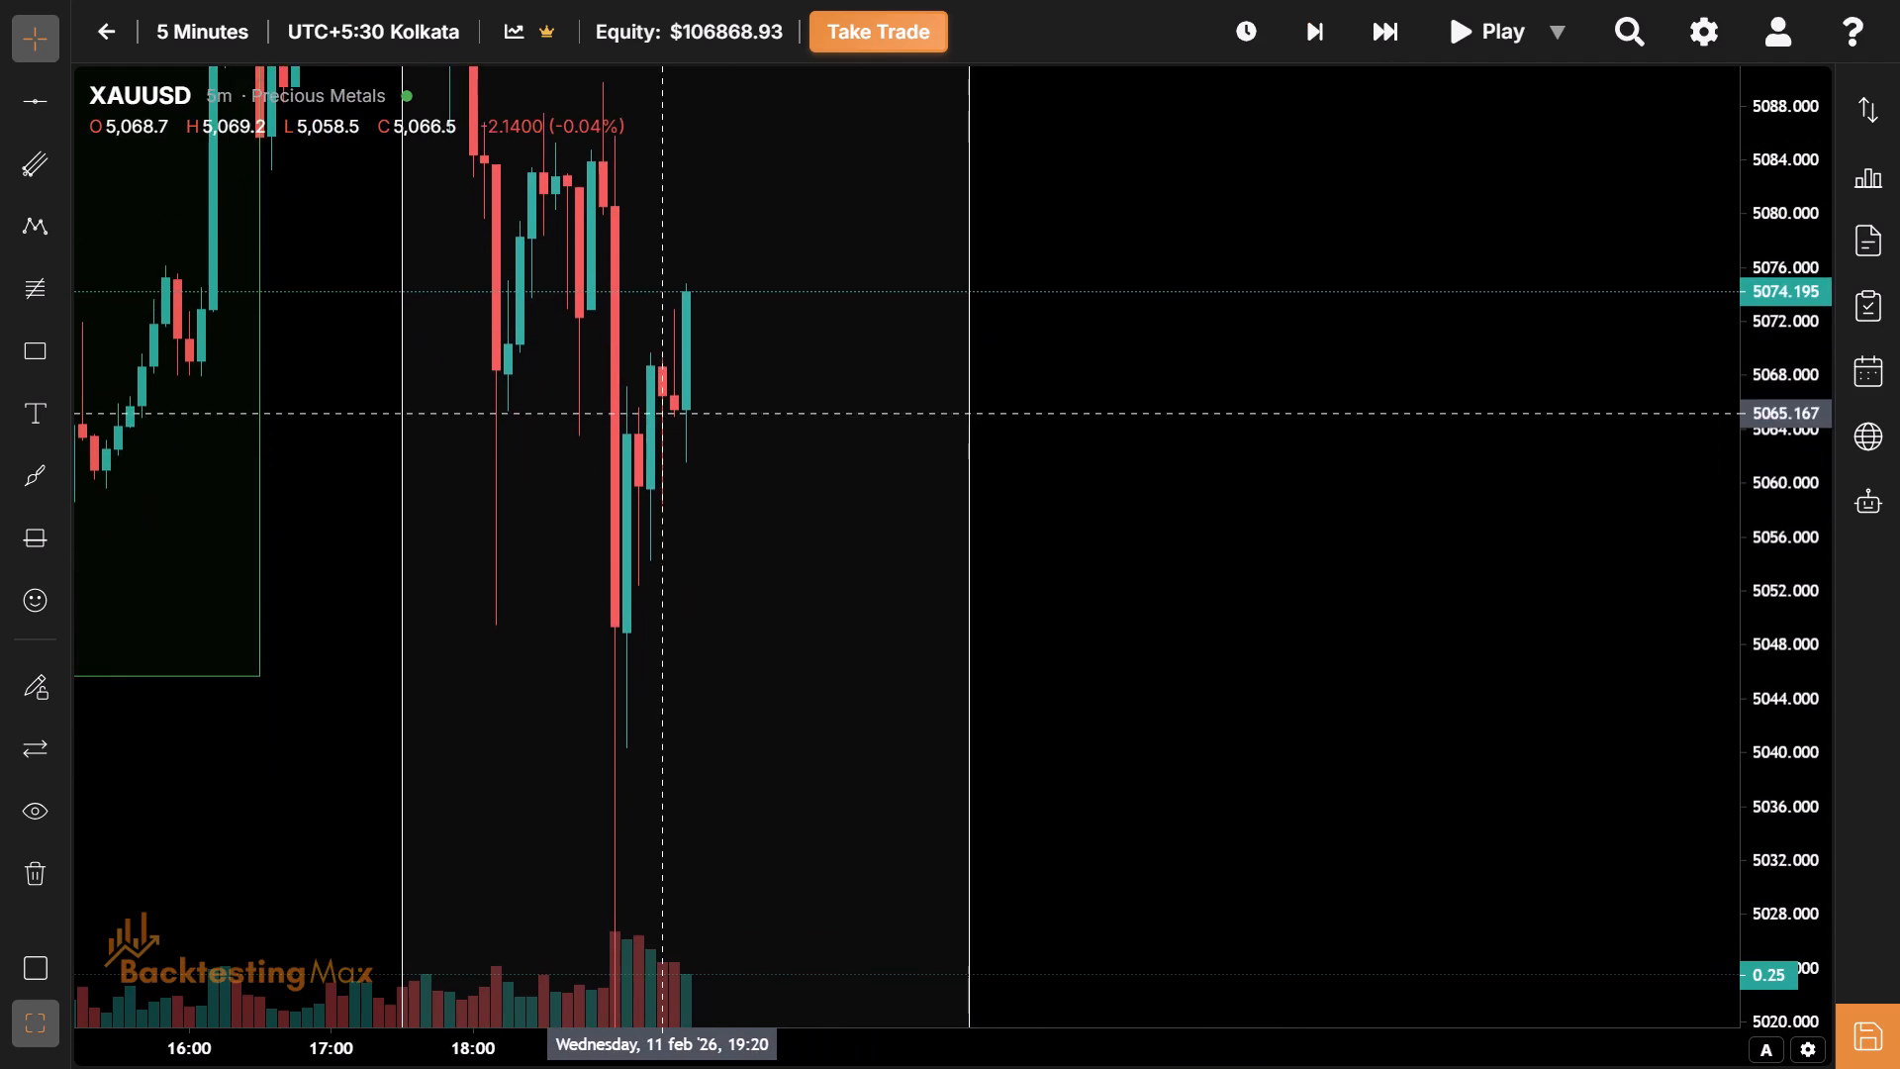
click(1298, 47)
click(1298, 47)
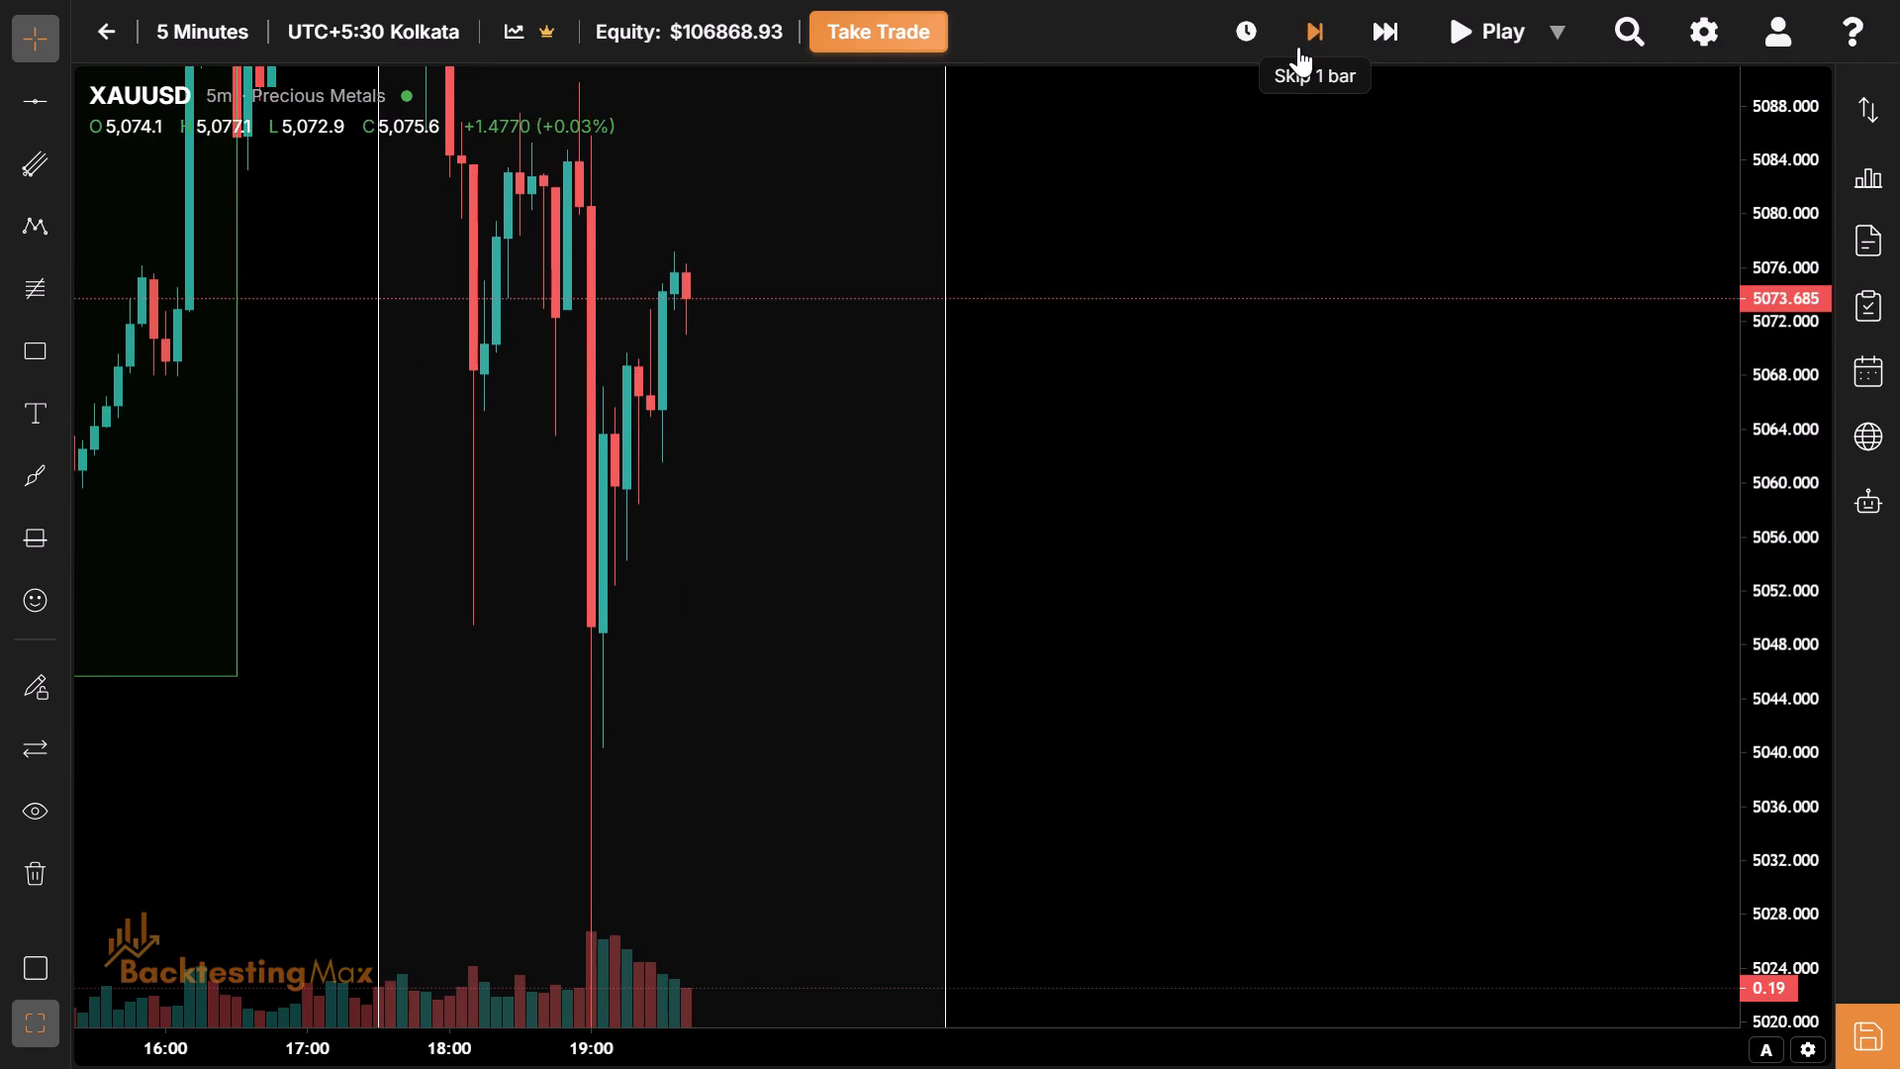
click(1298, 47)
click(1298, 47)
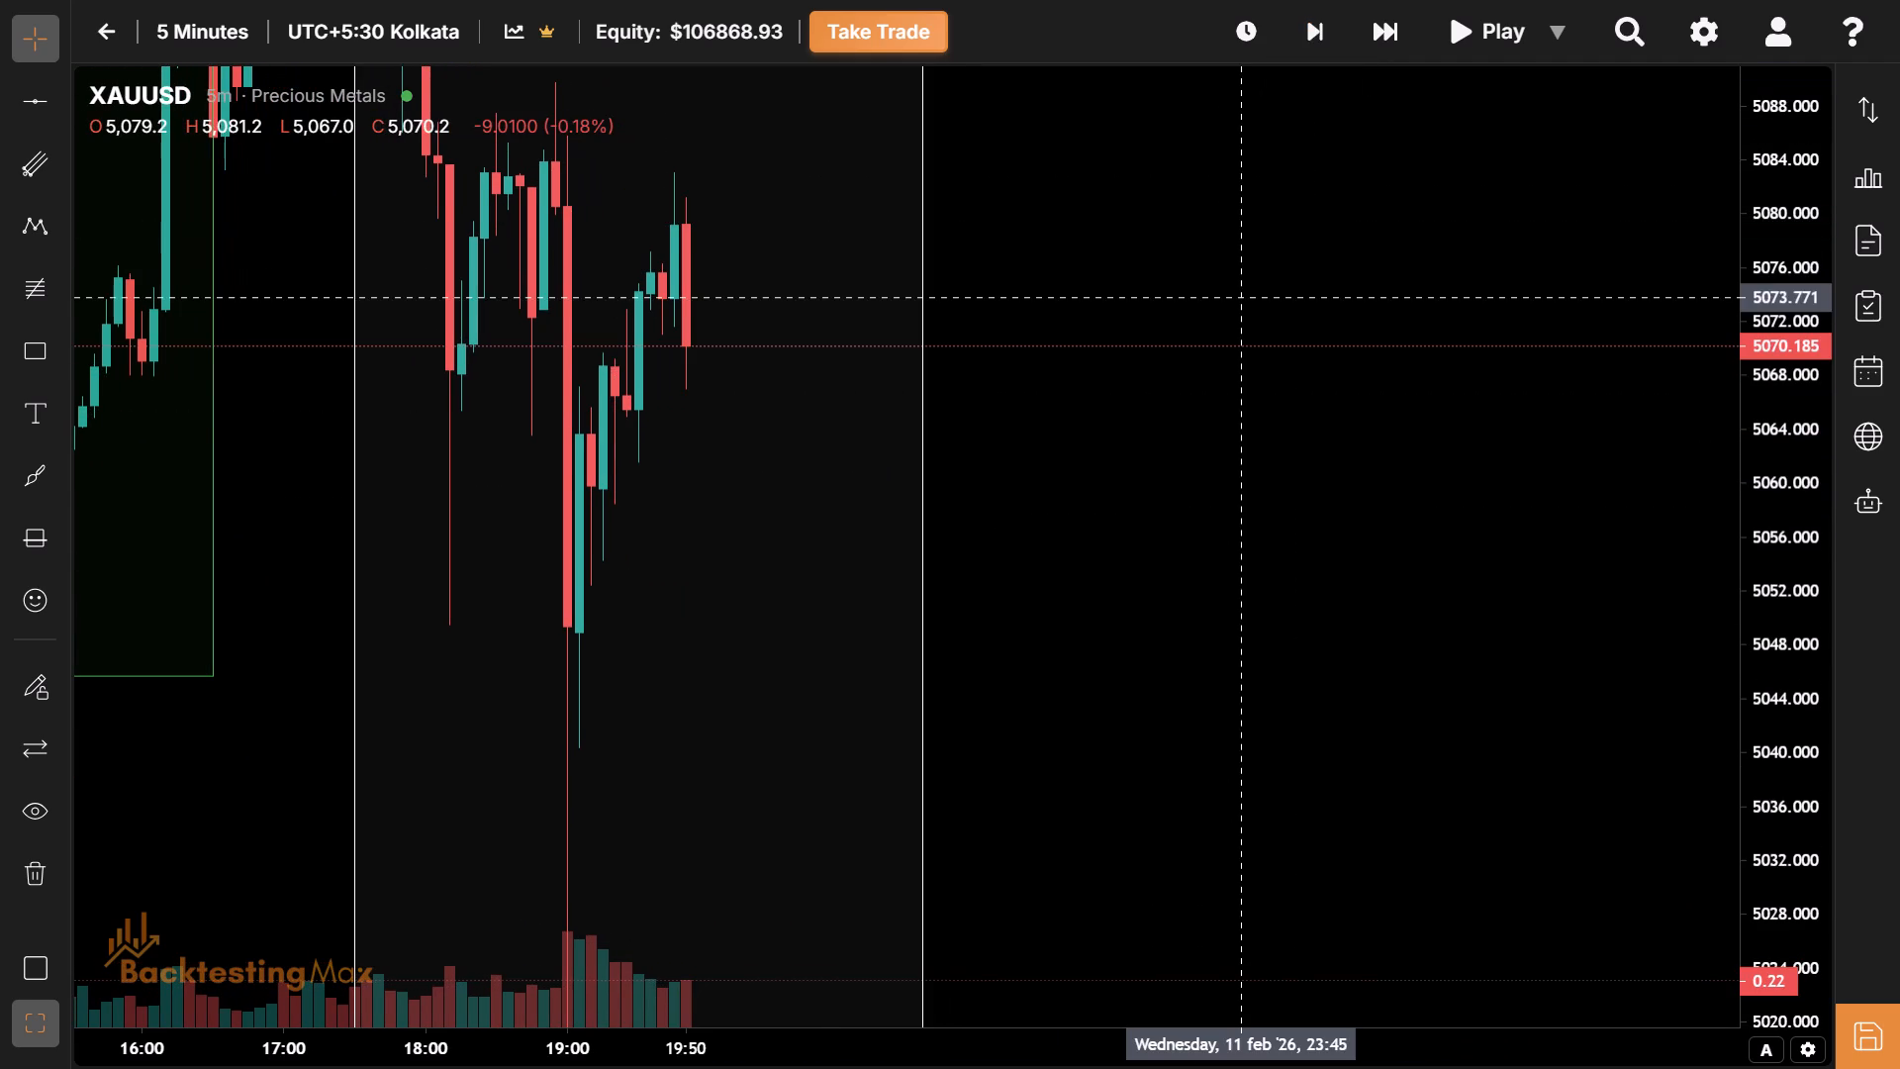
Switch the chart to the 15-minute timeframe.
drag(1208, 427, 1015, 632)
drag(525, 526, 541, 478)
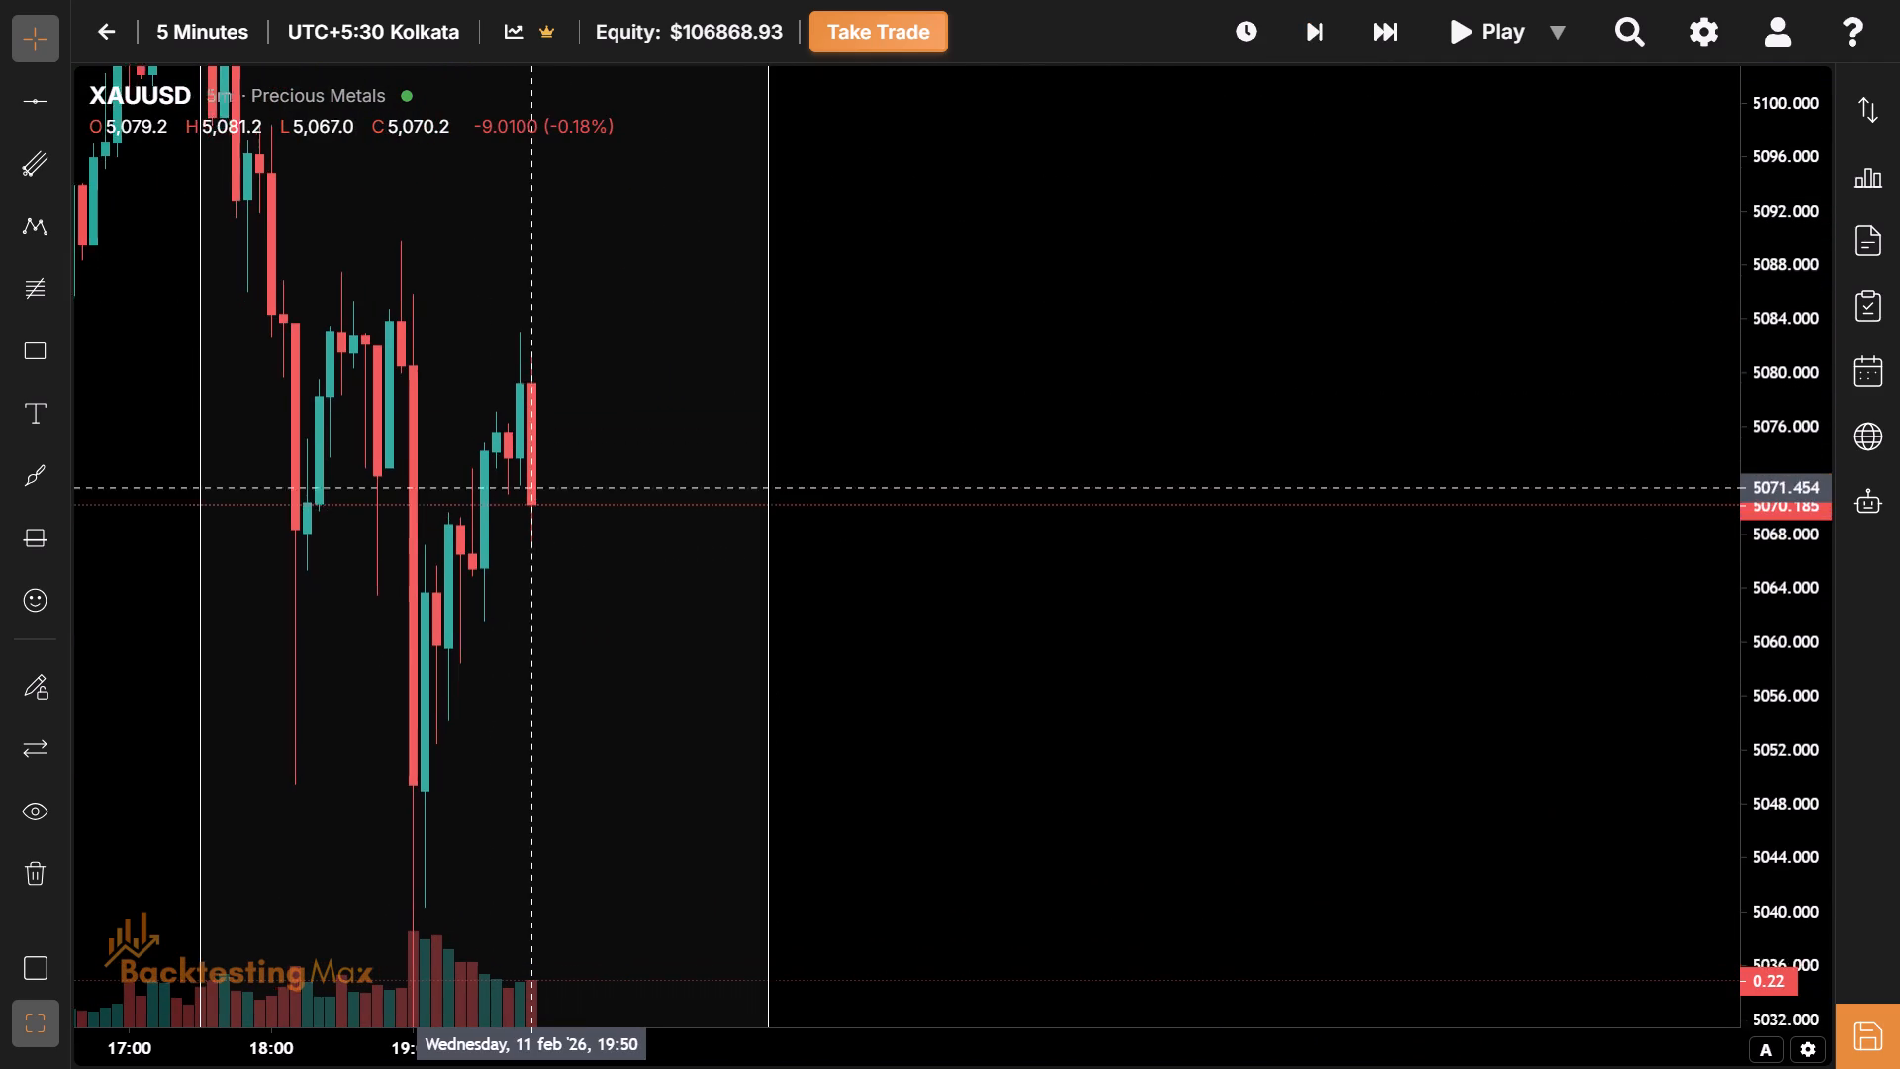
drag(541, 478, 586, 410)
drag(480, 313, 479, 488)
click(259, 48)
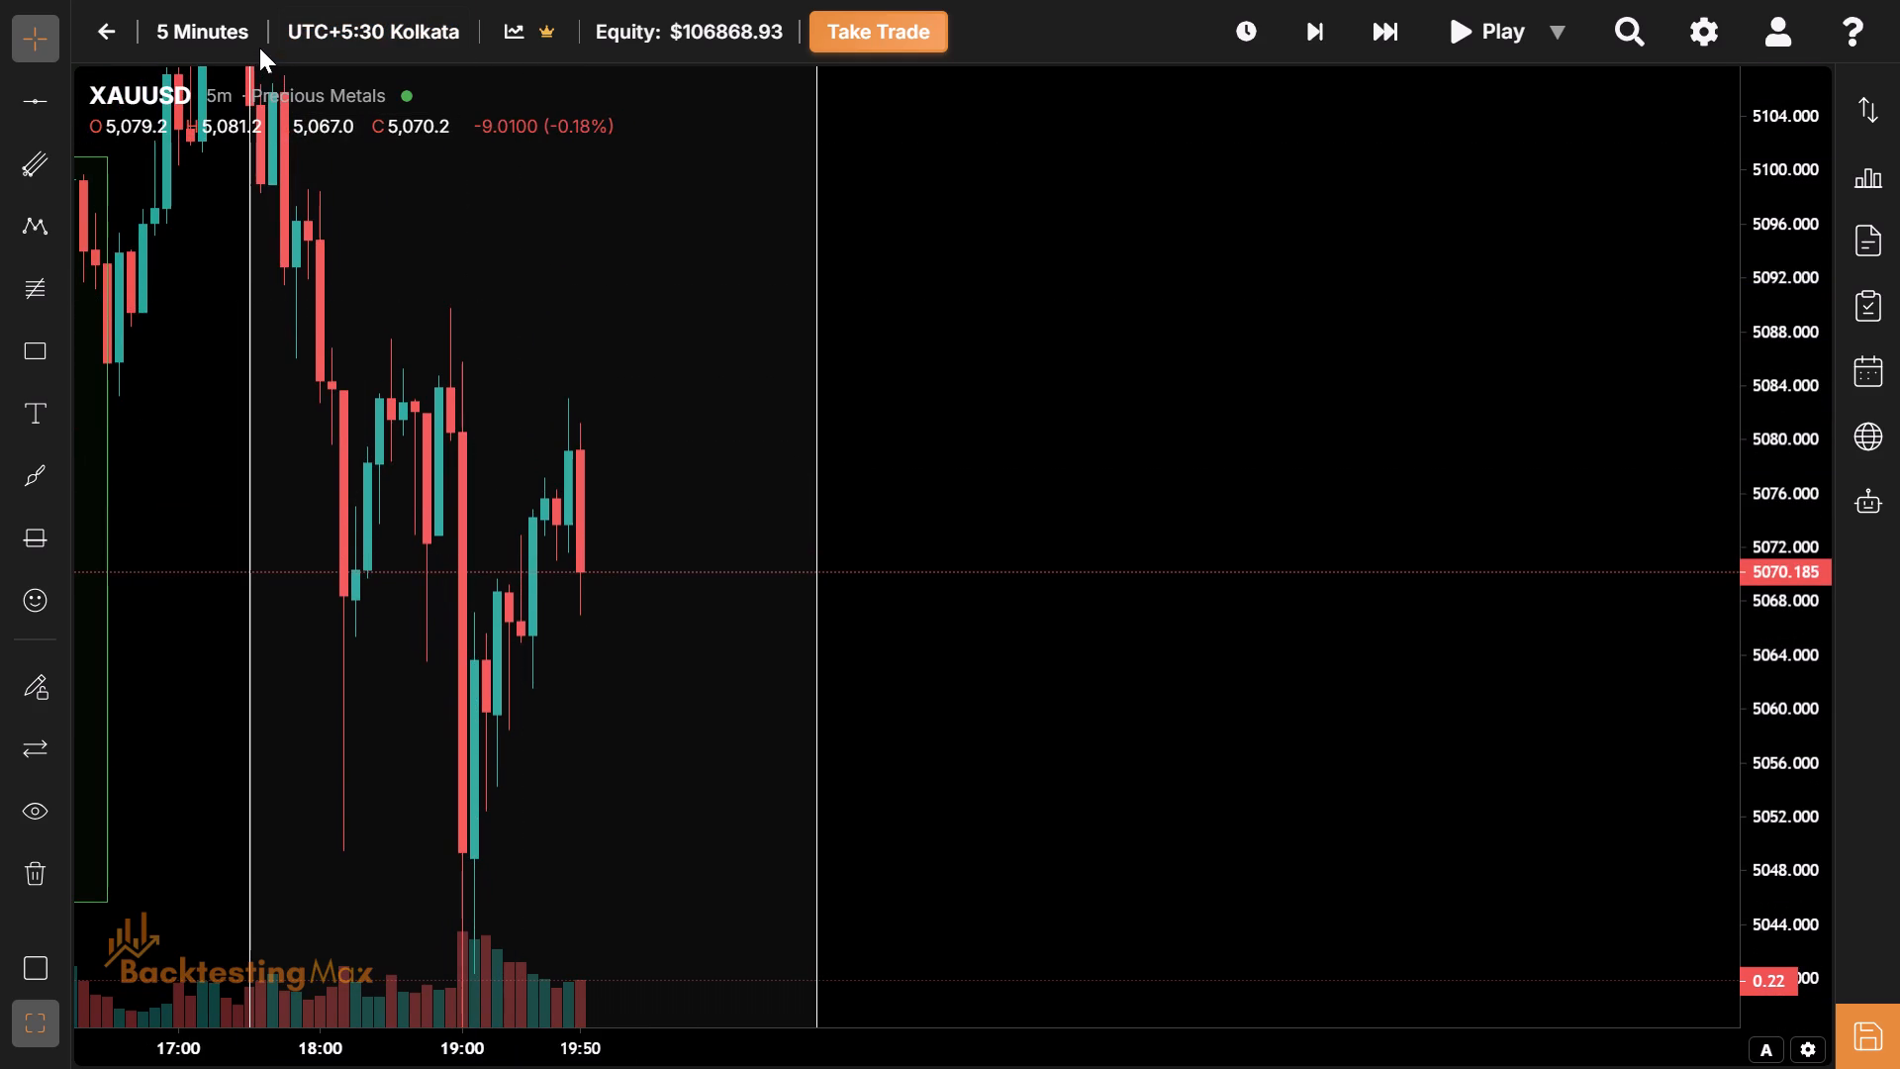
click(242, 36)
click(275, 366)
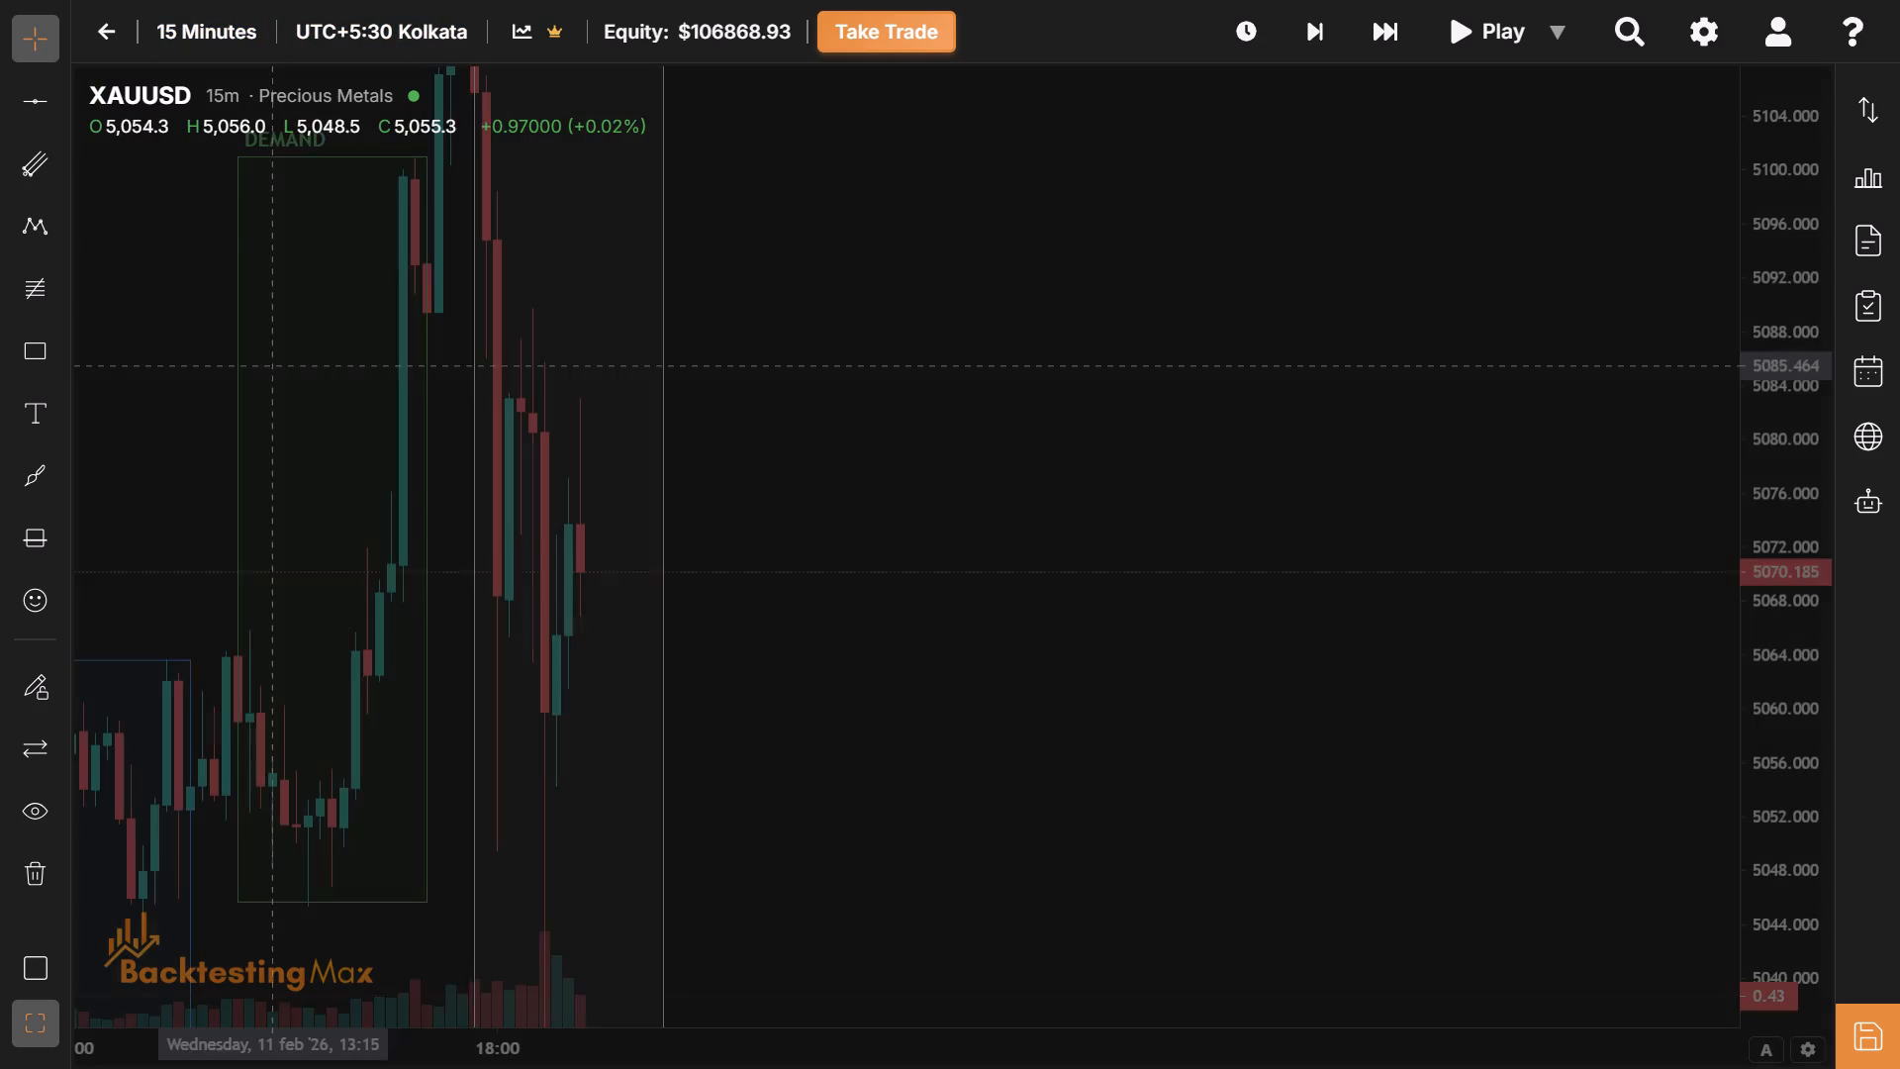
Advance the replay bar by bar to the close of the 20:00 15-minute candle.
click(1312, 53)
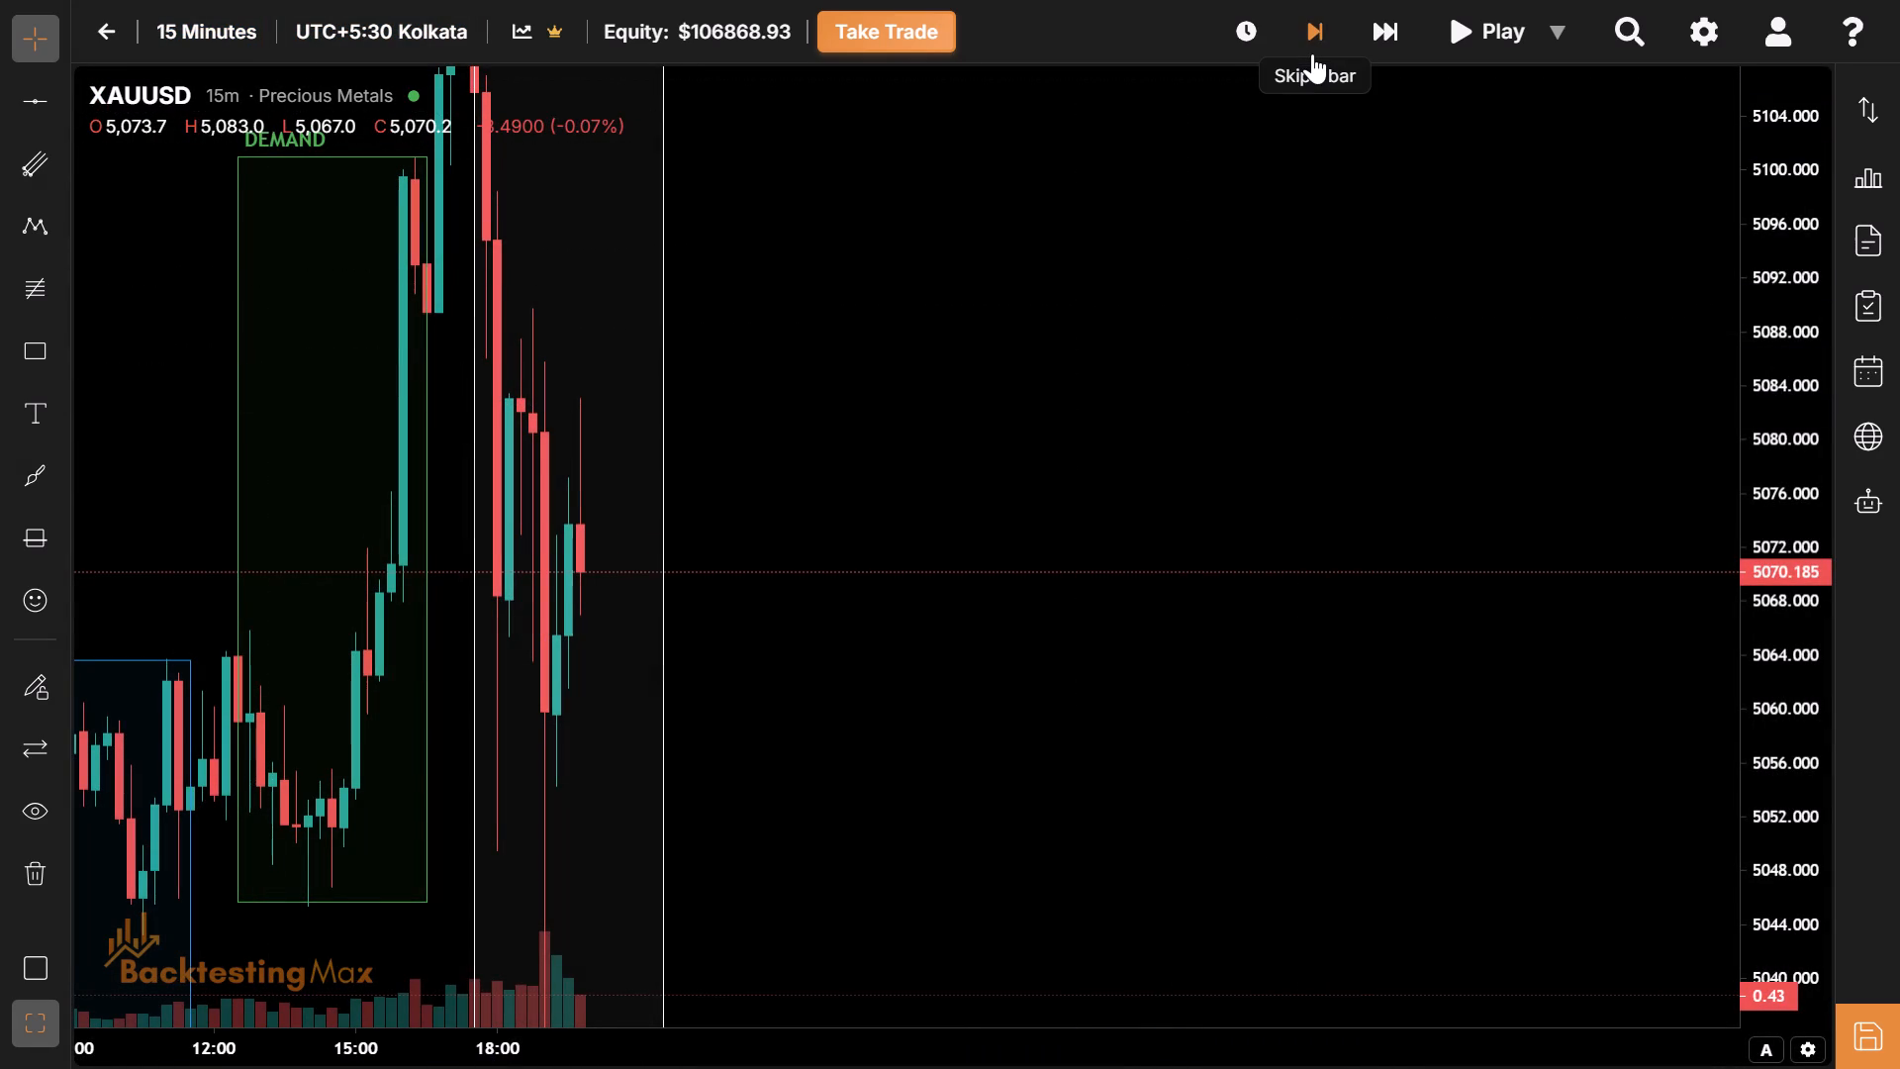
click(1312, 53)
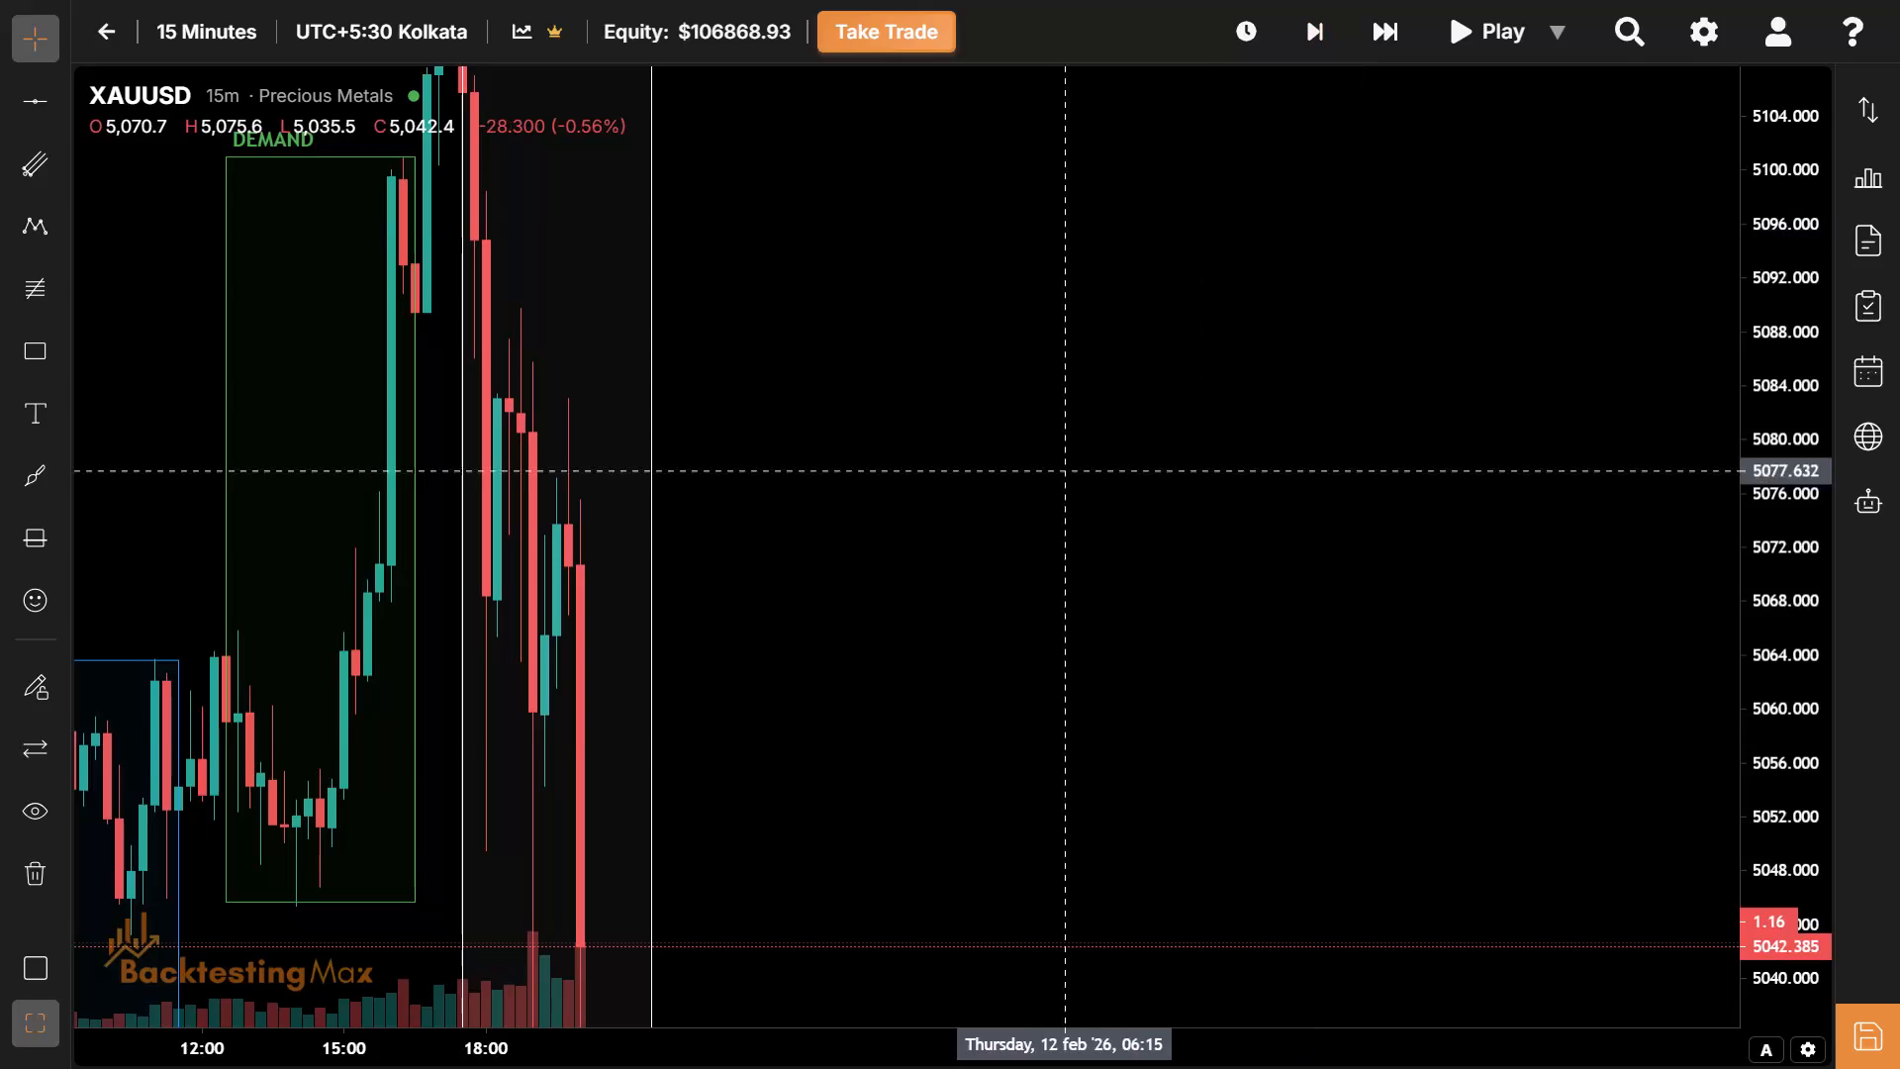
Examine the 15-minute sell-off candle at 20:00 against the session boxes and the green zone.
drag(901, 742, 1111, 363)
drag(1111, 363, 1097, 422)
drag(1097, 422, 1049, 432)
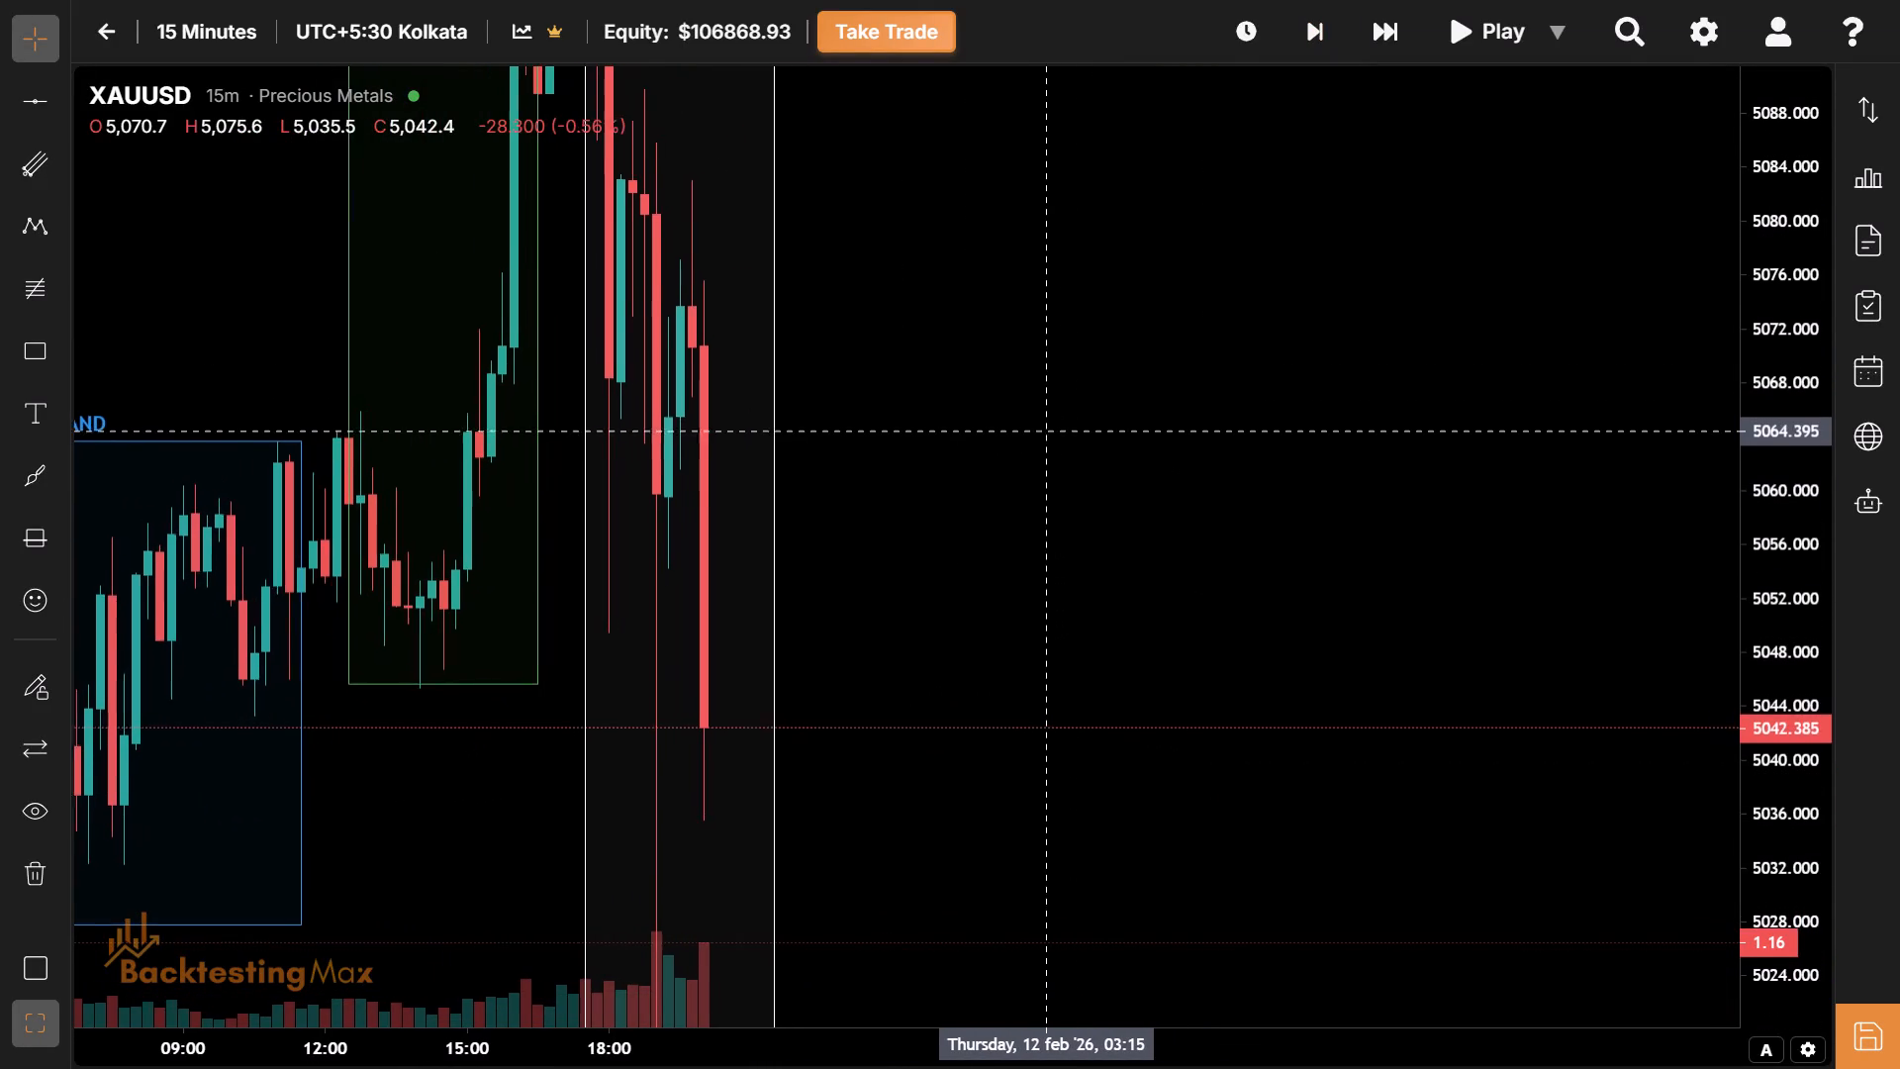
drag(1049, 432, 1048, 433)
click(1048, 433)
drag(1048, 433, 995, 433)
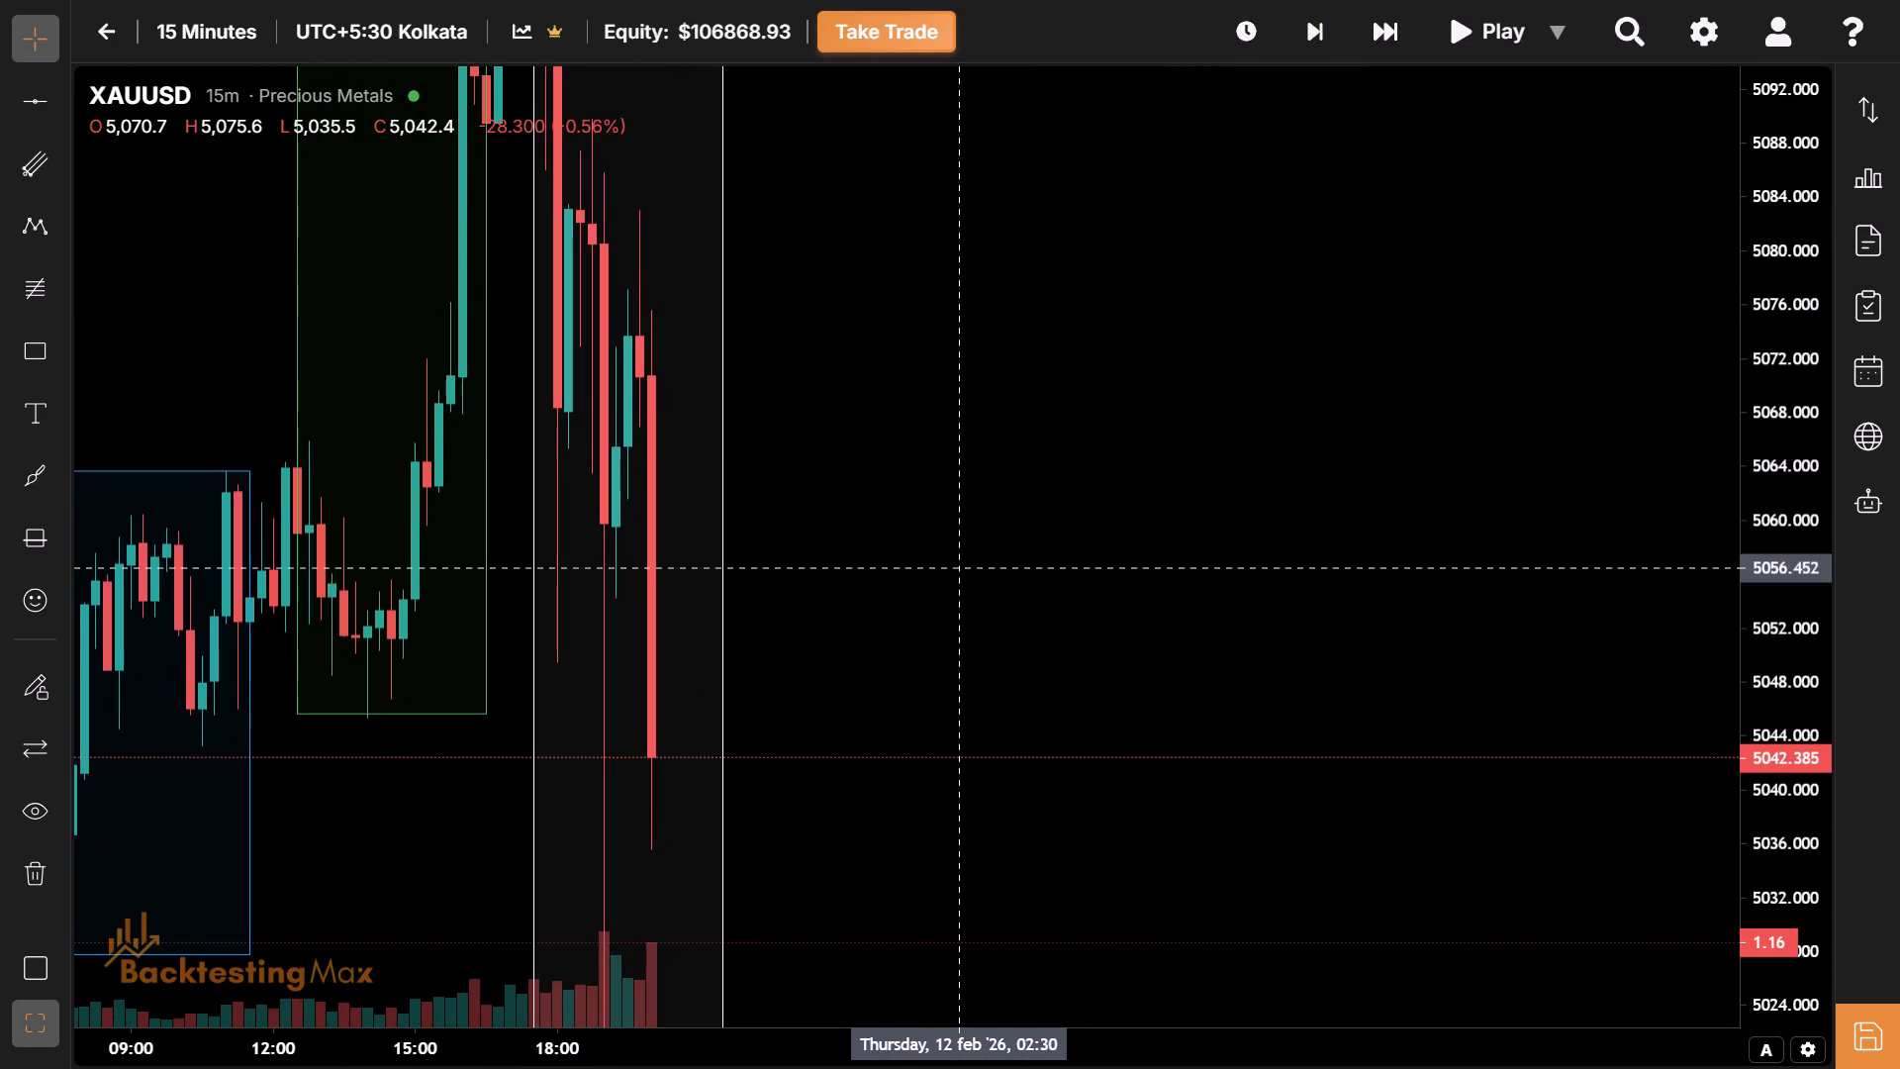
drag(963, 636, 941, 620)
drag(941, 620, 943, 490)
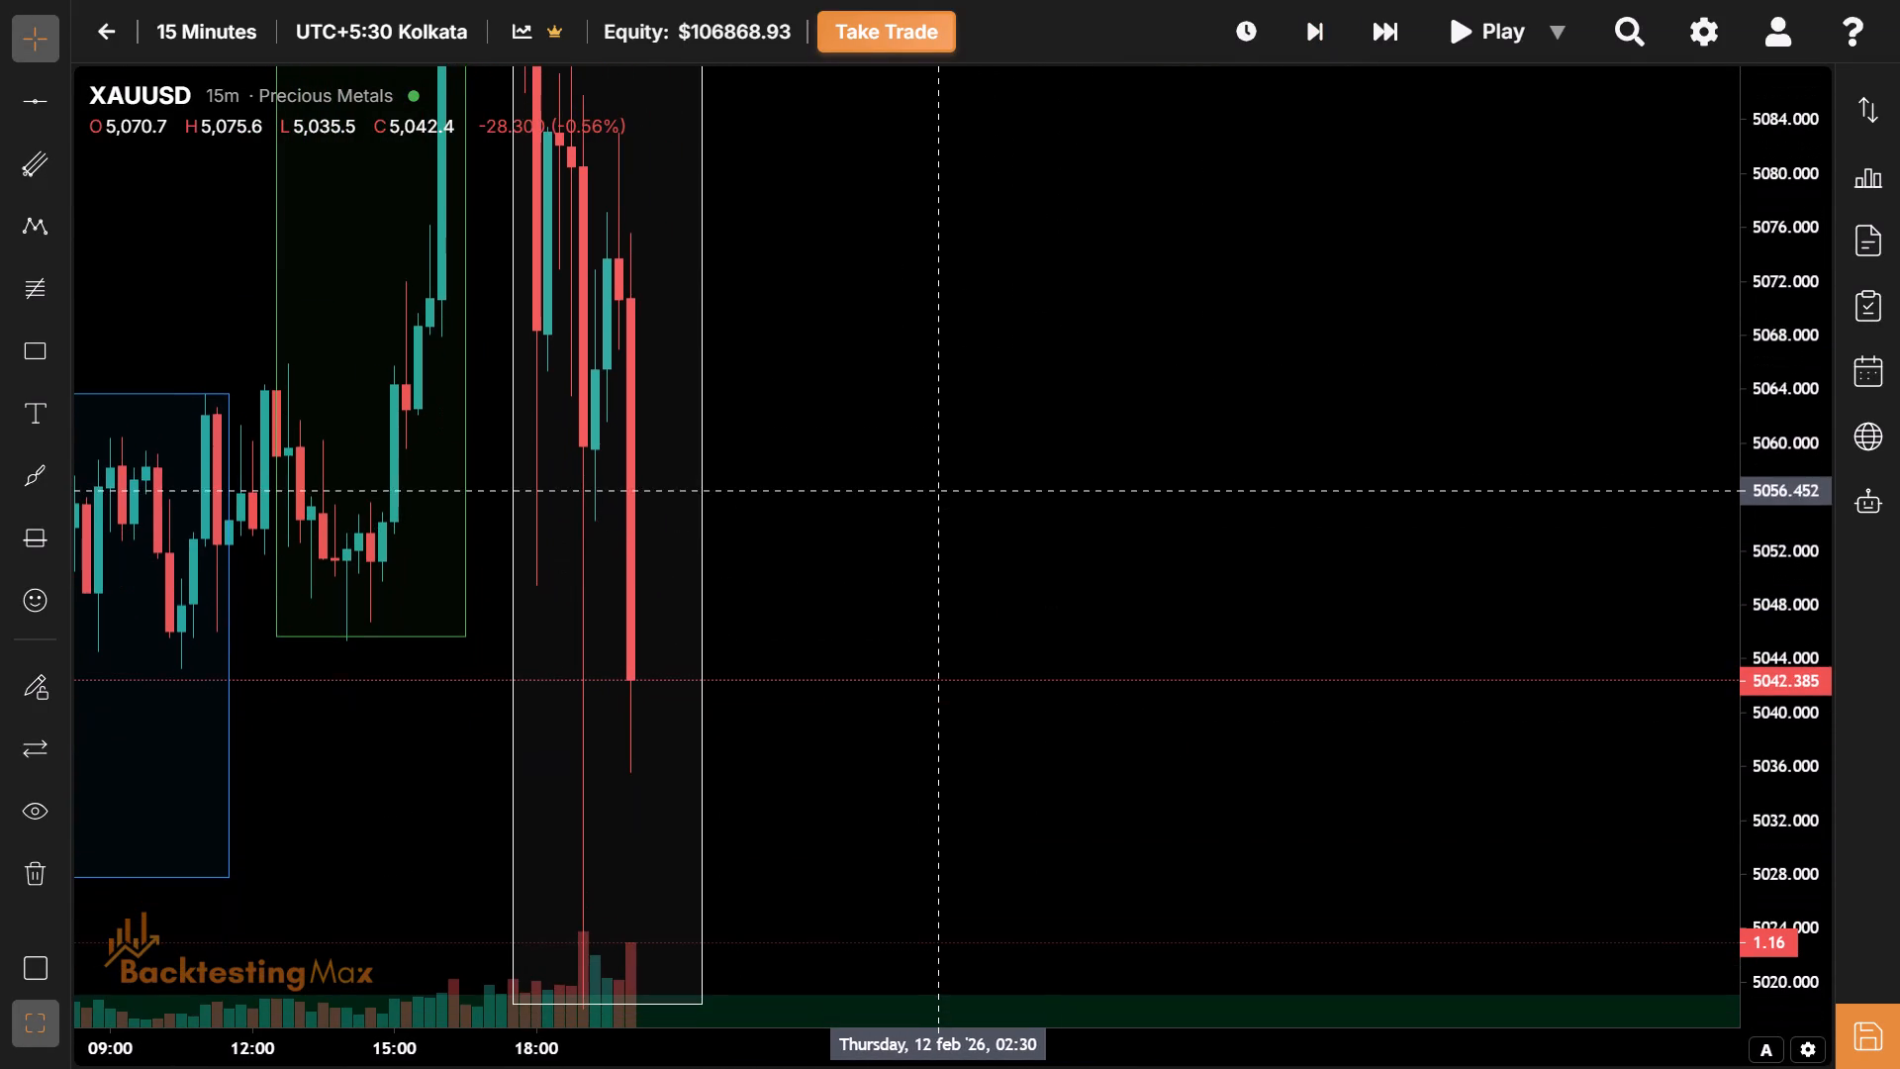
Switch the chart back to the 5-minute timeframe.
click(220, 40)
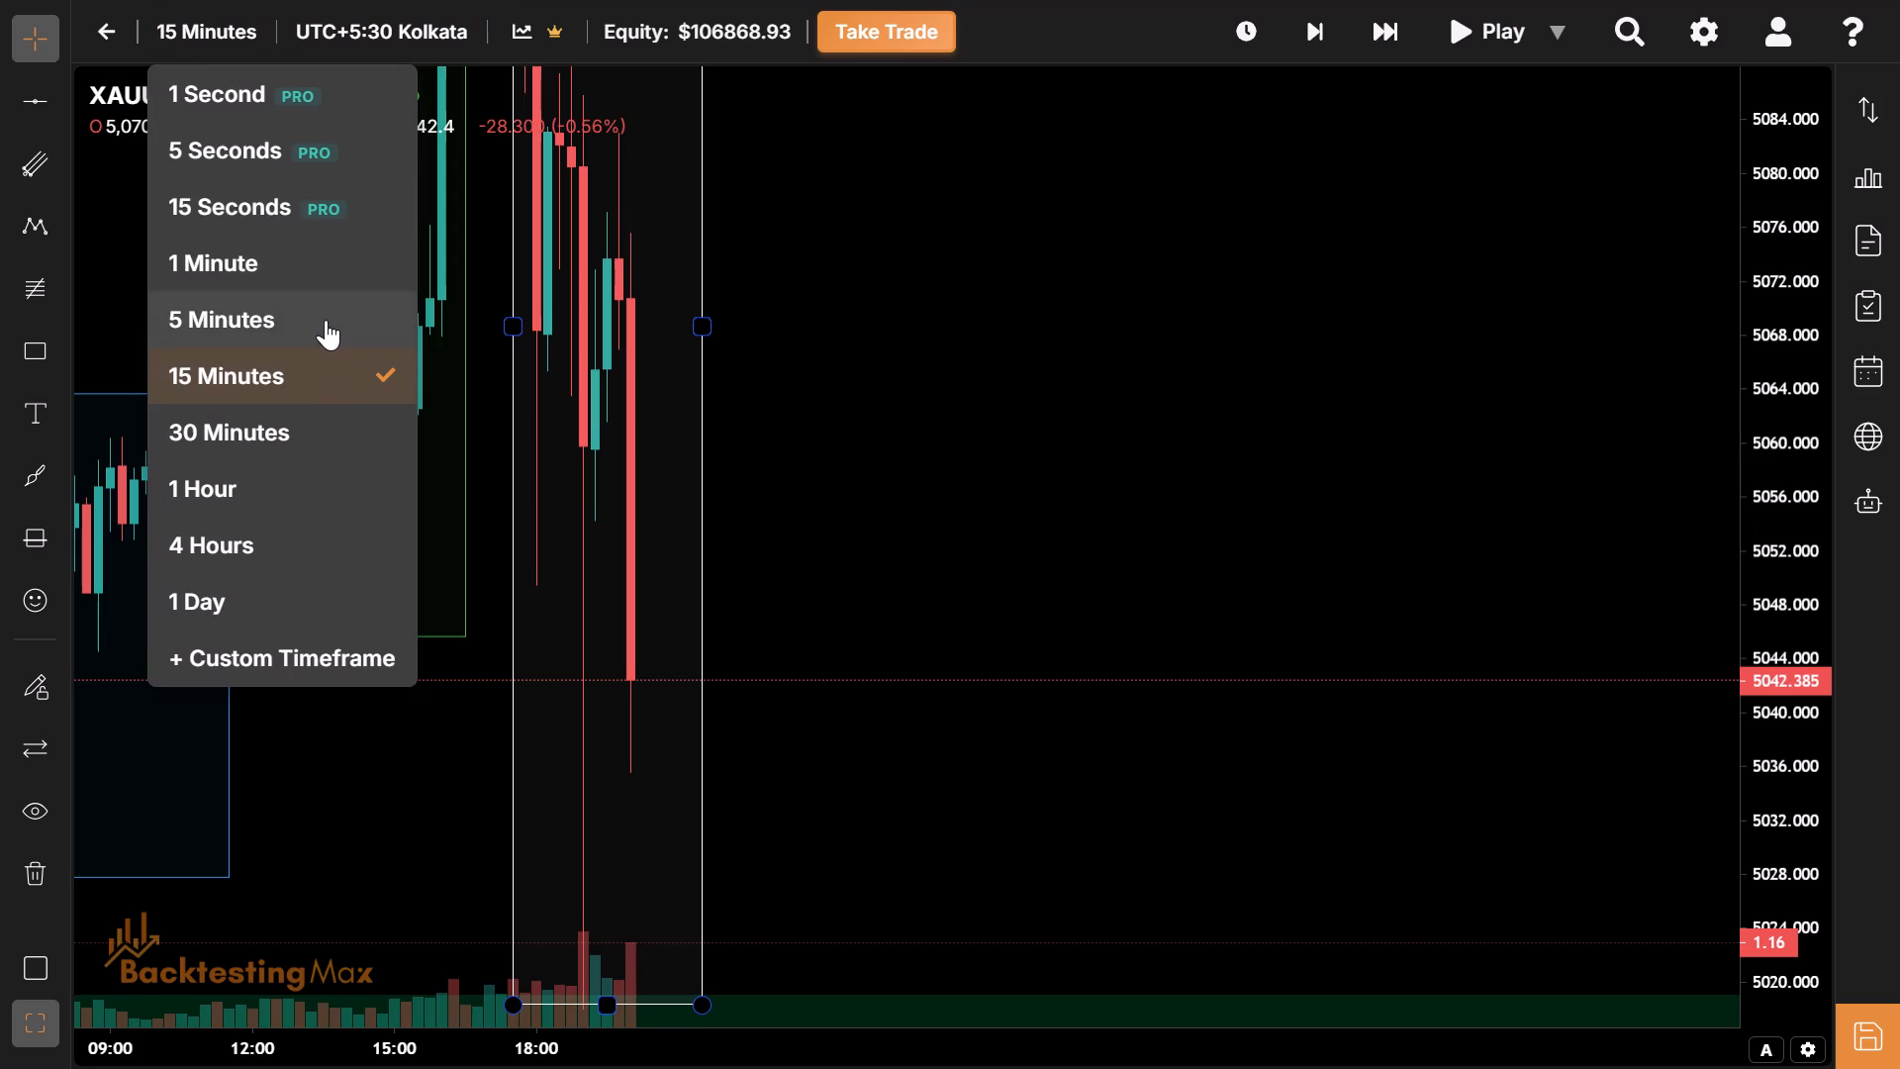
click(326, 320)
Advance the replay in three five-bar jumps to the 21:25 candle at the New York session's end.
drag(648, 543, 678, 573)
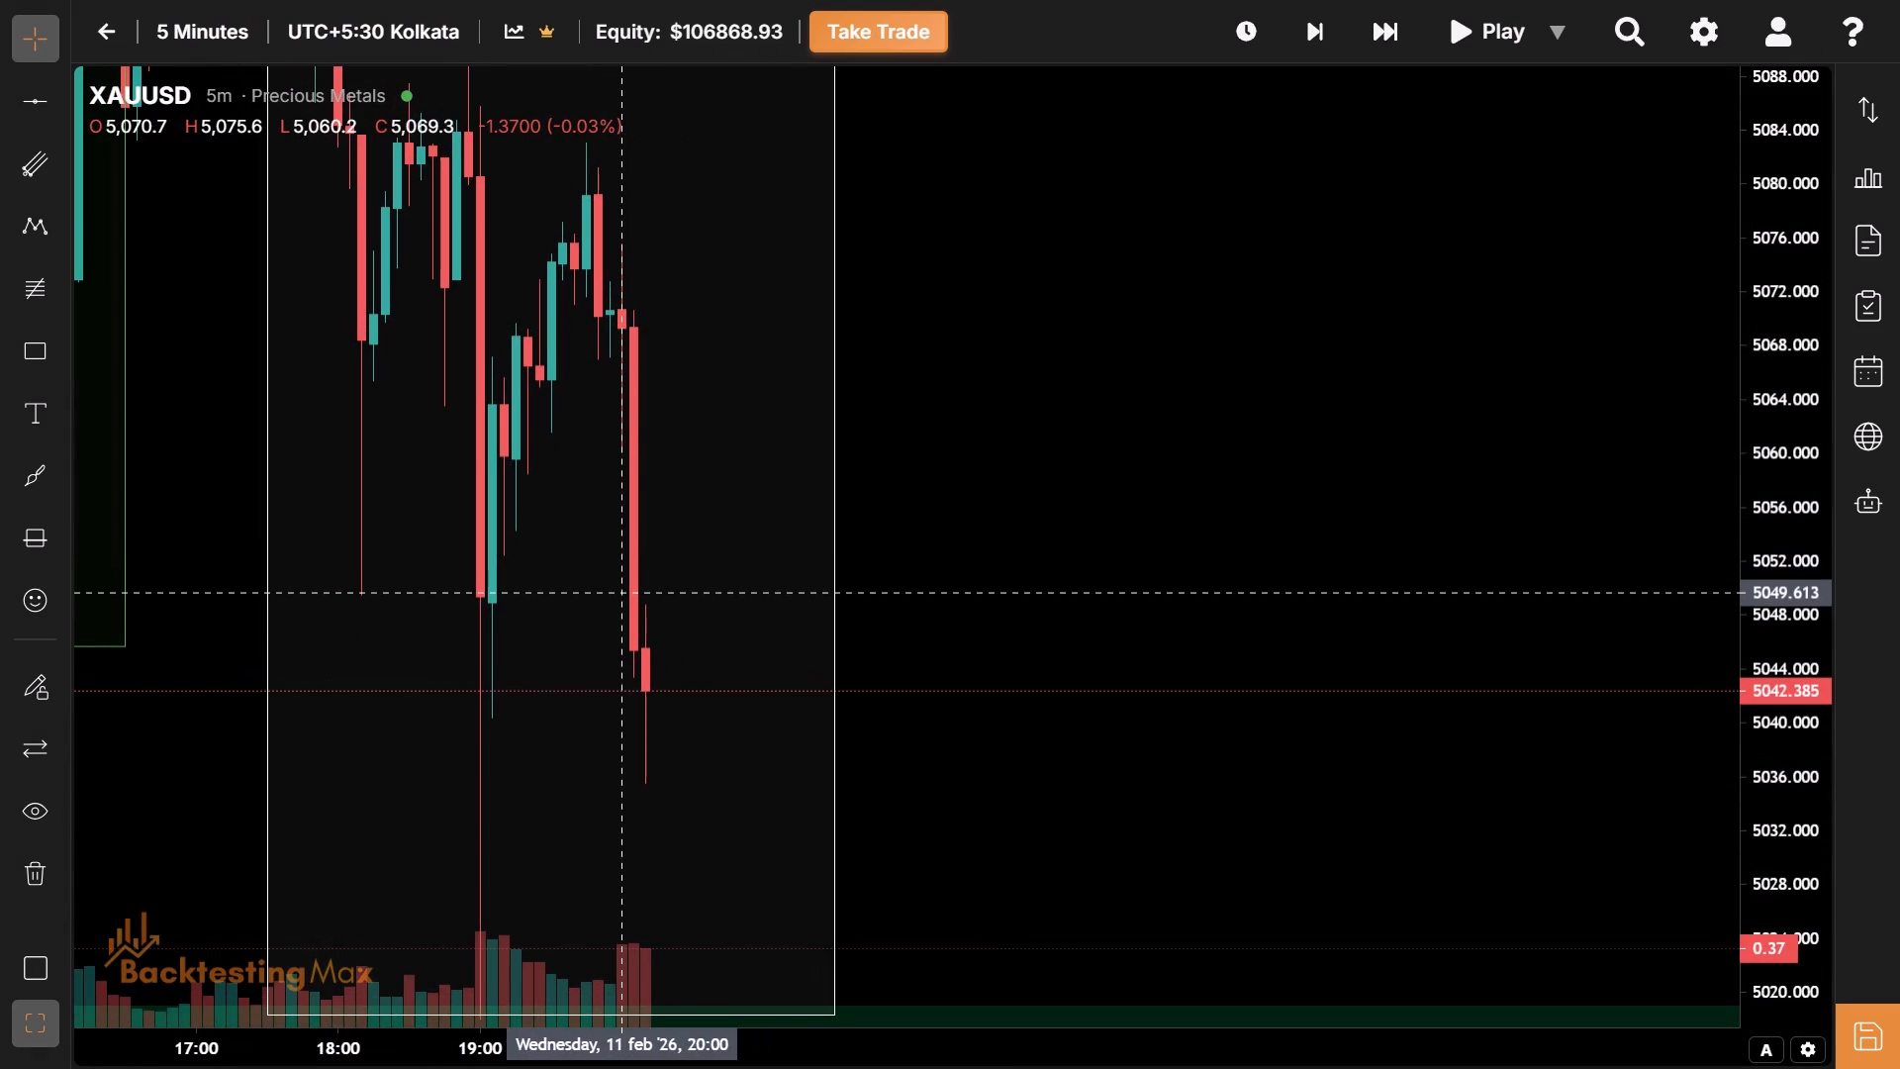
click(630, 593)
drag(633, 590, 618, 536)
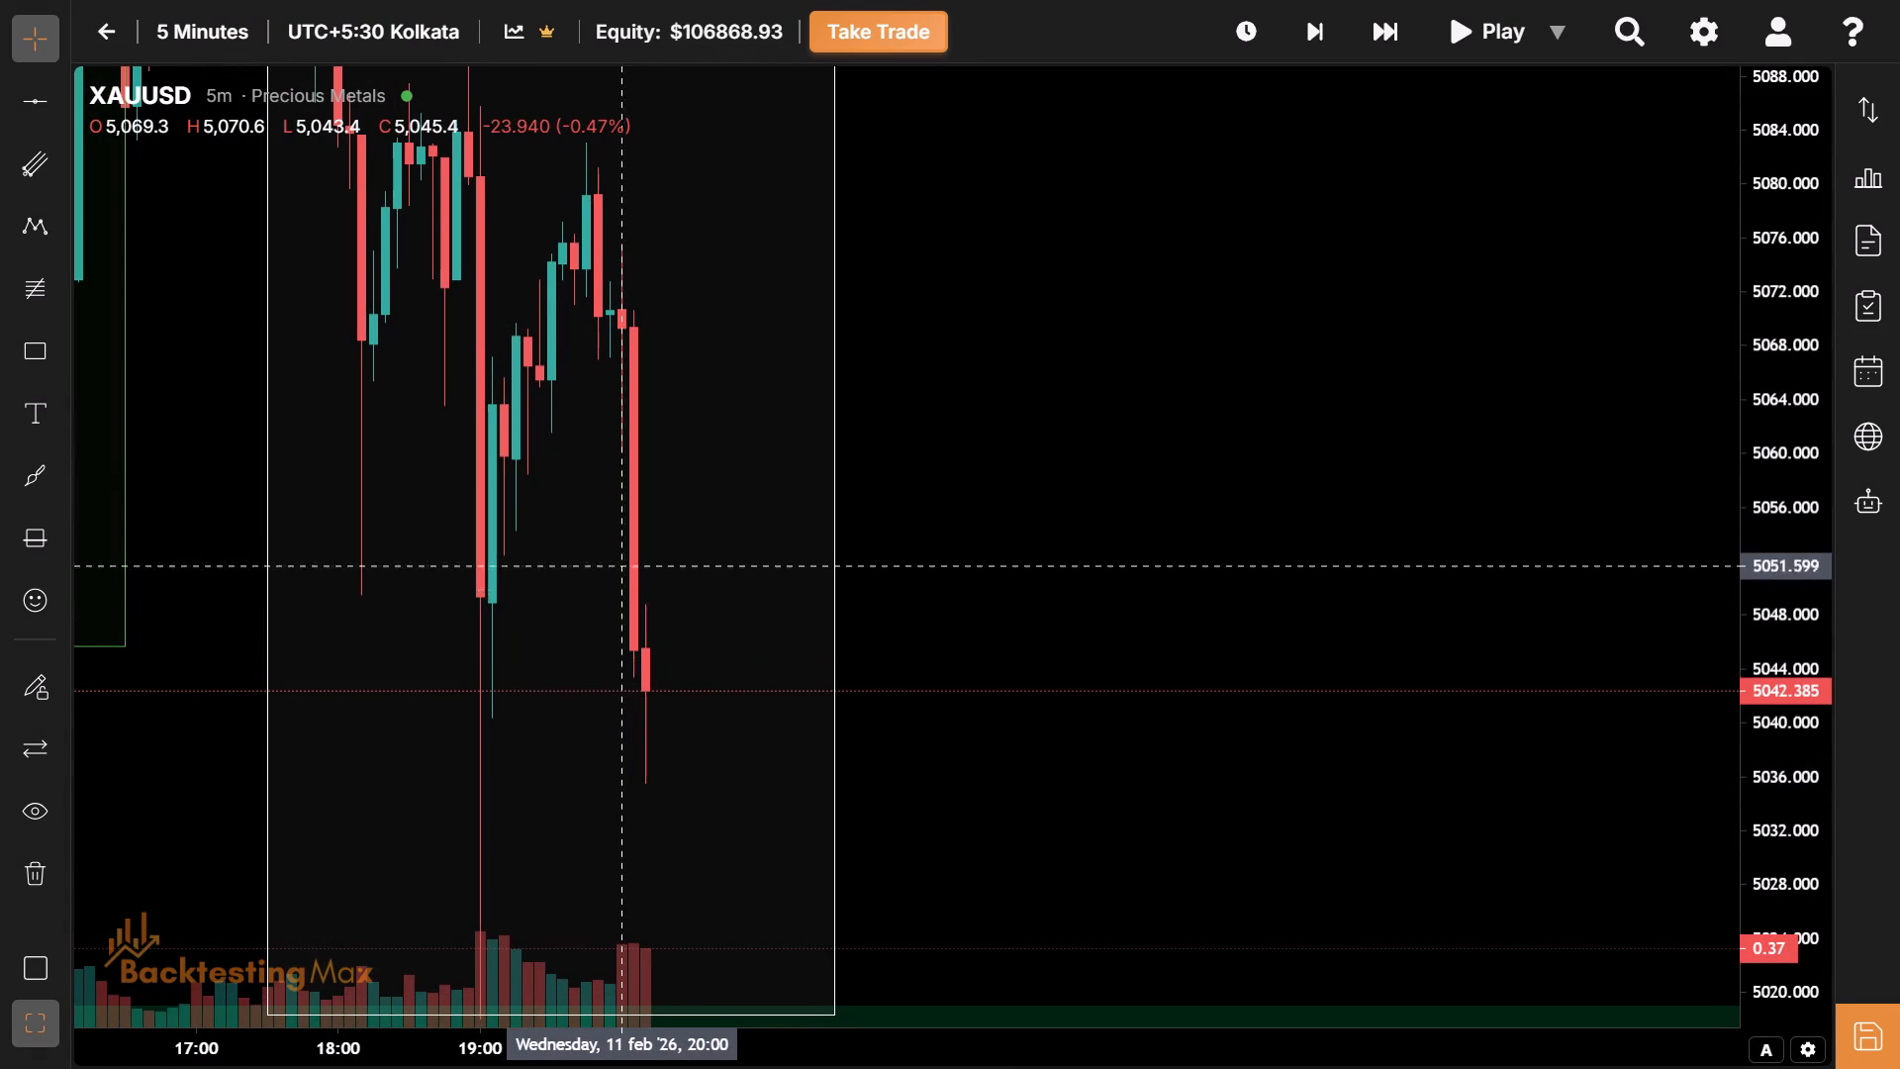
drag(618, 536, 617, 524)
click(1415, 49)
click(1415, 49)
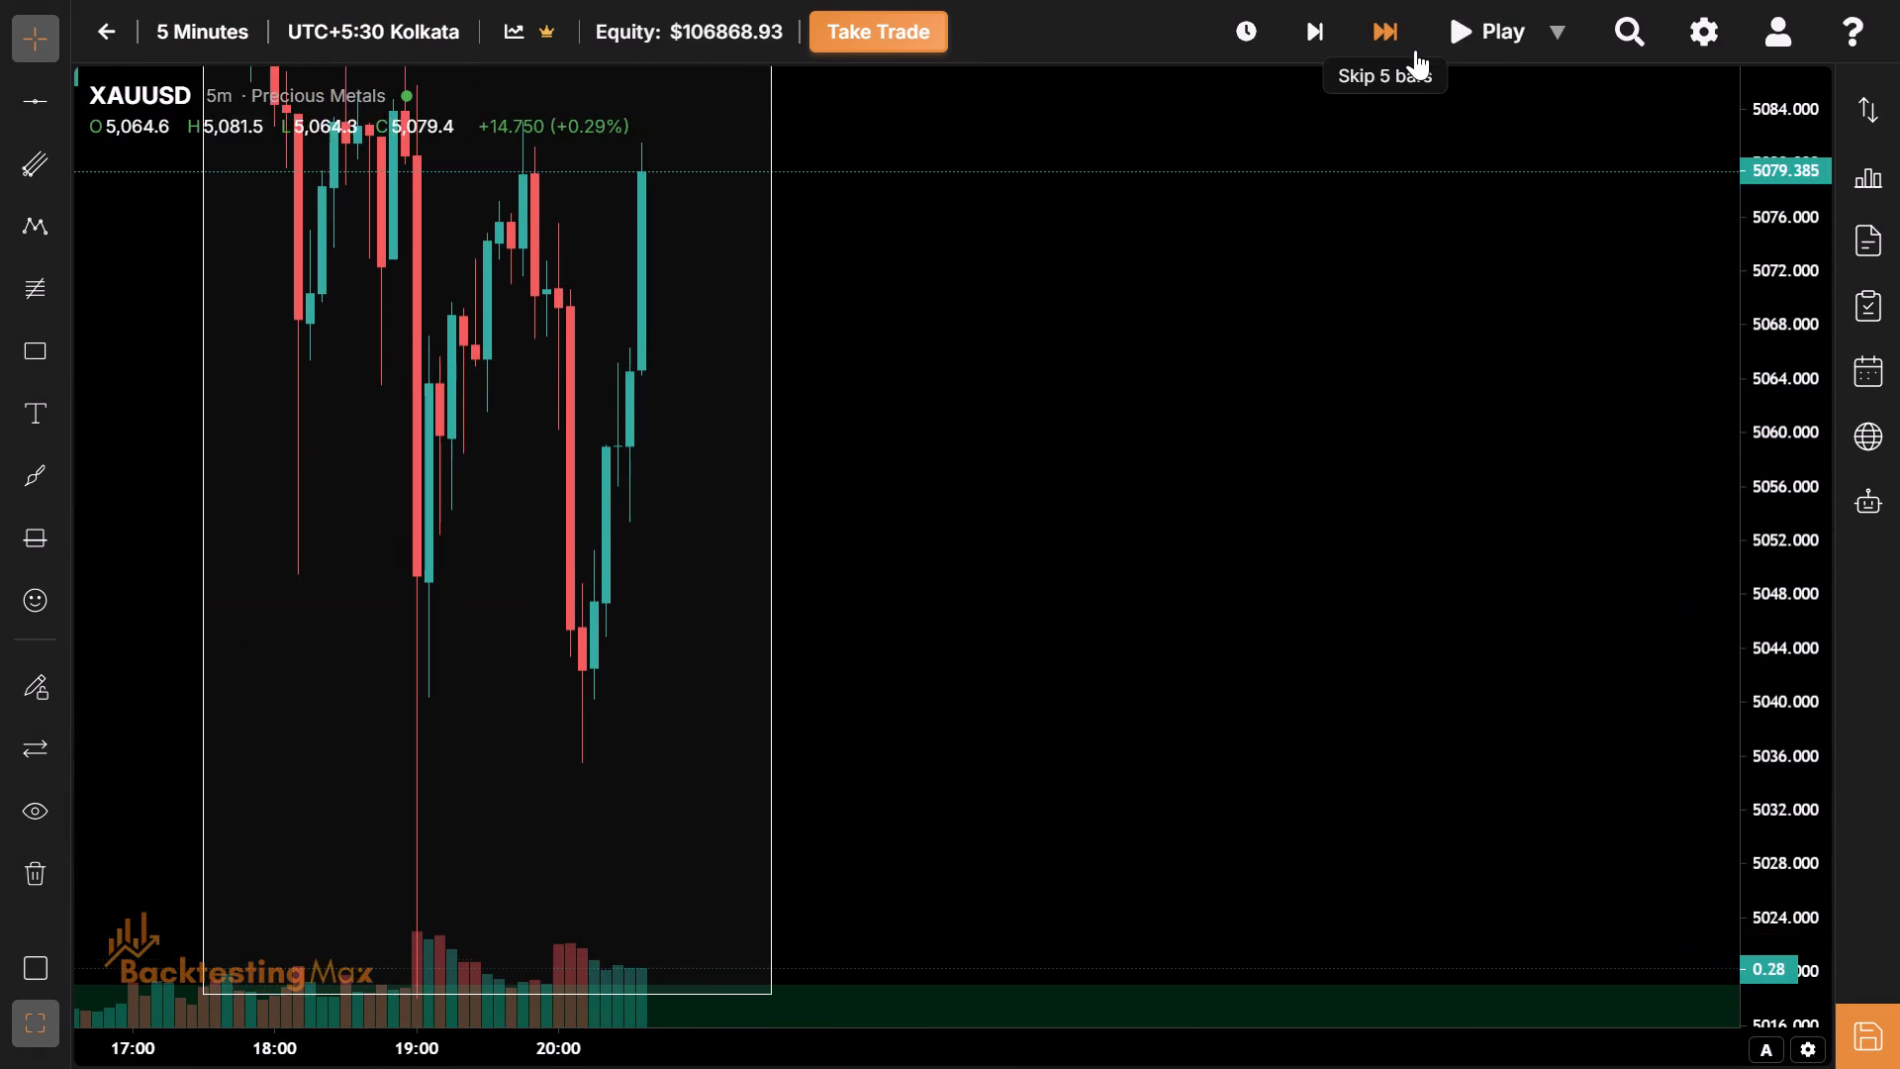
drag(1068, 303, 1153, 408)
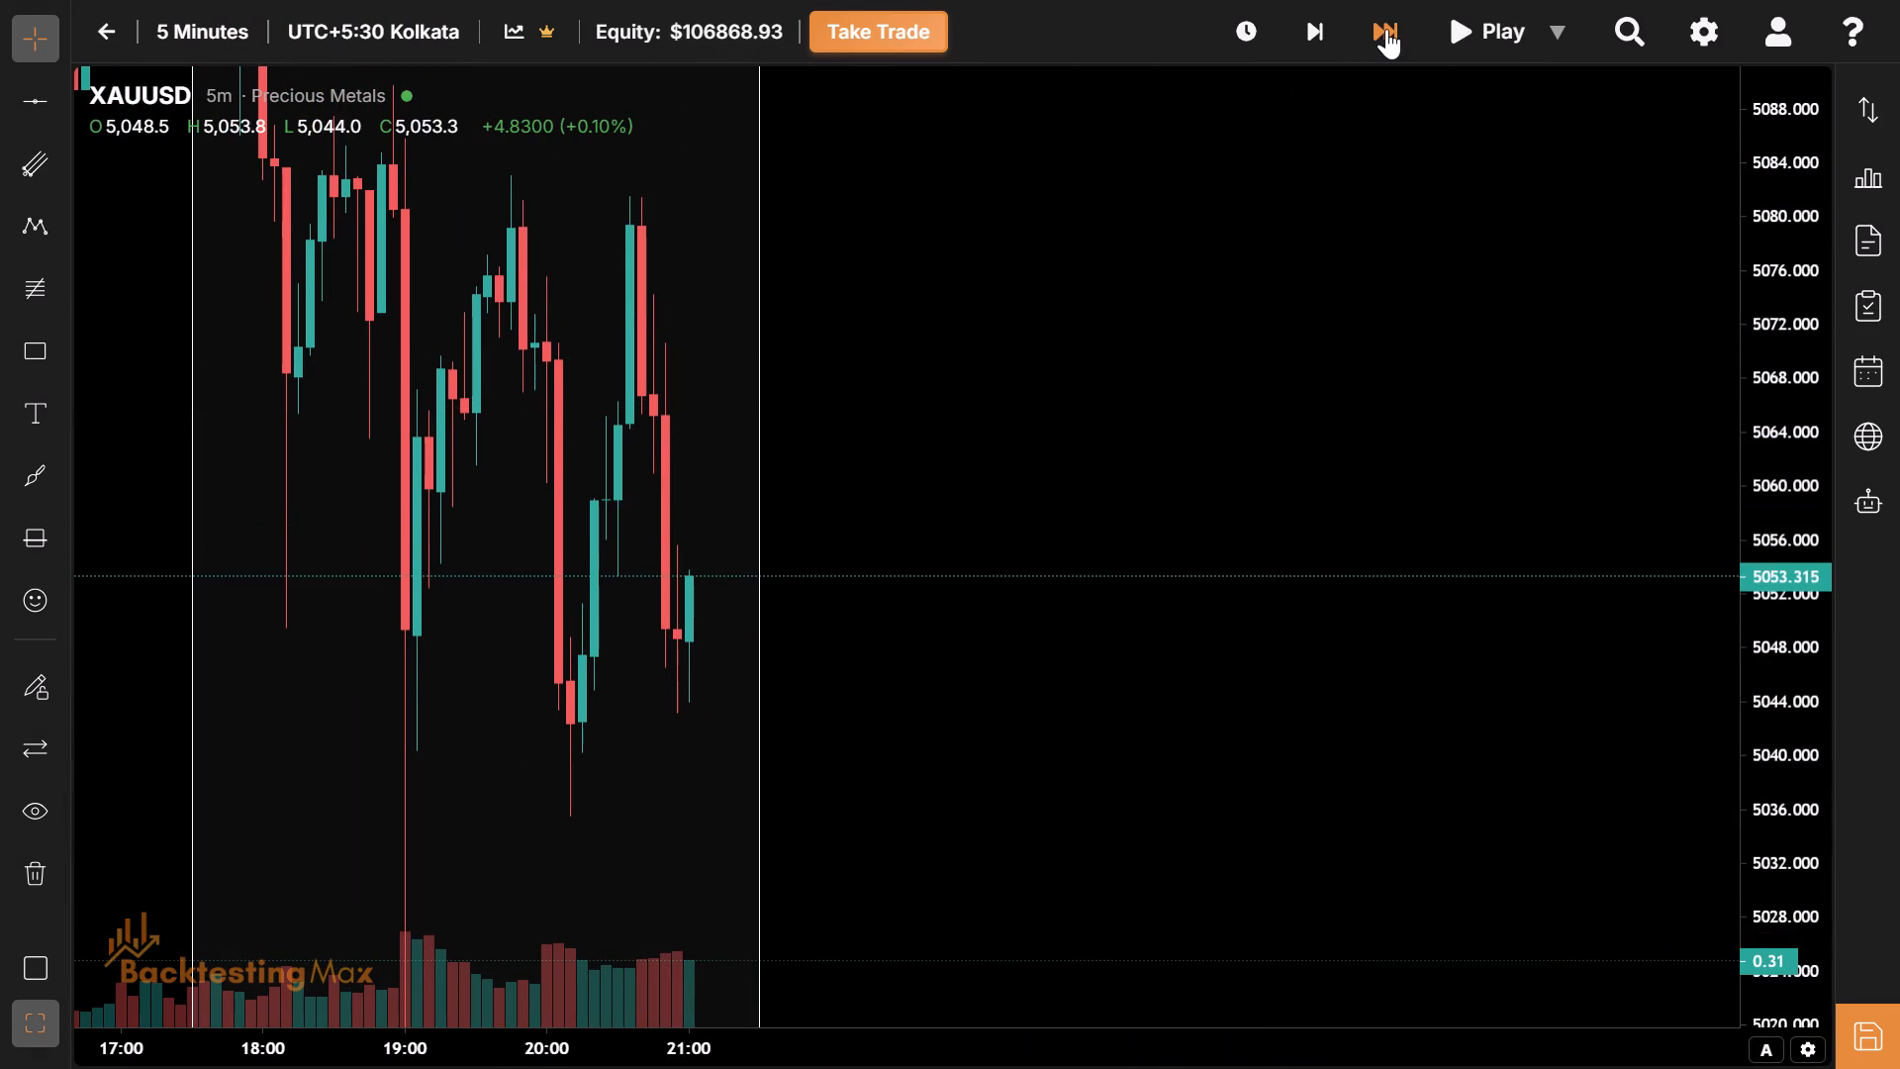
click(1386, 29)
Examine the New York session from its opening highs down to the green zone and across to the 21:25 candle.
drag(957, 397, 1383, 769)
double_click(505, 384)
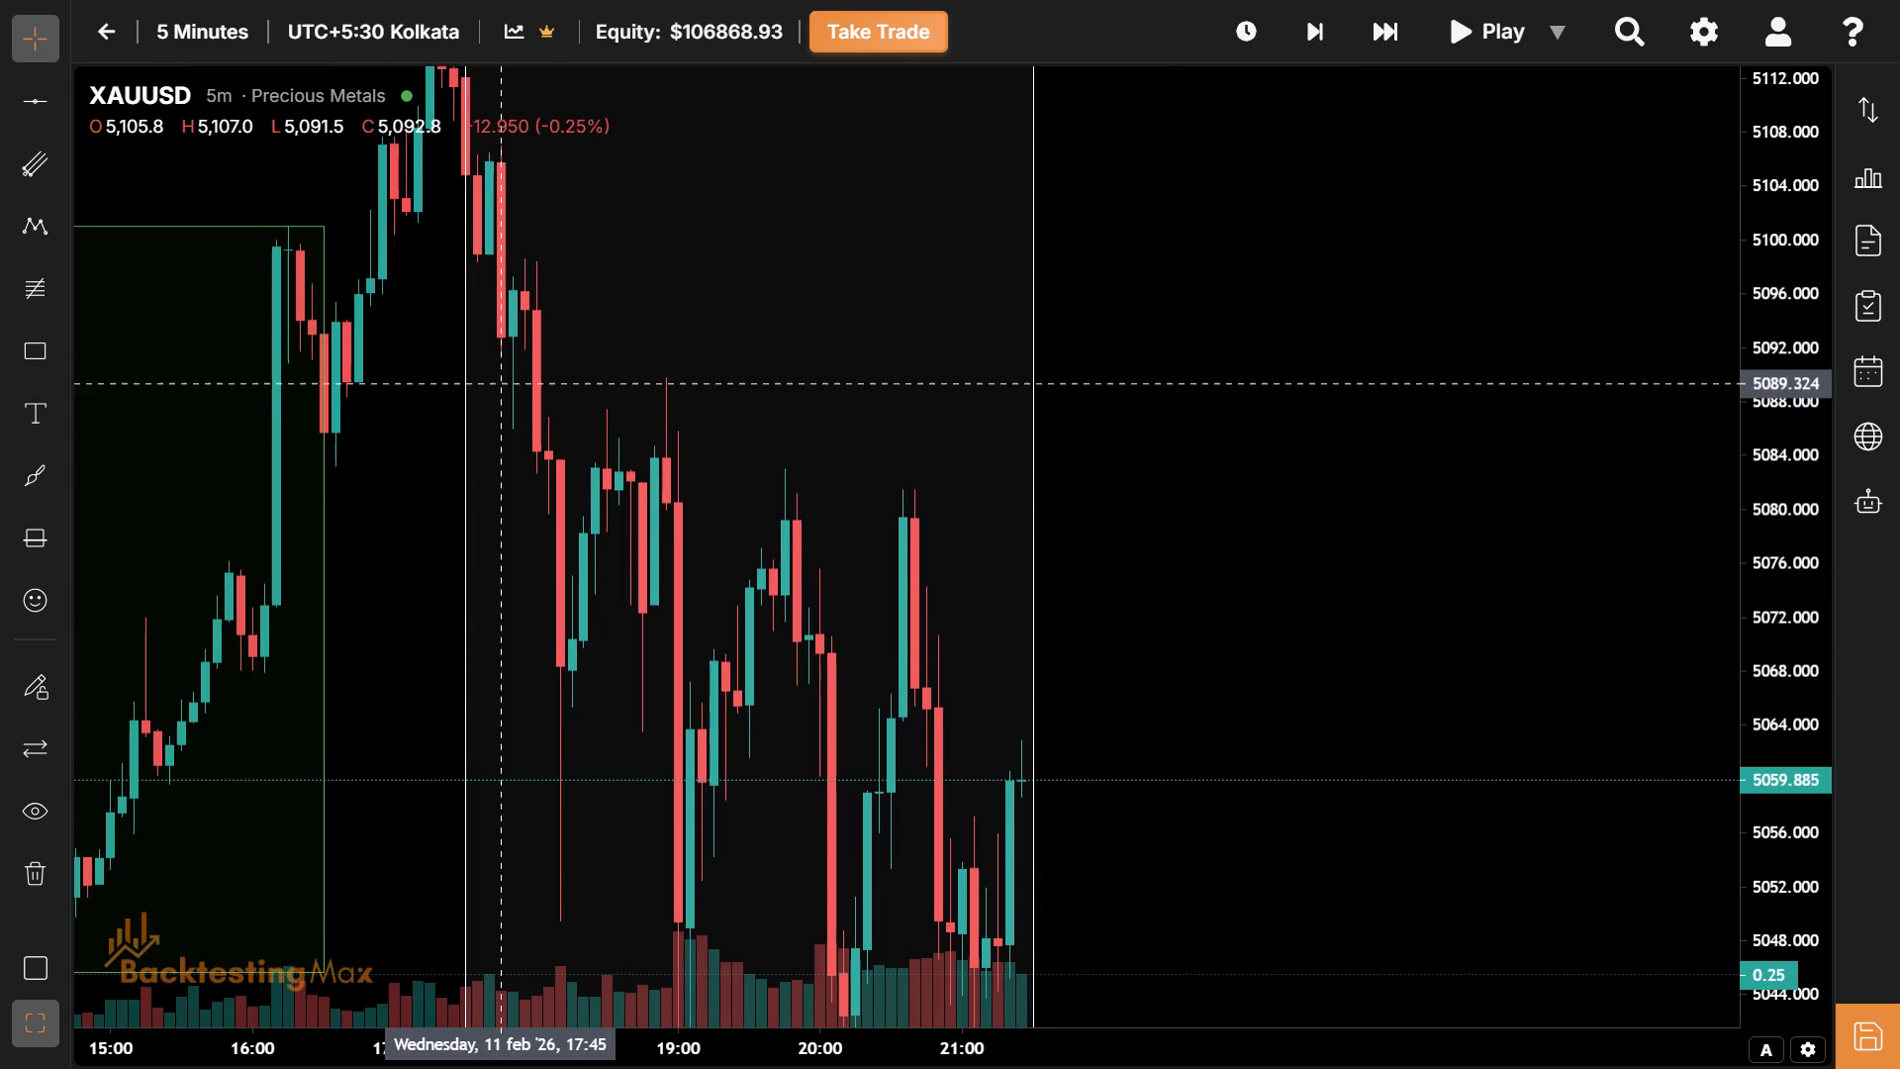
drag(762, 490, 632, 168)
drag(634, 631, 664, 794)
drag(701, 318, 862, 425)
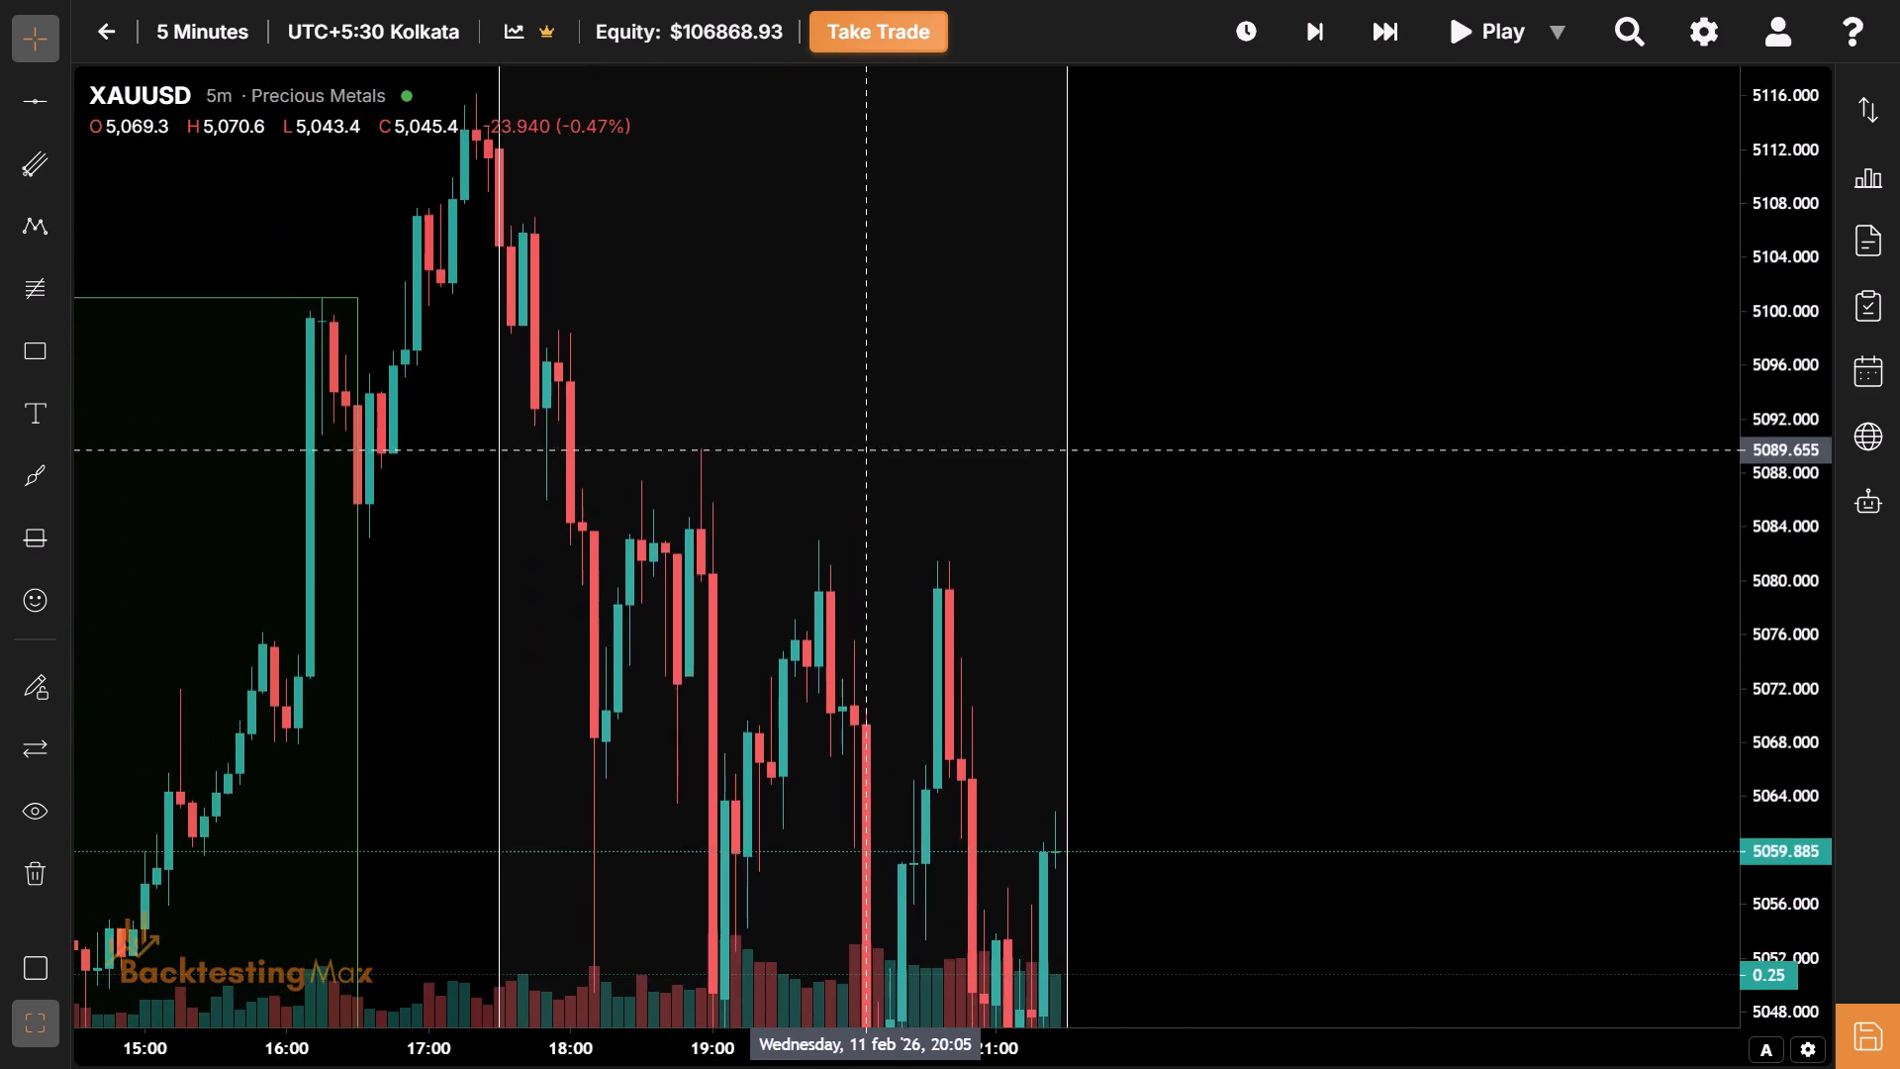
drag(862, 425, 748, 91)
drag(694, 599, 701, 160)
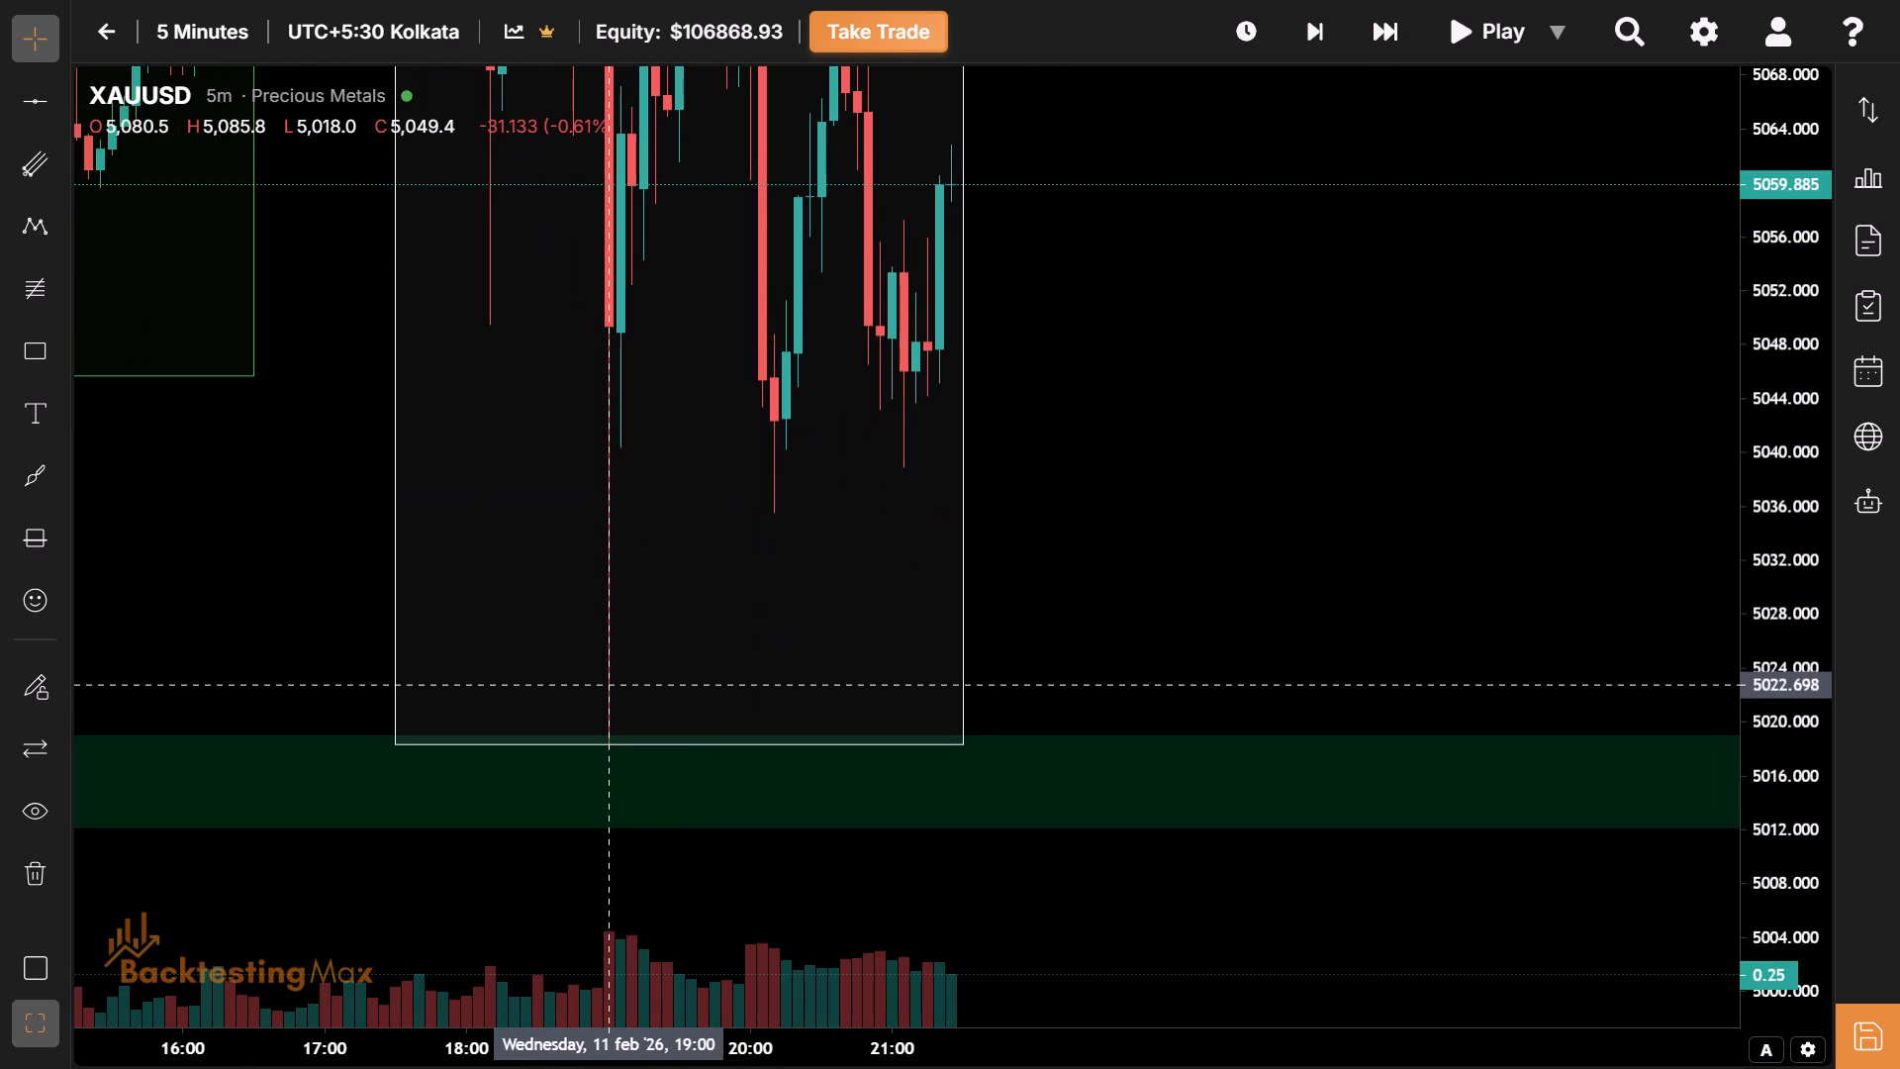
drag(731, 450, 710, 746)
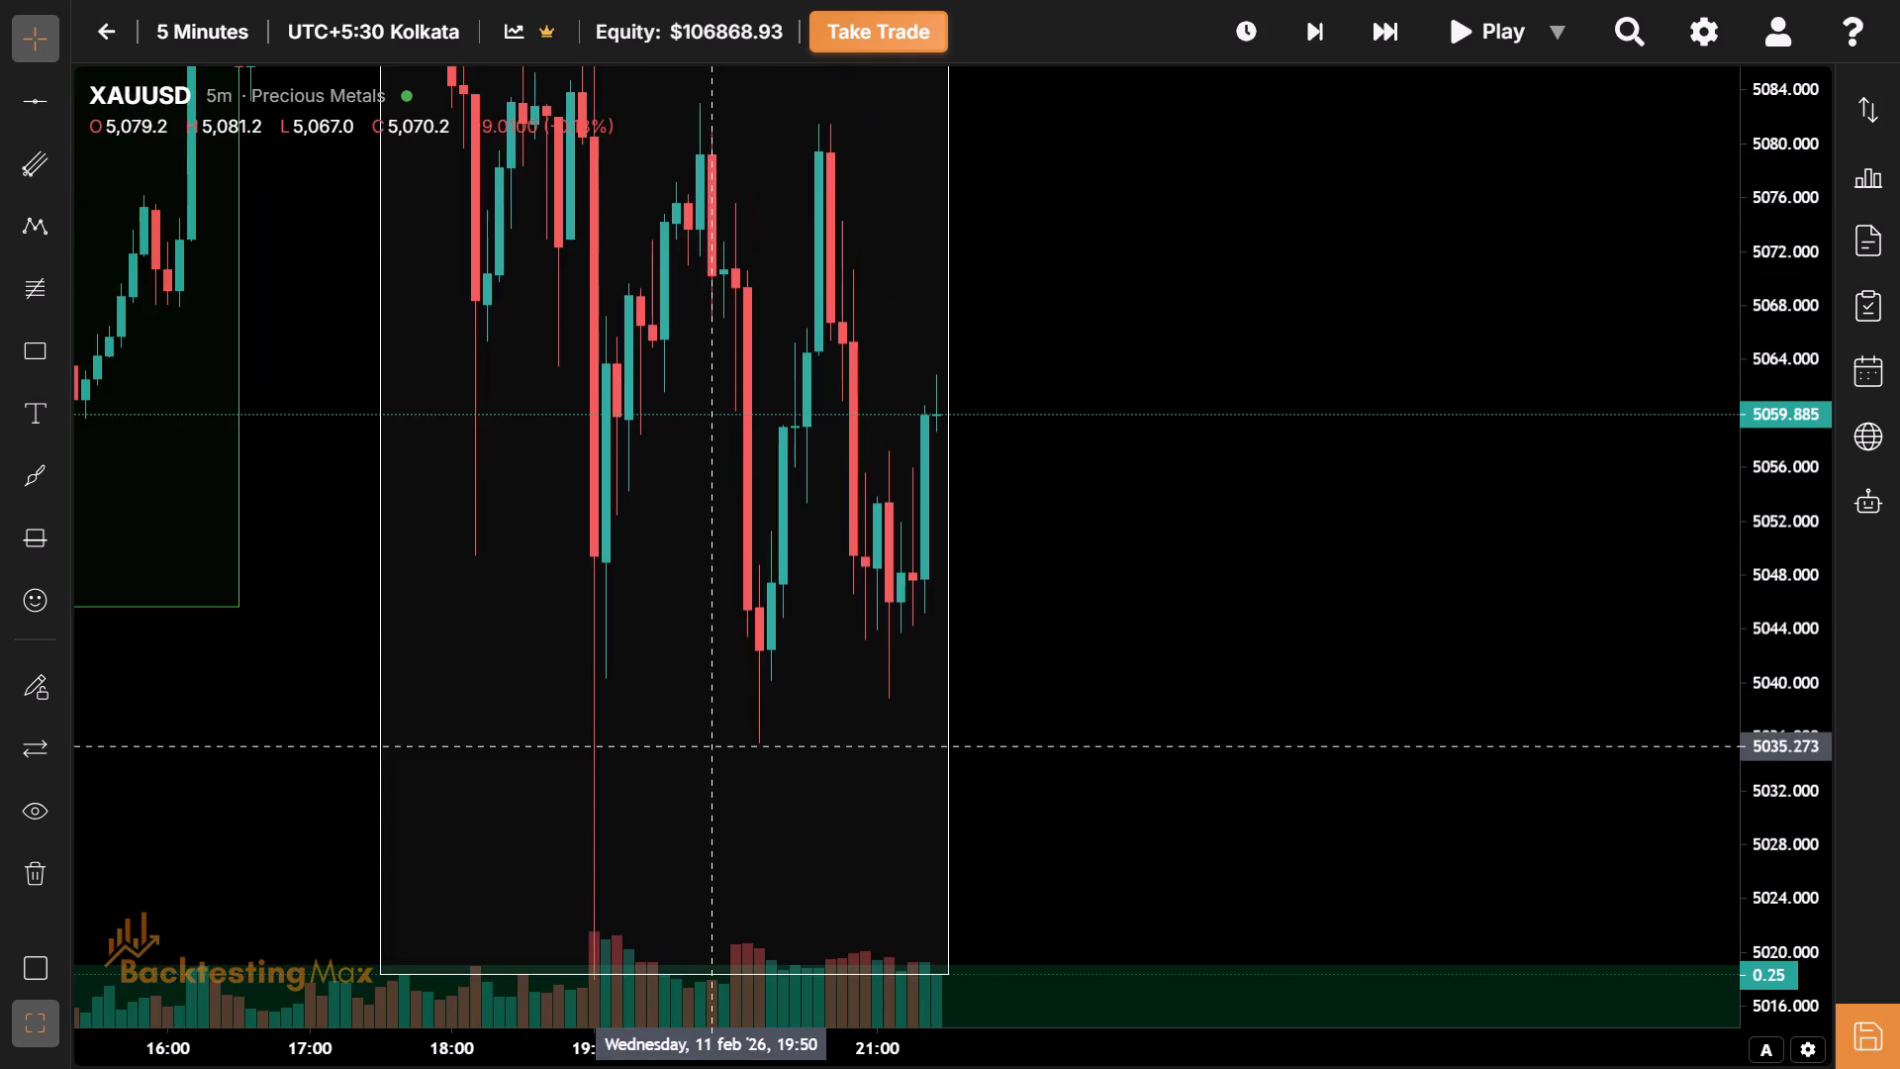
drag(755, 445, 736, 814)
drag(740, 693, 788, 894)
drag(1113, 683, 1060, 578)
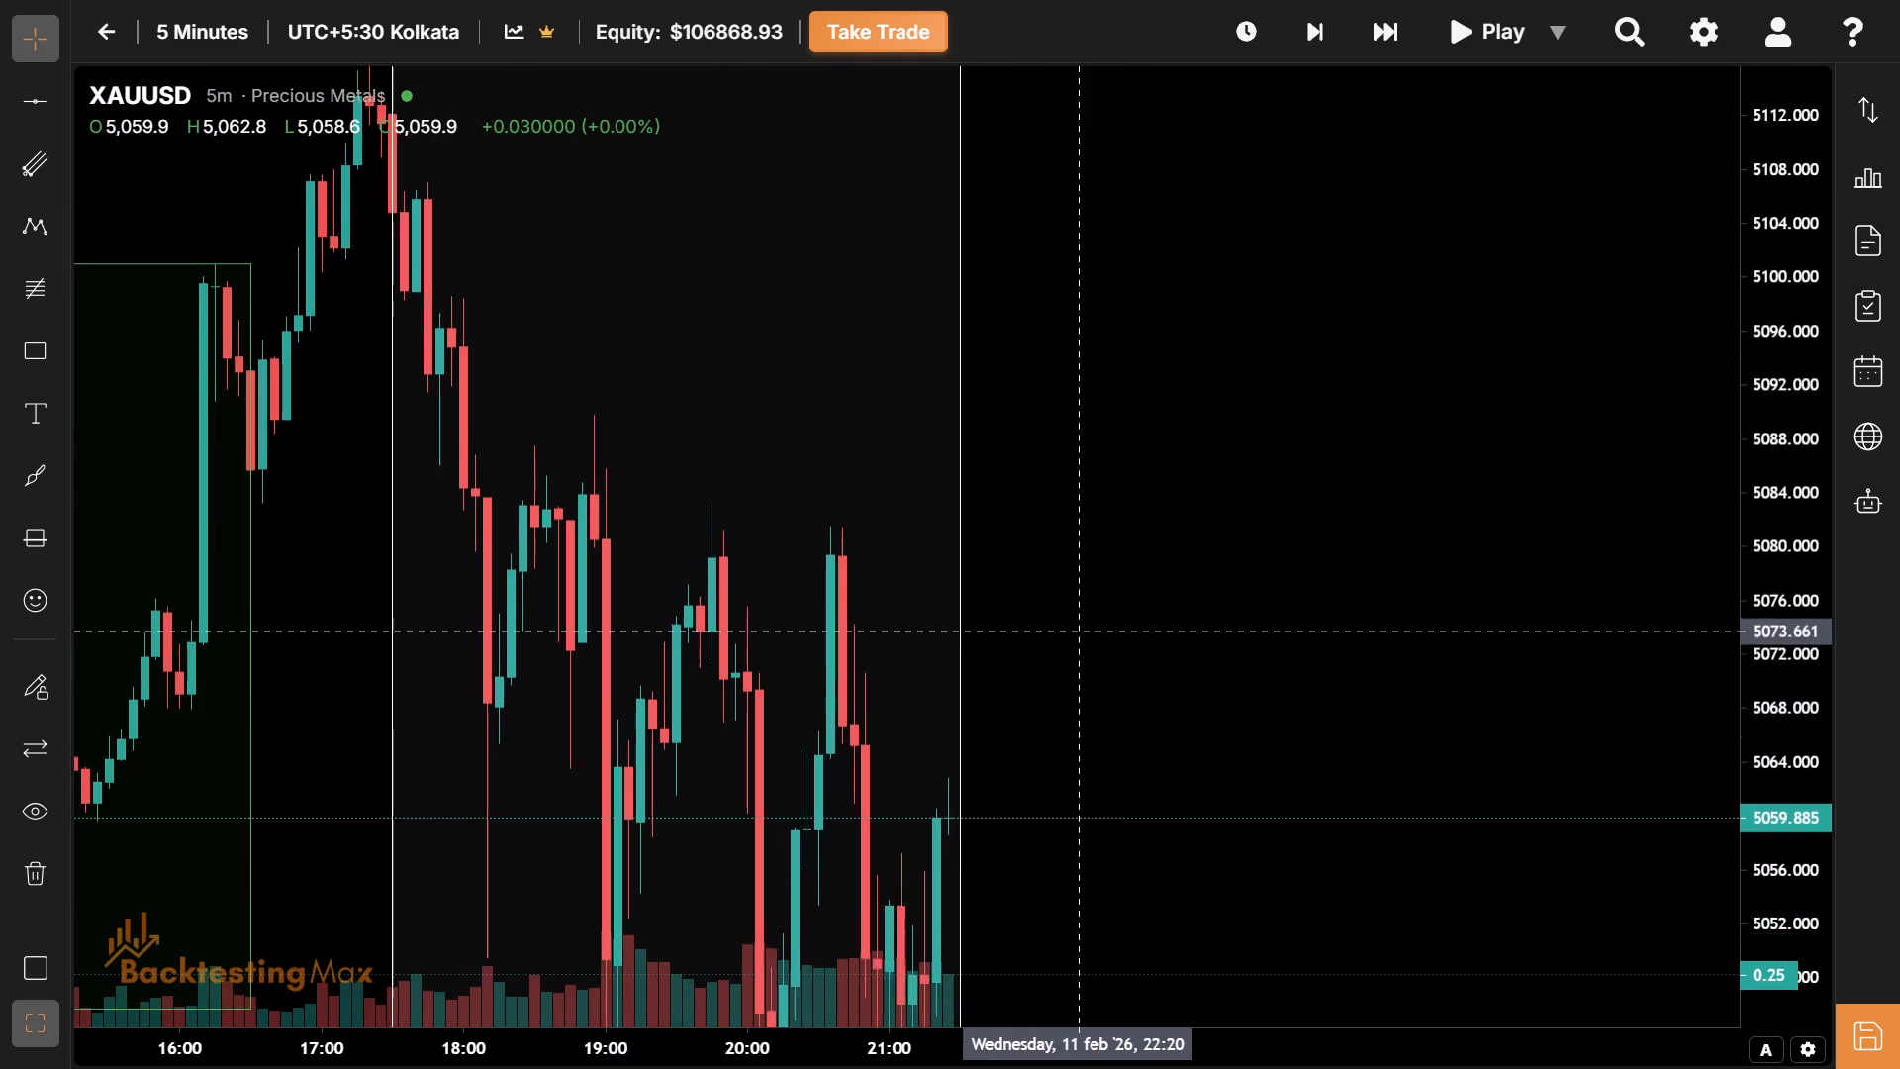
drag(1060, 578, 1033, 438)
drag(1107, 584, 903, 390)
drag(805, 1047, 772, 1046)
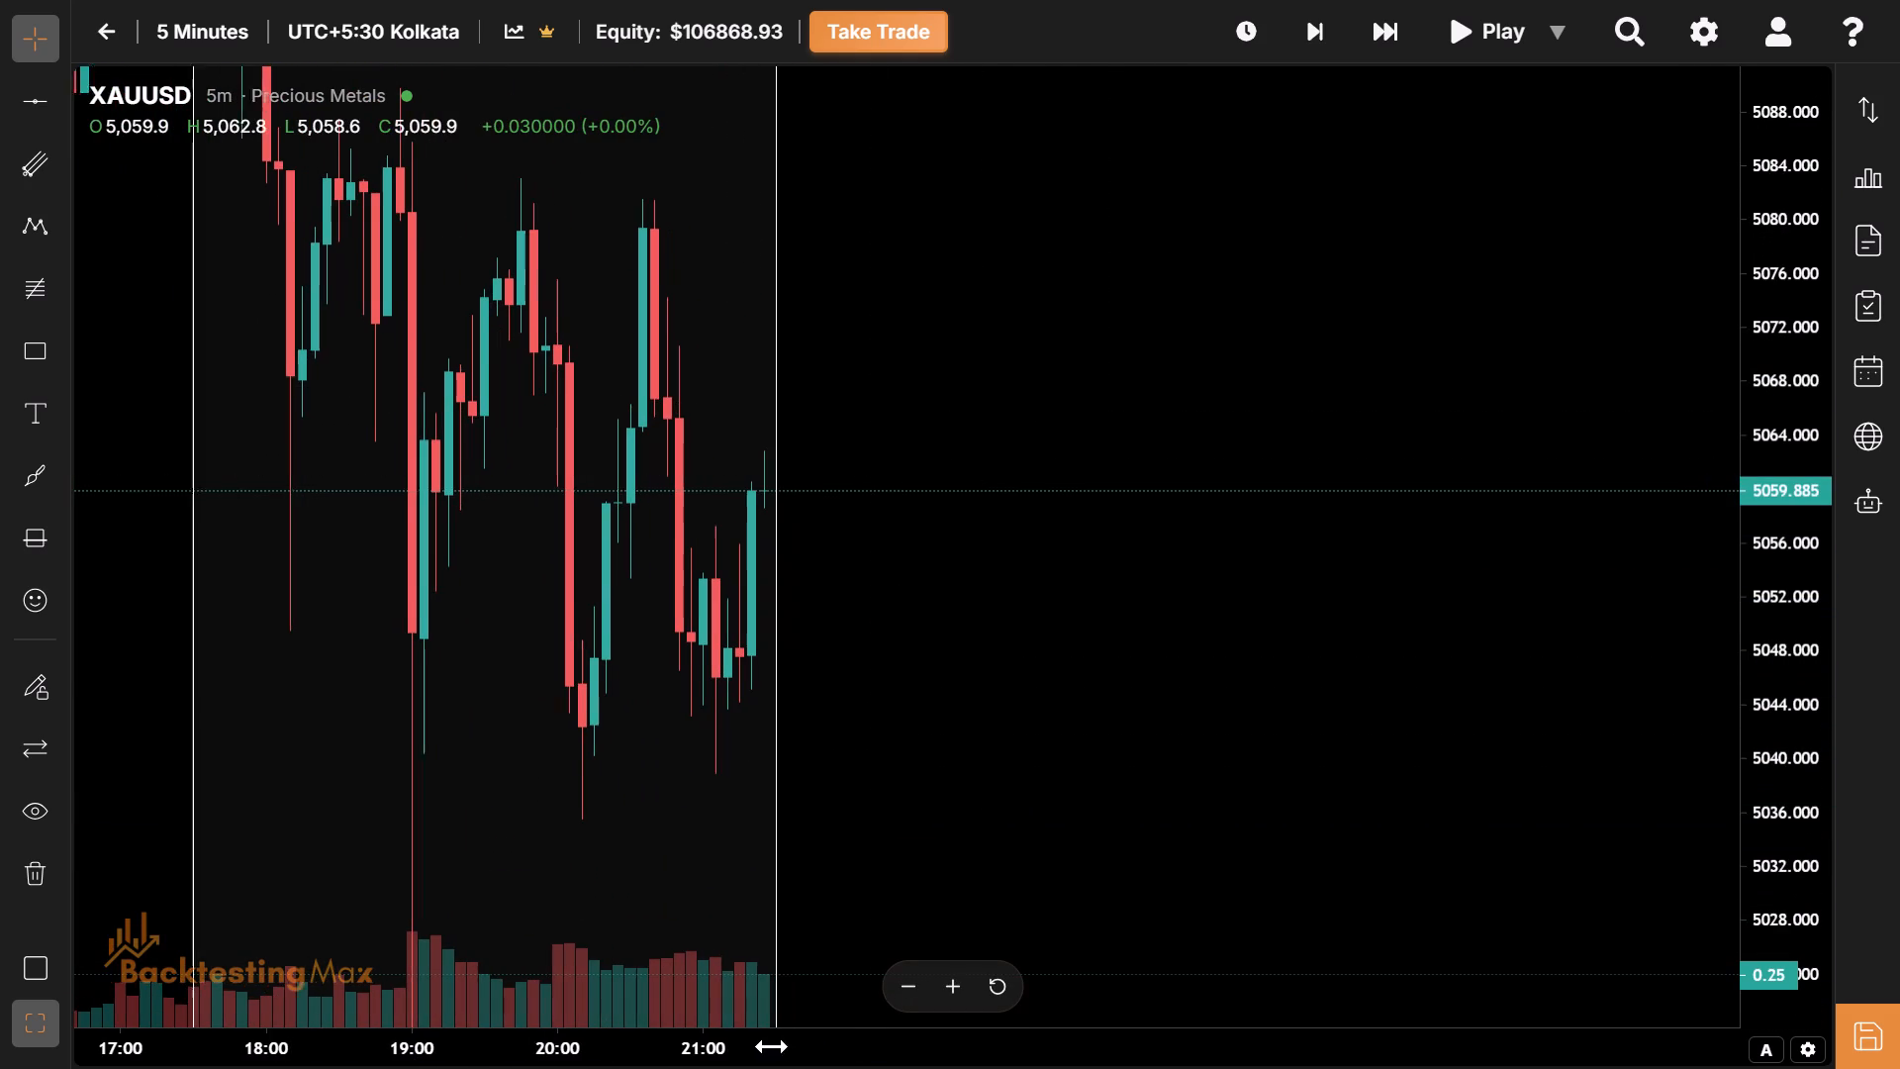
drag(772, 1046, 715, 1053)
drag(982, 622, 917, 809)
drag(944, 708, 834, 529)
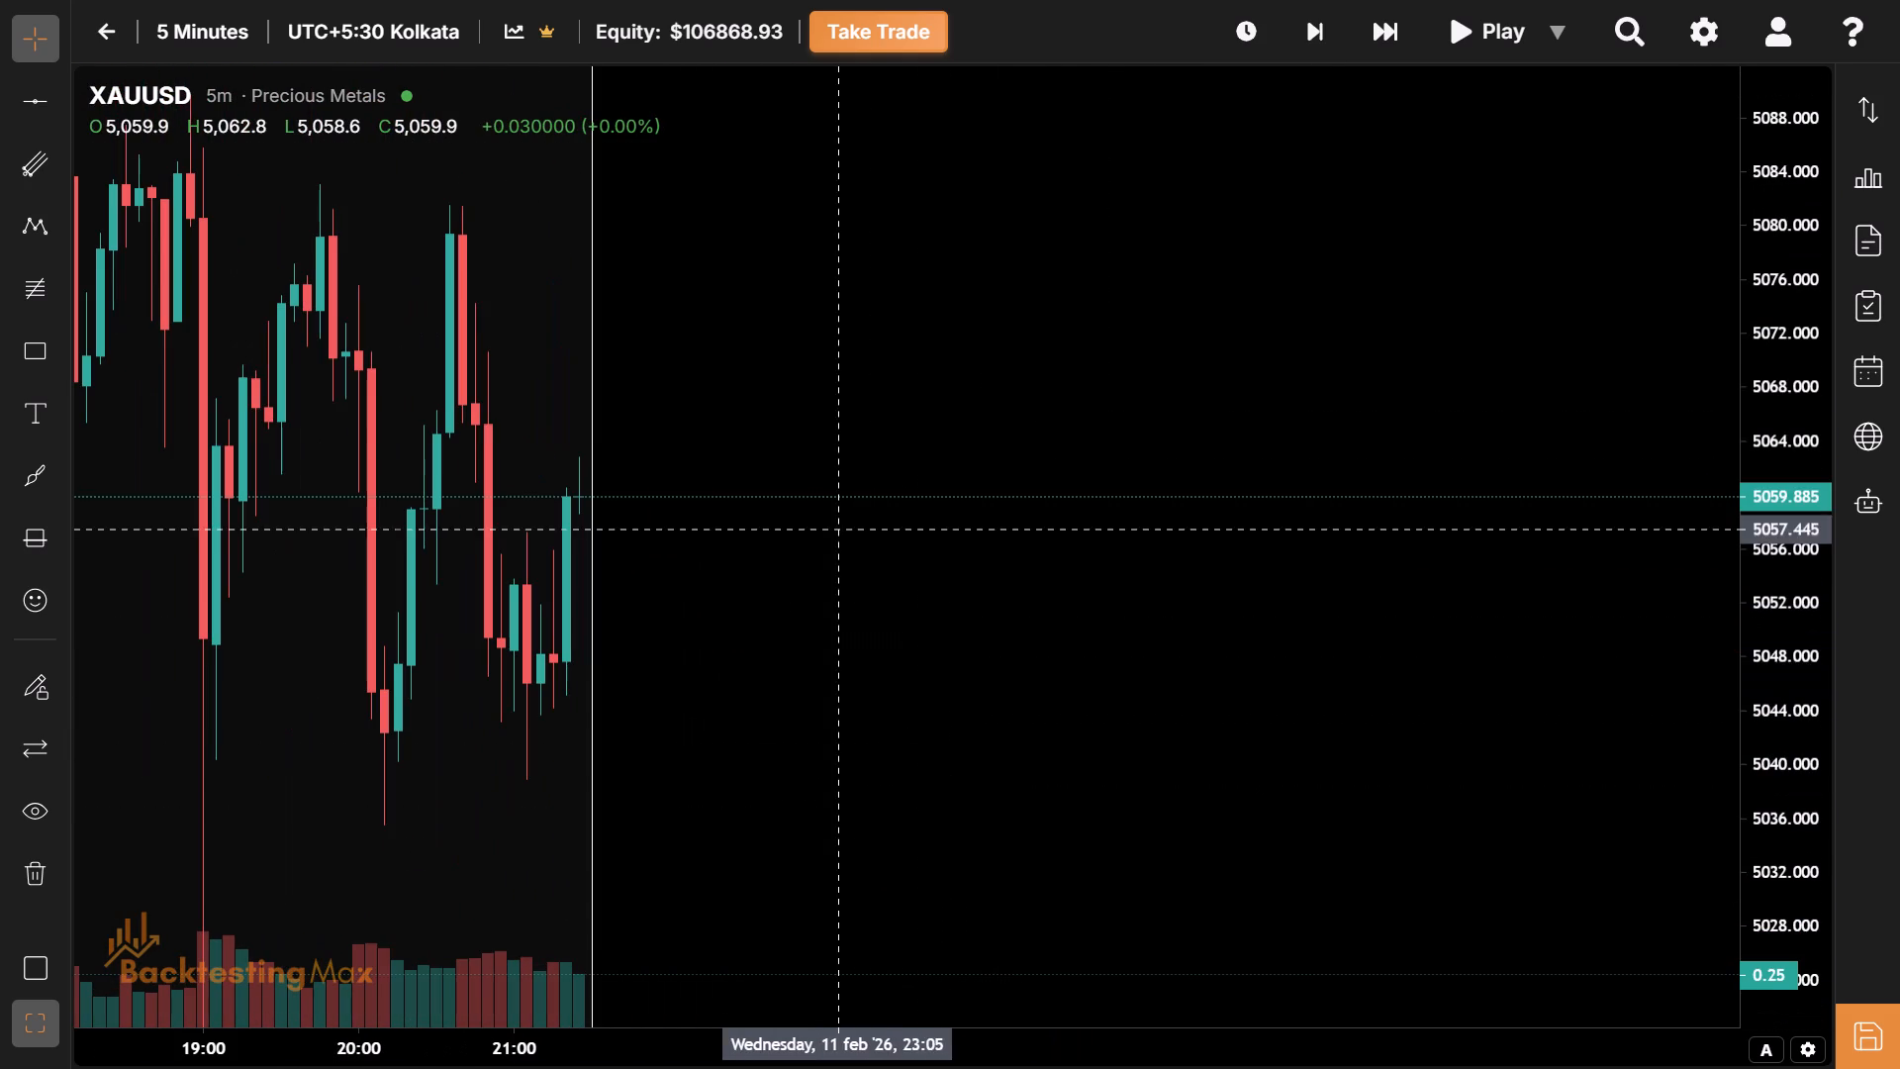
Advance the replay past the New York session's end, by two single bars and four five-bar jumps, to the 23:15 candle.
click(1287, 49)
click(1287, 49)
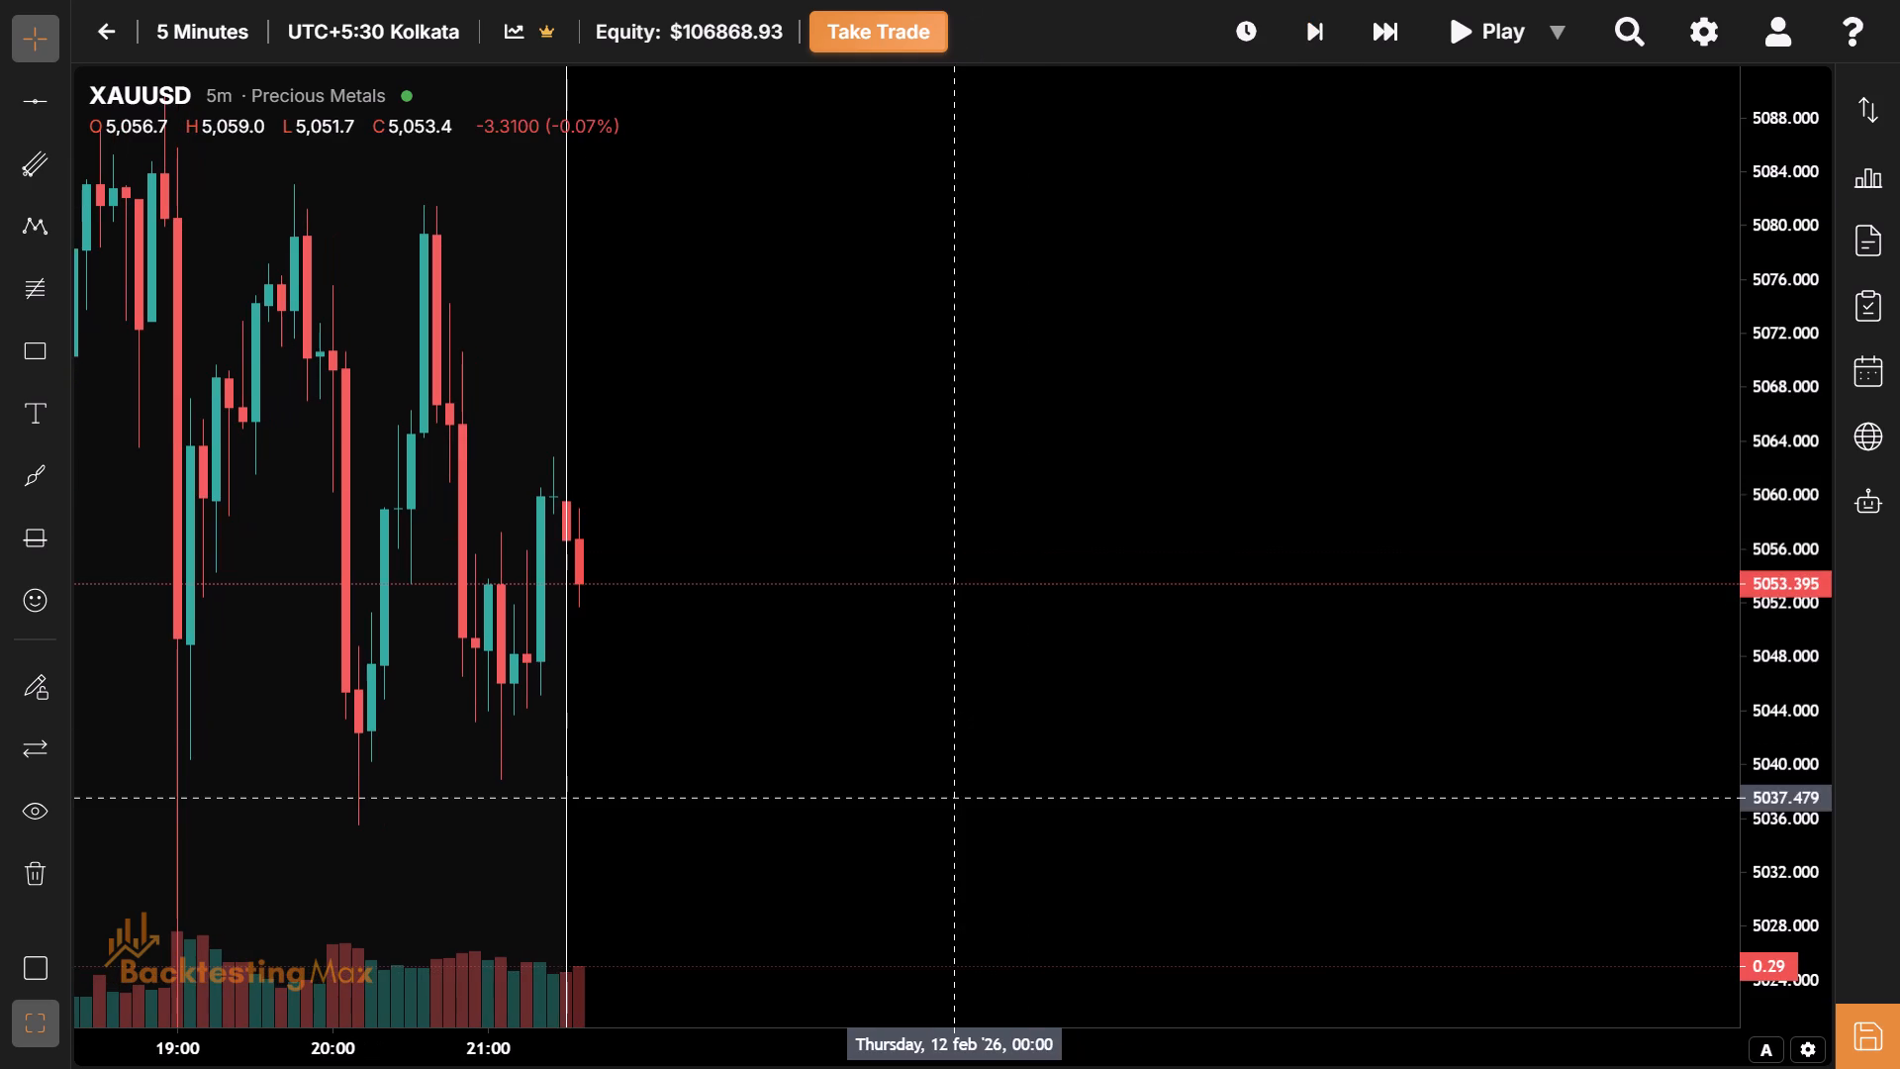
drag(955, 798, 1150, 620)
drag(1150, 620, 1009, 635)
drag(1009, 635, 995, 650)
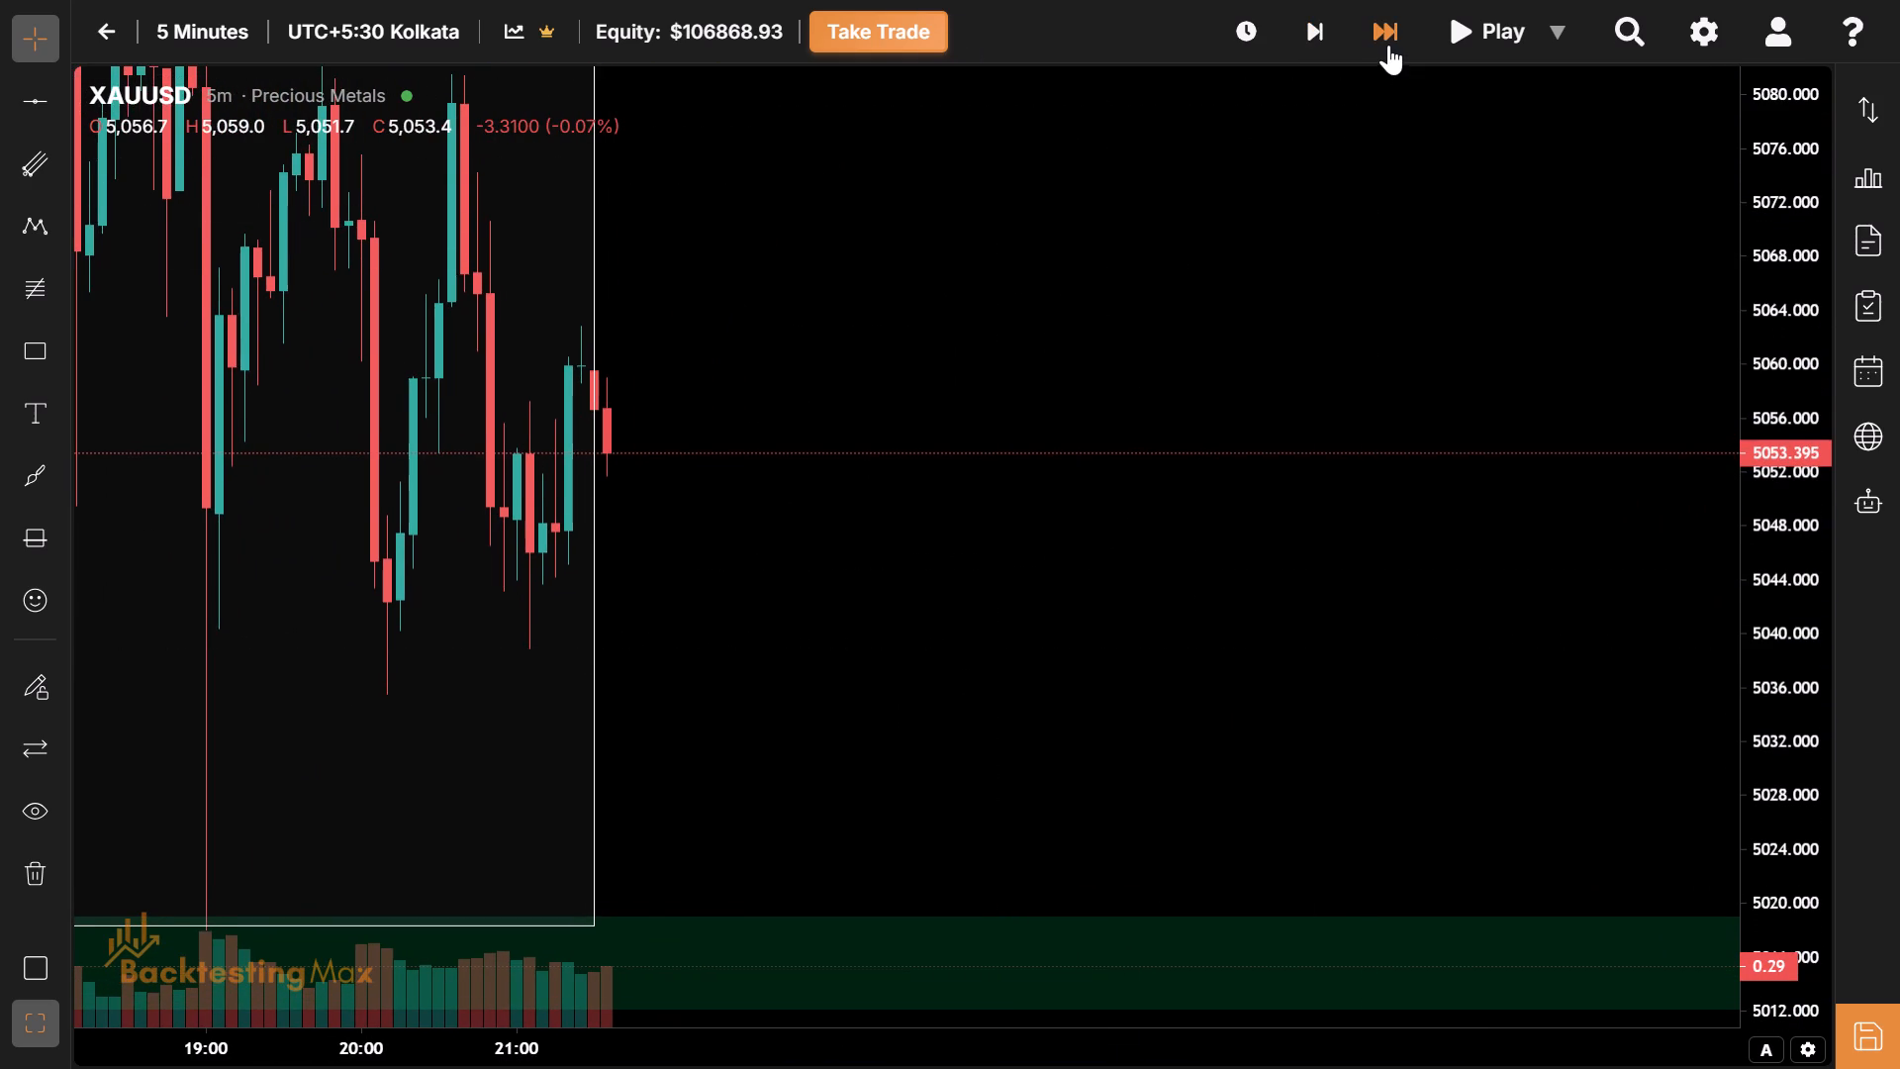
click(1388, 45)
click(1388, 45)
drag(925, 255, 927, 587)
click(1397, 43)
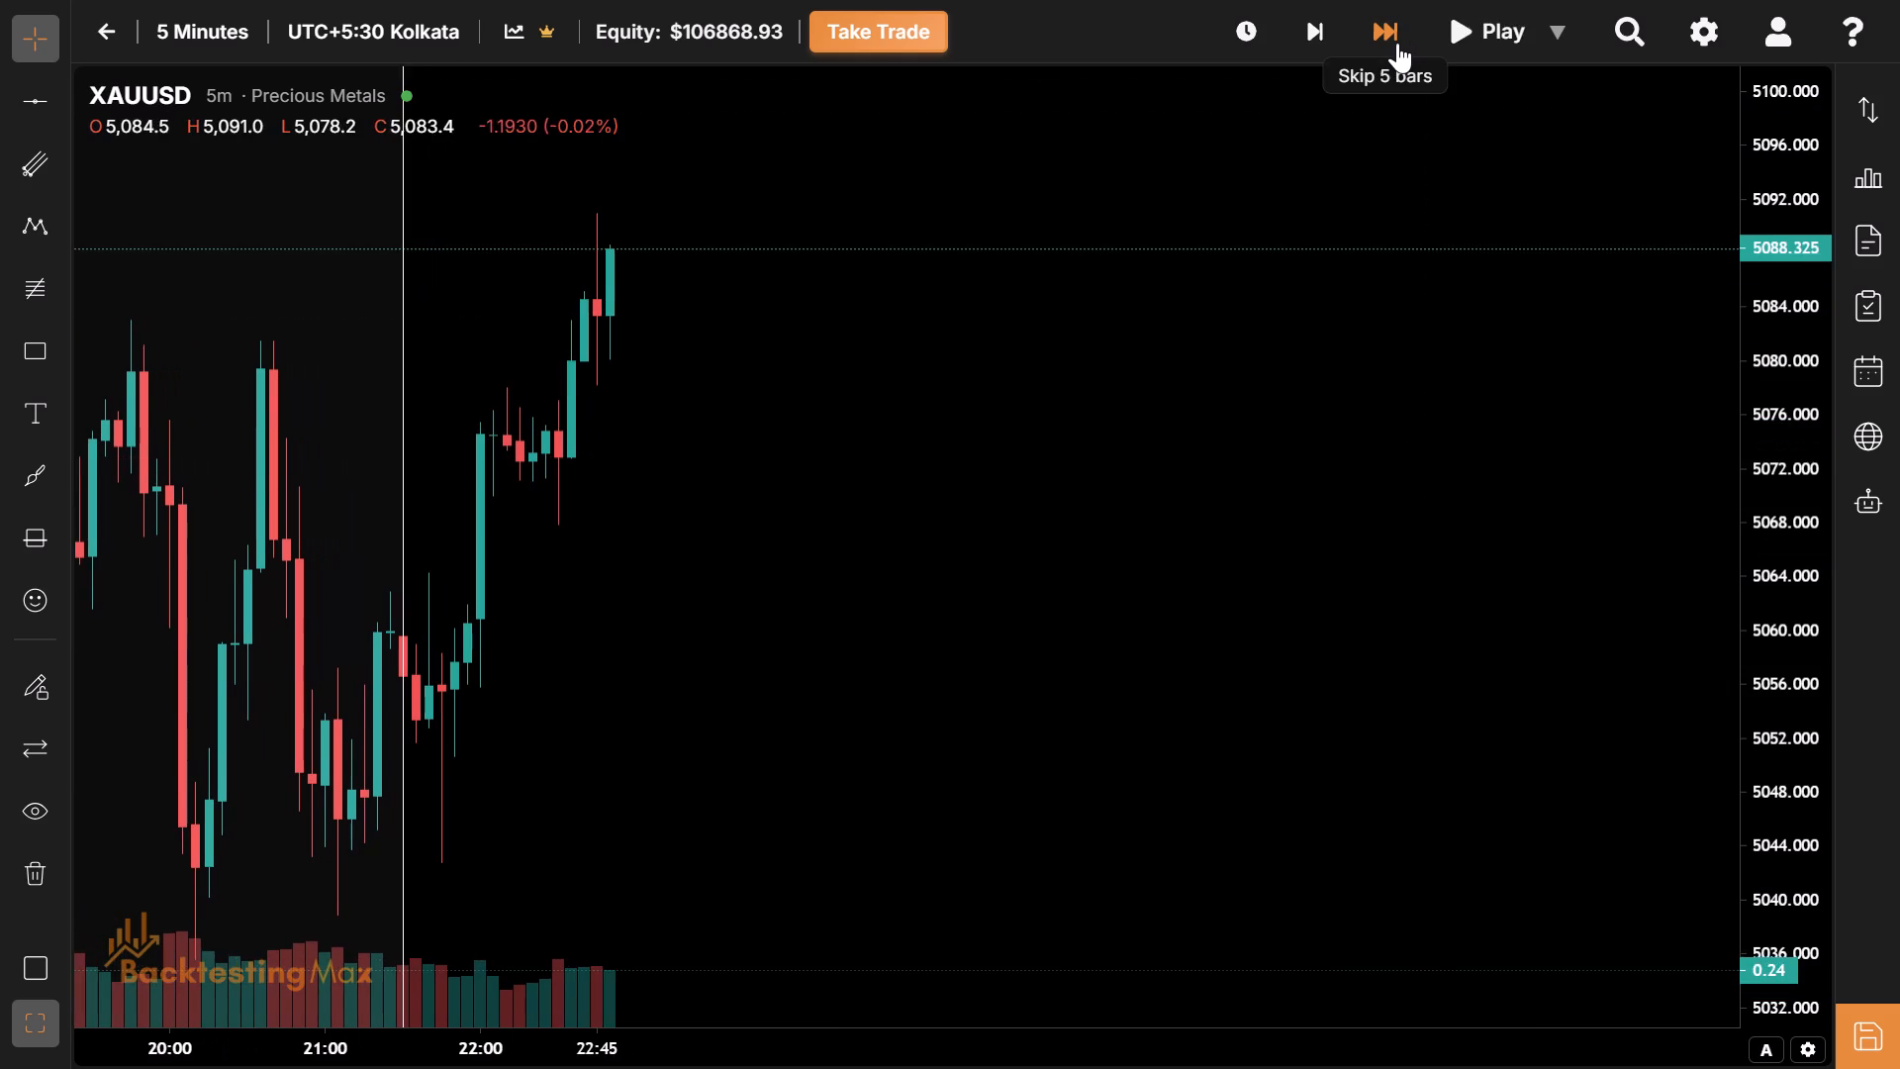
click(1397, 43)
drag(801, 445, 811, 780)
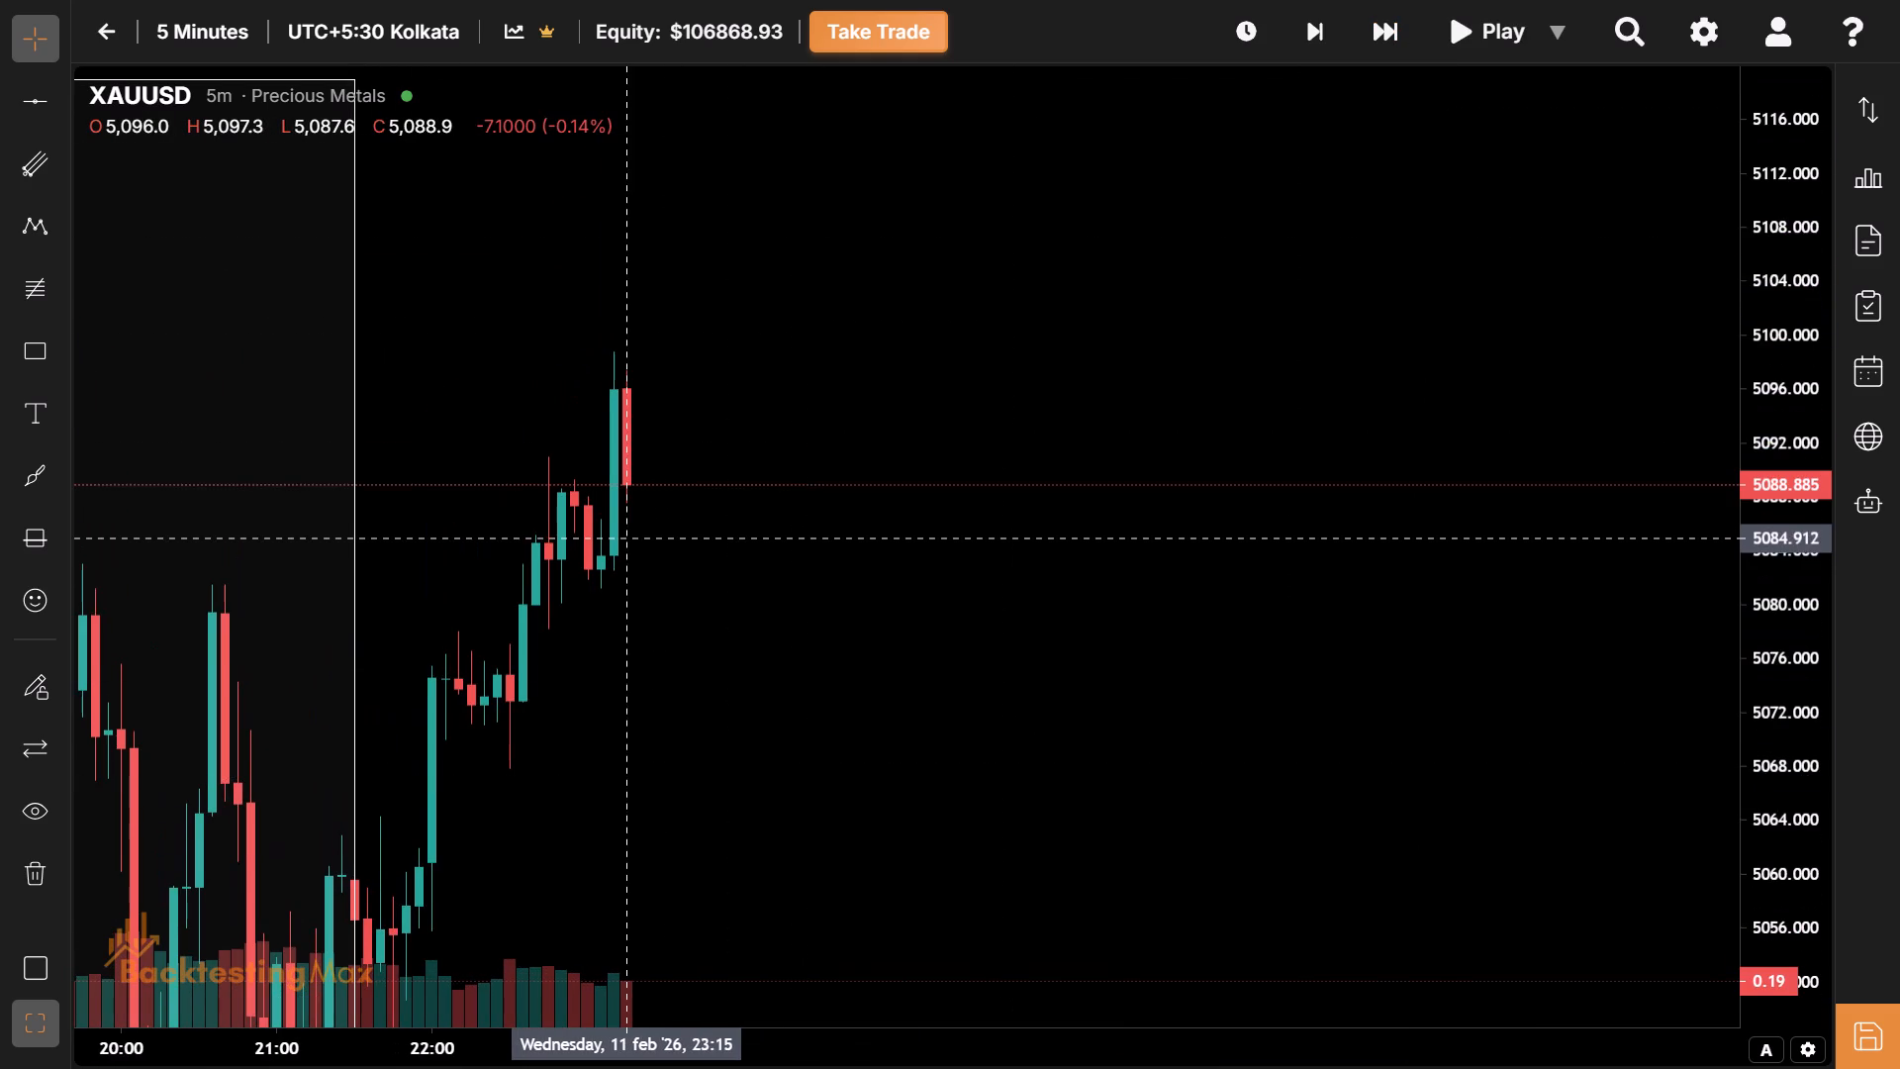
Advance the replay through the overnight hours in five-bar jumps to the 05:25 candle on 12 February.
drag(629, 538, 480, 580)
triple_click(1393, 18)
triple_click(1393, 18)
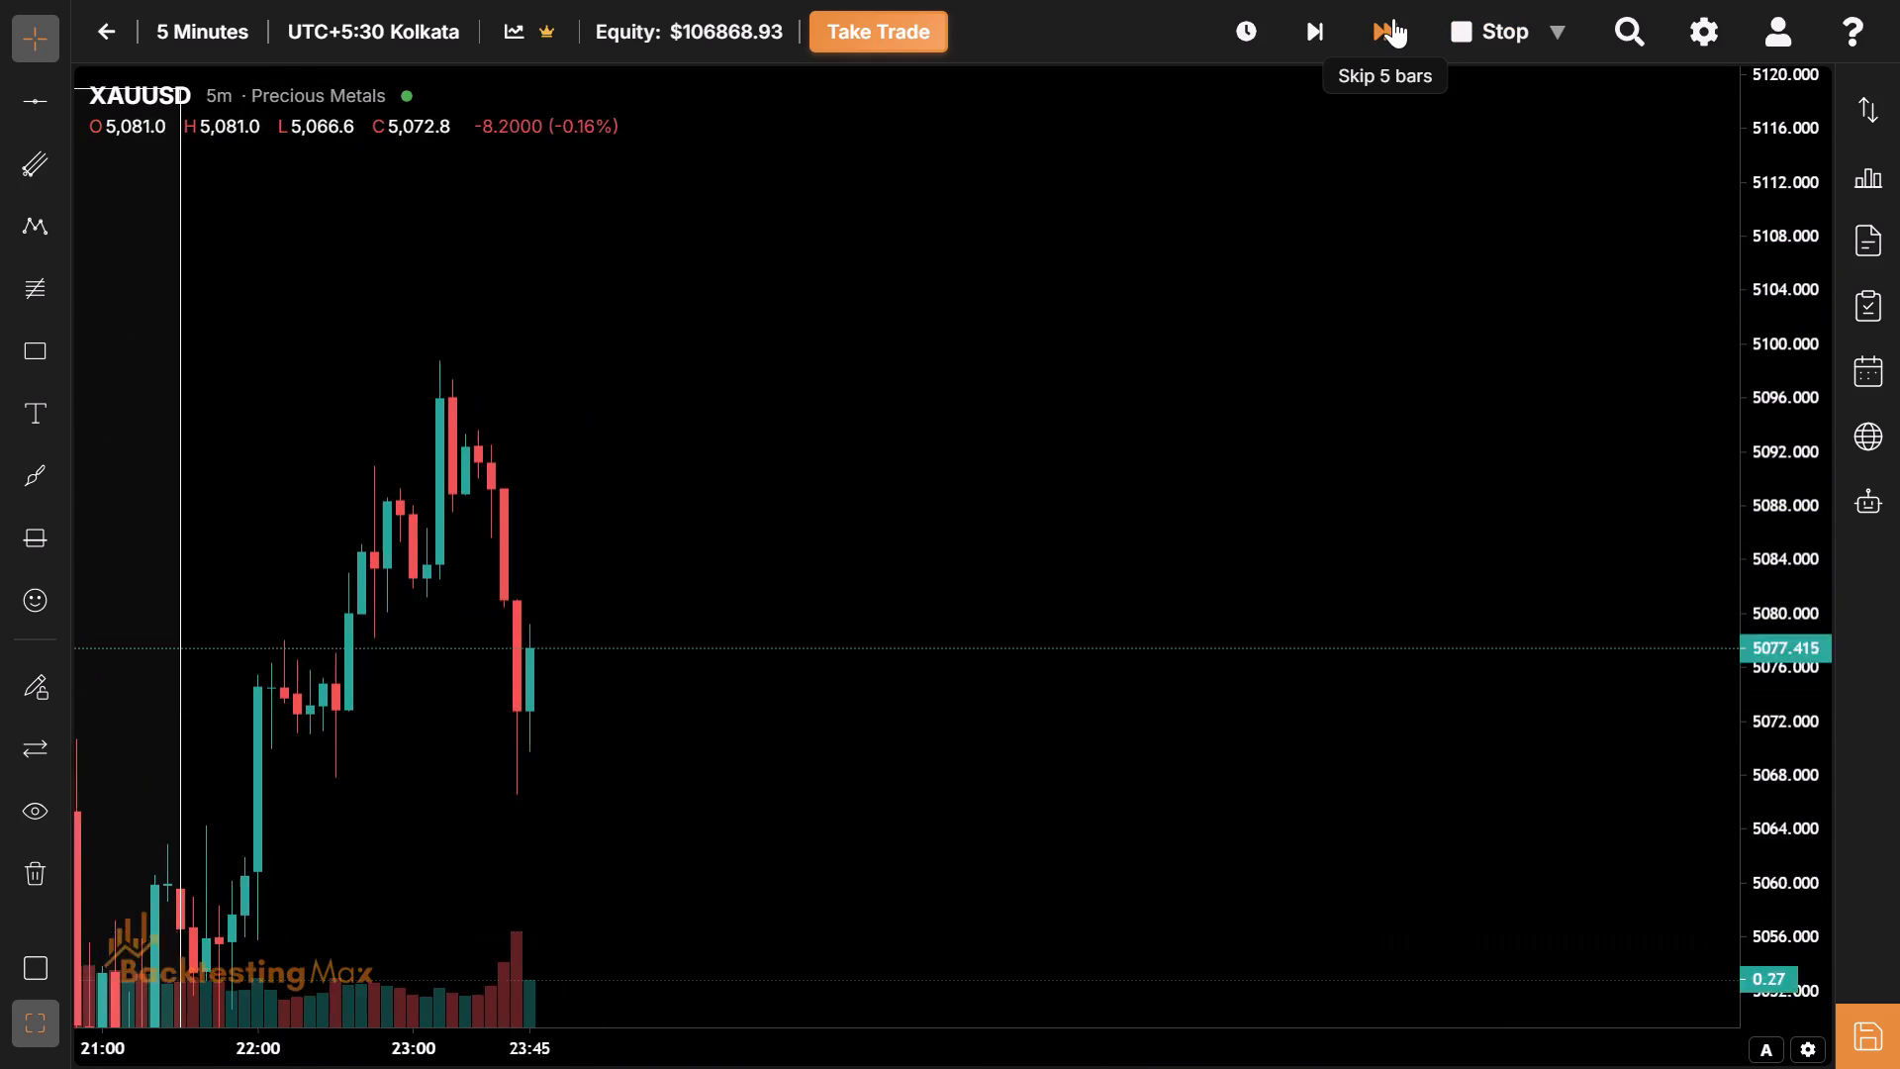
triple_click(1393, 18)
triple_click(1393, 18)
triple_click(1393, 18)
triple_click(1393, 18)
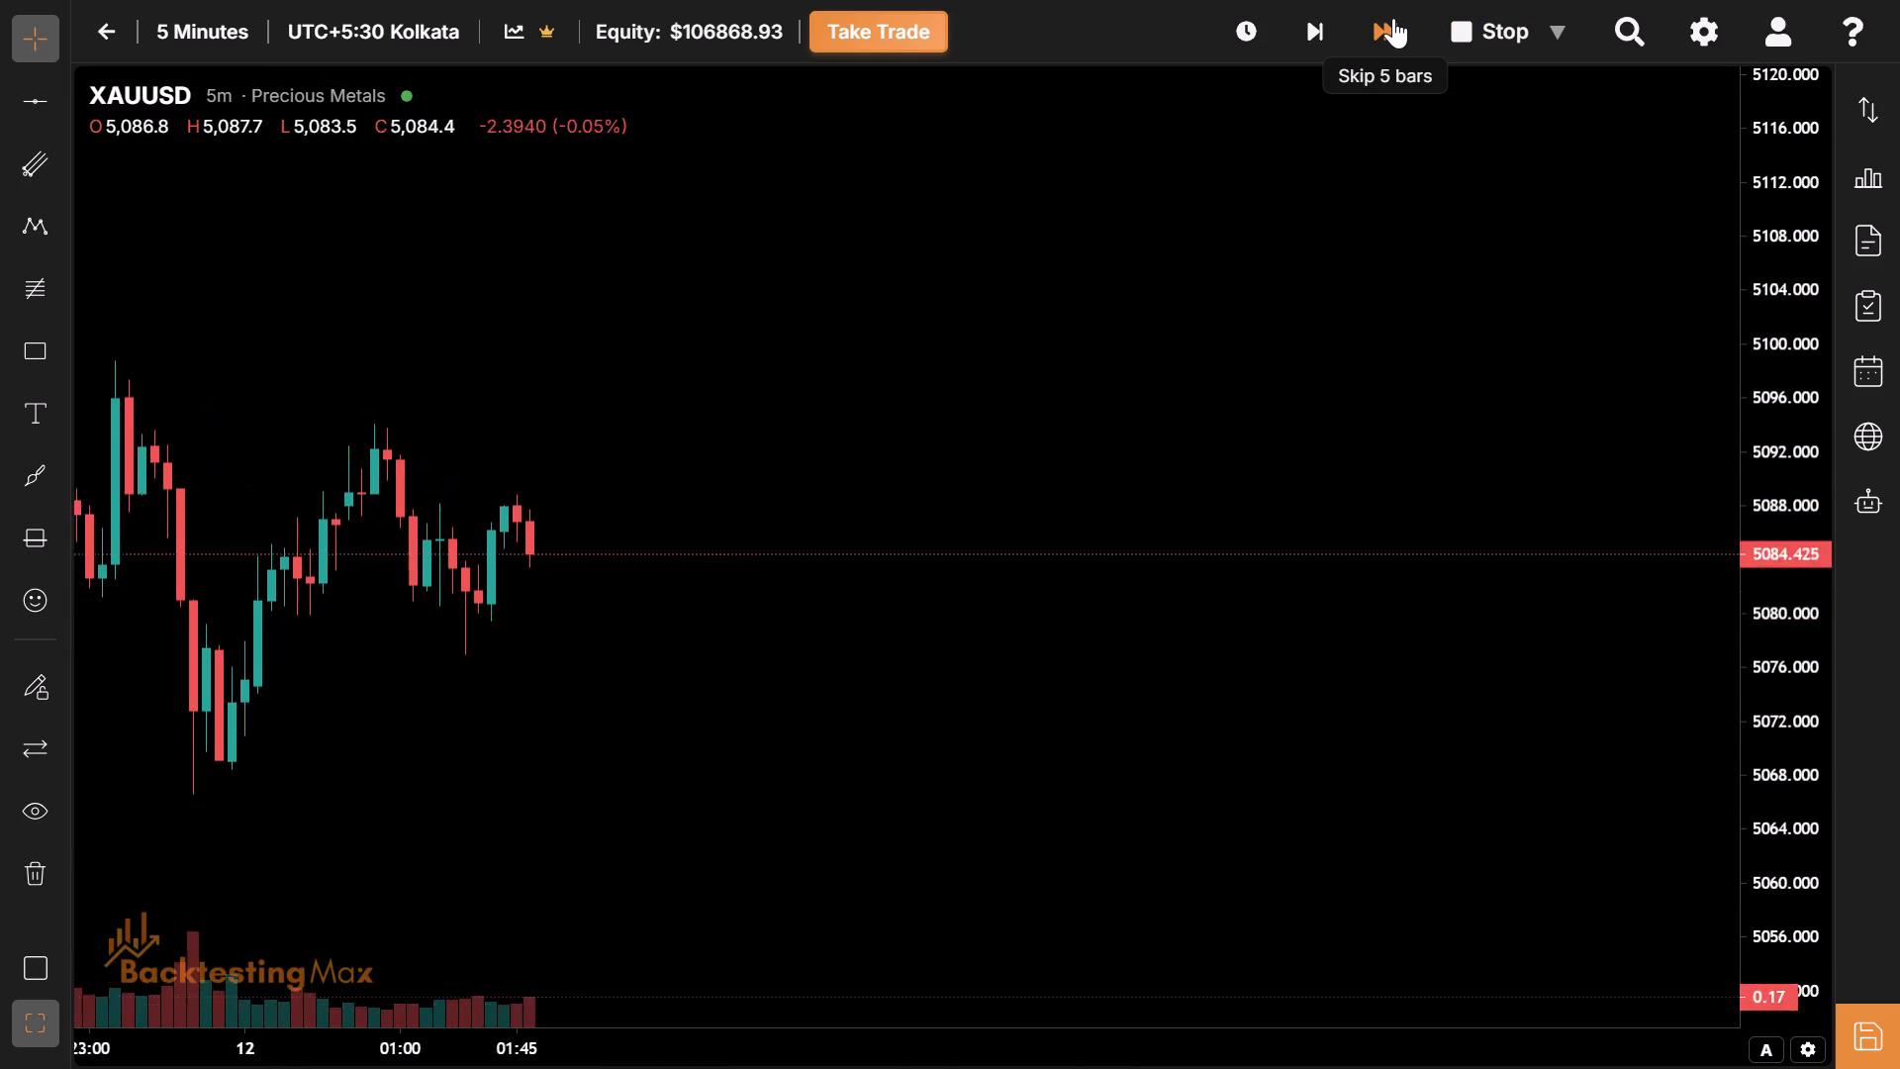
triple_click(1393, 18)
triple_click(1393, 18)
double_click(1393, 18)
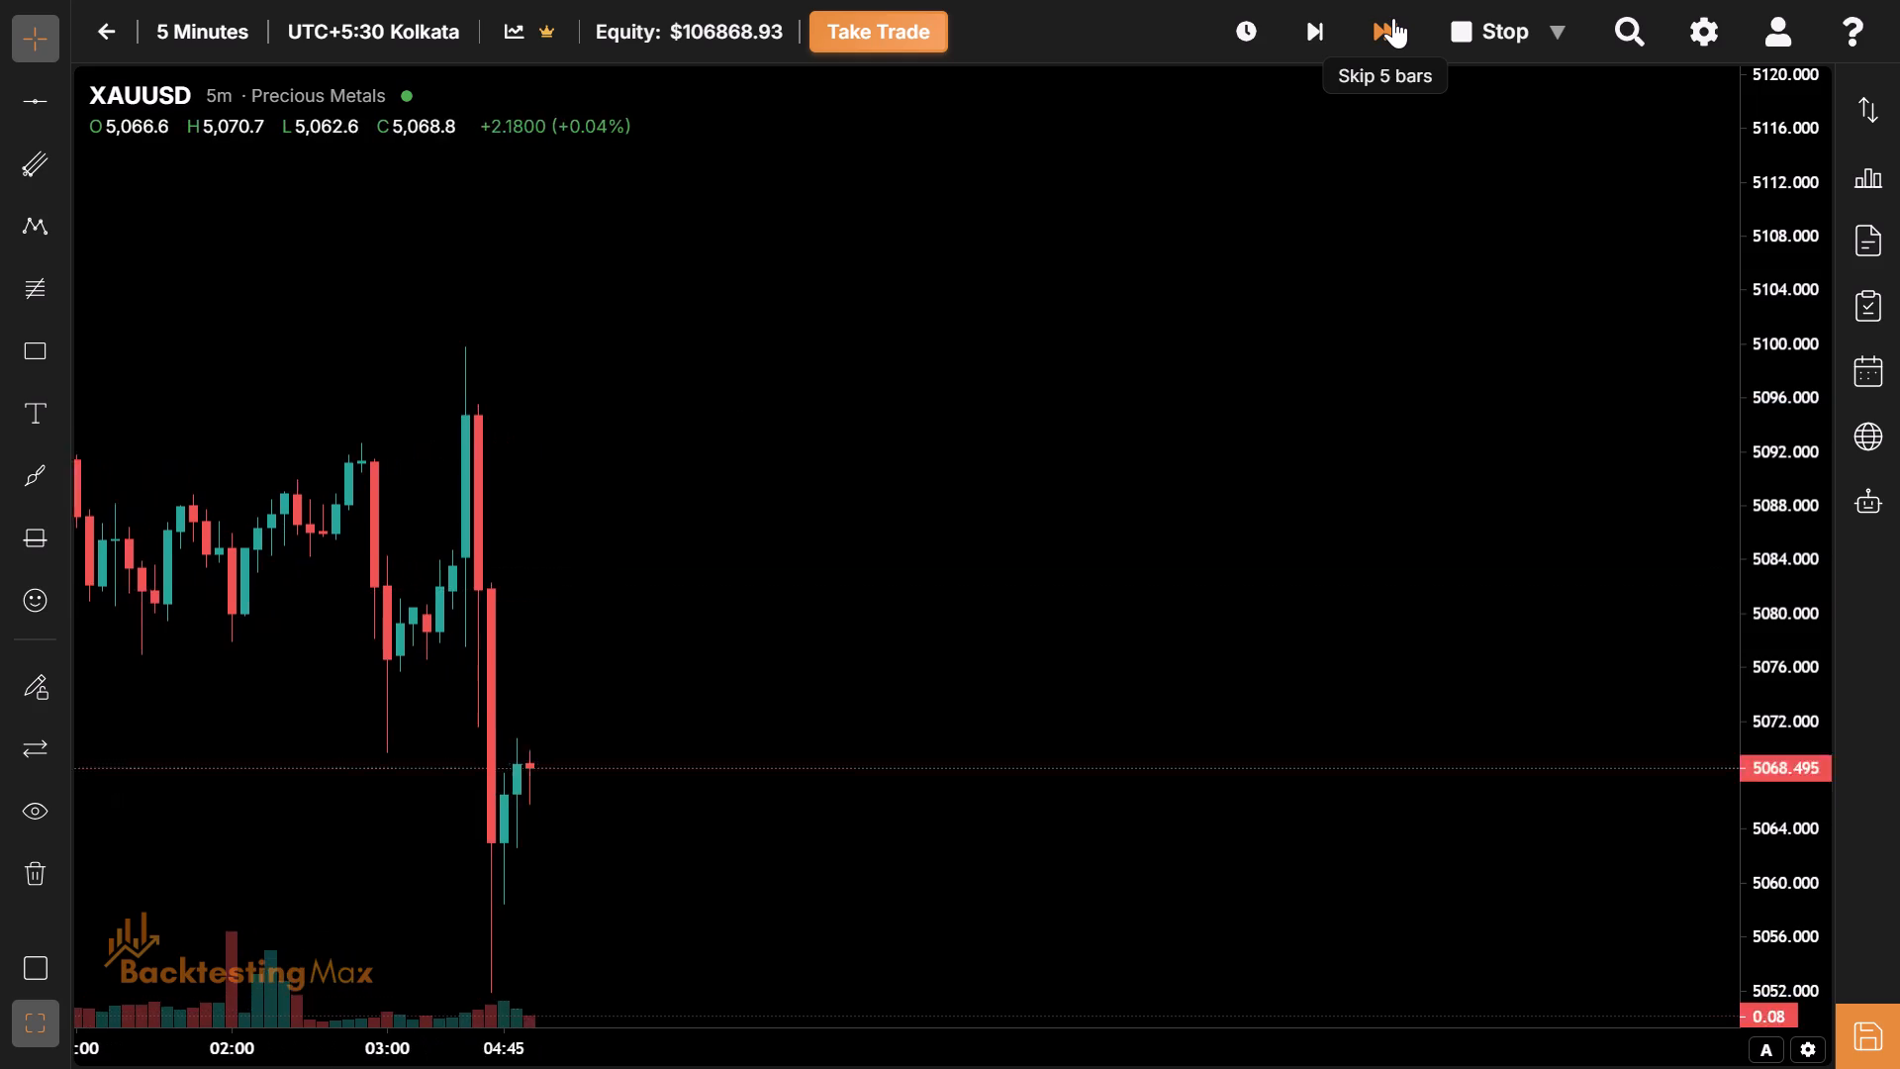
Advance the replay by one five-bar jump to the 05:50 candle on 12 February.
drag(1393, 18, 631, 818)
drag(631, 818, 592, 511)
drag(564, 679, 454, 664)
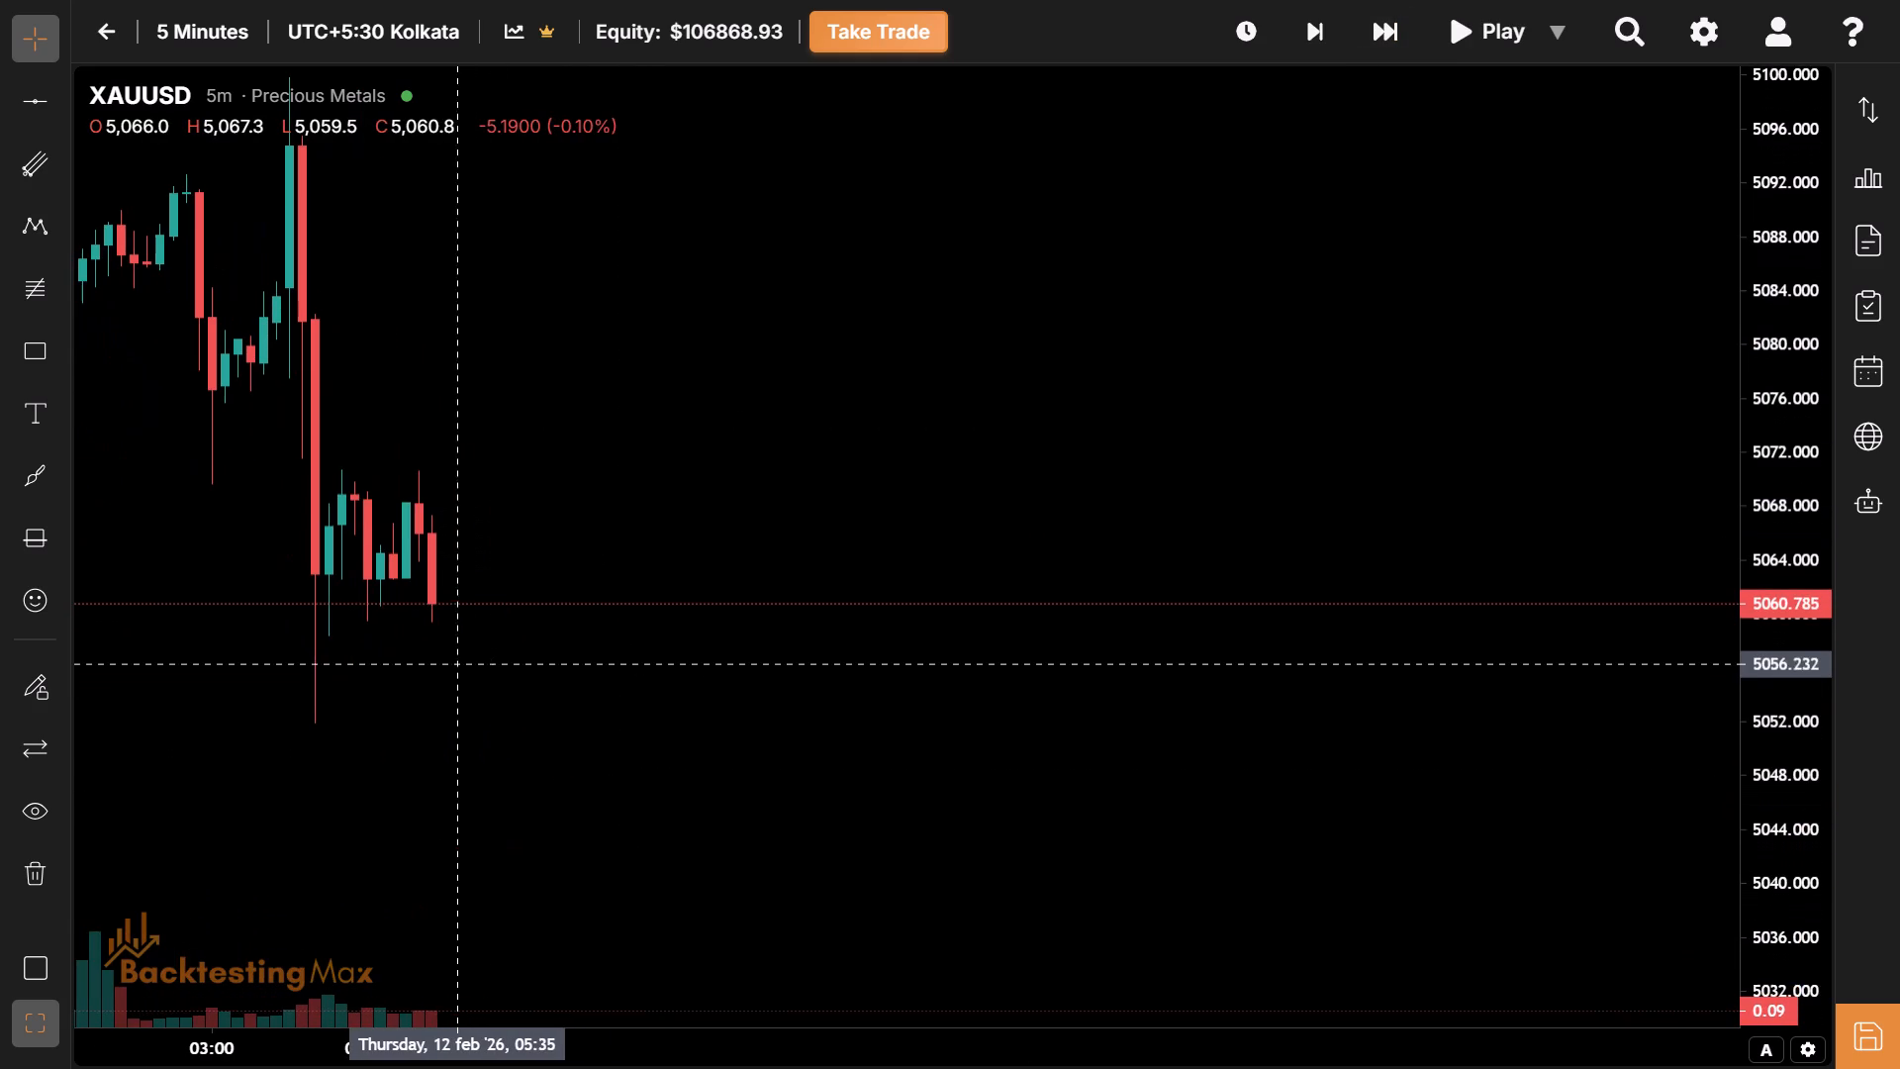
drag(1408, 4, 1385, 34)
click(1385, 34)
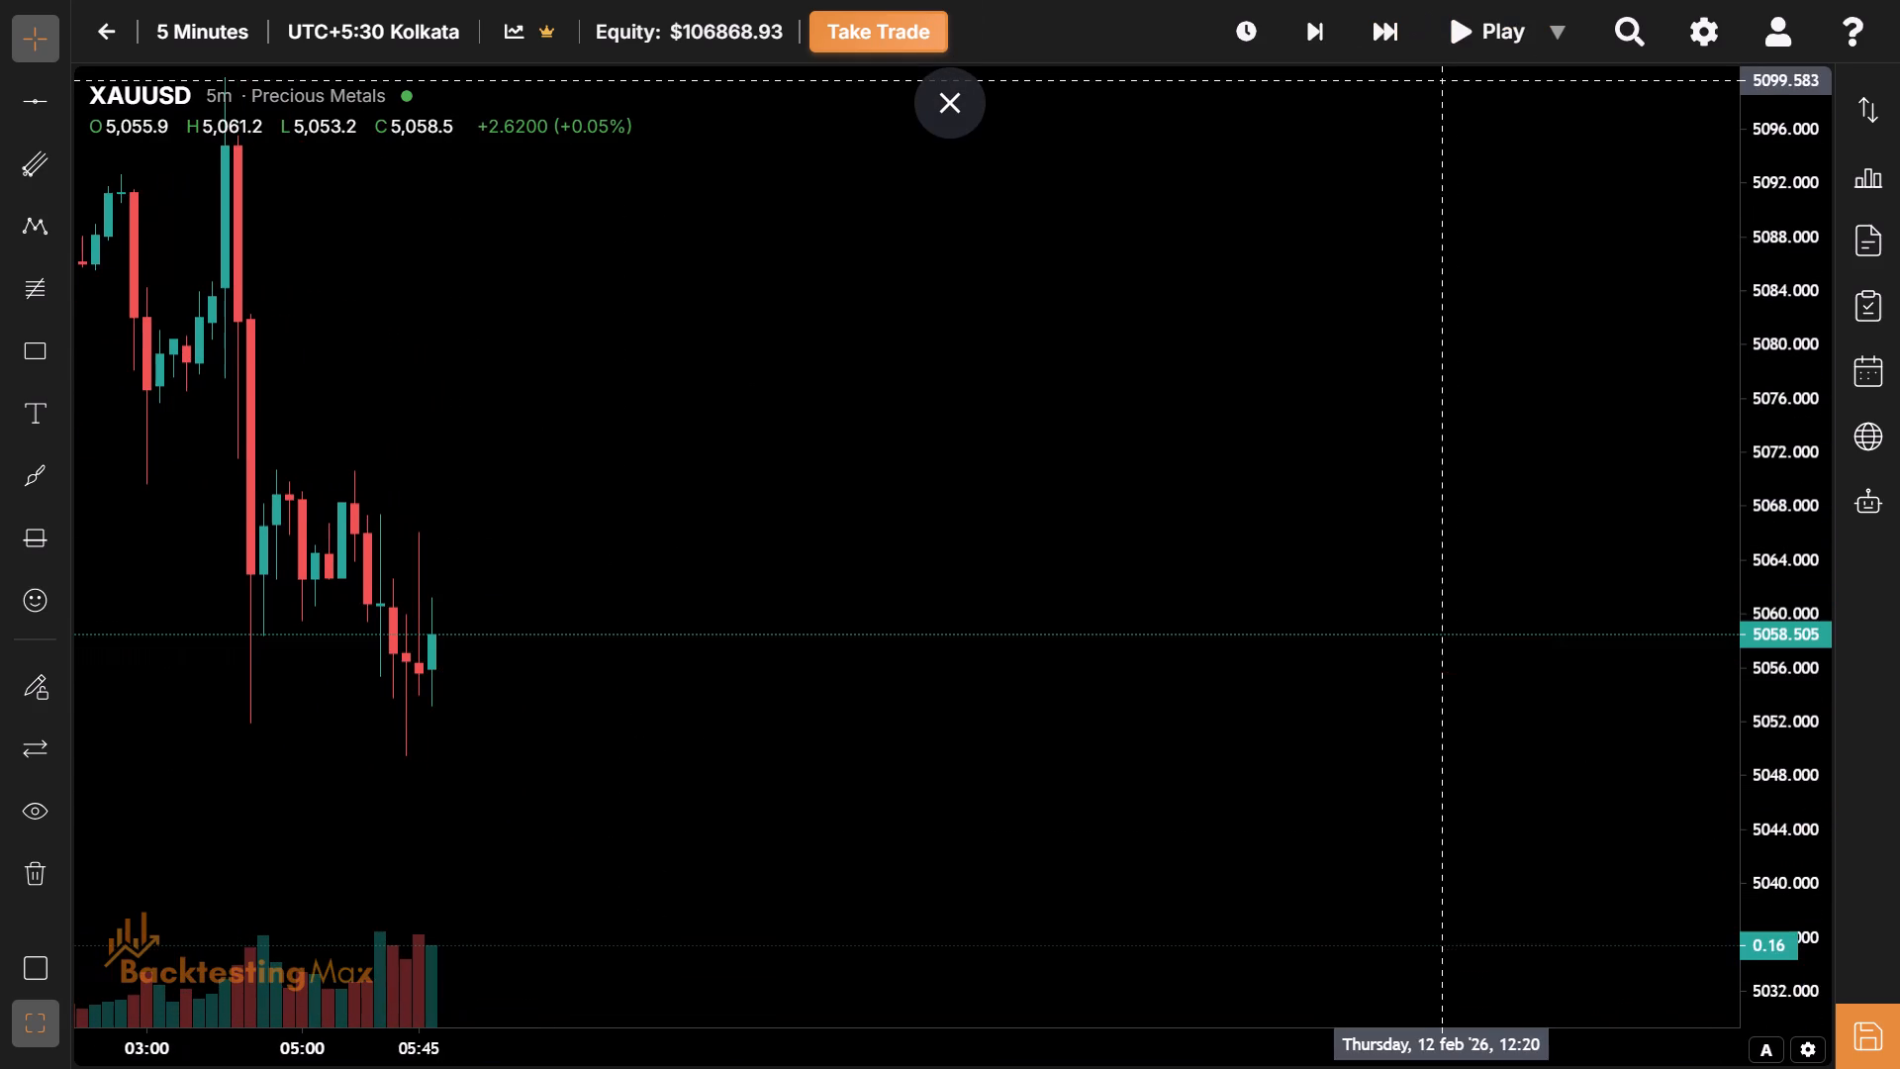
click(1396, 62)
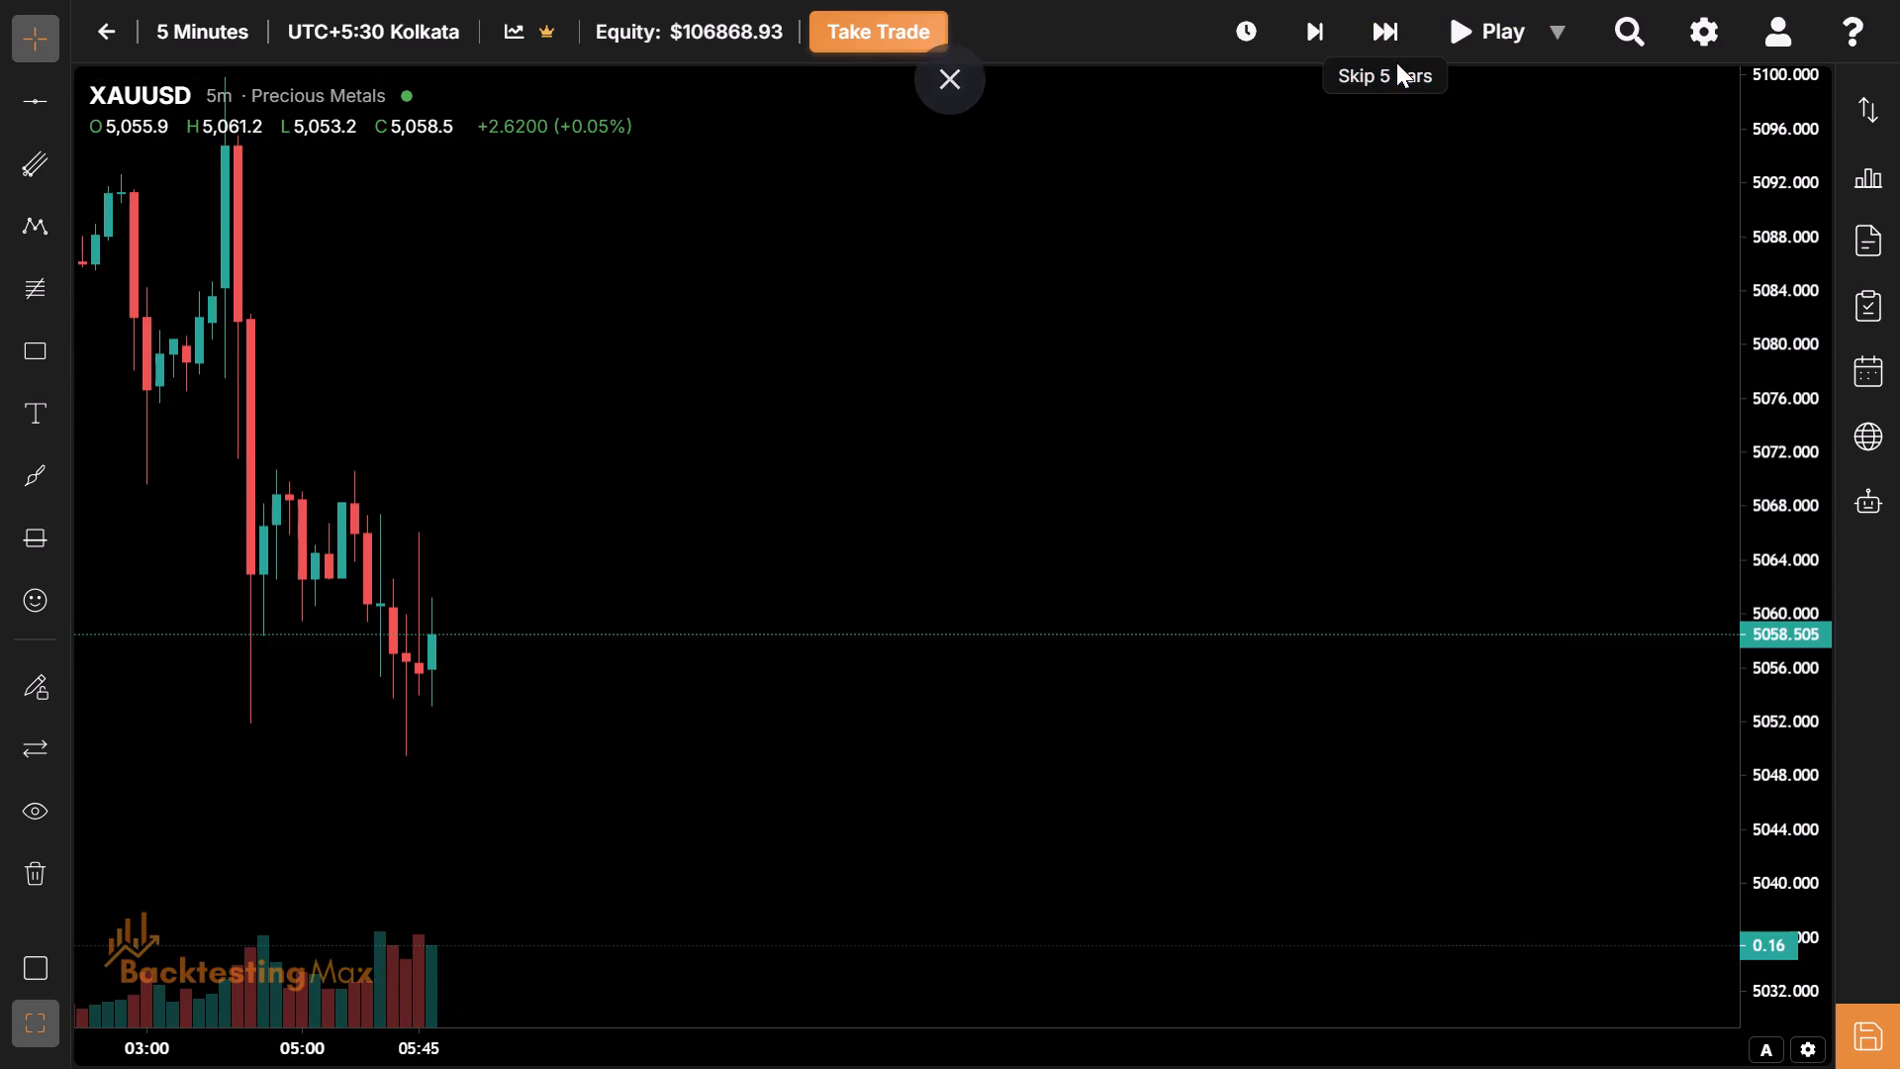
Draw a rectangle marking the Asian session from 05:30 to 11:30 on 12 February, spanning about 5066.4 down to 5031.0.
drag(919, 375, 1089, 405)
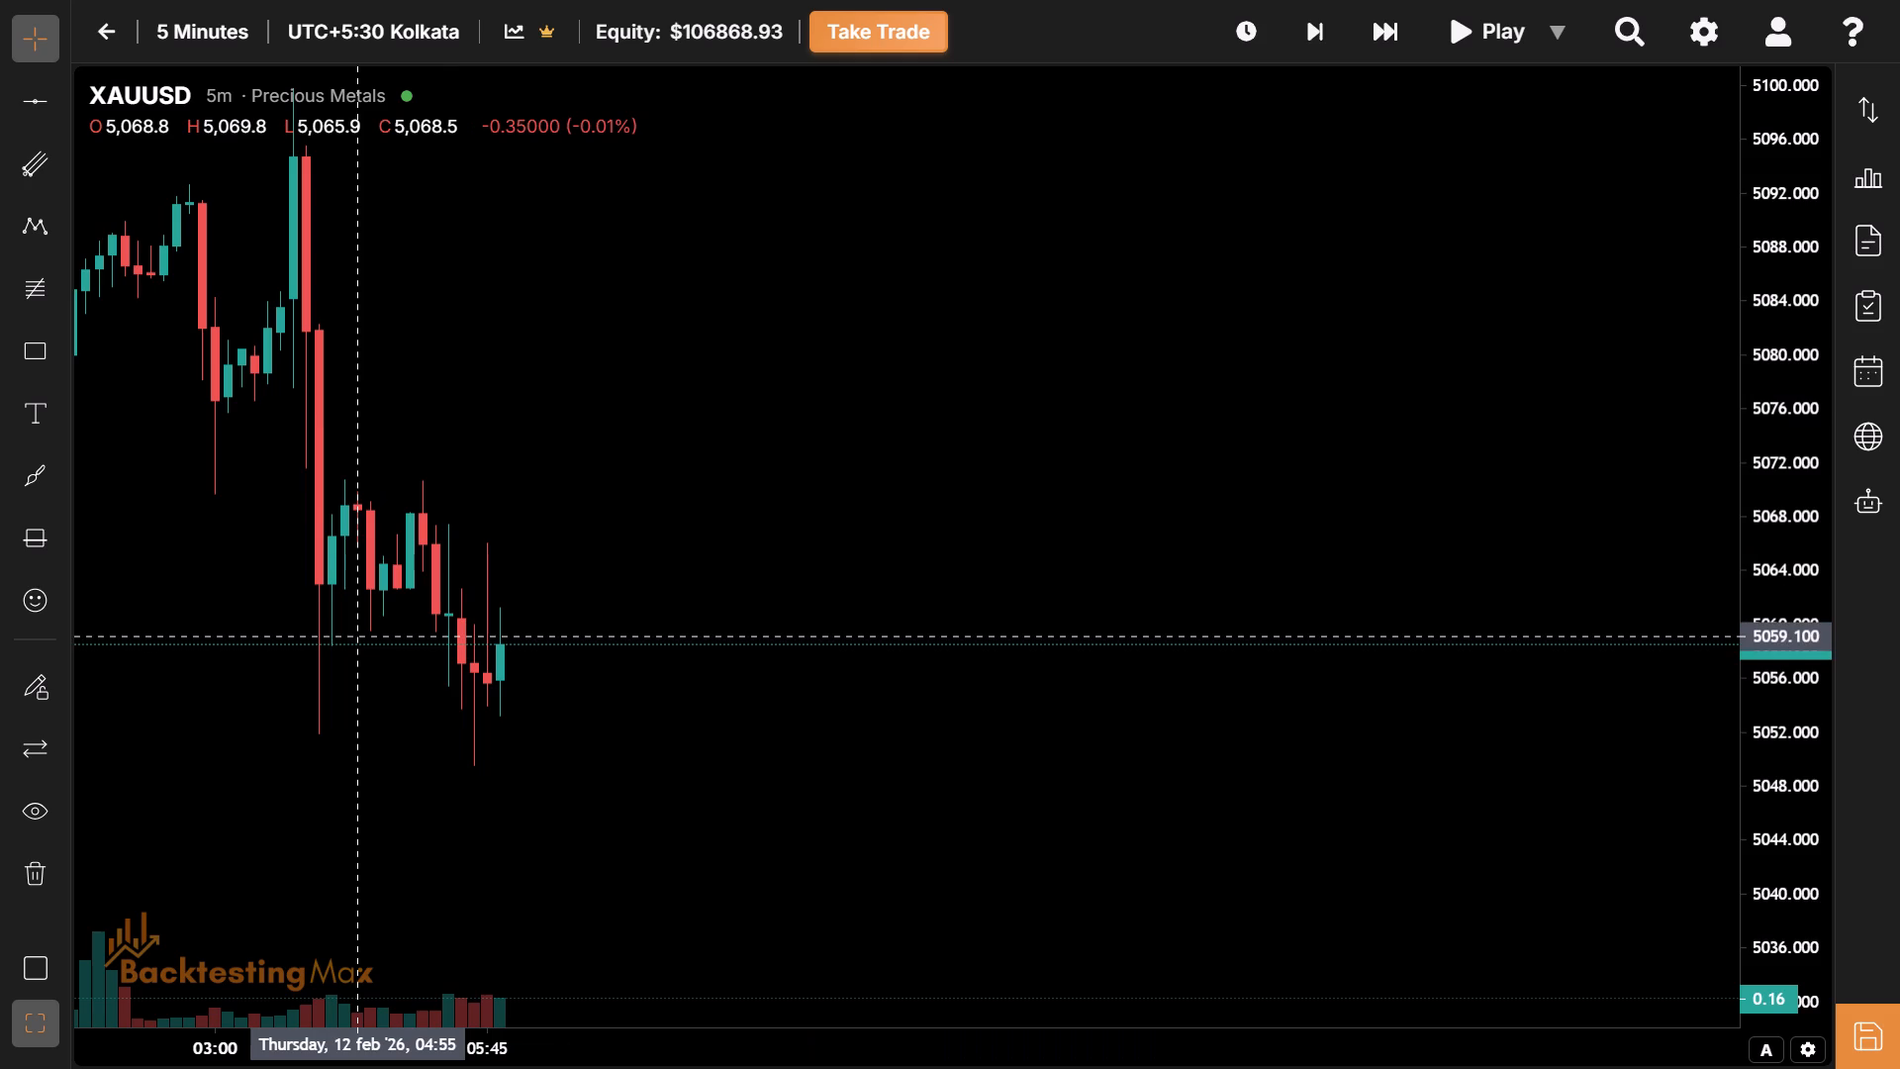
drag(451, 645, 57, 558)
drag(217, 500, 404, 499)
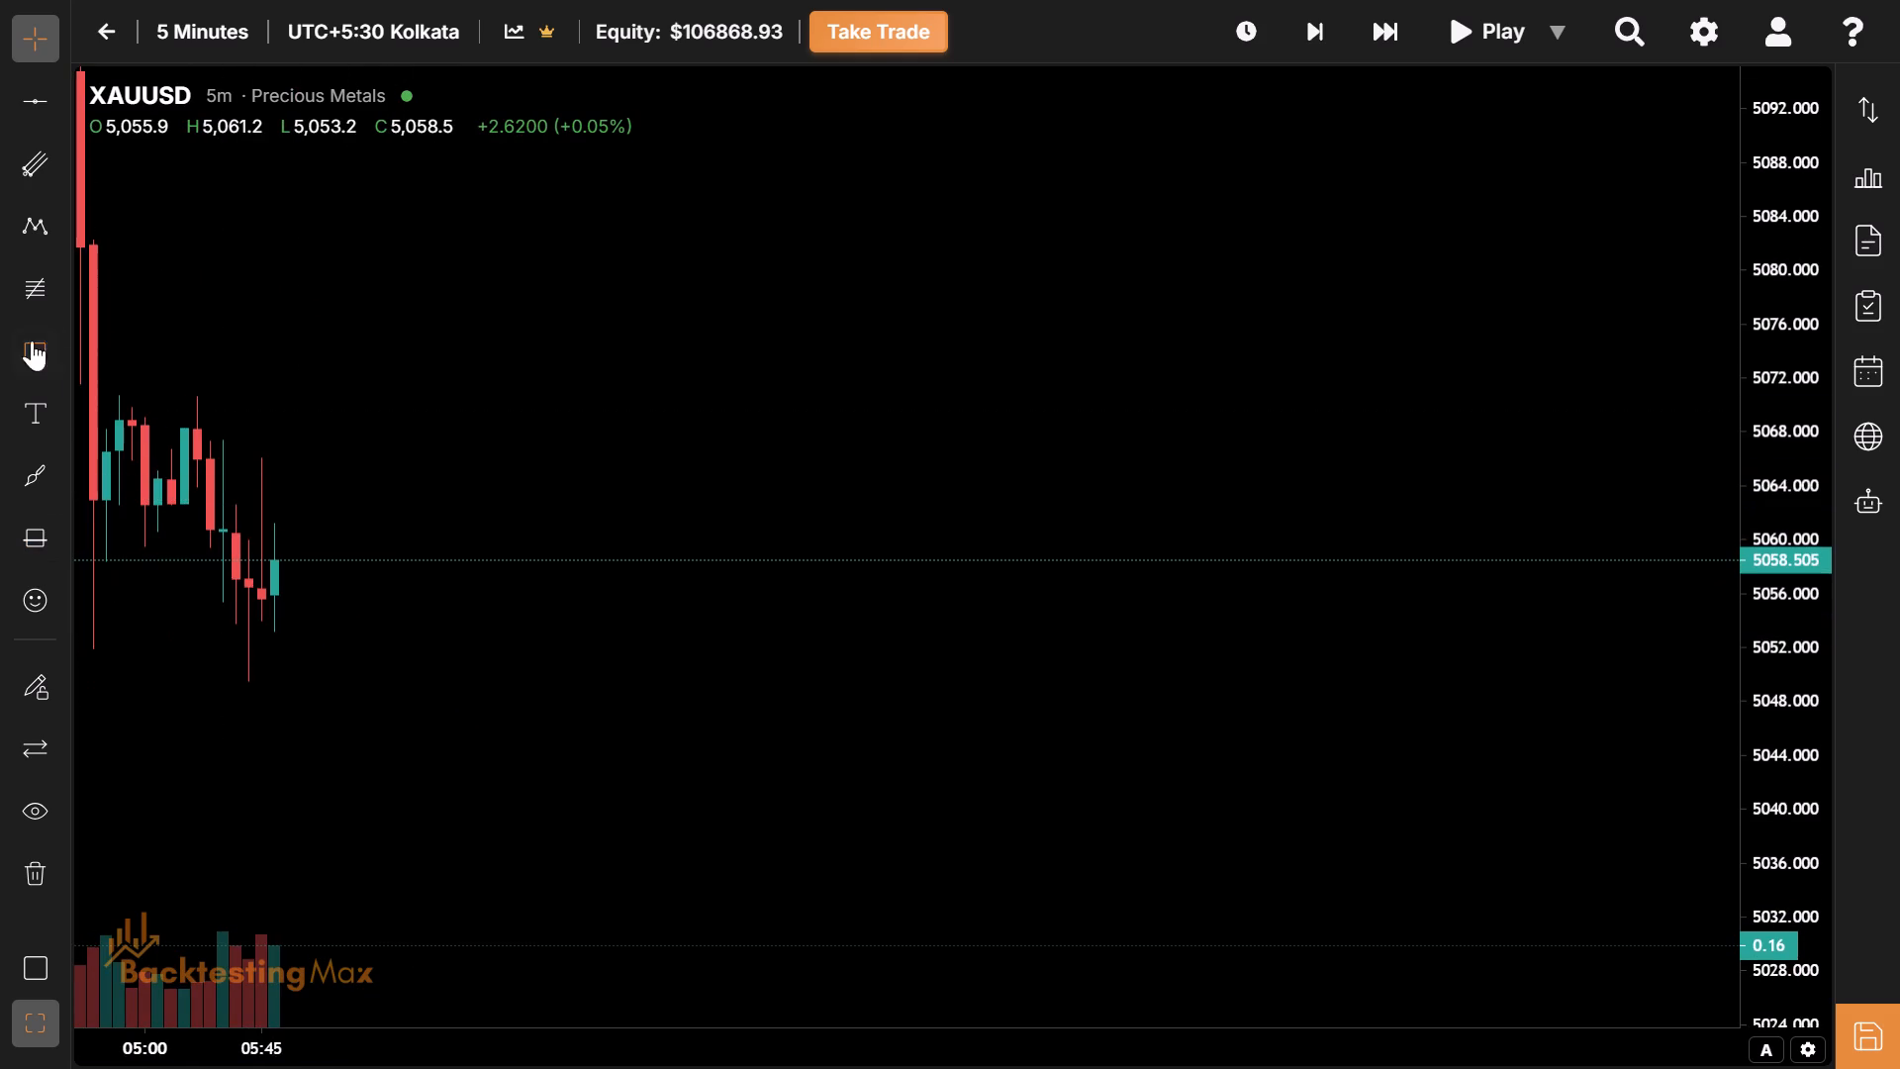
drag(20, 322, 34, 356)
click(34, 356)
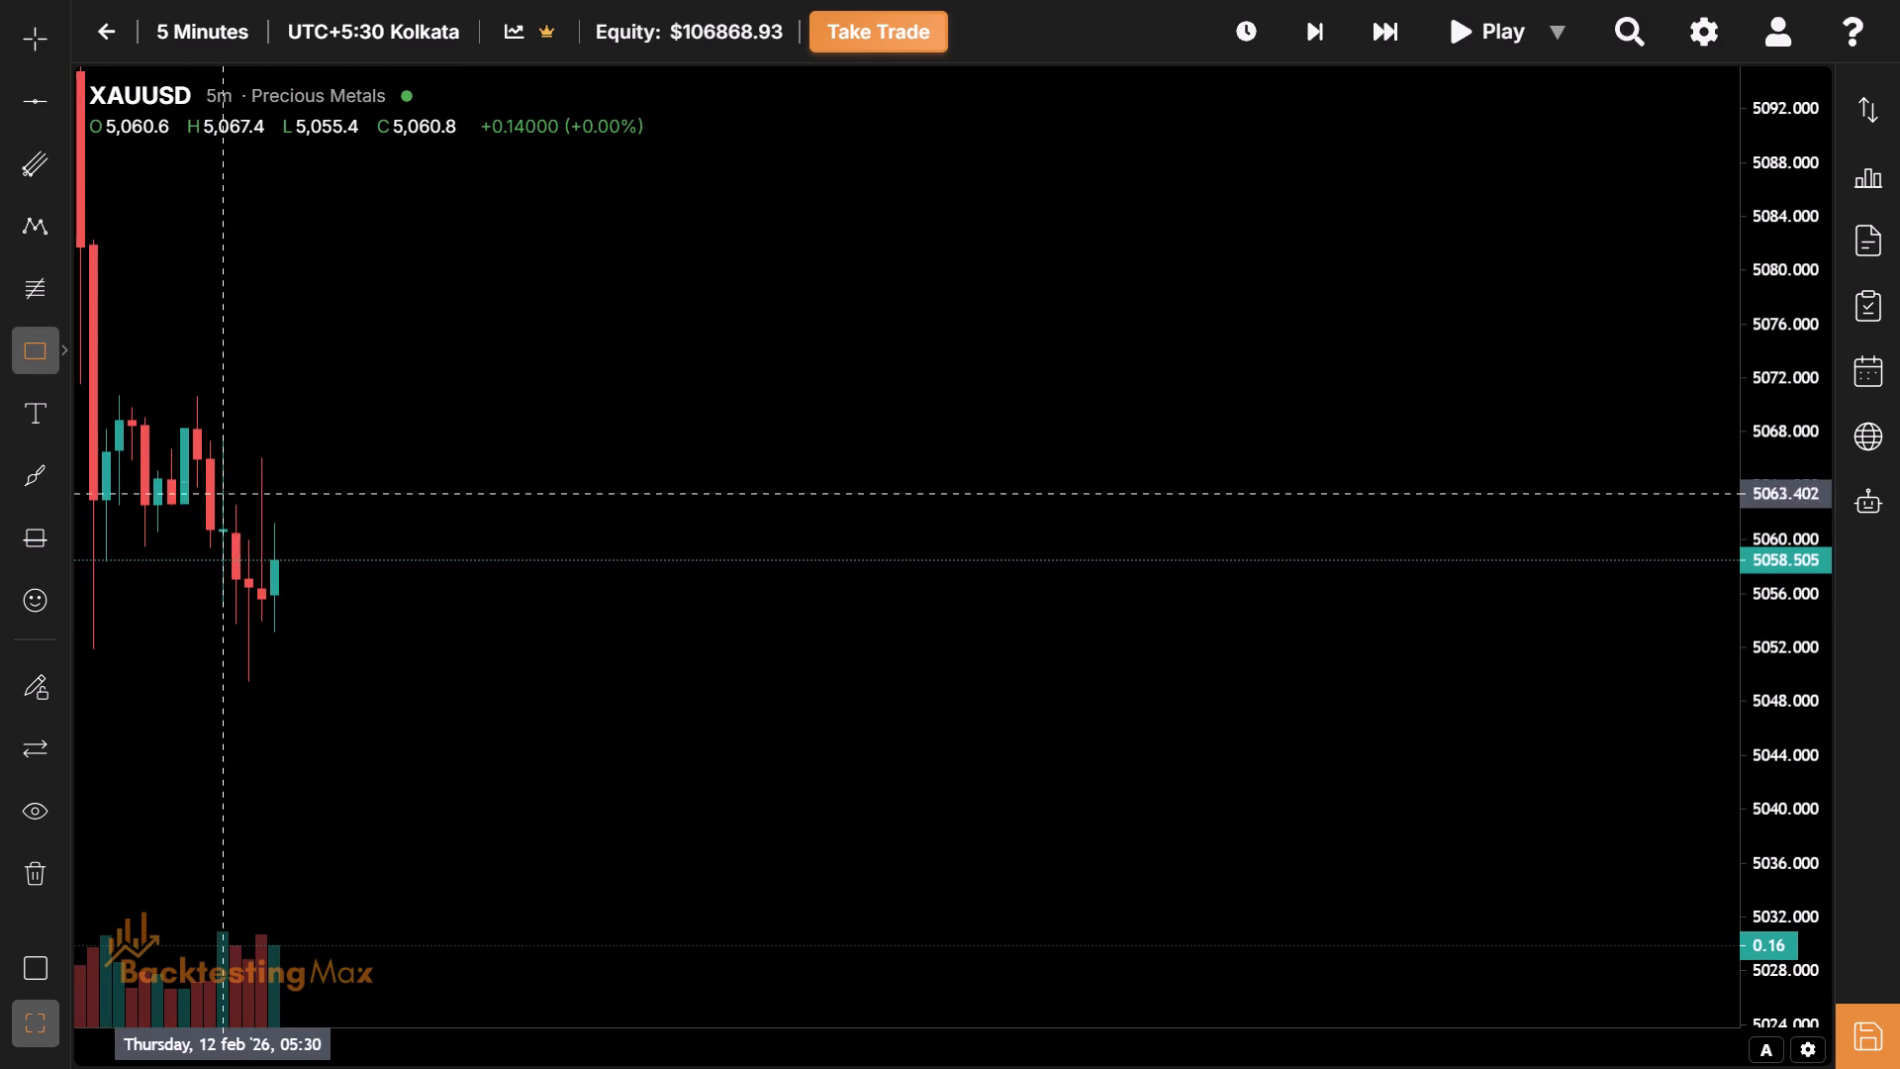
click(221, 453)
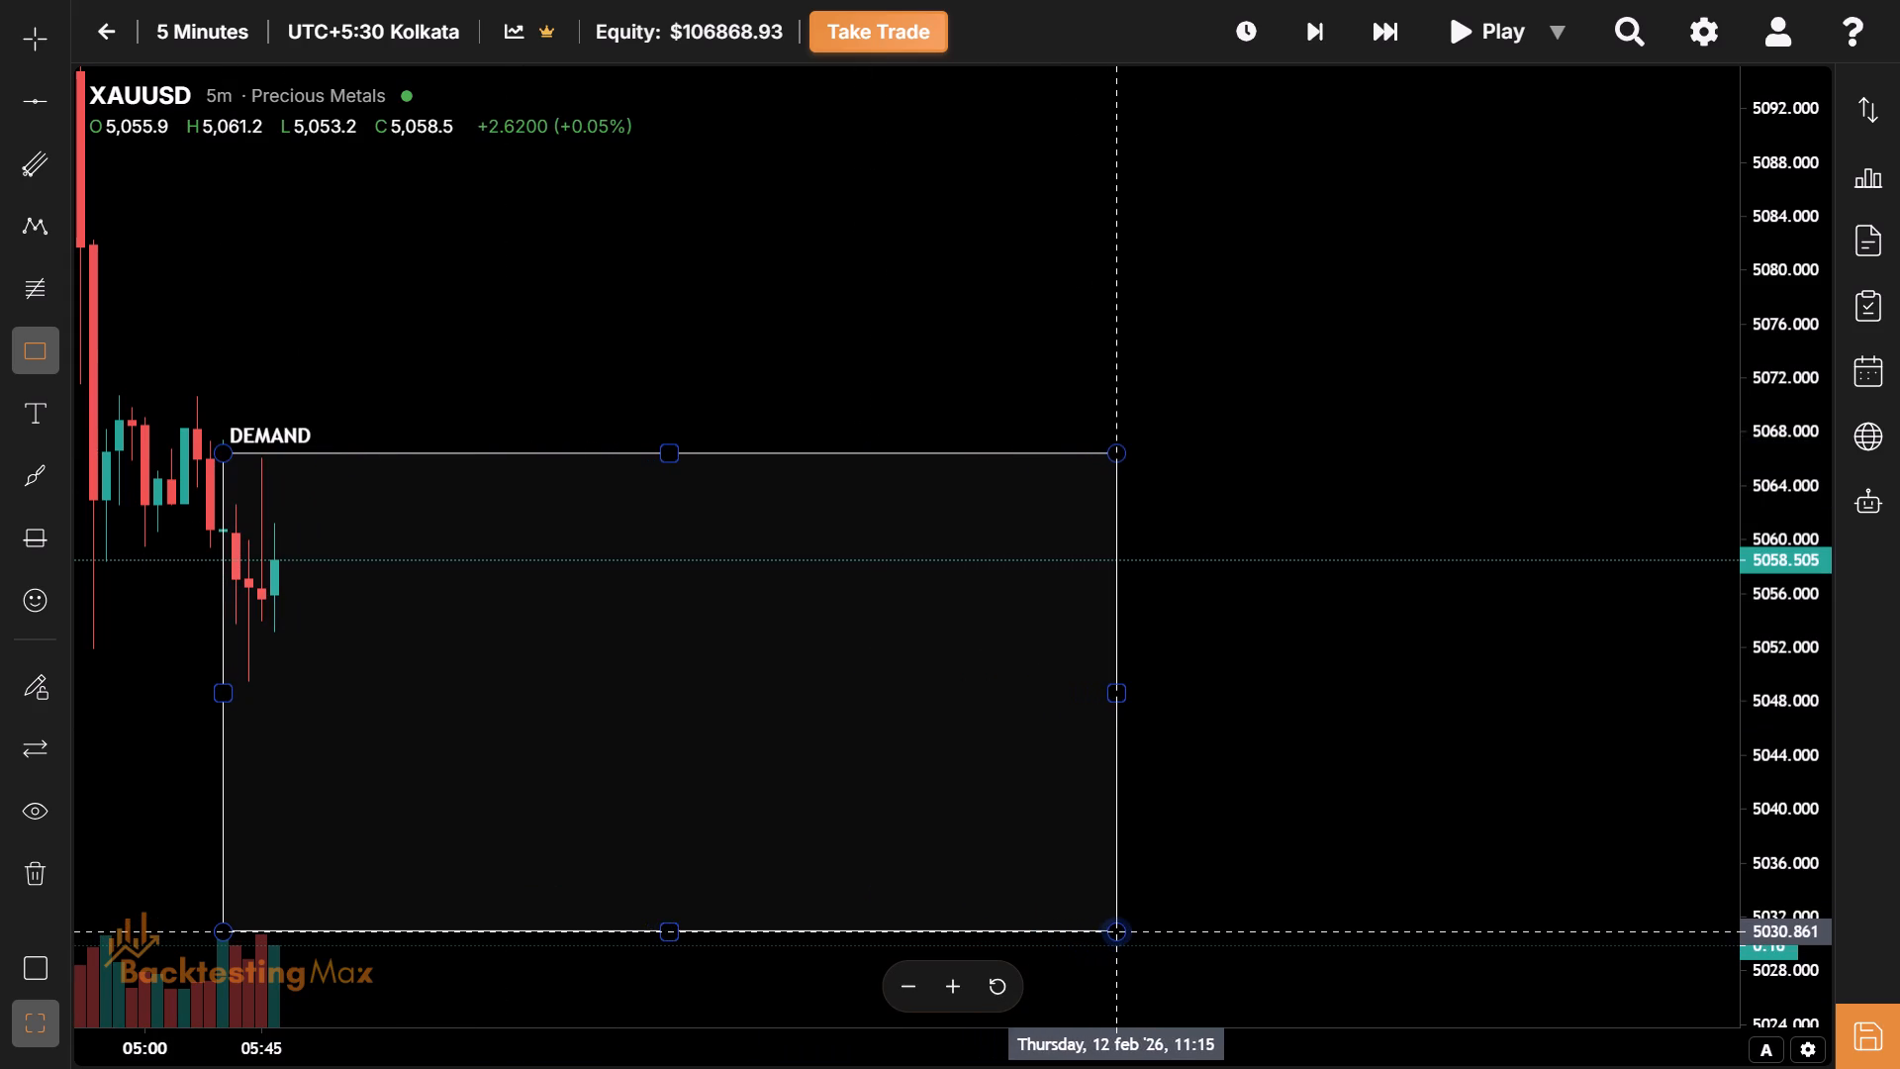
click(1157, 929)
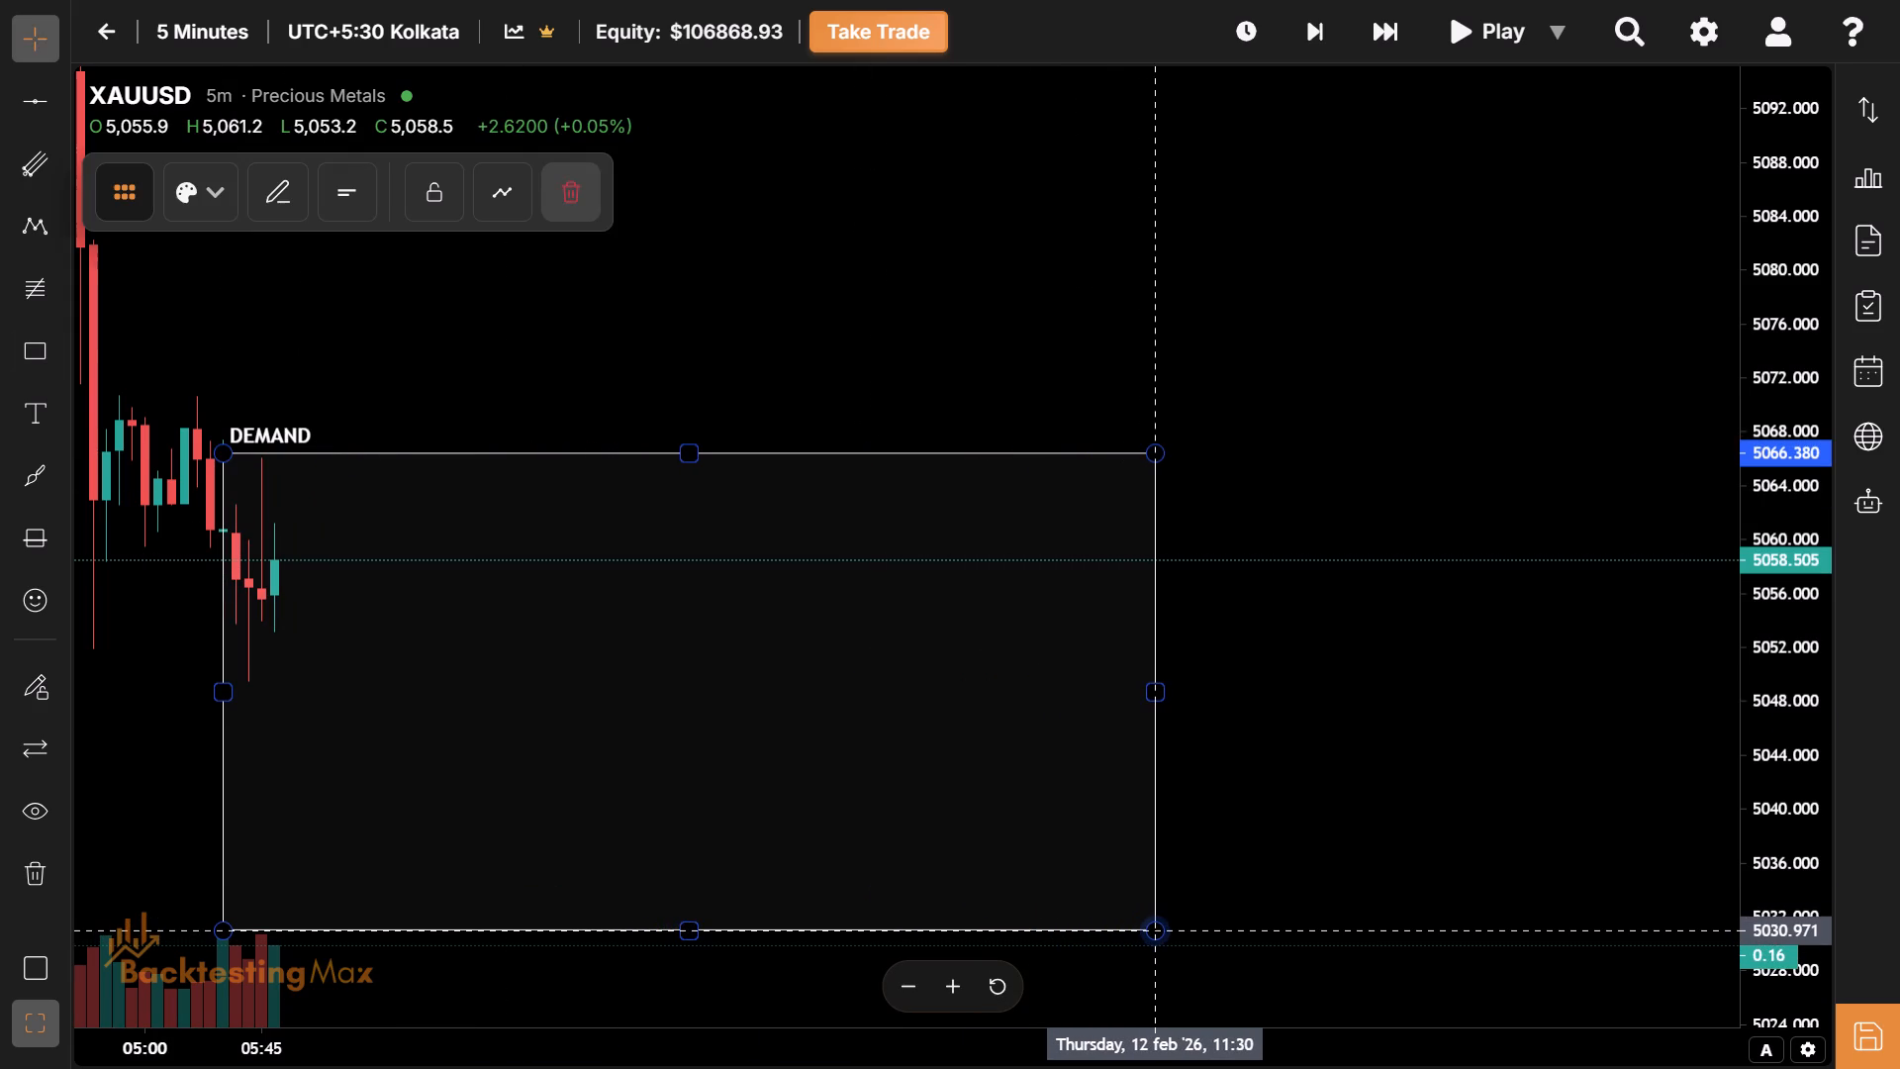
Apply the saved Asian Session template to the new rectangle.
drag(227, 239, 223, 198)
click(223, 198)
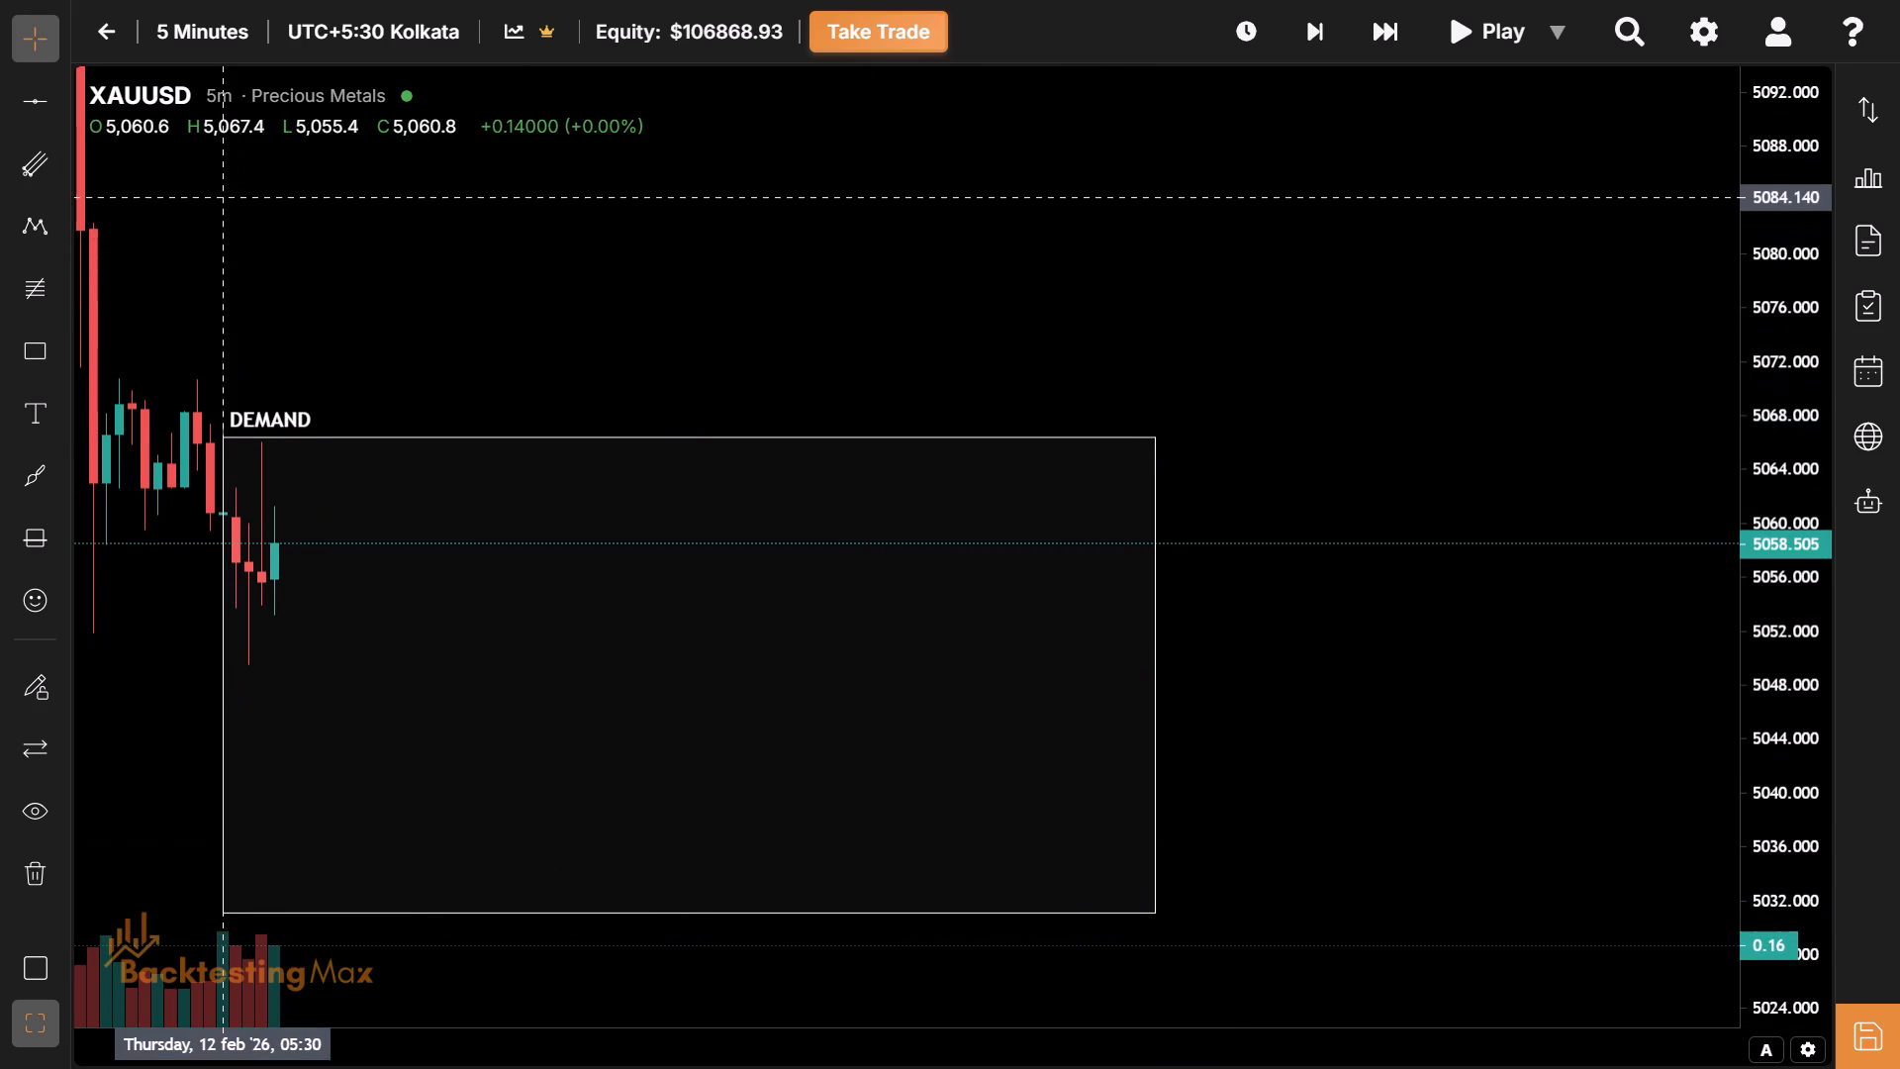
click(454, 437)
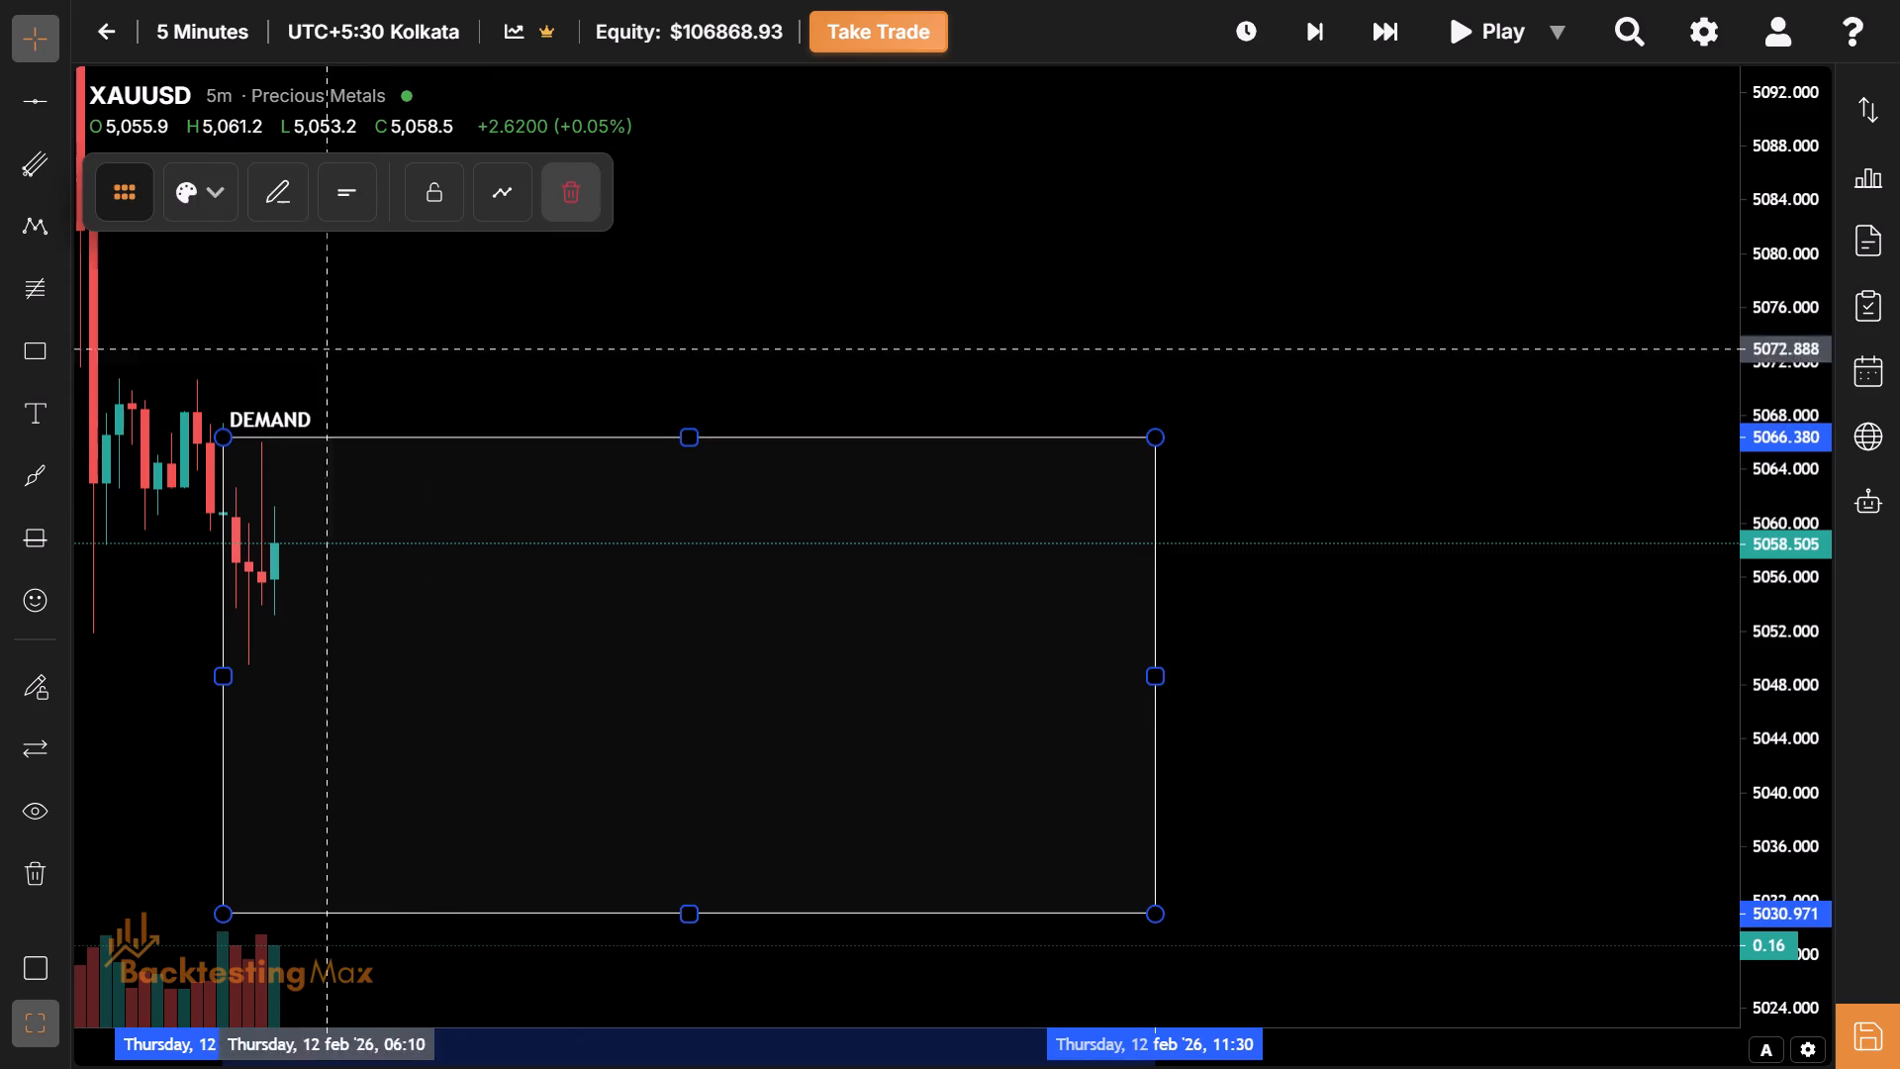
double_click(211, 185)
click(211, 185)
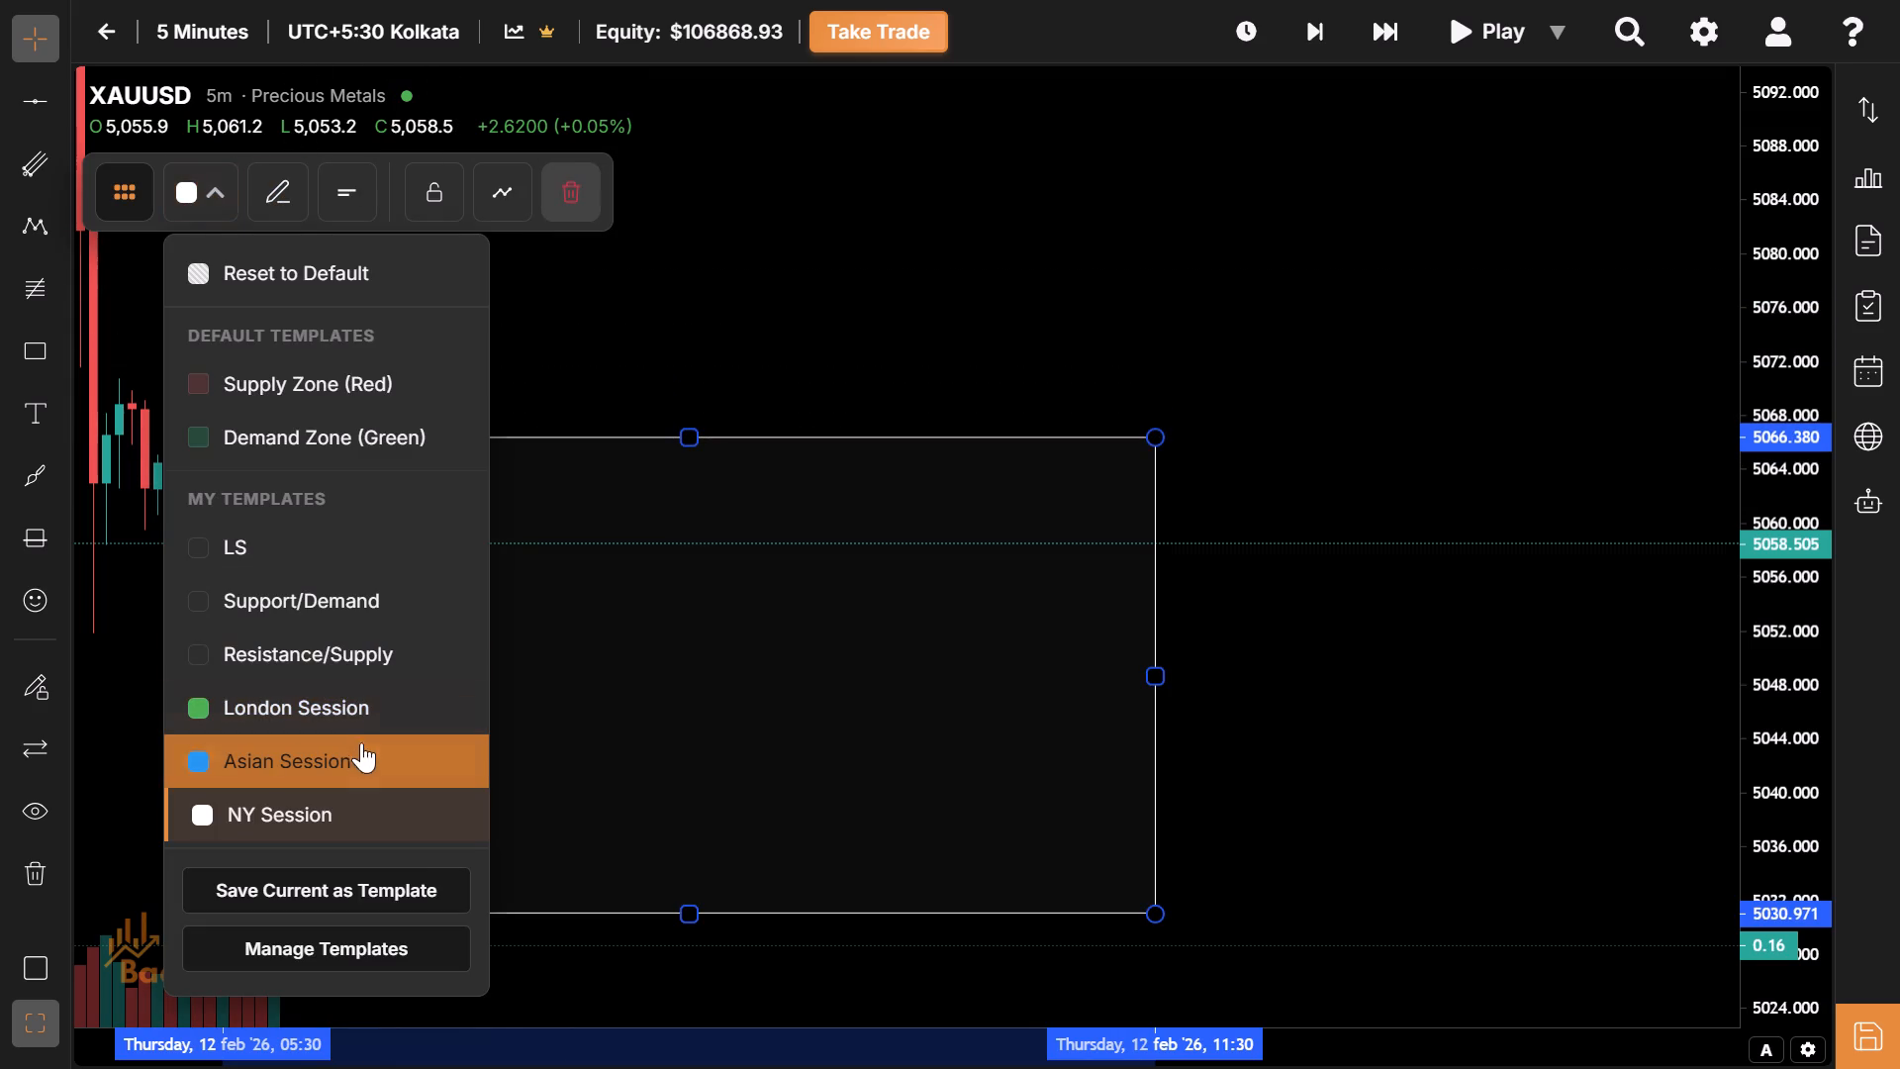
click(361, 749)
drag(517, 718, 524, 763)
click(524, 763)
Examine the price action from the New York session's close through the overnight drop to the new Asian session box.
drag(524, 763, 1105, 601)
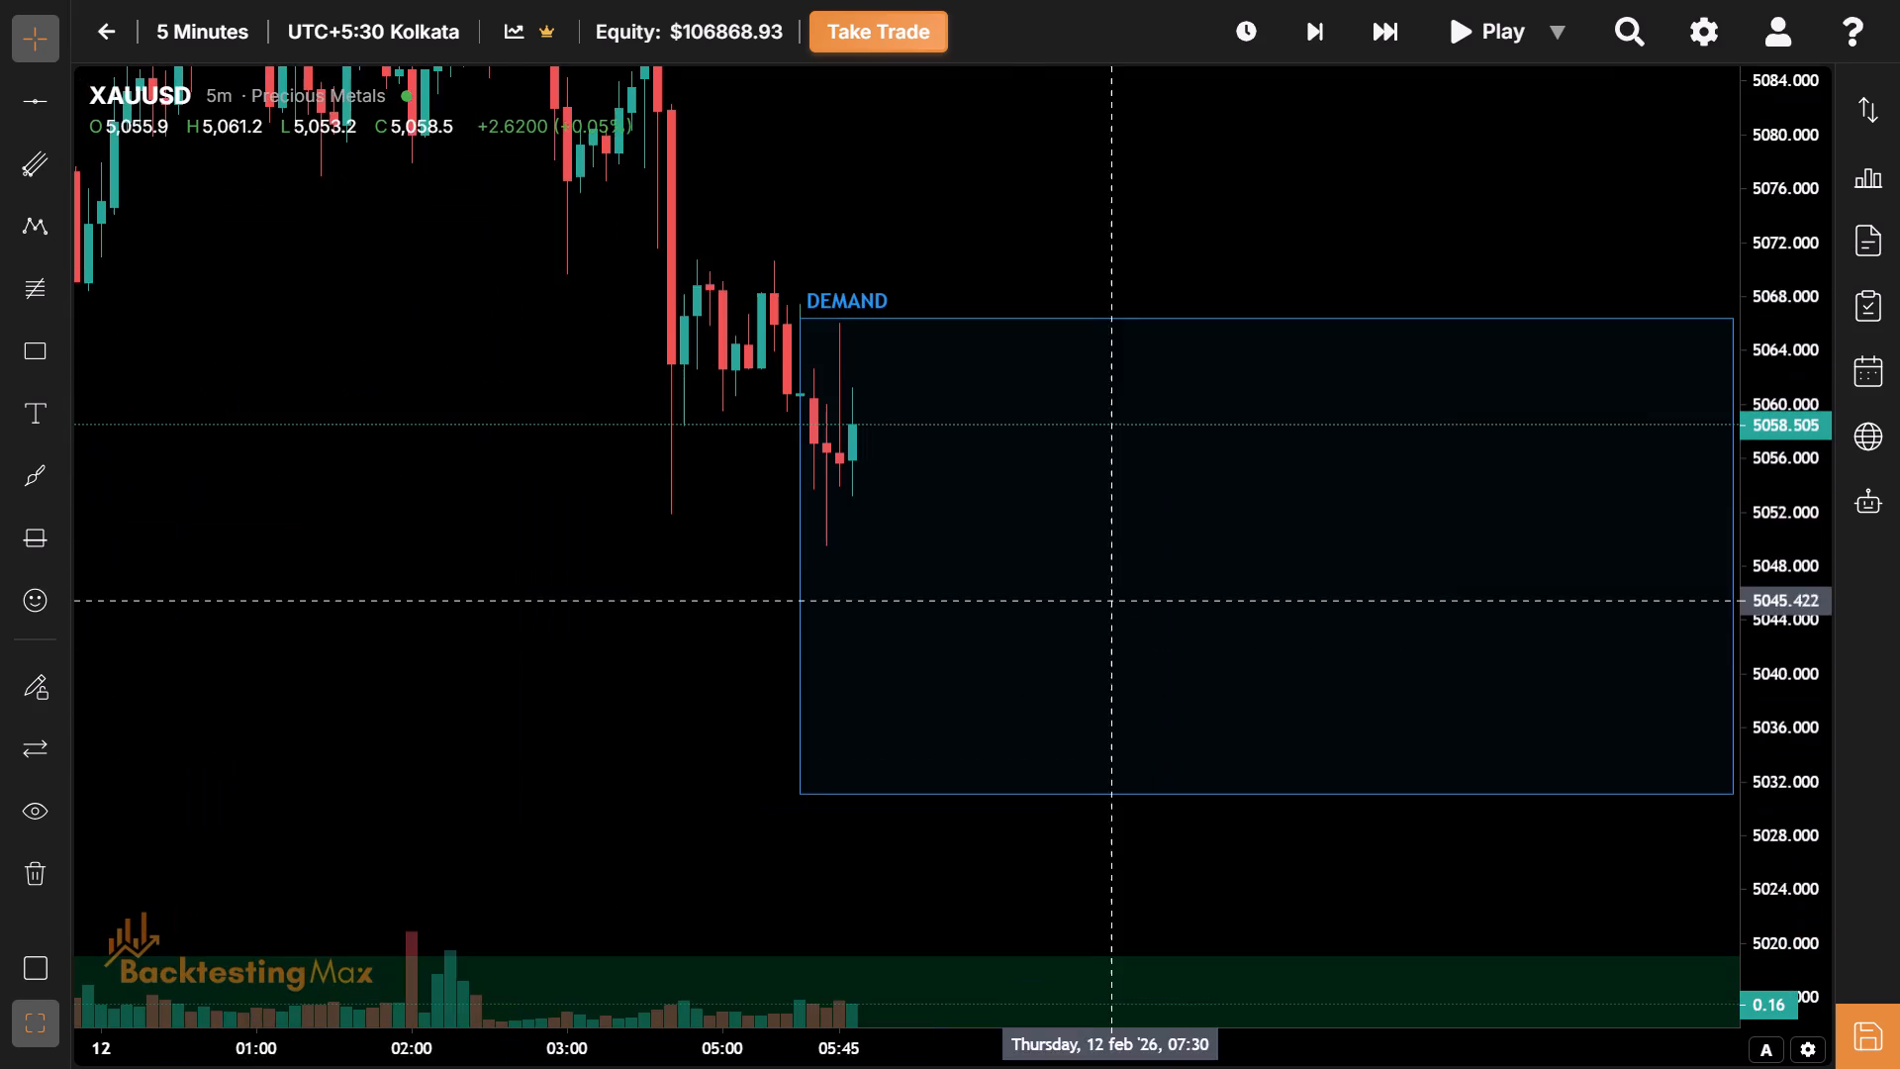
drag(326, 598, 1497, 683)
drag(1497, 683, 674, 614)
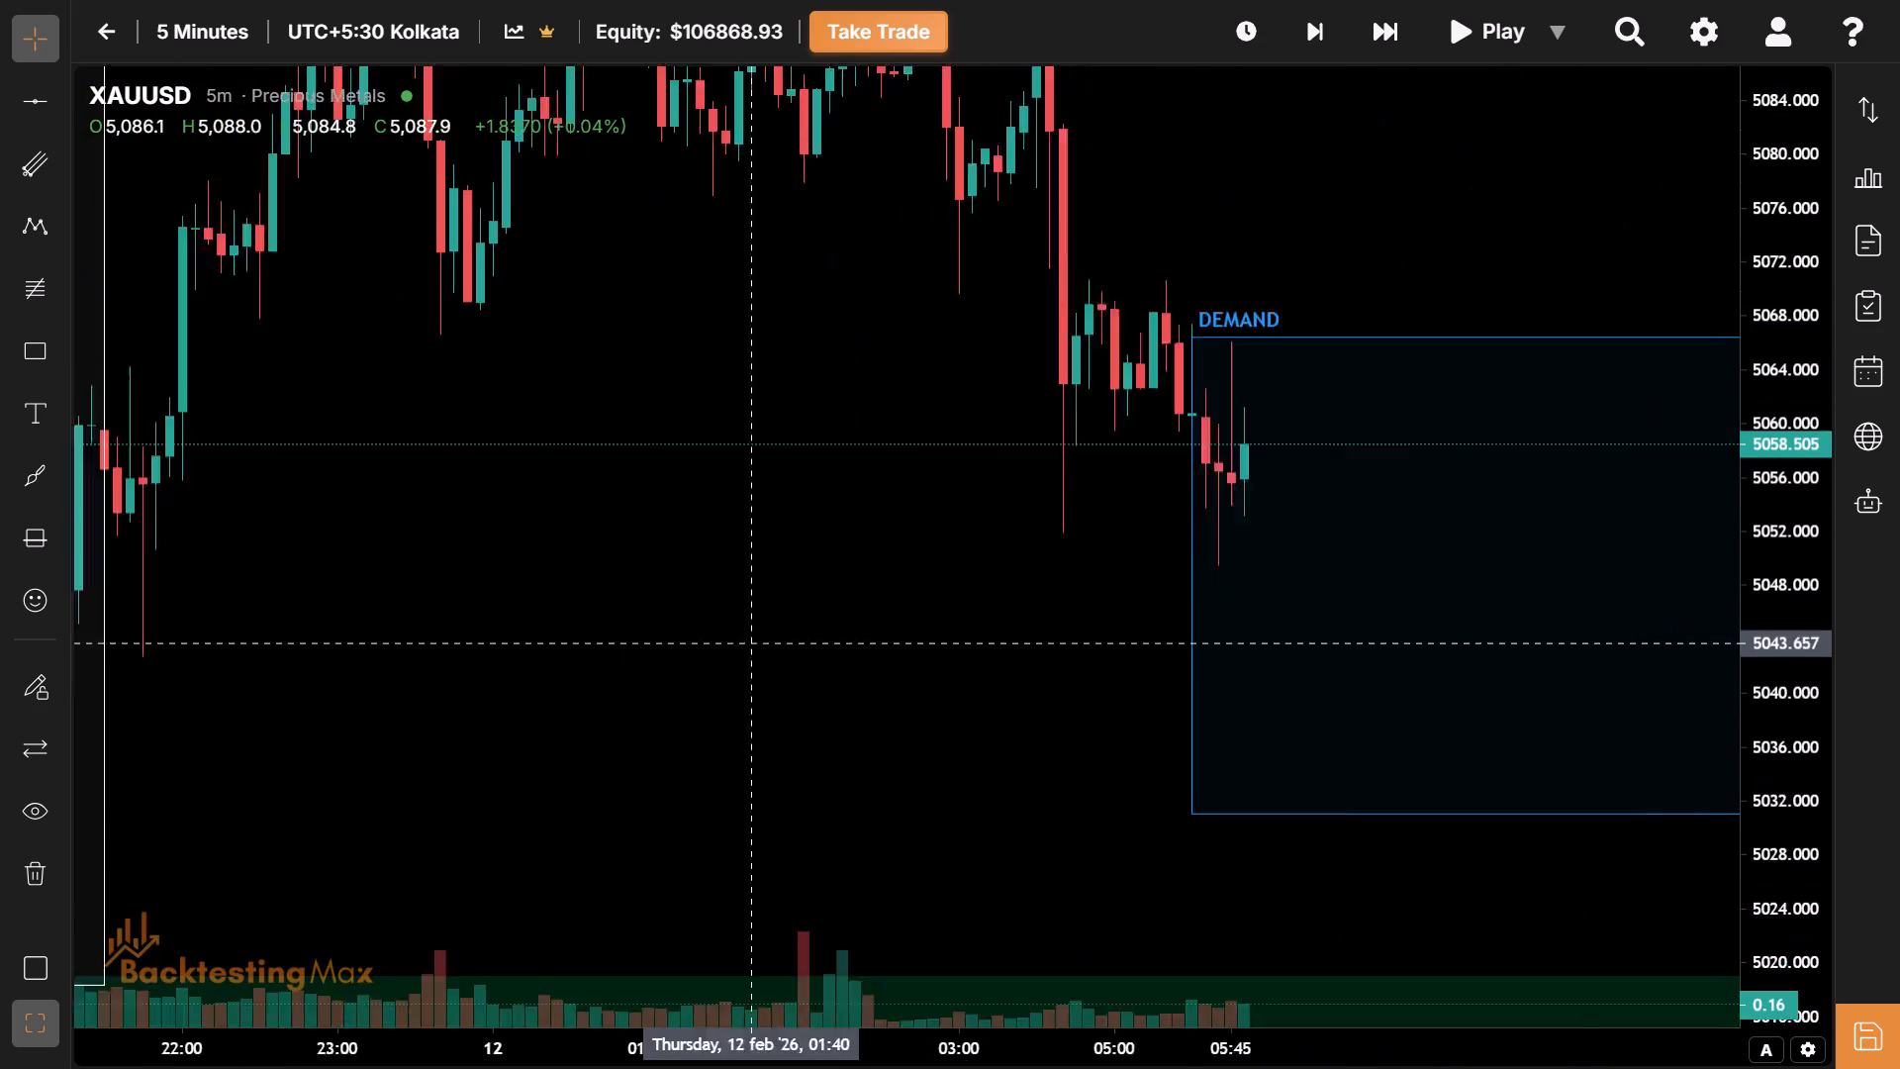
drag(674, 614, 564, 572)
drag(1338, 559, 776, 701)
click(288, 365)
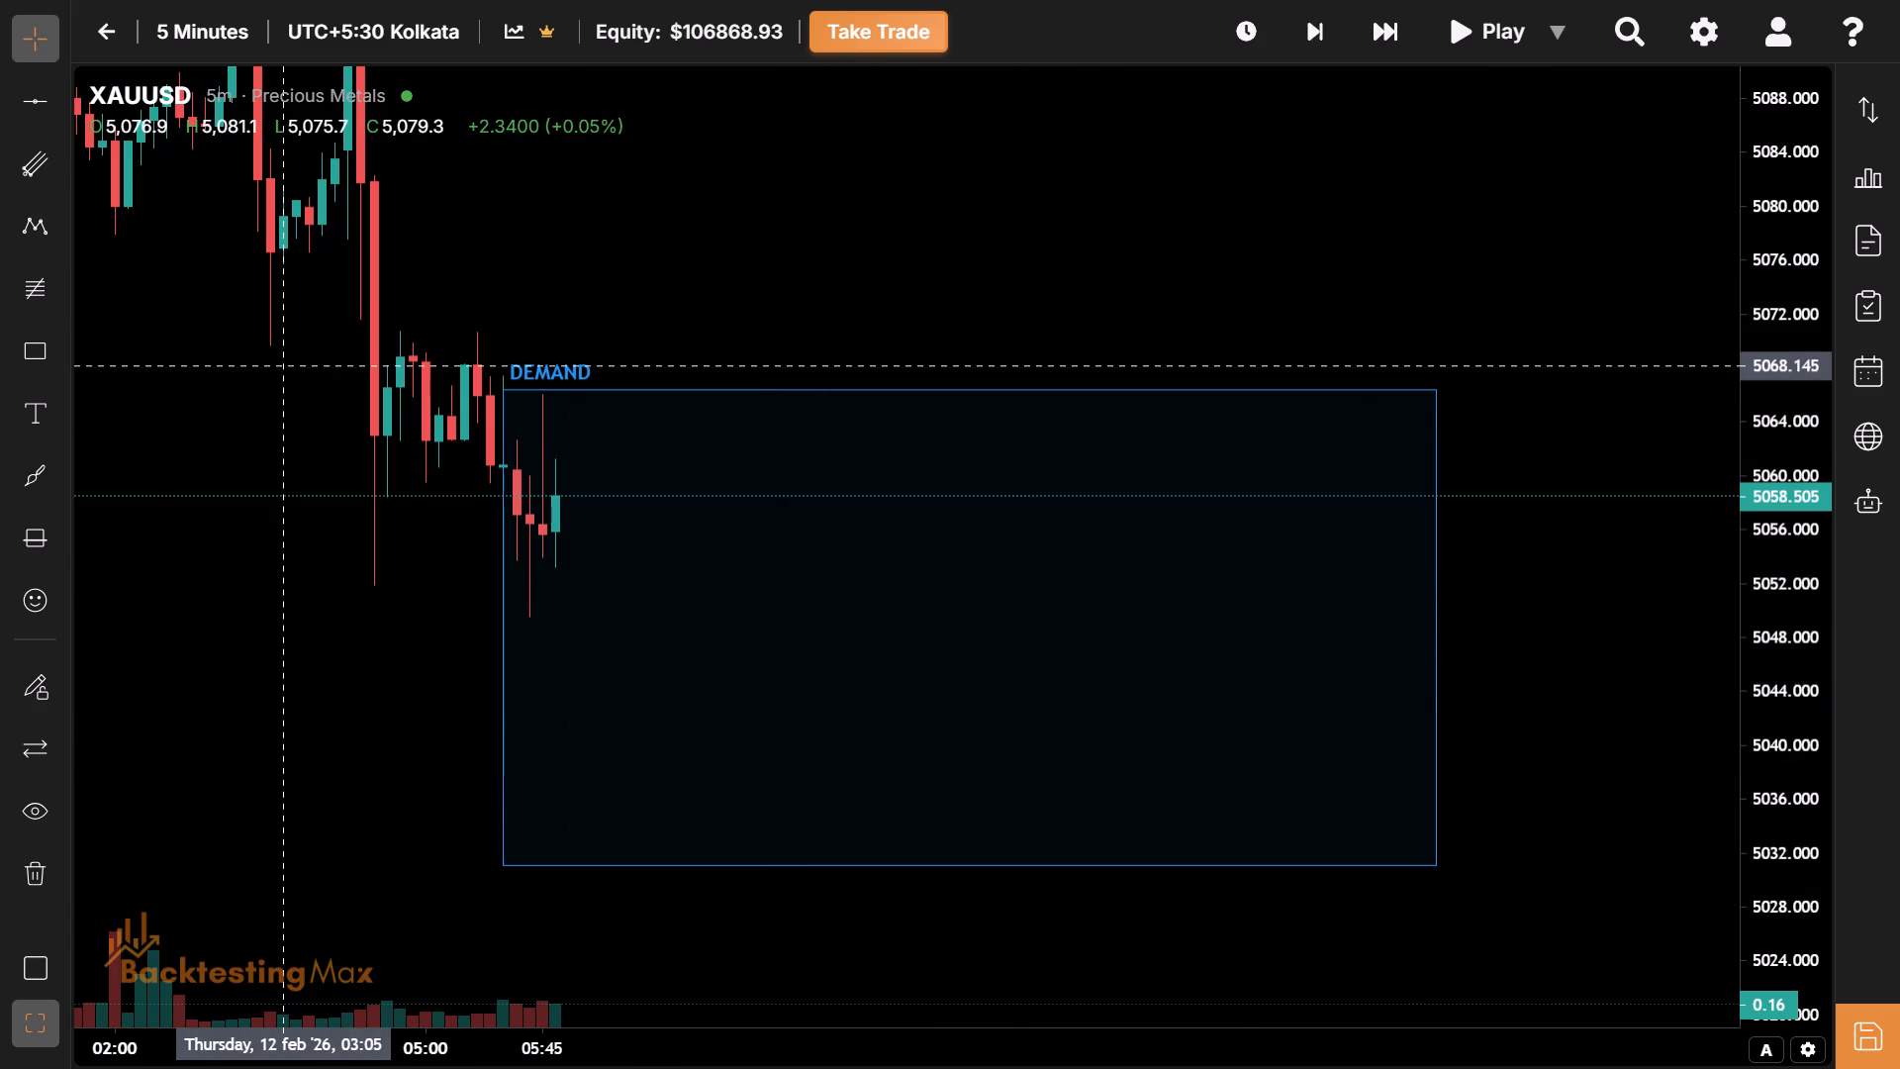
drag(288, 365, 1619, 675)
click(871, 507)
drag(871, 507, 547, 400)
drag(1039, 652, 371, 361)
Exit the full-screen view of the chart.
key(Escape)
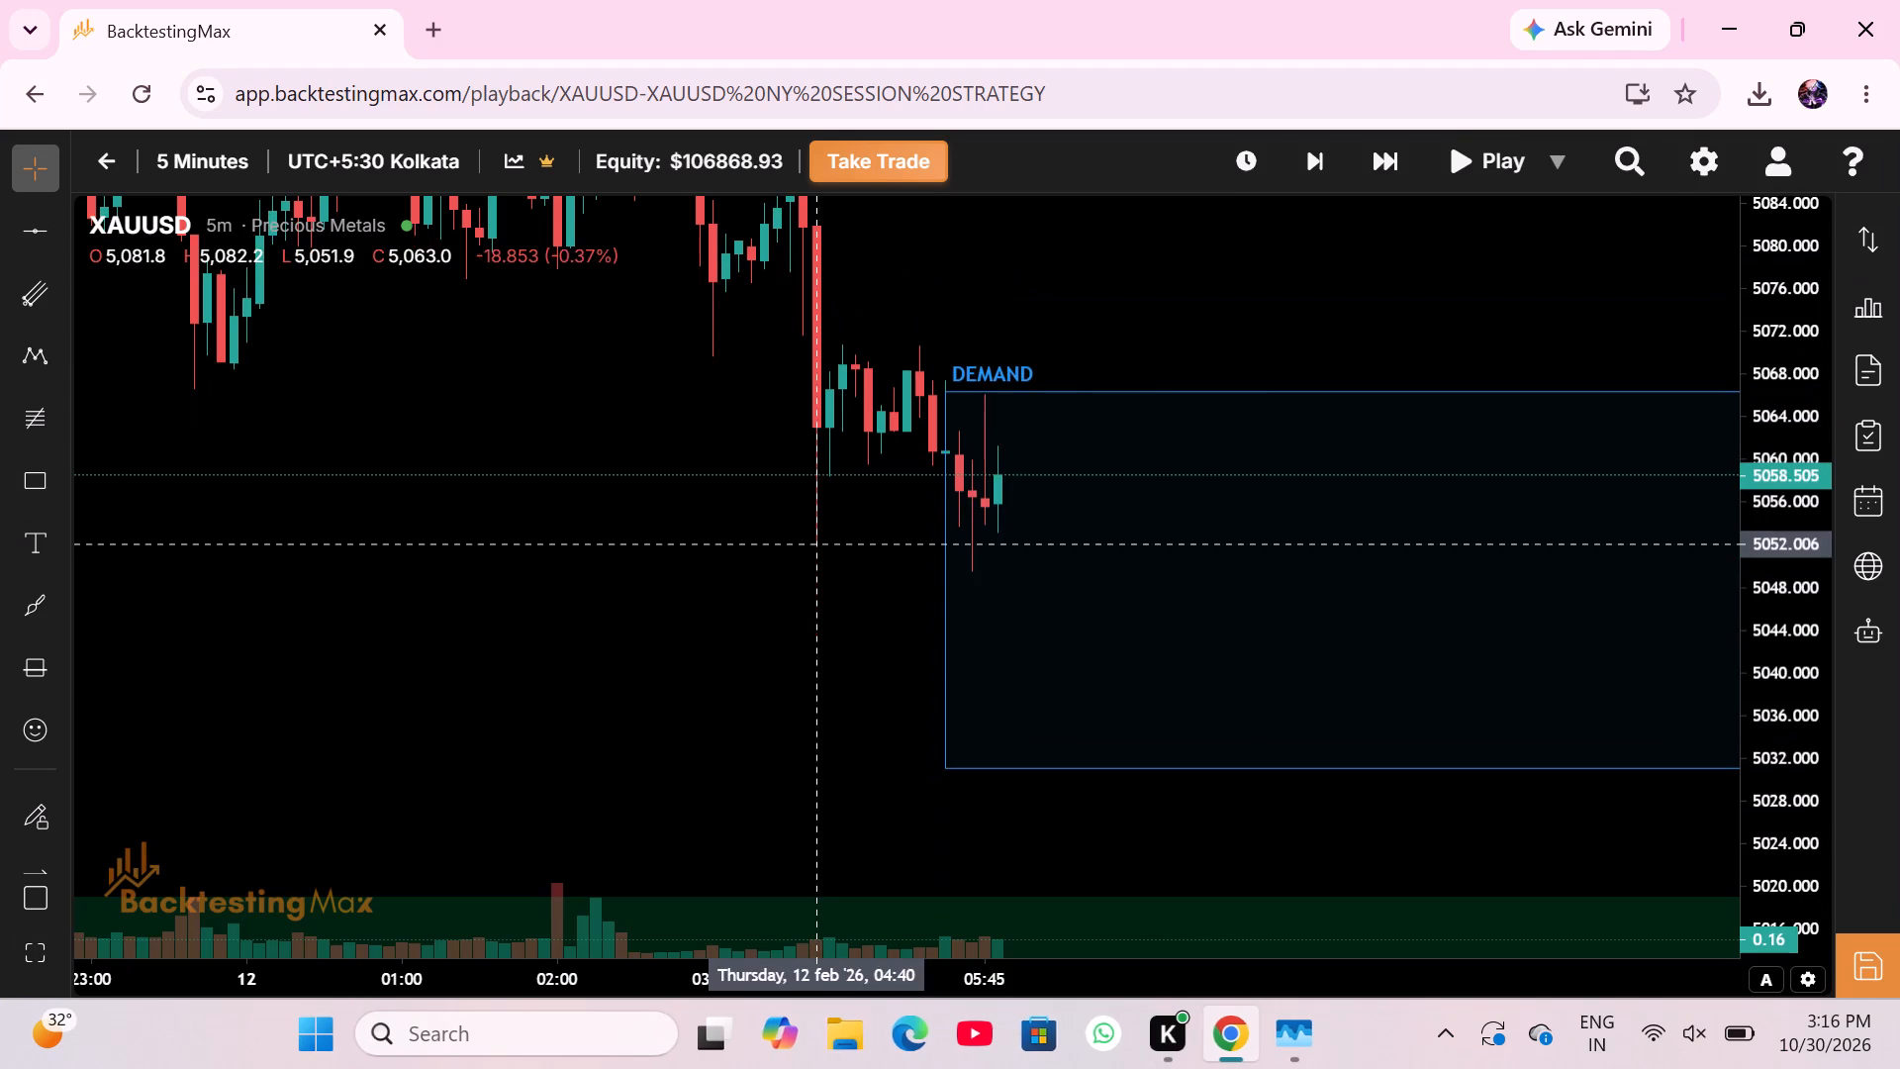
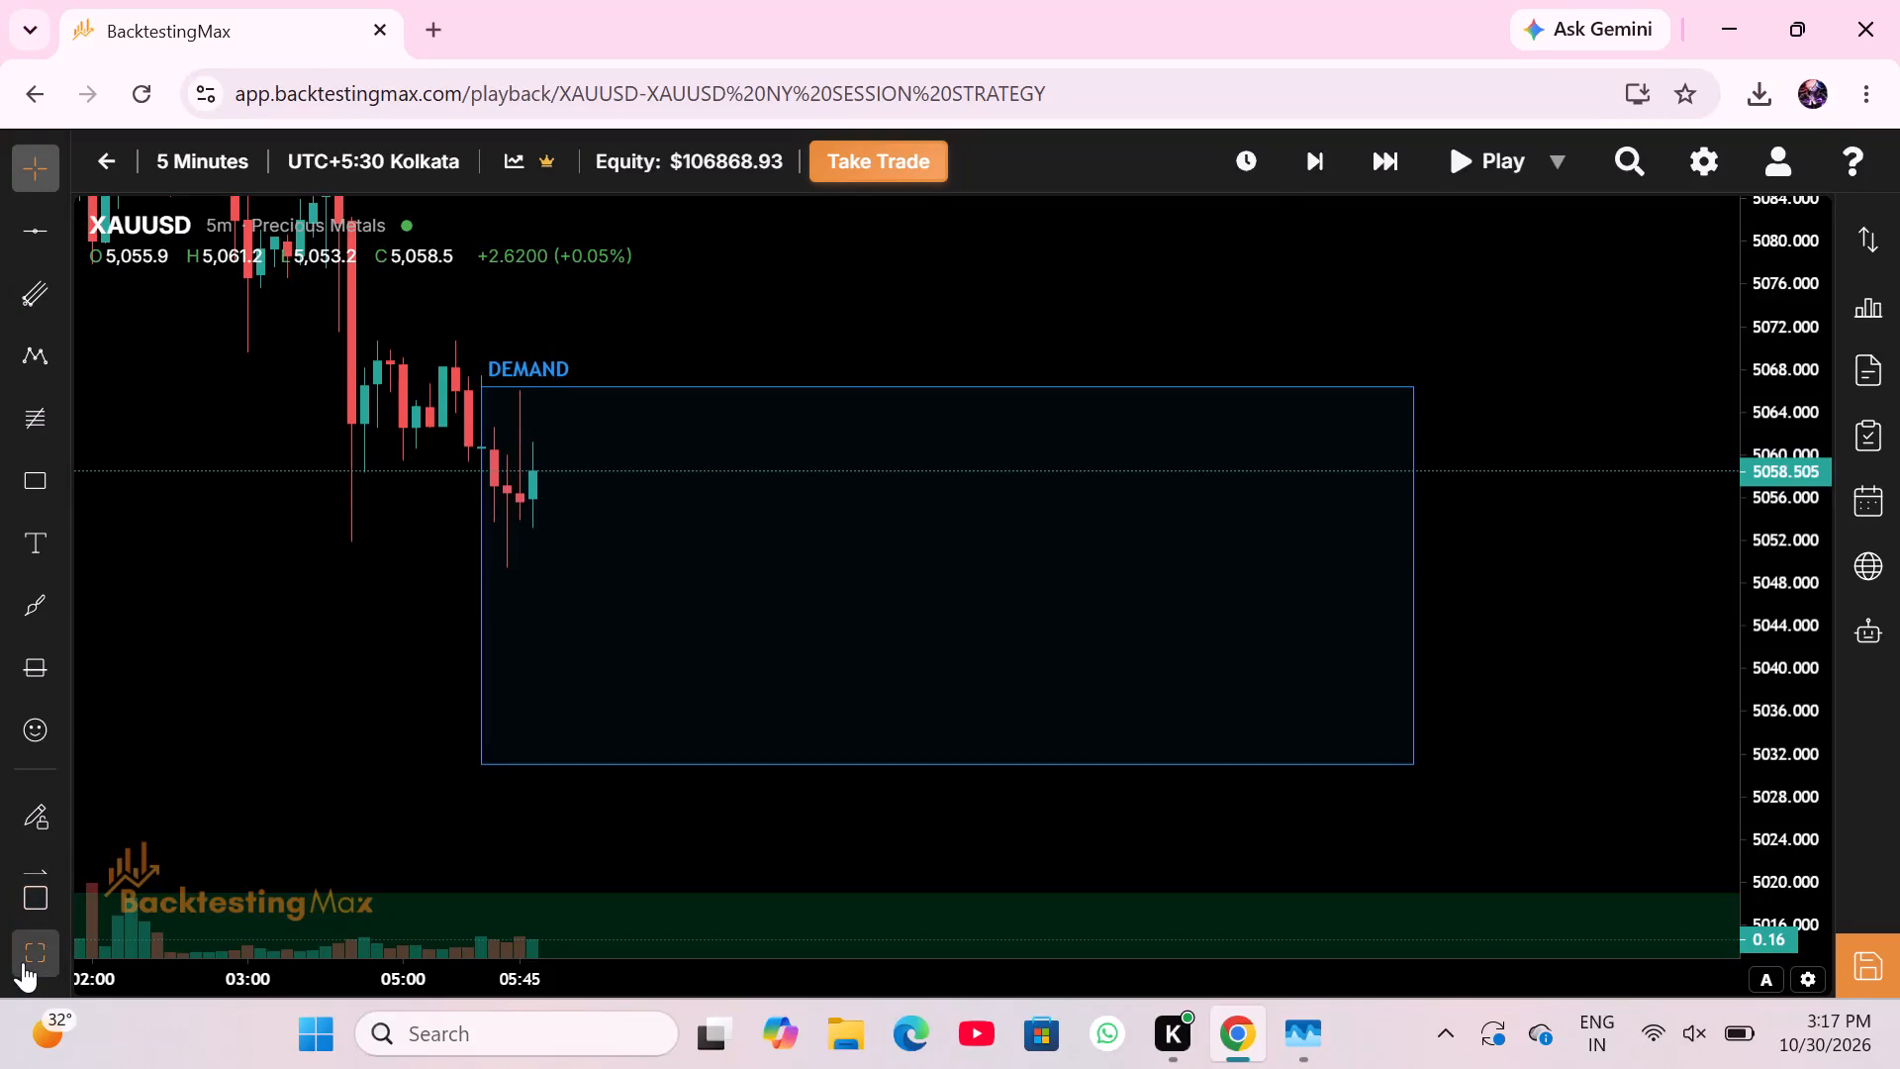
Switch the chart back to the full-screen view.
click(23, 962)
Advance the replay in five-bar skips through the Asian session to 11:25 on 12 February.
drag(706, 695, 1095, 814)
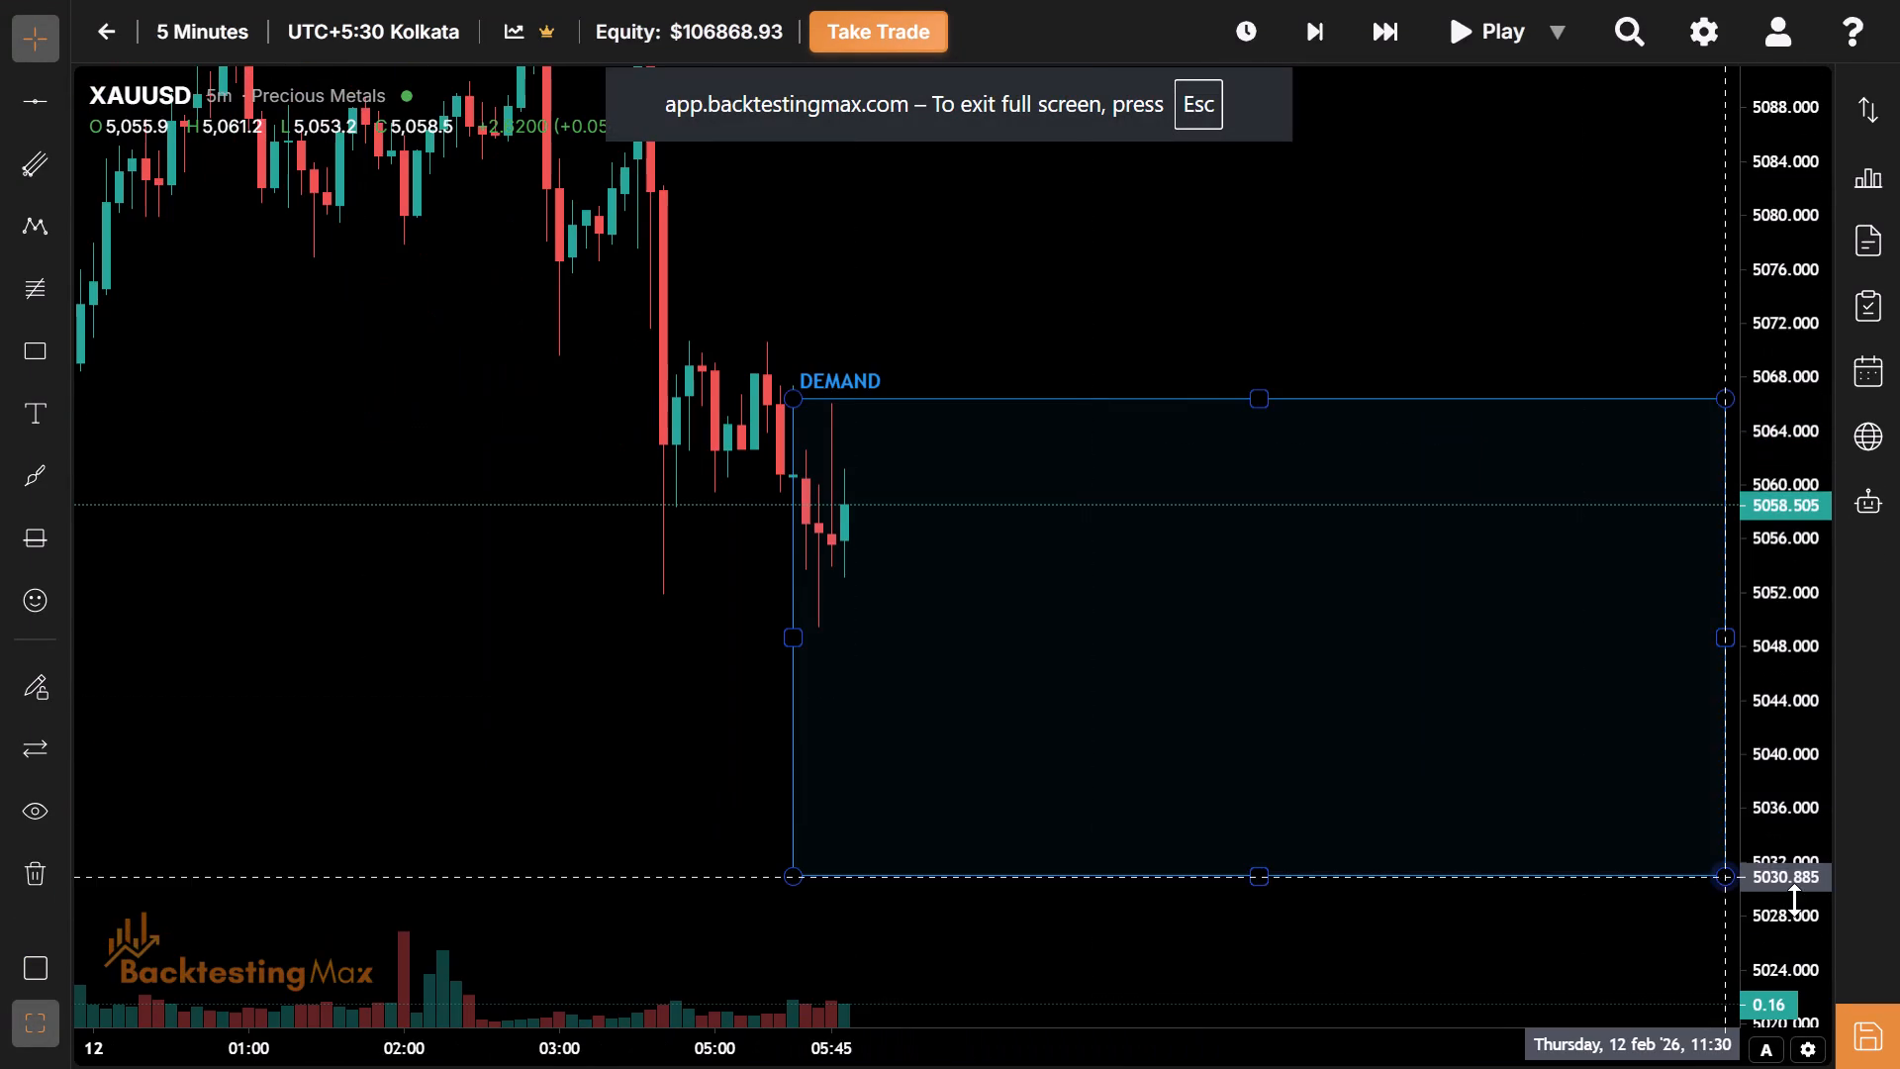
drag(1794, 900, 1790, 844)
drag(1516, 711, 1015, 602)
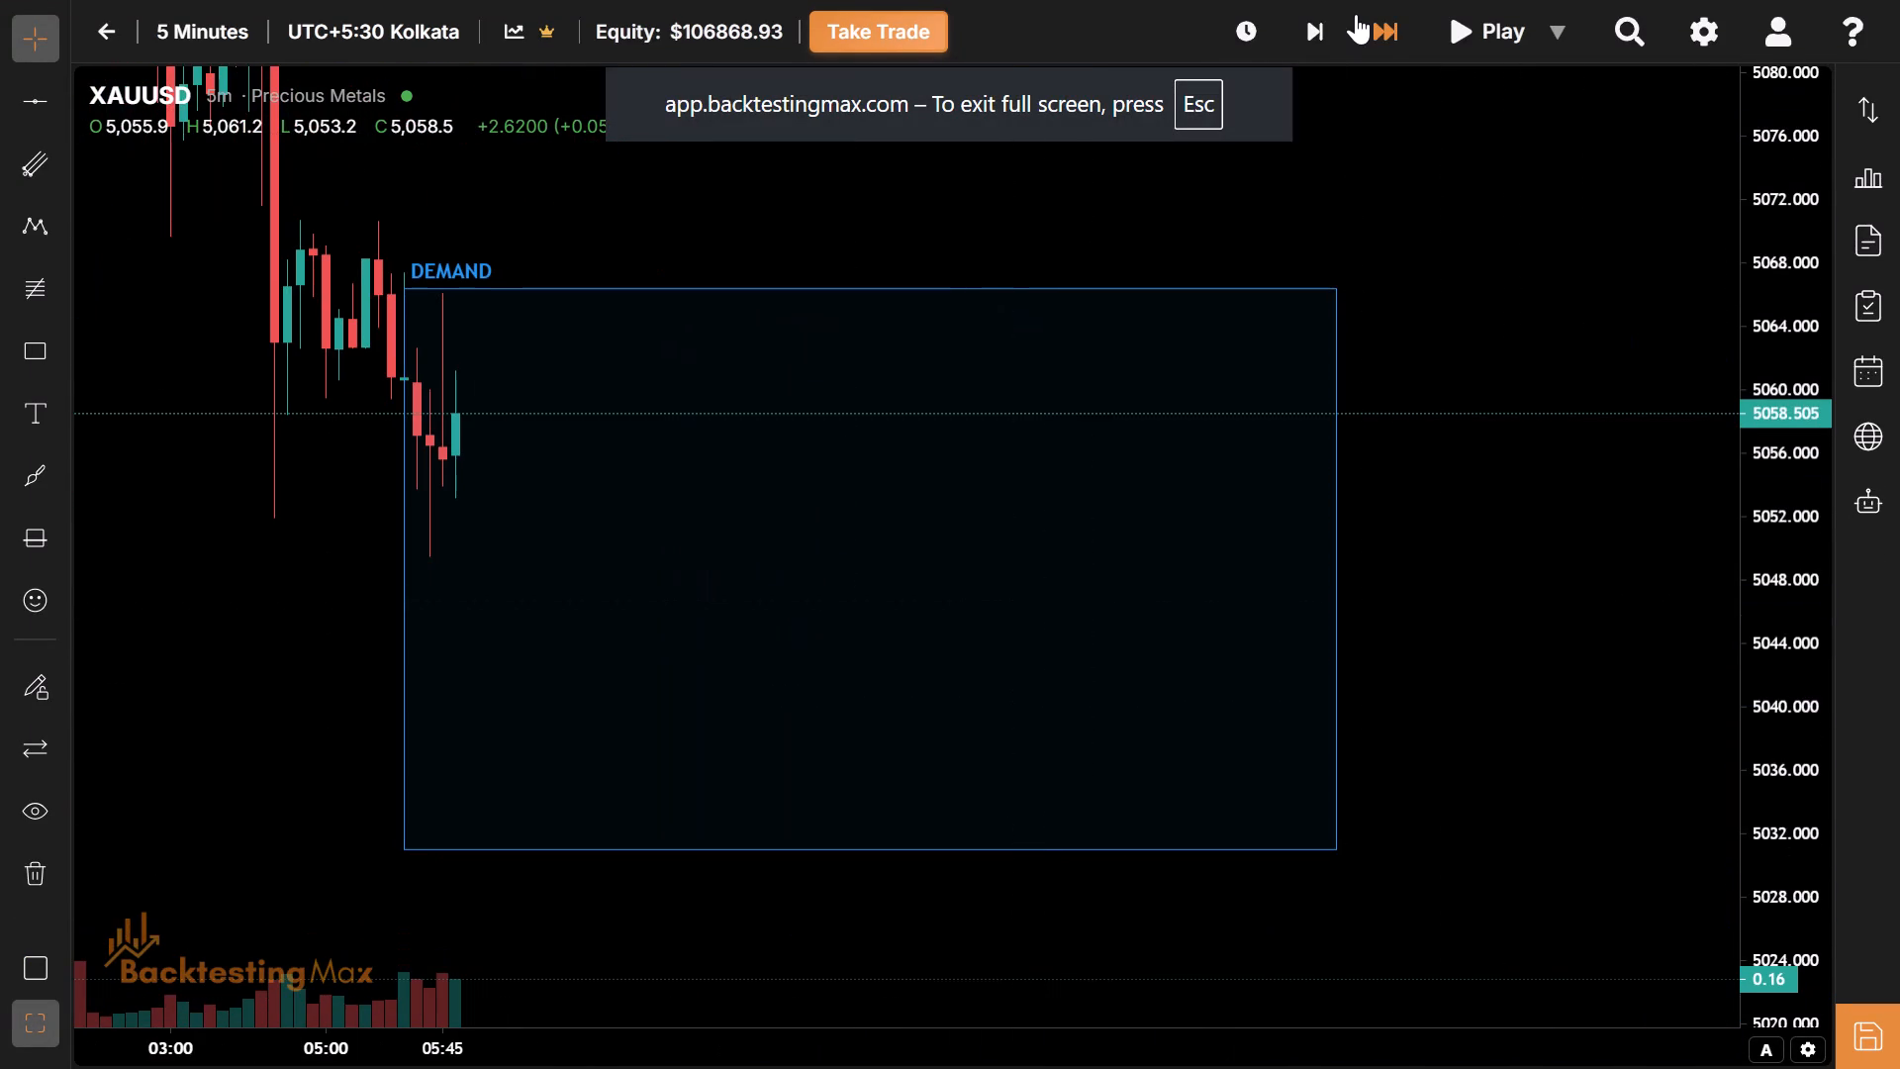
triple_click(1365, 32)
triple_click(1365, 32)
triple_click(1365, 32)
triple_click(1365, 32)
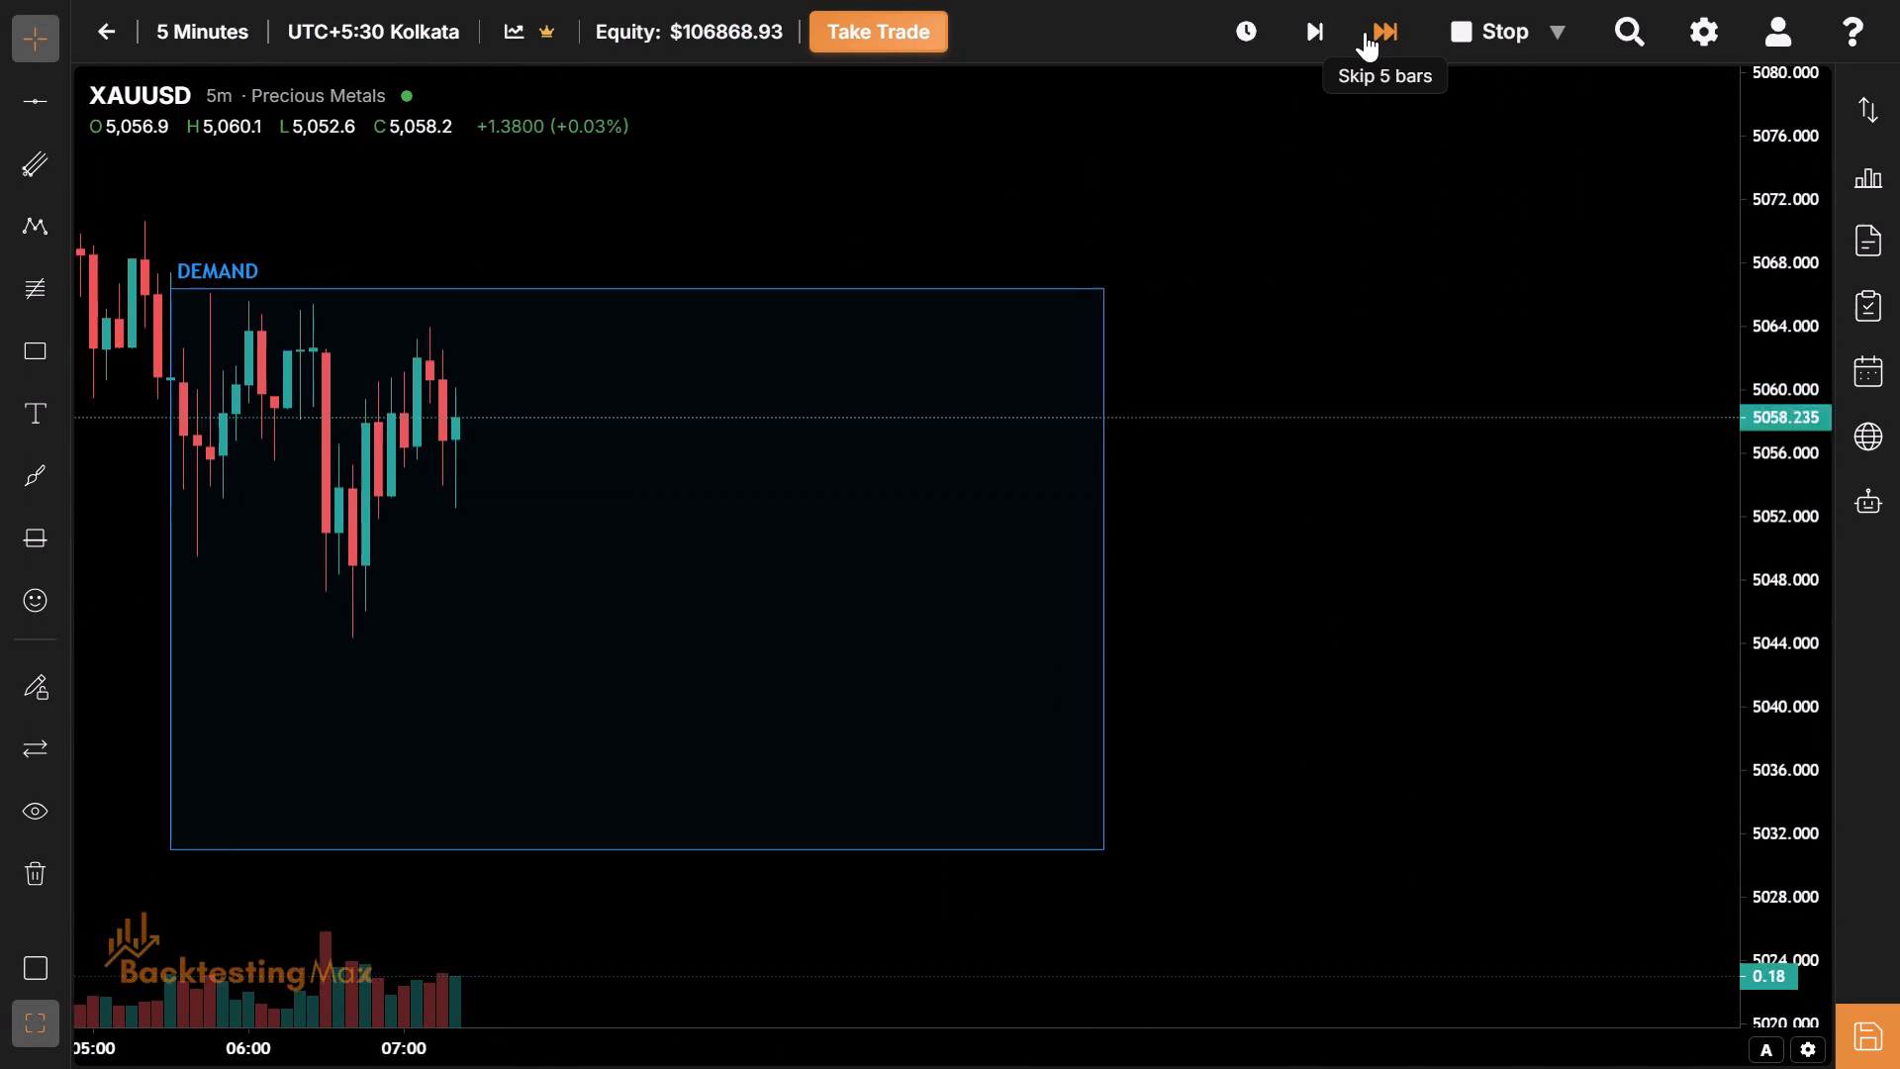
triple_click(1365, 32)
triple_click(1365, 32)
triple_click(1365, 32)
triple_click(1365, 32)
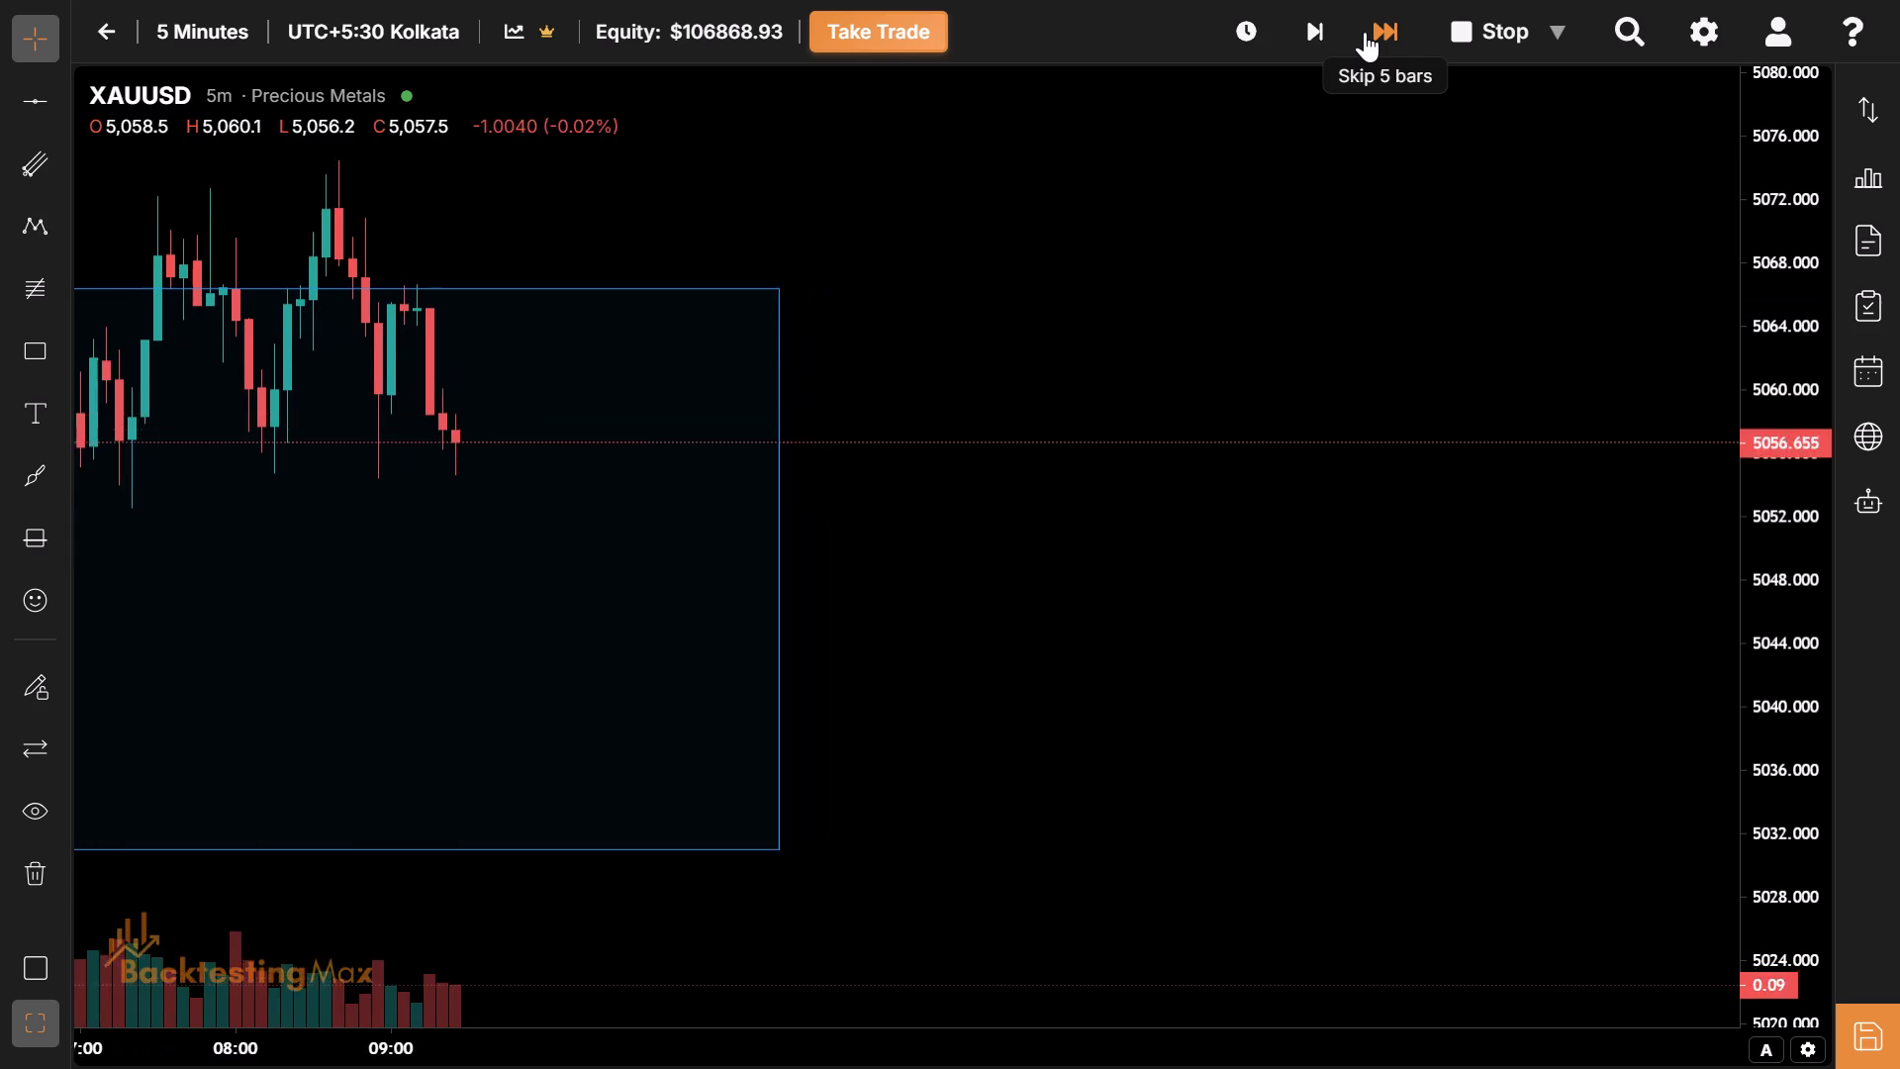
triple_click(1365, 32)
triple_click(1365, 32)
double_click(1365, 32)
drag(1365, 32, 1236, 102)
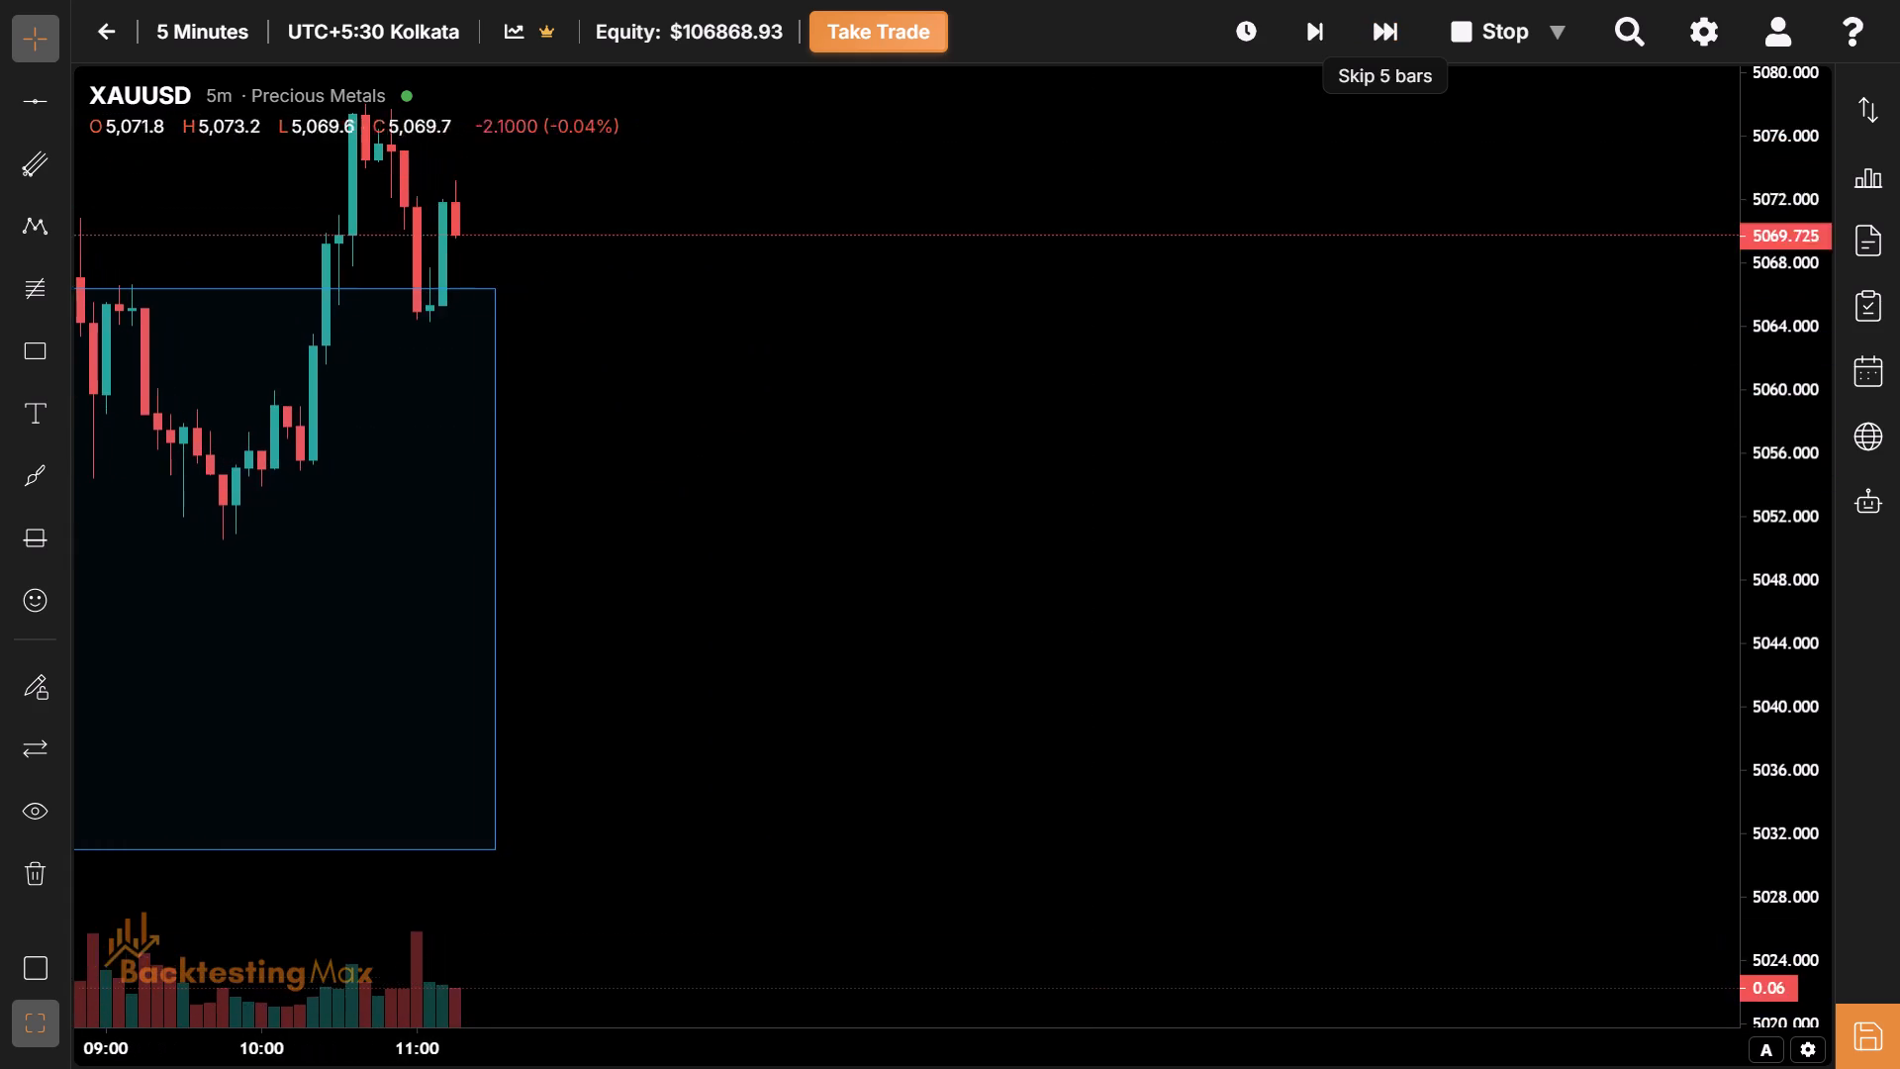
Raise the Asian session box's top edge to the session high at about 5078.1.
drag(1236, 102, 552, 515)
drag(552, 515, 1372, 831)
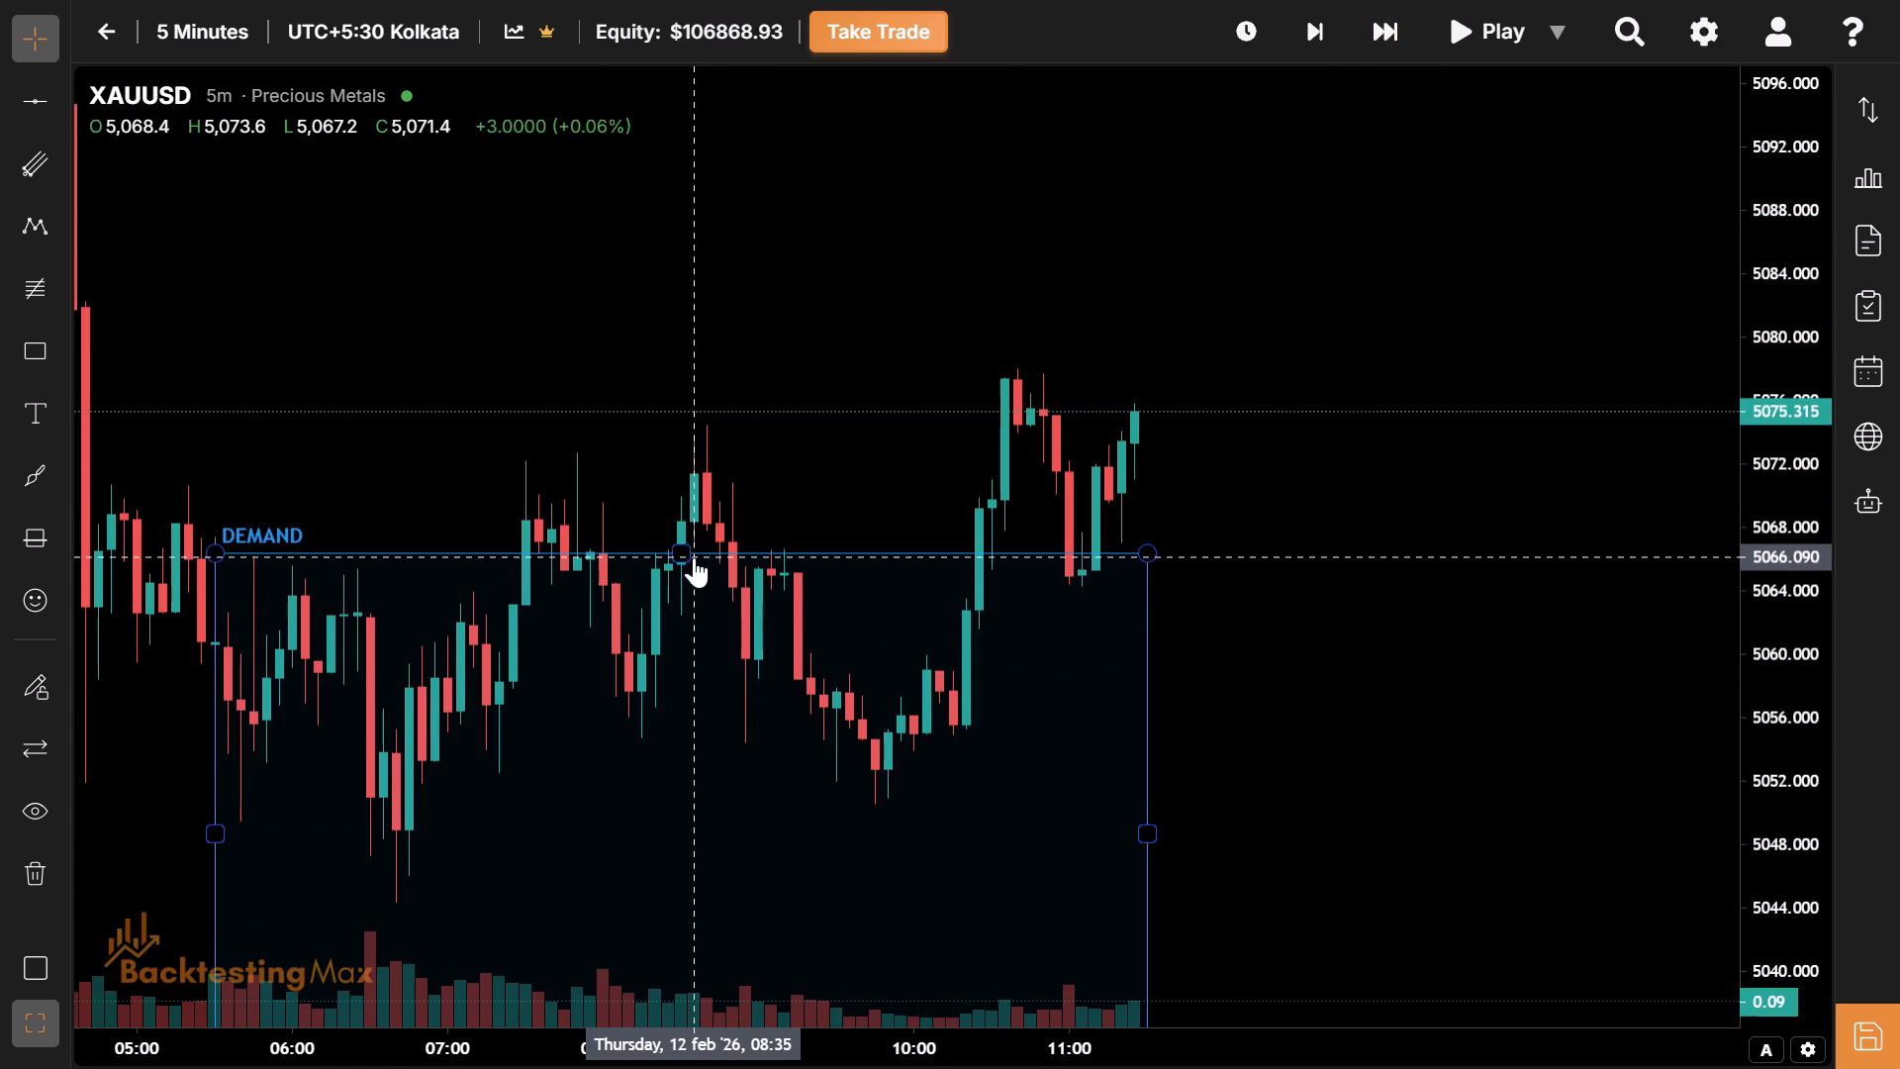
drag(683, 553, 654, 366)
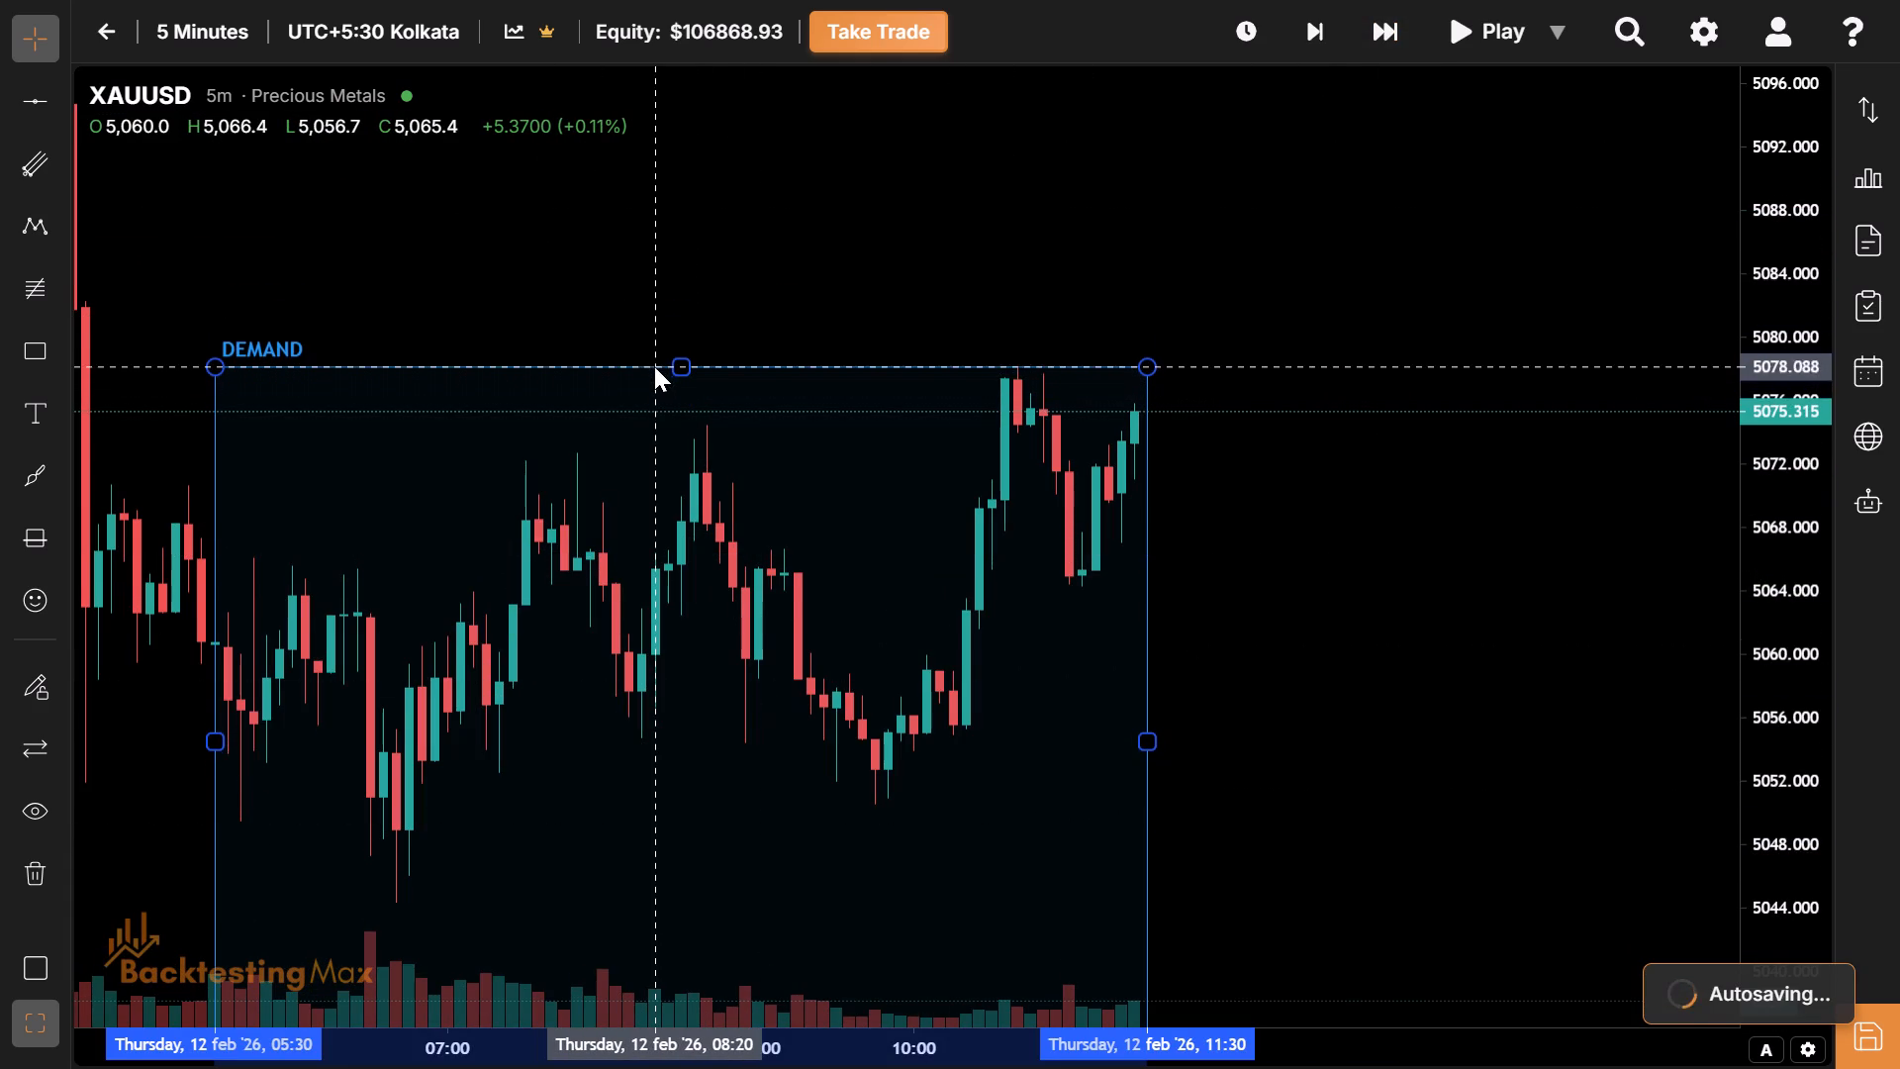
drag(654, 366, 651, 367)
Advance the replay by one bar to the Asian session's end at 11:30.
drag(735, 636, 1009, 391)
drag(1009, 391, 922, 427)
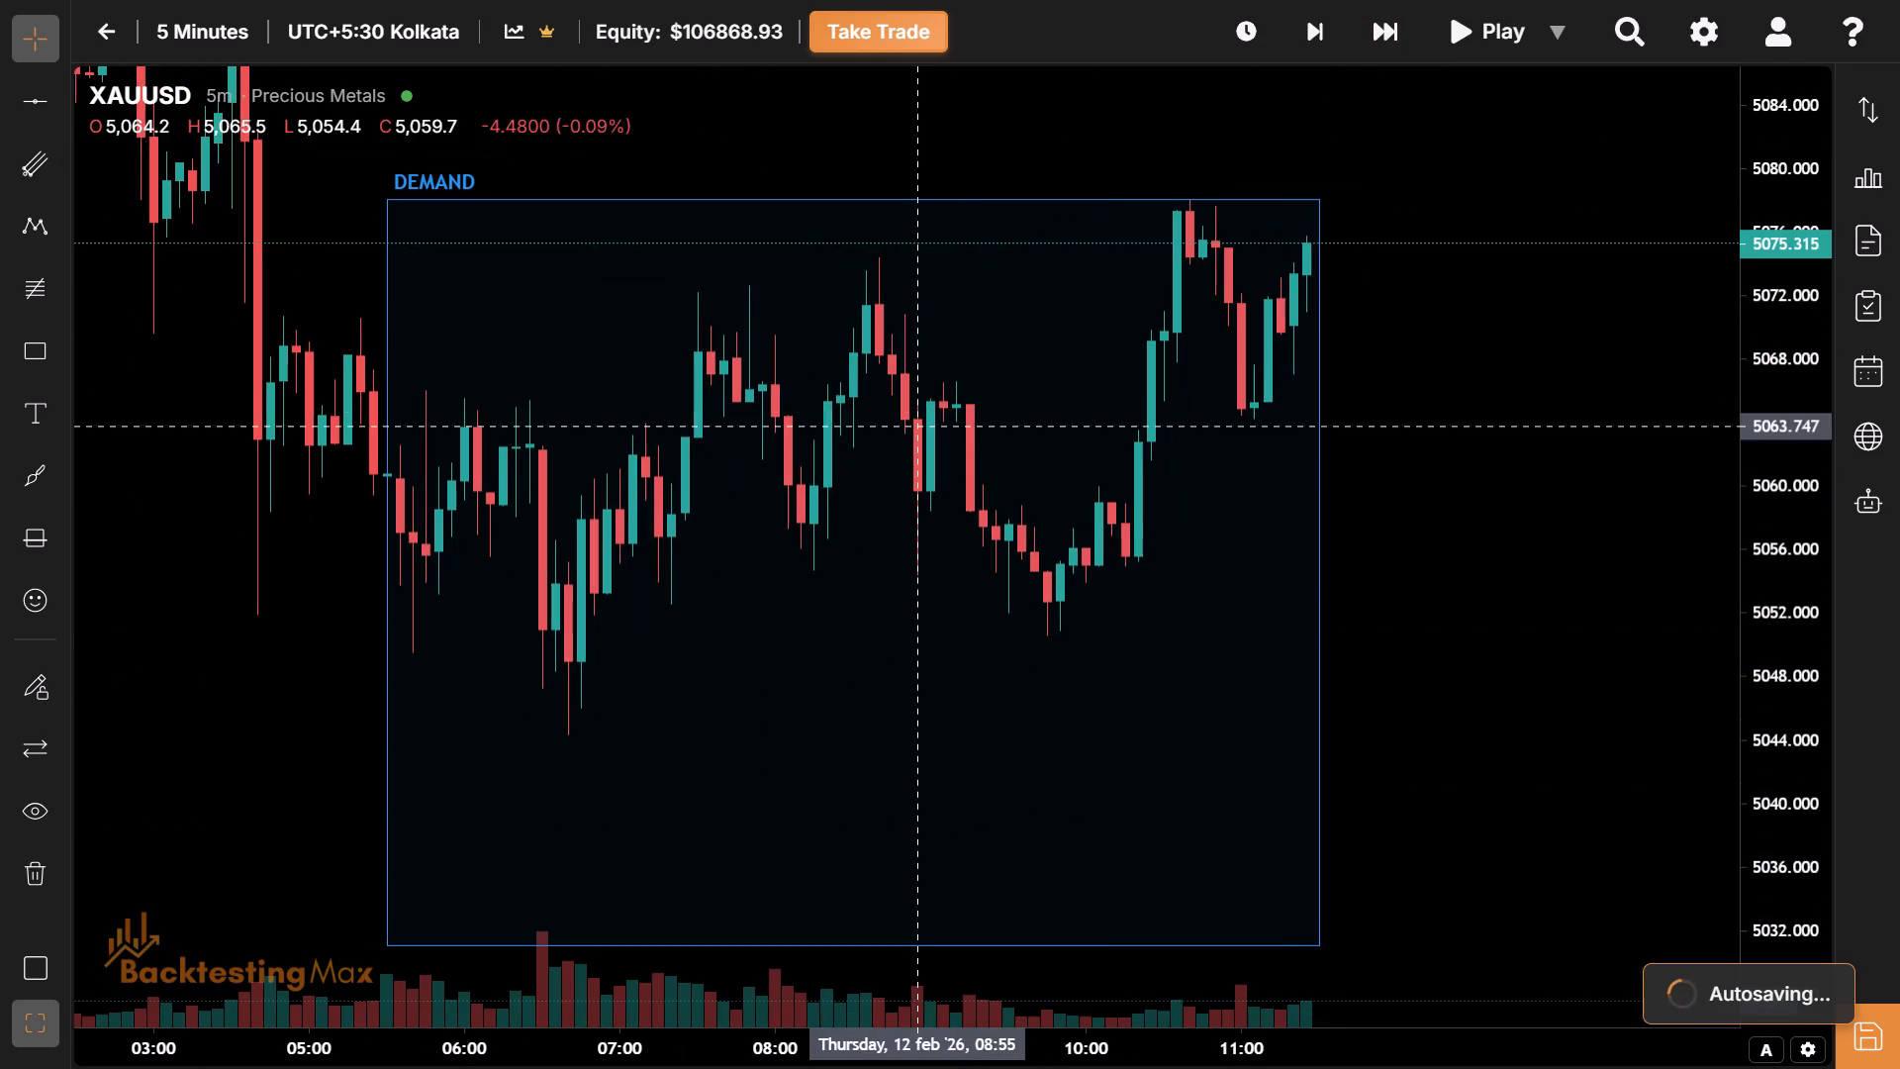
click(1313, 45)
Examine the Asian session's price range against the preceding overnight drop and the previous day's sessions.
drag(871, 601, 931, 595)
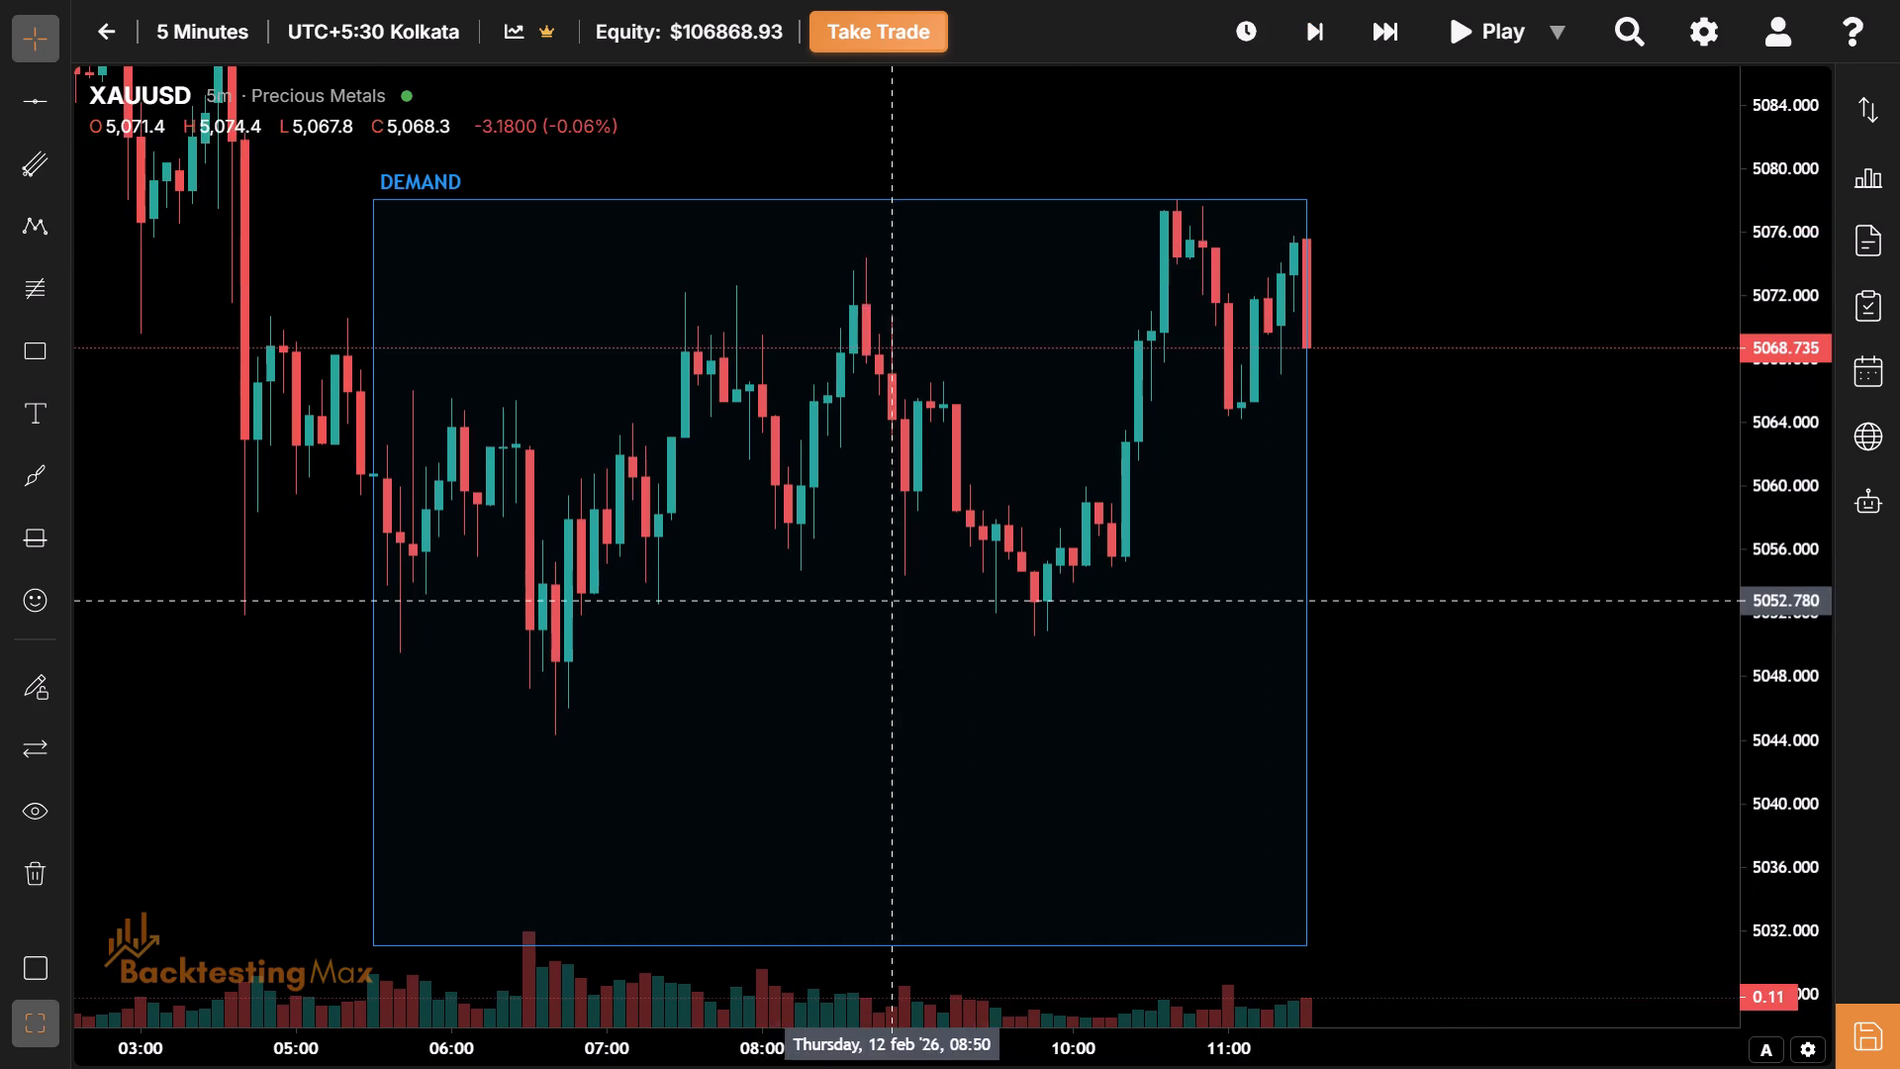
drag(931, 595, 1590, 550)
double_click(1328, 562)
drag(1136, 746, 733, 748)
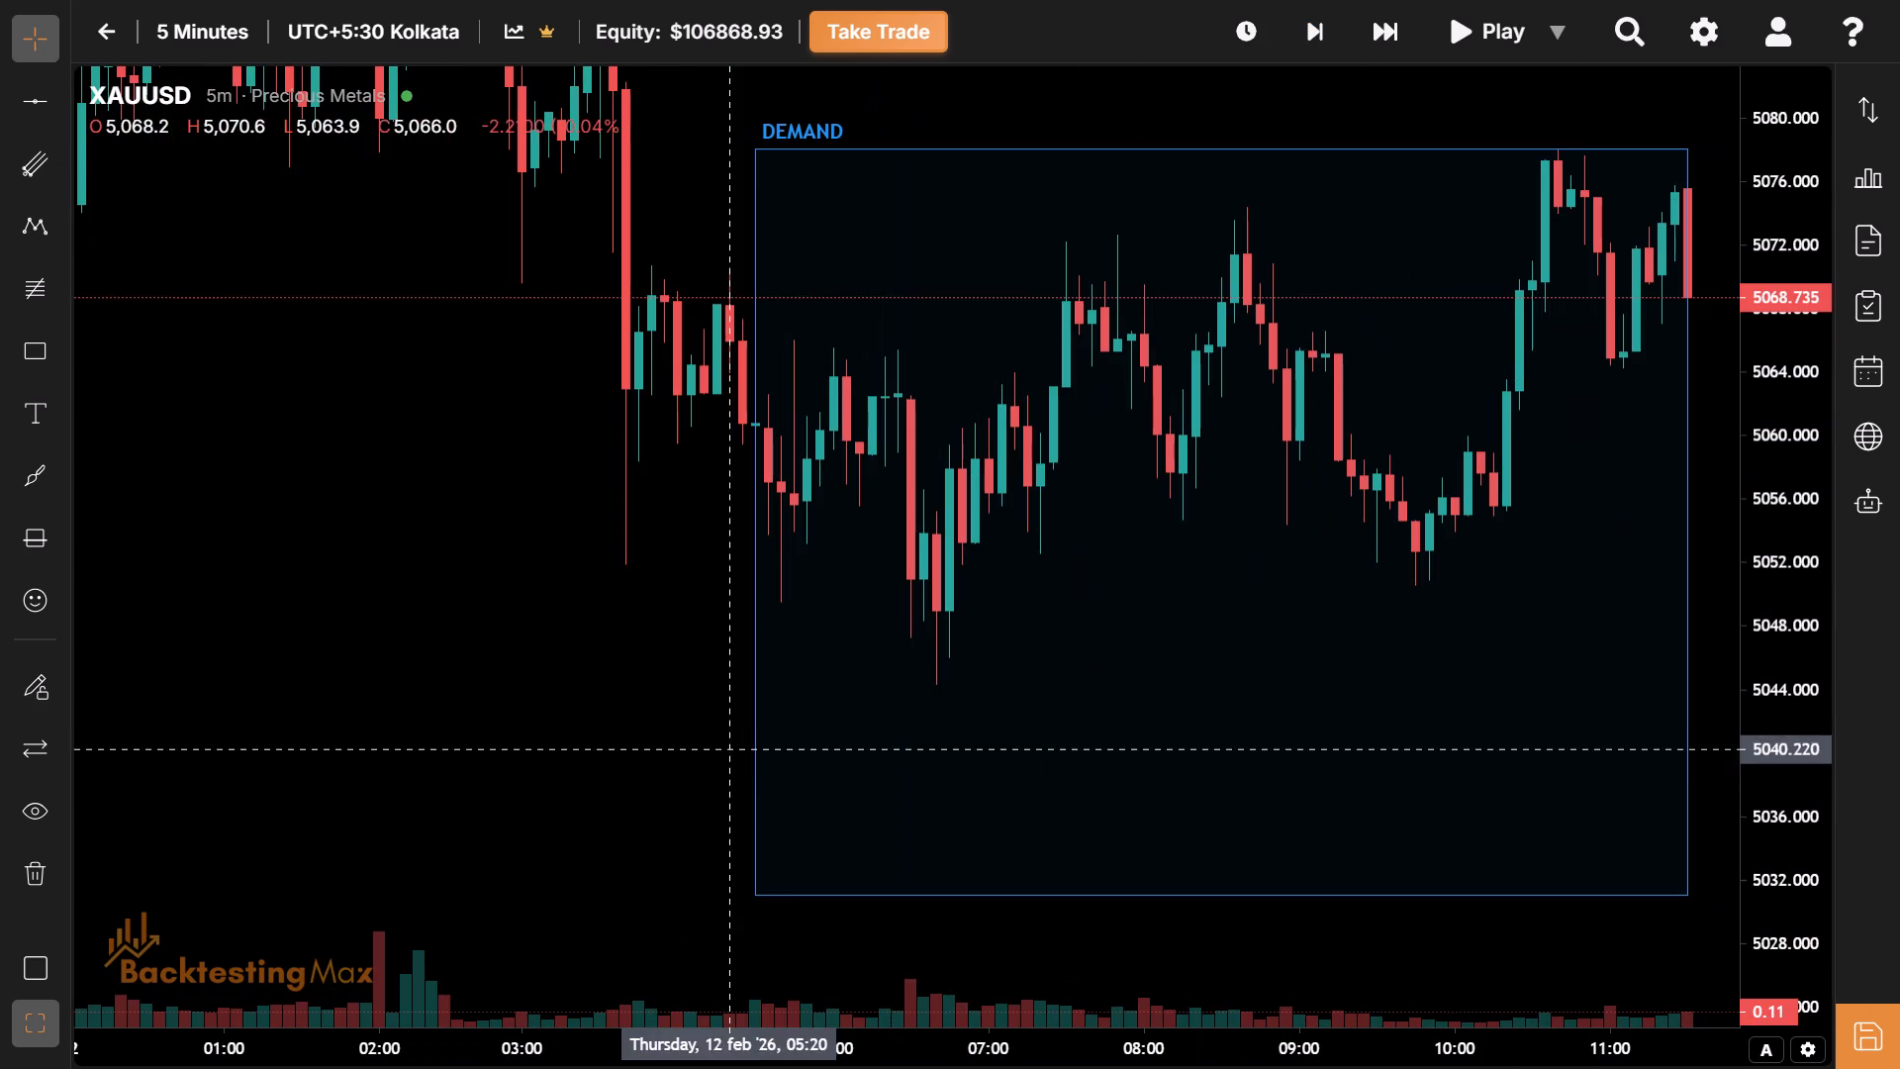
drag(721, 1048, 1200, 1068)
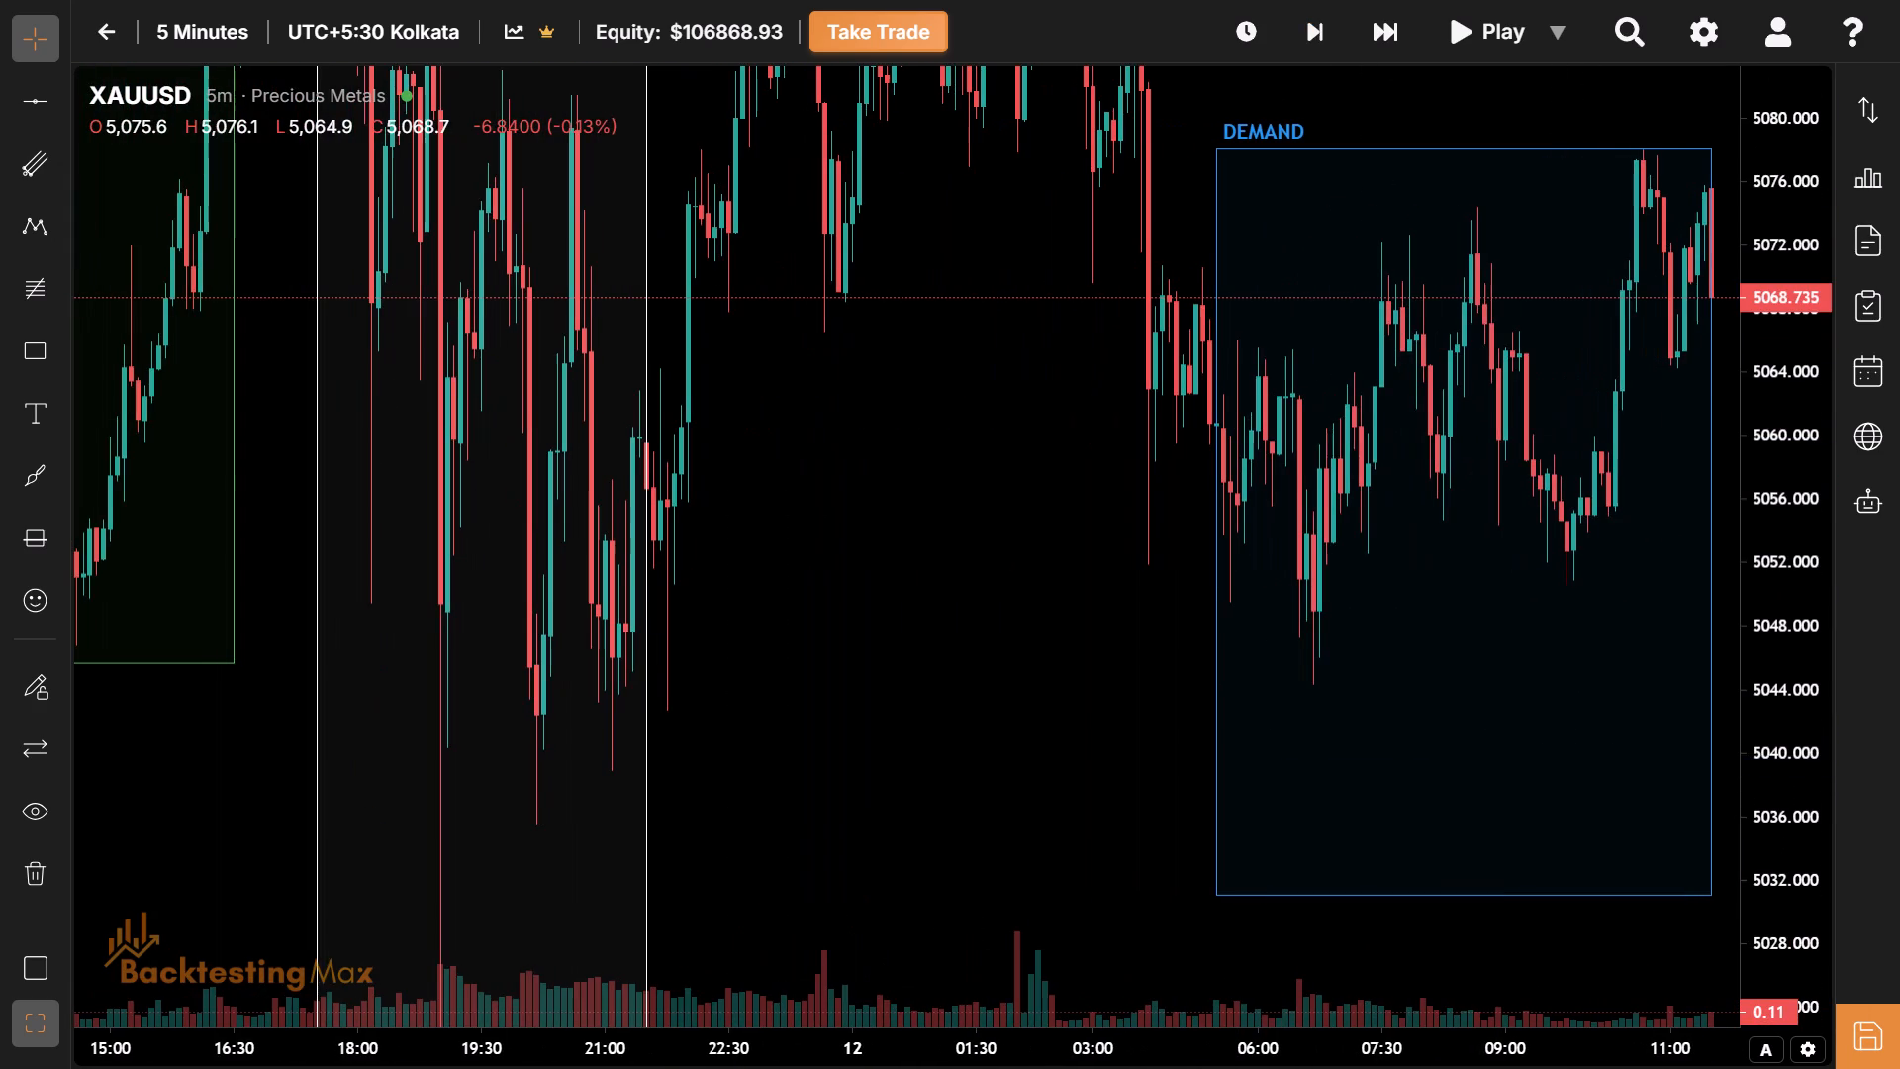
drag(1200, 1068, 788, 1067)
drag(1293, 722, 723, 907)
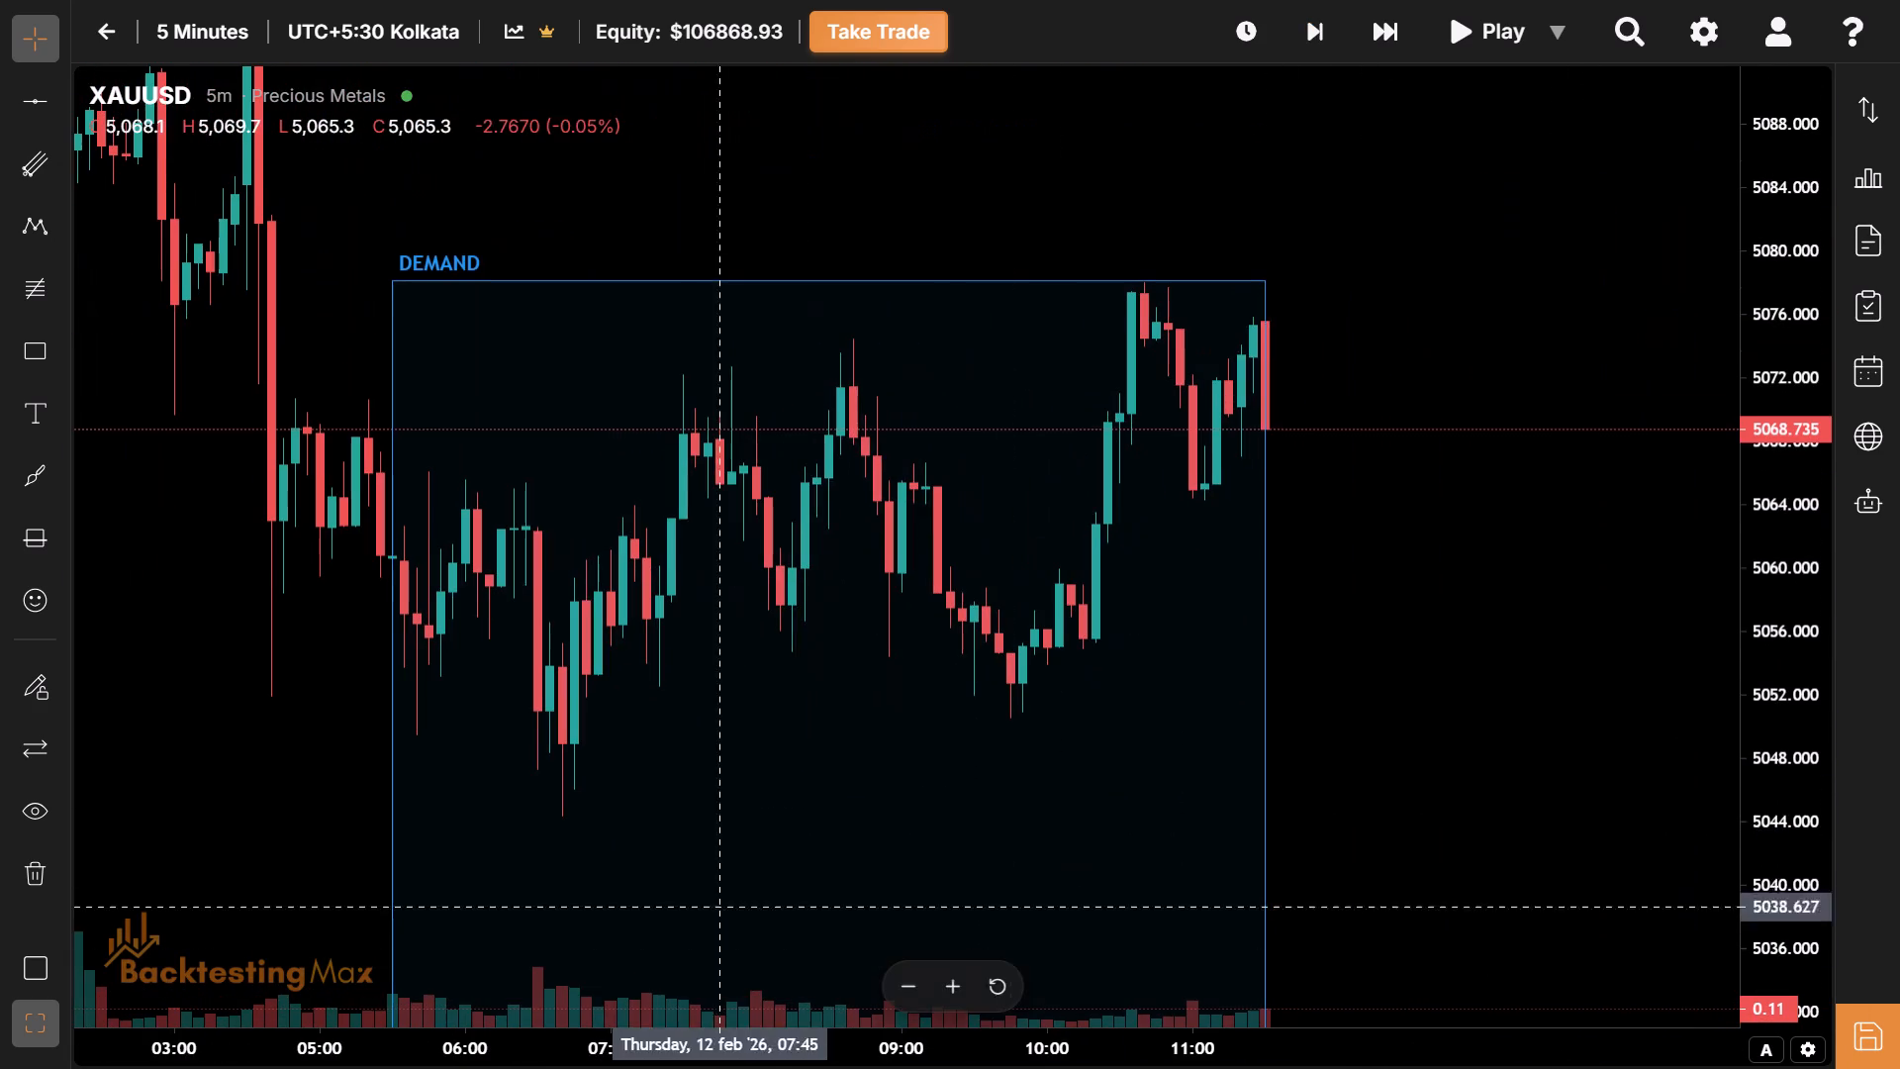
drag(1812, 912, 1809, 881)
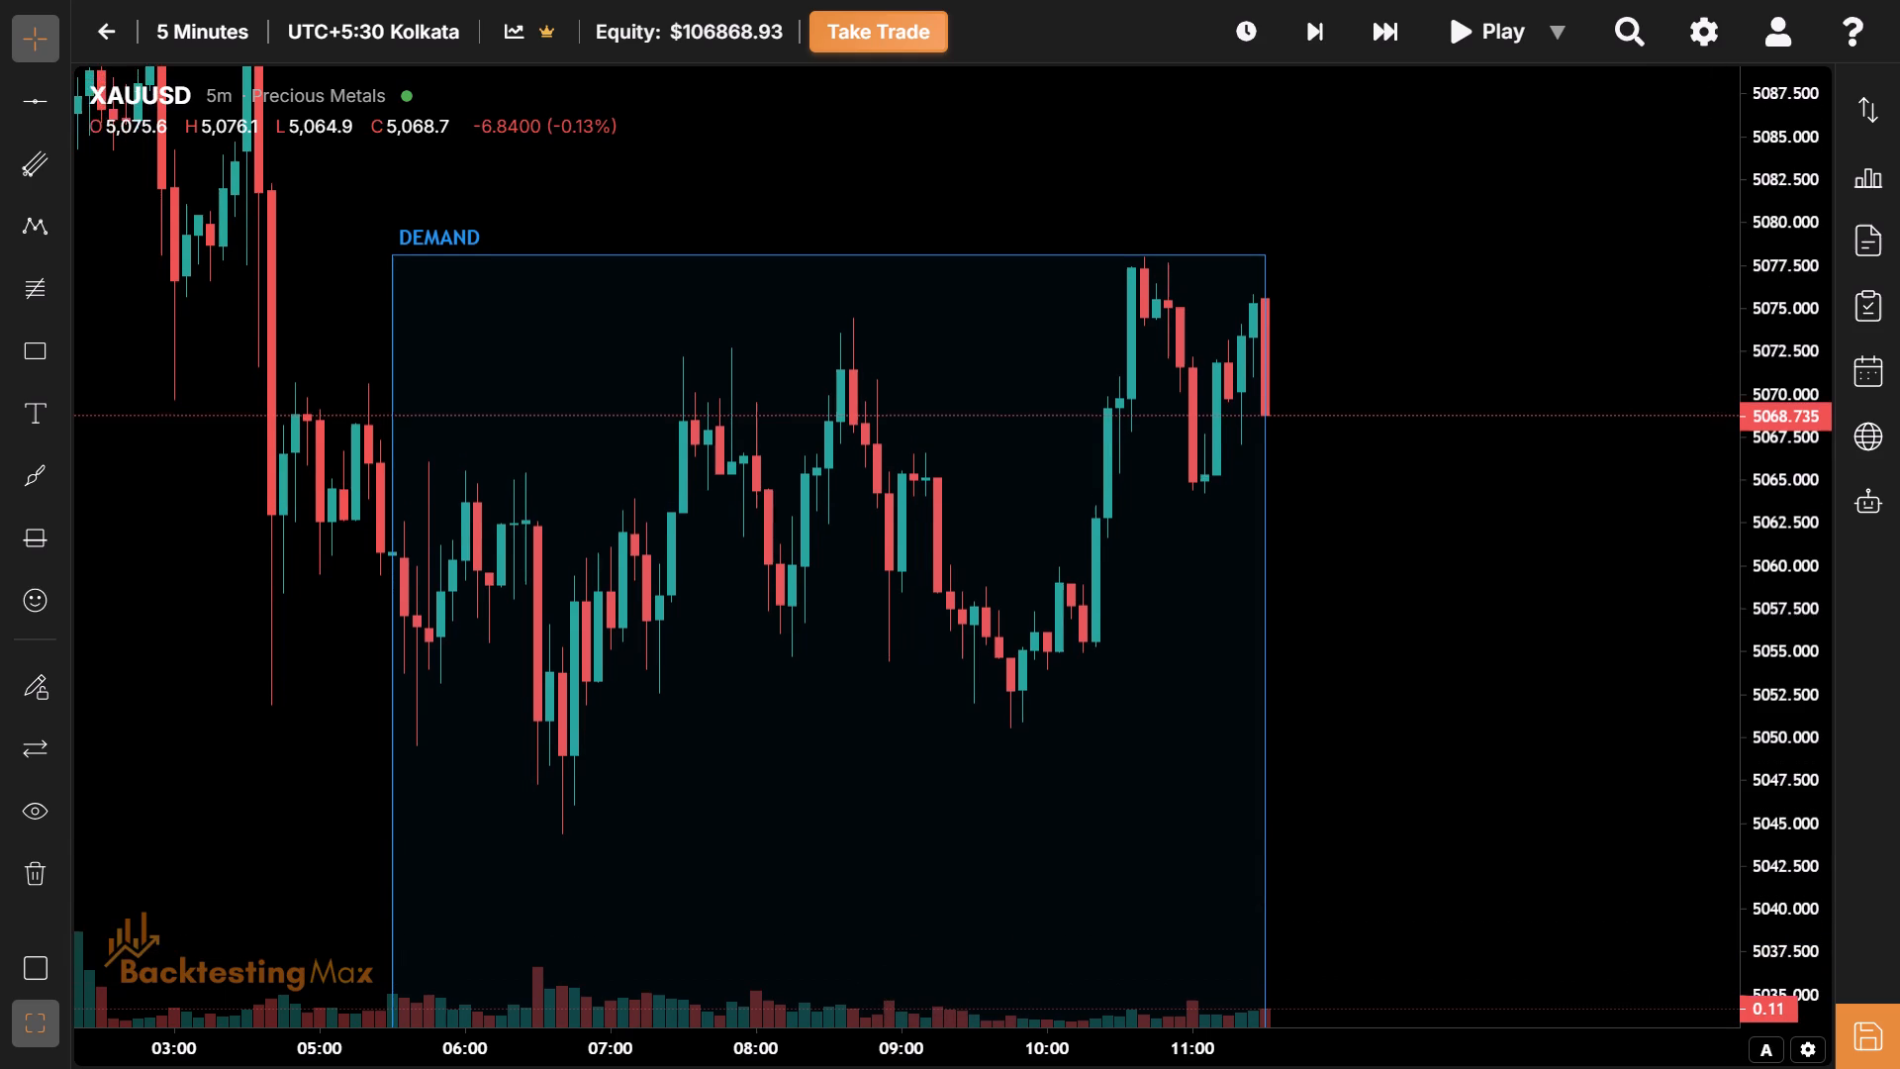
drag(1662, 783, 1357, 755)
drag(1167, 723, 1001, 810)
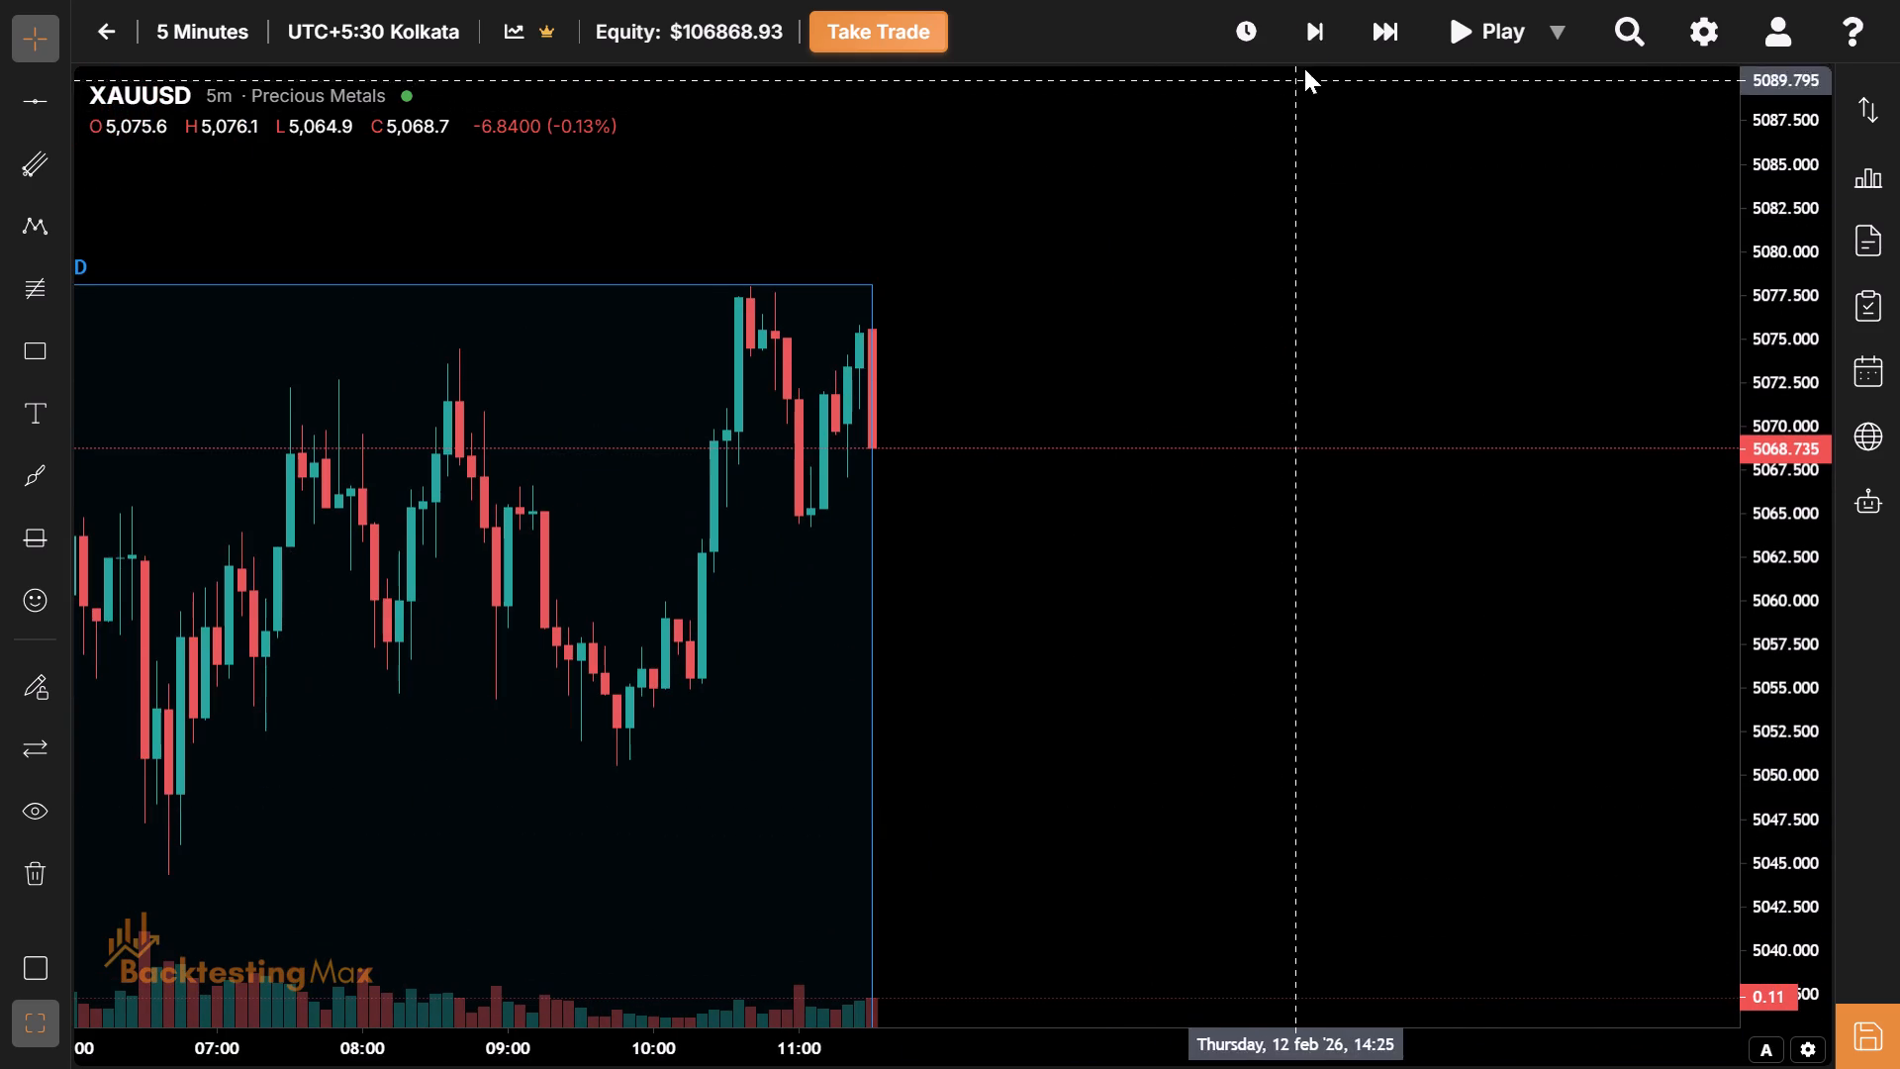
Advance the replay bar by bar to 12:00, and on in five-bar skips to 12:50.
click(1311, 46)
click(1311, 46)
click(1311, 46)
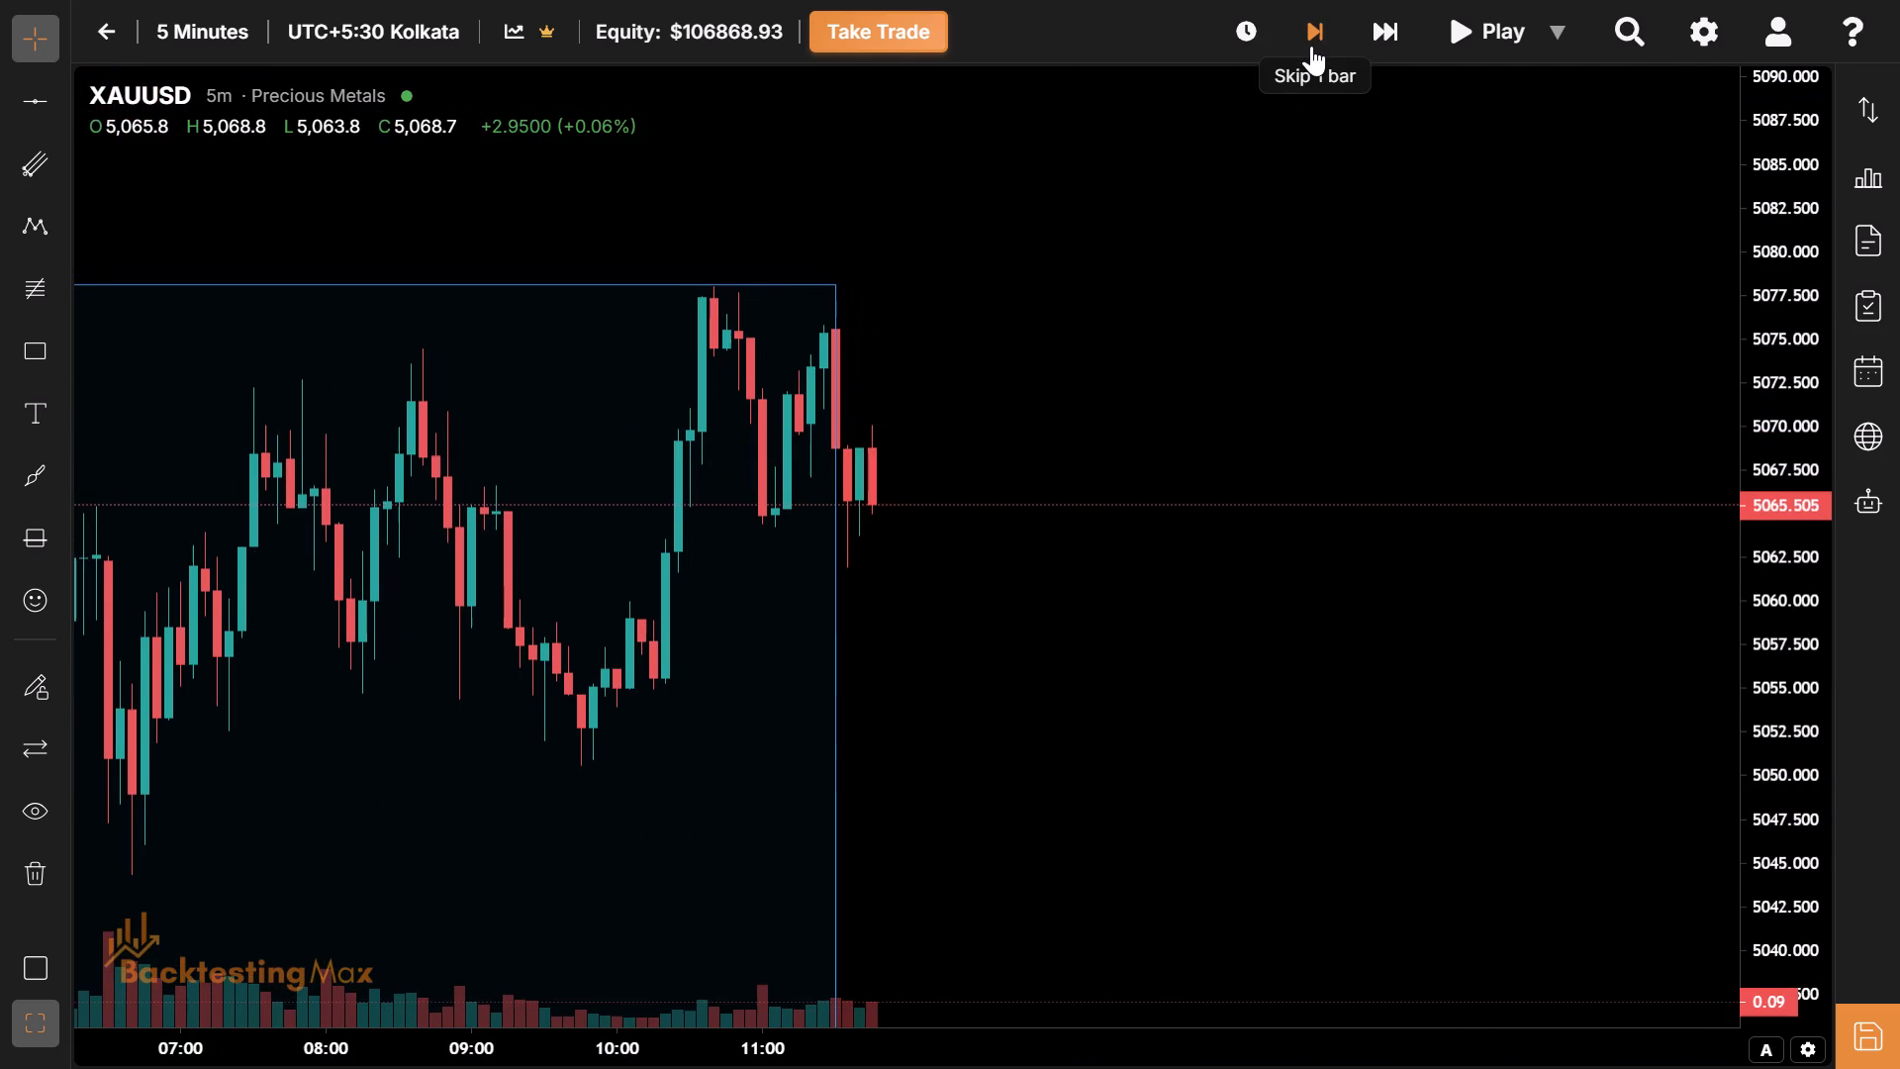
click(1311, 46)
click(1311, 46)
click(1311, 46)
drag(1211, 685, 804, 408)
drag(517, 534, 515, 666)
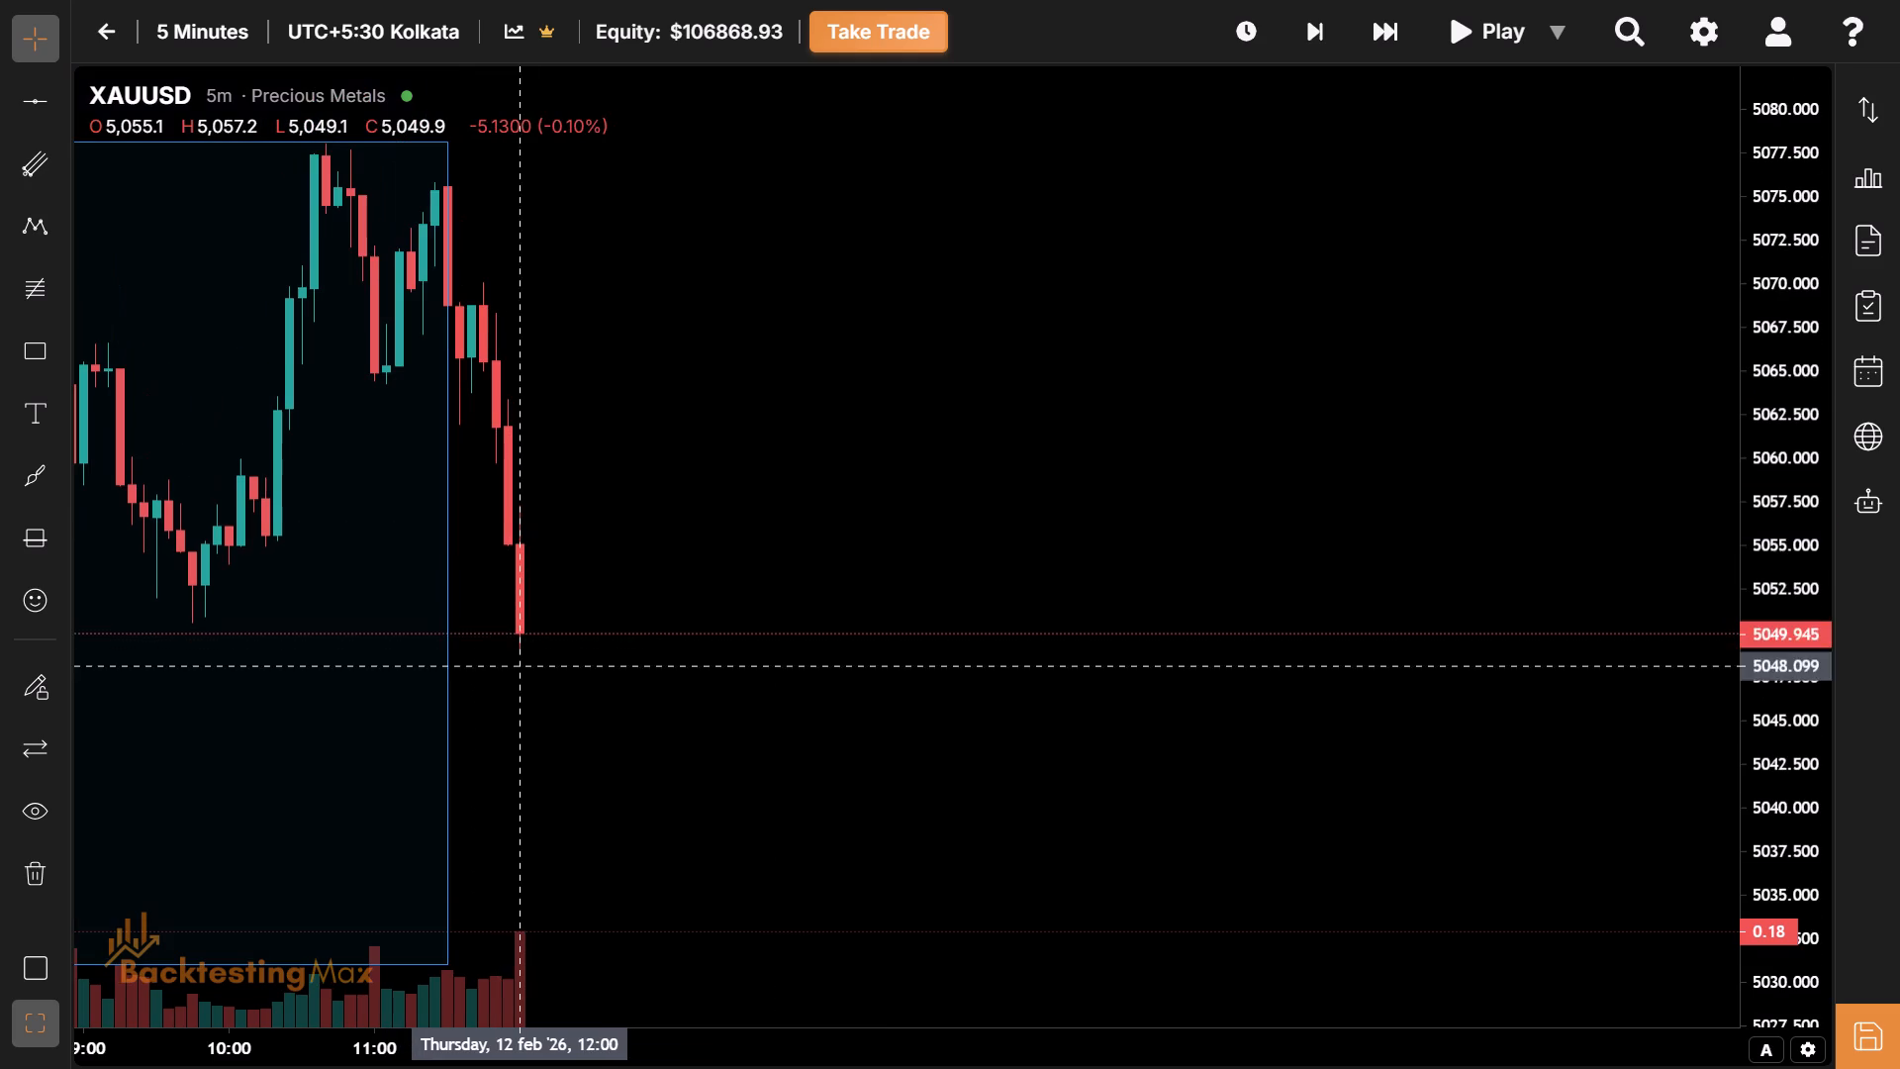
click(1377, 32)
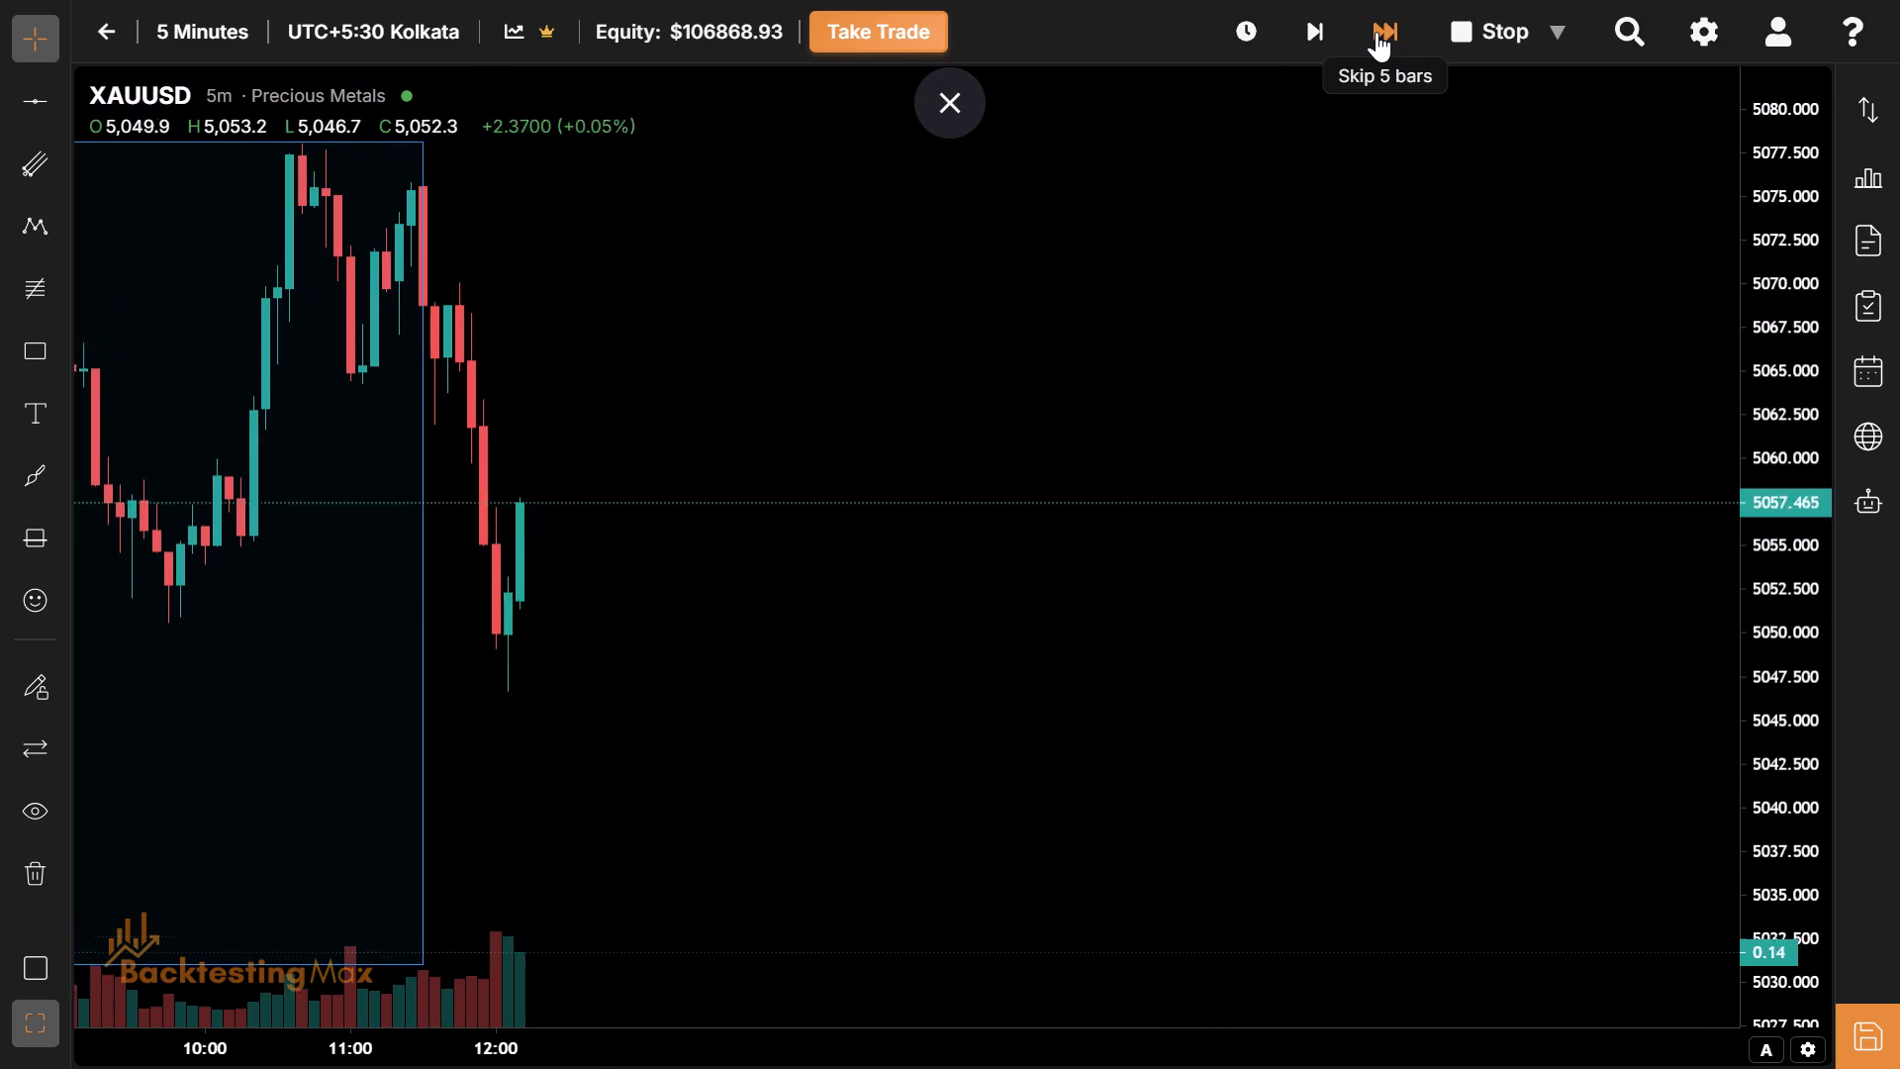
click(1377, 32)
Draw a rectangle marking the London session from 12:30 to 16:30 on 12 February, spanning about 5060.0 down to 5043.2.
drag(460, 685, 462, 803)
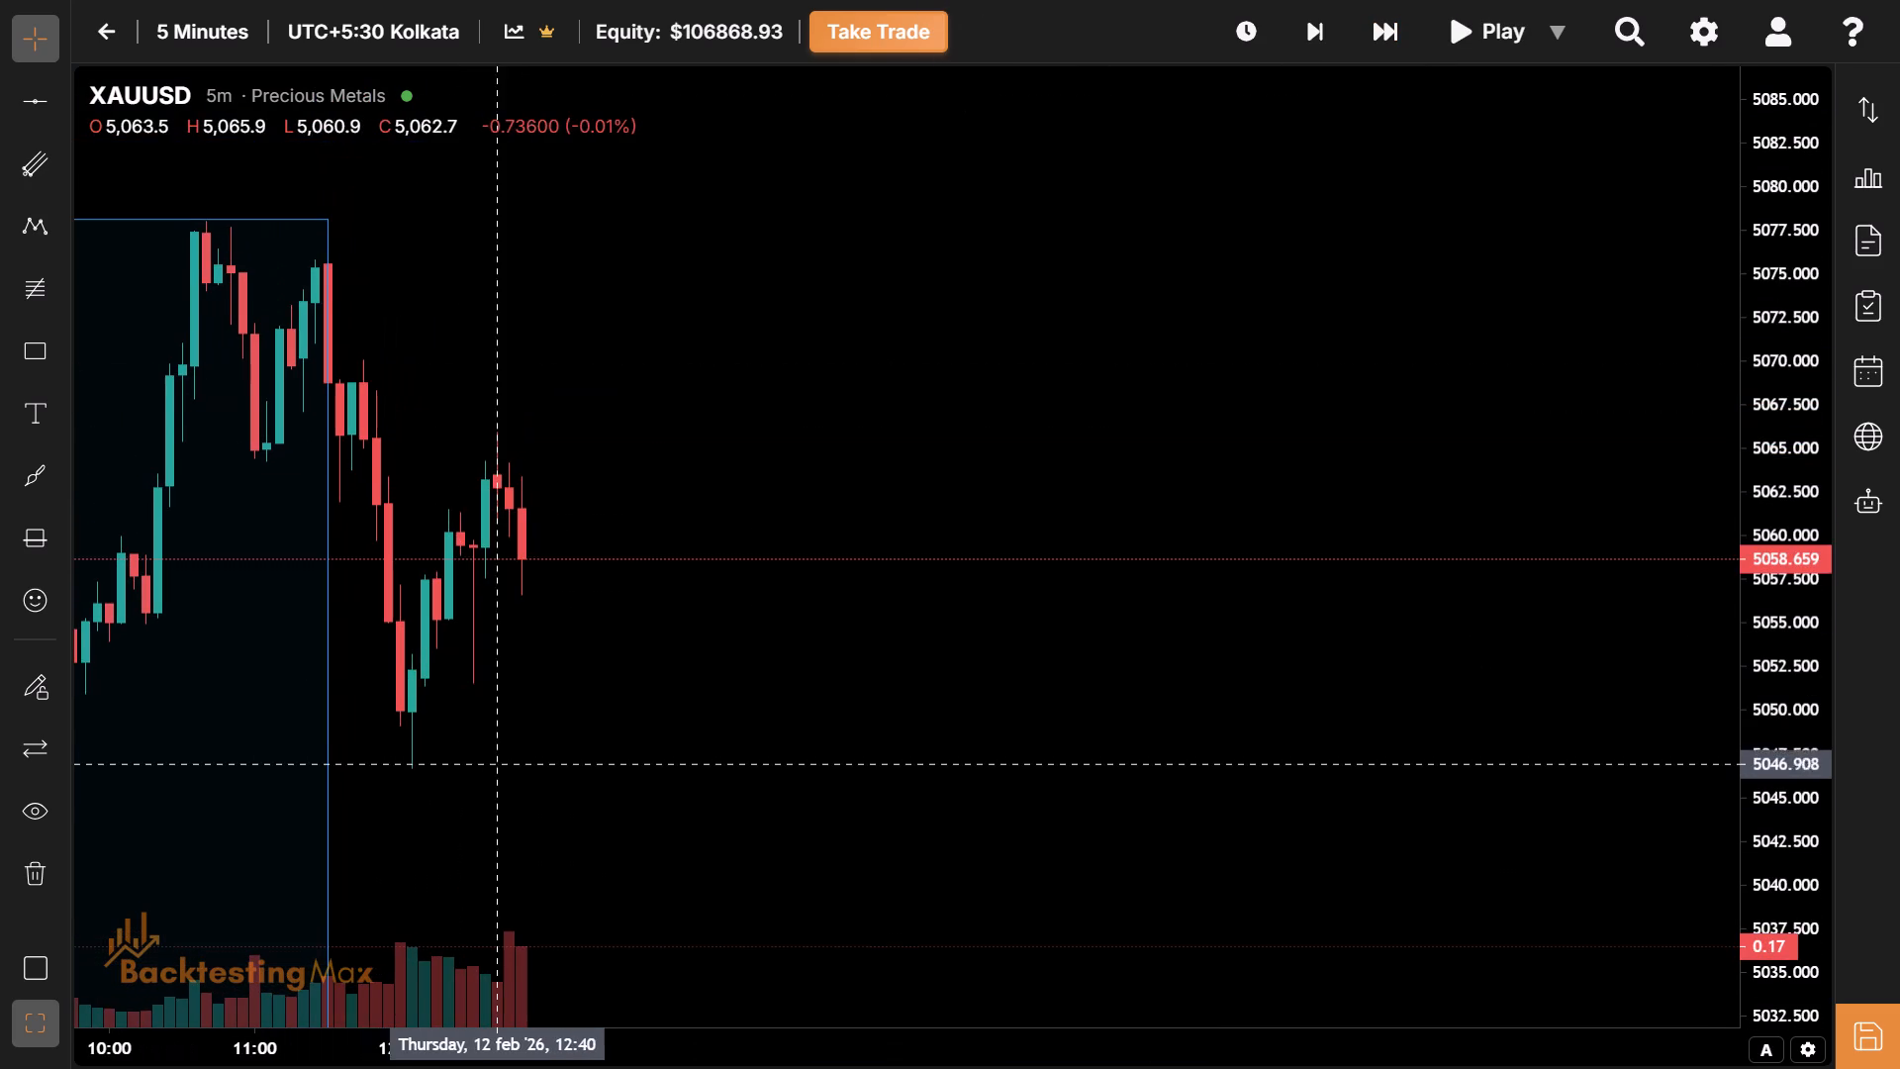
drag(469, 772, 335, 737)
click(47, 341)
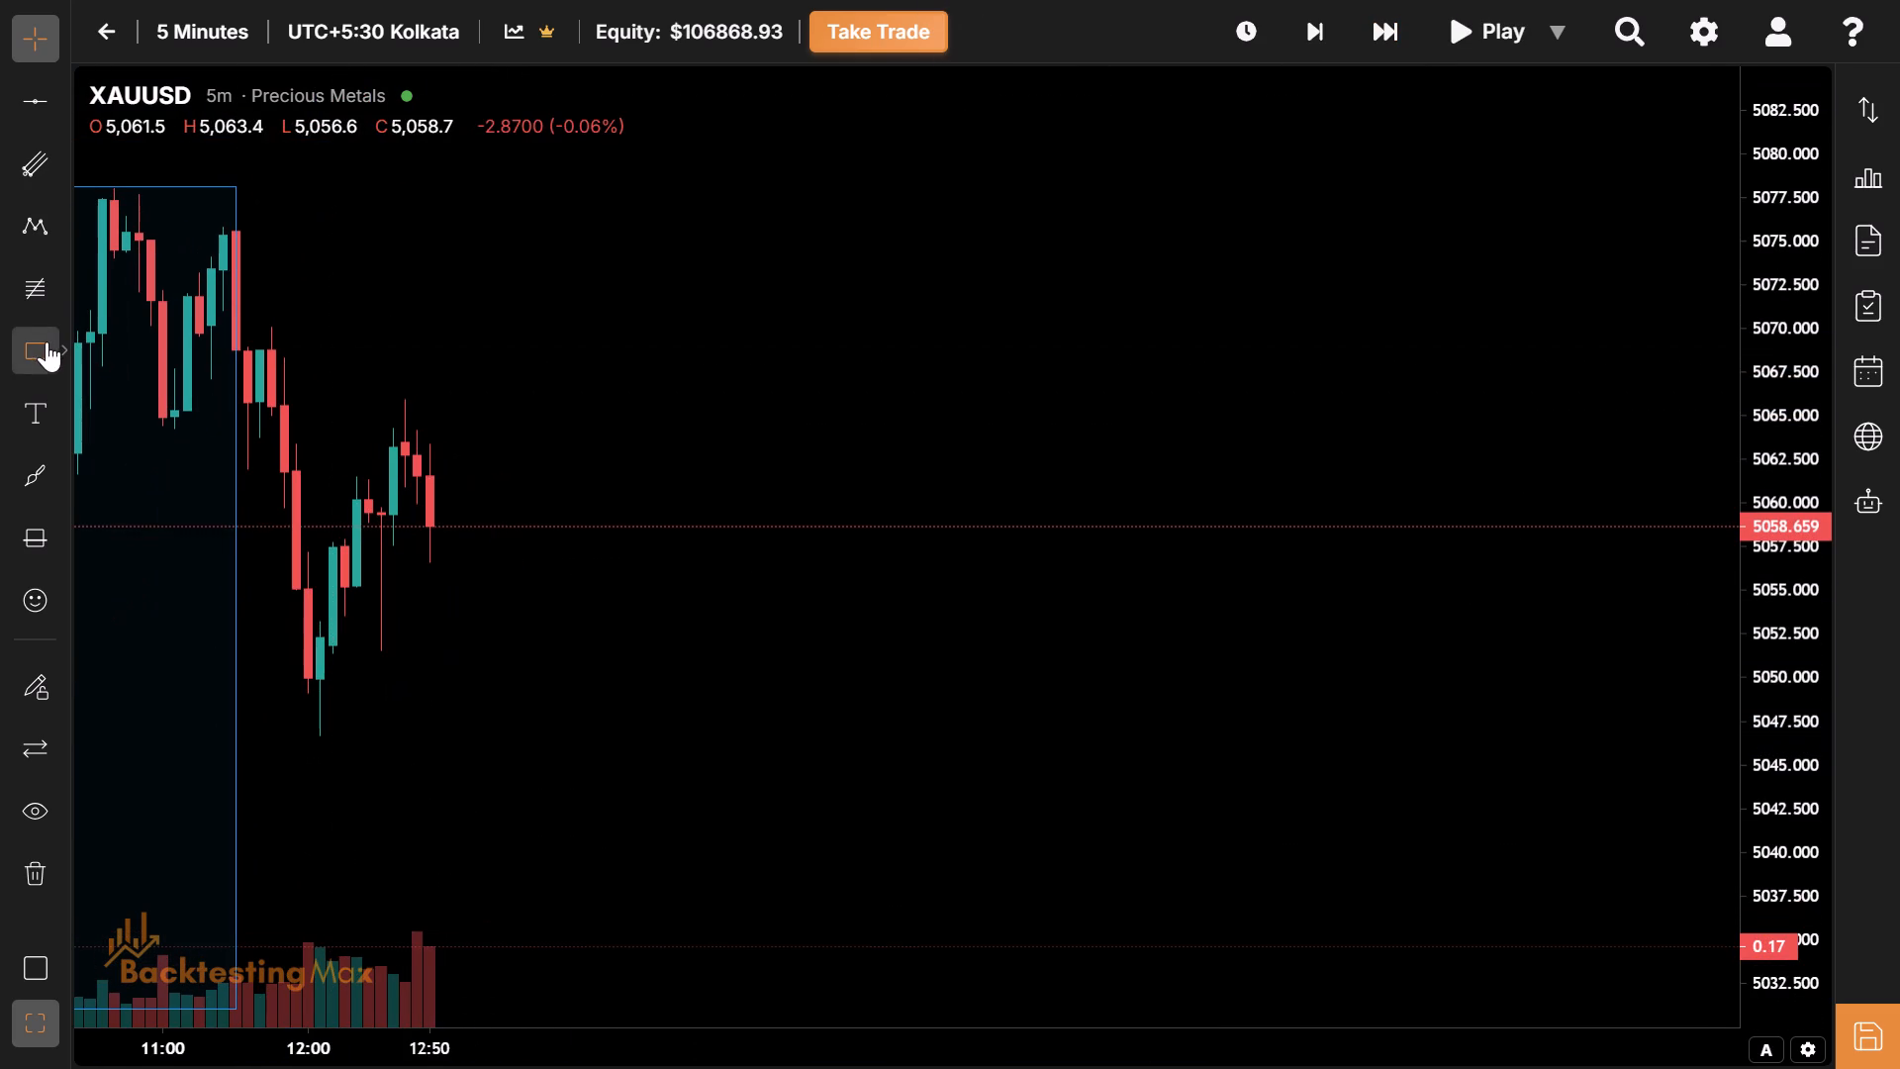
click(387, 503)
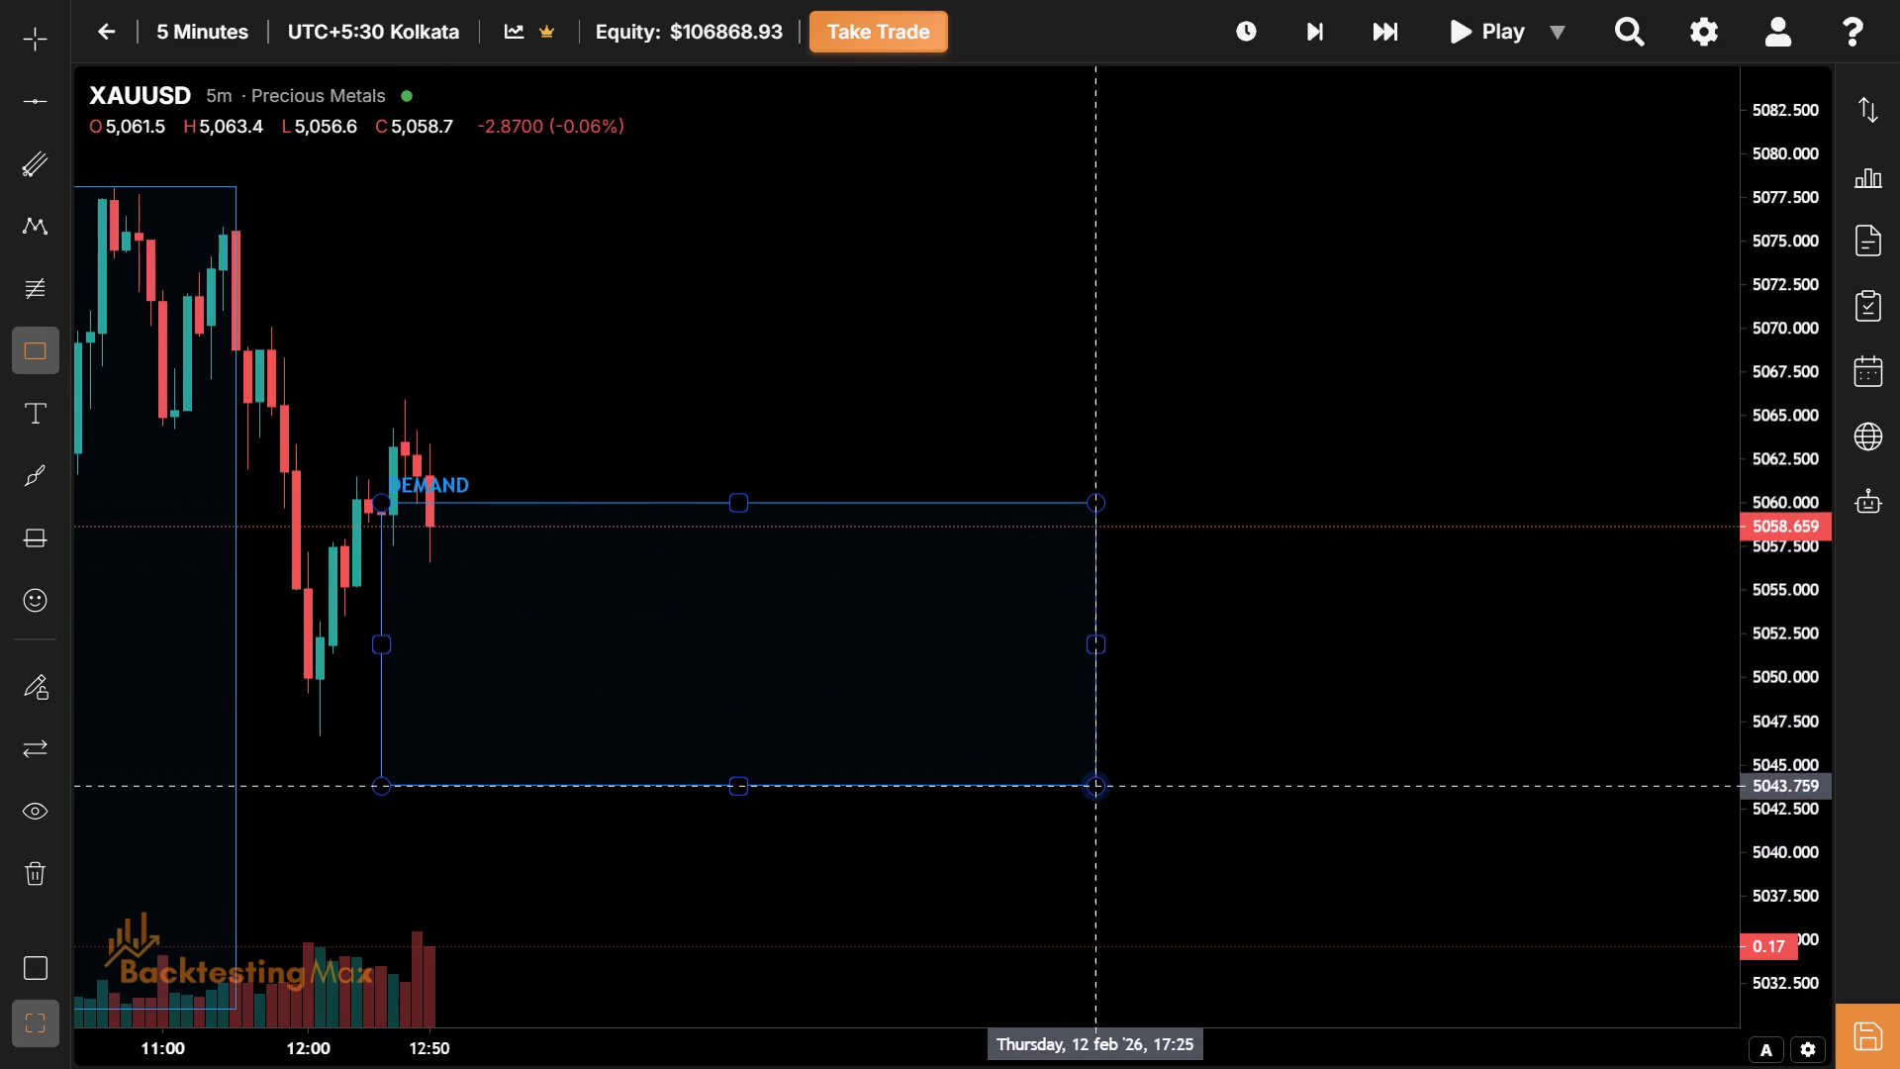
click(963, 797)
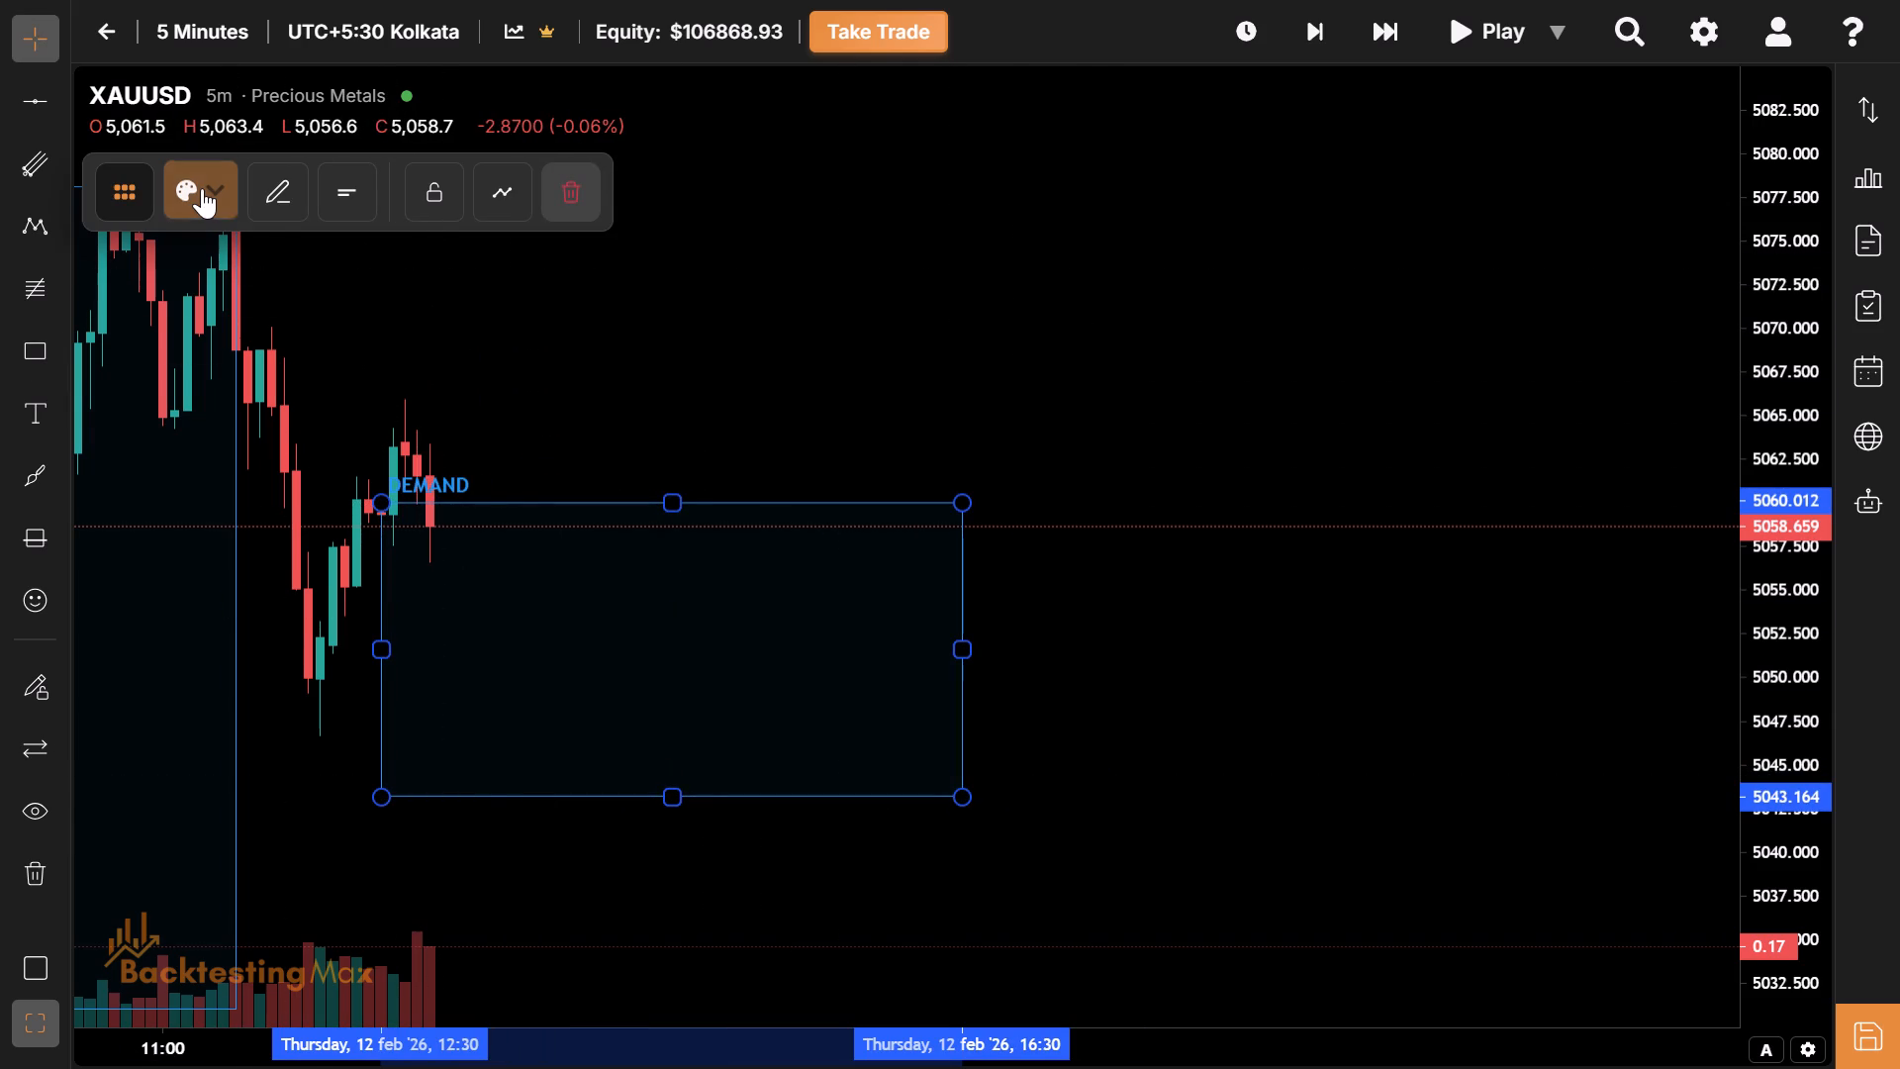
Apply the saved London Session template to the new rectangle.
click(202, 188)
click(325, 710)
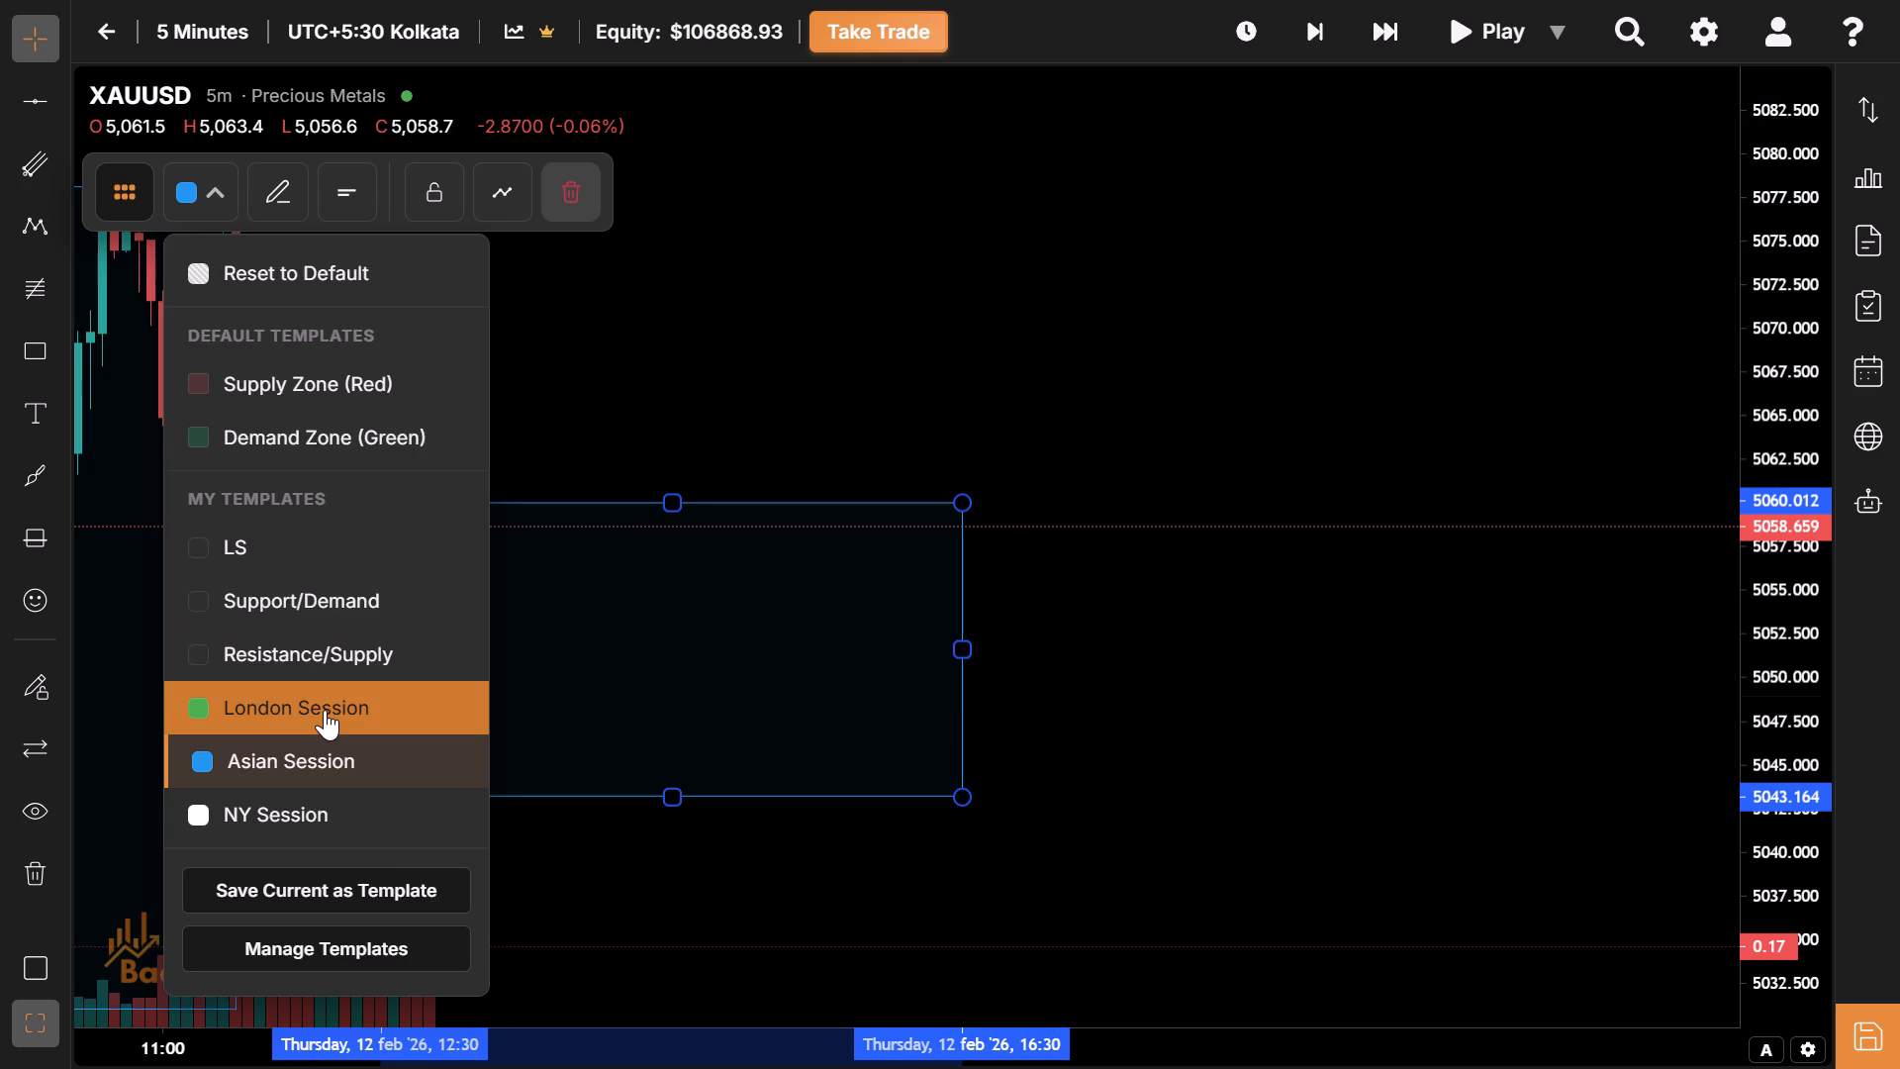
Adjust the London session box's top edge to about 5066.1 and its bottom edge to about 5051.5.
drag(775, 589, 789, 683)
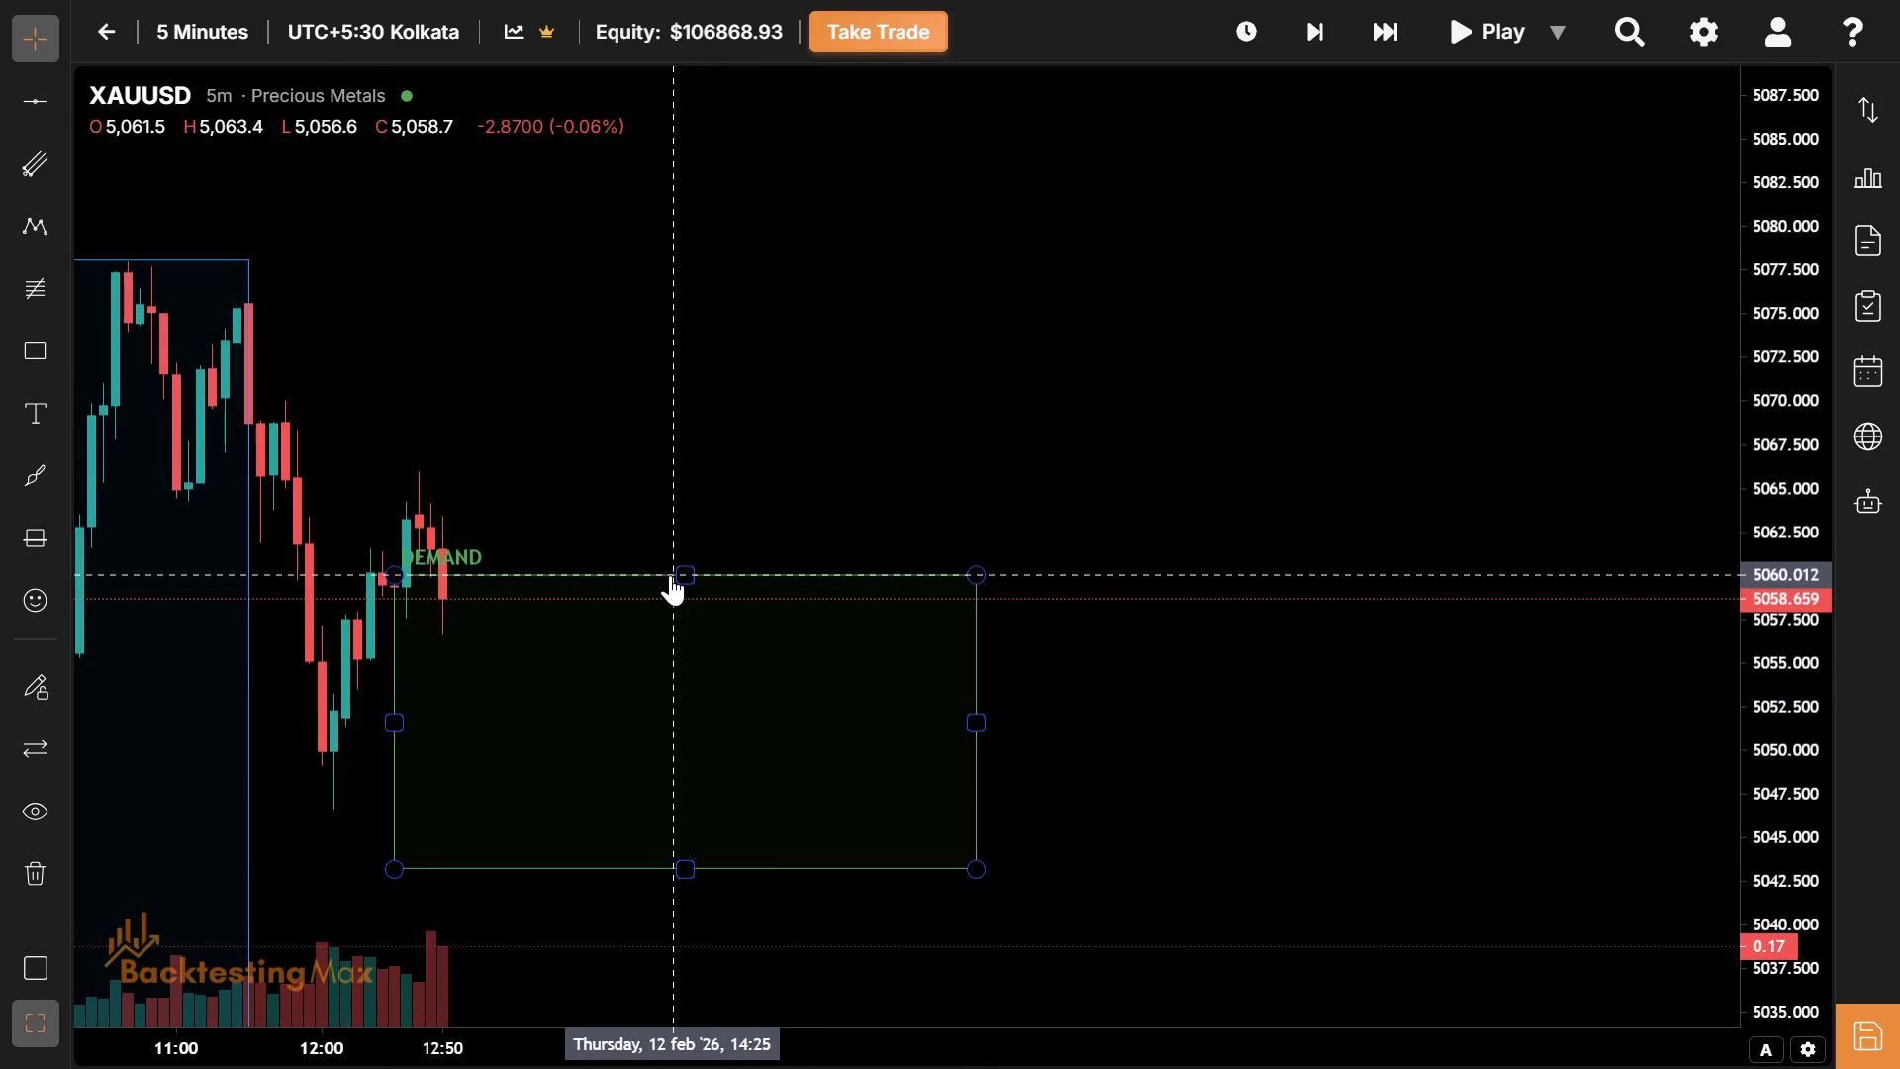
drag(681, 574, 673, 470)
drag(636, 652, 660, 595)
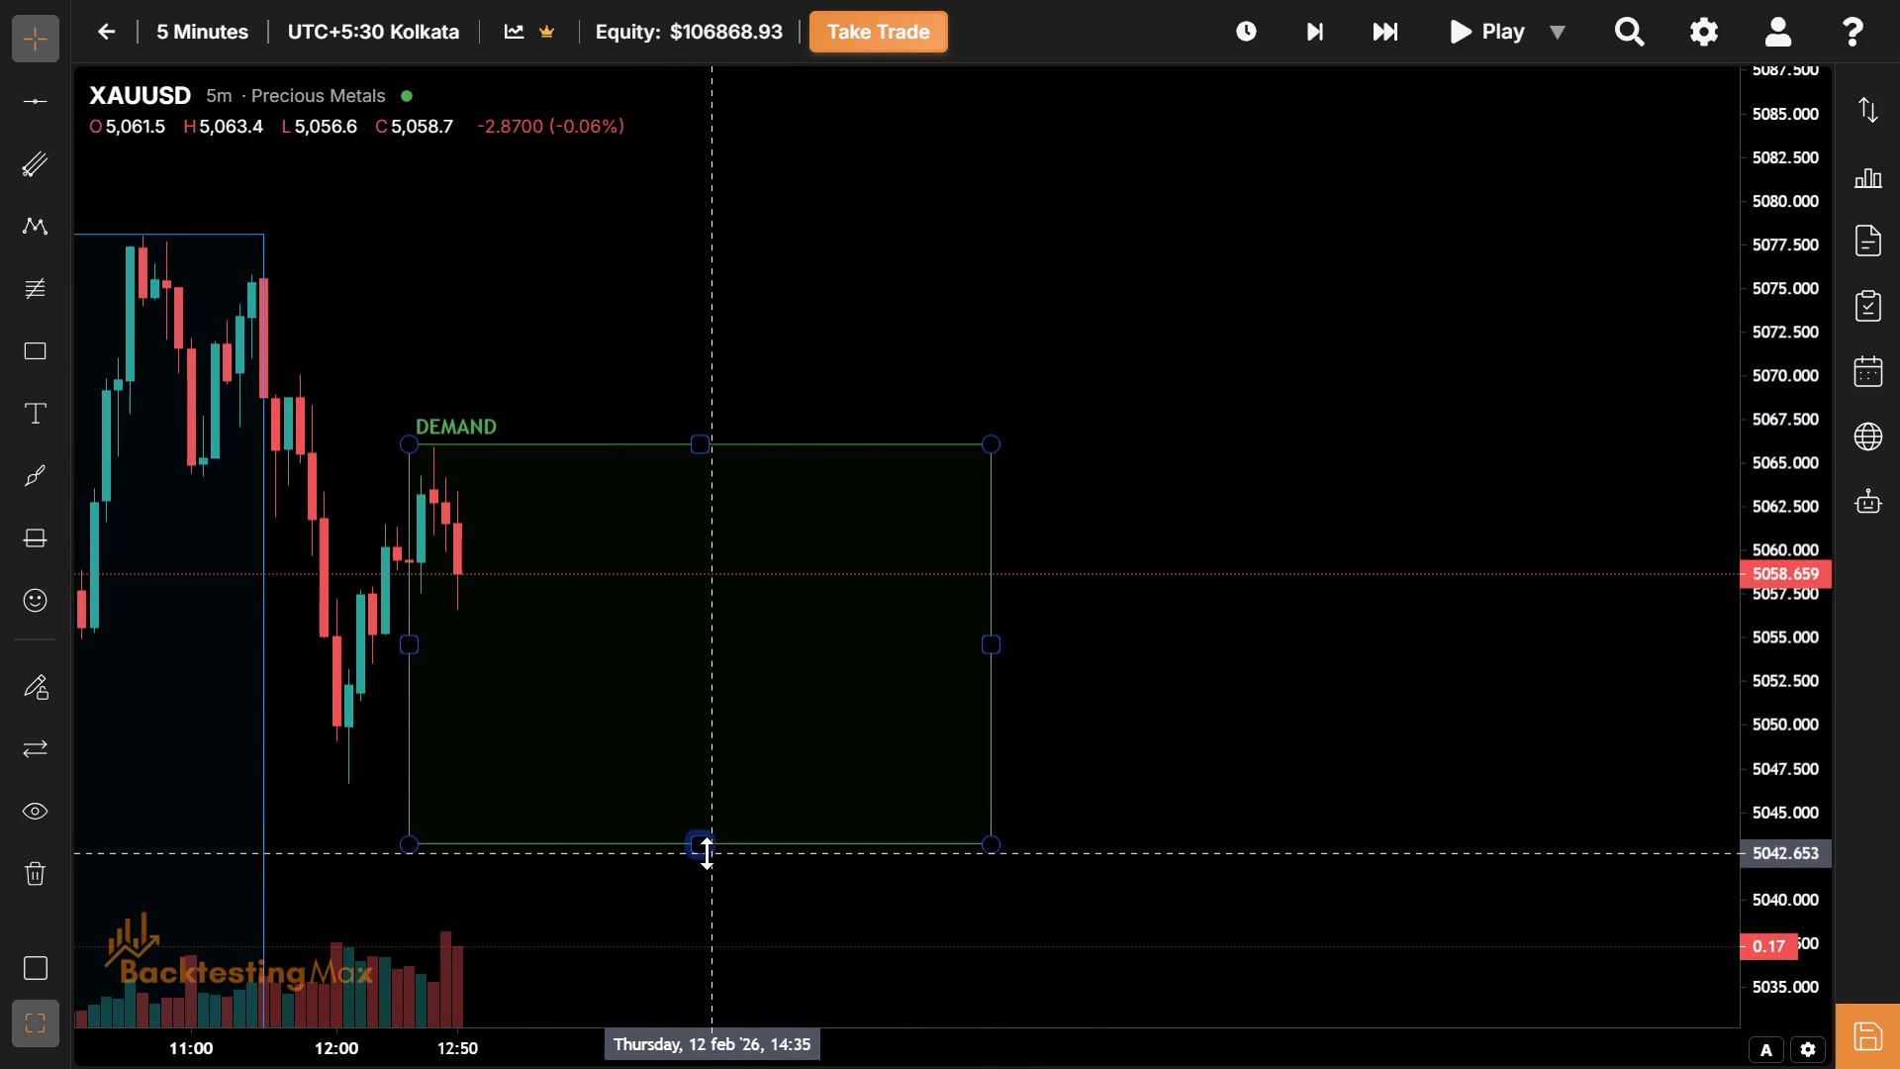
drag(707, 853, 1283, 698)
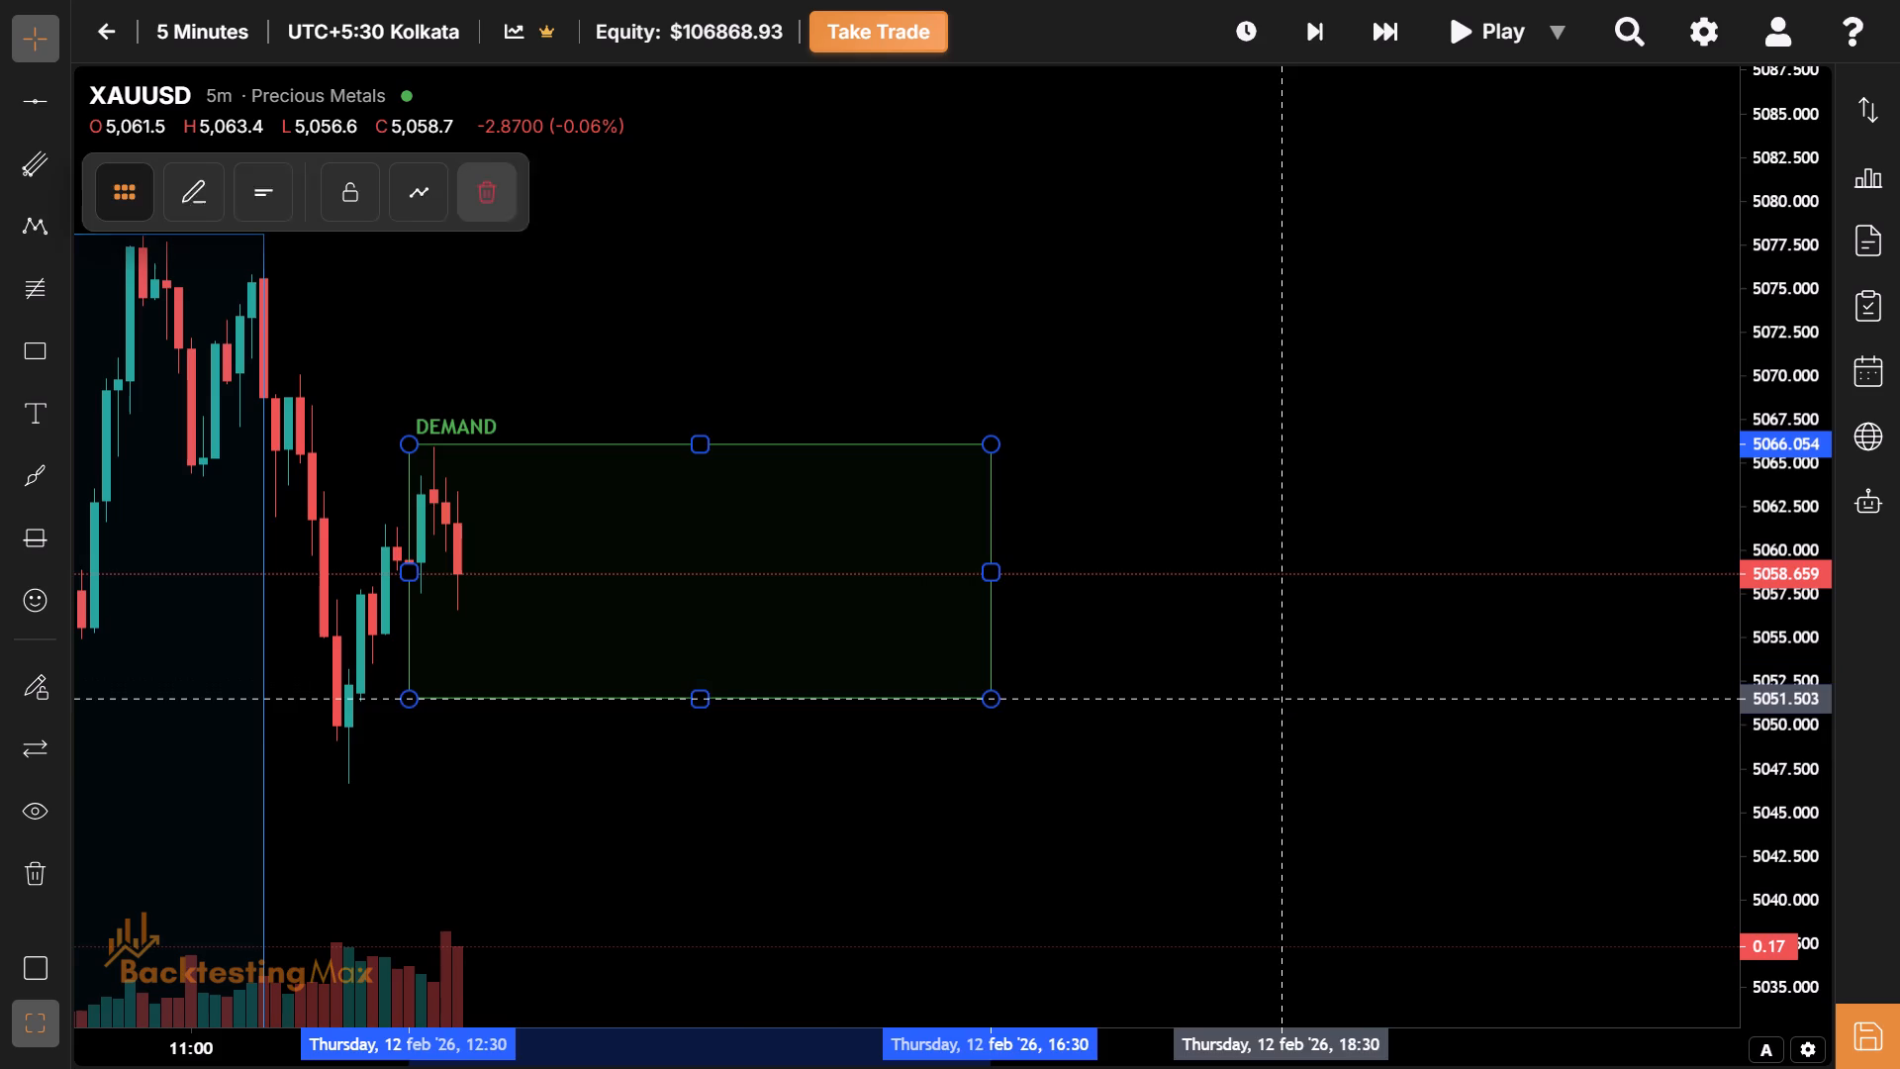
Advance the replay through the London session to 16:05, using one-bar and five-bar skips.
drag(740, 776, 1328, 787)
drag(1066, 808, 1446, 742)
drag(1338, 740, 1139, 788)
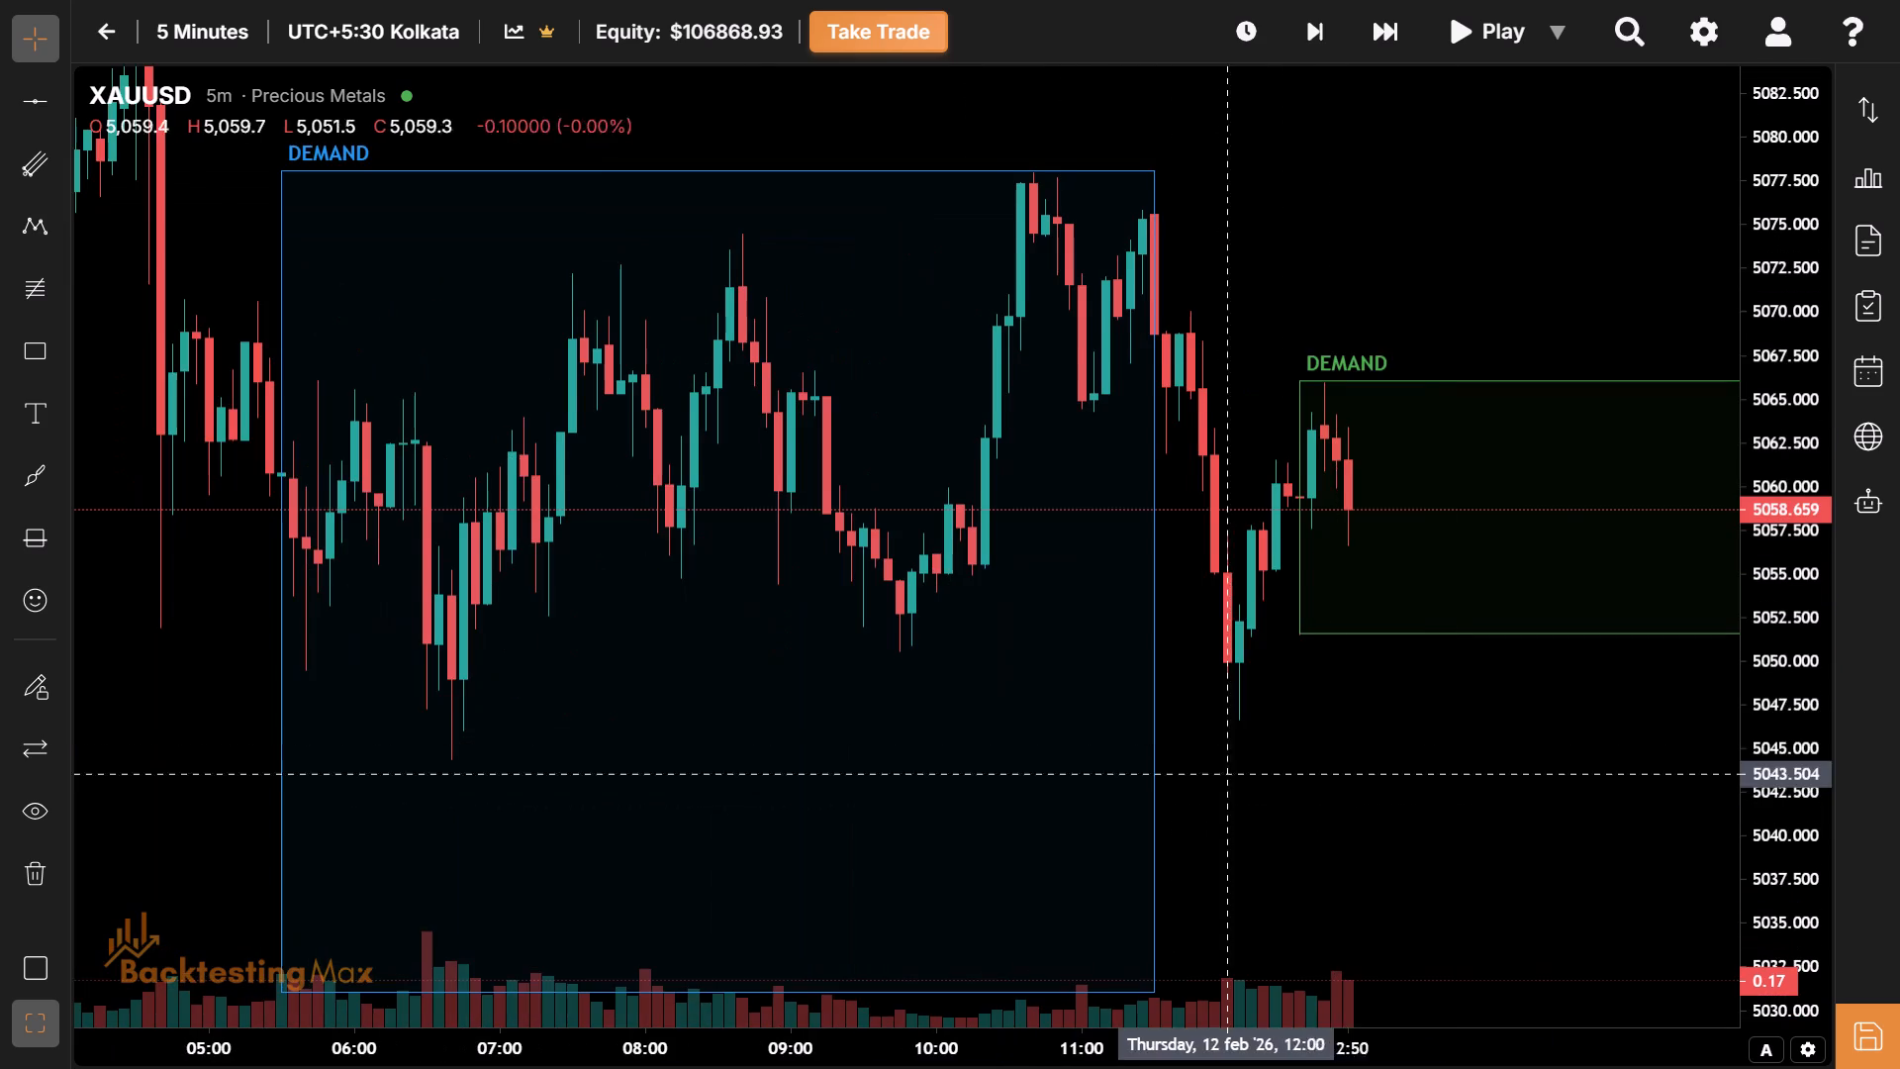
drag(1139, 788, 893, 805)
drag(1184, 733, 890, 815)
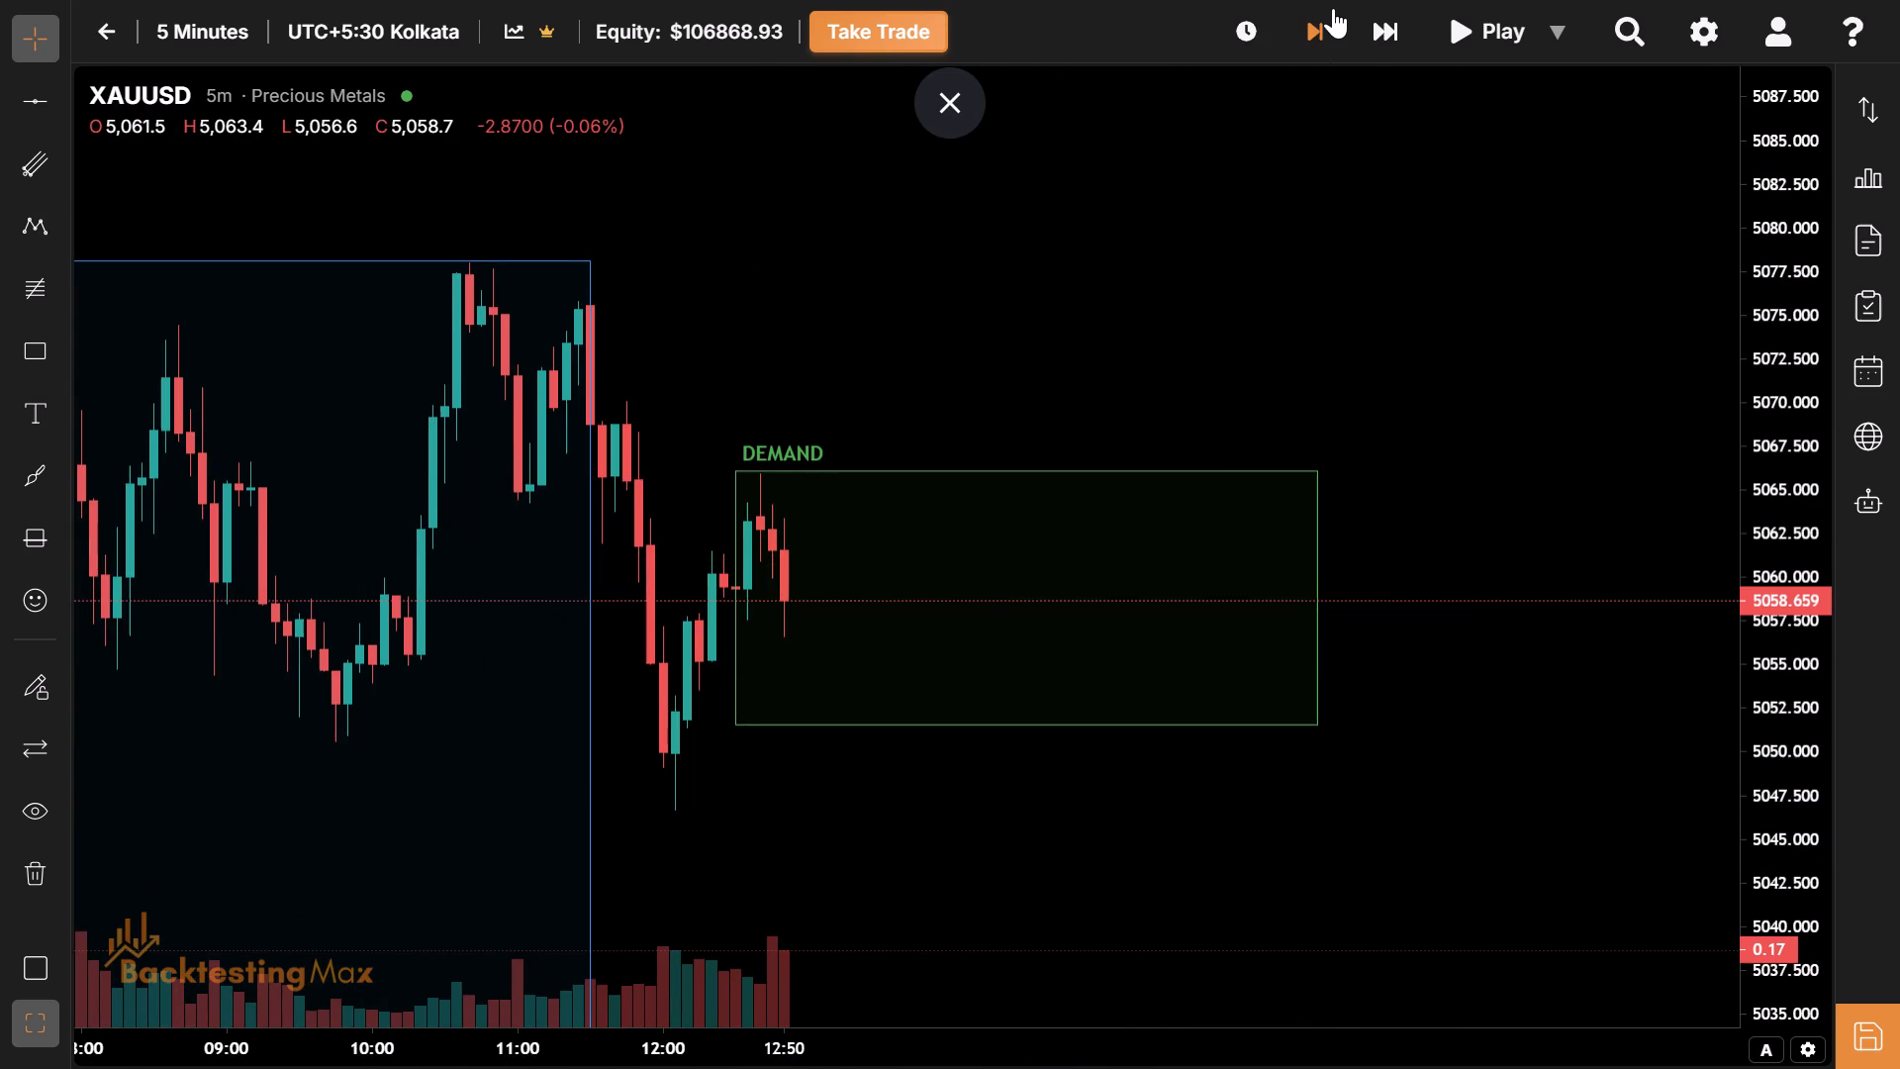
click(1333, 8)
triple_click(1333, 8)
triple_click(1333, 8)
triple_click(1333, 8)
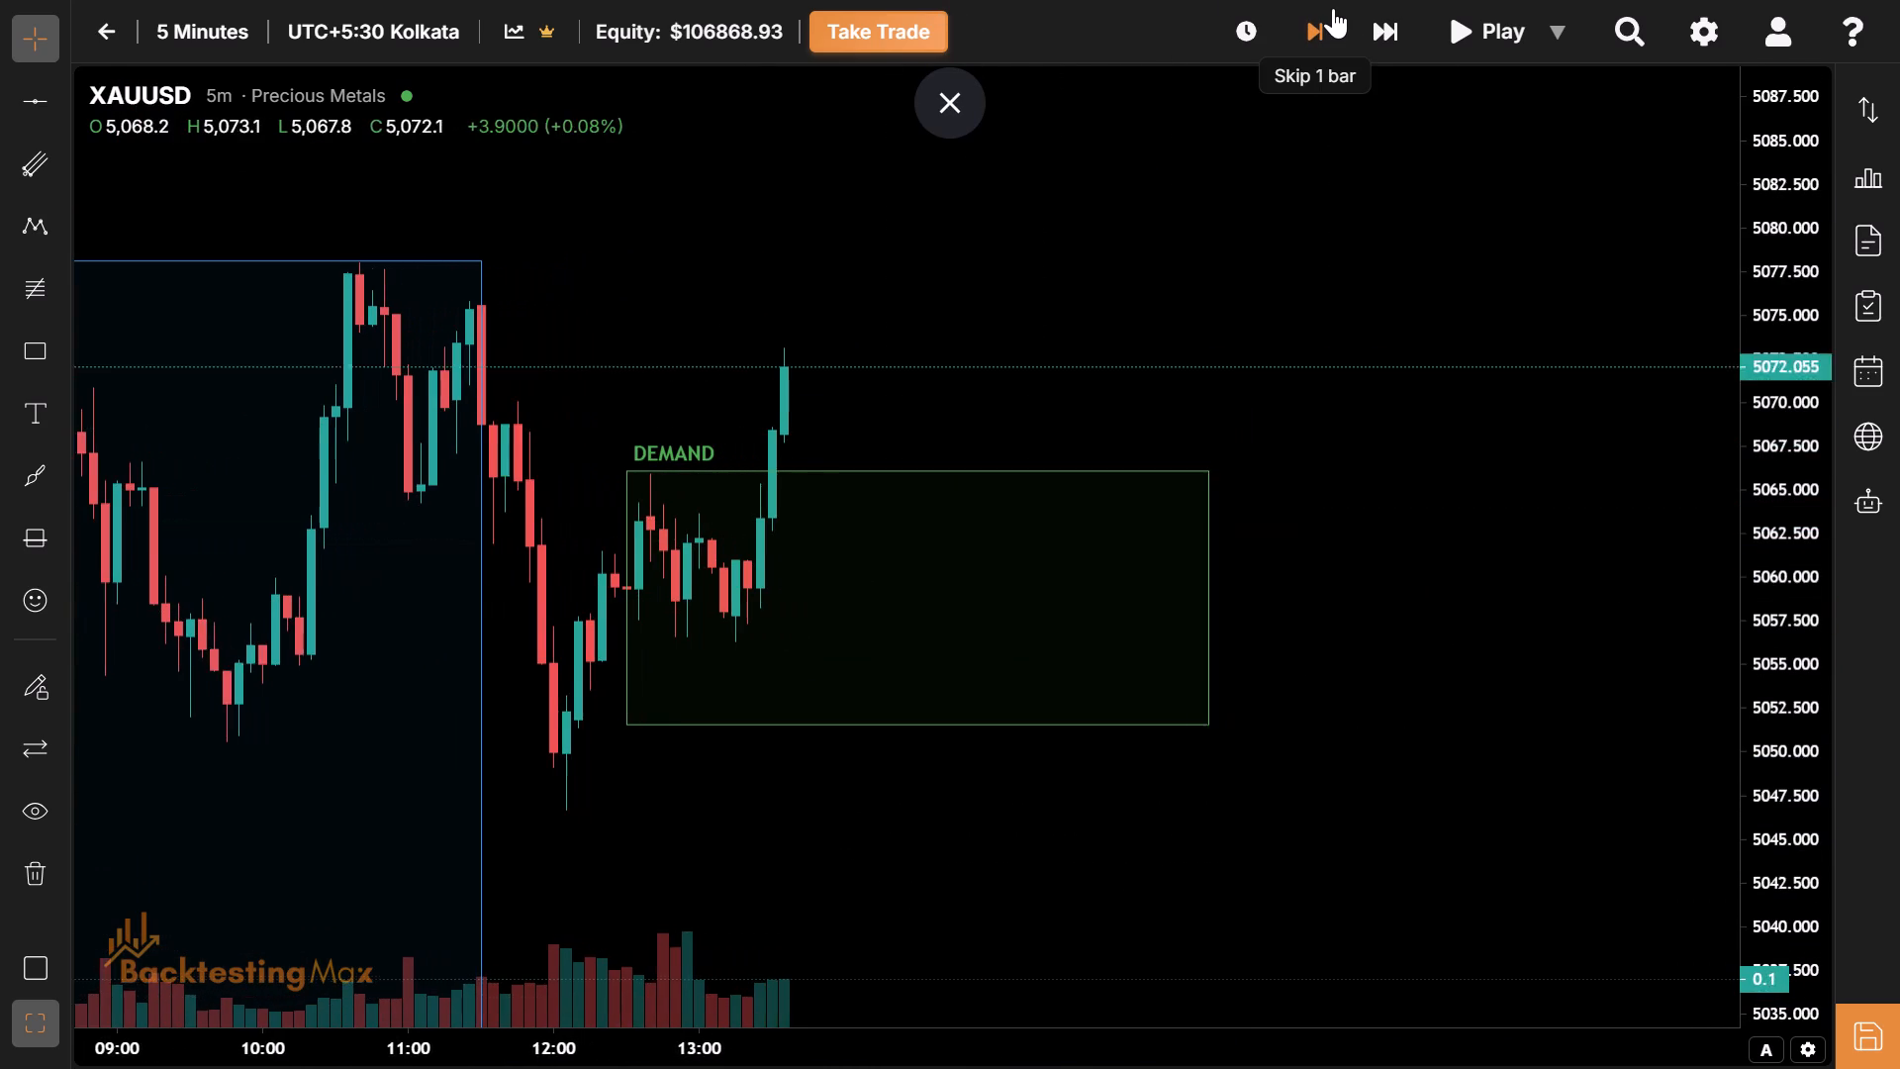
double_click(1333, 8)
drag(1333, 8, 1368, 18)
triple_click(1368, 18)
triple_click(1368, 18)
click(1368, 18)
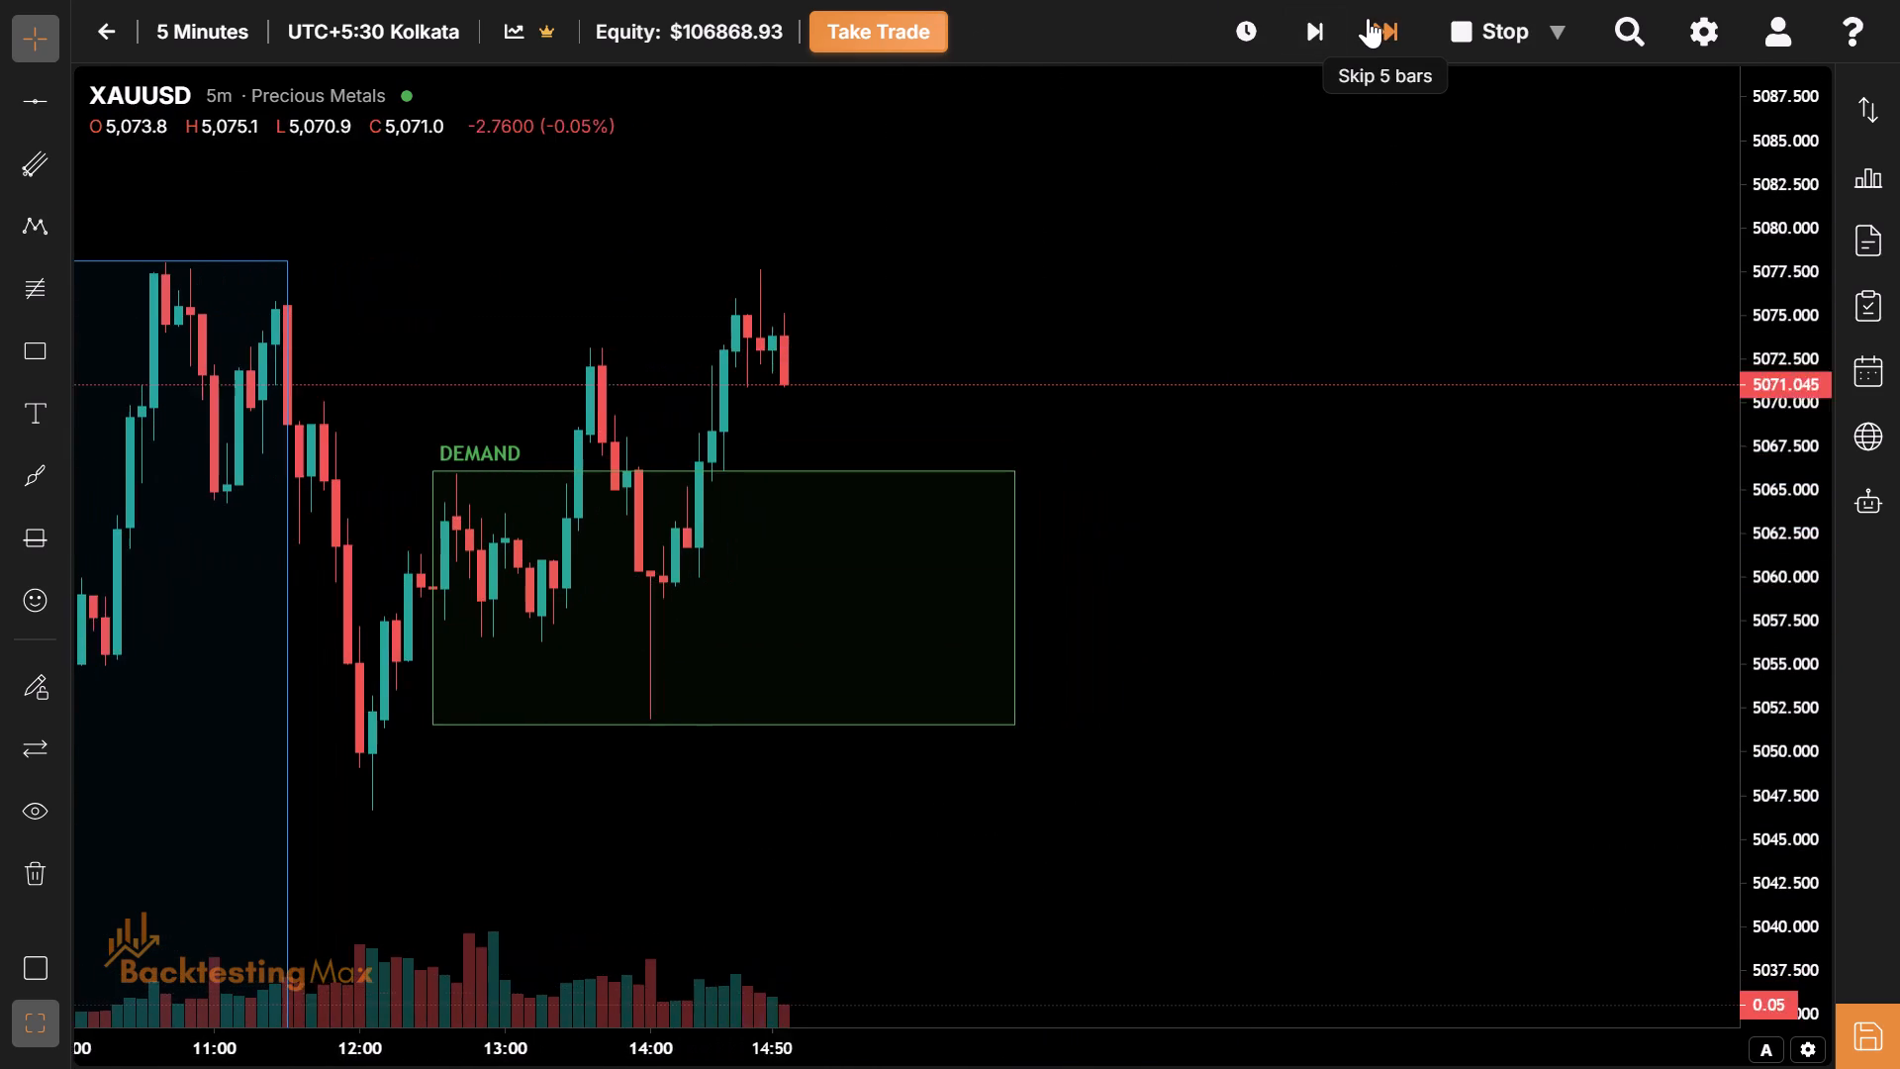
drag(1368, 18, 501, 335)
click(501, 335)
drag(501, 335, 646, 422)
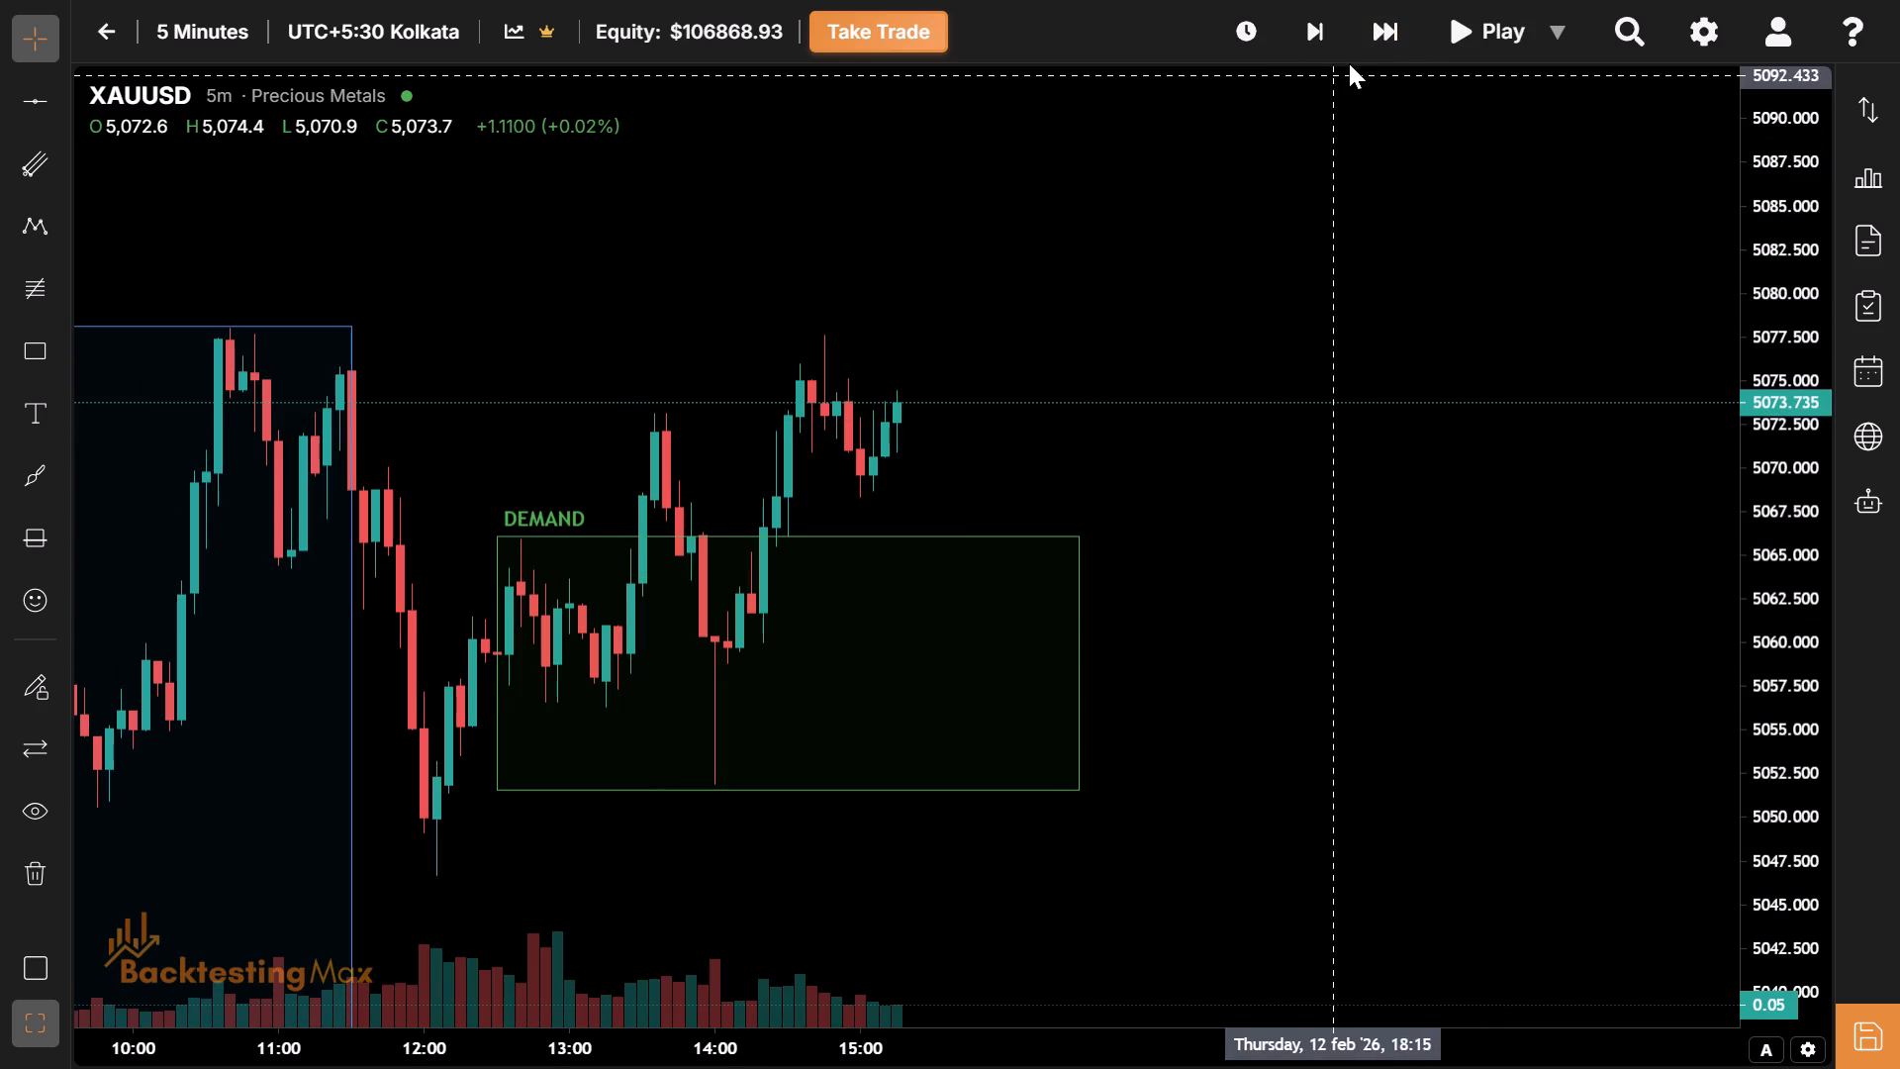
click(1370, 47)
click(1370, 47)
Raise the London session box's top edge to the session high at about 5080.4.
drag(682, 431, 954, 507)
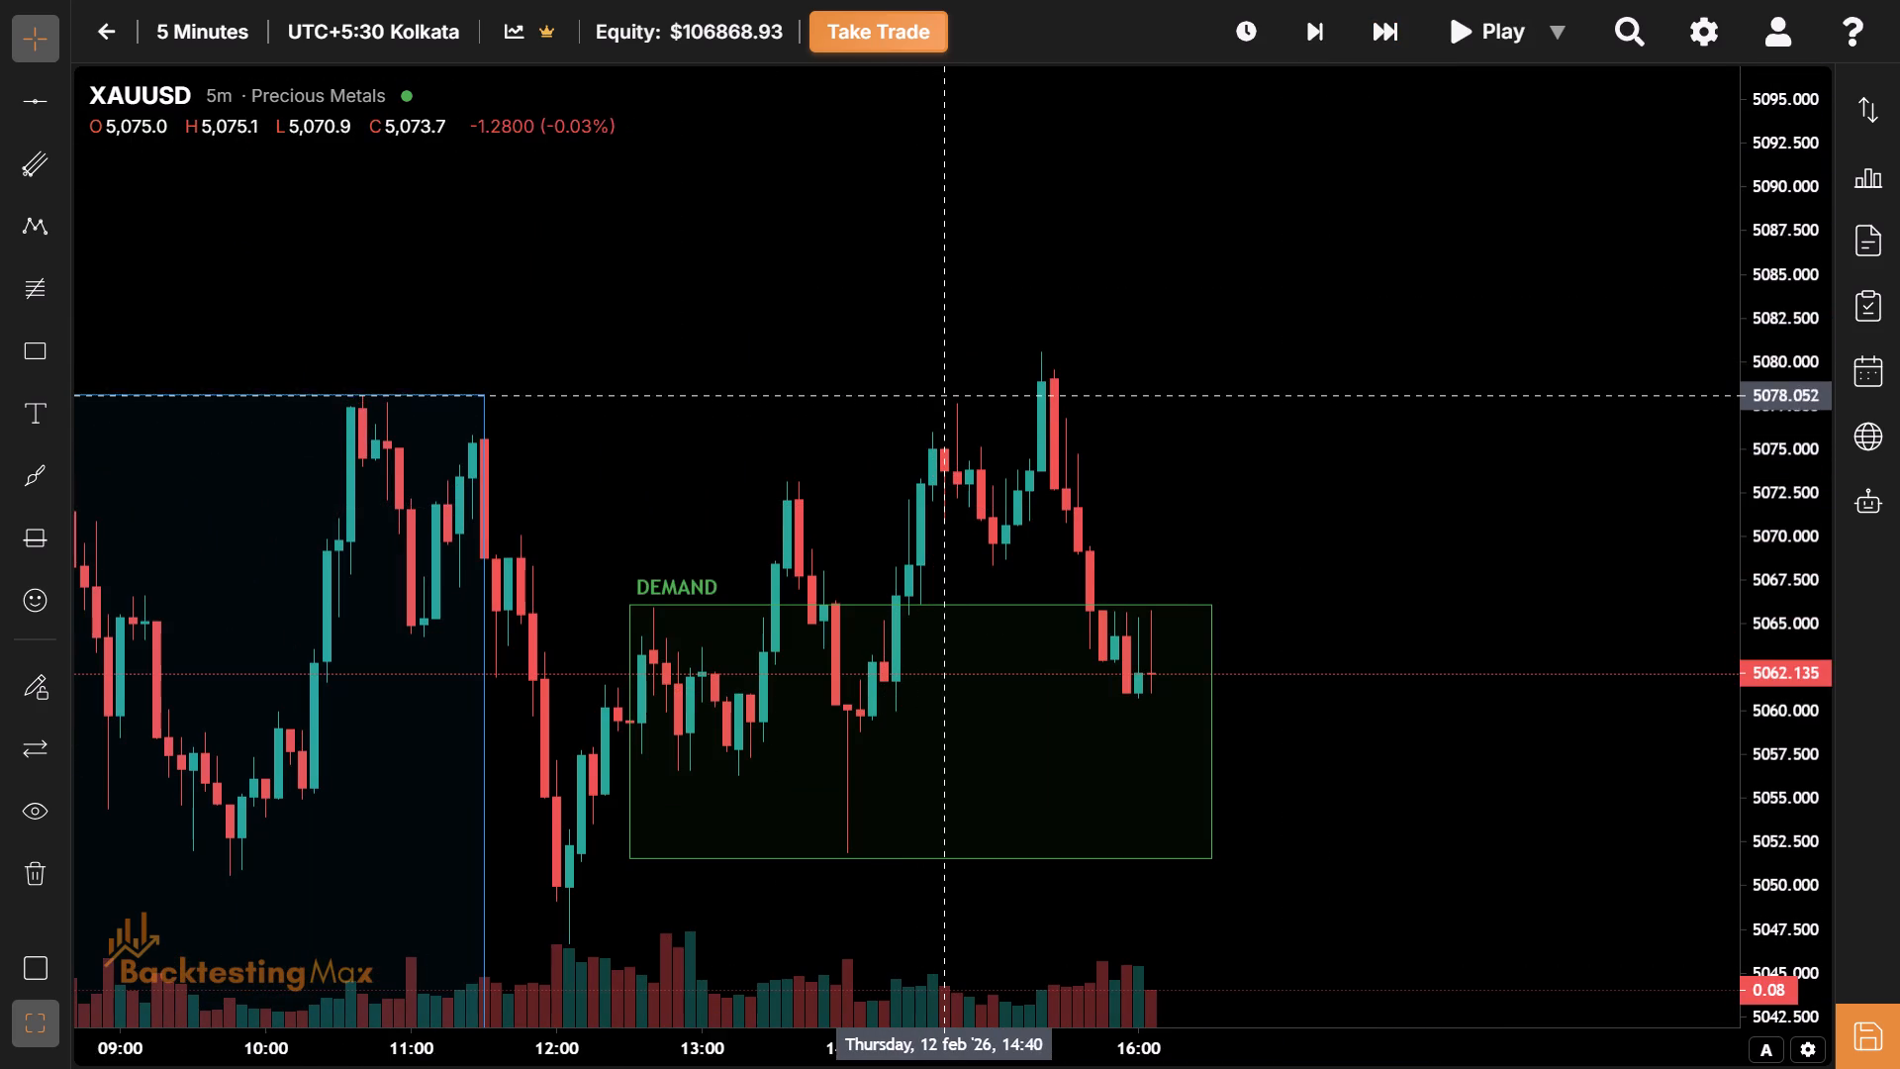
click(946, 398)
drag(944, 398, 878, 396)
drag(1096, 460, 986, 431)
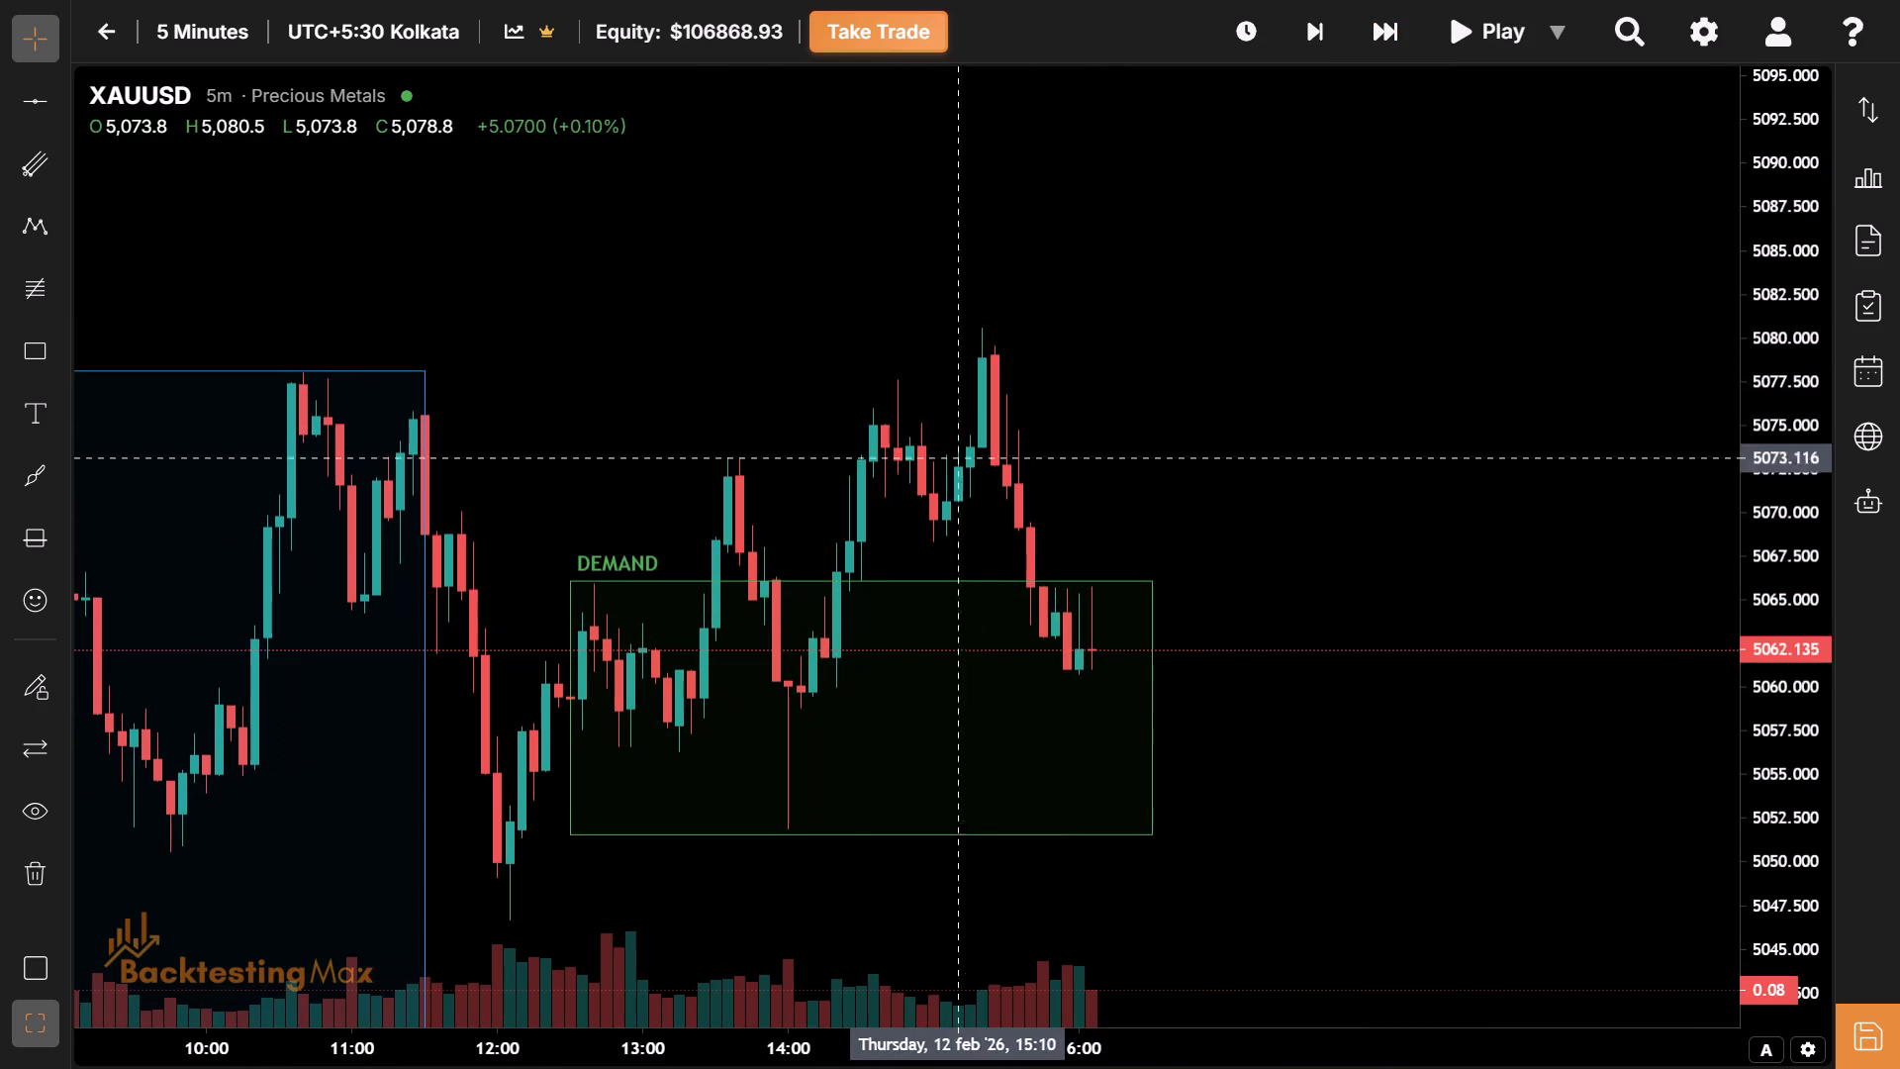
drag(865, 585, 824, 332)
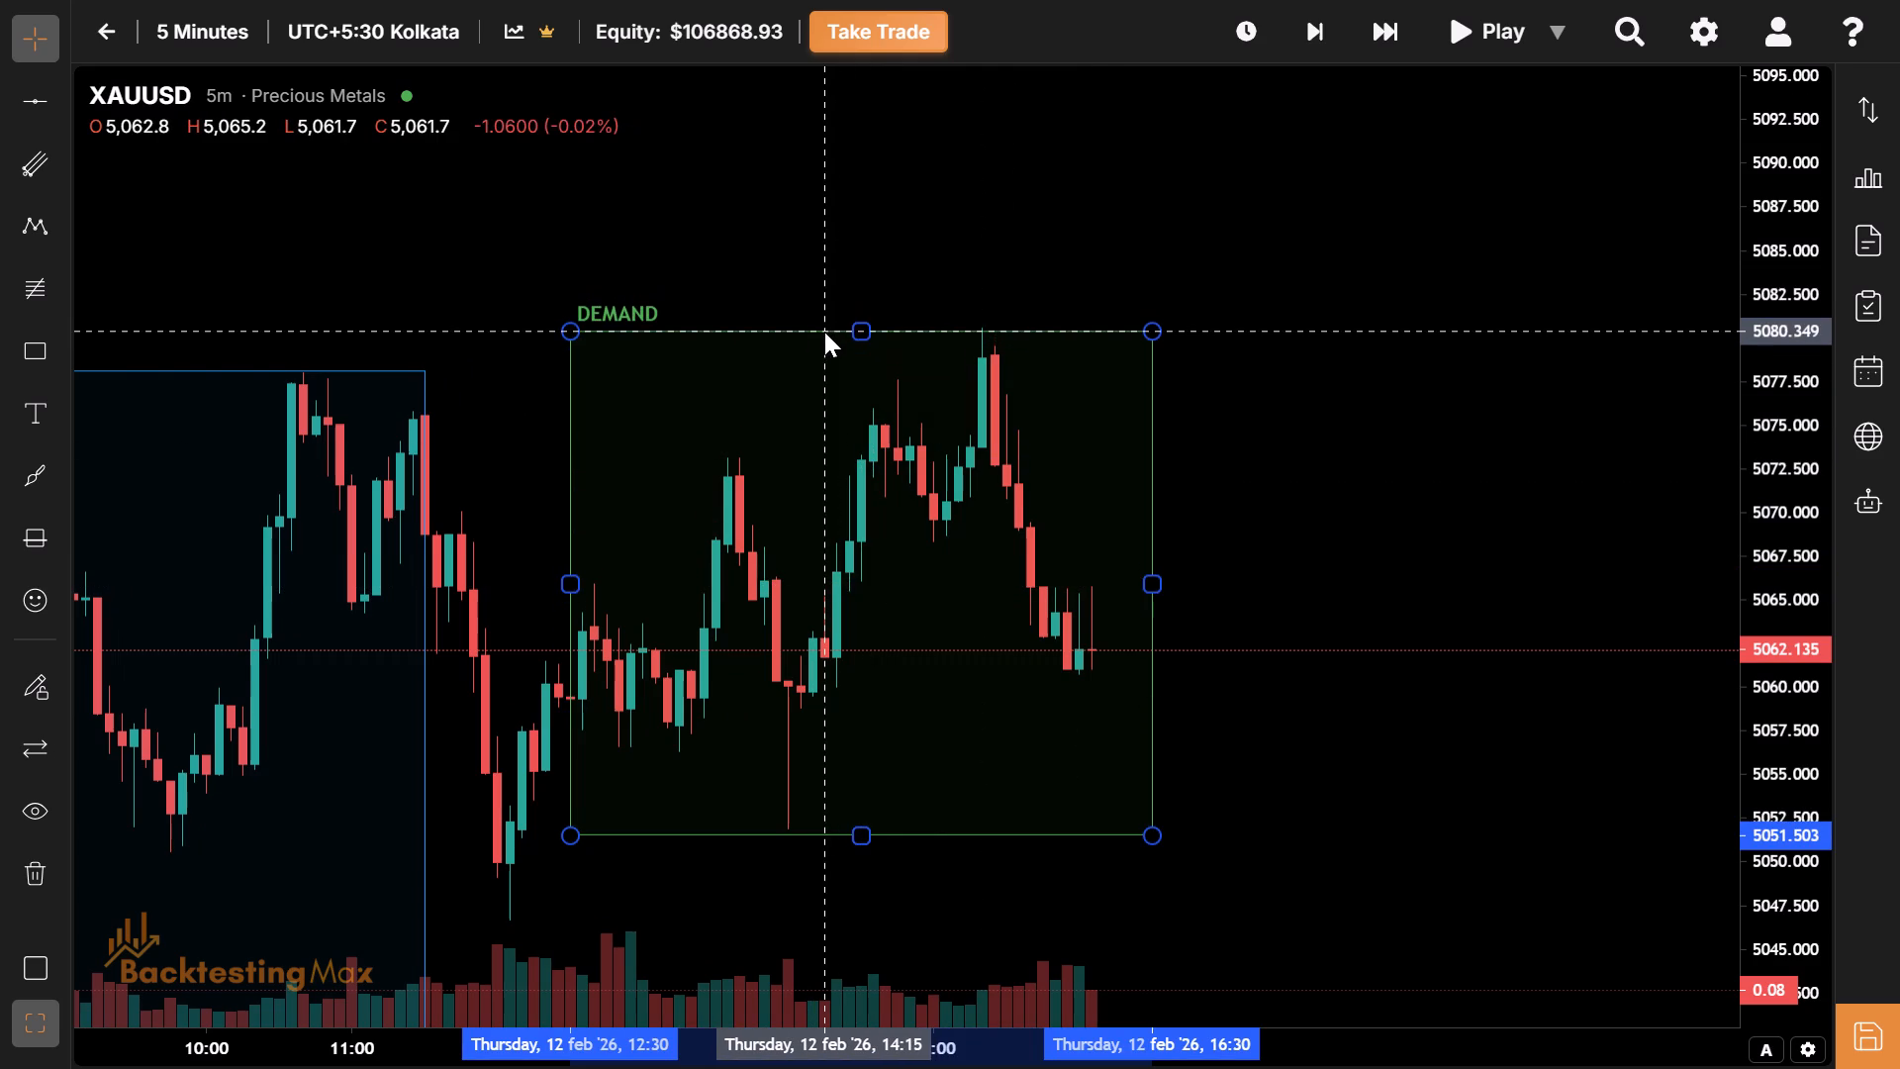
drag(824, 332, 880, 330)
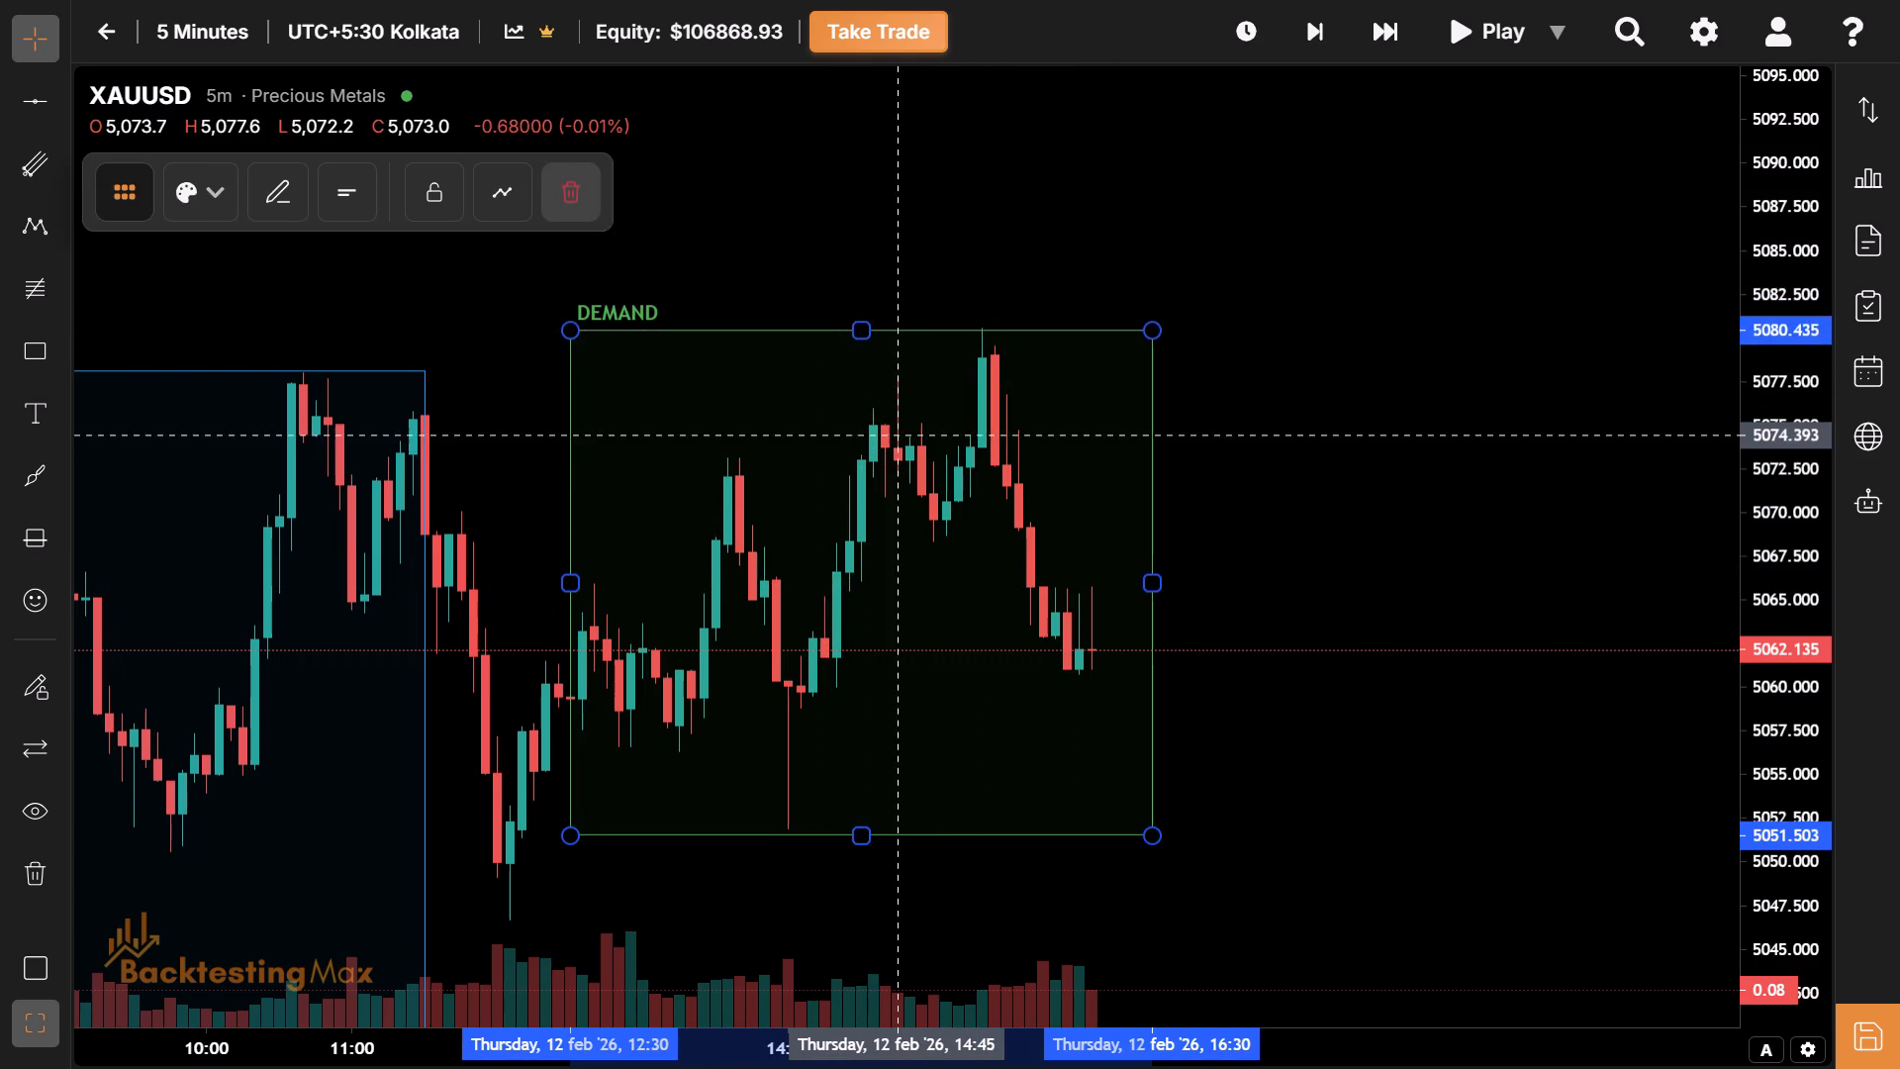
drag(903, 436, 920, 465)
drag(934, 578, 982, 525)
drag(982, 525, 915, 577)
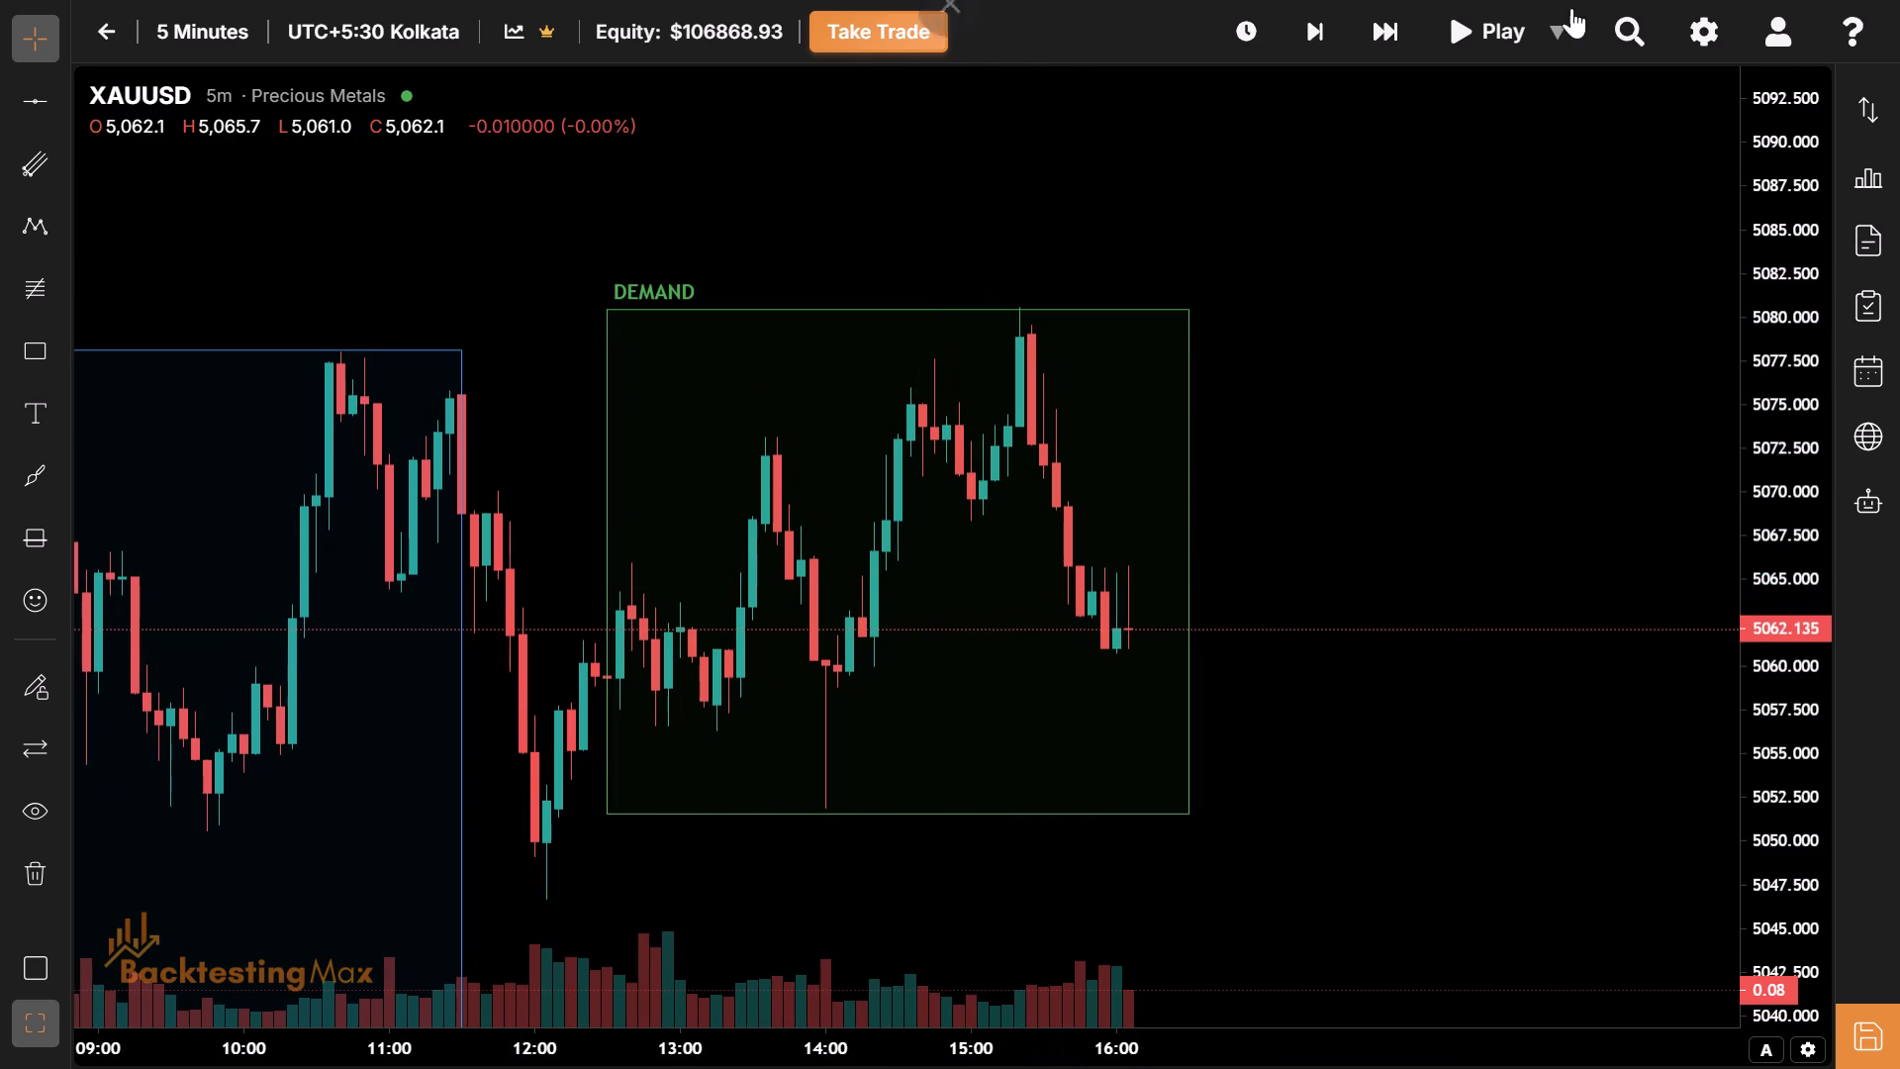
Advance the replay past the London session to 17:30, using one-bar and five-bar skips.
click(1310, 33)
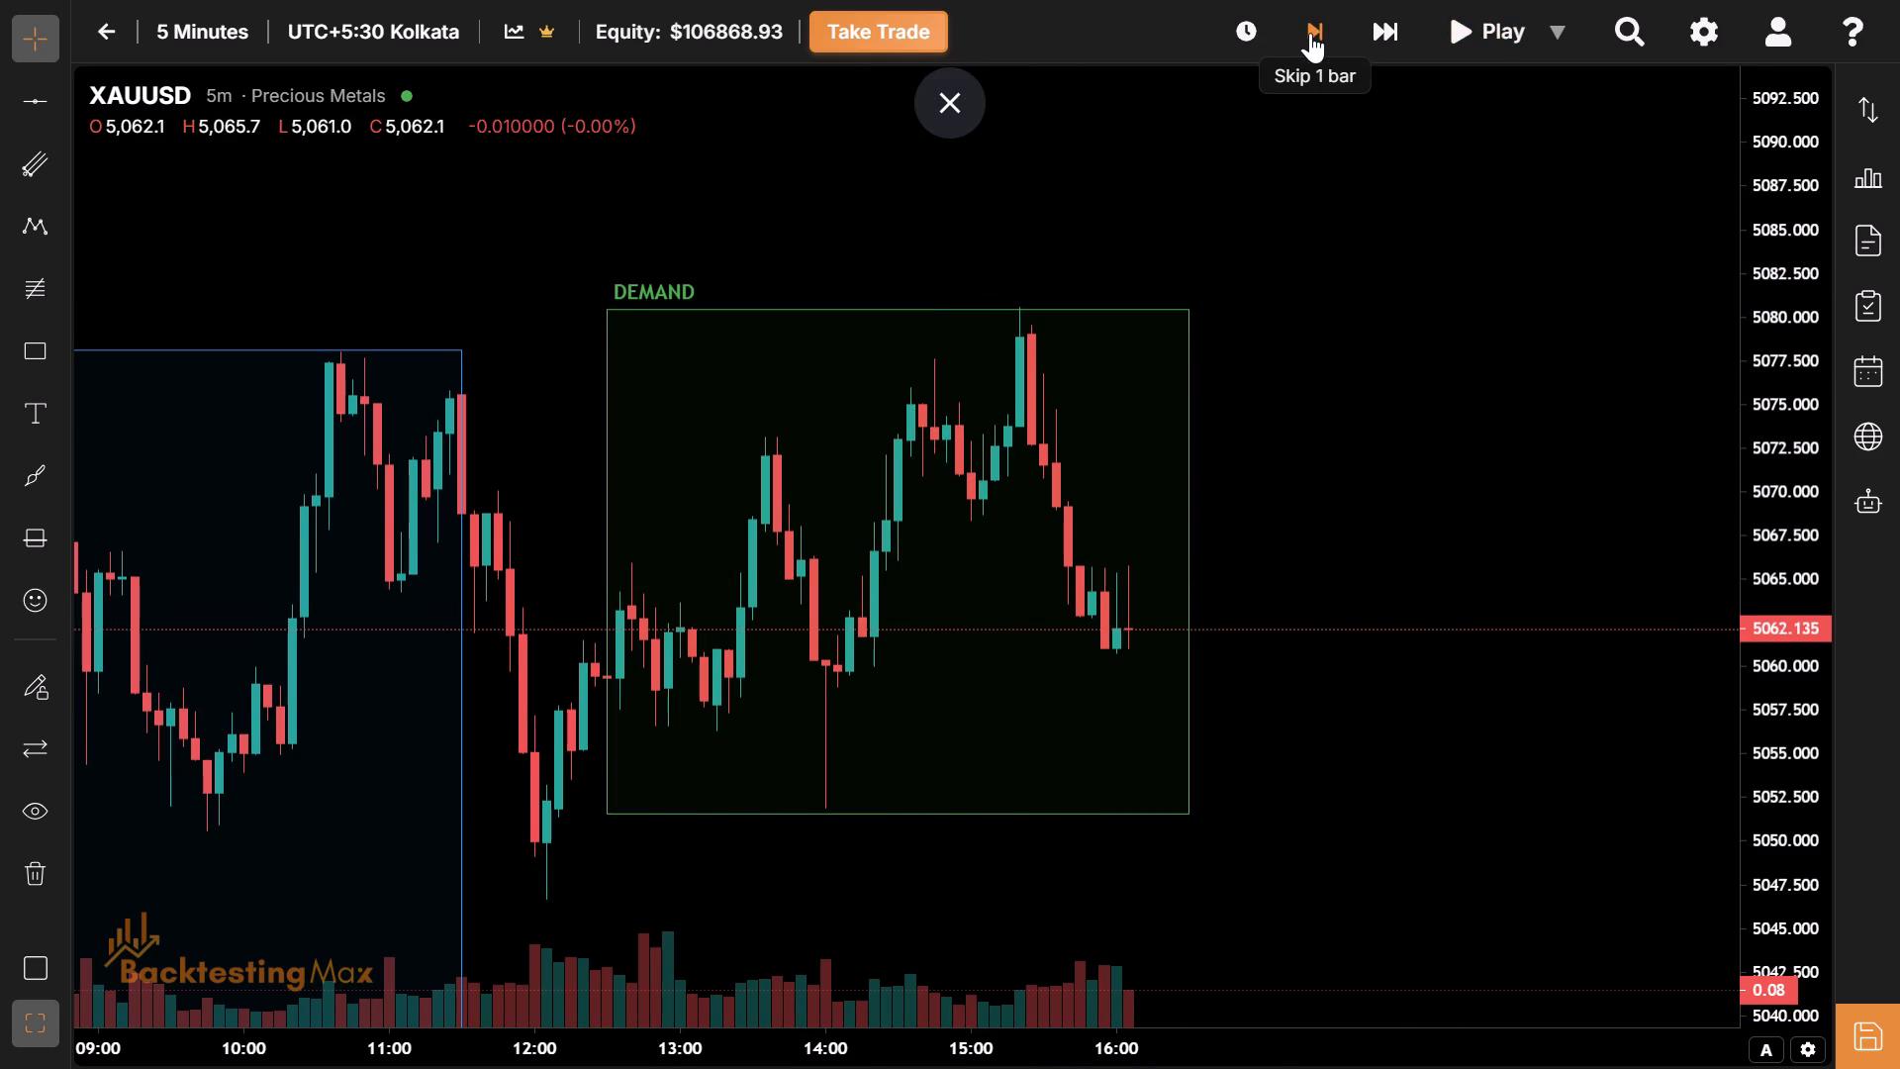
click(1310, 33)
click(1310, 33)
click(1310, 33)
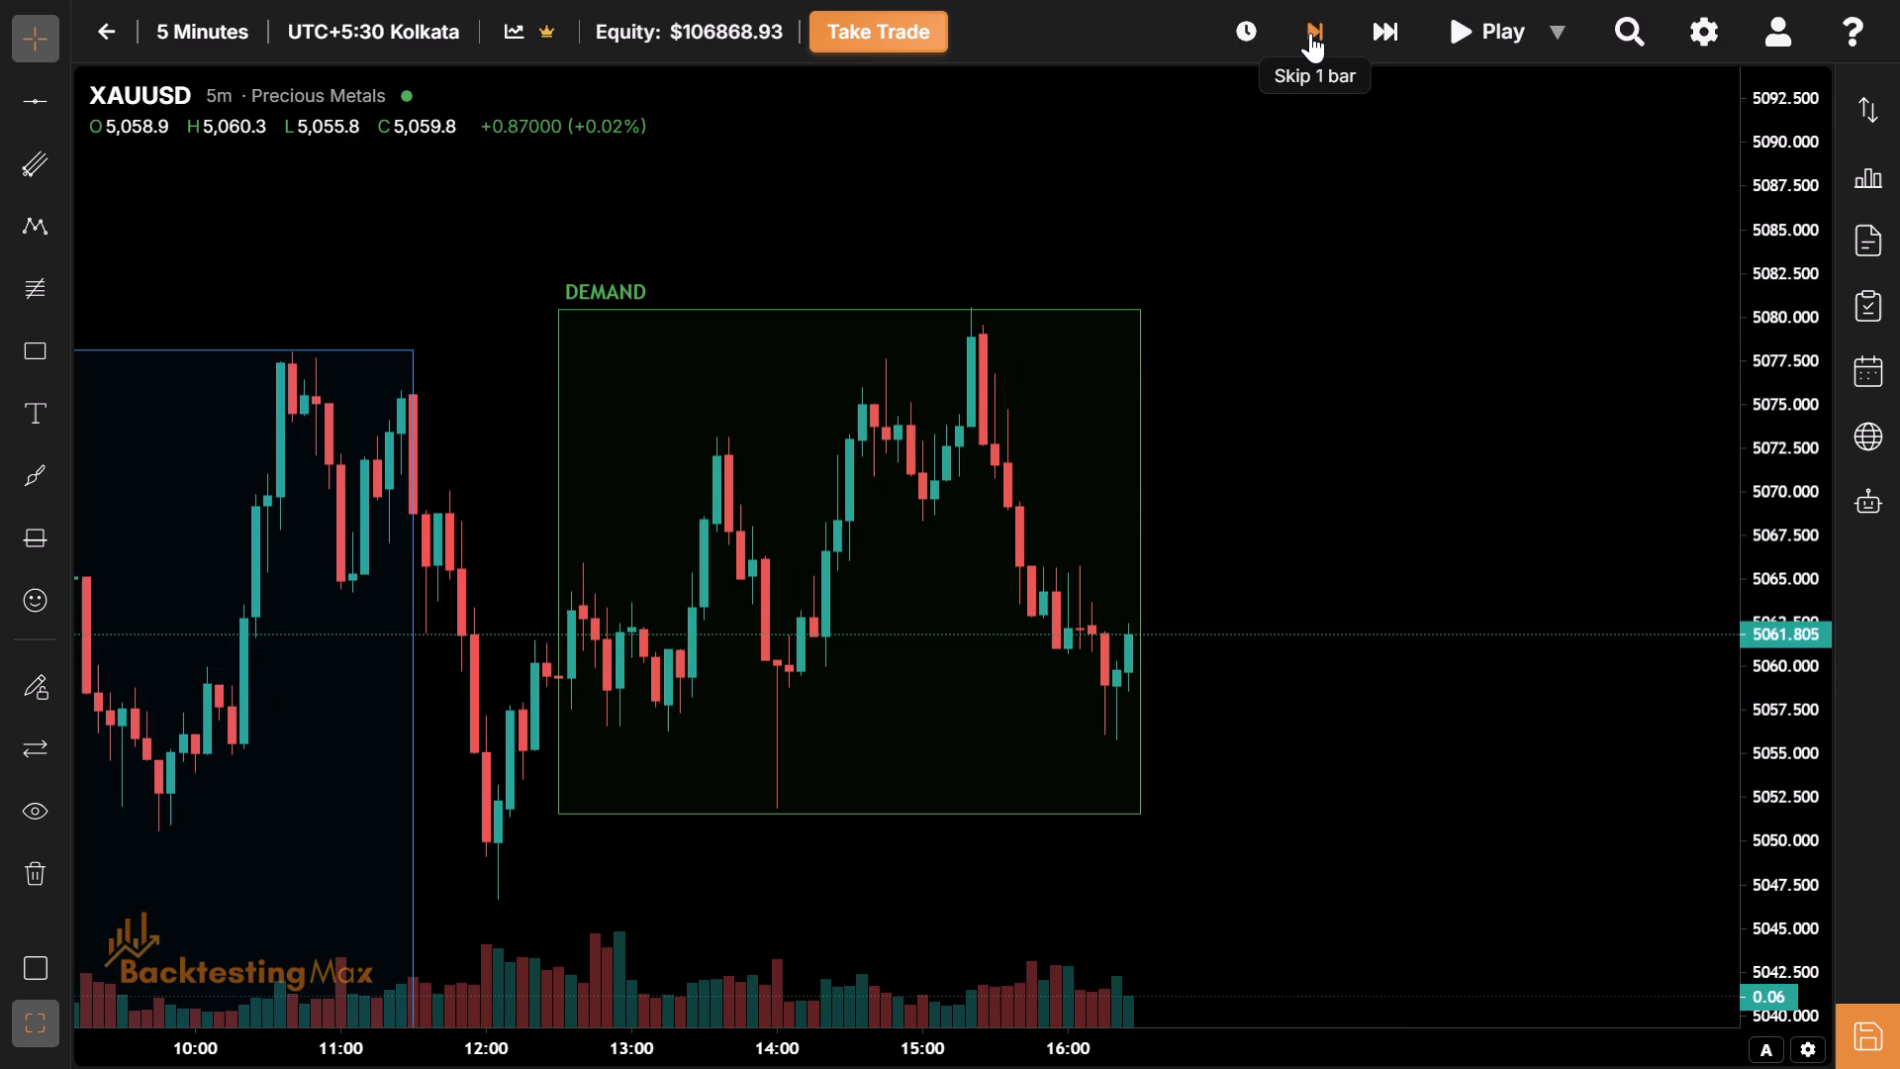
click(1310, 33)
click(1310, 33)
drag(1434, 390, 1222, 362)
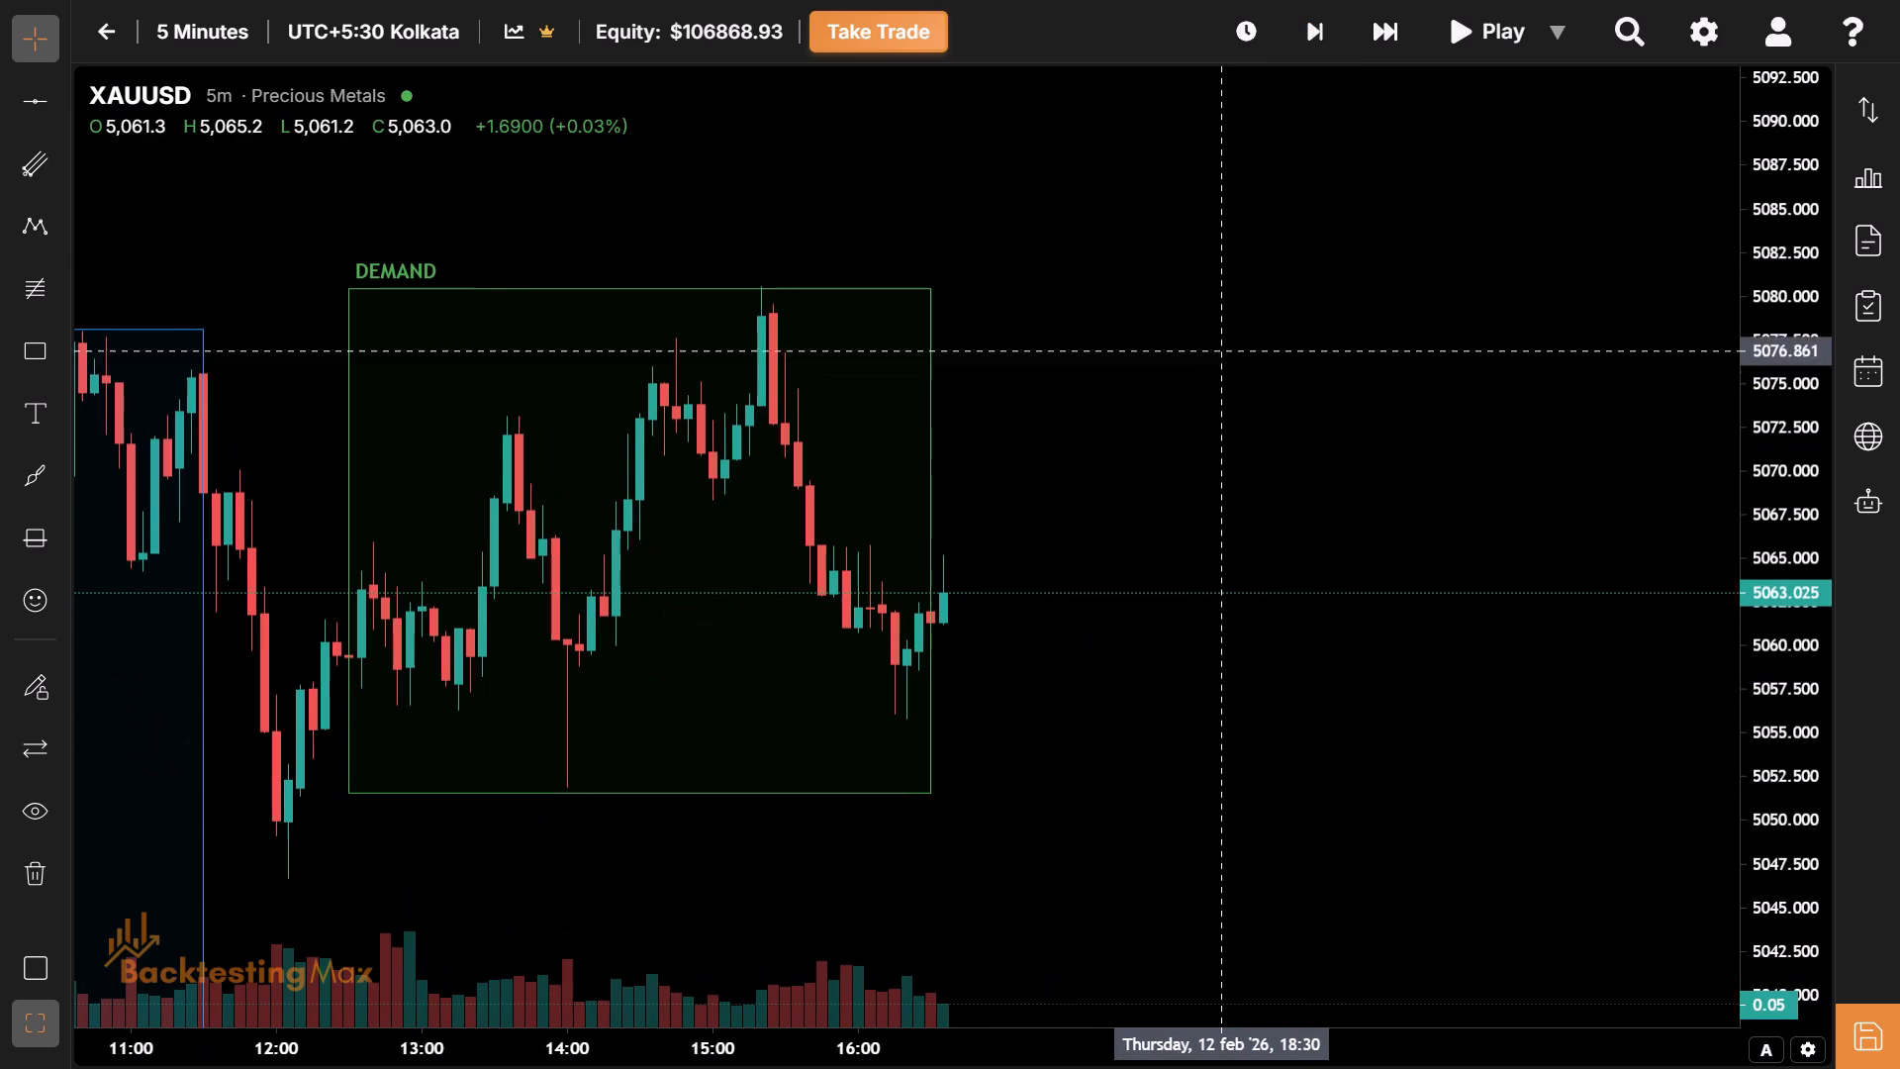
click(1303, 50)
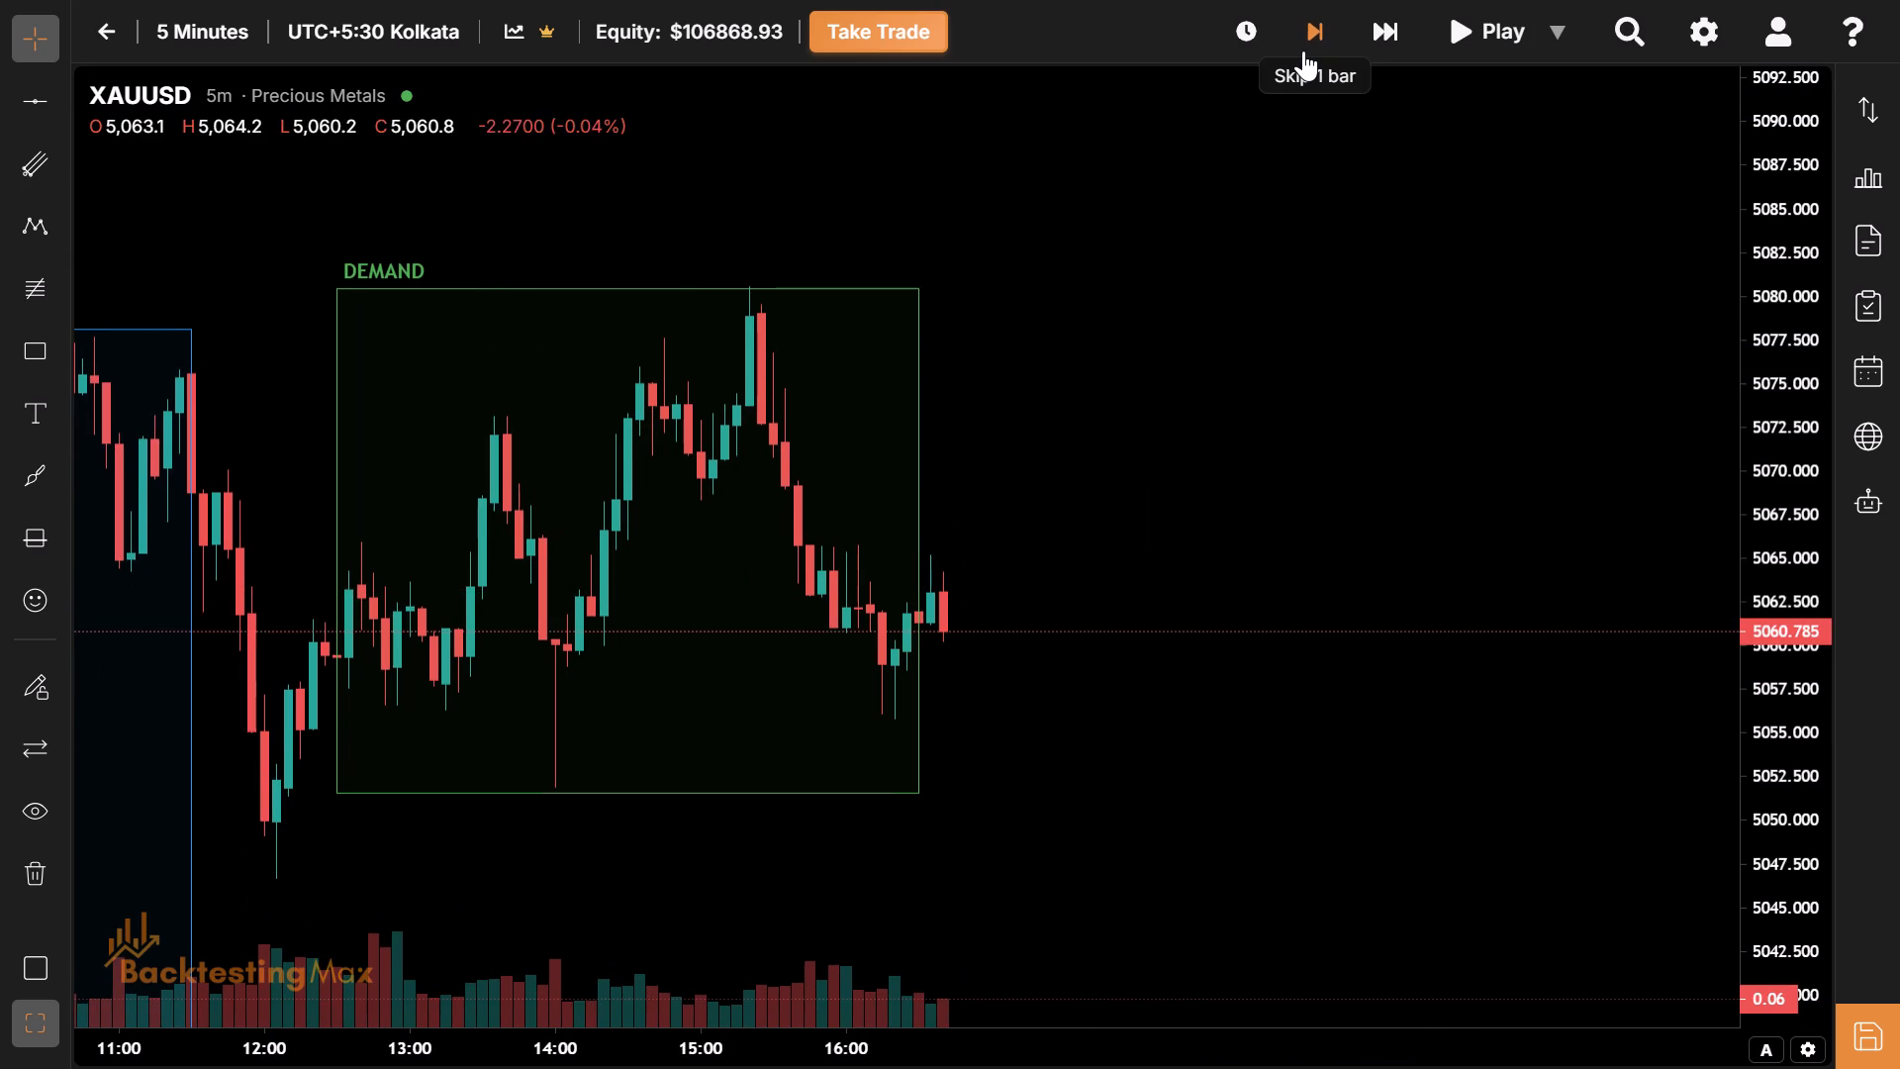
click(1303, 50)
click(1303, 50)
drag(1196, 518, 1084, 386)
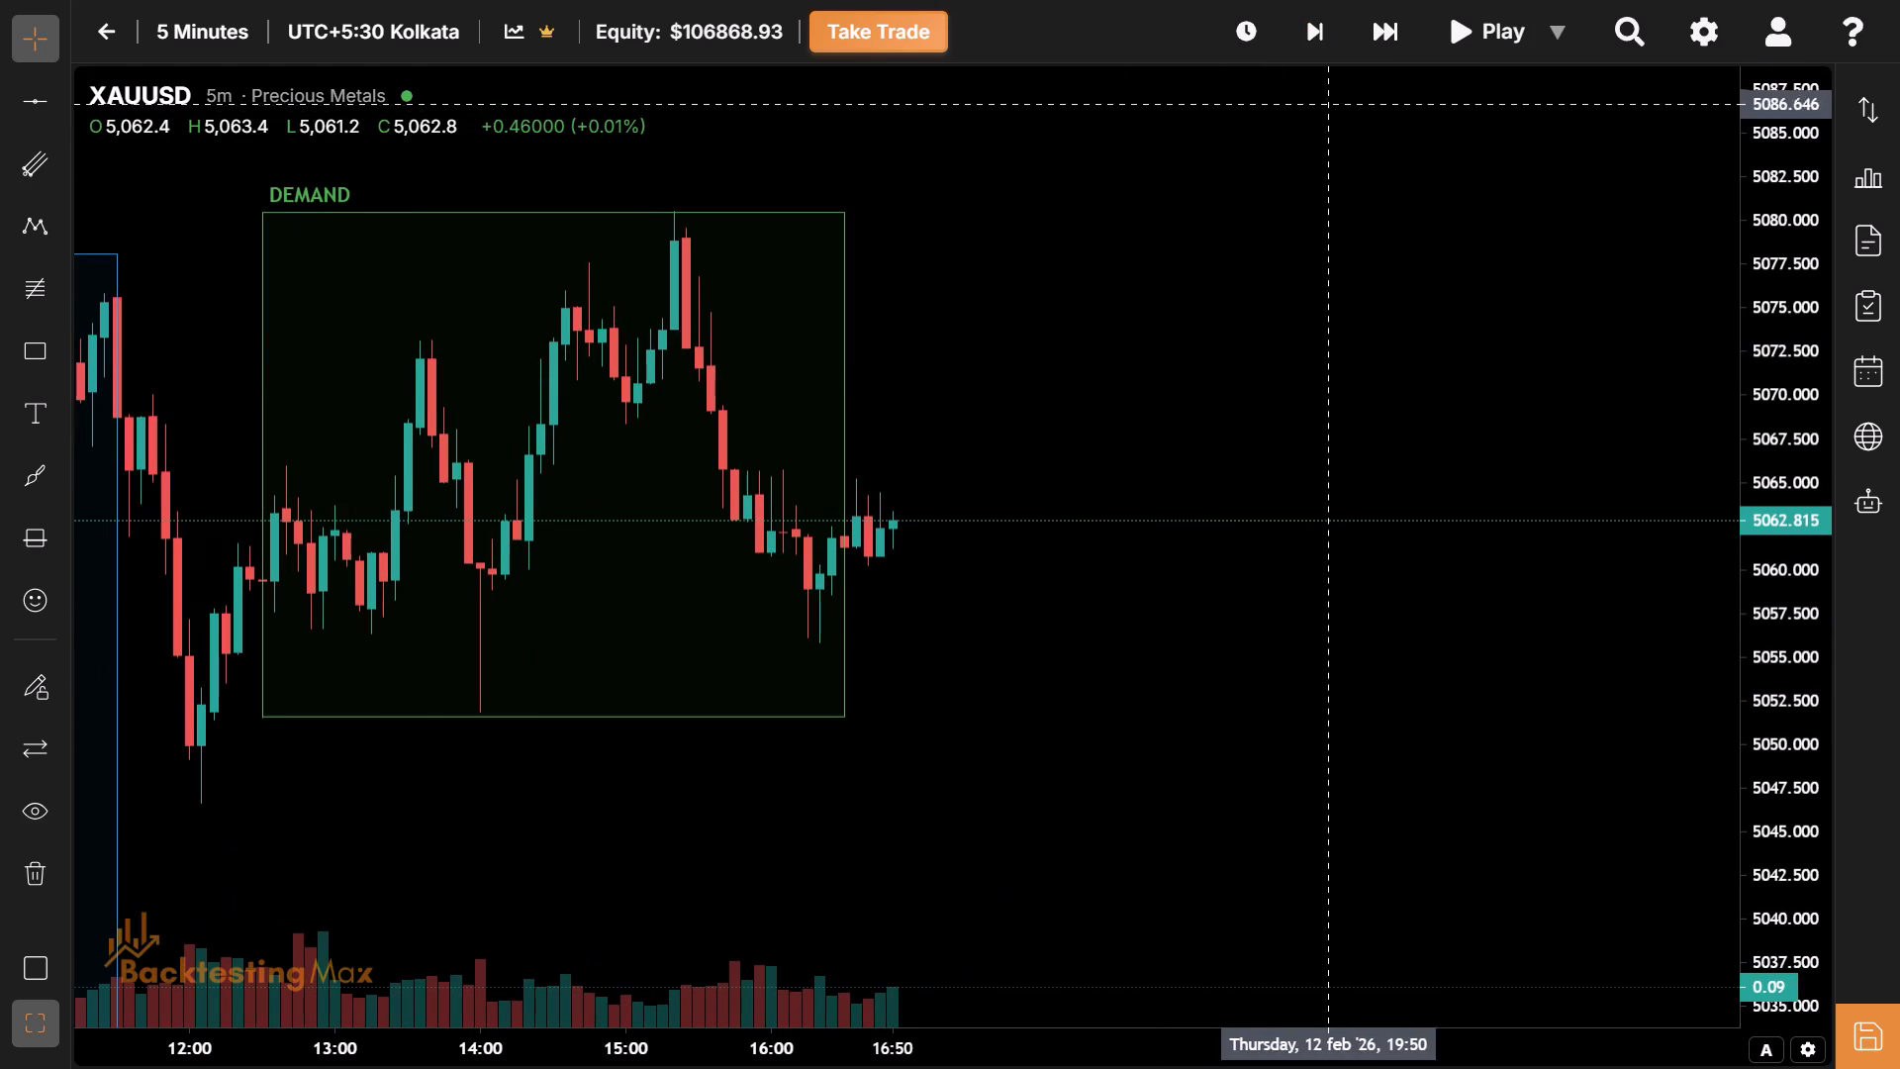
click(1309, 52)
click(1309, 52)
drag(914, 706, 836, 687)
click(1387, 6)
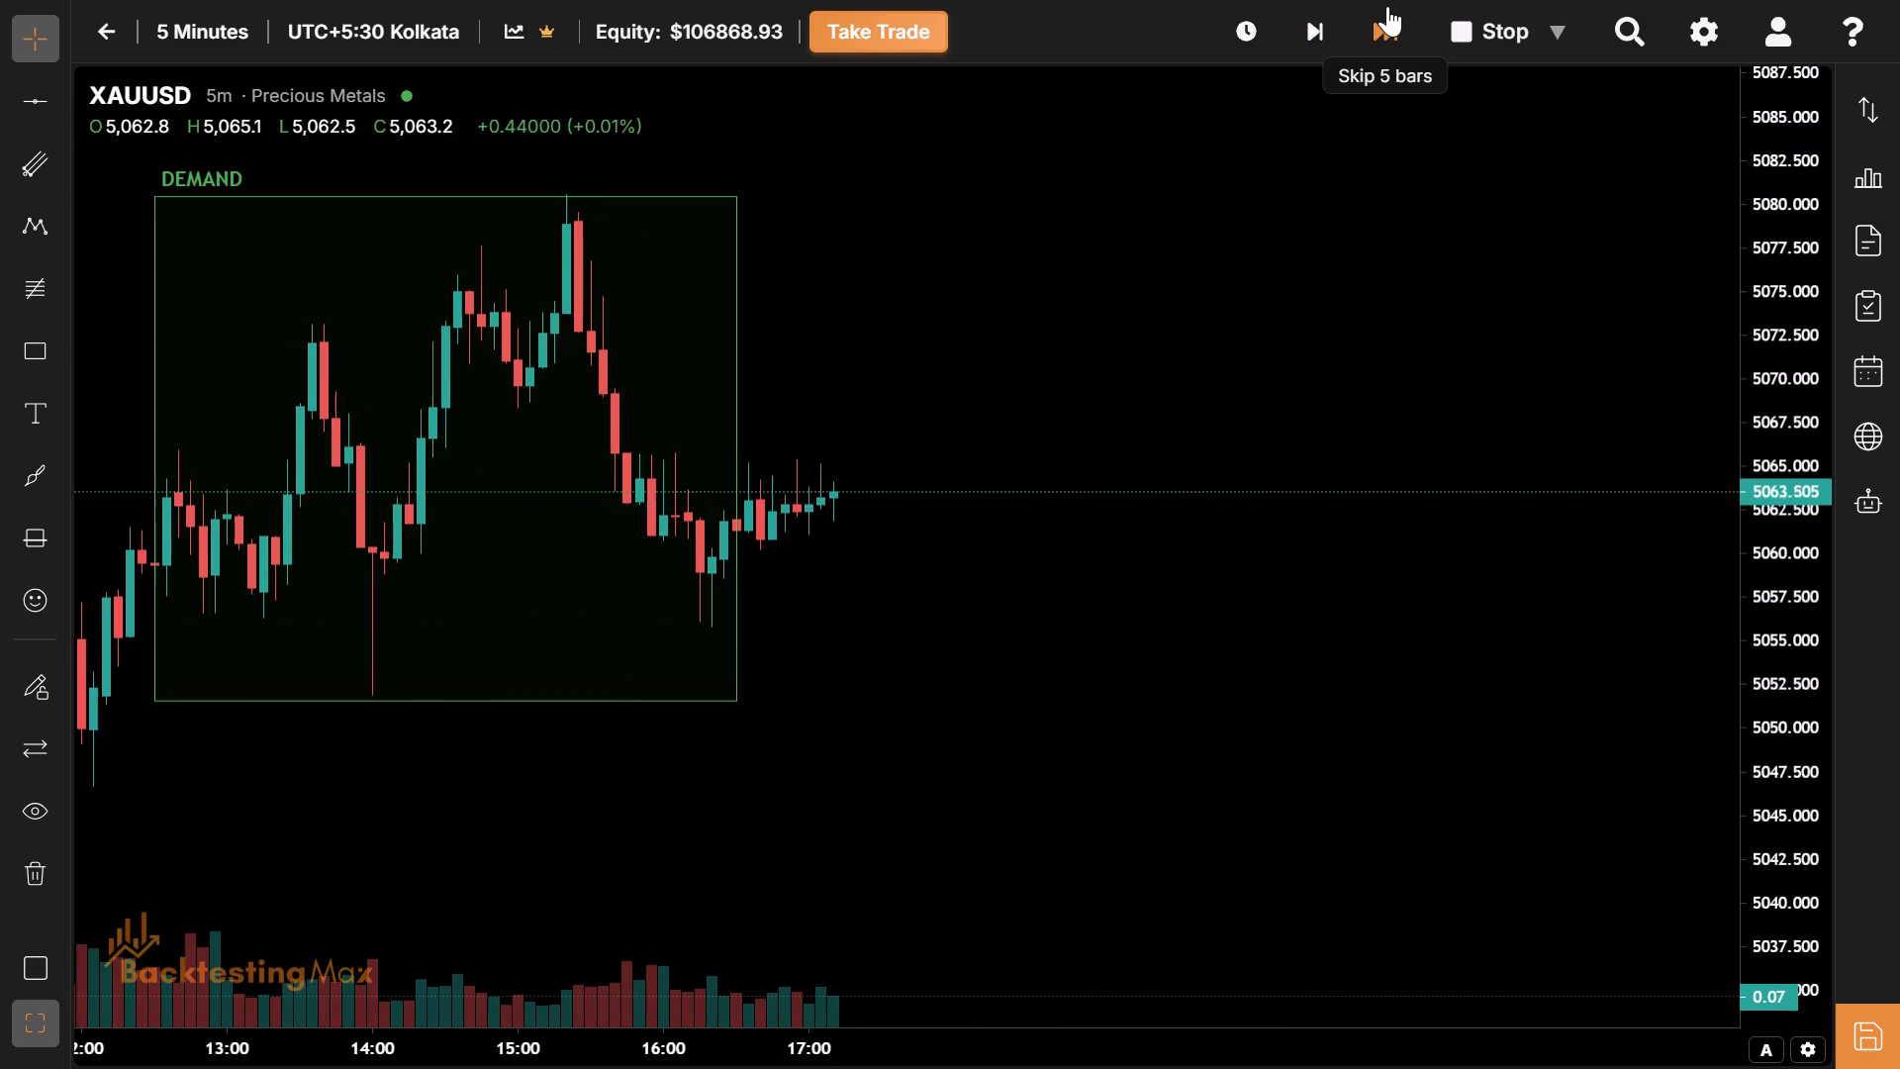
drag(832, 753, 637, 833)
click(1313, 17)
Draw a rectangle from 17:30 to 21:30 between about 5066.3 and 5046.0 and apply the NY Session template.
drag(902, 700, 798, 666)
click(42, 345)
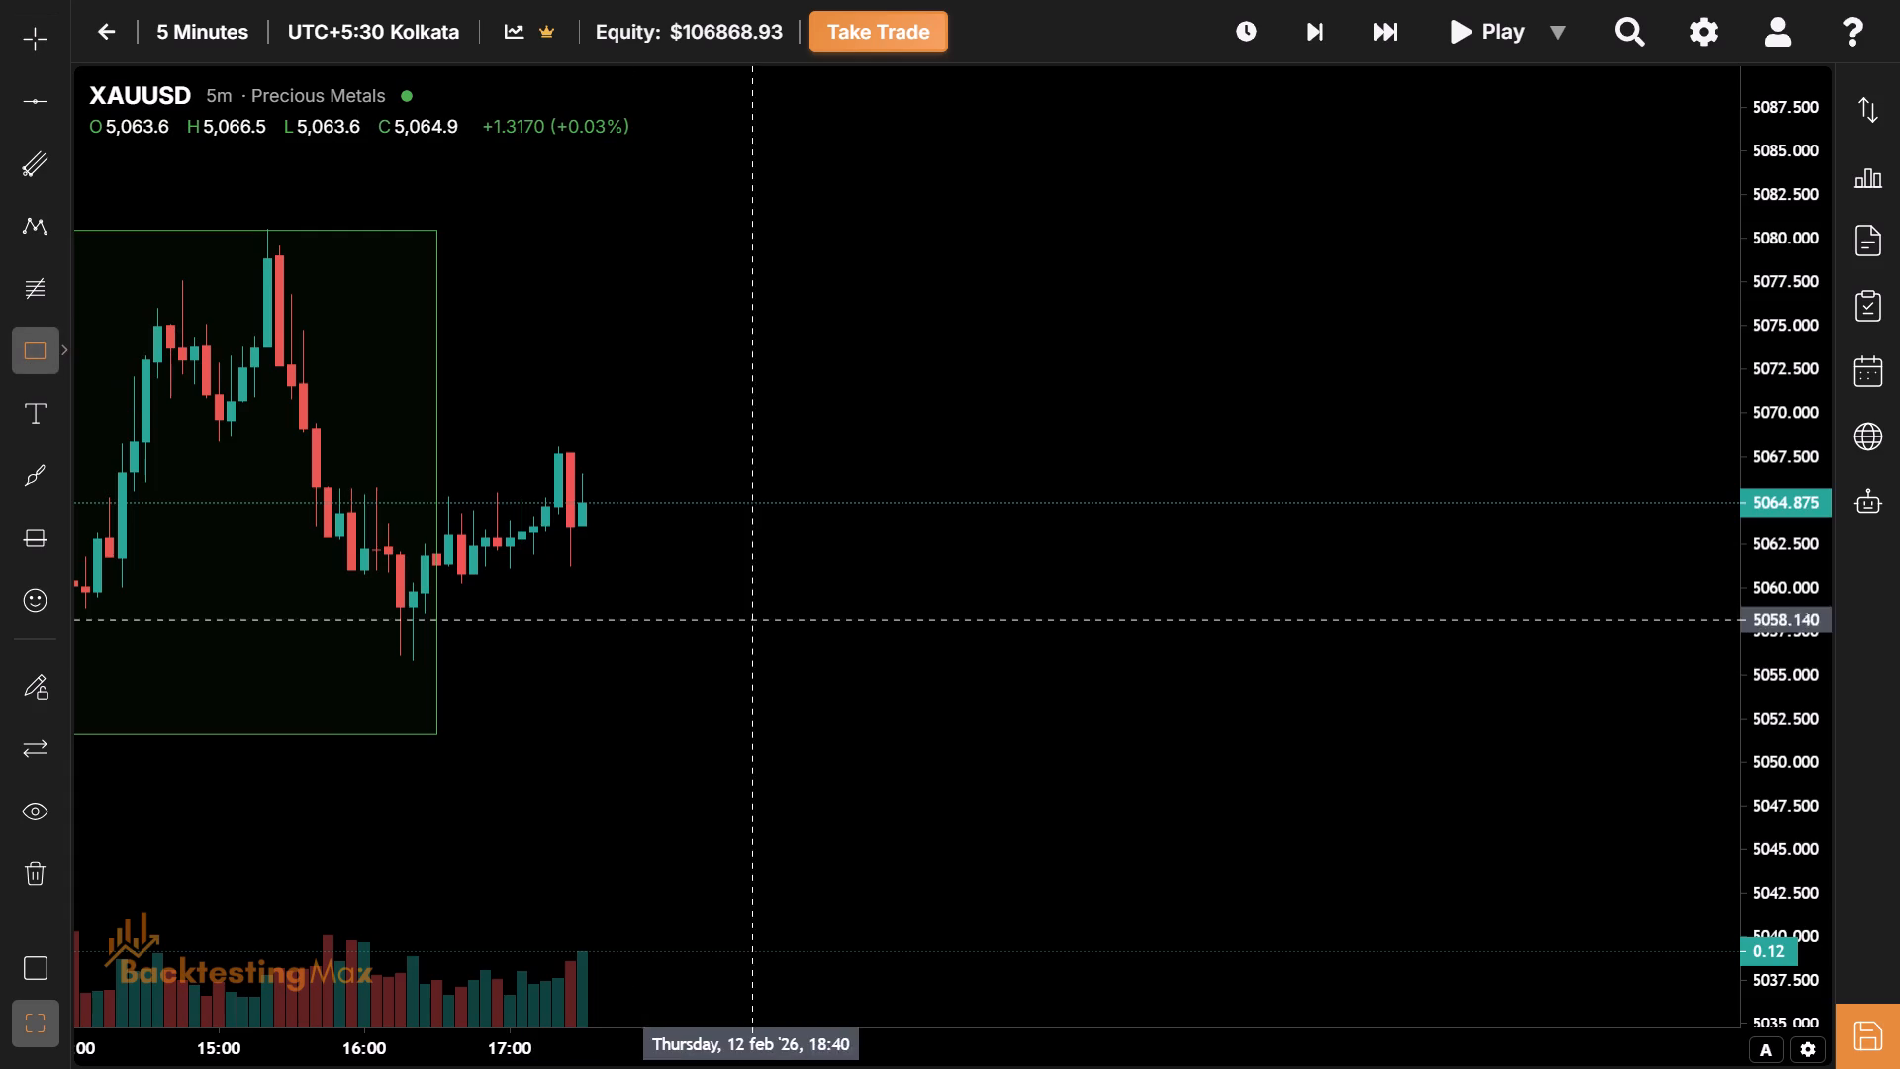
click(585, 477)
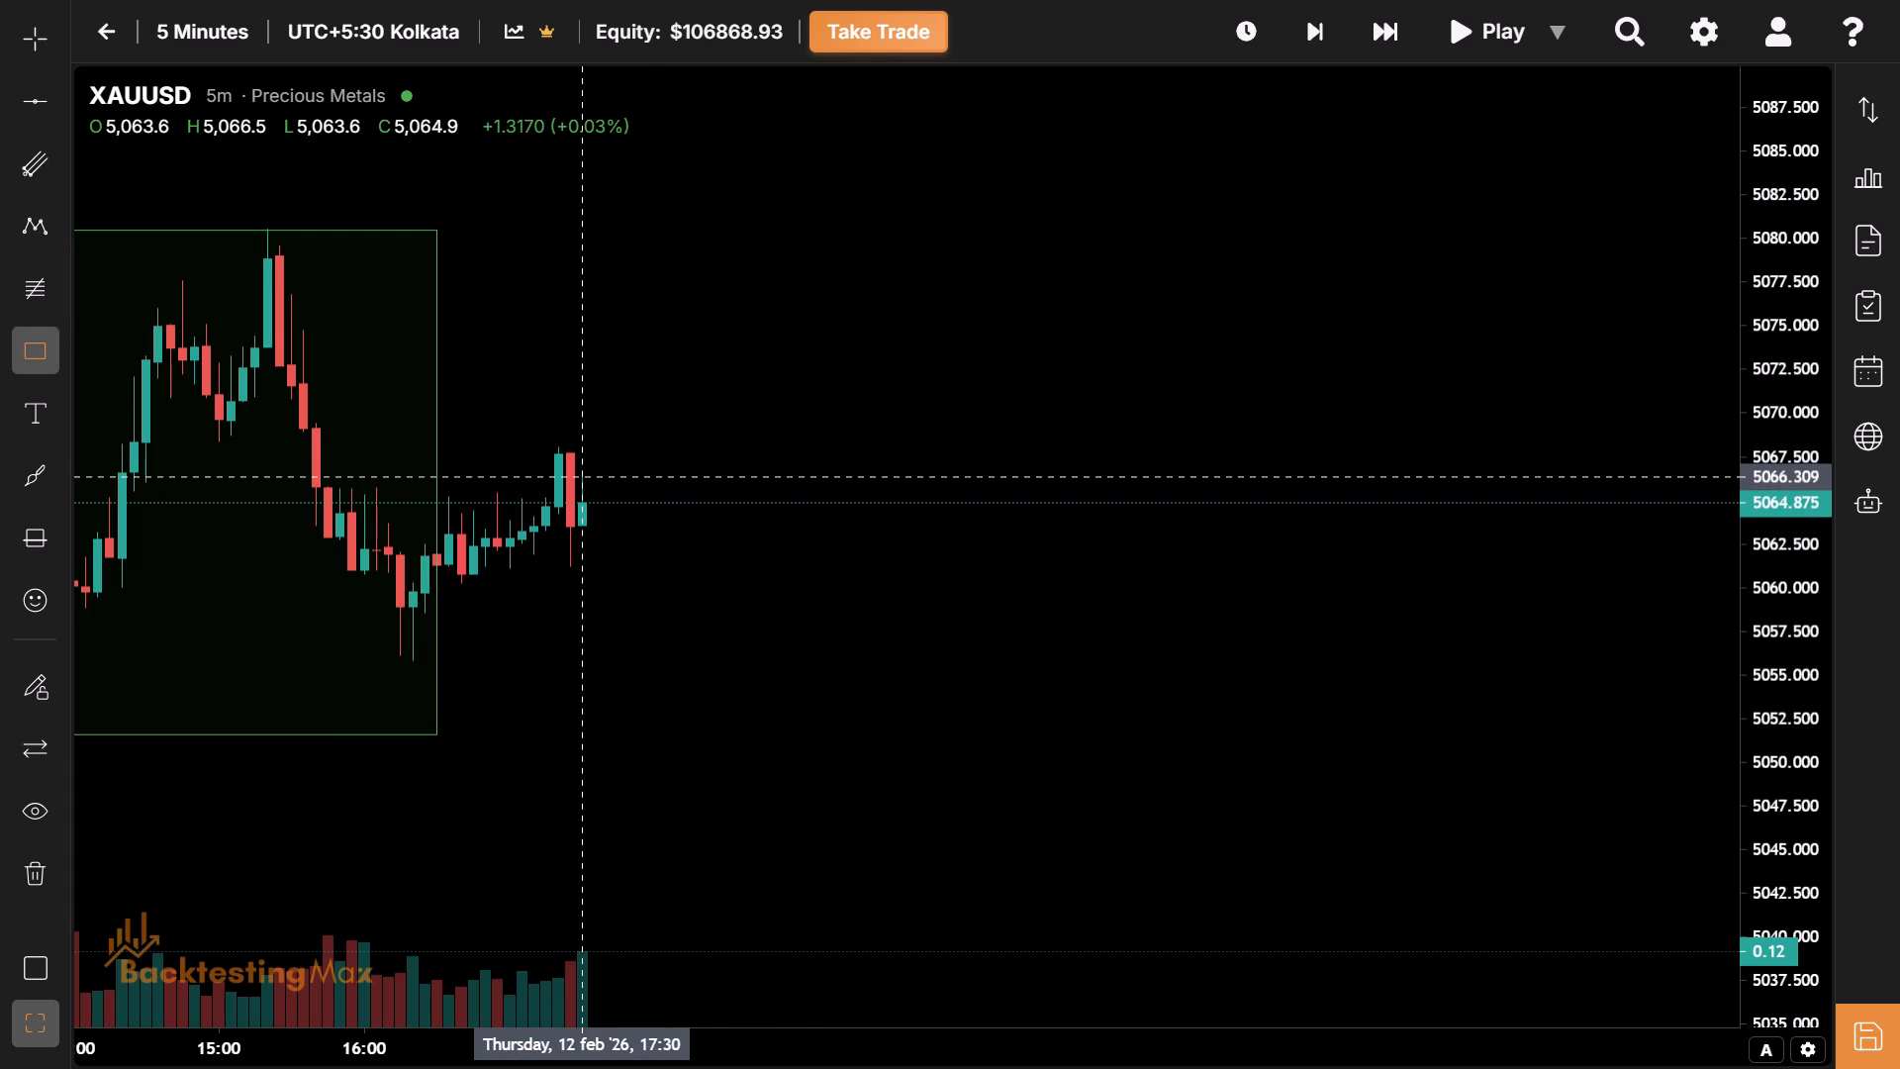
click(1166, 831)
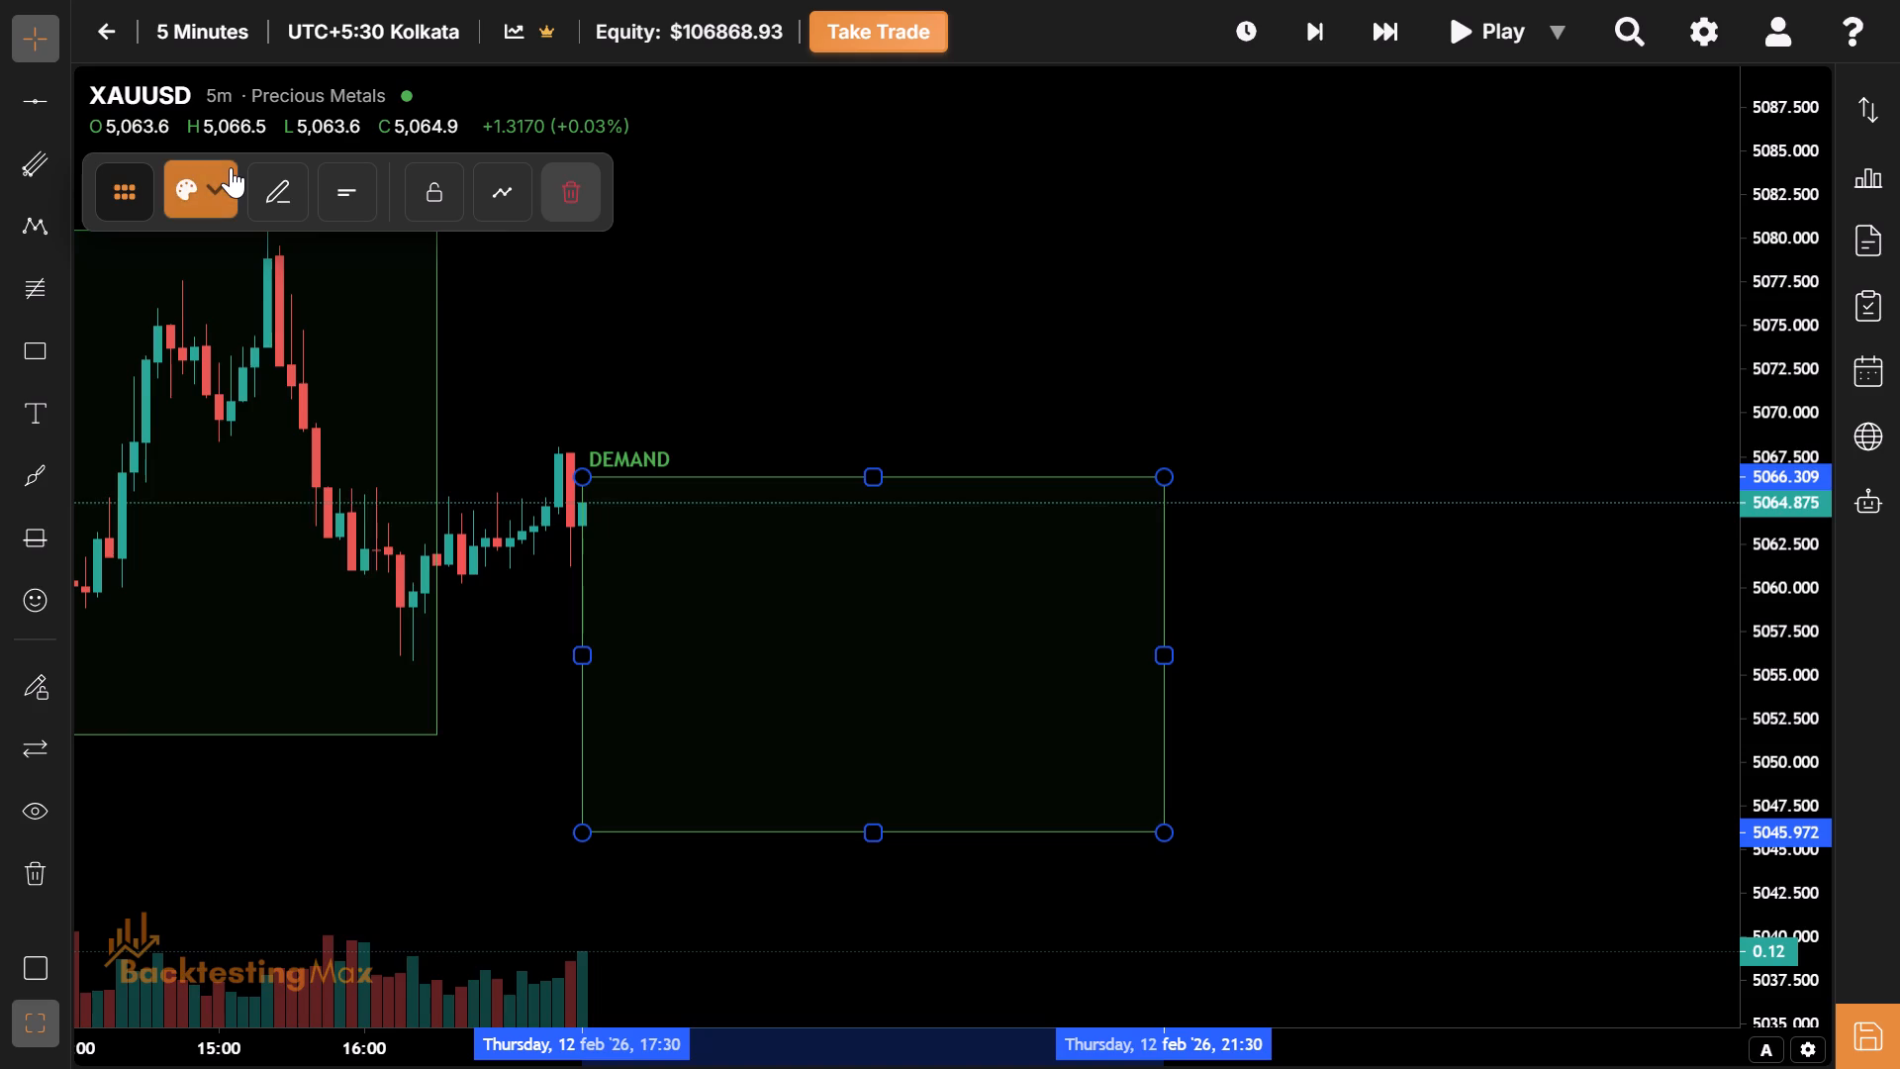
click(231, 167)
click(332, 812)
Advance the replay through the New York session to 19:35, using five-bar skips.
drag(696, 696, 675, 726)
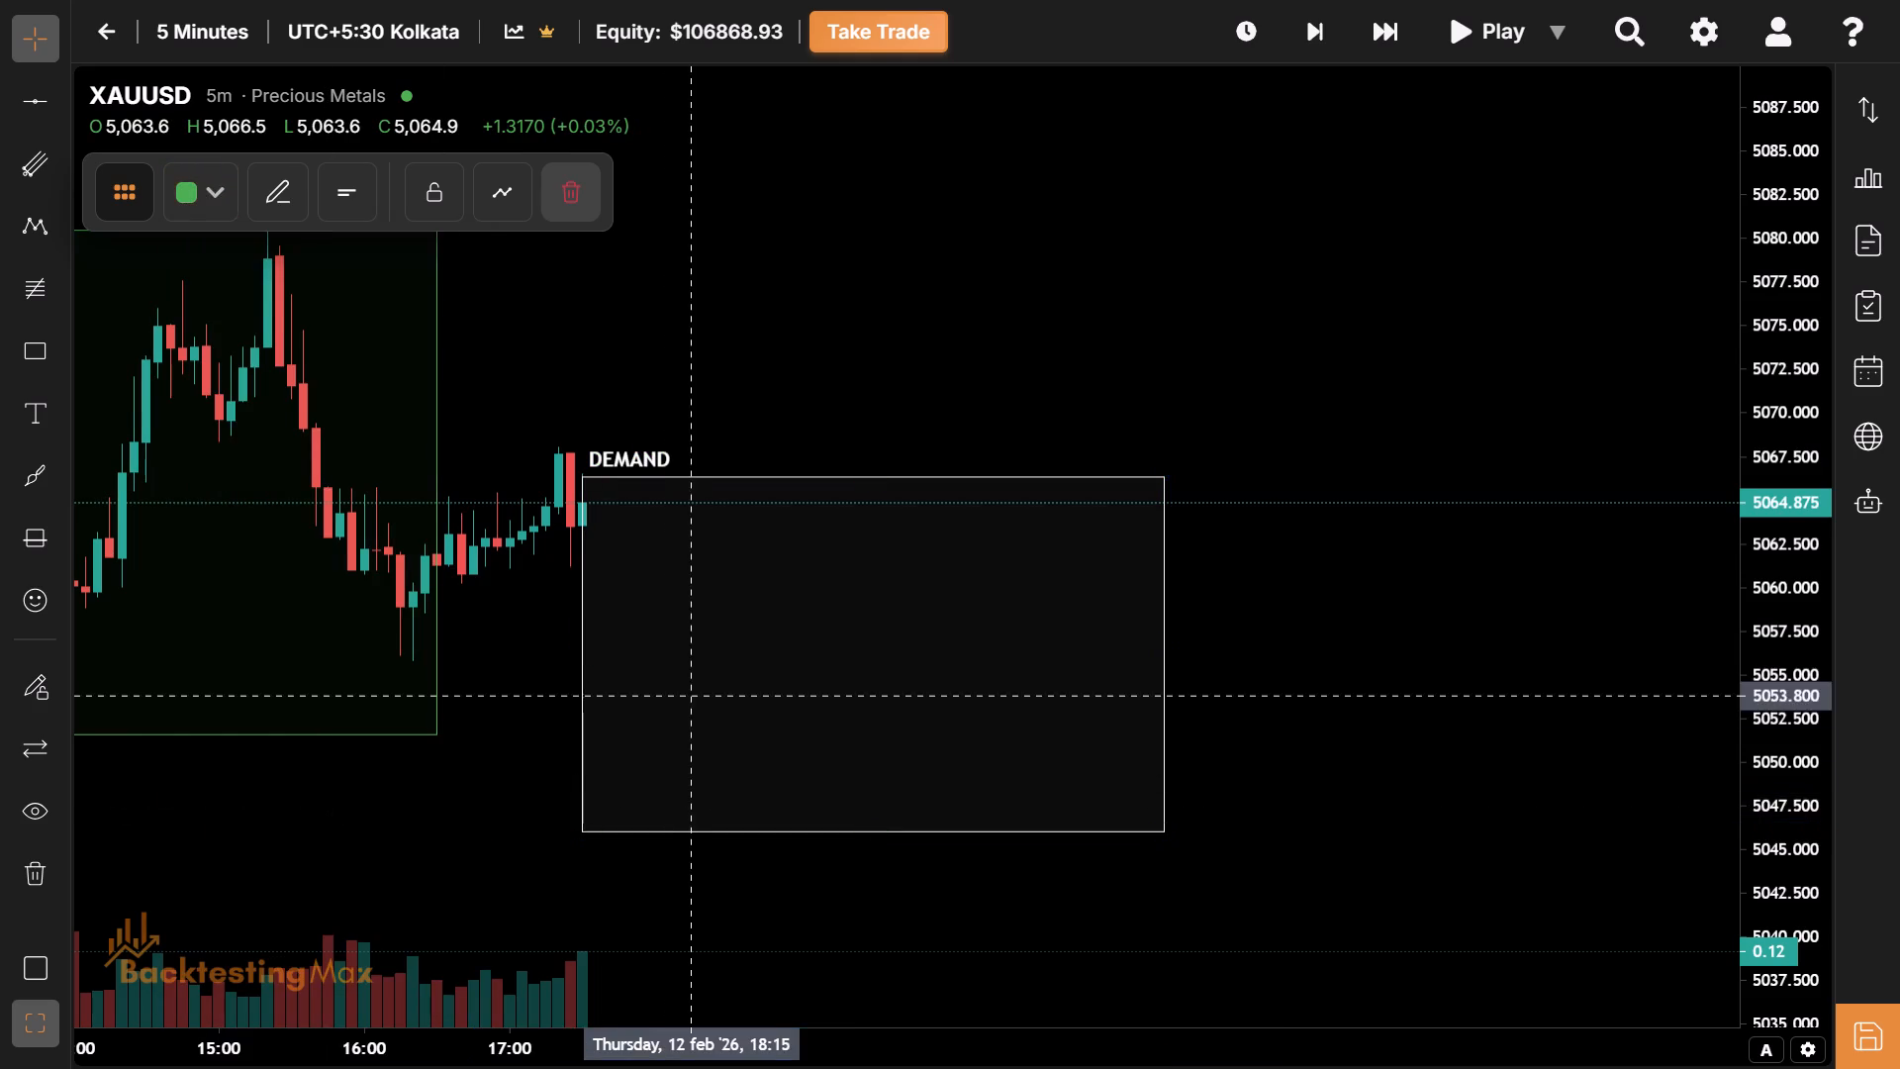
drag(675, 726, 641, 776)
drag(755, 724, 1258, 645)
drag(465, 847, 397, 866)
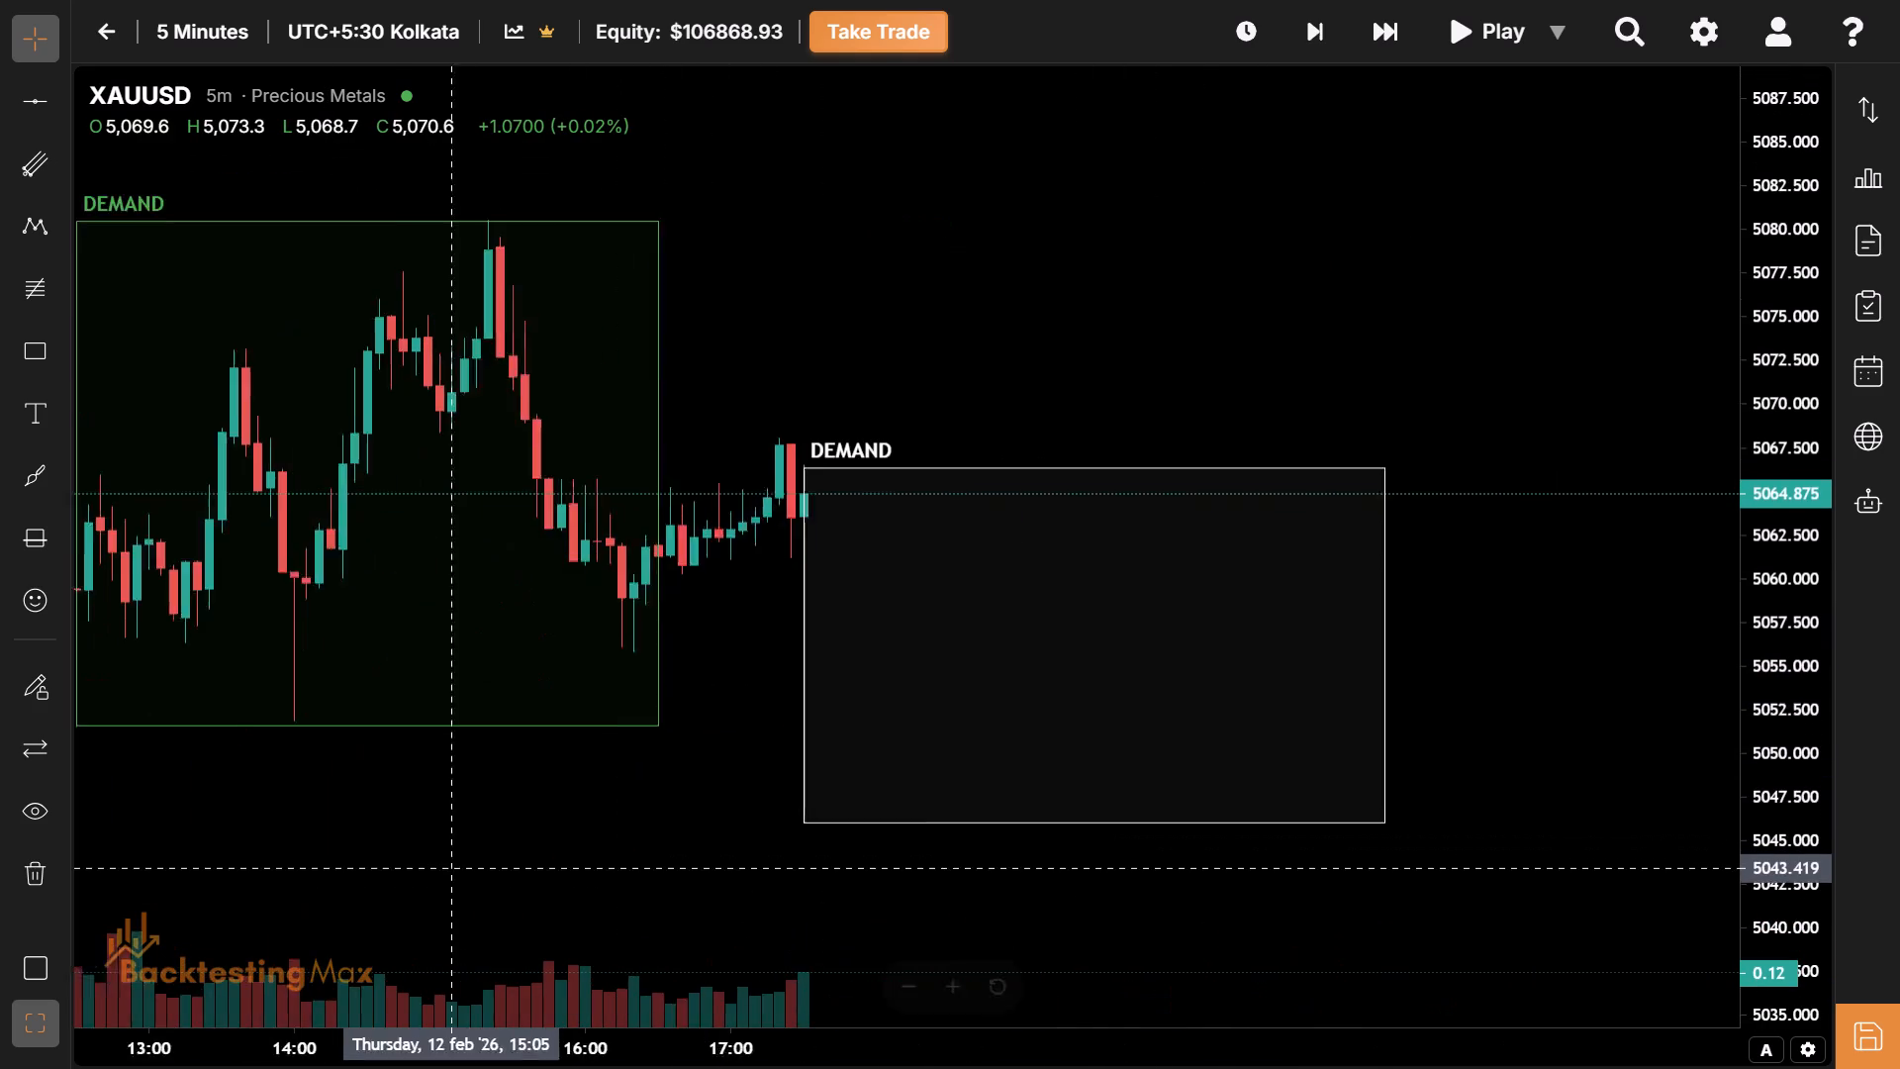
drag(1004, 704, 815, 739)
click(1392, 37)
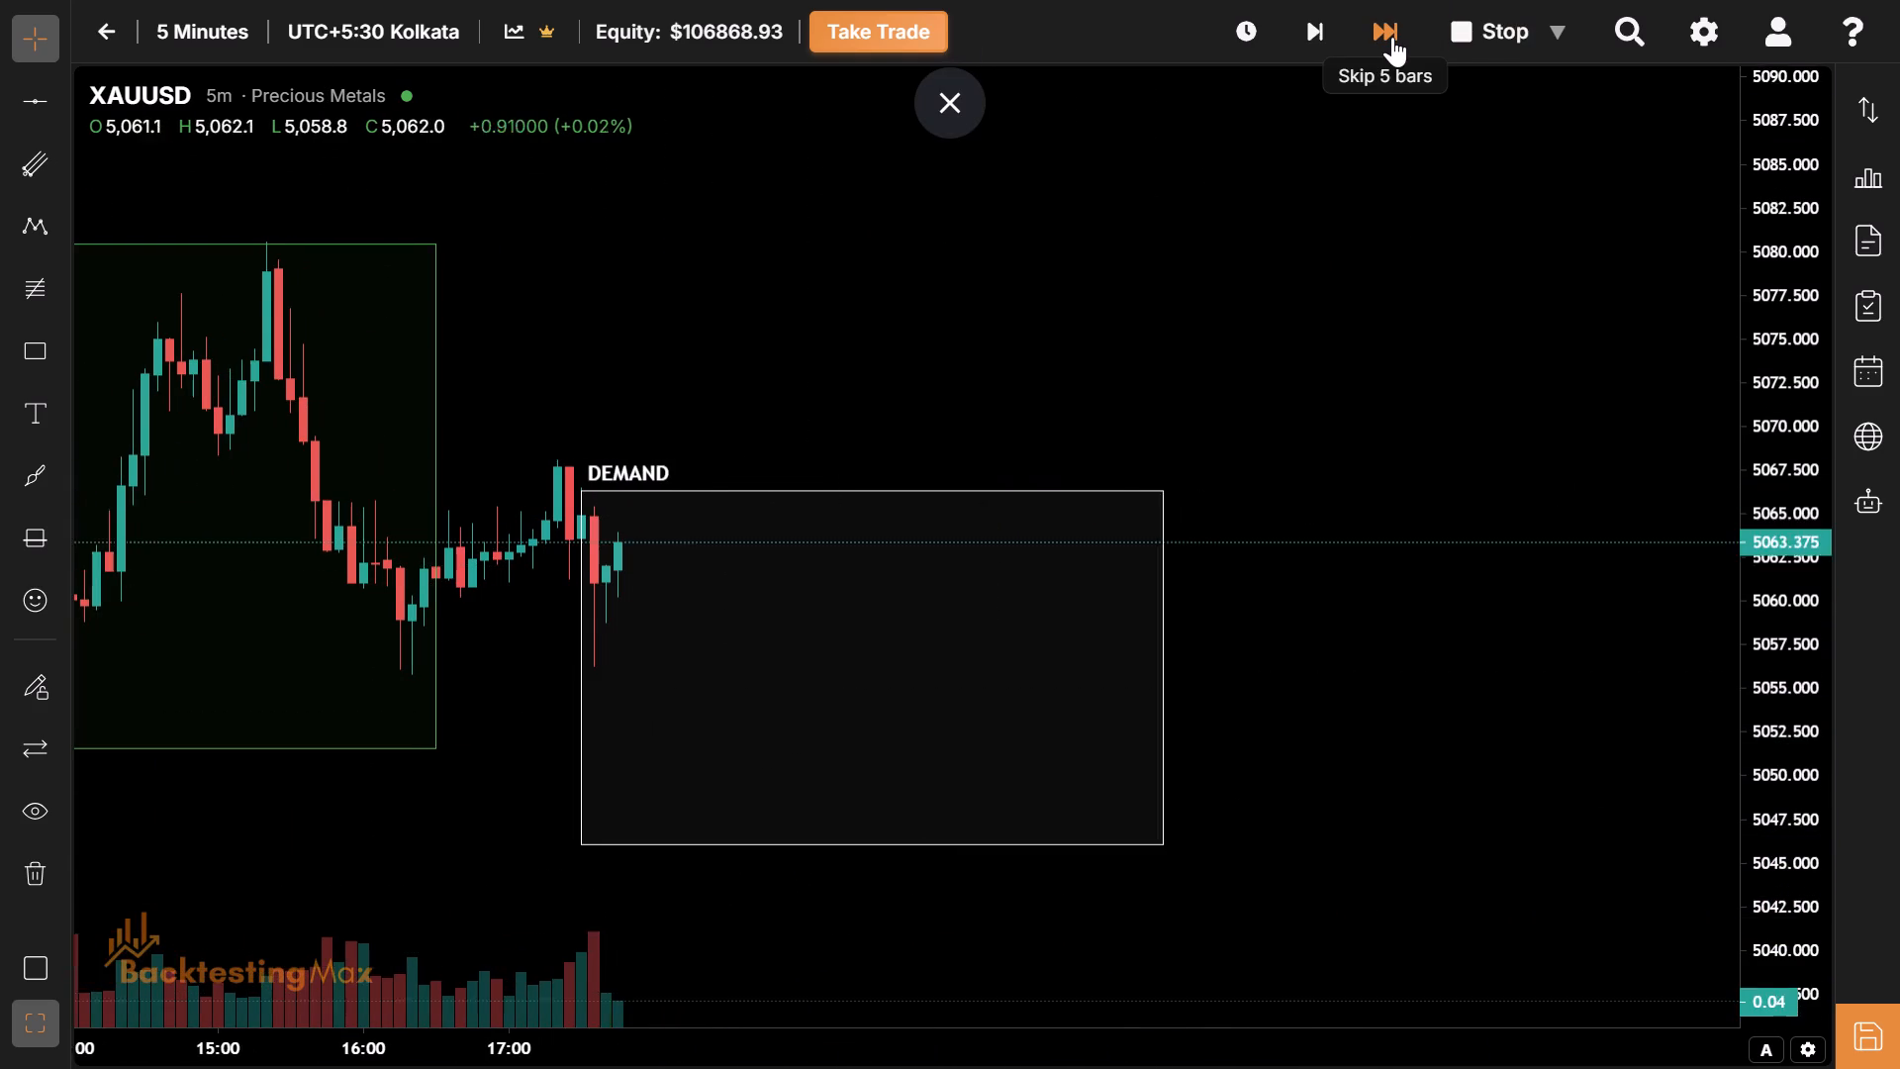
click(1392, 37)
click(1392, 37)
click(1392, 37)
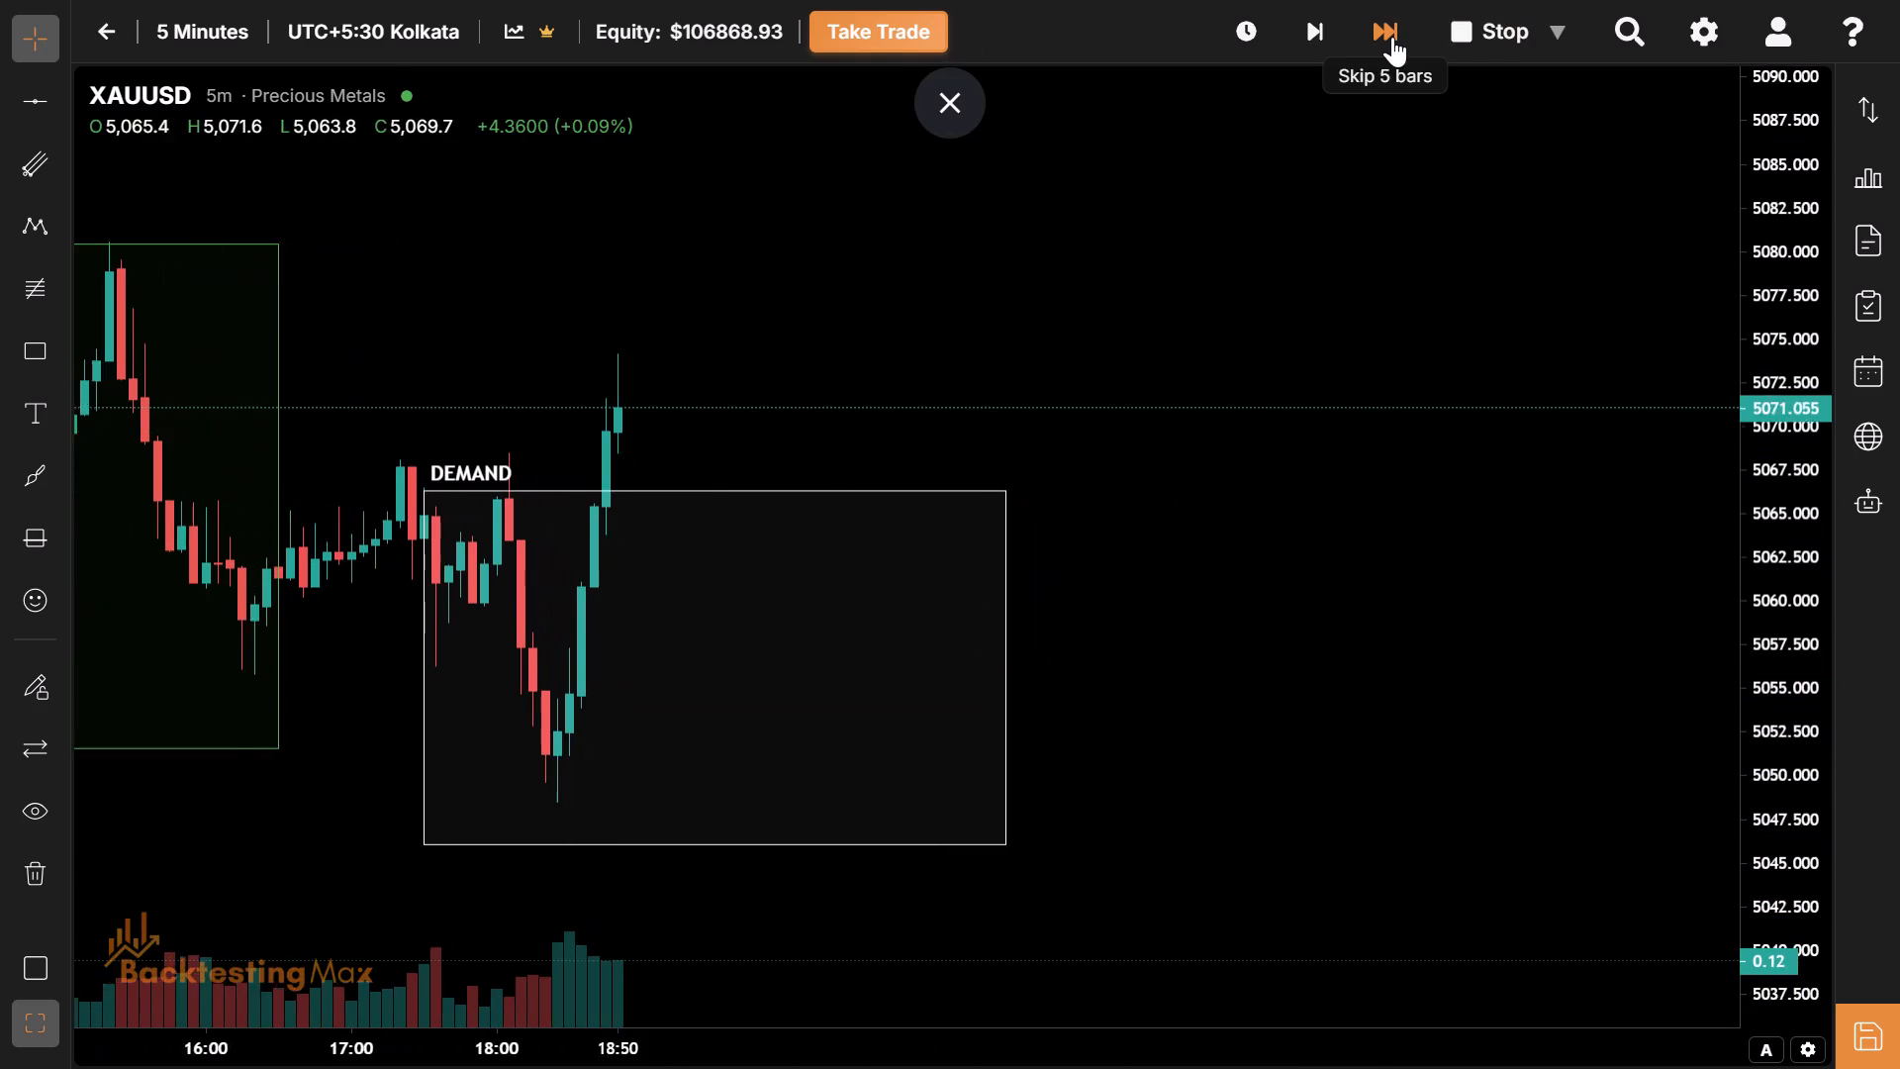
click(1392, 37)
drag(877, 185, 1196, 341)
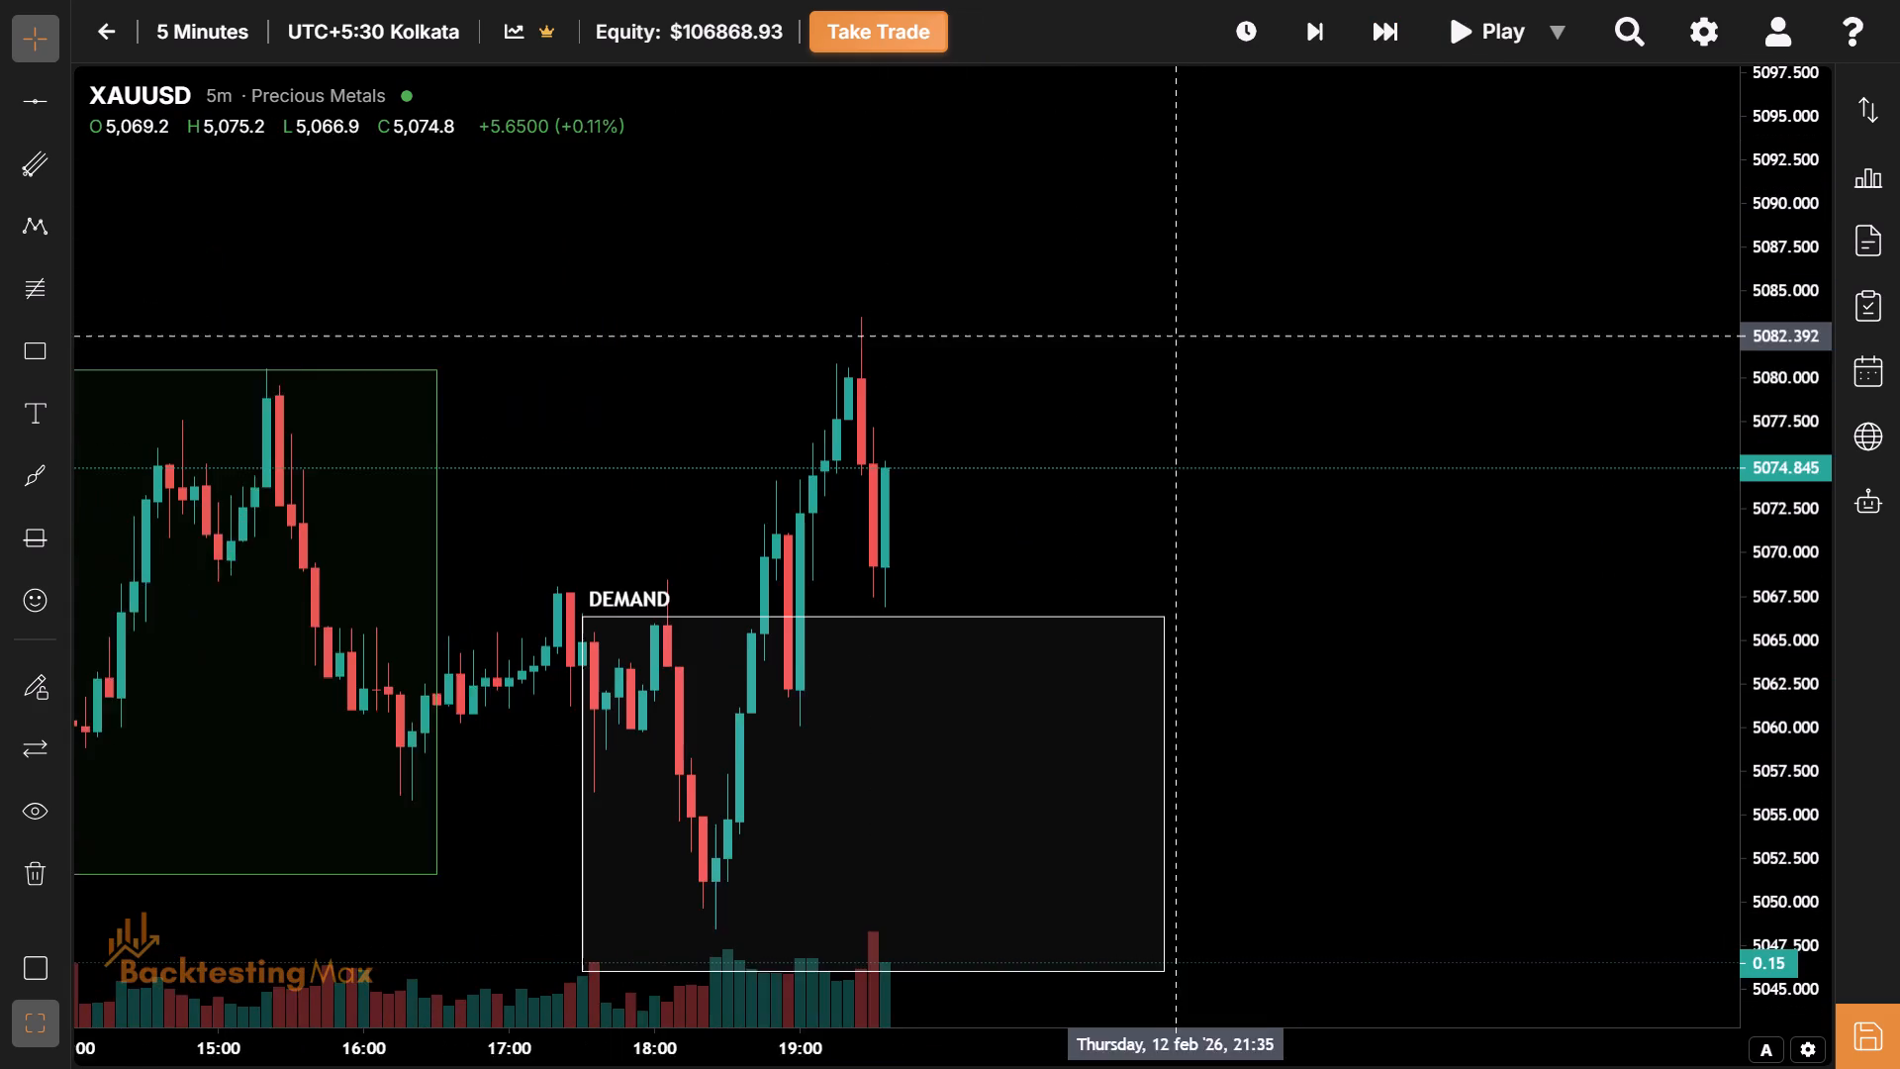
Raise the New York session box's top edge to the session high at about 5083.3.
drag(1073, 379, 999, 356)
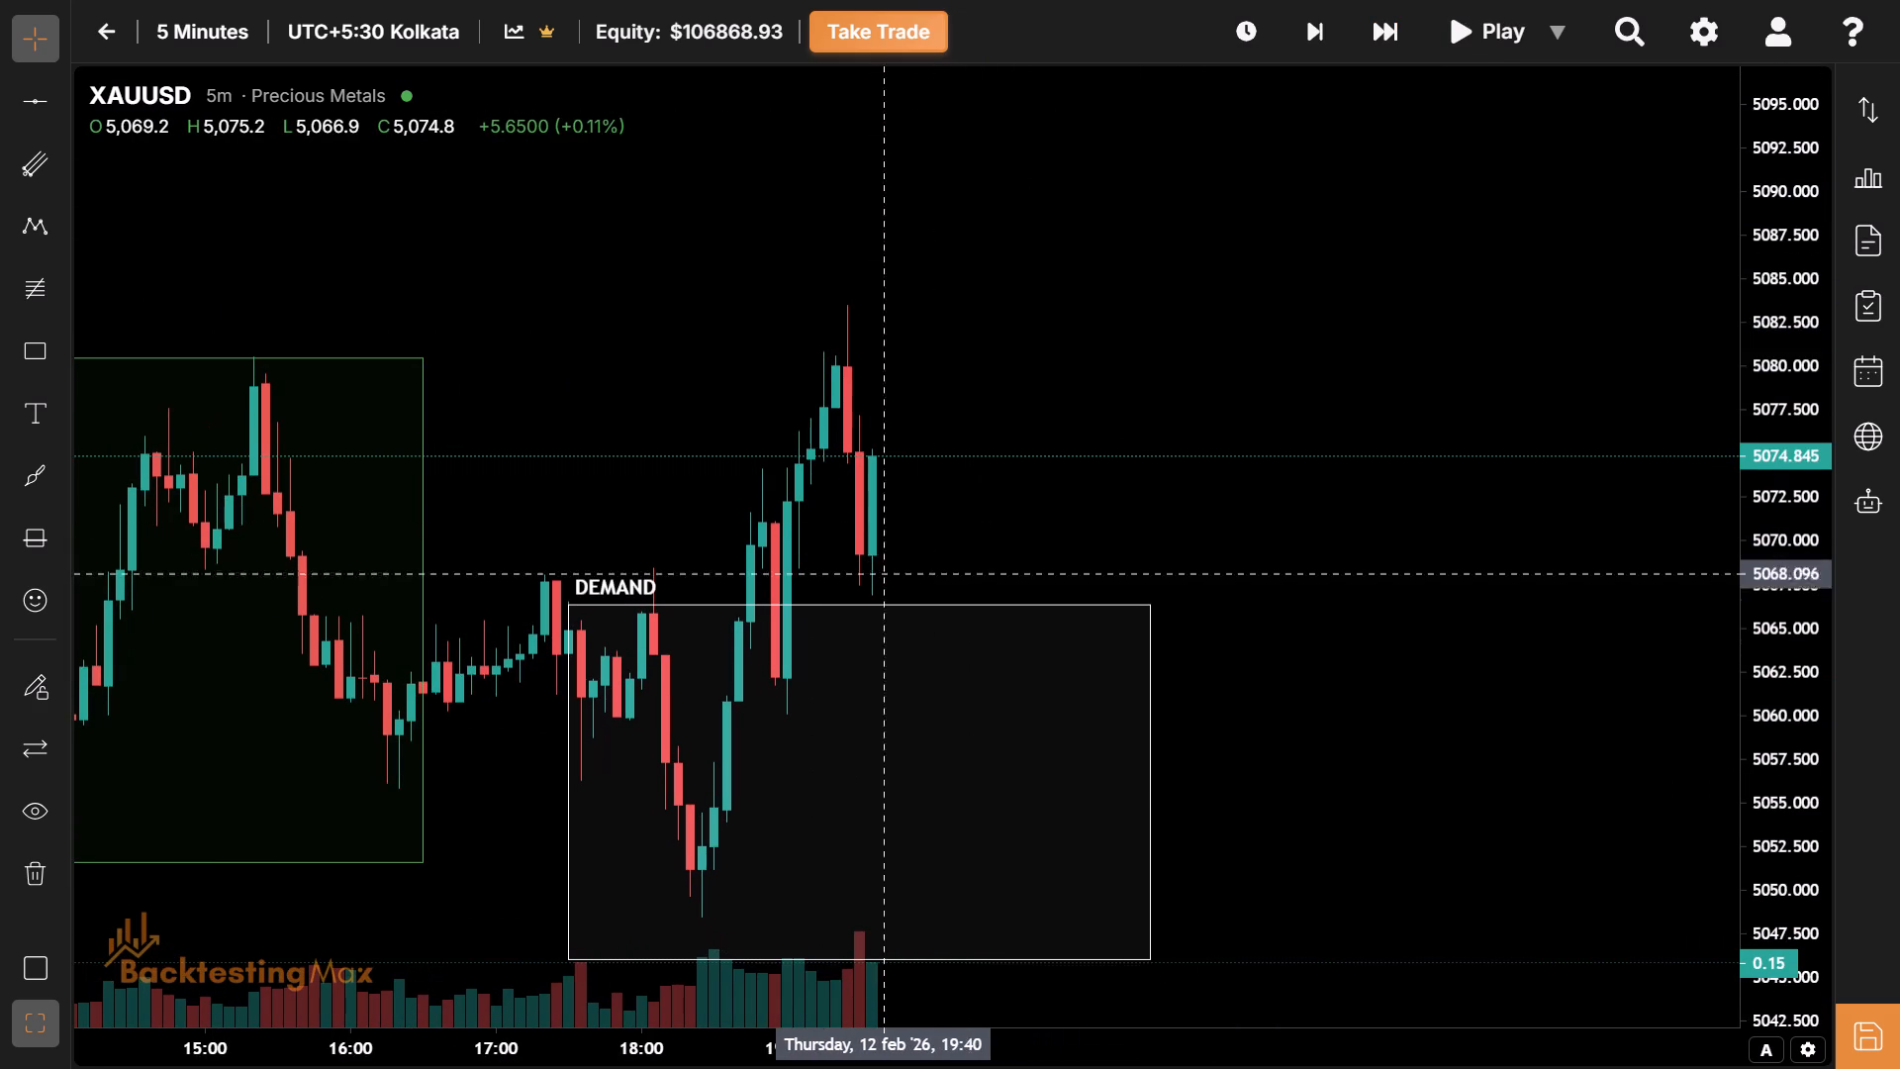
drag(857, 604, 853, 308)
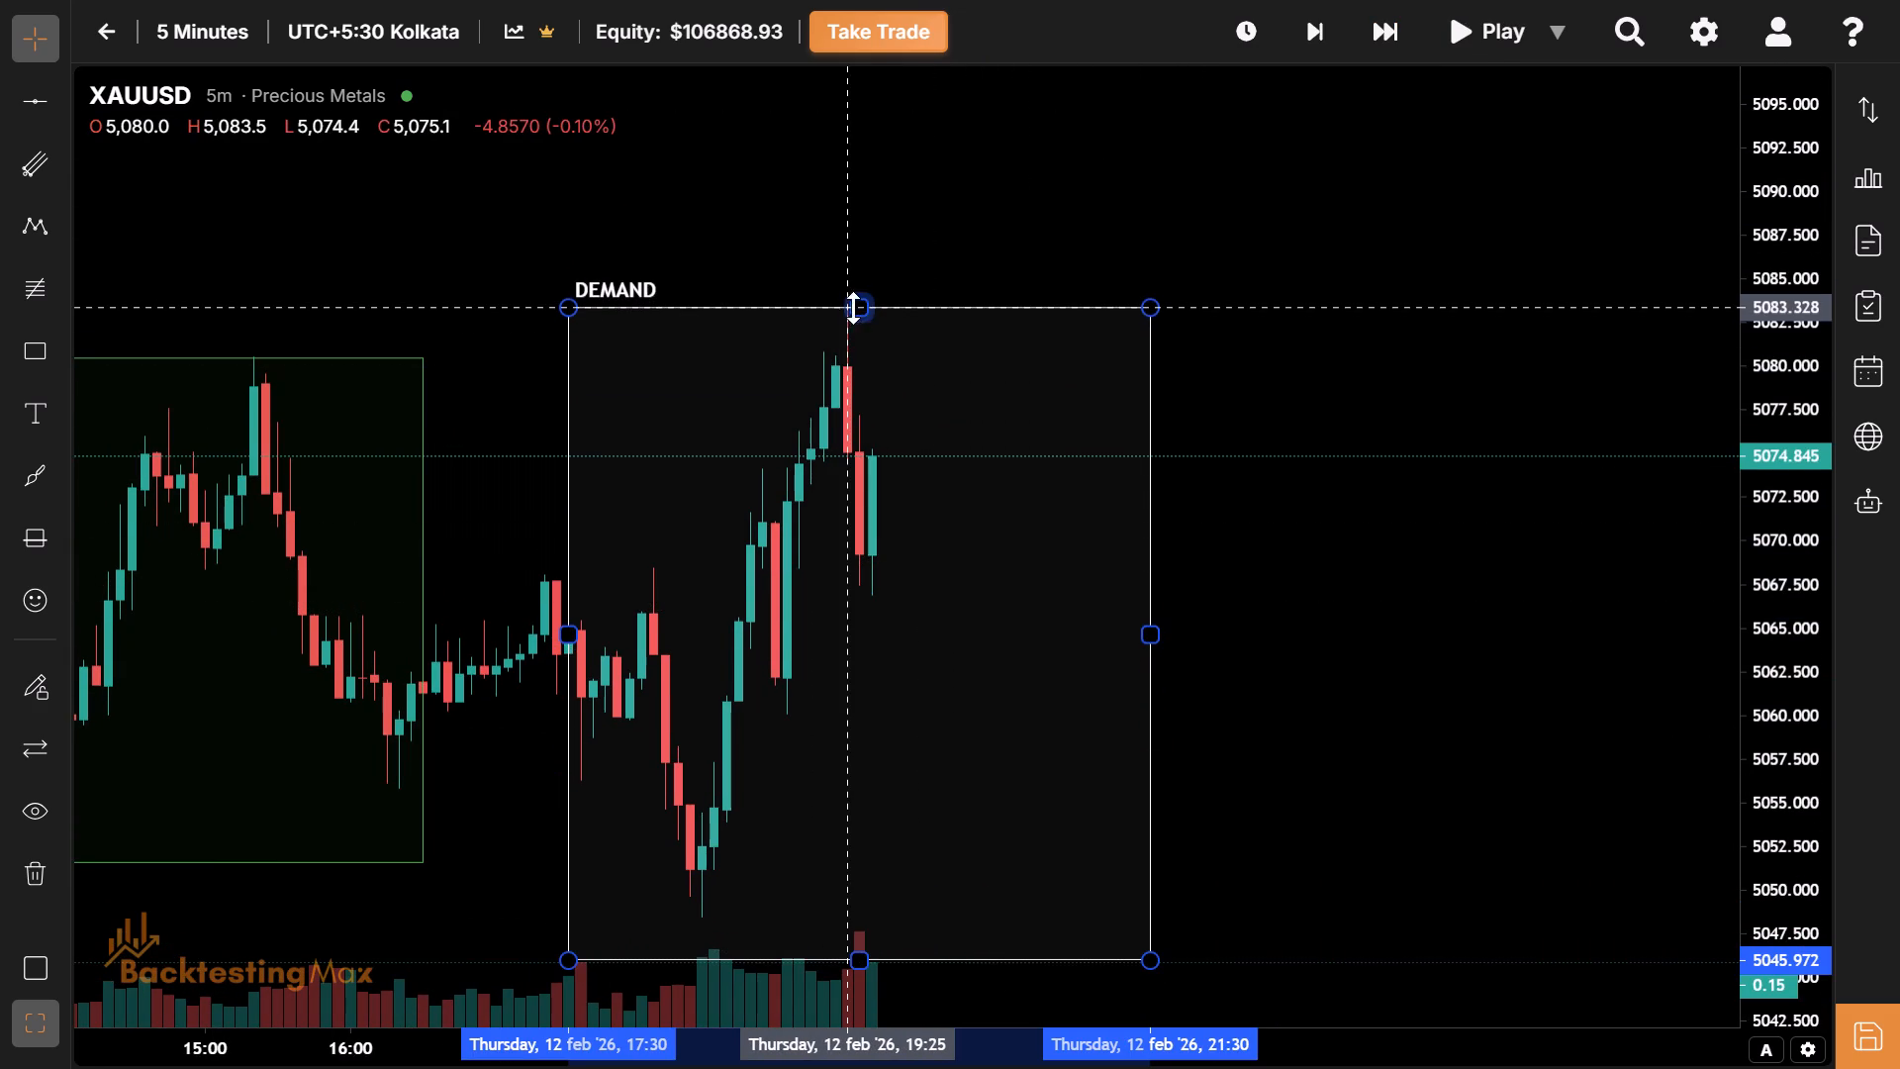
Examine the price structure across the London and New York session boxes of 12 February.
drag(853, 479, 830, 437)
click(830, 437)
drag(795, 633, 762, 607)
drag(762, 607, 705, 537)
drag(712, 670, 1324, 537)
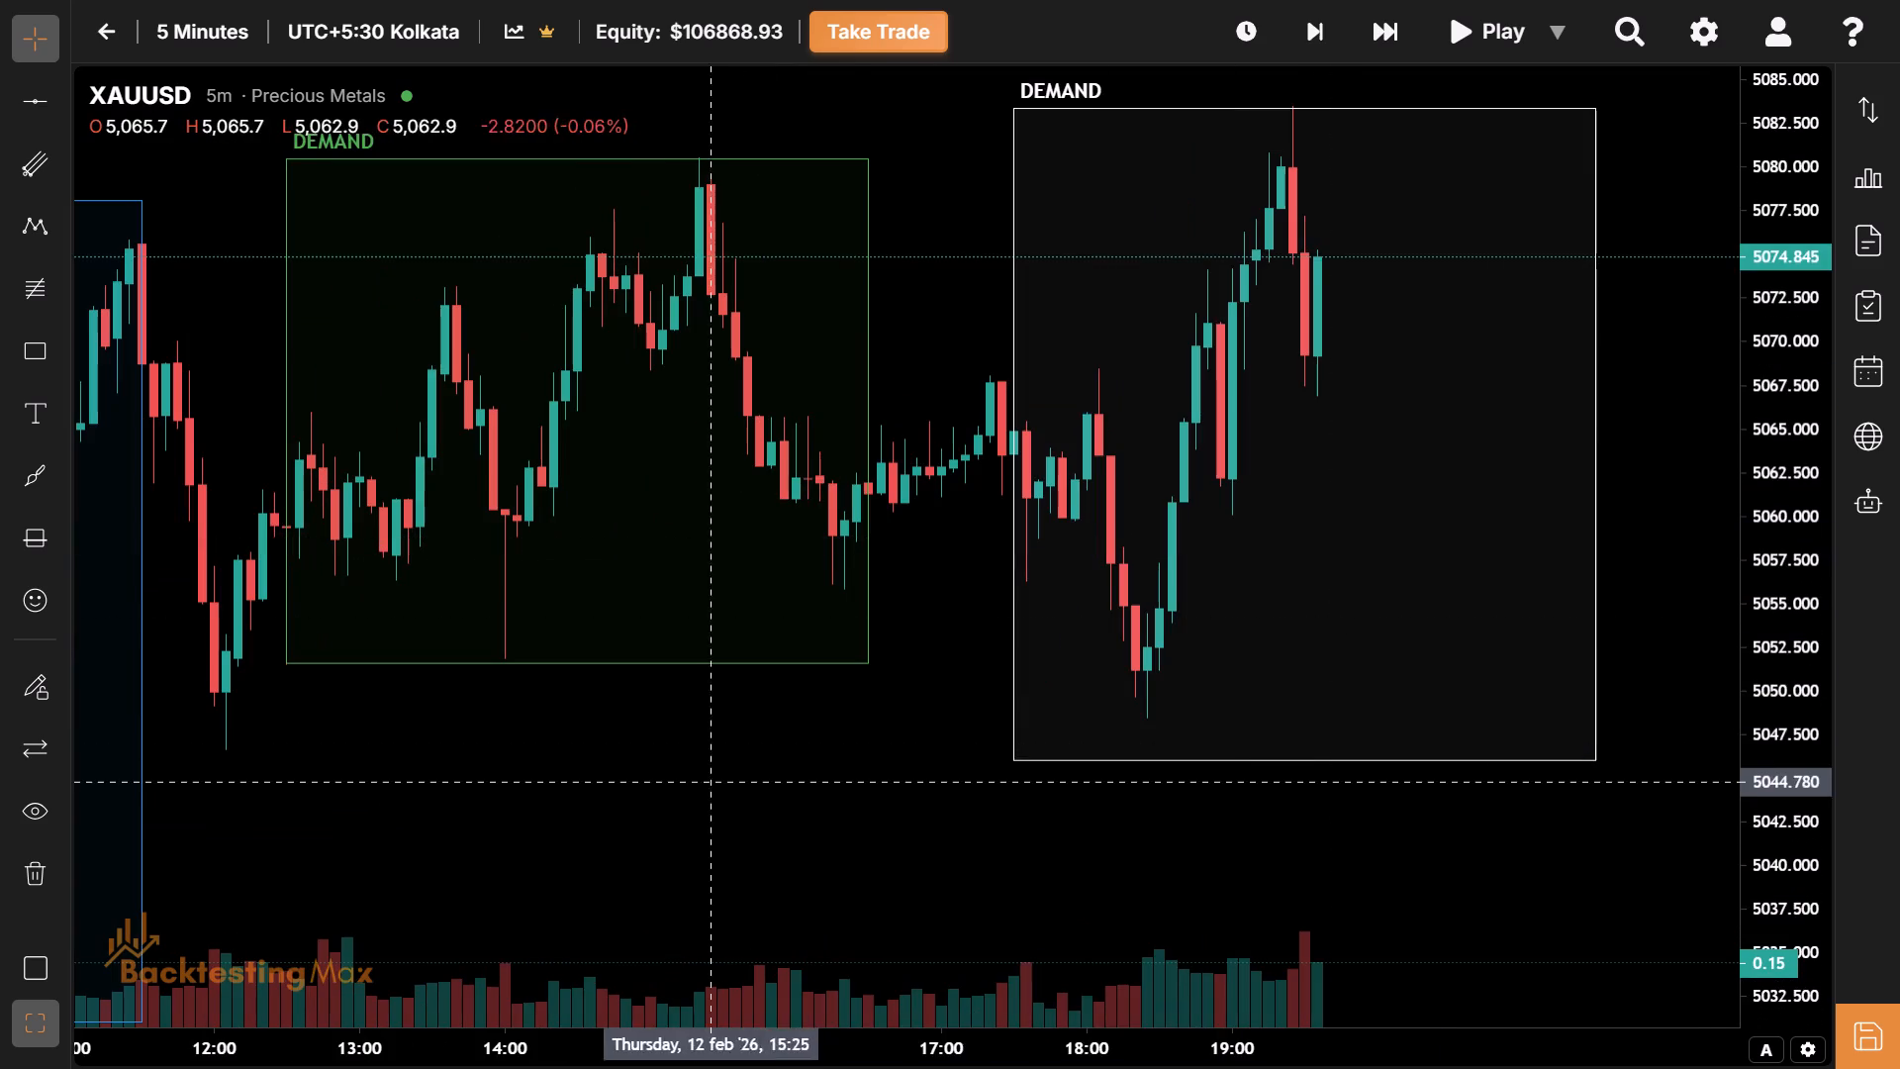
drag(669, 780, 1181, 793)
drag(1067, 792, 830, 747)
drag(1568, 466, 1176, 537)
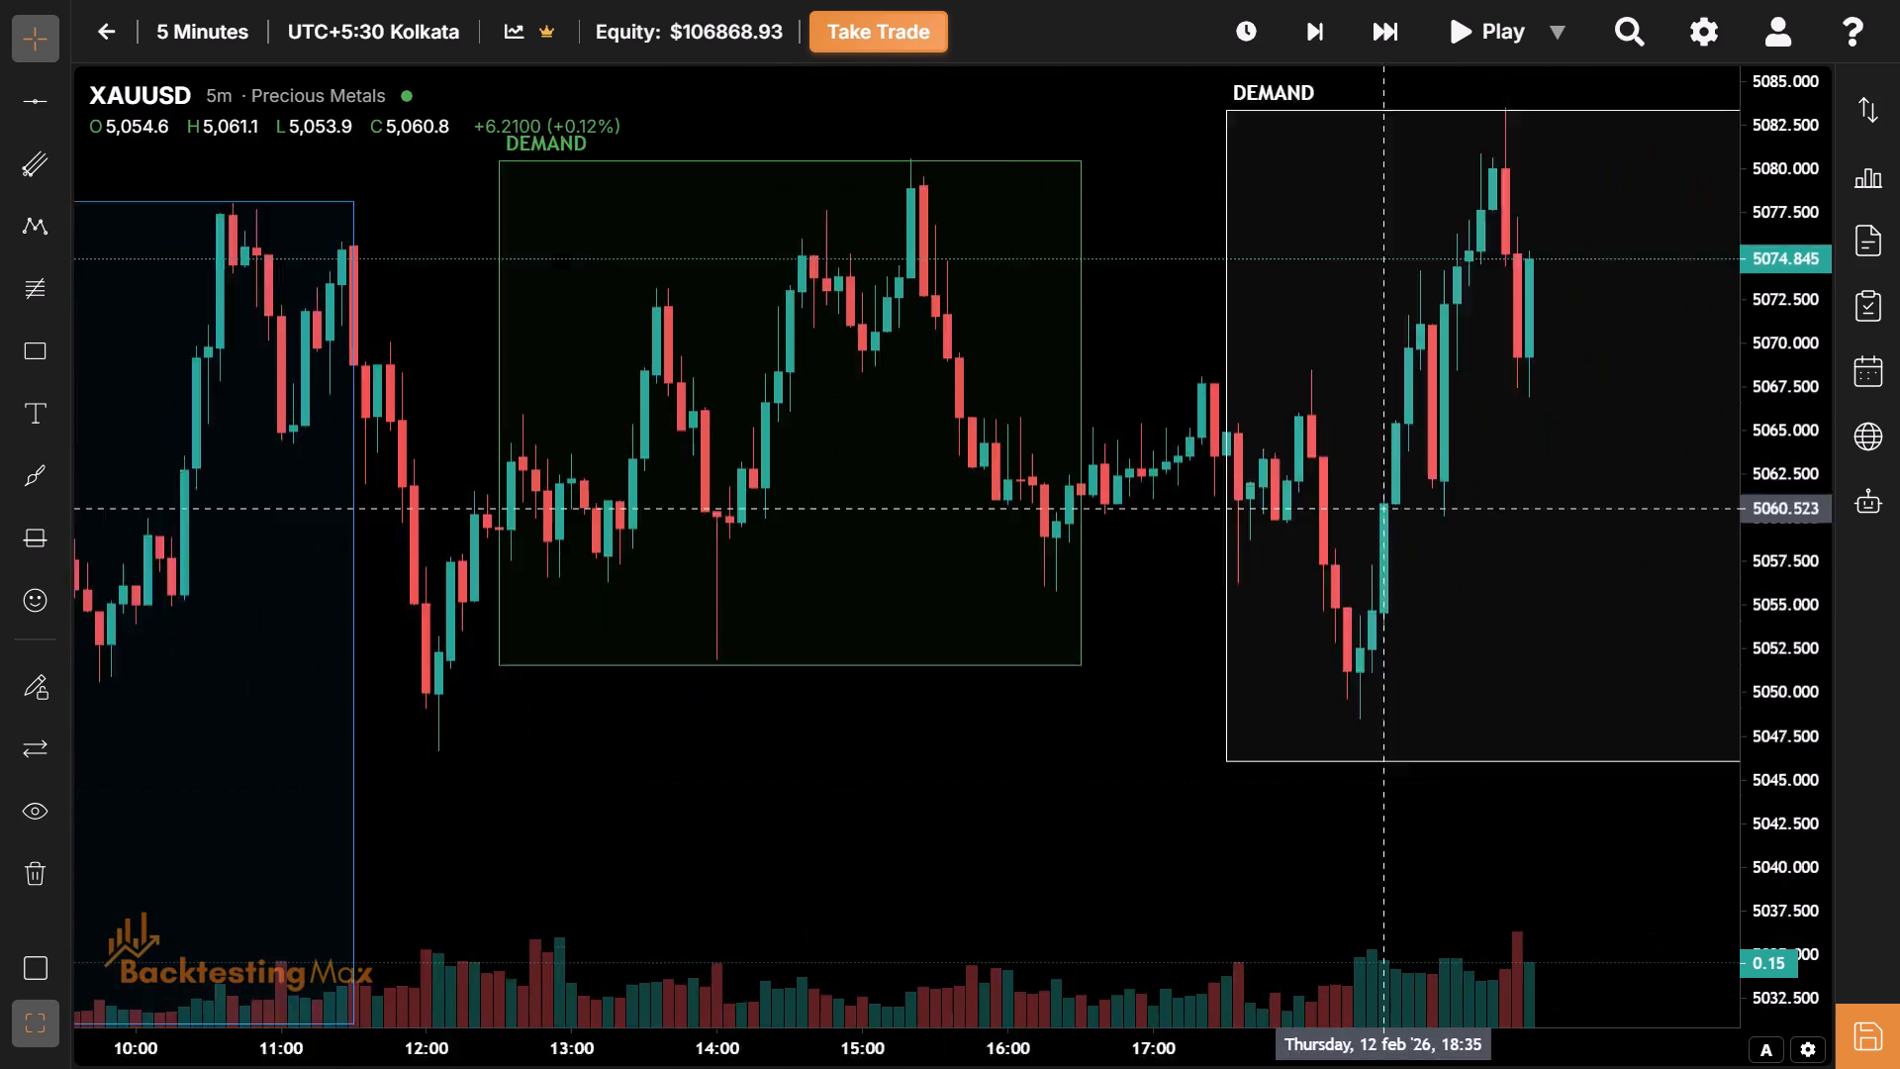
drag(1176, 537, 856, 585)
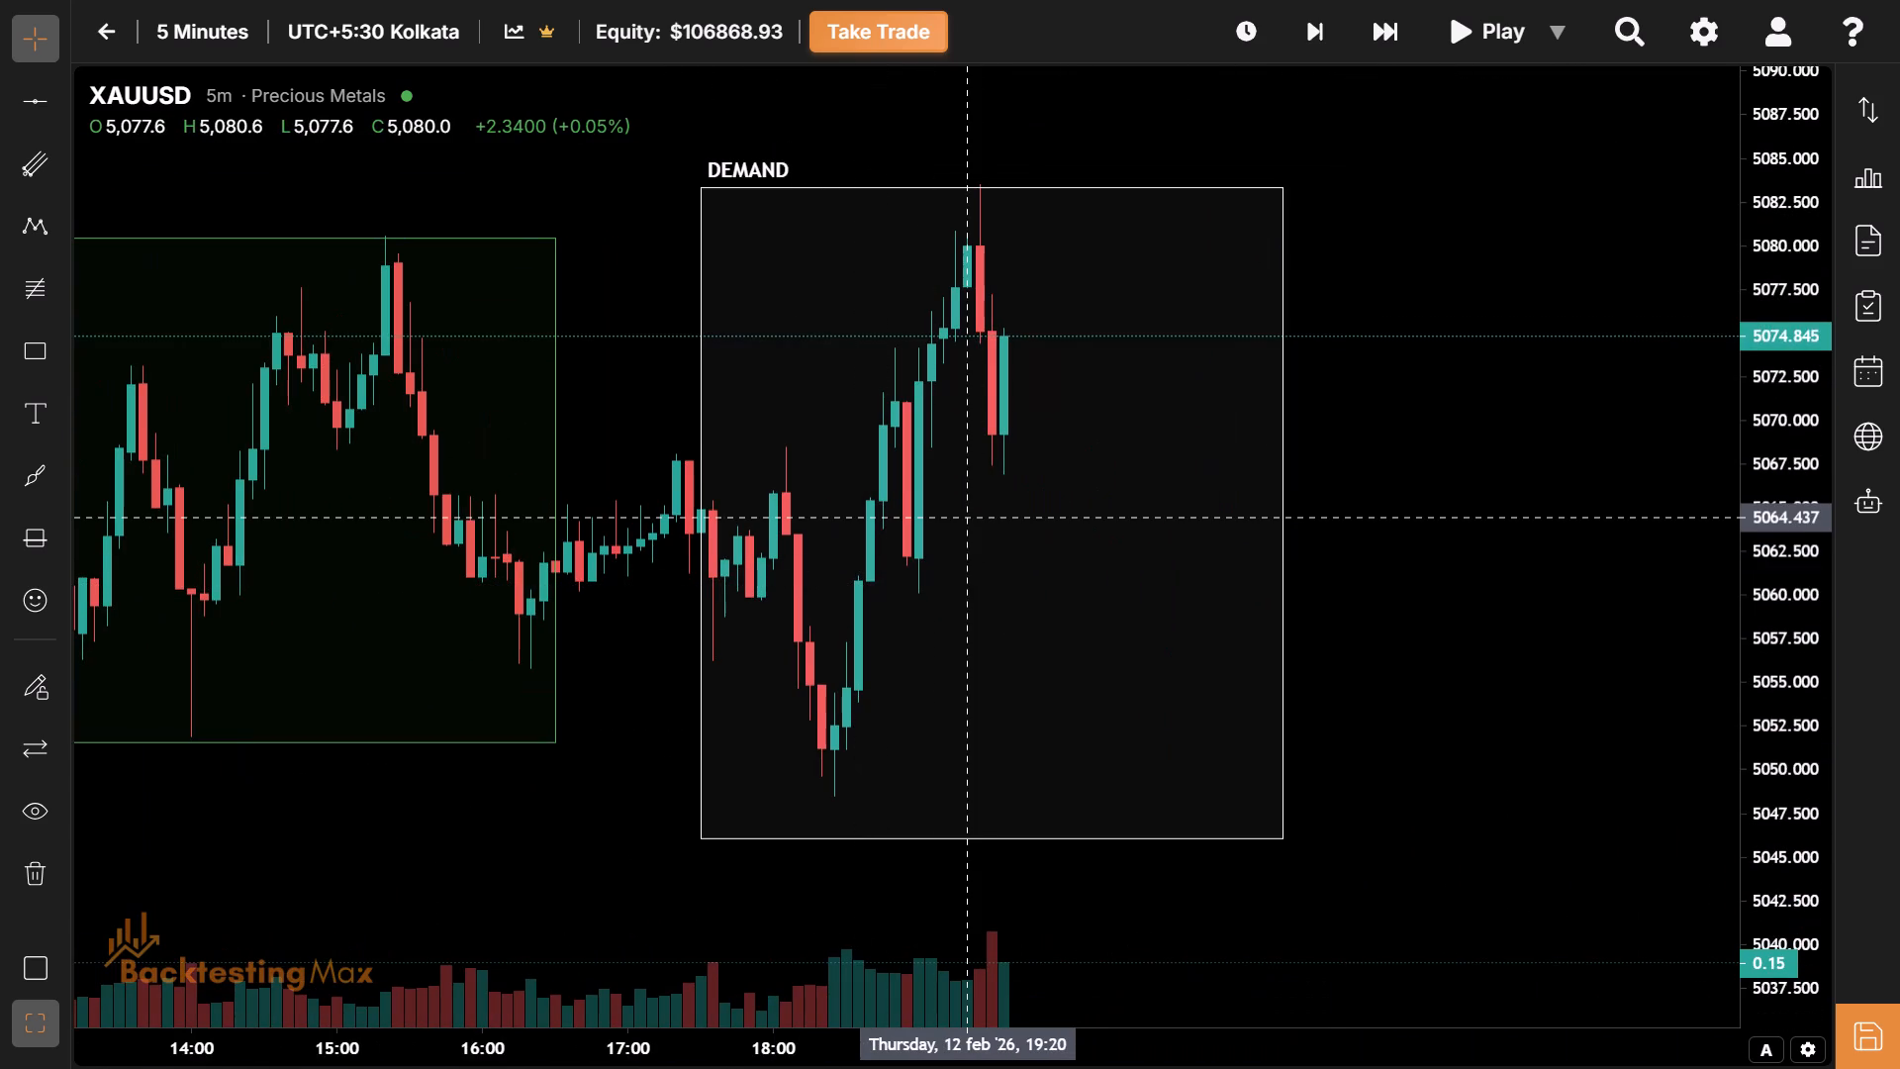
drag(948, 533, 1069, 562)
double_click(1008, 593)
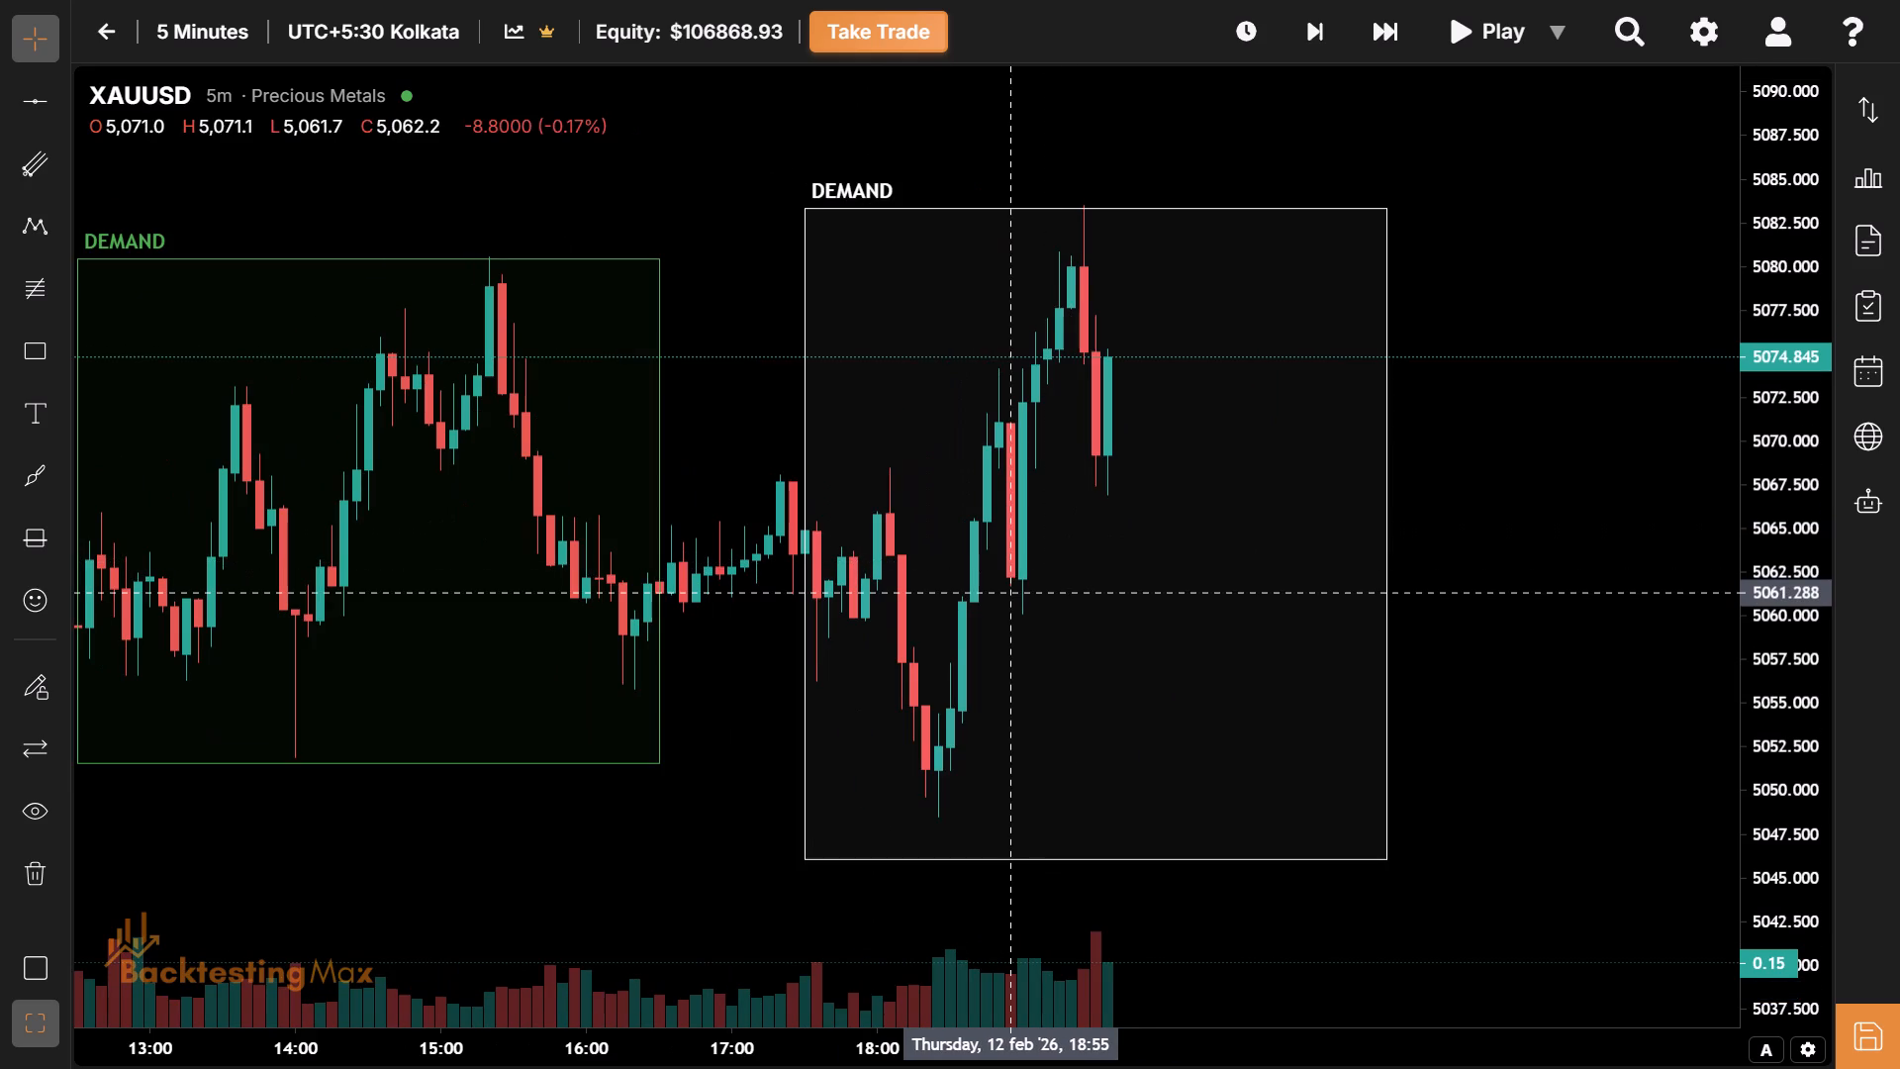
drag(1008, 593, 984, 509)
drag(984, 509, 1281, 520)
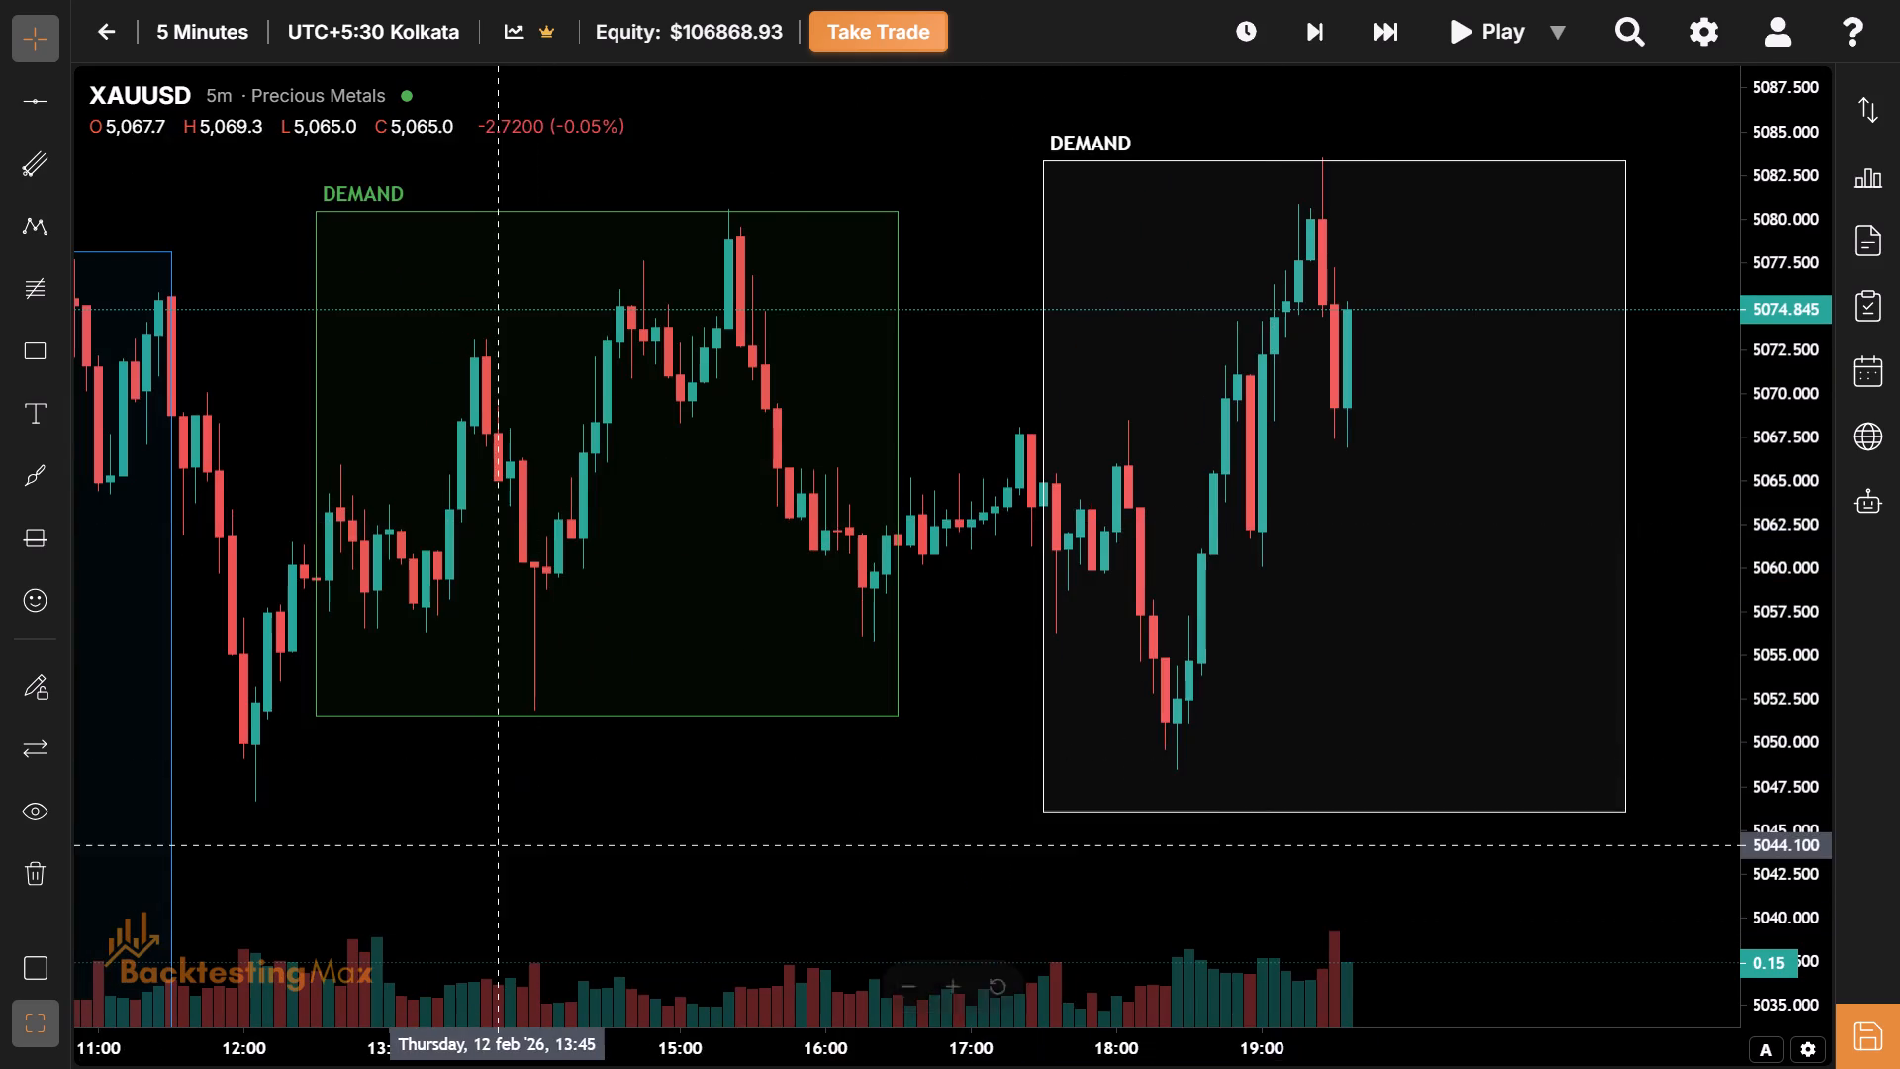
drag(496, 845, 897, 846)
Draw a Support/Demand template zone on 11 February from 11:25 to 13:35, between about 5047.5 and 5051.9.
drag(730, 1049, 1095, 1068)
drag(1805, 240, 1770, 594)
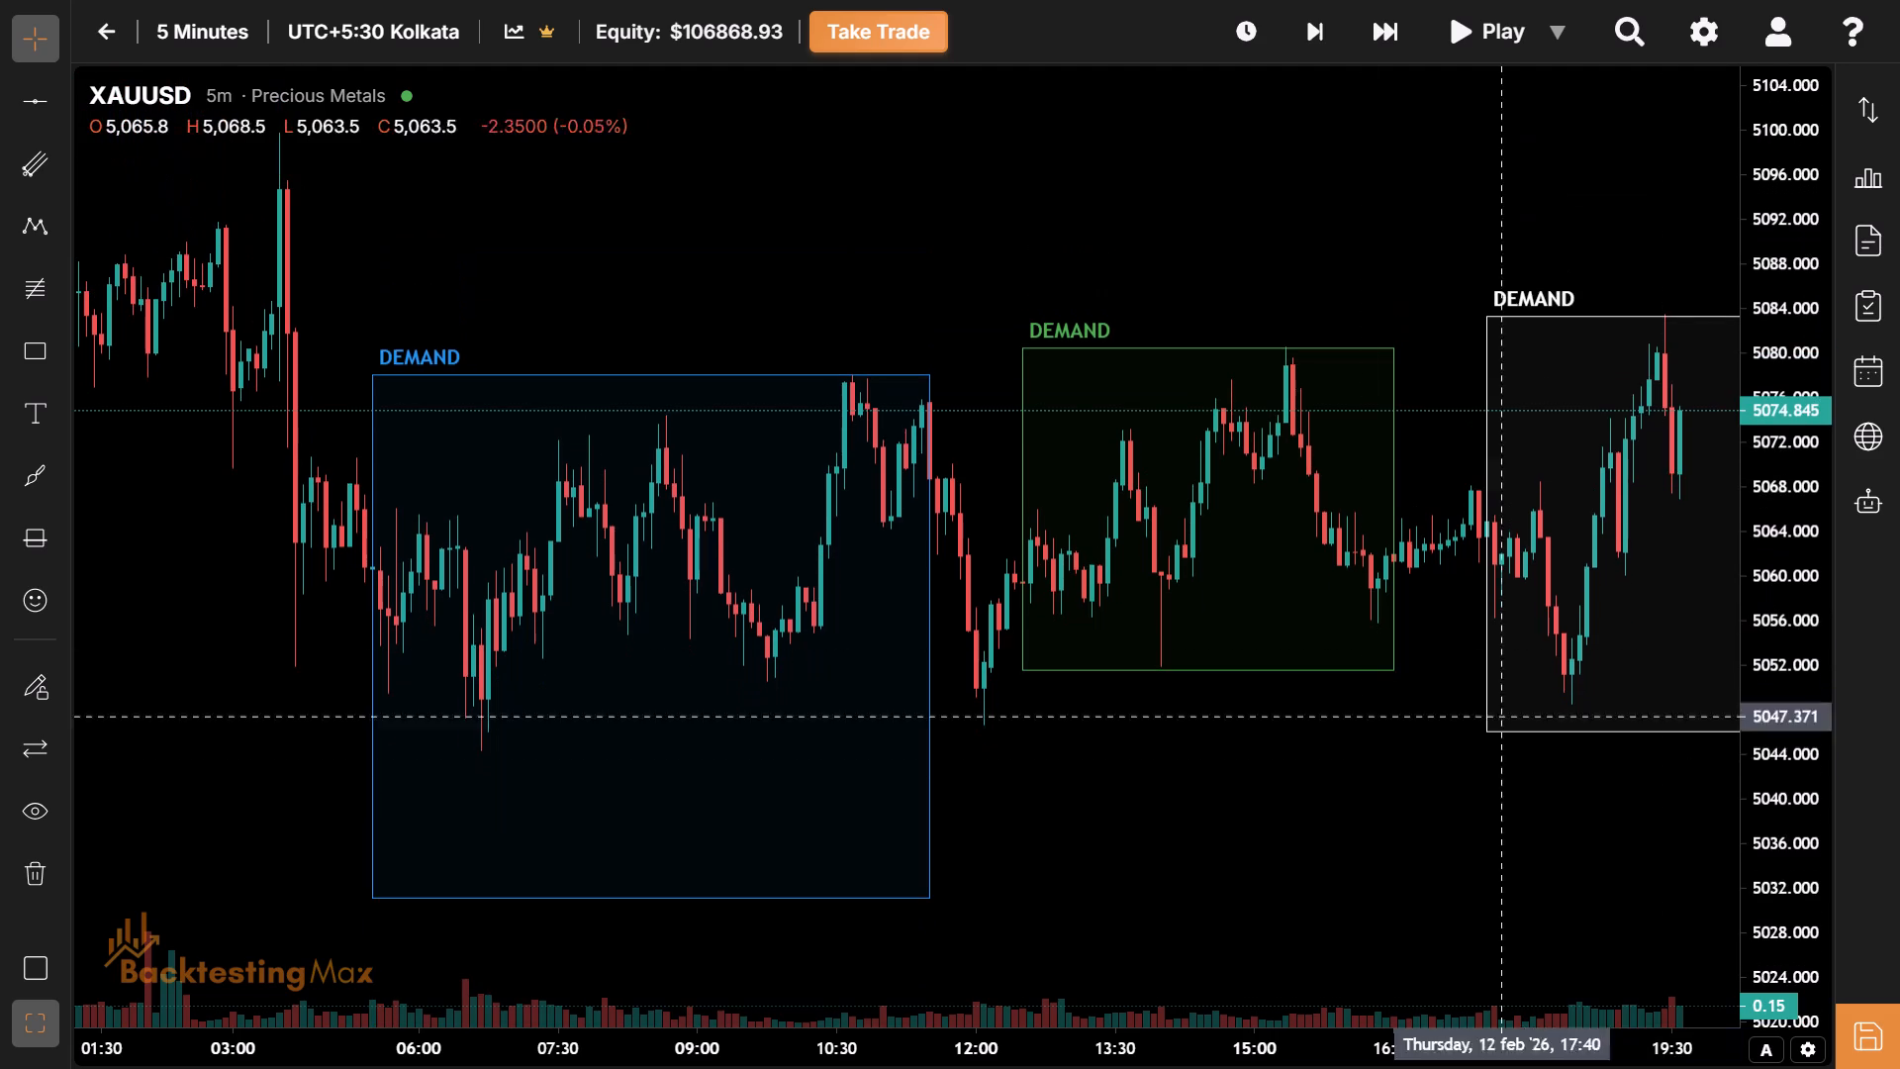
drag(1204, 801, 1142, 721)
drag(819, 1055, 1327, 1068)
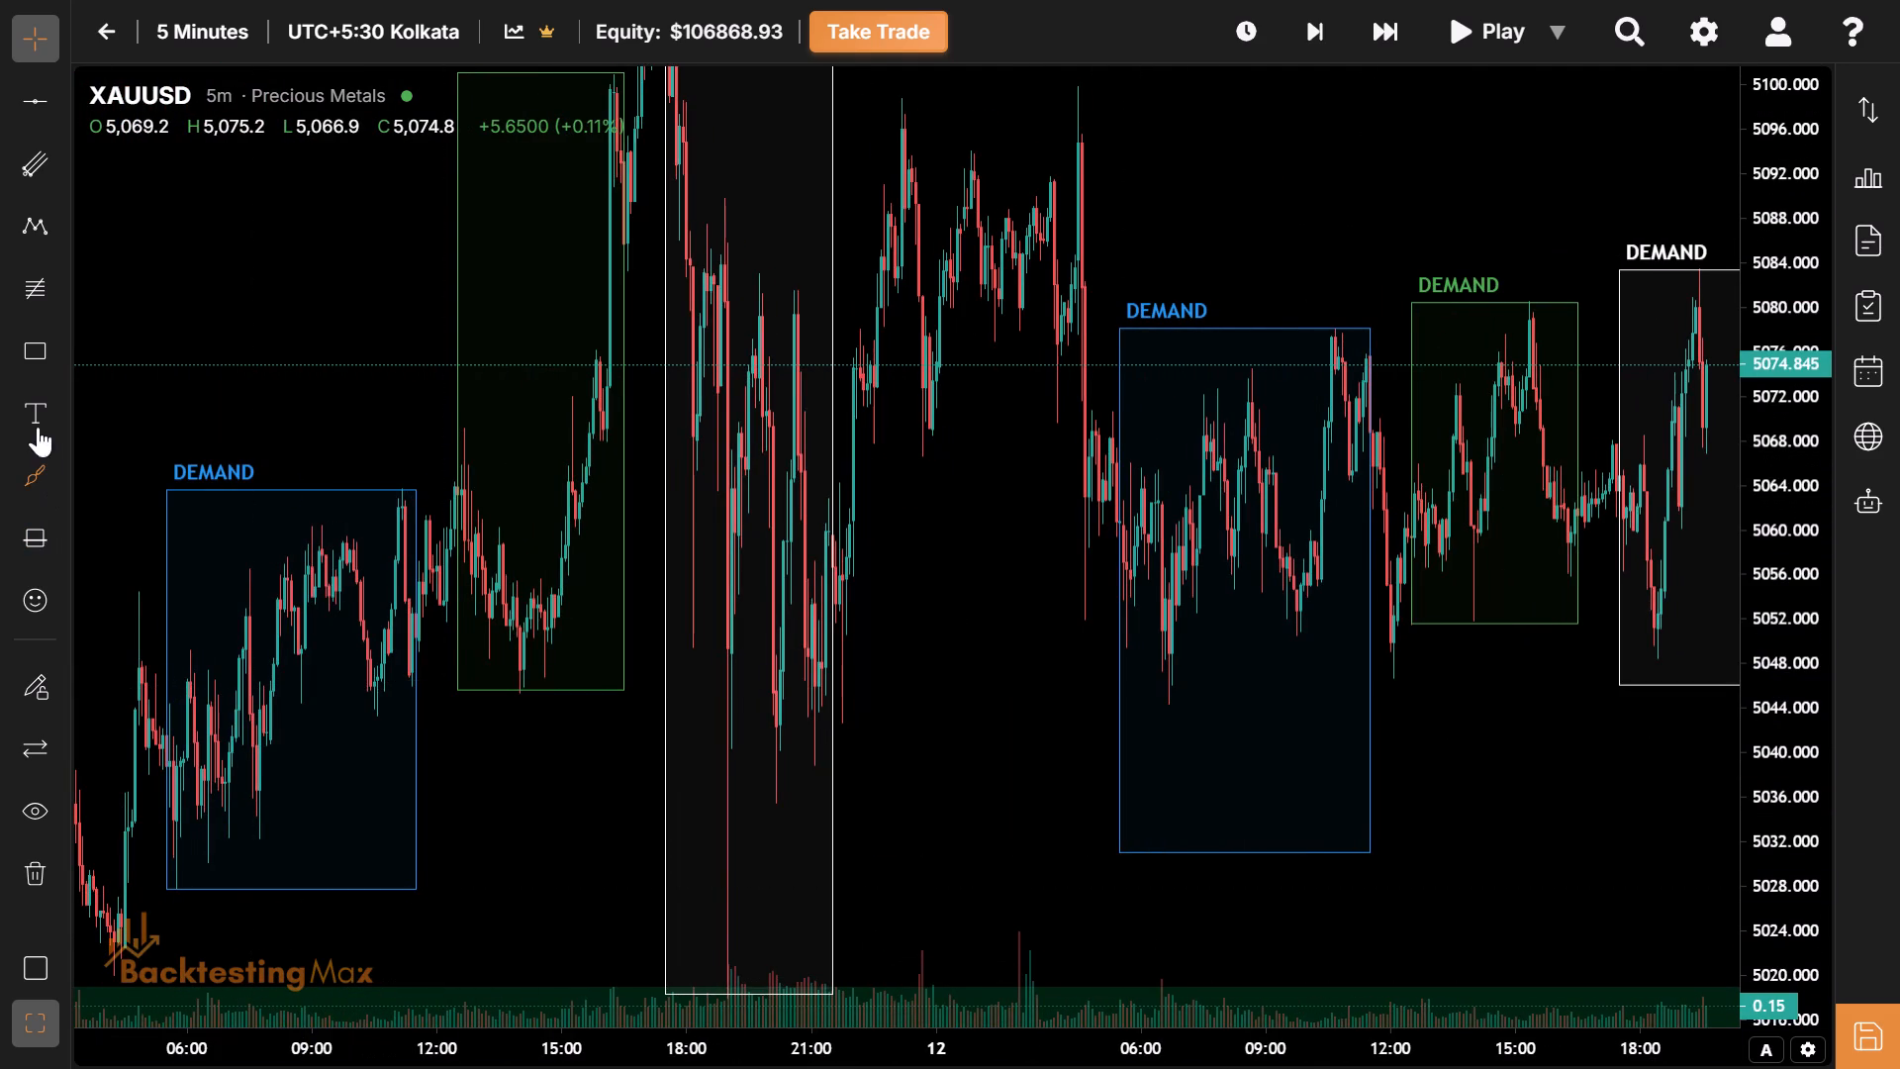
click(29, 334)
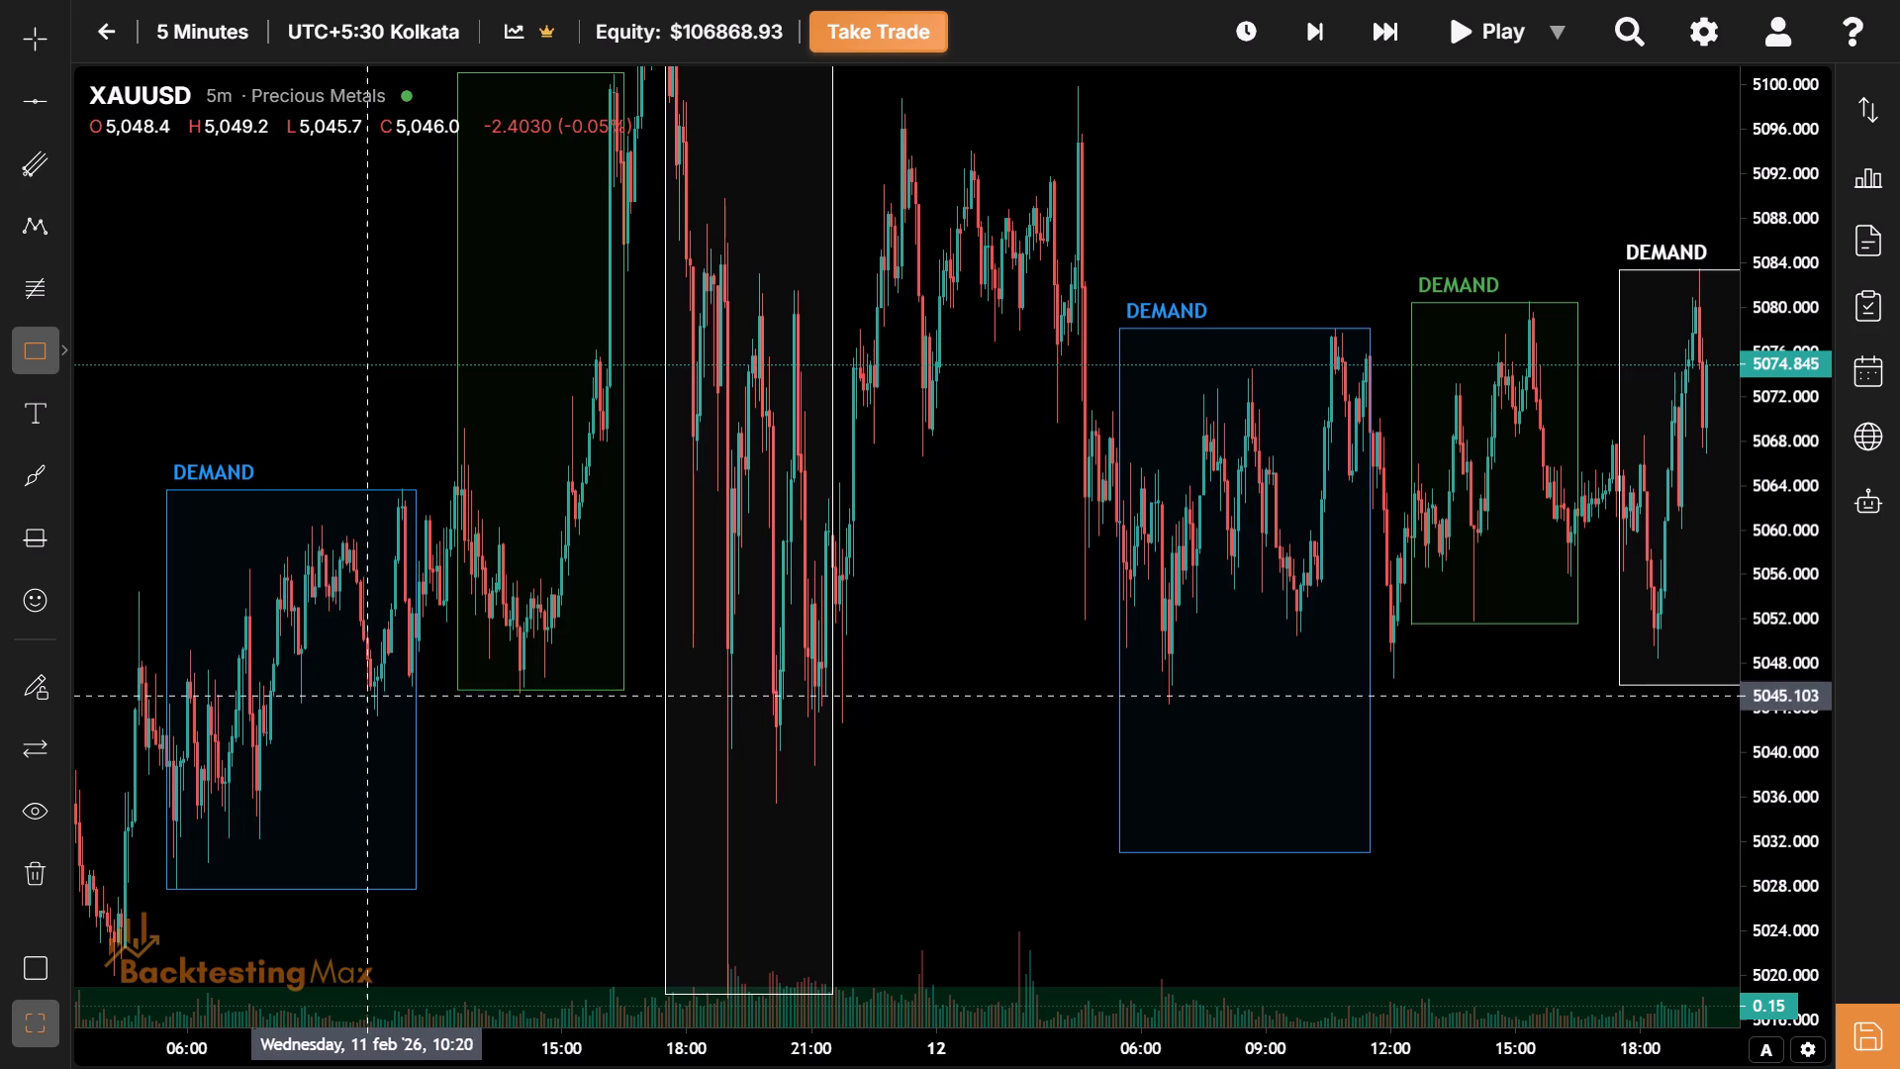
click(413, 668)
click(503, 620)
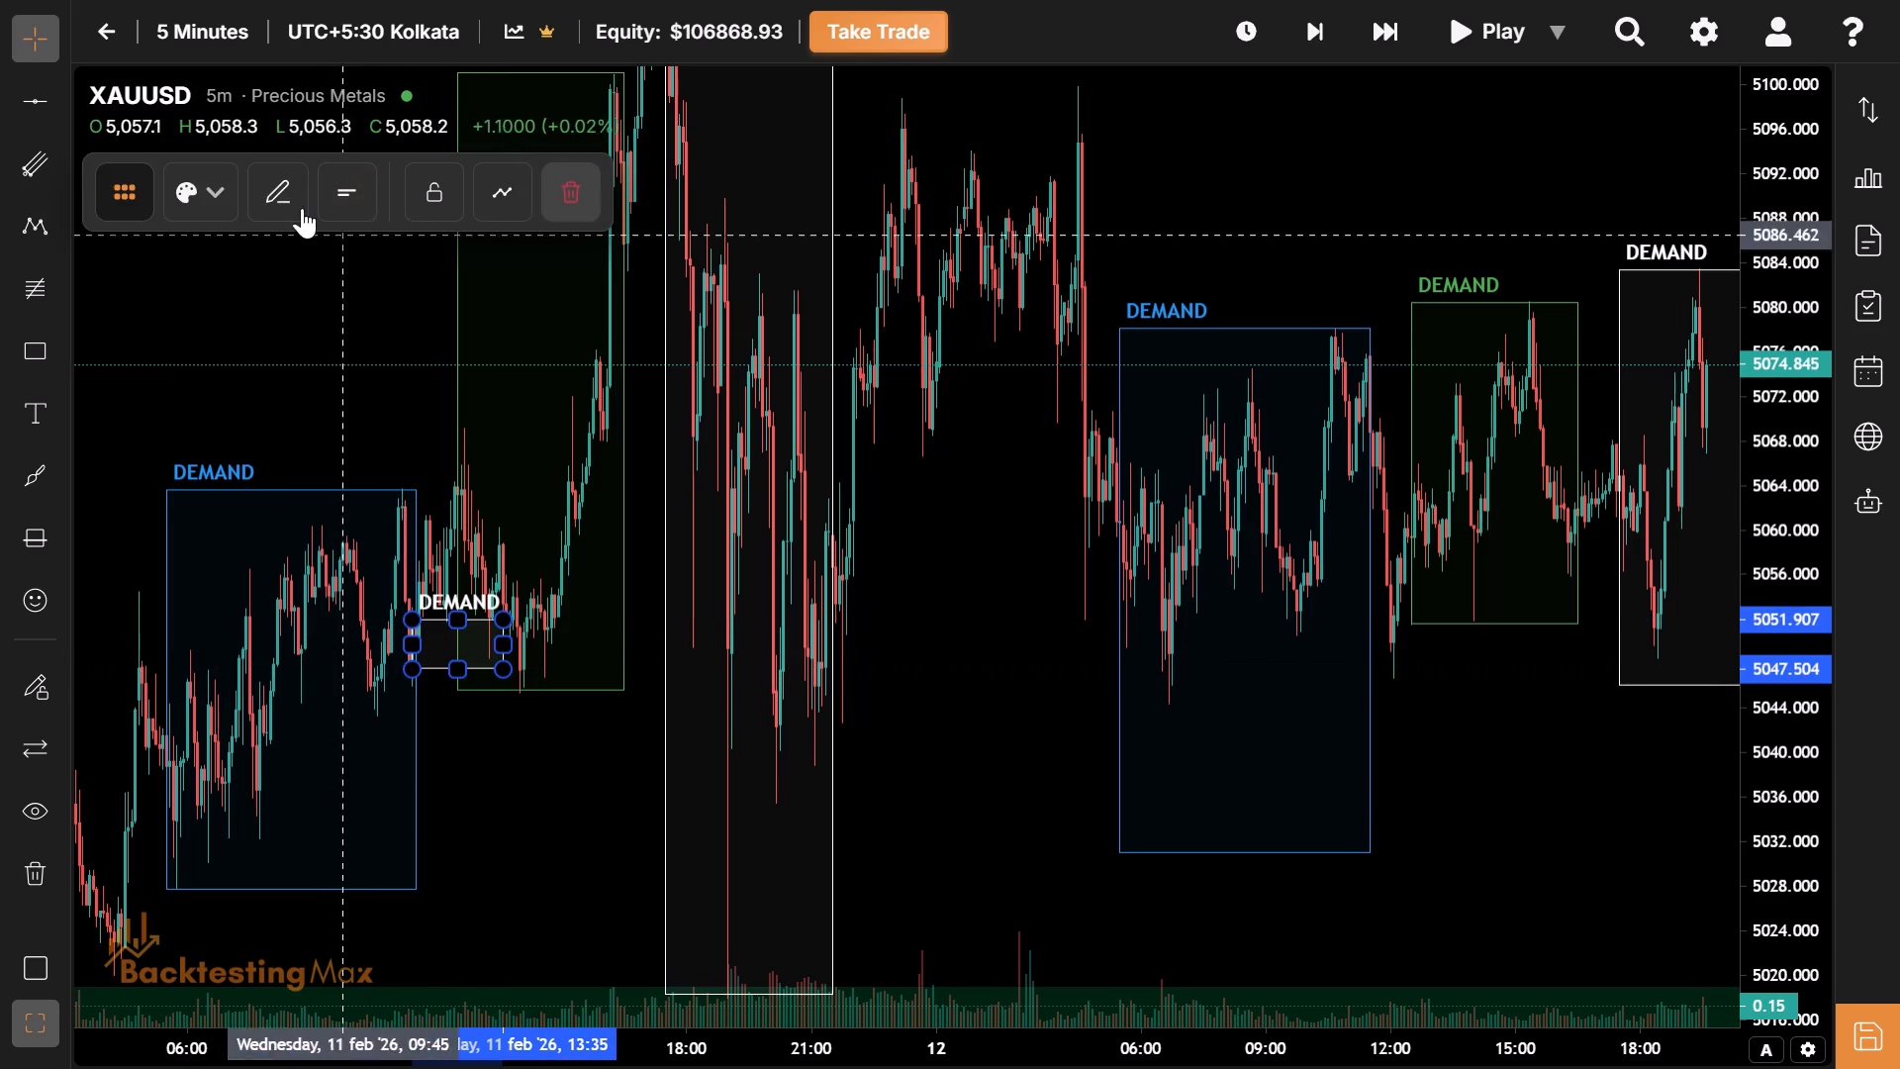
click(200, 197)
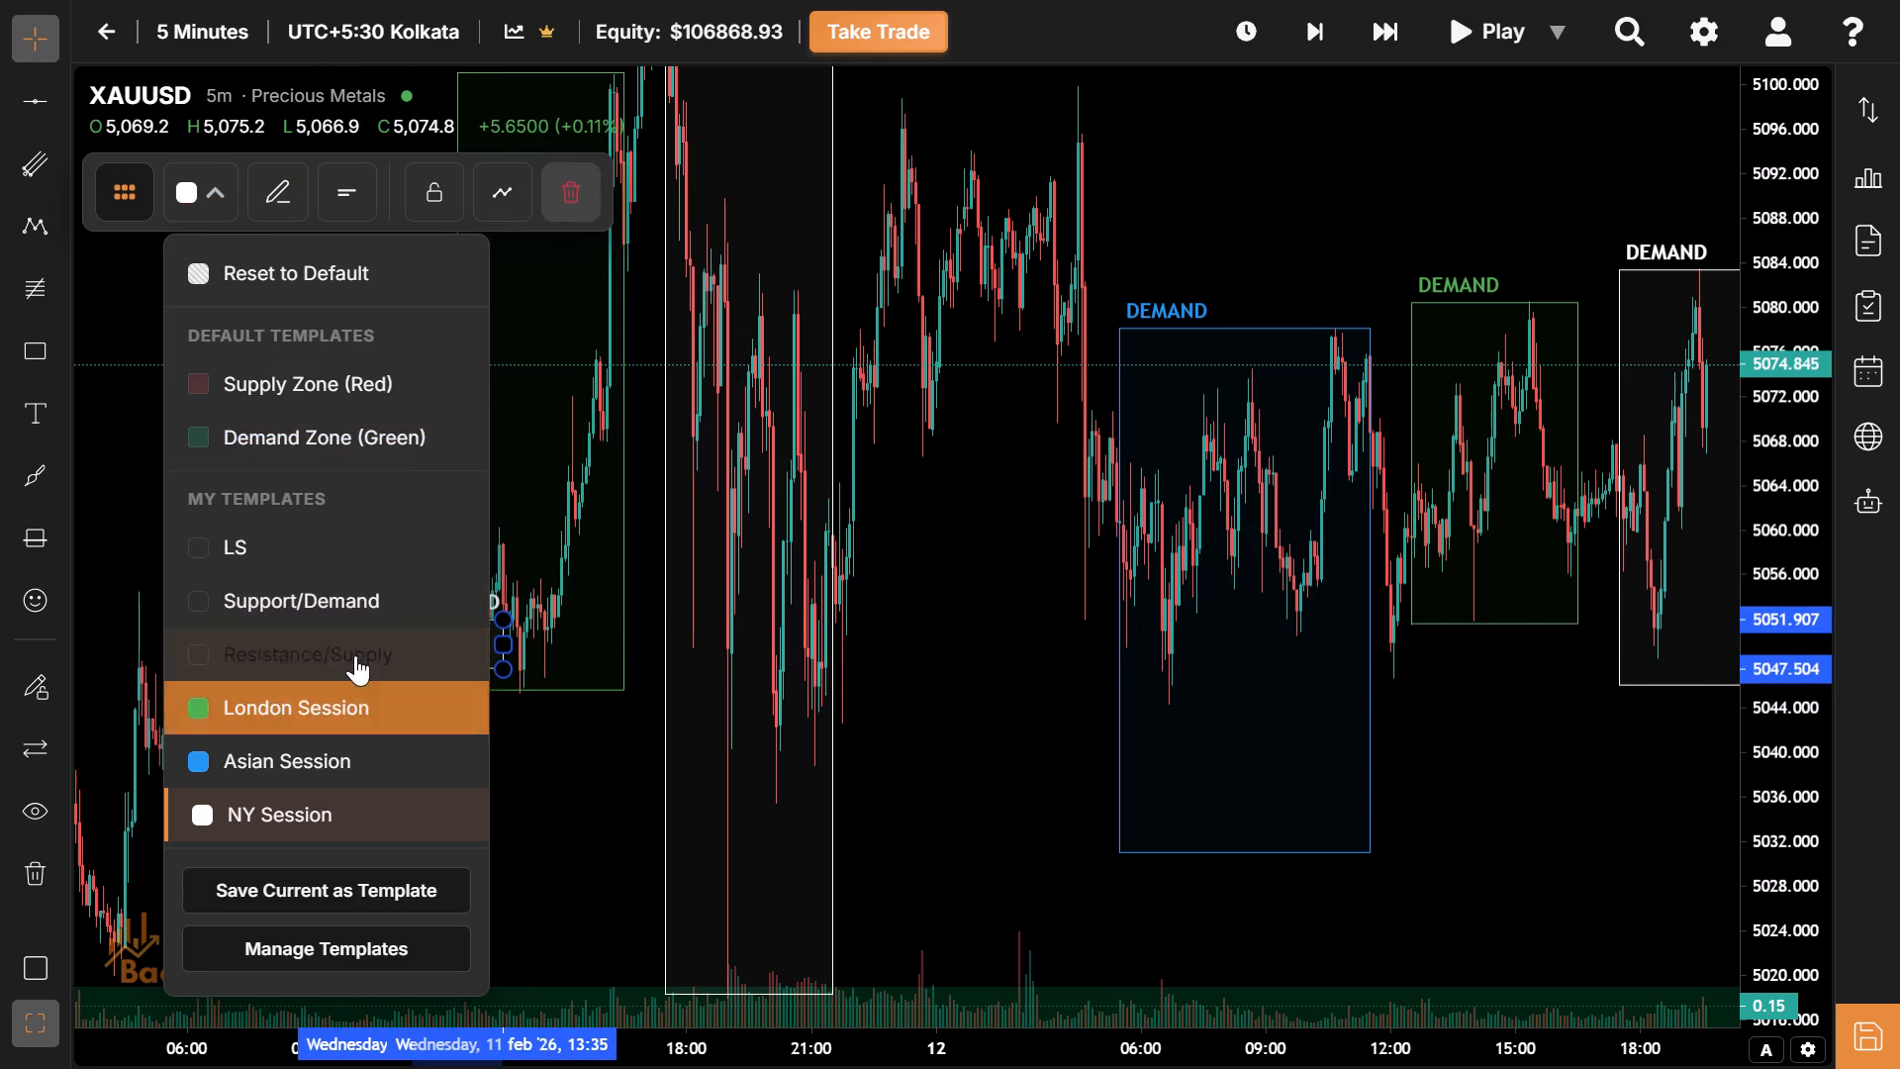
click(383, 606)
Extend the new demand zone to the right across the chart.
click(279, 182)
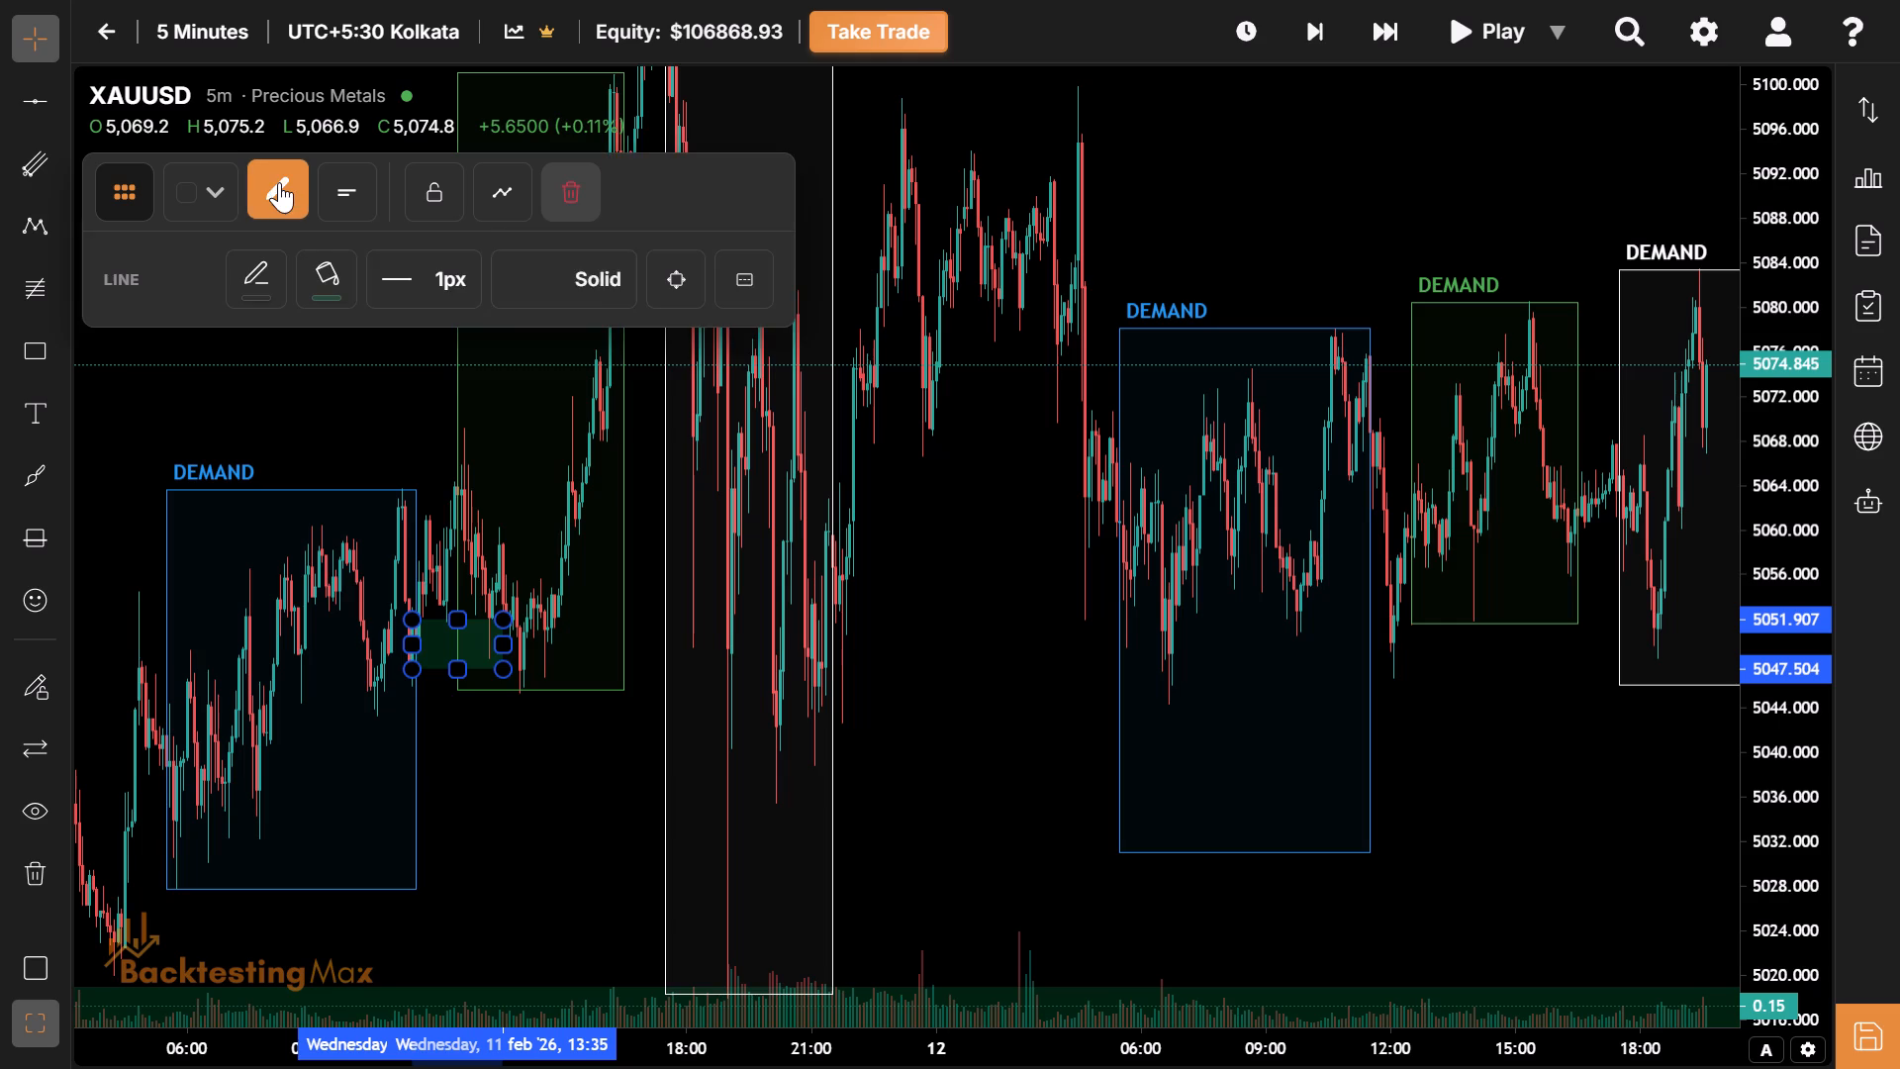
click(668, 276)
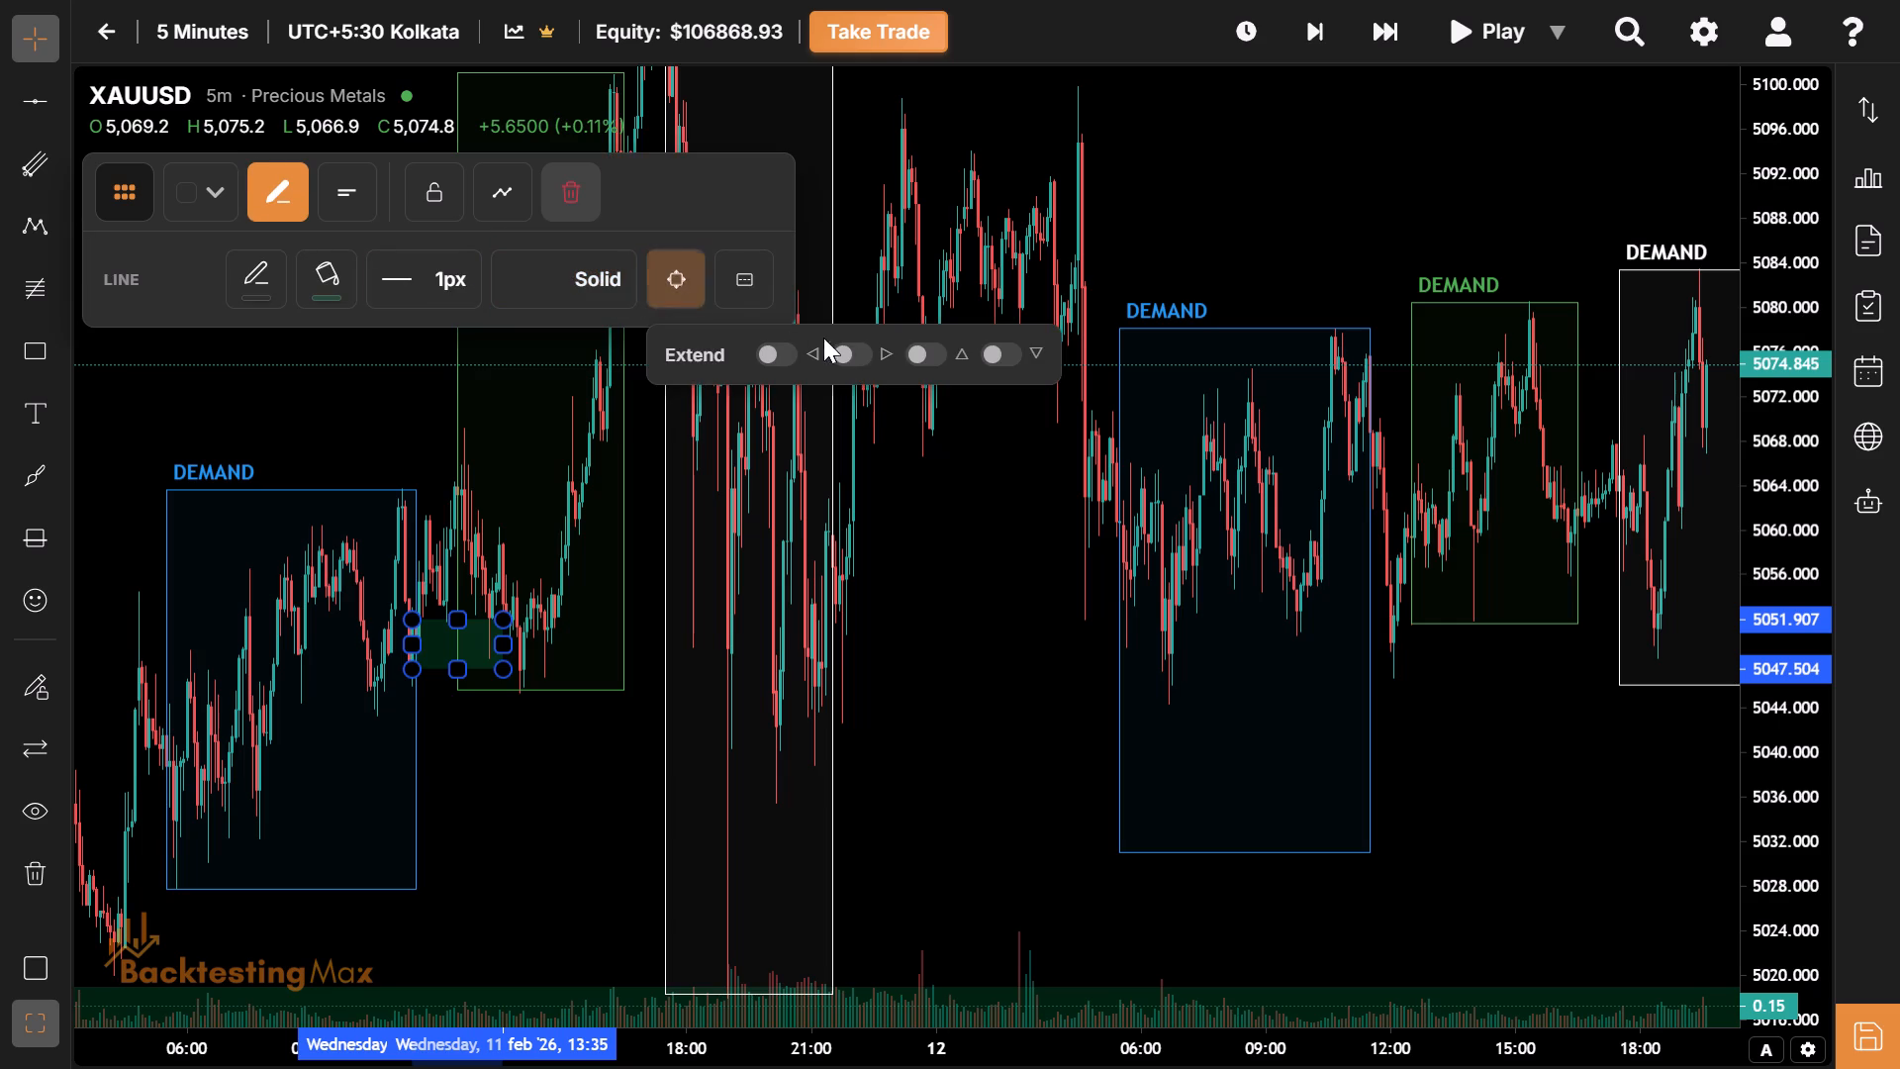
click(845, 354)
click(1003, 744)
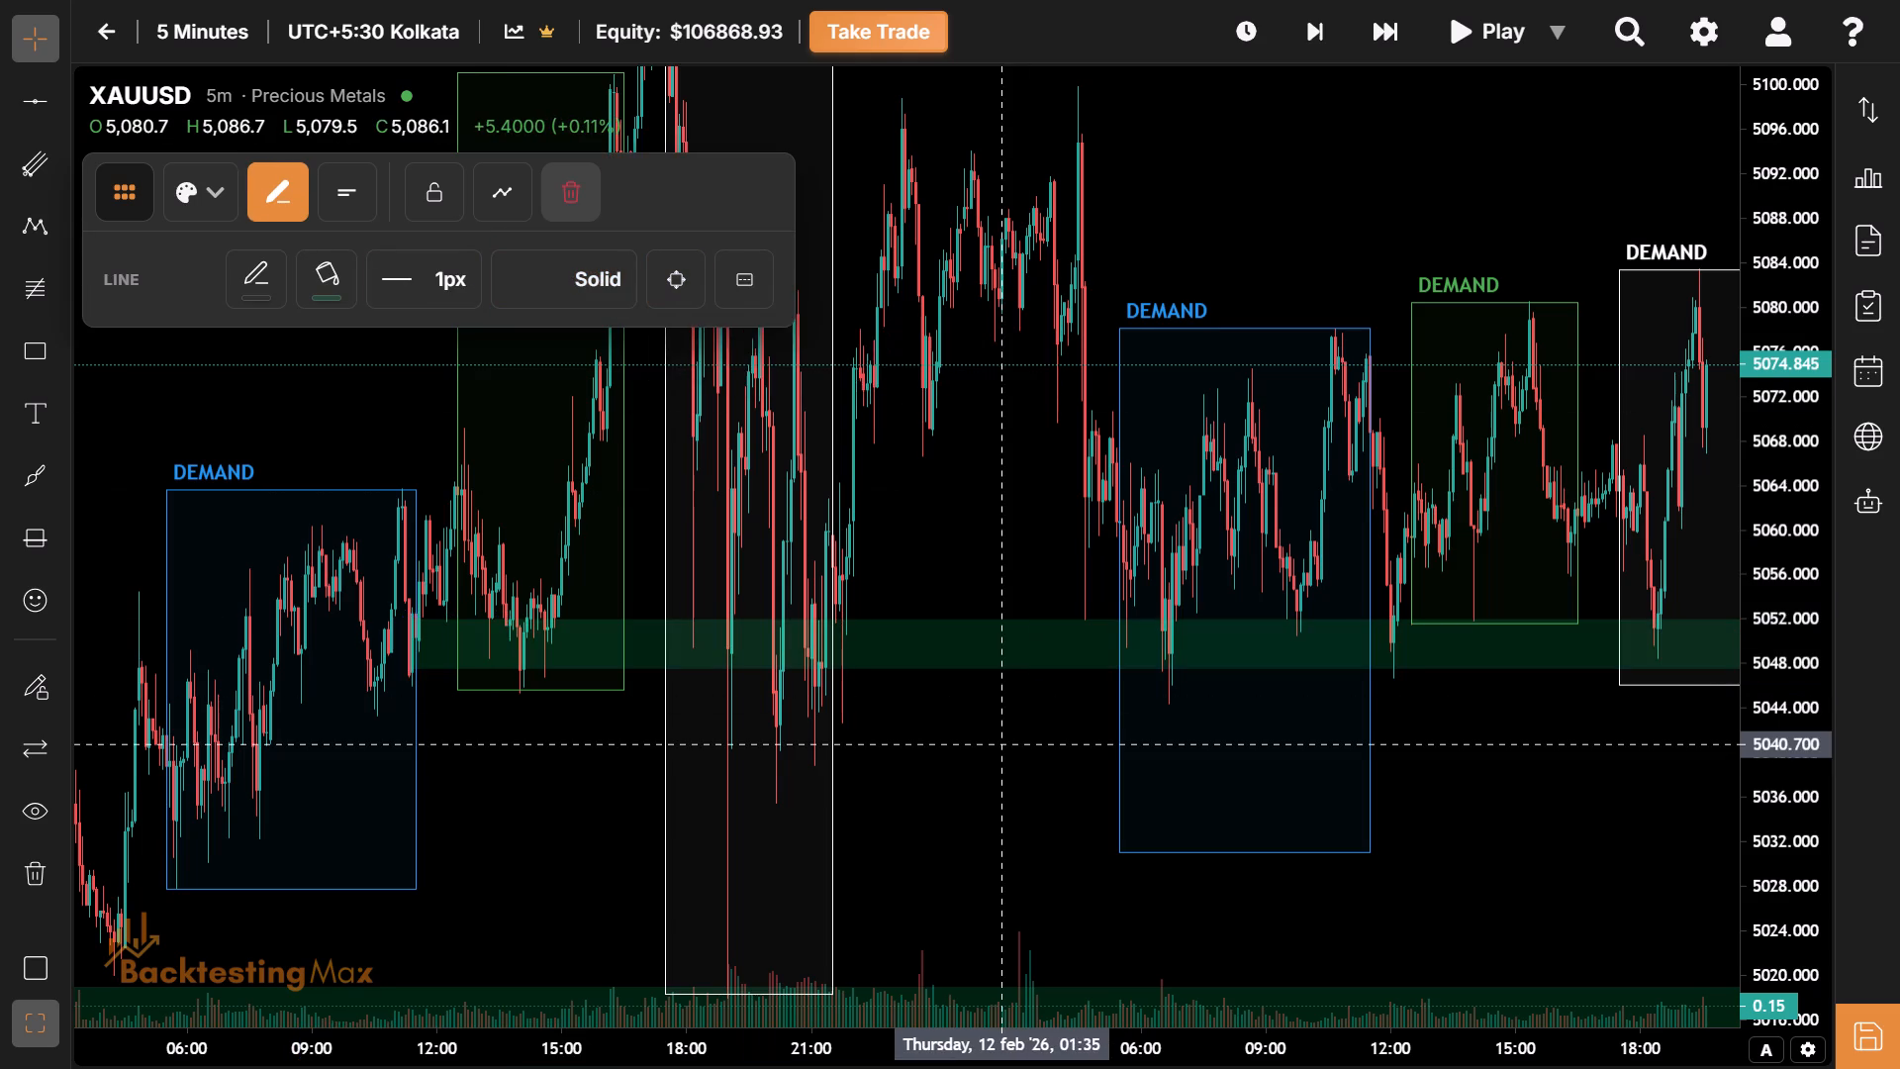
Examine how price in the current New York session behaves around the extended demand zone.
drag(1003, 744, 660, 773)
drag(1304, 868, 810, 899)
drag(1027, 1050, 742, 1068)
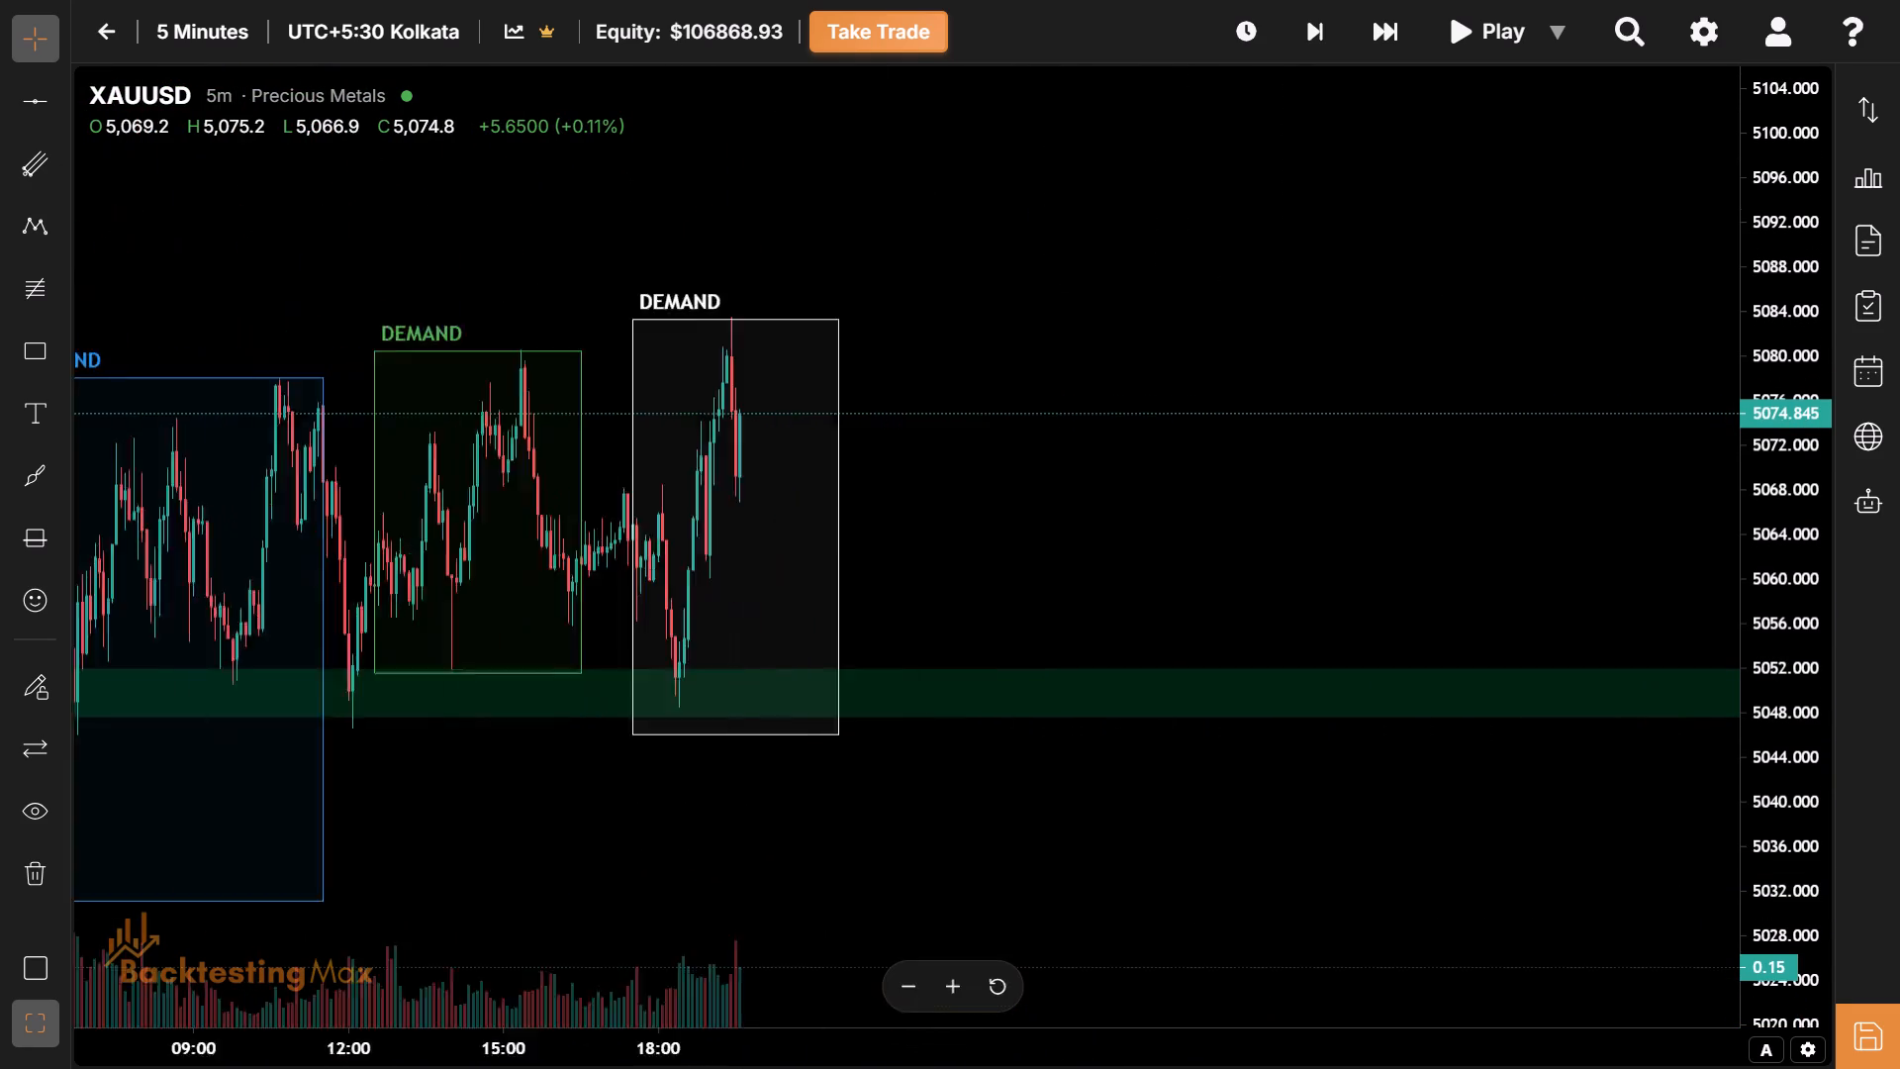
drag(742, 1068, 251, 1035)
drag(408, 933, 1131, 875)
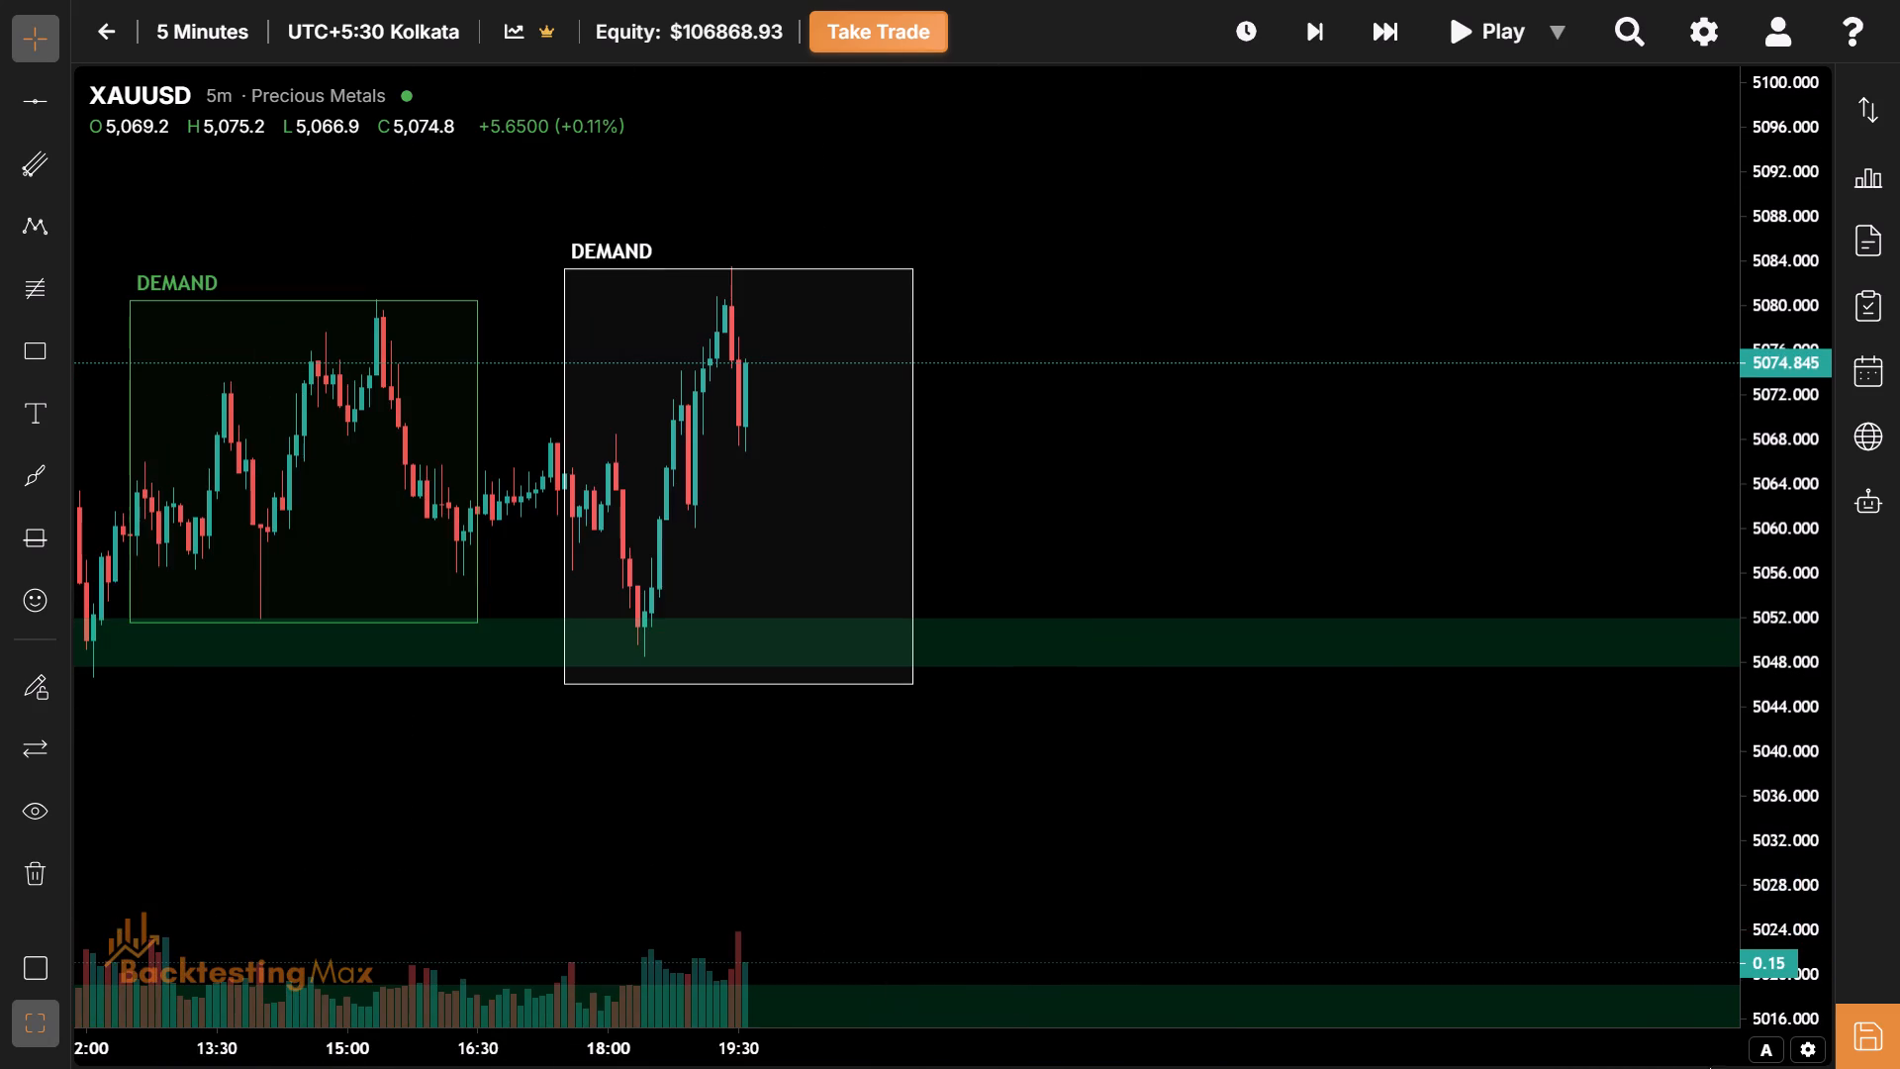
drag(1662, 1035, 1620, 1053)
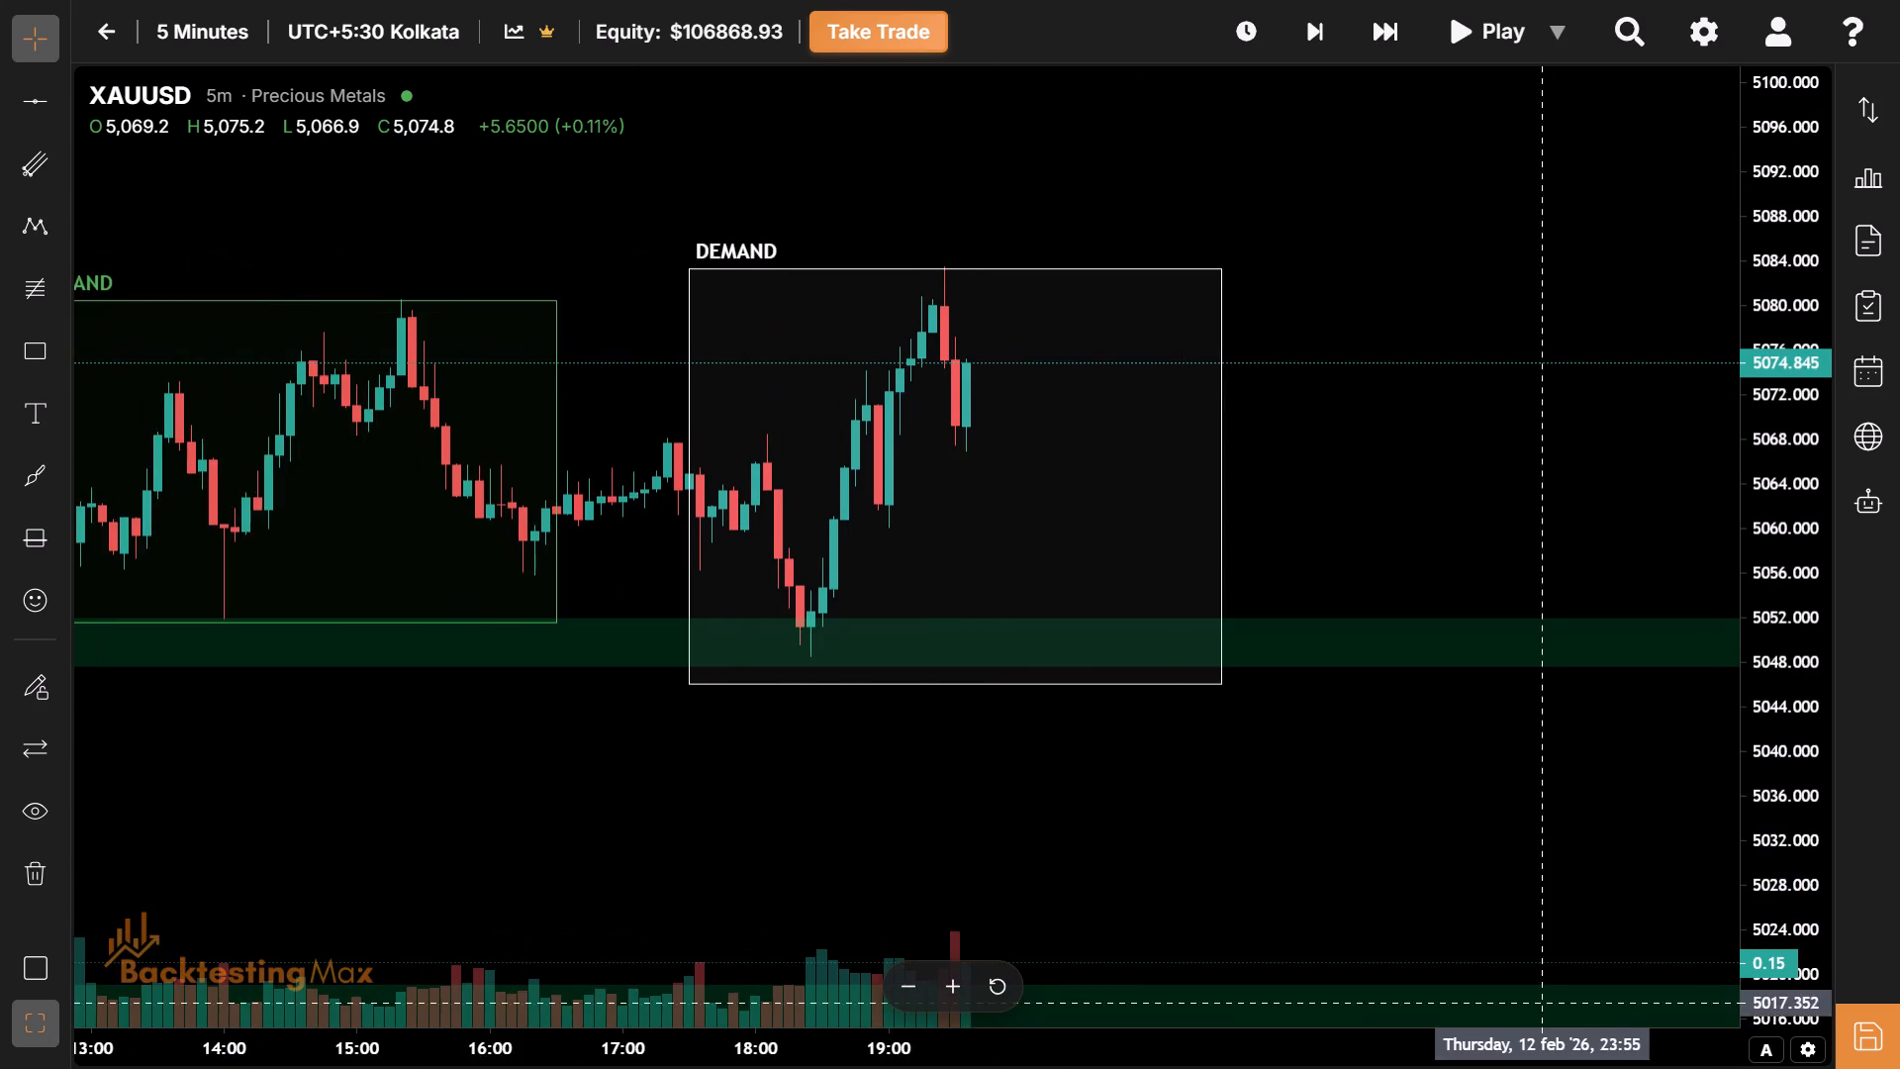
drag(1492, 940, 1404, 966)
drag(1815, 883, 1805, 804)
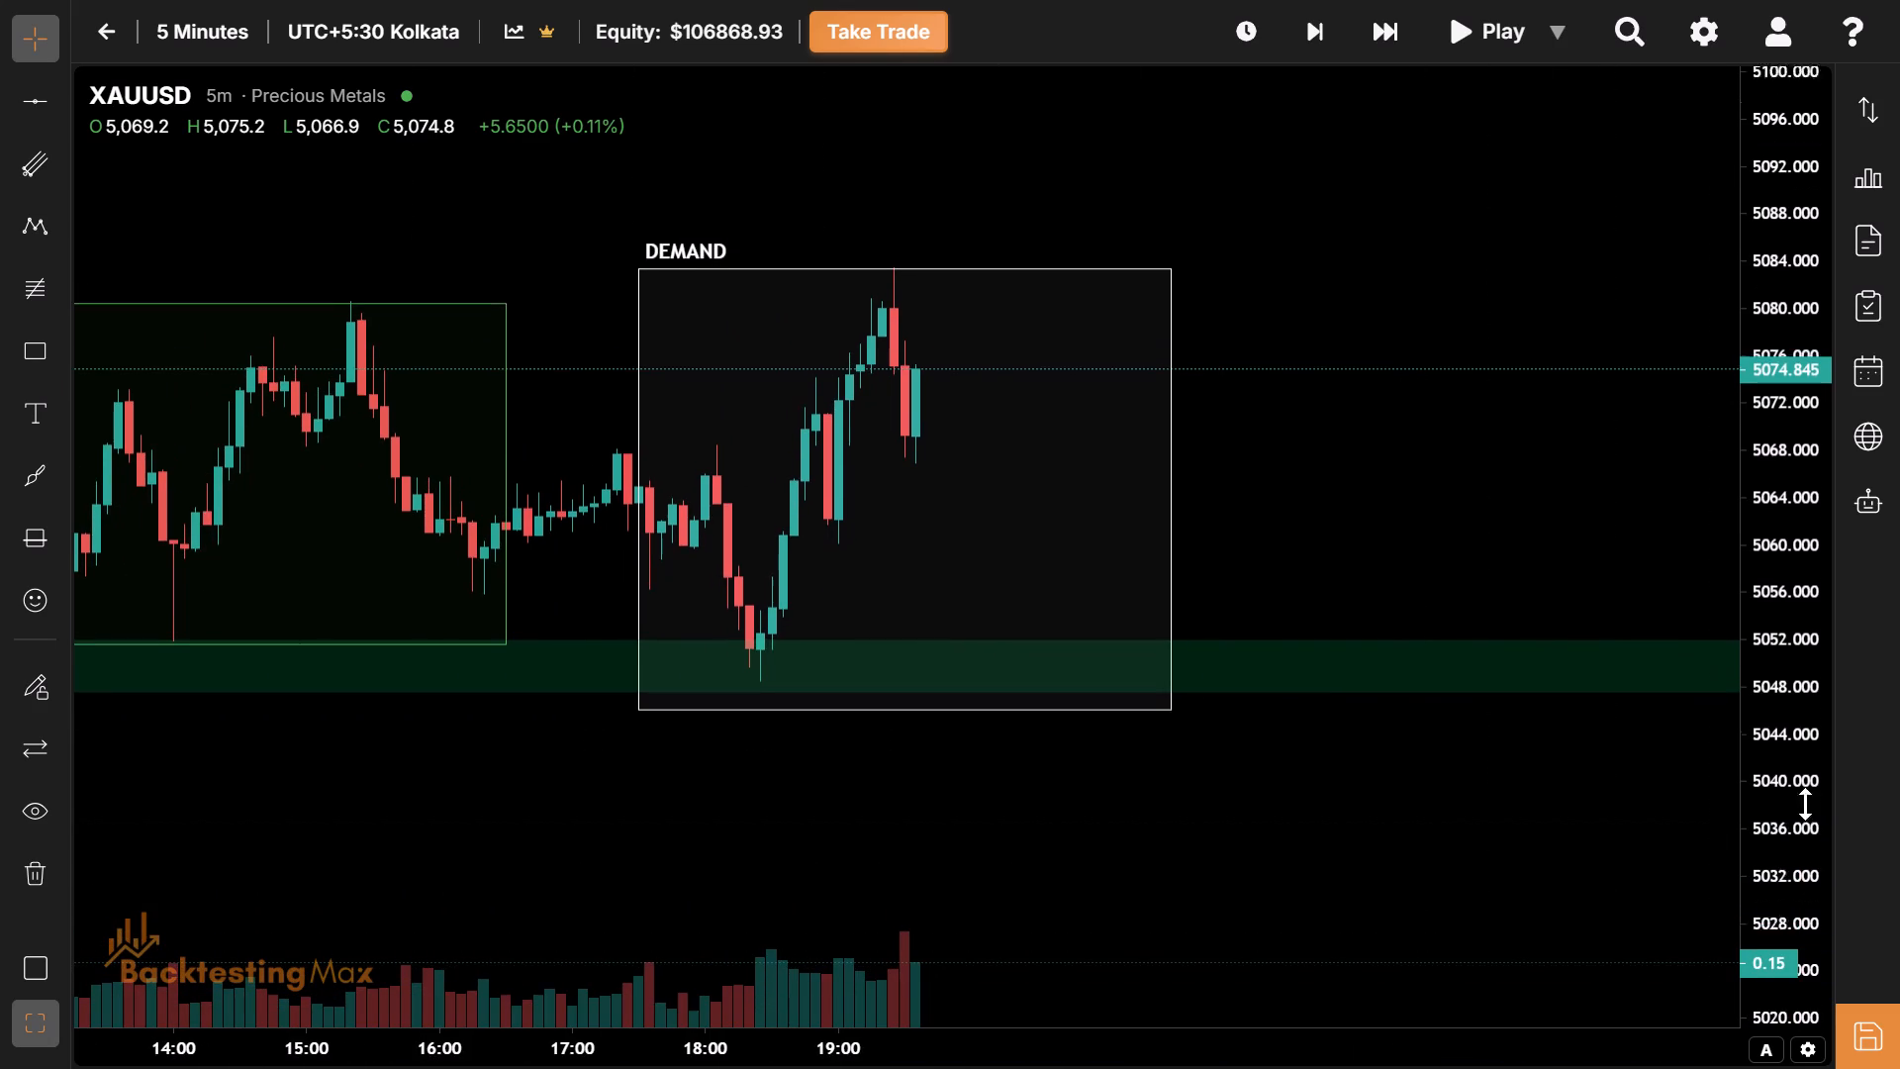
drag(1805, 804, 1799, 764)
drag(1362, 496, 1418, 934)
drag(1134, 1061, 1091, 1060)
drag(1412, 838, 1395, 590)
drag(1251, 624, 1441, 650)
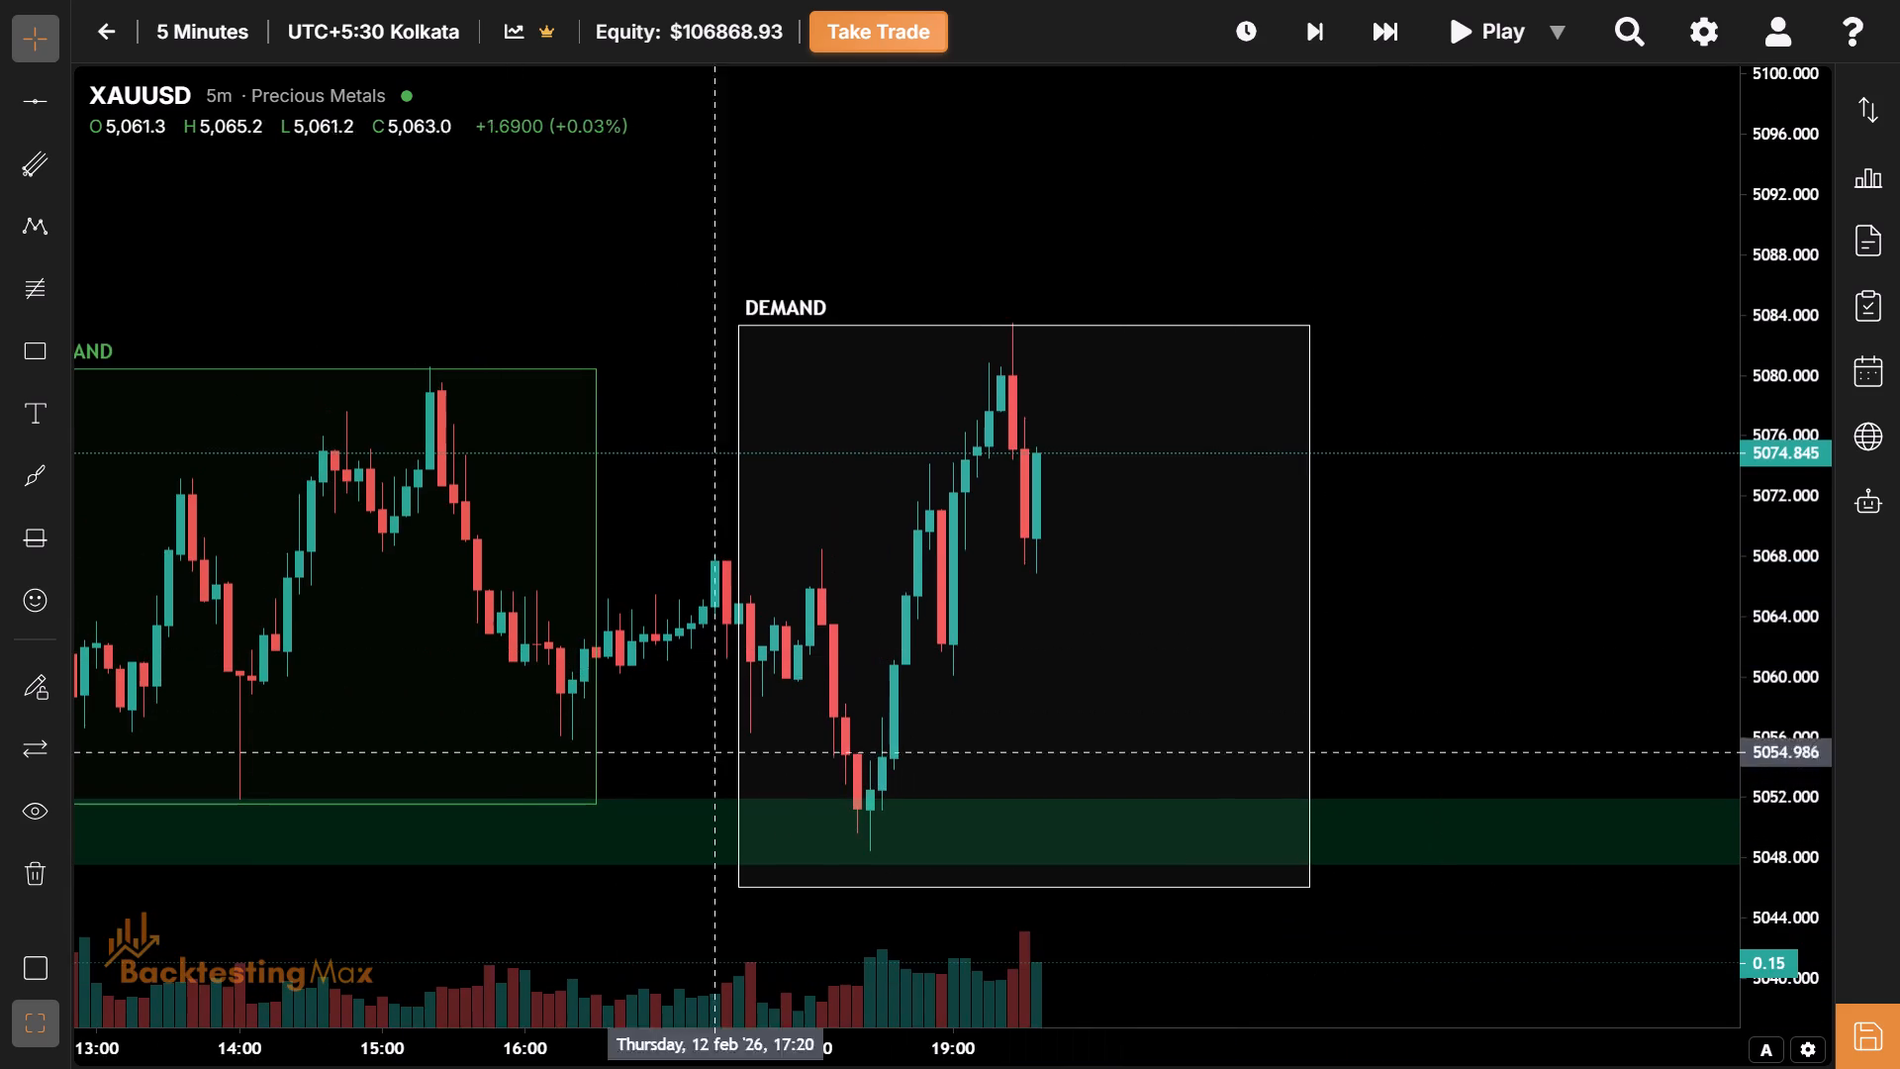
drag(1845, 899, 1821, 903)
drag(1821, 903, 1785, 763)
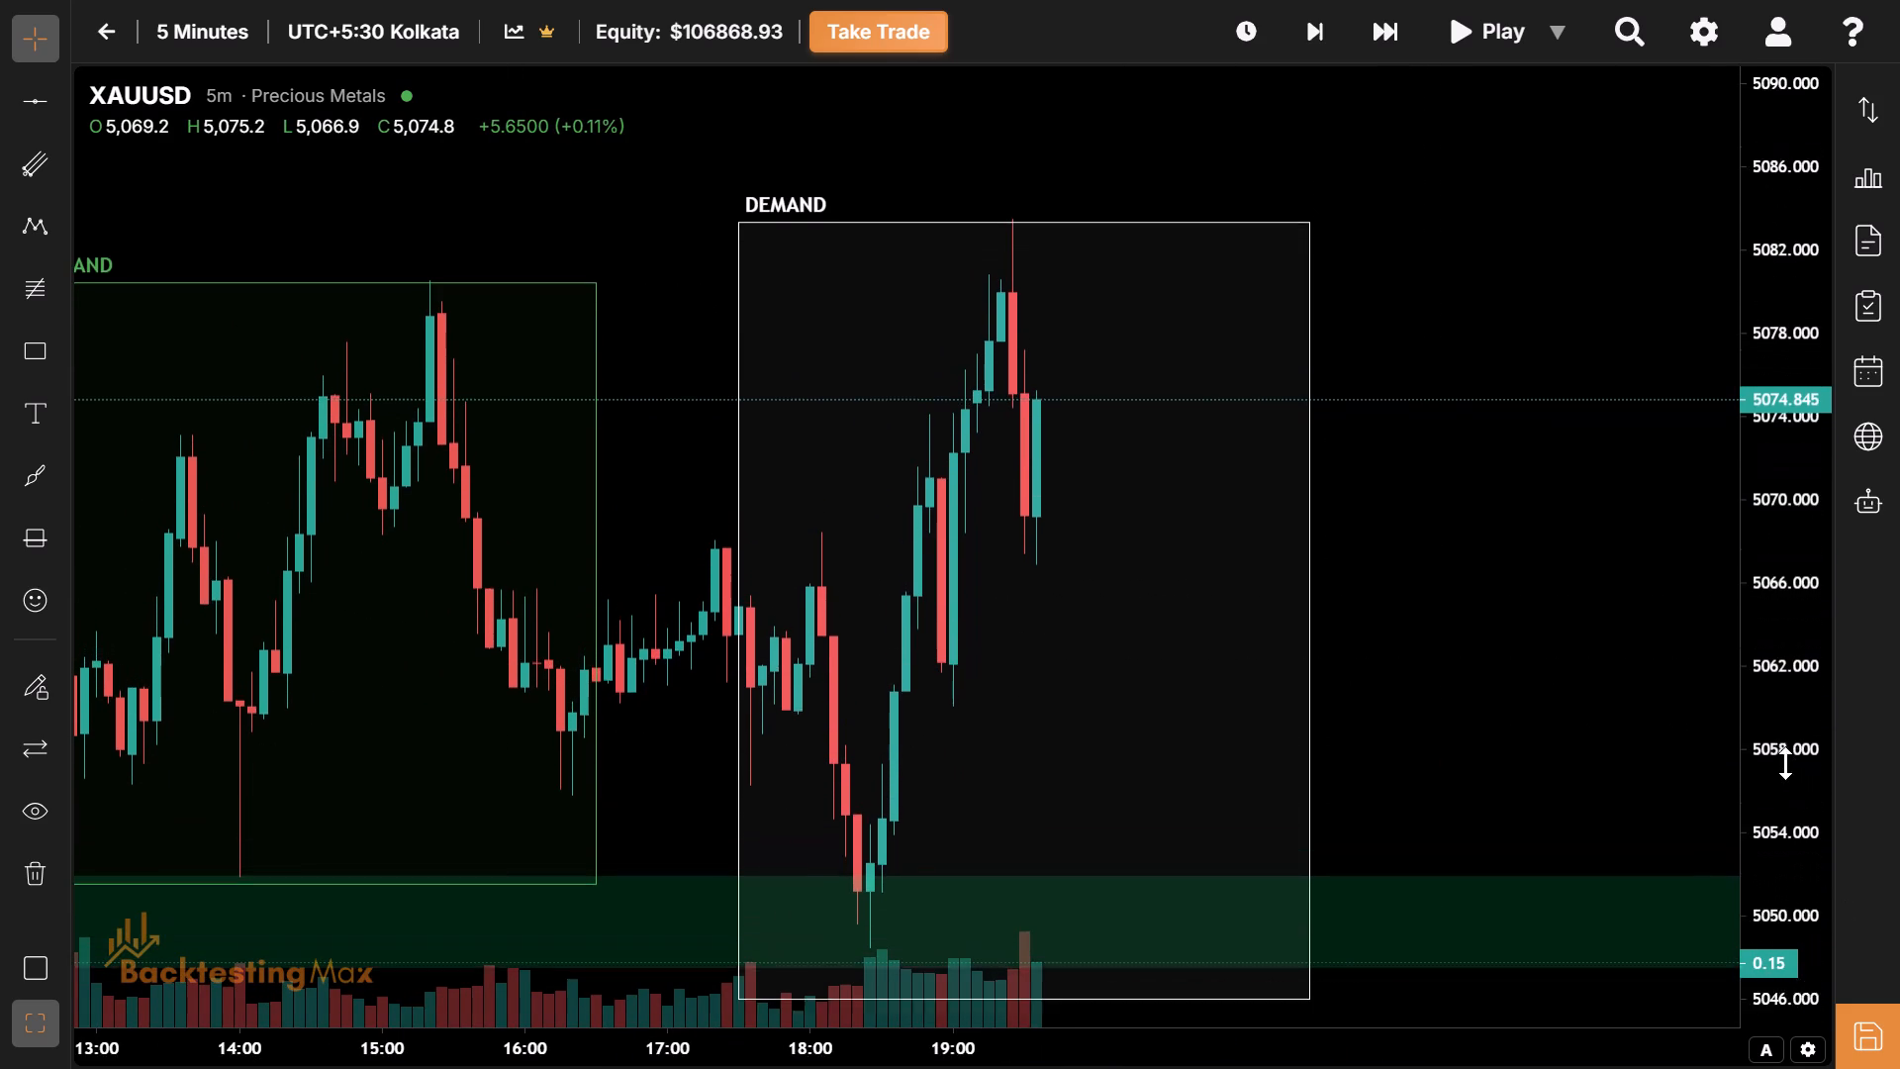
Switch the XAUUSD chart from the 5-minute to the 15-minute timeframe.
drag(1785, 763, 1784, 763)
drag(1648, 720, 1412, 746)
drag(1412, 746, 1337, 755)
drag(1366, 729, 1521, 733)
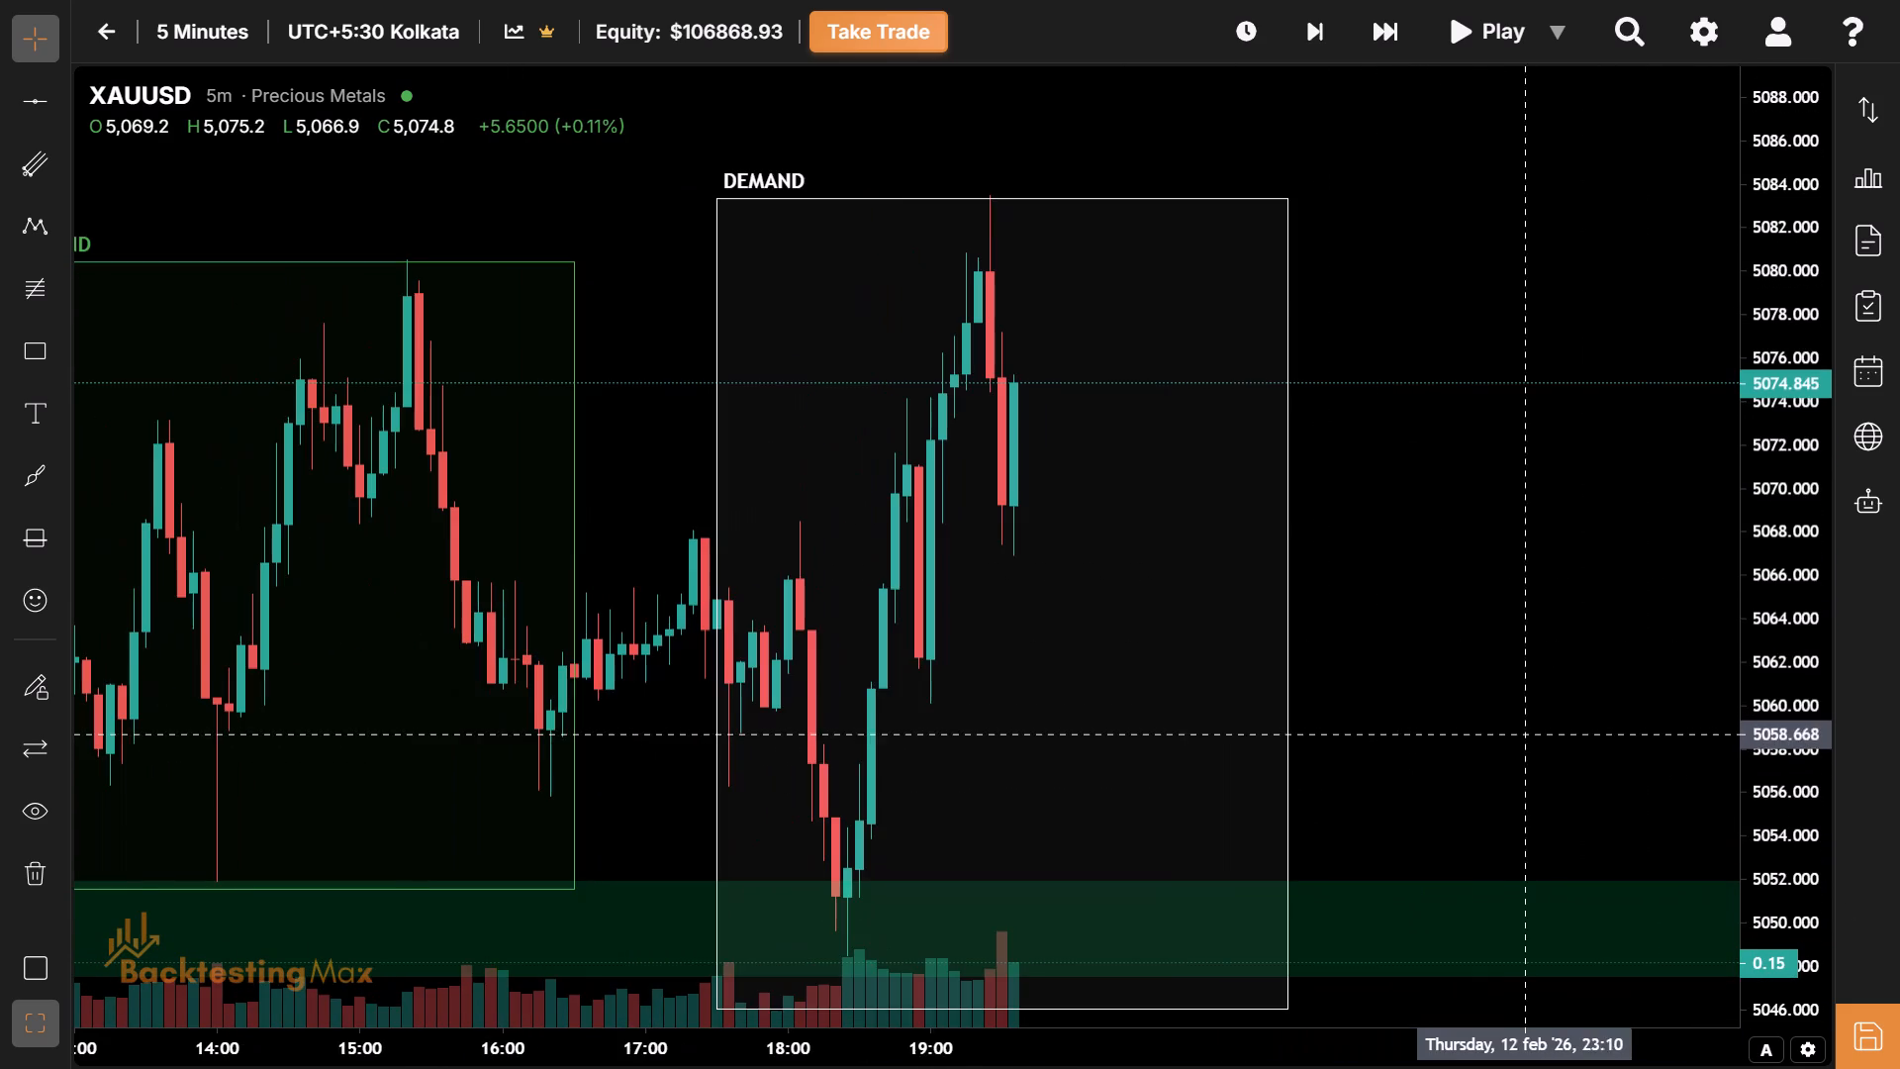
drag(989, 562, 1677, 682)
drag(1557, 614, 1064, 502)
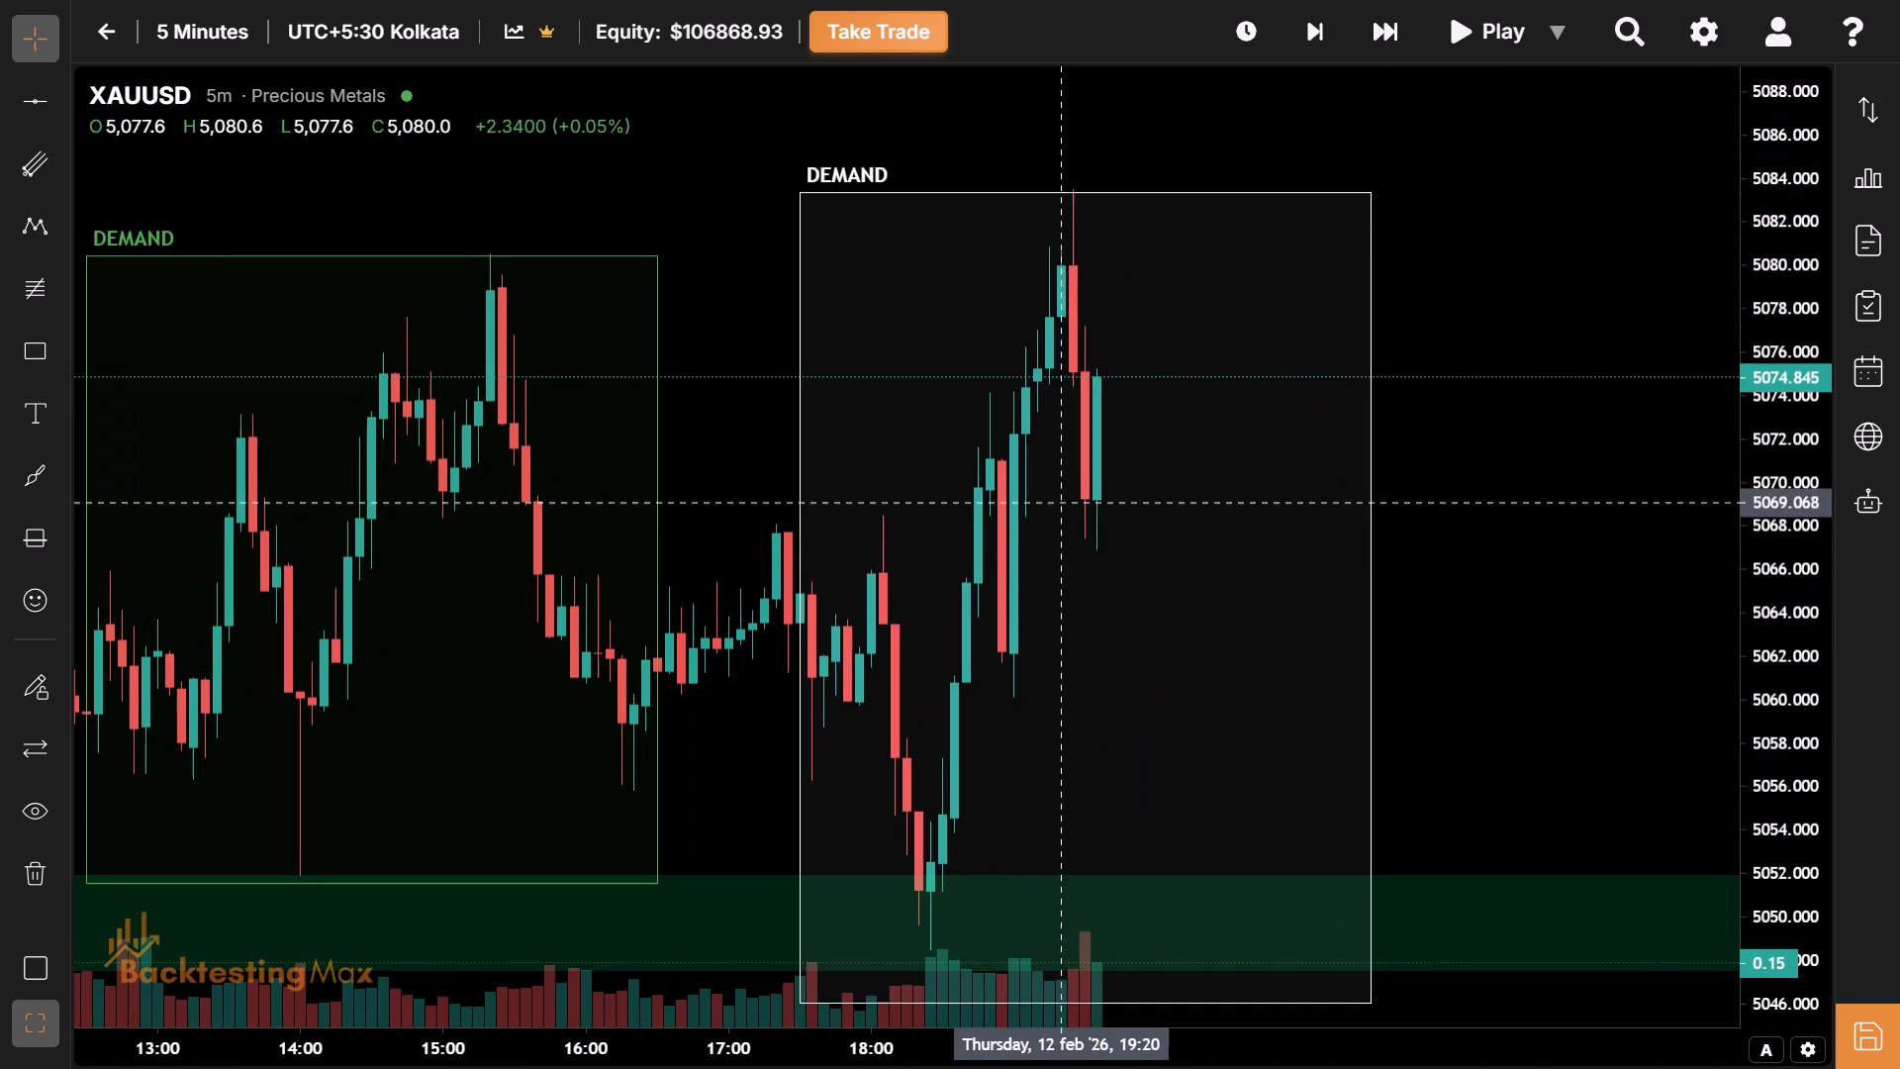
click(230, 46)
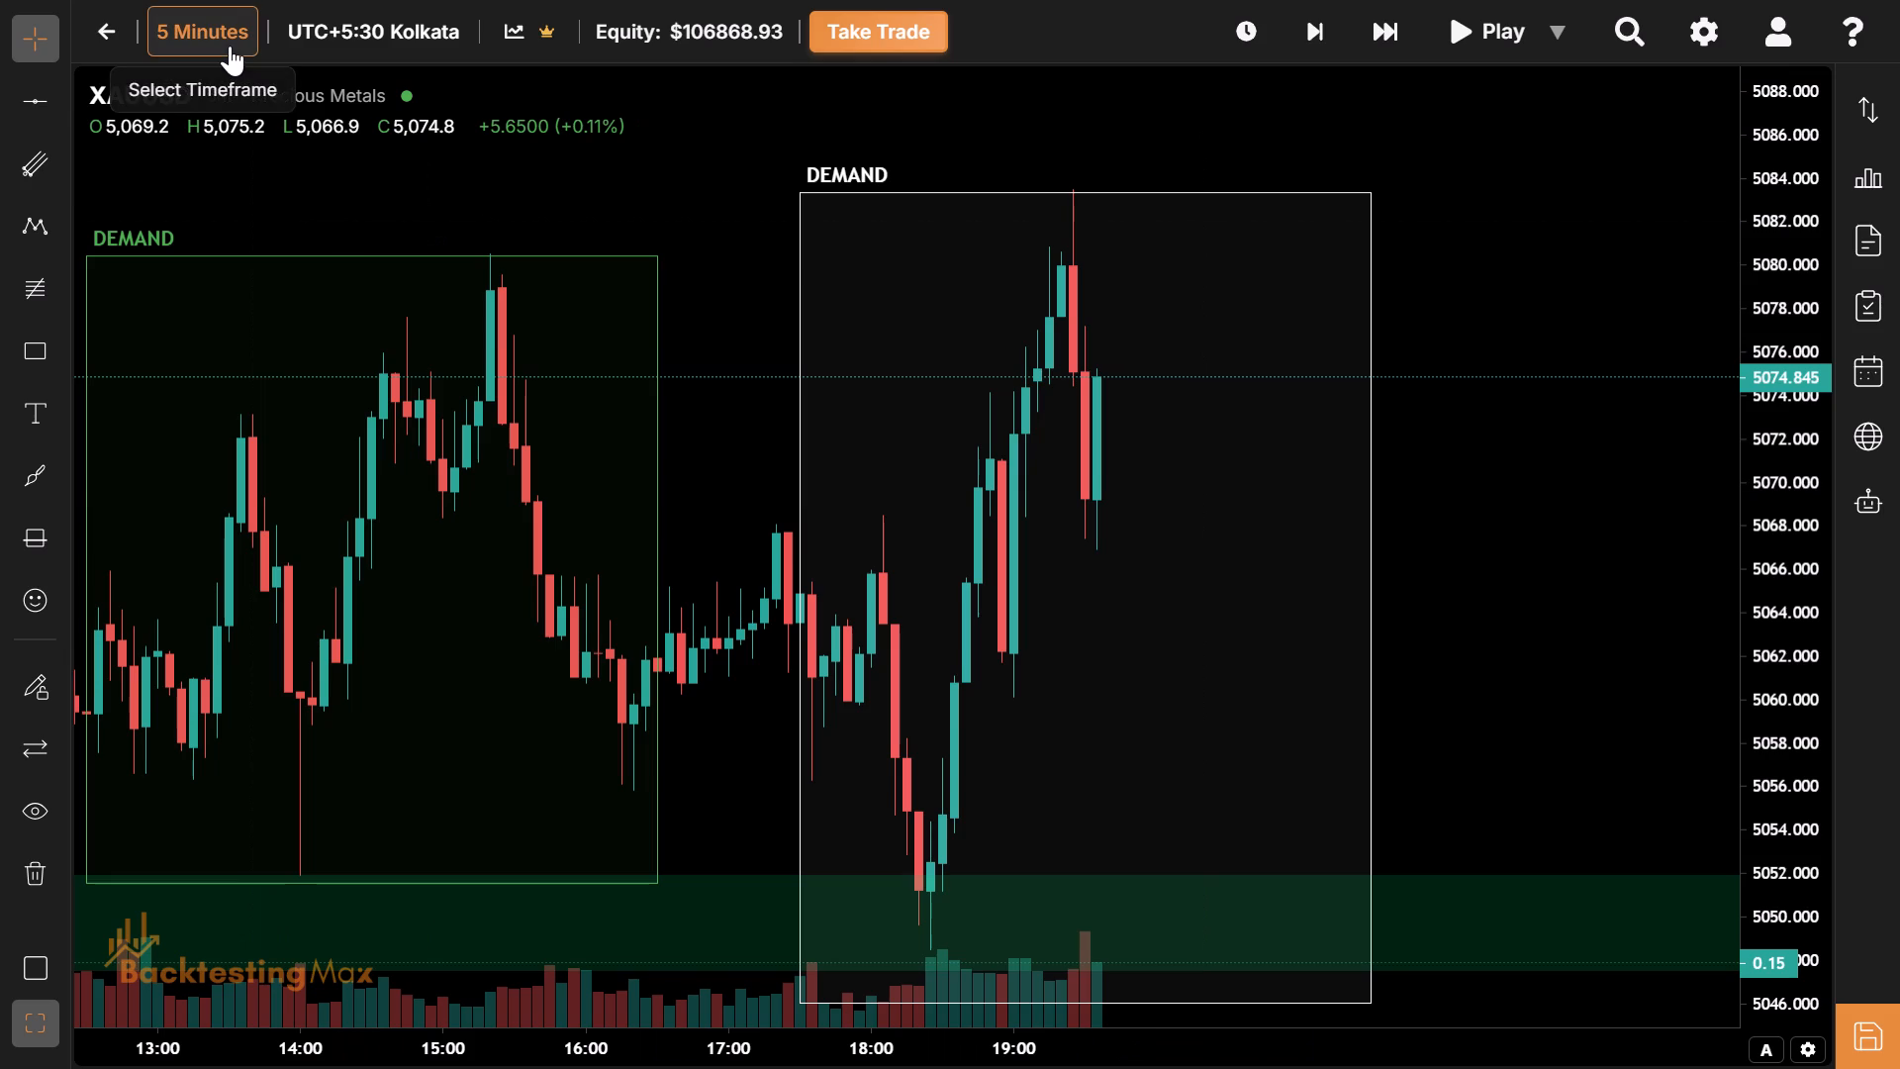
click(330, 372)
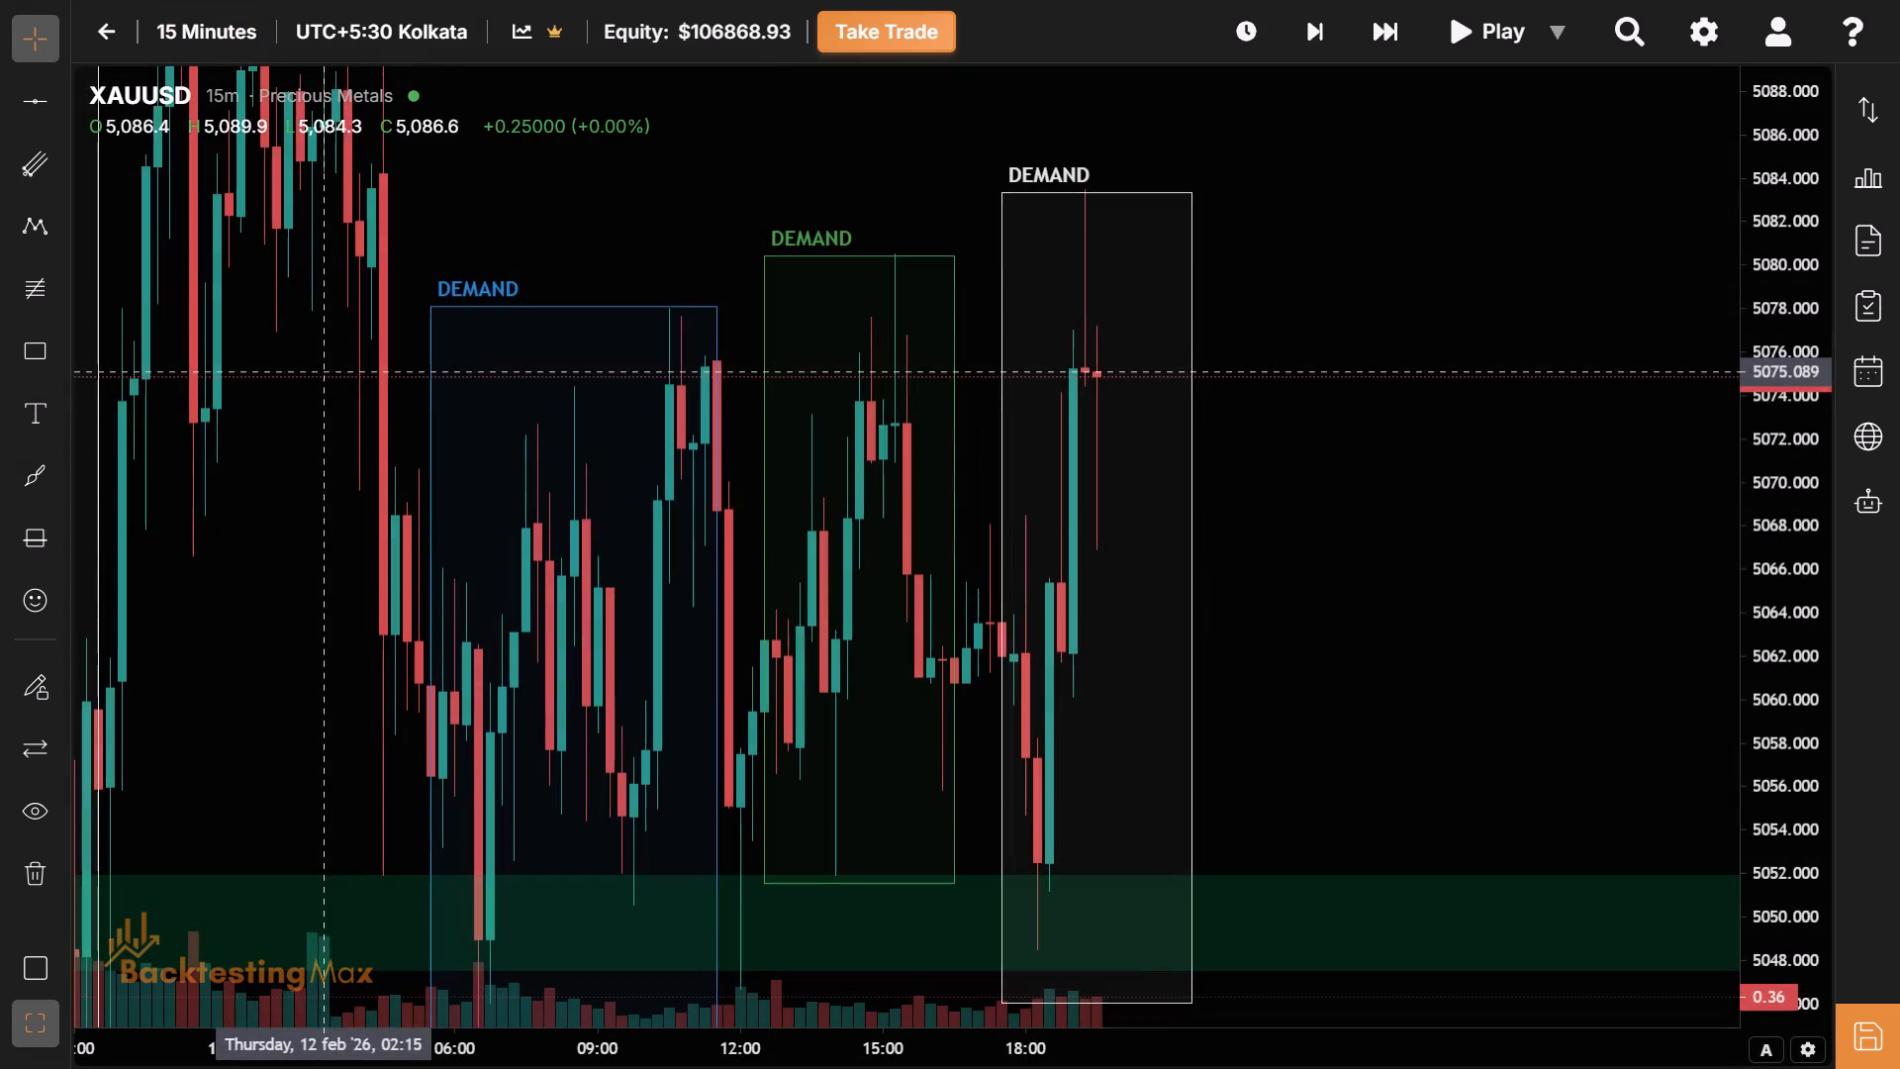
Advance the replay by one 15-minute bar.
drag(1334, 385, 1160, 383)
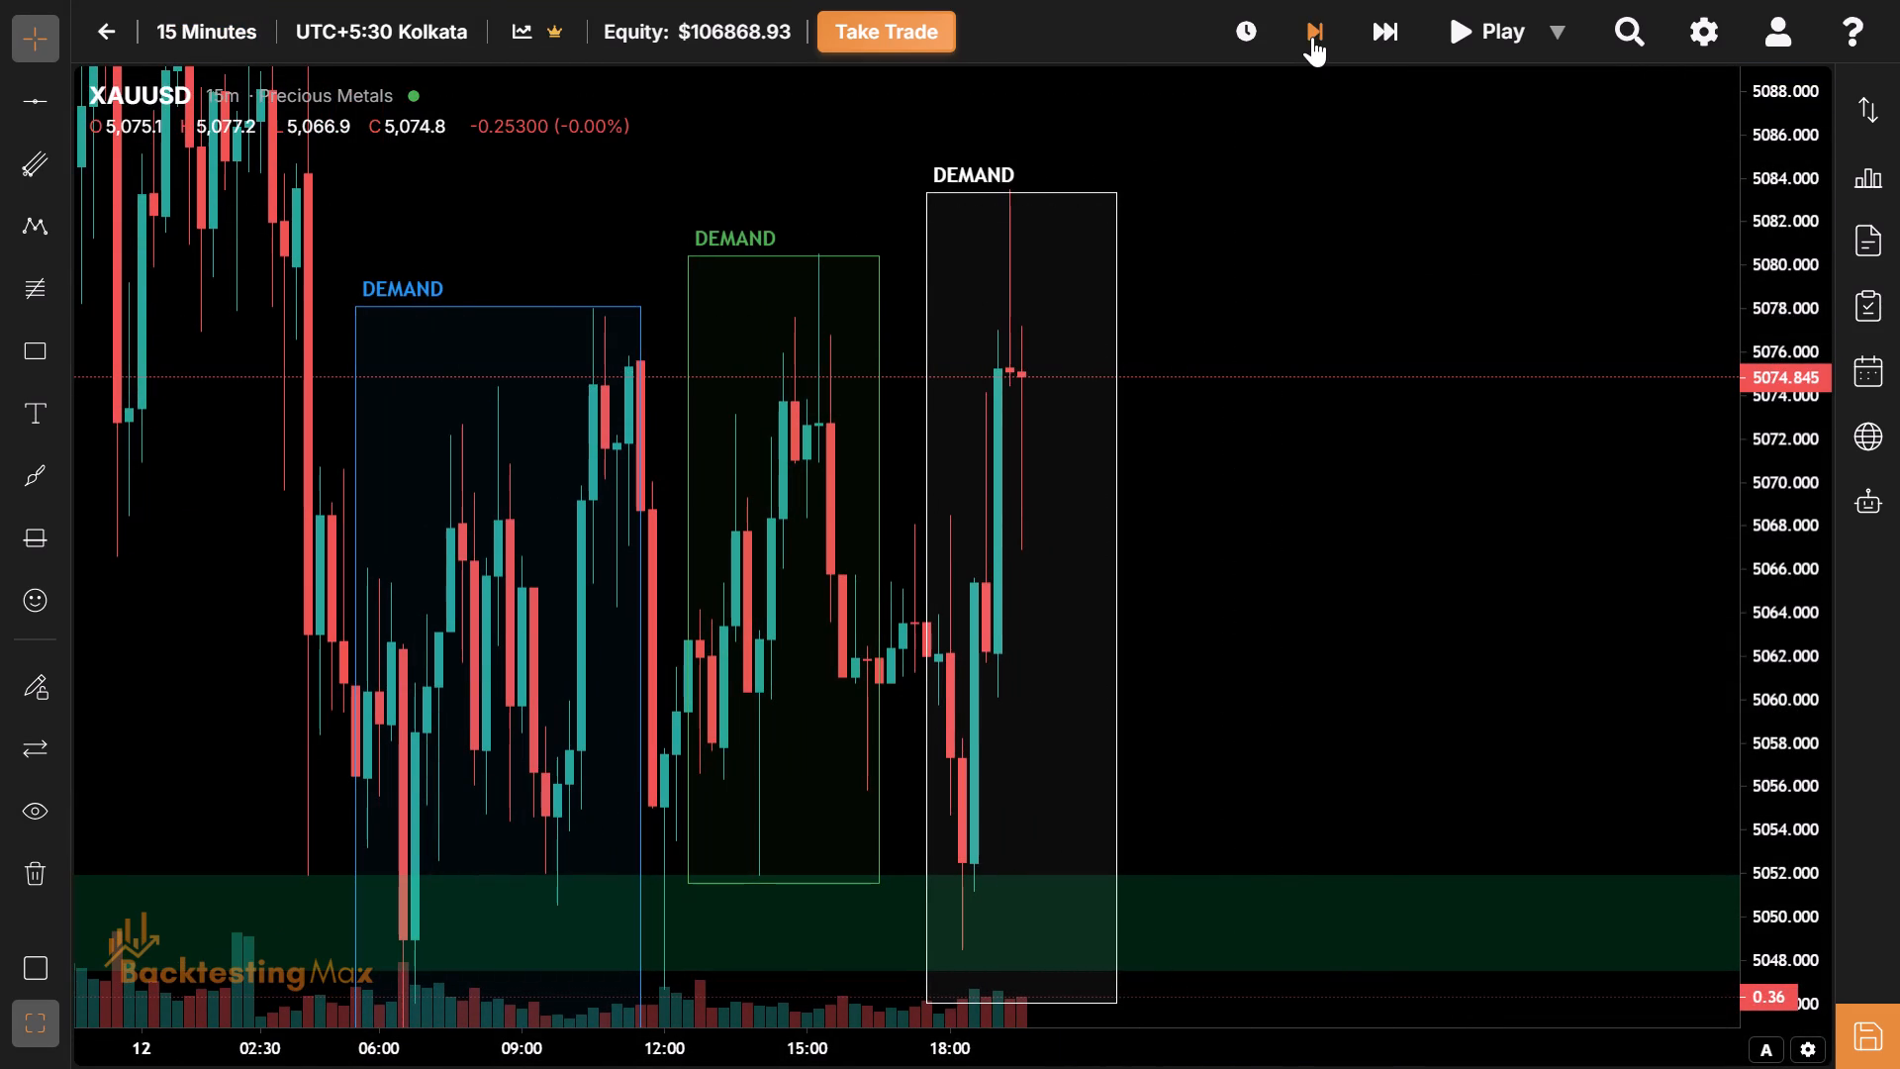
click(1312, 37)
Examine the 15-minute price structure across the 11 and 12 February sessions and the extended demand zones.
drag(1267, 546, 1082, 449)
drag(1082, 449, 1032, 445)
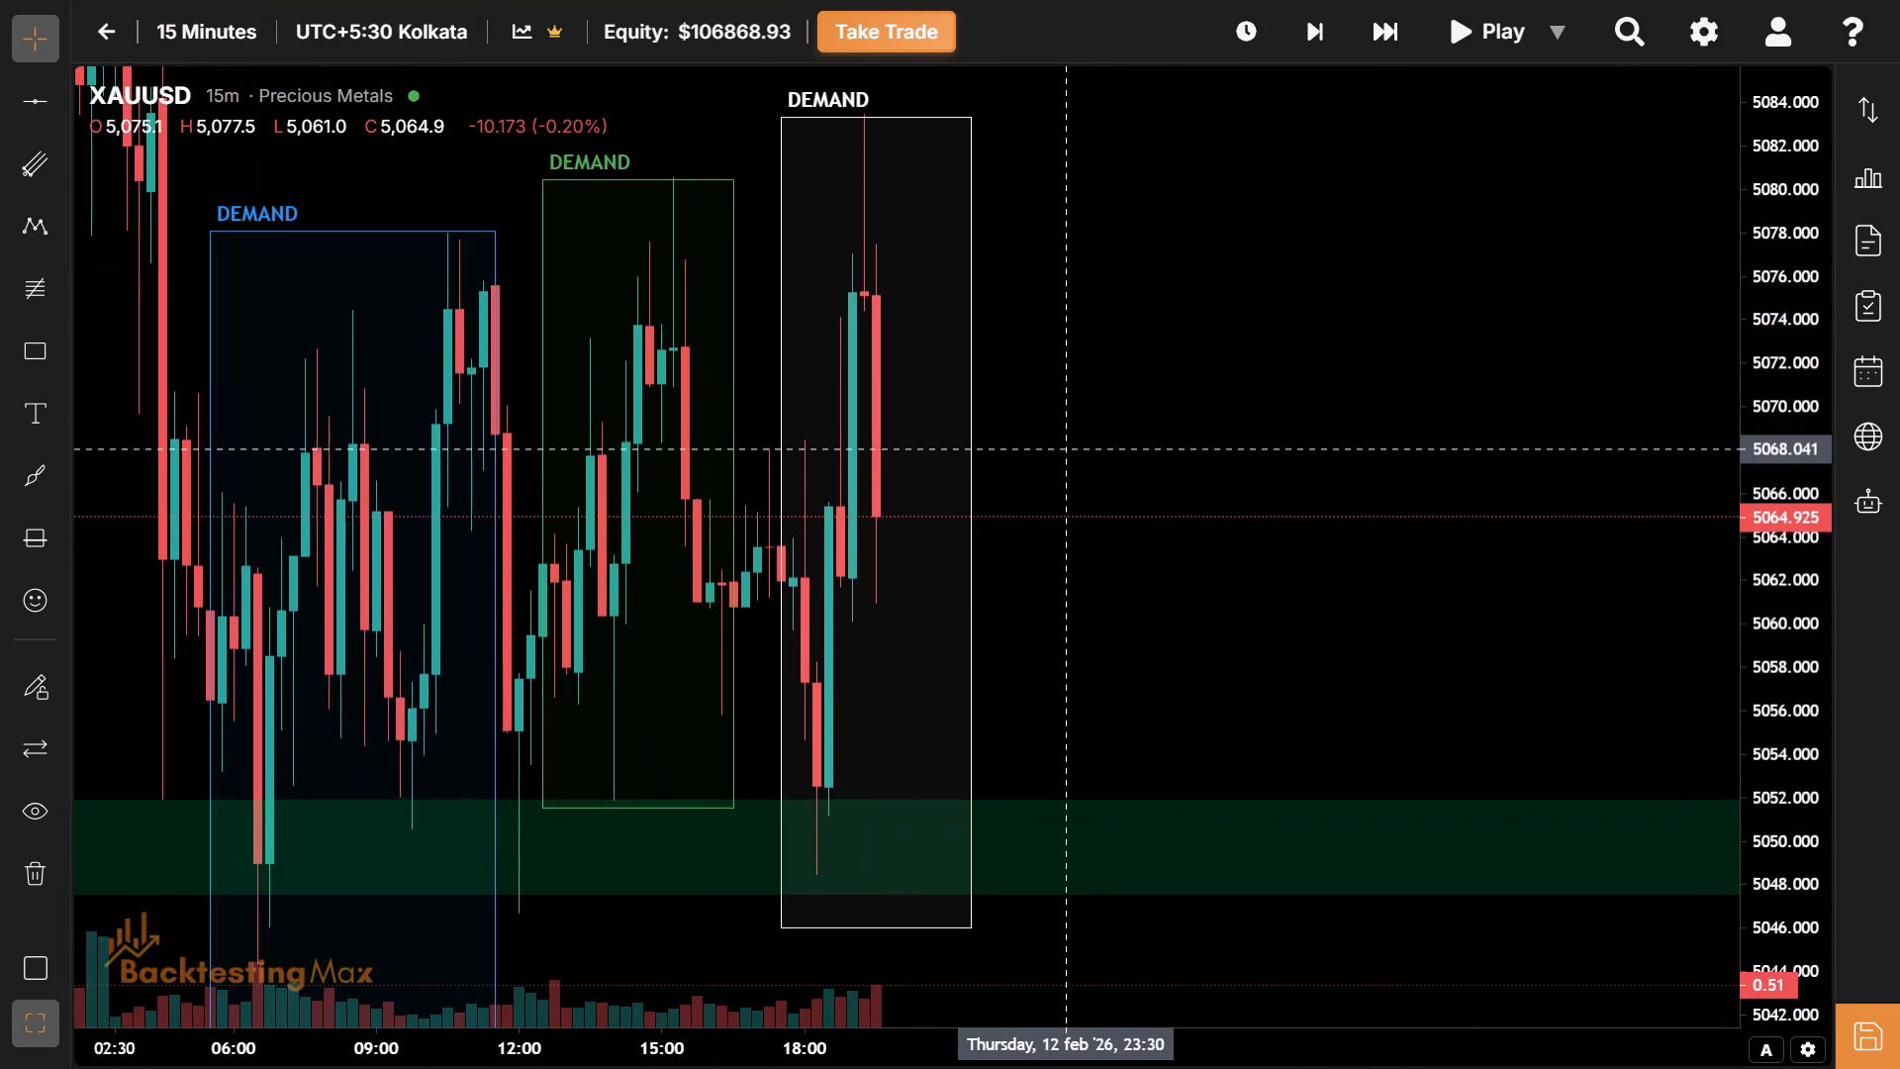
drag(1032, 445, 907, 413)
drag(1067, 752, 1534, 672)
drag(1308, 619, 959, 751)
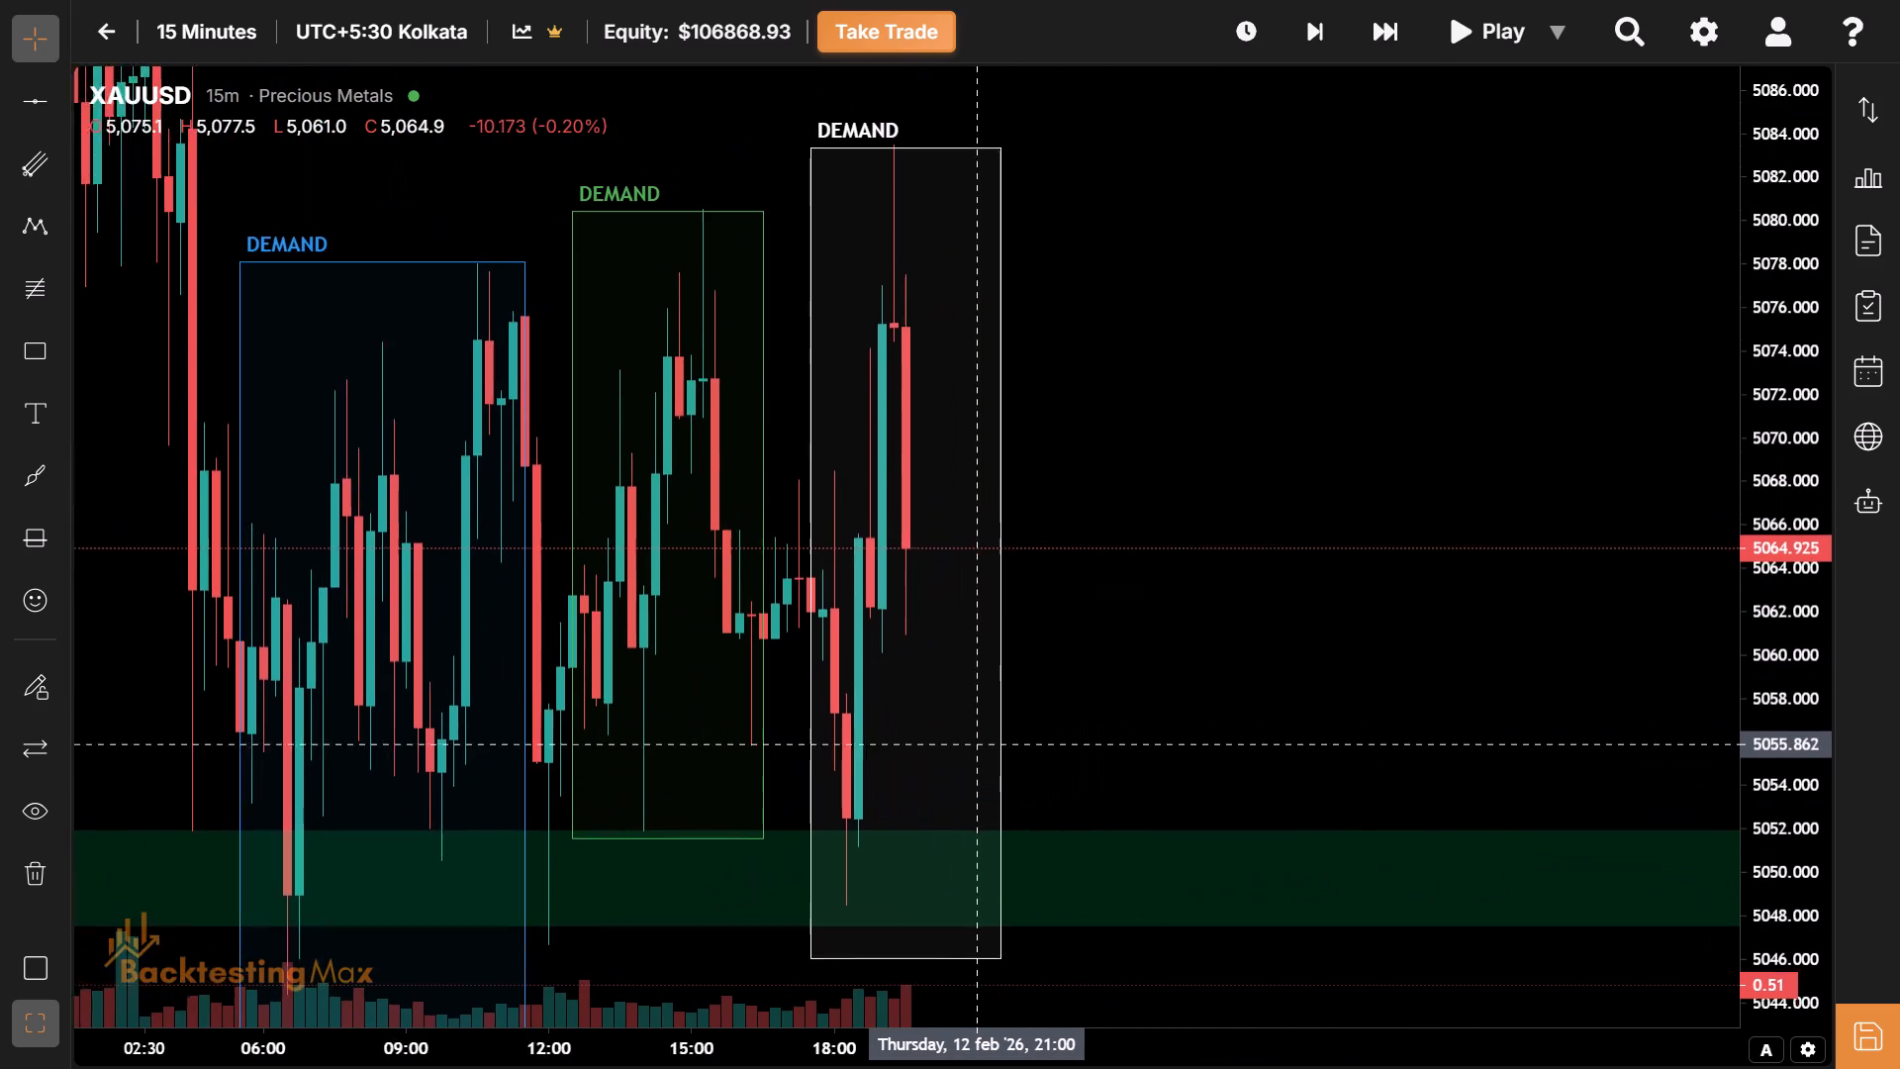
drag(959, 751, 895, 776)
drag(1805, 123, 1805, 355)
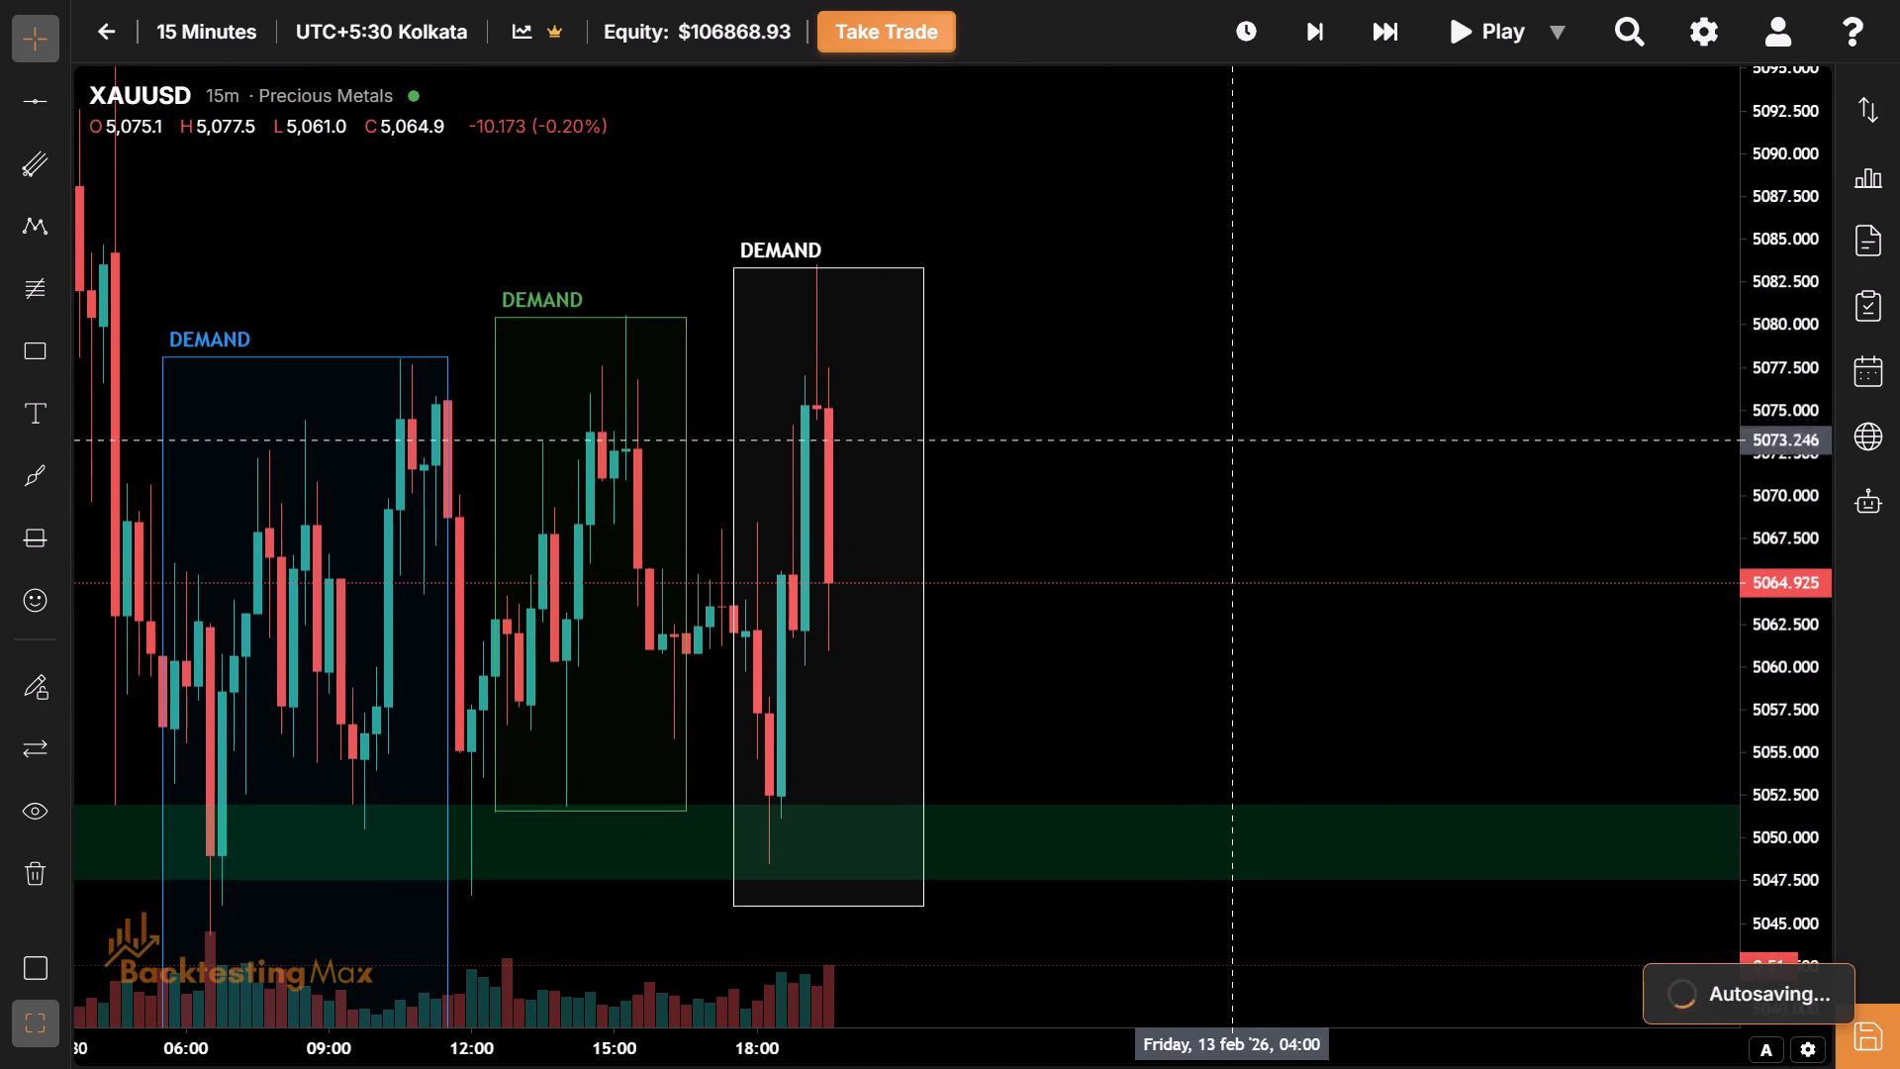
drag(1123, 569, 1899, 471)
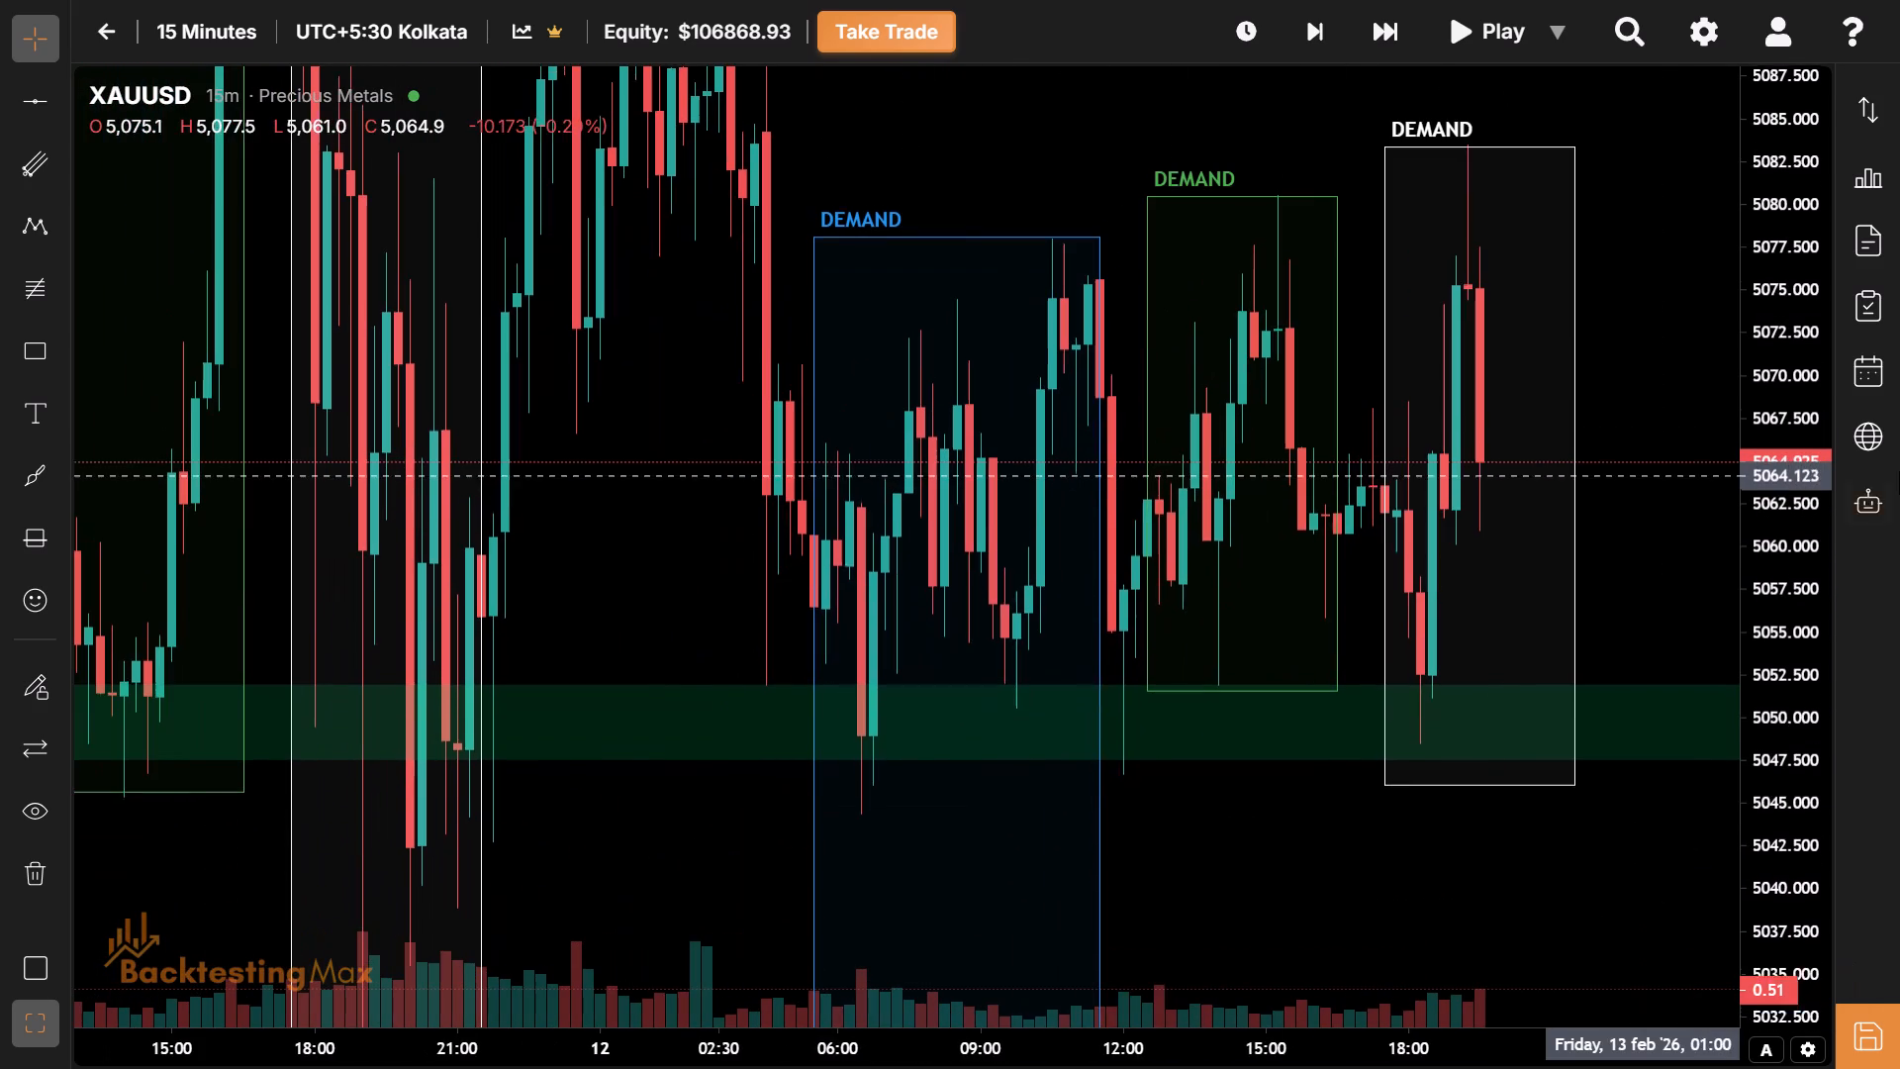
drag(1017, 798, 1392, 575)
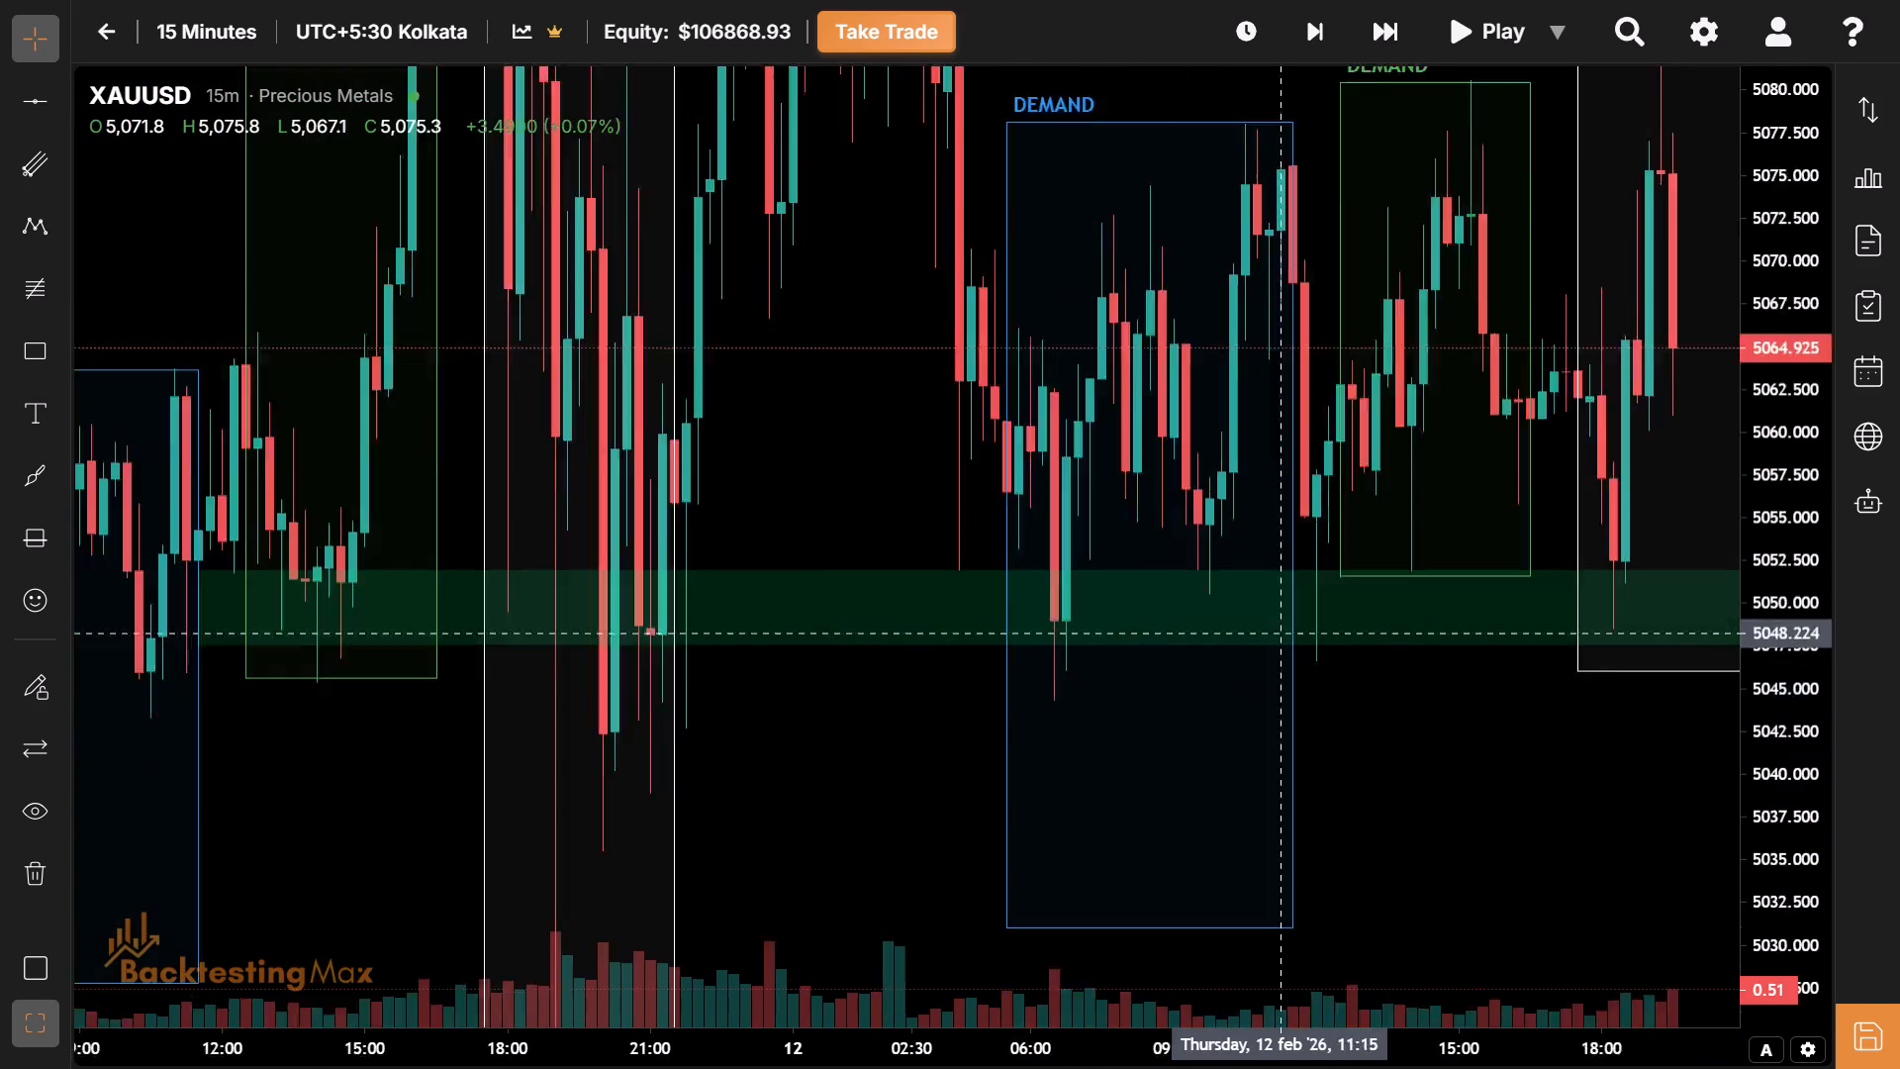
drag(1392, 575, 1708, 272)
drag(1208, 533, 1171, 624)
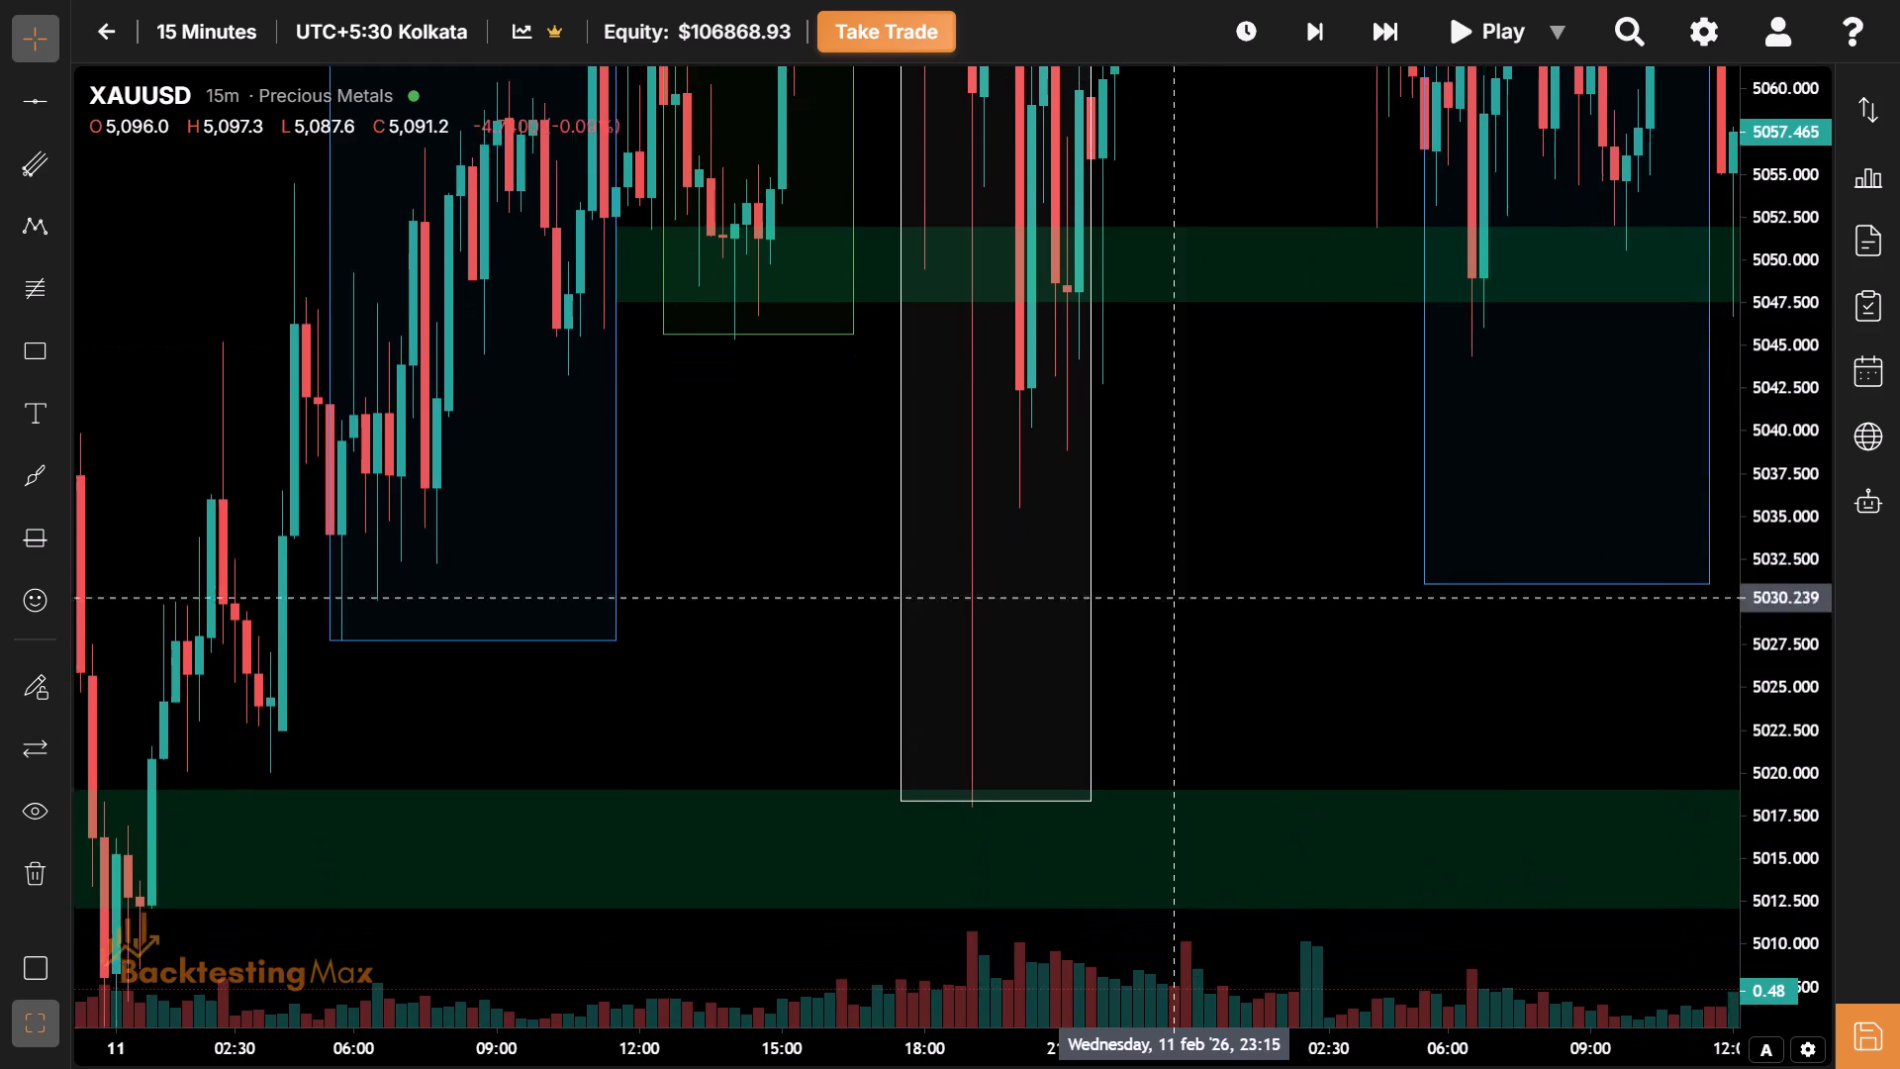
drag(1171, 624, 951, 812)
drag(1568, 601, 1303, 1009)
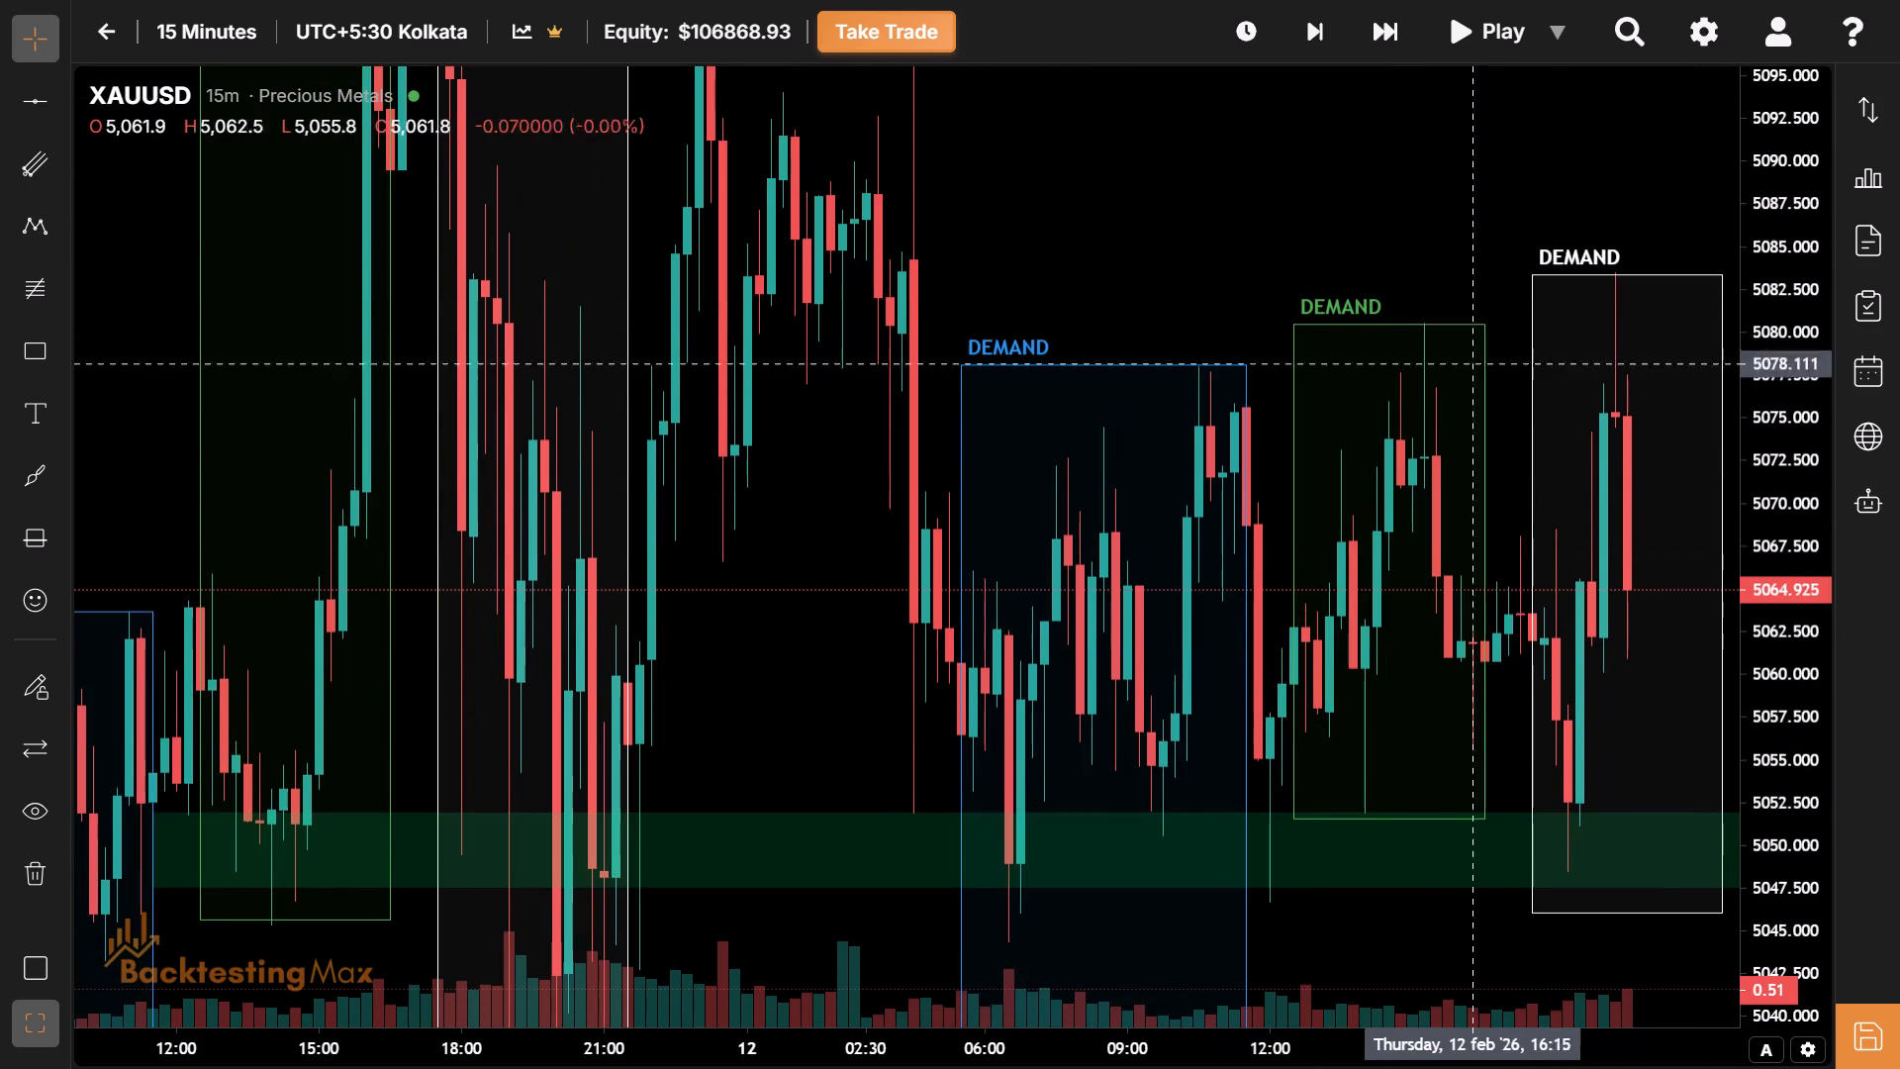
drag(1370, 231, 963, 432)
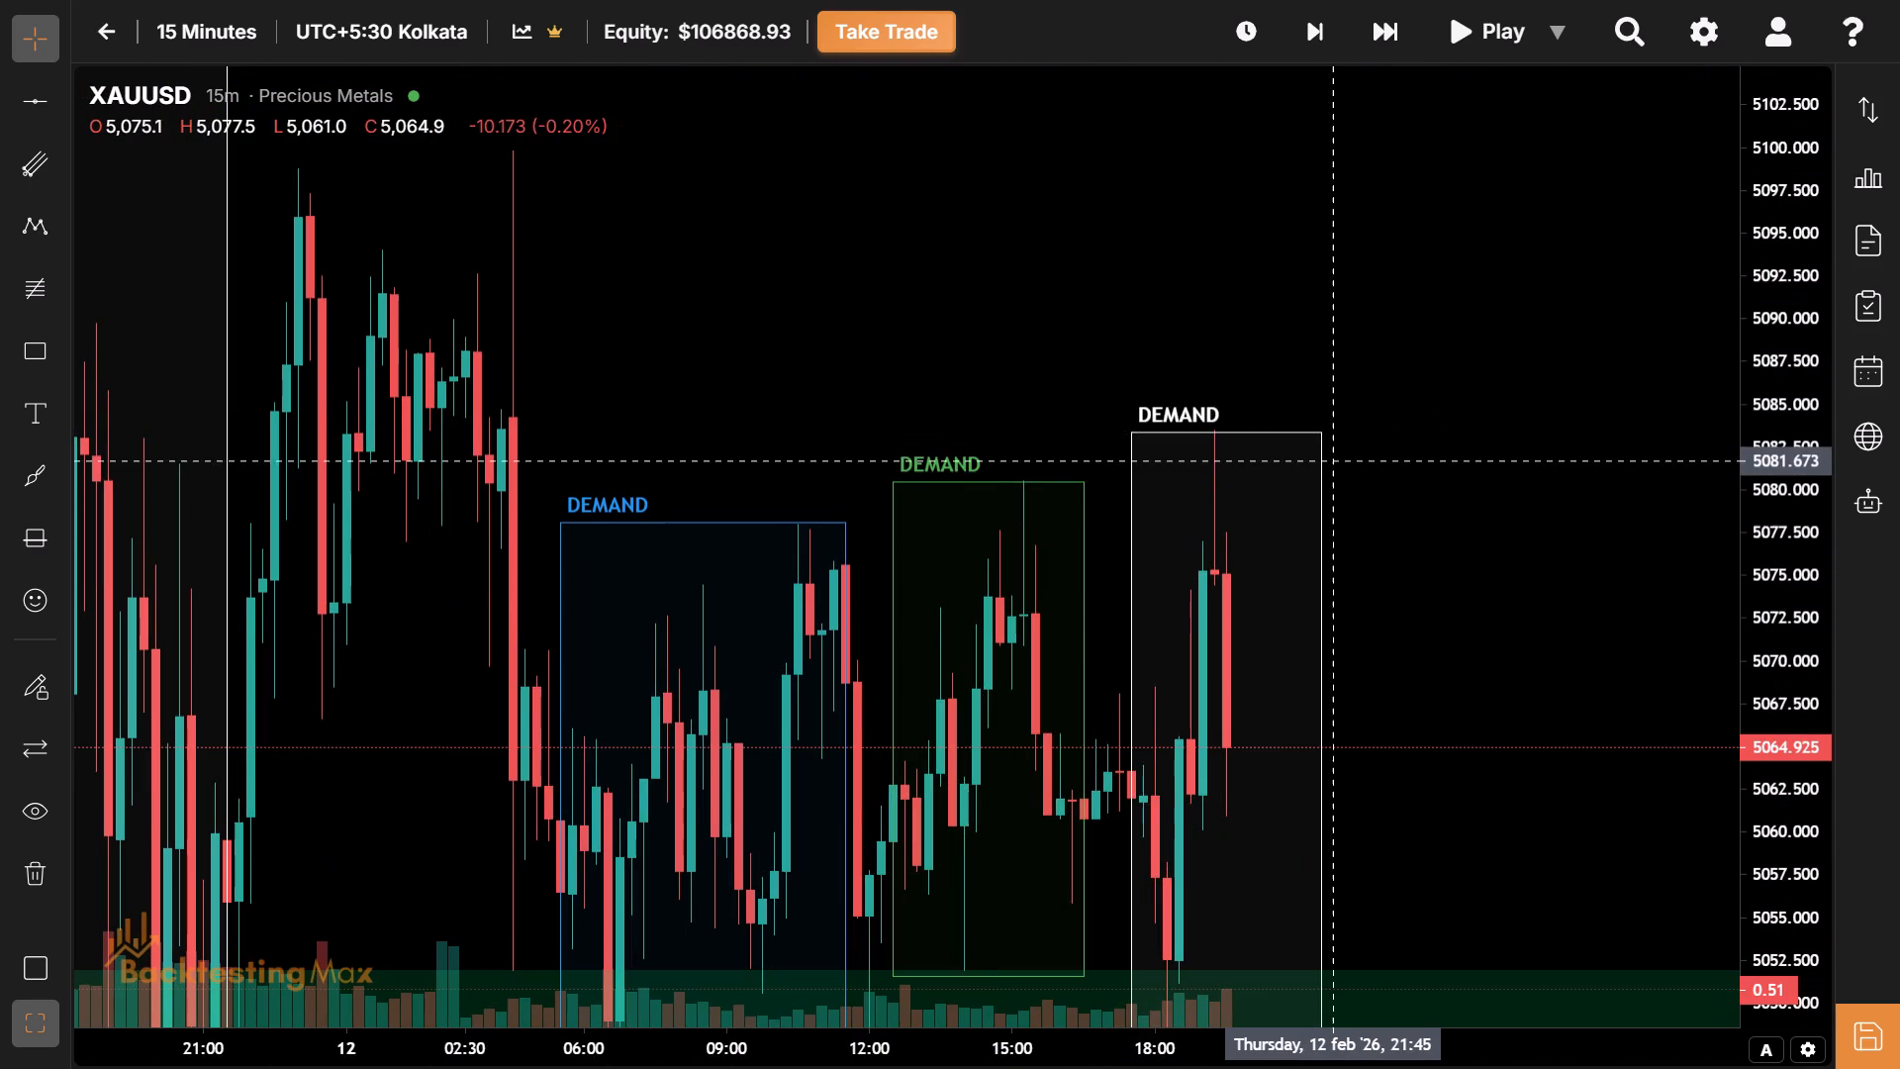
drag(1527, 606, 1239, 373)
drag(1373, 590, 1056, 443)
drag(1218, 455, 1170, 652)
drag(1115, 632, 1084, 745)
drag(1054, 664, 931, 681)
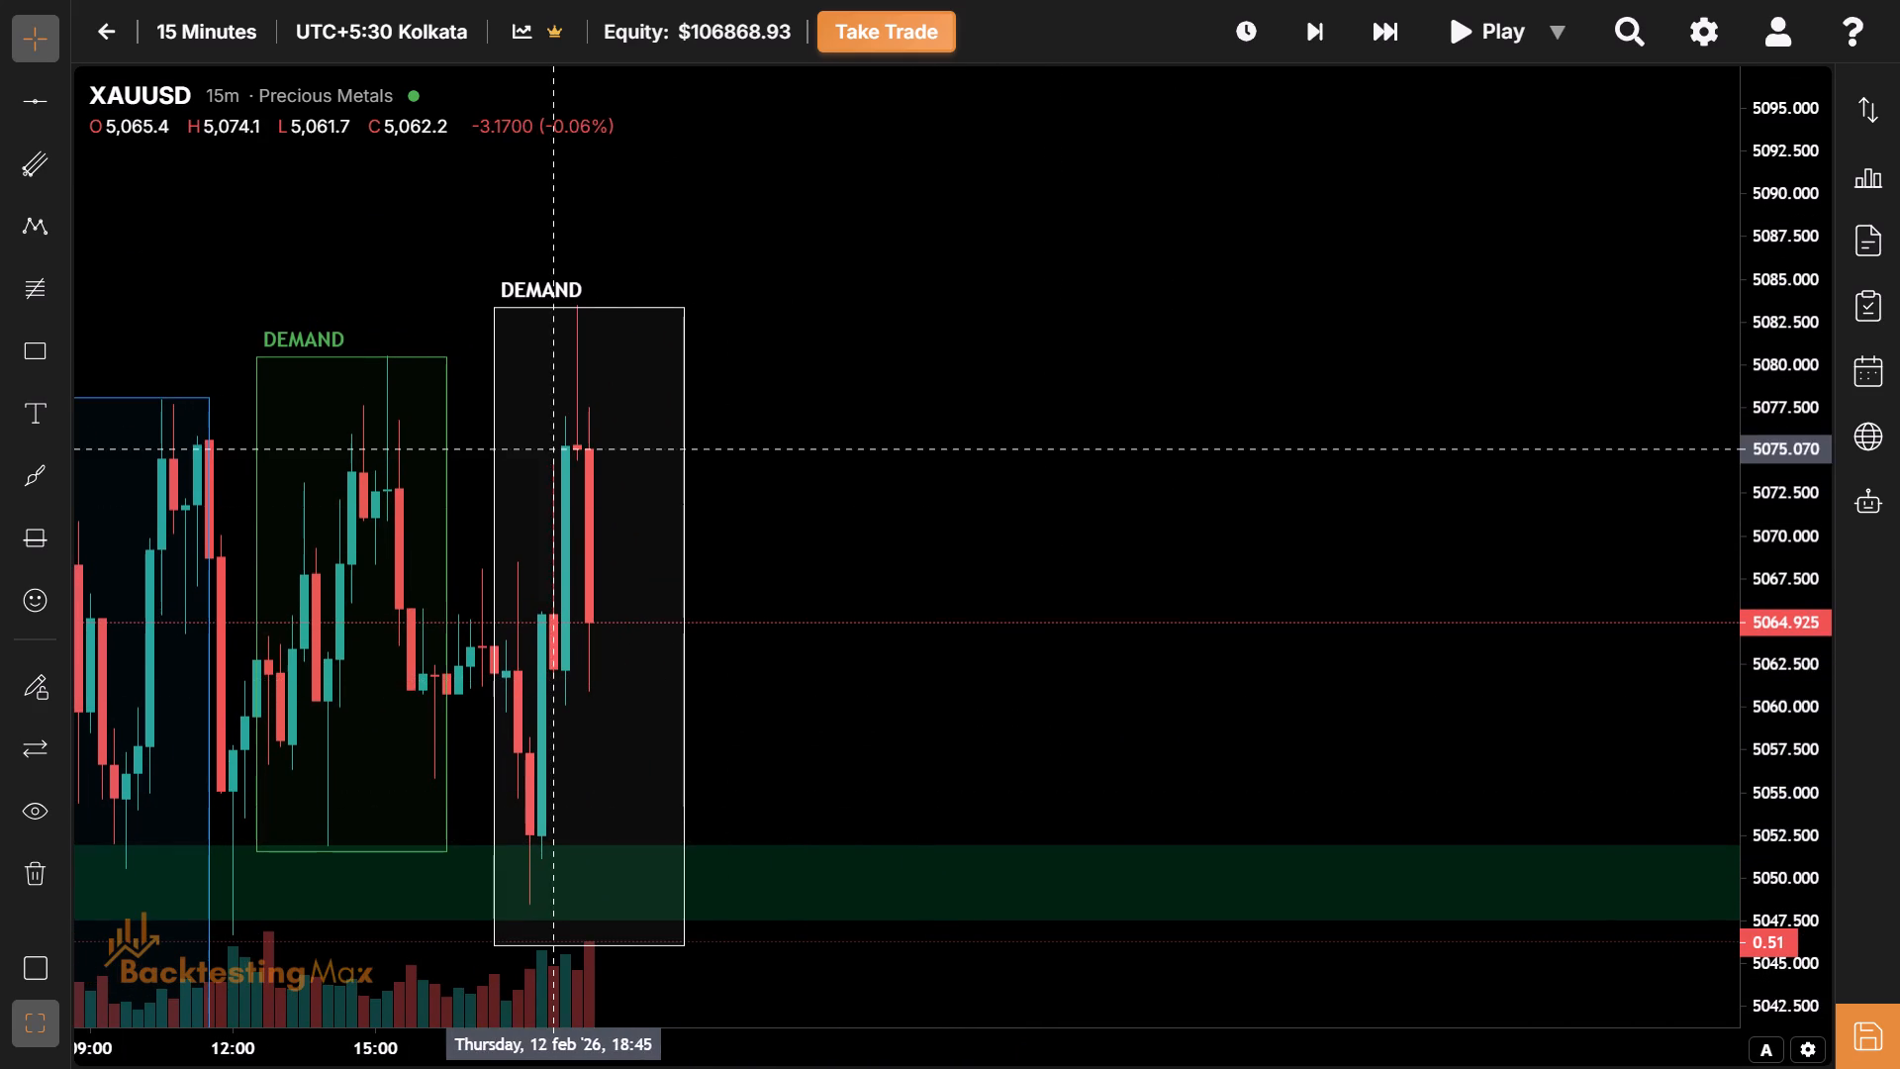
Draw a short position at the latest candle of 12 February, with entry at 5064.644 and stop at 5080.891.
click(43, 554)
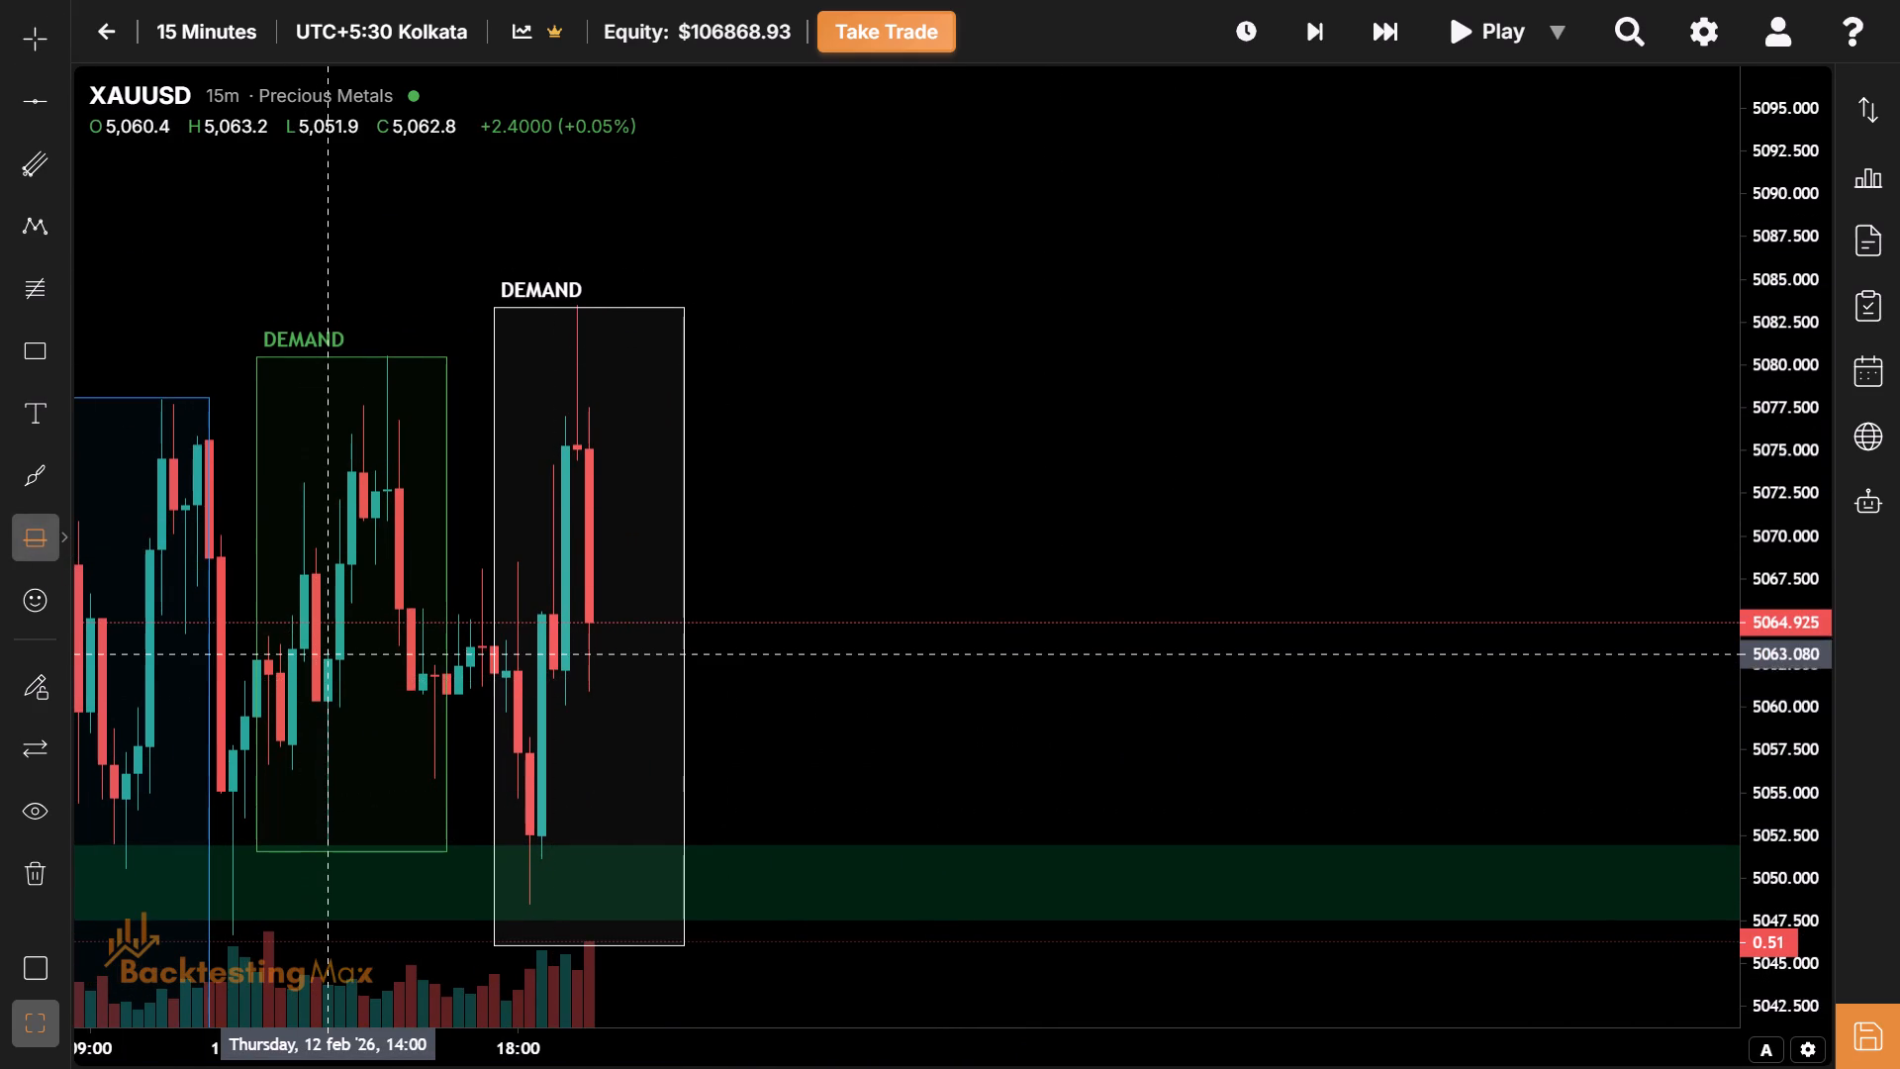
click(586, 627)
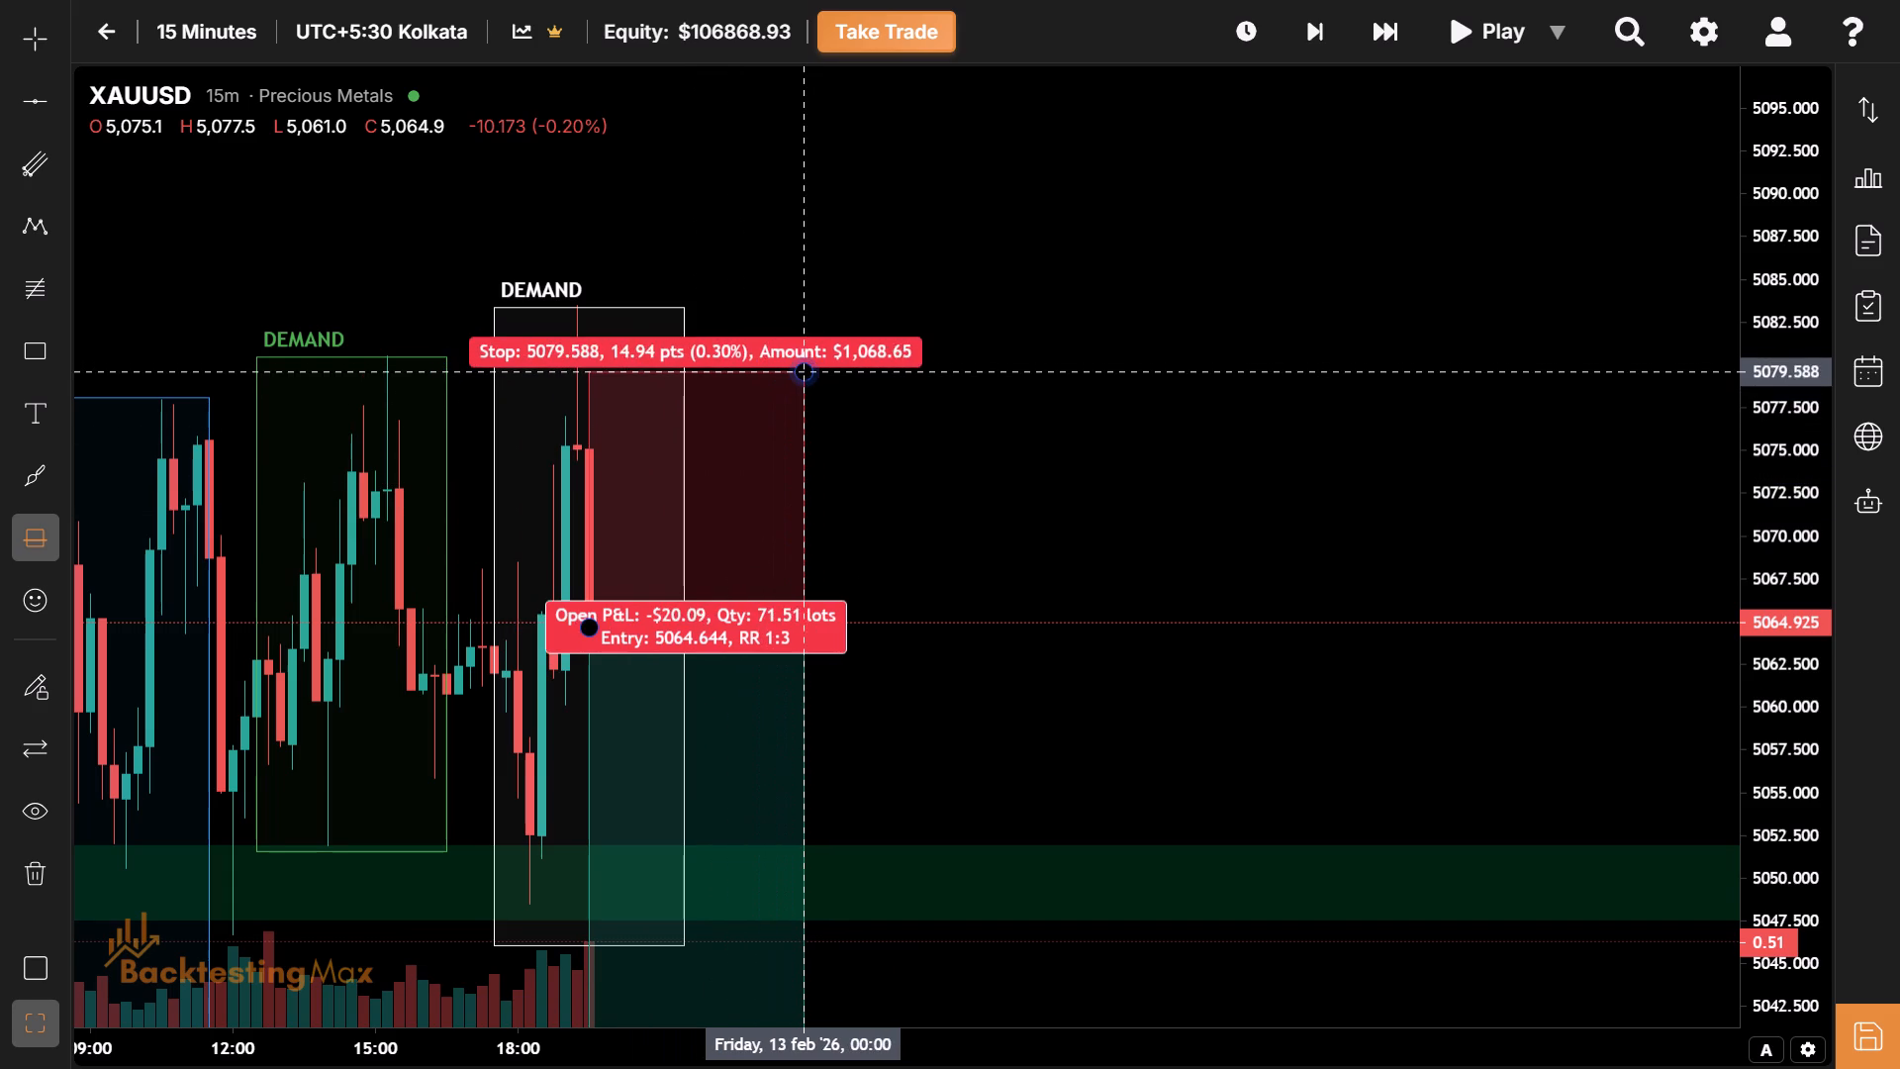
click(794, 349)
Set the short position's target to 5032.151 for a risk-reward of 1:2.
drag(945, 727, 1150, 174)
drag(1023, 918, 965, 686)
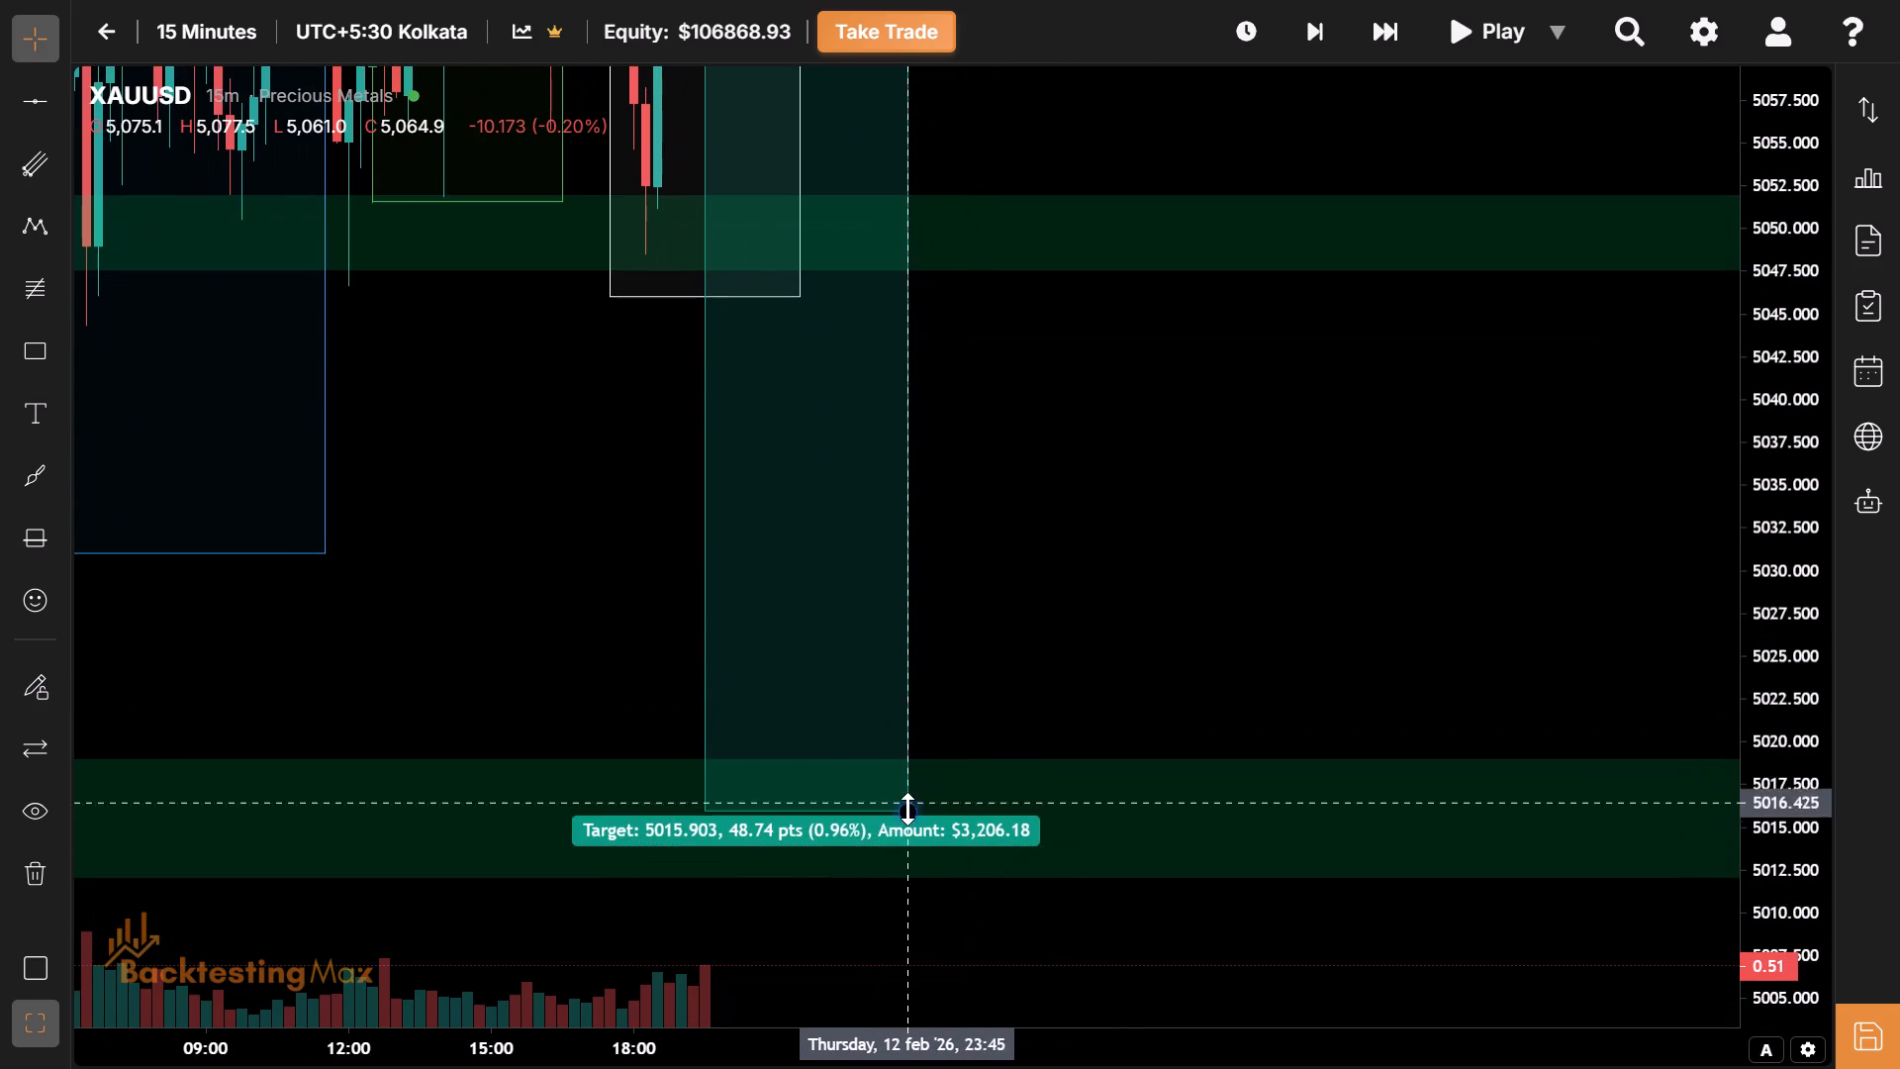
drag(915, 811, 907, 542)
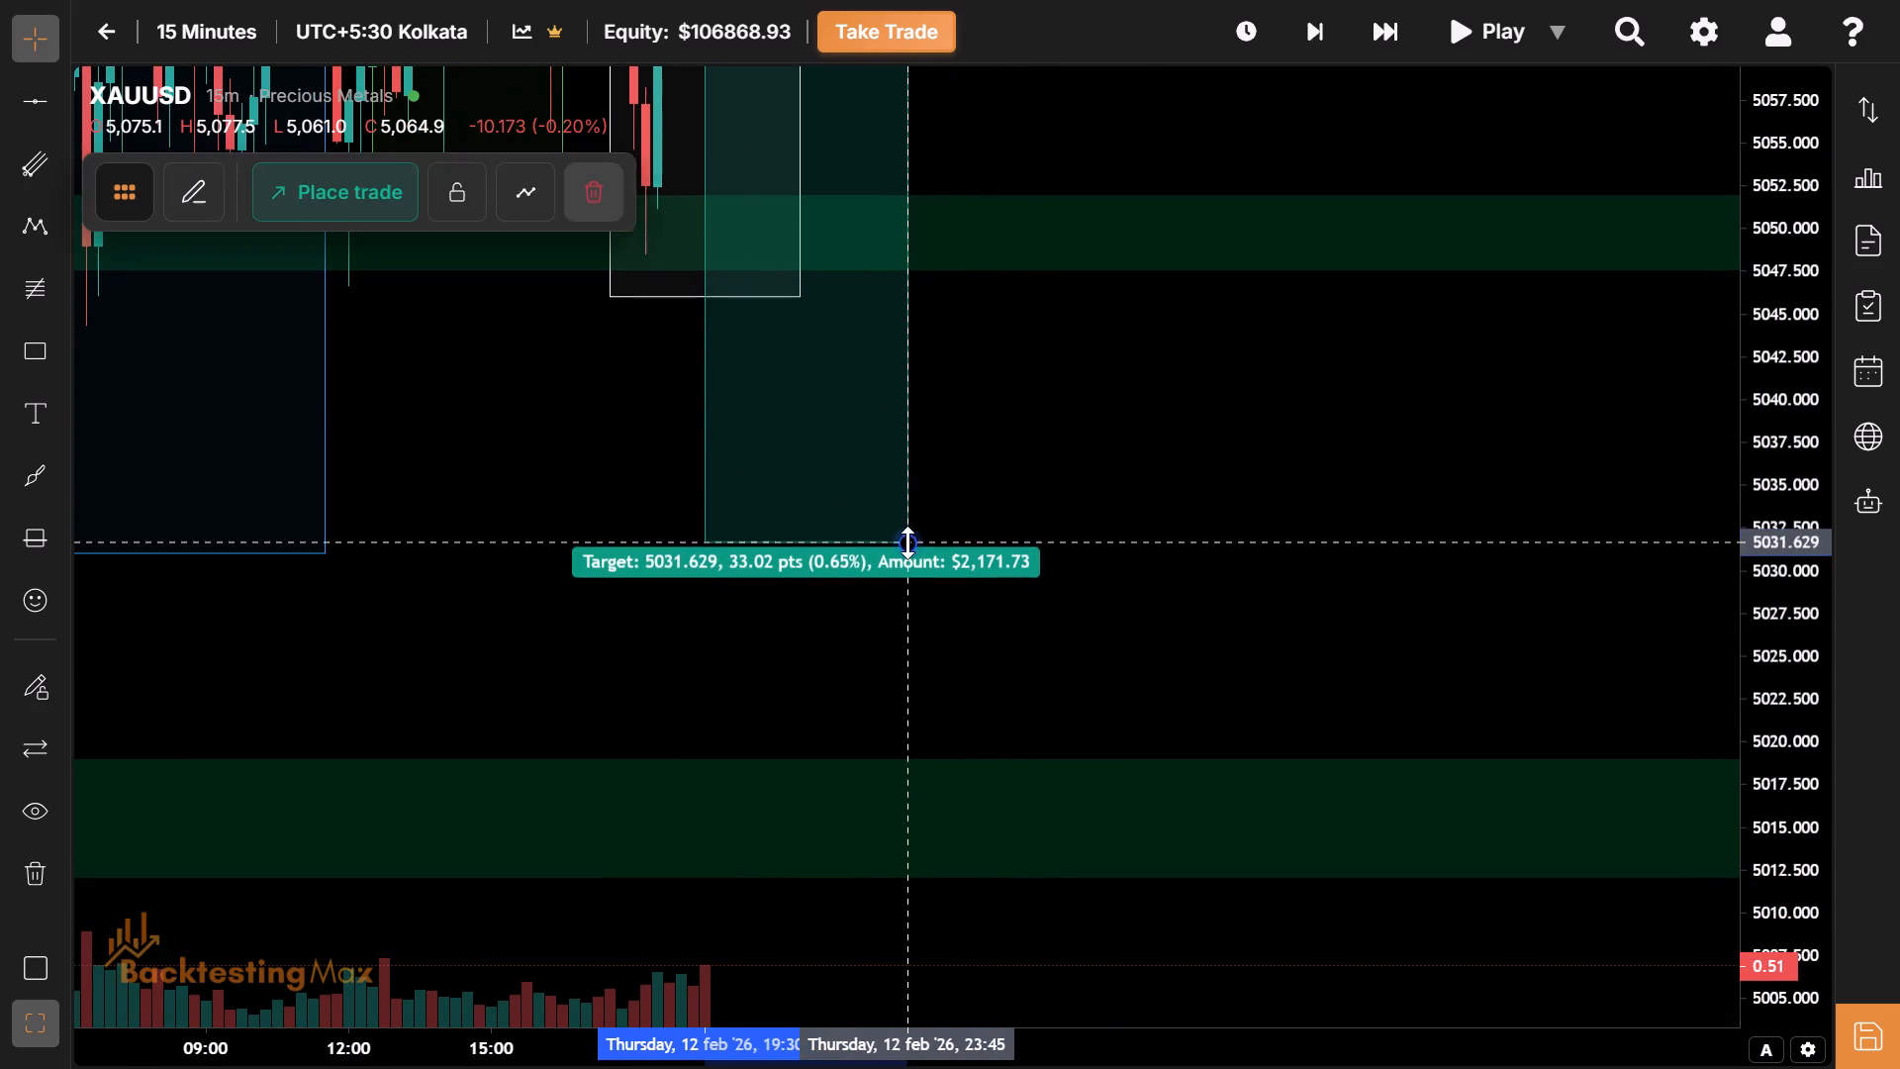
drag(1042, 420, 1024, 808)
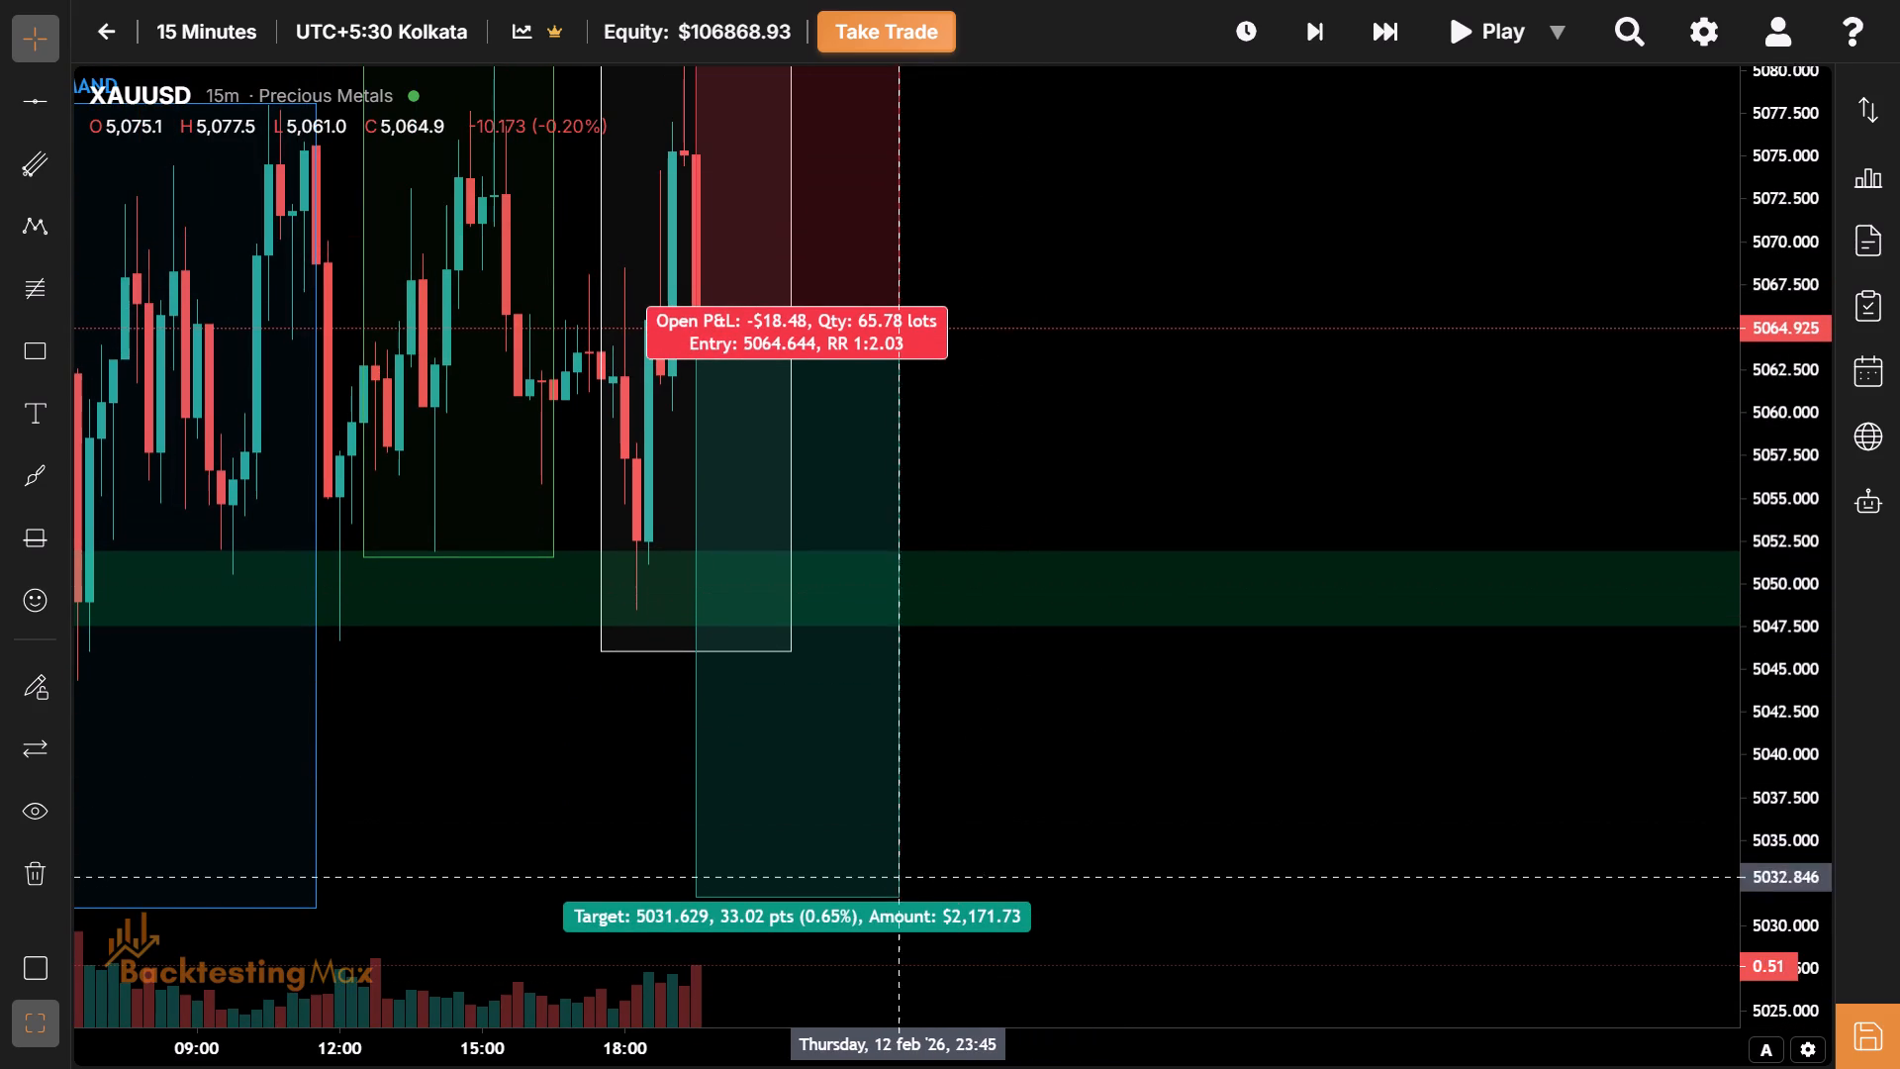
drag(898, 904, 899, 893)
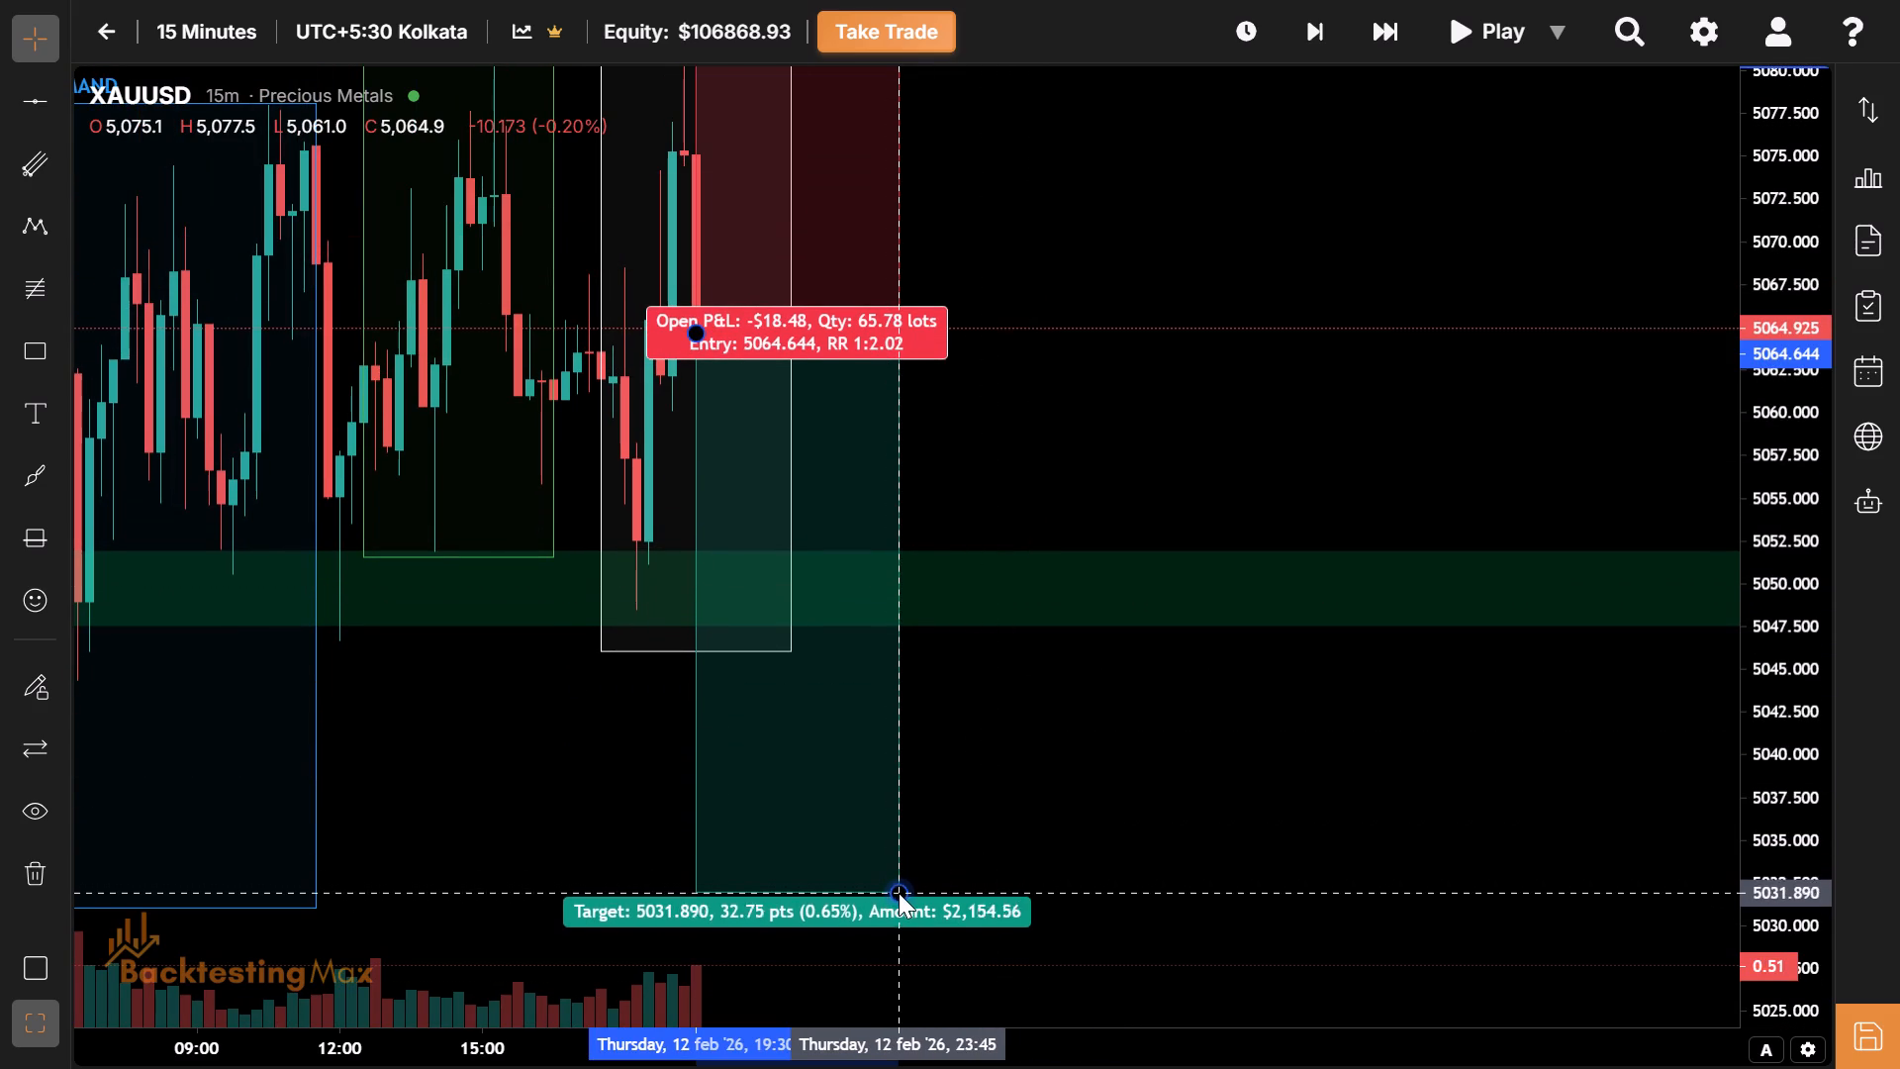
drag(899, 893, 898, 888)
Widen the short position box to 13 February 07:45, keeping its stop at 5080.891.
drag(1057, 725, 1071, 831)
drag(1102, 449, 1092, 659)
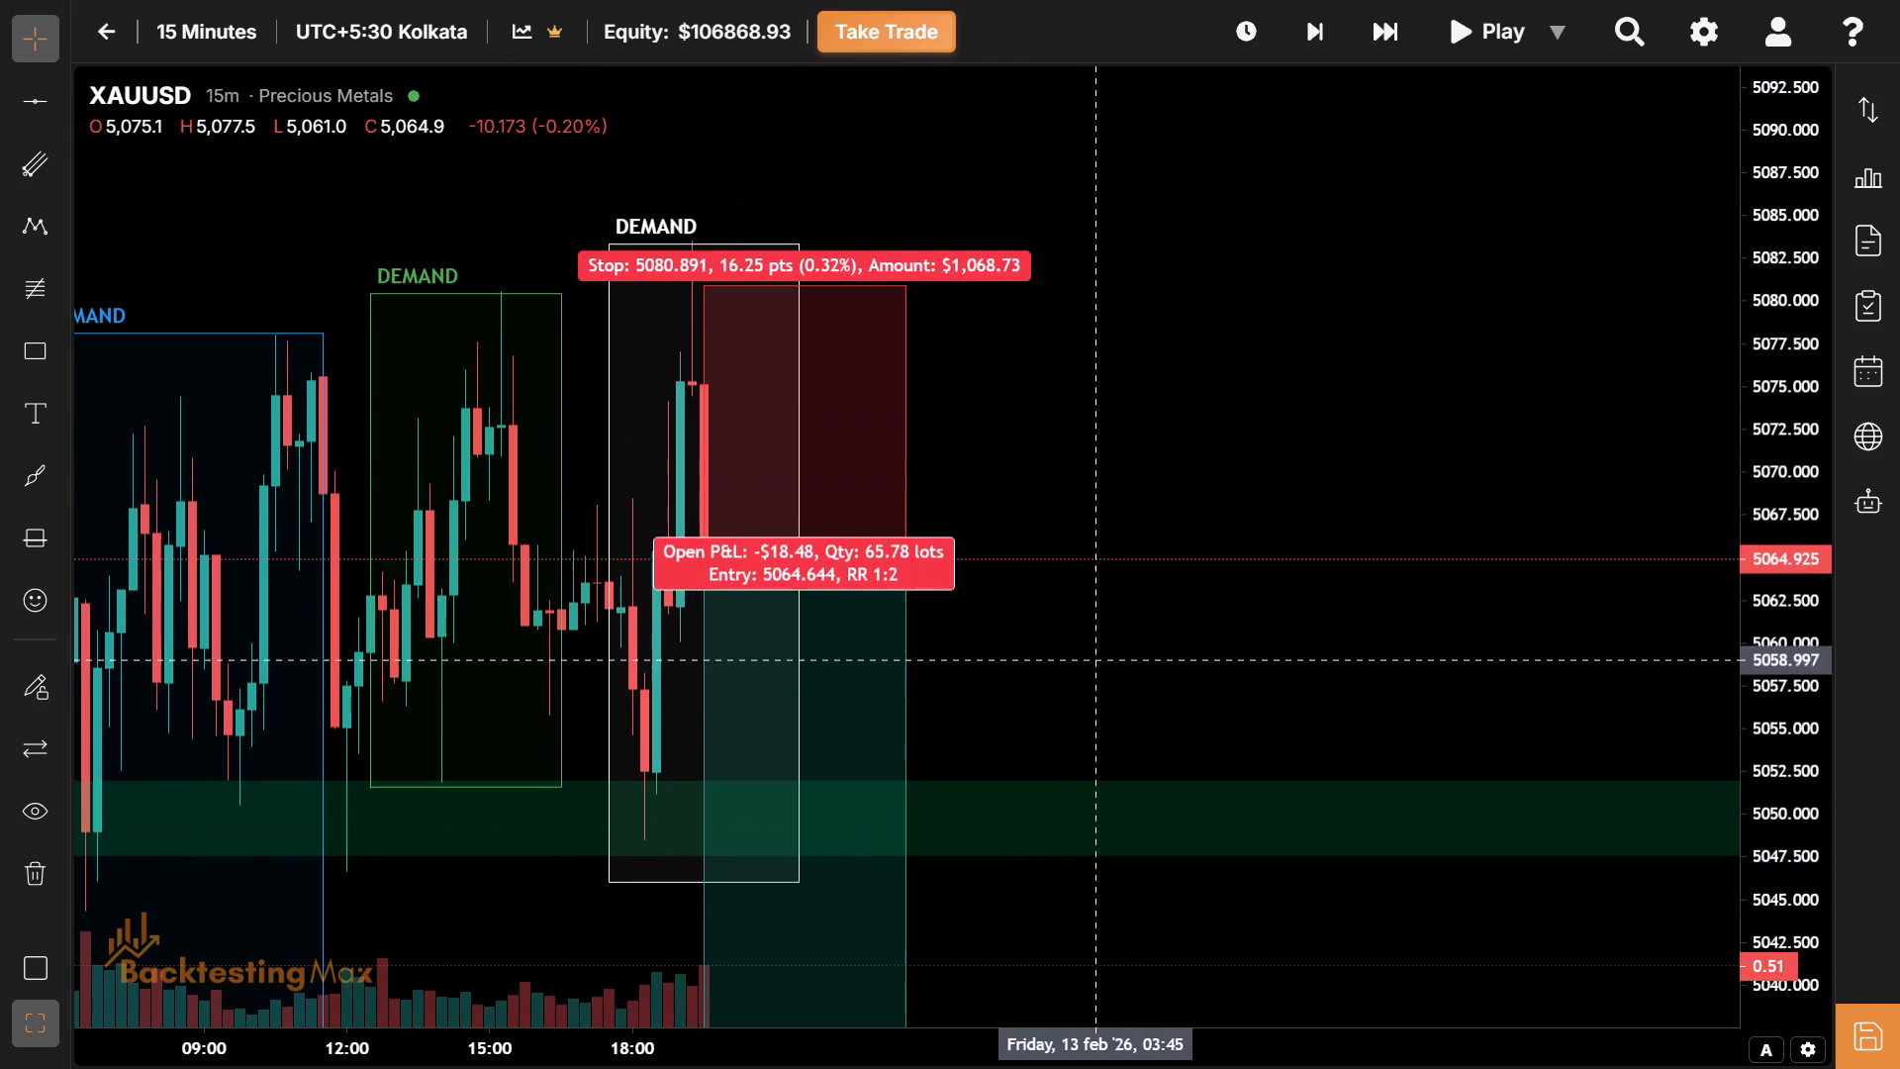
drag(905, 285, 1297, 346)
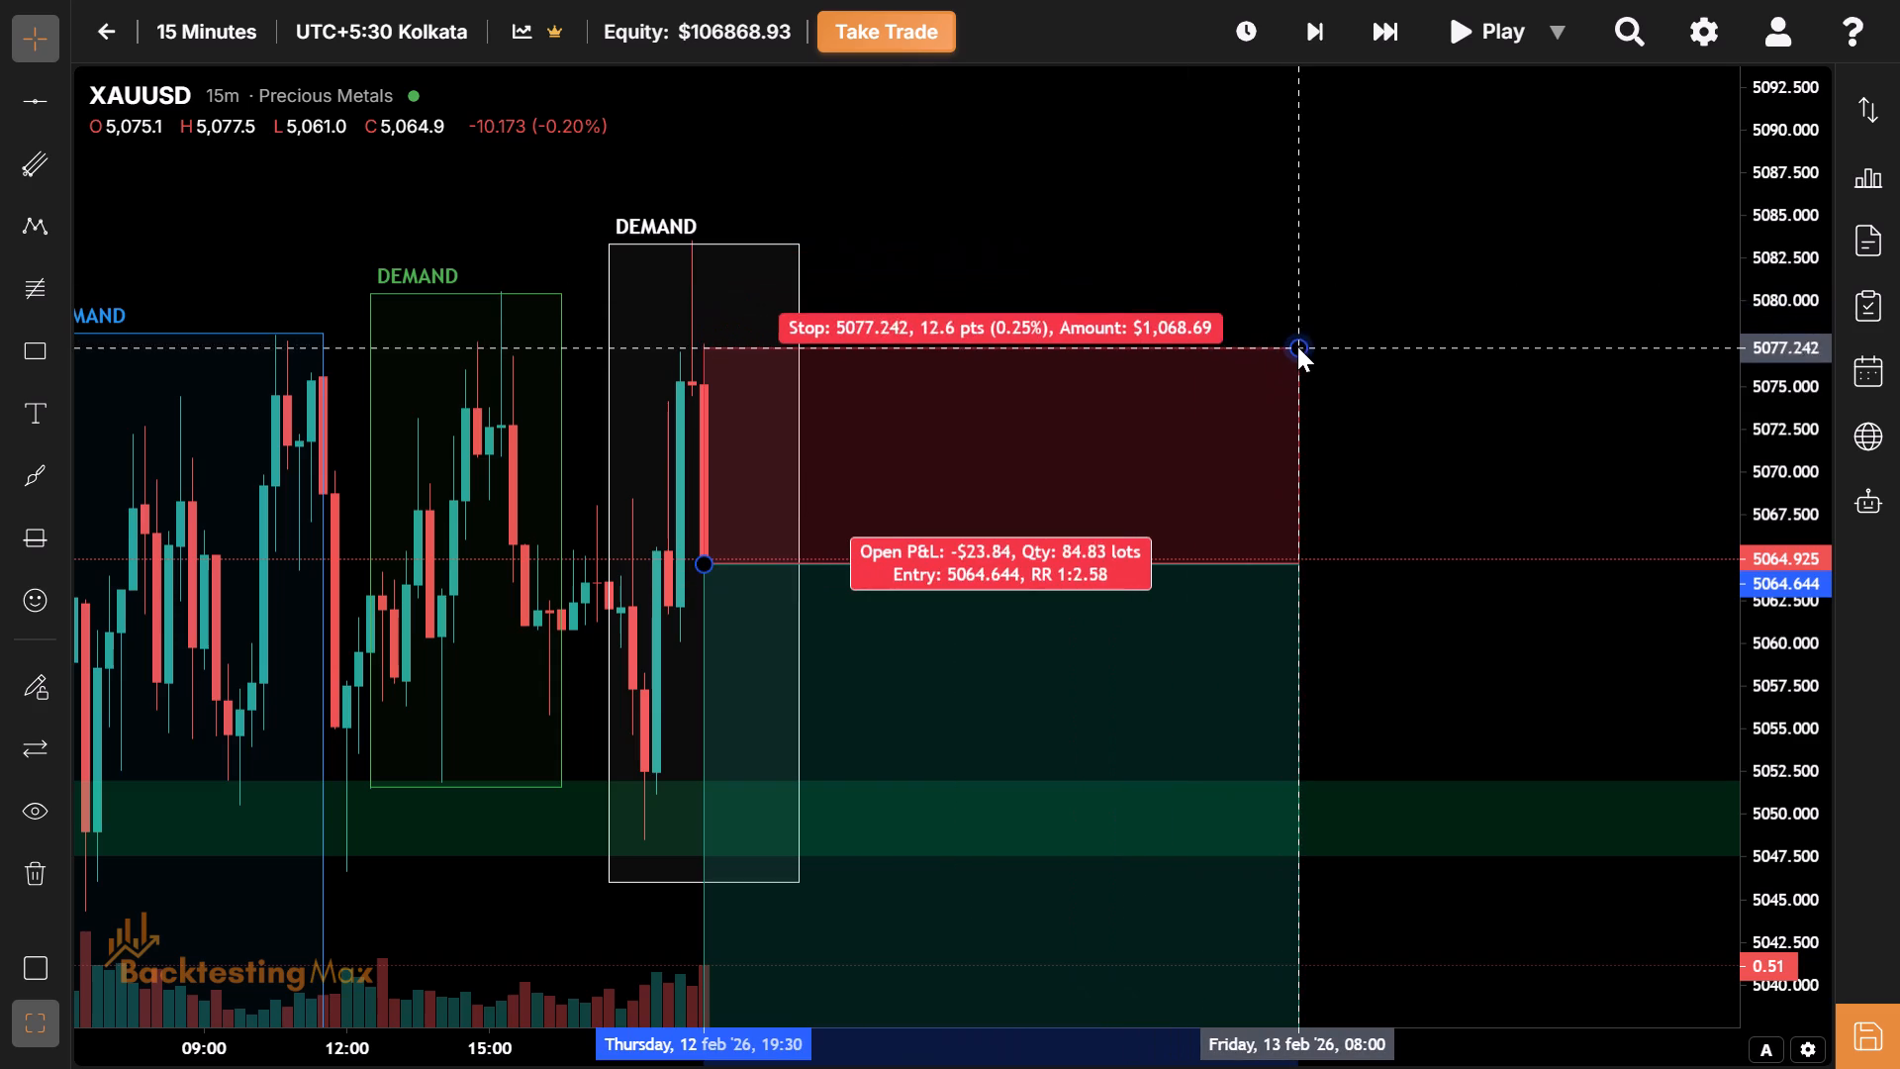
drag(1297, 346, 1297, 296)
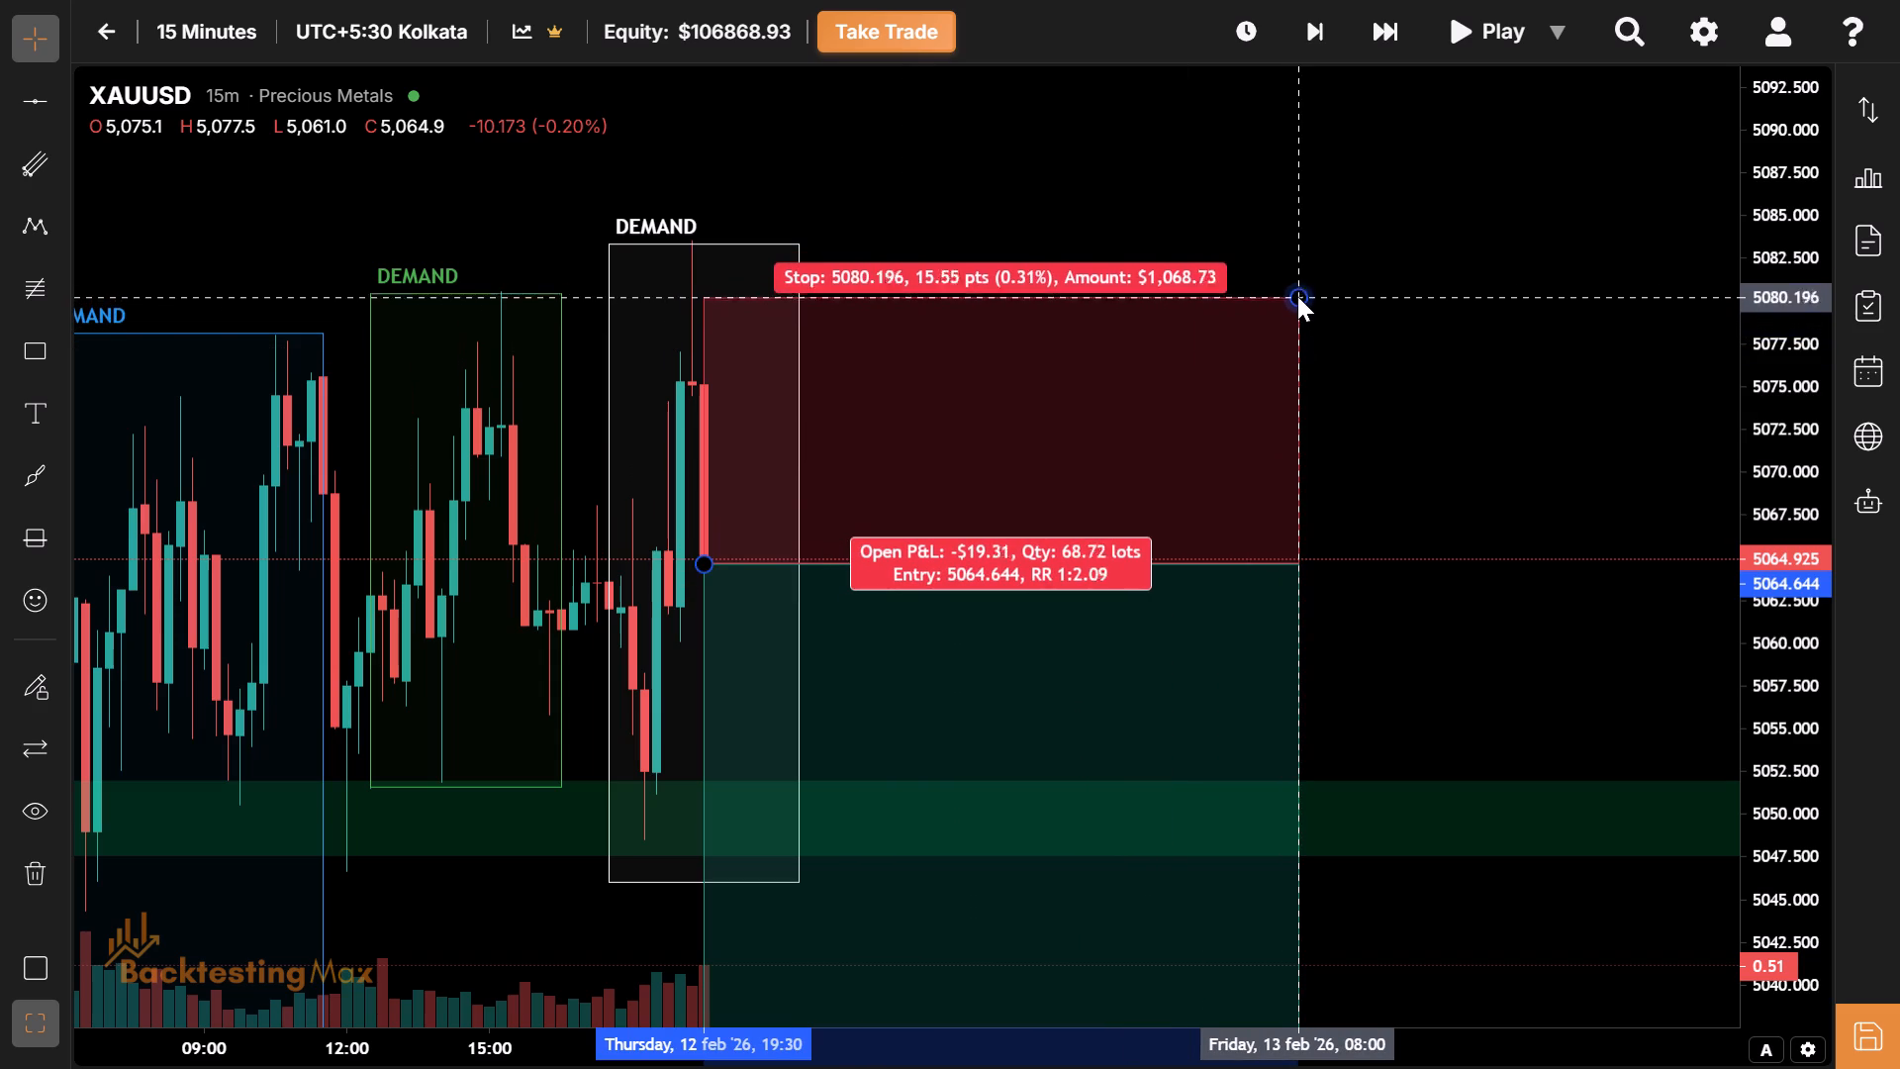
drag(1297, 296, 1291, 285)
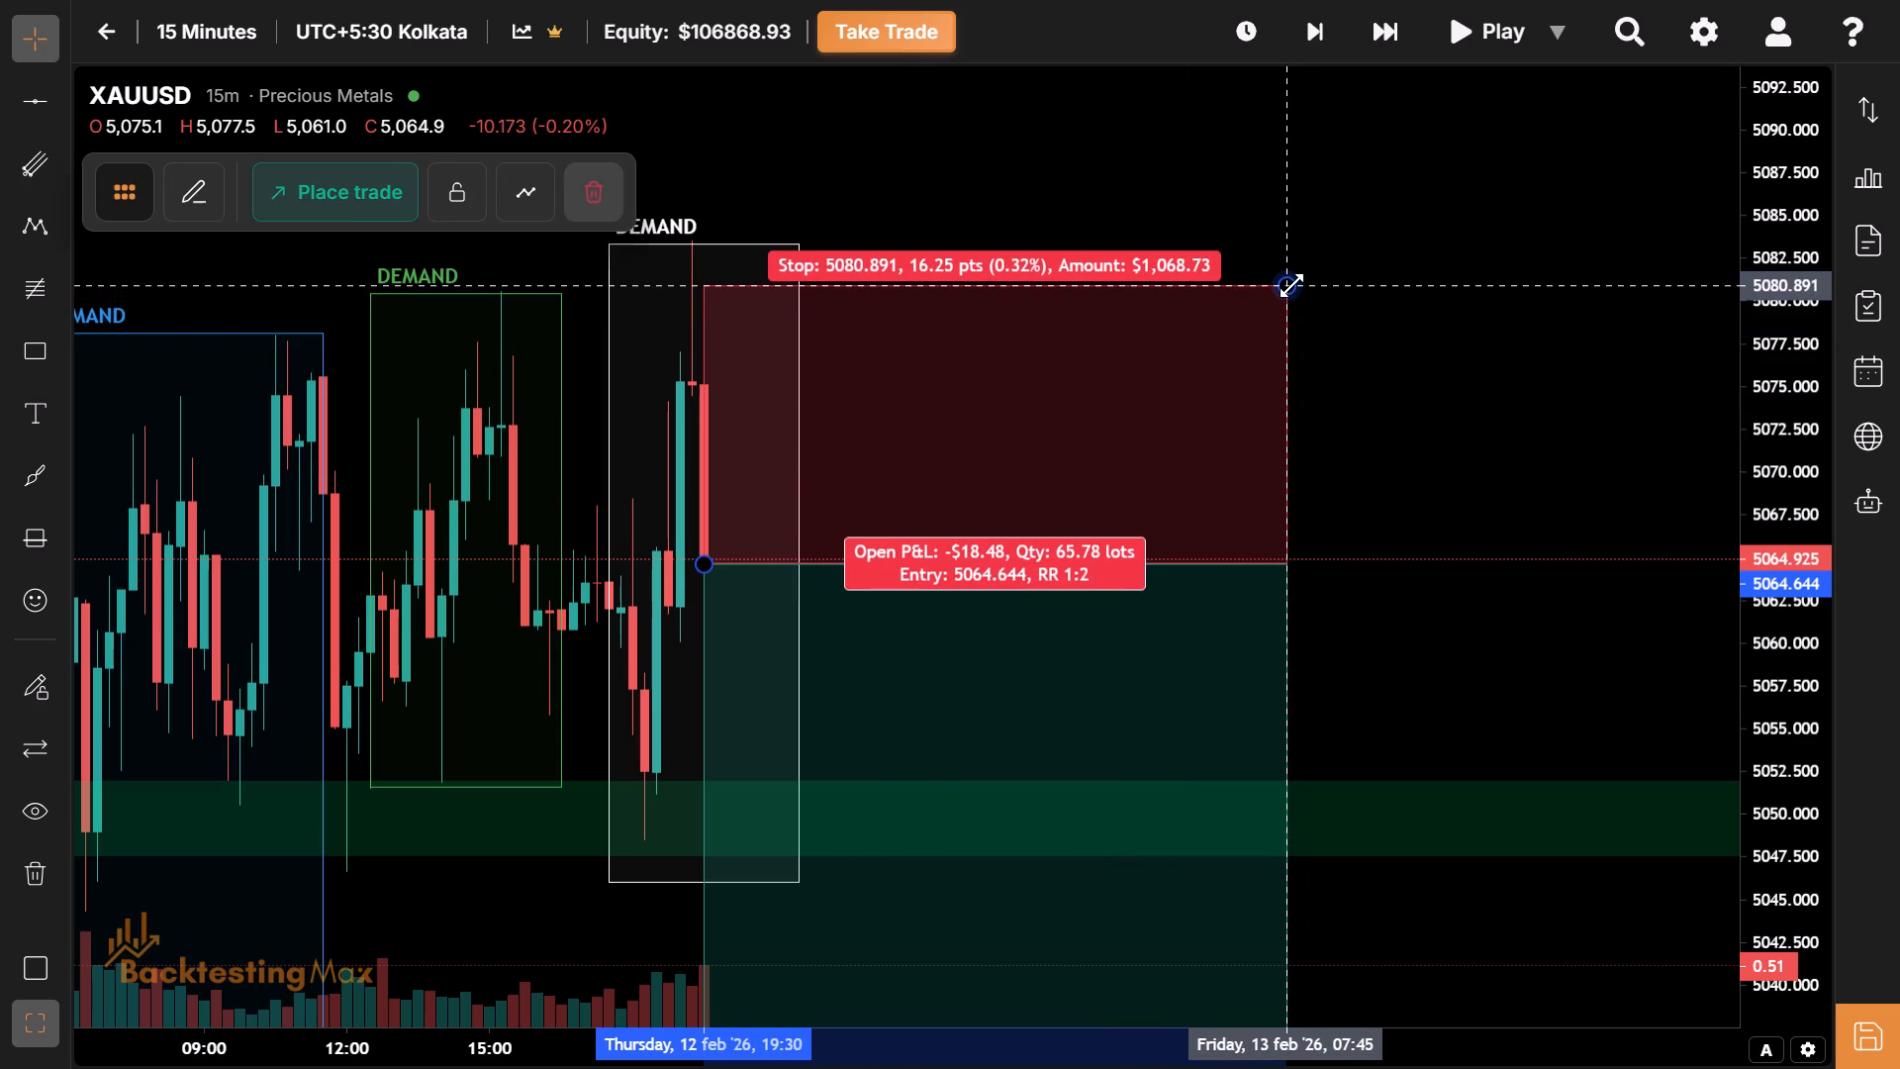
Place a short limit trade from the position drawing: entry 5064.644, stop loss 5080.891, take profit 5032.151, risk 1%.
drag(1359, 481, 1201, 165)
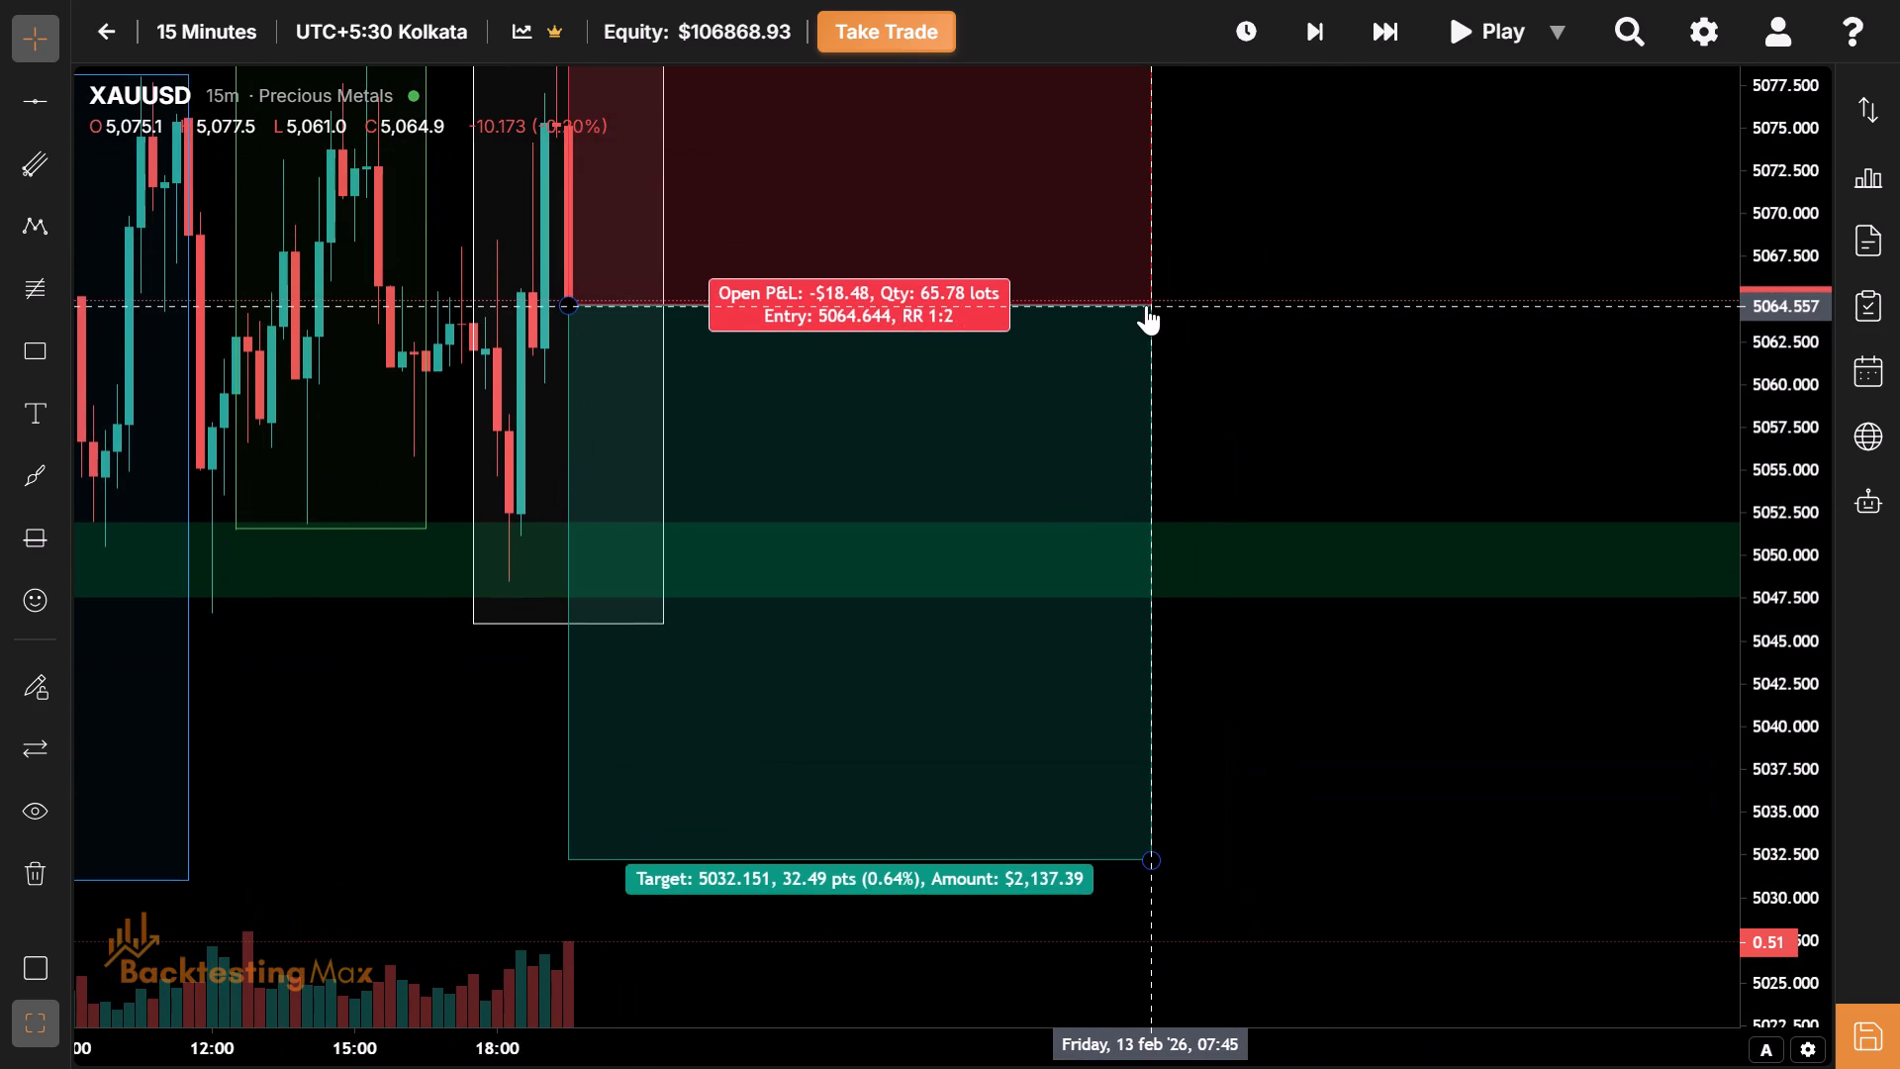
click(1146, 305)
click(426, 195)
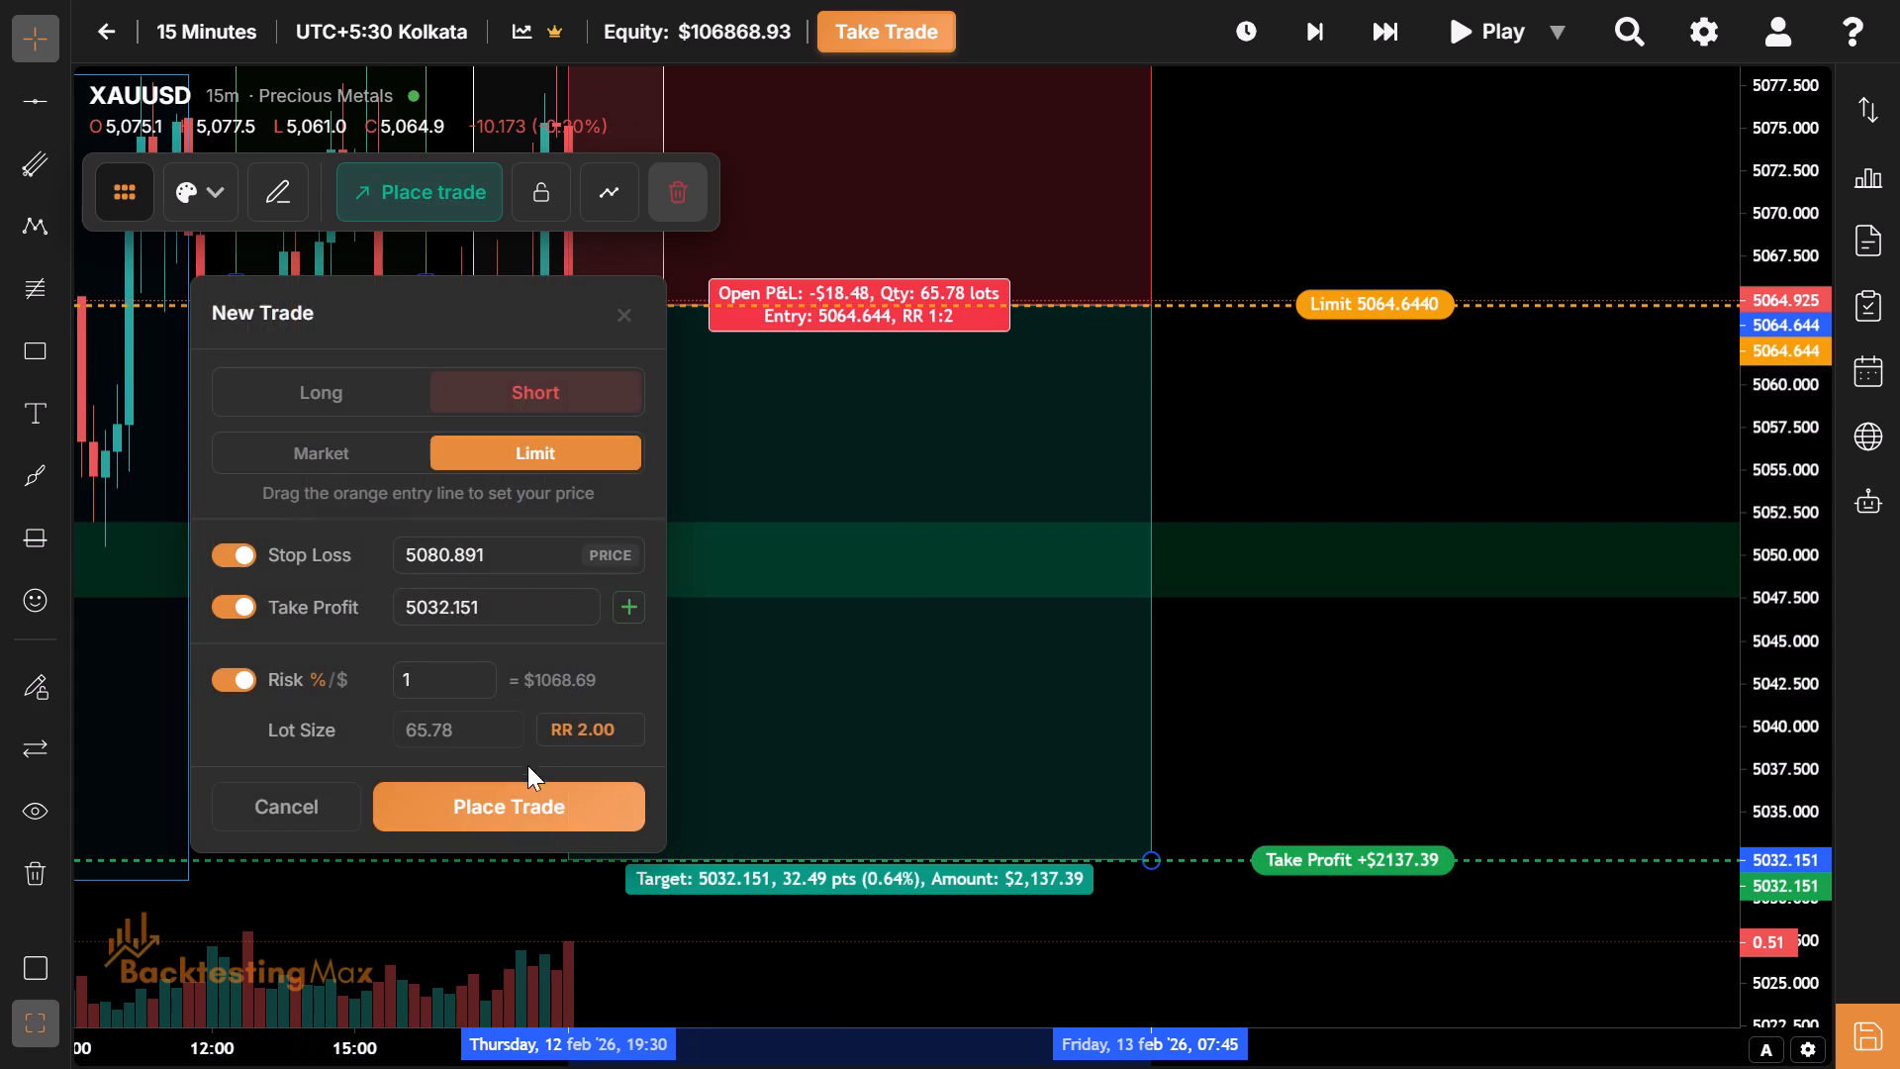
click(530, 797)
Advance the replay by three 15-minute bars to play out the short trade.
drag(1316, 415, 1420, 531)
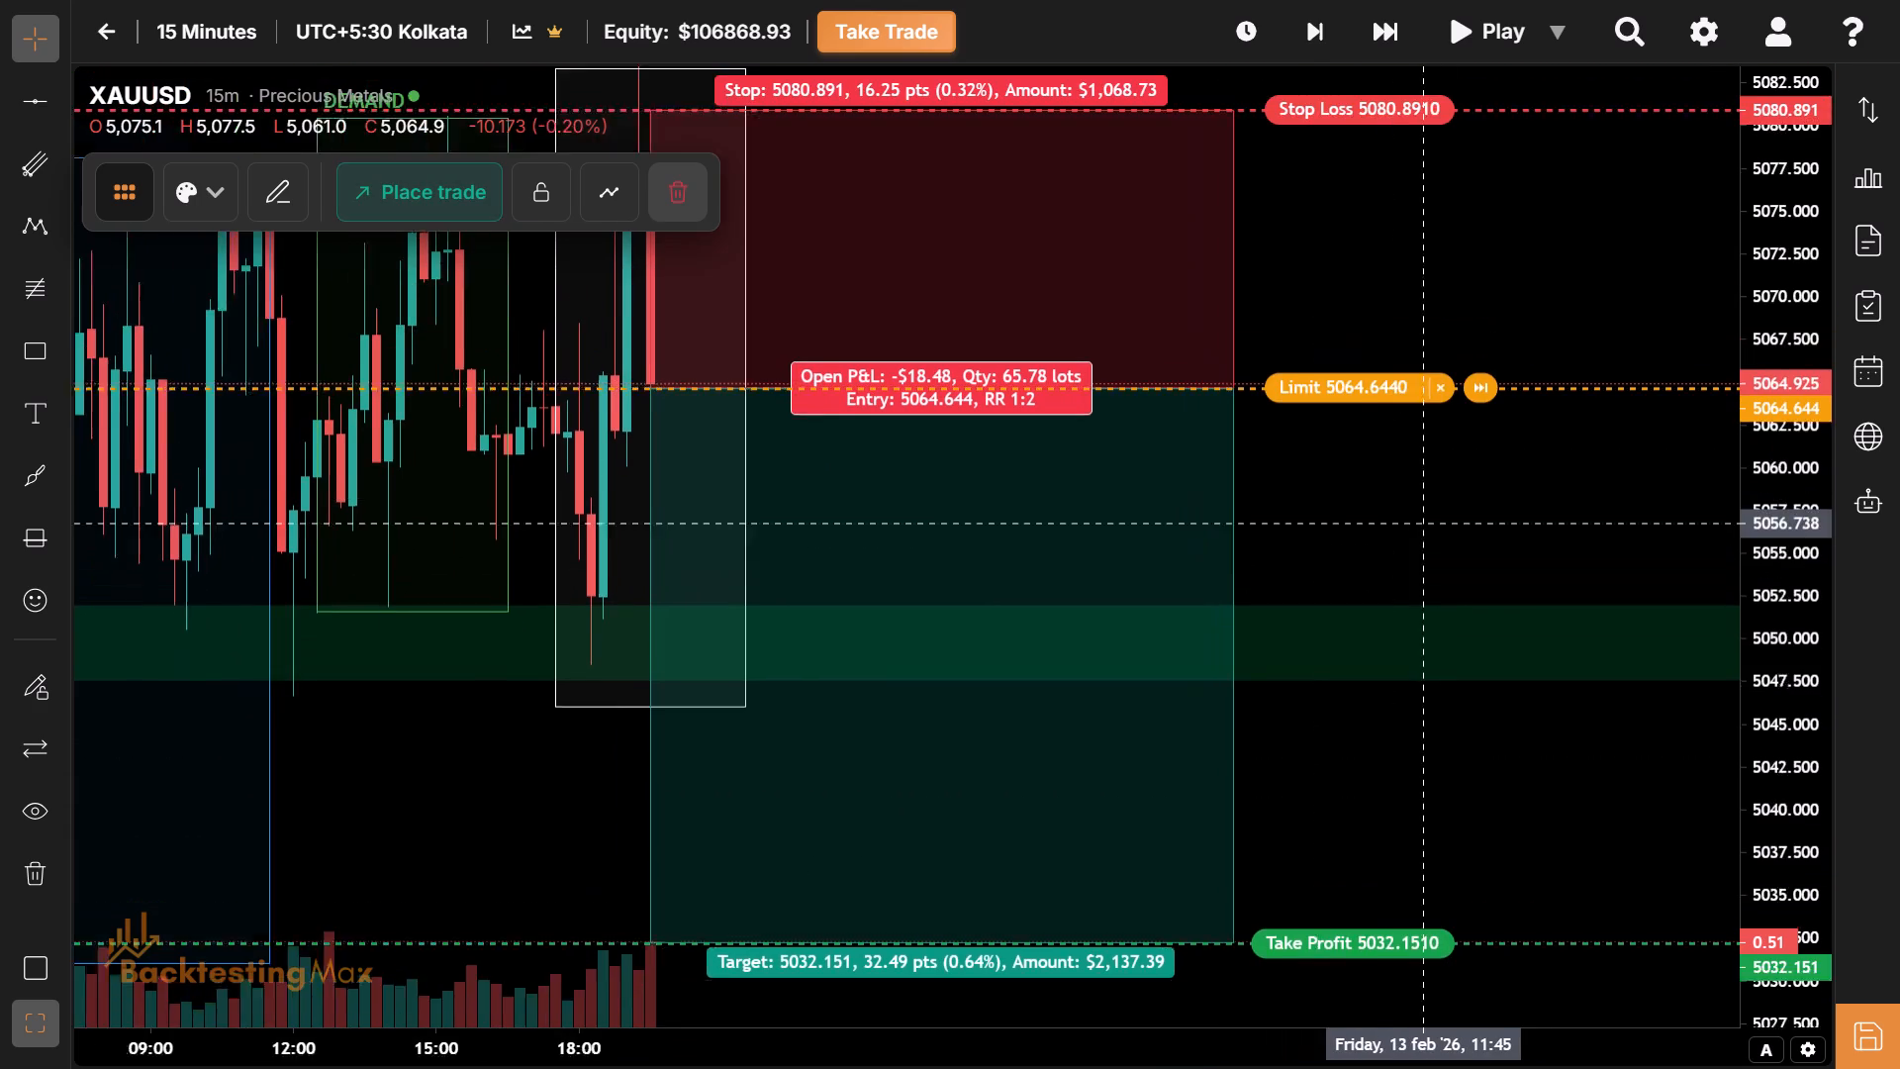
drag(1420, 531, 1431, 582)
drag(1319, 584, 1219, 532)
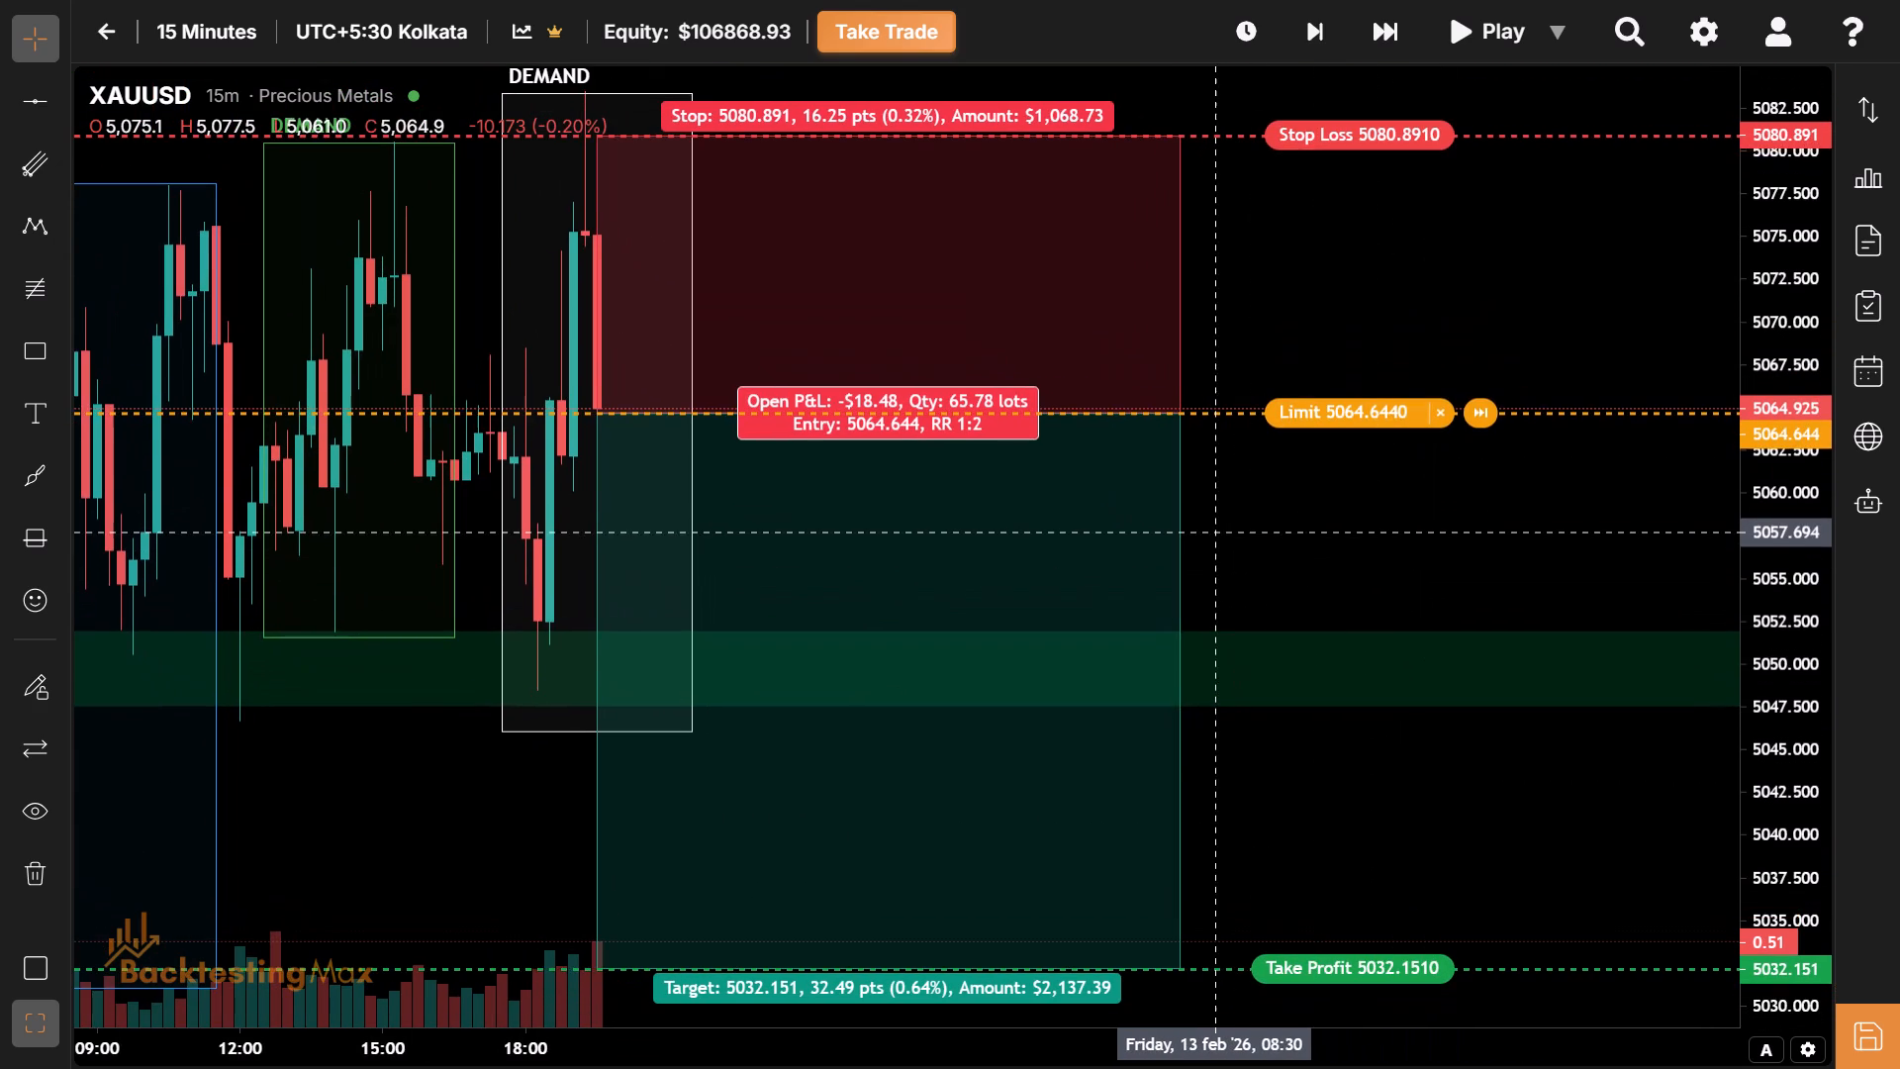
click(1308, 36)
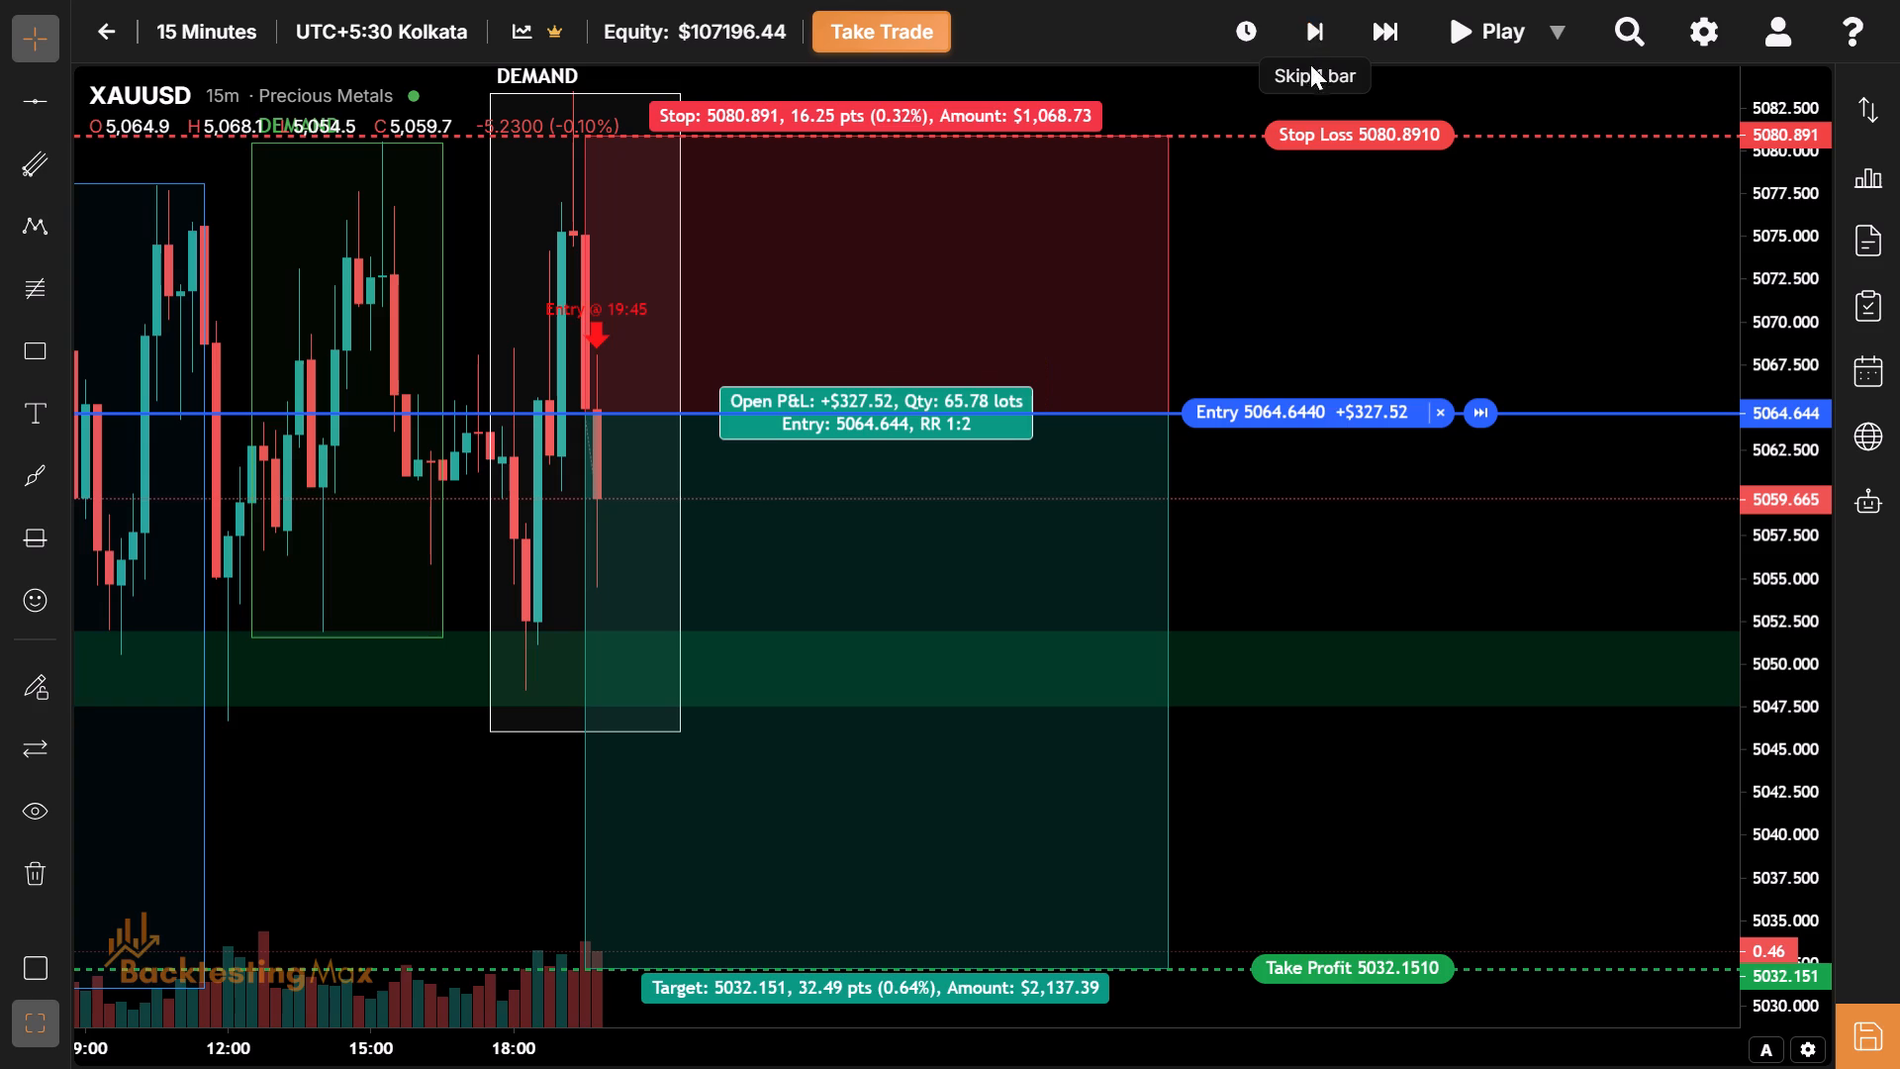
click(1312, 47)
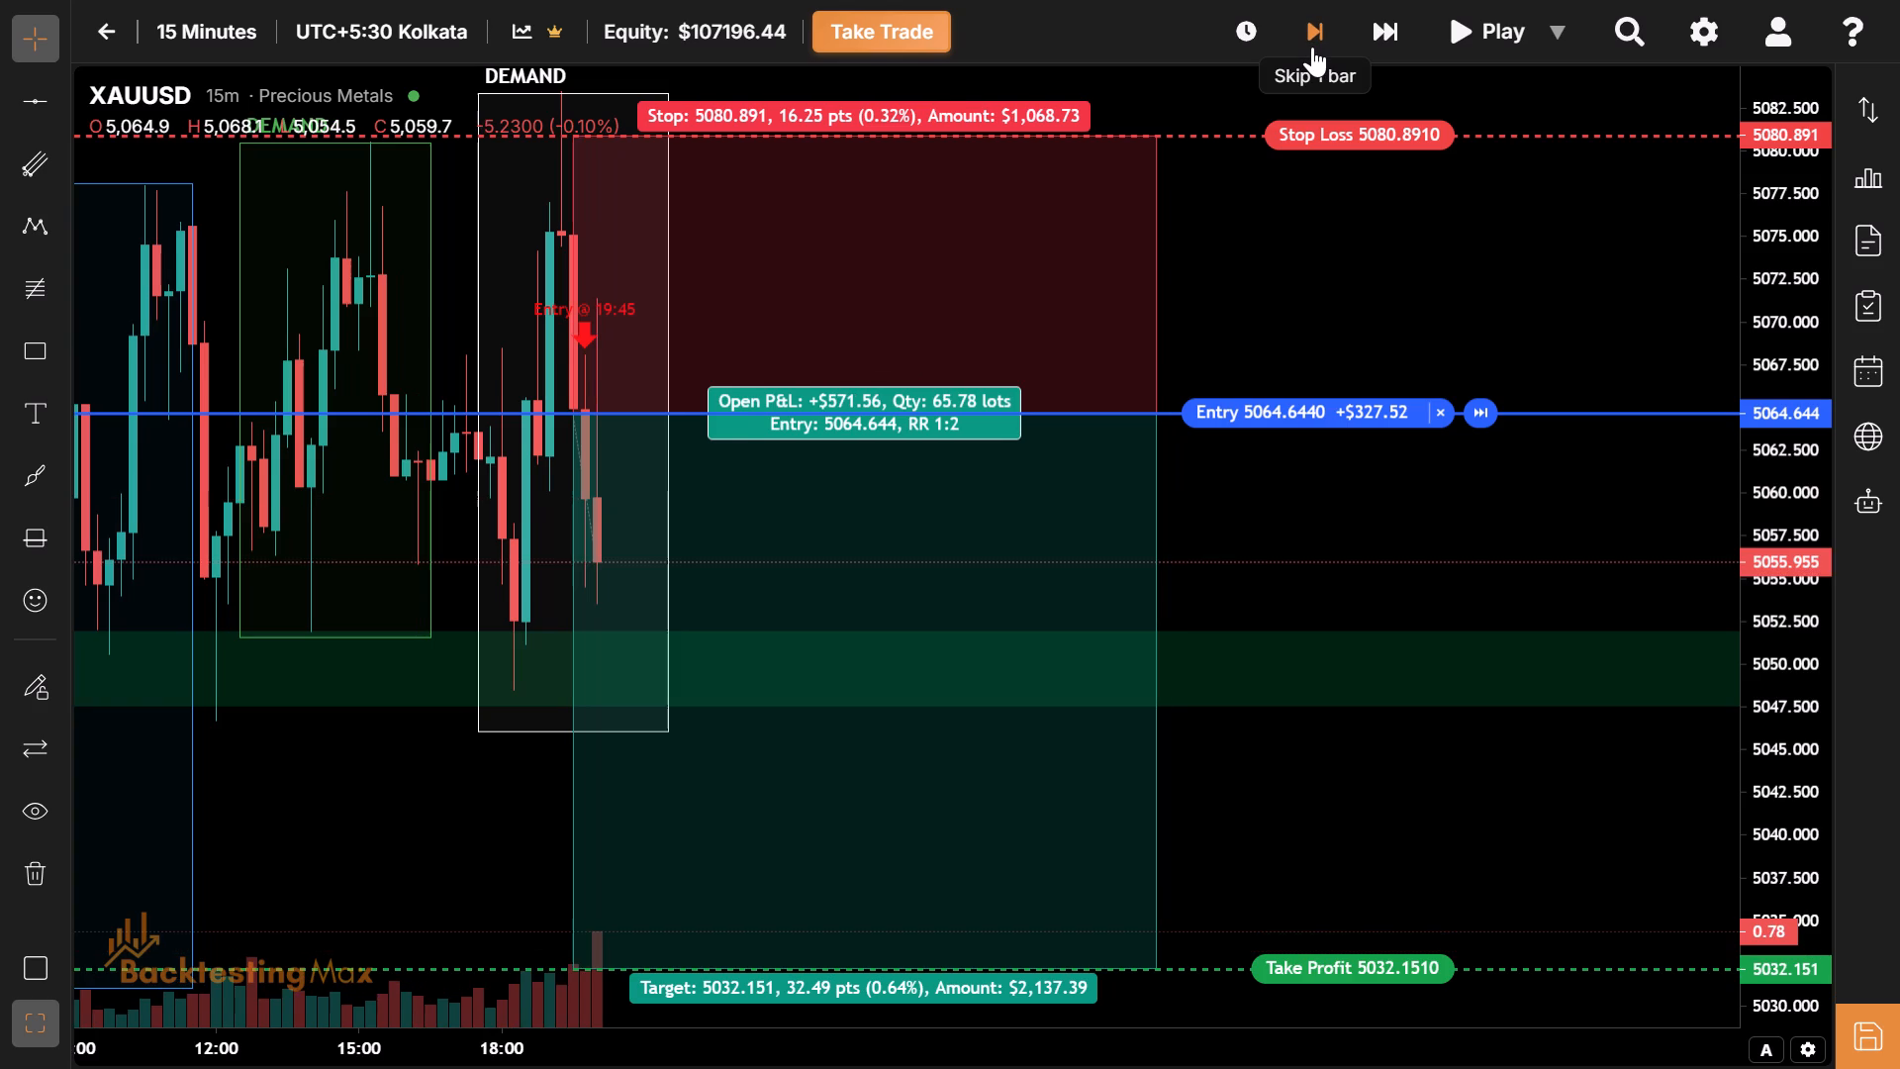
click(1312, 47)
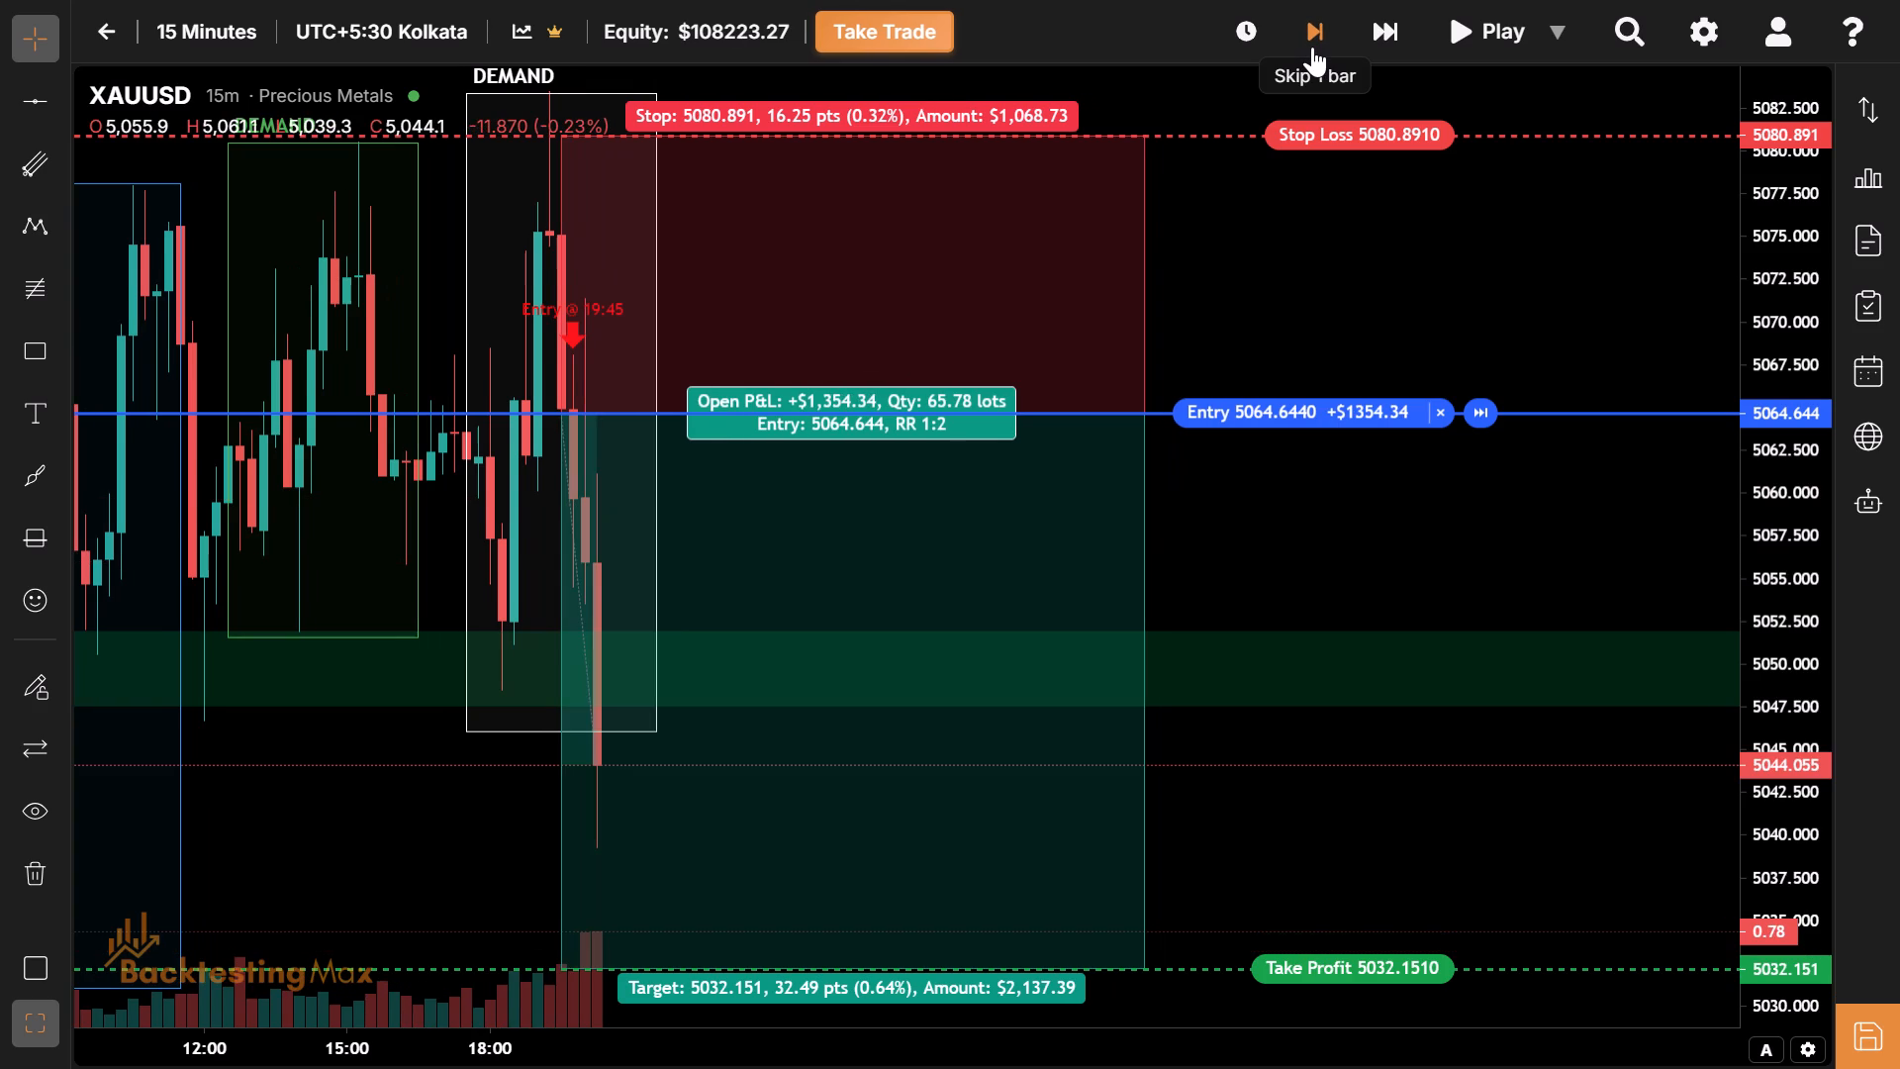
Move the open short trade's stop loss to about breakeven, at 5064.557.
drag(1202, 139, 1254, 394)
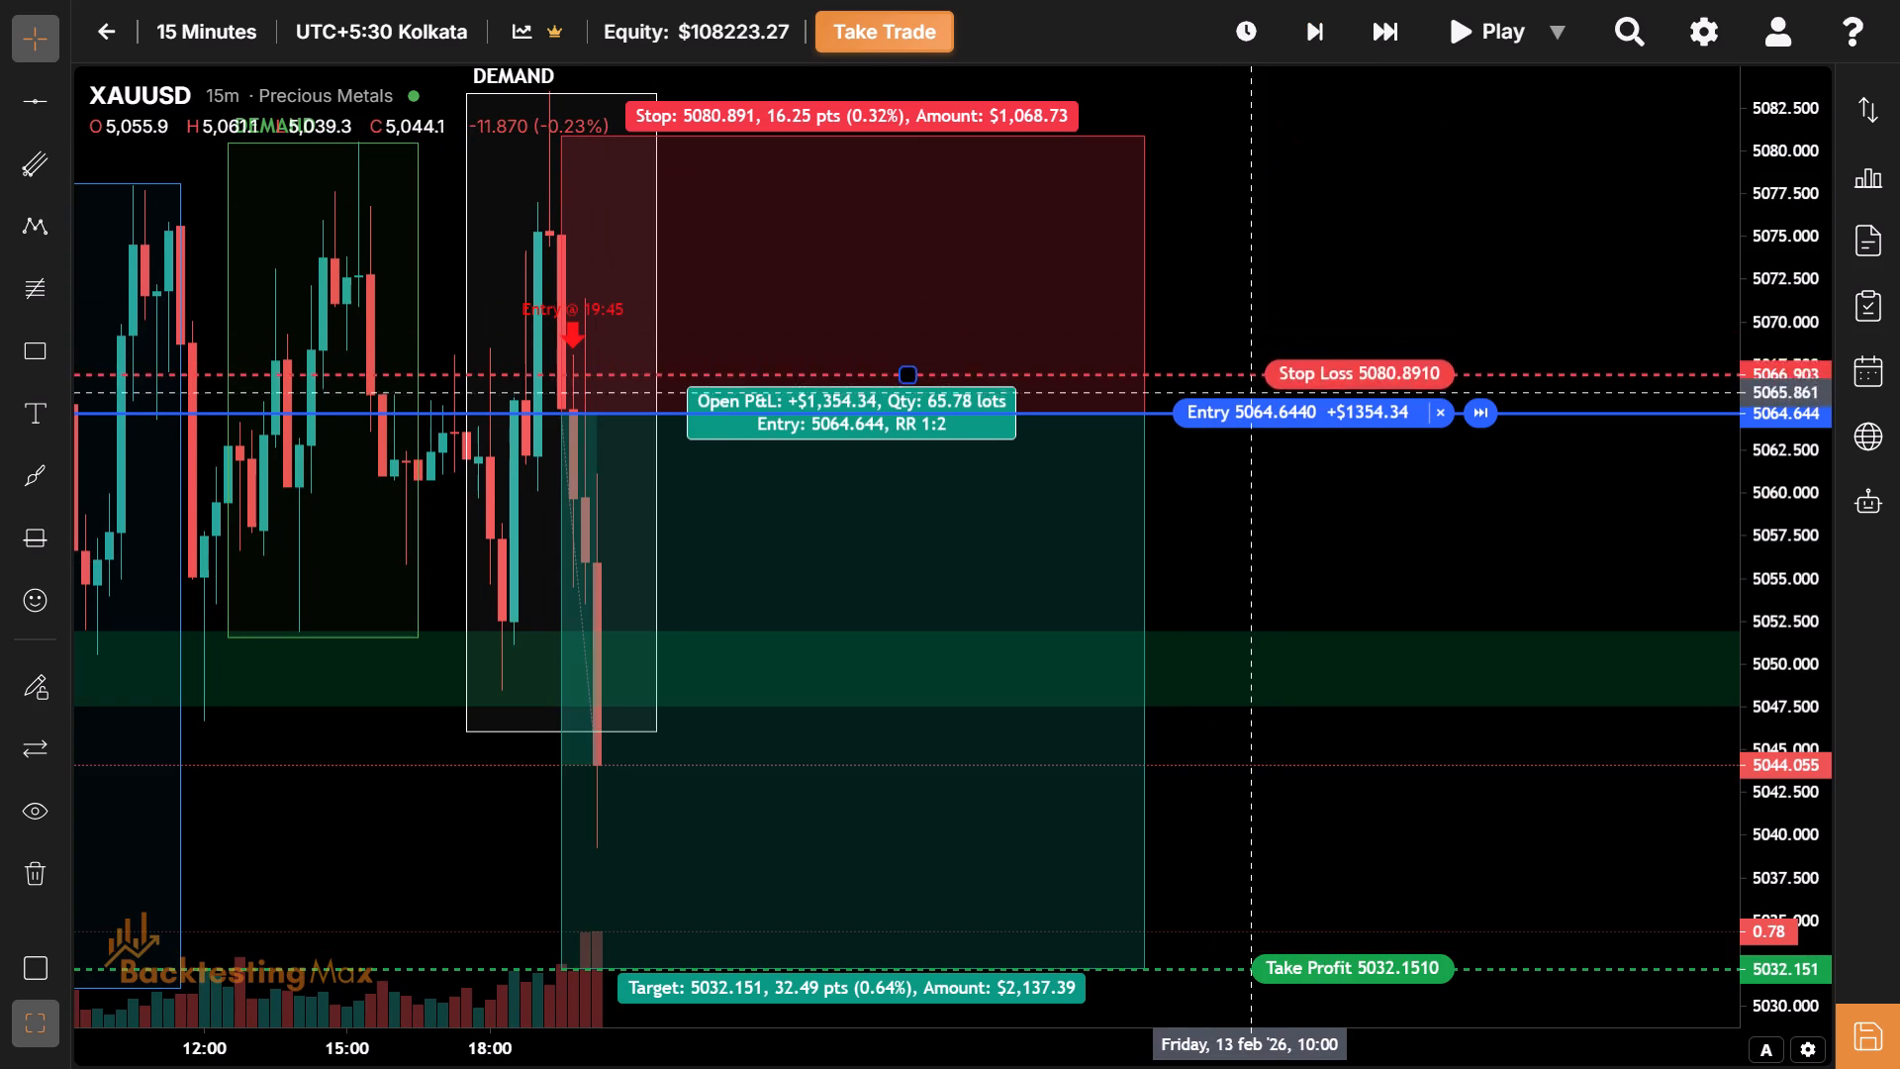
drag(1254, 394, 1257, 434)
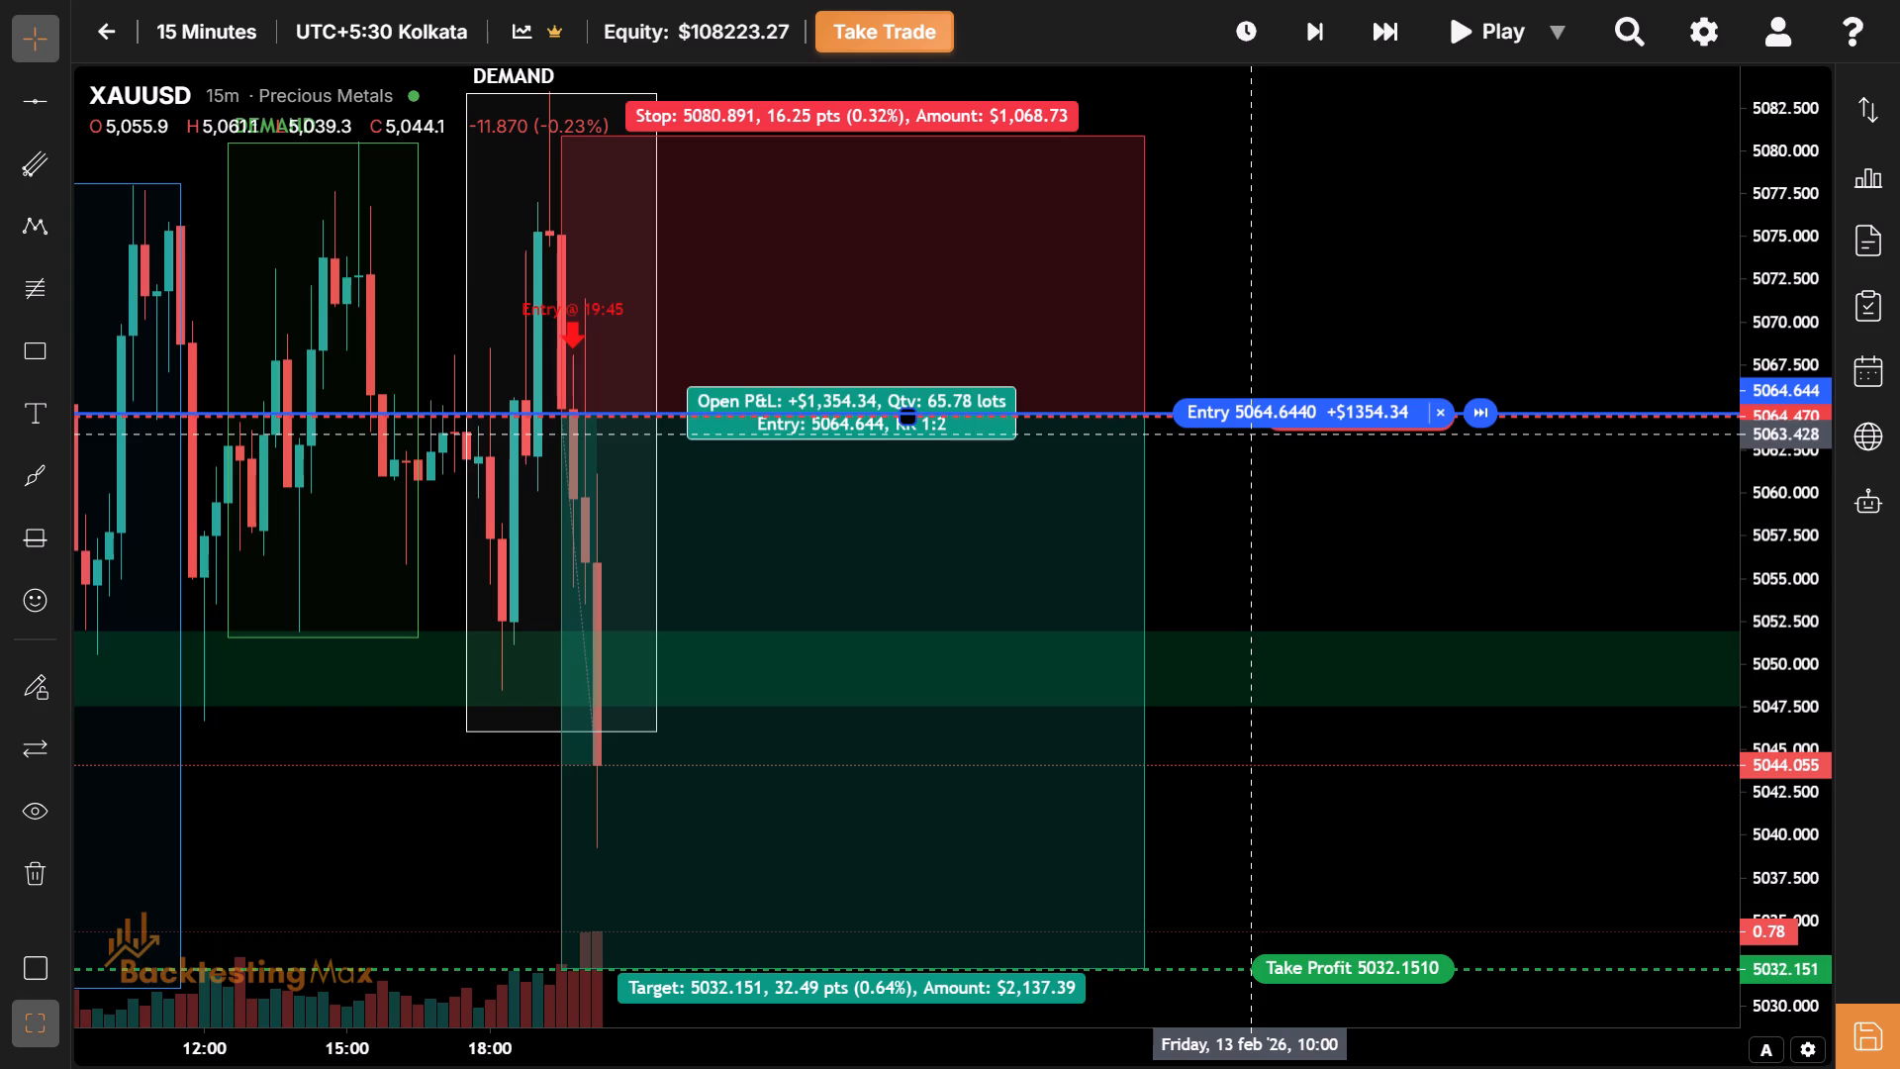
drag(1257, 434, 1259, 433)
Advance the replay by one more 15-minute bar with the tightened stop in place.
drag(1273, 542, 1212, 424)
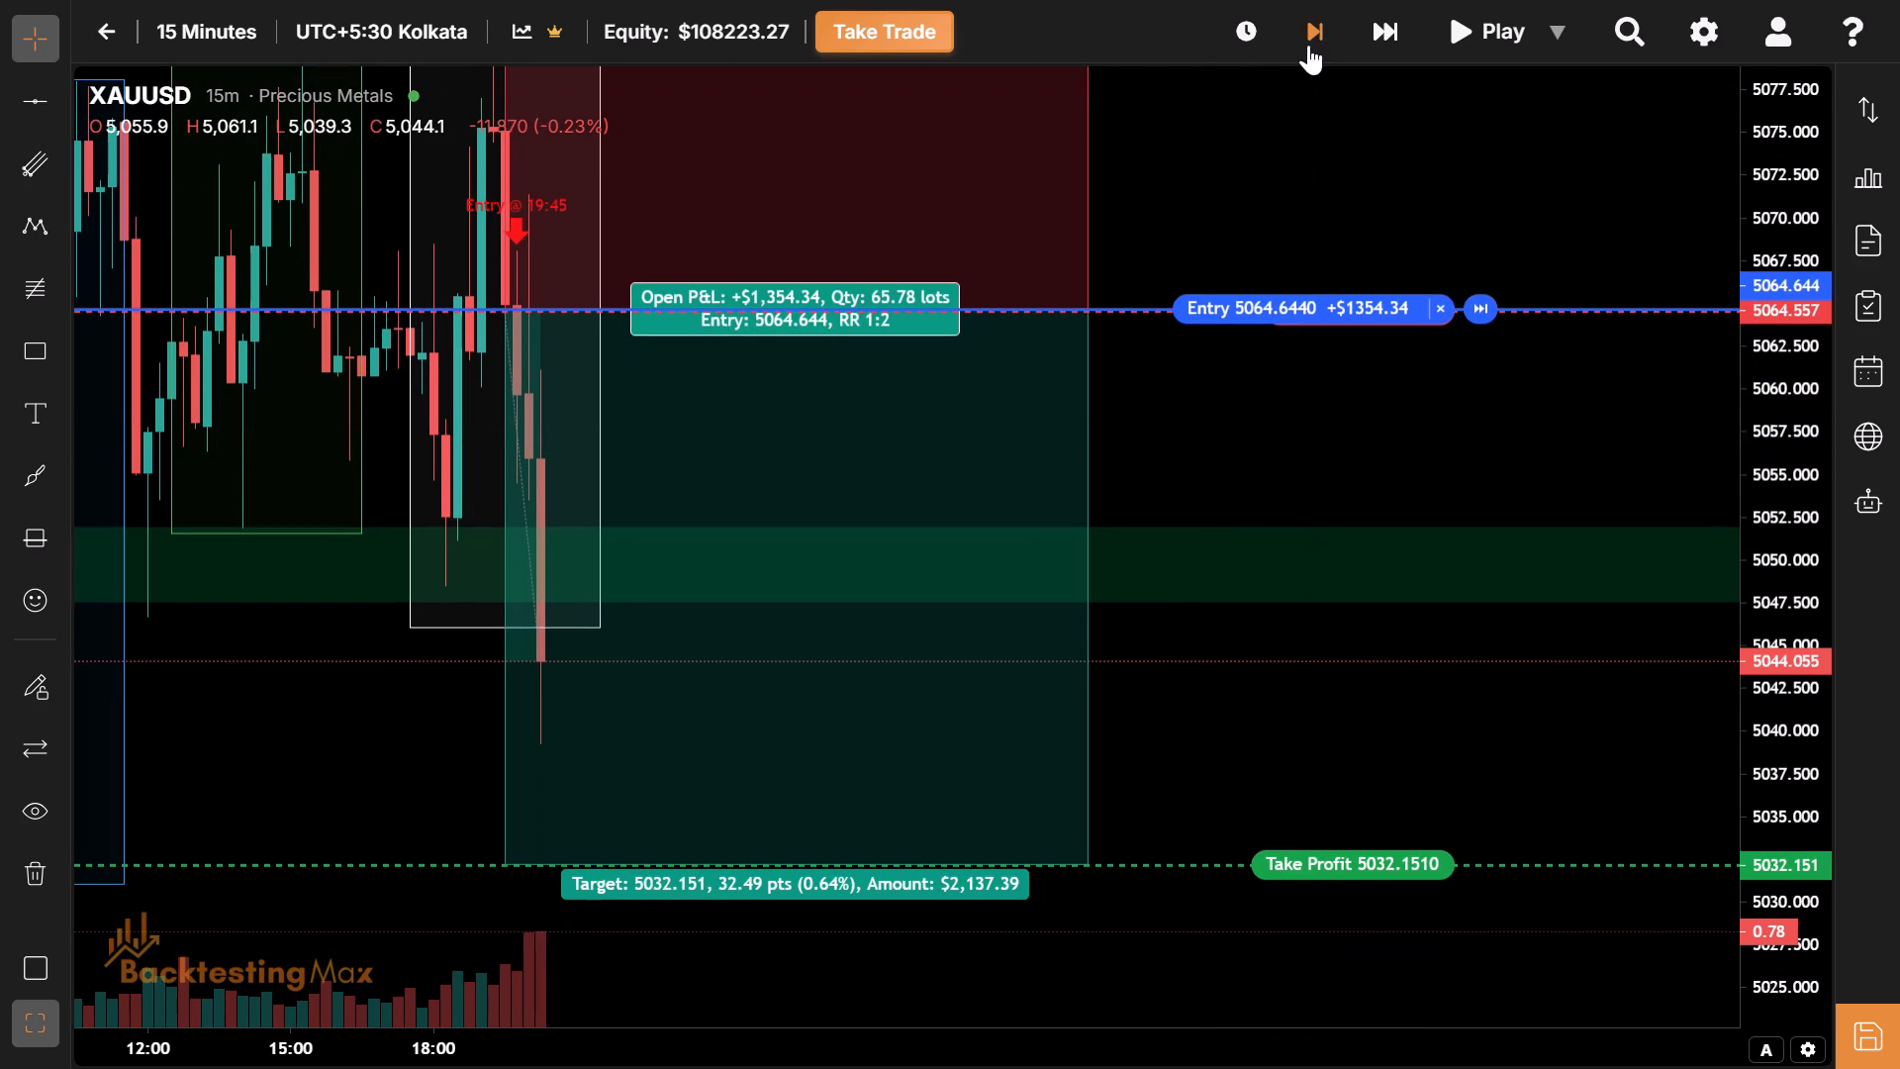
click(1306, 36)
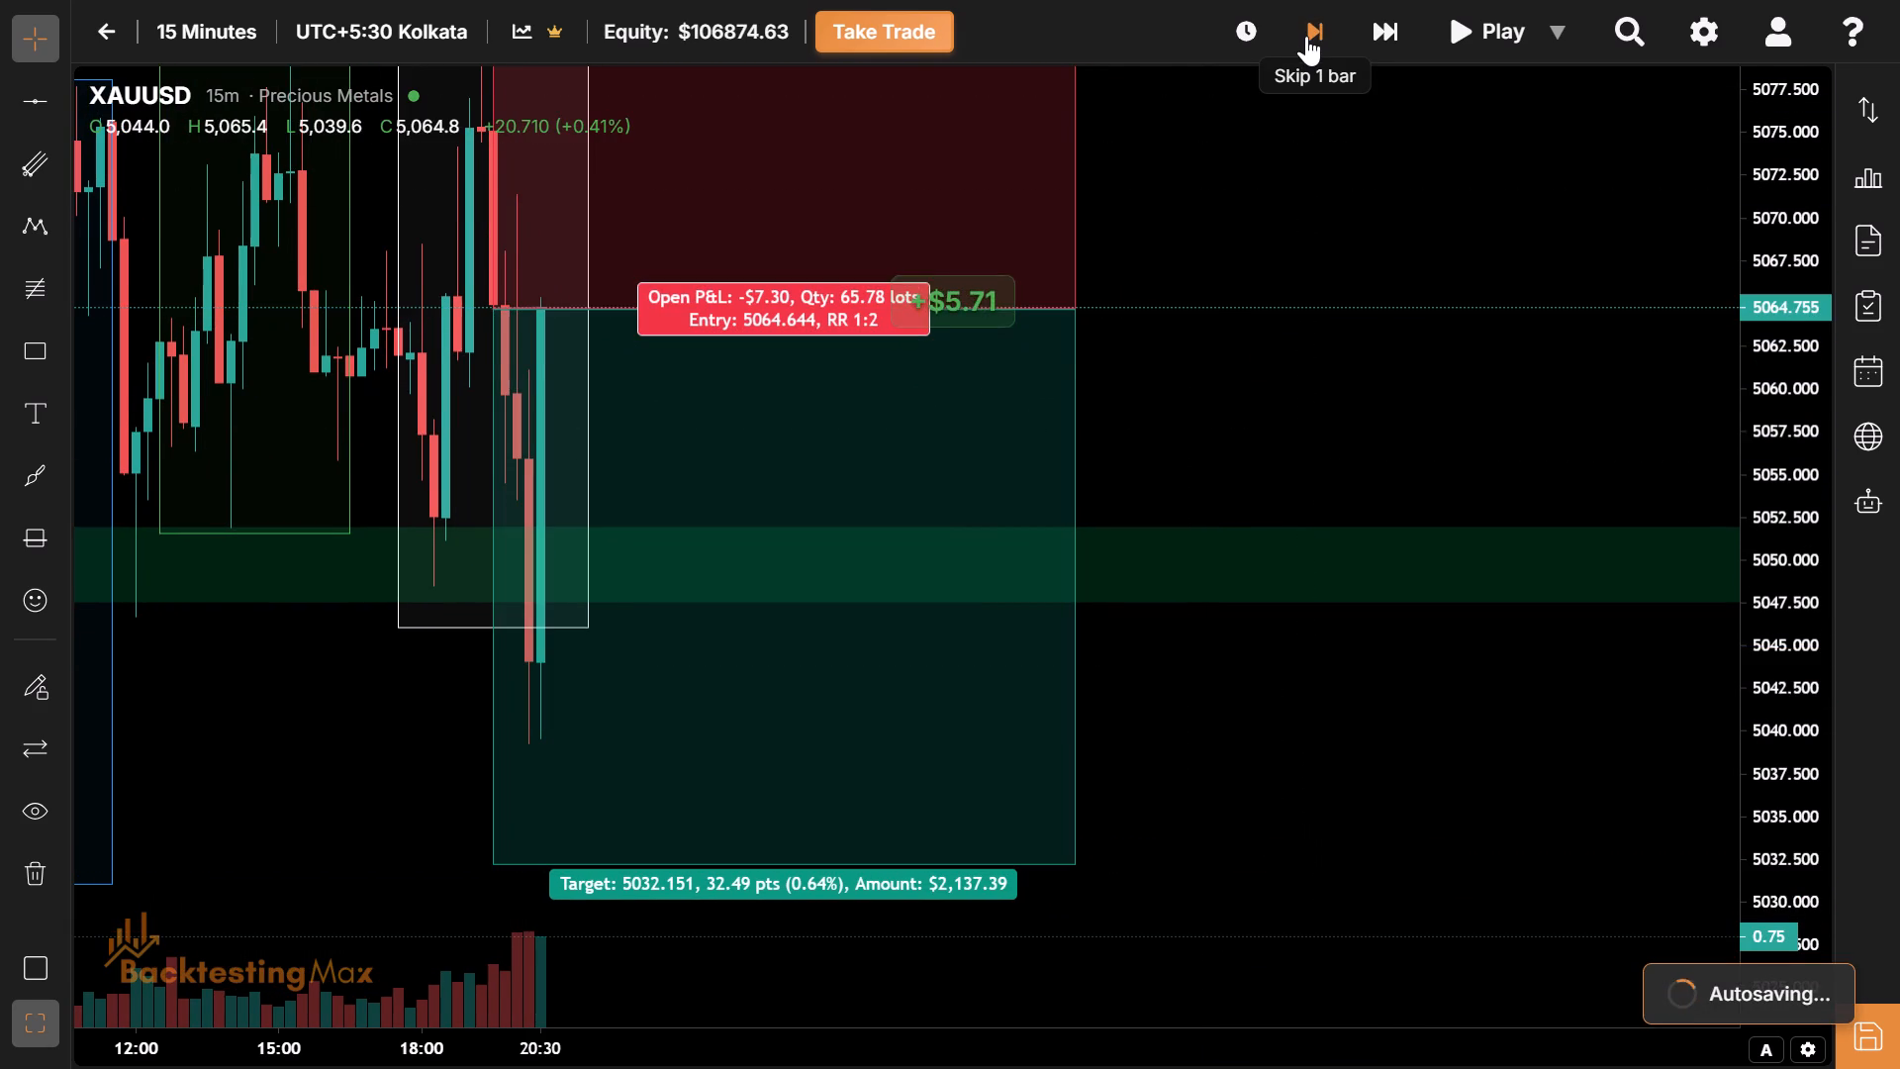
Delete the finished short position drawing with entry 5064.644 from the chart.
click(1220, 388)
drag(1220, 388, 1496, 415)
drag(543, 851, 1150, 909)
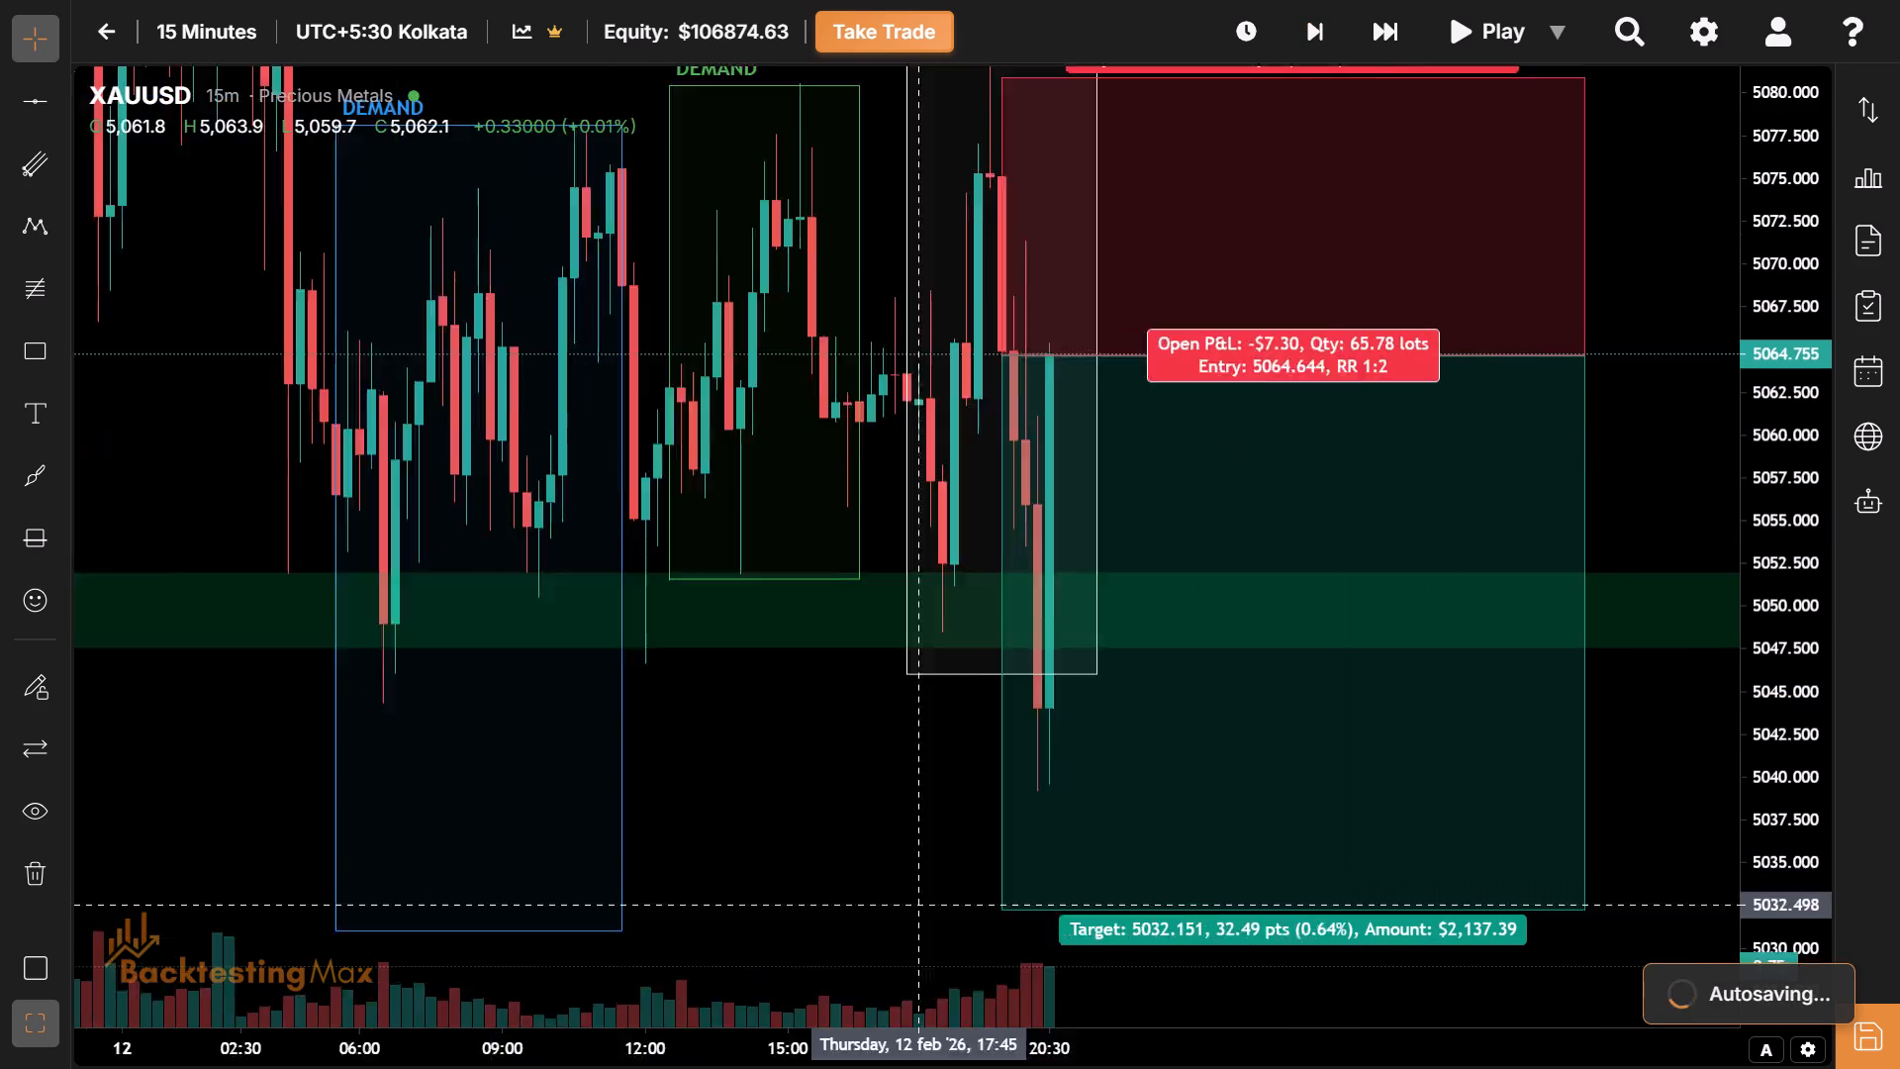
drag(1150, 909, 701, 932)
click(1355, 385)
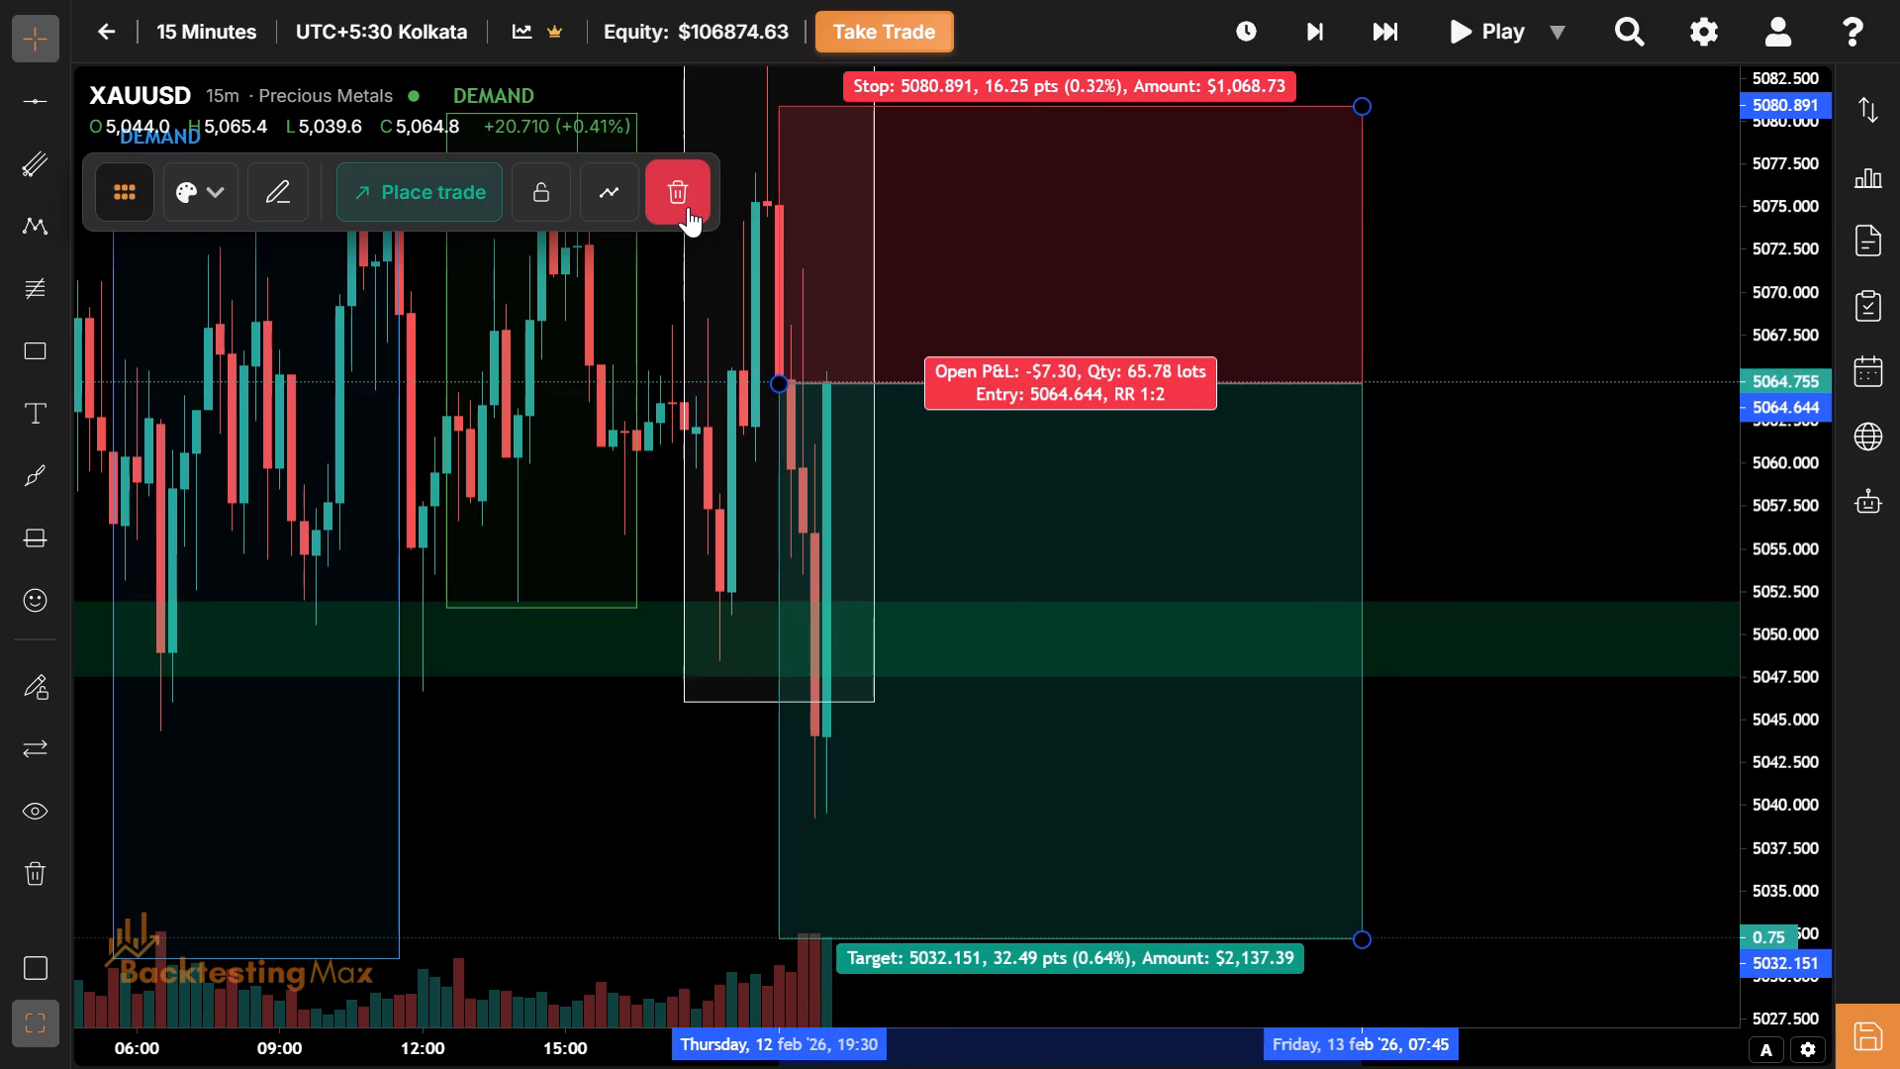
click(688, 207)
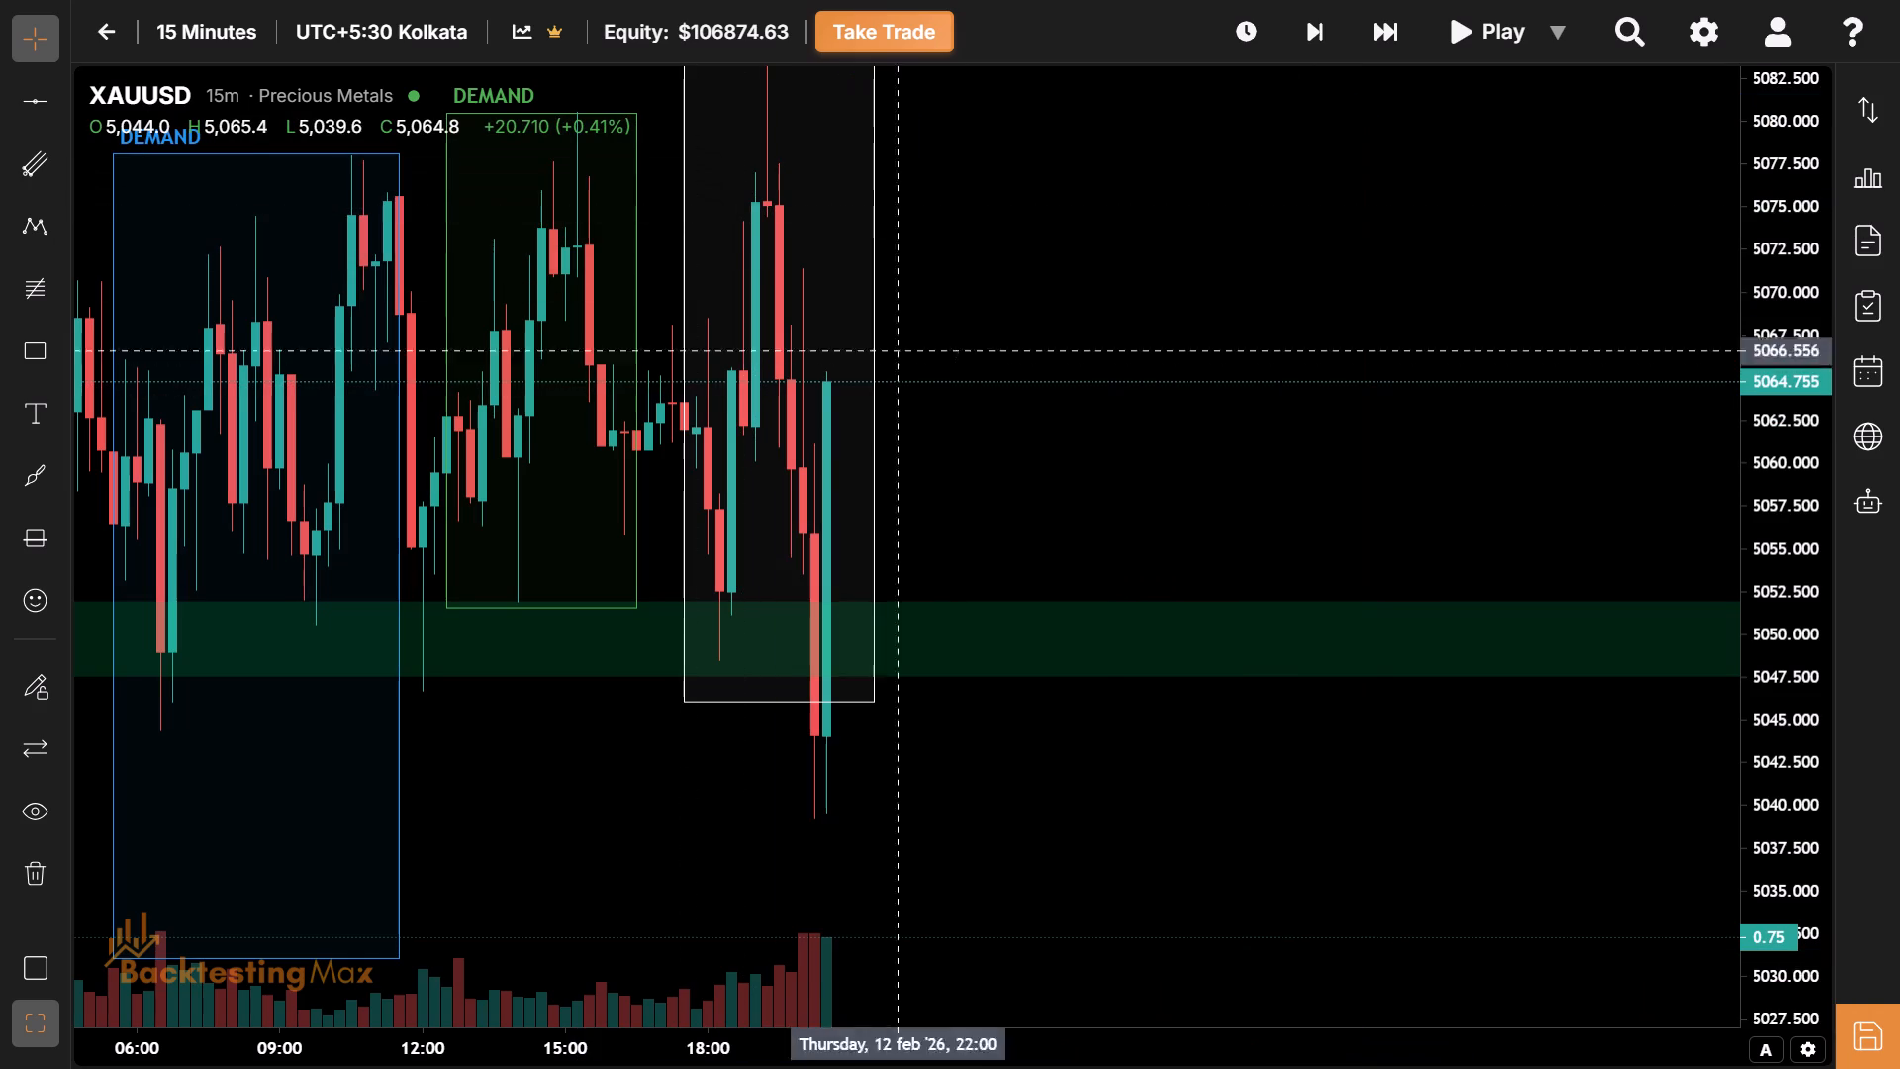
Advance the replay by three 15-minute bars to reach the end of the New York session box.
drag(1127, 465, 1462, 447)
drag(881, 763, 414, 655)
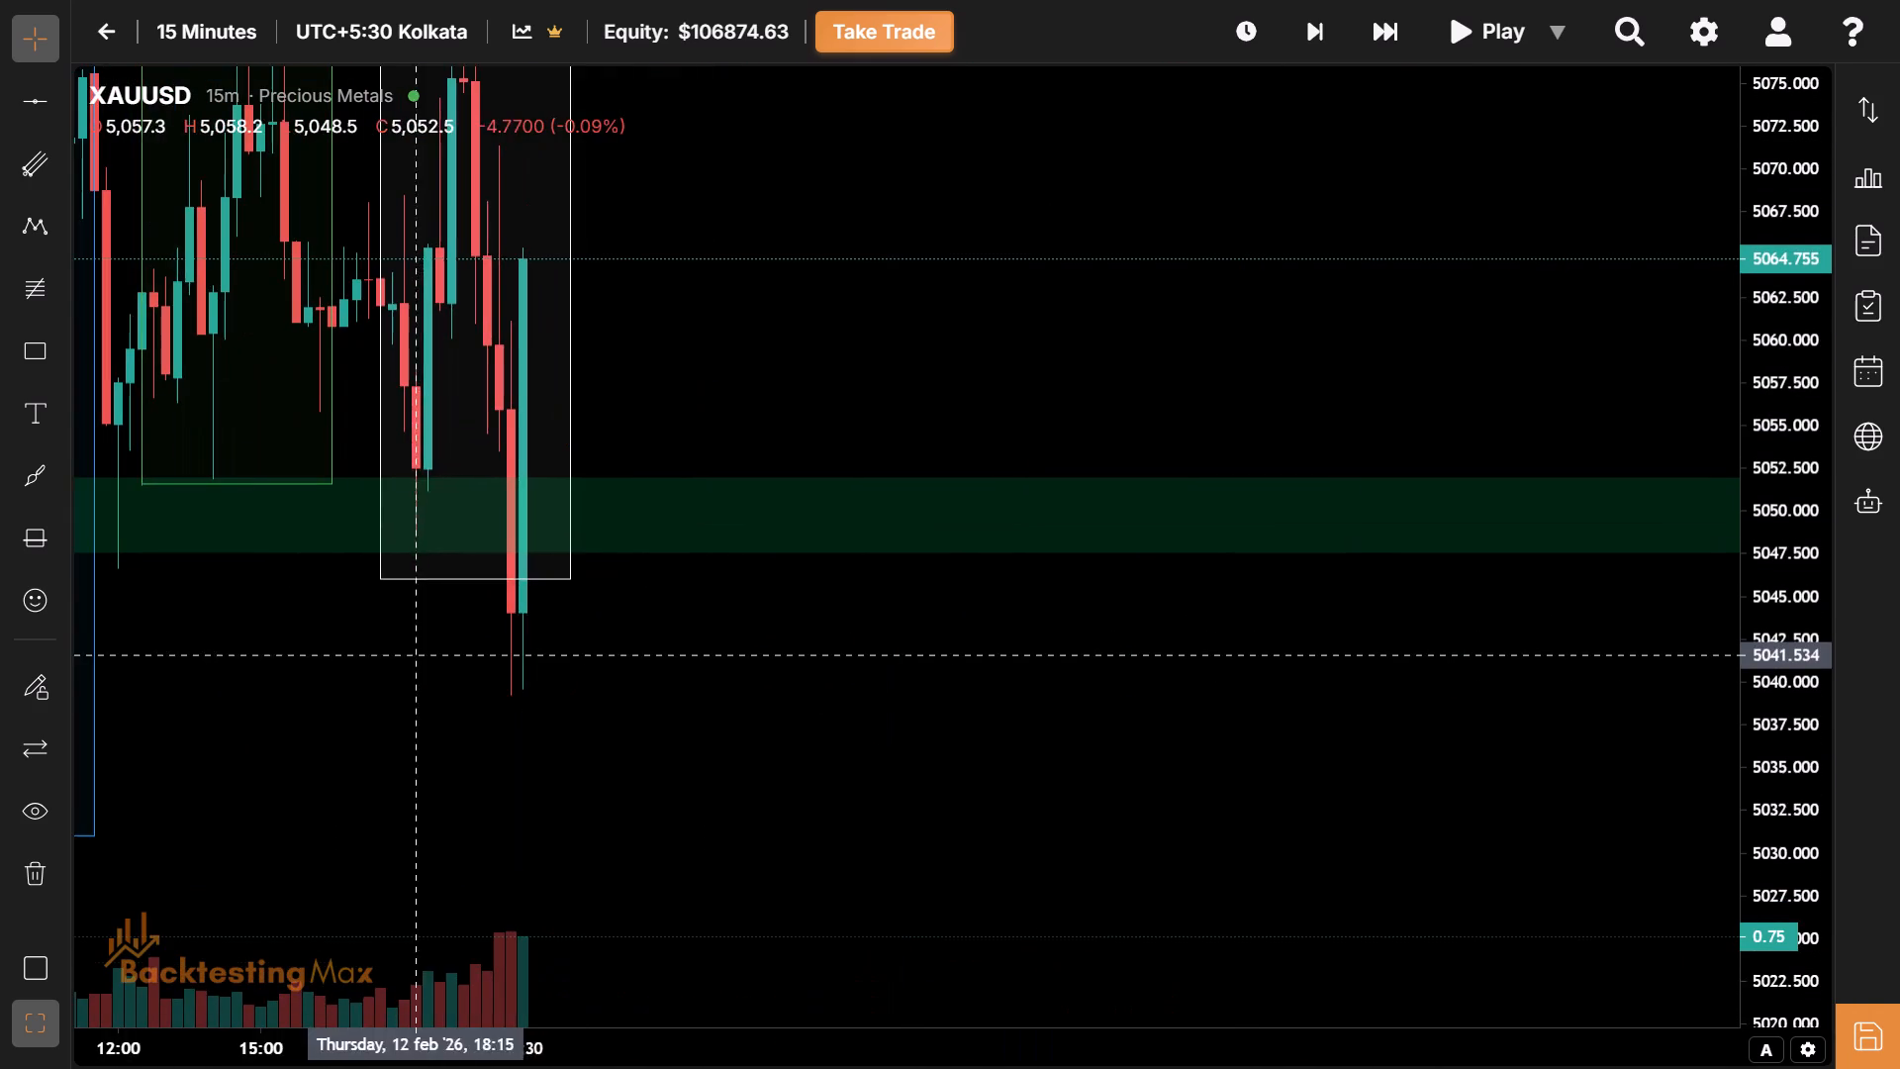
drag(656, 675, 899, 753)
click(1339, 28)
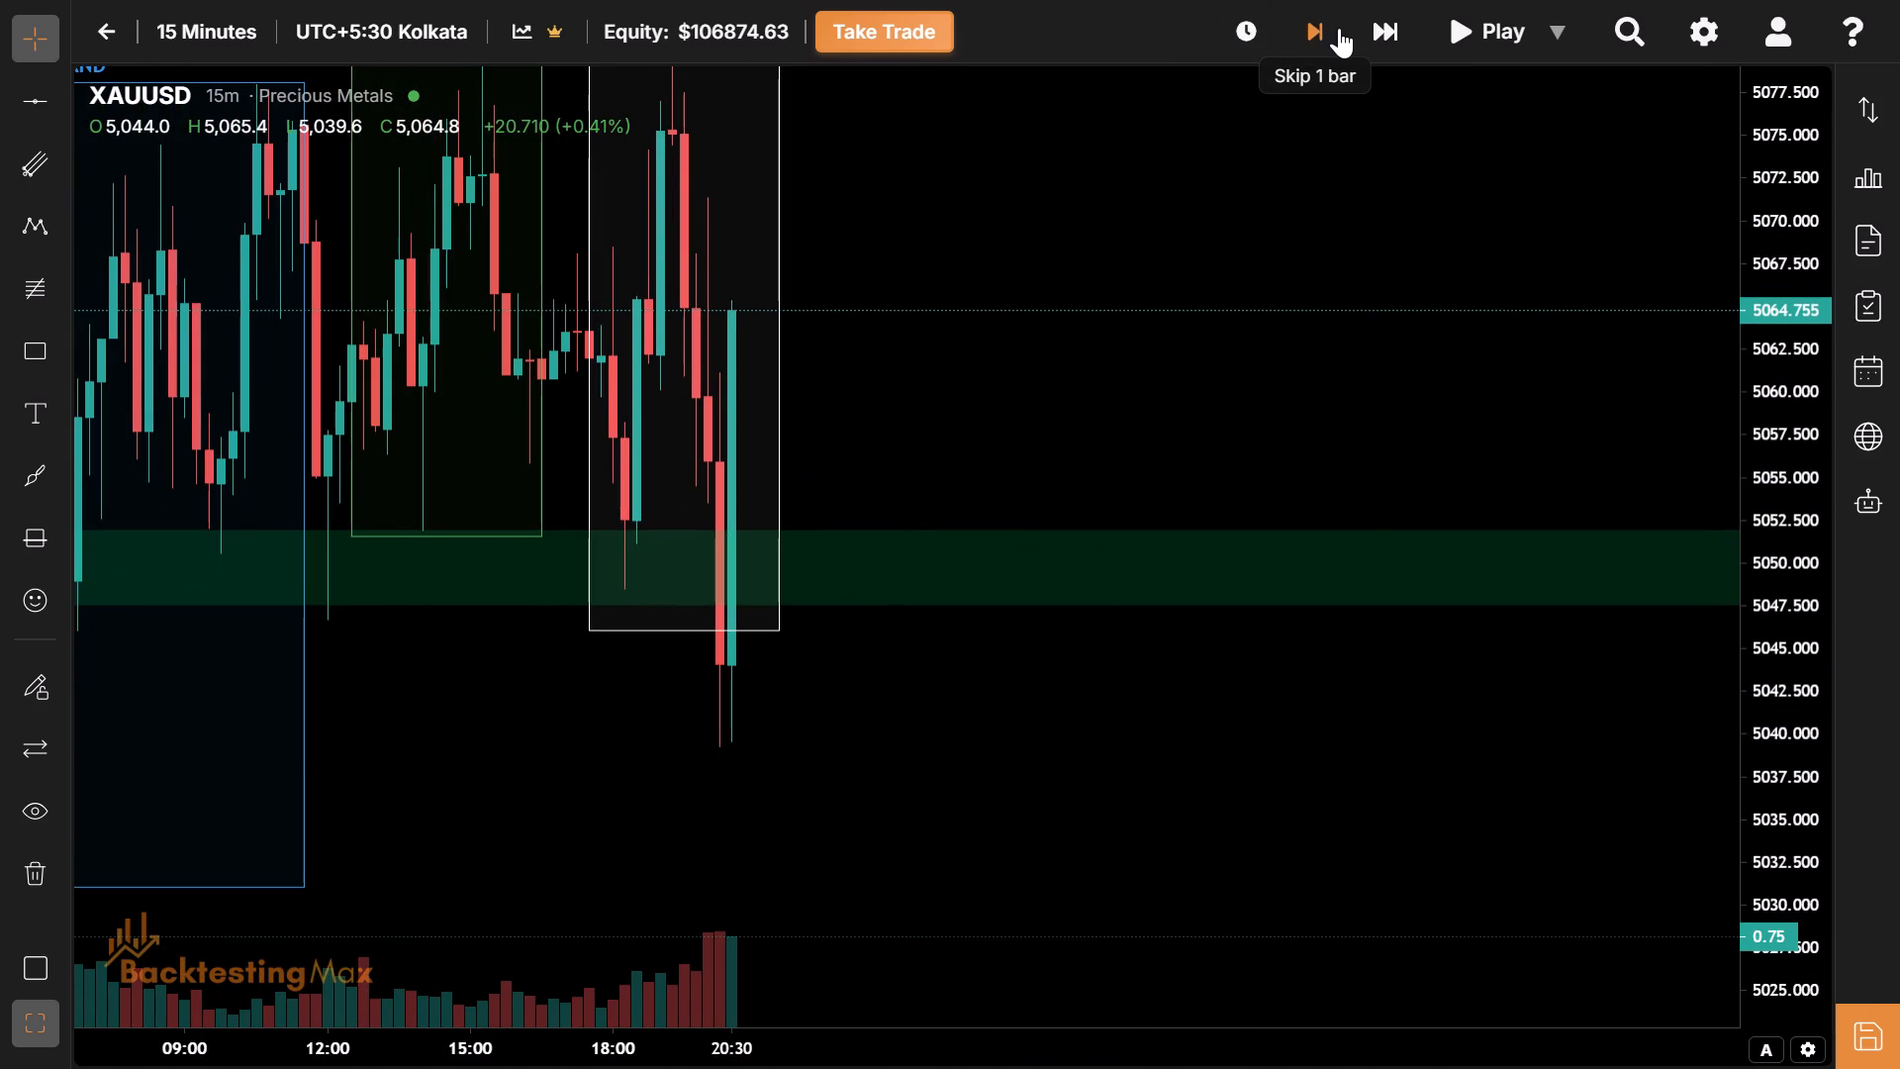
click(1339, 28)
click(1339, 28)
Switch the chart to 5 minutes and extend the white New York session box's lower edge to the session low, about 5039.188.
drag(1052, 264, 1243, 339)
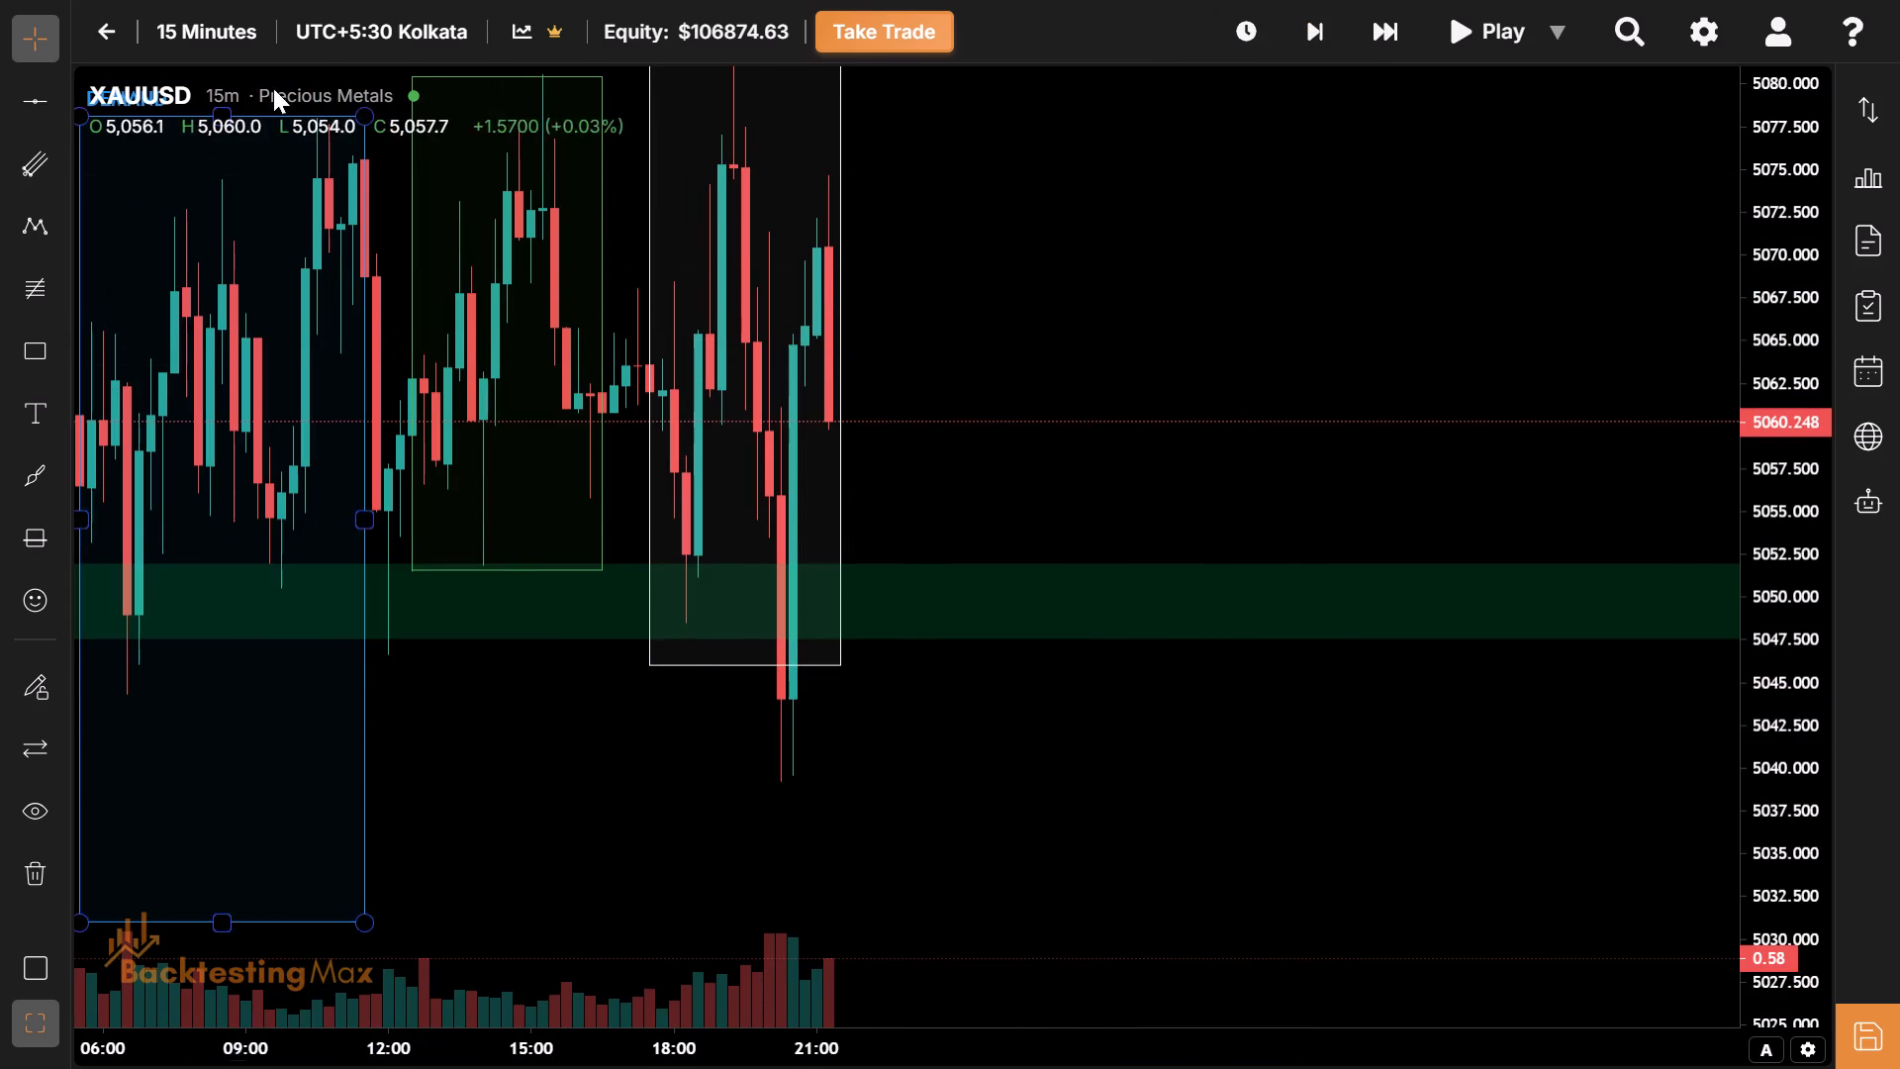
click(237, 46)
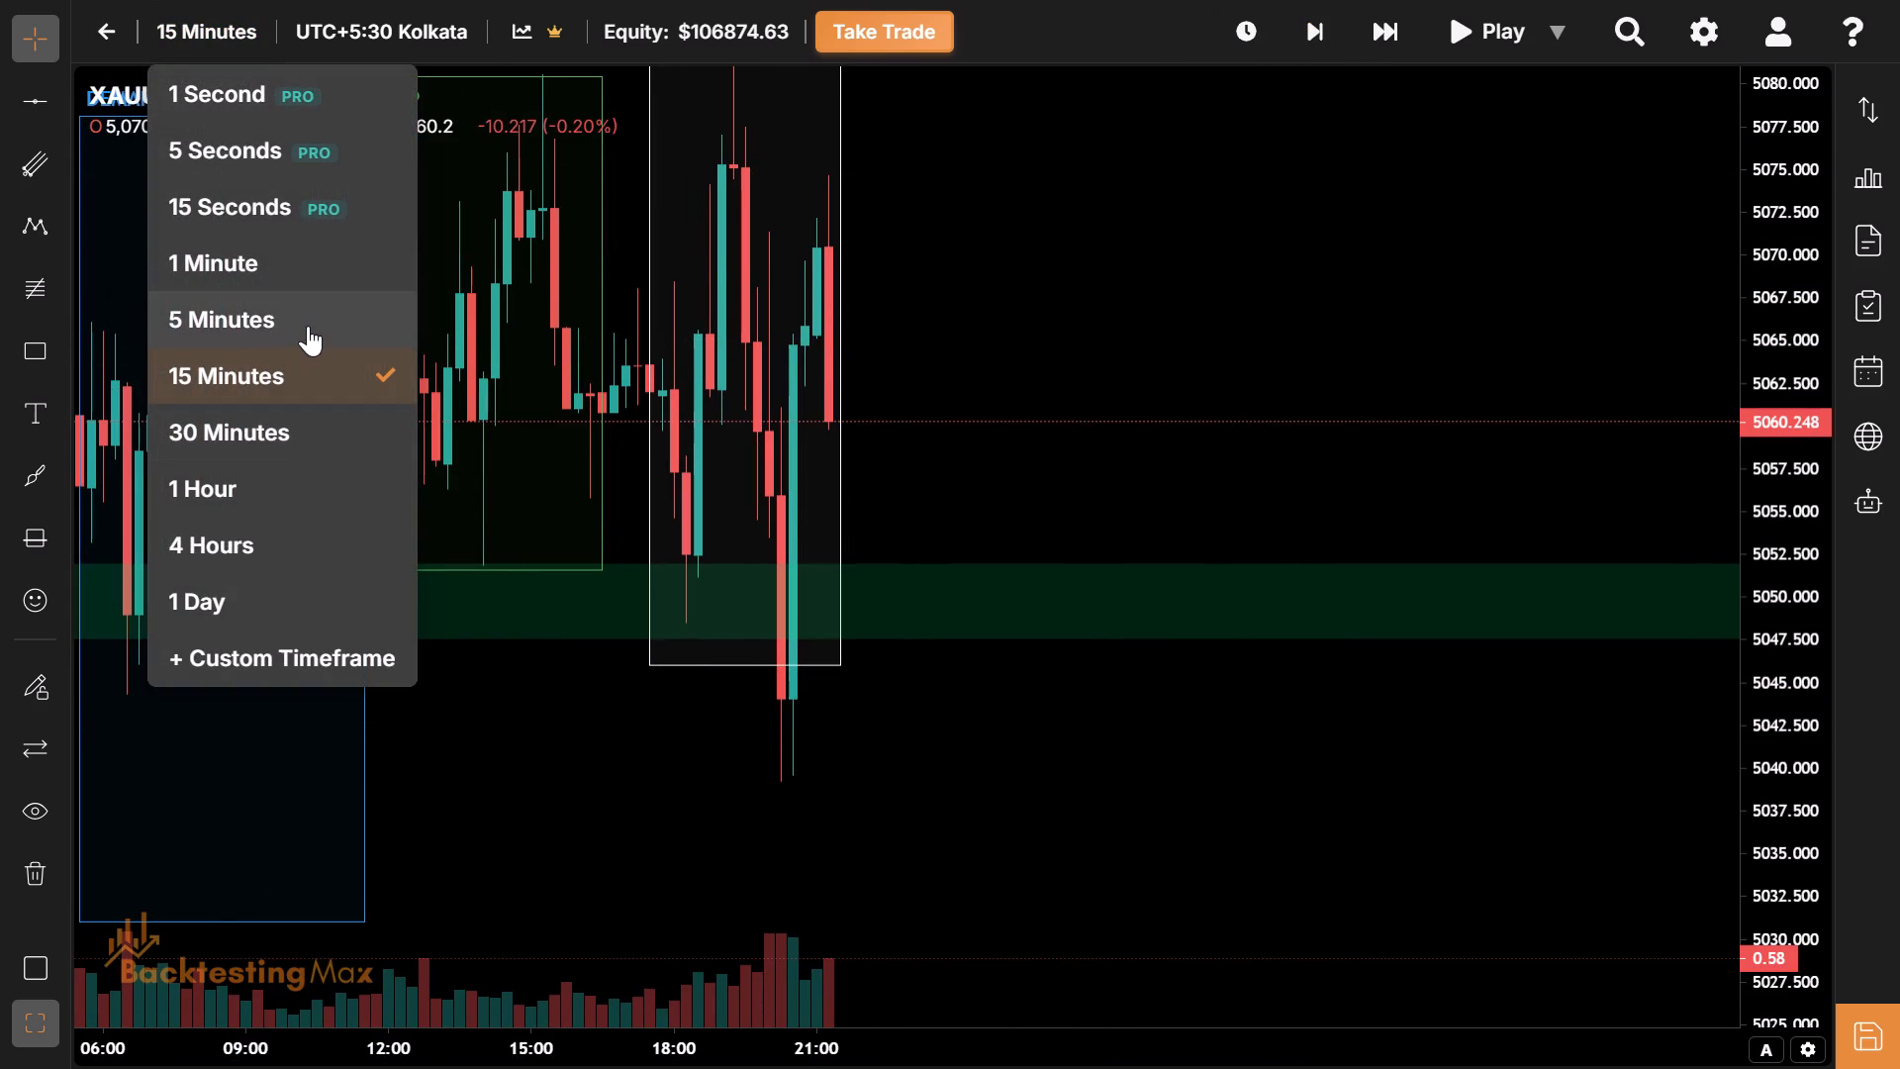
click(308, 326)
drag(665, 484, 957, 577)
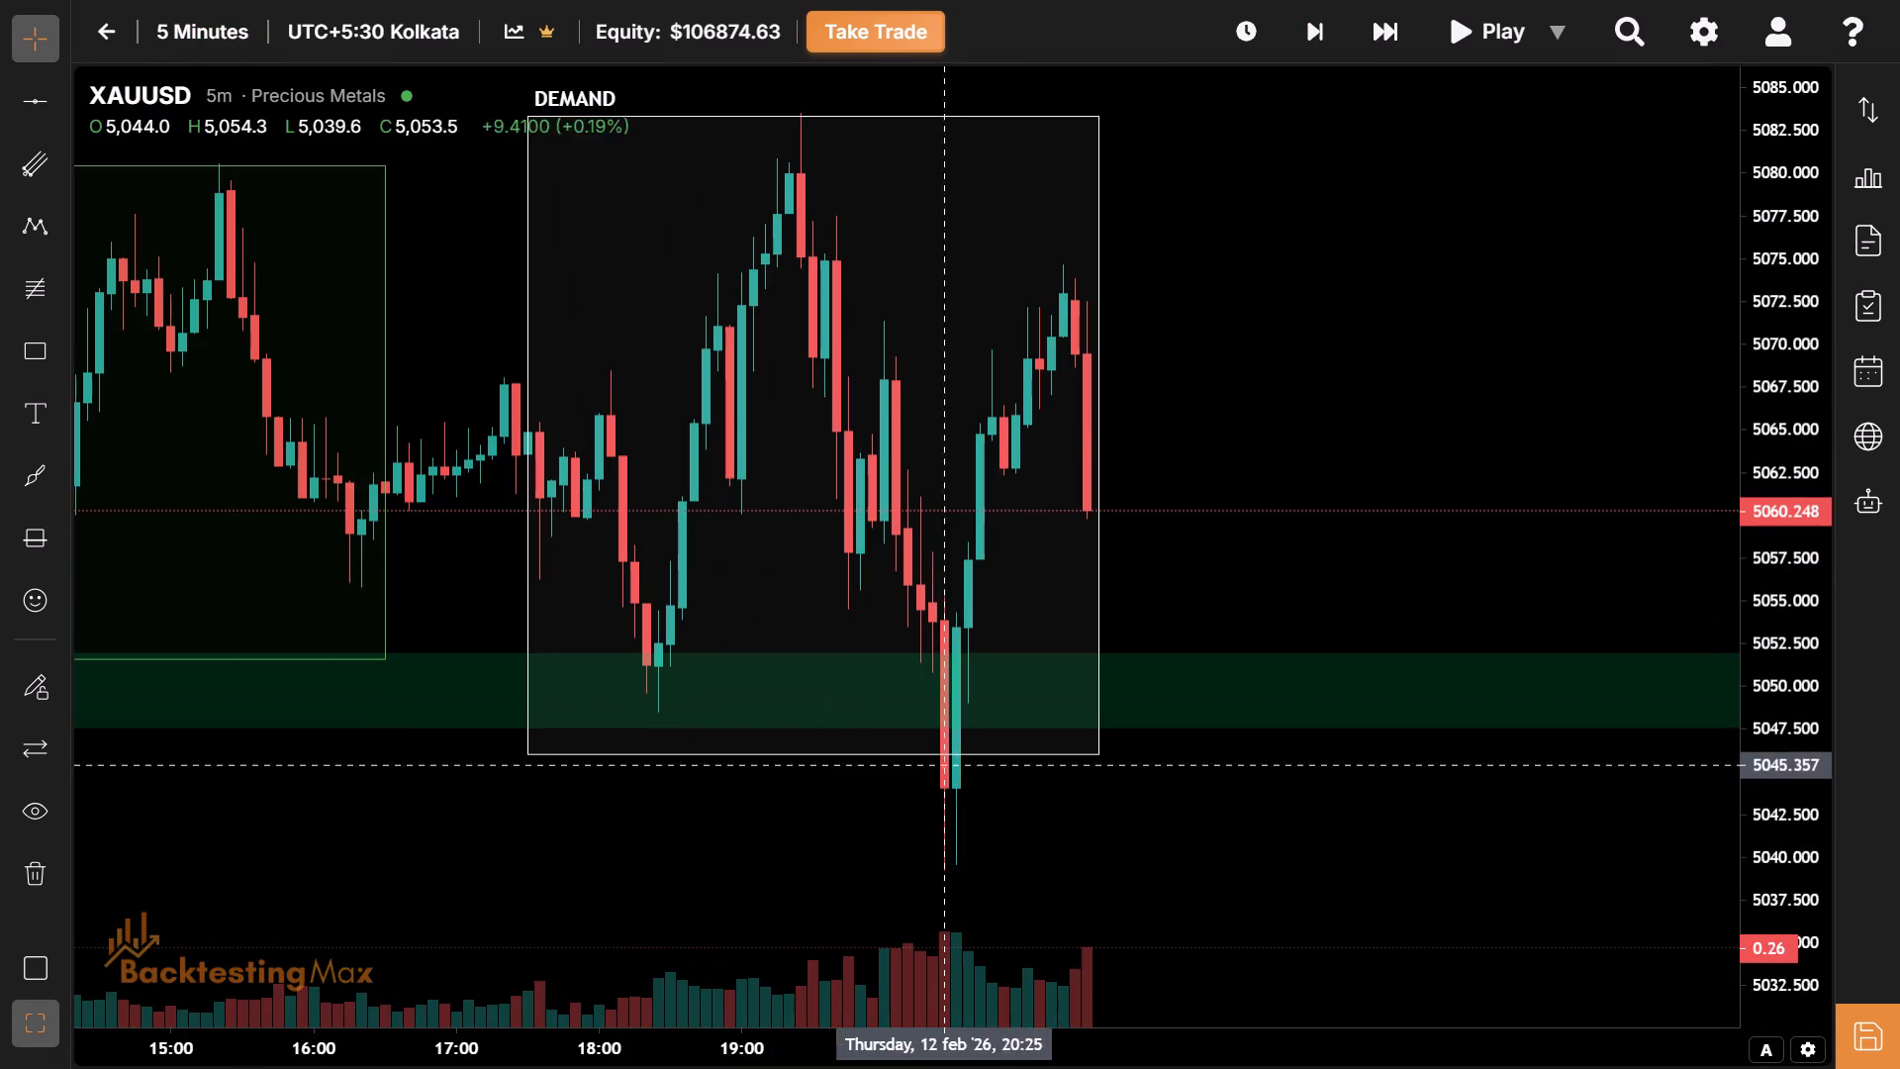
drag(822, 751, 1007, 864)
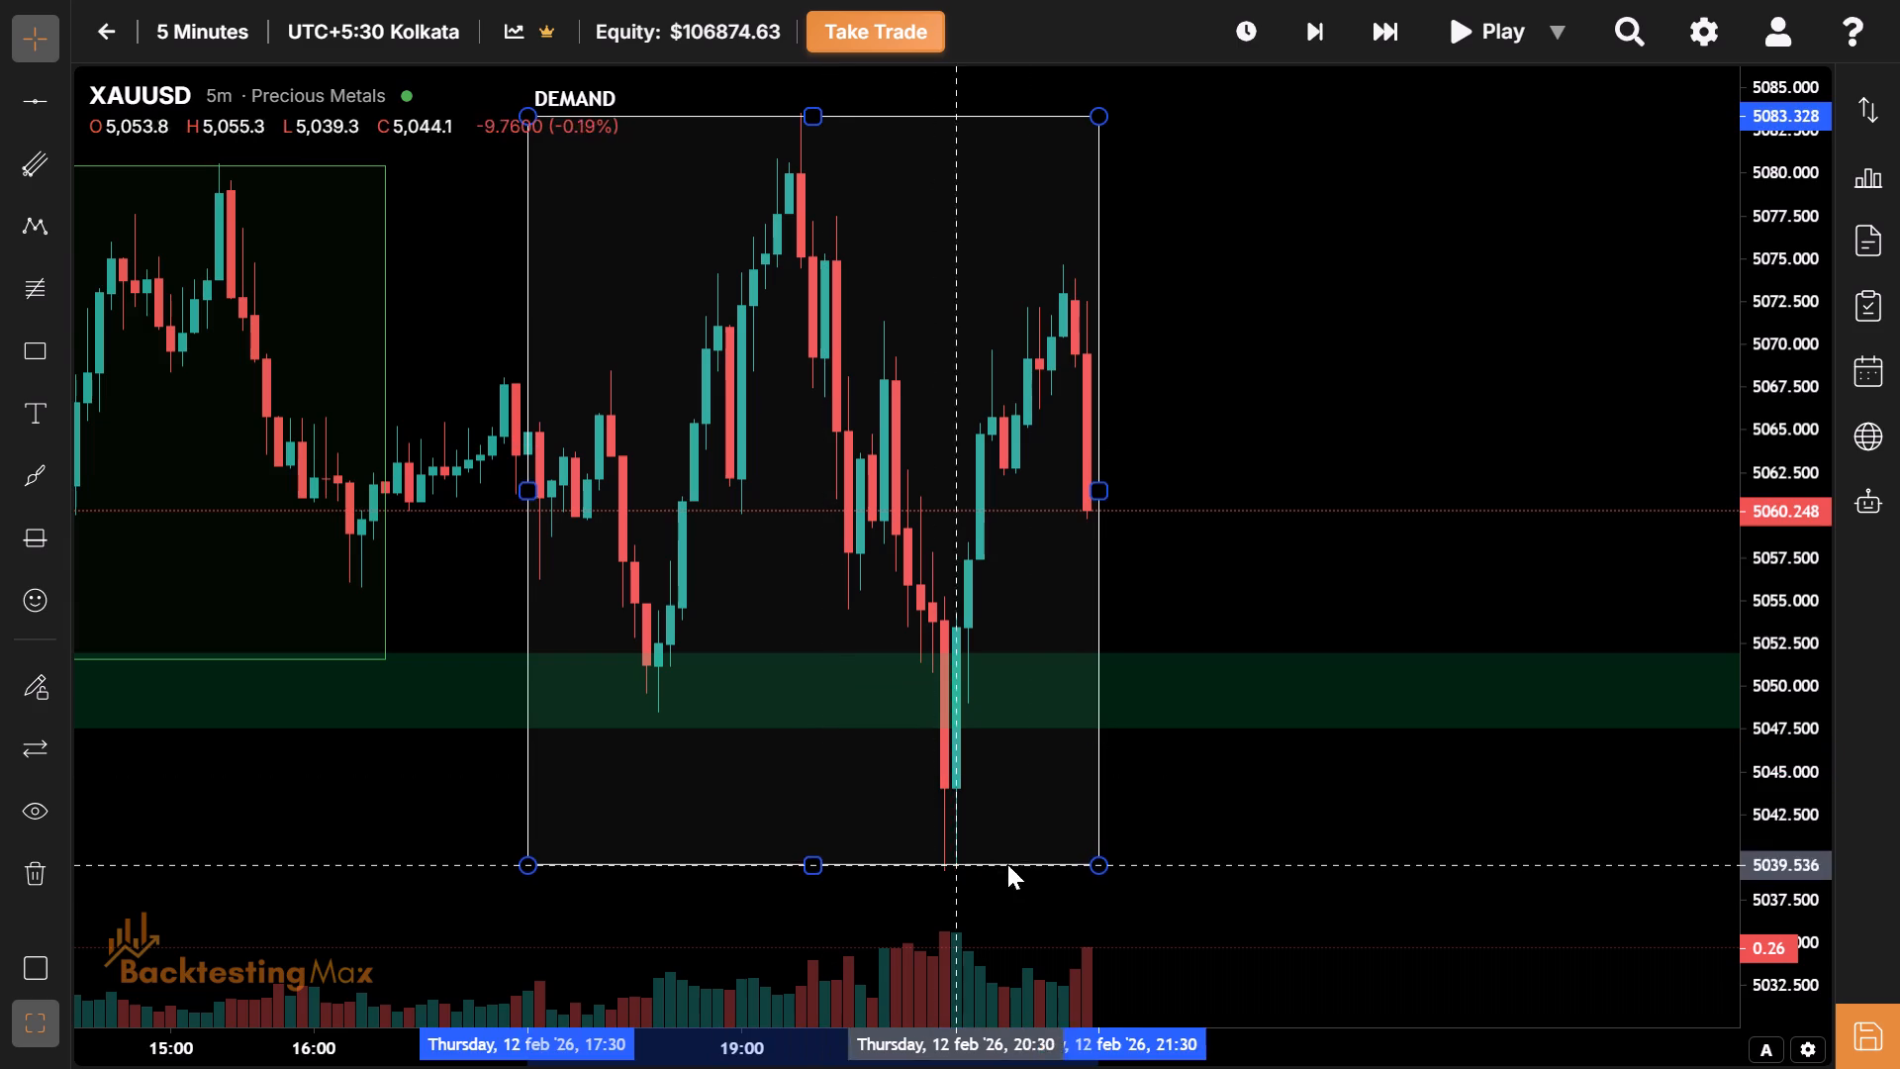
drag(1007, 864, 1243, 870)
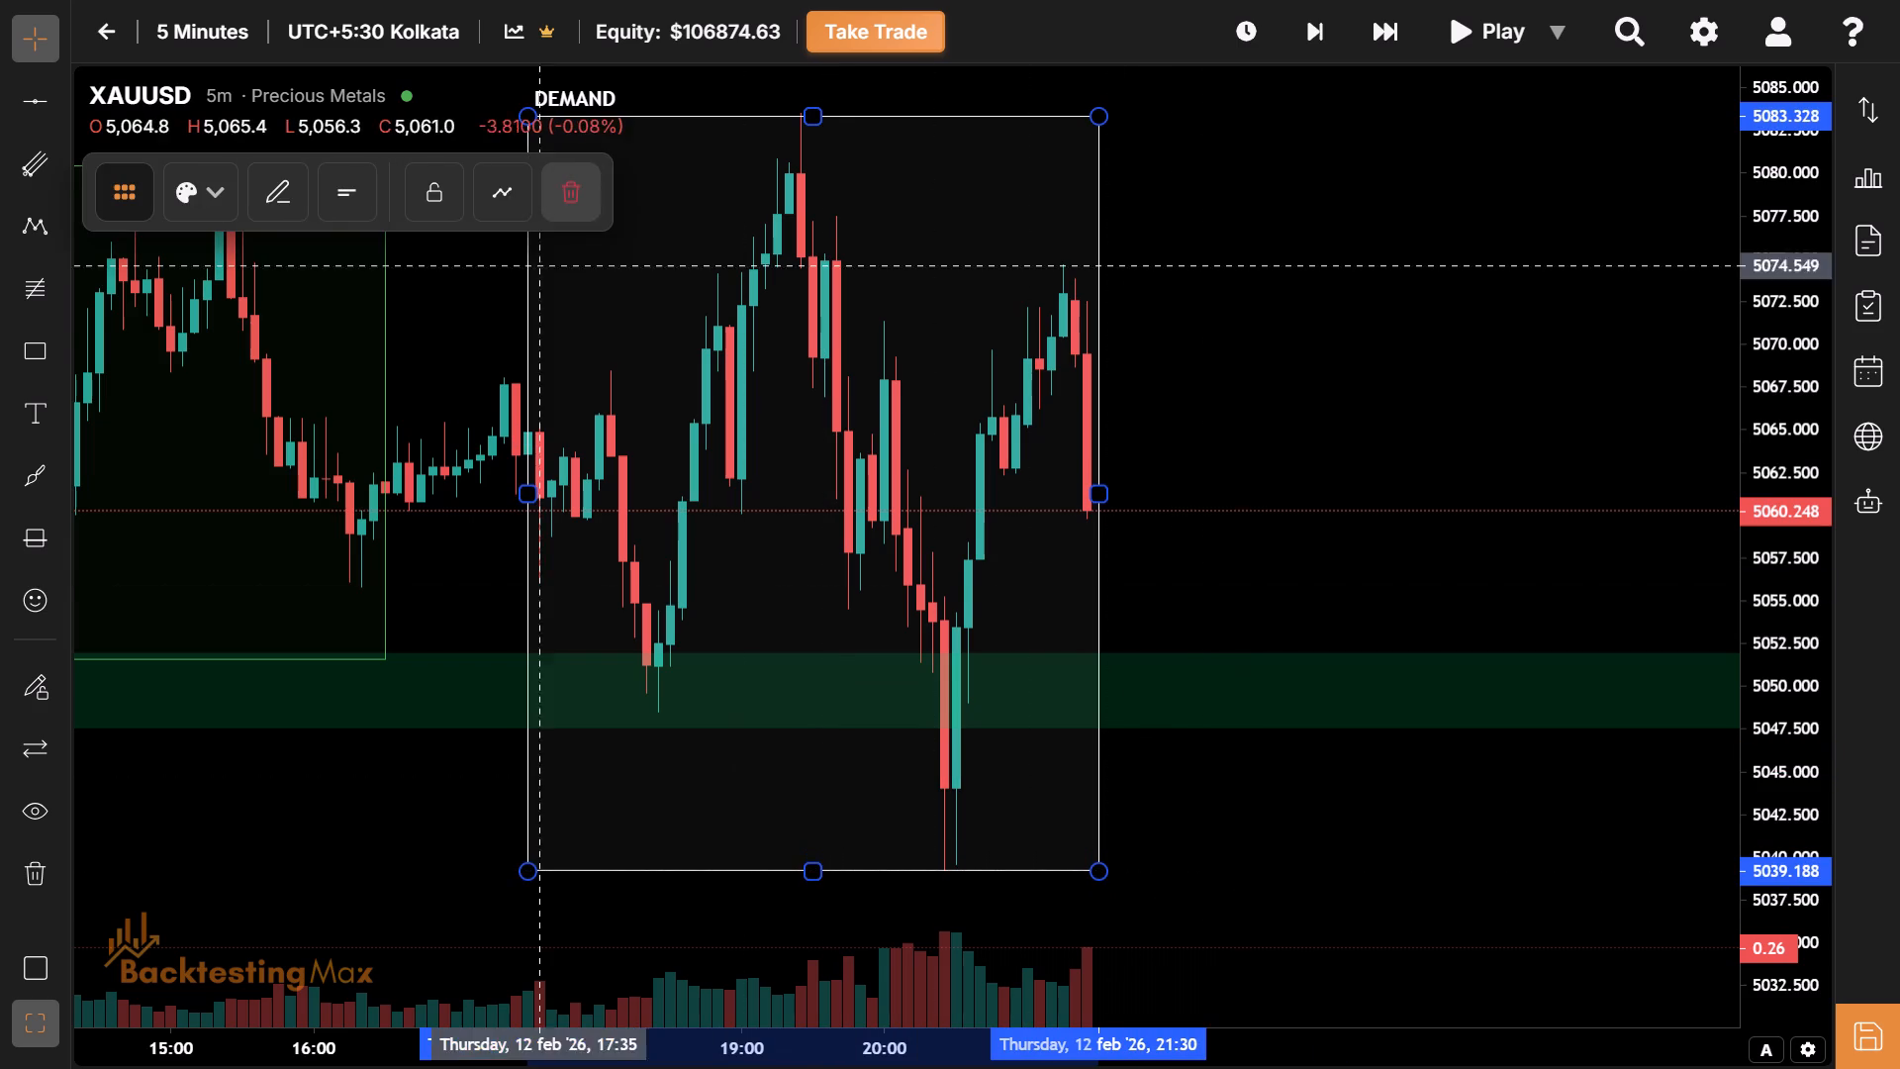
drag(1234, 350, 1130, 397)
drag(1130, 397, 1180, 436)
drag(1162, 443, 1017, 425)
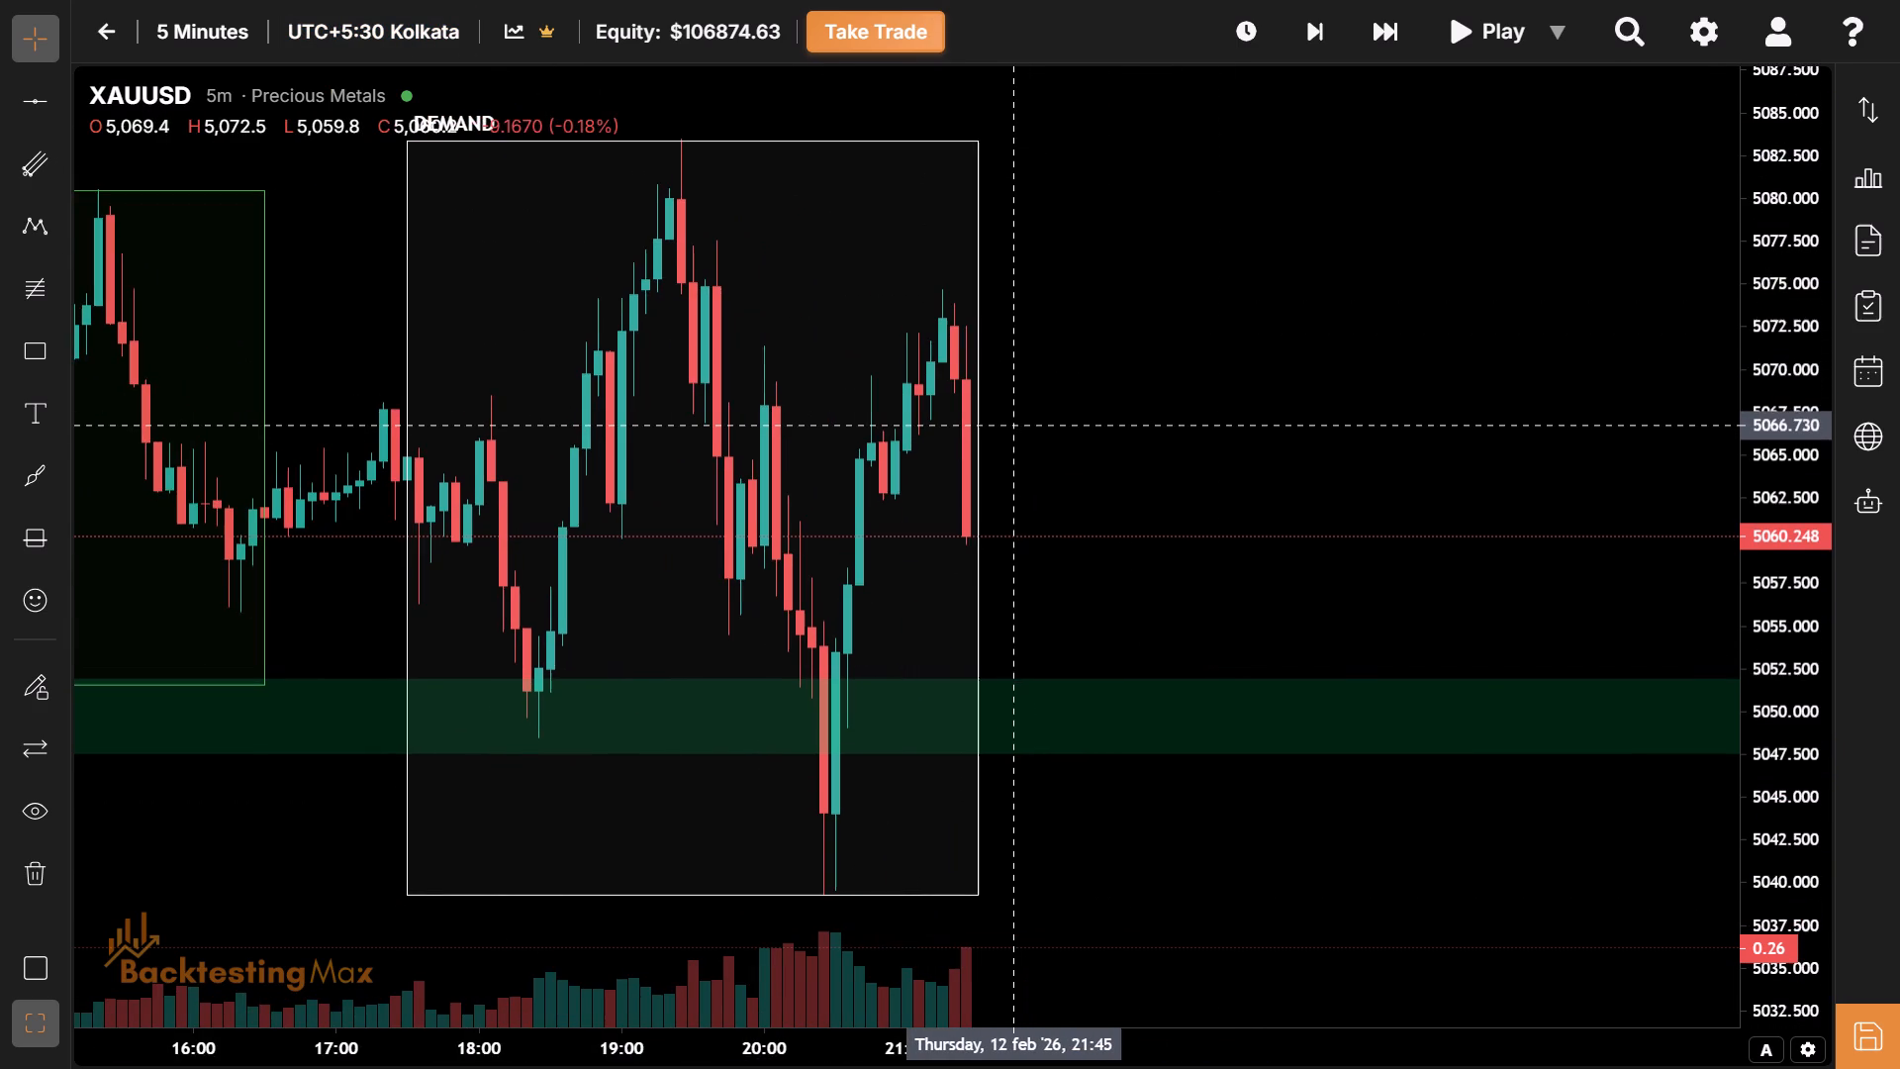
Save the backtesting session and exit the full-screen view.
key(ctrl+s)
click(774, 762)
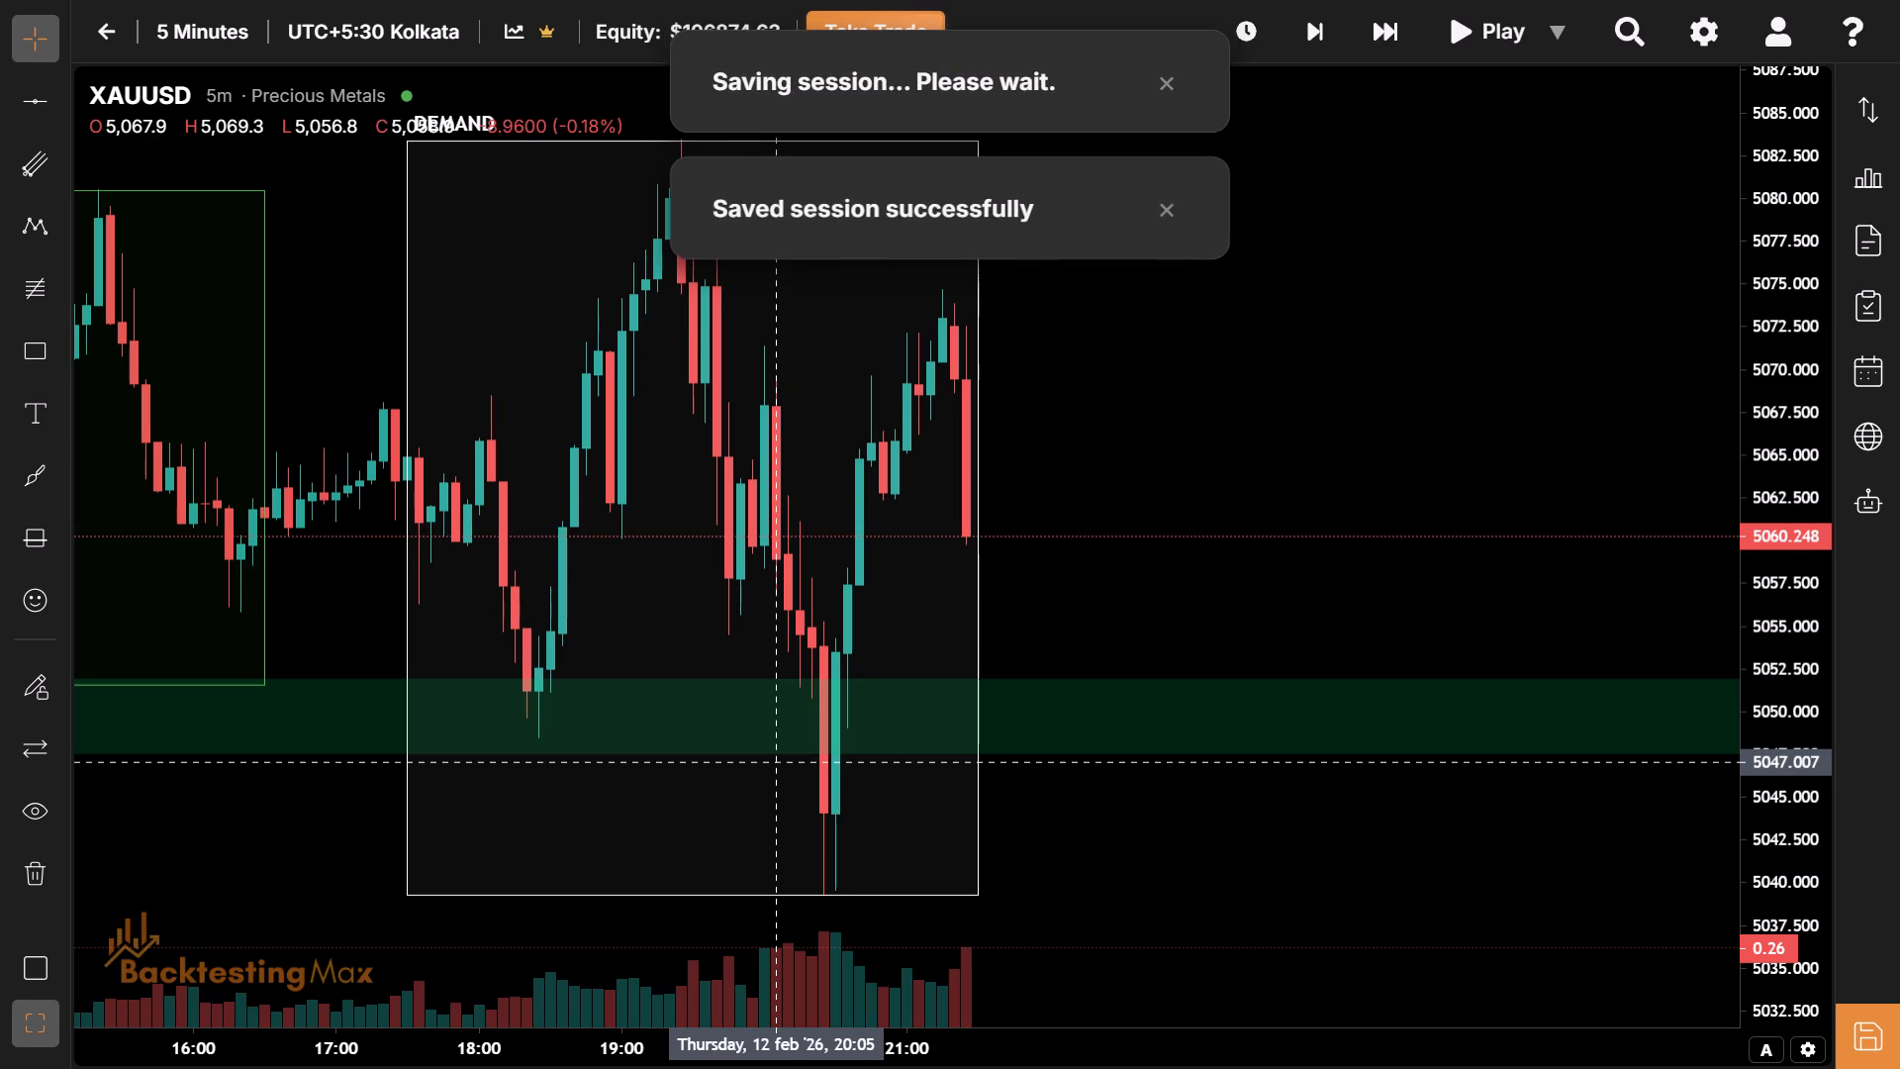
drag(1355, 507, 1253, 602)
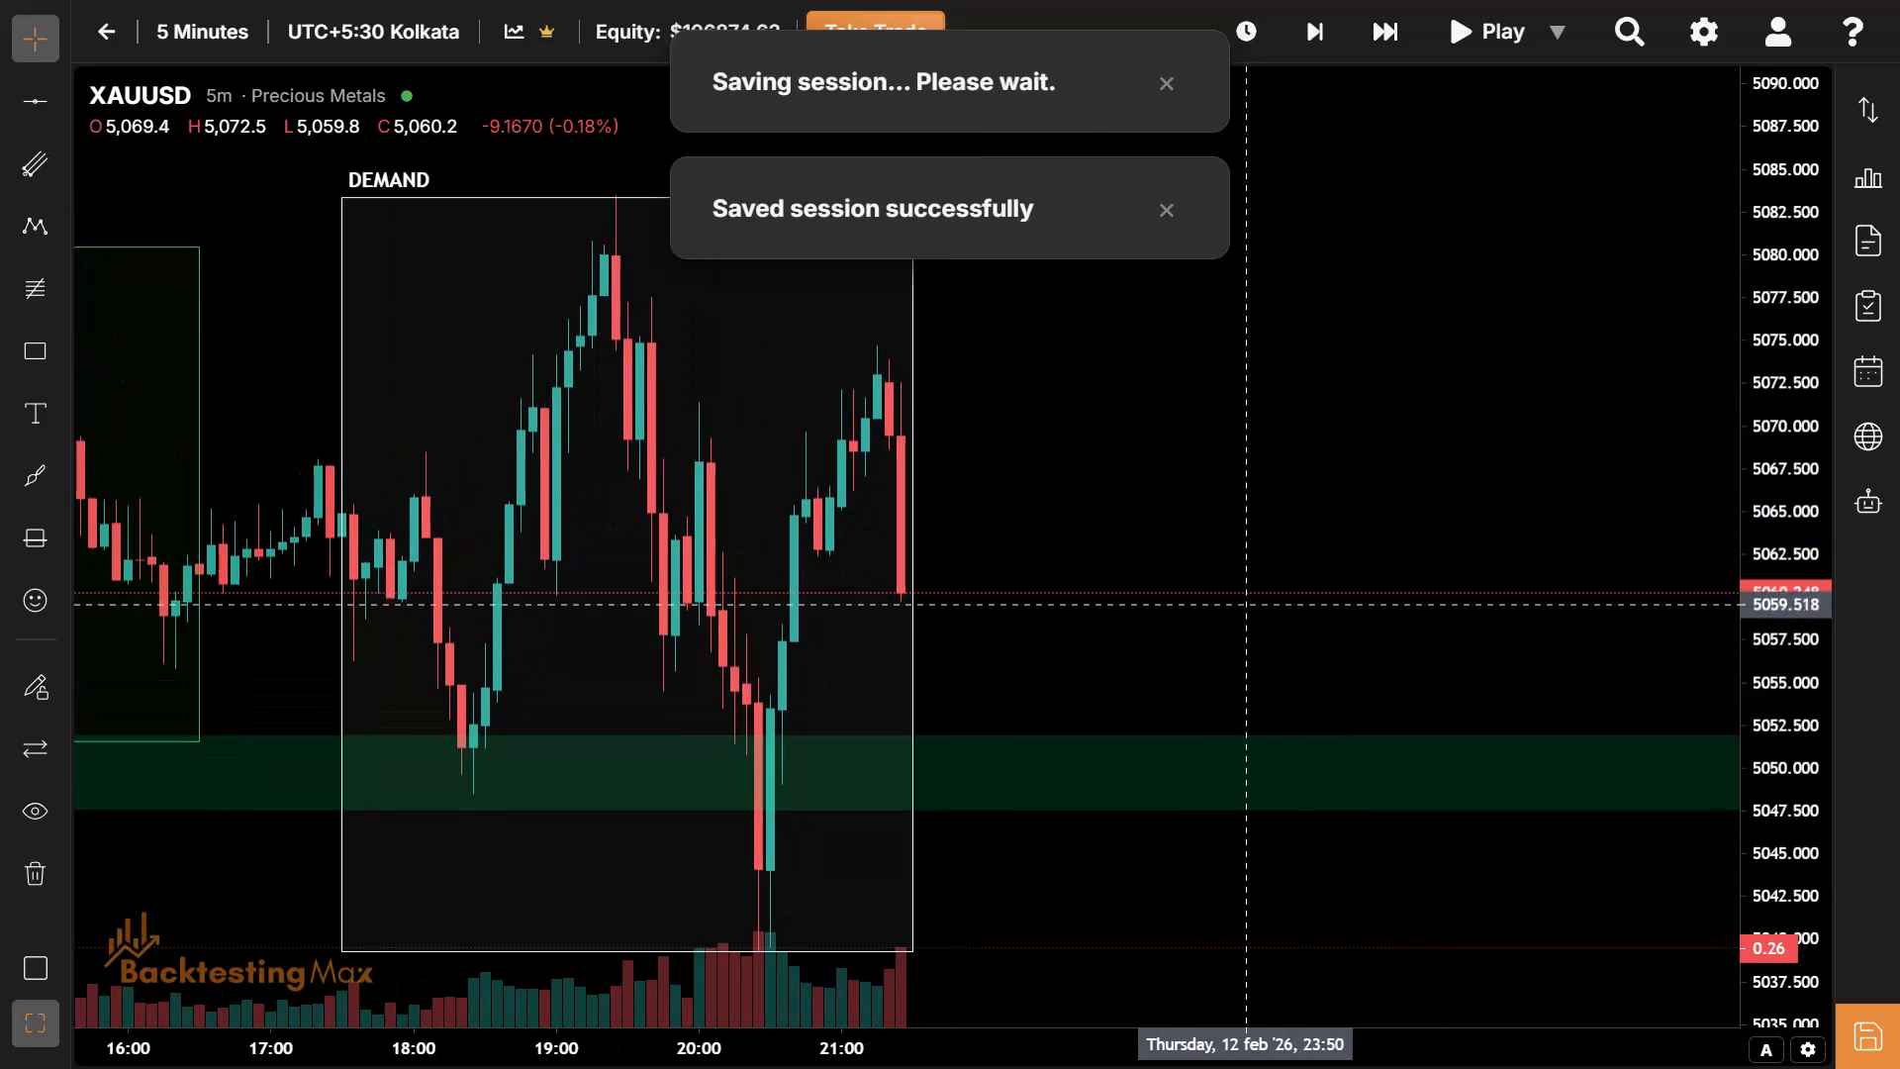
key(Escape)
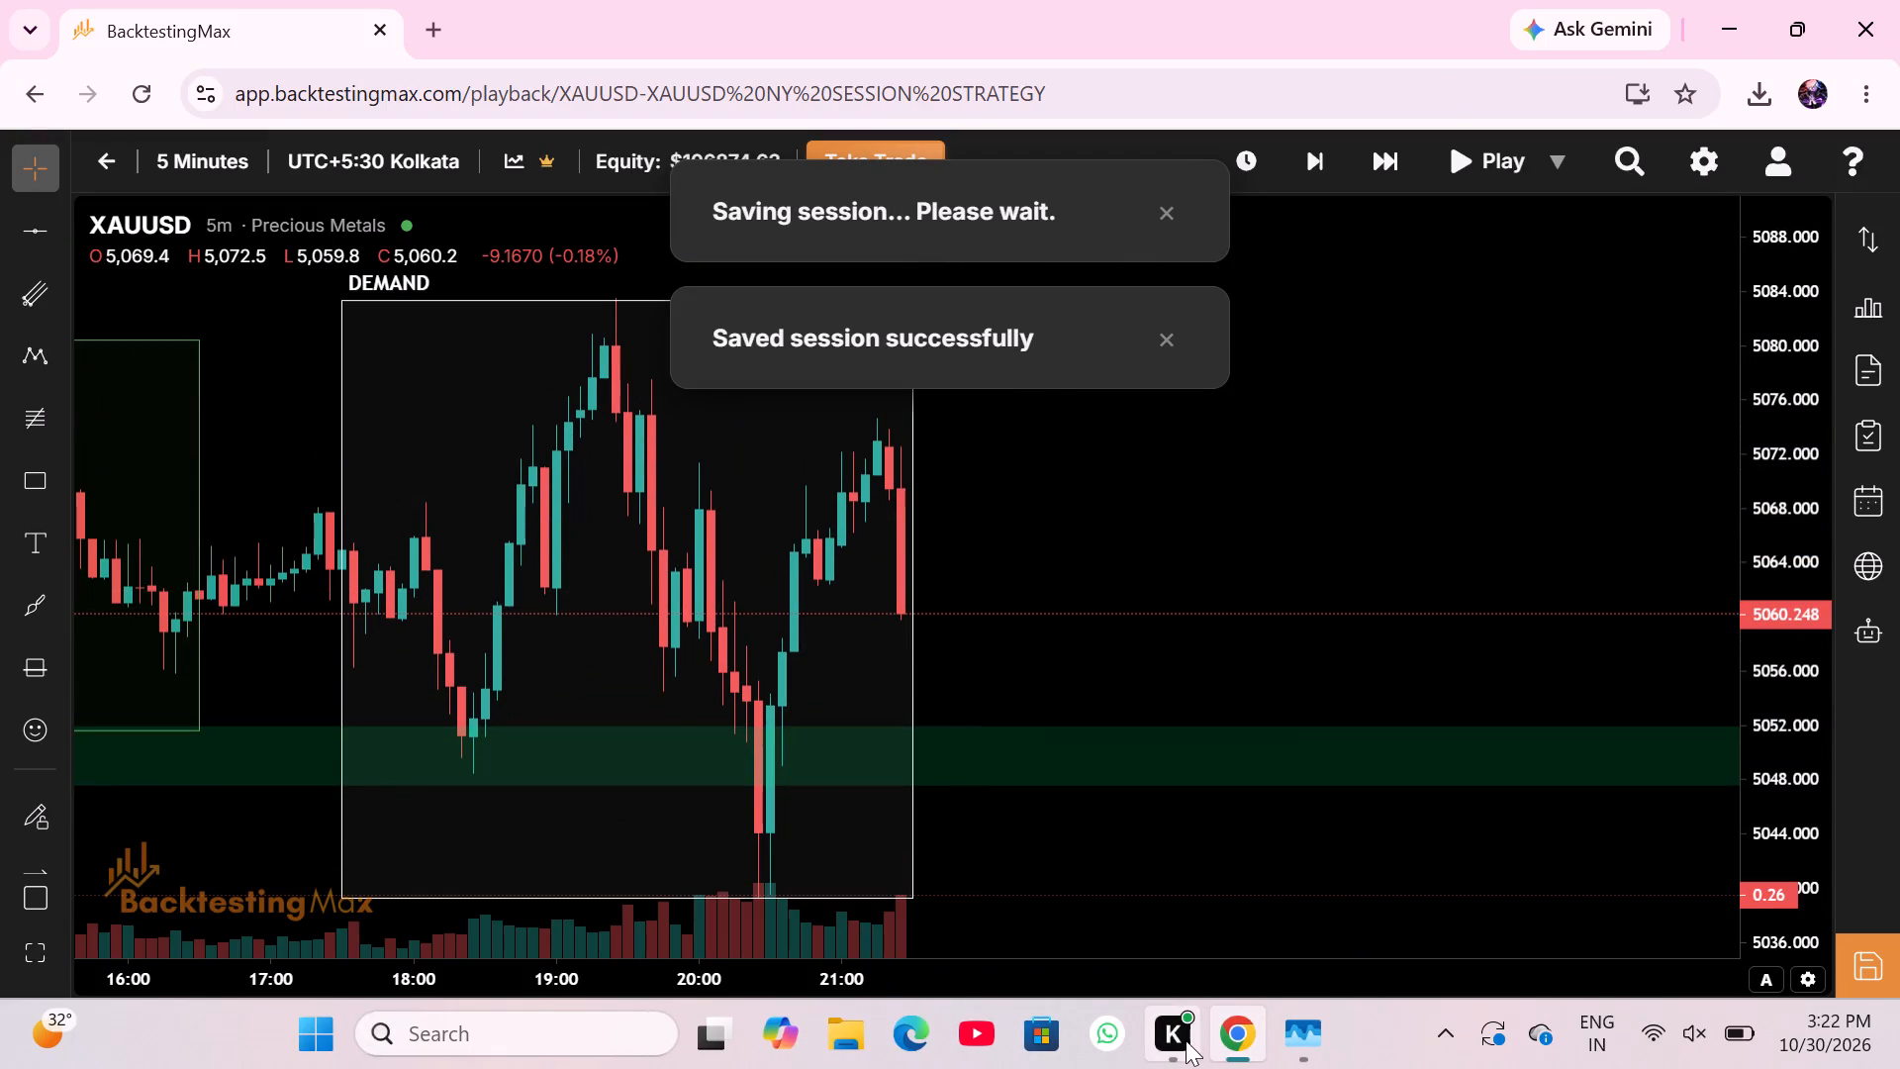